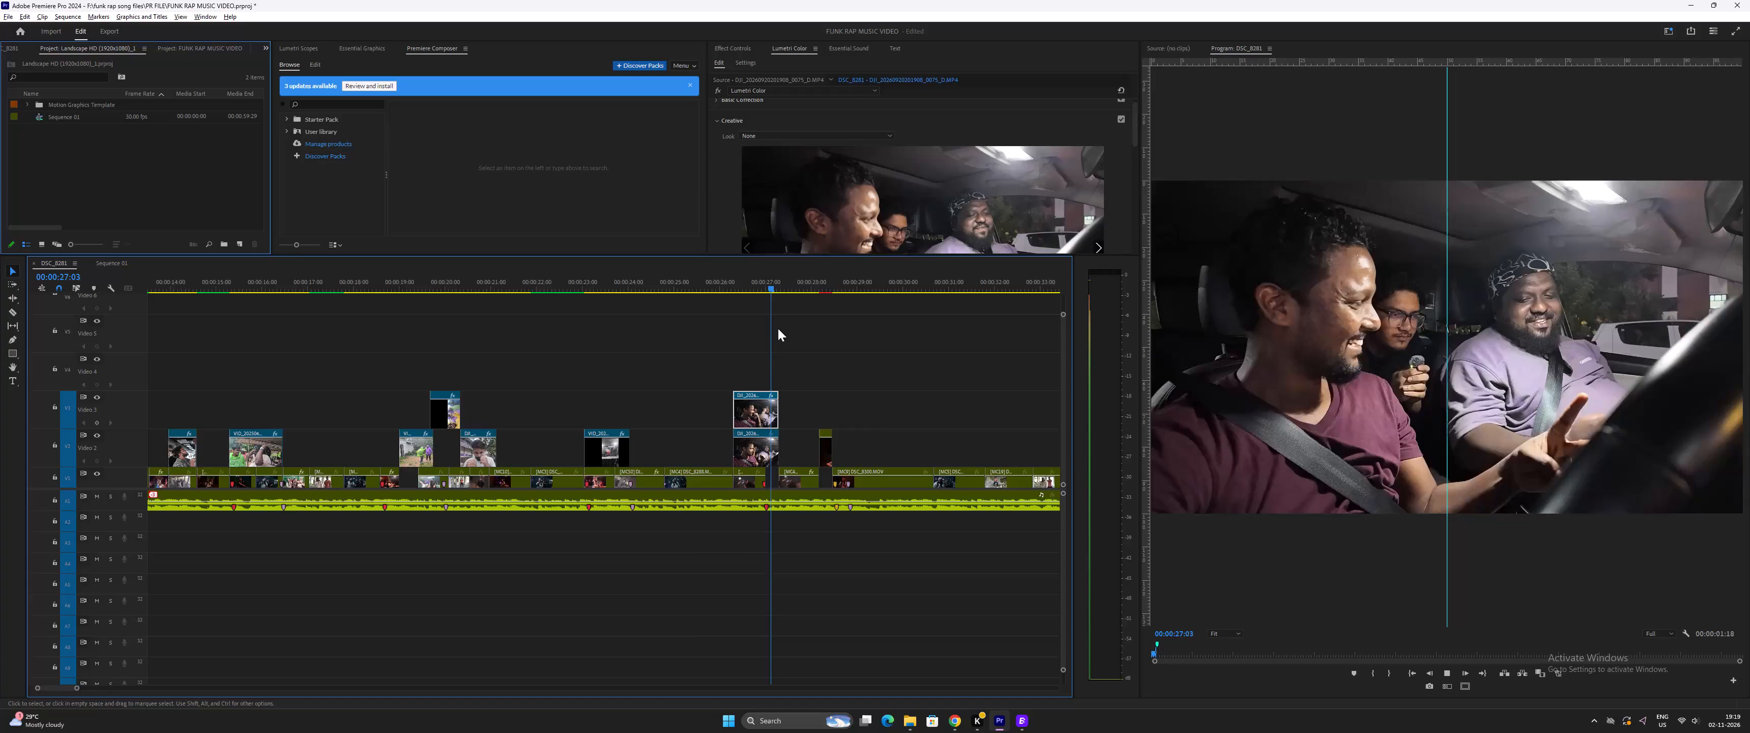
# Play through the sequence from about 00:00:27 to 00:00:39, checking each clip for a missing colour conversion.
pyautogui.scroll(-10, 773, 331)
pyautogui.press('space')
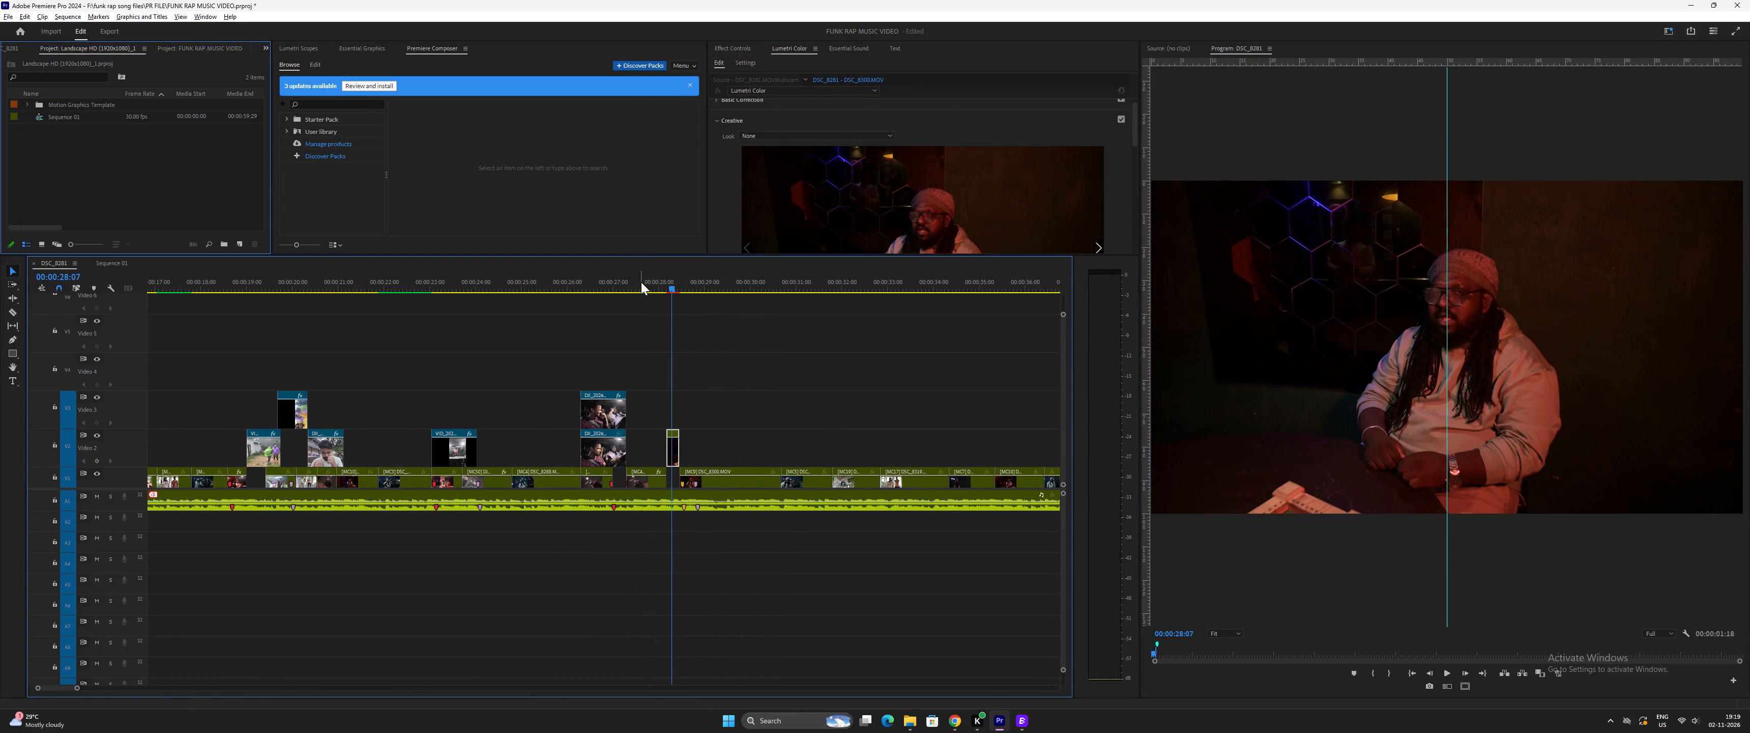
pyautogui.click(641, 281)
pyautogui.press('space')
pyautogui.press('space')
pyautogui.press('space')
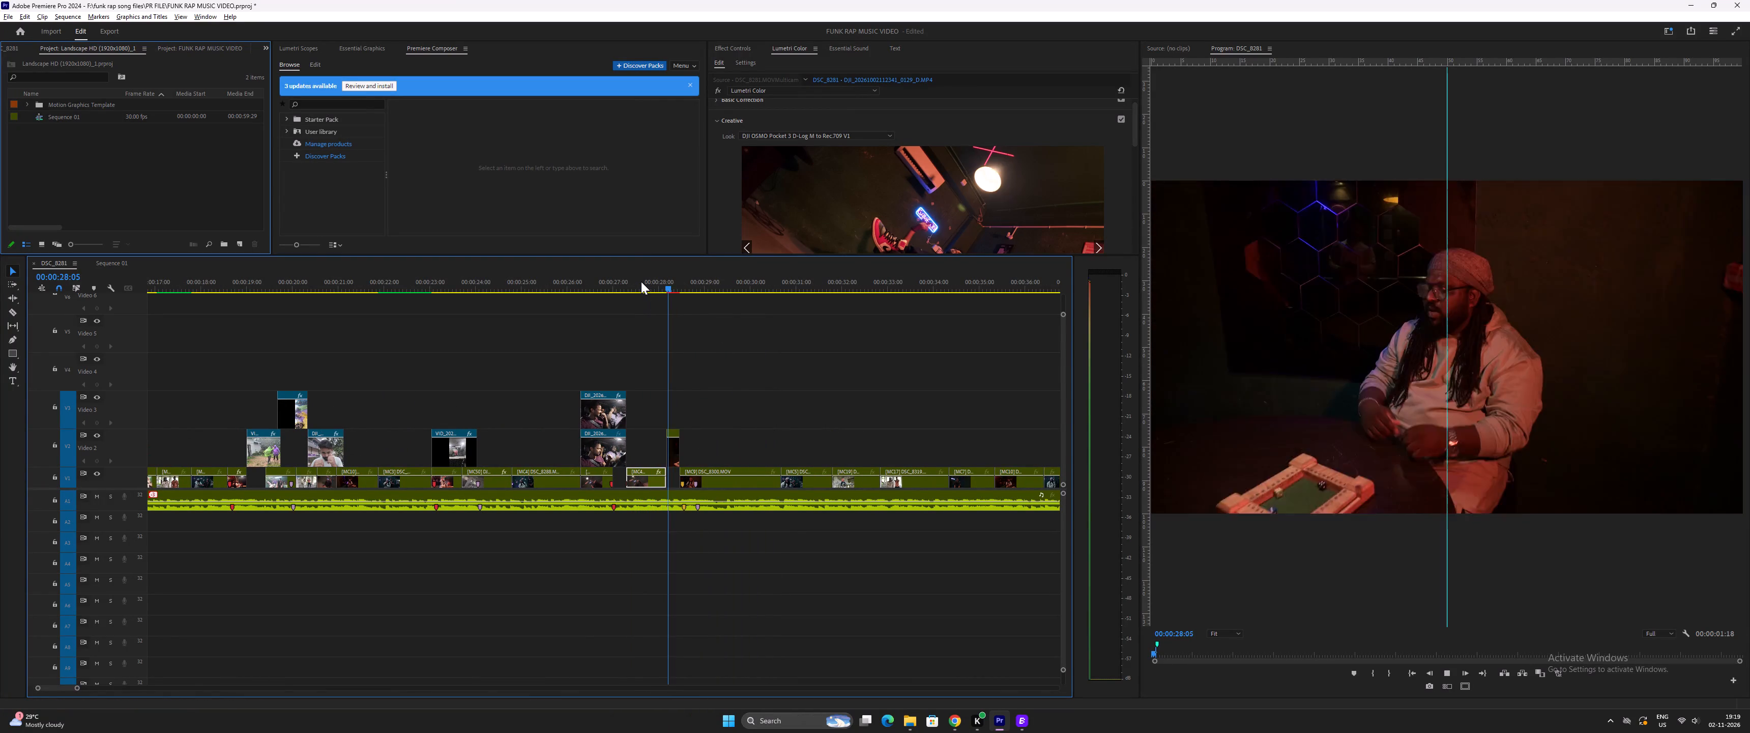
pyautogui.press('space')
pyautogui.press('space')
pyautogui.scroll(-3, 691, 342)
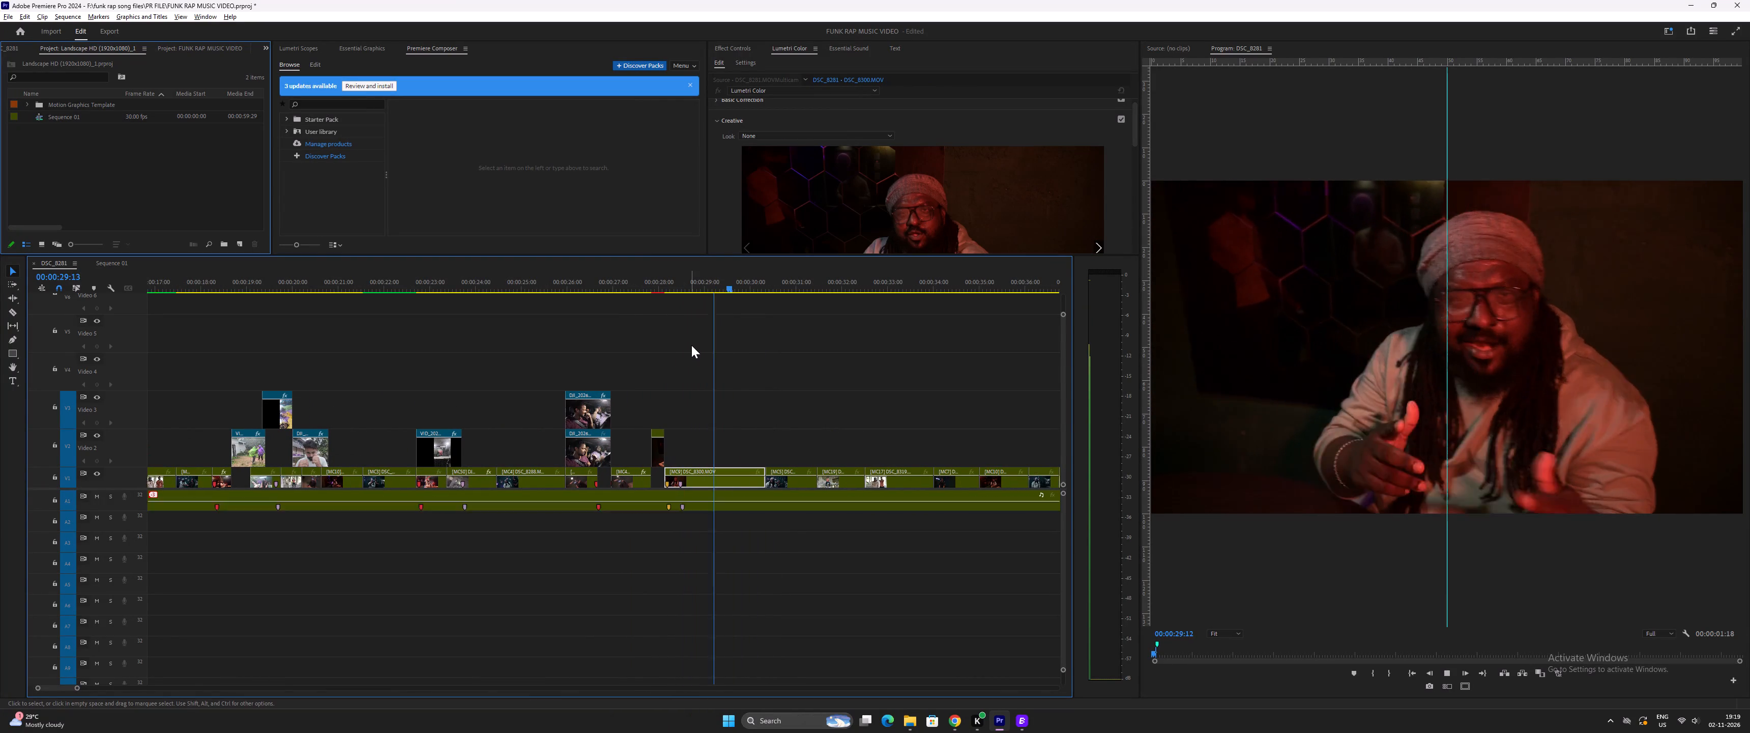
pyautogui.scroll(-9, 691, 345)
pyautogui.press('space')
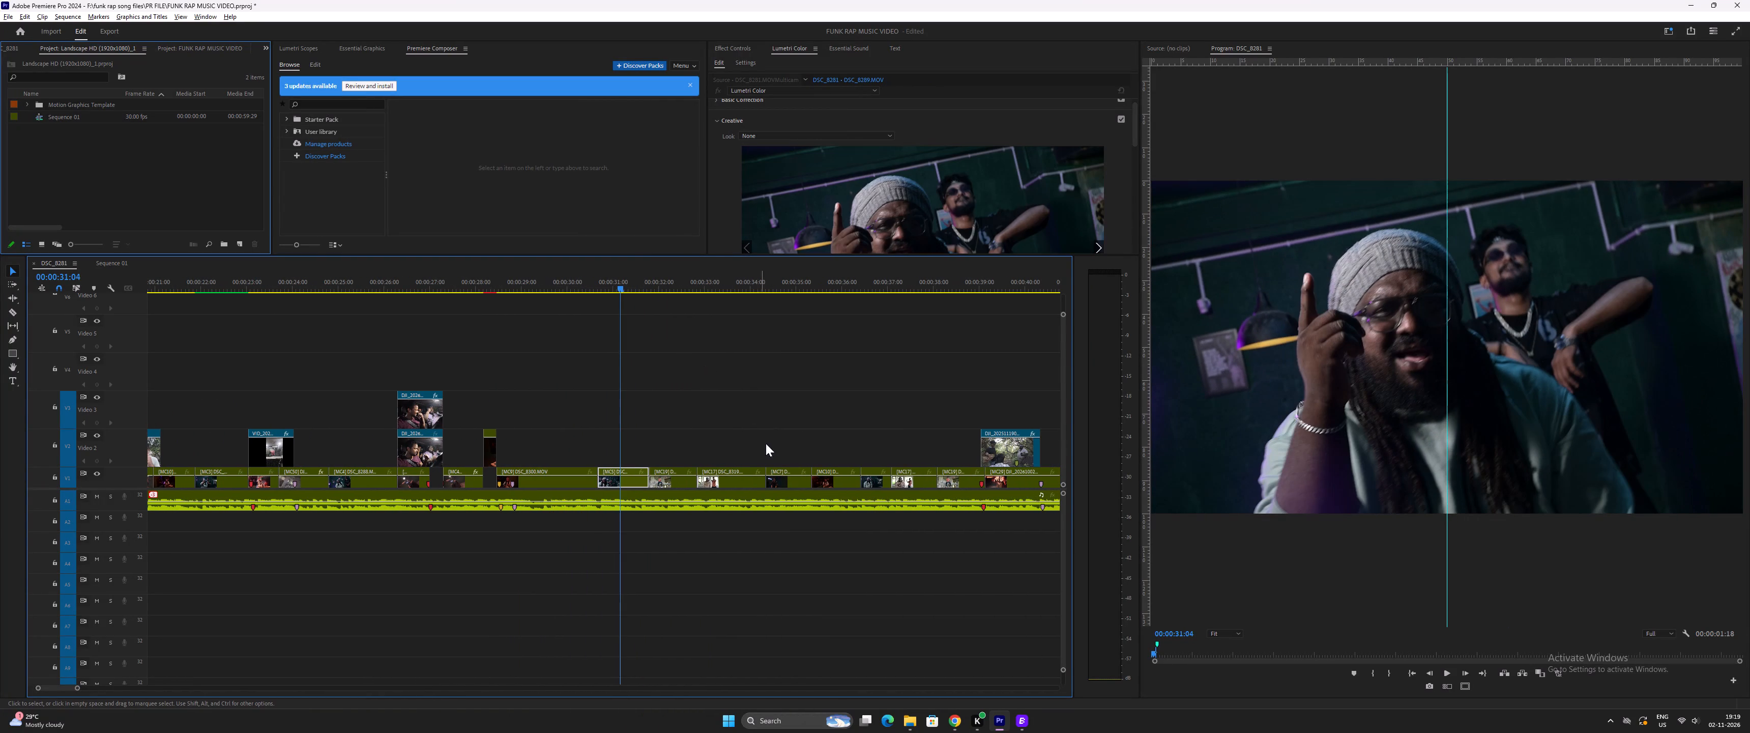
pyautogui.press('space')
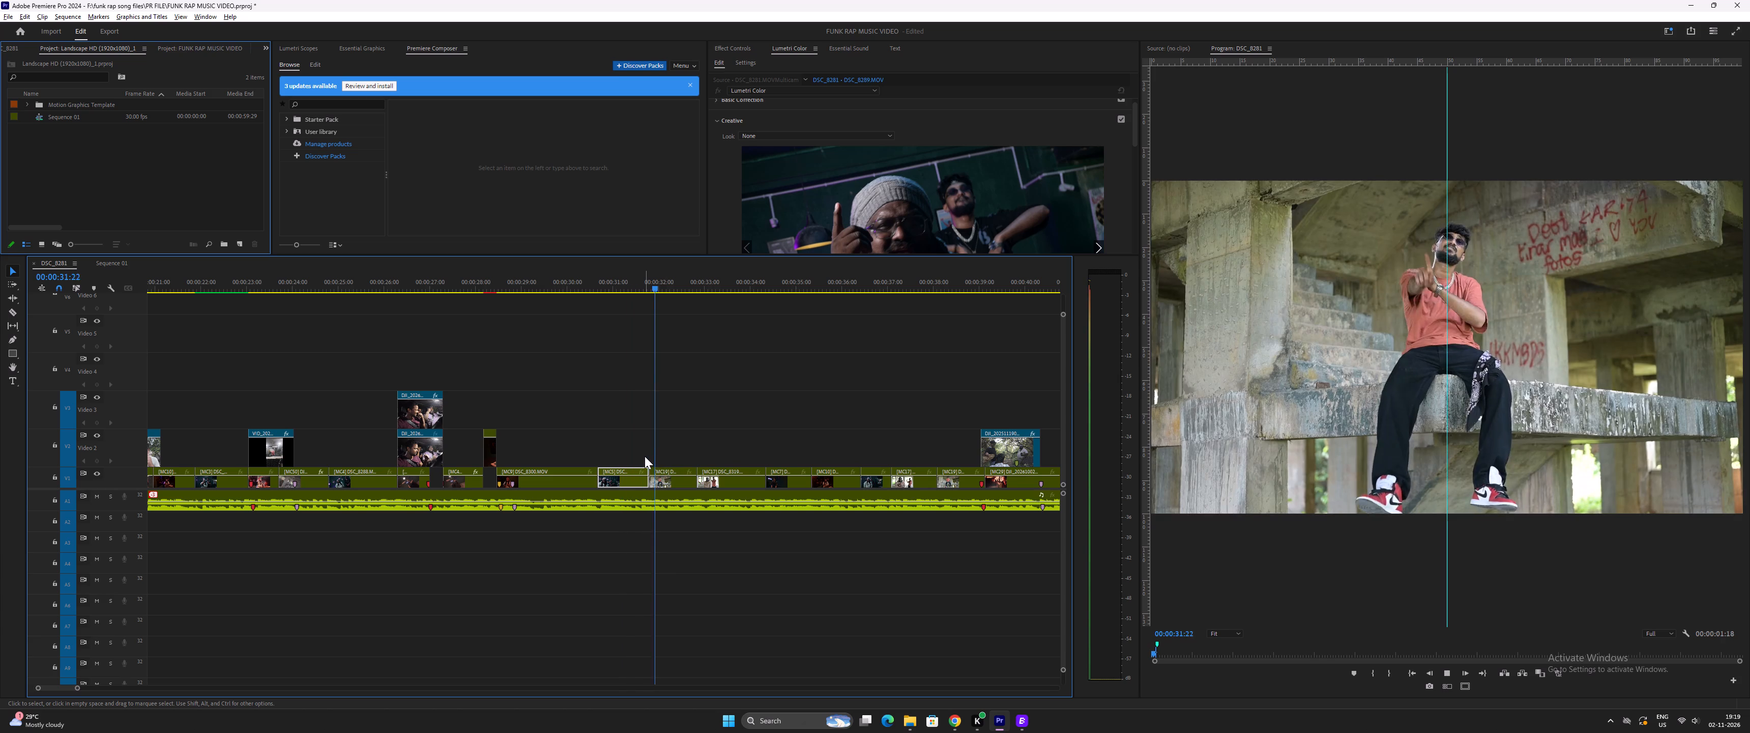
pyautogui.scroll(-4, 645, 455)
pyautogui.press('space')
pyautogui.press('space')
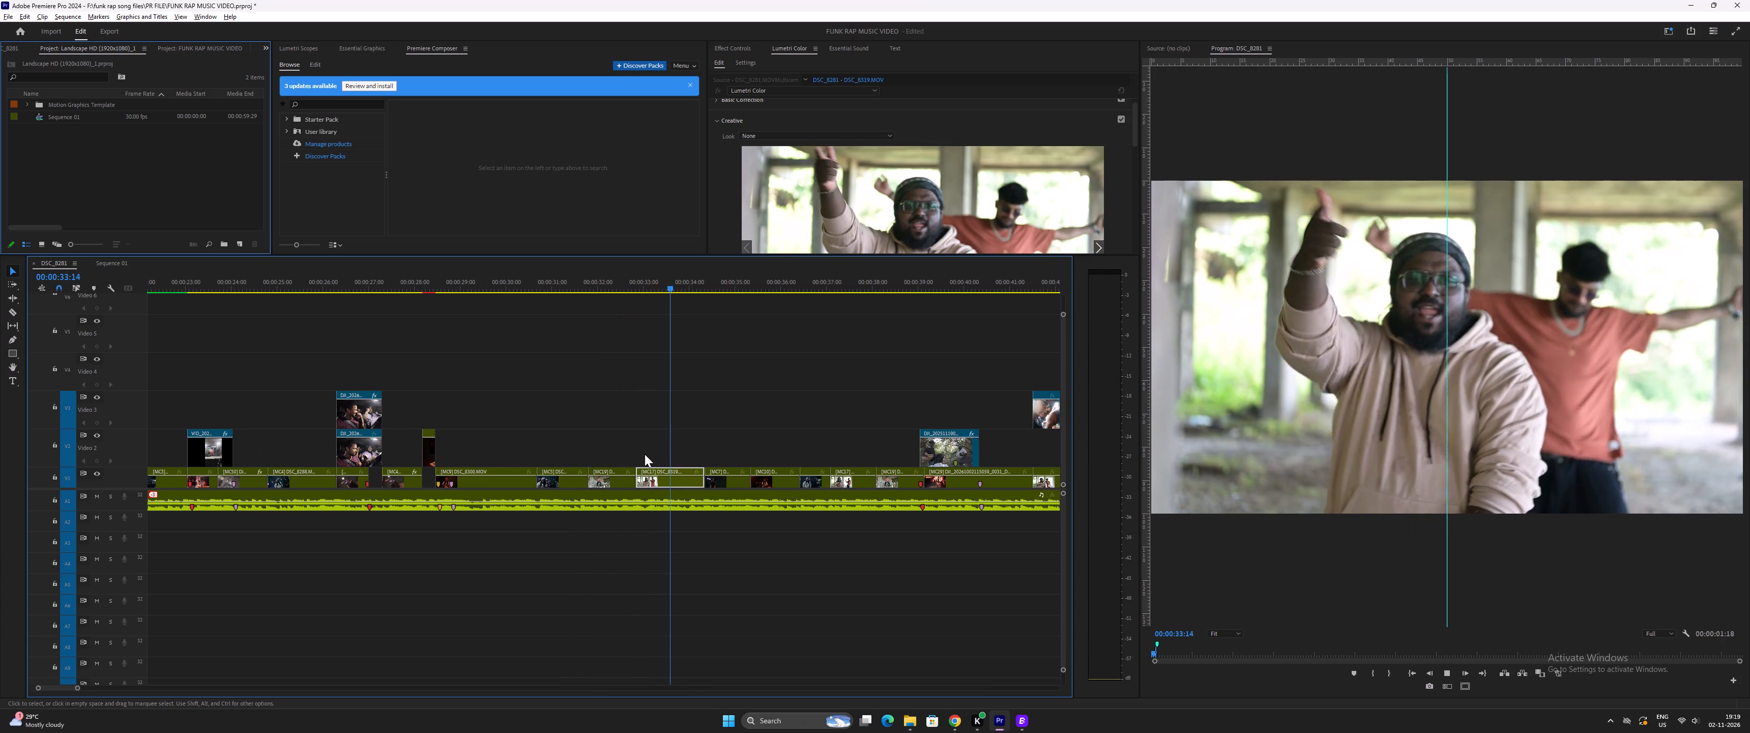
pyautogui.scroll(-8, 645, 454)
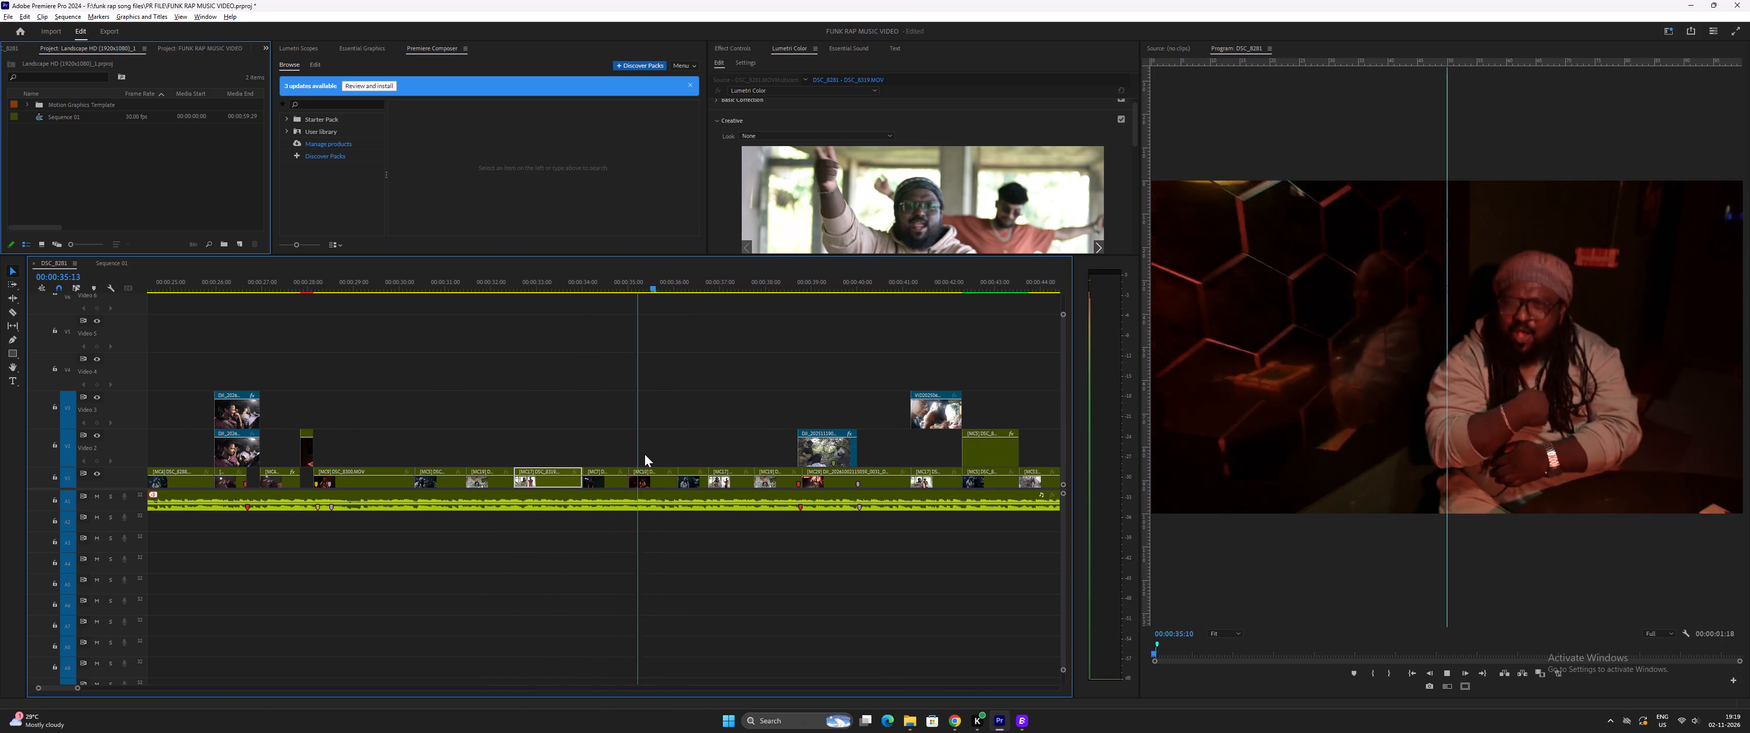
pyautogui.scroll(-1, 645, 447)
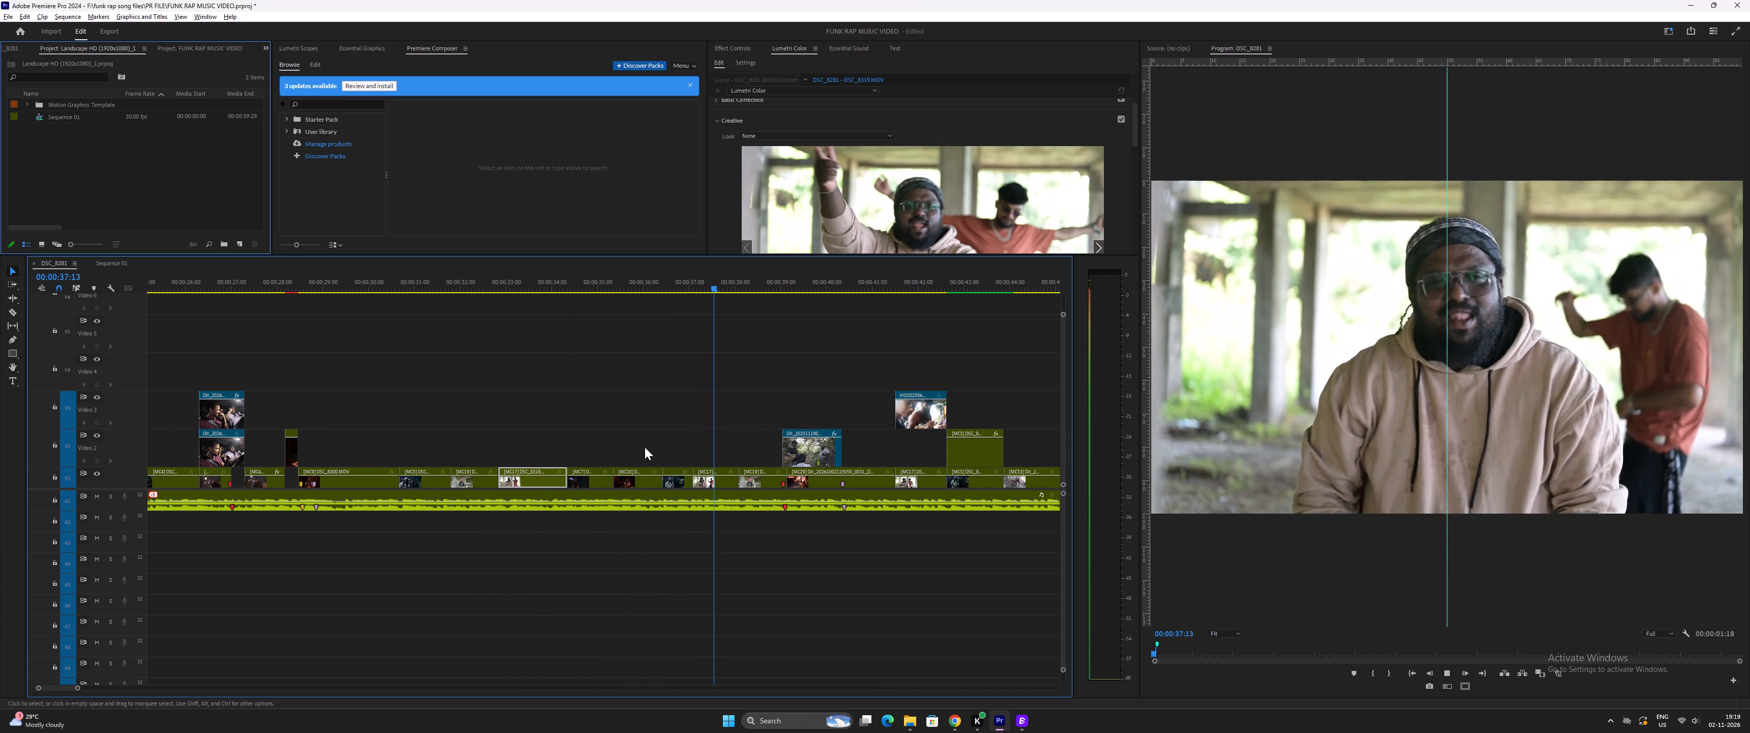
pyautogui.scroll(-2, 645, 447)
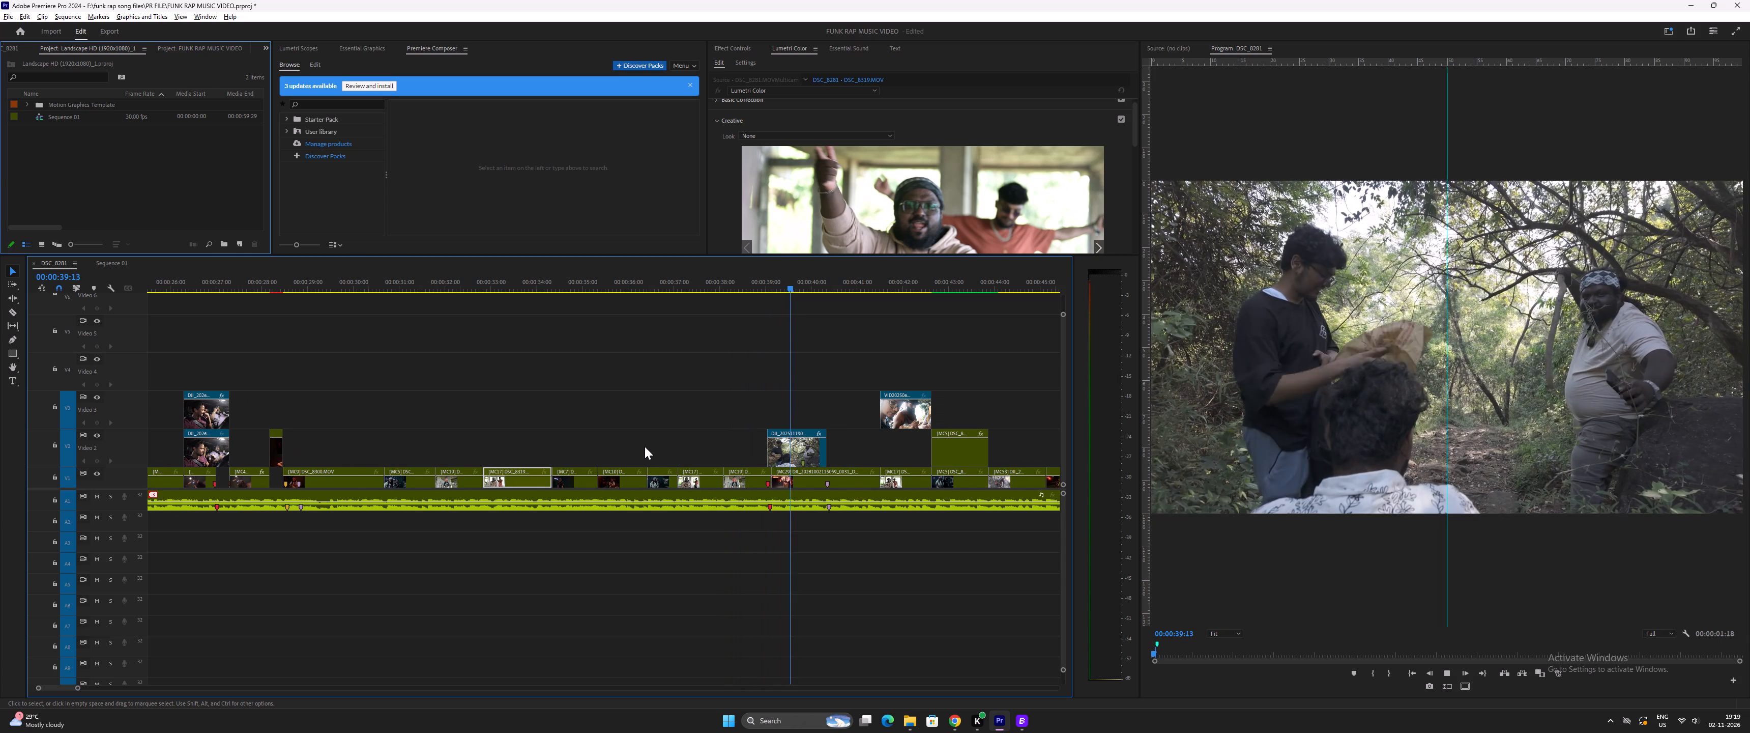
# Apply the DJI OSMO Pocket 3 D-Log M to Rec.709 V1 creative look to the flat forest clip at 00:00:39:19.
pyautogui.press('space')
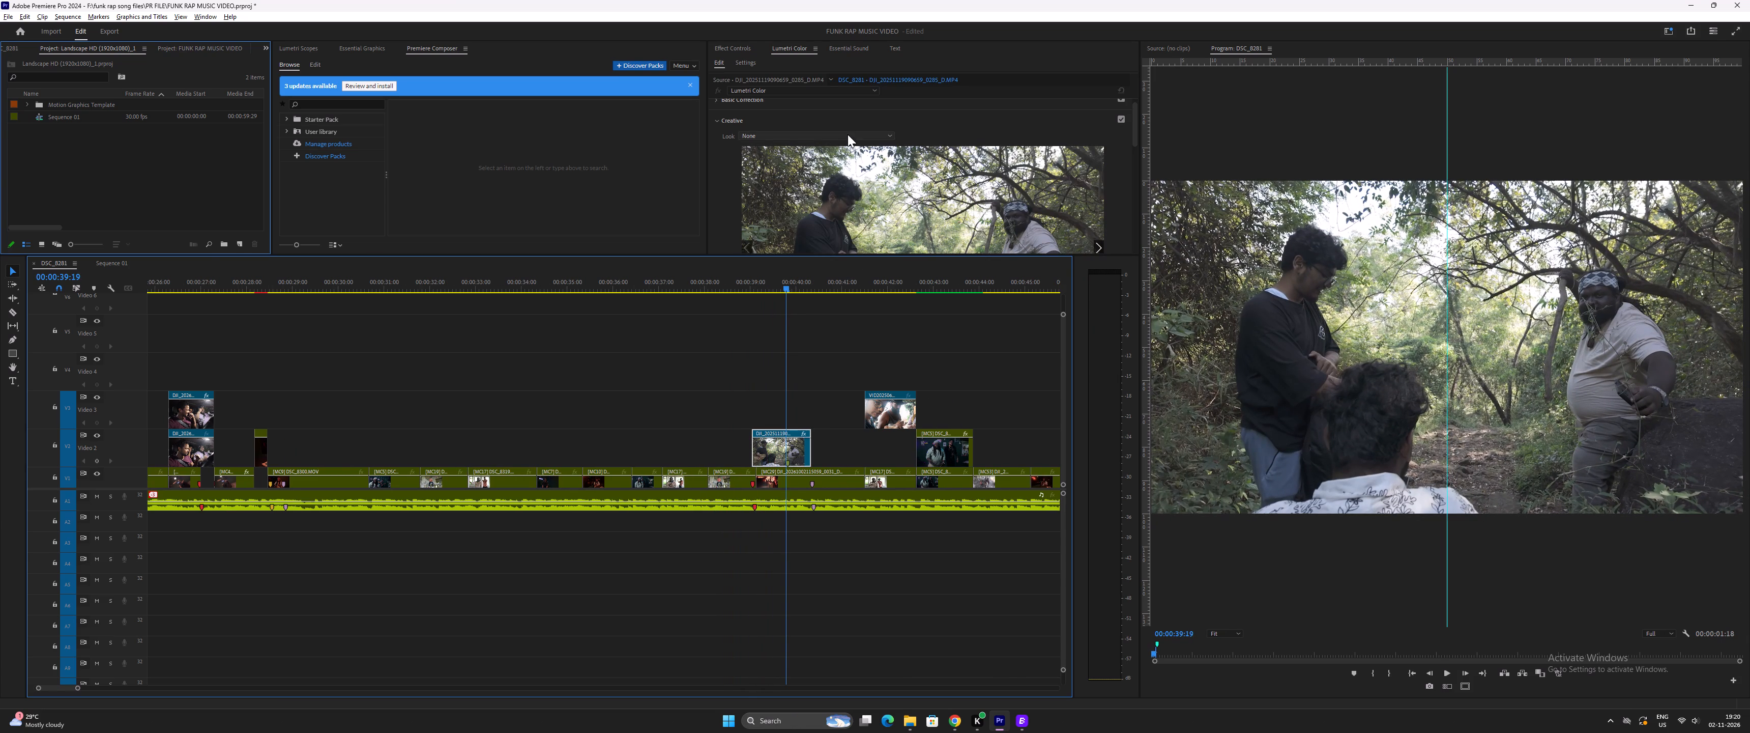
pyautogui.click(848, 134)
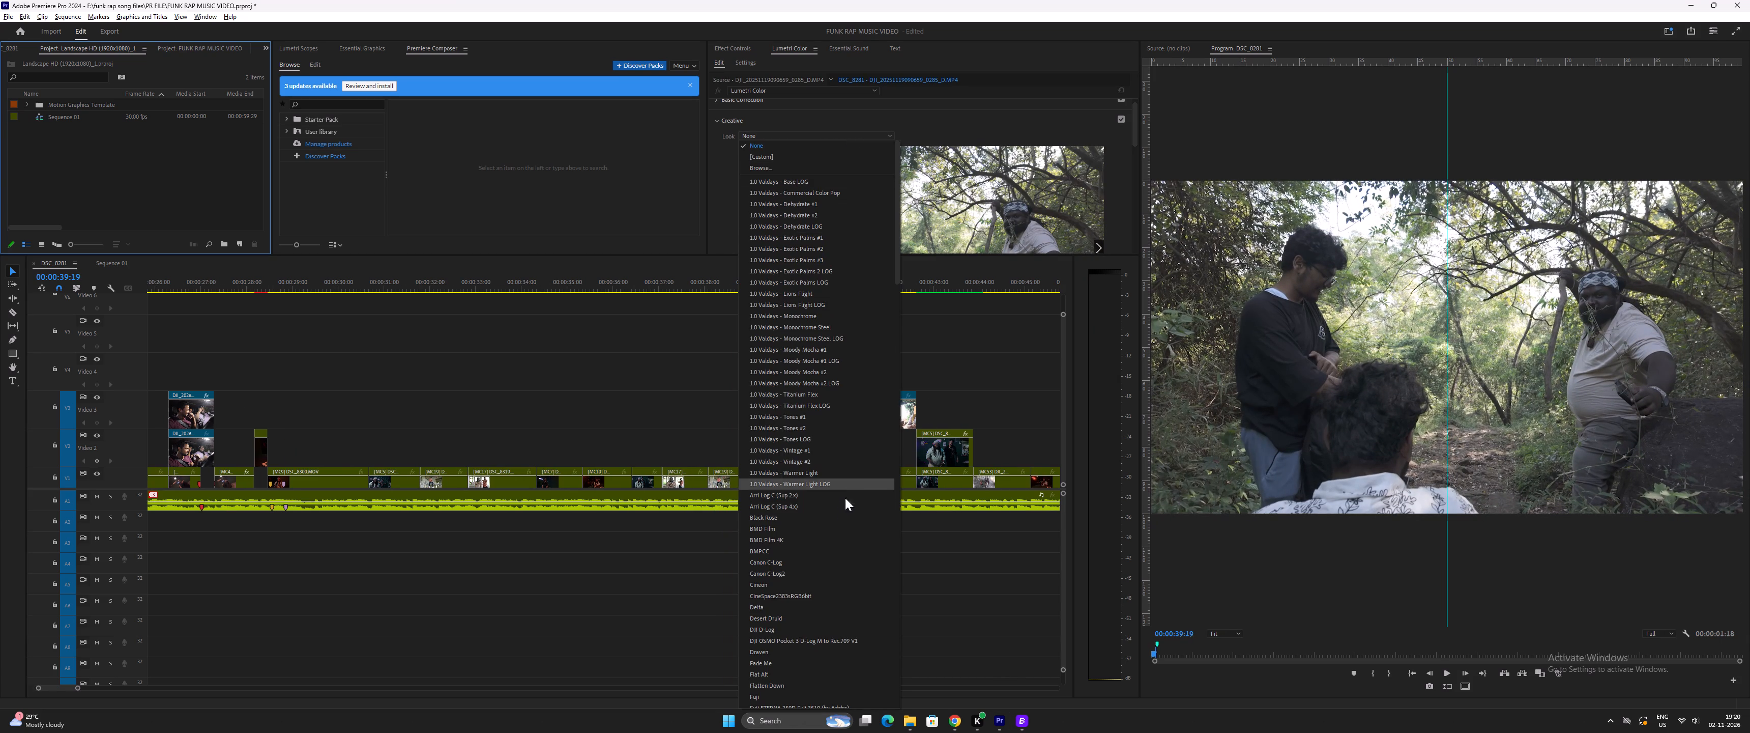
pyautogui.scroll(-2, 825, 611)
pyautogui.click(825, 605)
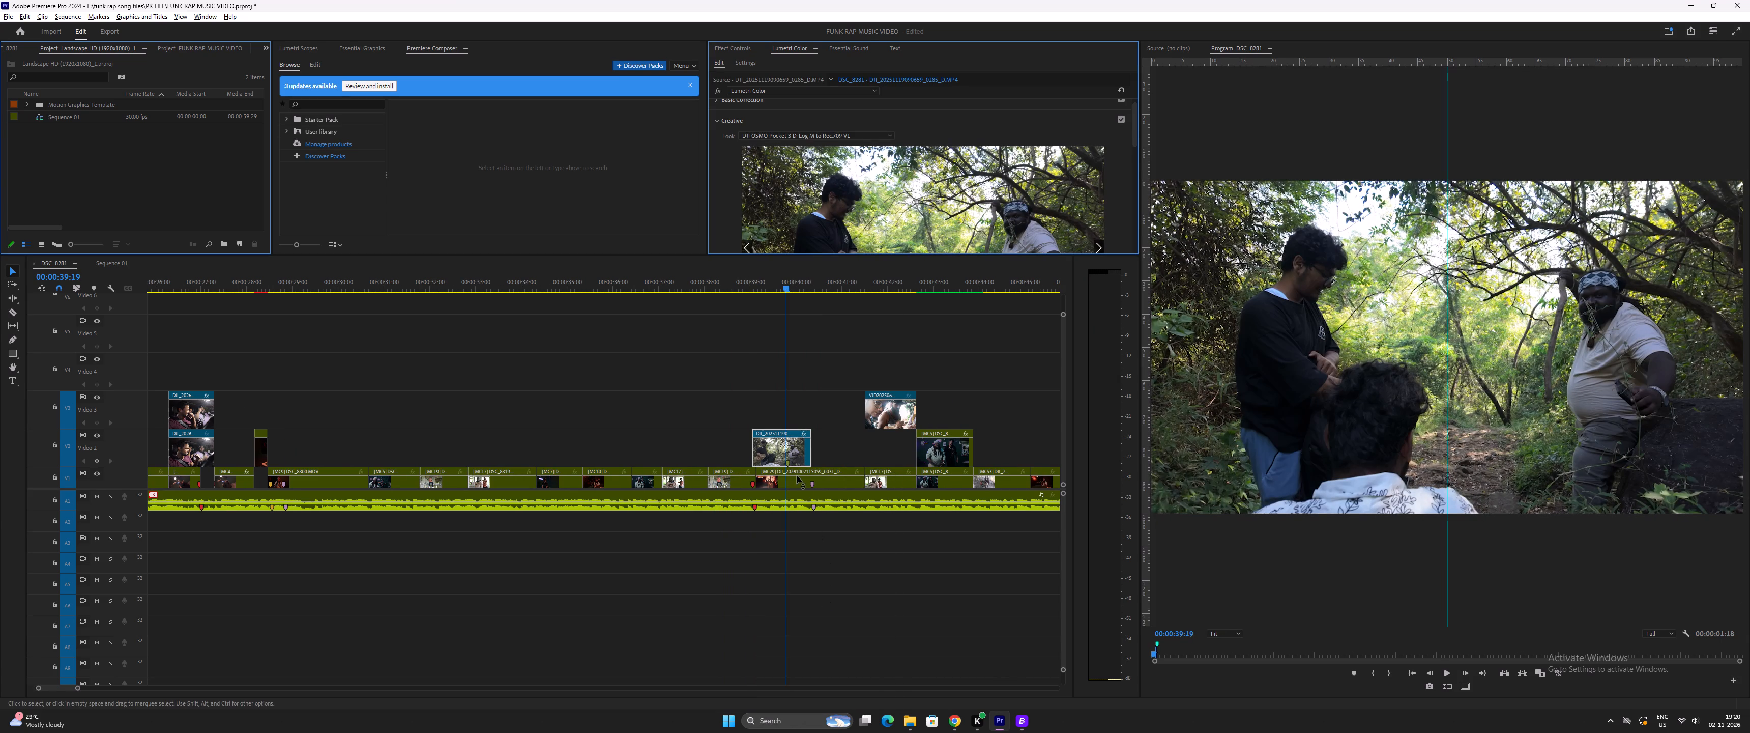
# Play through the sequence from about 00:00:39 to 00:00:44, examining the colour of the stacked and main-track clips.
pyautogui.press('space')
pyautogui.scroll(-9, 759, 349)
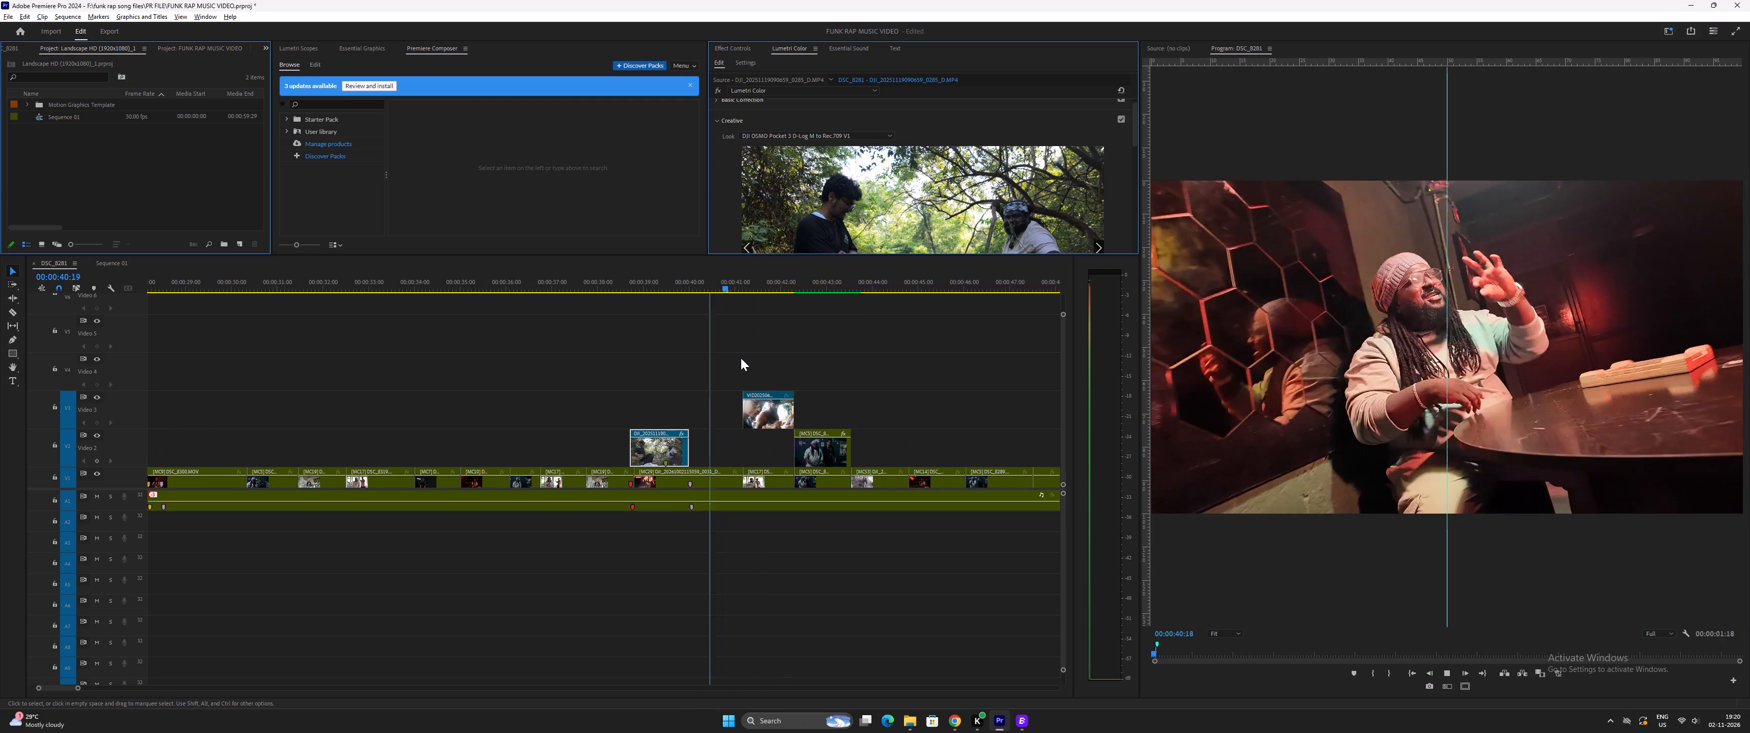
pyautogui.scroll(-9, 741, 358)
pyautogui.press('space')
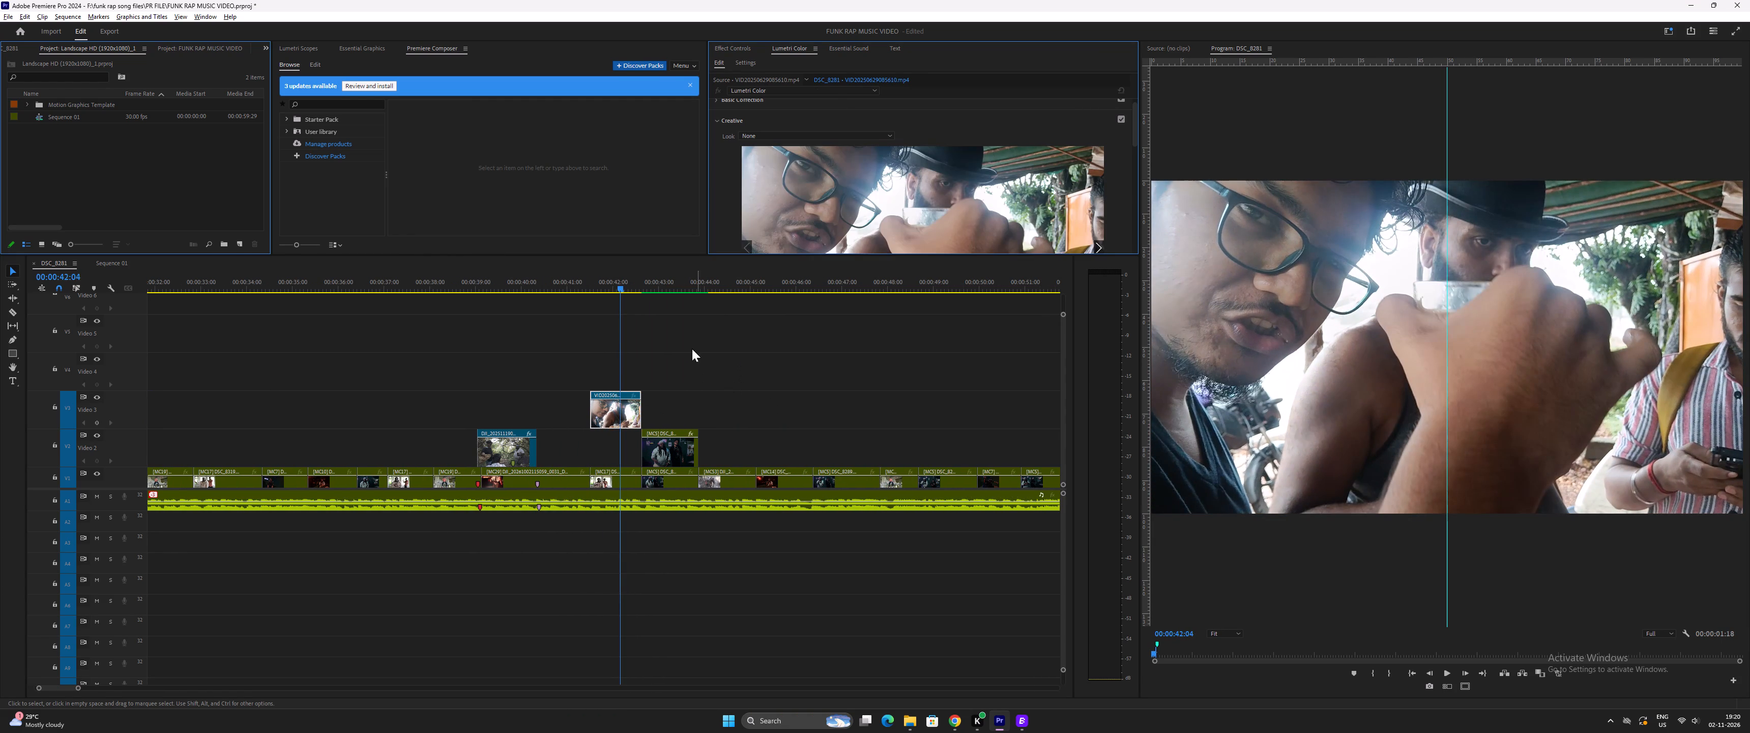
pyautogui.press('space')
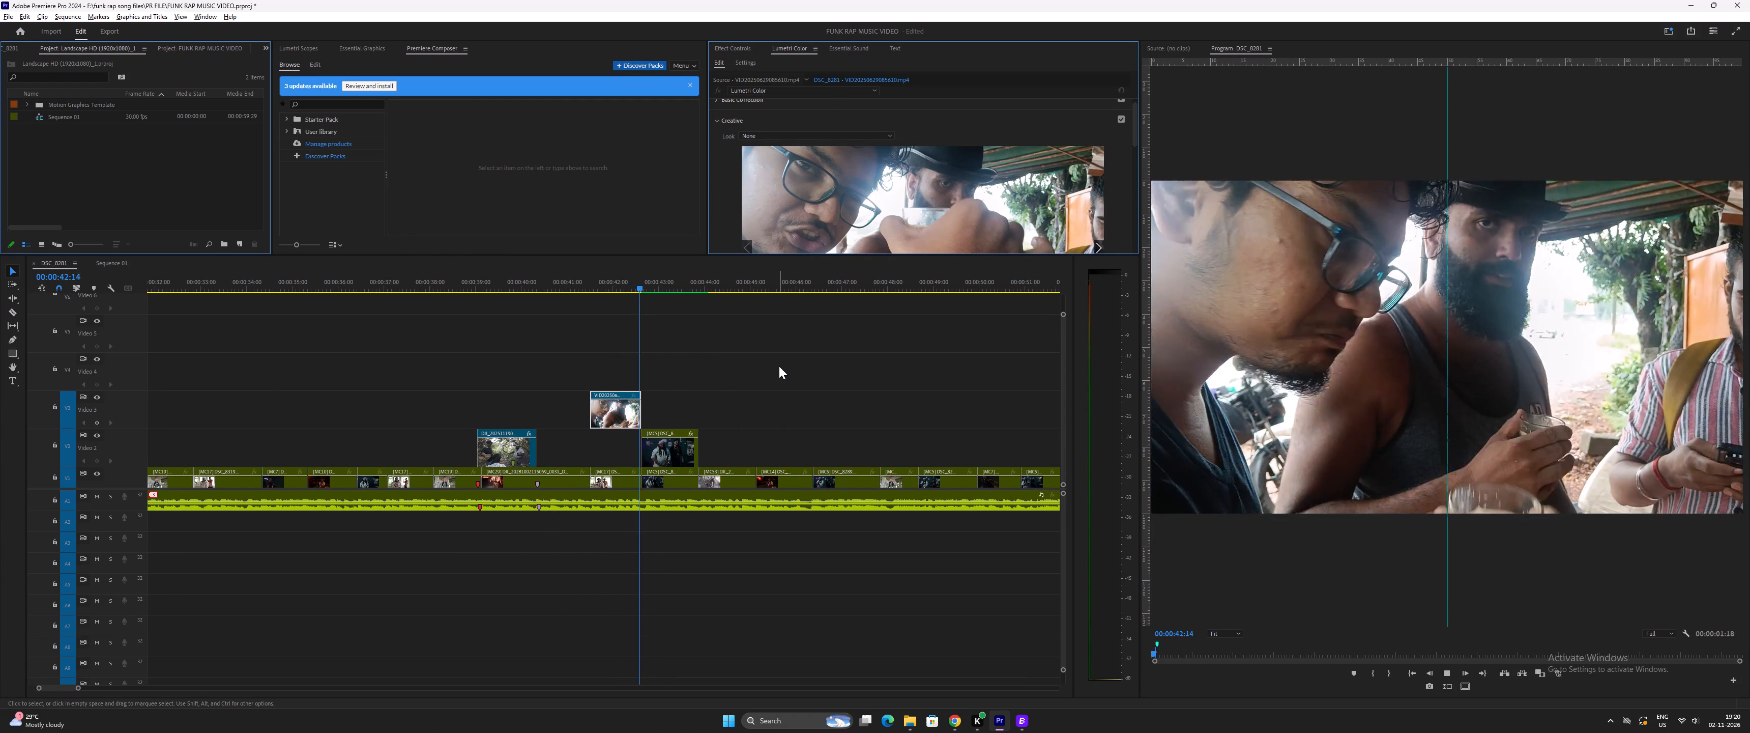
pyautogui.press('space')
pyautogui.scroll(-8, 780, 367)
pyautogui.press('space')
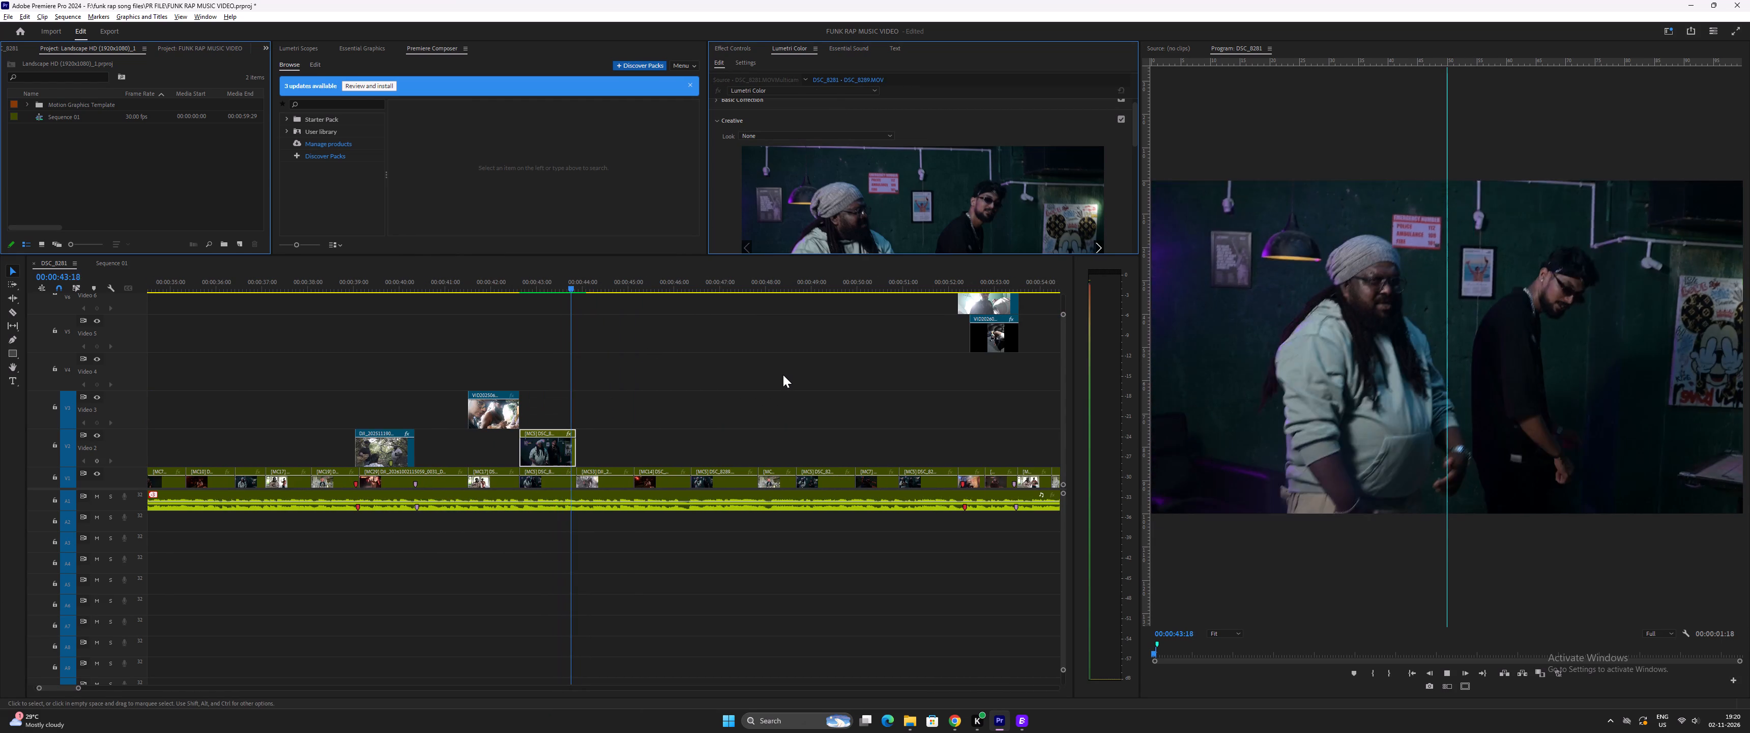
pyautogui.scroll(-5, 783, 375)
# Apply the DJI OSMO Pocket 3 D-Log M to Rec.709 V1 look to the overhead group clip at 00:00:44:12.
pyautogui.press('space')
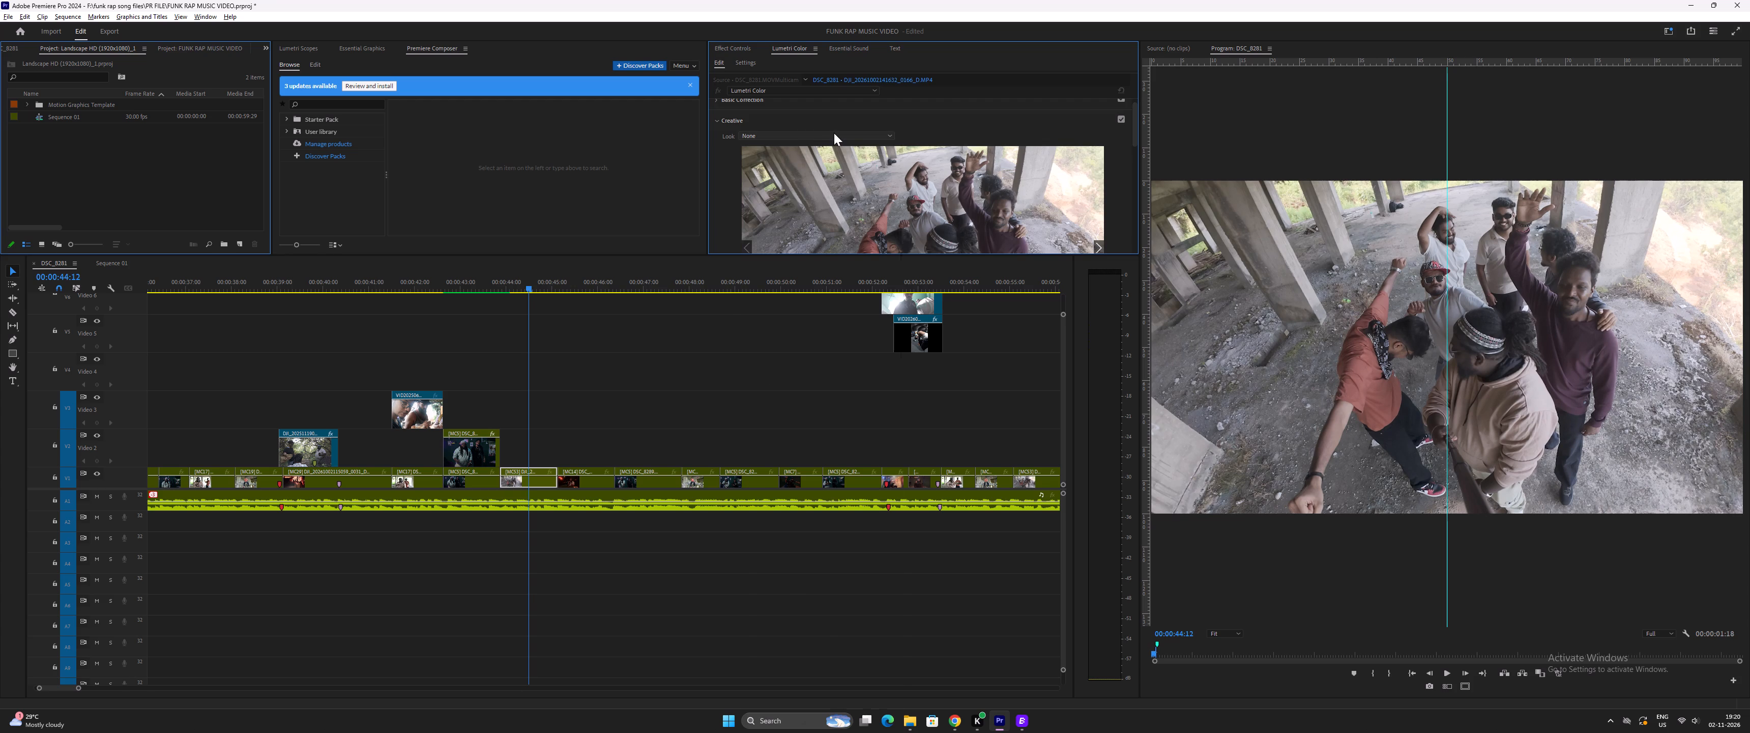
pyautogui.click(834, 133)
pyautogui.scroll(-5, 845, 443)
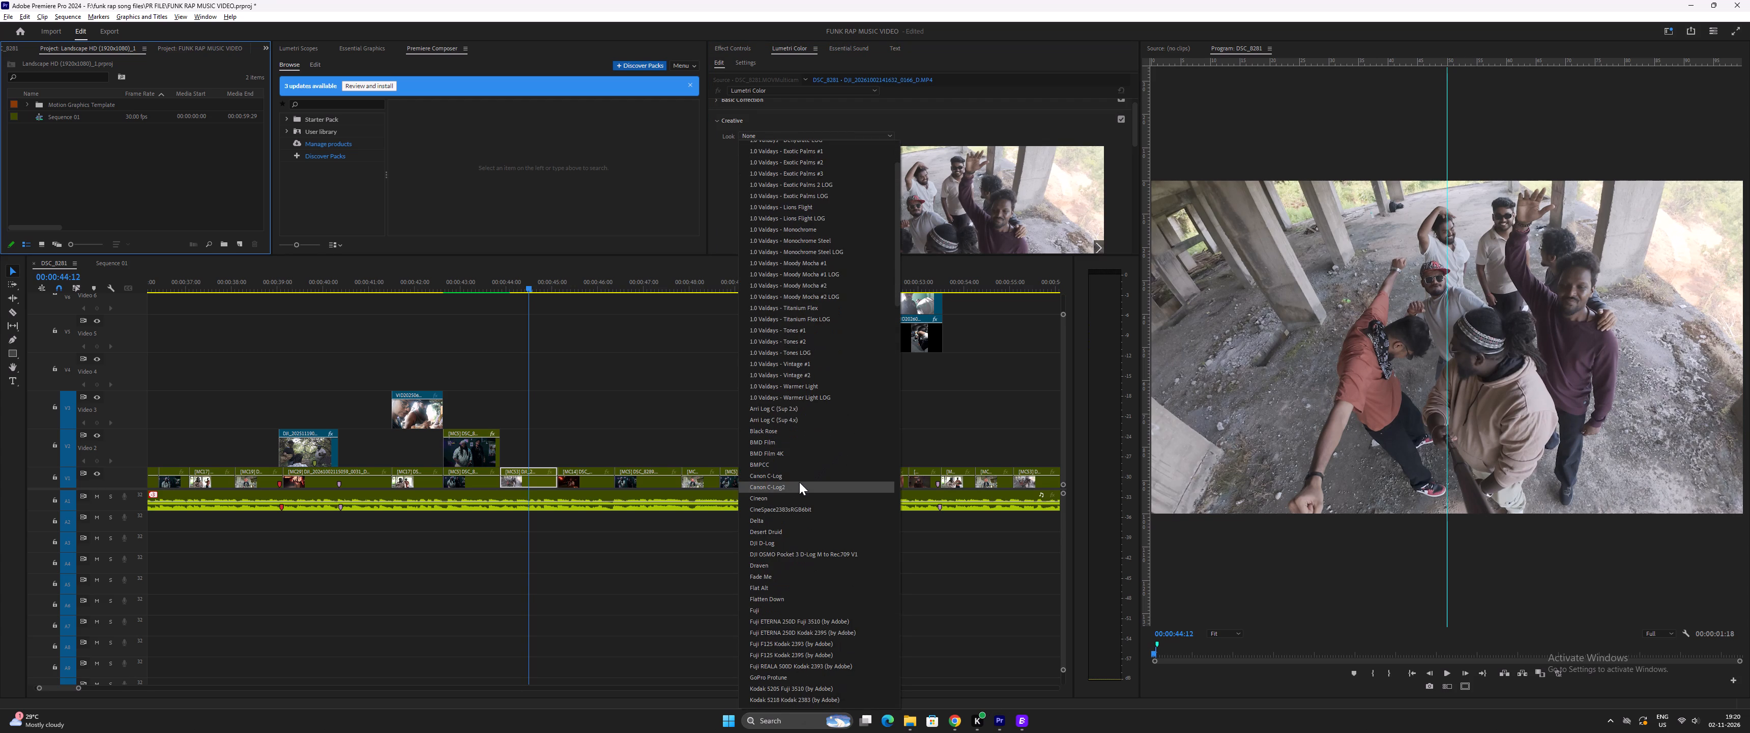
pyautogui.scroll(-3, 796, 495)
pyautogui.click(786, 502)
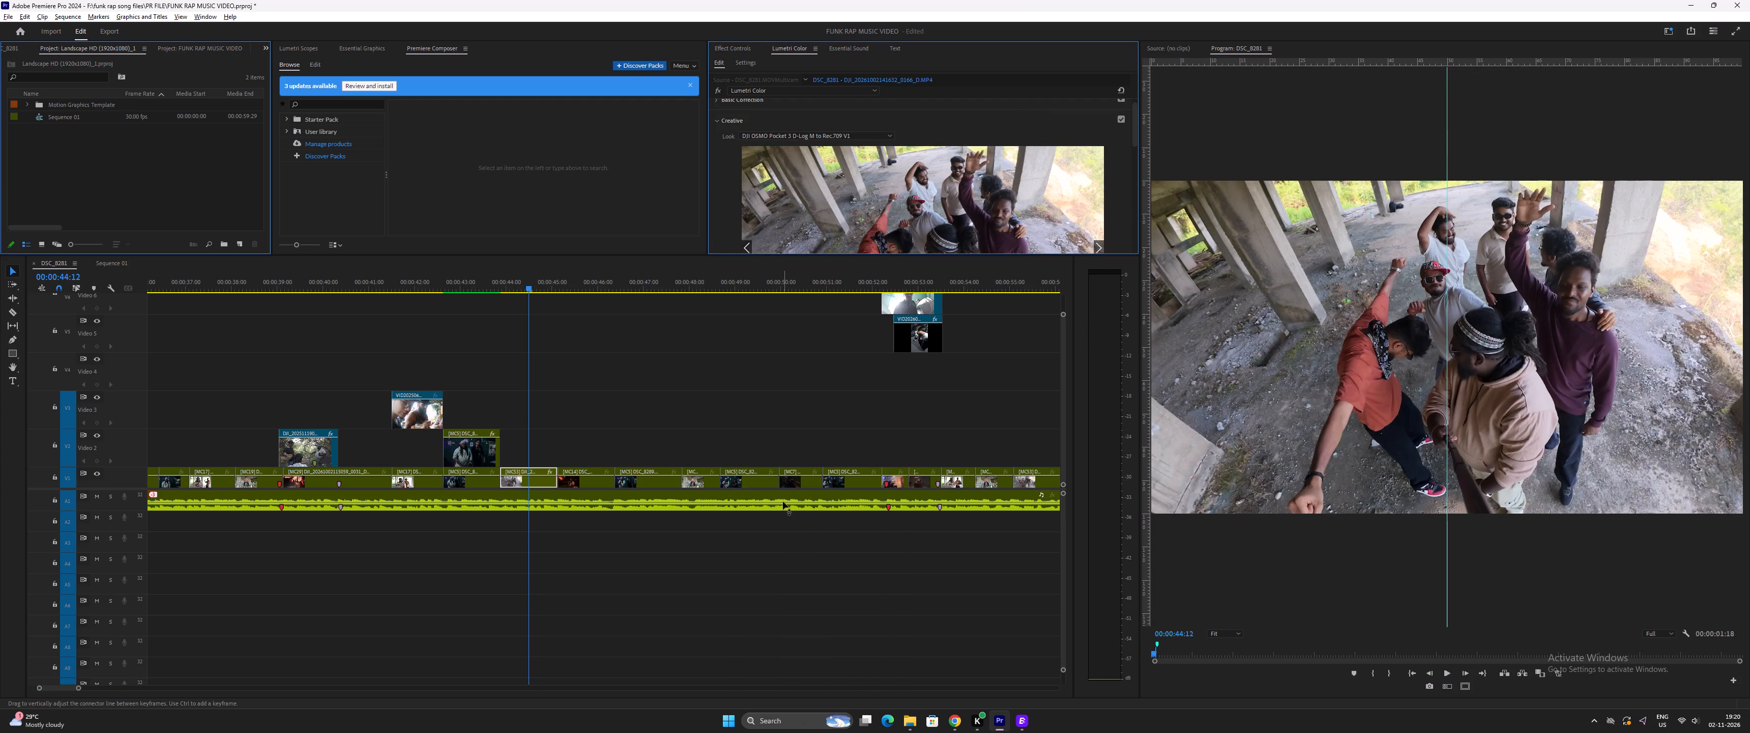
# Review the colour of the clips by playing the sequence from about 00:00:44 to 00:00:53.
pyautogui.press('space')
pyautogui.press('space')
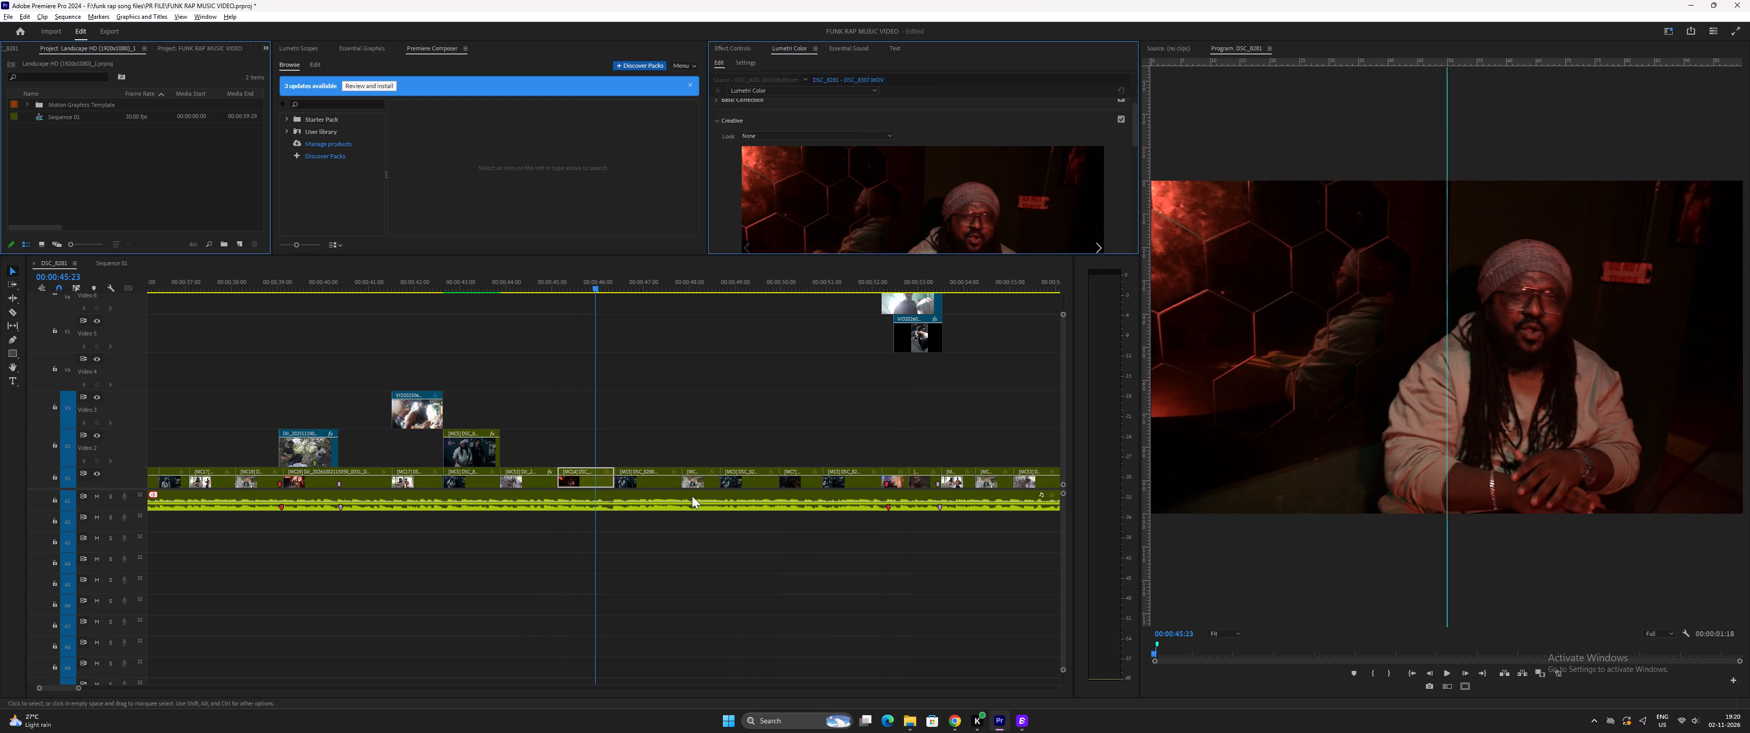
pyautogui.press('space')
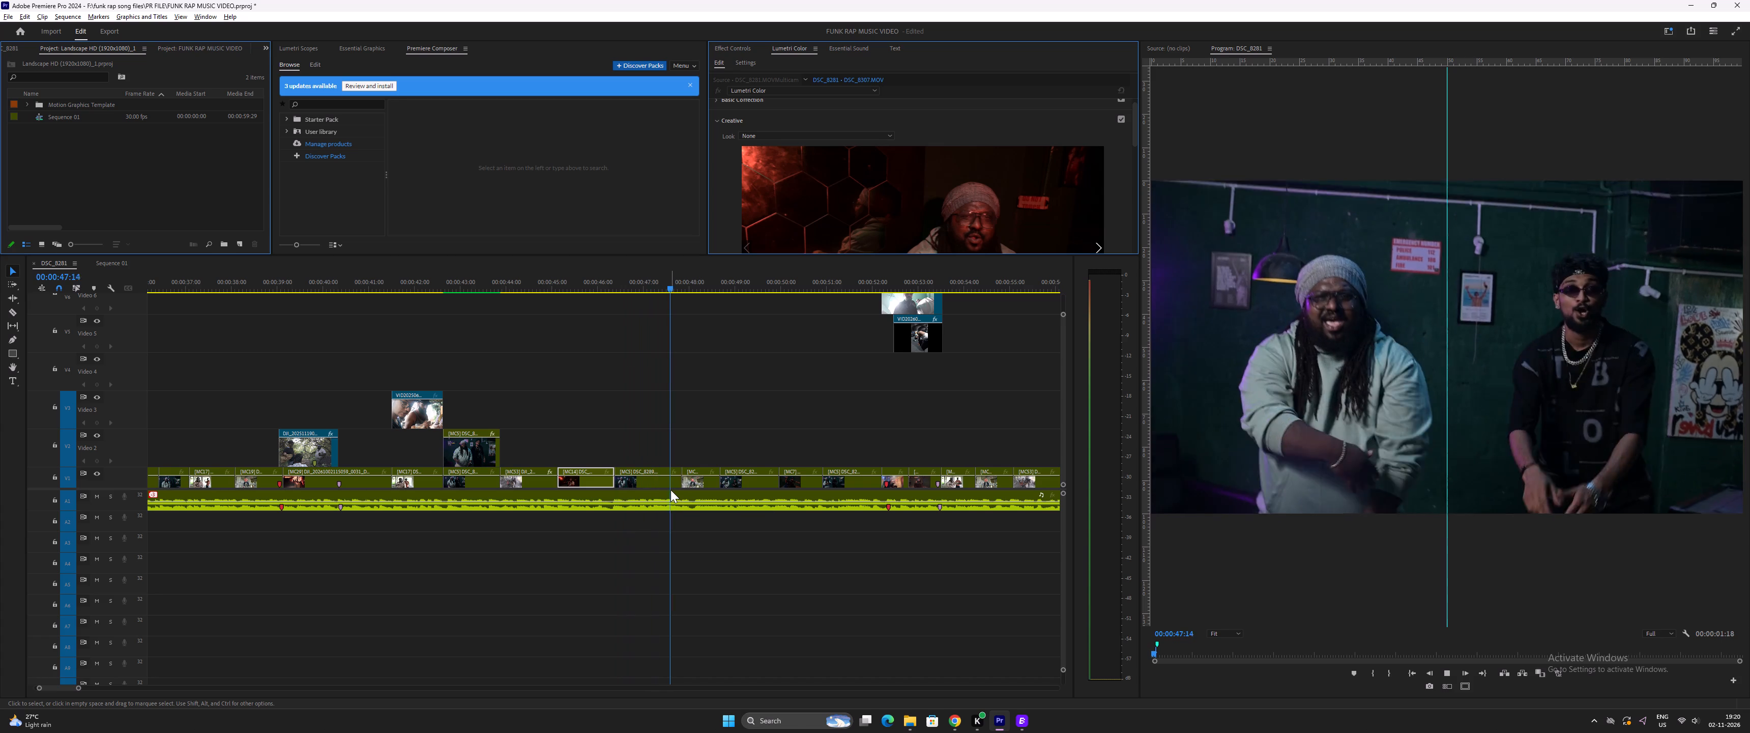
pyautogui.press('space')
pyautogui.press('space')
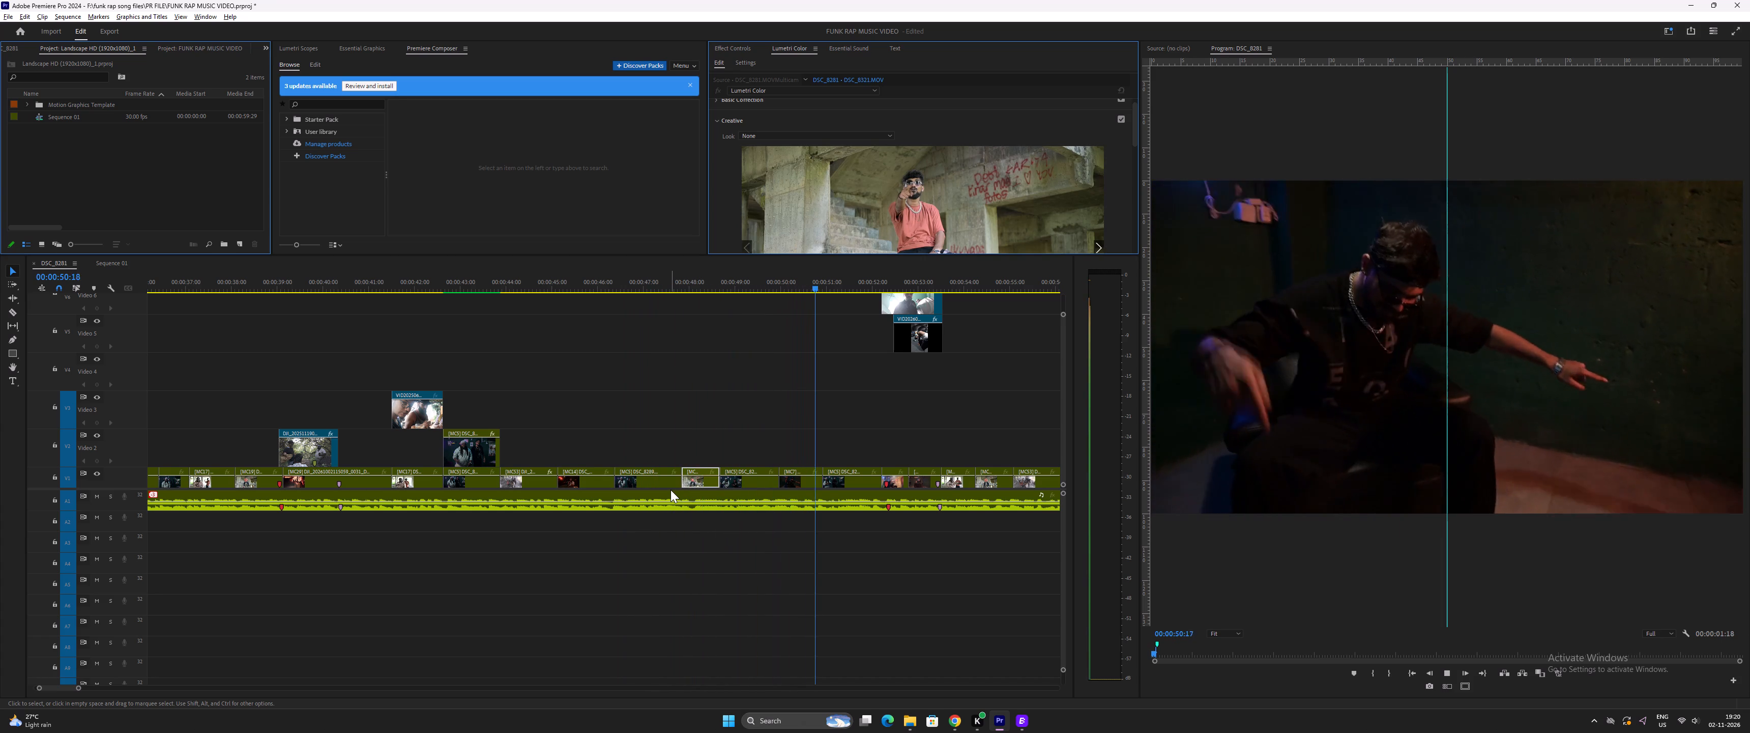
pyautogui.press('space')
pyautogui.press('space')
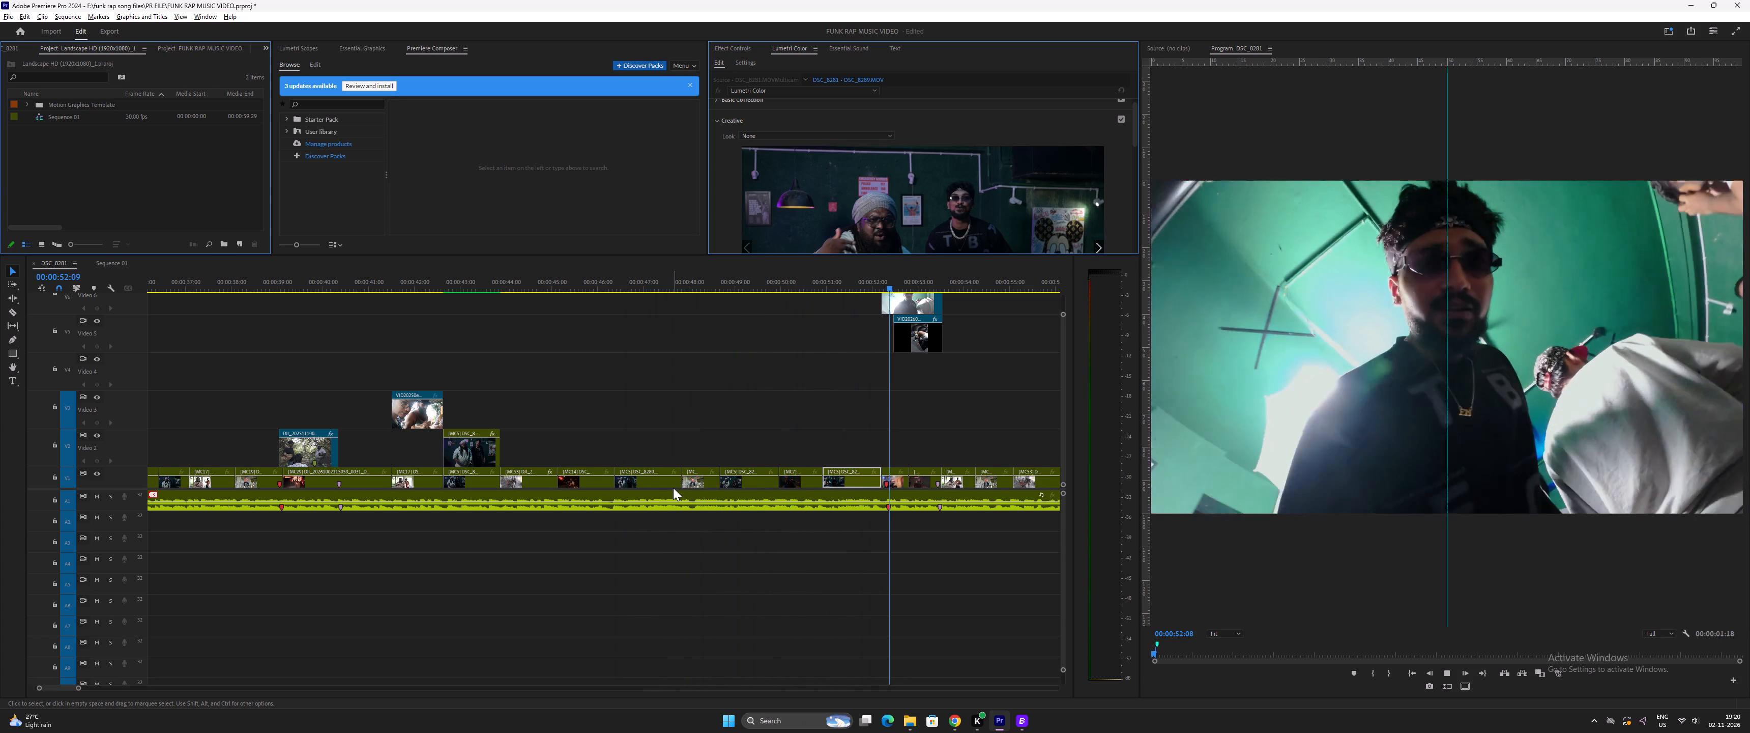
pyautogui.press('space')
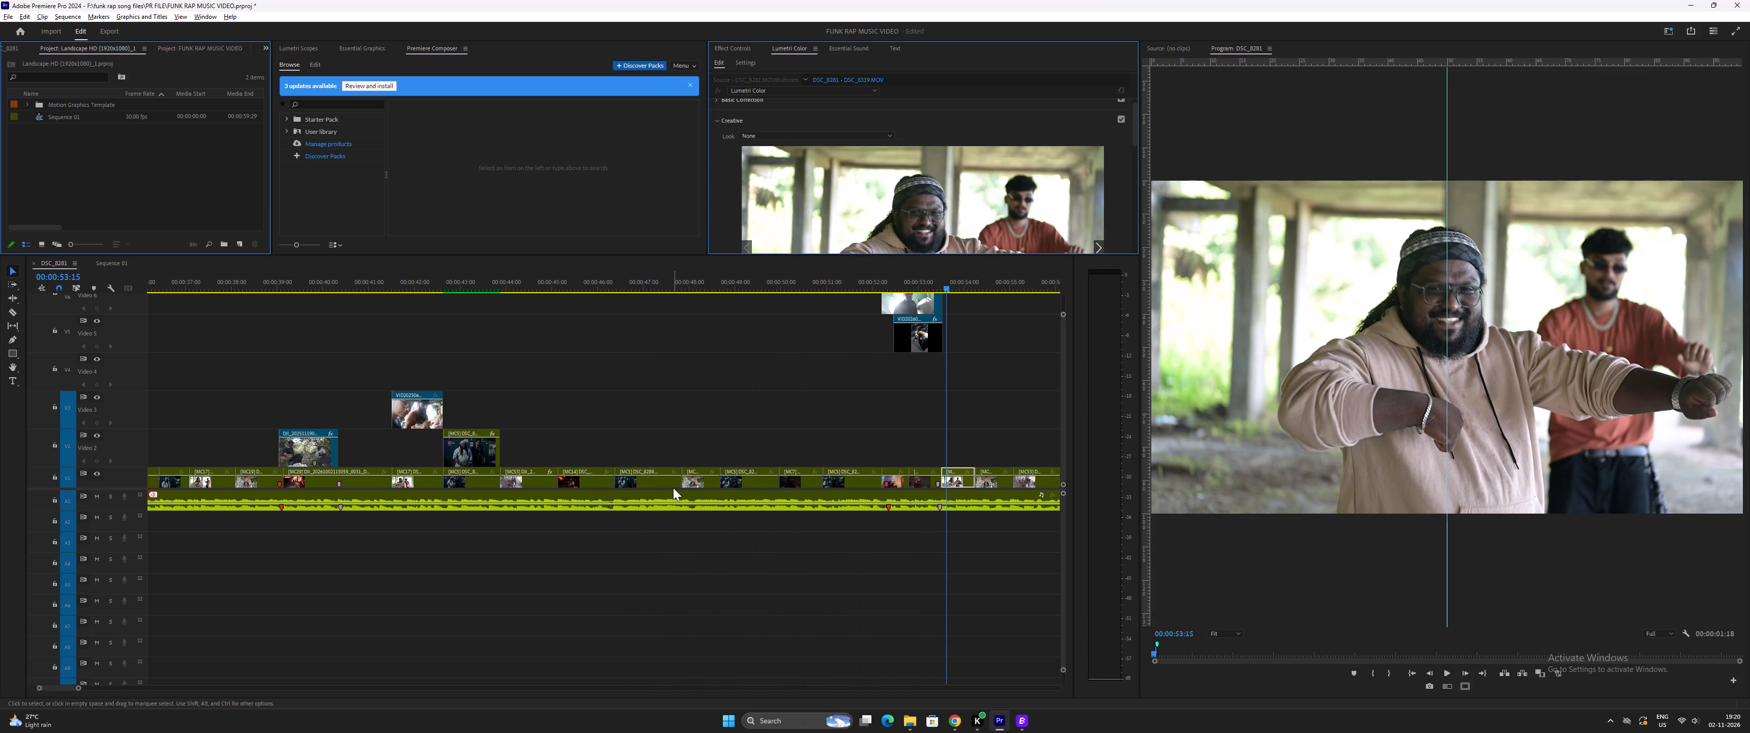
# Return to 00:00:52:13, check the look on the upper-track clip of the man in sunglasses, and review playback to about 00:00:55.
pyautogui.moveTo(894, 280); pyautogui.dragTo(899, 281)
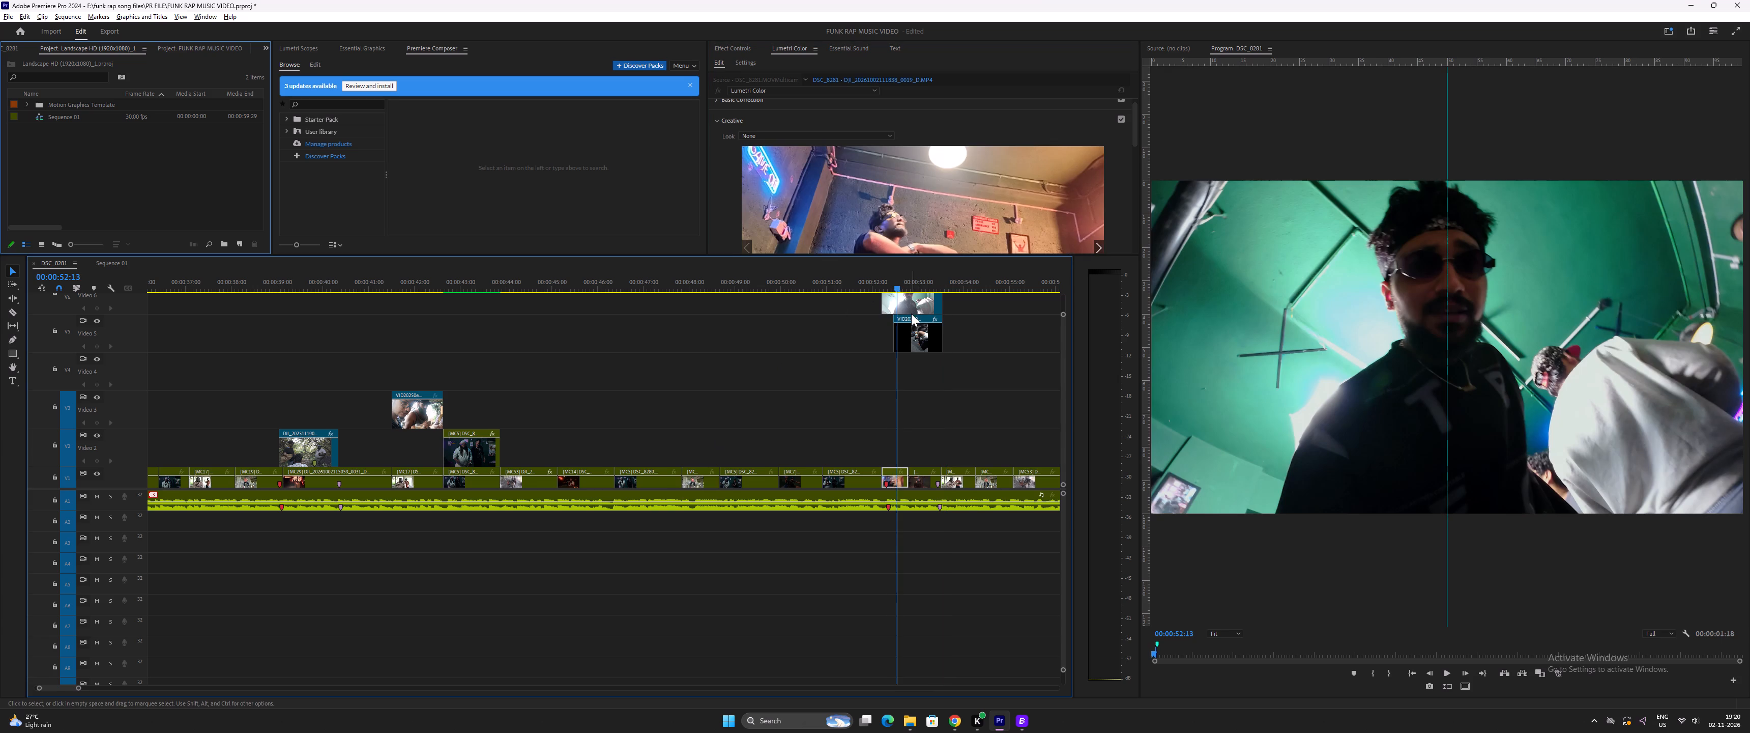
pyautogui.click(911, 314)
pyautogui.press('space')
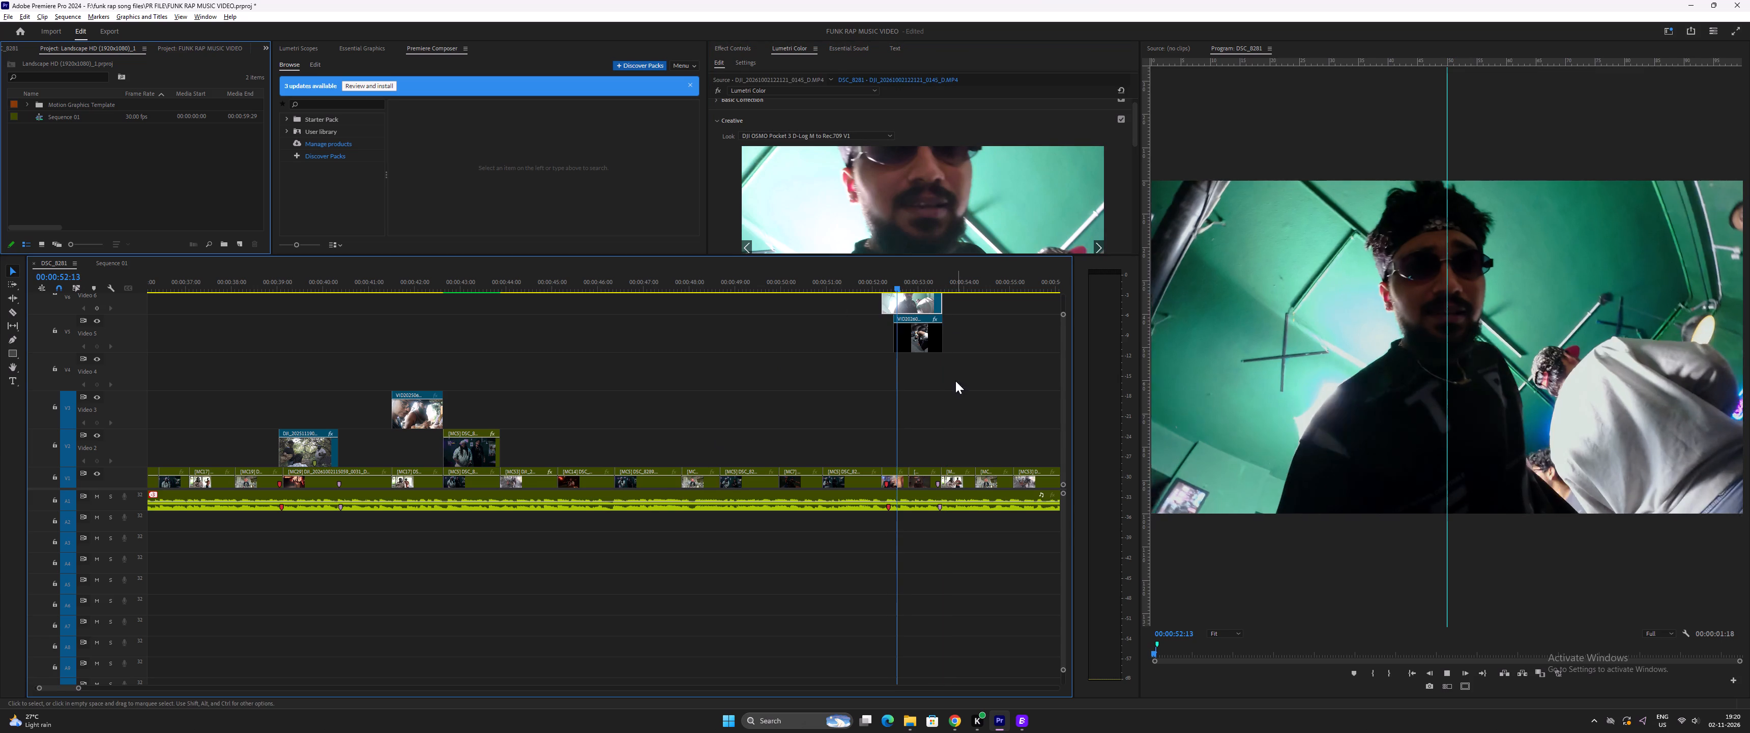
pyautogui.scroll(-6, 899, 453)
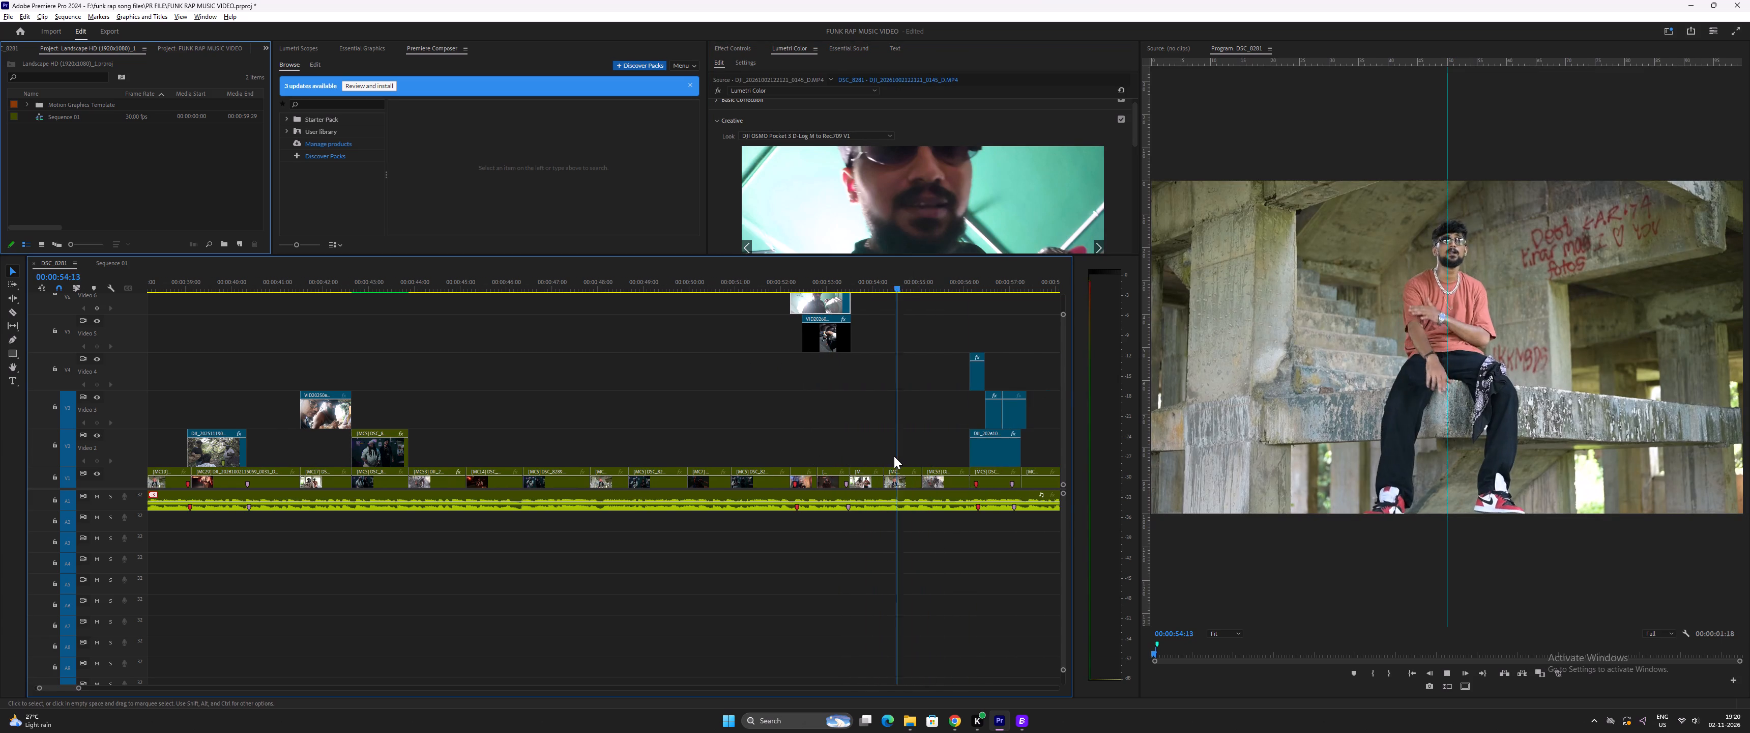
pyautogui.scroll(-6, 883, 454)
pyautogui.press('space')
pyautogui.scroll(-4, 883, 454)
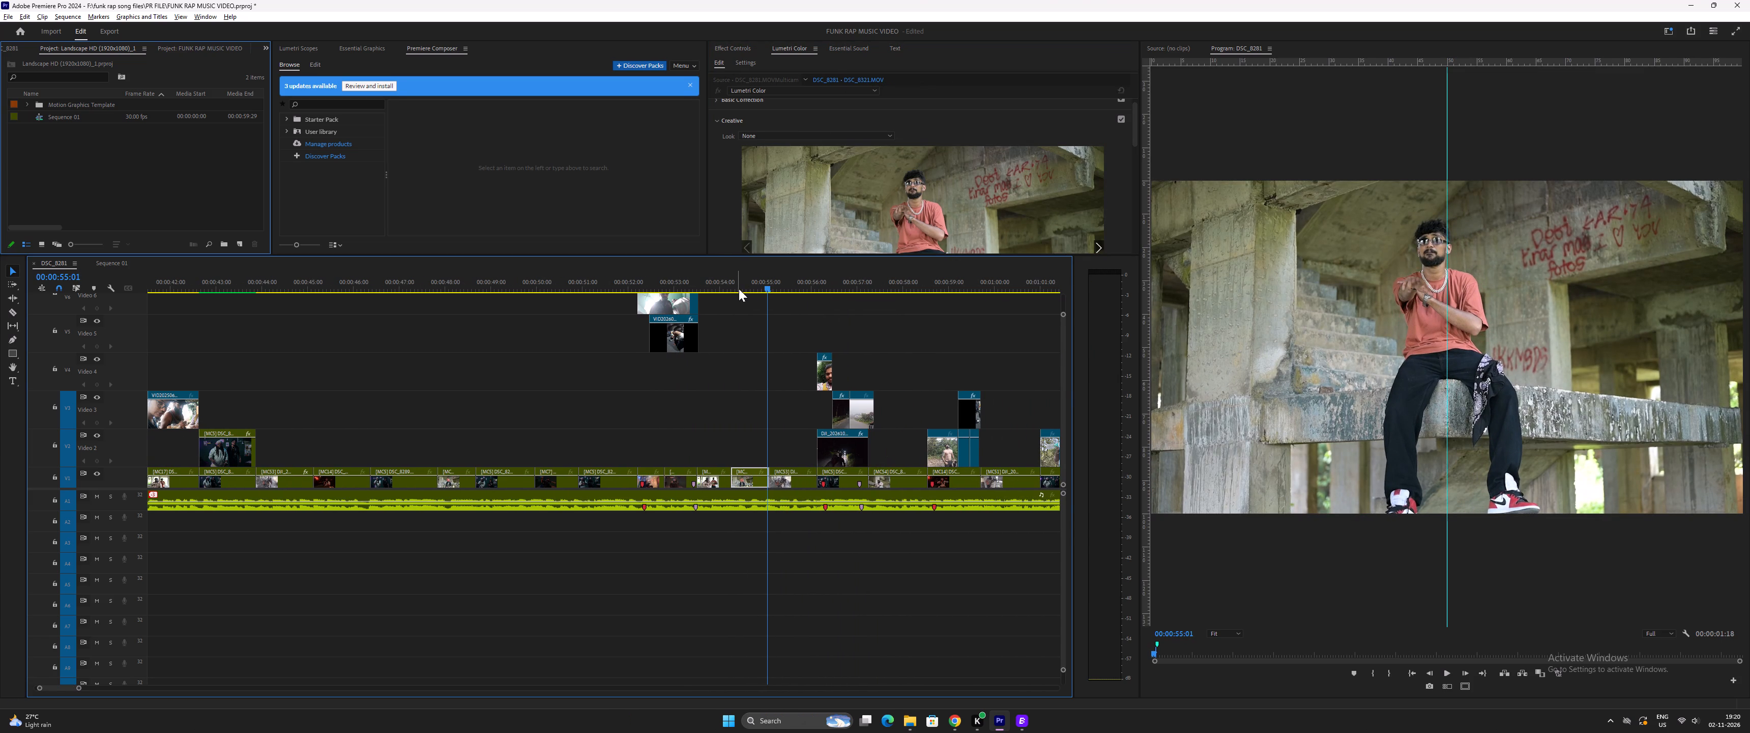
# Apply the DJI OSMO Pocket 3 D-Log M to Rec.709 V1 look to the overhead group clip at 00:00:55:18.
pyautogui.click(736, 280)
pyautogui.press('space')
pyautogui.press('space')
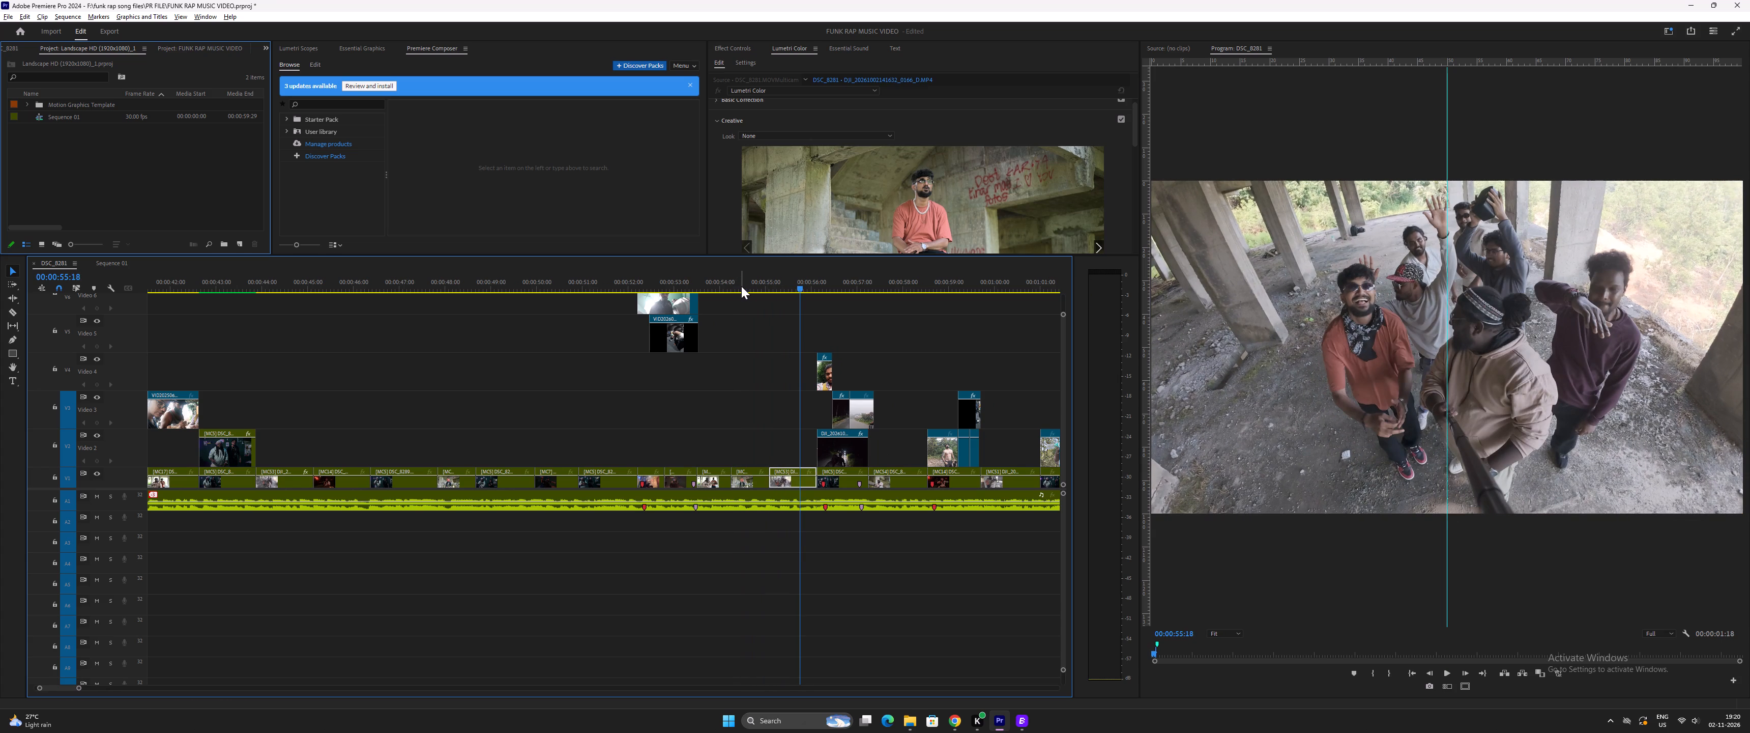
pyautogui.click(838, 136)
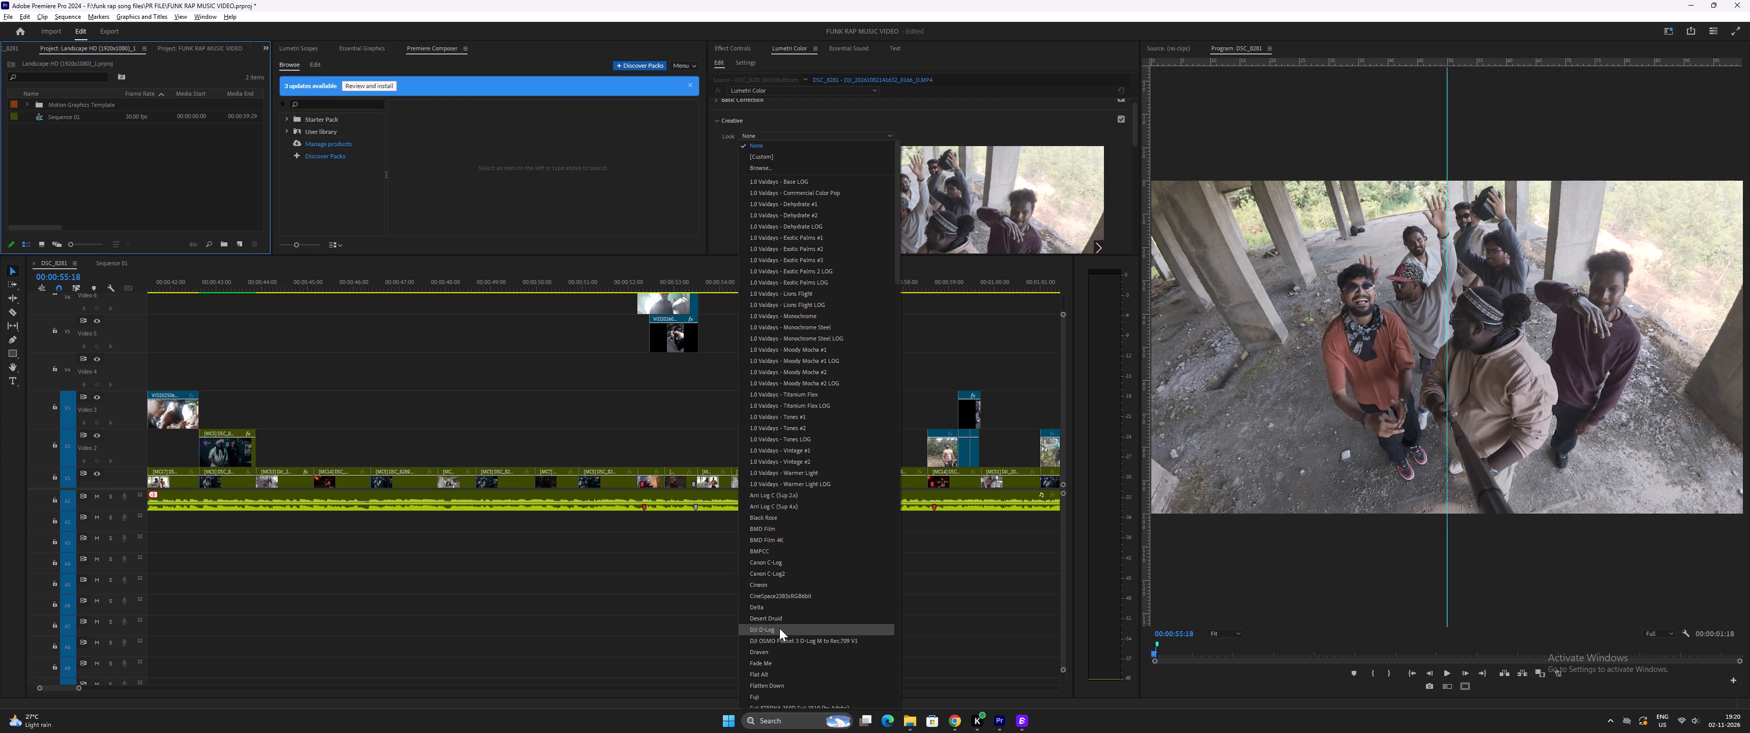
pyautogui.click(793, 641)
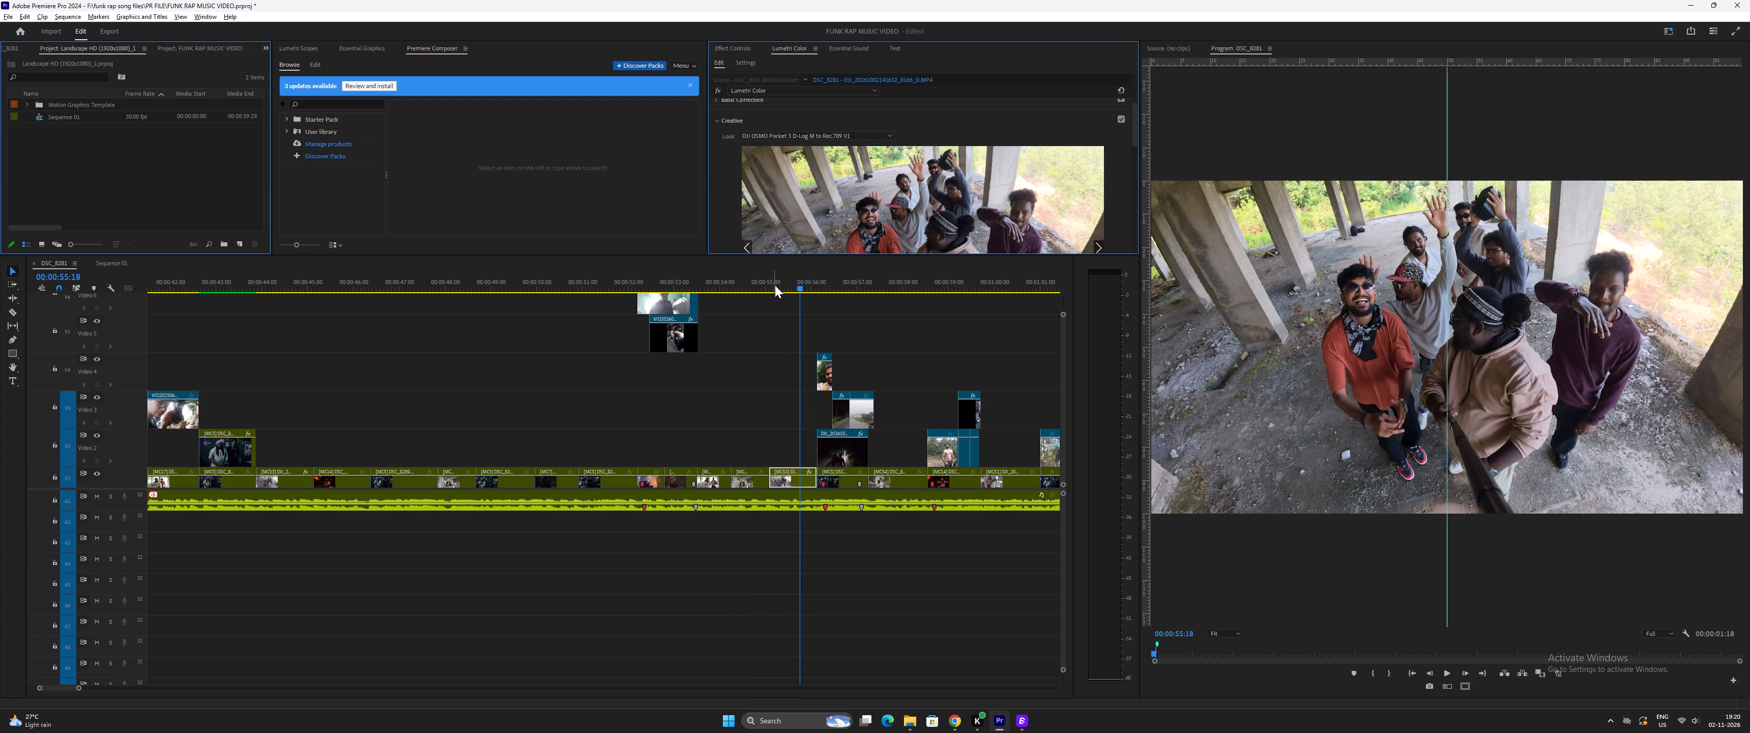
# Replay the graded group clip and review the colour of the following clips to about 00:00:59.
pyautogui.click(775, 285)
pyautogui.press('space')
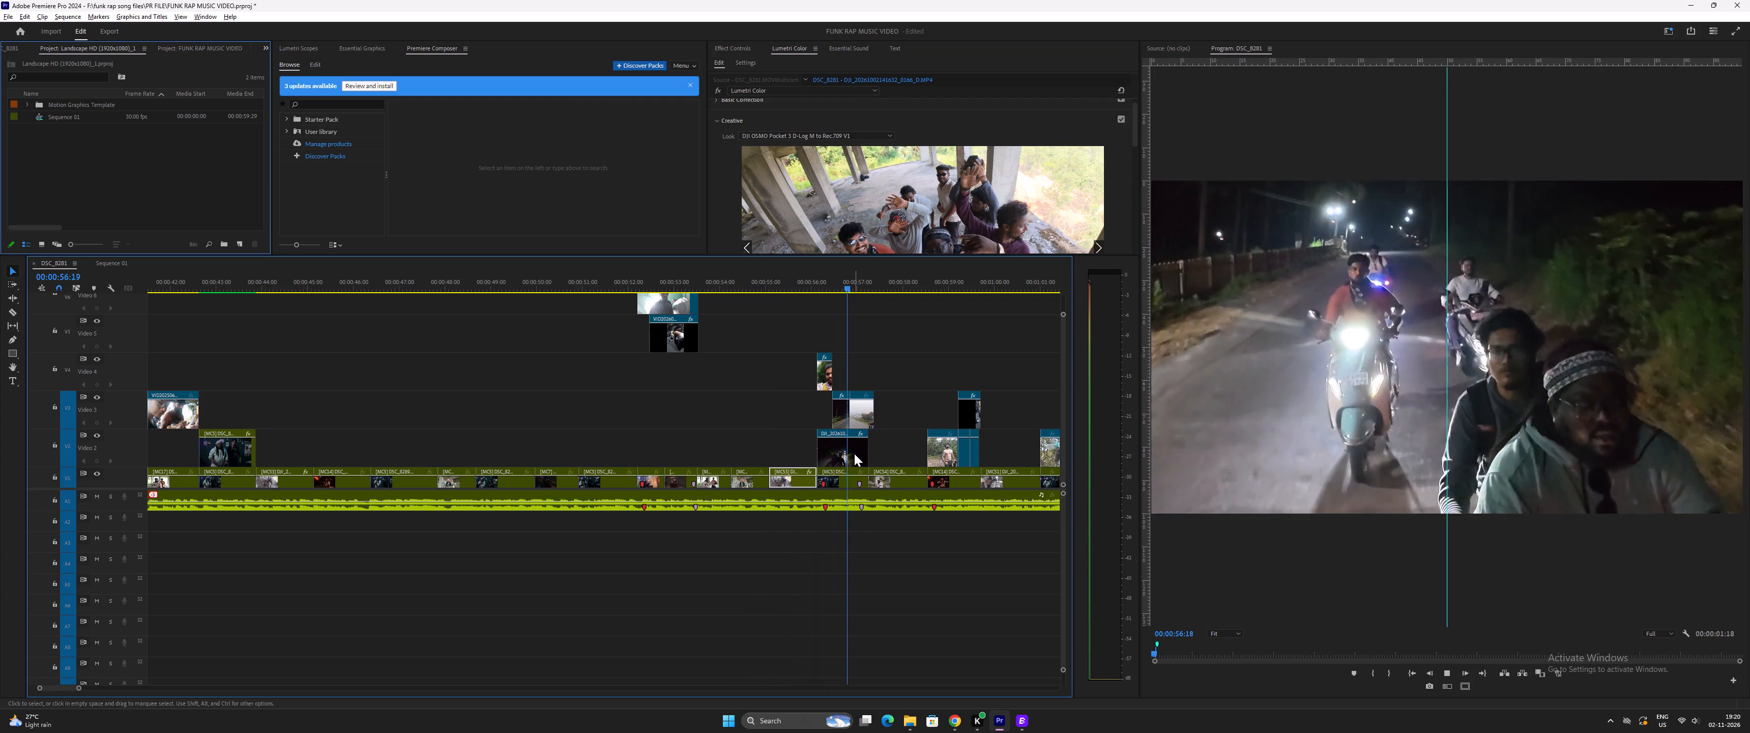
pyautogui.press('space')
pyautogui.press('space')
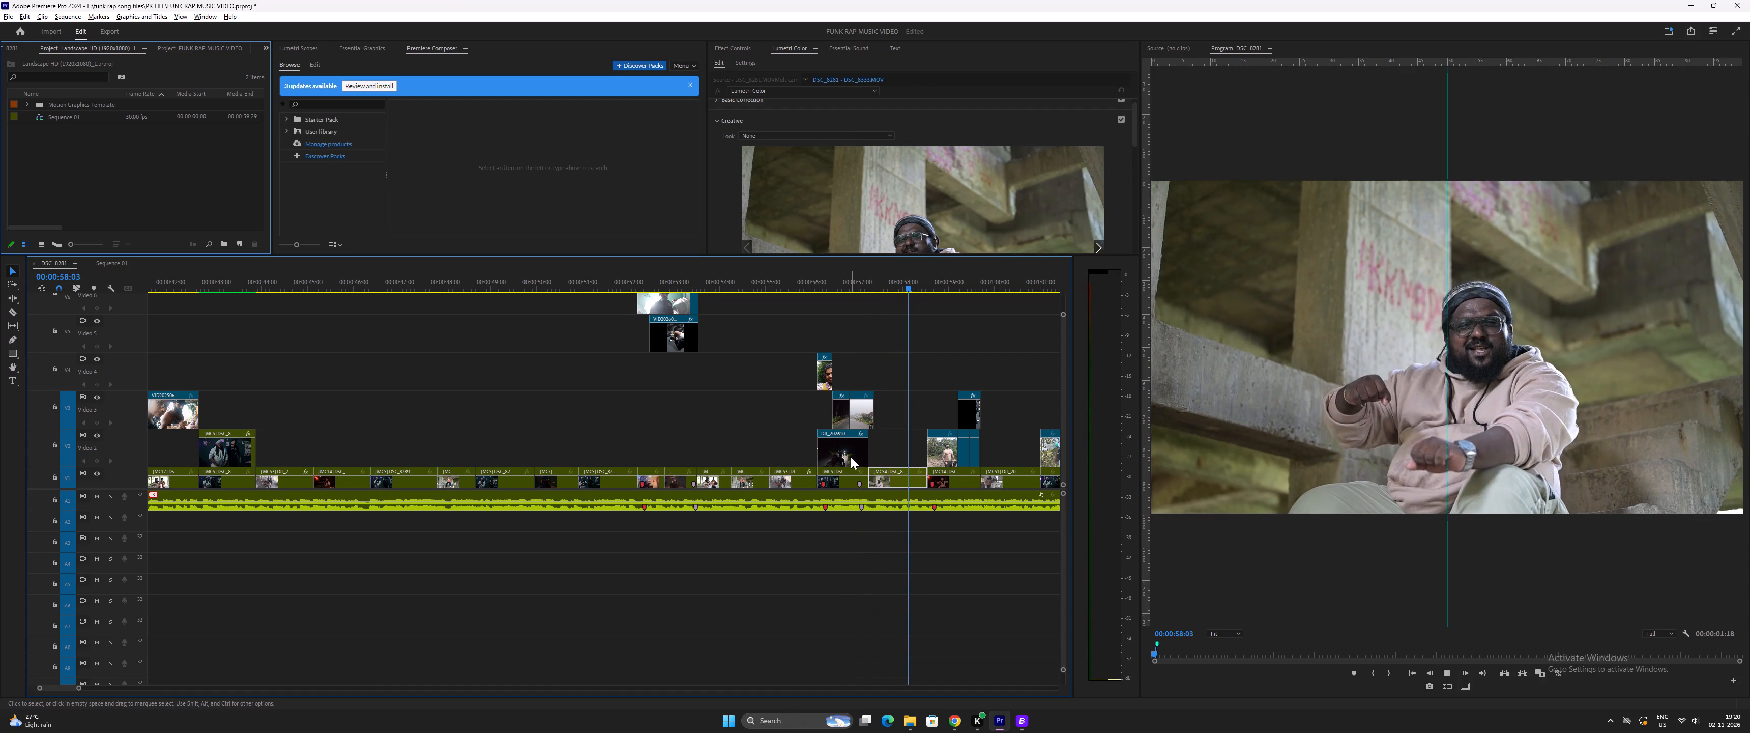
pyautogui.scroll(-11, 846, 455)
pyautogui.press('space')
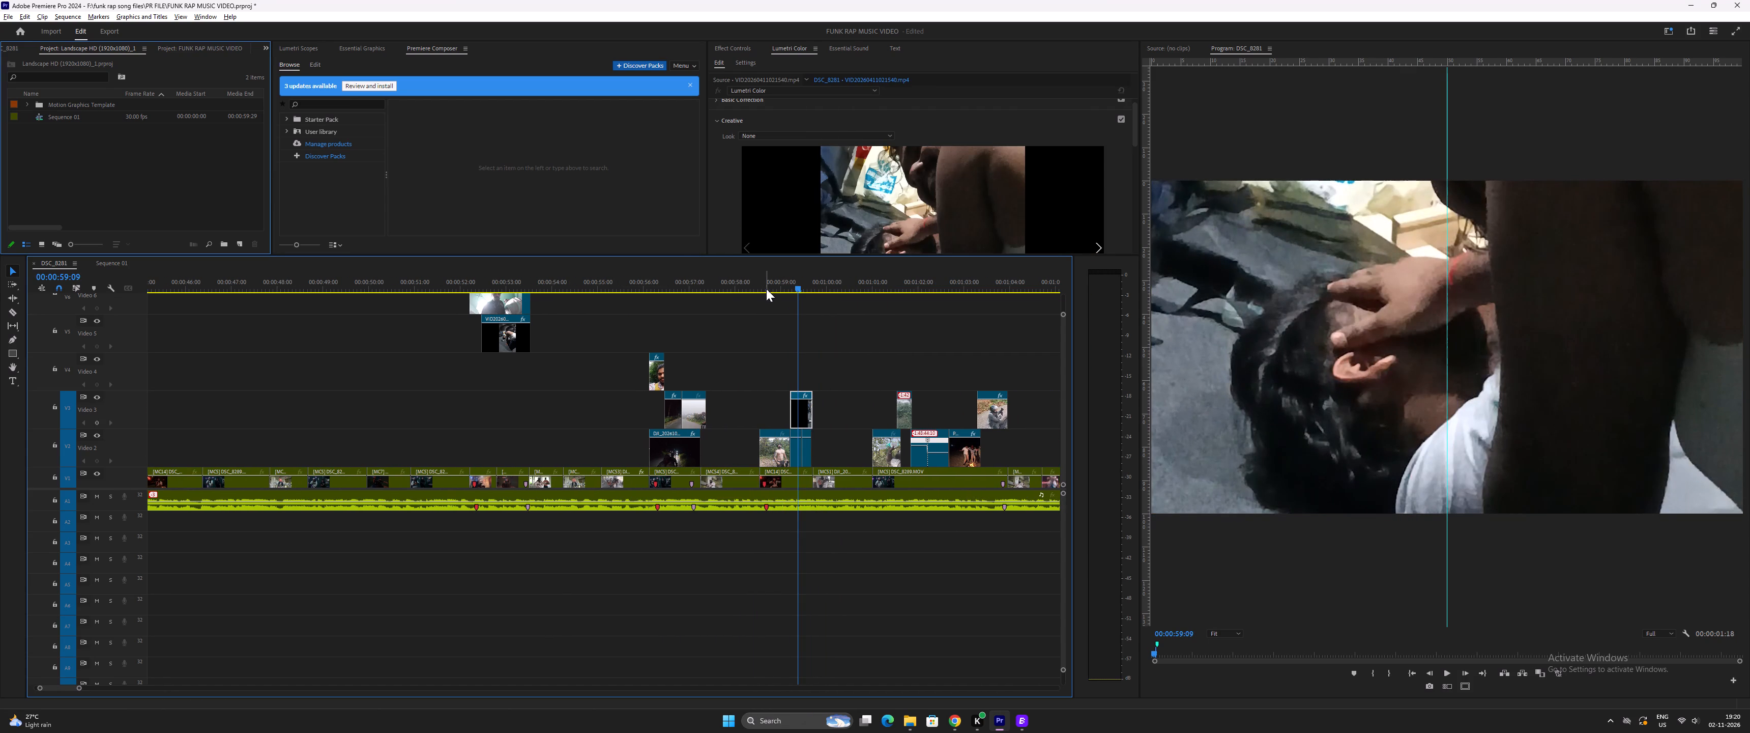
# Apply the DJI OSMO Pocket 3 D-Log M to Rec.709 V1 look to the shirtless man's clip by the car at 00:00:58:18.
pyautogui.click(768, 287)
pyautogui.click(862, 139)
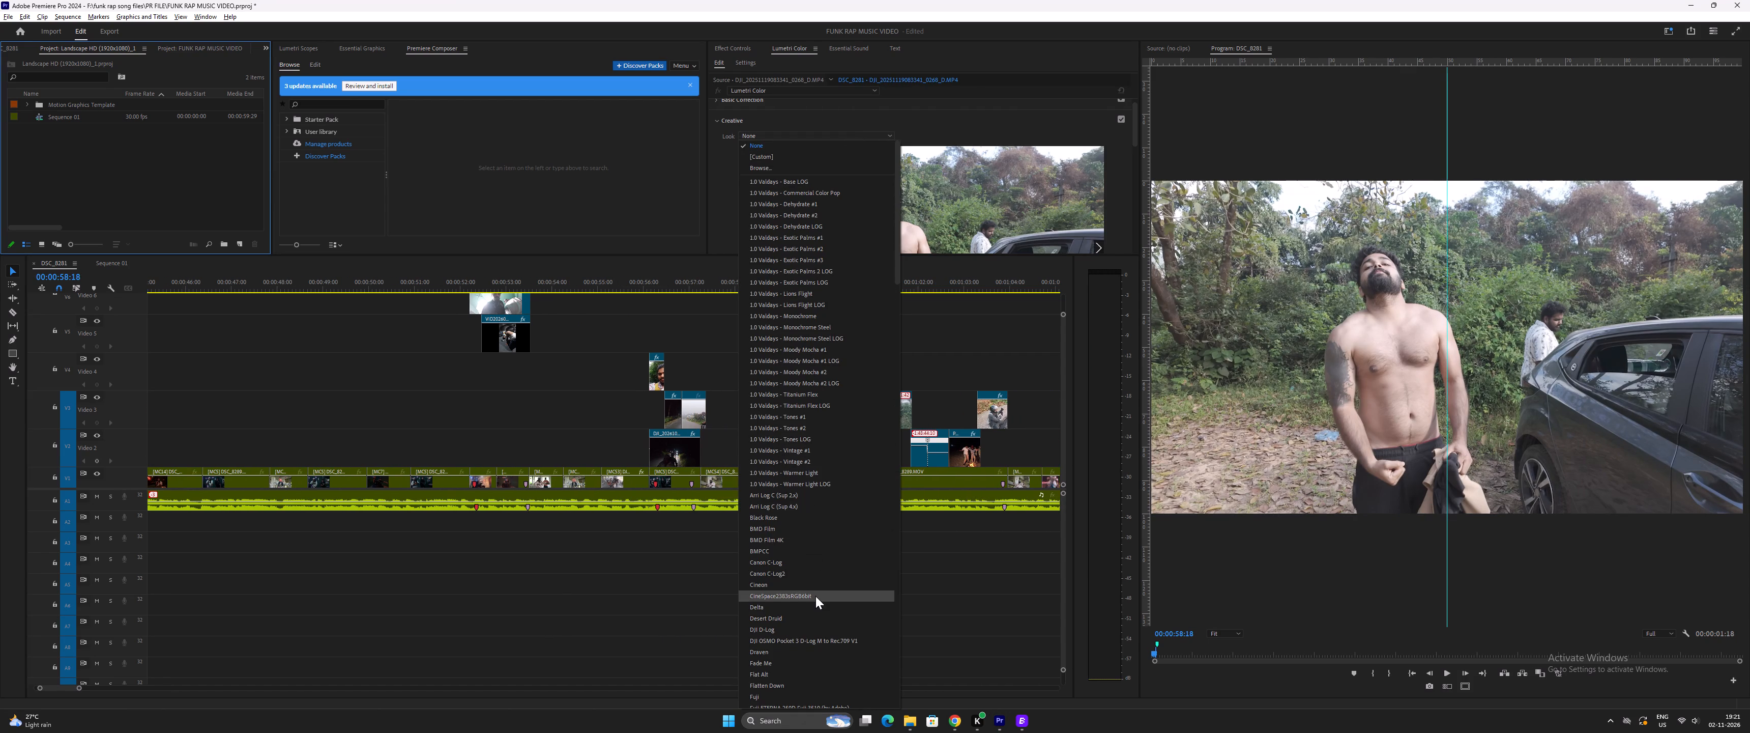
pyautogui.click(794, 386)
pyautogui.press('d')
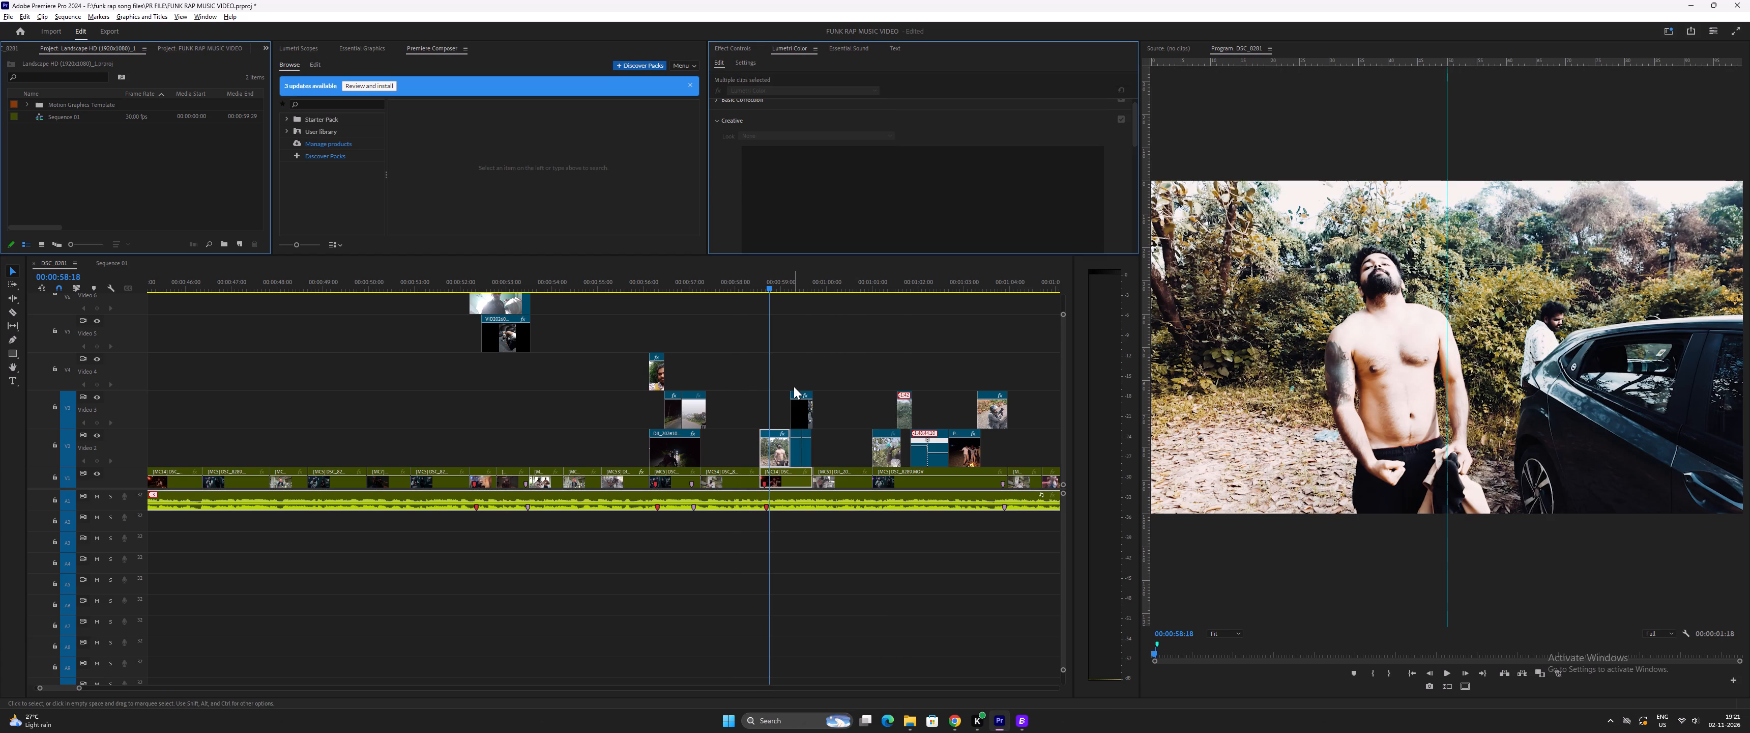
pyautogui.click(830, 136)
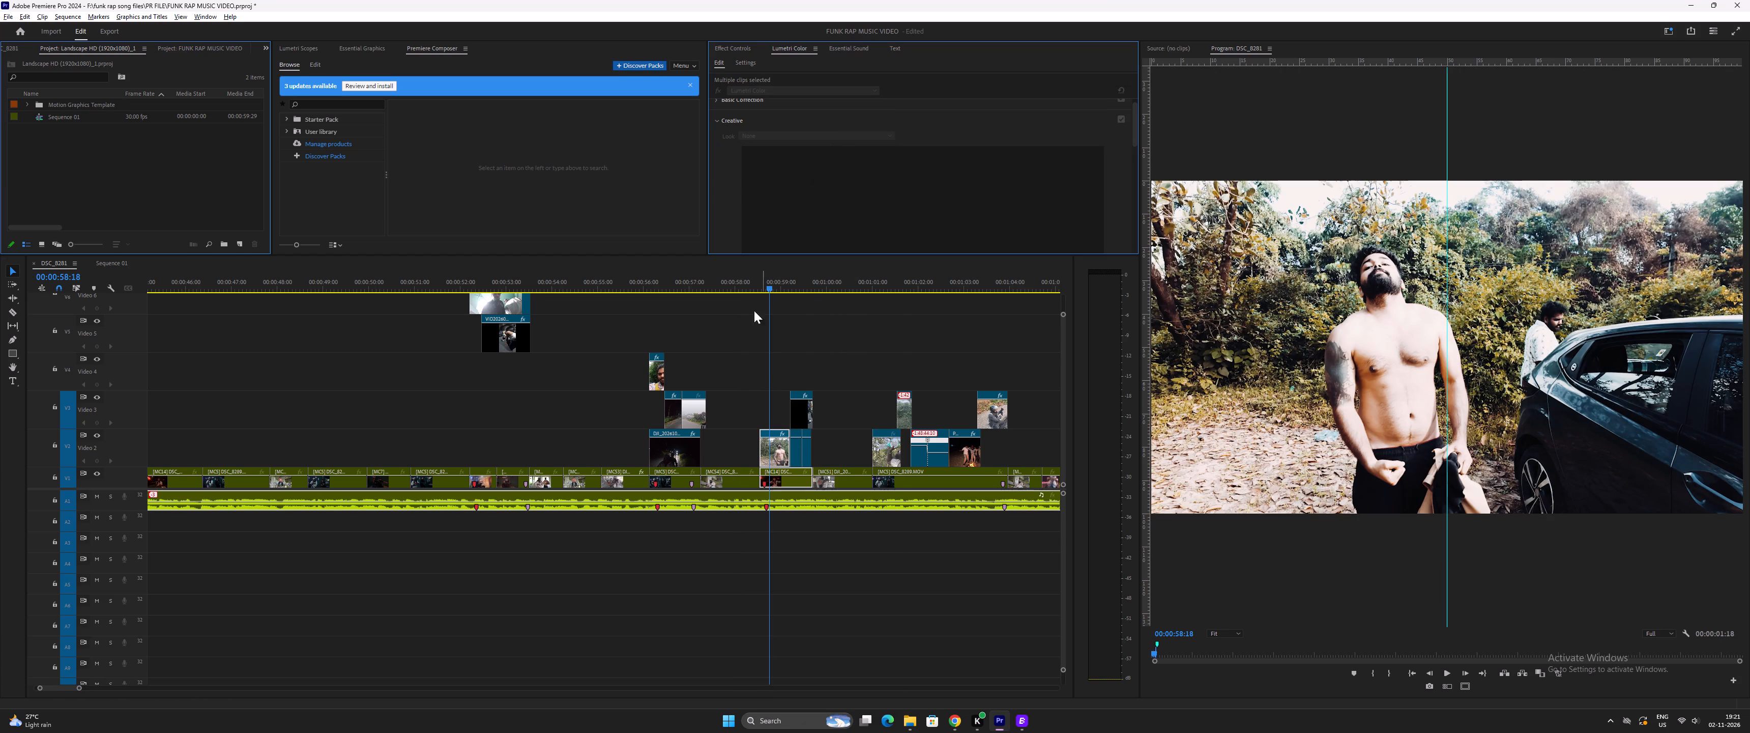
pyautogui.click(753, 379)
pyautogui.click(772, 438)
pyautogui.click(787, 134)
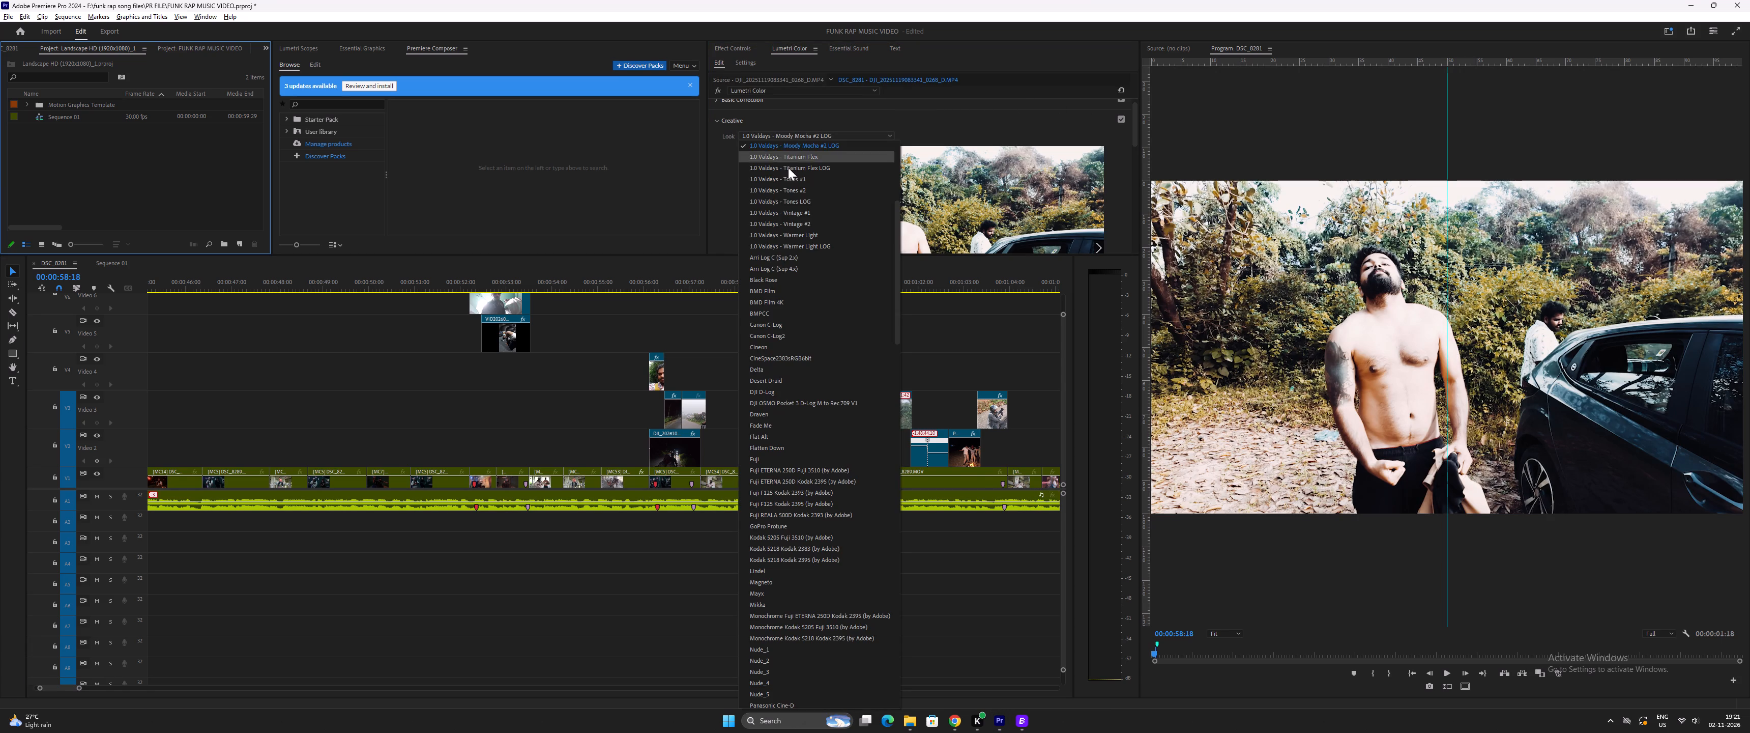
pyautogui.press('d')
pyautogui.write('ddd')
pyautogui.click(797, 401)
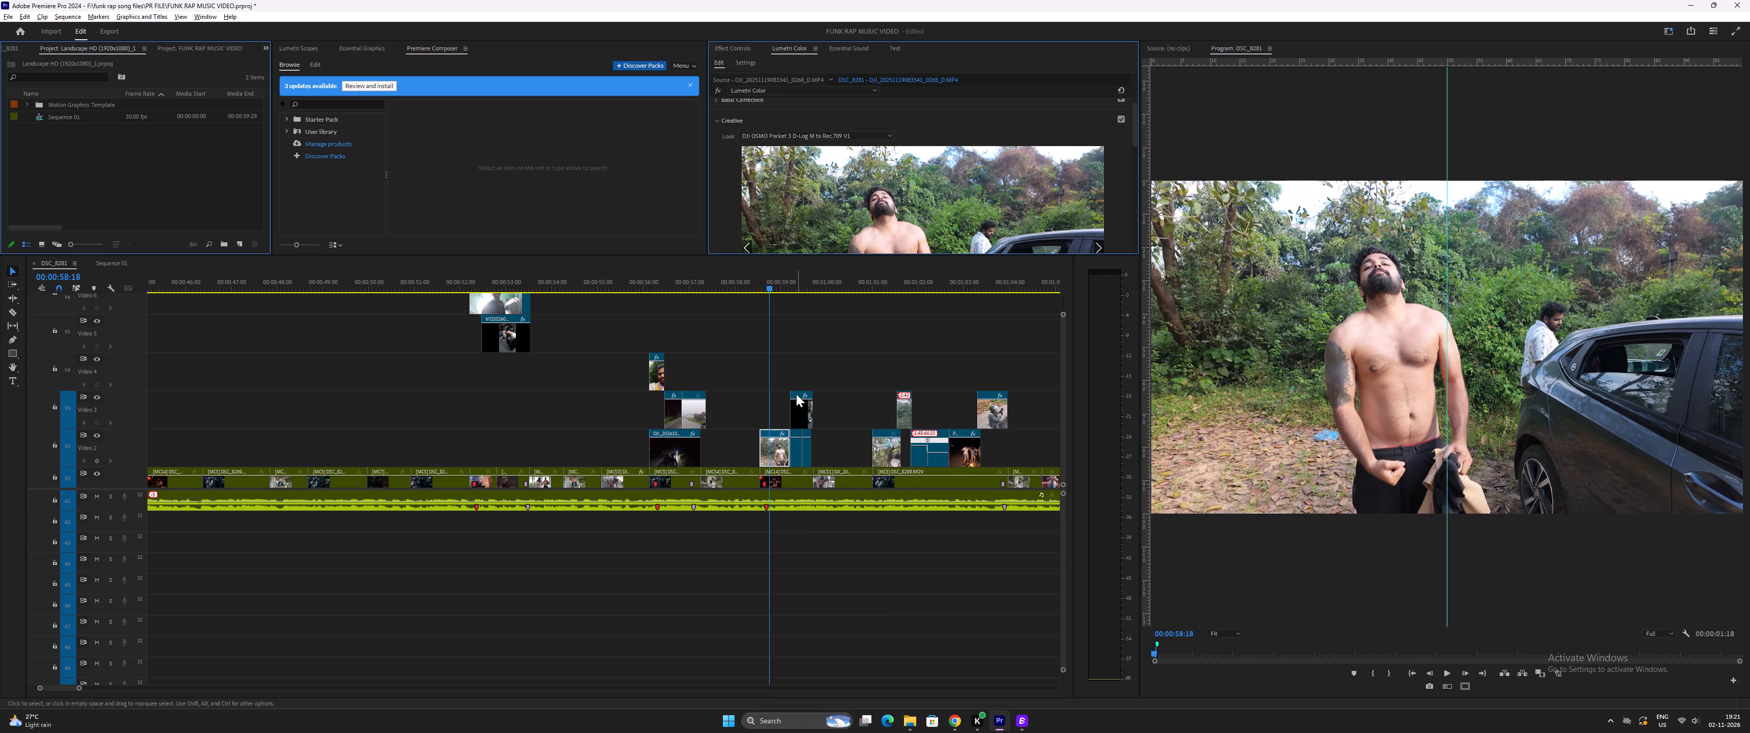
# Play on to 00:01:00:12 and apply the DJI OSMO Pocket 3 D-Log M to Rec.709 V1 look to the group clip in the concrete ruin.
pyautogui.press('space')
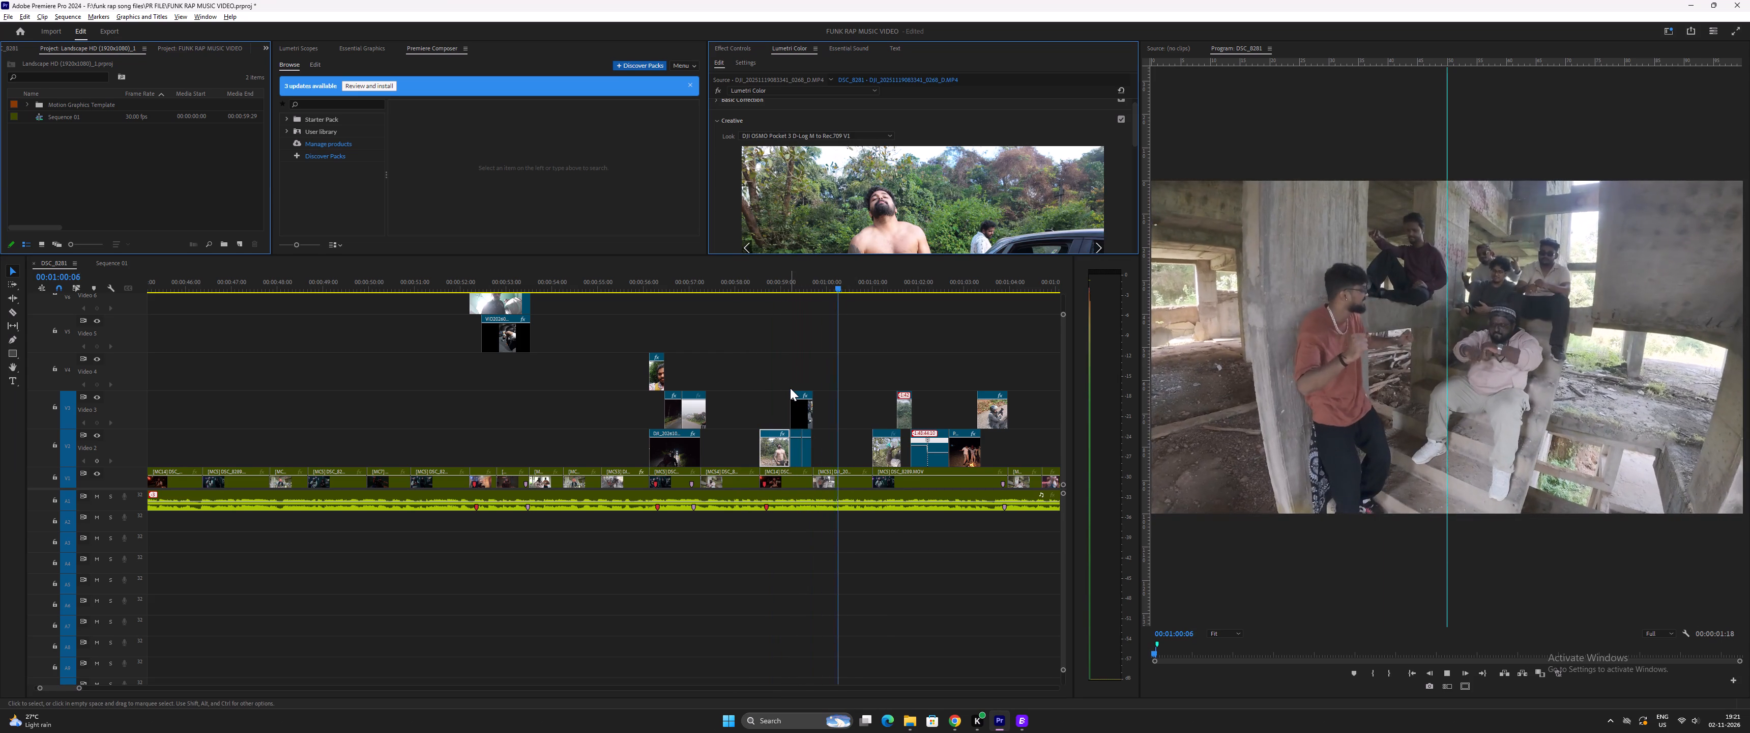
pyautogui.press('space')
pyautogui.click(849, 135)
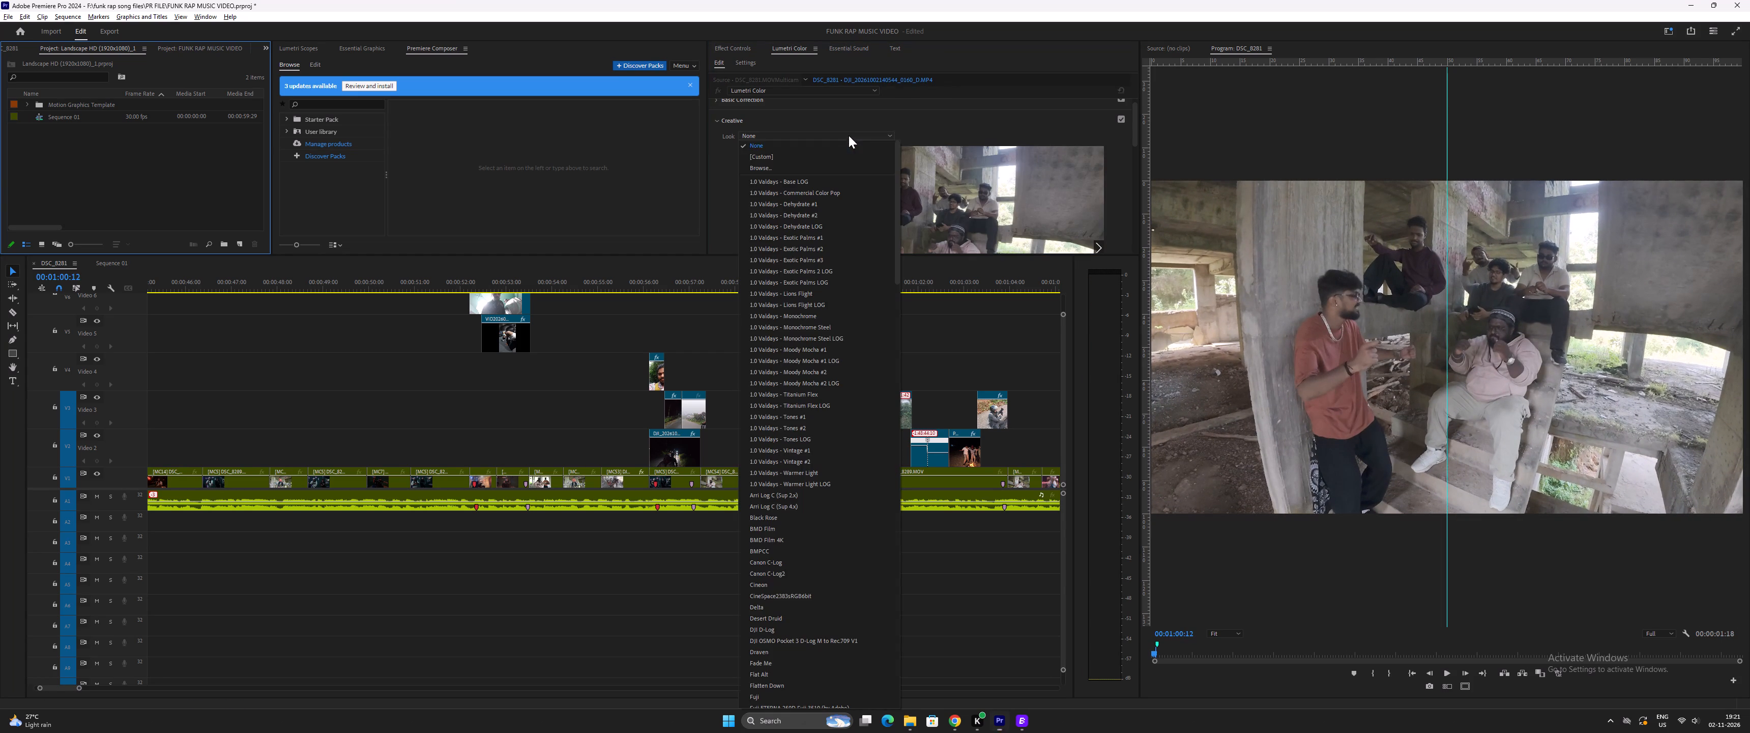
pyautogui.press('d')
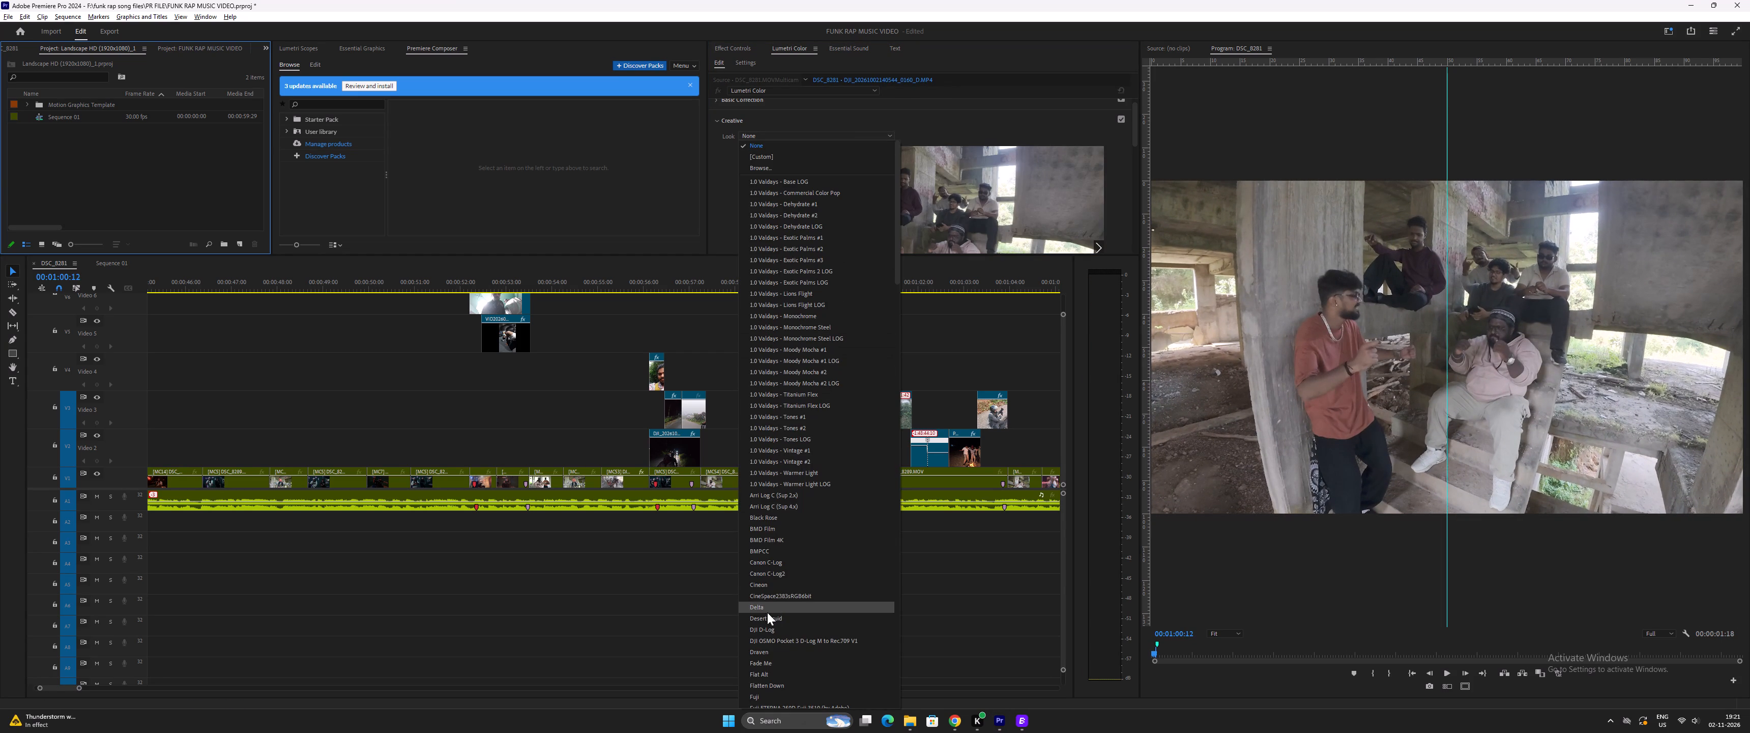
pyautogui.click(776, 638)
# Apply the DJI OSMO Pocket 3 D-Log M to Rec.709 V1 look to the clip of the man holding a water bottle at 00:01:01:07.
pyautogui.press('space')
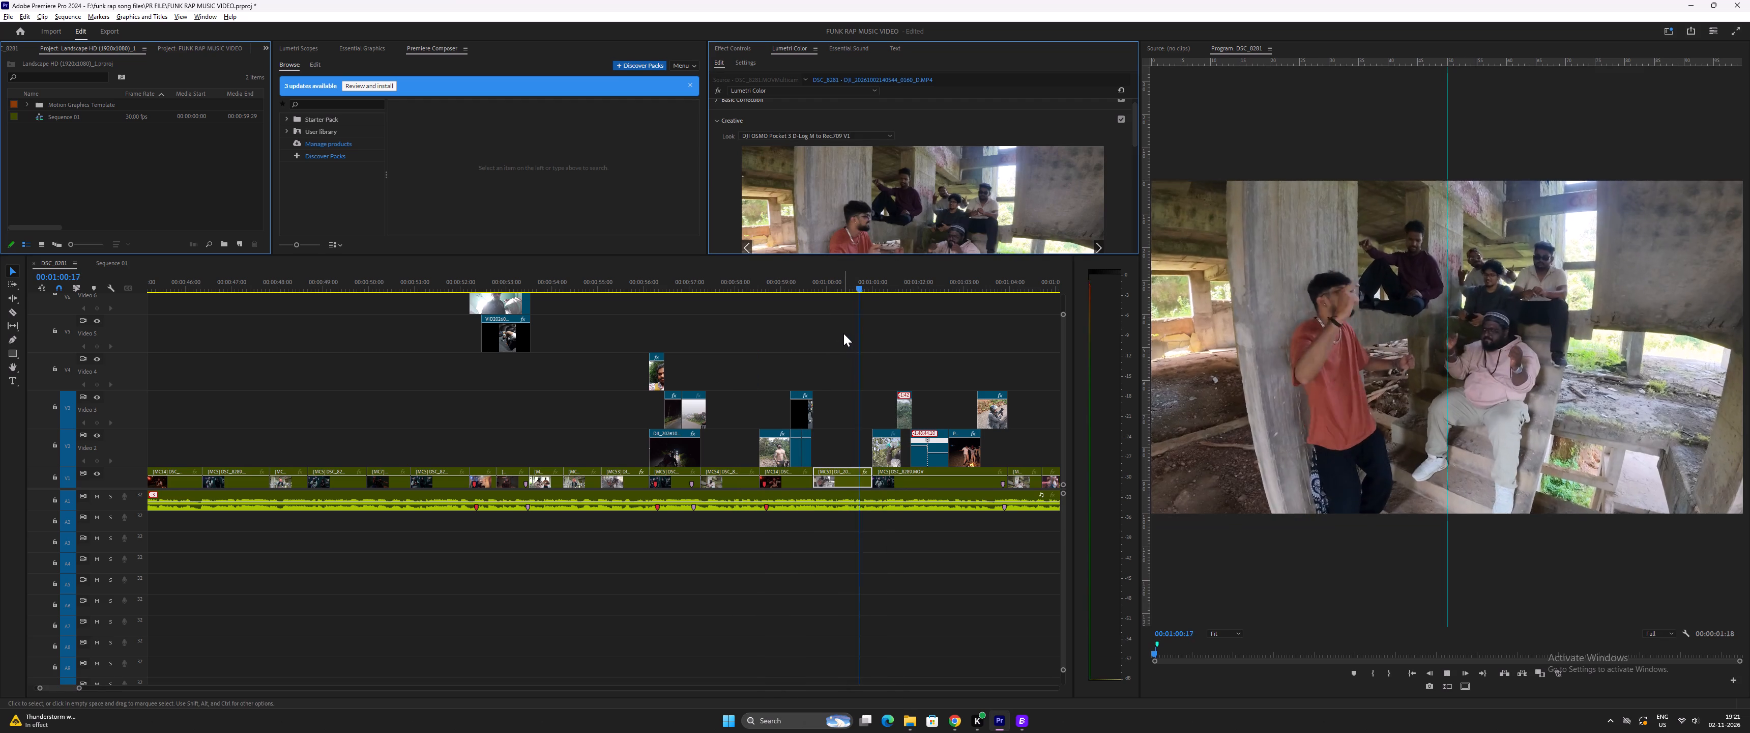
pyautogui.press('space')
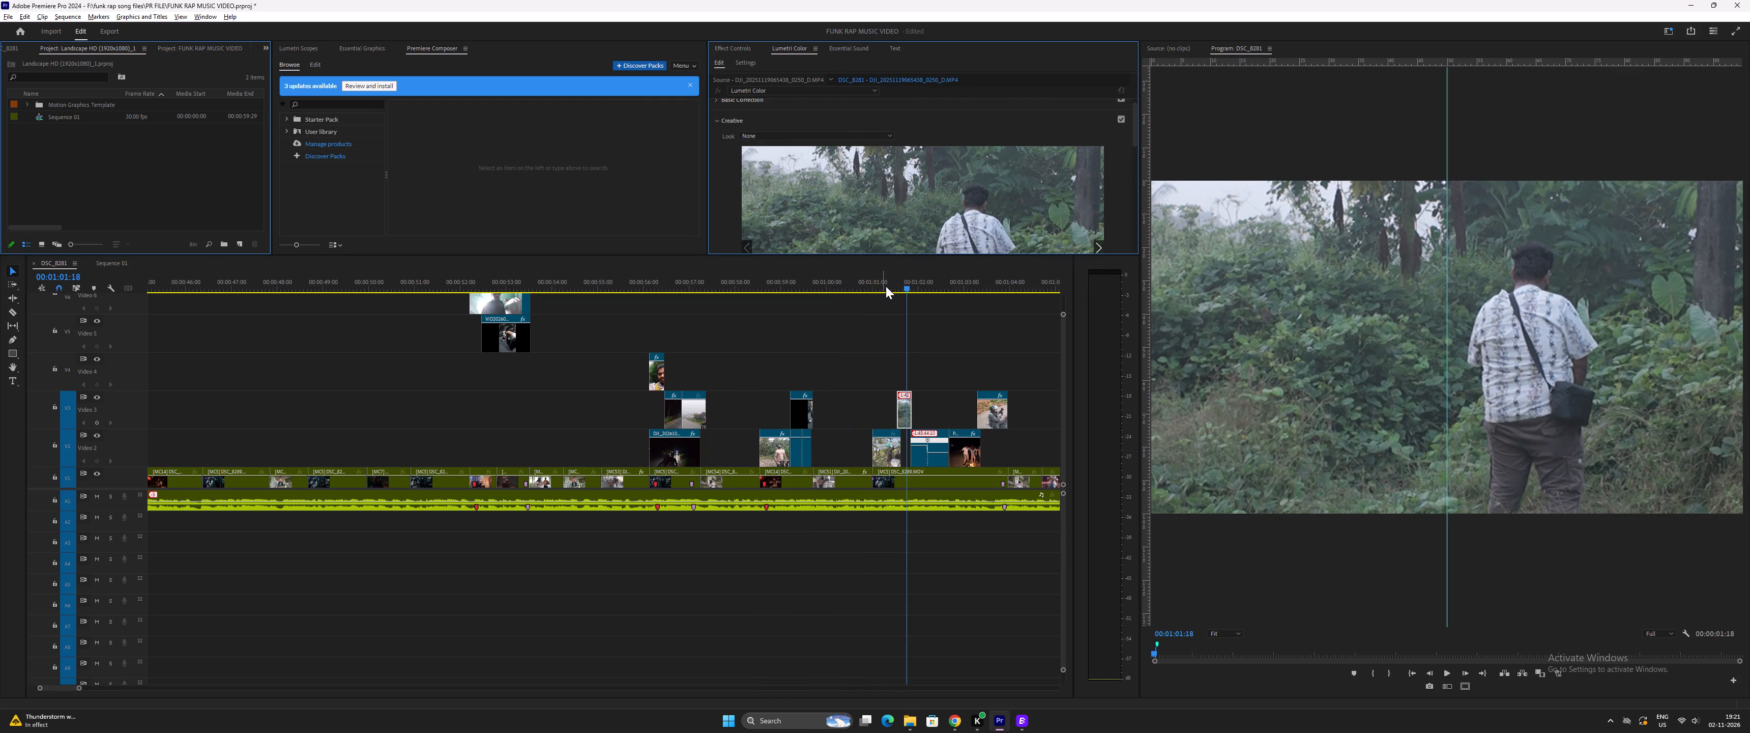
pyautogui.click(887, 287)
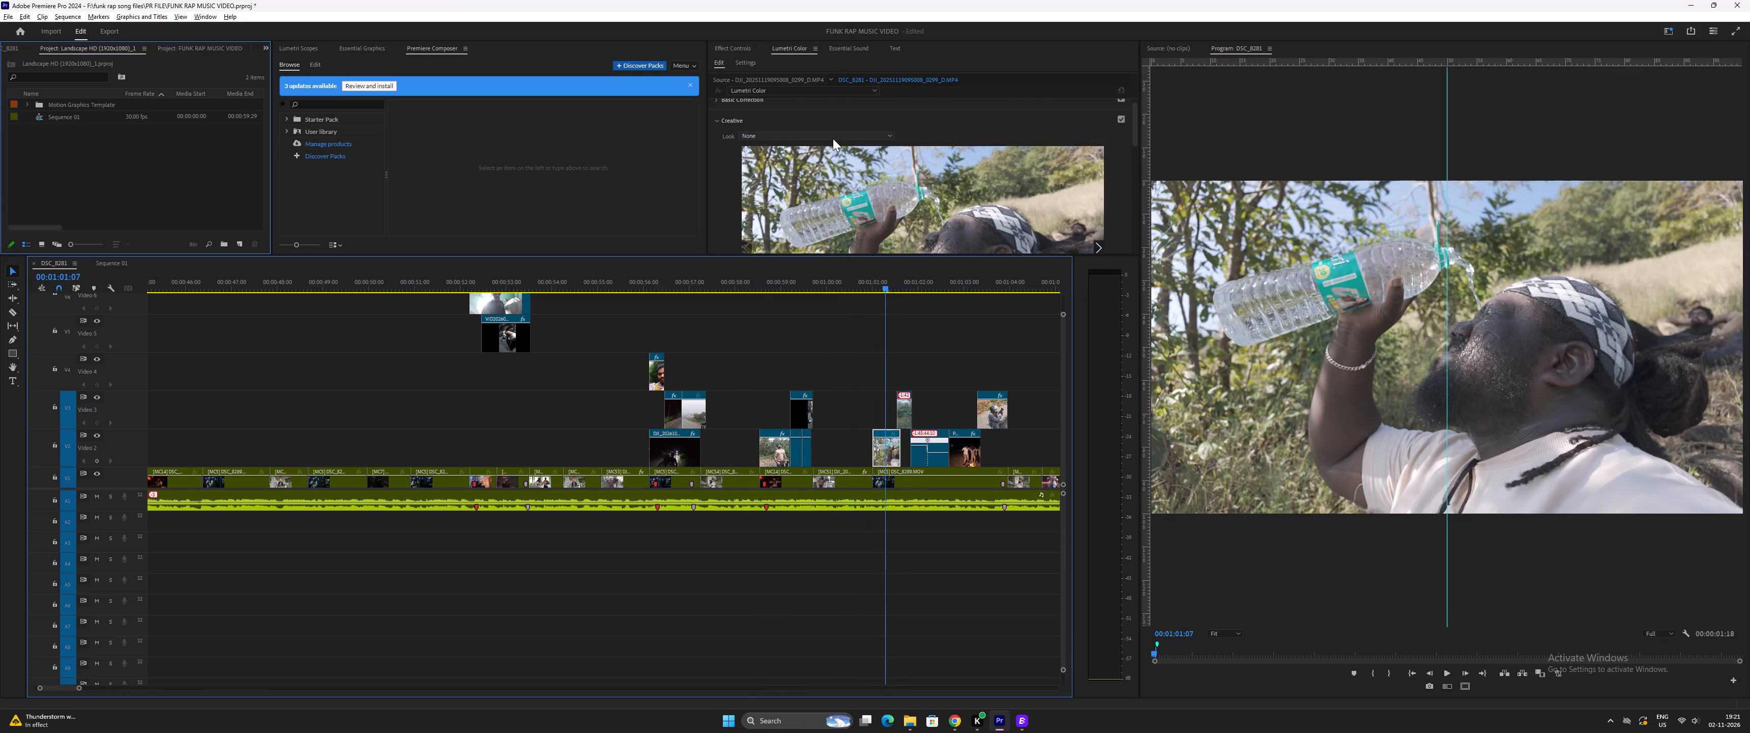
pyautogui.click(833, 138)
pyautogui.press('d')
pyautogui.press('d')
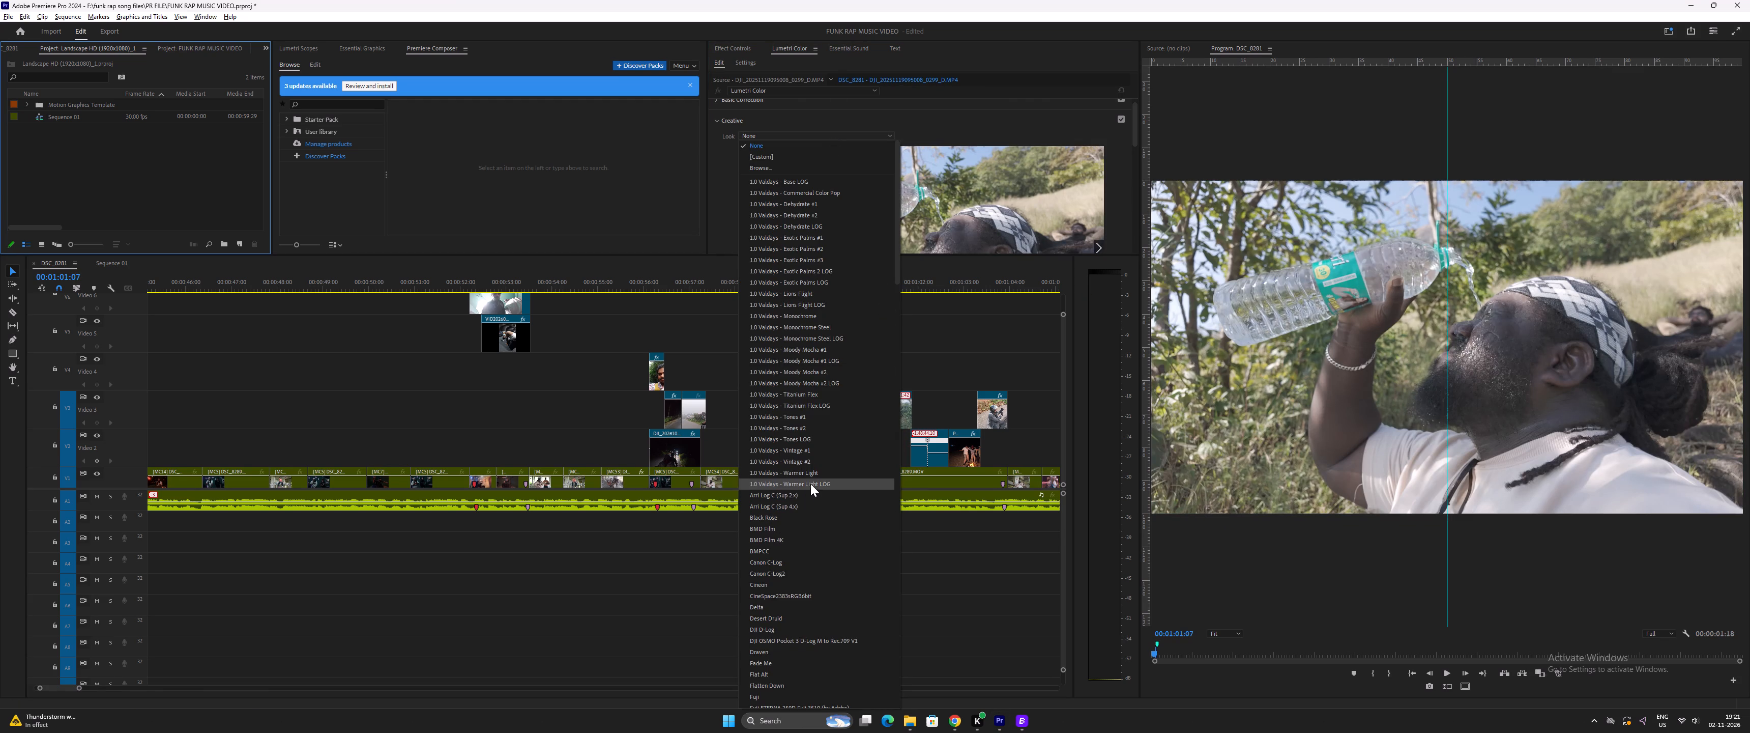
pyautogui.press('d')
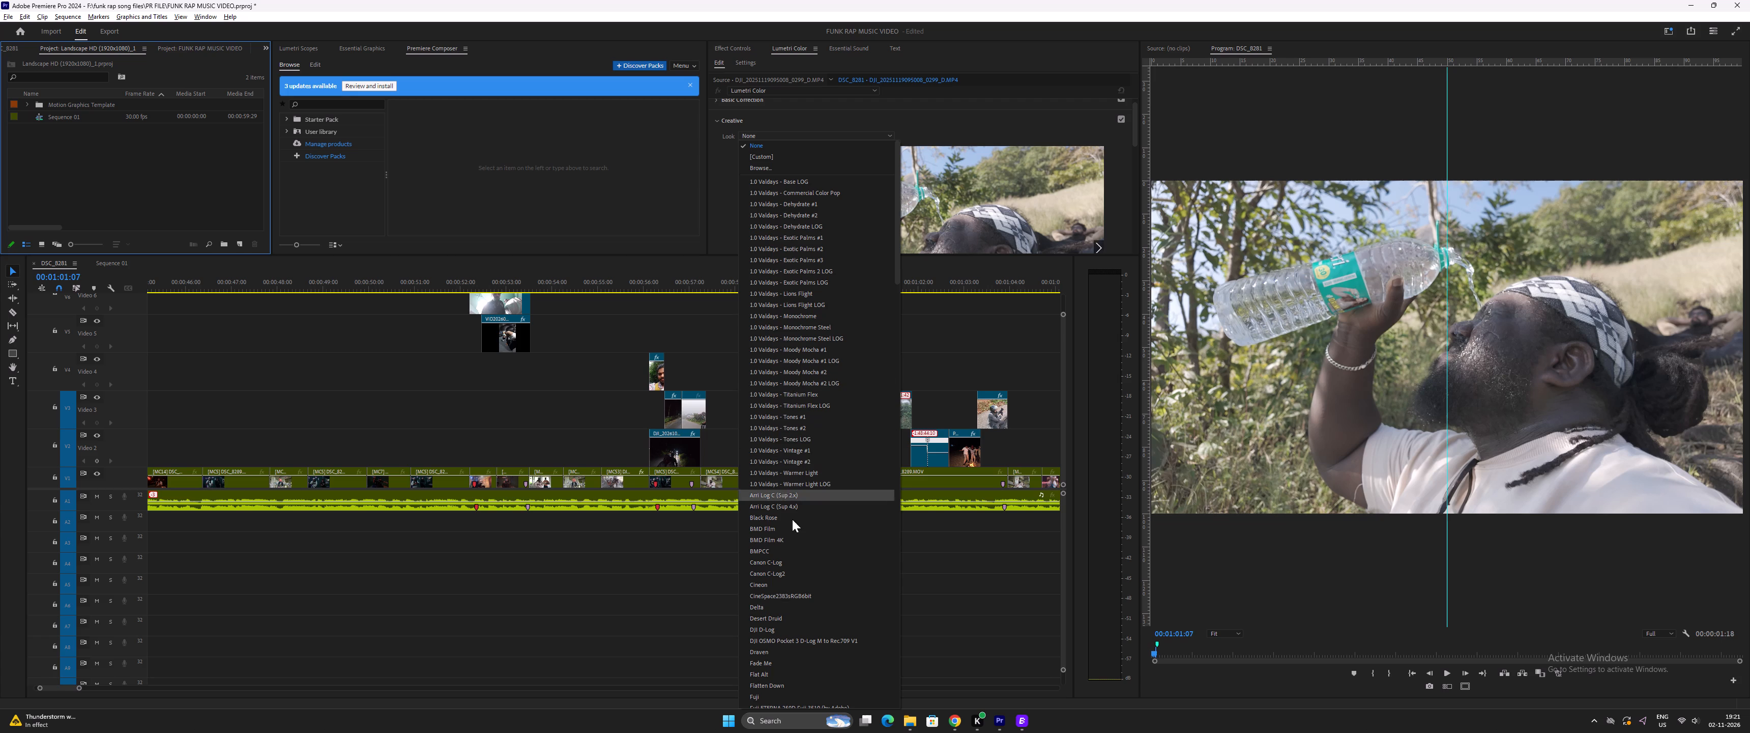
pyautogui.click(783, 639)
# Apply the DJI OSMO Pocket 3 D-Log M to Rec.709 V1 look to the clip of the man standing in the bushes at 00:01:01:14.
pyautogui.press('space')
pyautogui.press('space')
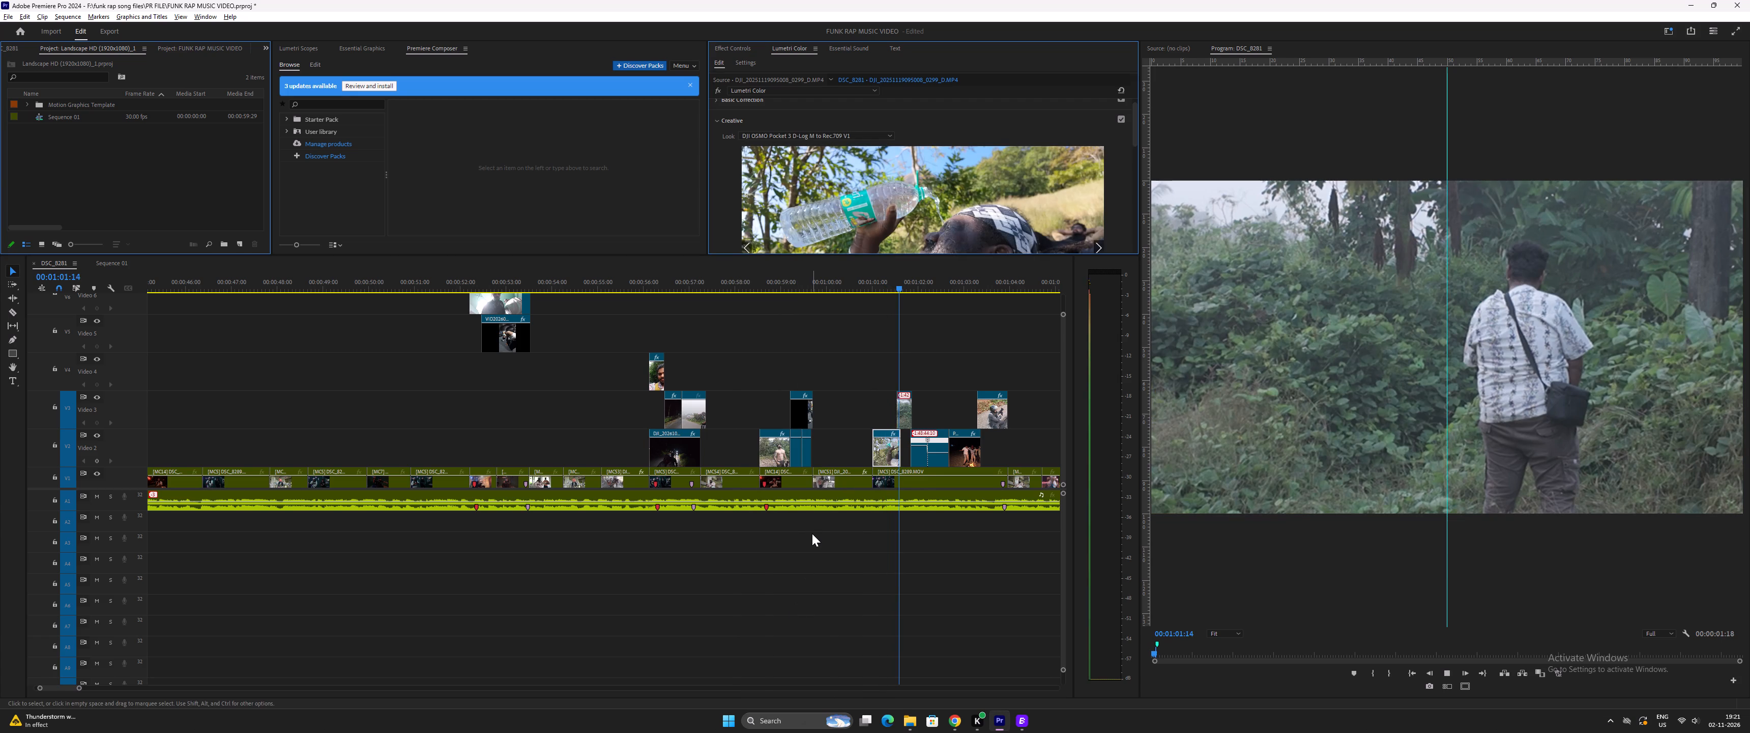
pyautogui.click(870, 131)
pyautogui.click(870, 137)
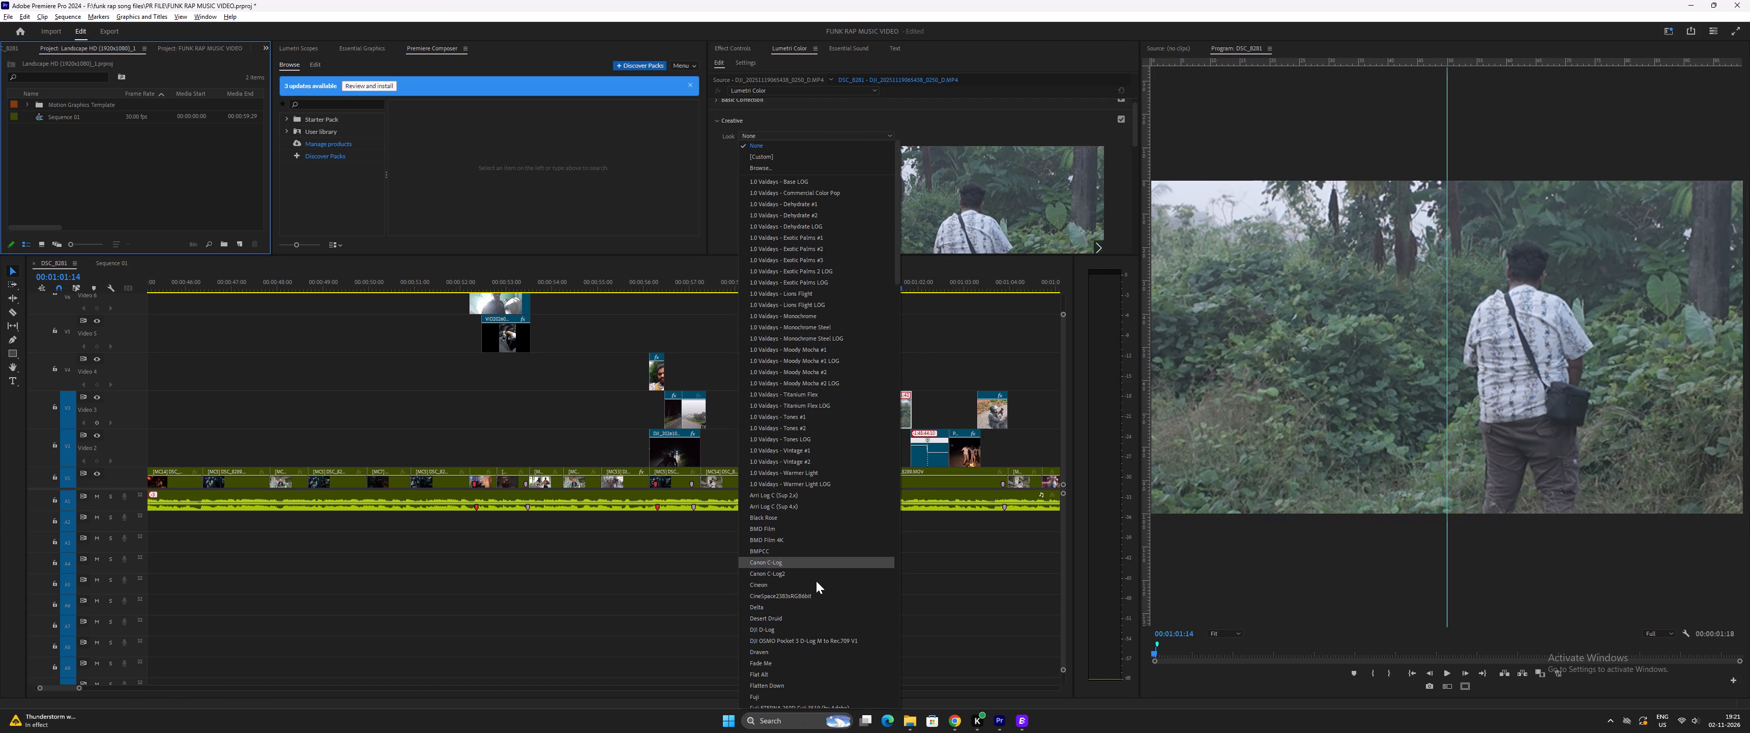
pyautogui.click(803, 640)
# Apply the DJI OSMO Pocket 3 D-Log M to Rec.709 V1 look to the clip of the man lying on the grass at 00:01:02:00.
pyautogui.press('space')
pyautogui.press('space')
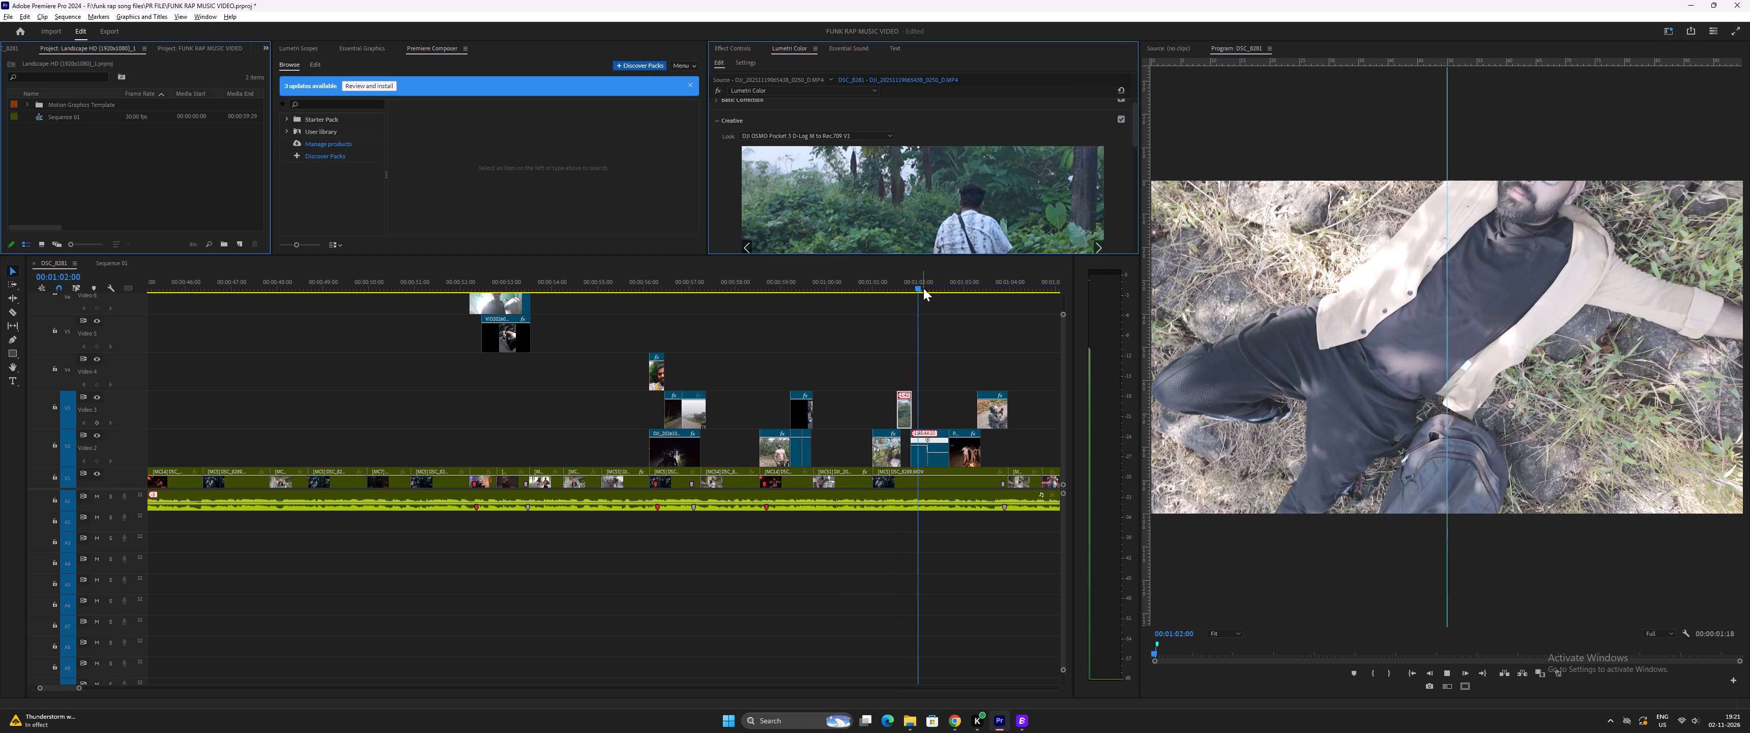
pyautogui.click(840, 132)
pyautogui.click(848, 639)
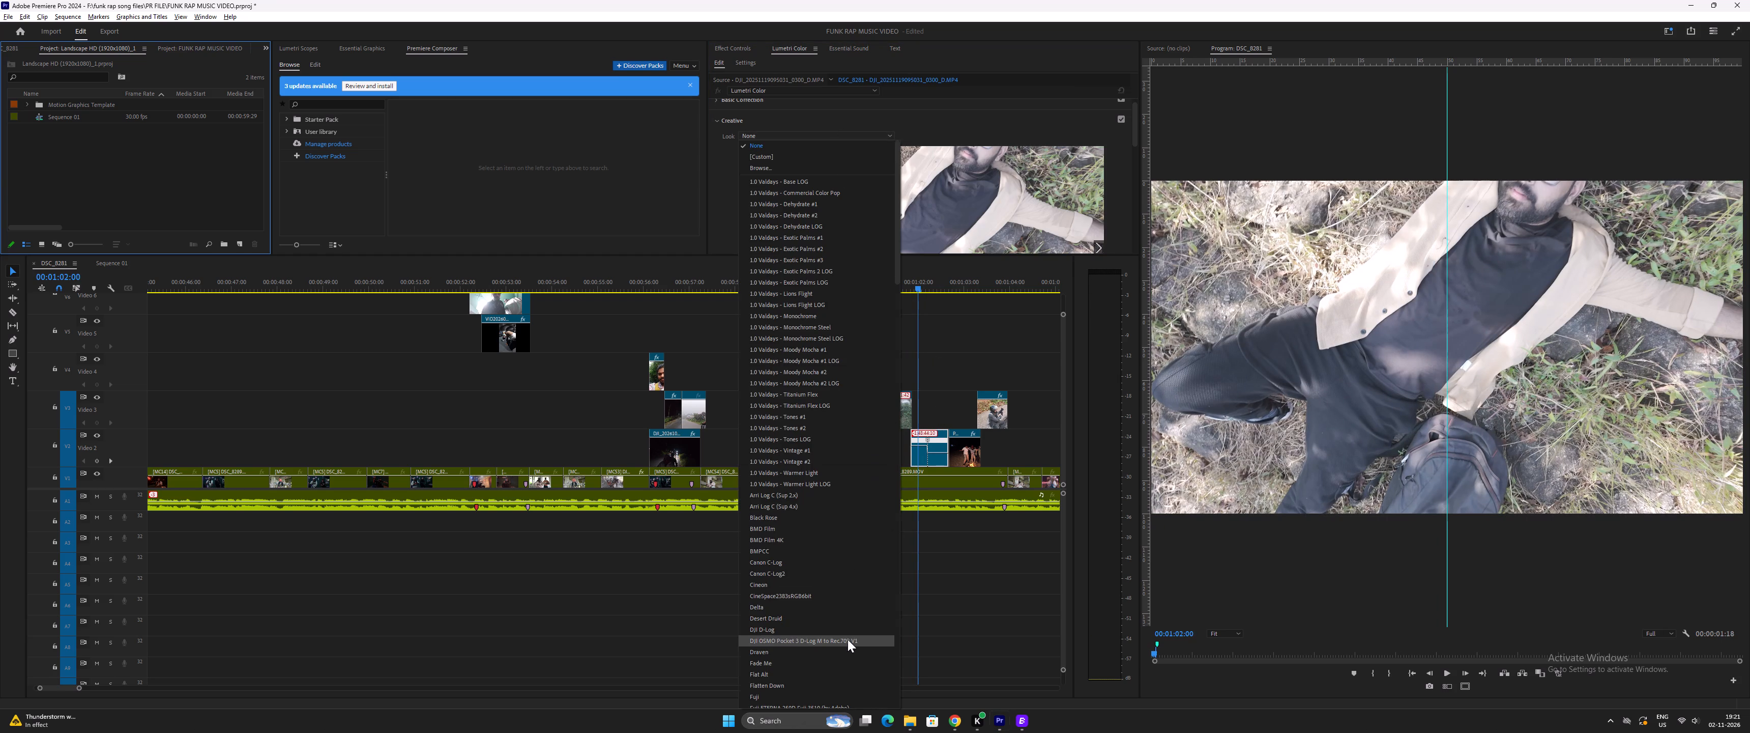
# Play on to 00:01:05:09 and apply the DJI OSMO Pocket 3 D-Log M to Rec.709 V1 look to the clip of the man reflected in glass.
pyautogui.press('space')
pyautogui.press('space')
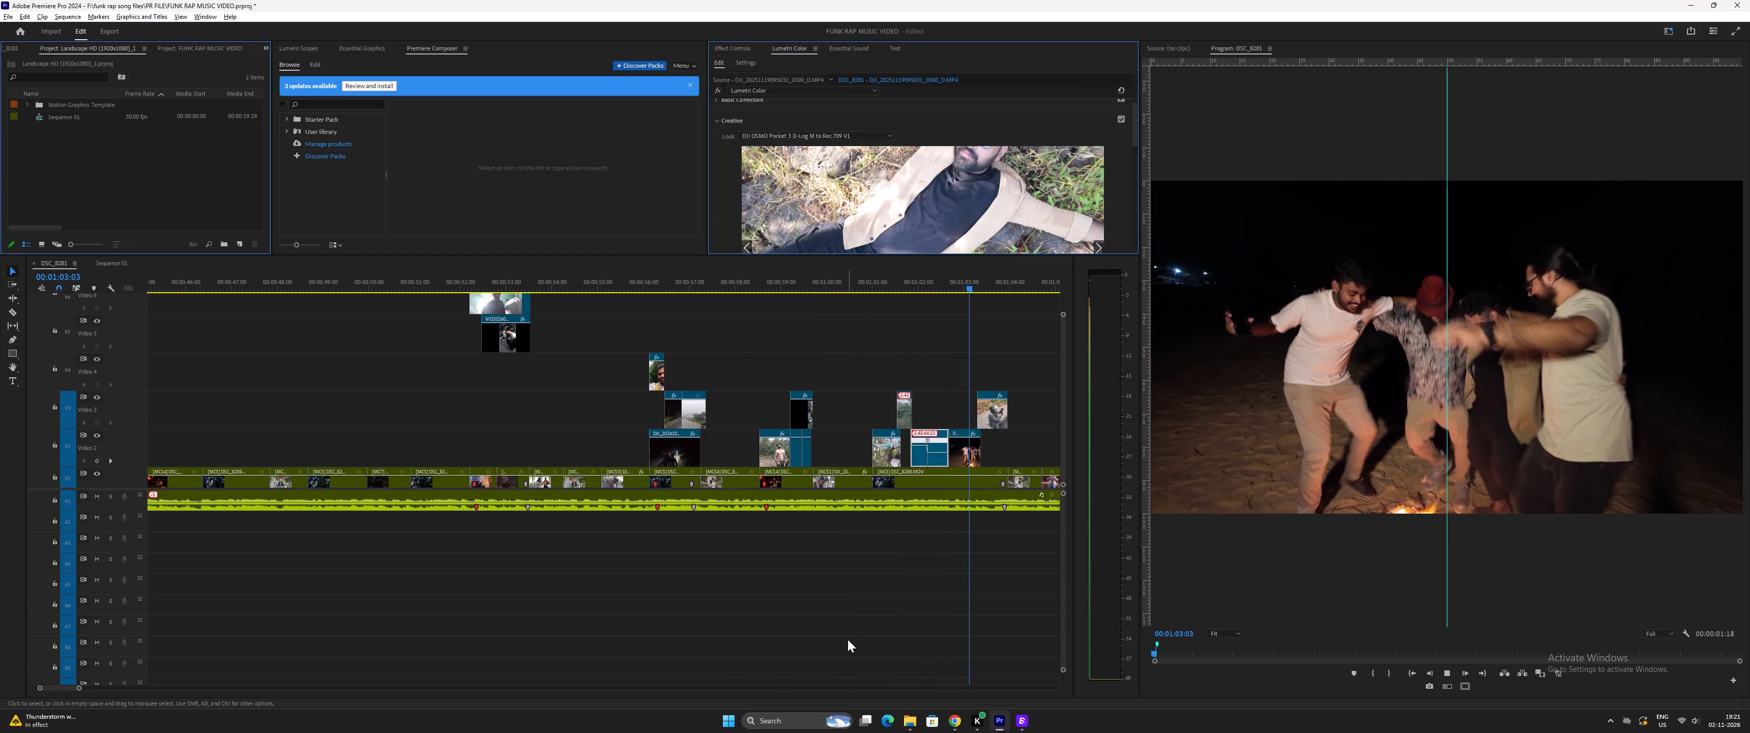
pyautogui.scroll(-14, 842, 592)
pyautogui.press('space')
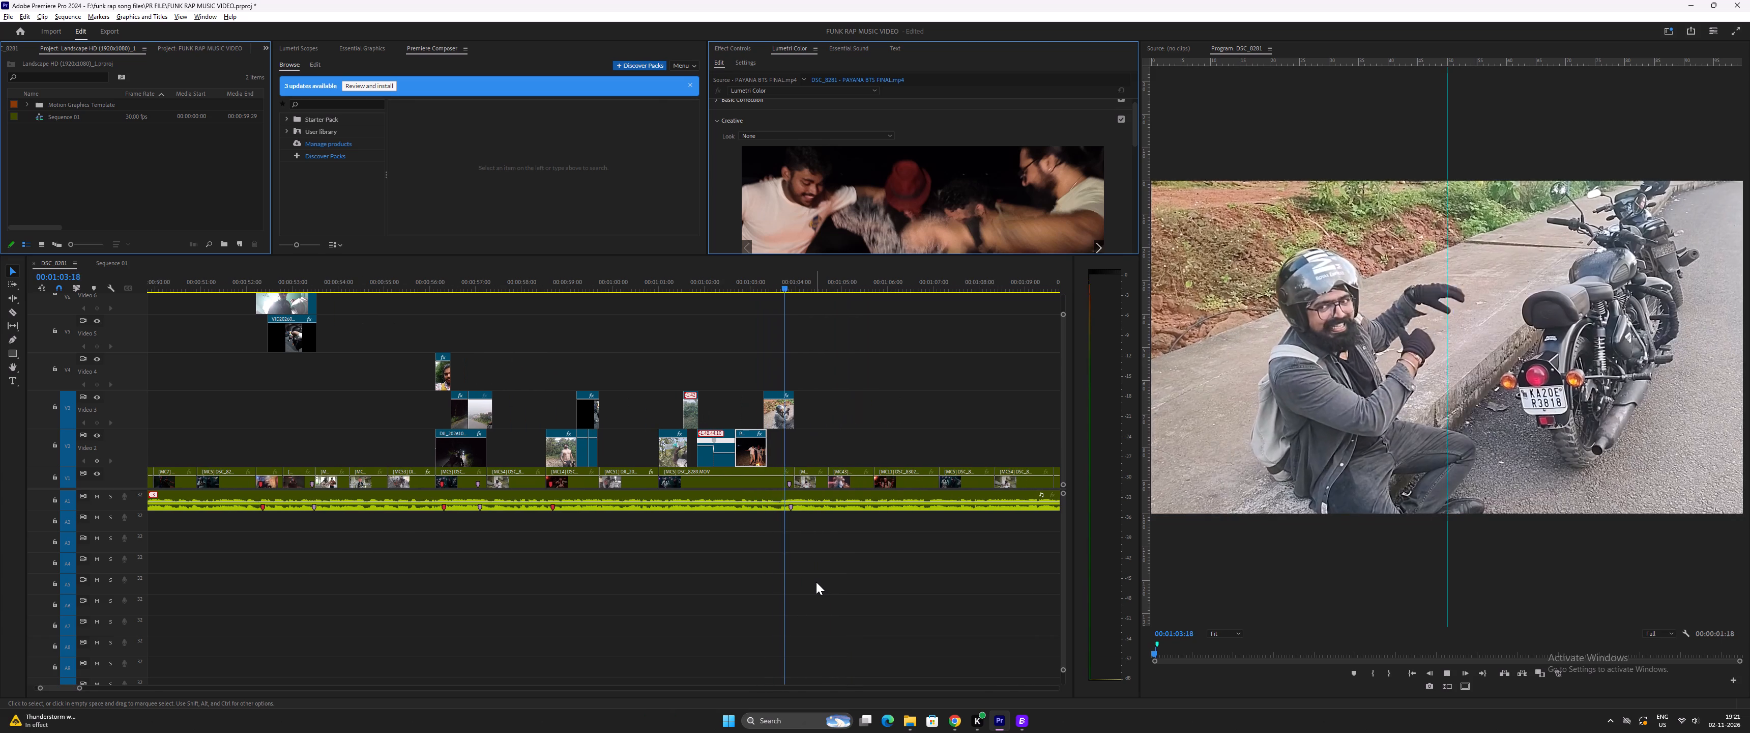
pyautogui.scroll(-10, 816, 582)
pyautogui.press('space')
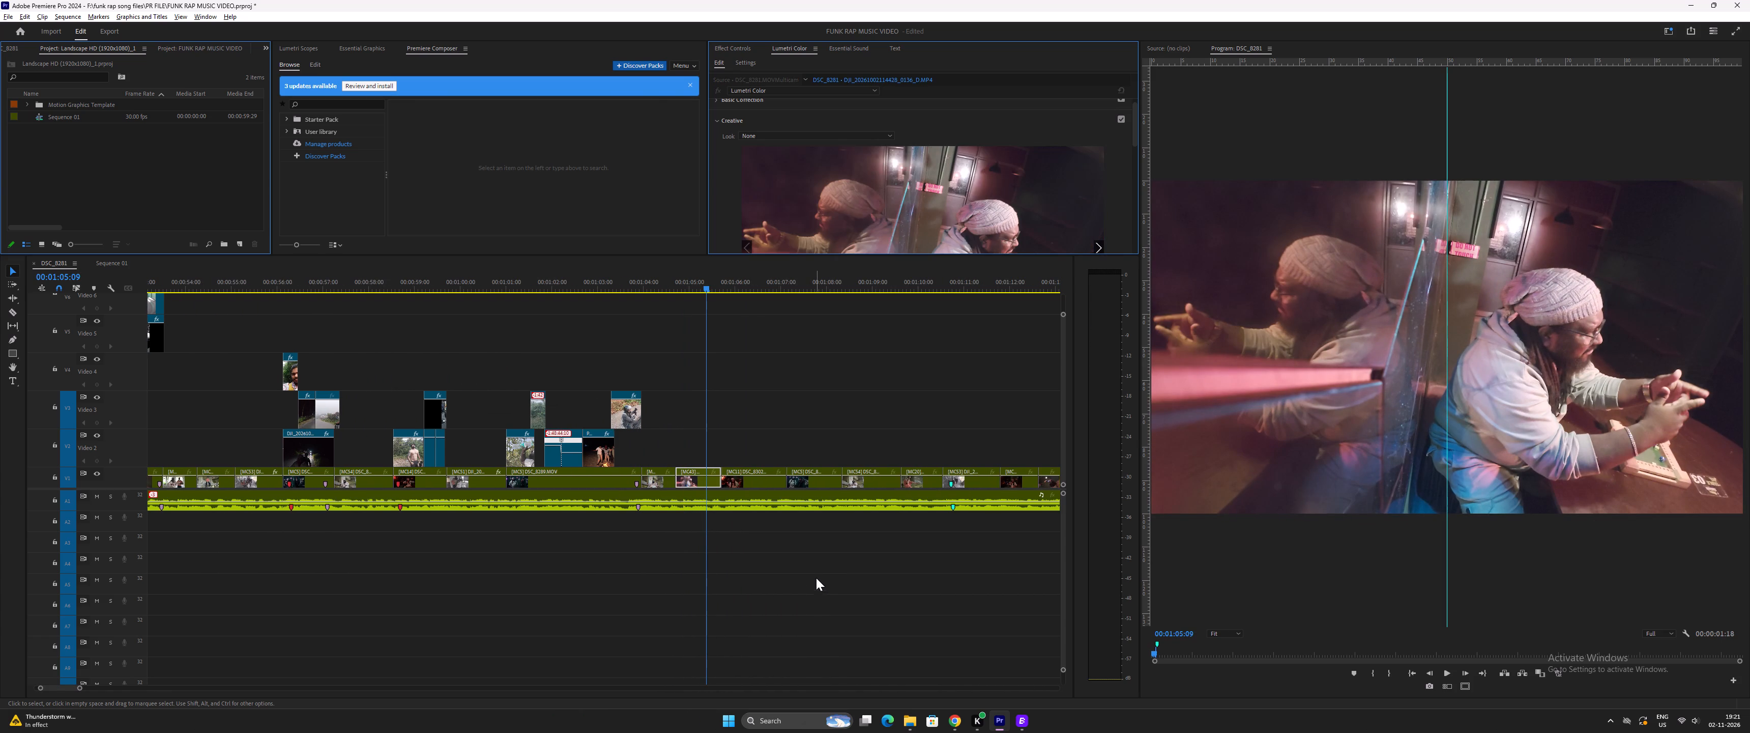
pyautogui.click(803, 137)
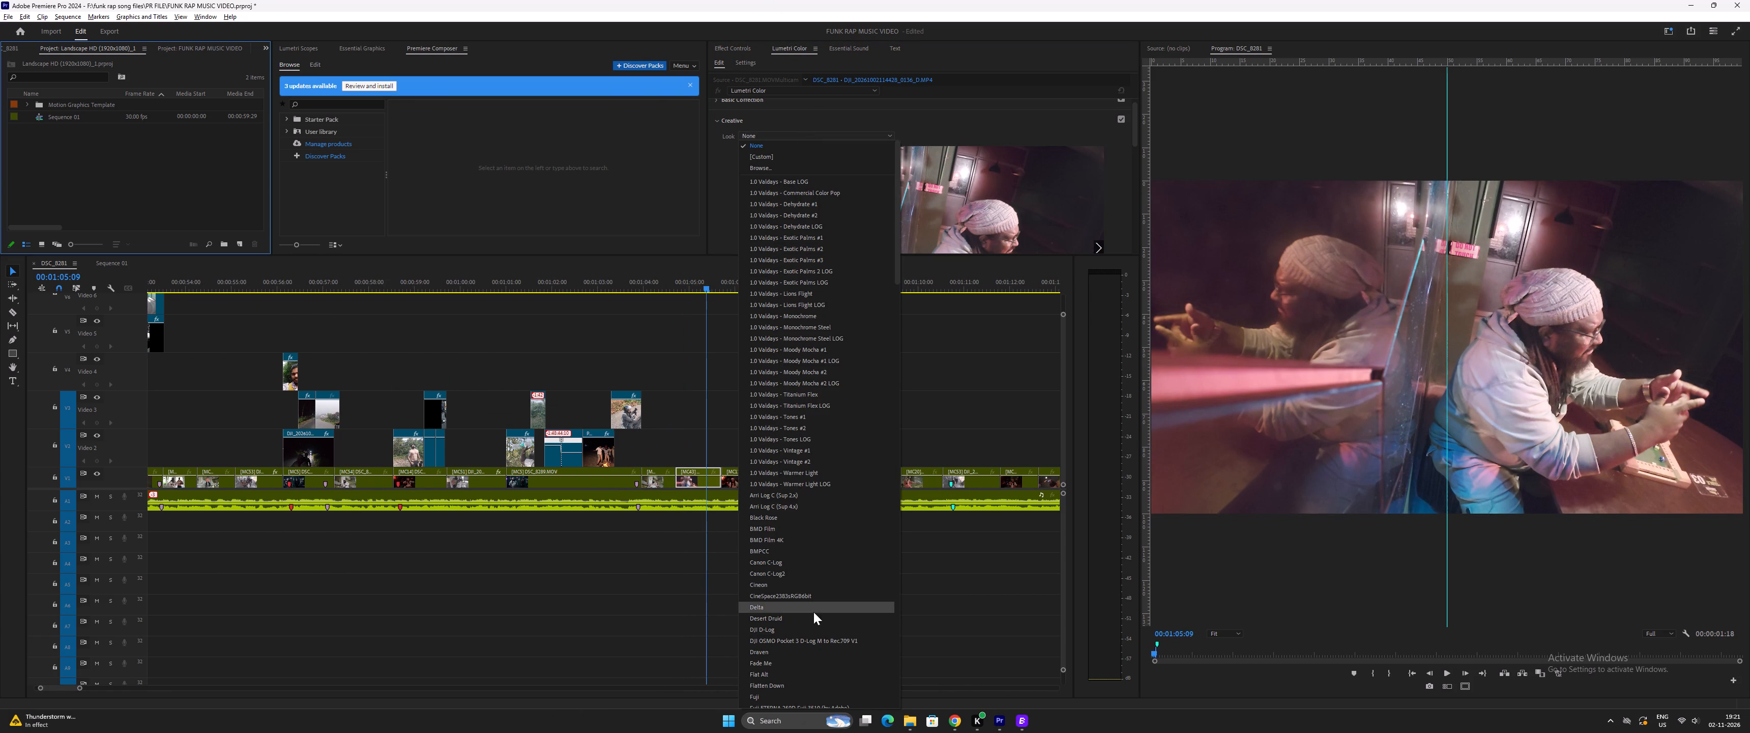
pyautogui.click(822, 640)
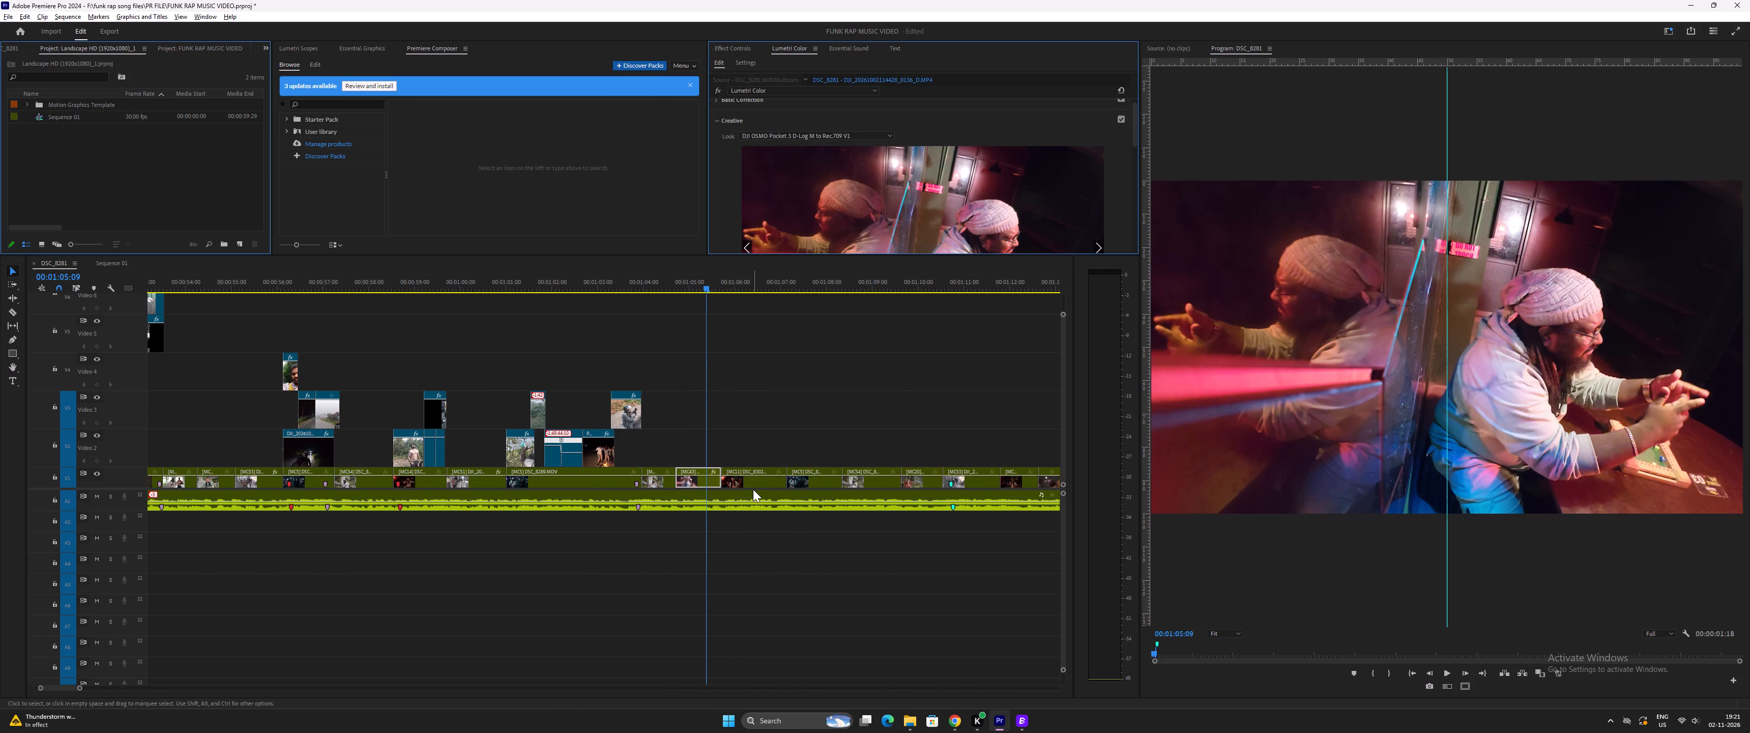
# Replay the graded reflection clip and review the colour of the following clips to about 00:01:11.
pyautogui.click(677, 291)
pyautogui.press('space')
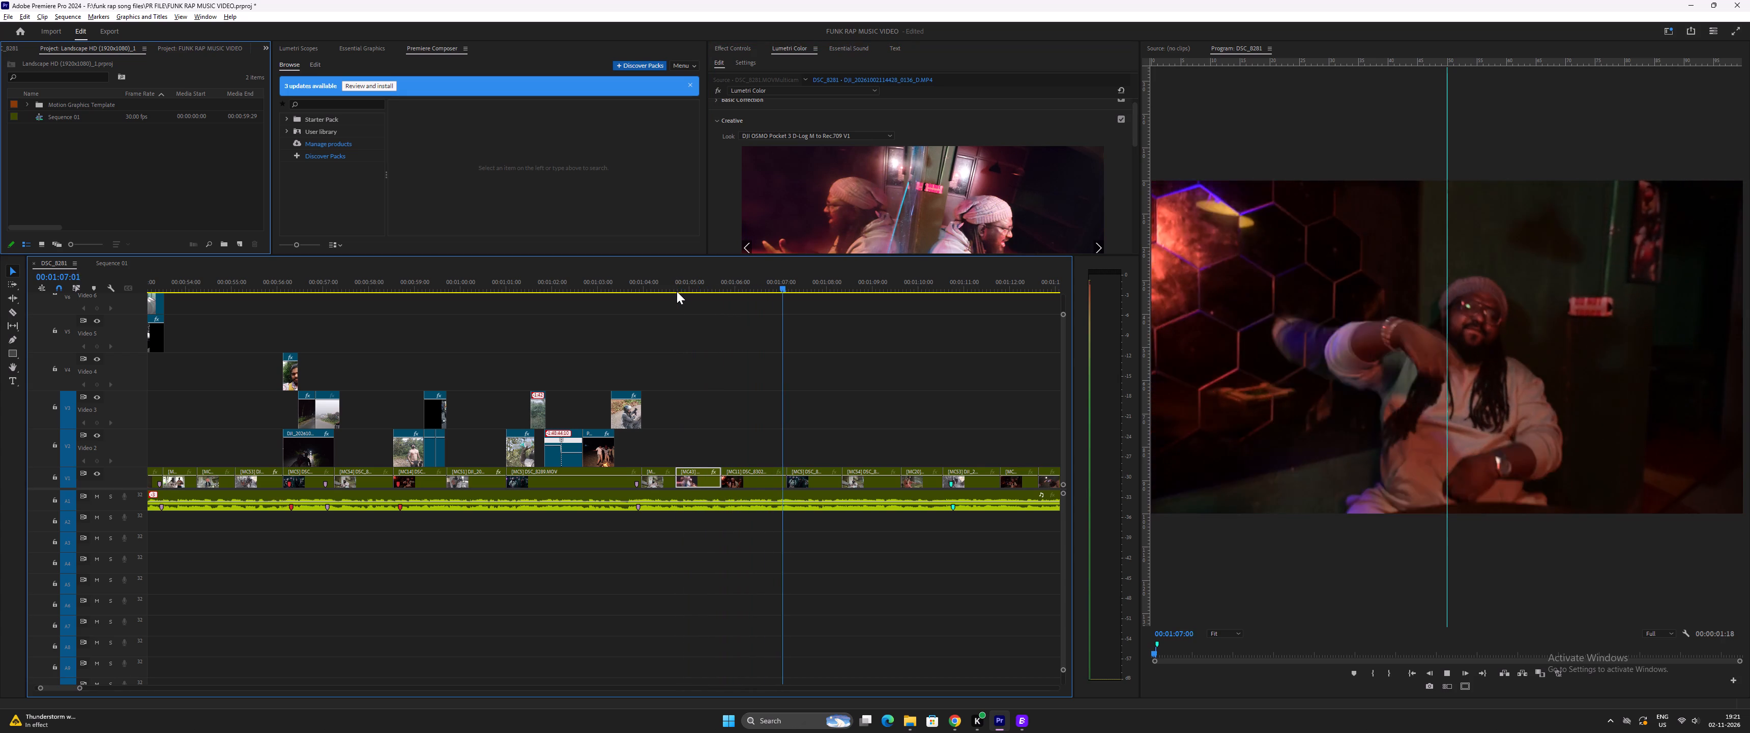
pyautogui.scroll(-4, 716, 330)
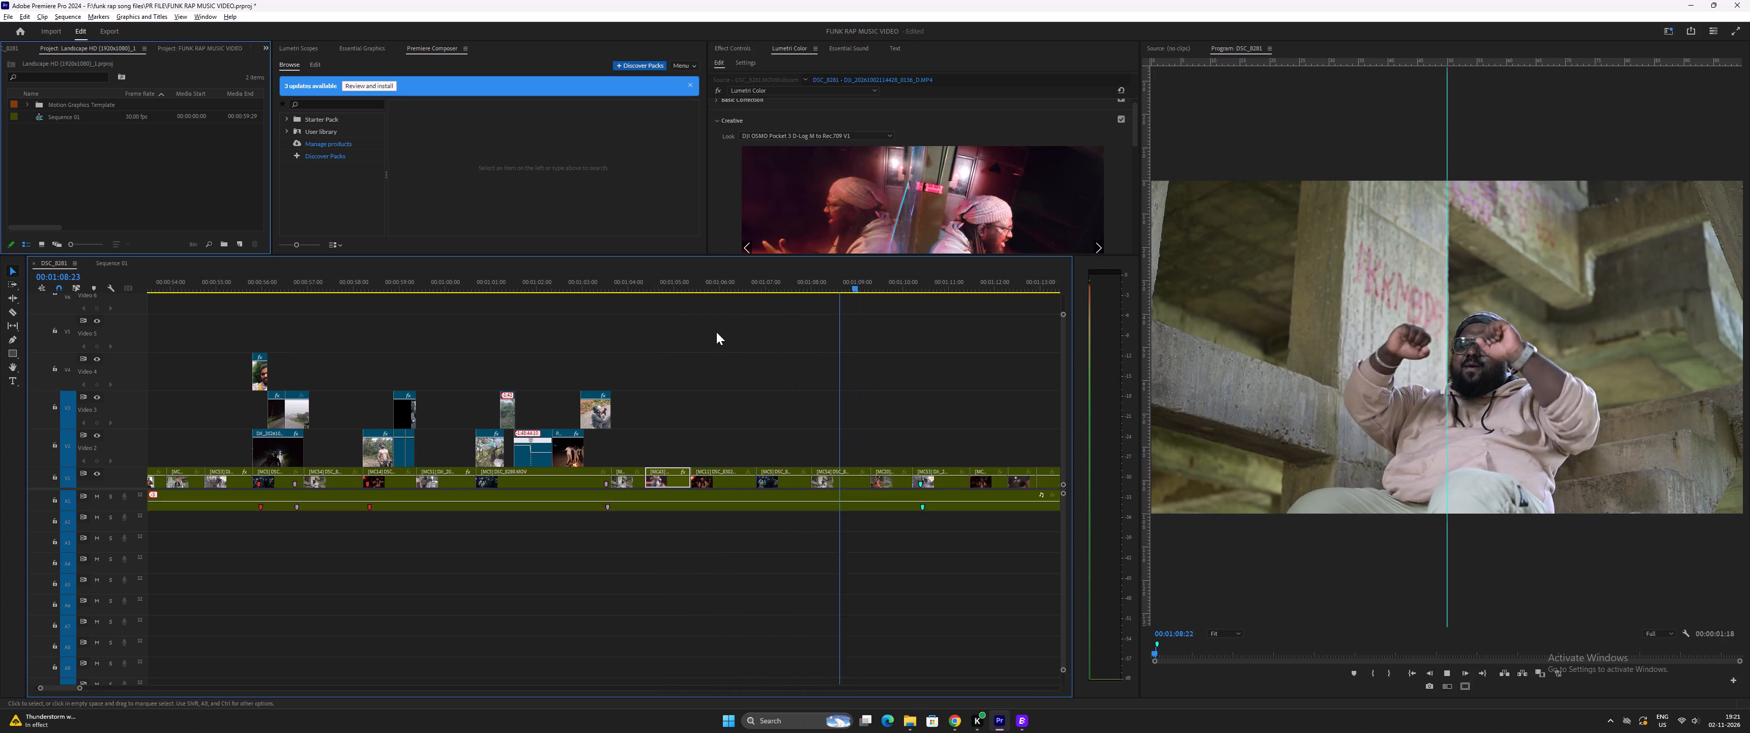
pyautogui.scroll(-18, 716, 332)
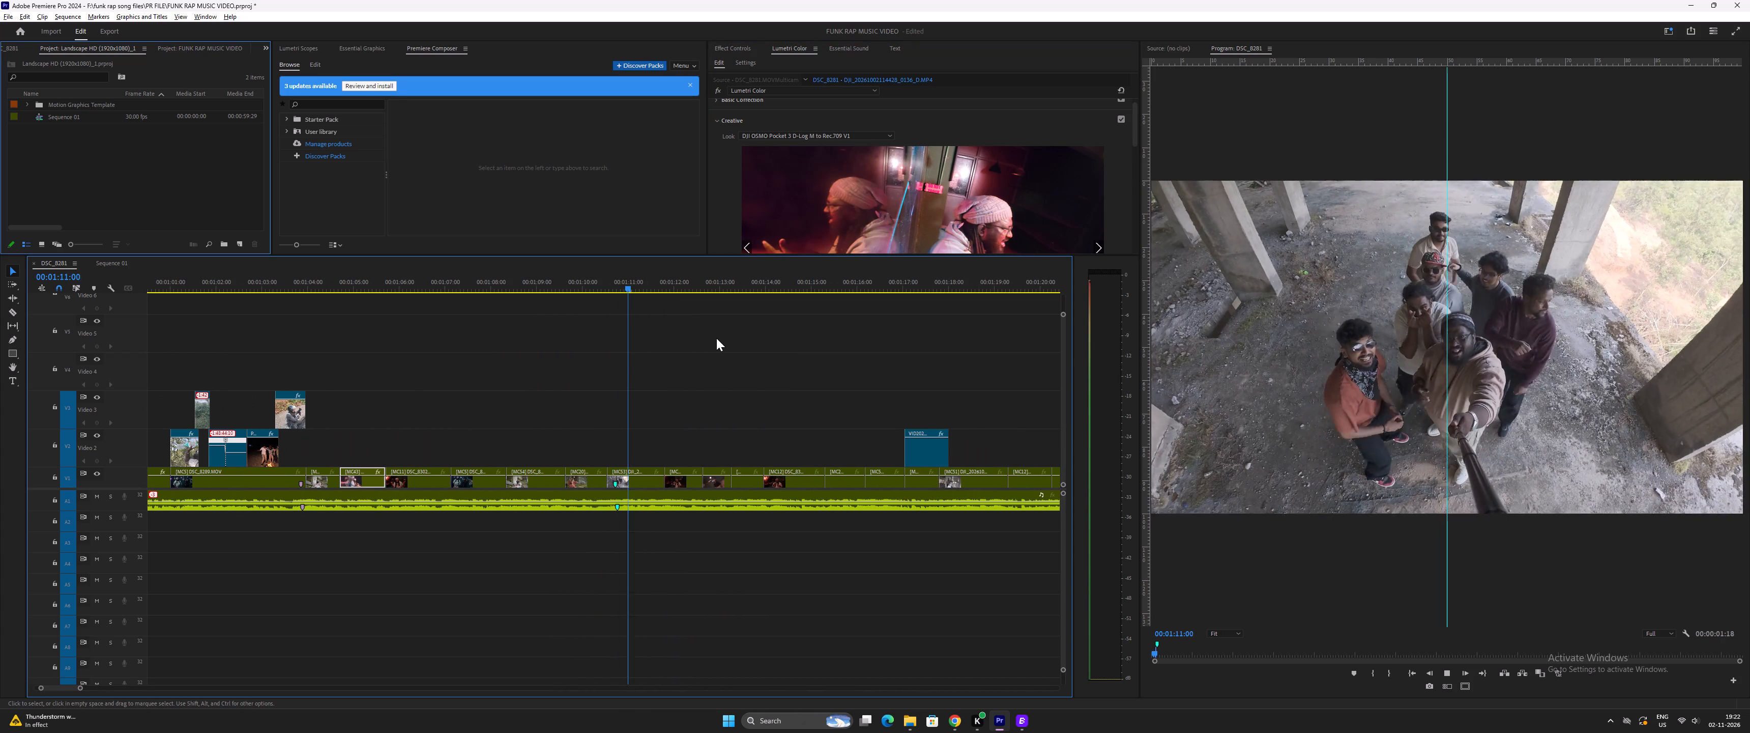
pyautogui.press('space')
# Apply the DJI OSMO Pocket 3 D-Log M to Rec.709 V1 look to the overhead group selfie clip at 00:01:11:11.
pyautogui.click(814, 136)
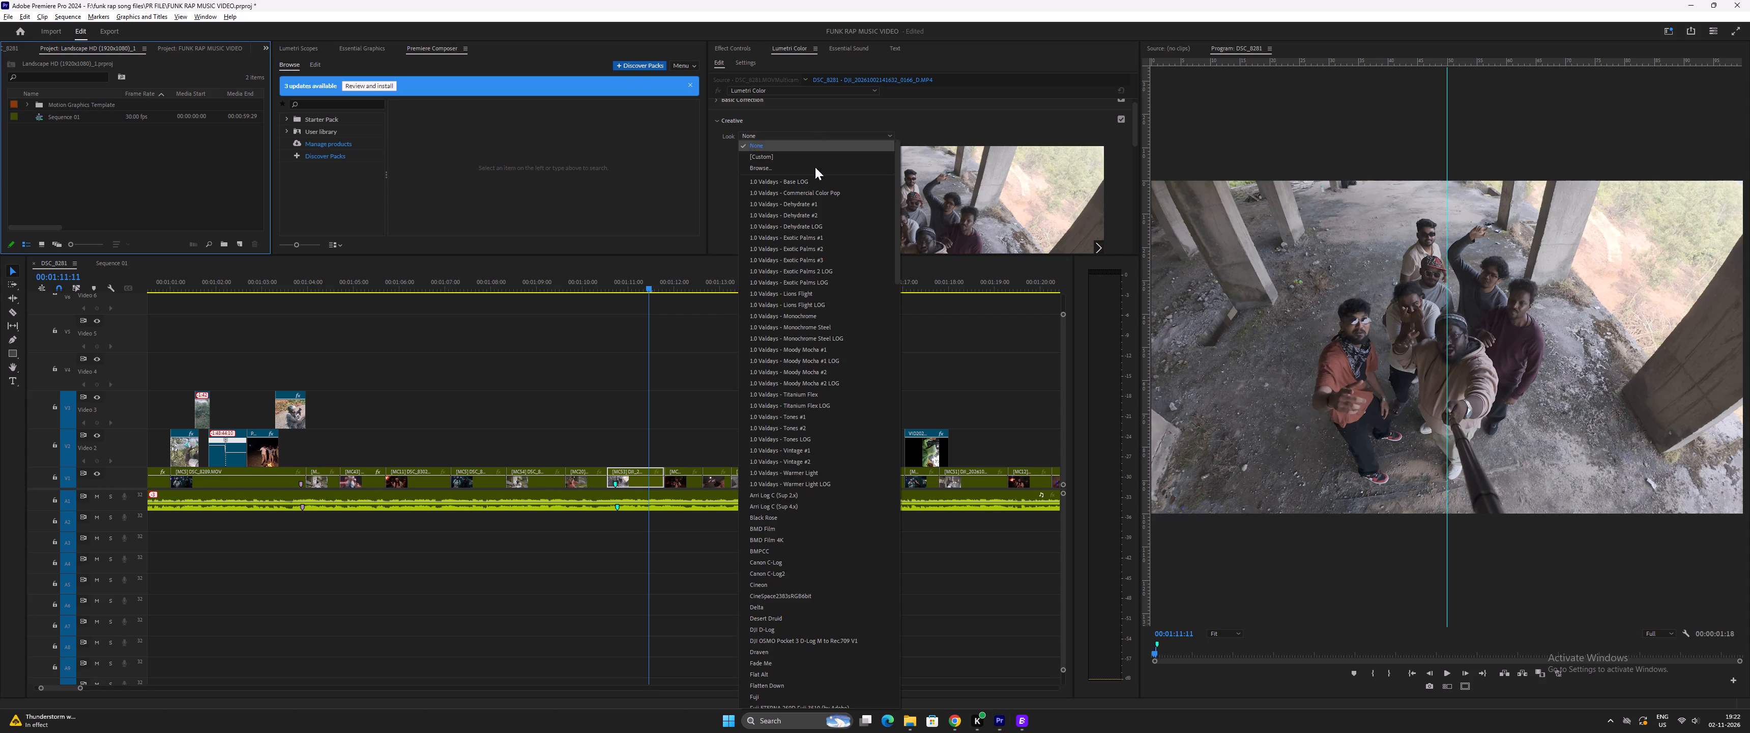
pyautogui.scroll(-2, 797, 577)
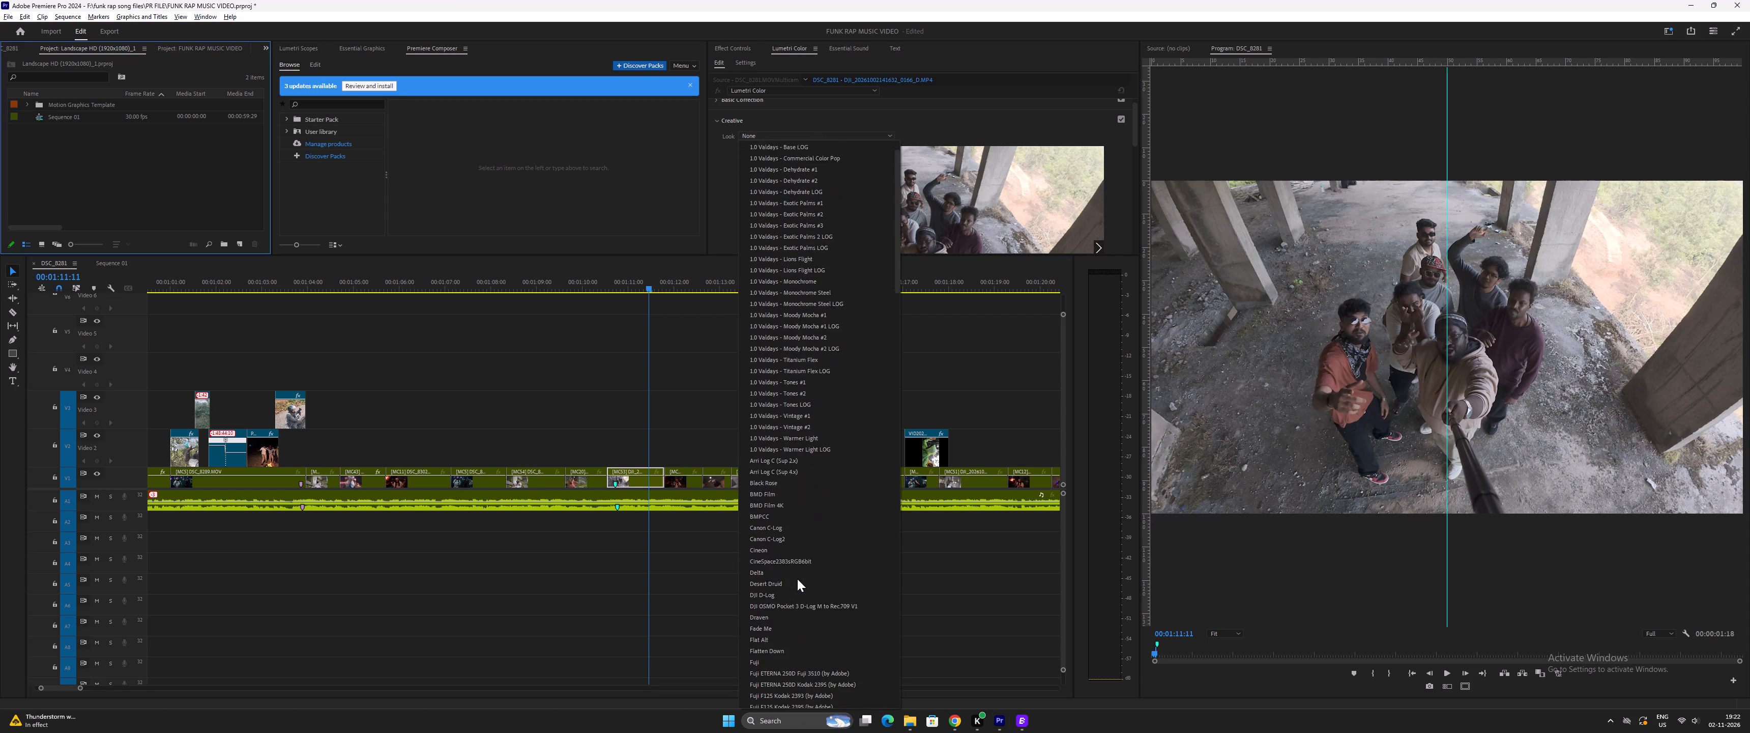
pyautogui.scroll(-1, 797, 579)
pyautogui.click(800, 586)
# Review playback to about 00:01:13, and apply the DJI OSMO Pocket 3 D-Log M to Rec.709 V1 look to the sideways indoor clip at 00:01:12:22.
pyautogui.press('space')
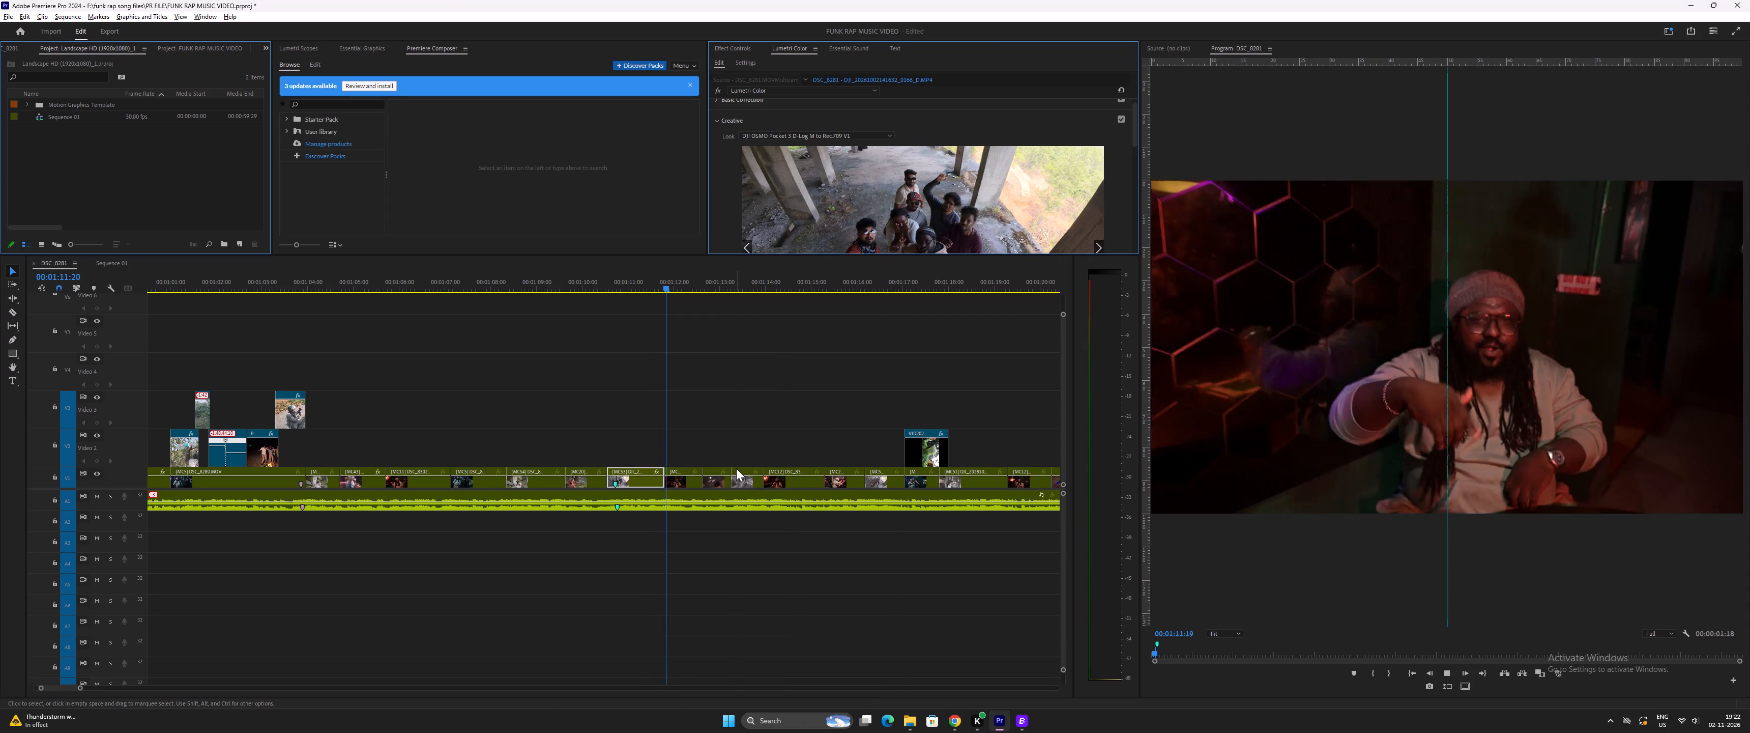
pyautogui.press('space')
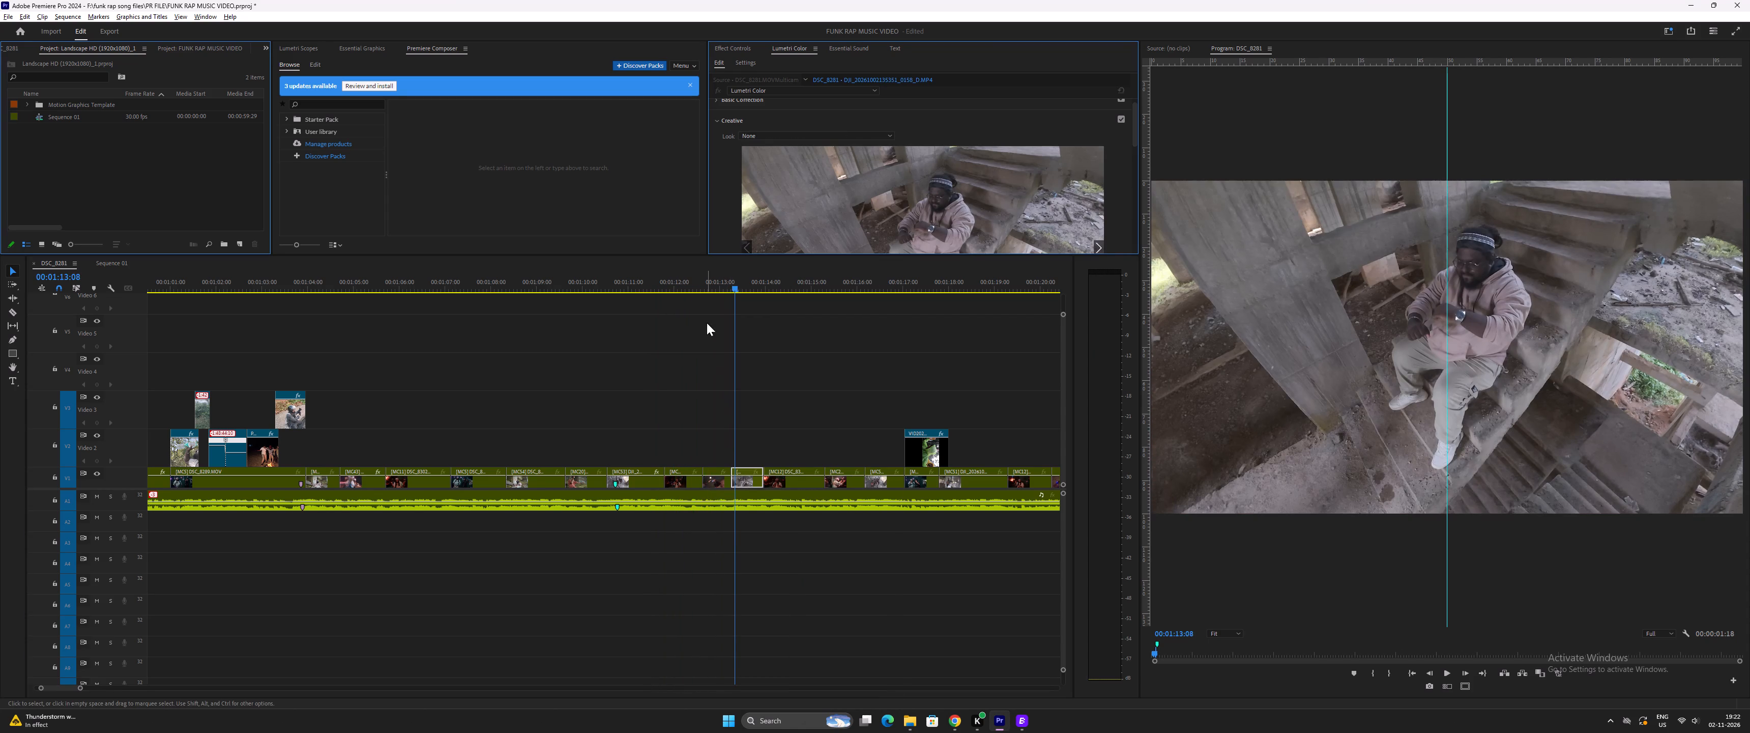
pyautogui.click(717, 273)
pyautogui.click(853, 133)
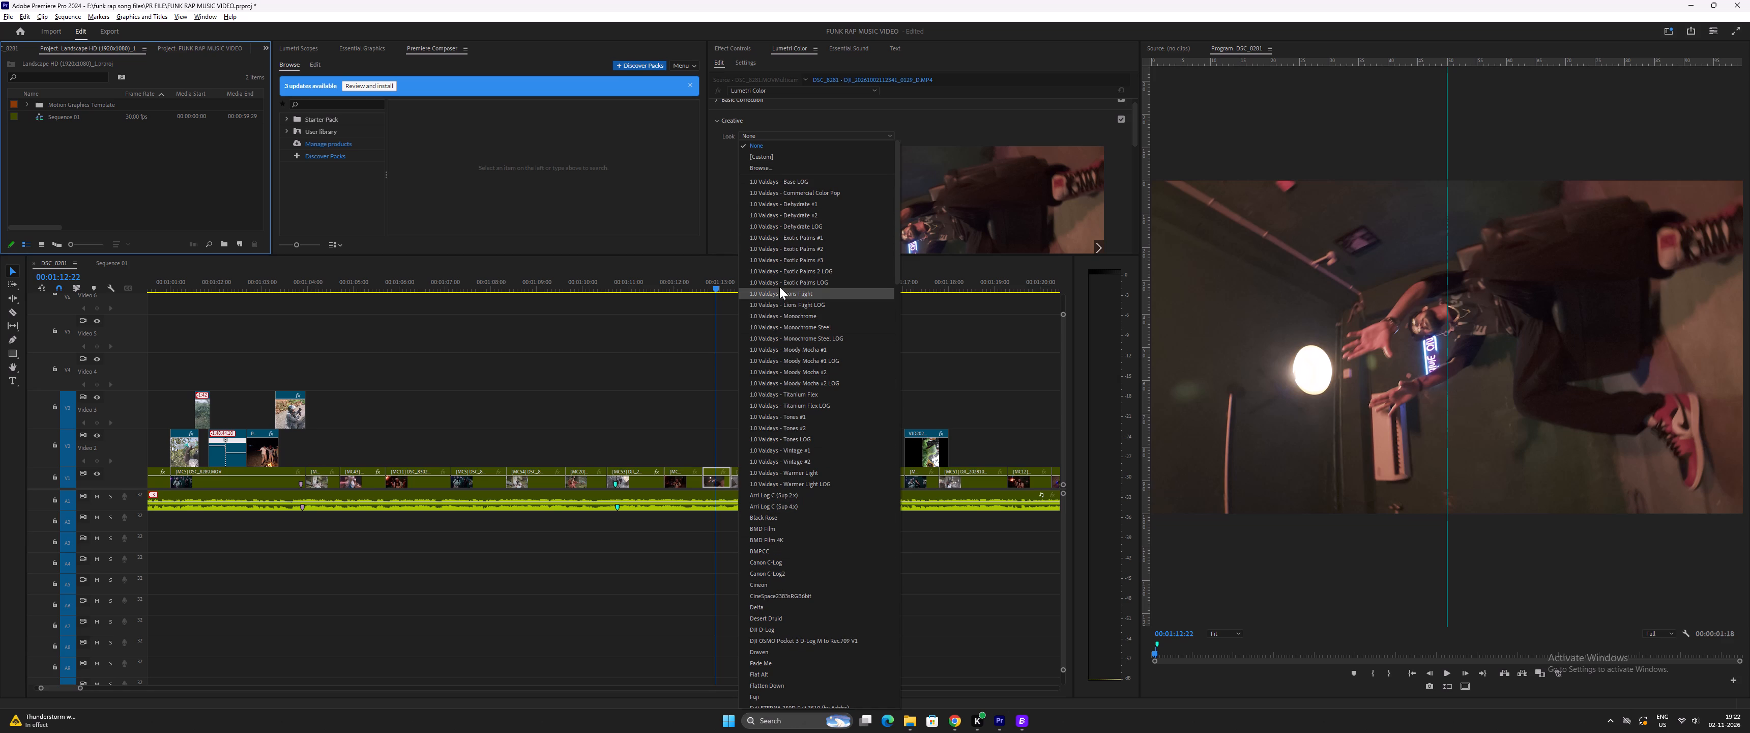
pyautogui.click(807, 639)
# Apply the DJI OSMO Pocket 3 D-Log M to Rec.709 V1 look to the clip of the man sitting on the stairs at 00:01:13:15.
pyautogui.press('space')
pyautogui.press('space')
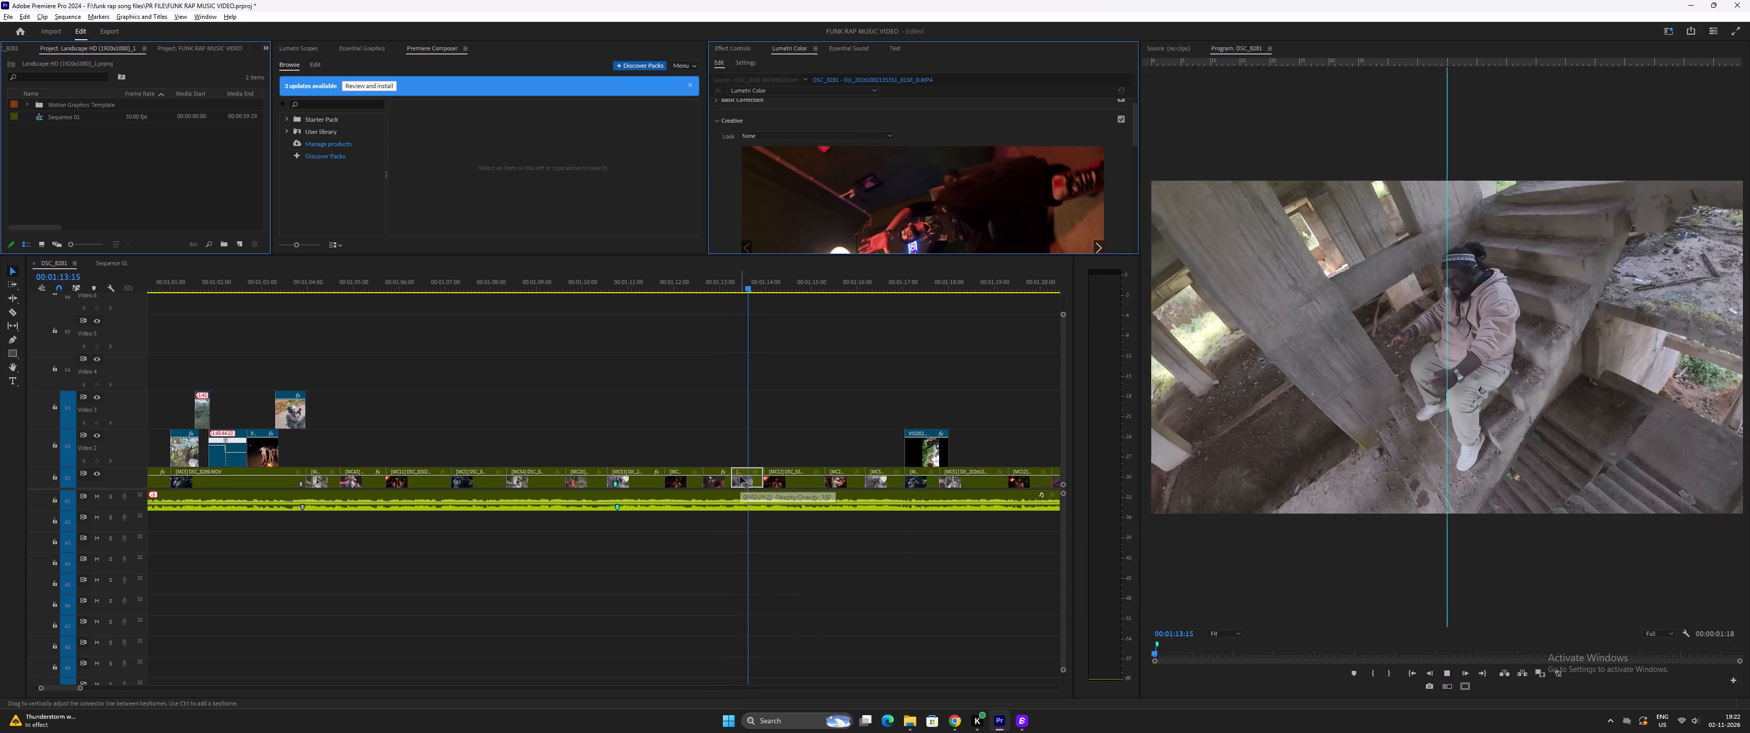
pyautogui.click(845, 133)
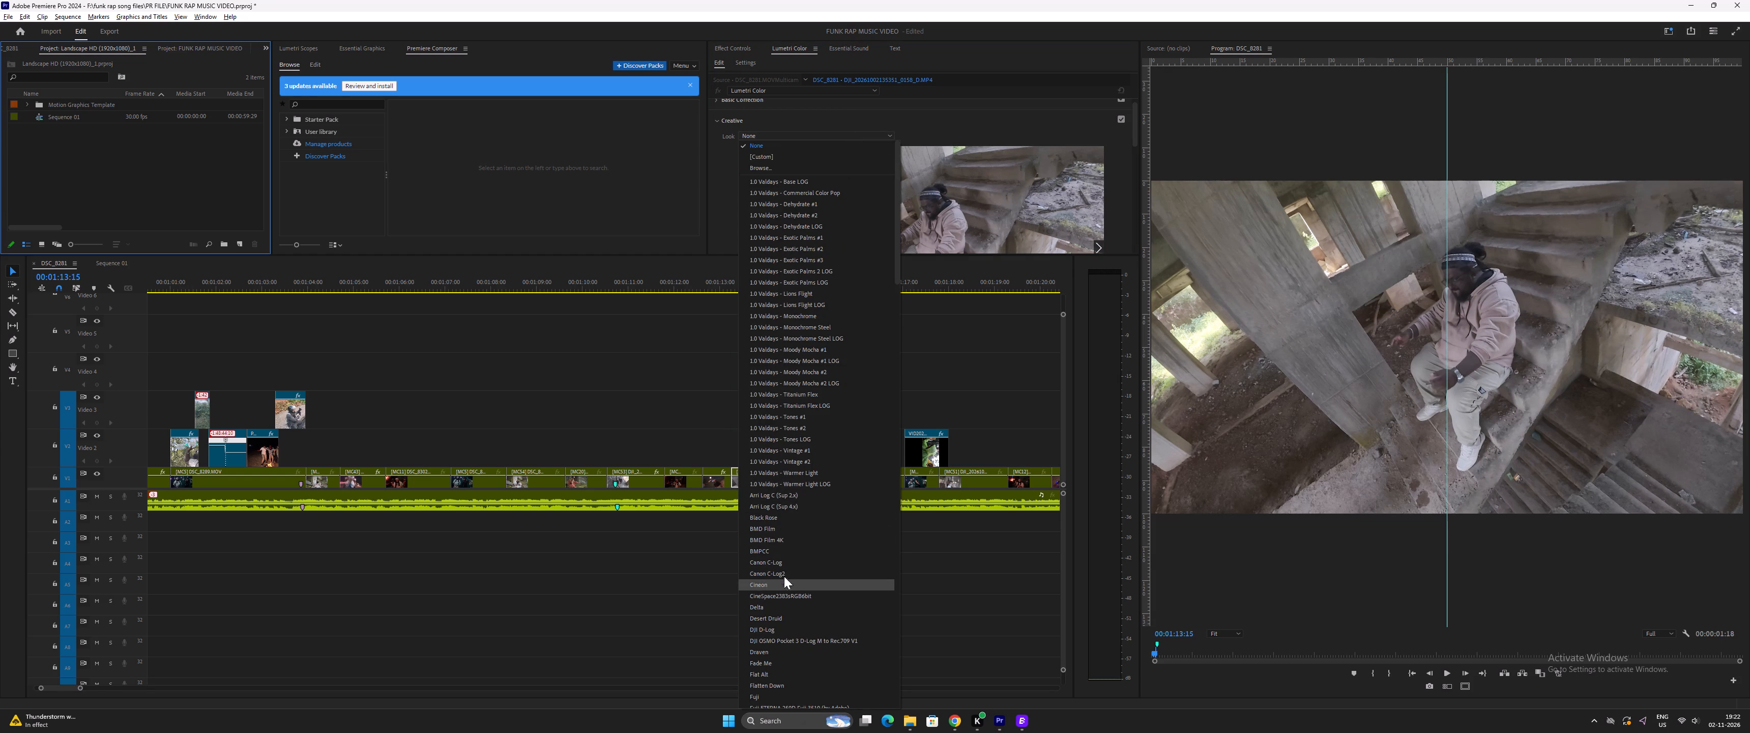
pyautogui.click(795, 640)
# Review playback to 00:01:15:23 and apply the DJI OSMO Pocket 3 D-Log M to Rec.709 V1 look to the clip of the gesturing man in a beanie.
pyautogui.press('space')
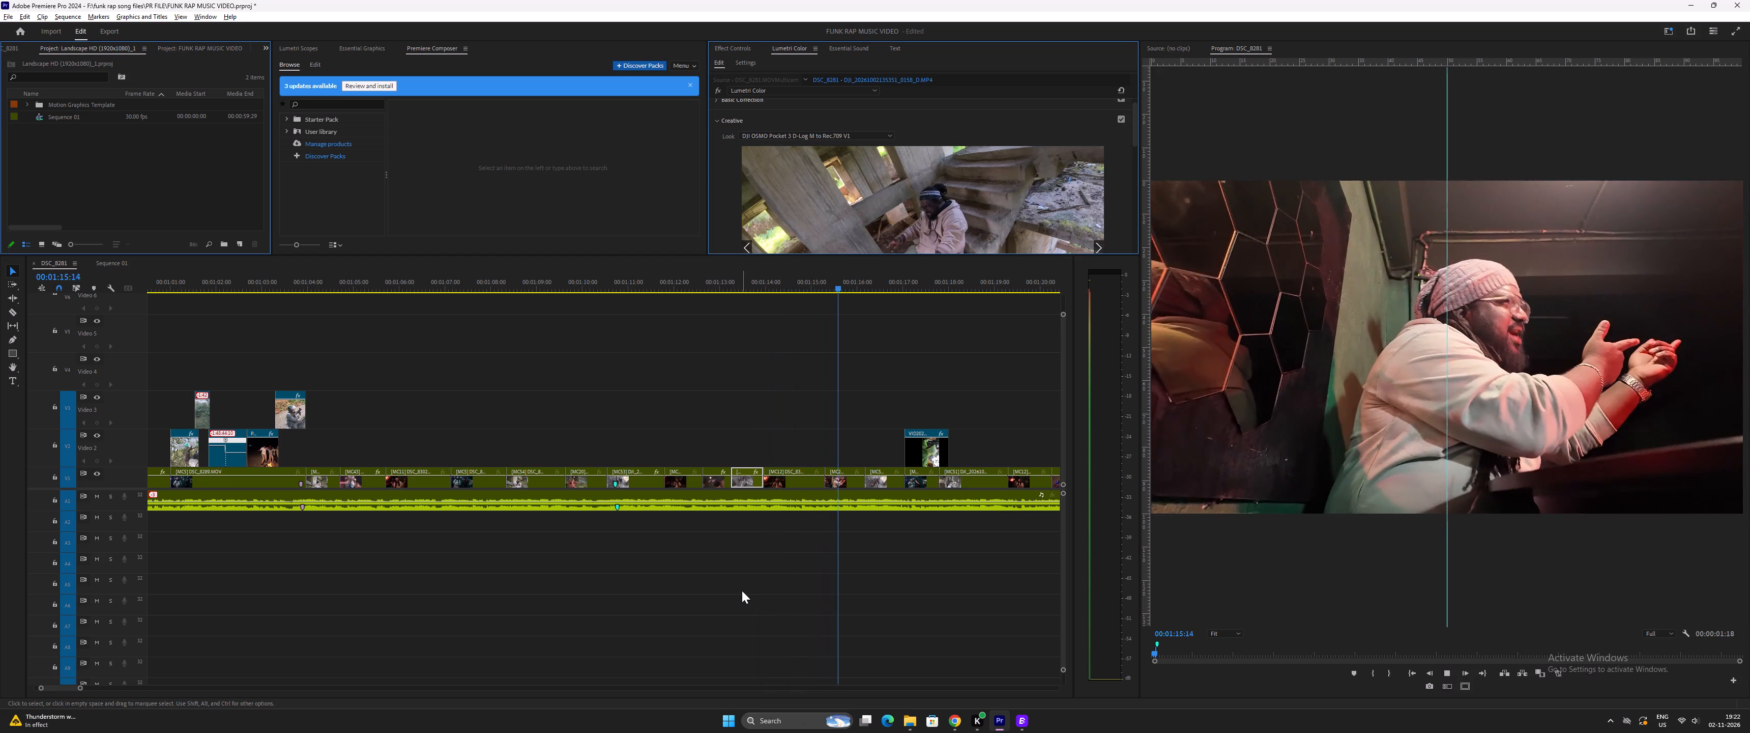
pyautogui.press('space')
pyautogui.click(866, 136)
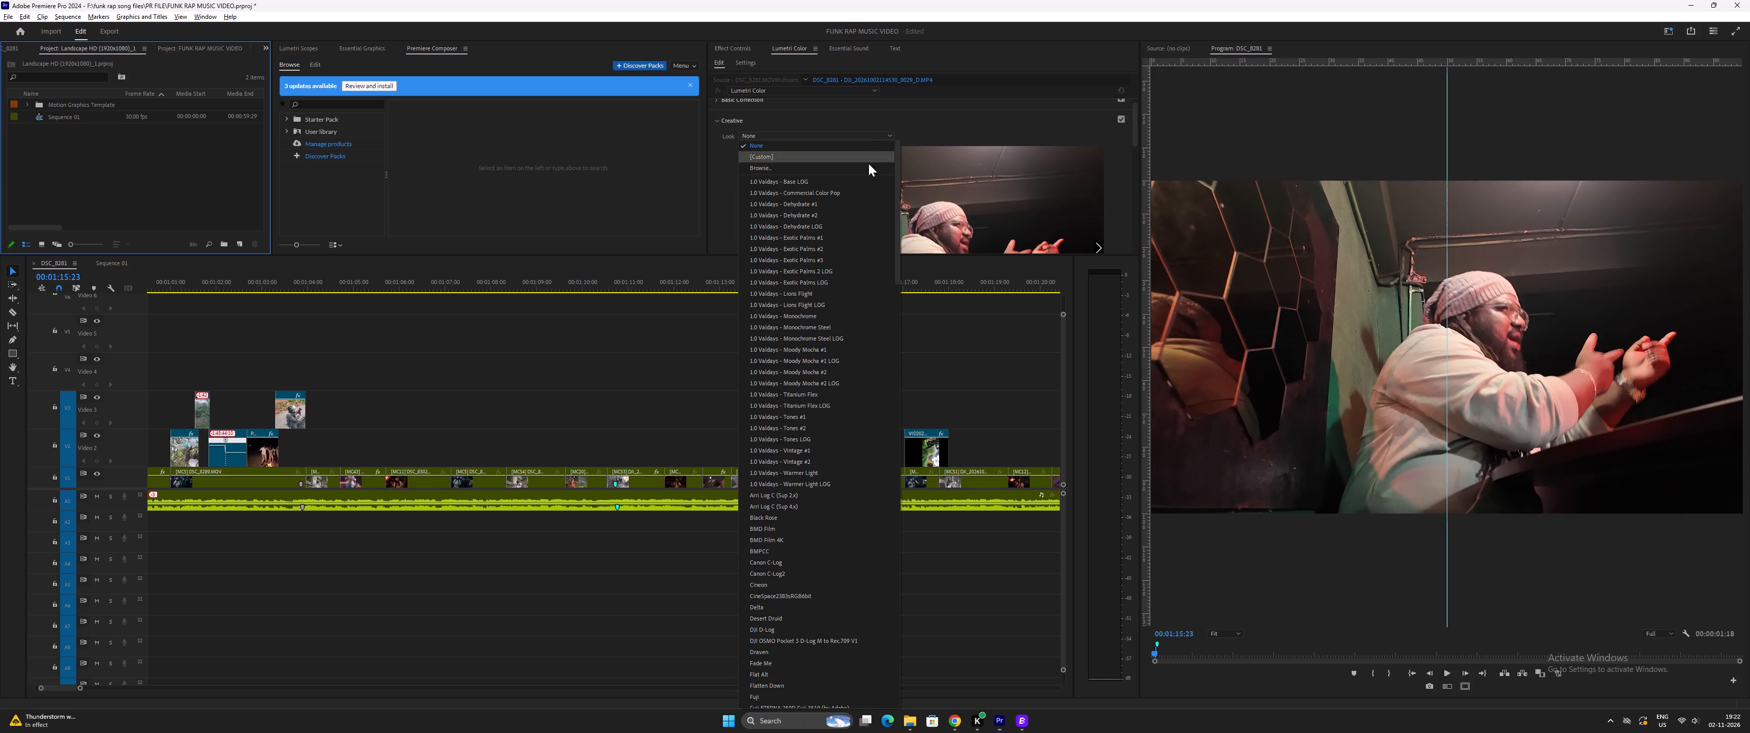
pyautogui.scroll(-5, 852, 521)
pyautogui.click(818, 553)
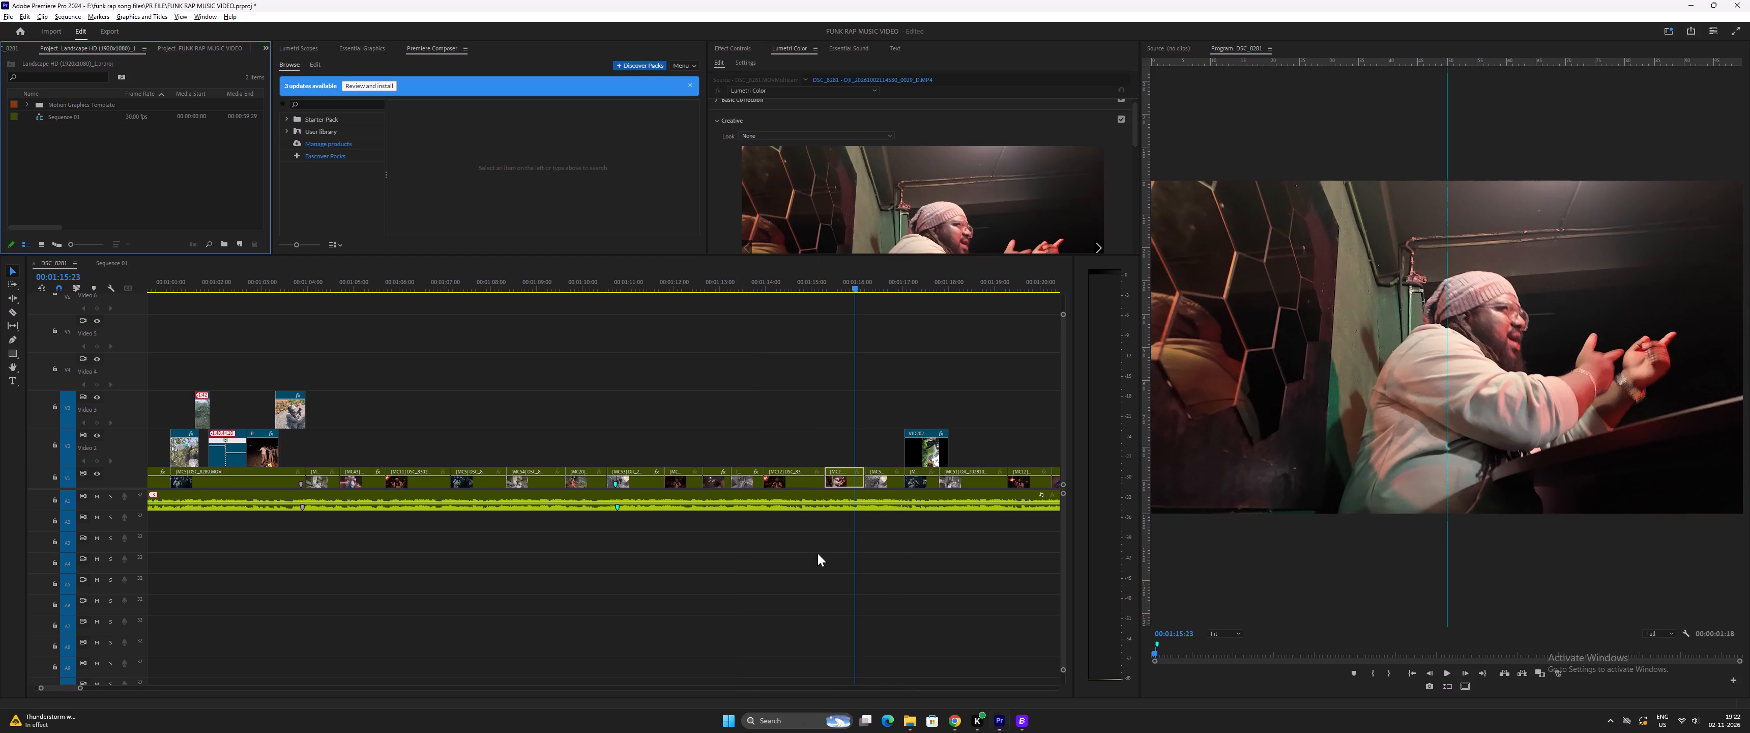
# Review playback to about 00:01:17, and apply the DJI OSMO Pocket 3 D-Log M to Rec.709 V1 look to the overhead group clip at 00:01:16:16.
pyautogui.press('space')
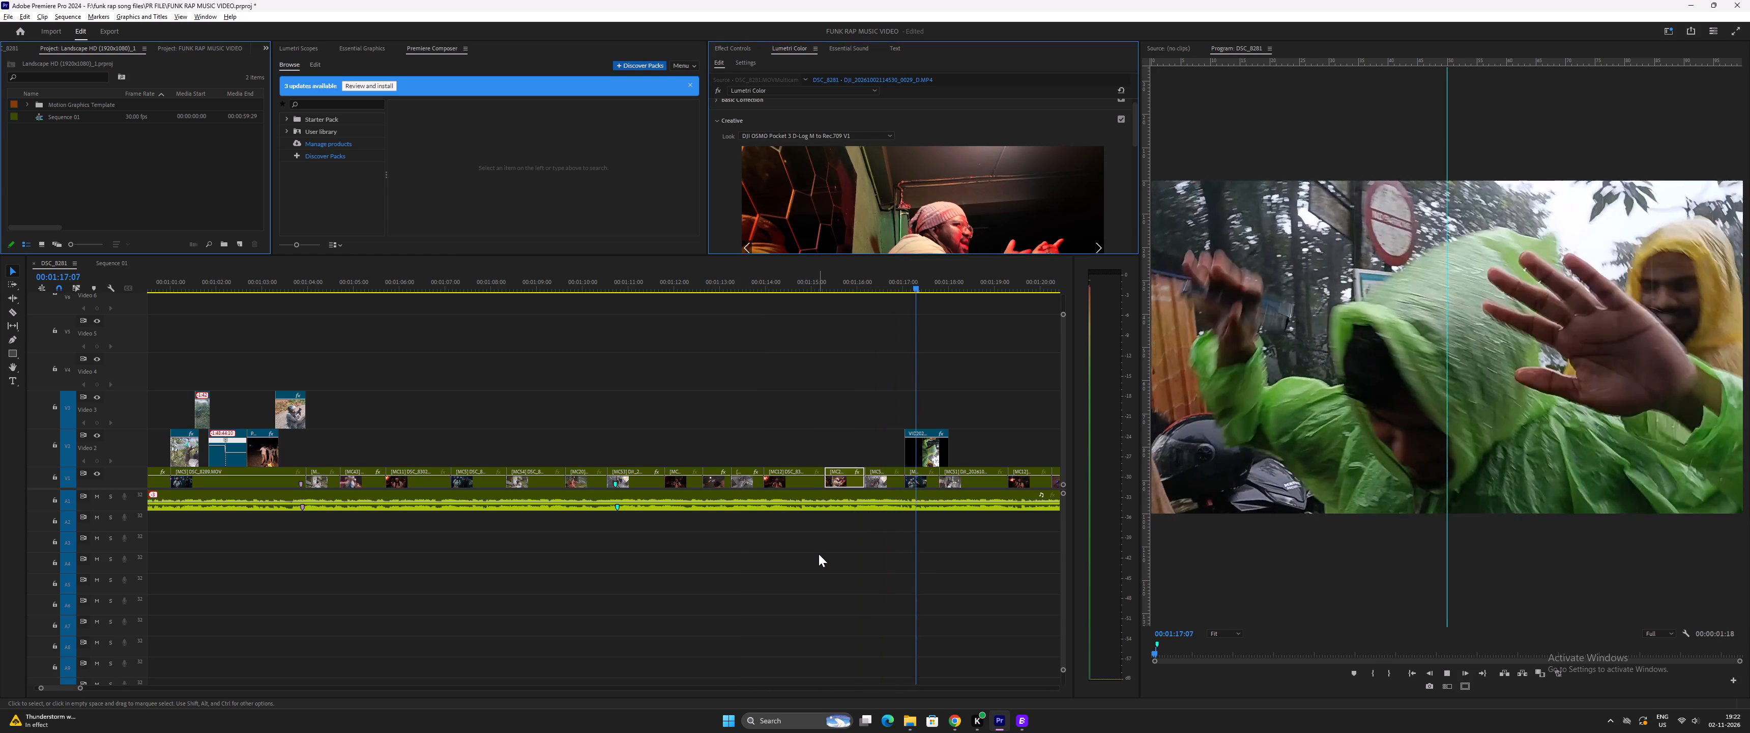
pyautogui.press('space')
pyautogui.moveTo(882, 286); pyautogui.dragTo(888, 287)
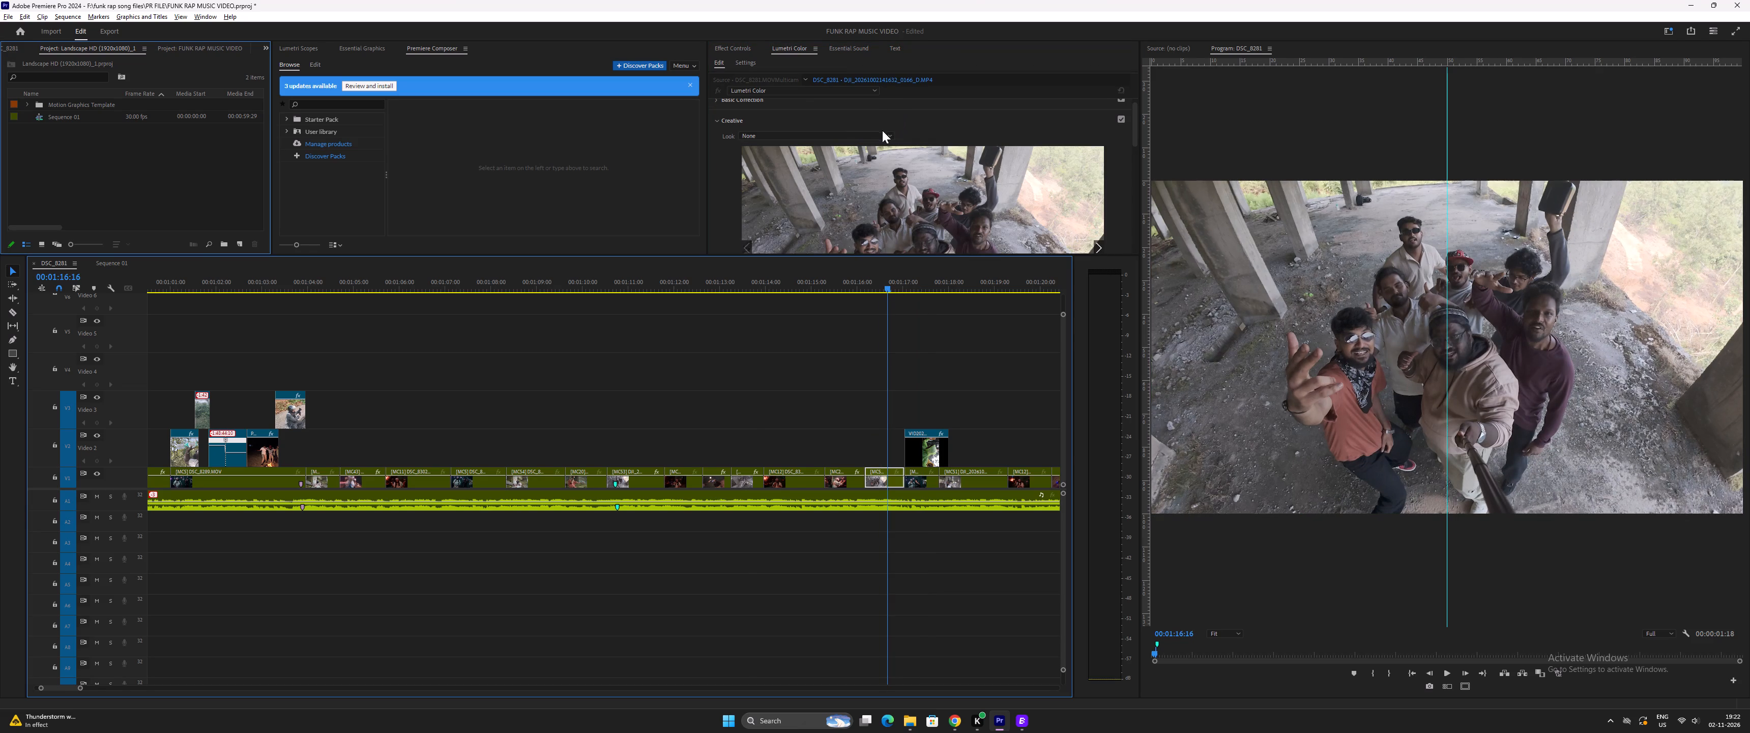
pyautogui.click(882, 130)
pyautogui.click(882, 137)
pyautogui.scroll(-1, 803, 510)
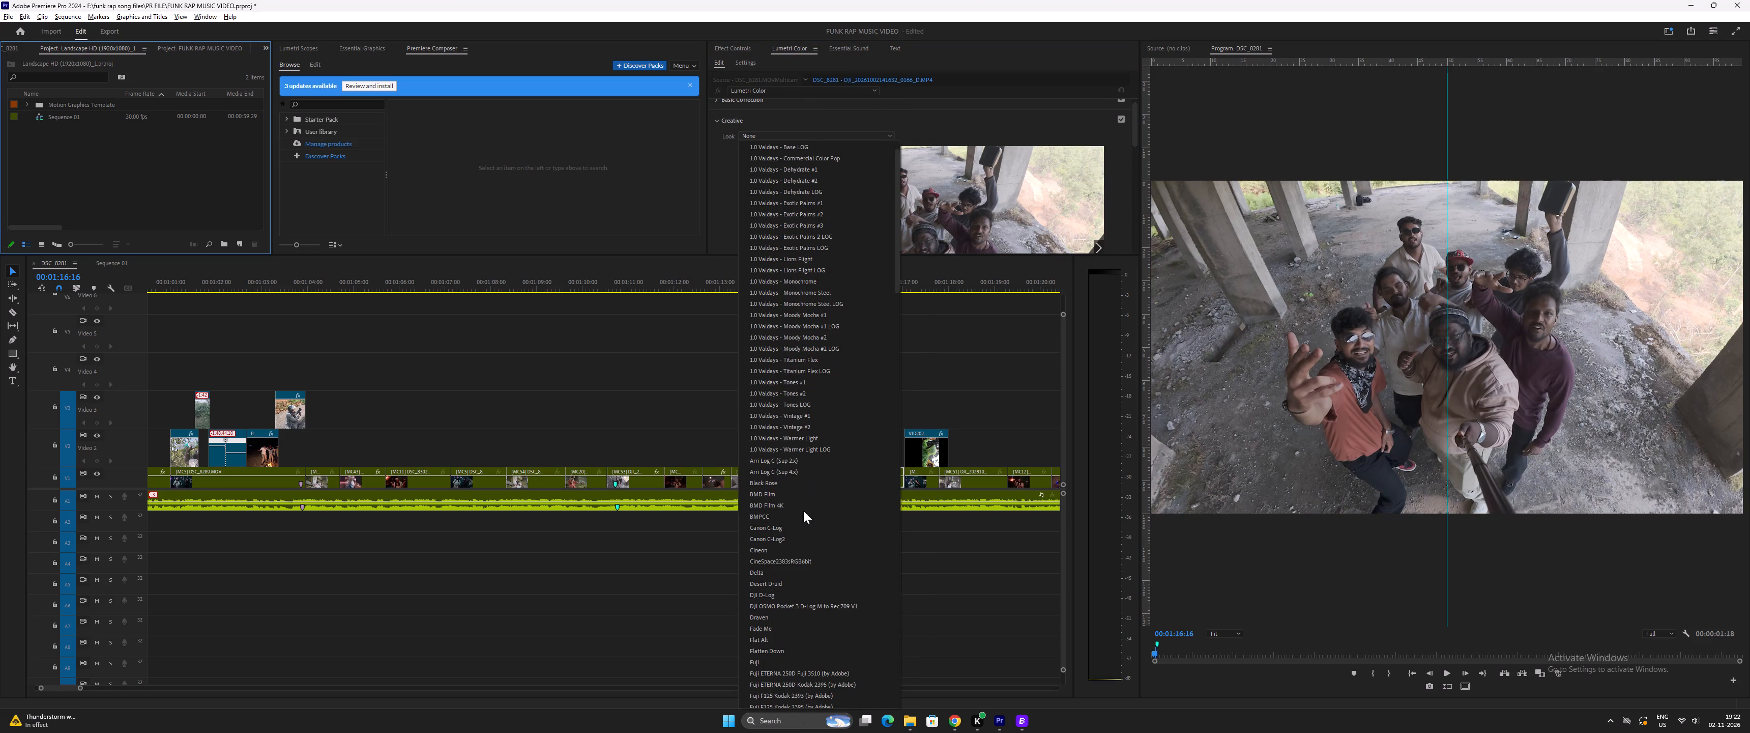
pyautogui.scroll(-1, 803, 511)
pyautogui.click(803, 602)
# Continue the review and apply the DJI OSMO Pocket 3 D-Log M to Rec.709 V1 look to the group selfie clip in the concrete building at 00:01:18:11.
pyautogui.scroll(-10, 812, 546)
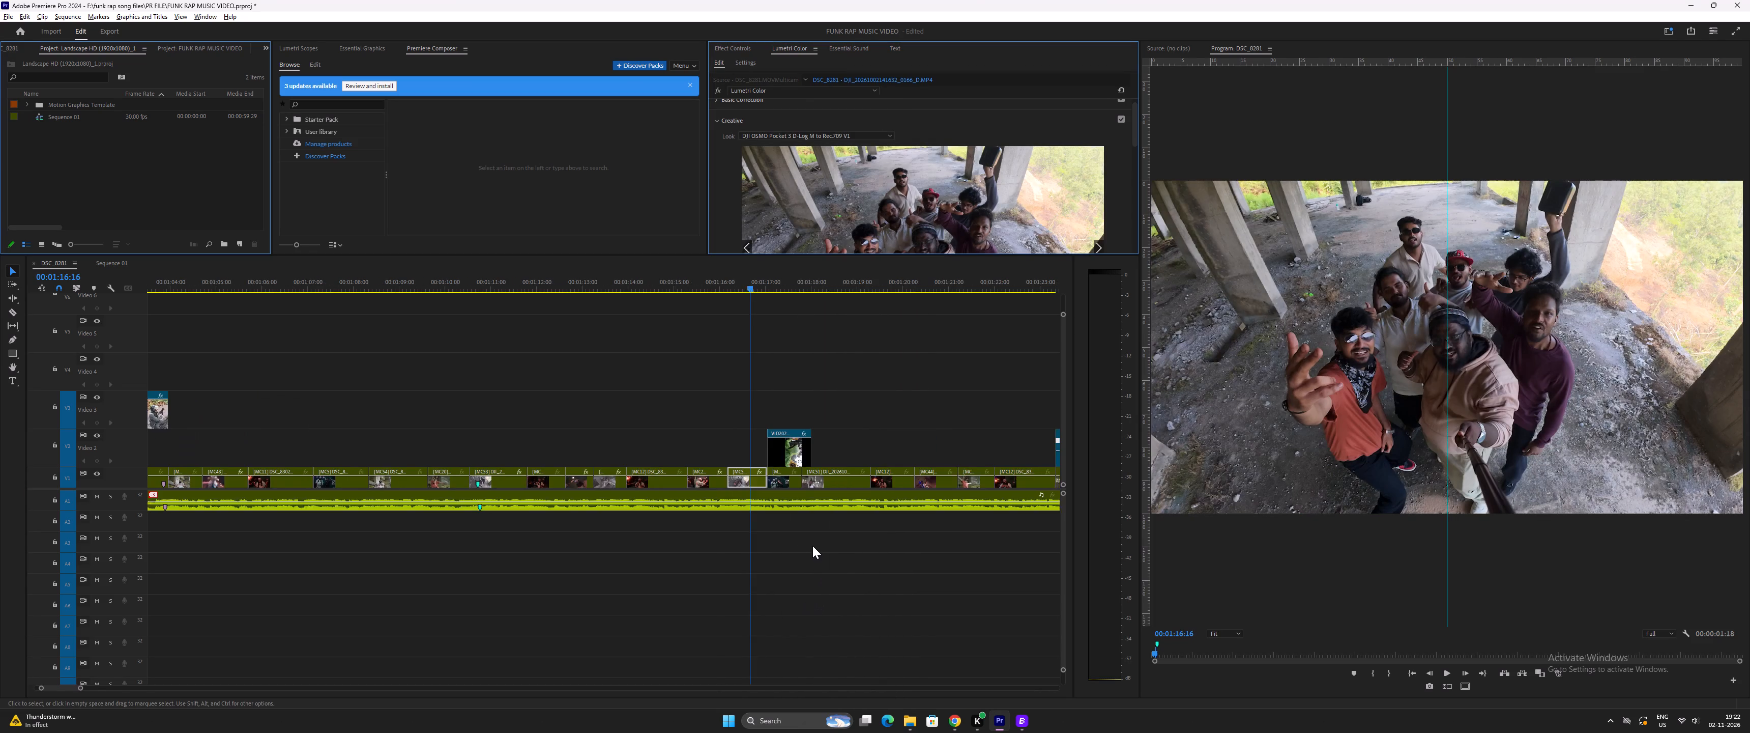
pyautogui.scroll(-4, 812, 546)
pyautogui.press('space')
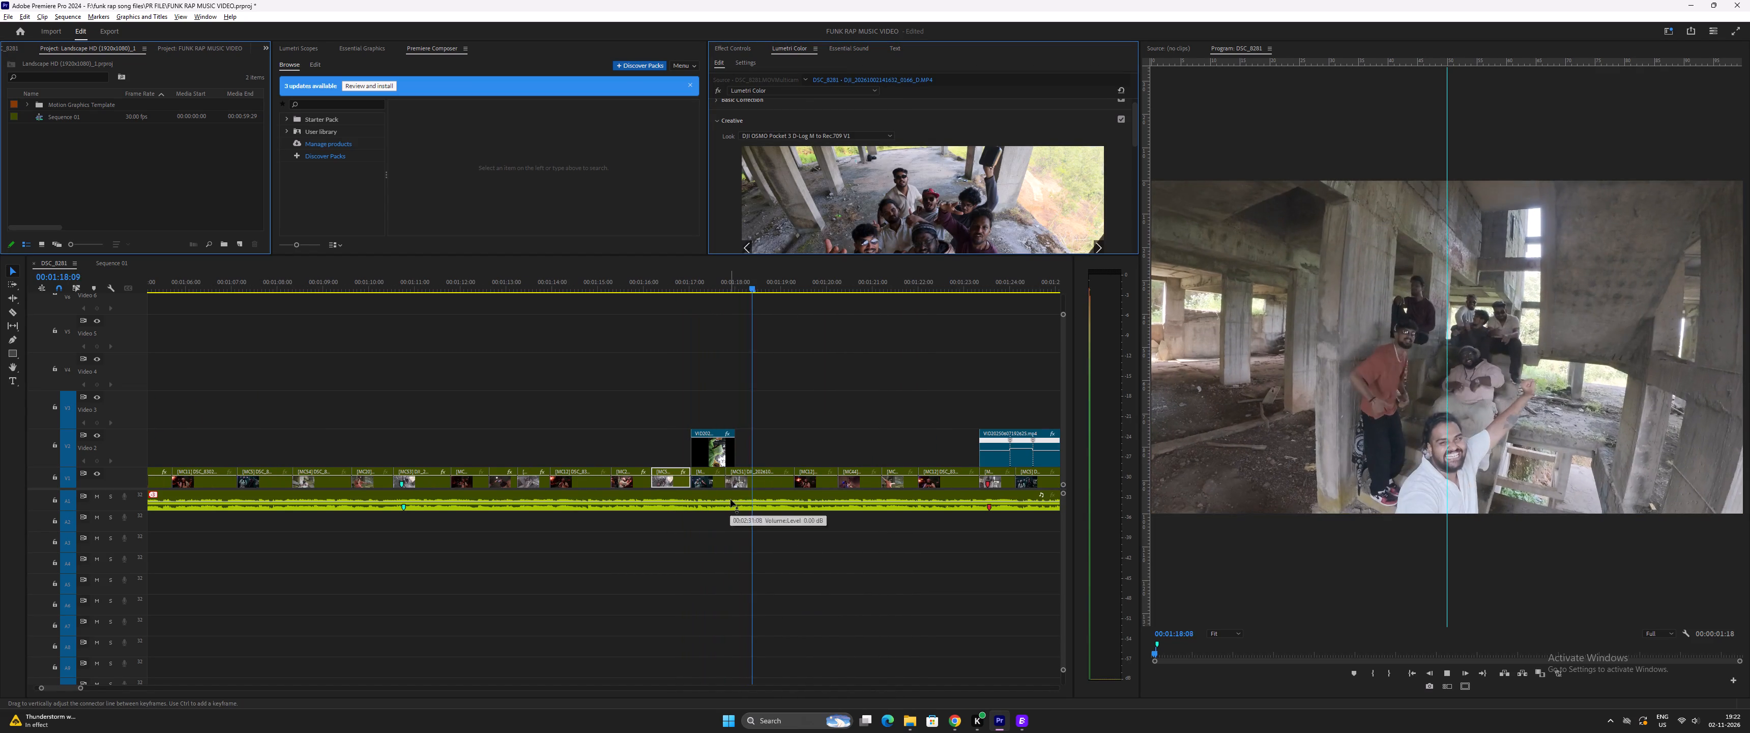
pyautogui.press('space')
pyautogui.click(822, 134)
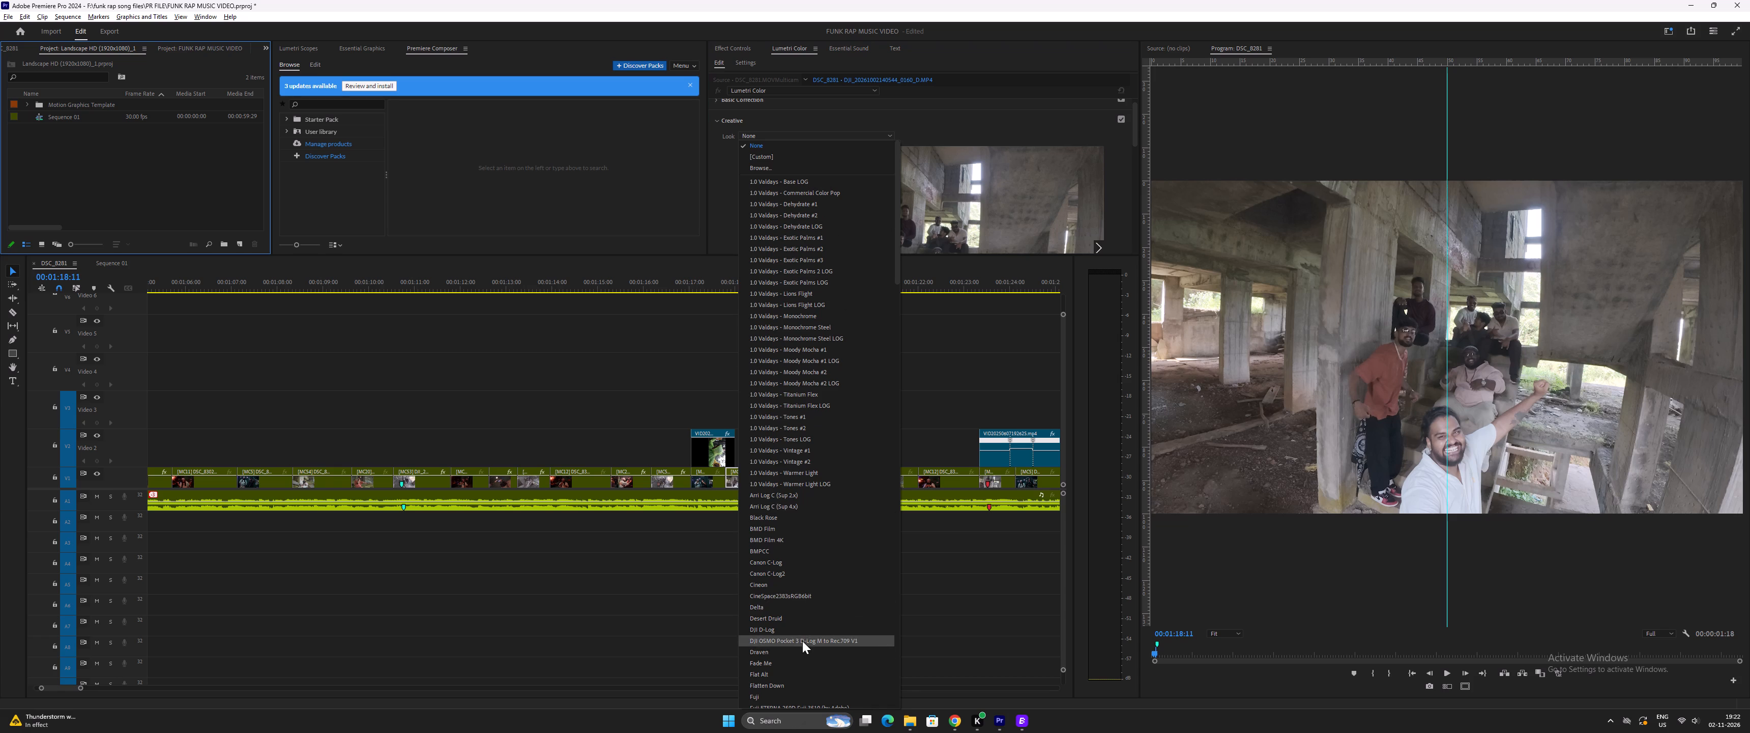
pyautogui.click(802, 640)
# Review playback to 00:01:20:23 and apply the DJI OSMO Pocket 3 D-Log M to Rec.709 V1 look to the overhead clip of the man at the round table.
pyautogui.press('space')
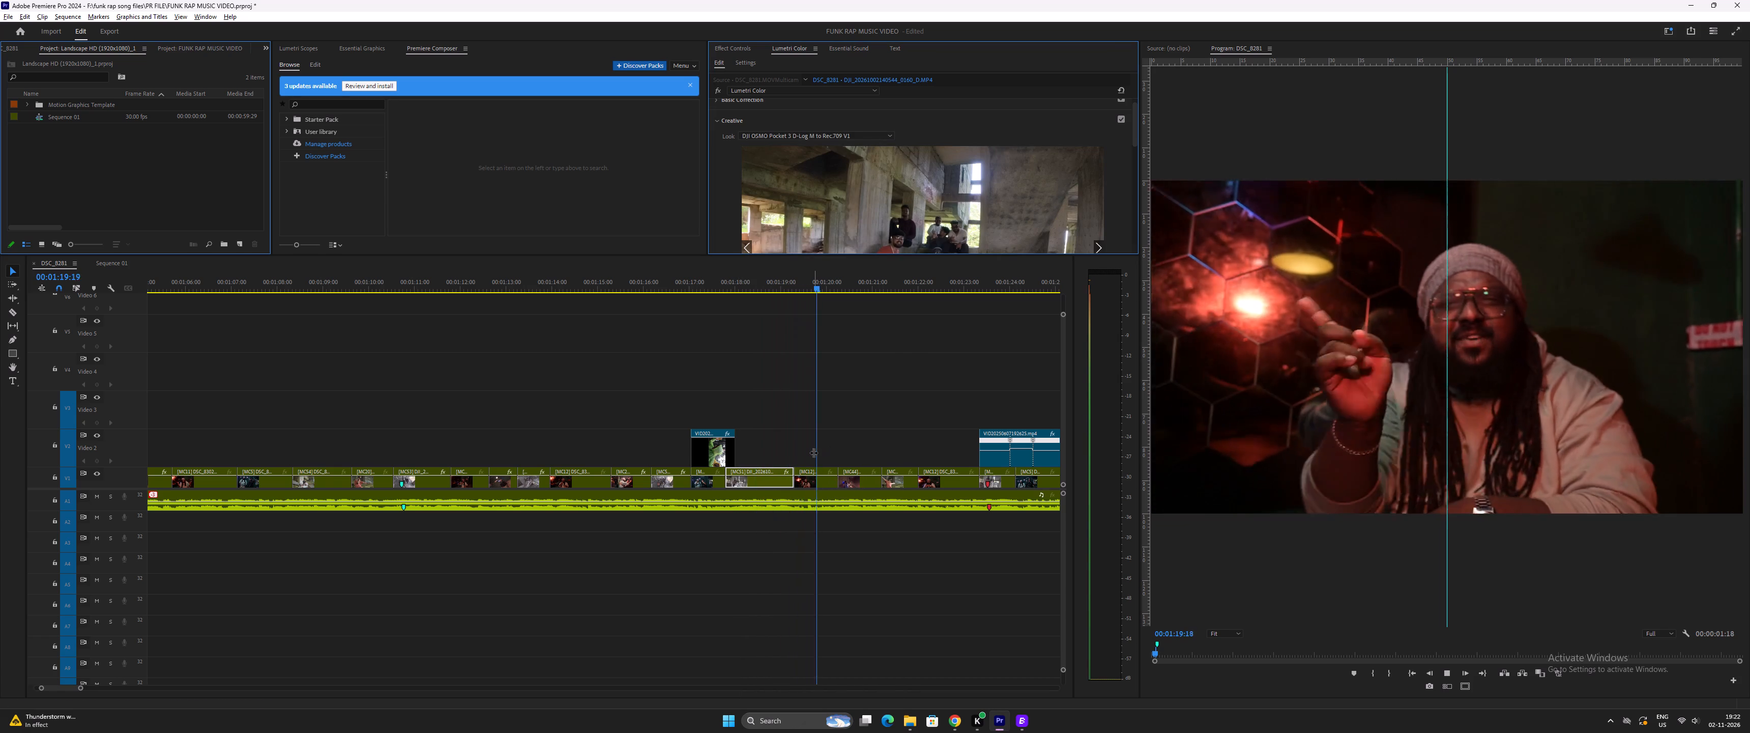
pyautogui.press('space')
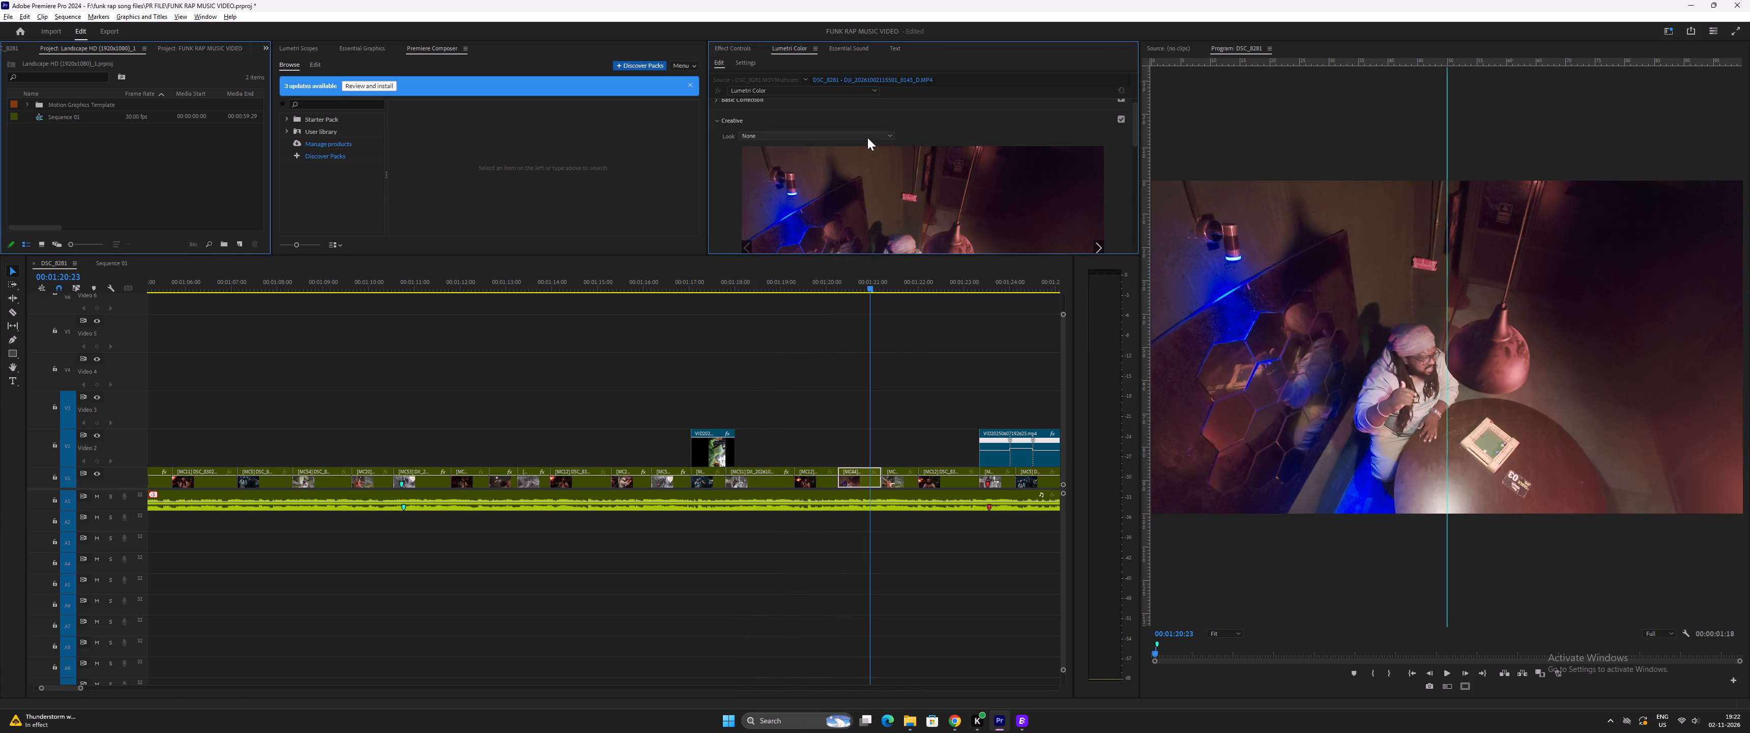
pyautogui.click(867, 137)
pyautogui.click(826, 640)
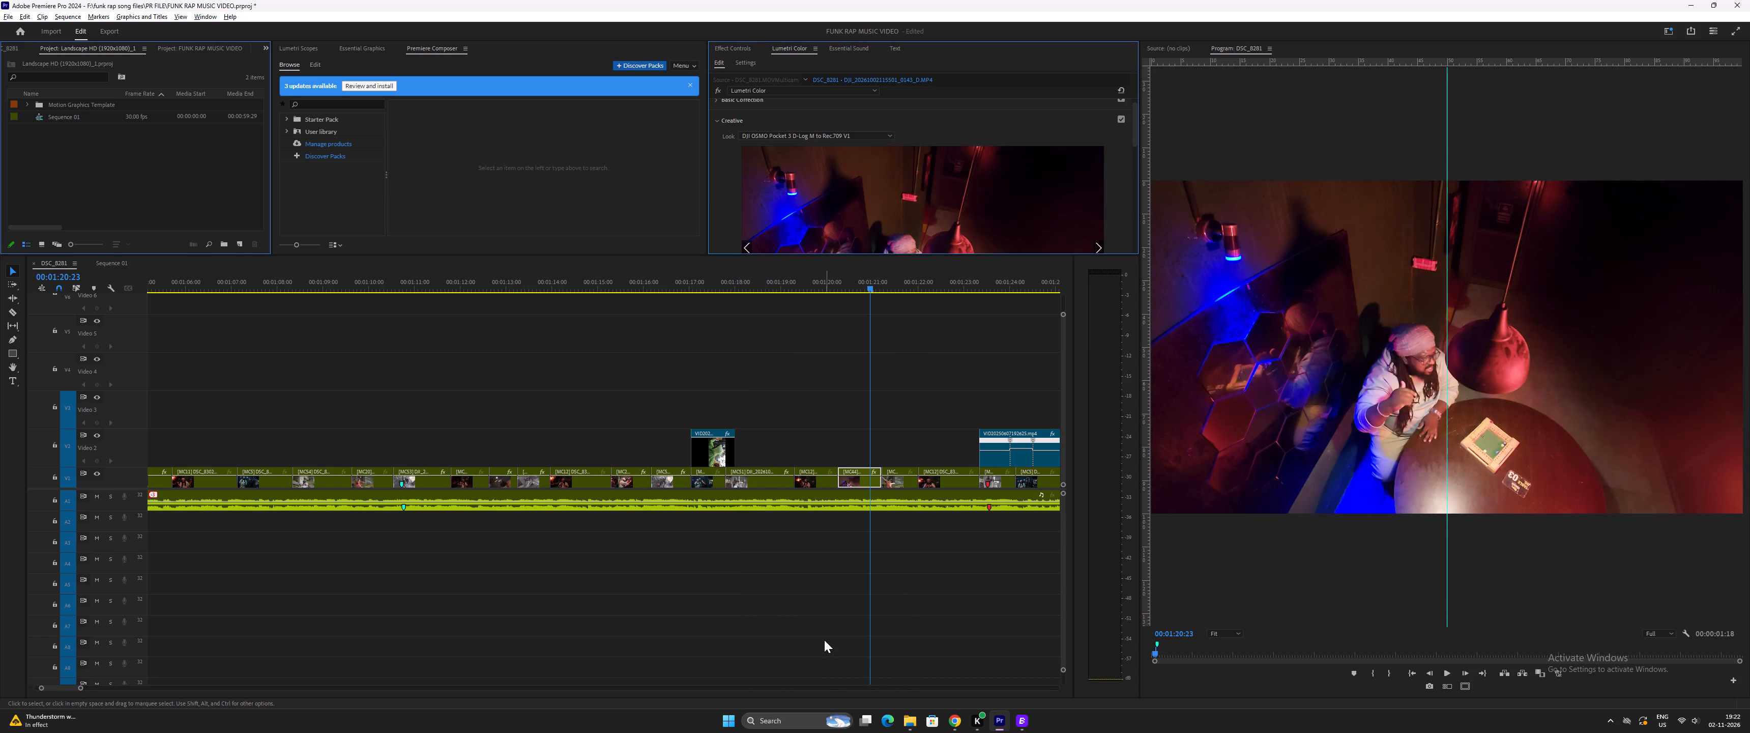
# Play back the sequence from 00:01:20:23 to about 00:01:39:18 and examine the clips for footage that still looks flat.
pyautogui.press('space')
pyautogui.scroll(-14, 821, 635)
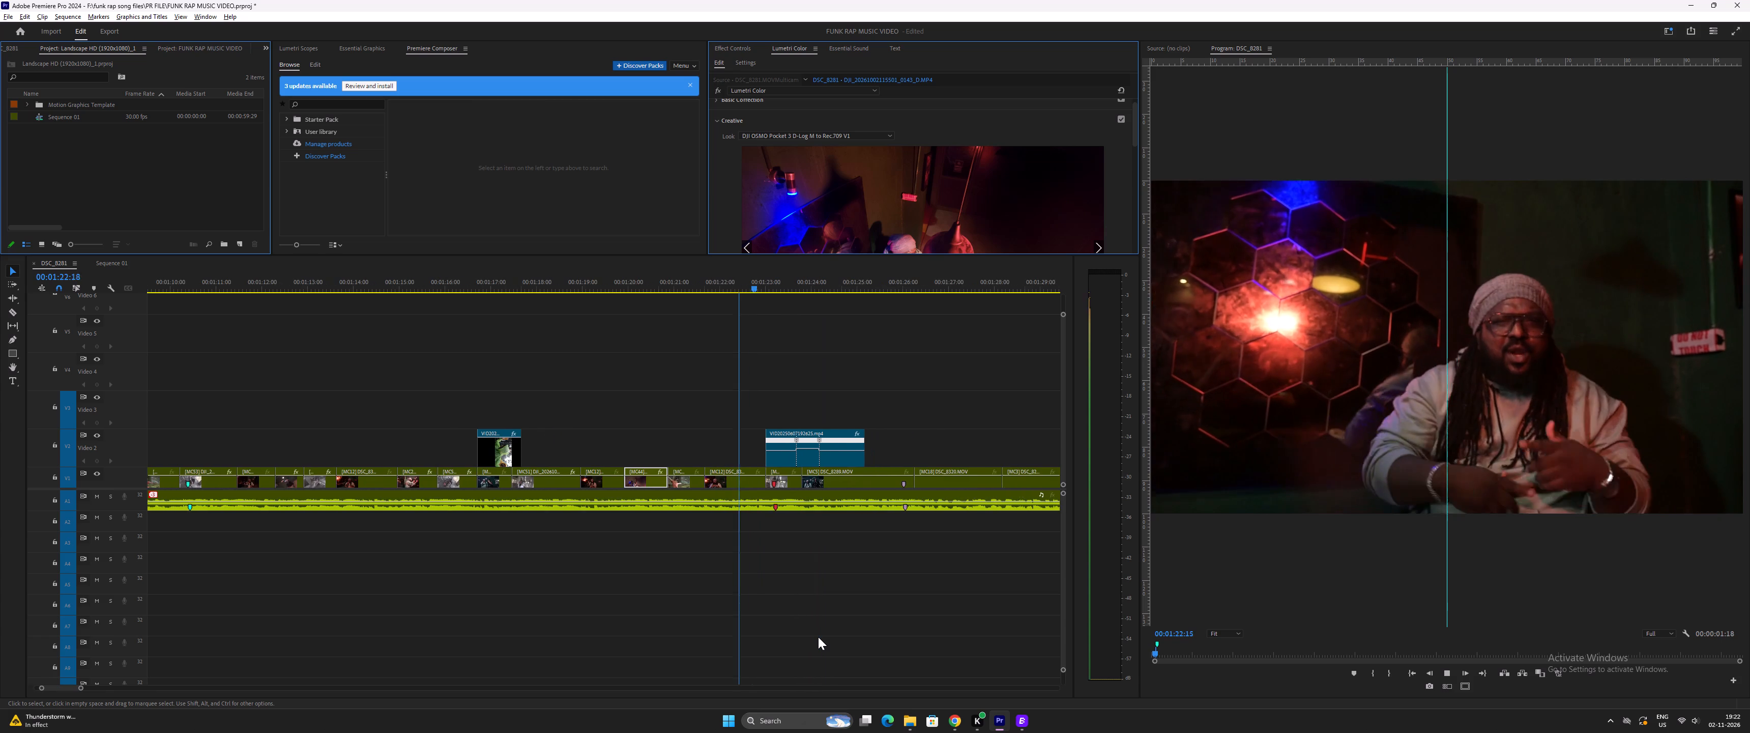
pyautogui.scroll(-5, 818, 637)
pyautogui.press('space')
pyautogui.press('space')
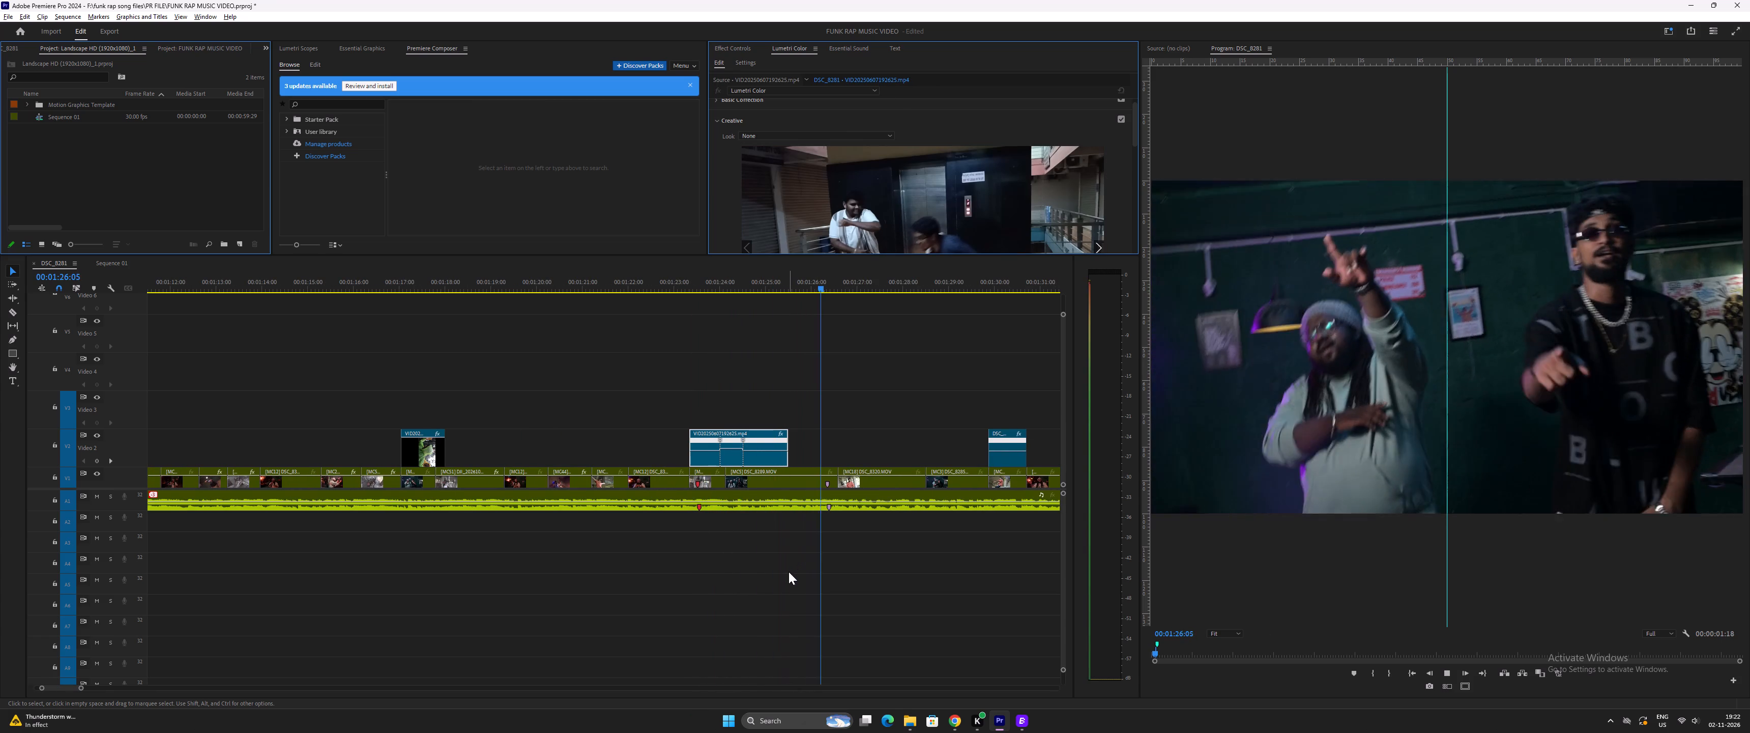
pyautogui.scroll(-14, 786, 579)
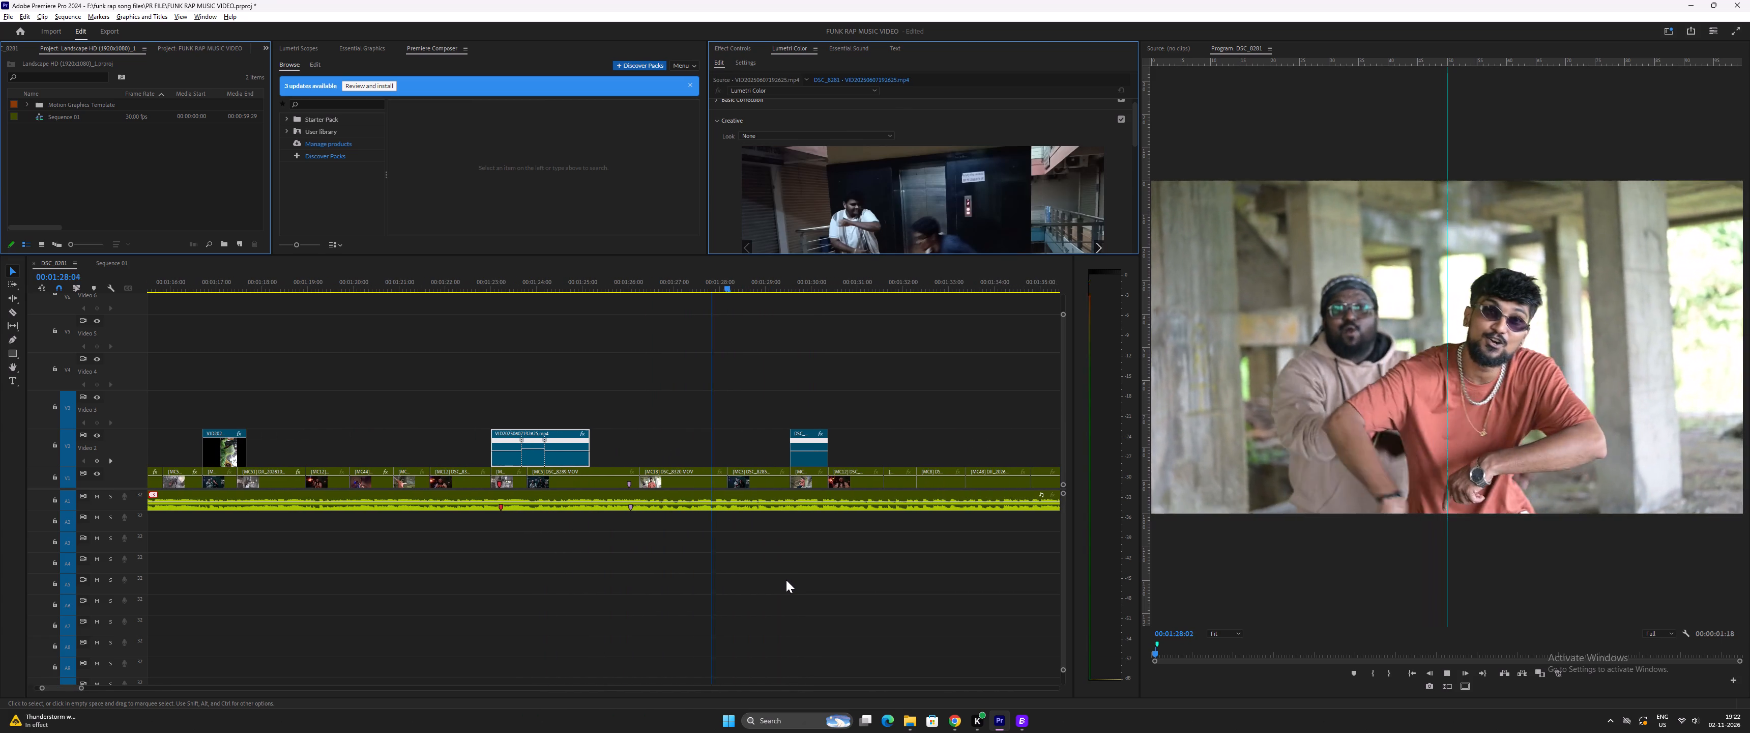
pyautogui.scroll(-3, 785, 581)
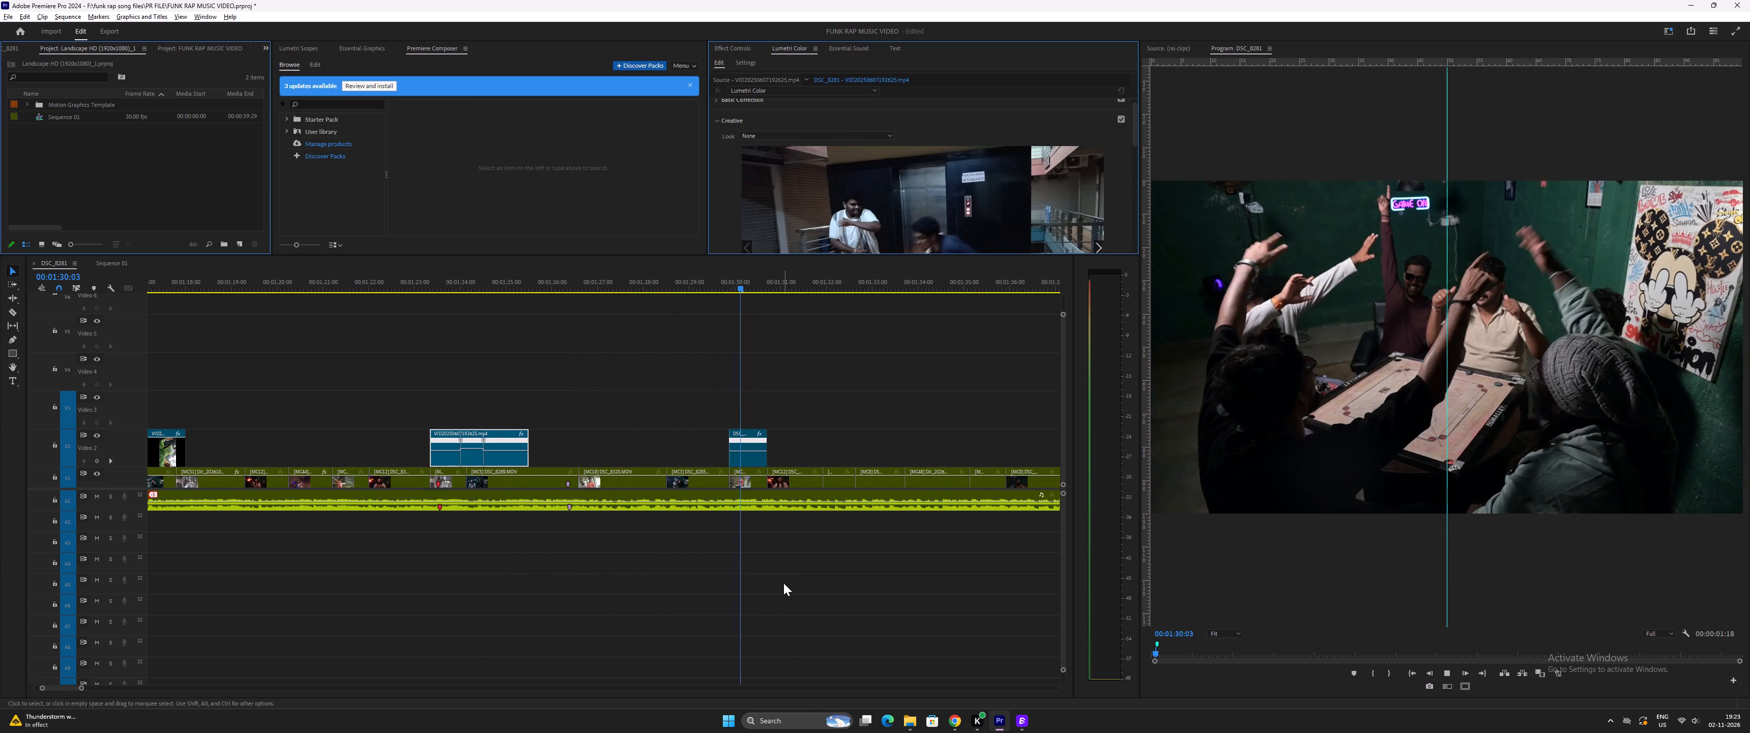
pyautogui.scroll(-4, 783, 583)
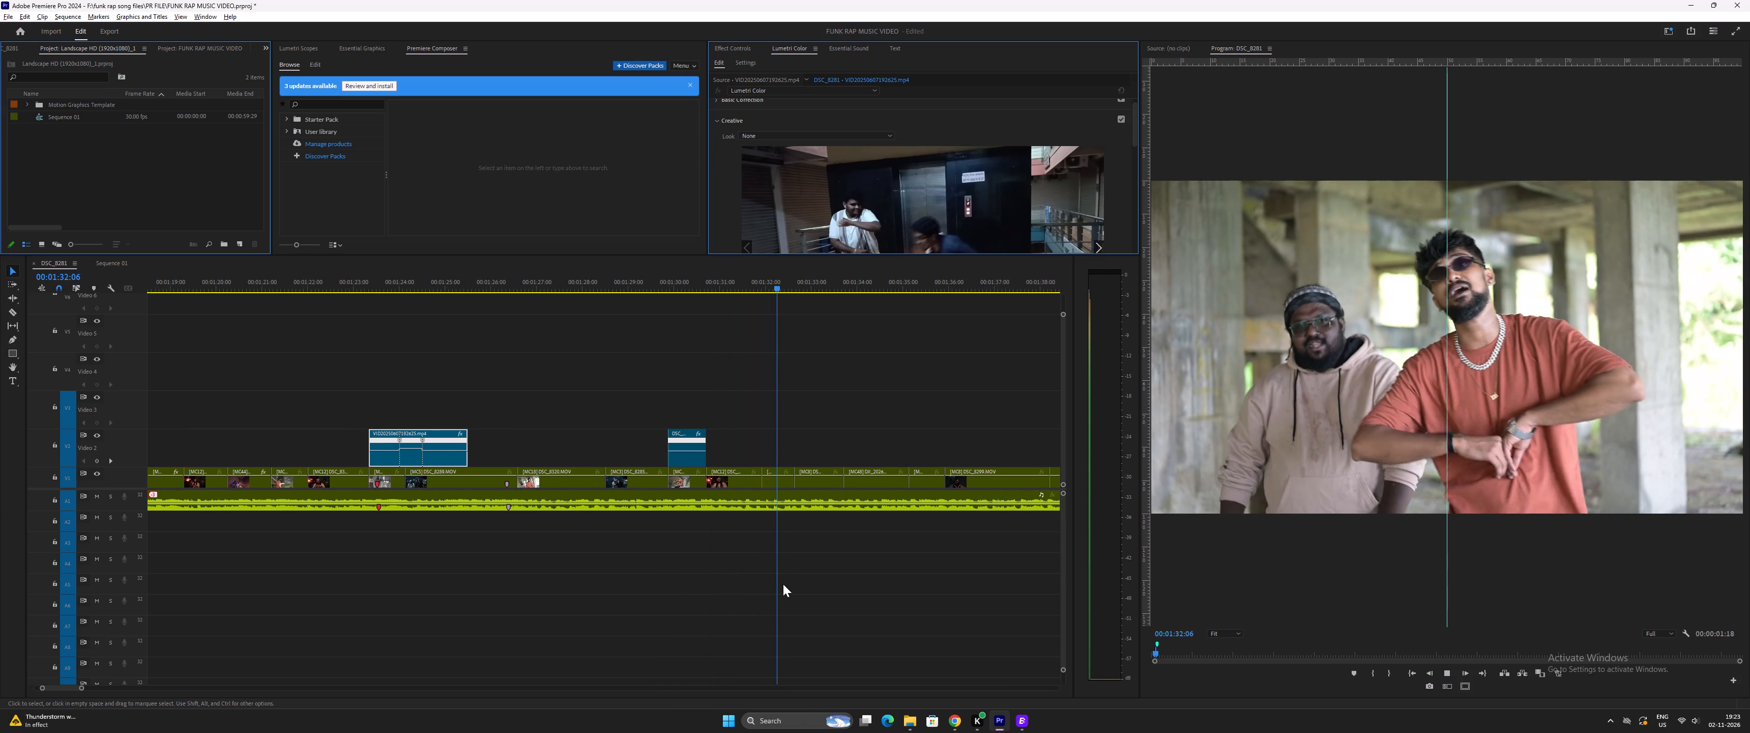
pyautogui.press('space')
pyautogui.click(754, 285)
pyautogui.press('space')
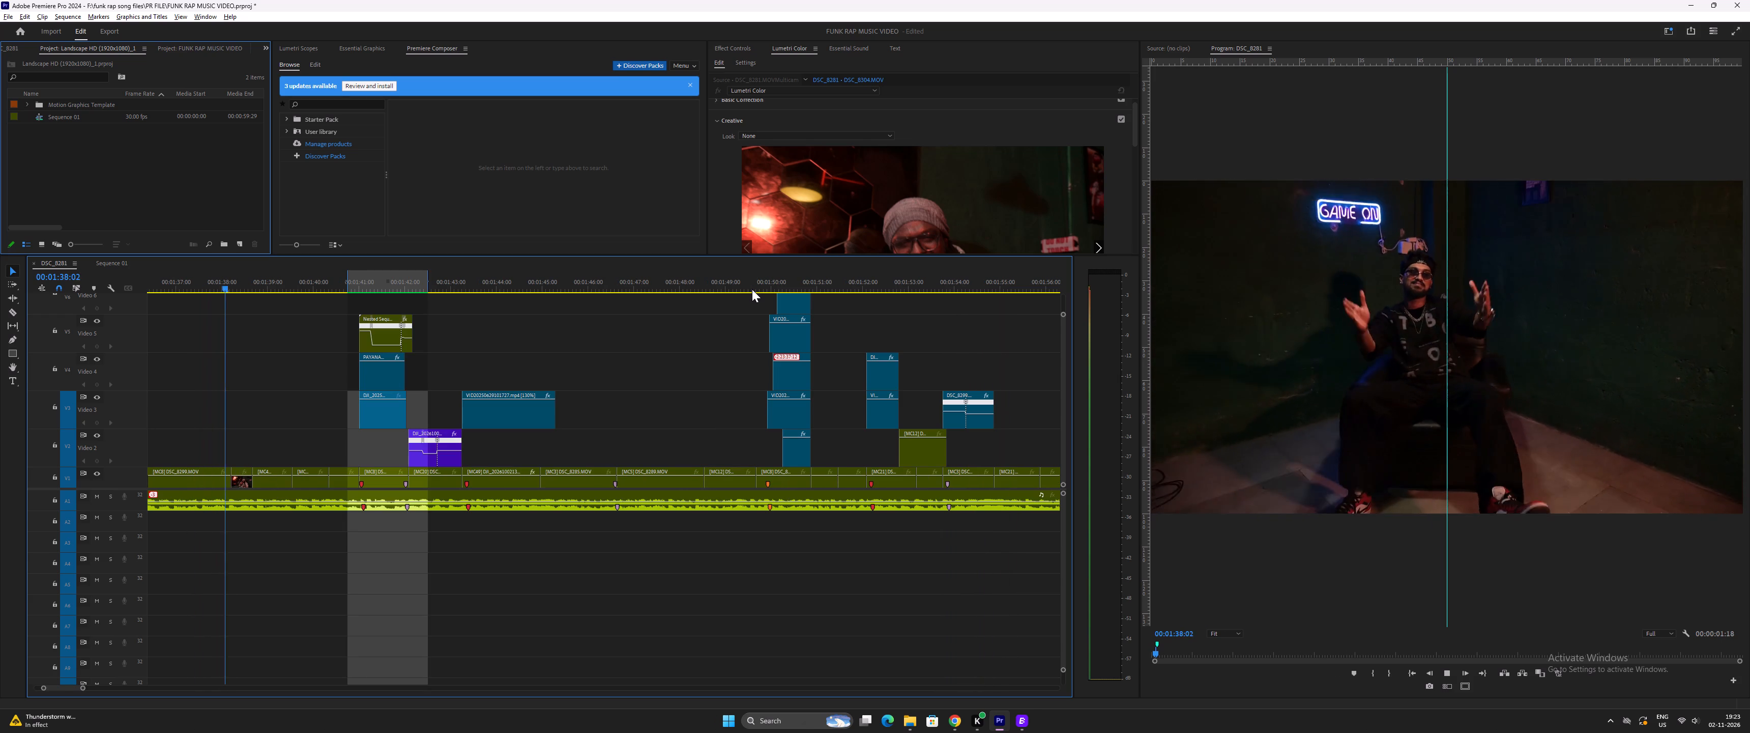
pyautogui.press('space')
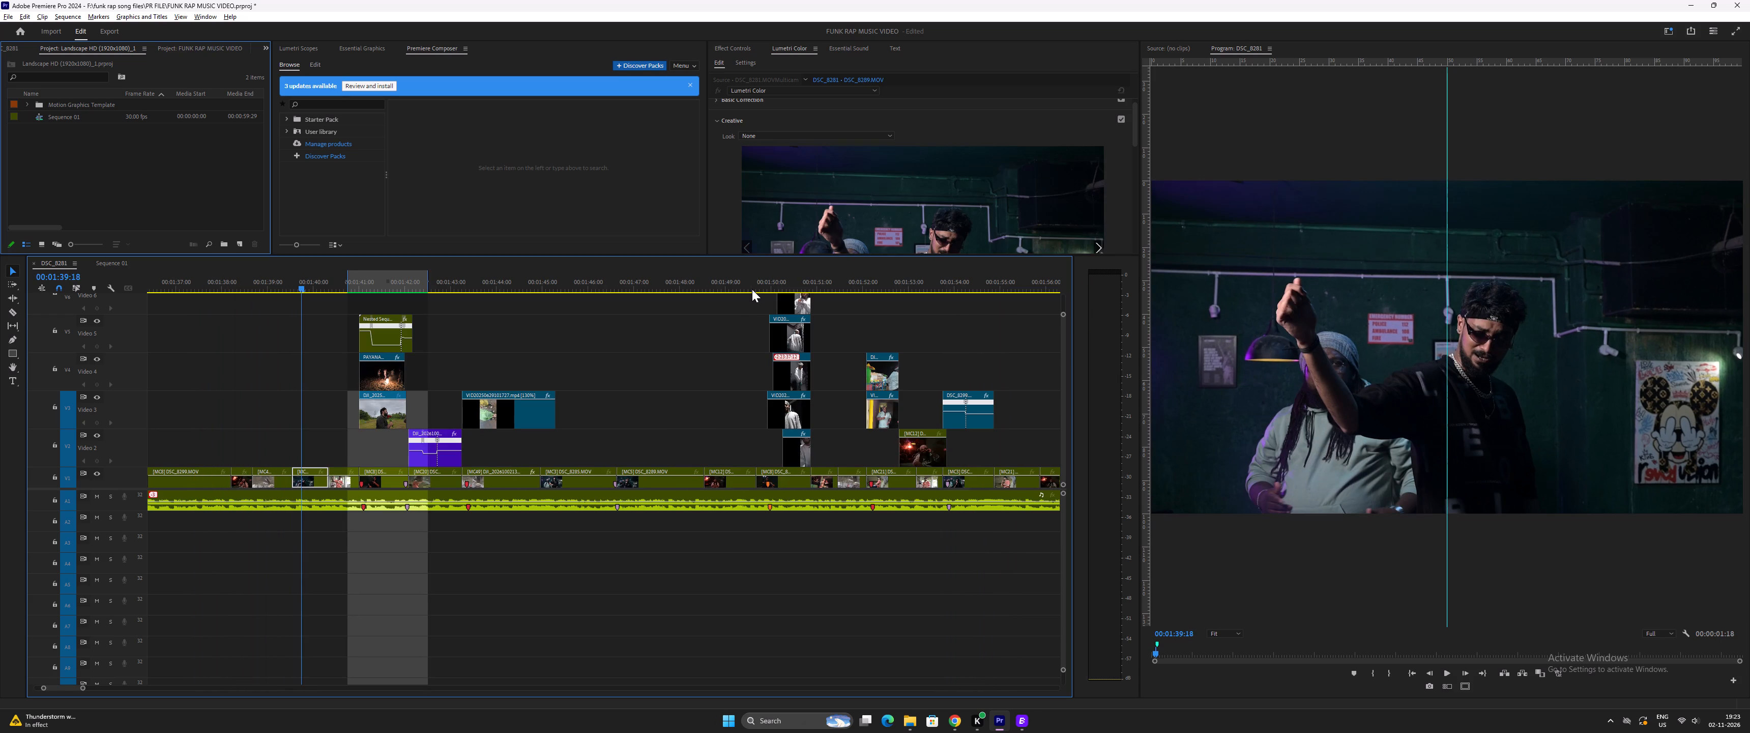
# Apply the DJI OSMO Pocket 3 D-Log M to Rec.709 V1 look to the clip of the man seated on the concrete ledge at 00:01:39:05.
pyautogui.click(278, 286)
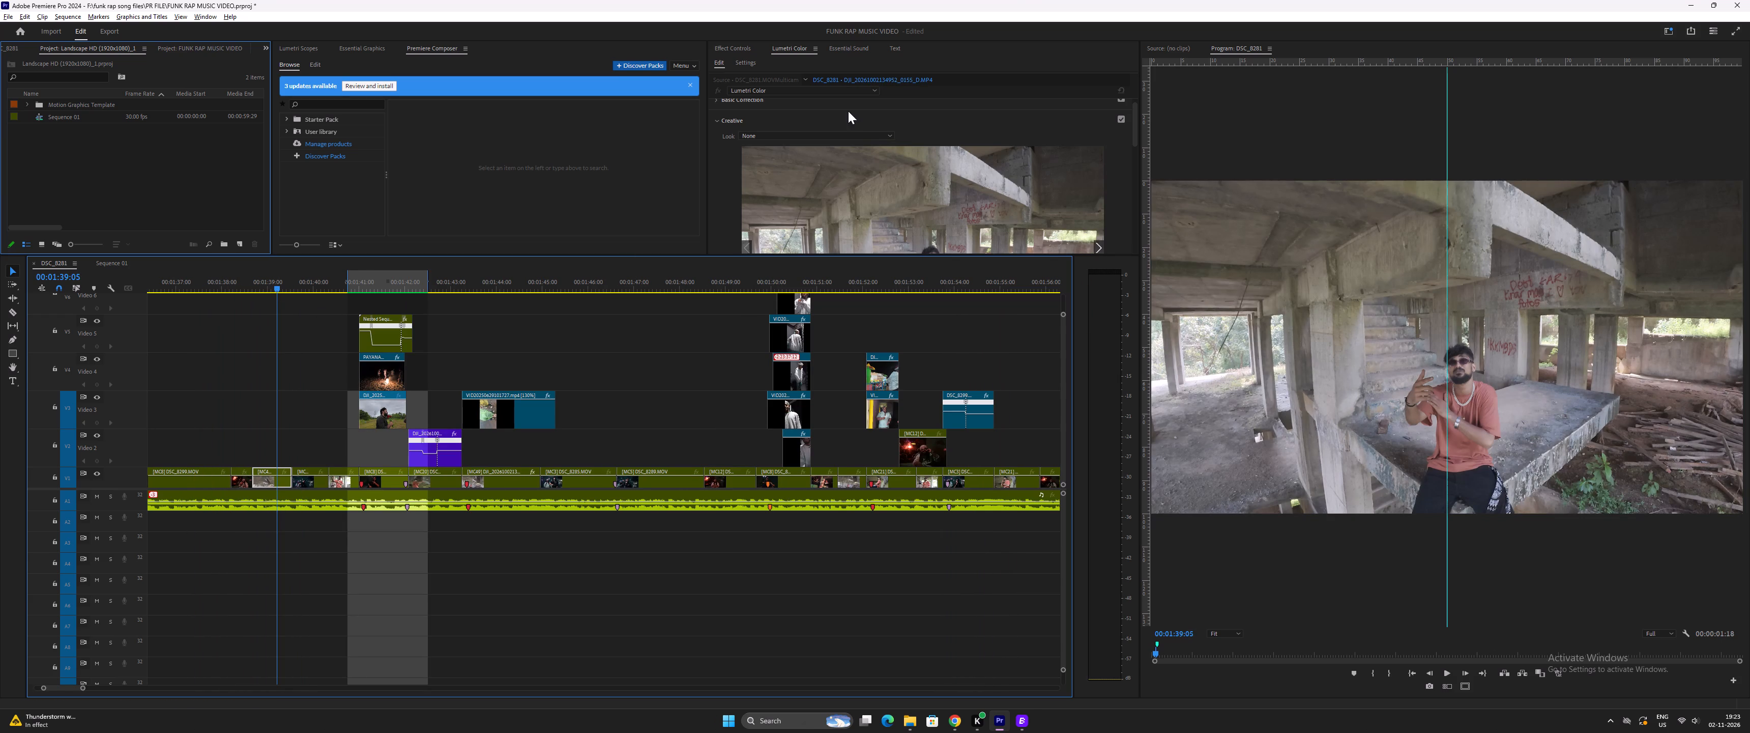
pyautogui.click(844, 137)
pyautogui.scroll(-4, 831, 488)
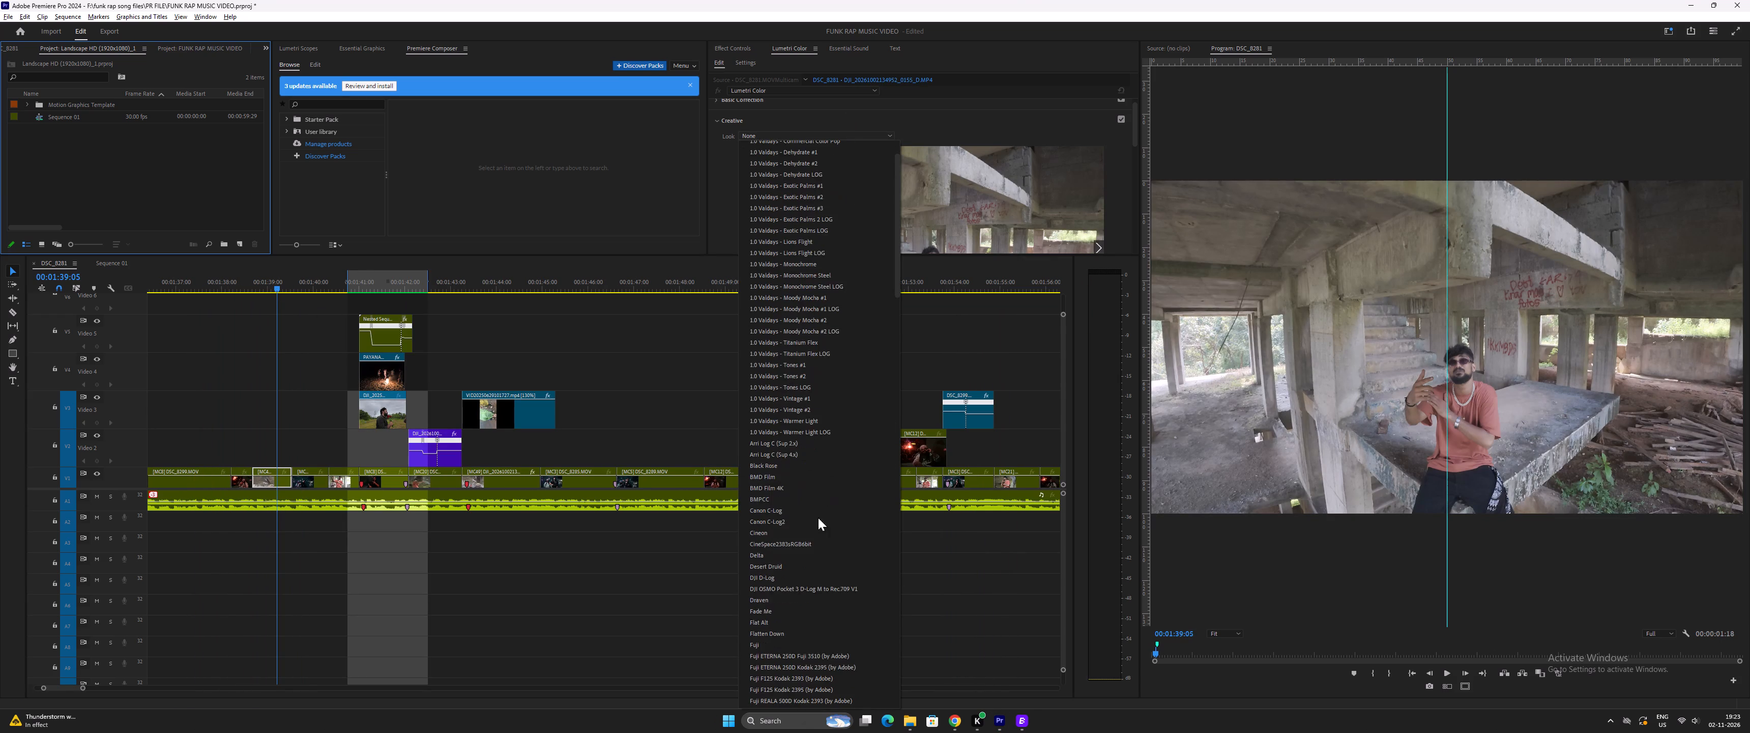
pyautogui.scroll(-2, 818, 518)
pyautogui.click(811, 539)
# Review playback to 00:01:41:17 and apply the DJI OSMO Pocket 3 D-Log M to Rec.709 V1 look to the nested sequence clip of the unfinished building.
pyautogui.press('space')
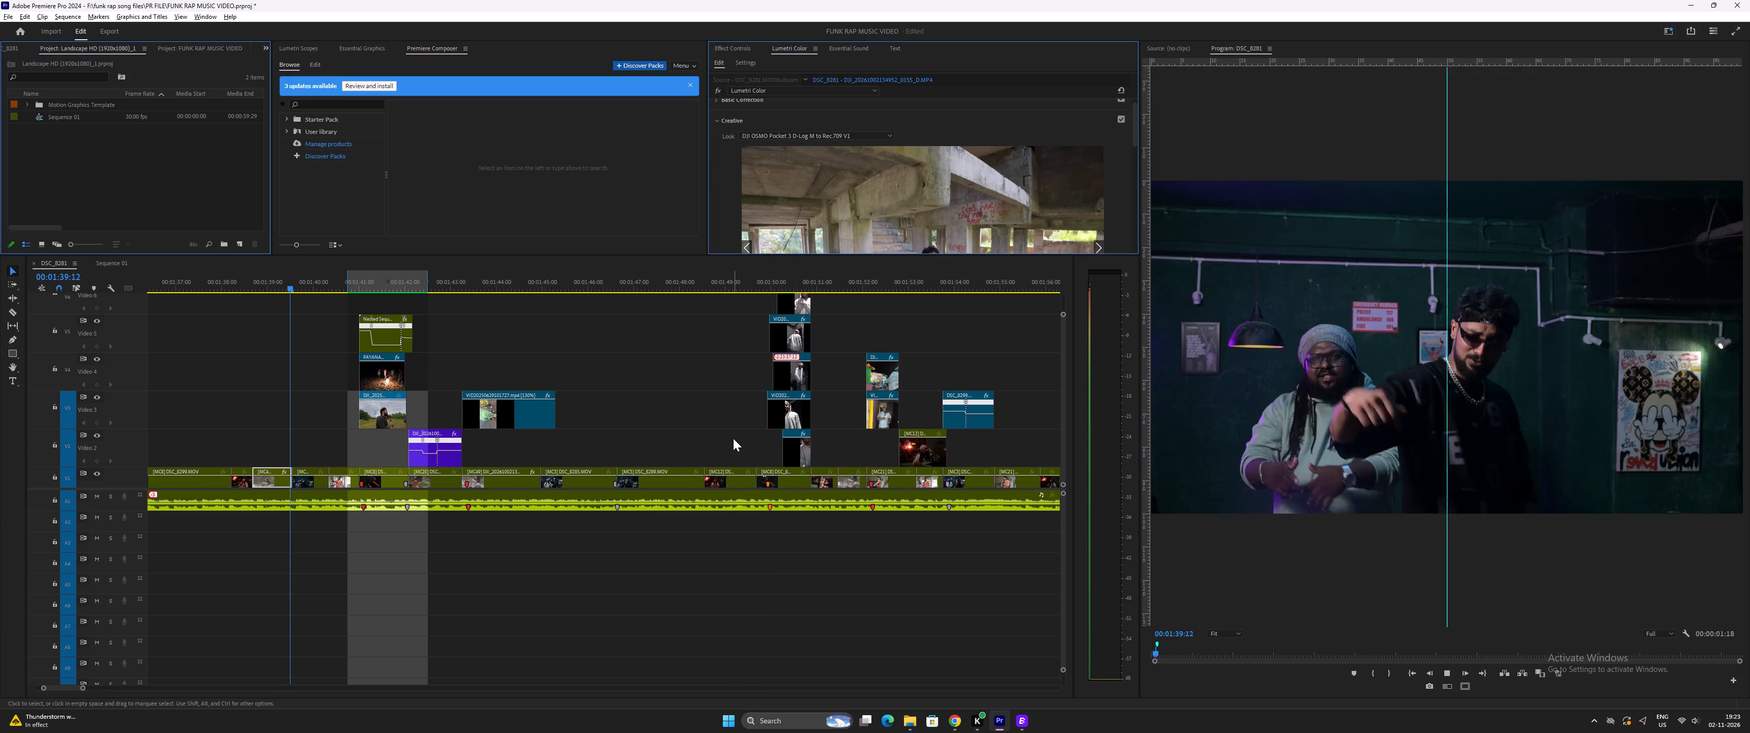
pyautogui.press('space')
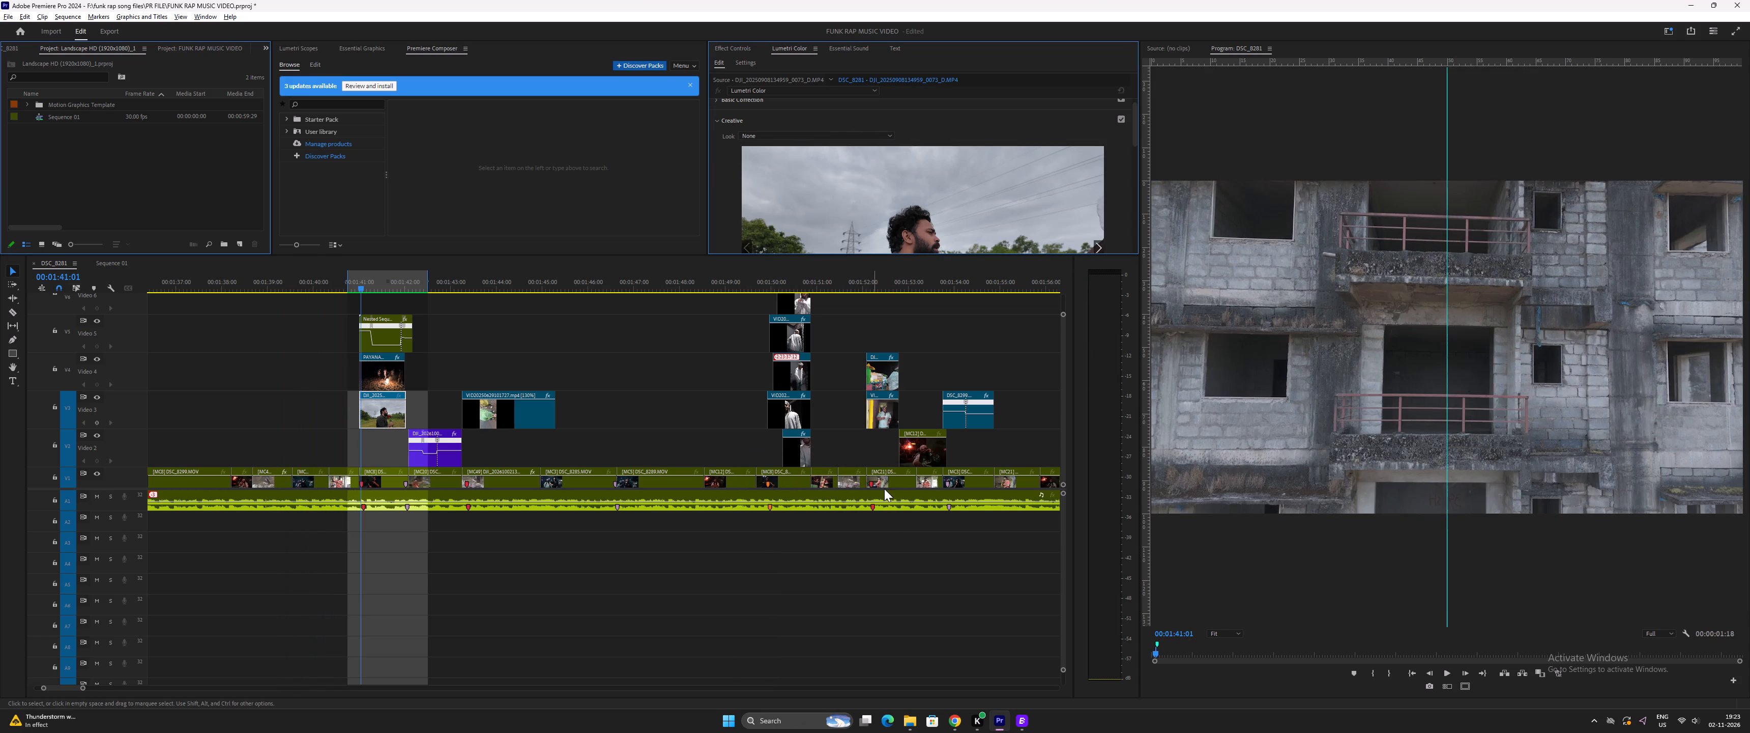
pyautogui.press('space')
pyautogui.press('space')
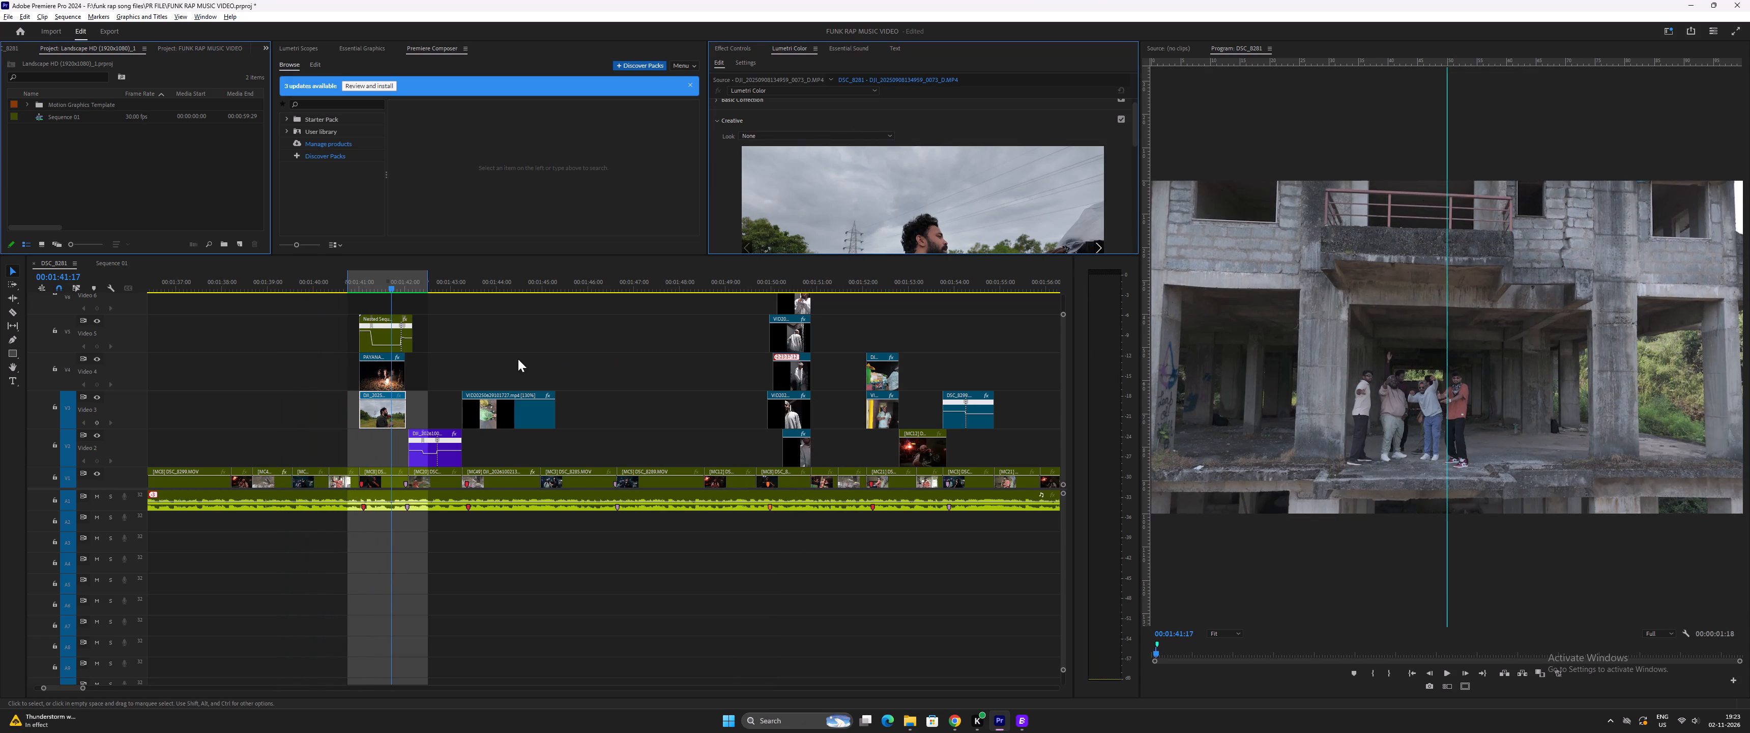
pyautogui.click(388, 329)
pyautogui.click(834, 136)
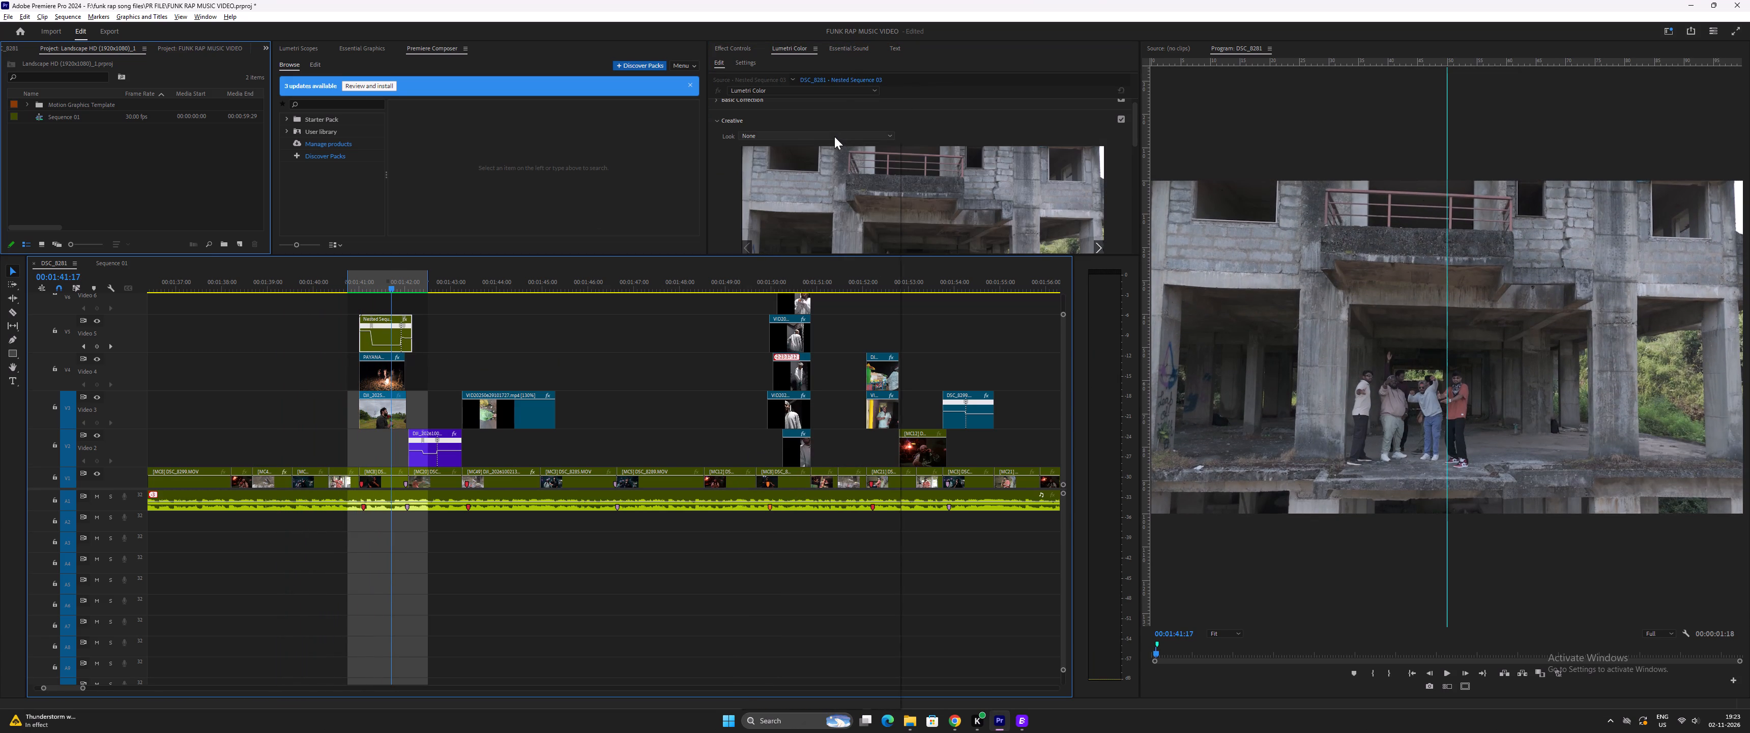
pyautogui.scroll(-3, 819, 568)
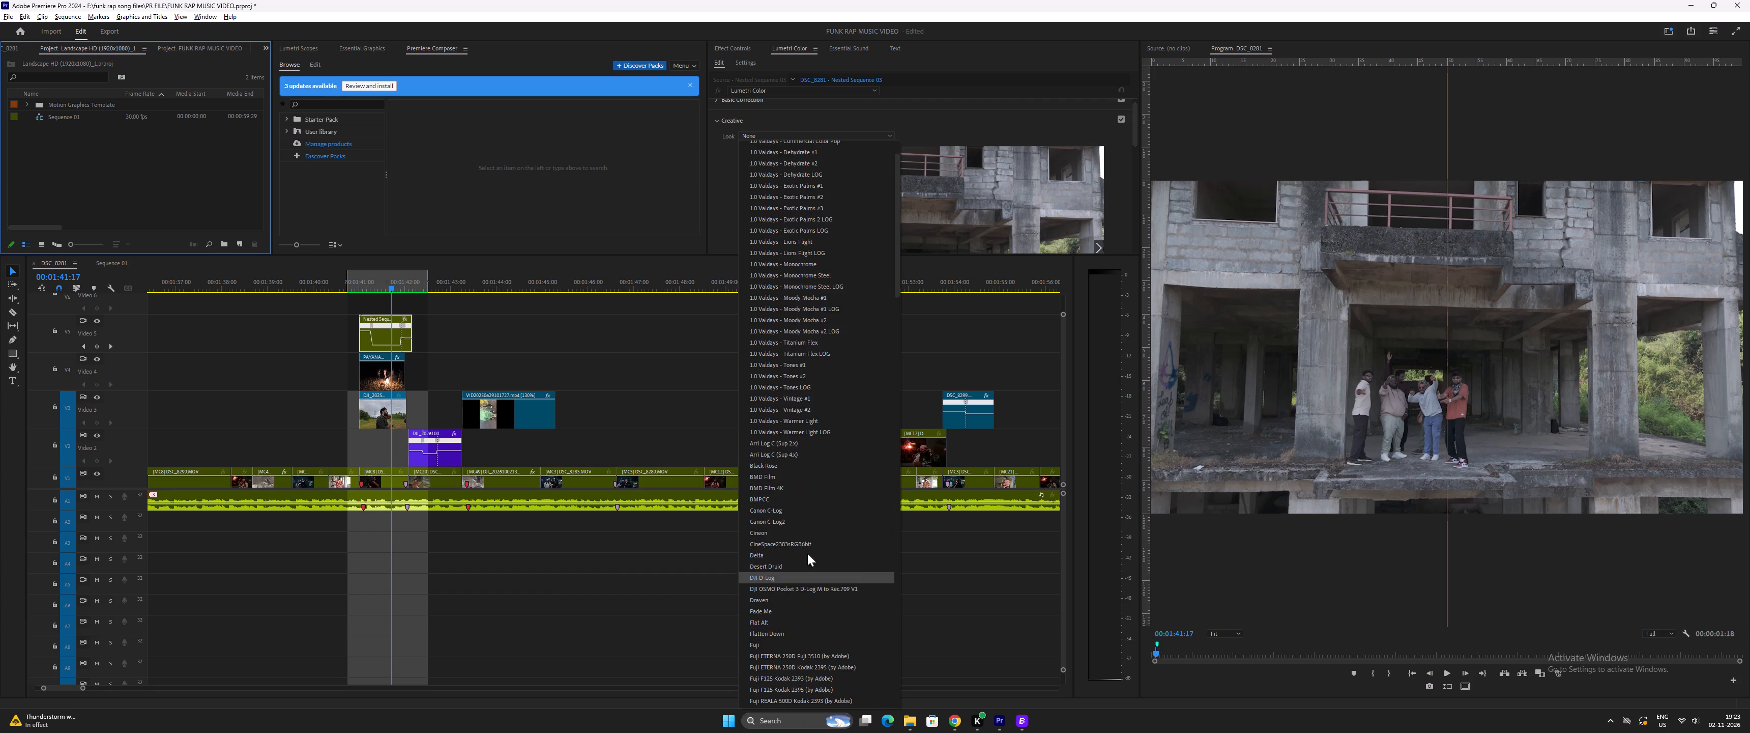
pyautogui.scroll(-4, 797, 434)
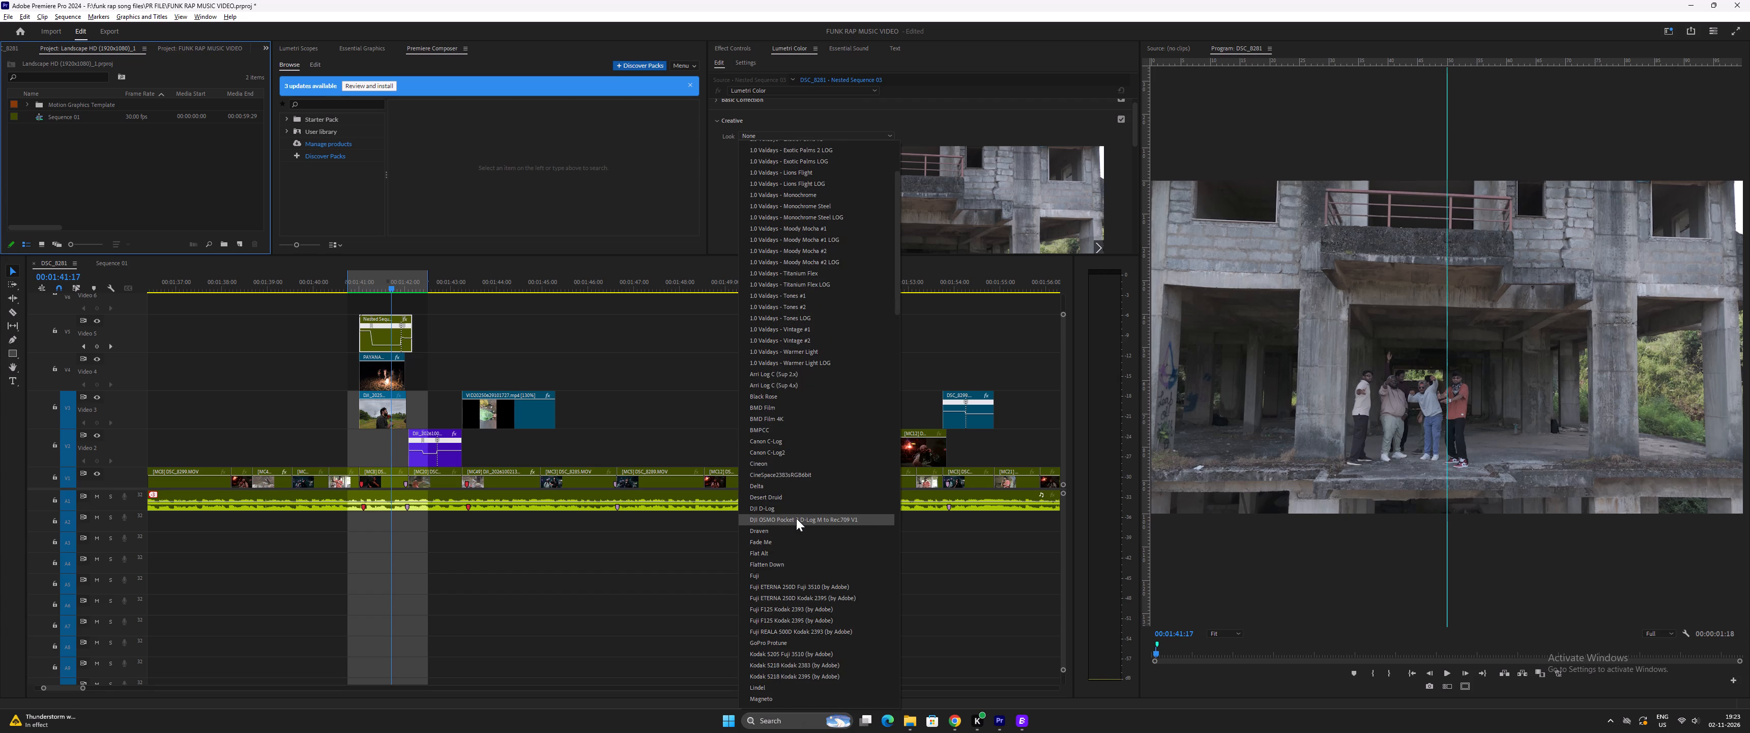
pyautogui.click(796, 518)
# Review playback to 00:01:42:06 and apply the DJI OSMO Pocket 3 D-Log M to Rec.709 V1 look to the clip of the lone man in the ruin.
pyautogui.press('space')
pyautogui.press('space')
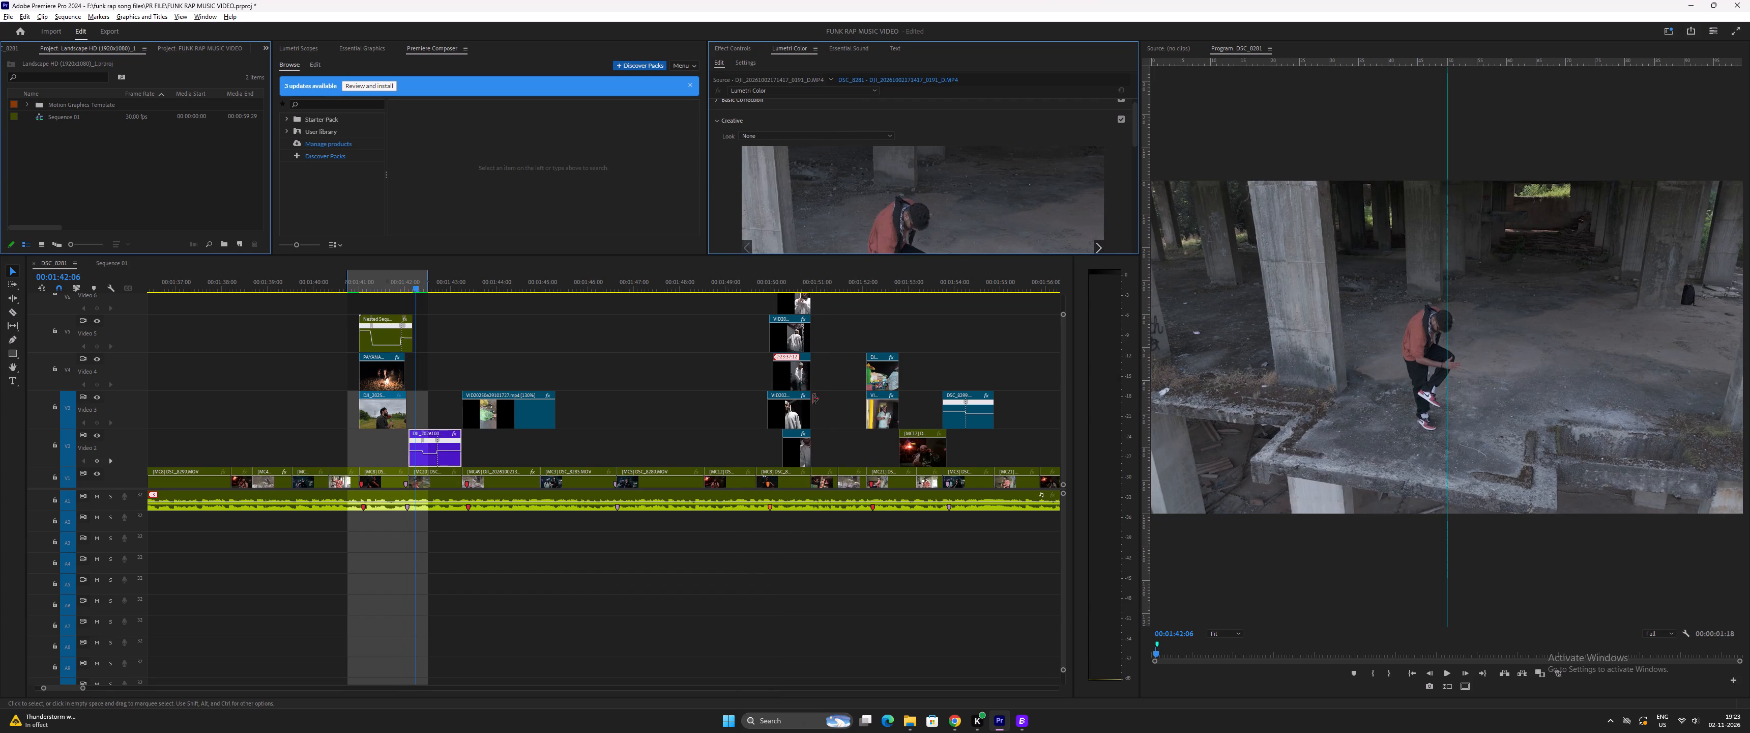
pyautogui.click(841, 137)
pyautogui.scroll(-4, 819, 423)
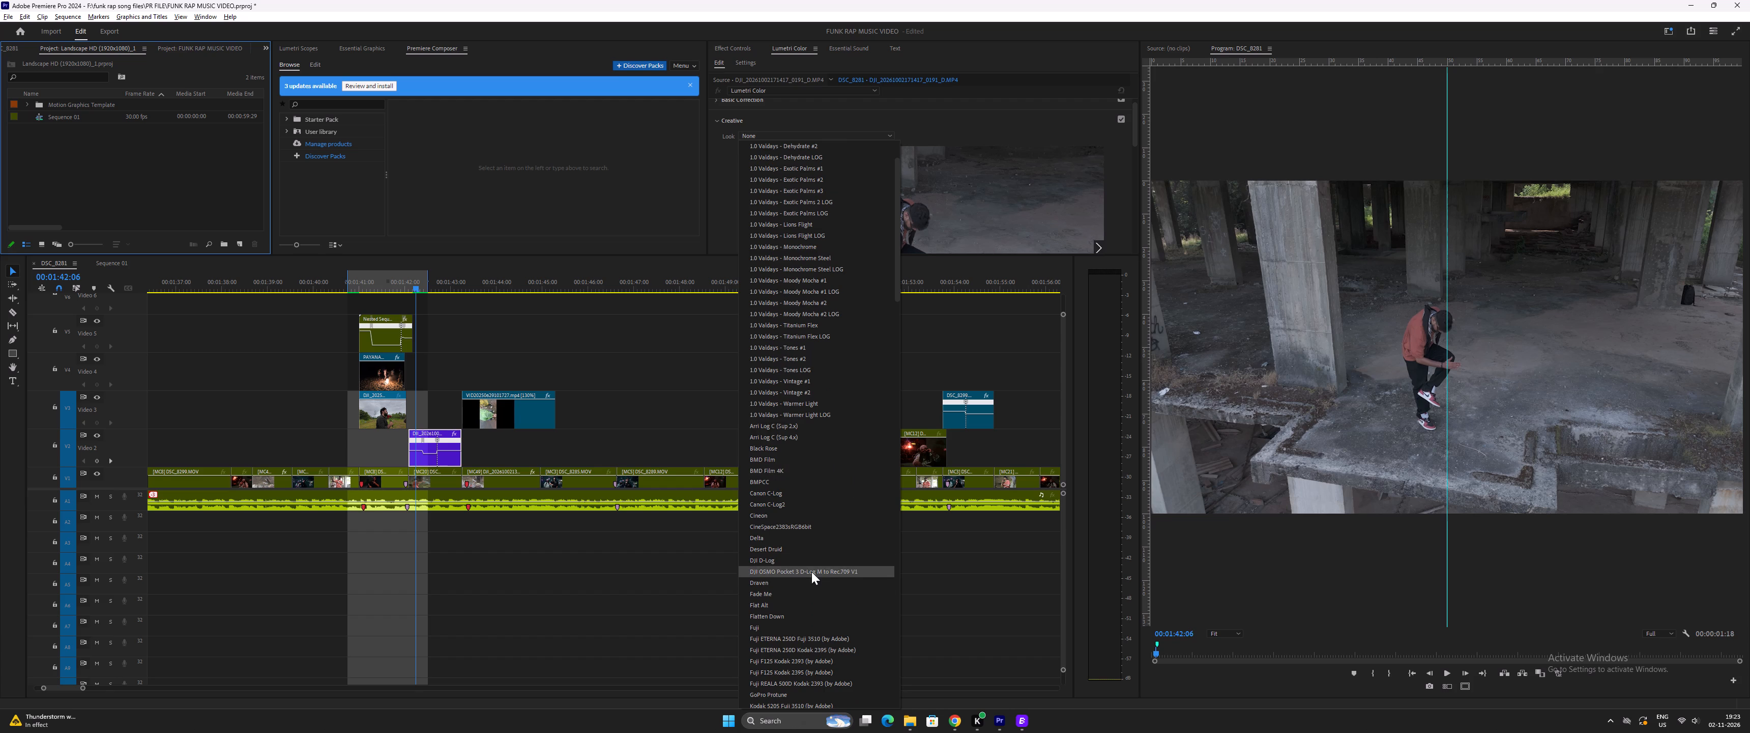
pyautogui.click(811, 572)
# Review playback to about 00:01:51:11, and apply the DJI OSMO Pocket 3 D-Log M to Rec.709 V1 look to the clip of the dancing man at 00:01:51:03.
pyautogui.press('space')
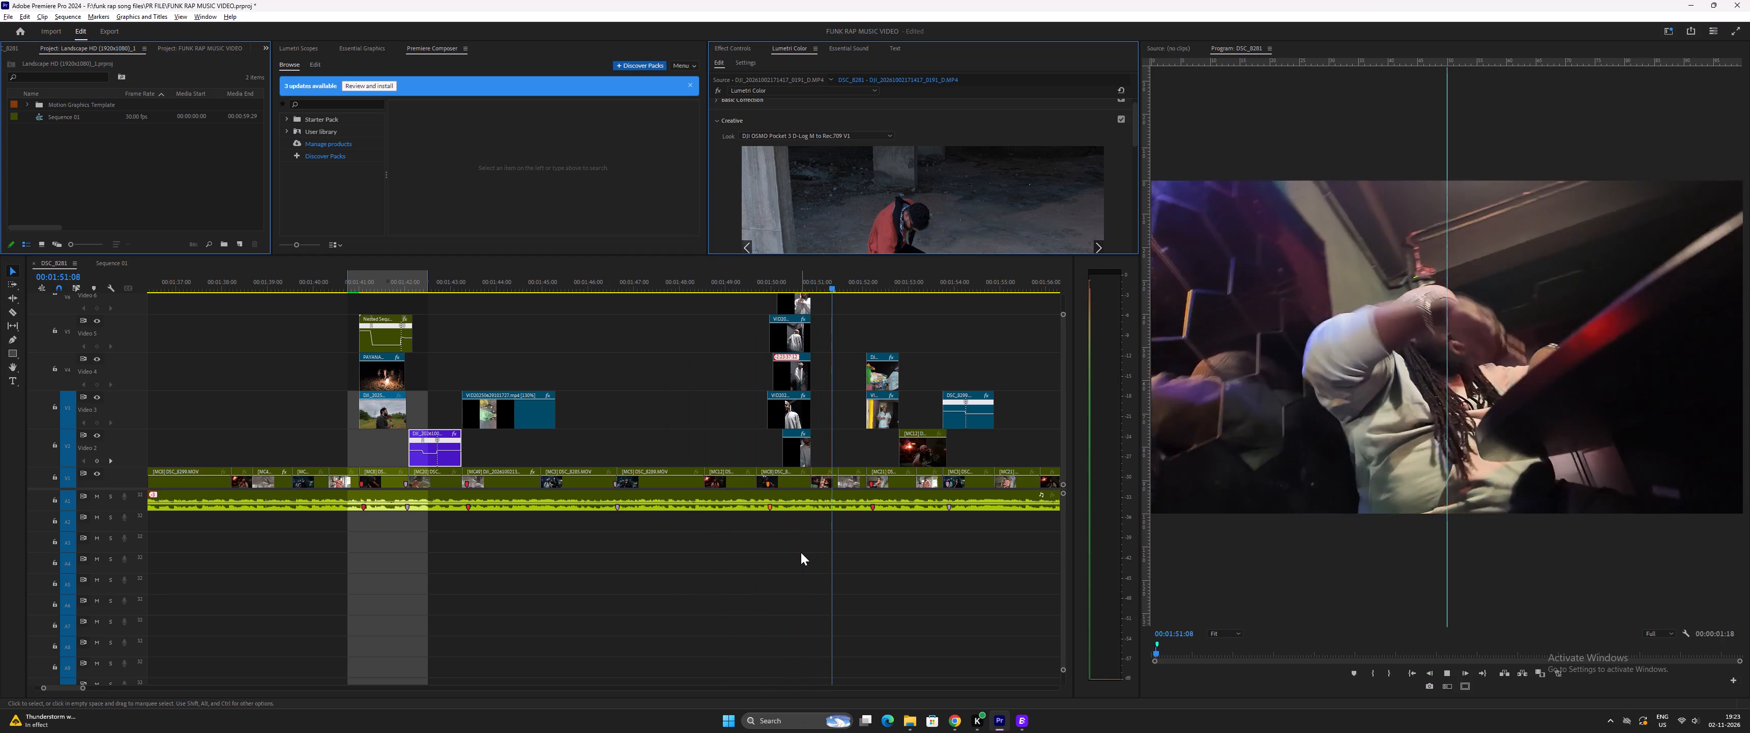
pyautogui.press('space')
pyautogui.click(839, 285)
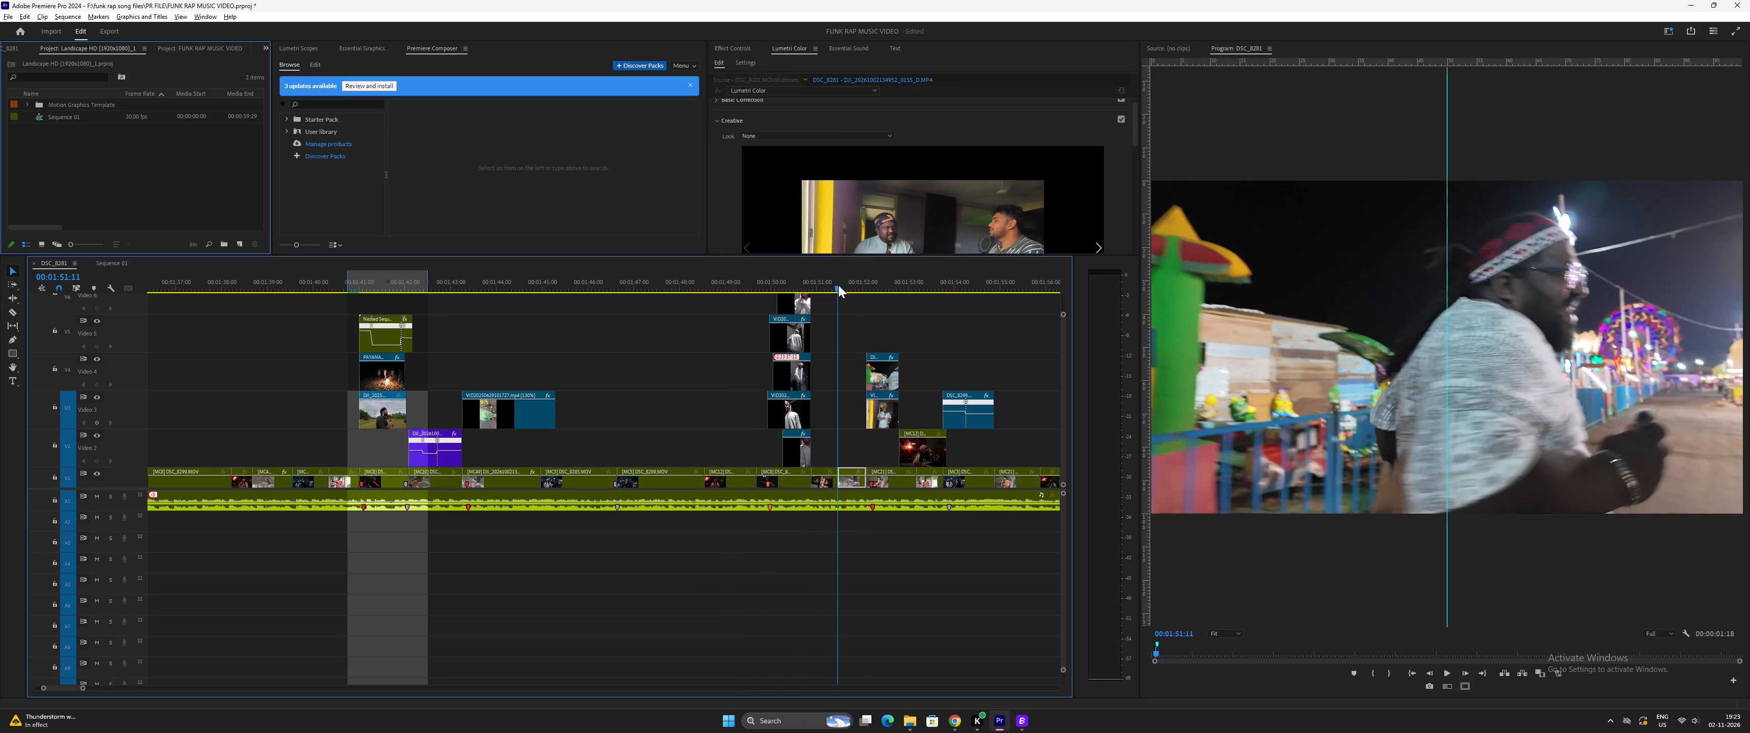
pyautogui.press('space')
pyautogui.press('space')
pyautogui.moveTo(838, 285); pyautogui.dragTo(819, 288)
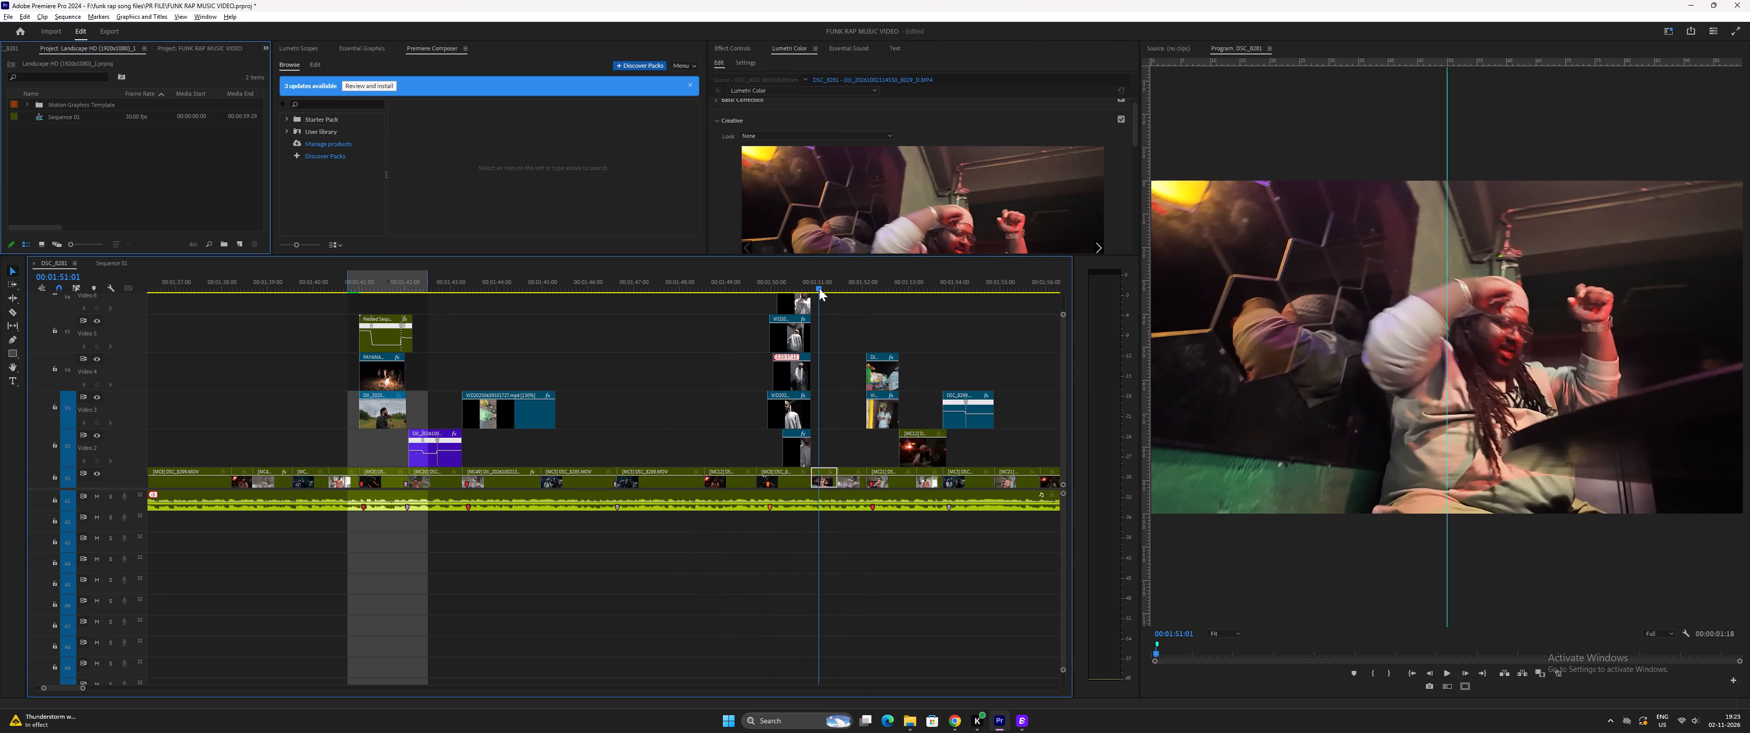
pyautogui.moveTo(819, 288); pyautogui.dragTo(822, 290)
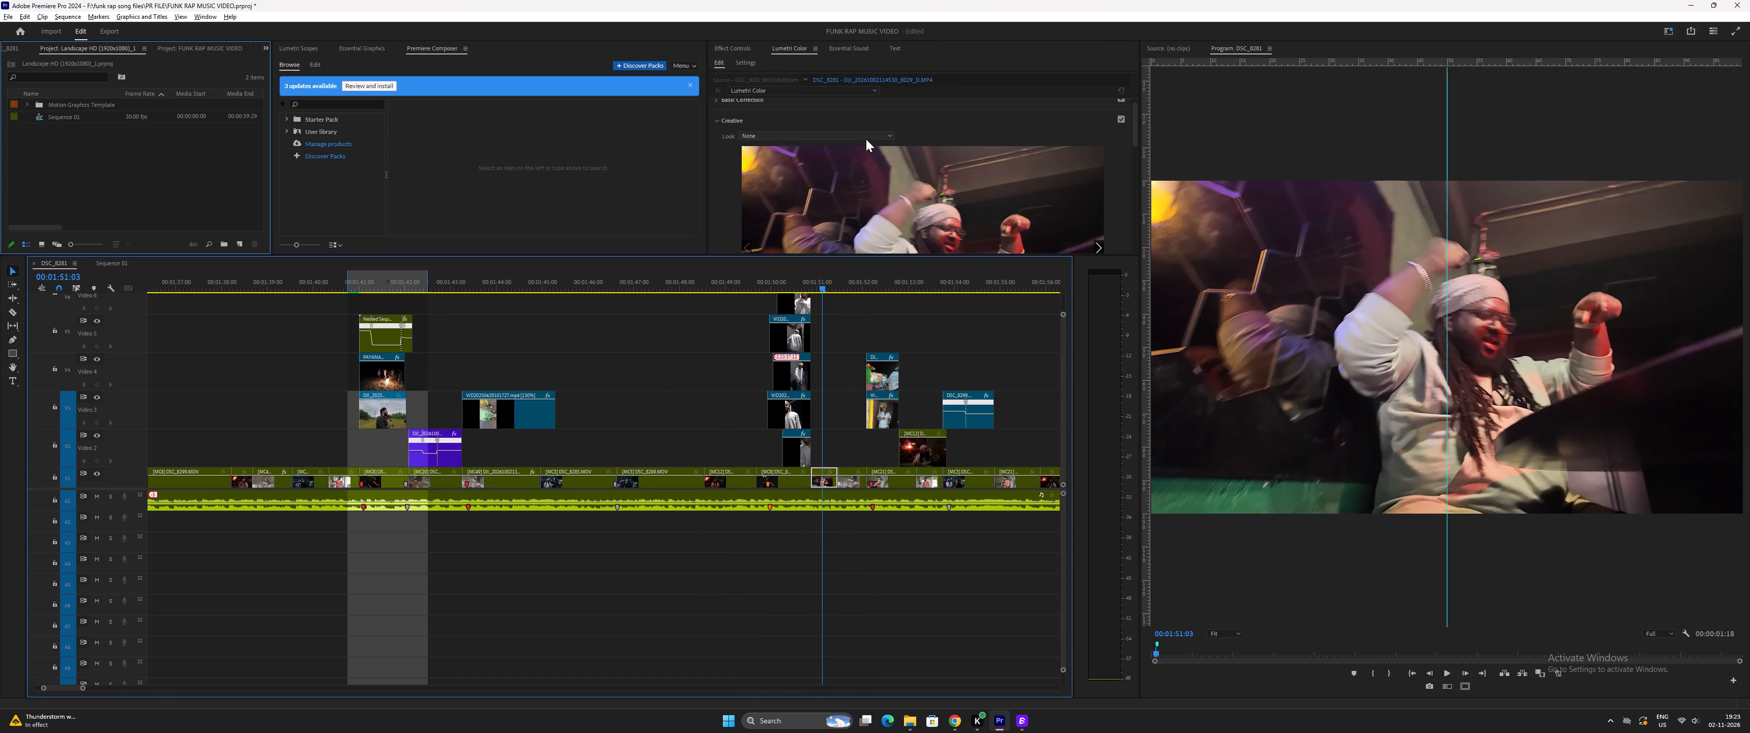
pyautogui.click(865, 136)
pyautogui.scroll(-4, 831, 476)
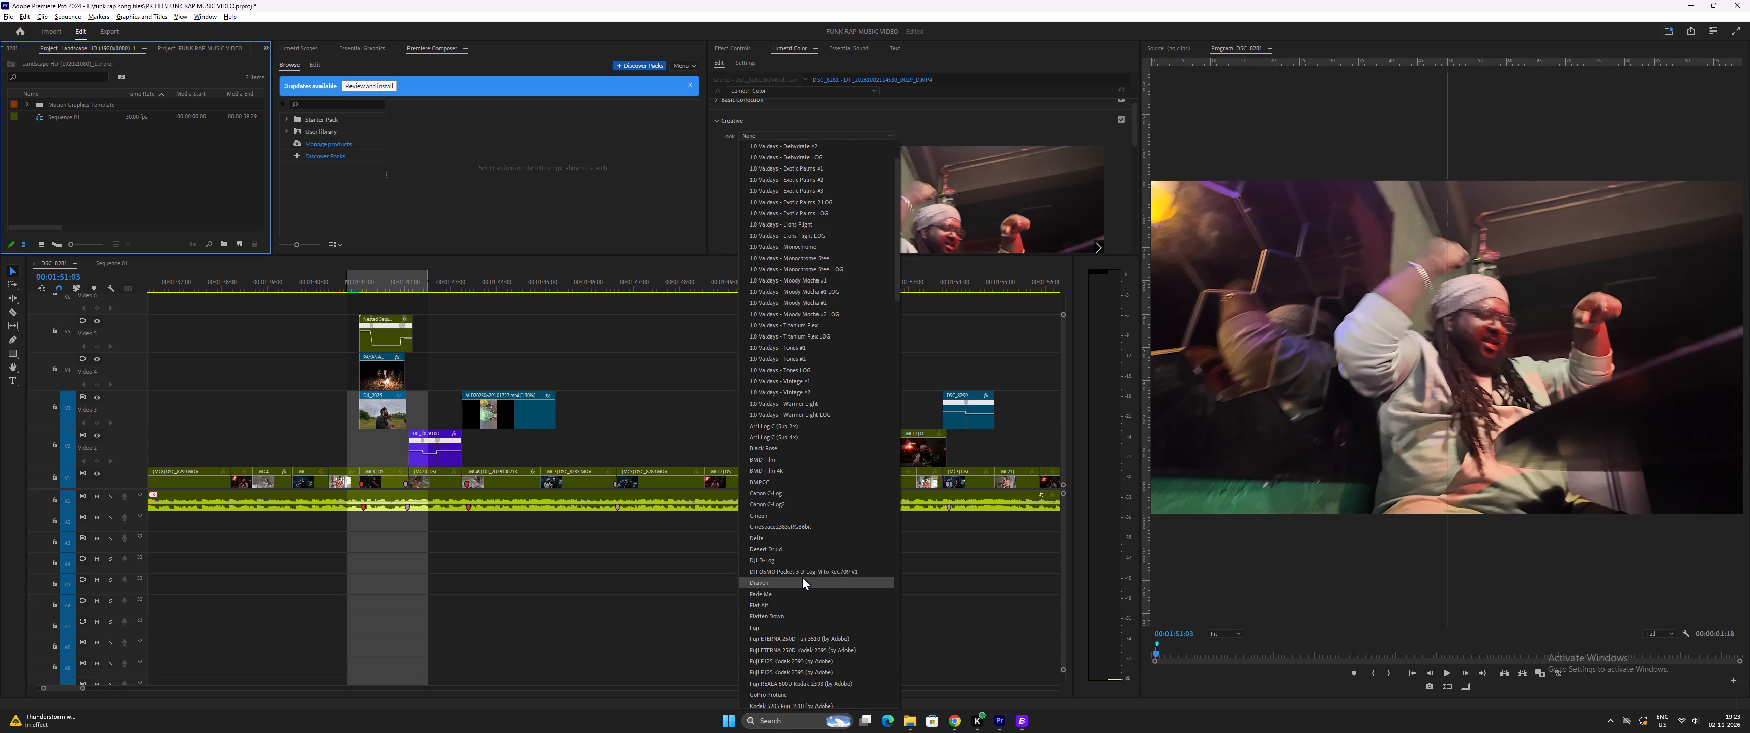
pyautogui.click(799, 572)
# Review playback to 00:01:51:19 and apply the DJI OSMO Pocket 3 D-Log M to Rec.709 V1 look to the clip of the man seated on the concrete ledge.
pyautogui.press('space')
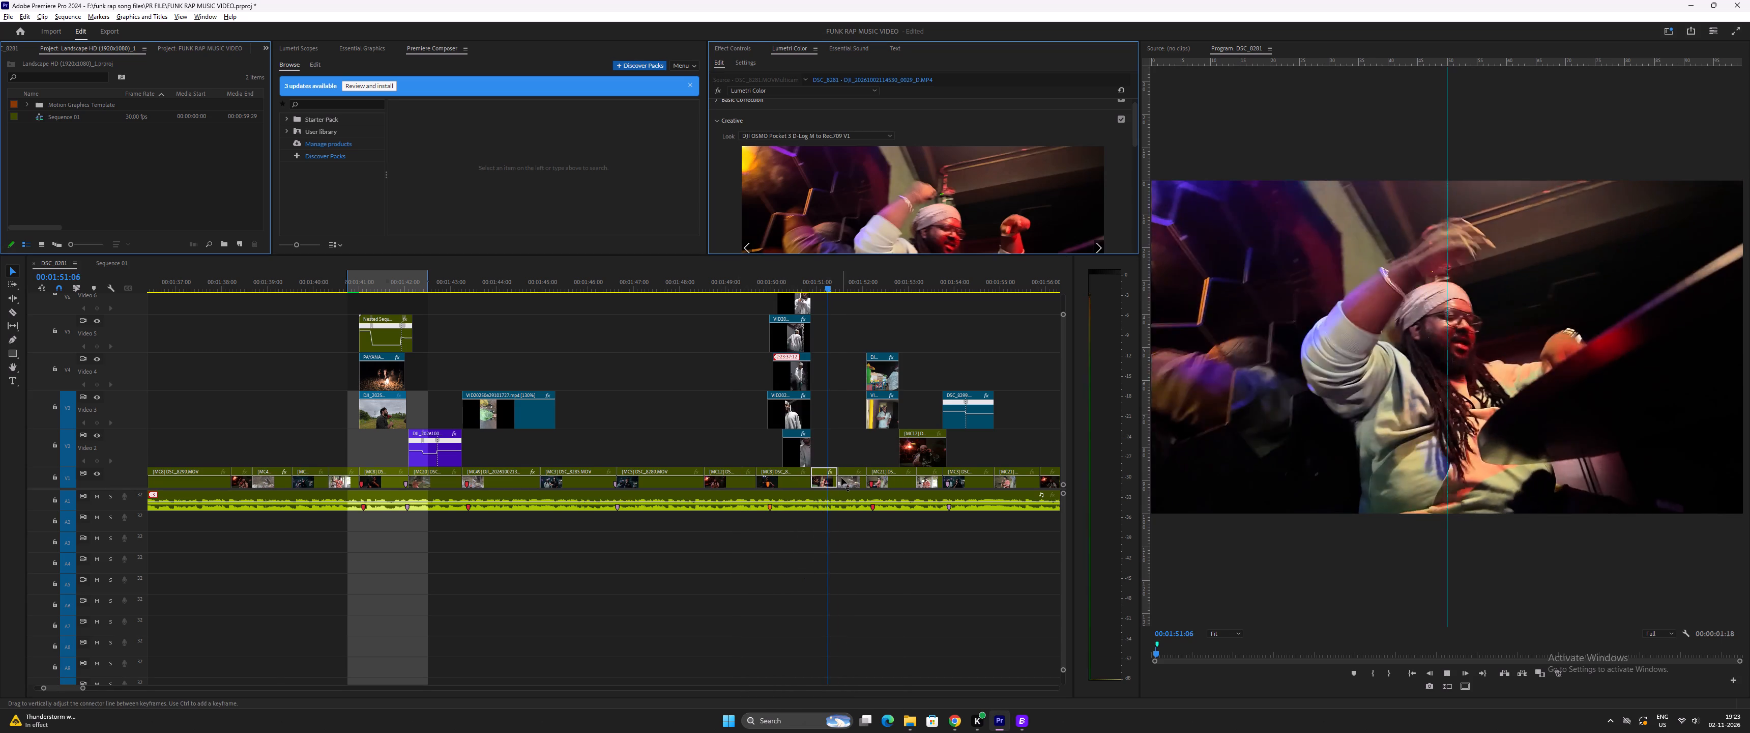
pyautogui.press('space')
pyautogui.press('space')
pyautogui.press('space')
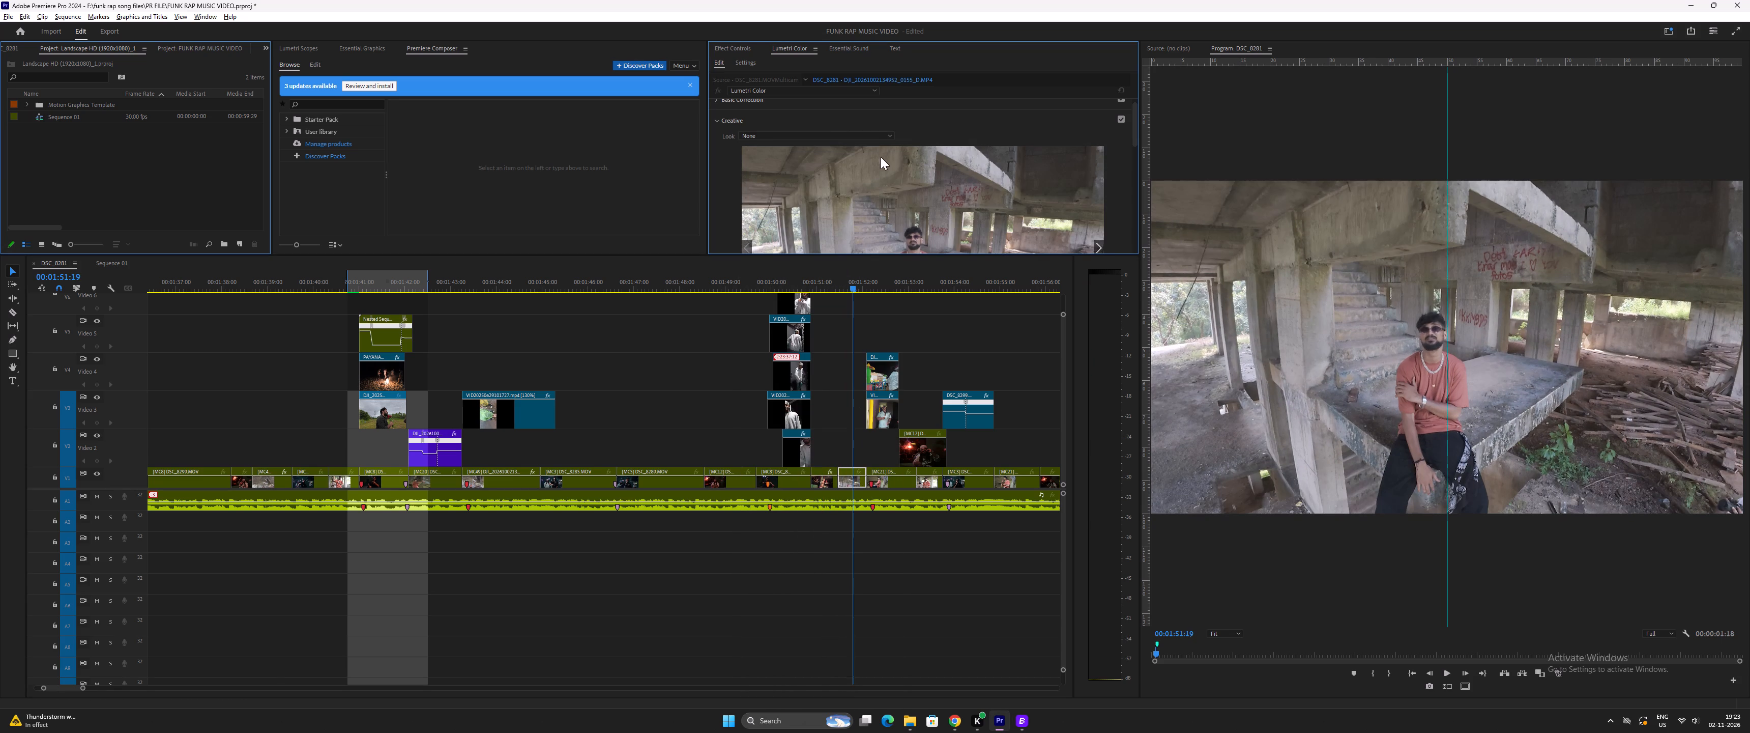
pyautogui.click(880, 138)
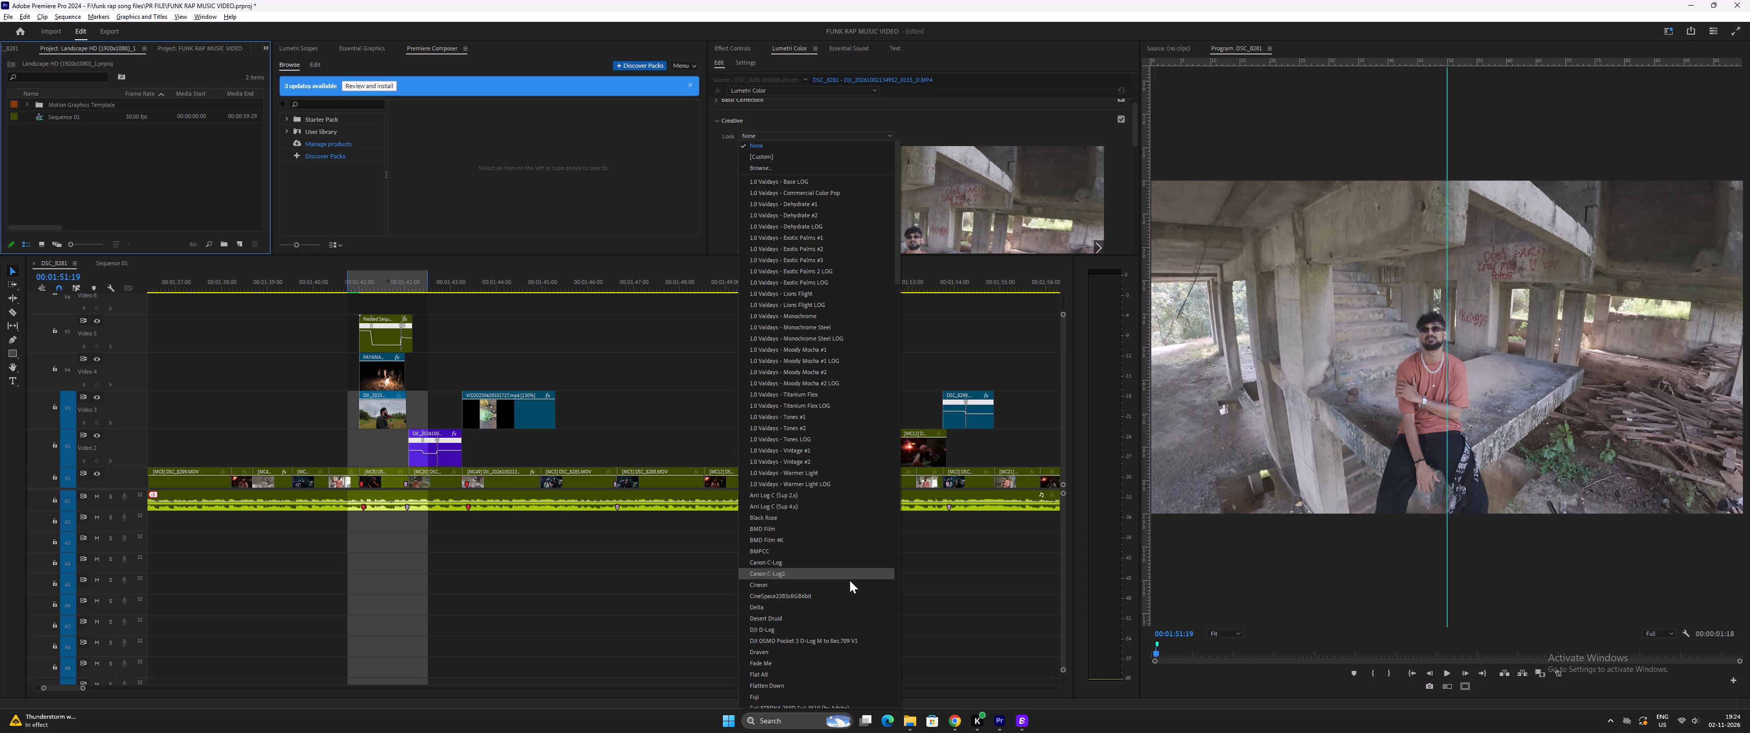
pyautogui.click(819, 638)
# Review playback from 00:01:51:20 to 00:02:04:22, checking each clip for footage that still looks flat.
pyautogui.press('space')
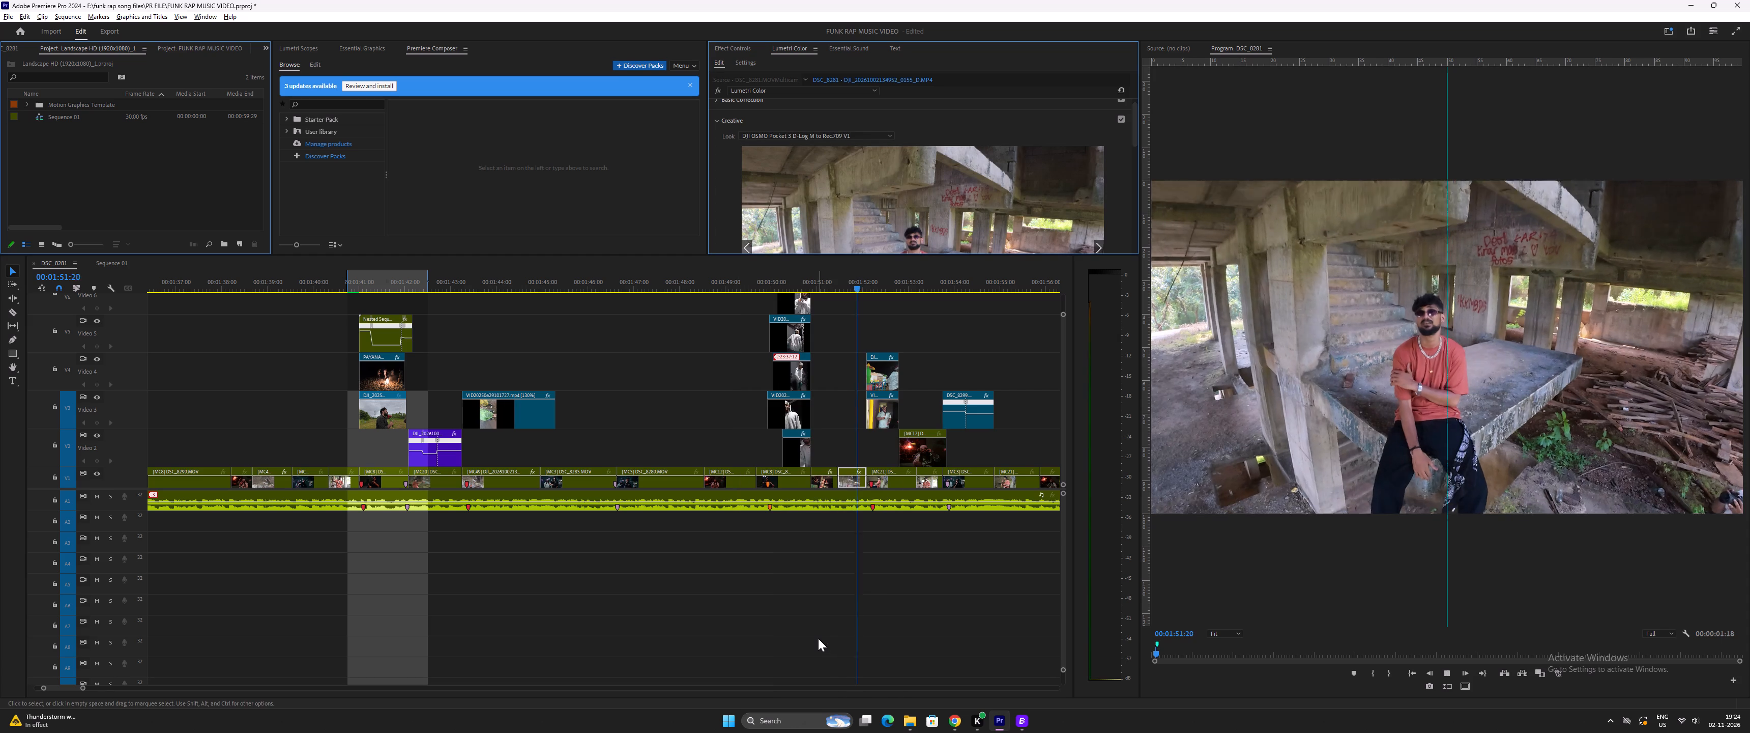
pyautogui.press('space')
pyautogui.click(880, 278)
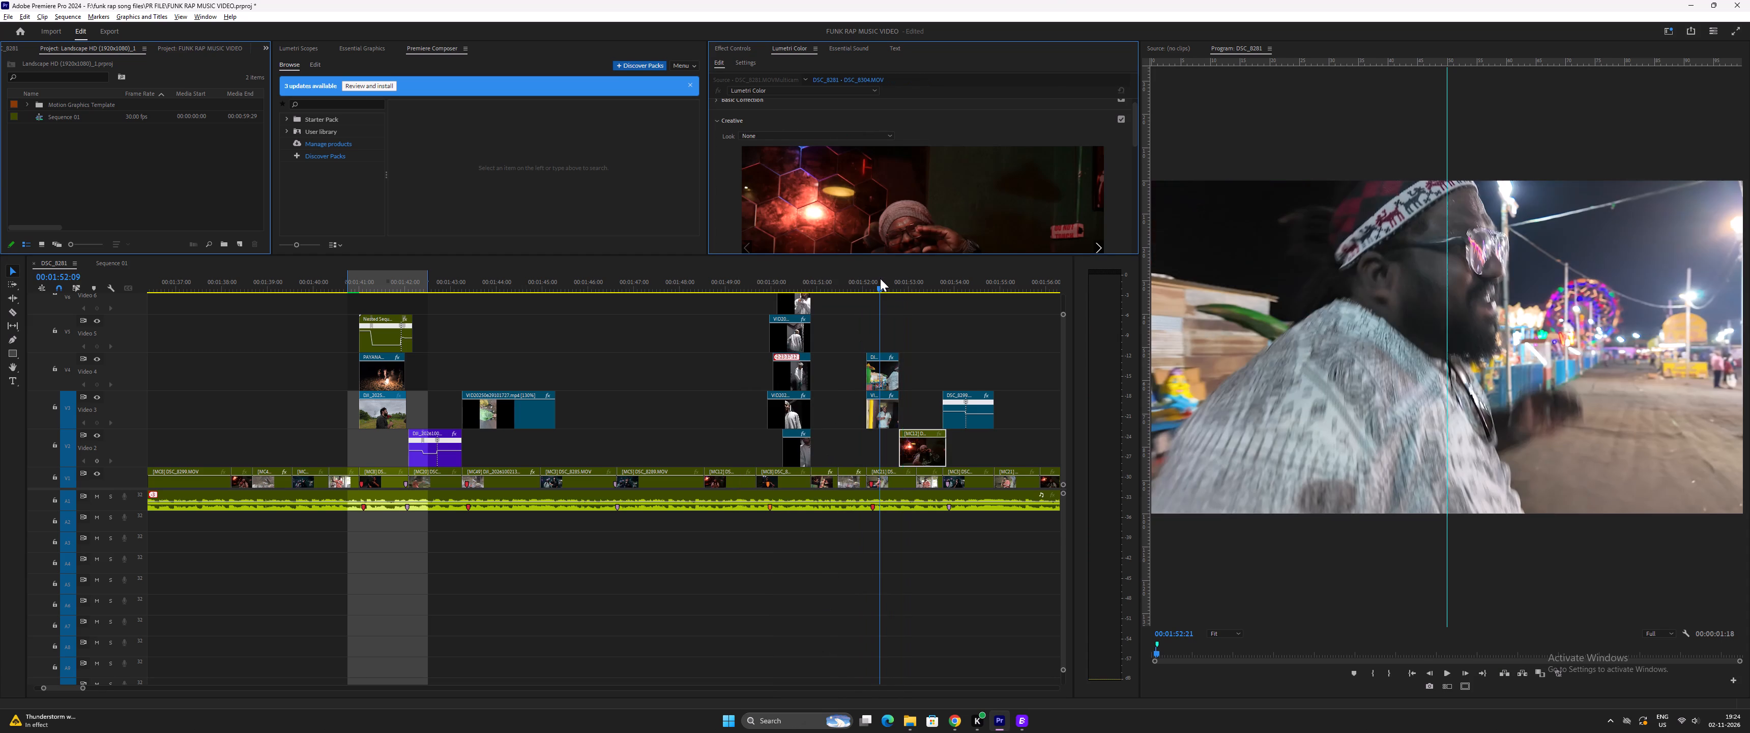
pyautogui.press('space')
pyautogui.press('space')
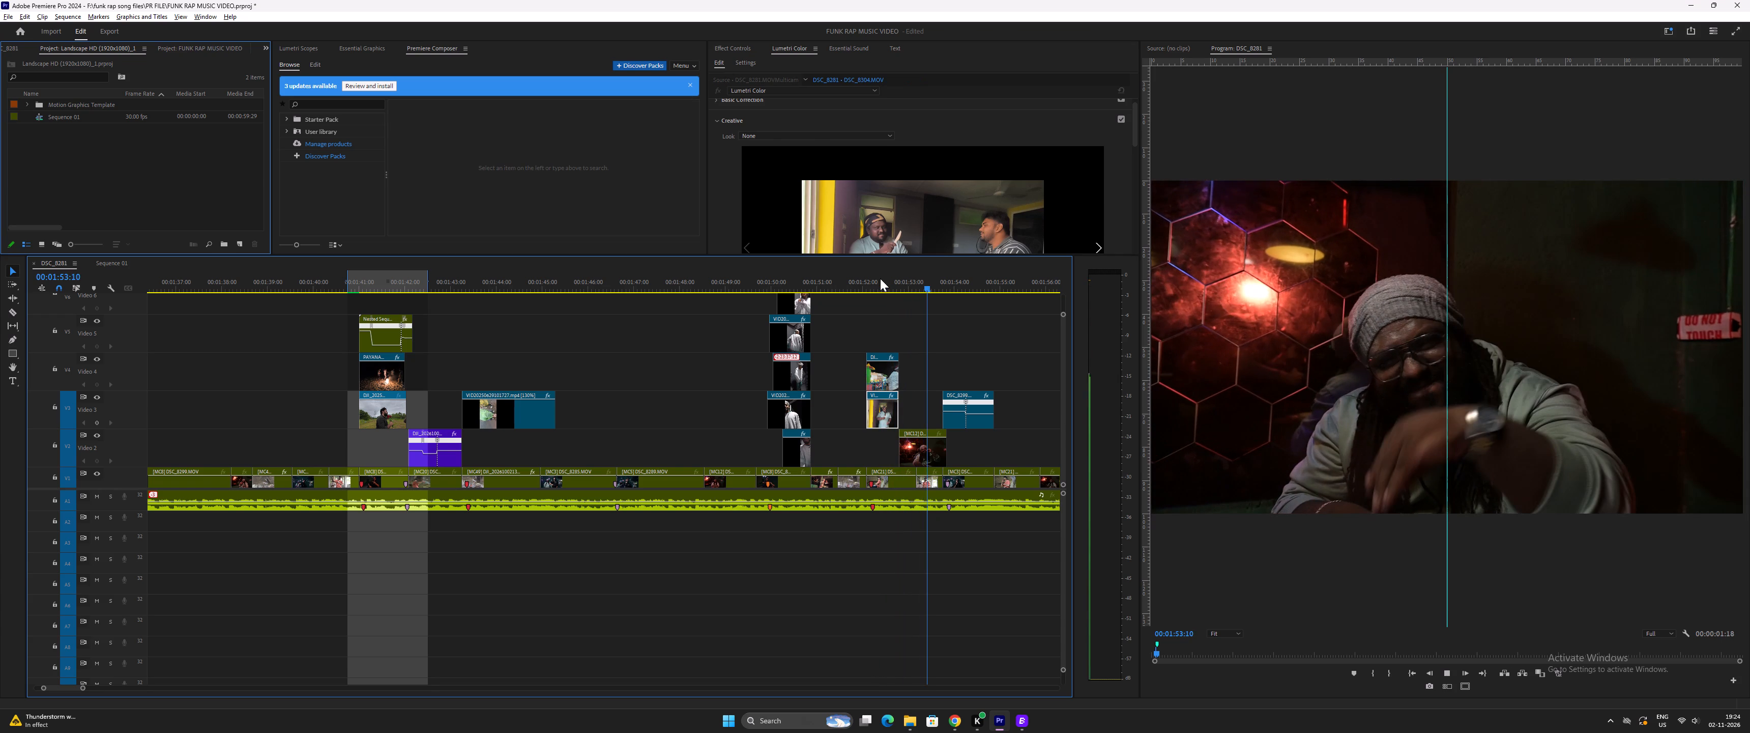
pyautogui.press('space')
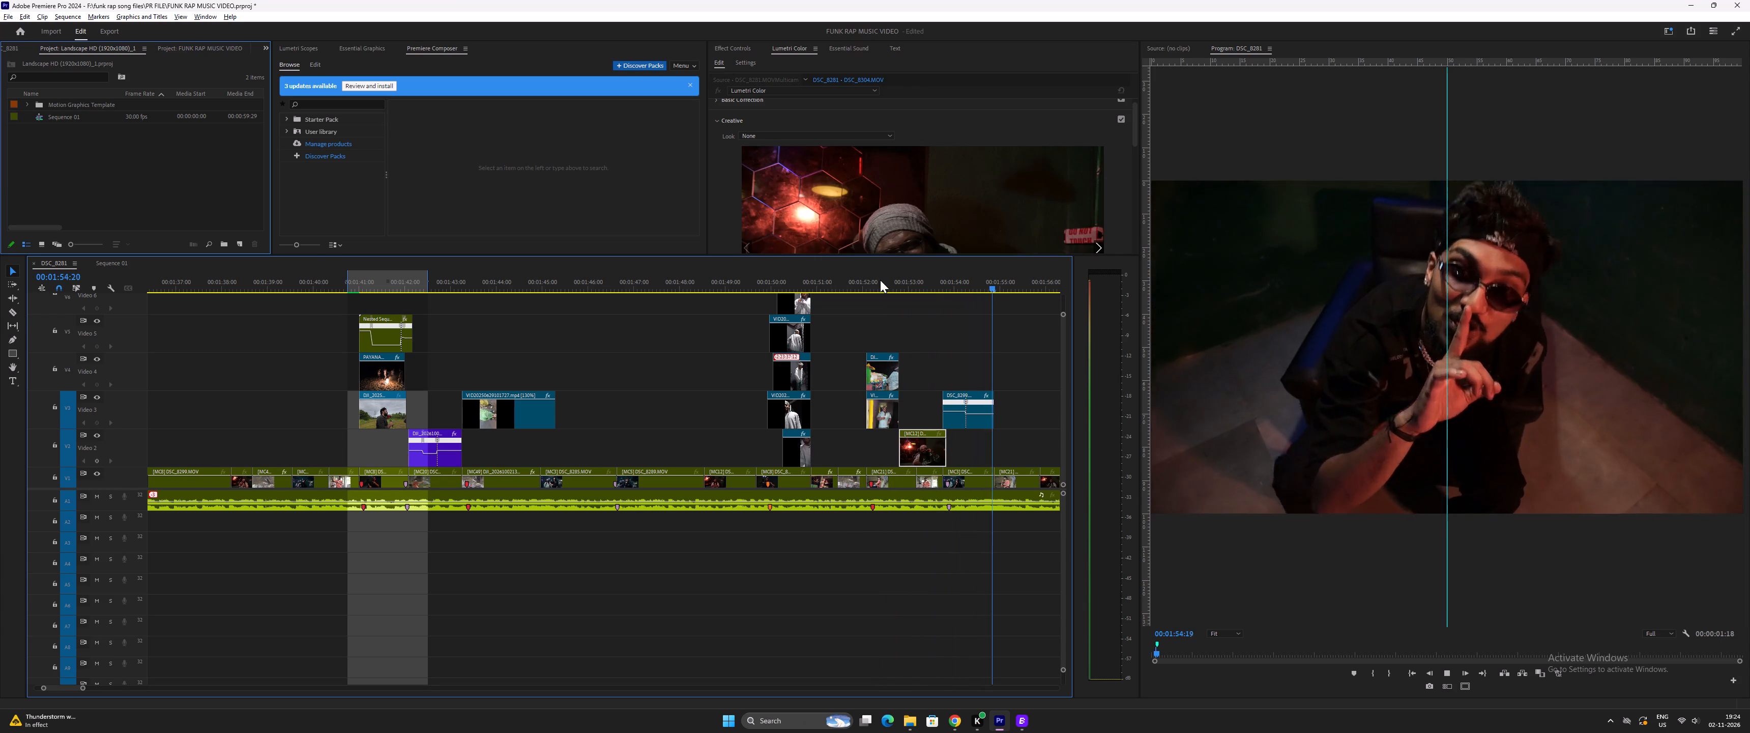
pyautogui.press('space')
pyautogui.press('space')
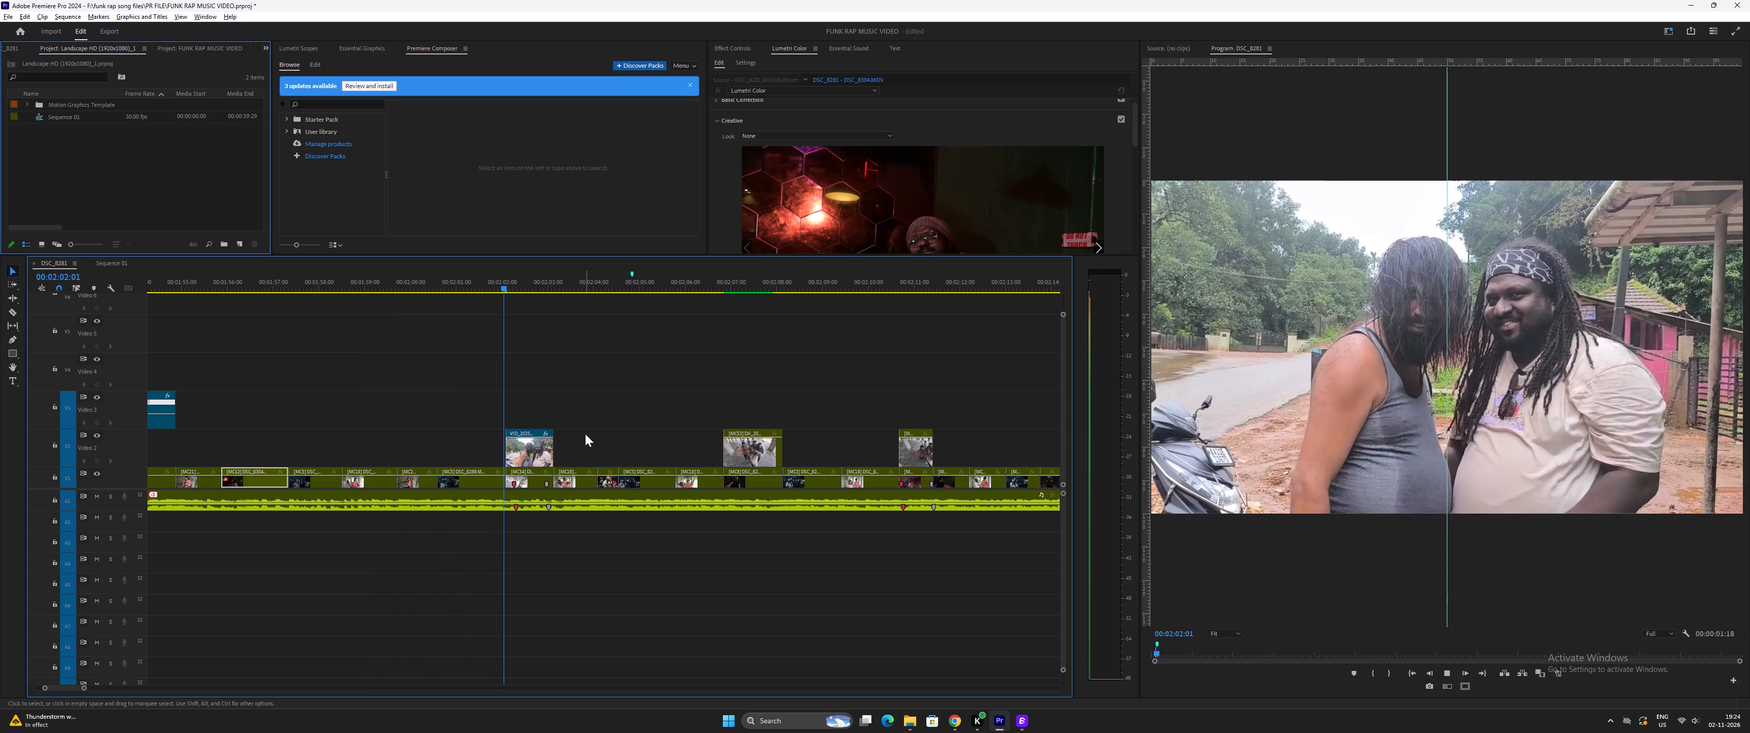
pyautogui.press('space')
pyautogui.press('space')
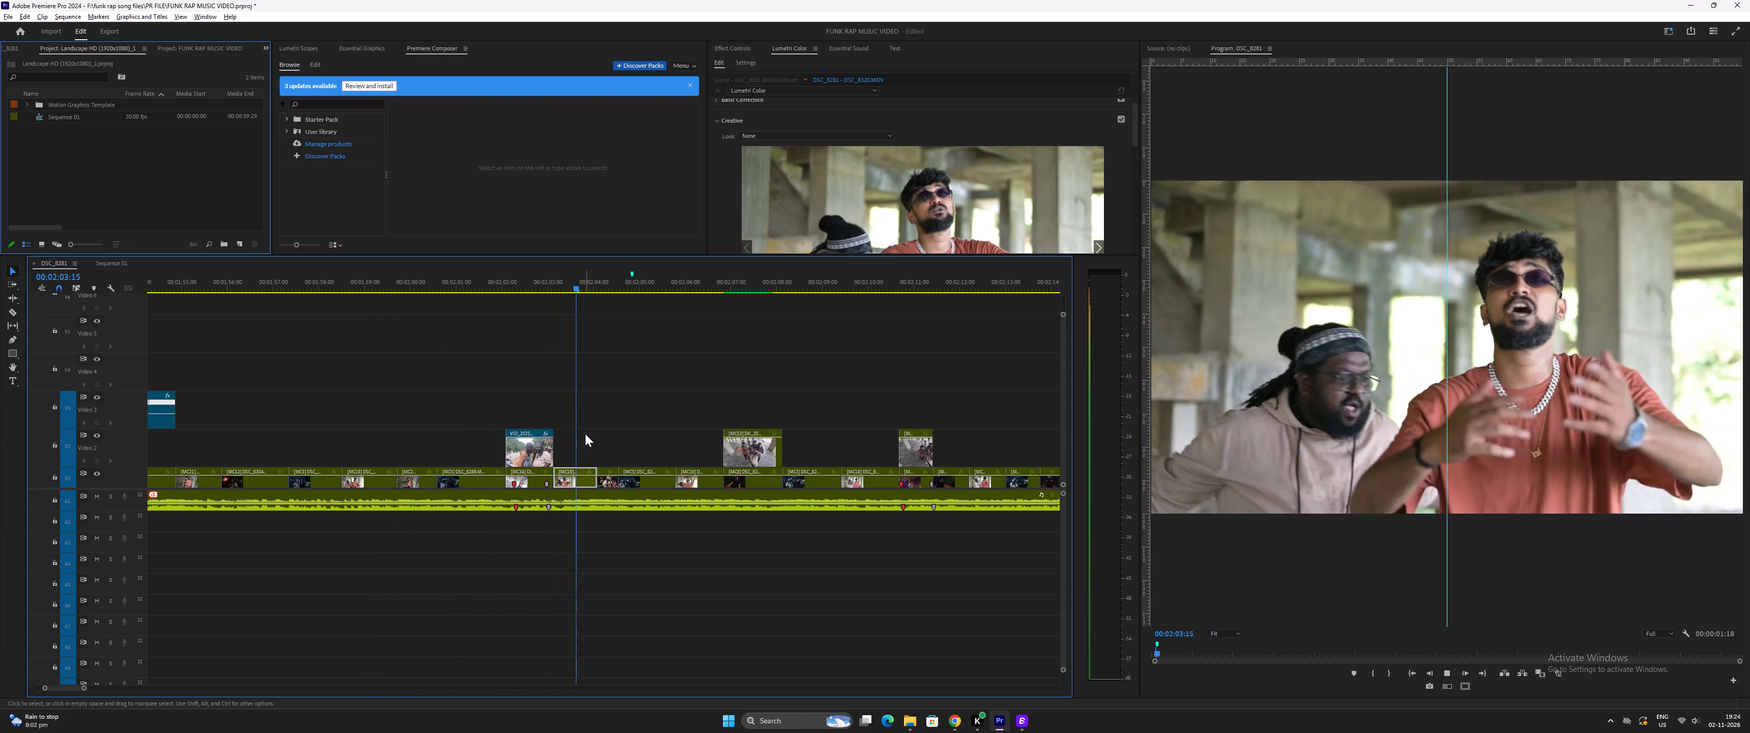
pyautogui.press('space')
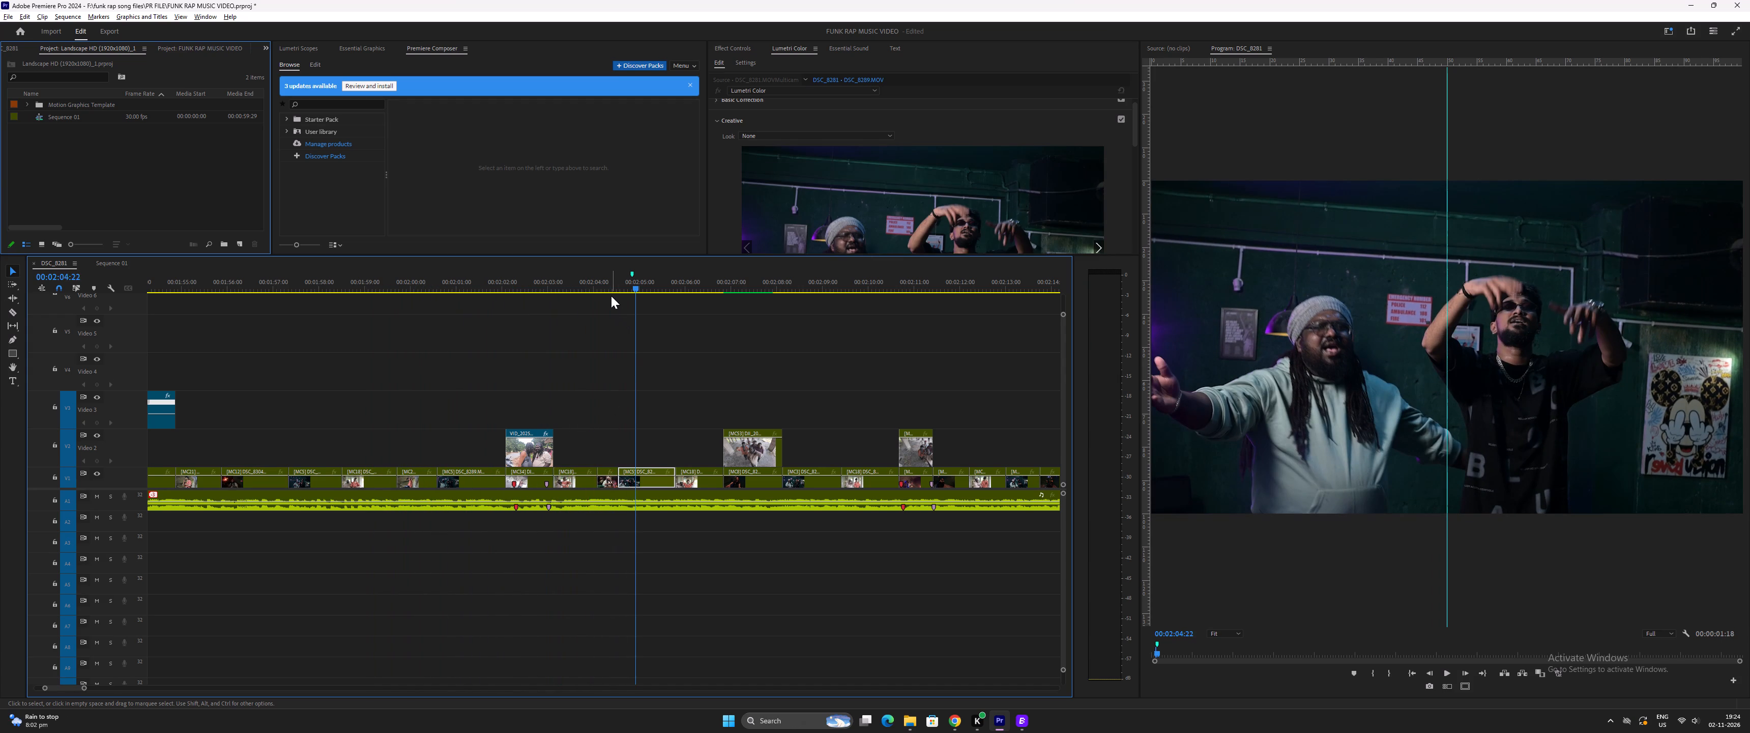
# Apply the DJI OSMO Pocket 3 D-Log M to Rec.709 V1 look to the clip of the man with the raised hand at 00:02:04:07.
pyautogui.click(609, 287)
pyautogui.click(762, 134)
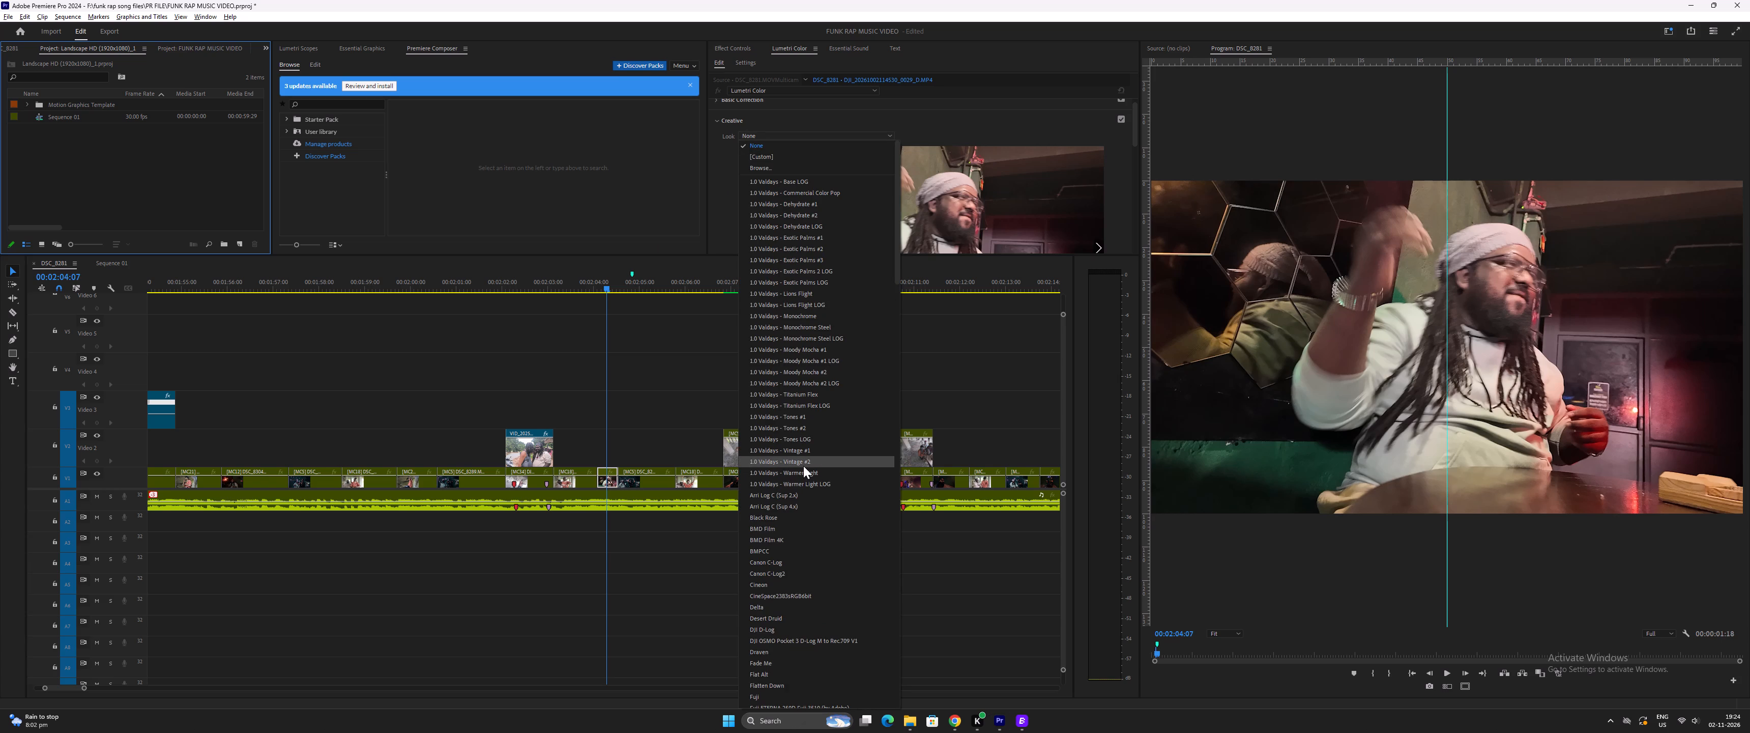
pyautogui.press('d')
pyautogui.click(805, 642)
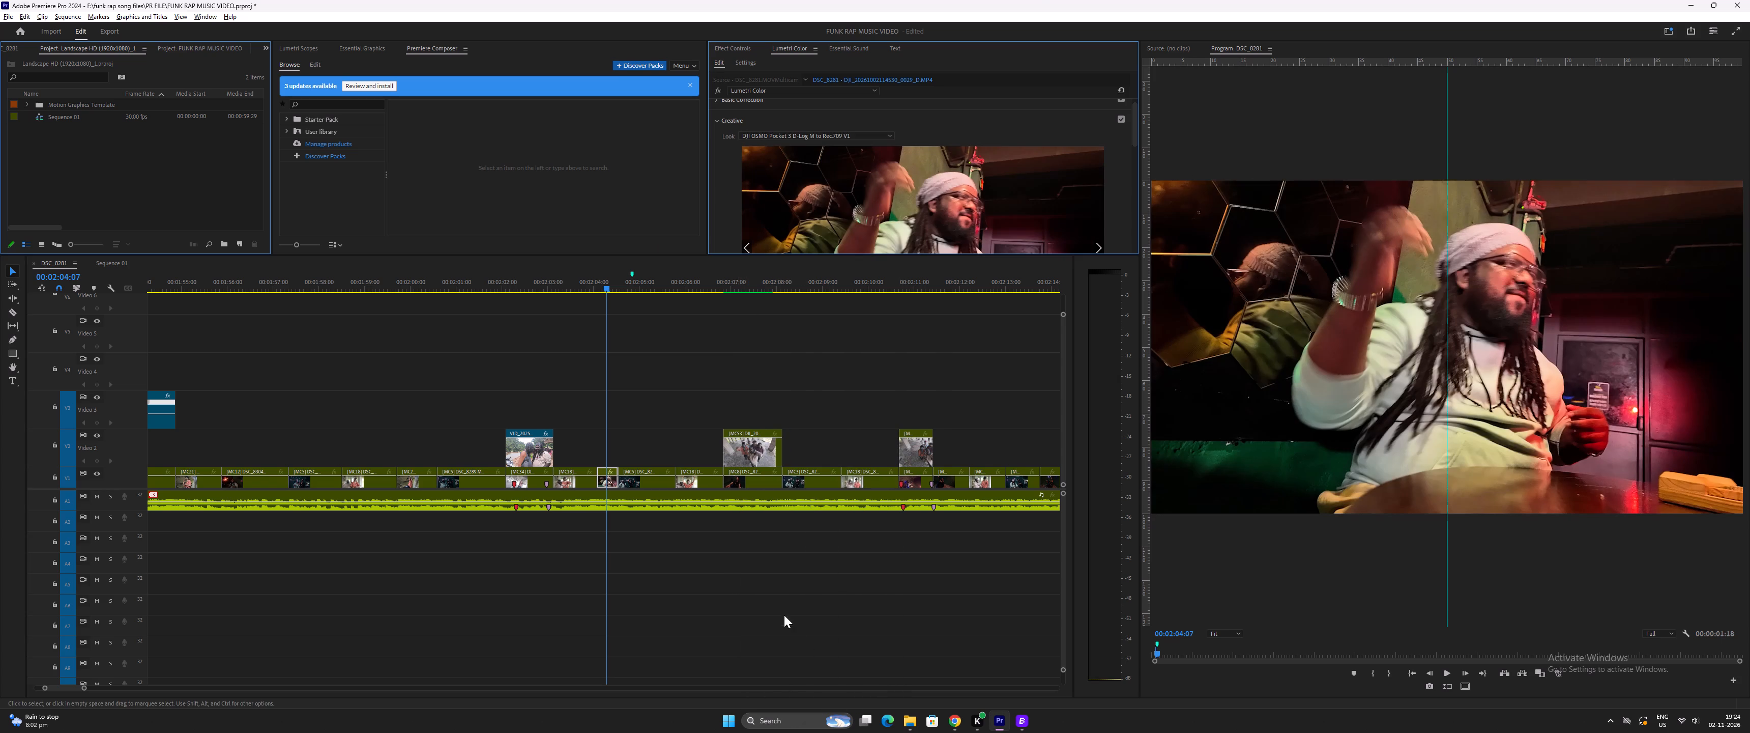
# Review playback to 00:02:07:12 and apply the DJI OSMO Pocket 3 D-Log M to Rec.709 V1 look to the overhead group selfie clip.
pyautogui.press('space')
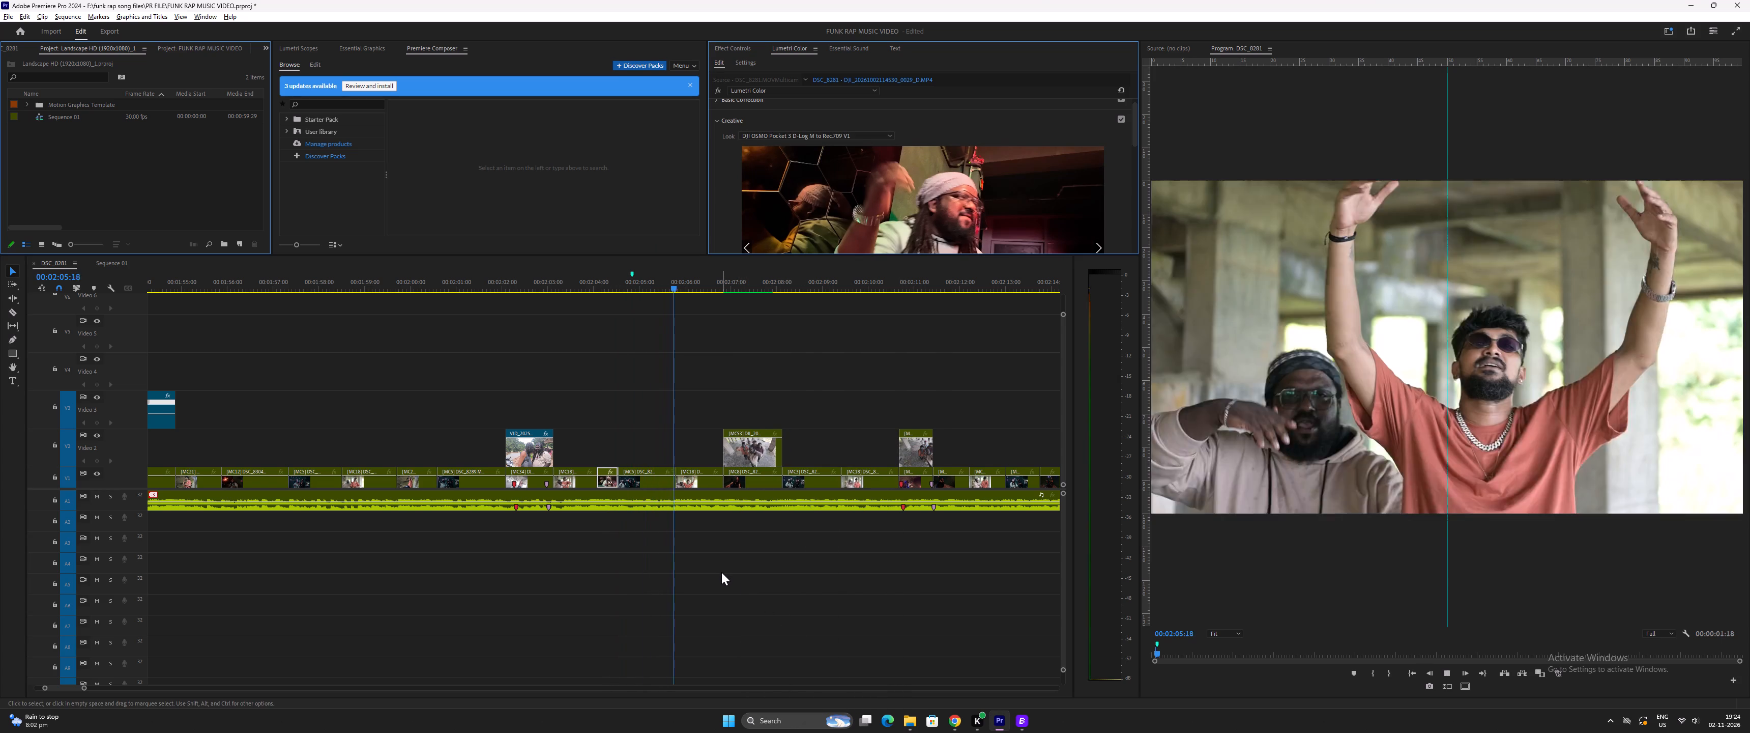
pyautogui.press('space')
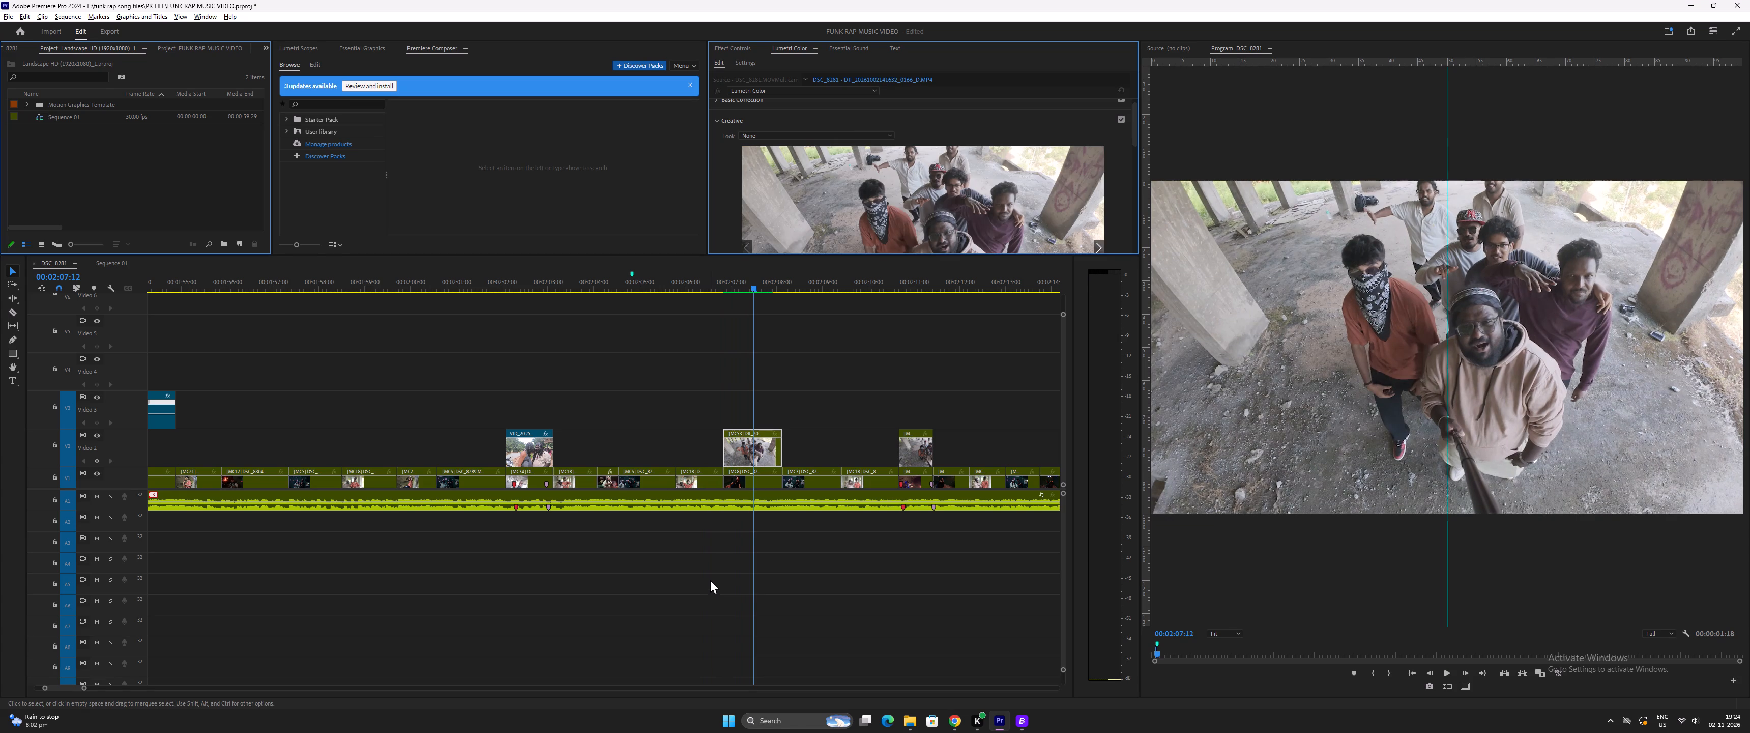
pyautogui.click(818, 134)
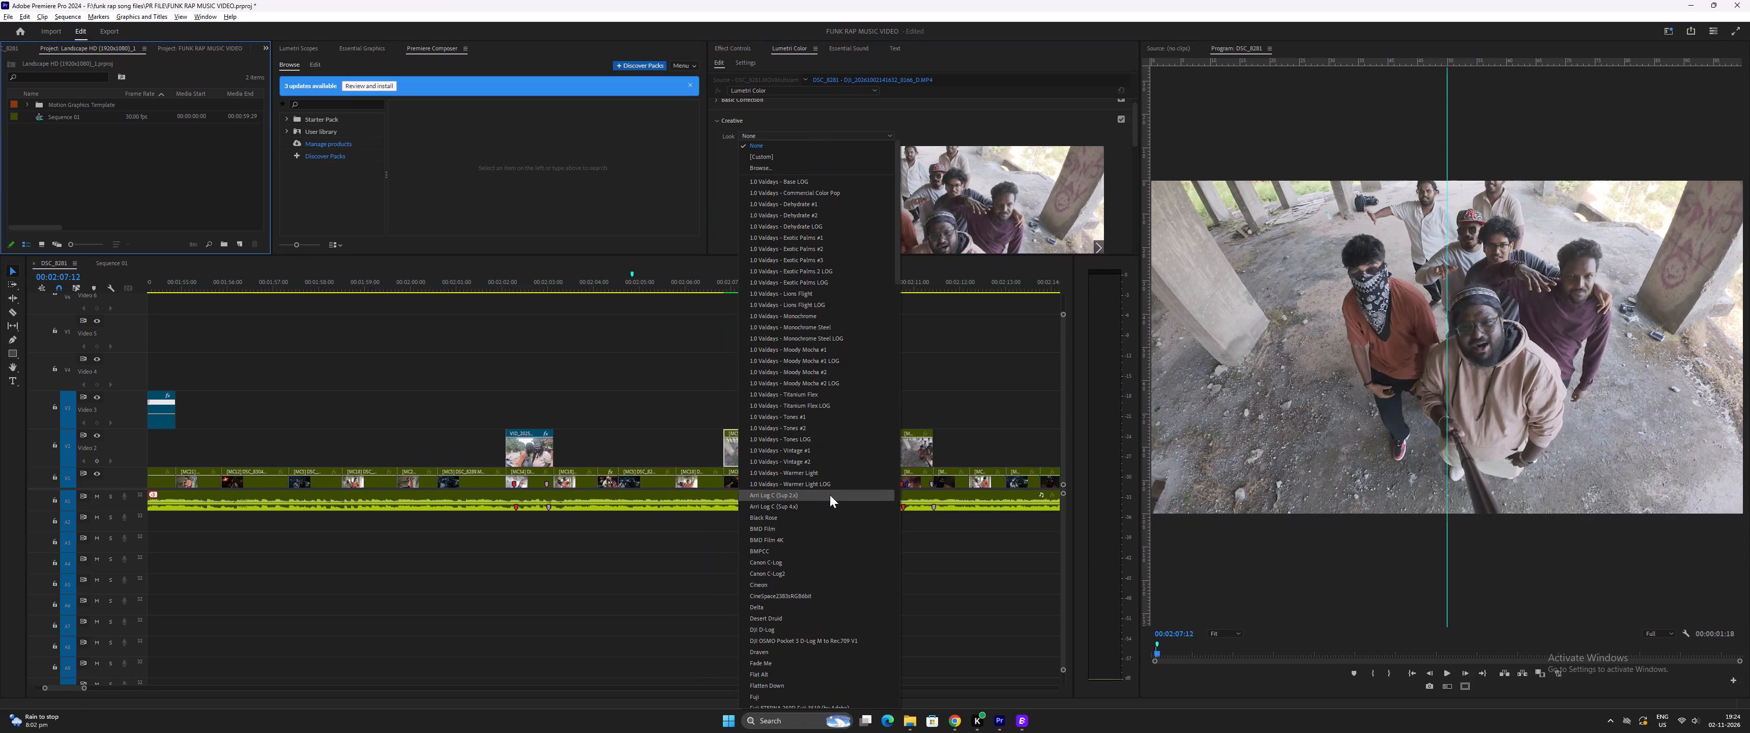
pyautogui.scroll(-6, 830, 495)
pyautogui.click(818, 539)
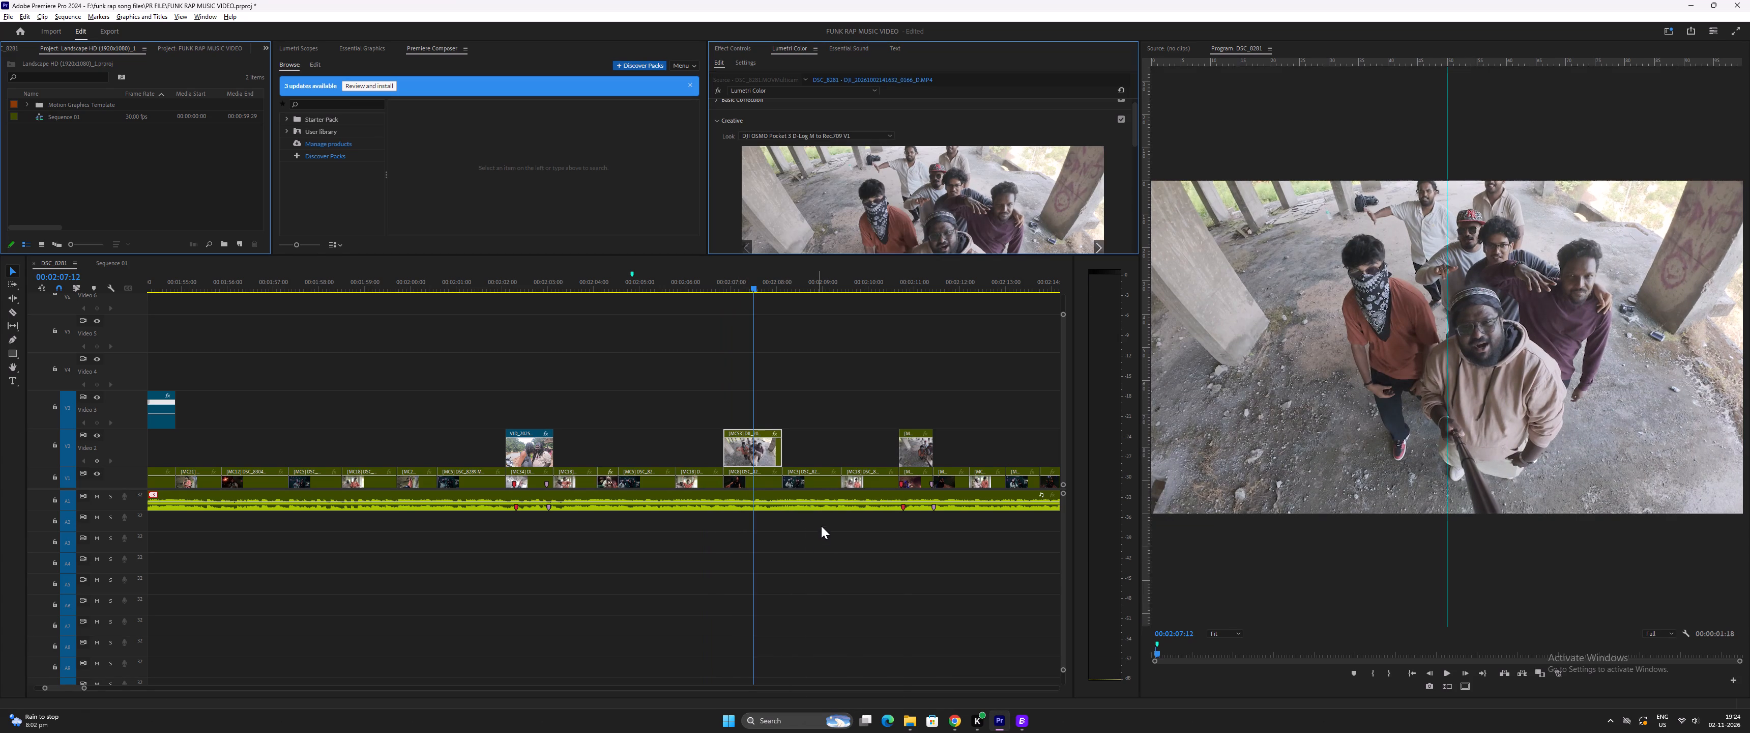
# Review playback to 00:02:11:08 and apply the DJI OSMO Pocket 3 D-Log M to Rec.709 V1 look to the second overhead group selfie clip.
pyautogui.press('space')
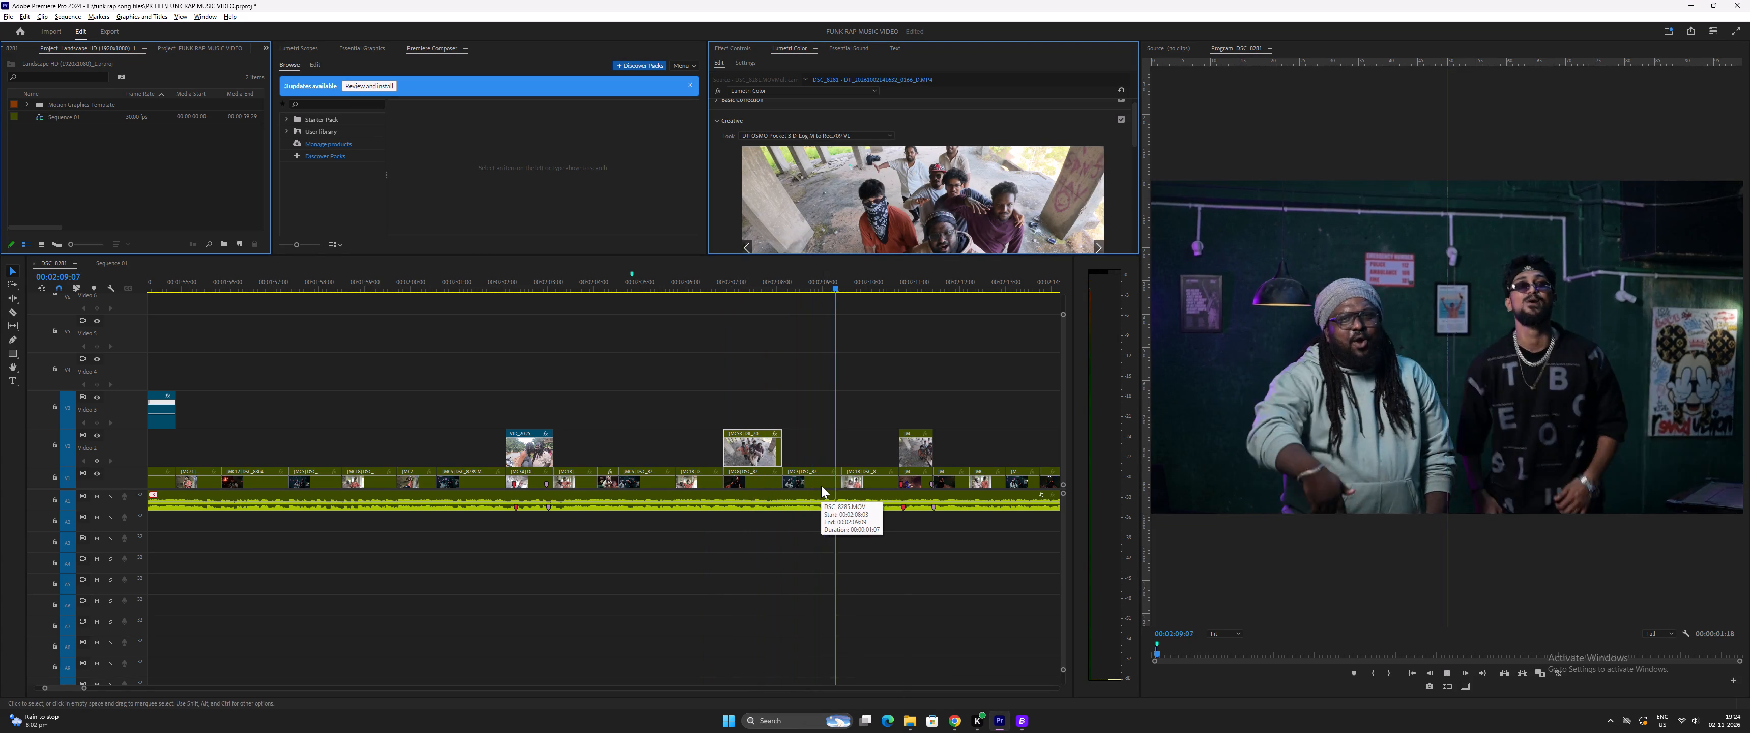
pyautogui.press('space')
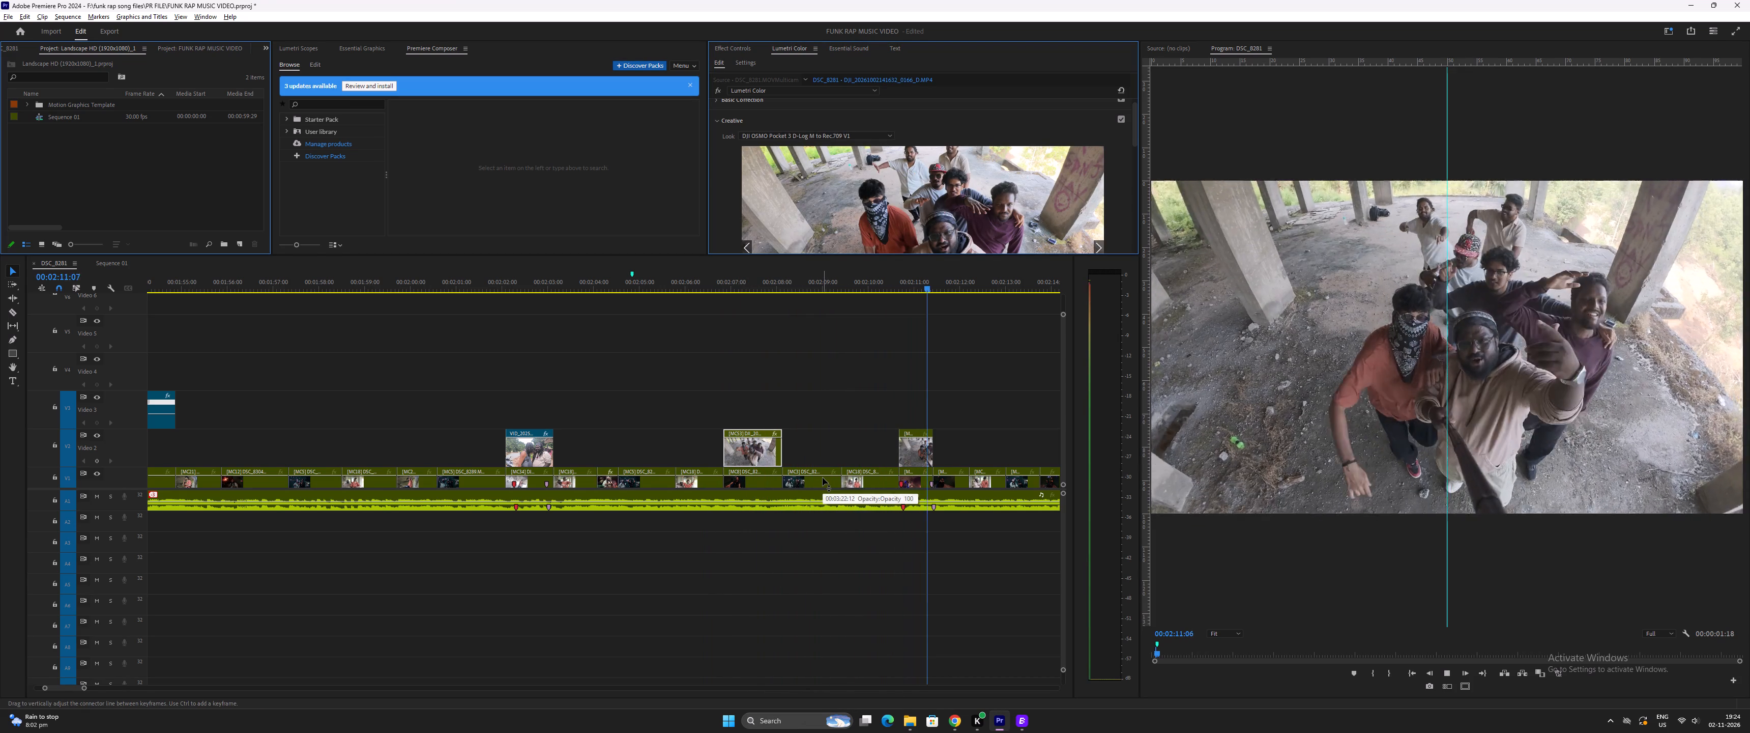
pyautogui.click(876, 133)
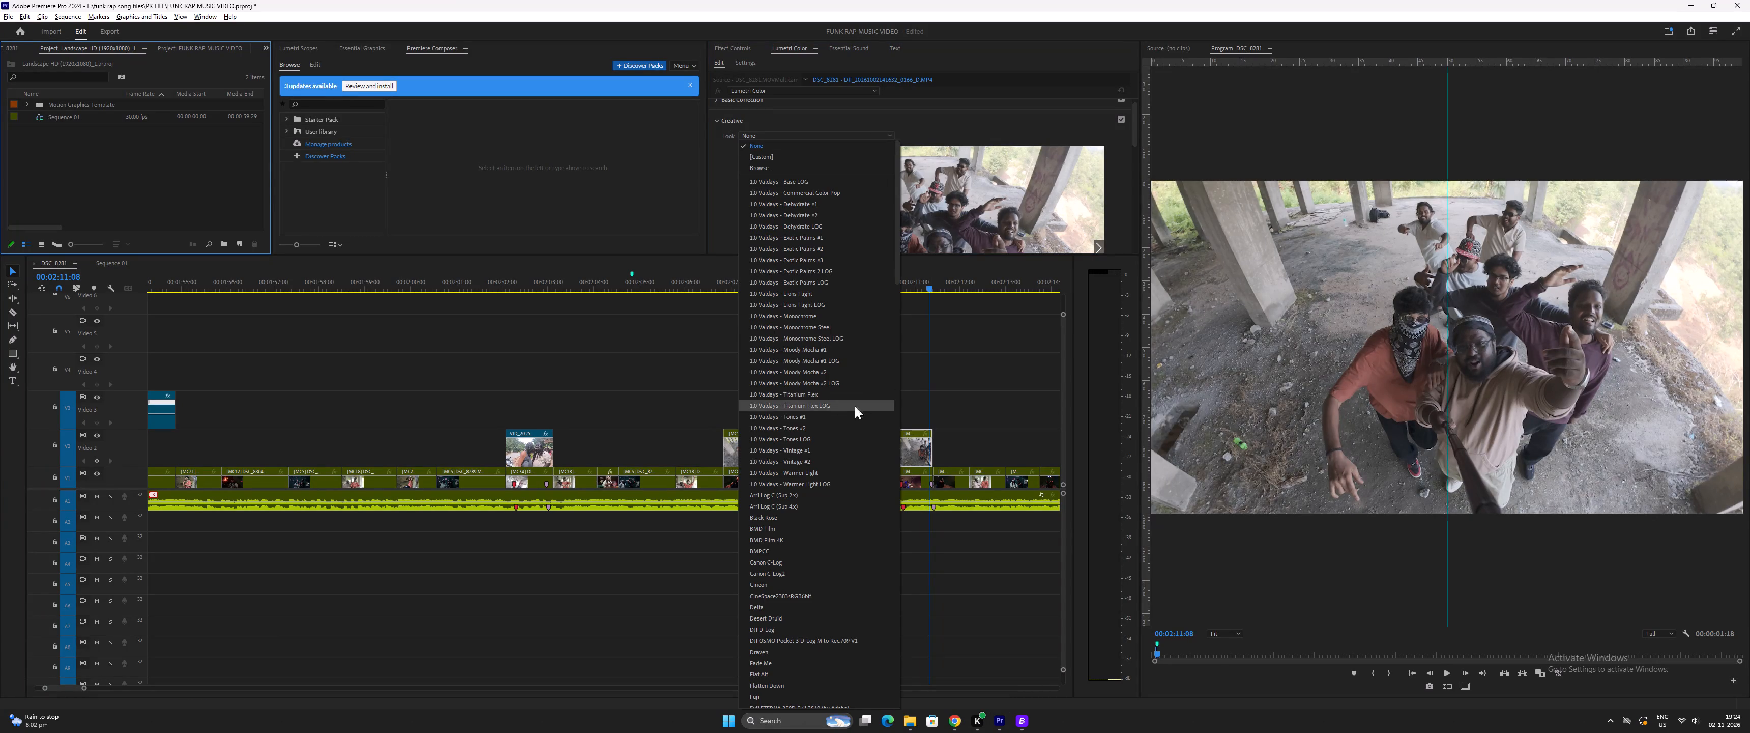
pyautogui.press('d')
pyautogui.click(814, 641)
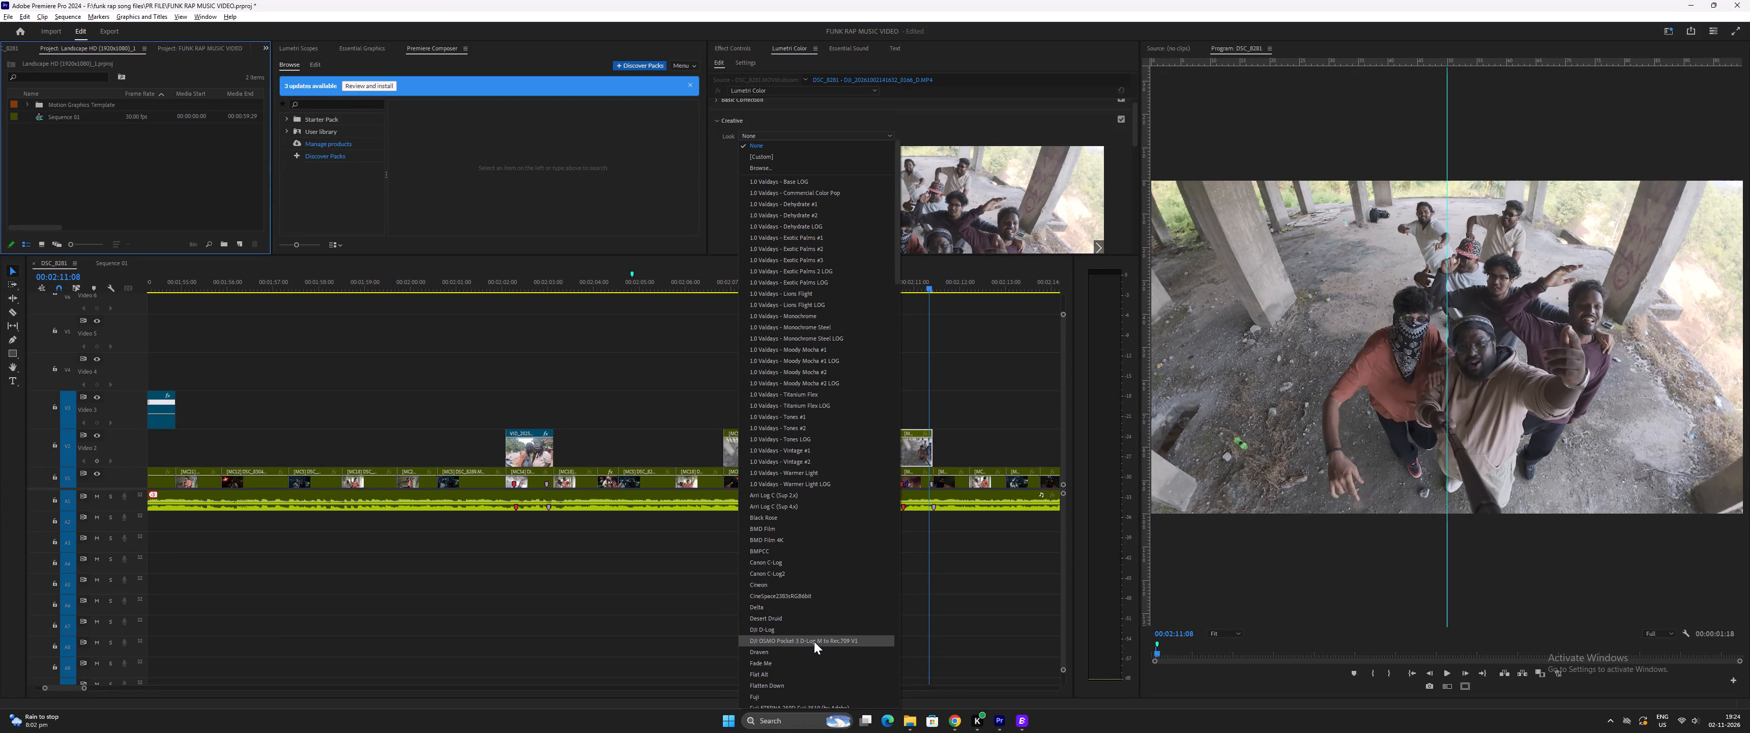
# Review playback from about 00:02:11 to 00:02:19:14, rechecking the clips around 00:02:17 for a flat look.
pyautogui.scroll(-12, 928, 394)
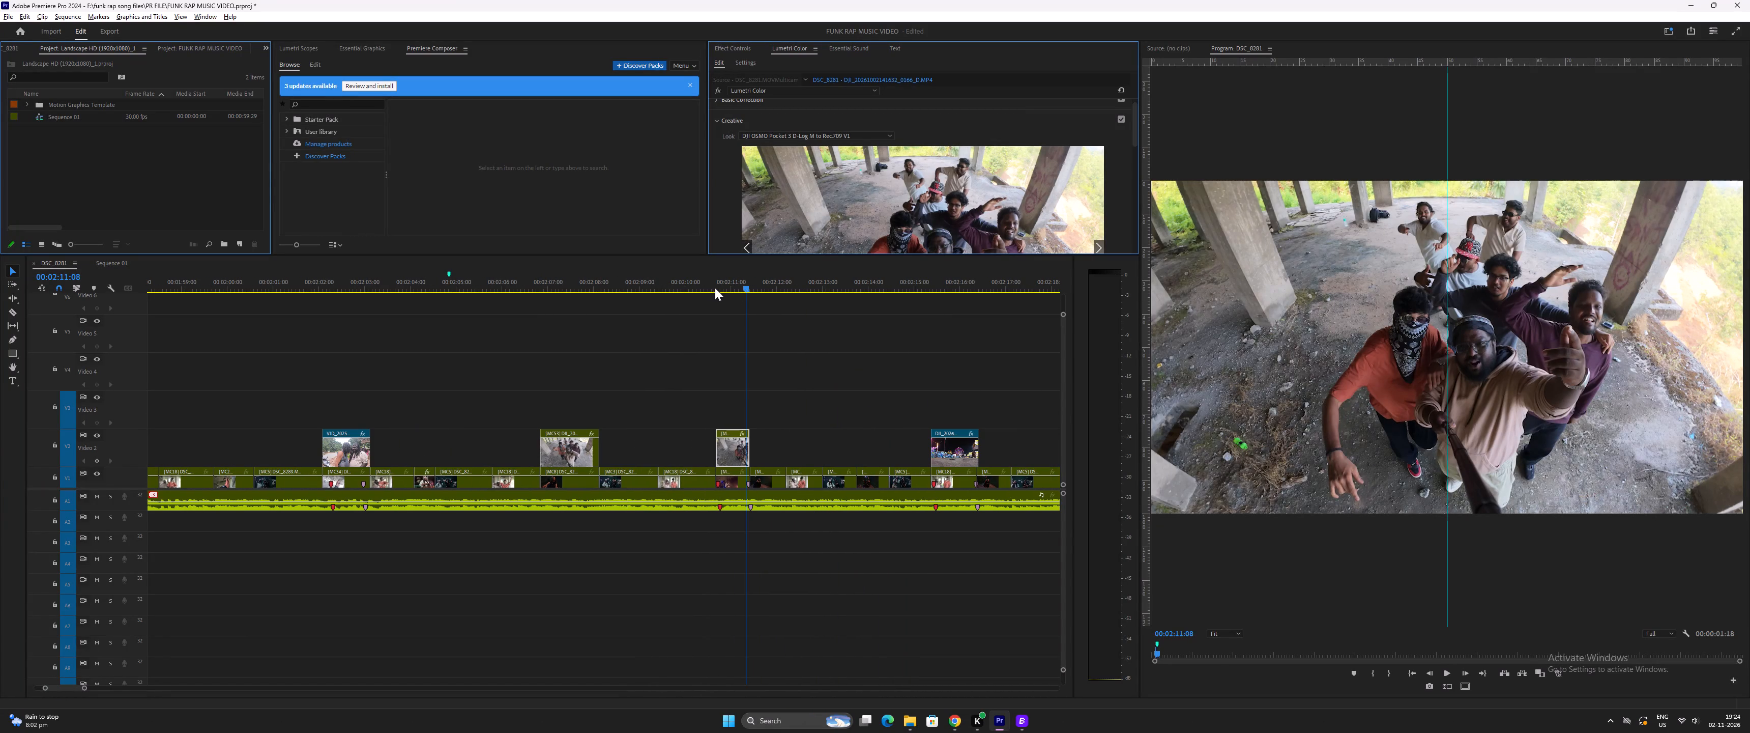
pyautogui.moveTo(711, 284); pyautogui.dragTo(723, 291)
pyautogui.press('space')
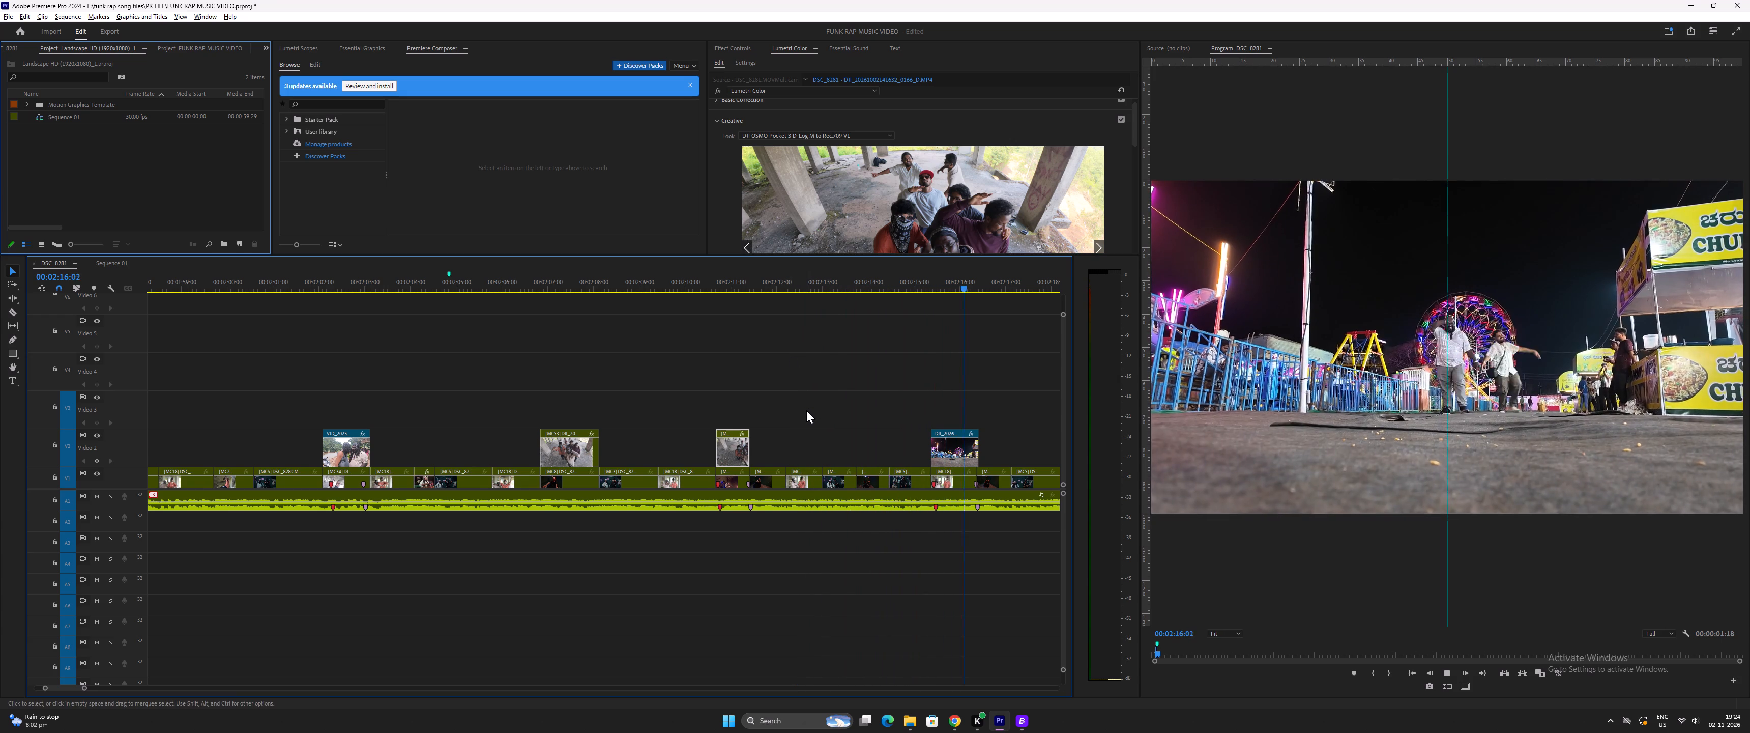
pyautogui.scroll(-11, 806, 410)
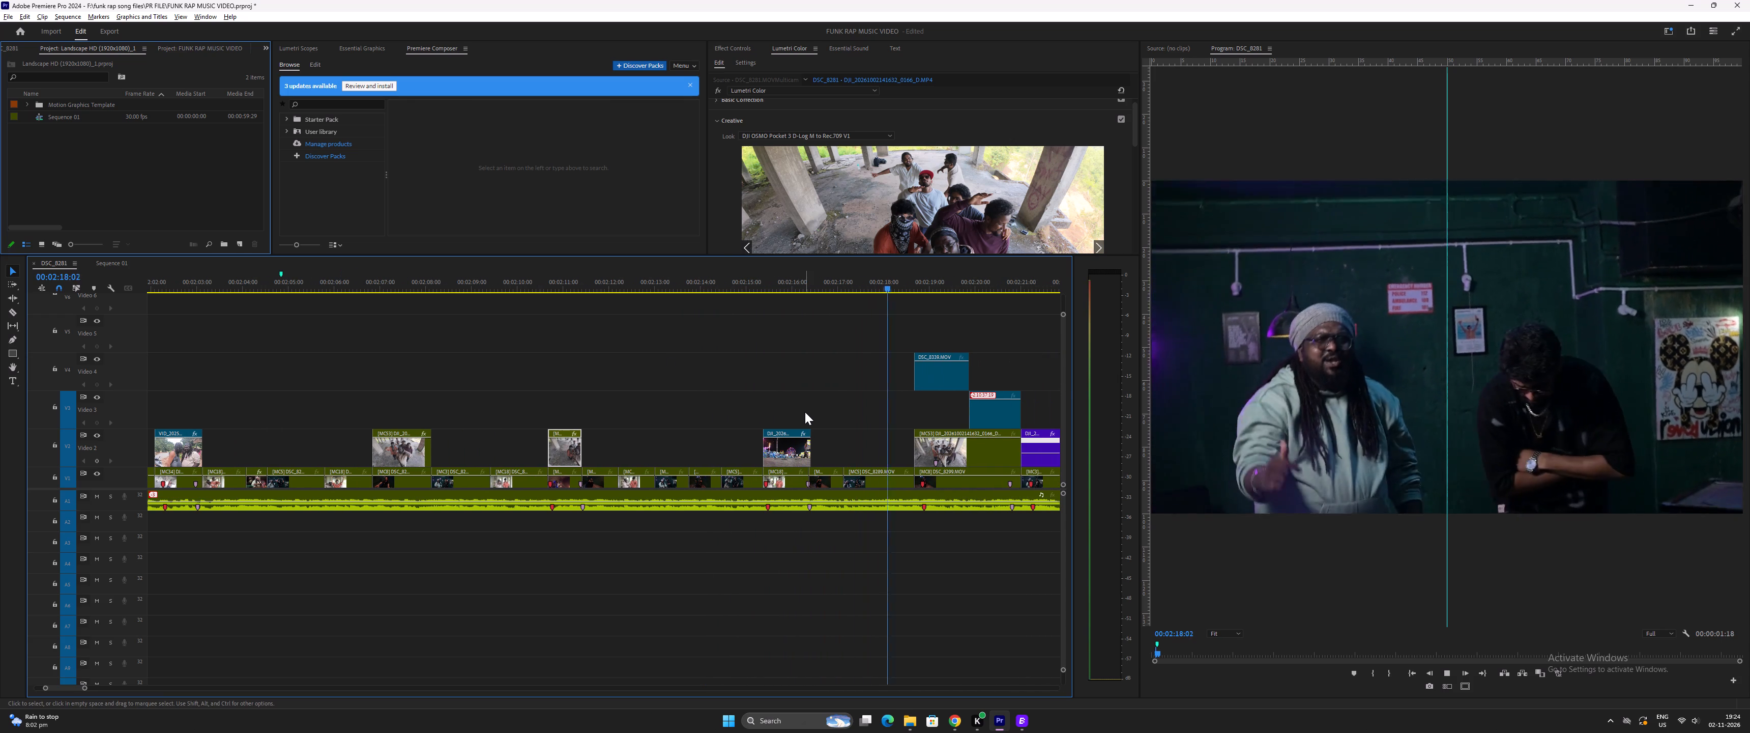
pyautogui.press('space')
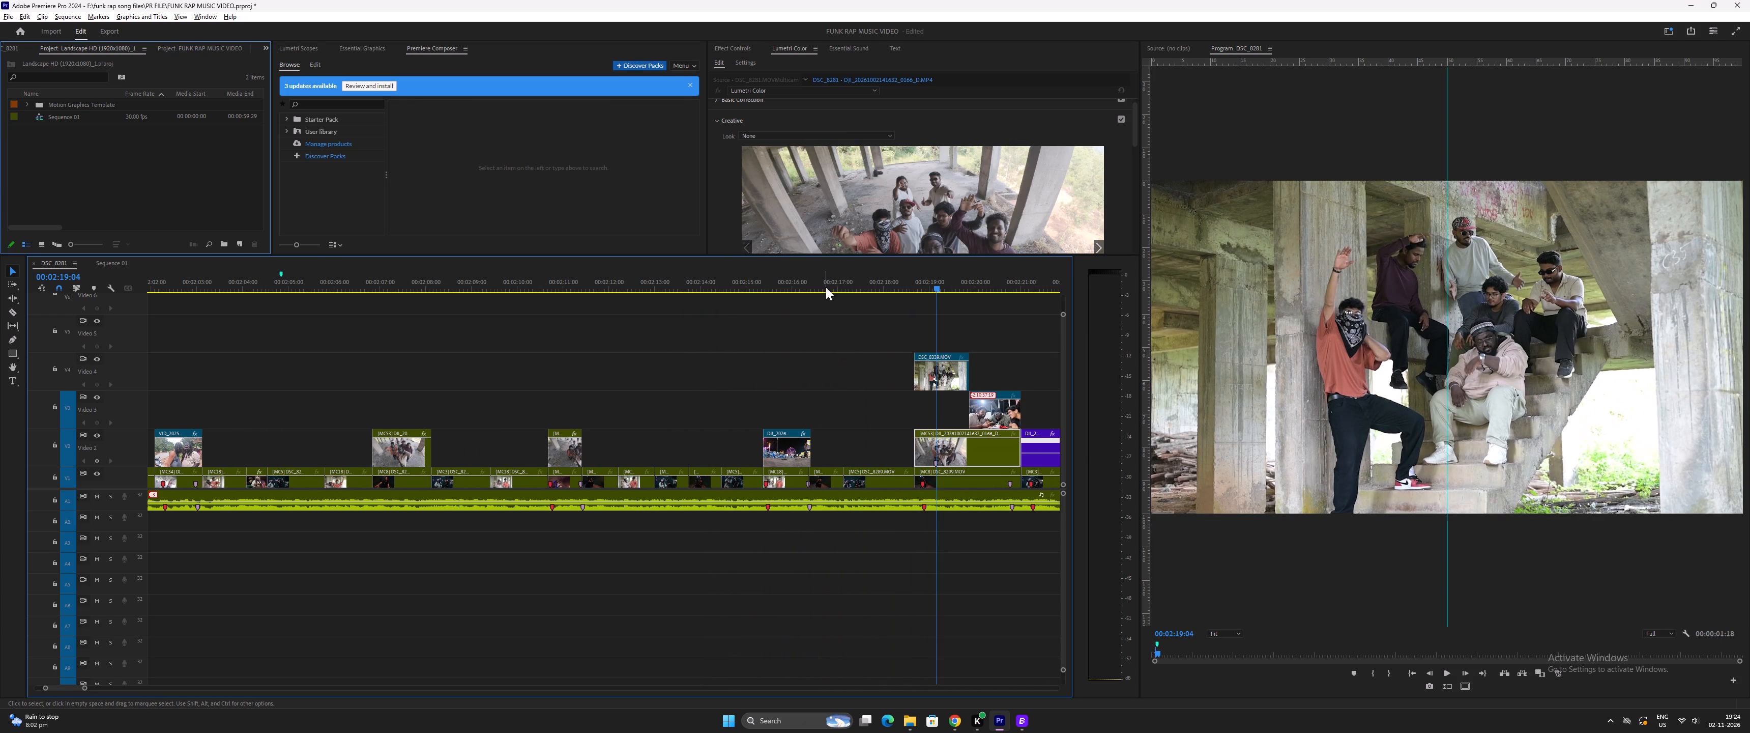
pyautogui.click(825, 281)
pyautogui.press('space')
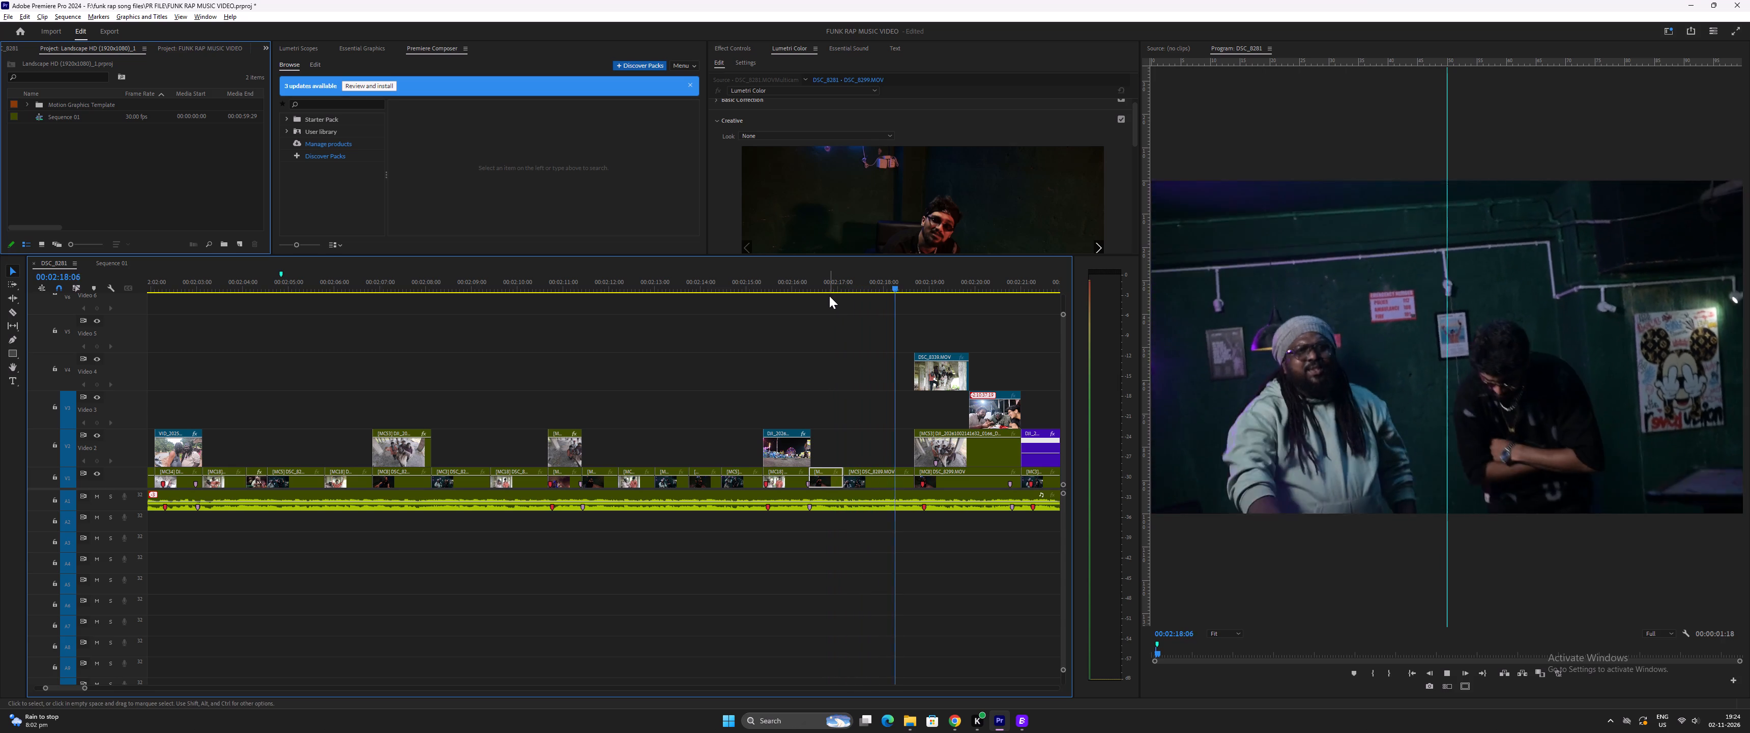
pyautogui.press('space')
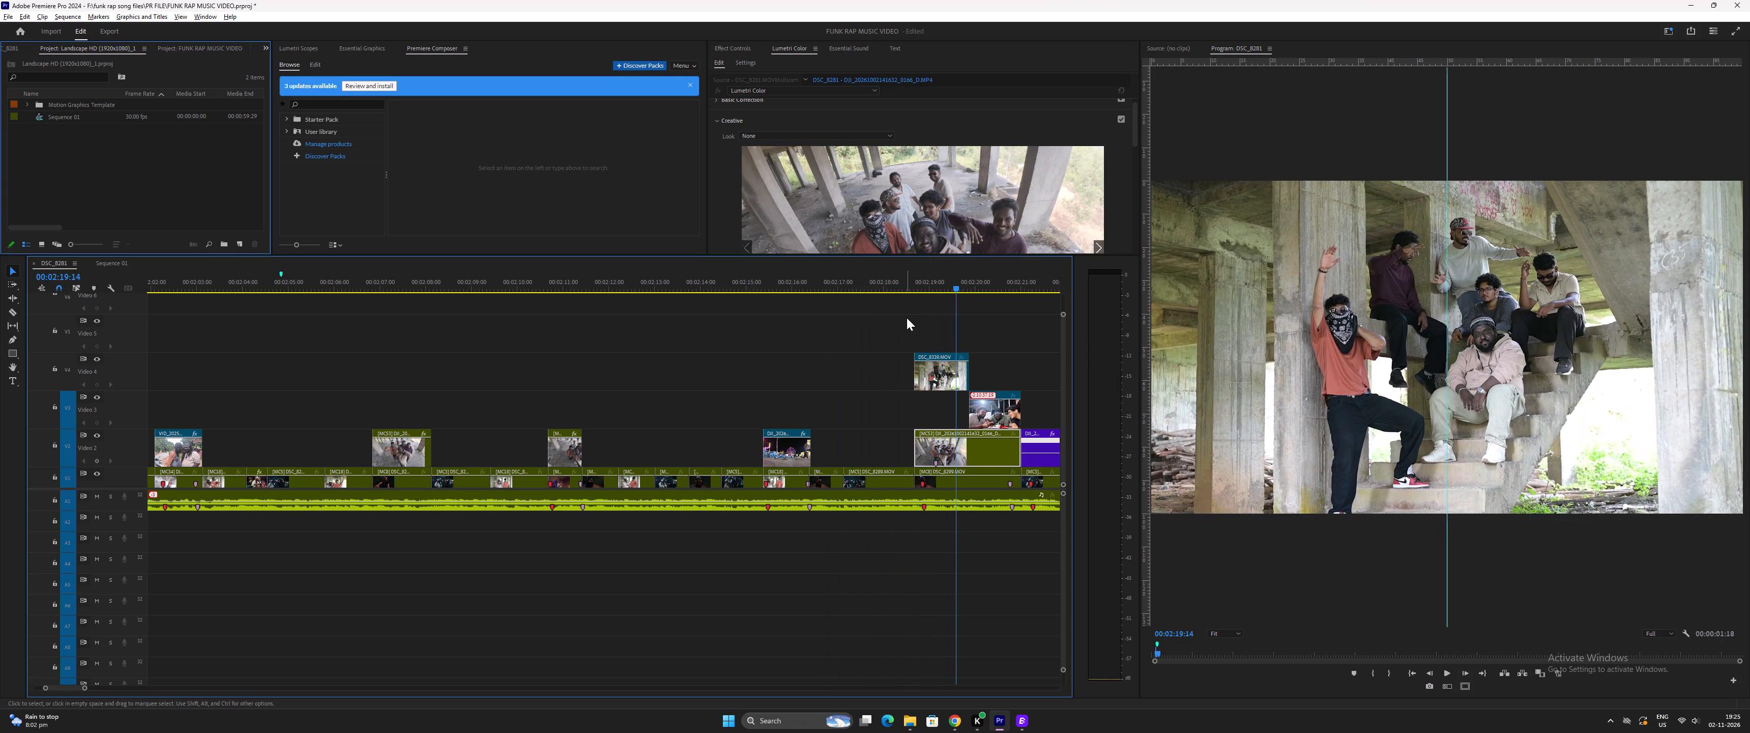
# Apply the DJI OSMO Pocket 3 D-Log M to Rec.709 V1 look to the upper-track clip of the group on the concrete stairs at 00:02:19:14.
pyautogui.click(945, 387)
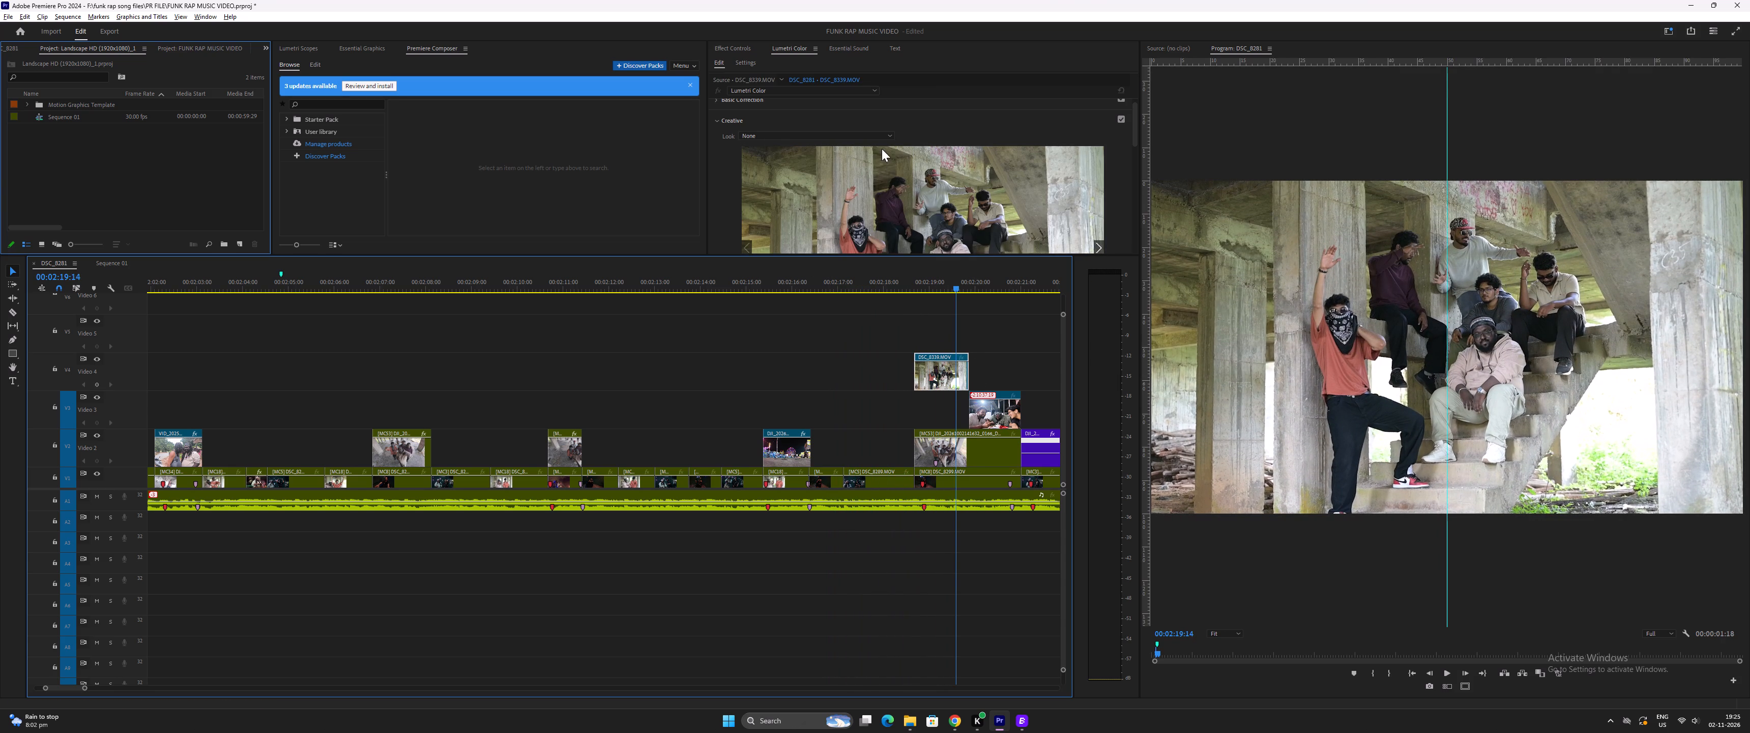
pyautogui.click(877, 136)
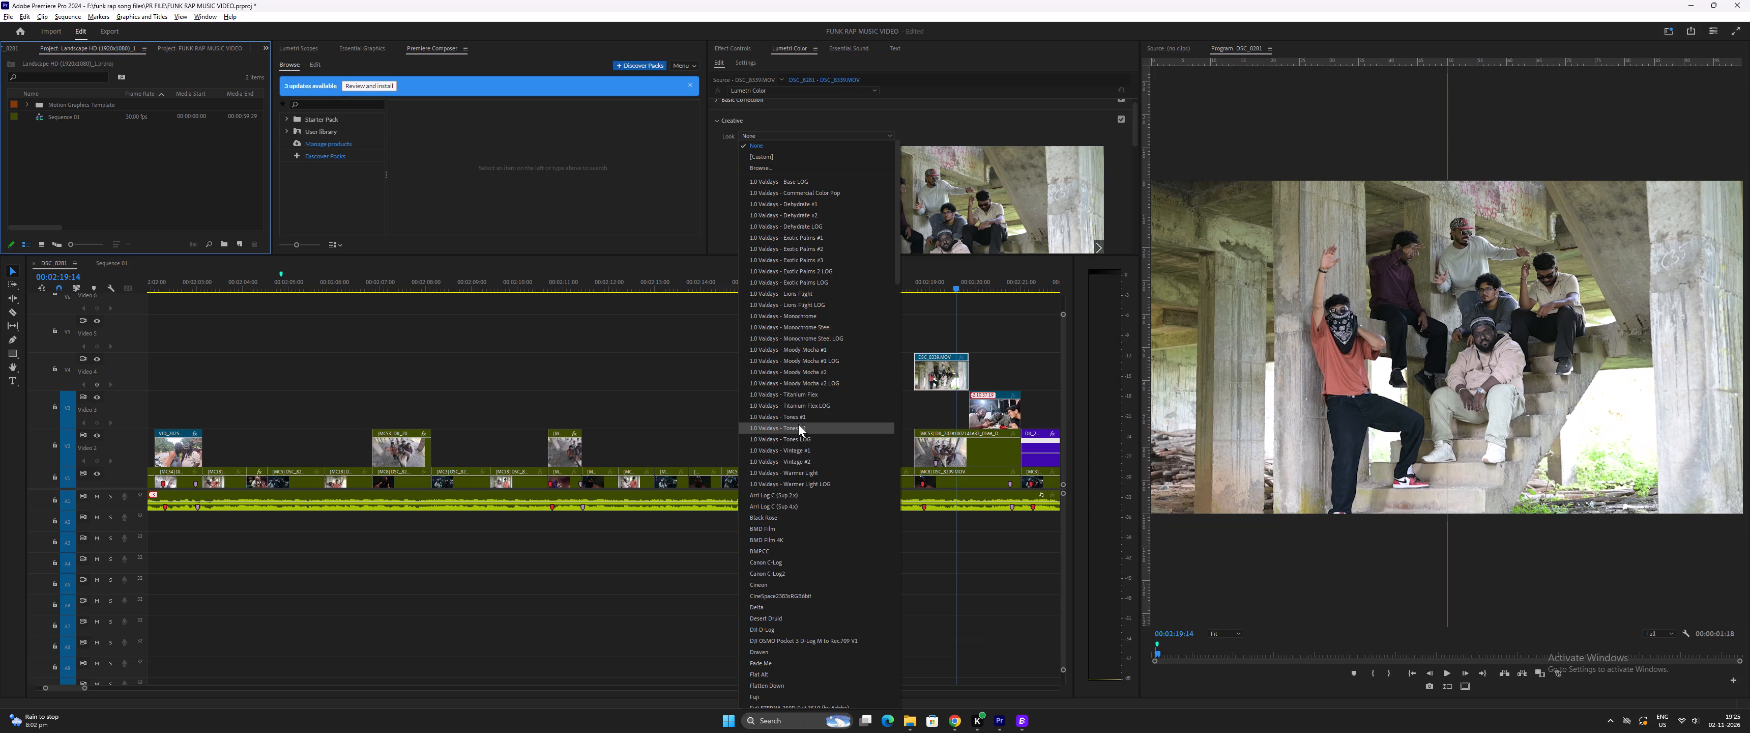
pyautogui.press('d')
pyautogui.click(810, 643)
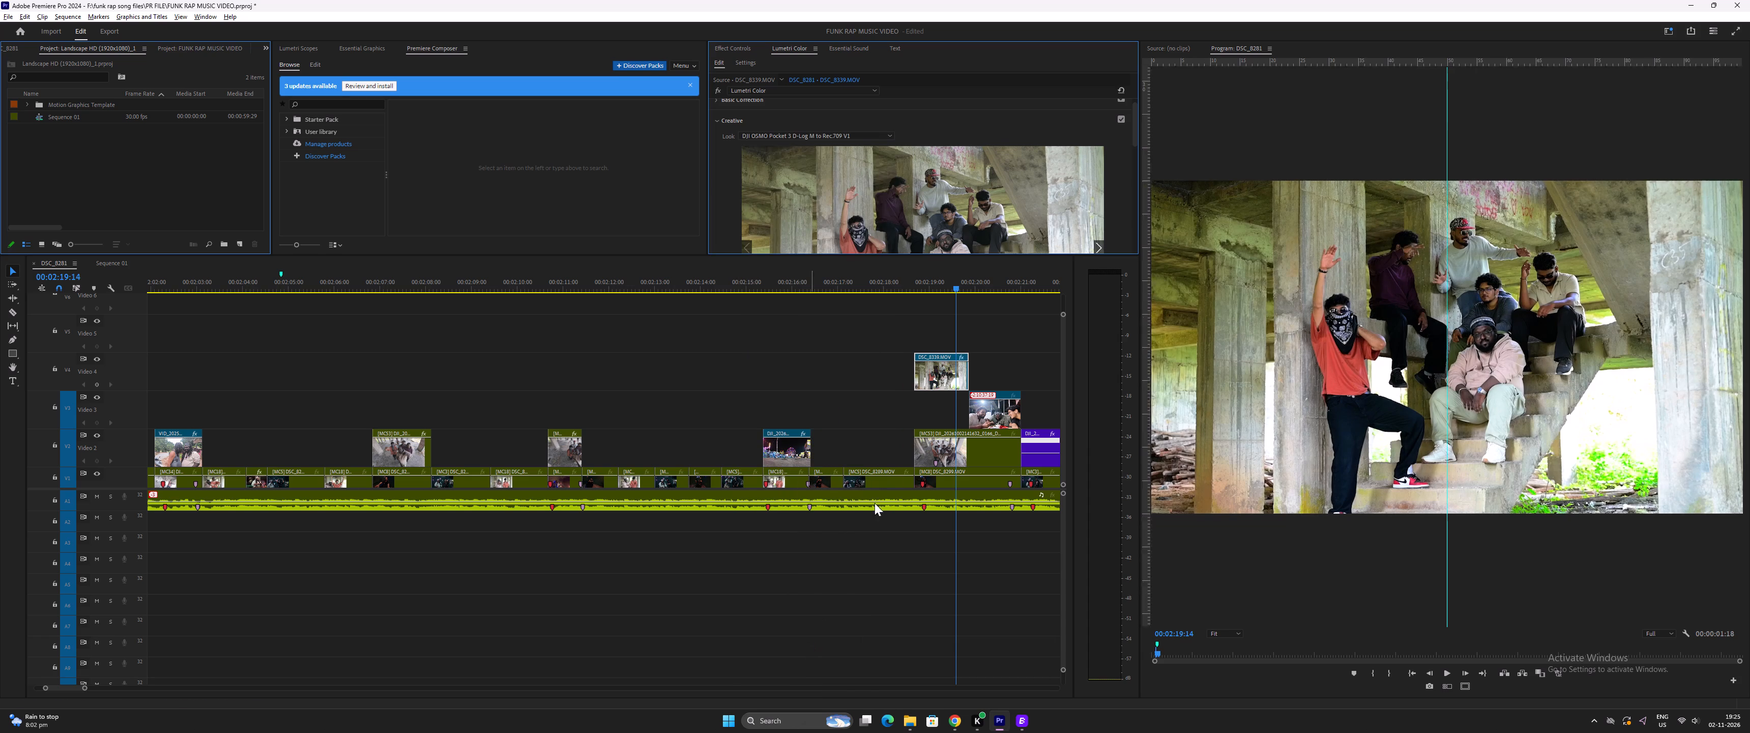
# Review playback to 00:02:22:06 and apply the DJI OSMO Pocket 3 D-Log M to Rec.709 V1 look to the closing clip of the group in the ruin.
pyautogui.click(914, 277)
pyautogui.press('space')
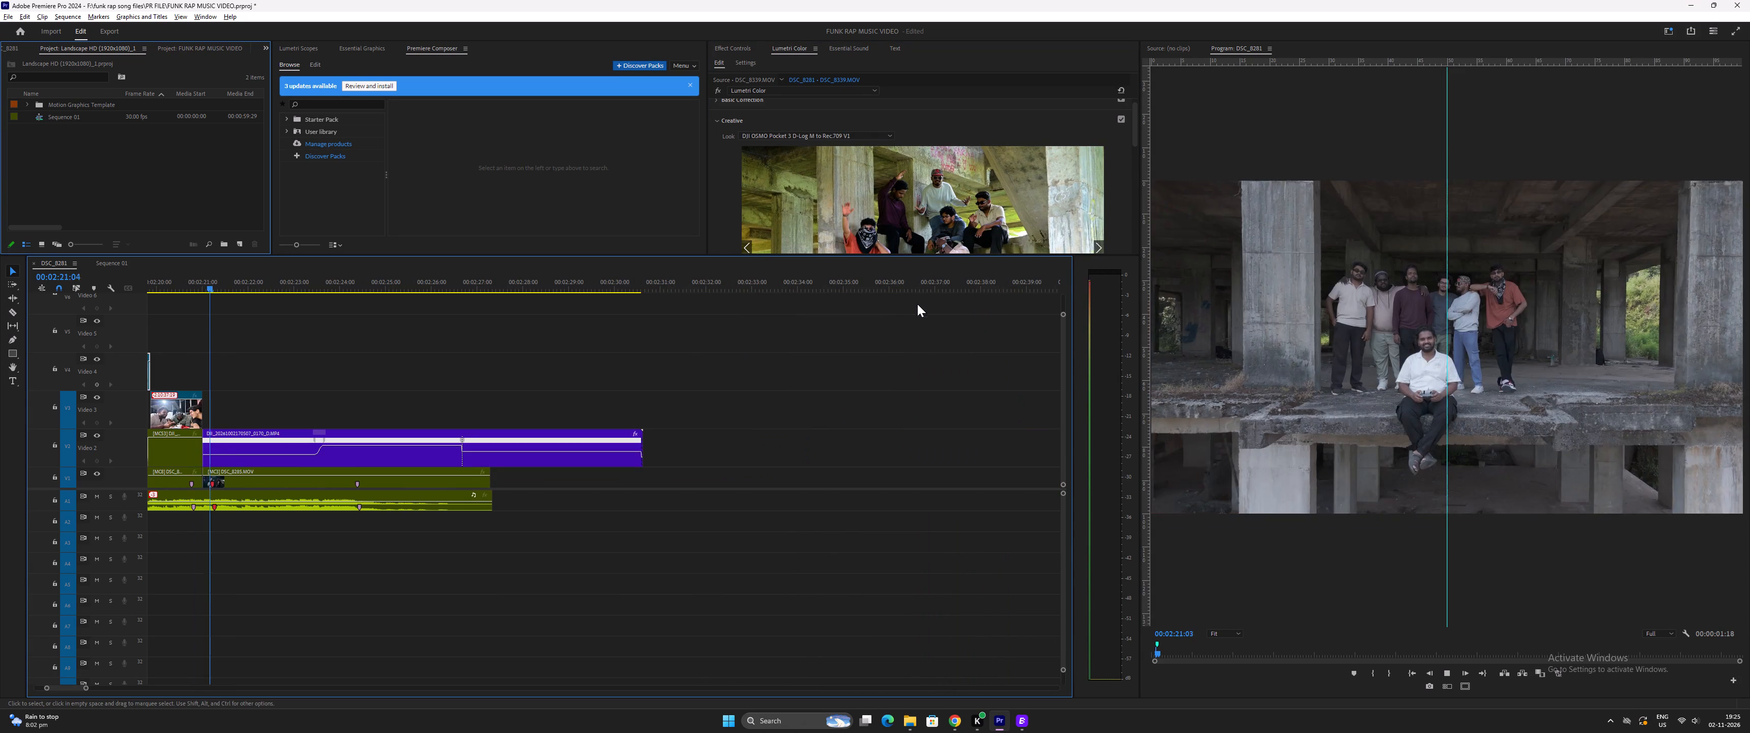
pyautogui.press('space')
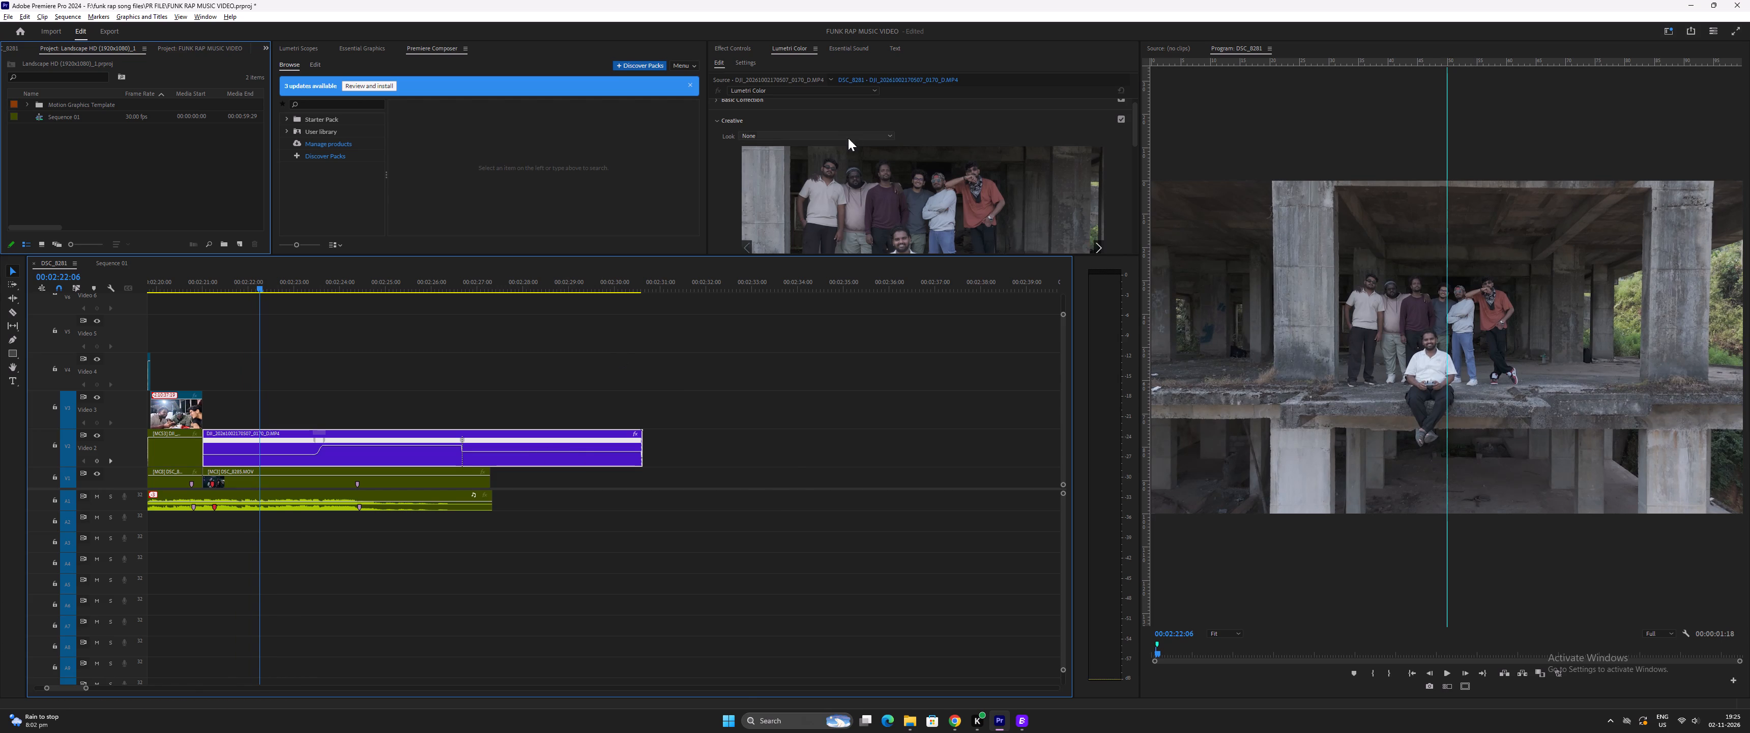
pyautogui.click(852, 133)
pyautogui.press('d')
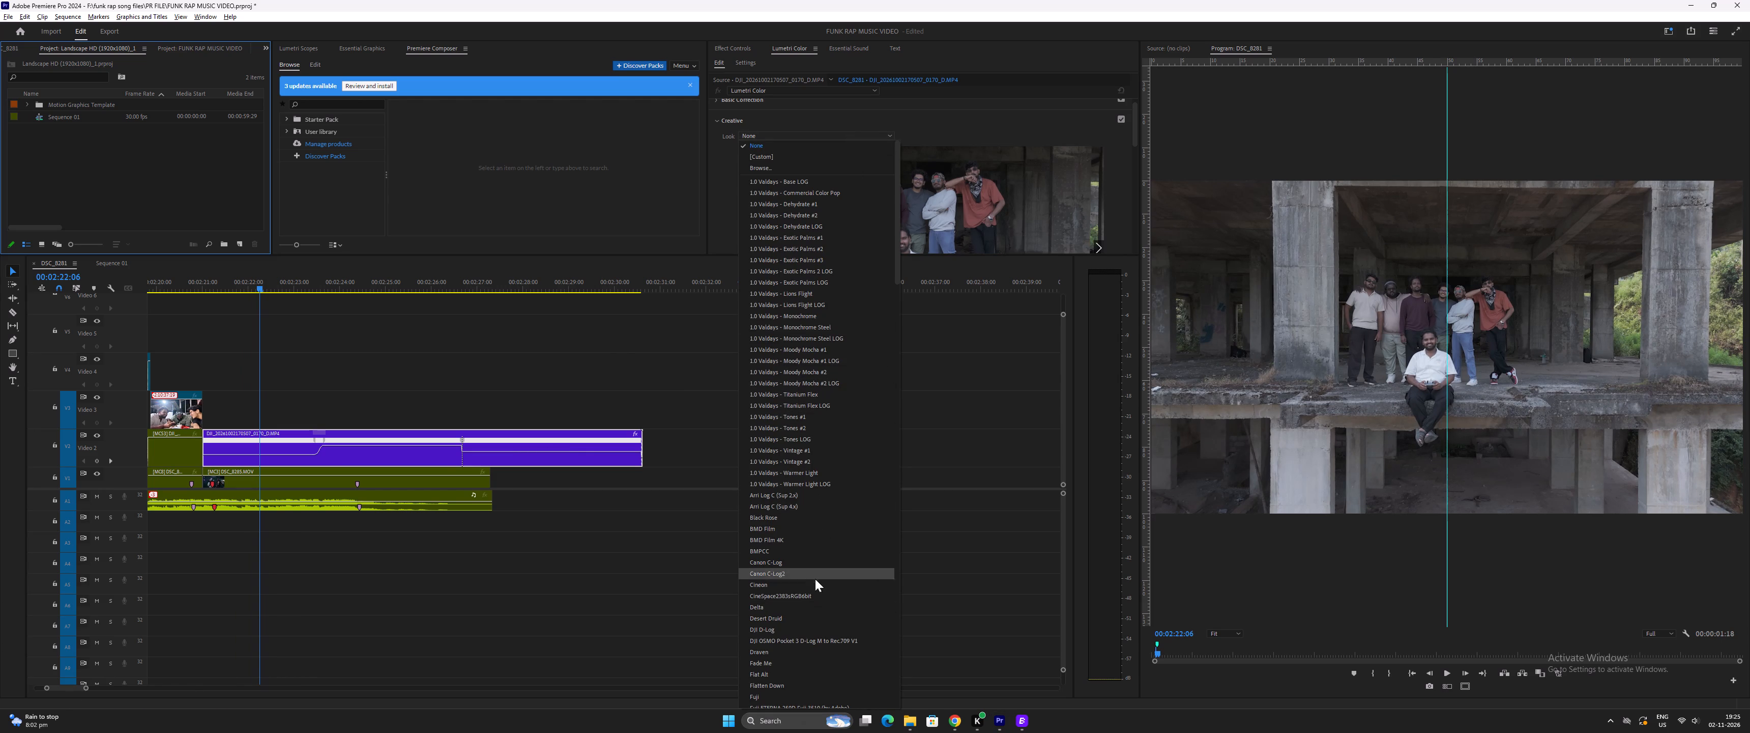
pyautogui.click(821, 640)
# Review the closing building shot to 00:02:27:11 and save the project.
pyautogui.press('space')
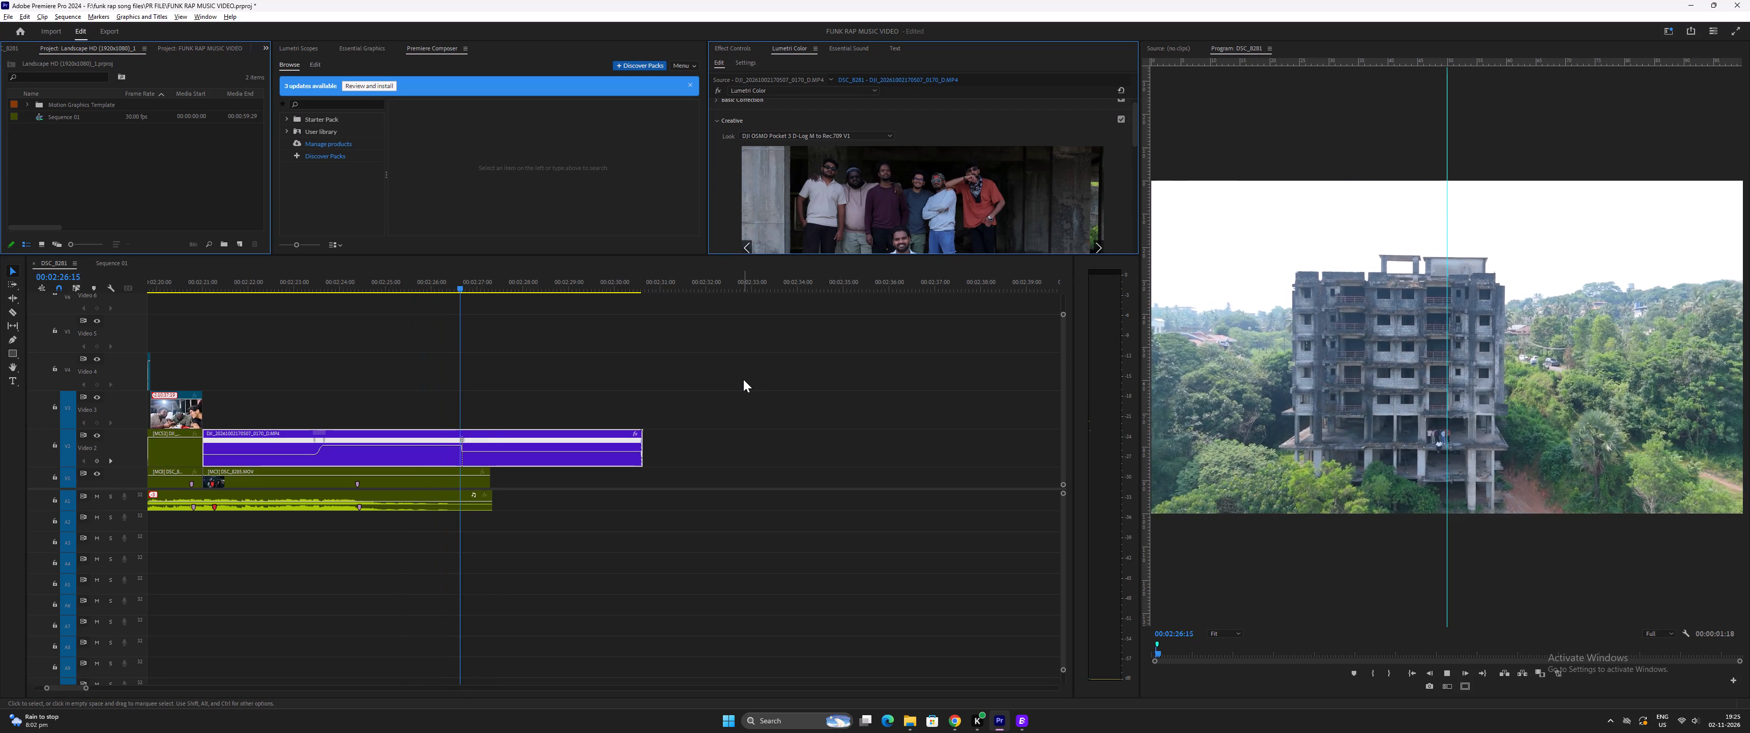
pyautogui.press('space')
pyautogui.write('--')
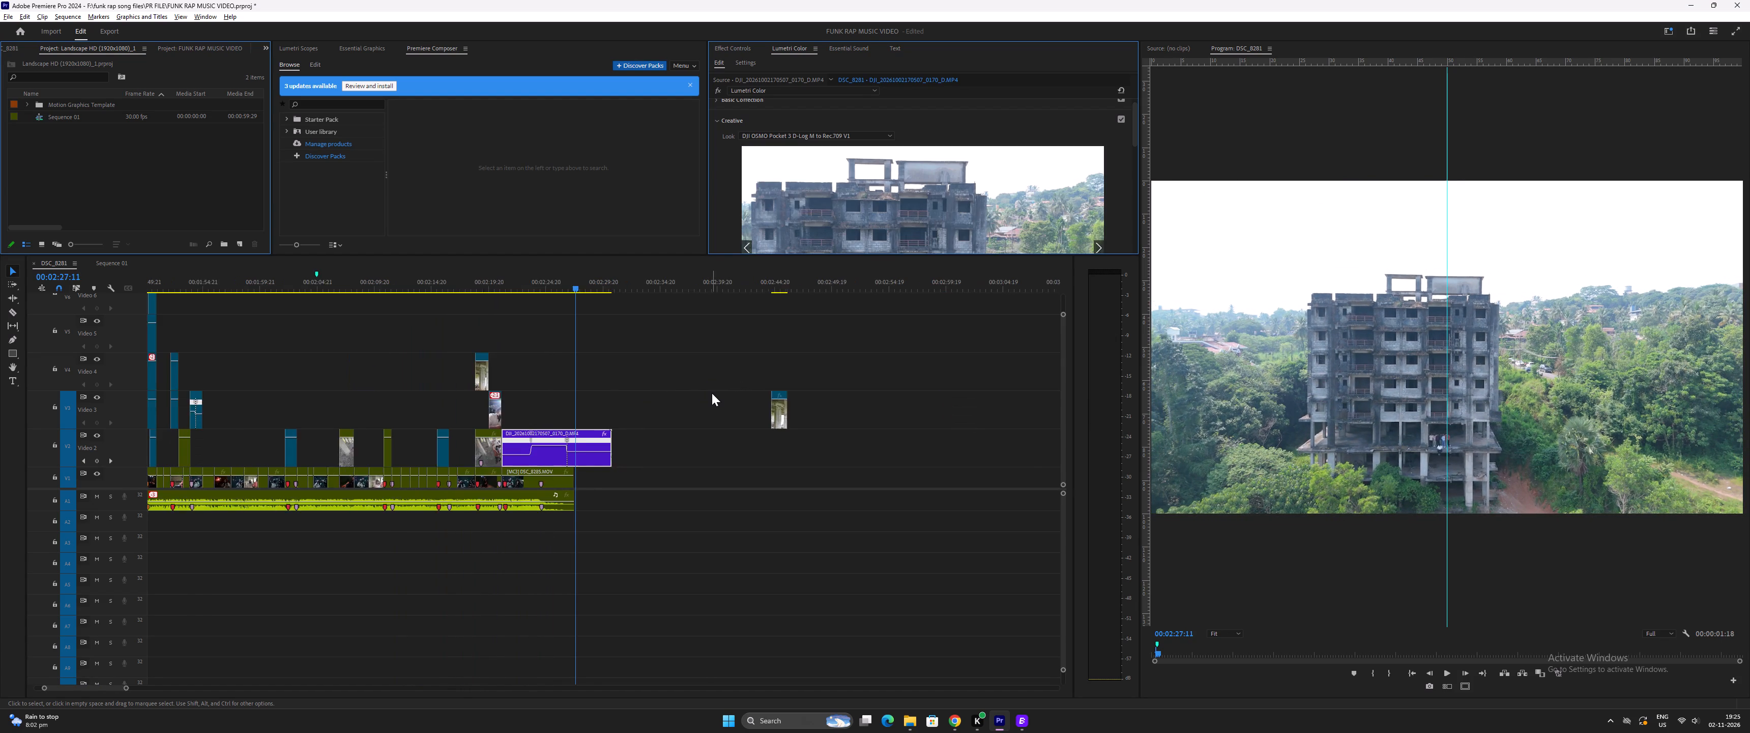
pyautogui.press('-')
pyautogui.hotkey('ctrl', 's')
pyautogui.hotkey('ctrl', 's')
pyautogui.hotkey('ctrl', 's')
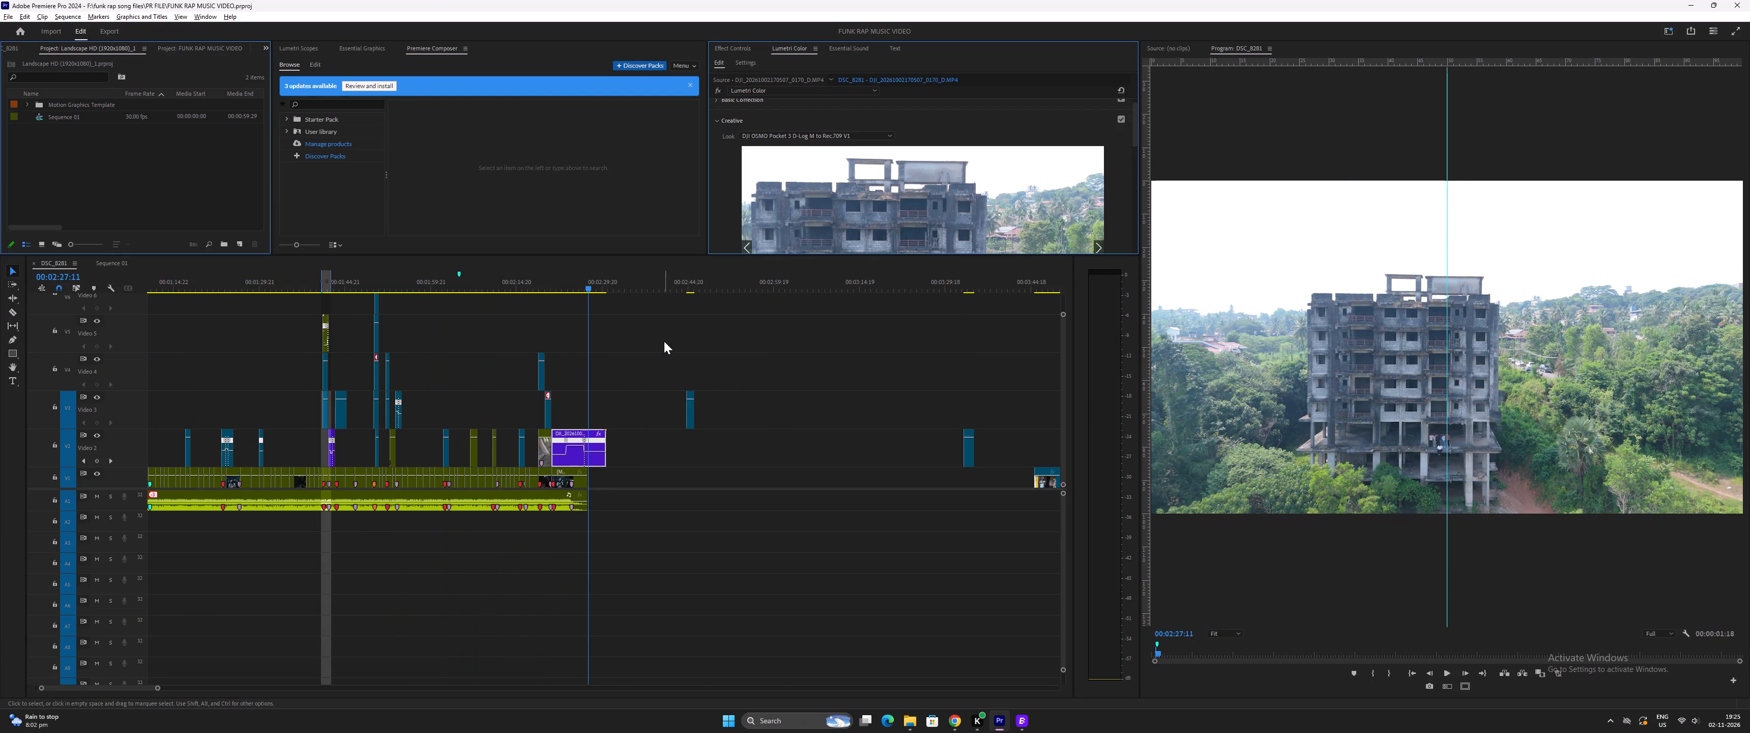
# Review the opening of the sequence from 00:00:00:00, rechecking the drone shot of the concrete building around 00:00:03.
pyautogui.press('-')
pyautogui.press('-')
pyautogui.moveTo(192, 279); pyautogui.dragTo(98, 304)
pyautogui.press('space')
pyautogui.press('=')
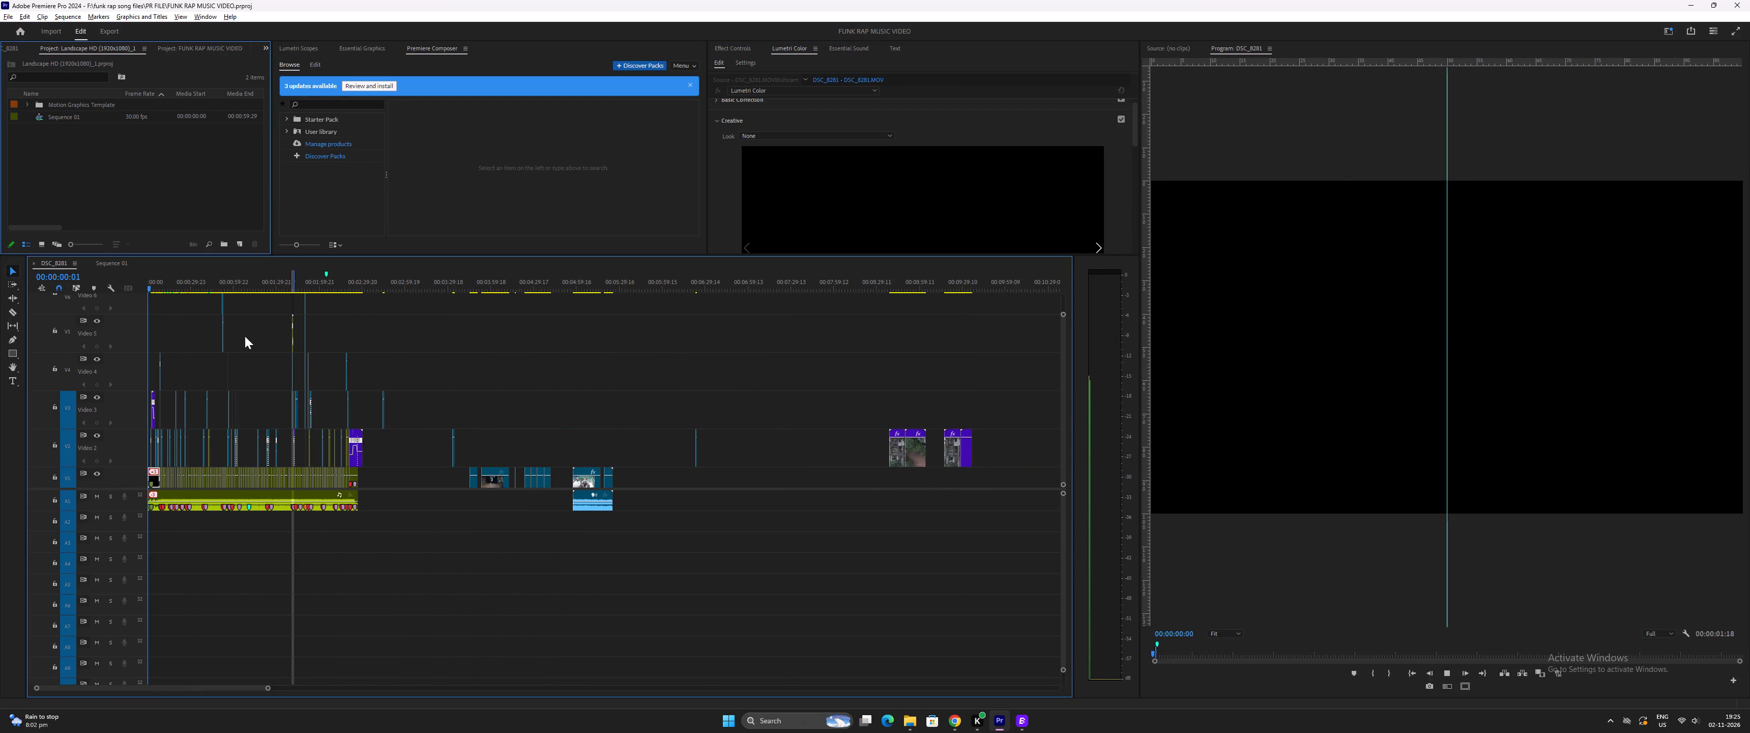
pyautogui.press('=')
pyautogui.press('=')
pyautogui.press('=')
pyautogui.press('=')
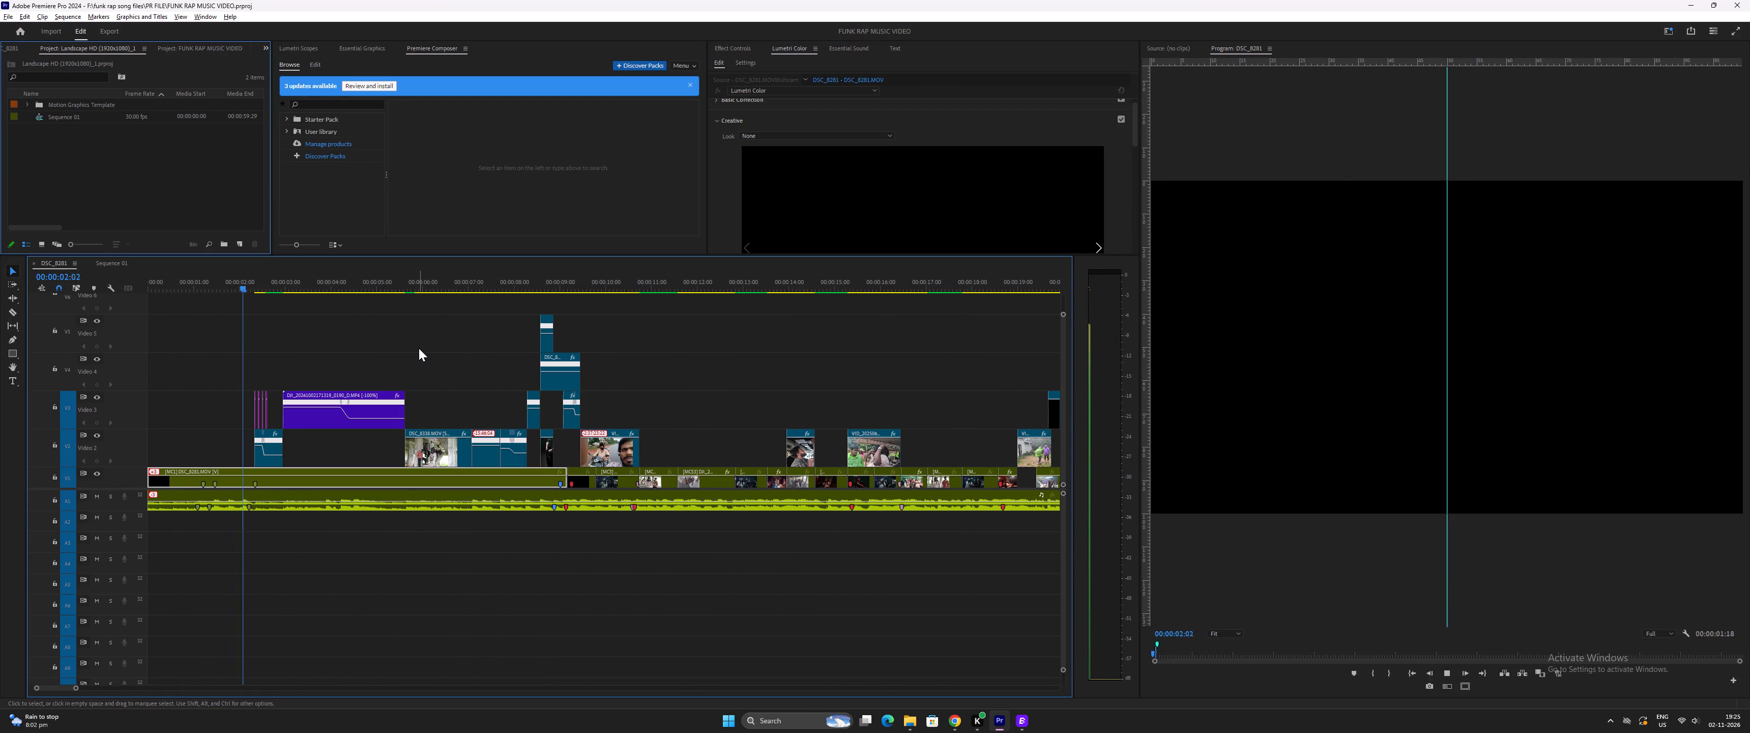
pyautogui.press('space')
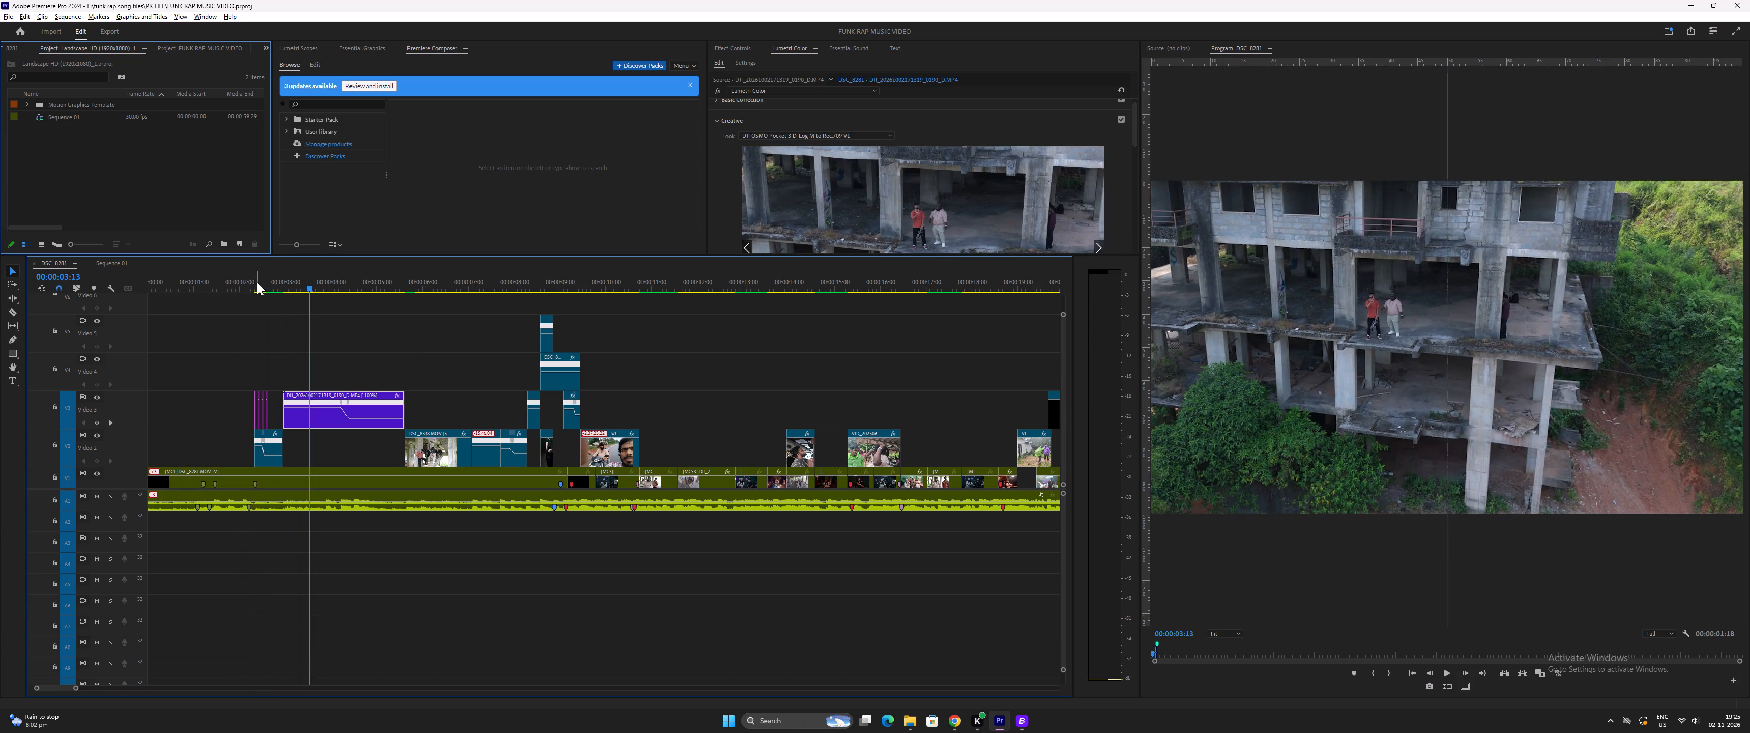
pyautogui.moveTo(260, 283); pyautogui.dragTo(267, 285)
pyautogui.press('=')
pyautogui.press('=')
pyautogui.press('space')
pyautogui.press('-')
pyautogui.press('-')
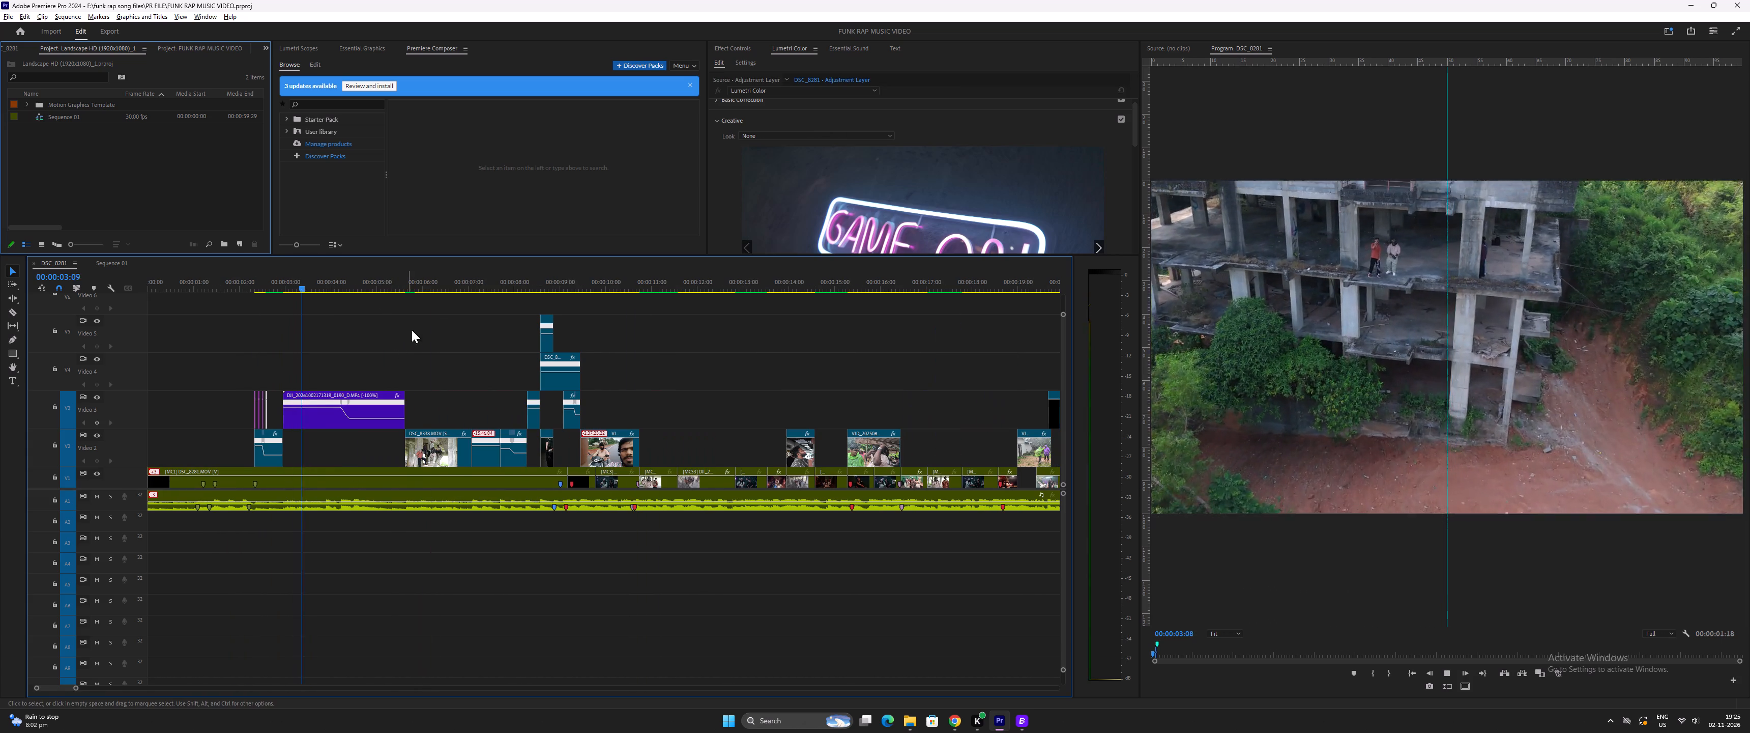
pyautogui.press('space')
# Review playback from the carrom-board shots to about 00:00:11, and return the playhead to the motorcycle selfie clip at 00:00:09:22.
pyautogui.moveTo(520, 283); pyautogui.dragTo(524, 286)
pyautogui.press('space')
pyautogui.press('=')
pyautogui.press('=')
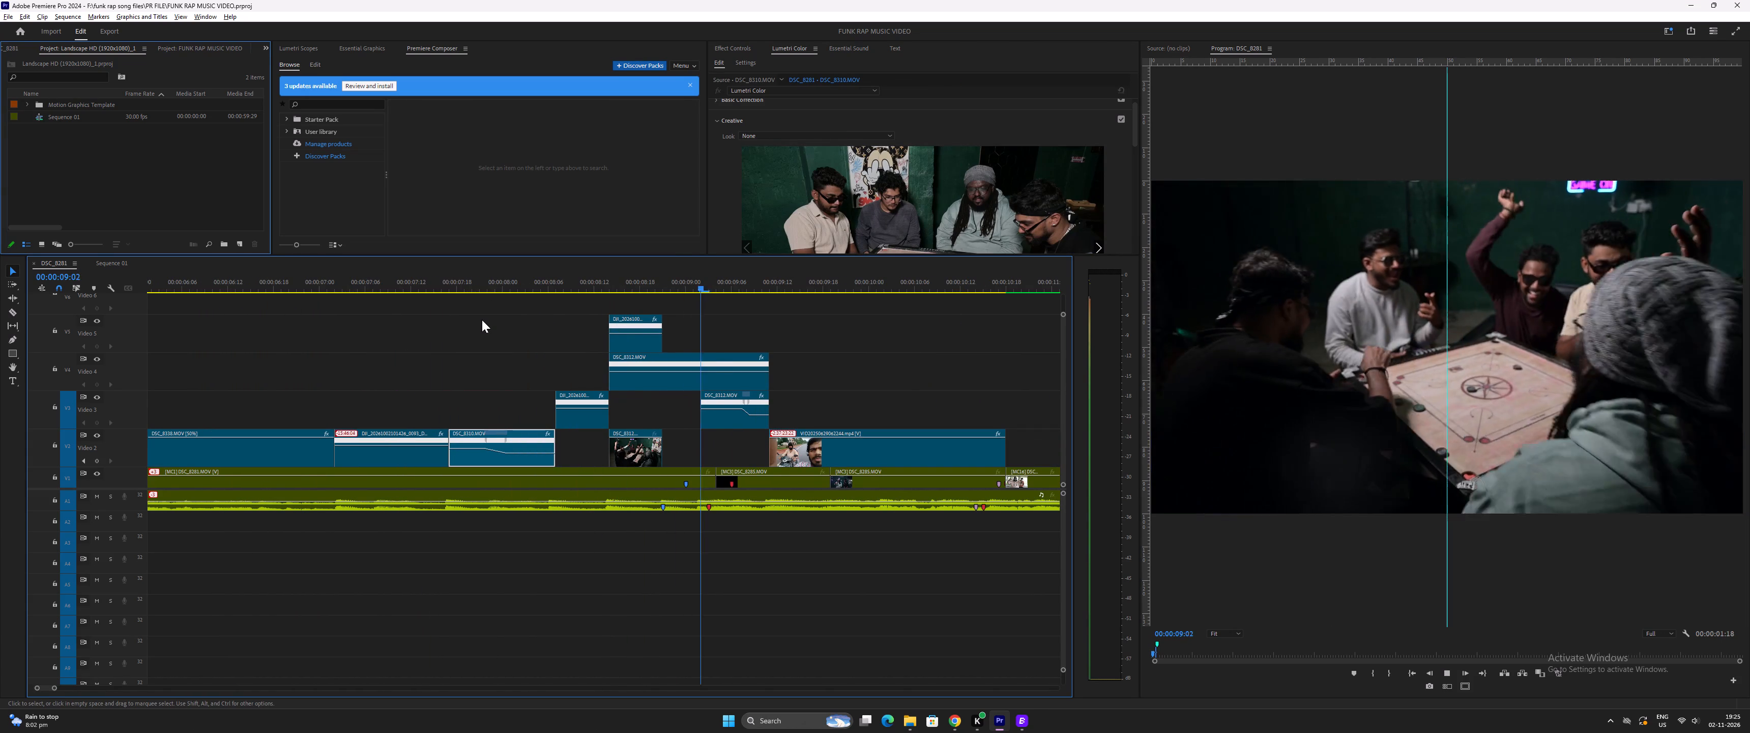
pyautogui.press('-')
pyautogui.press('space')
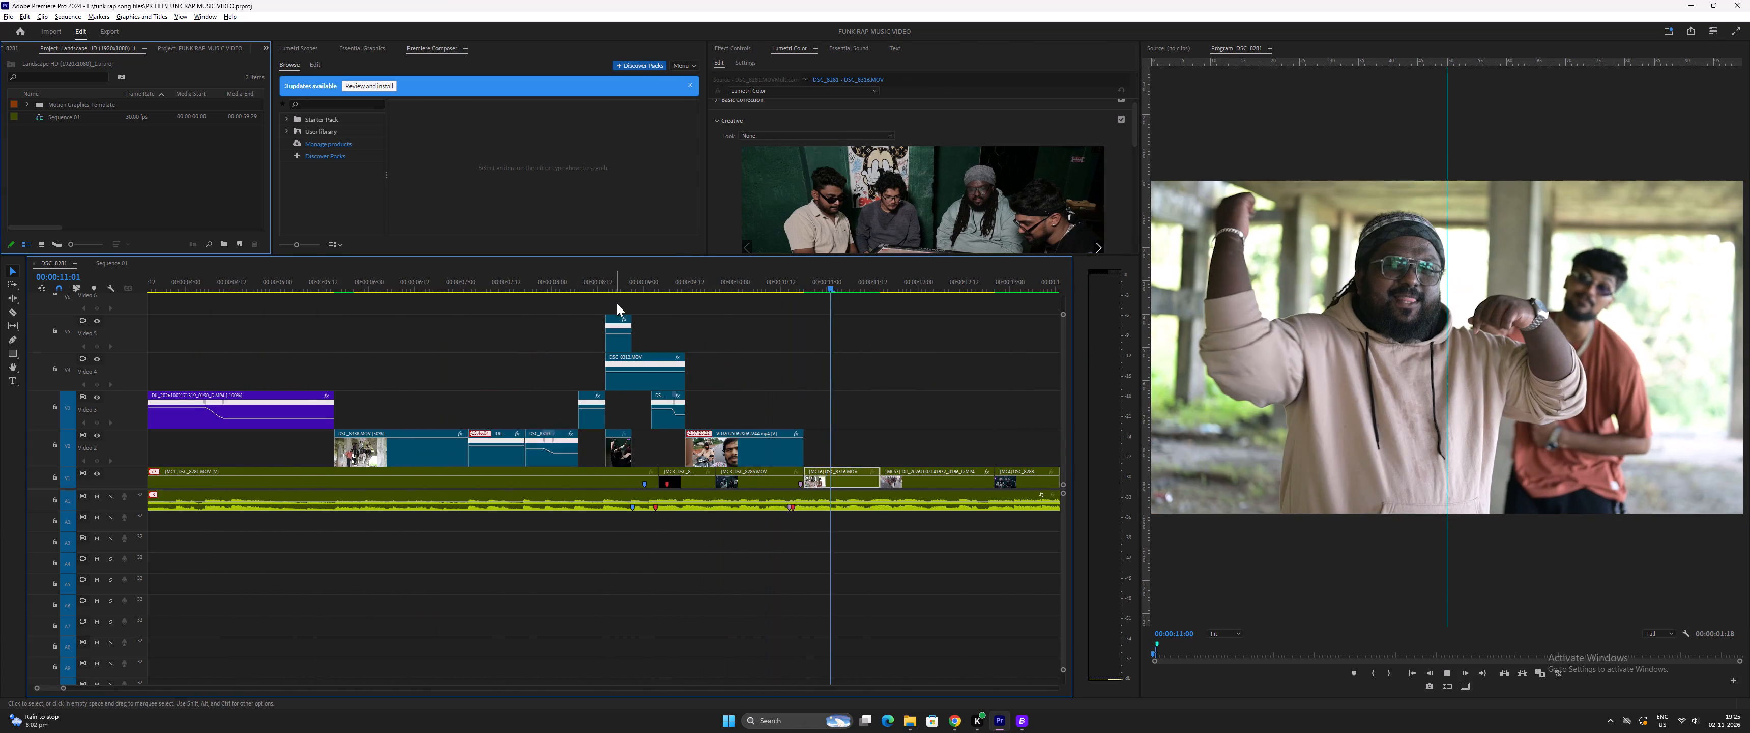
pyautogui.press('=')
pyautogui.click(394, 279)
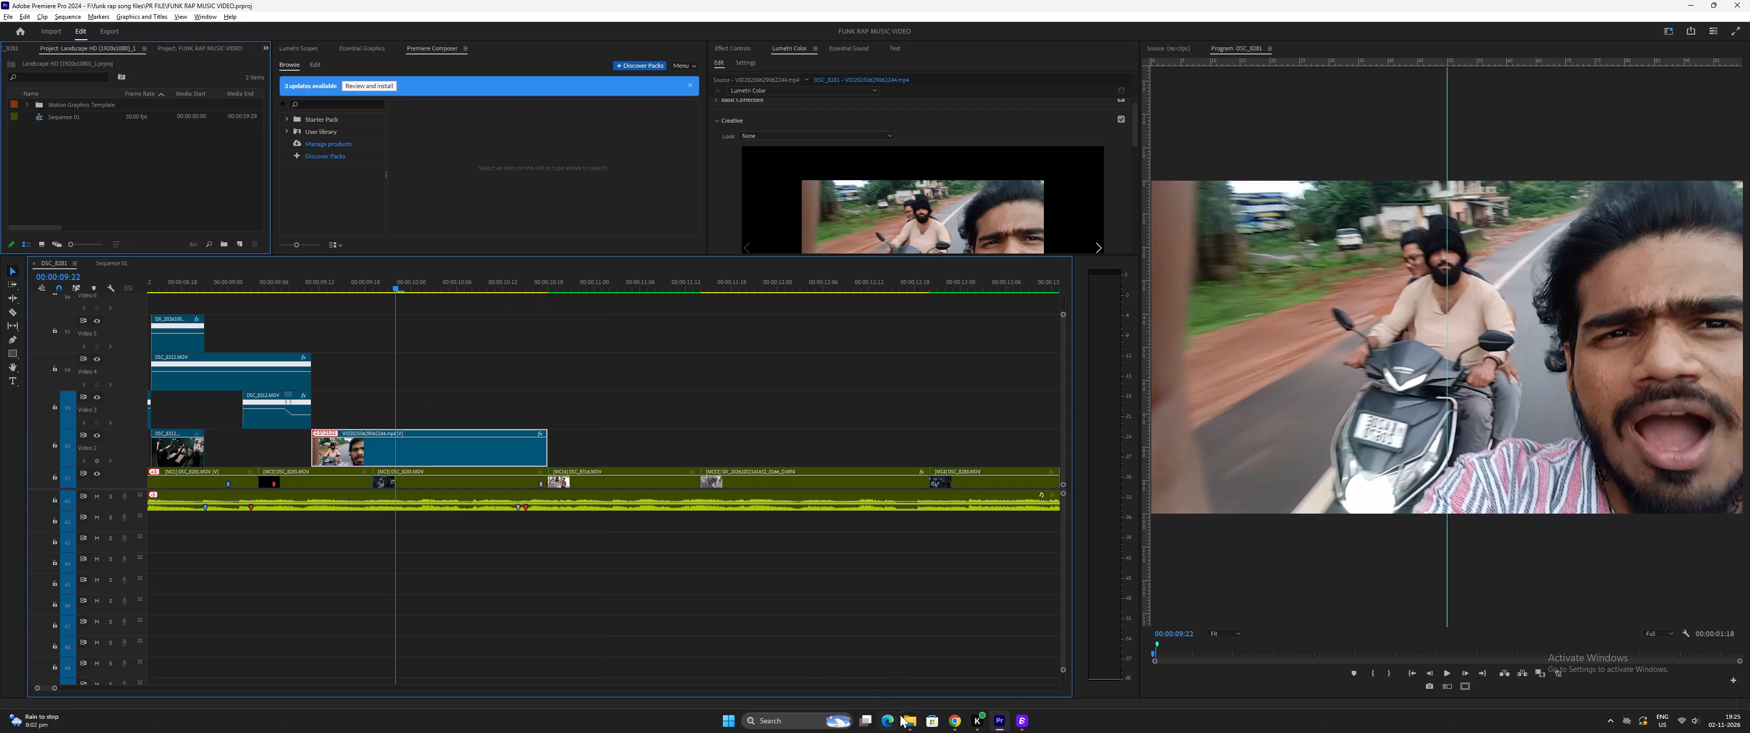
# Switch to File Explorer and open the VHS Overlays folder of the vhs-effect pack, inside the unzipped effects of all effects pack 1.
pyautogui.click(908, 718)
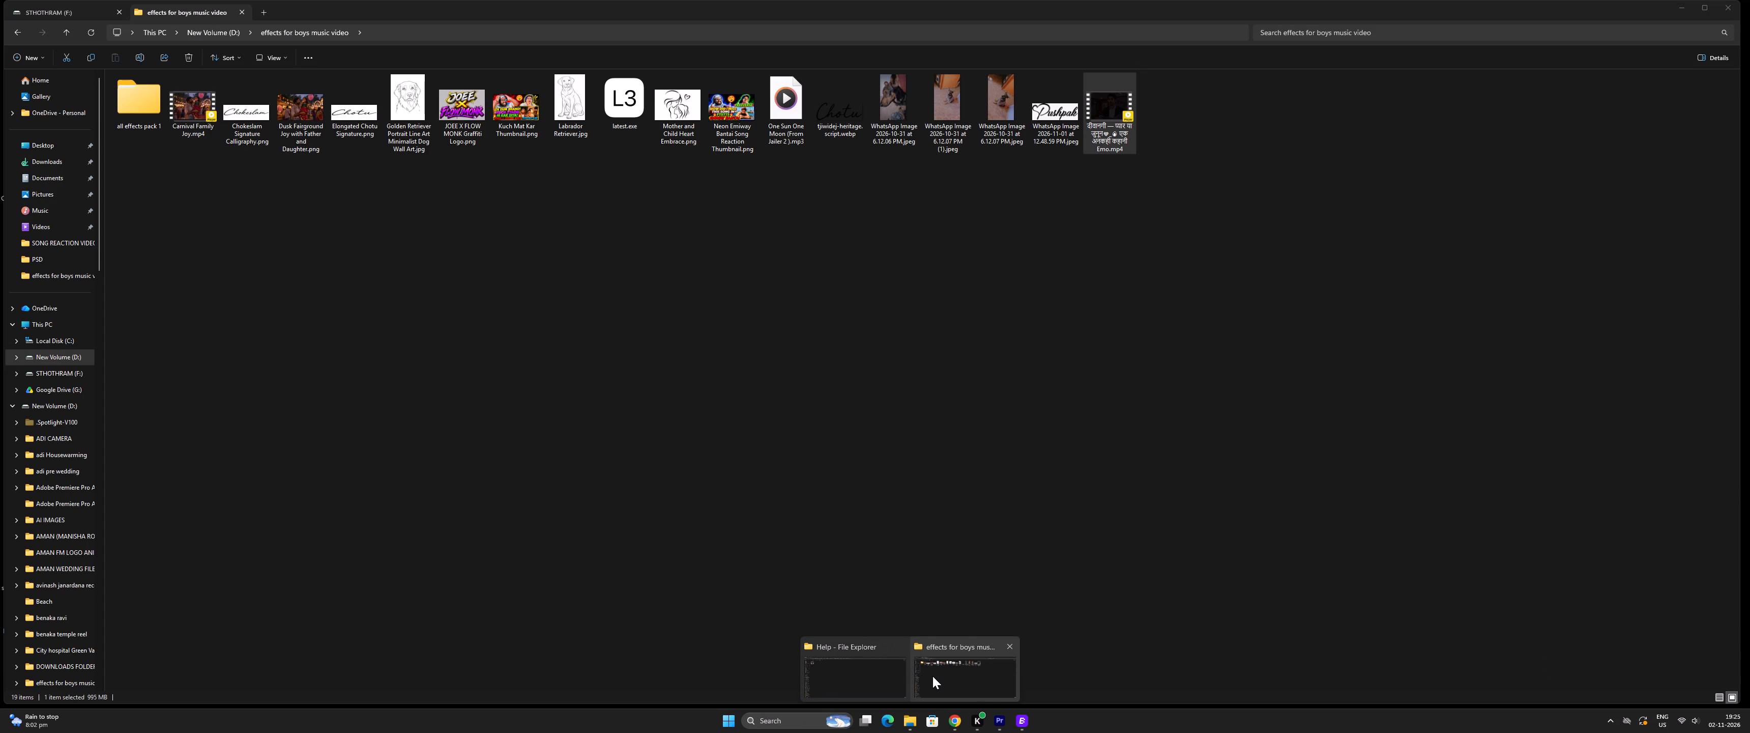
pyautogui.click(932, 676)
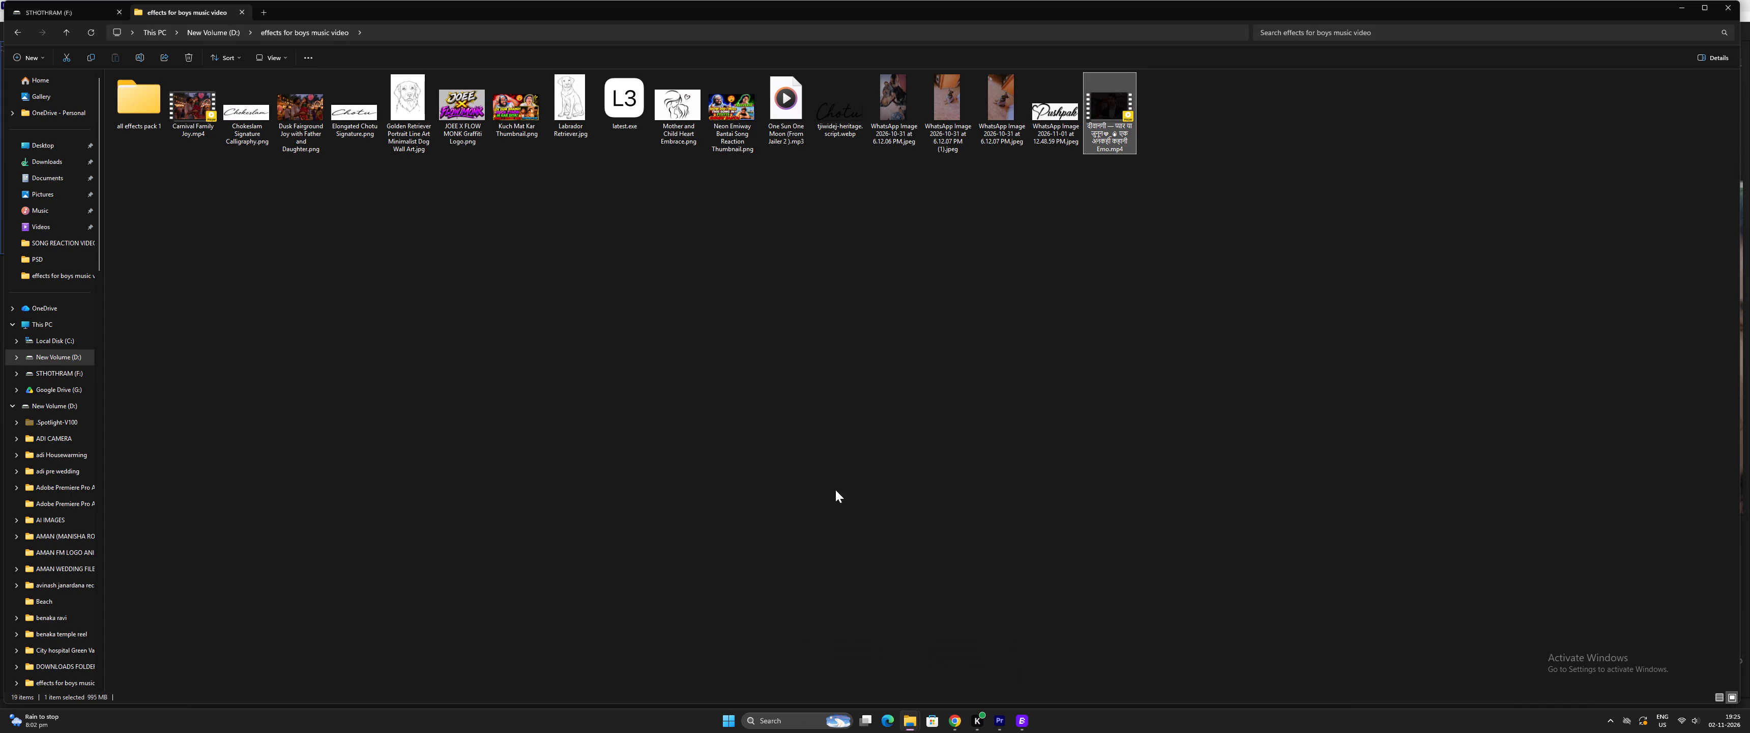
pyautogui.doubleClick(136, 102)
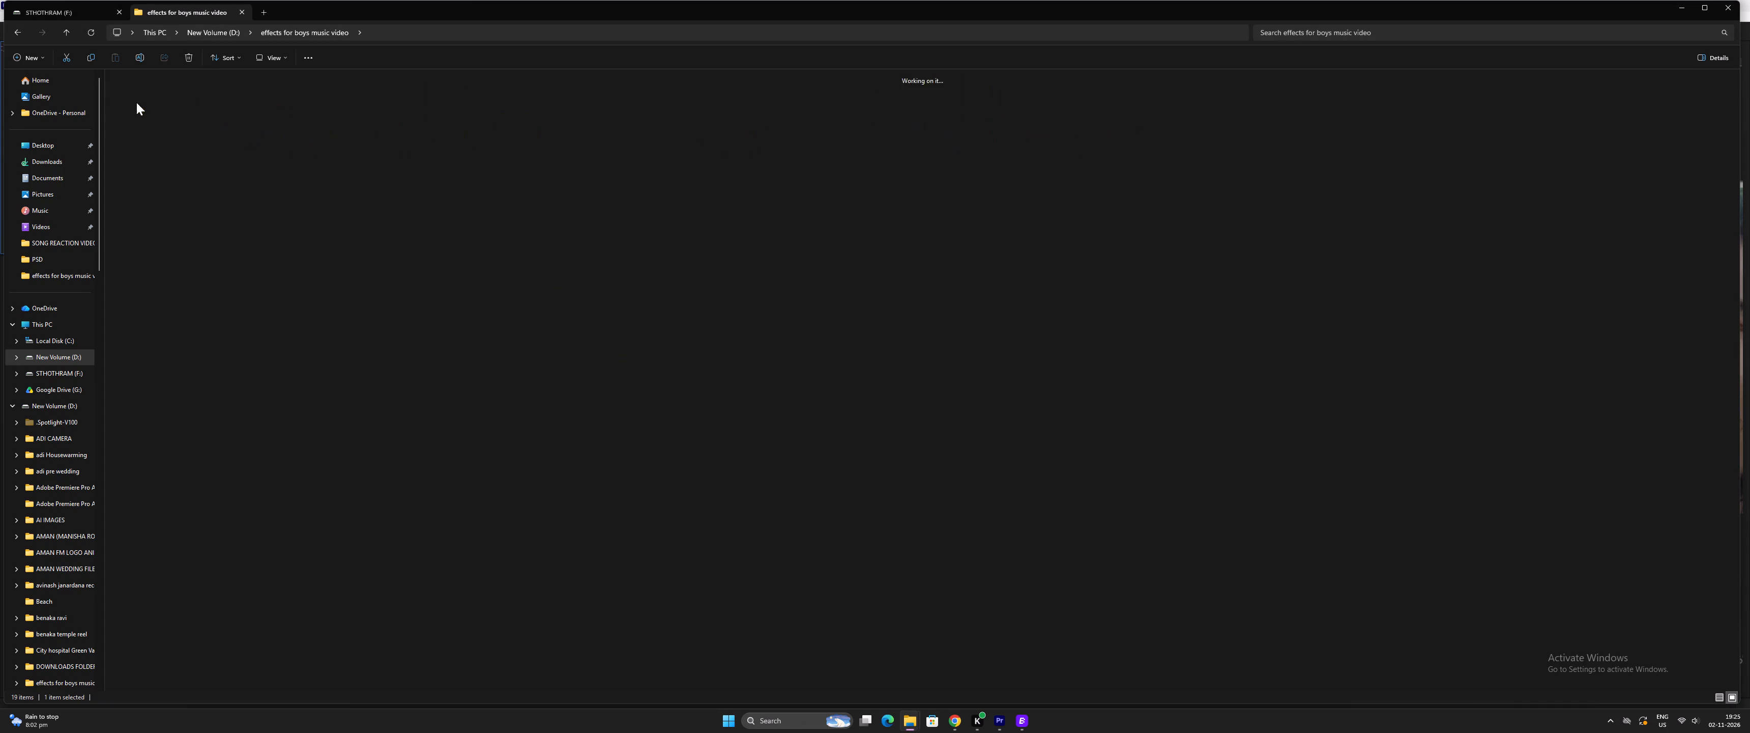
pyautogui.scroll(-6, 855, 404)
pyautogui.scroll(4, 231, 89)
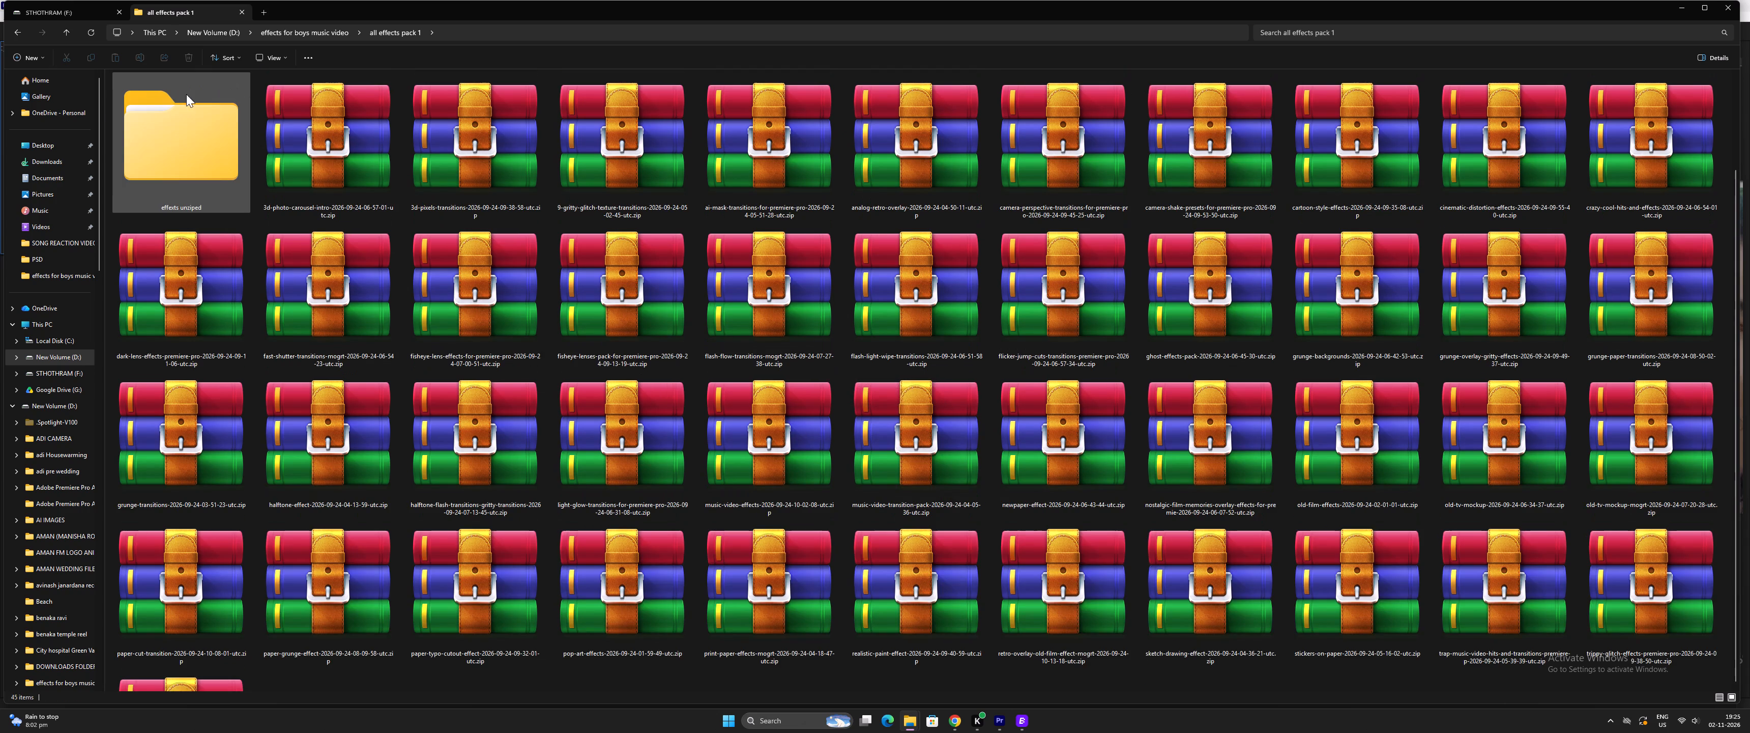
pyautogui.doubleClick(175, 152)
pyautogui.scroll(-6, 584, 363)
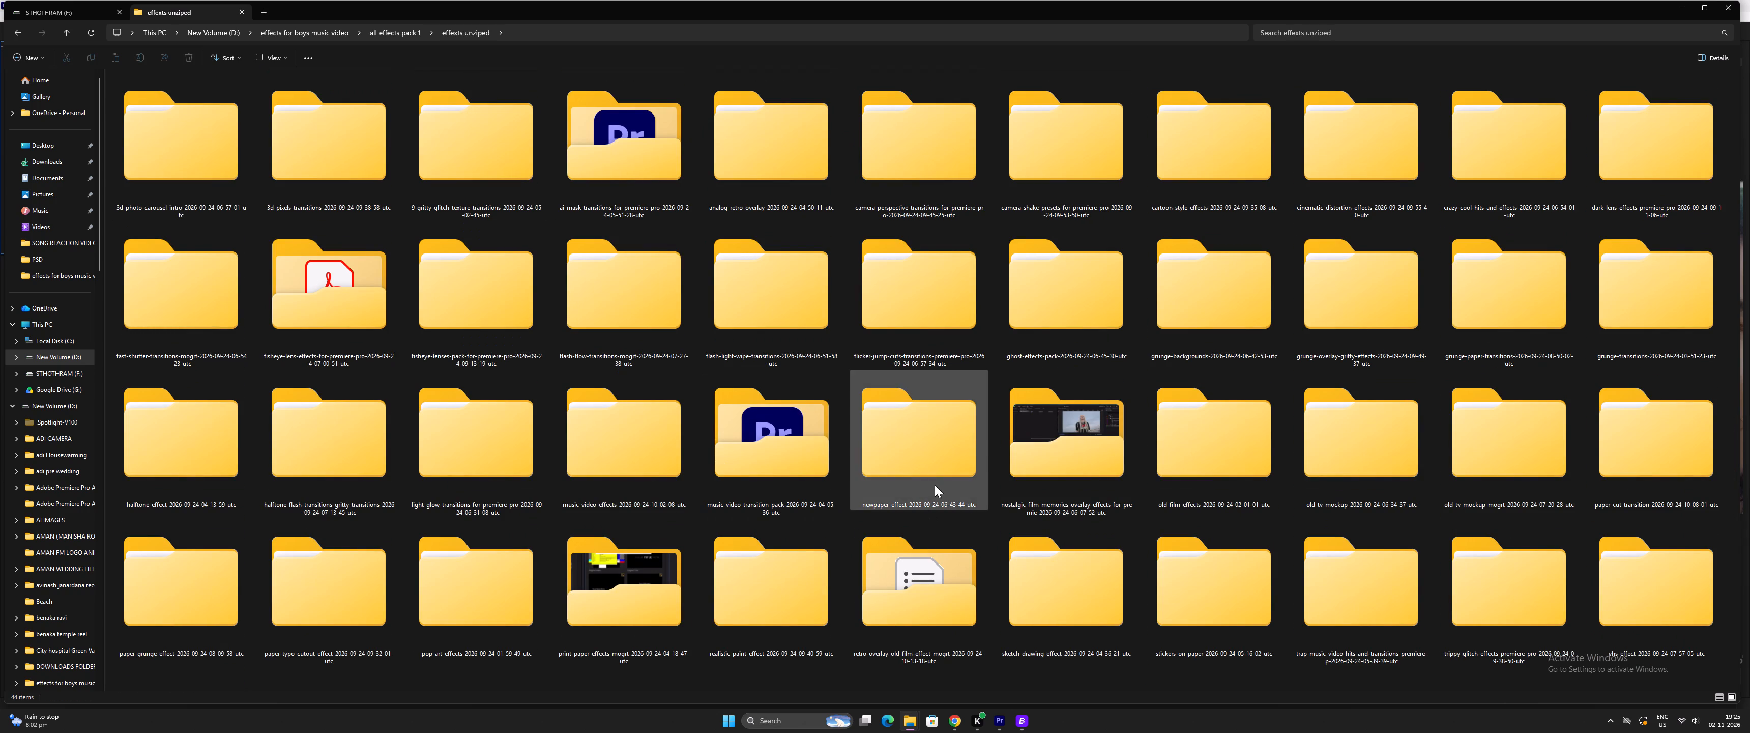
pyautogui.doubleClick(1624, 604)
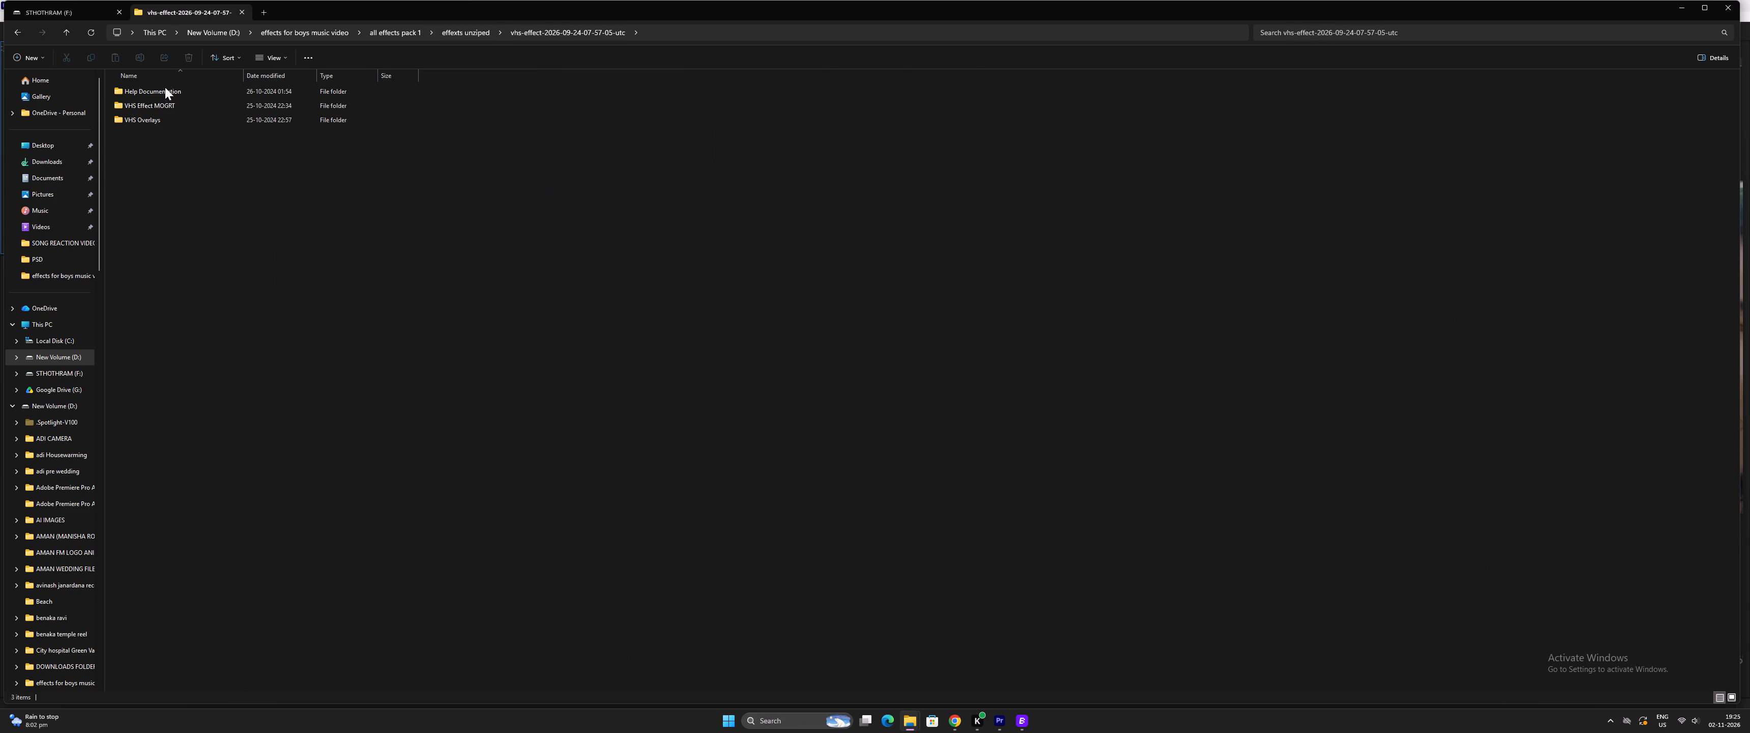
pyautogui.doubleClick(150, 120)
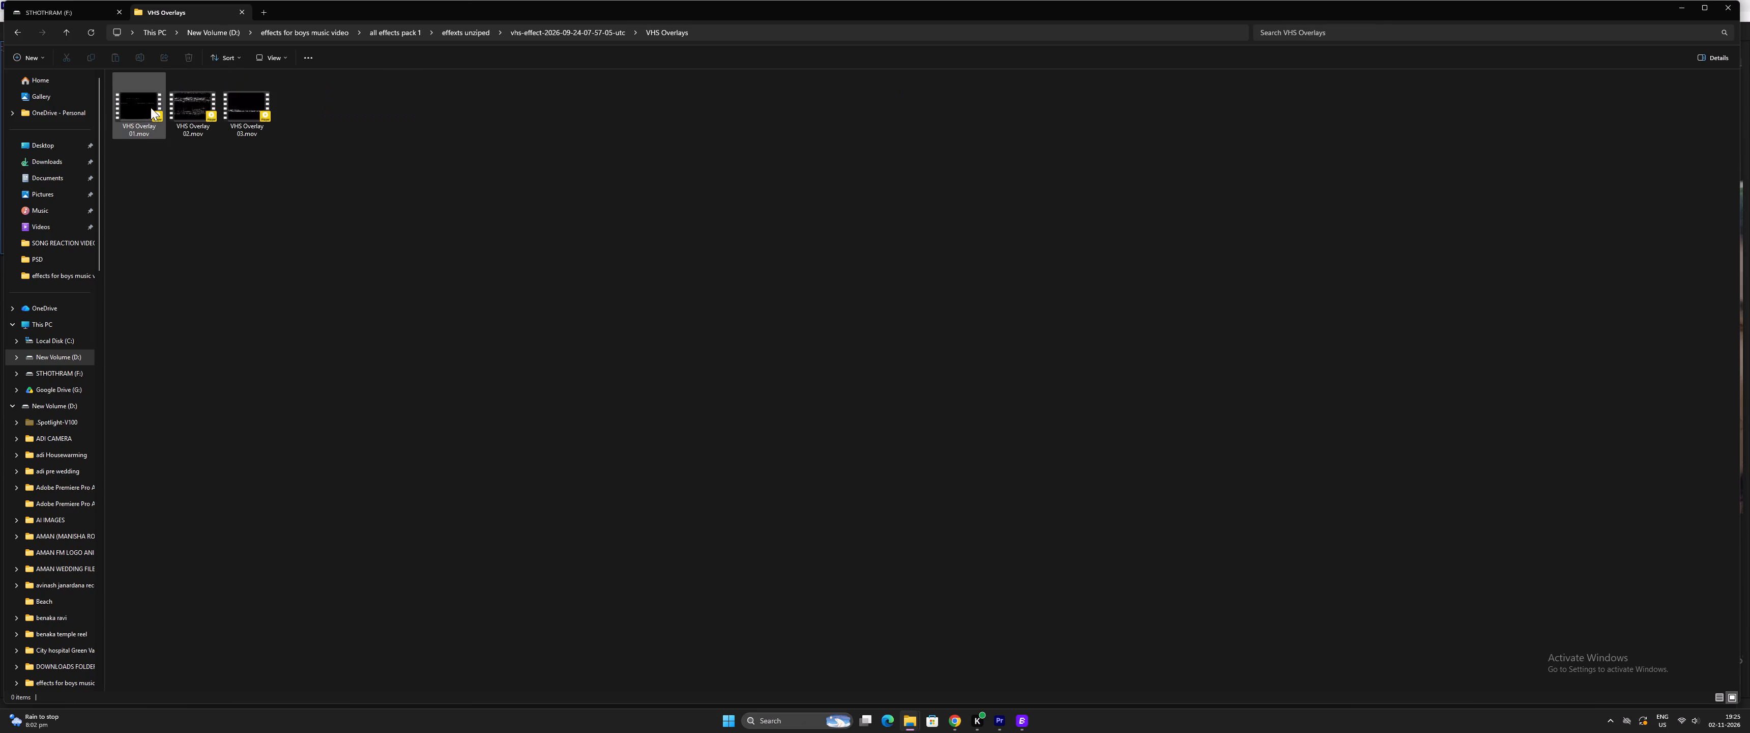
# Preview VHS Overlay 02, 03 and 01 in PotPlayer, dismissing the player's update dialog.
pyautogui.doubleClick(180, 104)
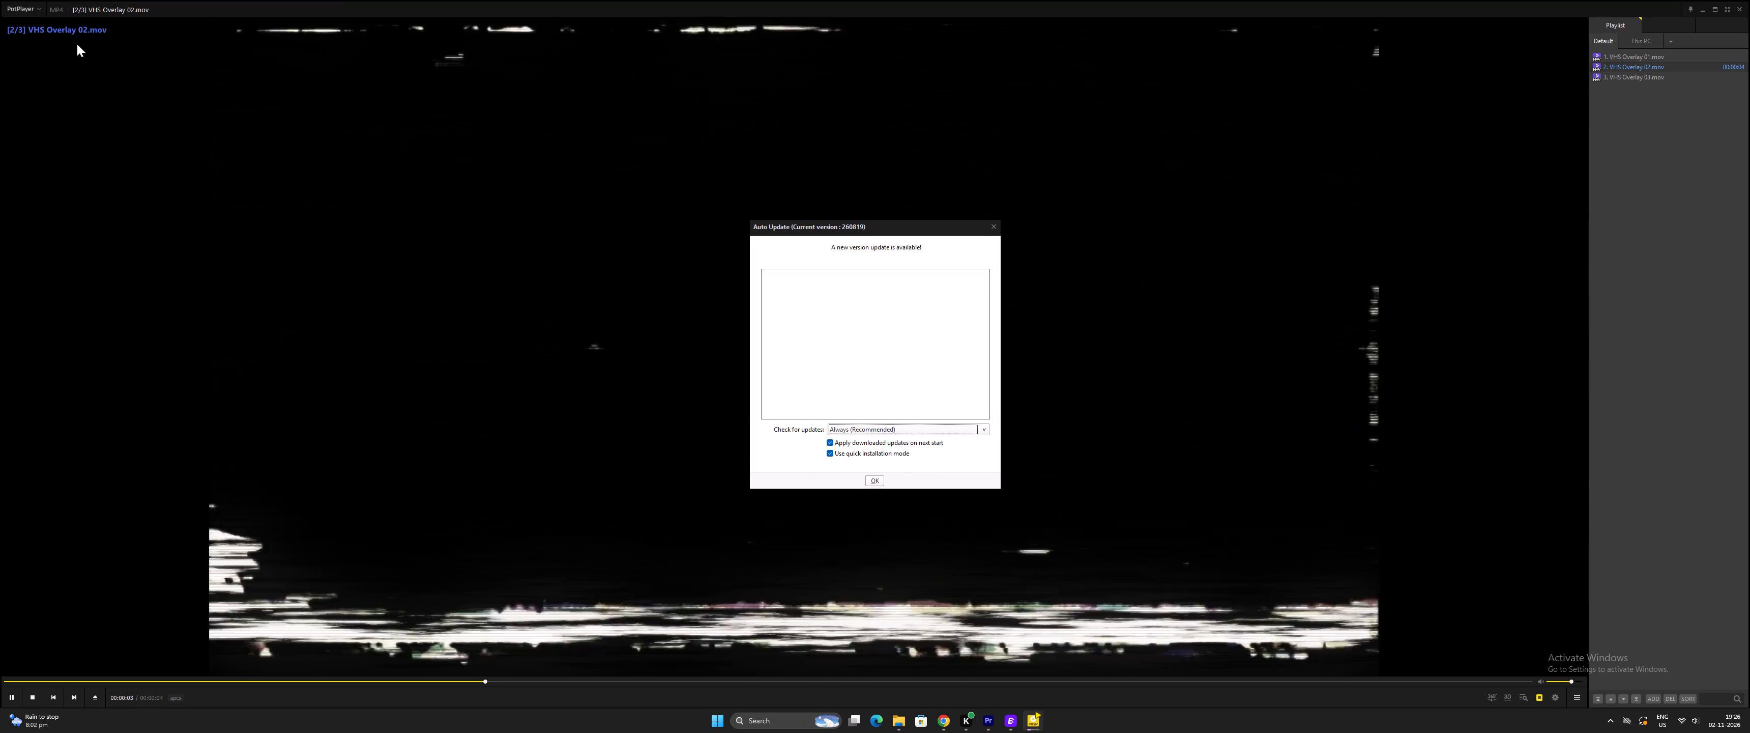
pyautogui.doubleClick(1648, 73)
pyautogui.click(1644, 76)
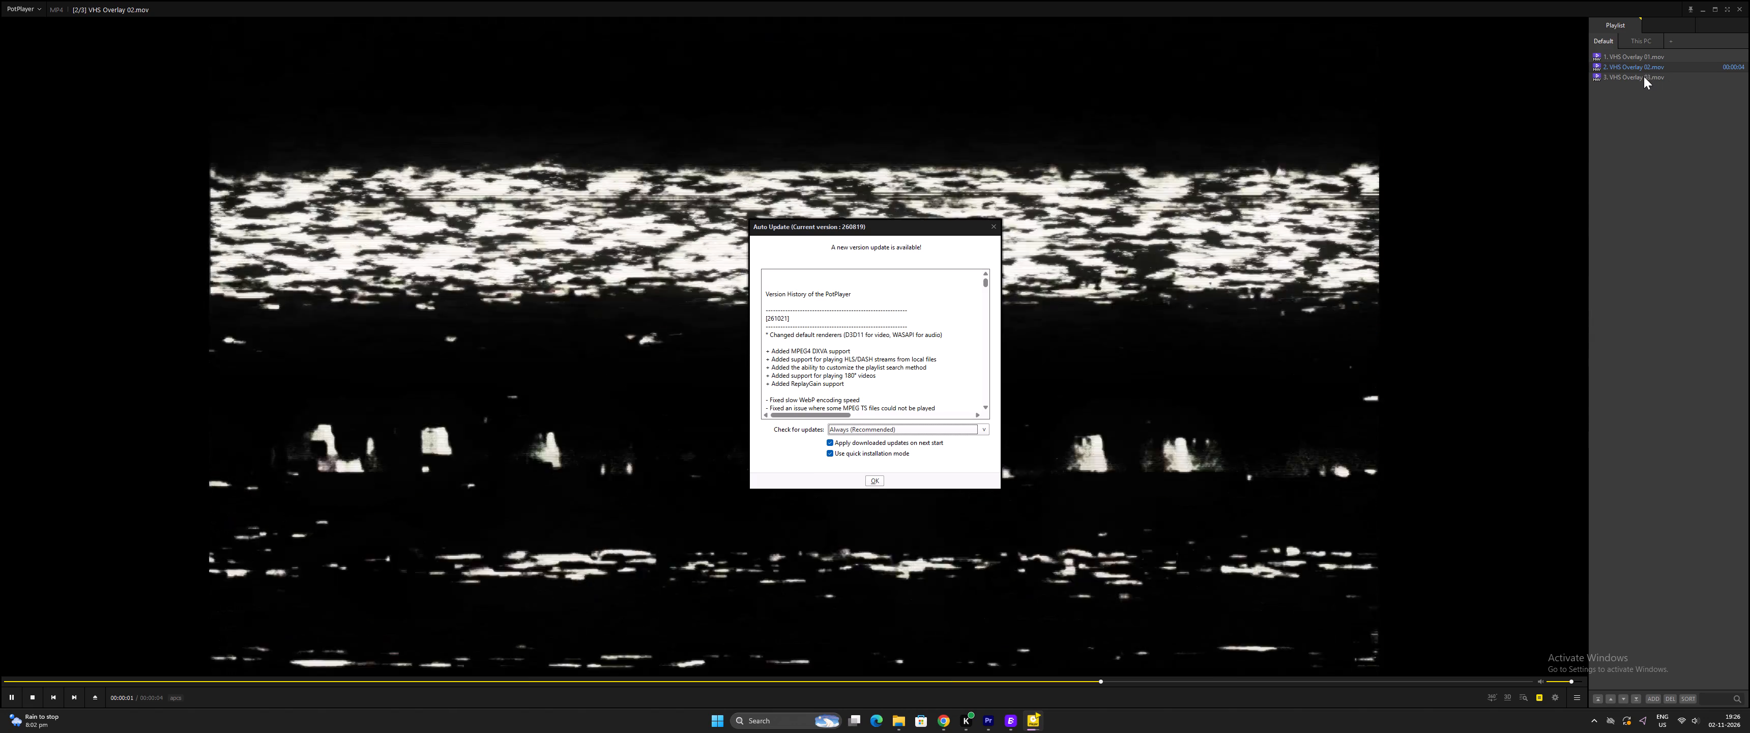
pyautogui.click(994, 228)
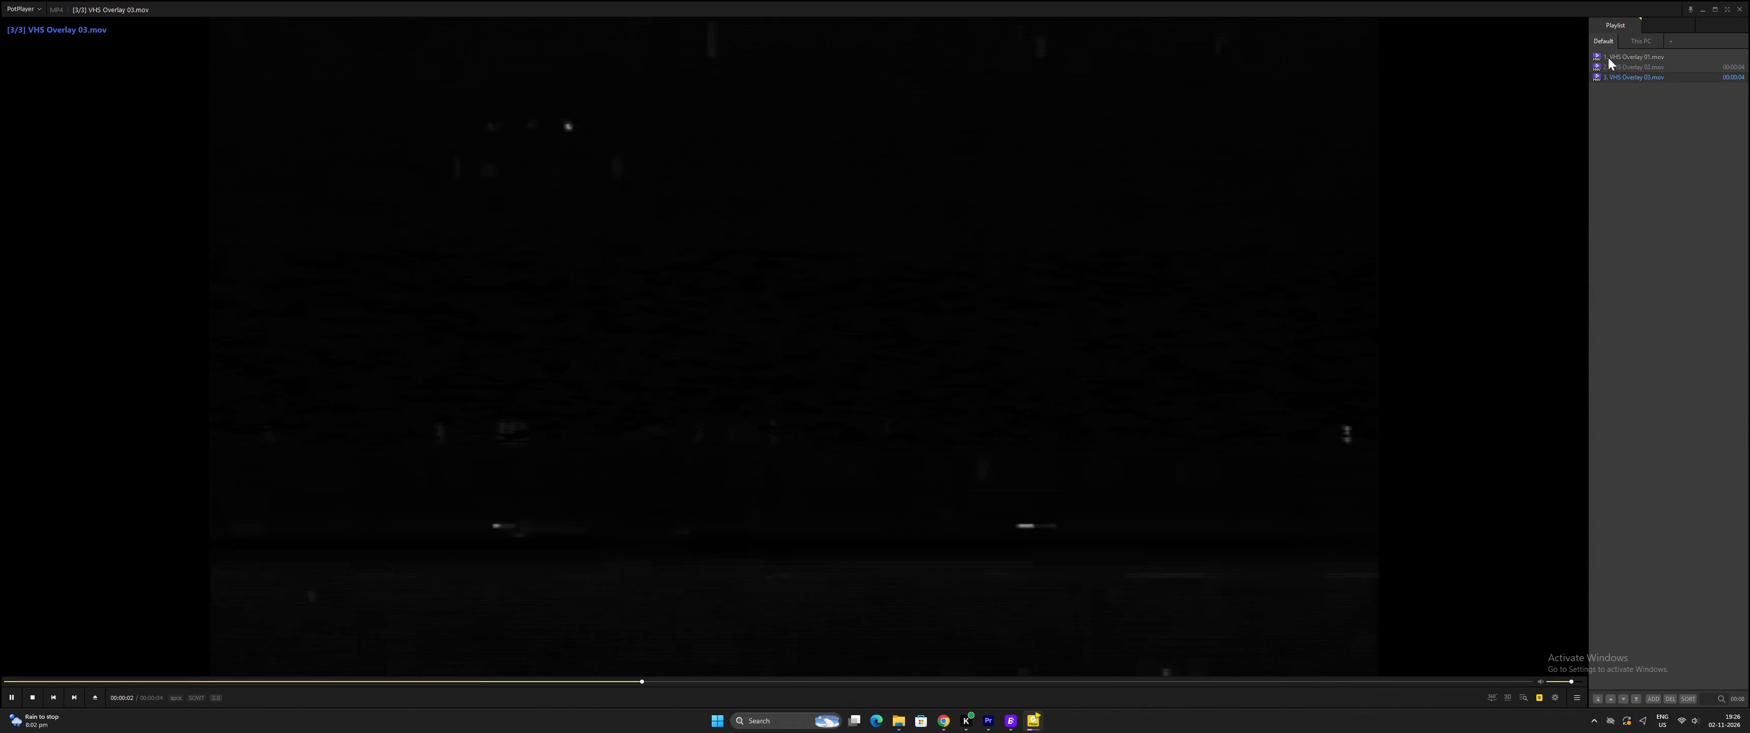
pyautogui.doubleClick(1619, 56)
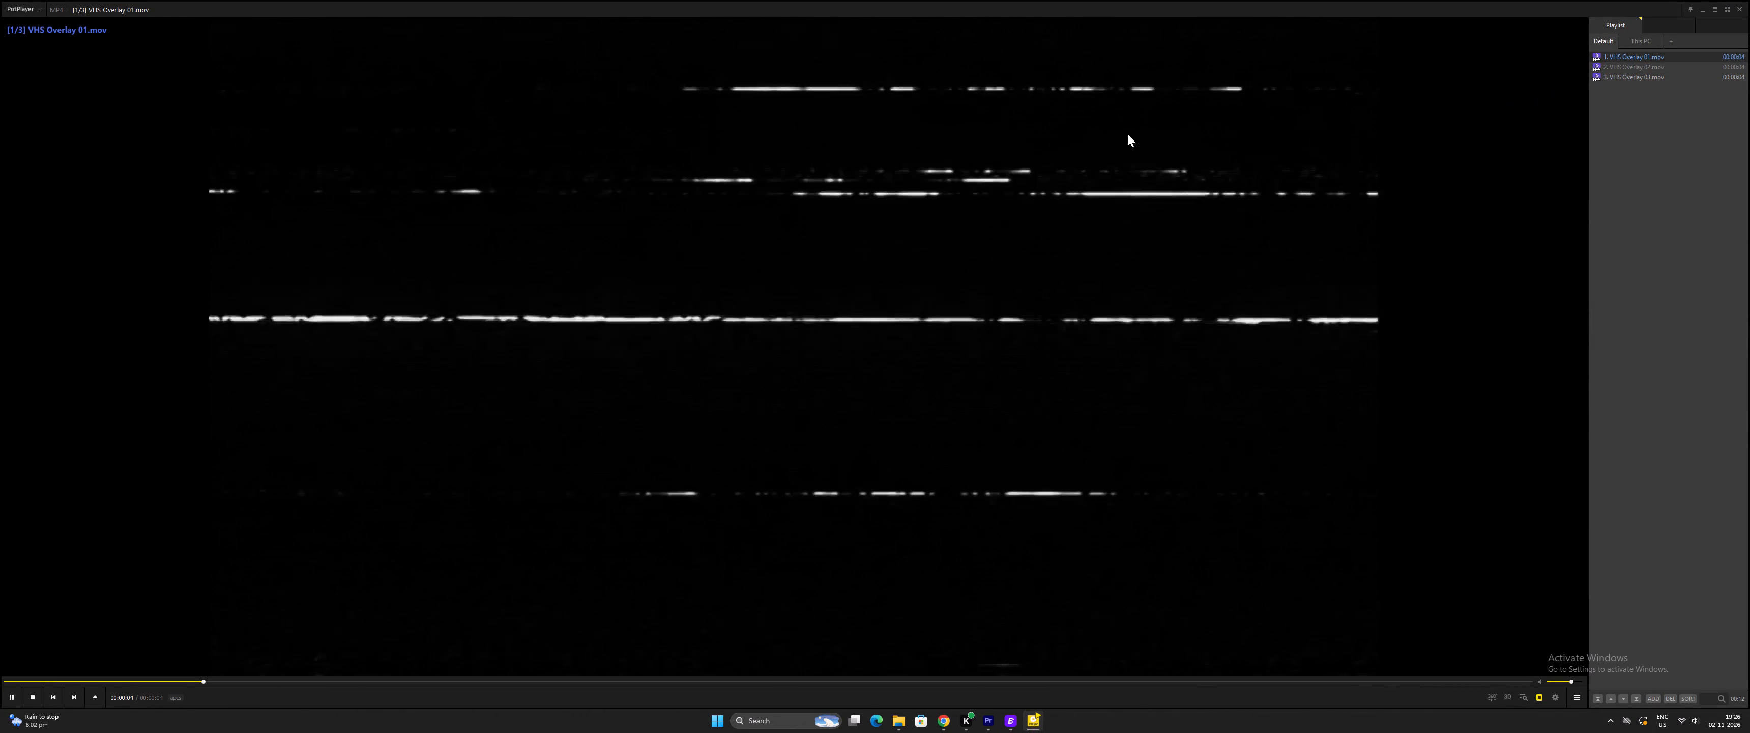
pyautogui.click(1739, 7)
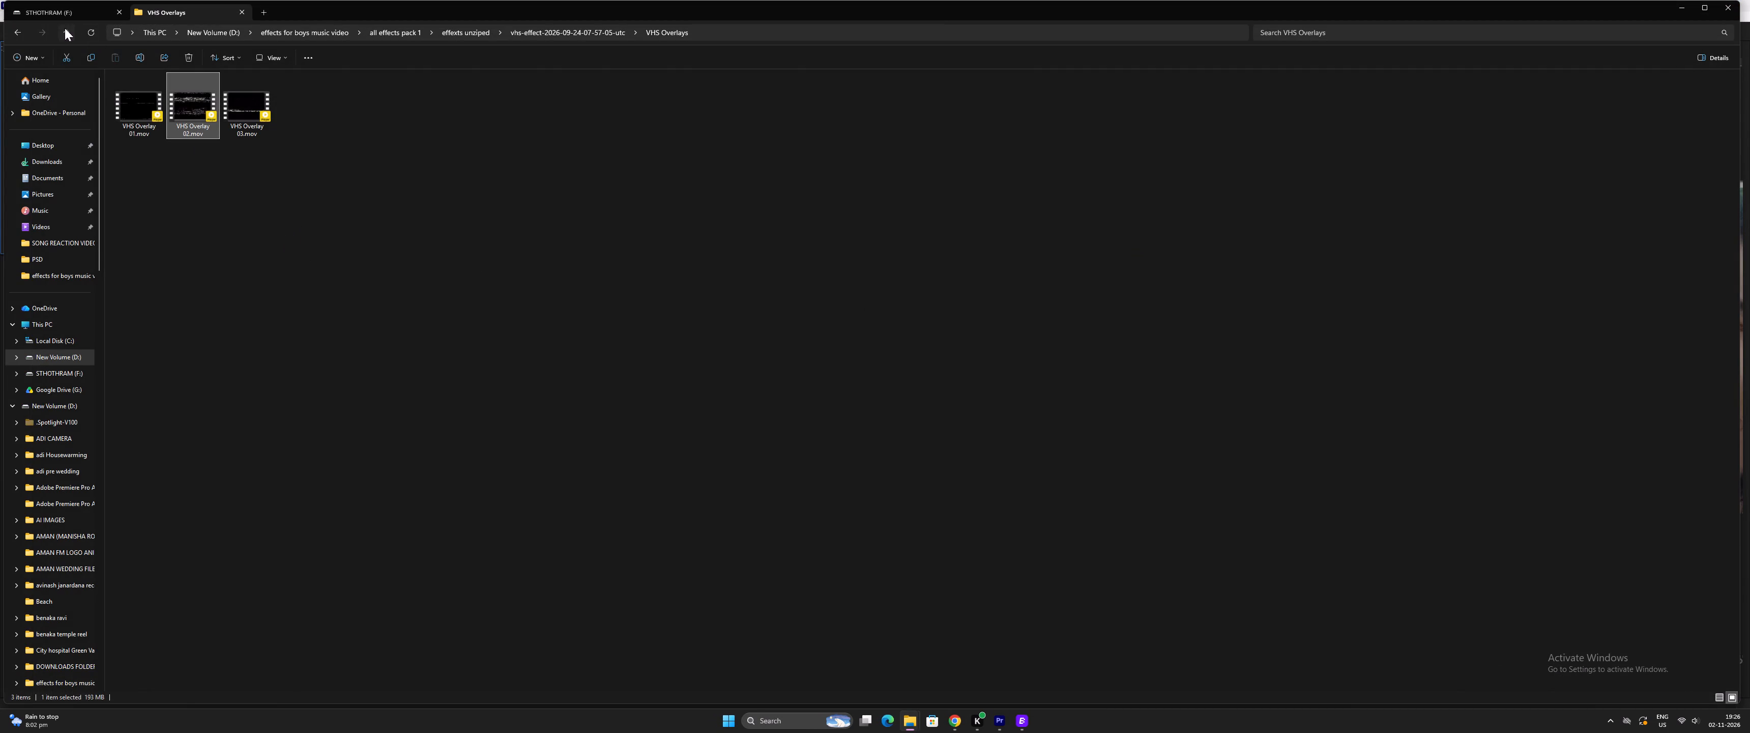
# Replay VHS Overlay 02.mov from the VHS Overlays folder, accepting the PotPlayer update.
pyautogui.click(63, 28)
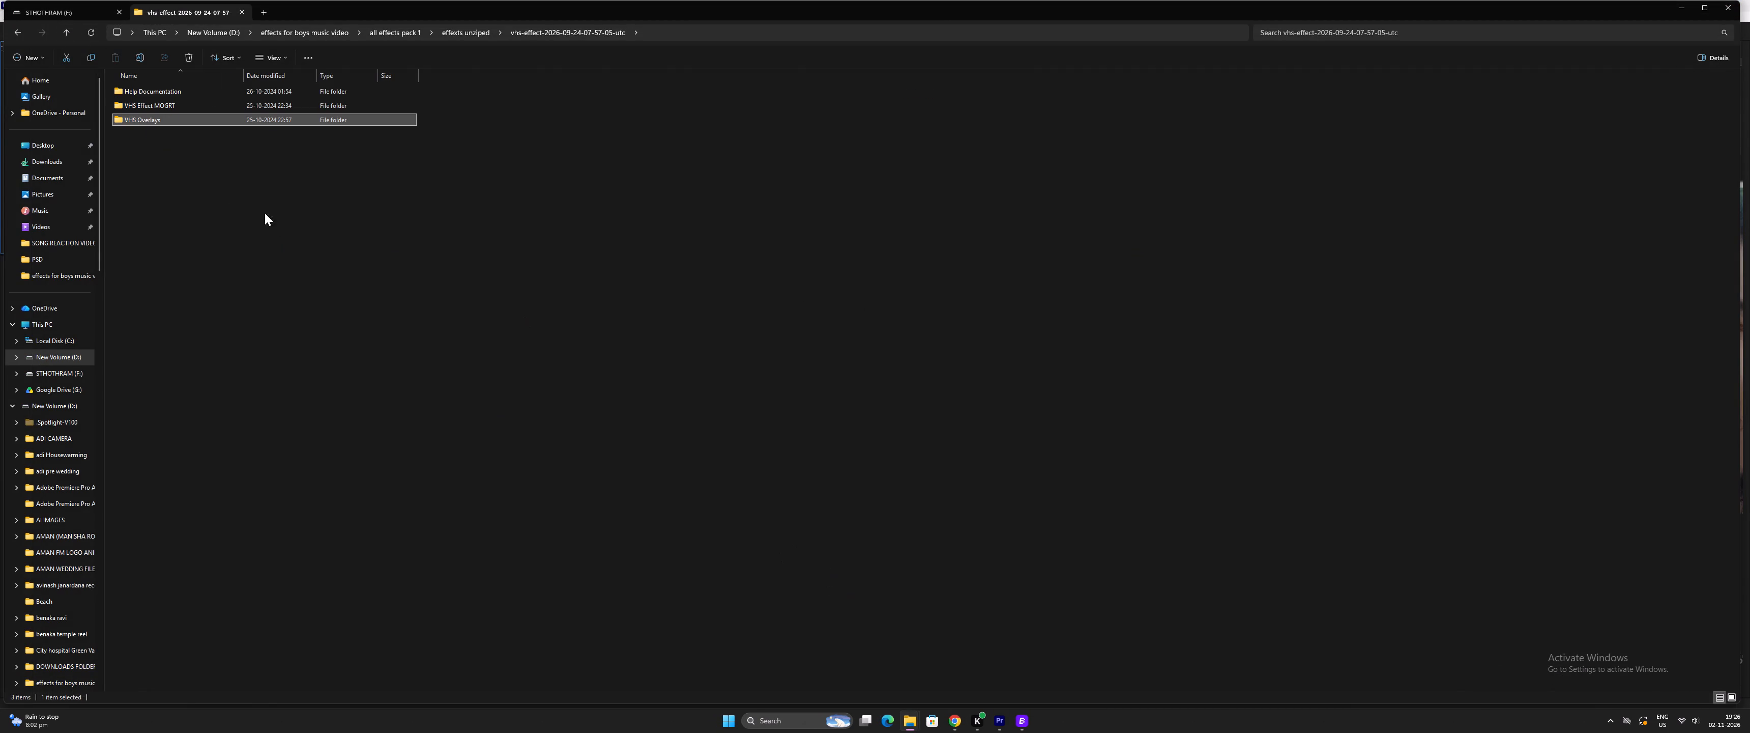
pyautogui.doubleClick(166, 117)
pyautogui.doubleClick(192, 99)
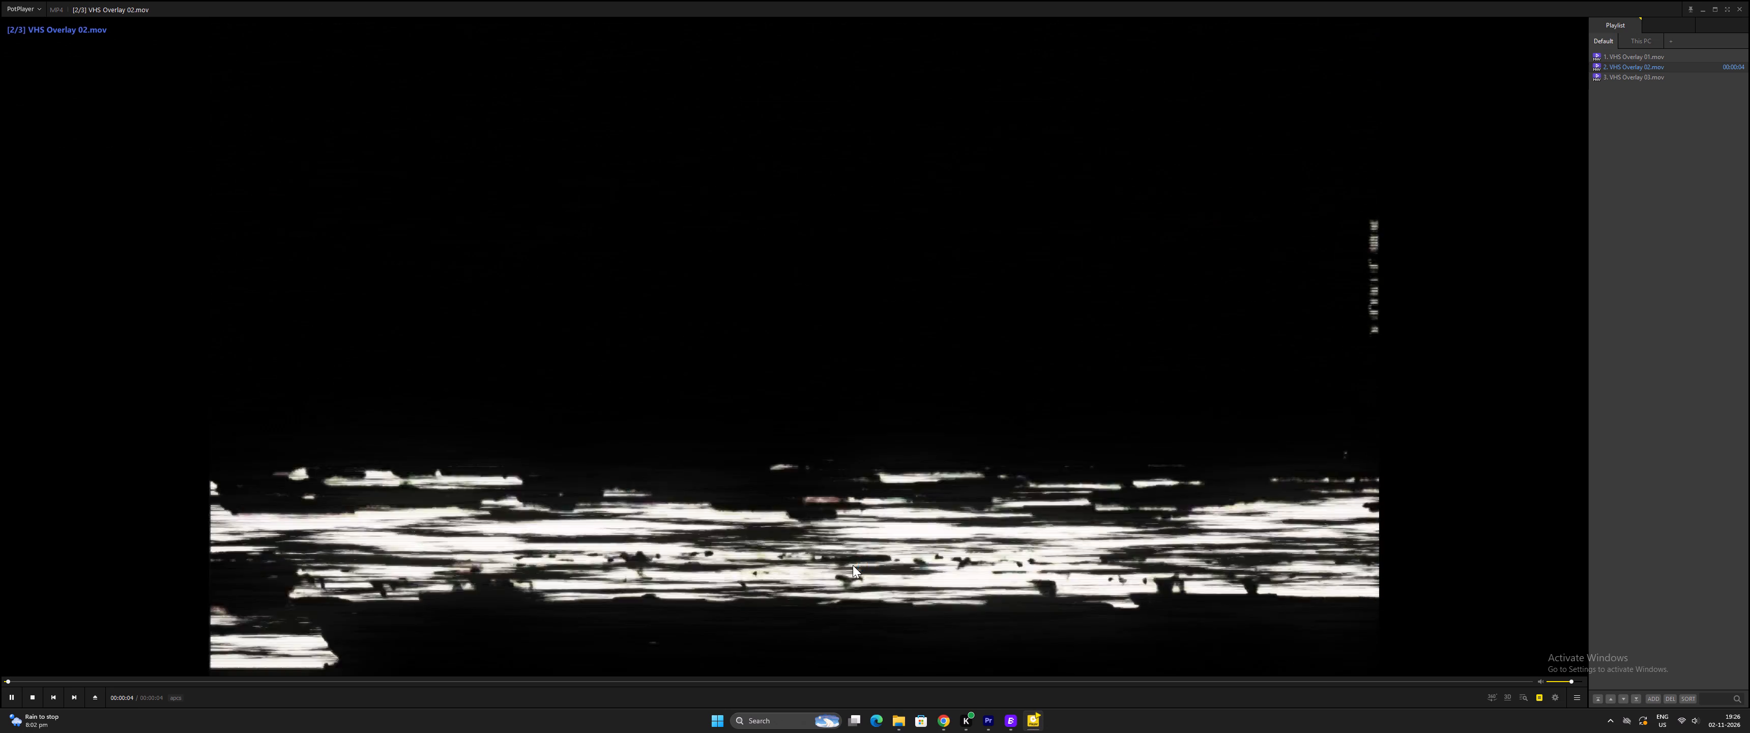
pyautogui.click(873, 477)
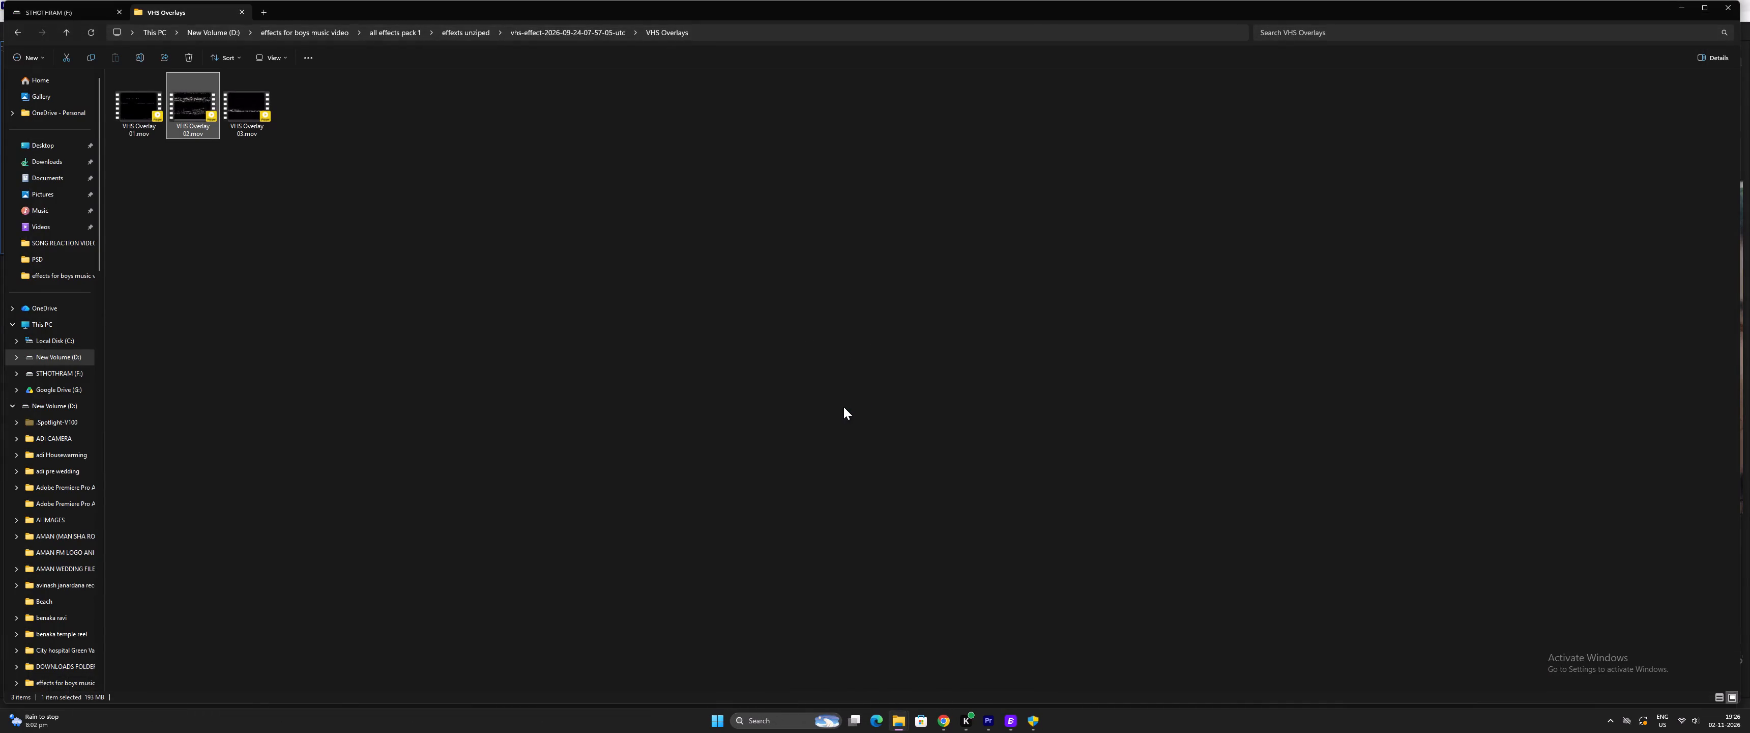
pyautogui.click(1029, 722)
pyautogui.click(1012, 716)
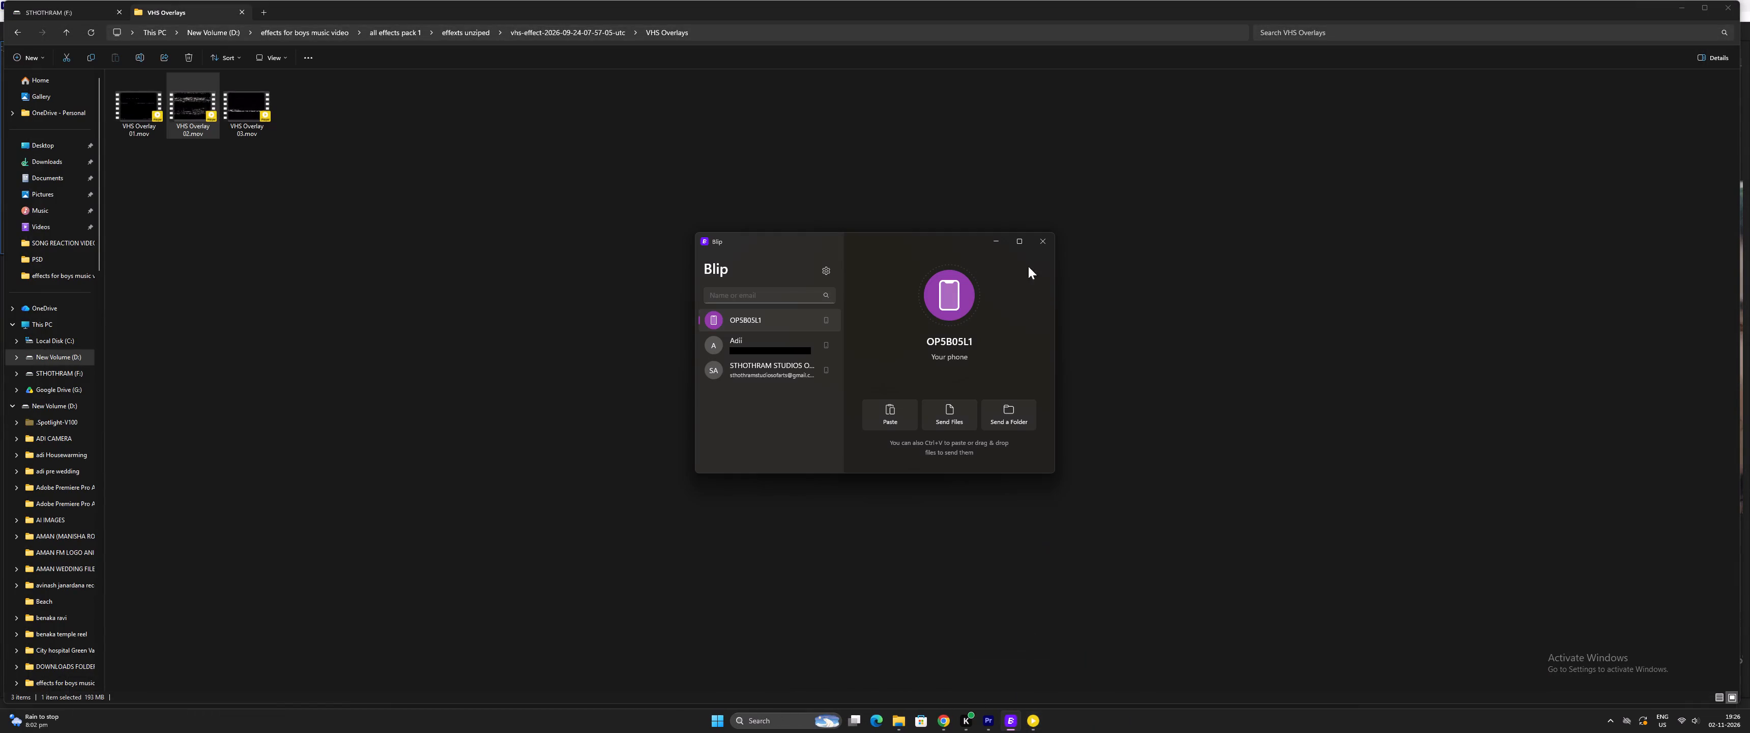
pyautogui.click(1046, 241)
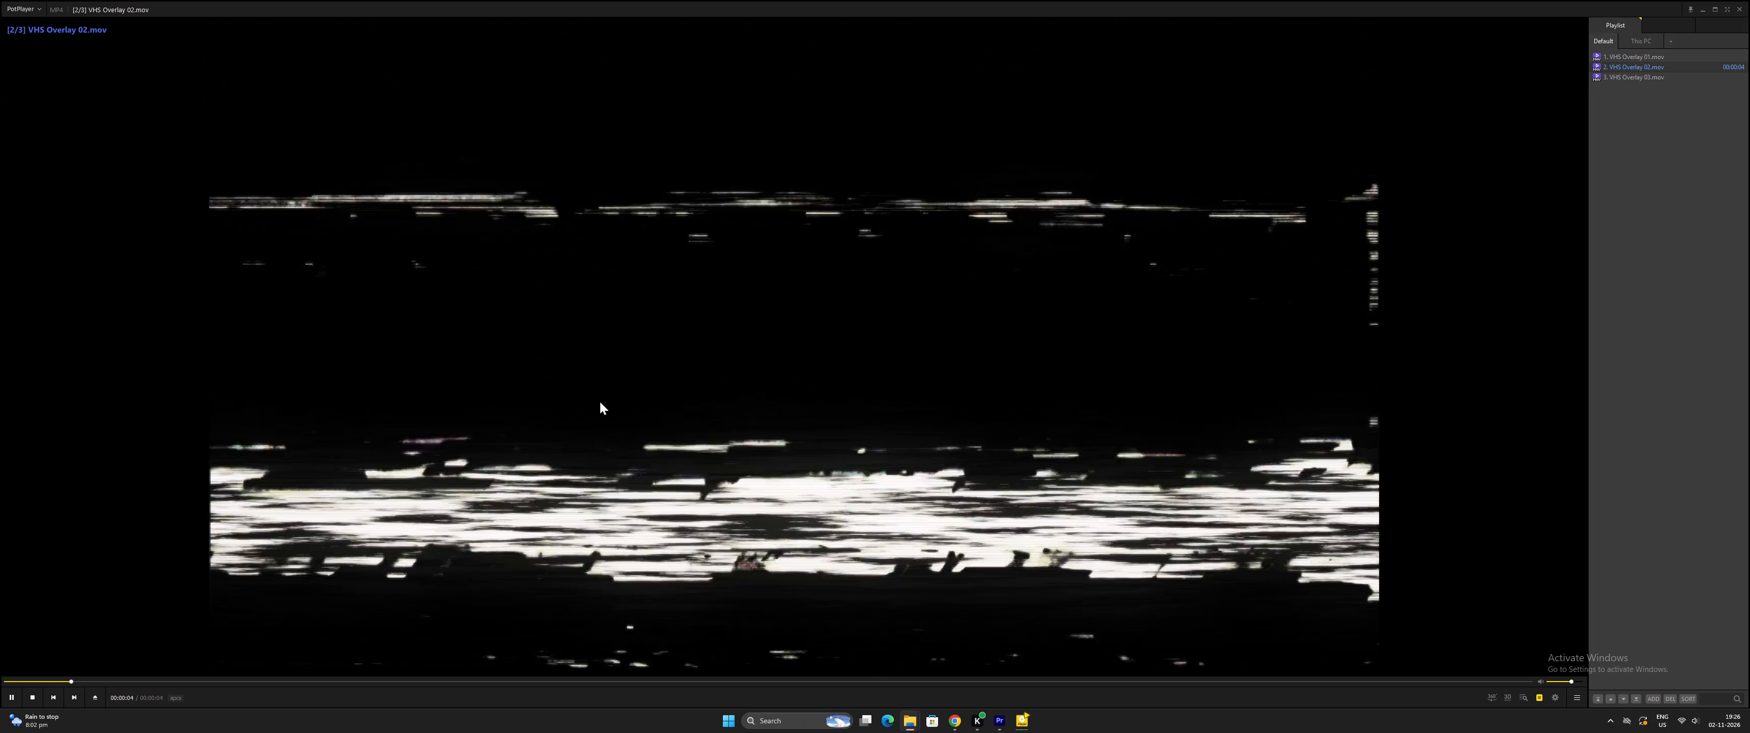
pyautogui.click(1740, 6)
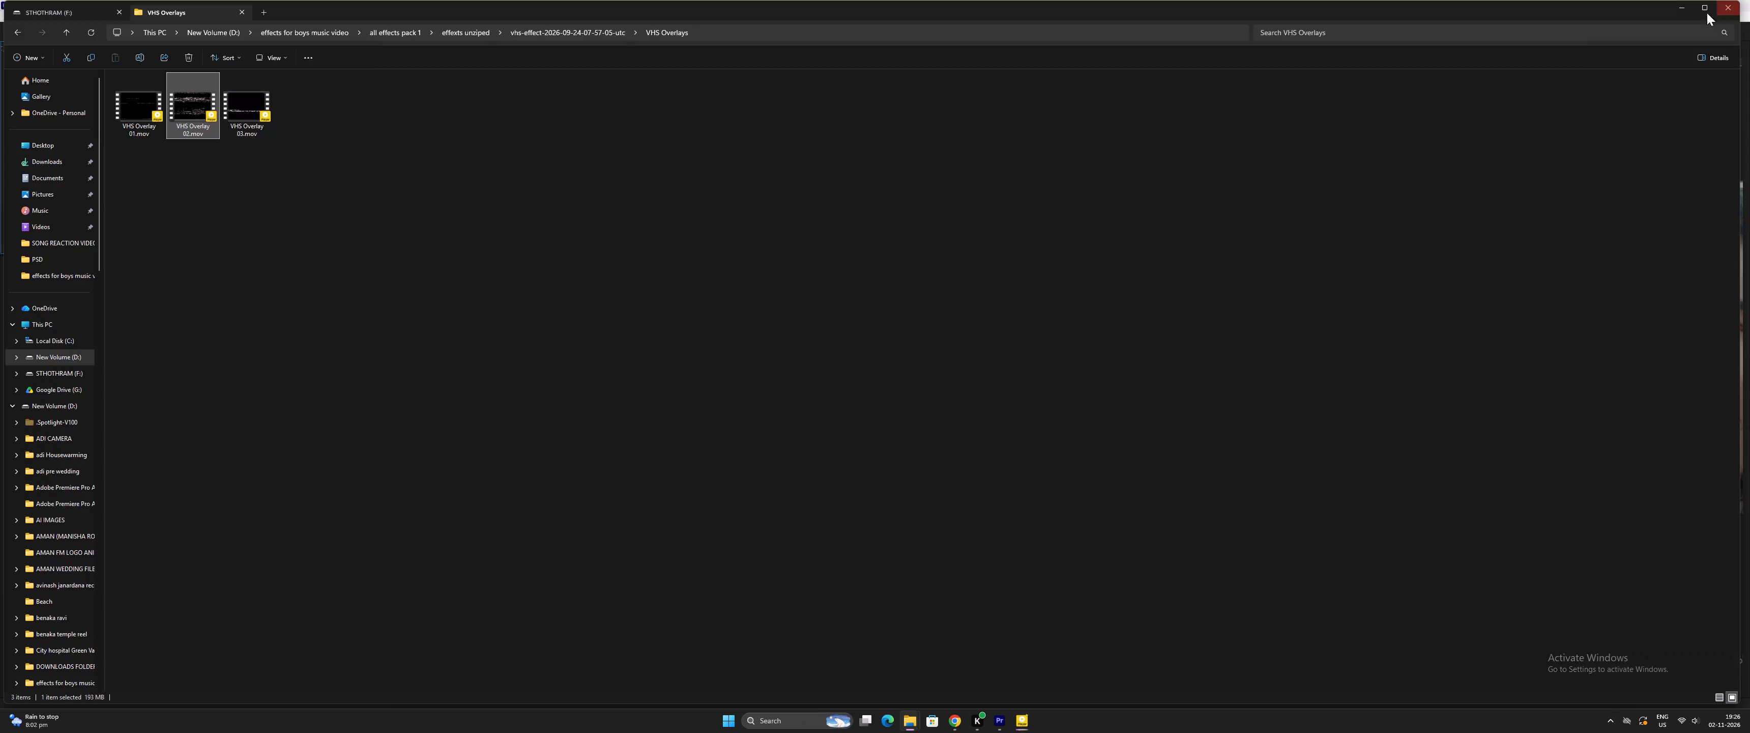
# Check the VHS Effect MOGRT folder's templates and open Tutorial.mp4 from the pack's Help Documentation folder.
pyautogui.click(62, 29)
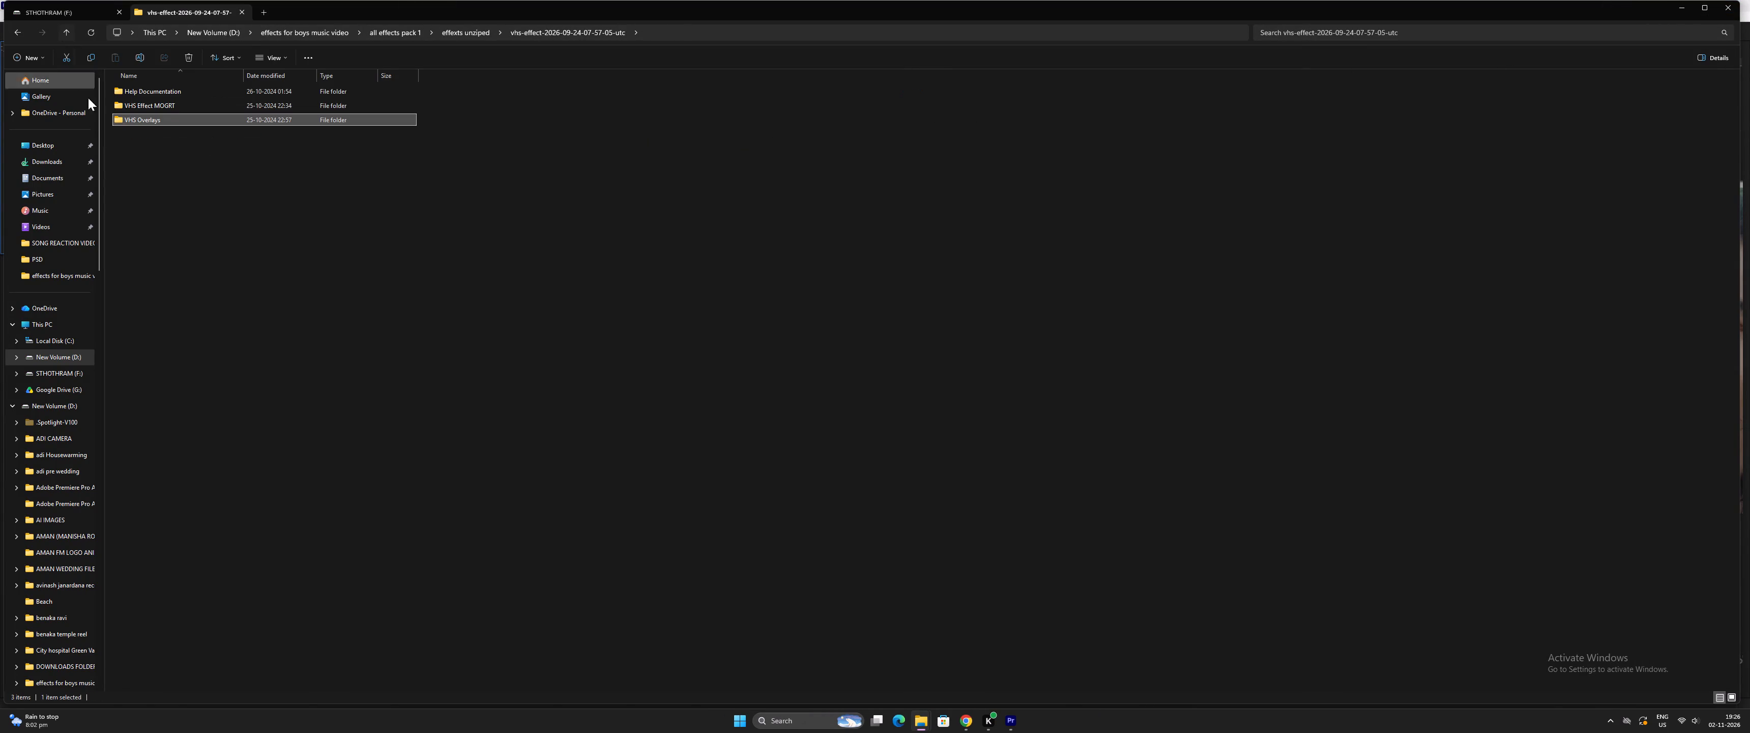
pyautogui.doubleClick(162, 107)
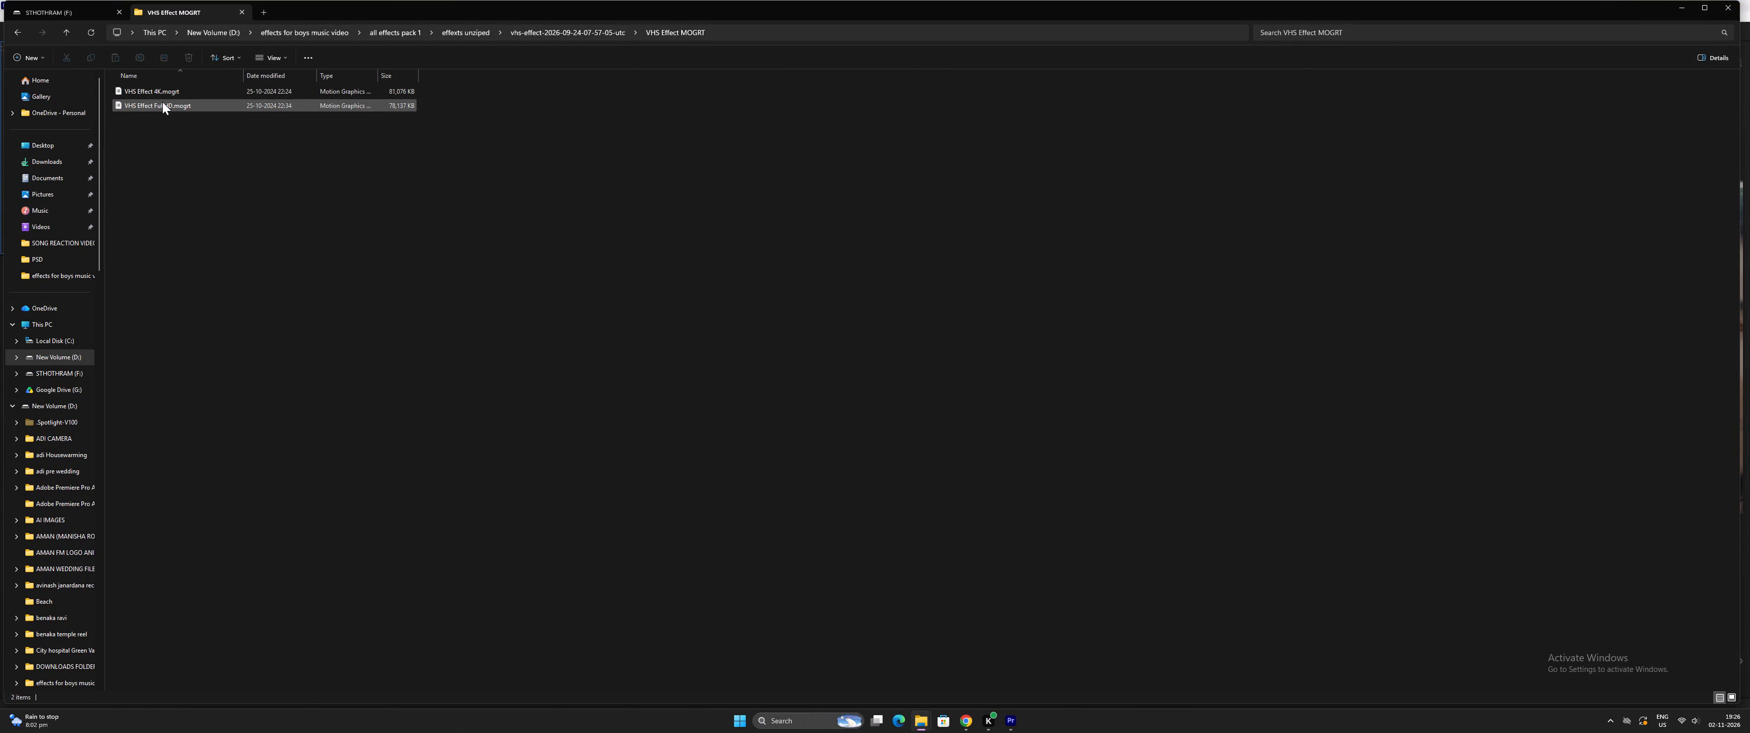
pyautogui.click(68, 32)
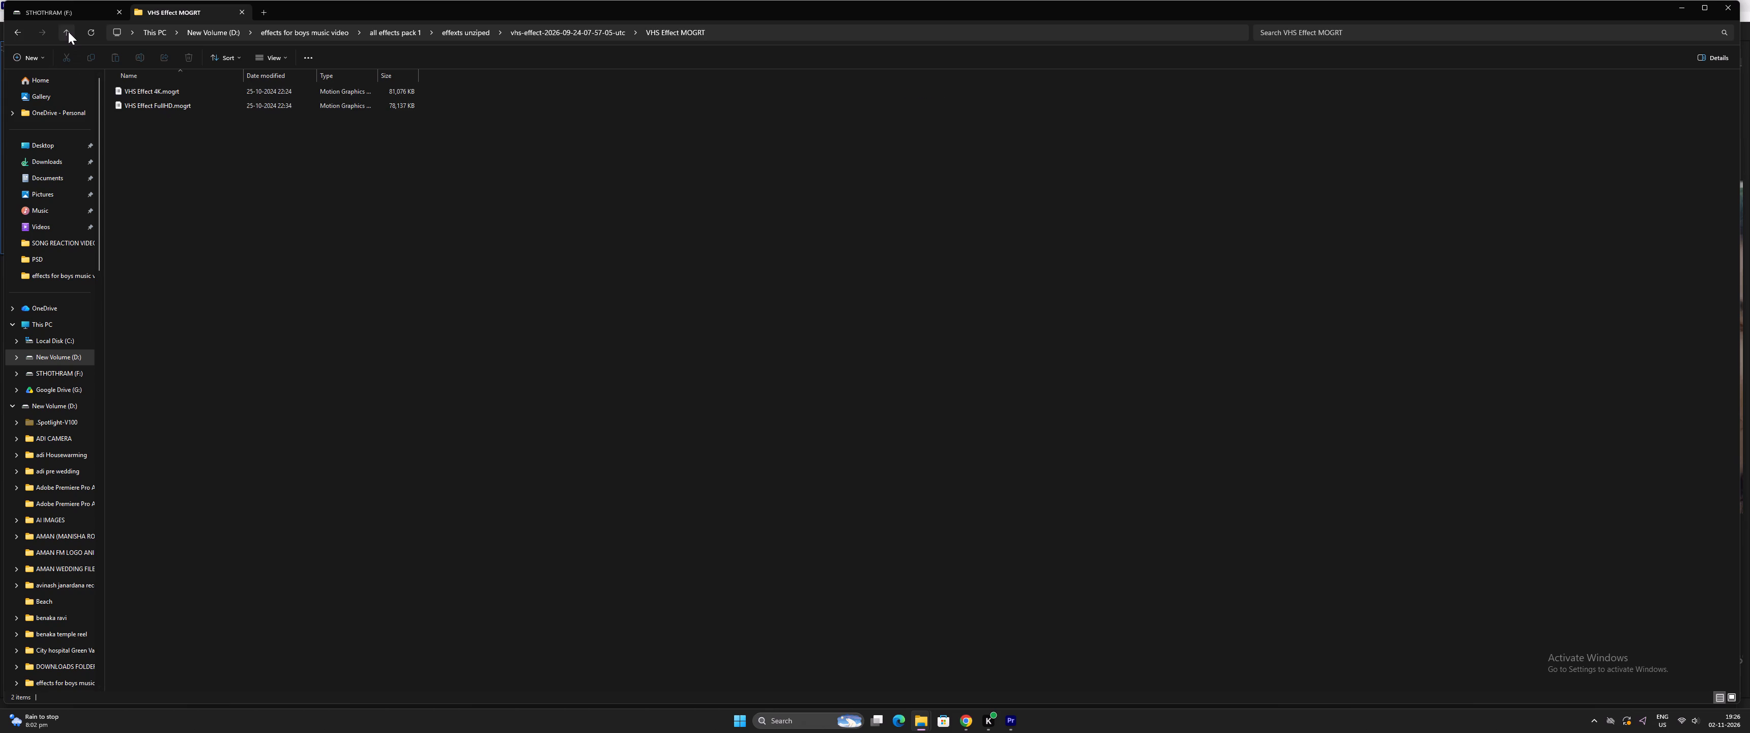
pyautogui.doubleClick(137, 90)
pyautogui.doubleClick(137, 122)
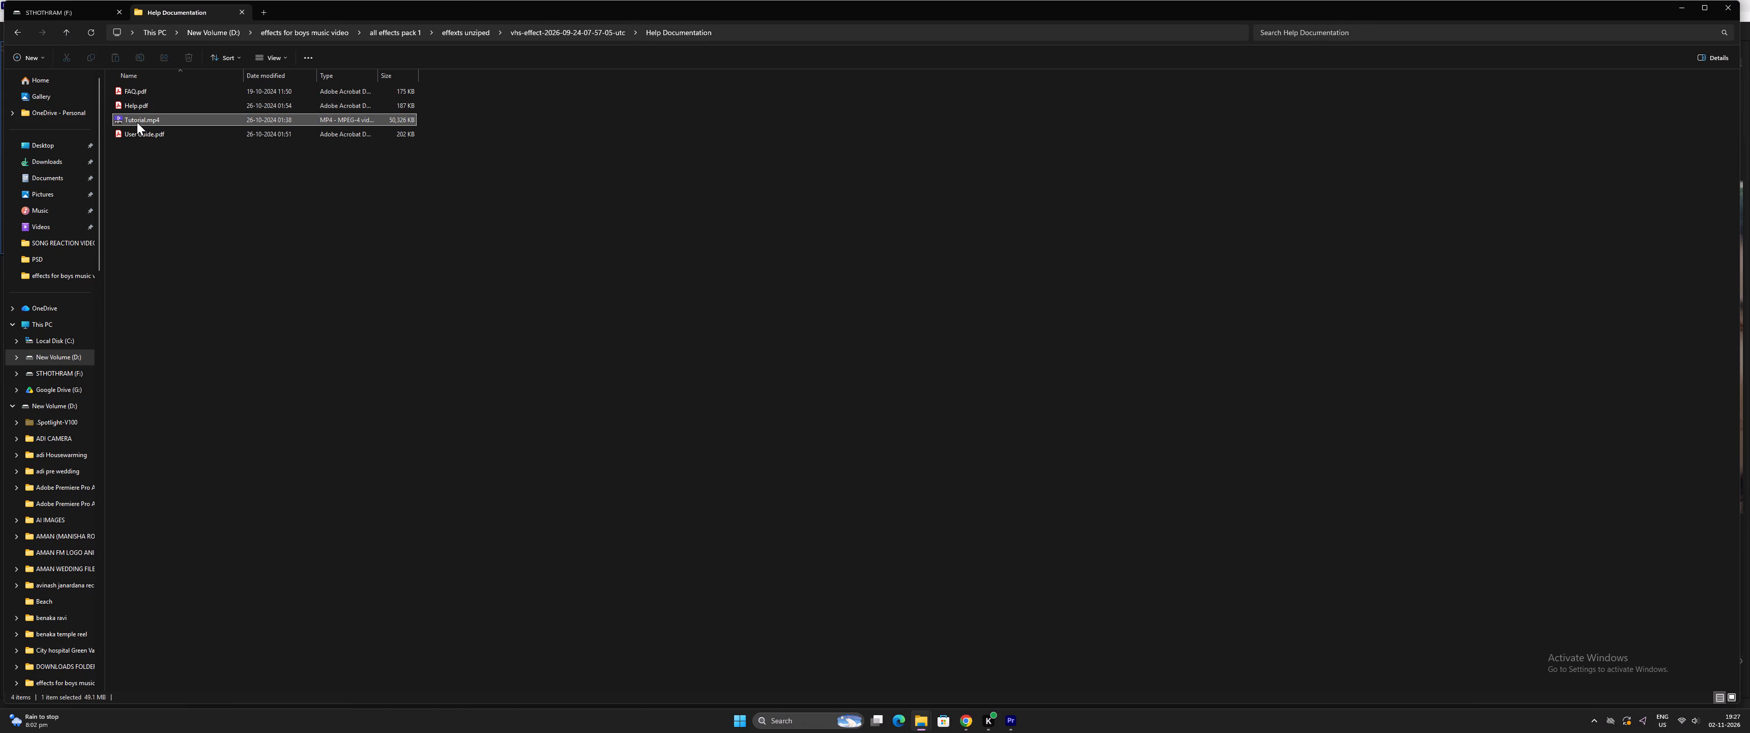
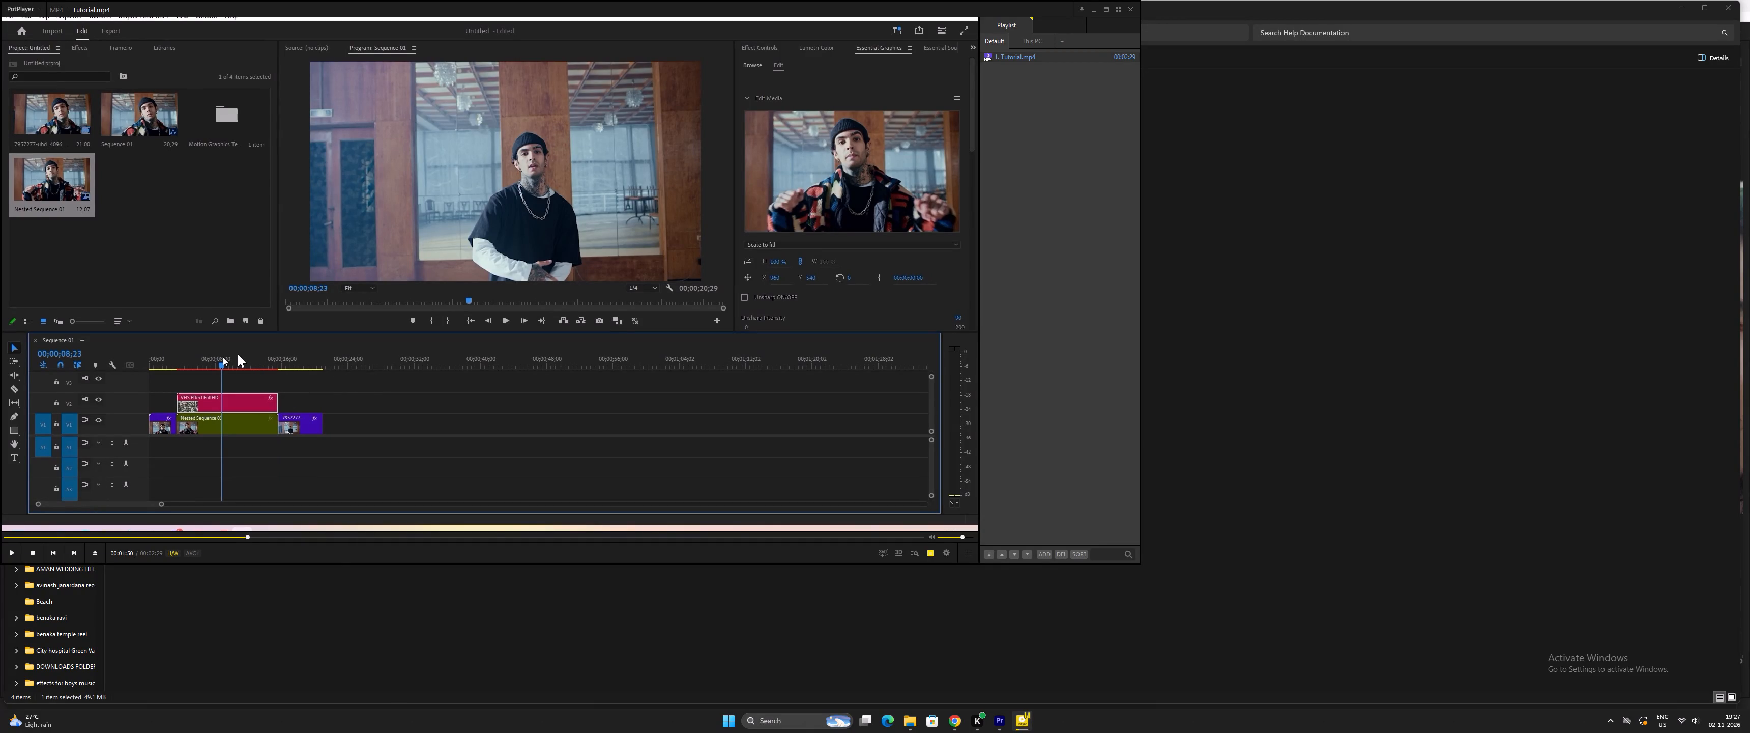
# Watch the VHS effect tutorial's sections on the VHS template and on setting the overlay's Screen blend mode, and close the player.
pyautogui.press('space')
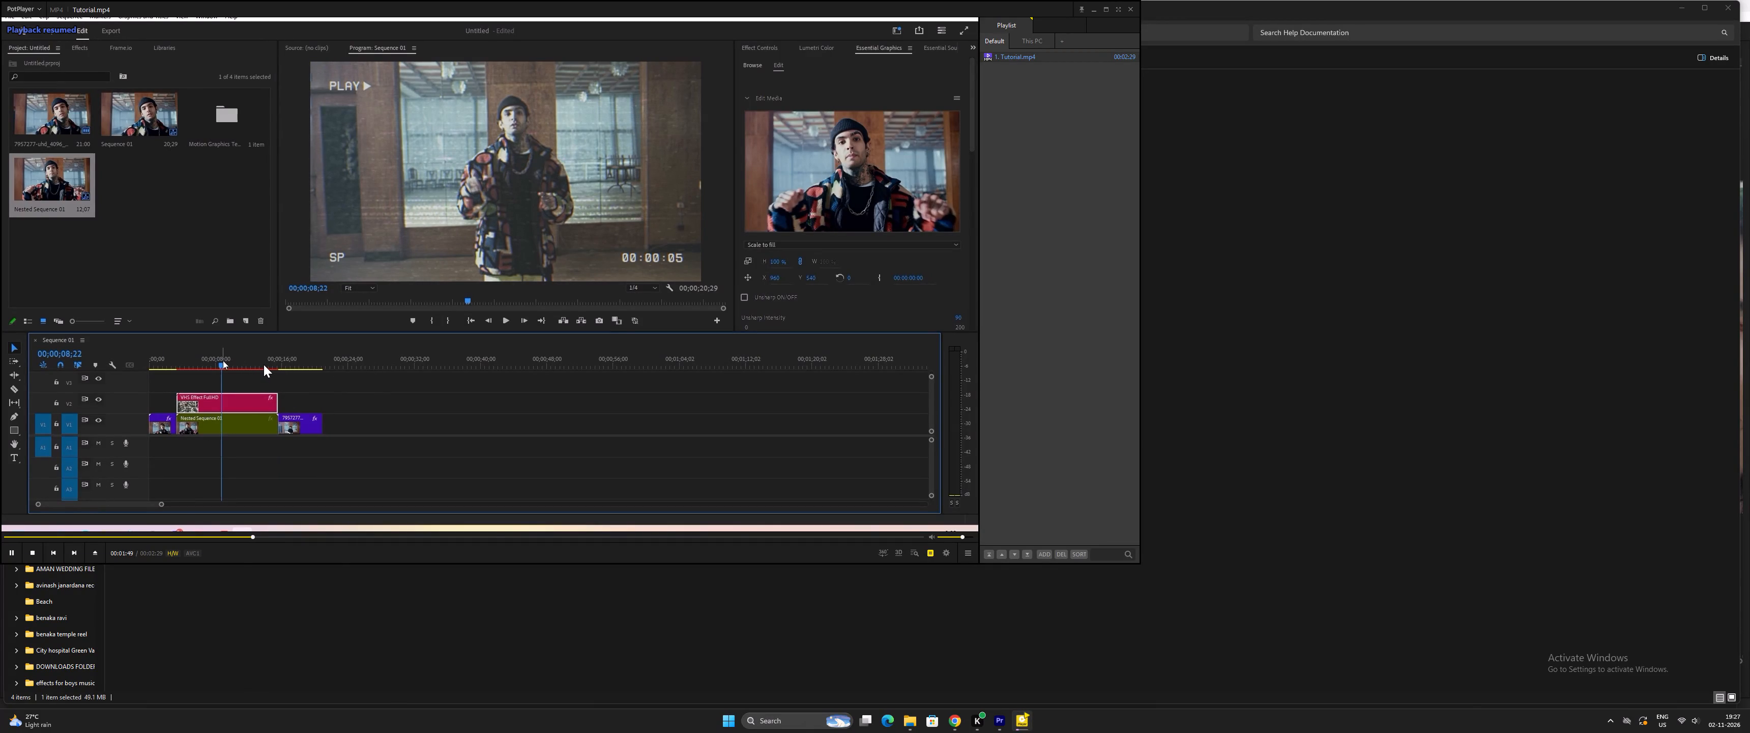
pyautogui.press('space')
pyautogui.moveTo(311, 535); pyautogui.dragTo(450, 529)
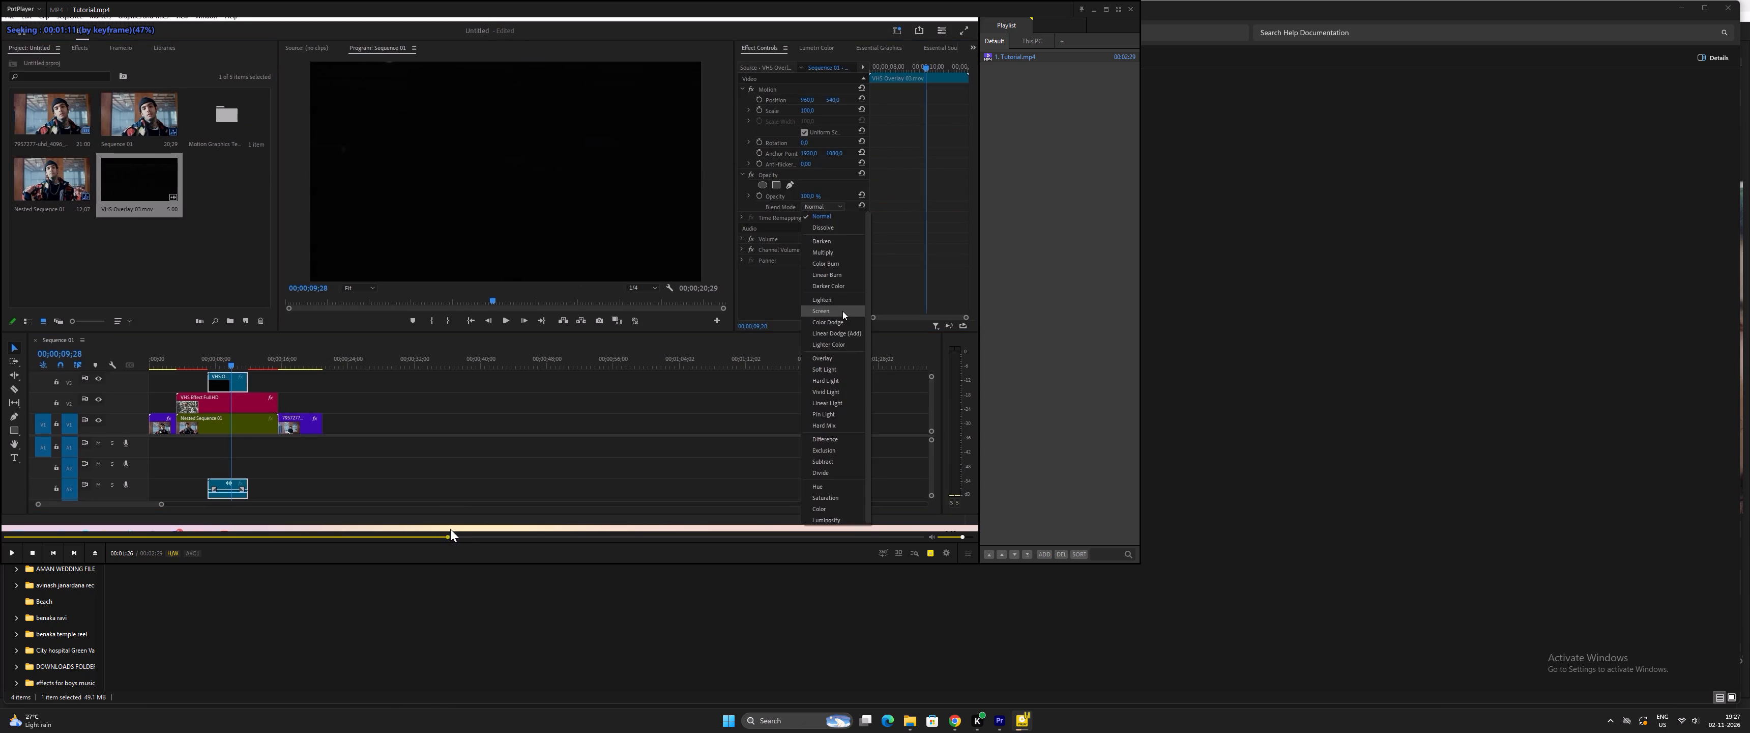
pyautogui.moveTo(450, 529); pyautogui.dragTo(365, 536)
pyautogui.press('space')
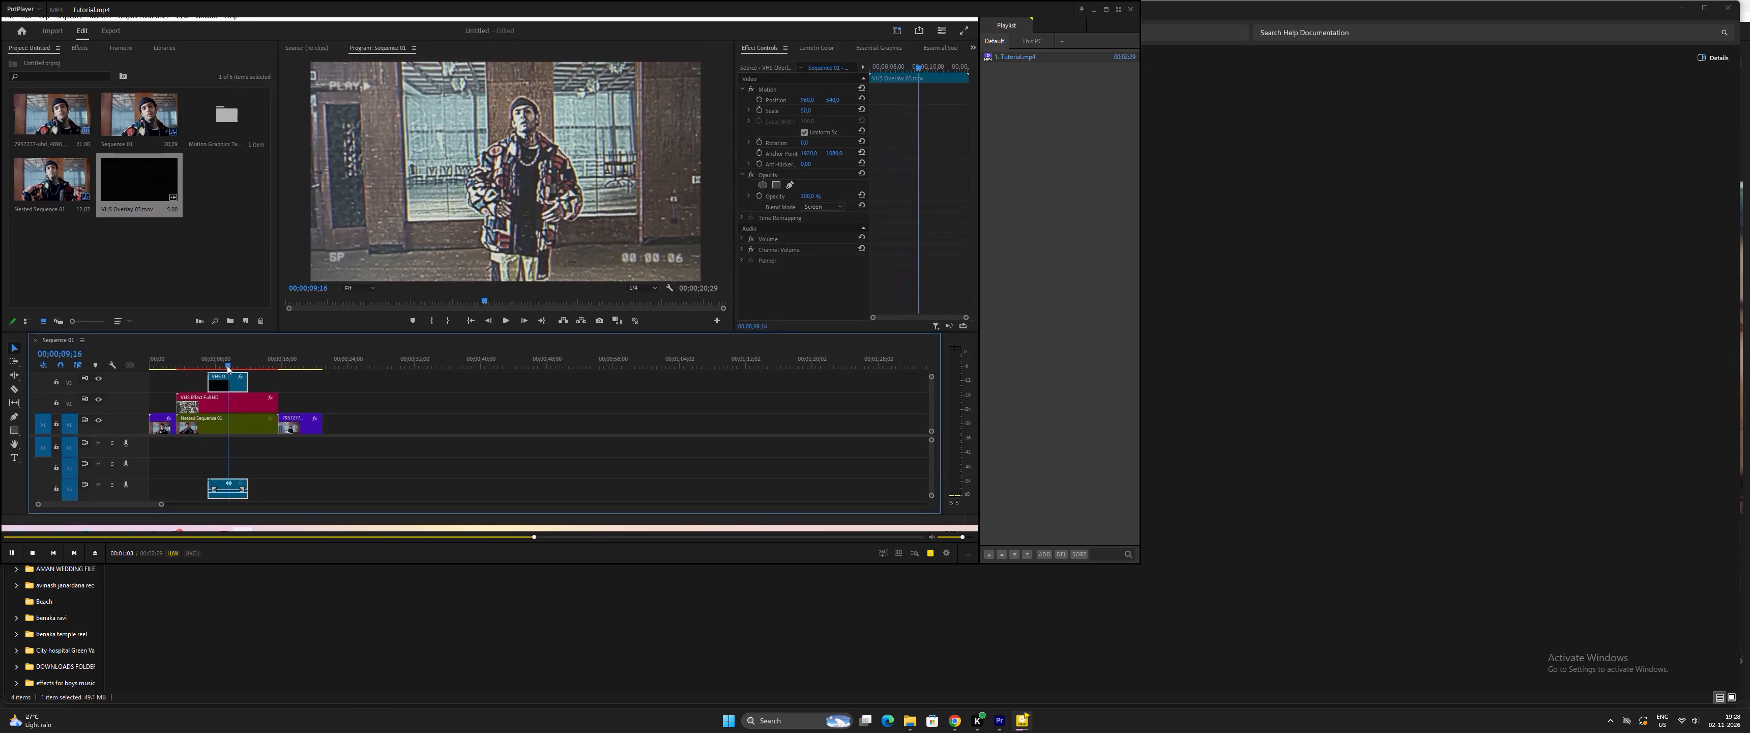
pyautogui.press('space')
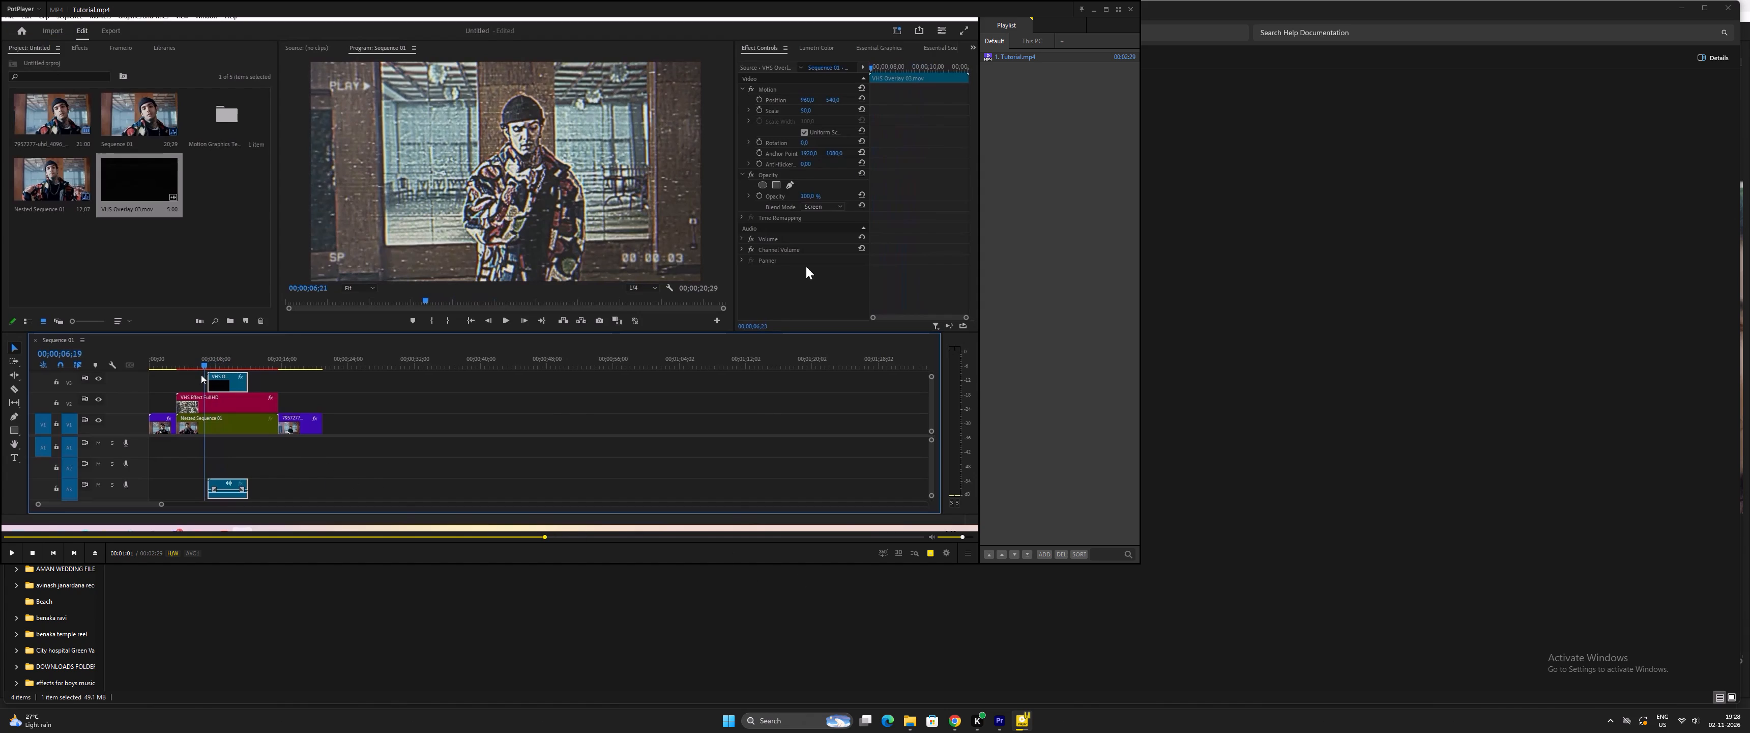
pyautogui.click(1134, 8)
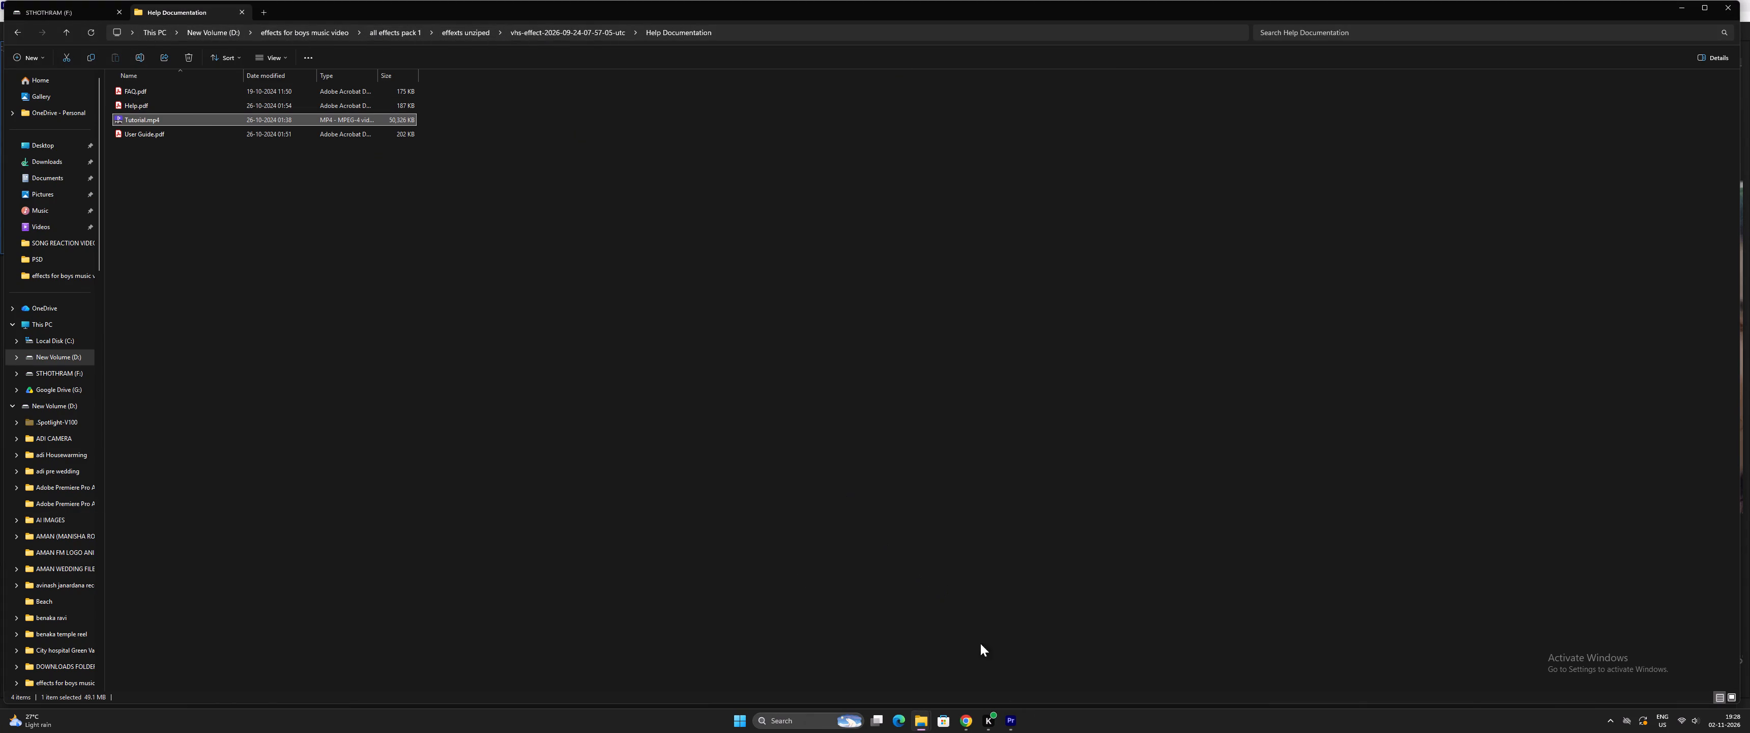
# Switch to Premiere Pro and add the vhs-effect pack's VHS Effect MOGRT folder to the local templates in Essential Graphics.
pyautogui.click(1014, 719)
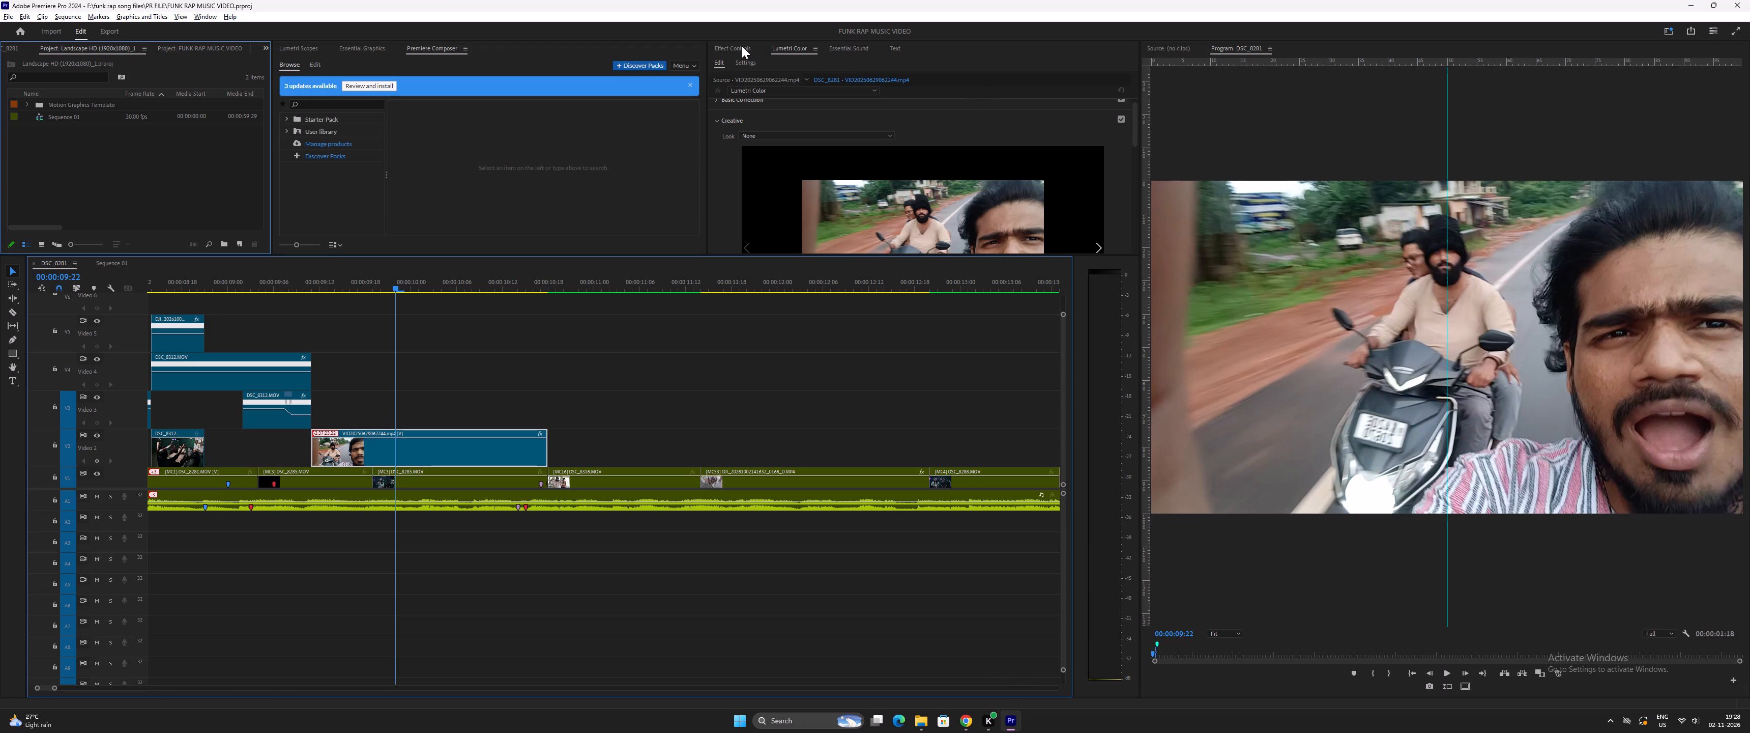
pyautogui.click(354, 49)
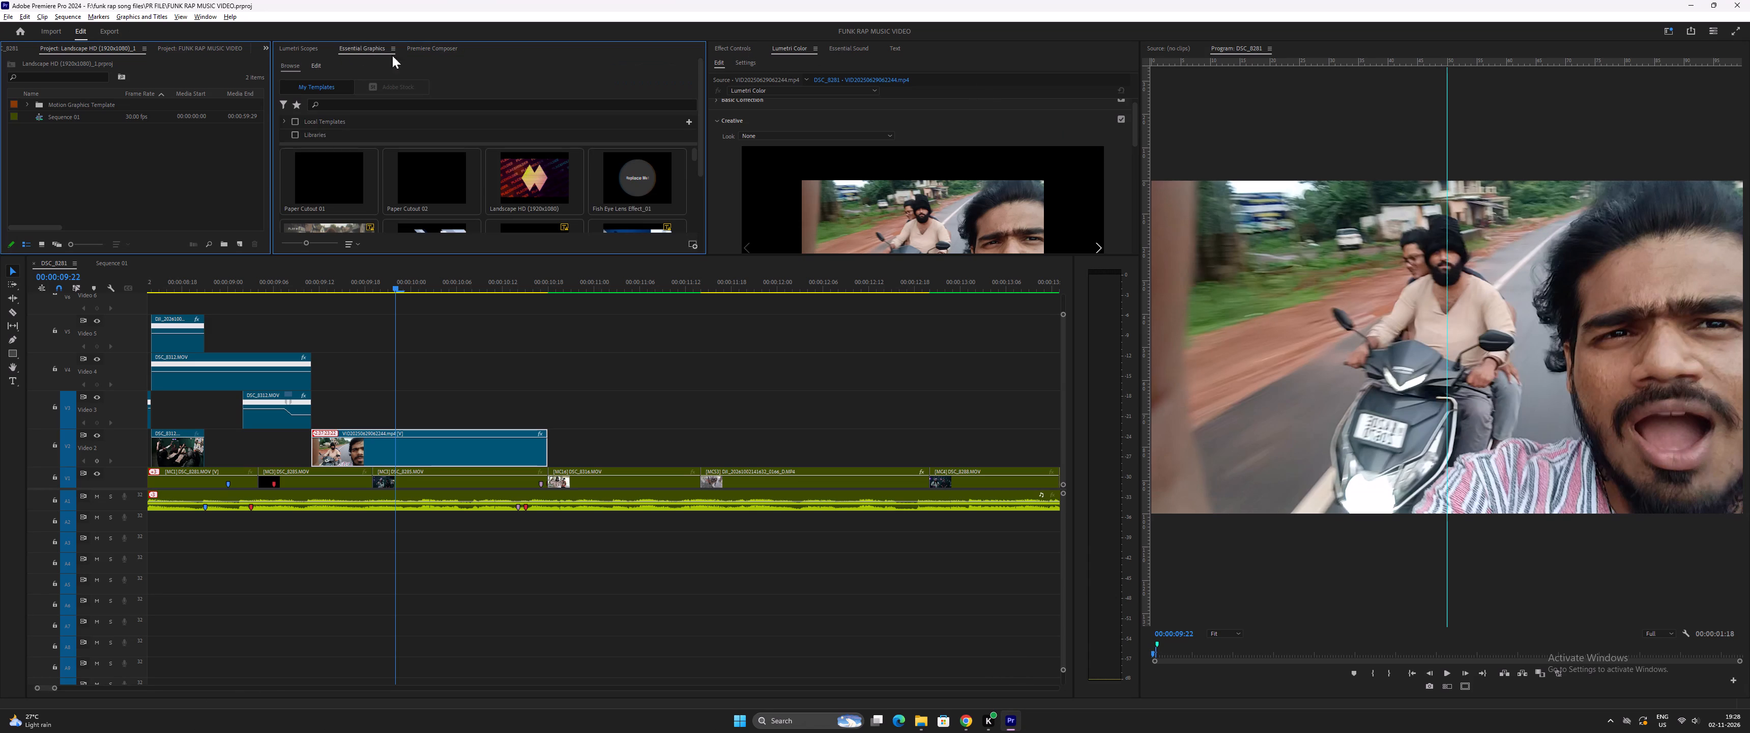
pyautogui.click(688, 121)
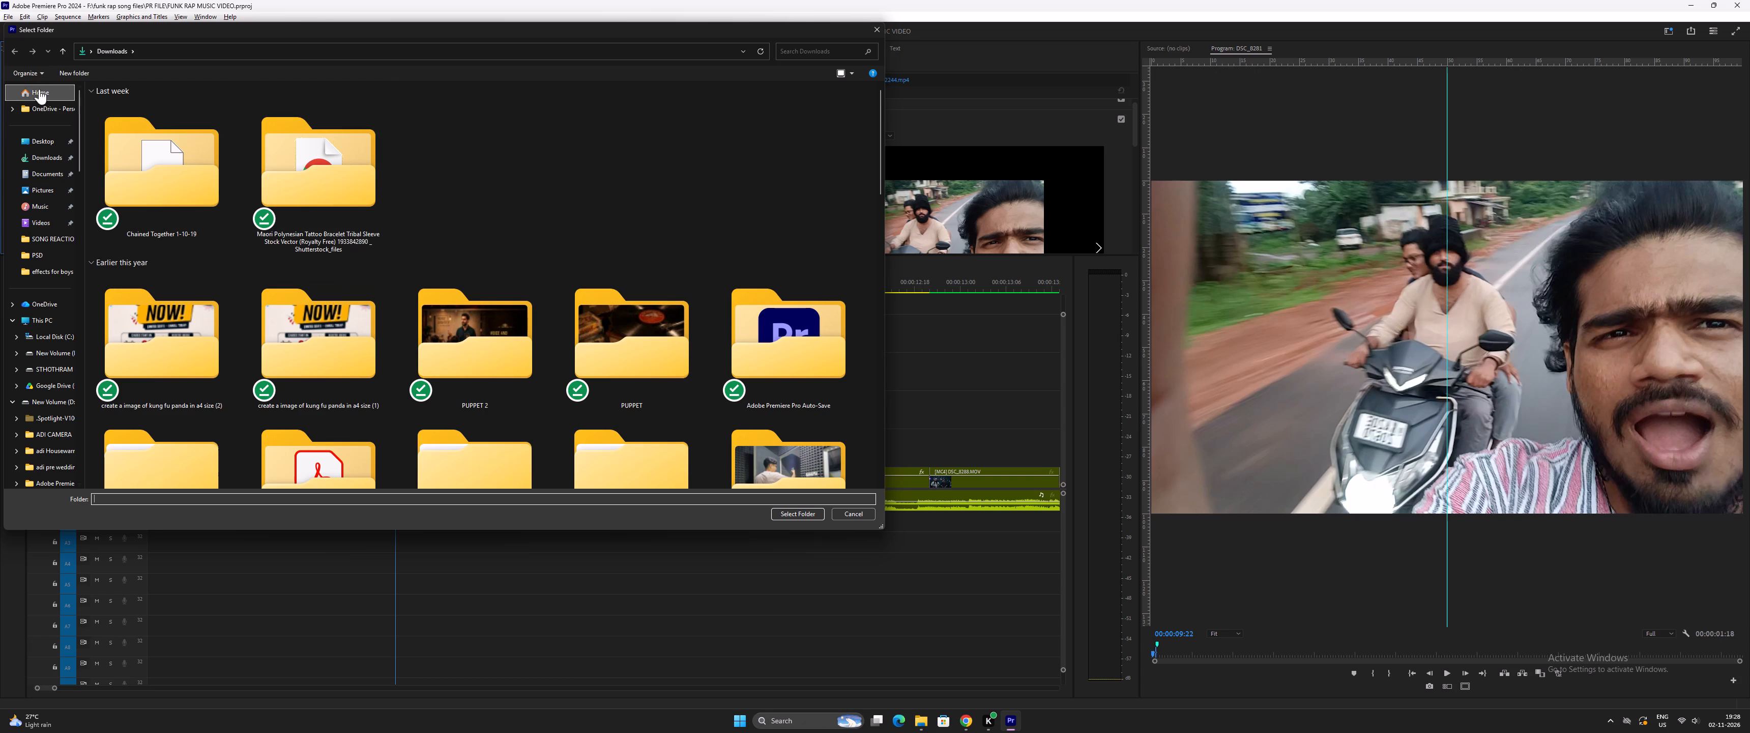
pyautogui.click(49, 324)
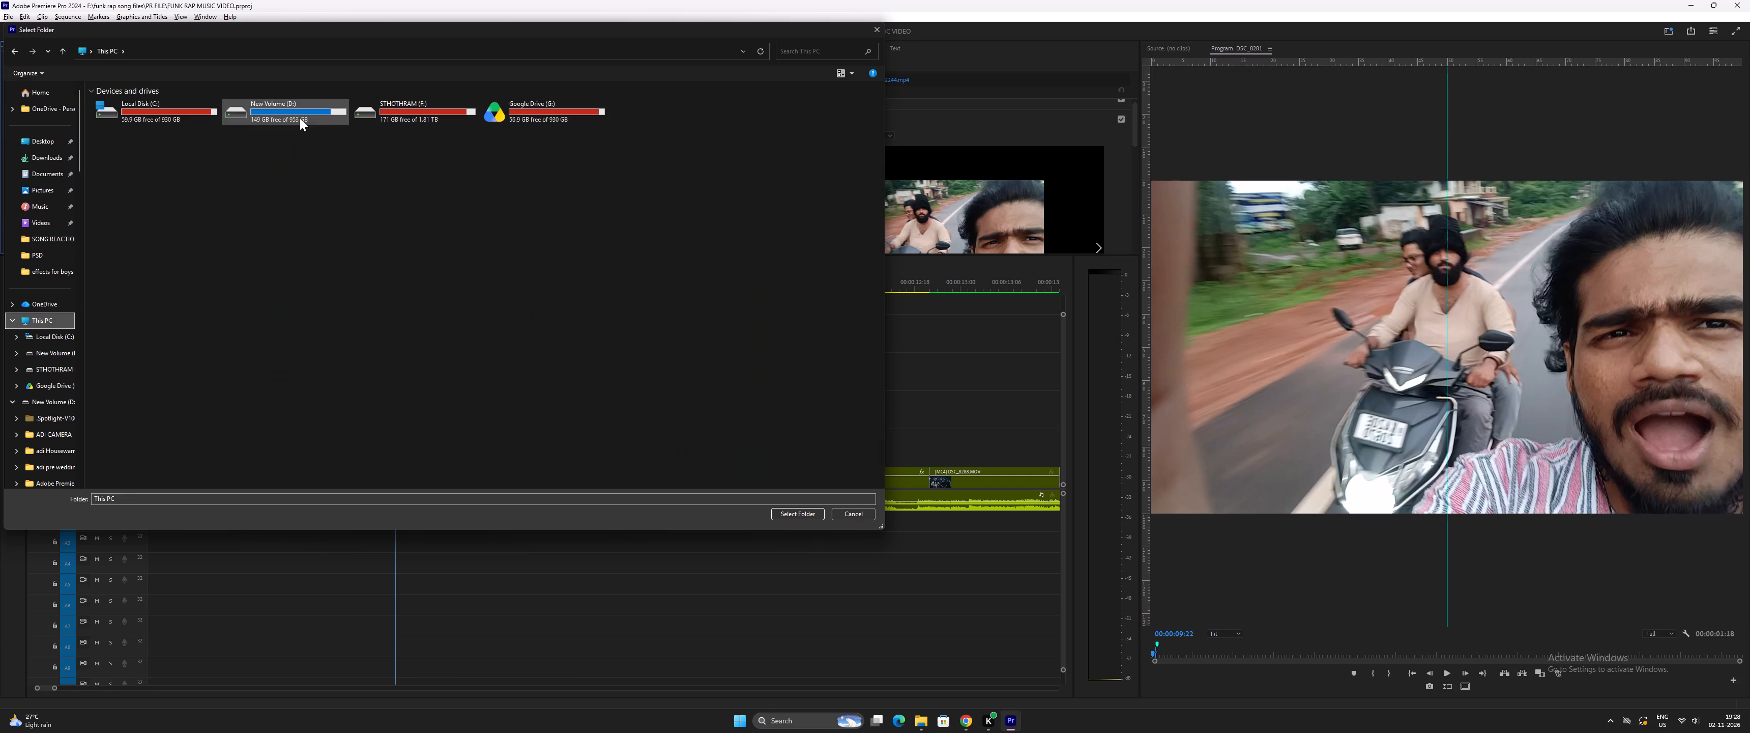
pyautogui.doubleClick(300, 118)
pyautogui.click(329, 185)
pyautogui.press('e')
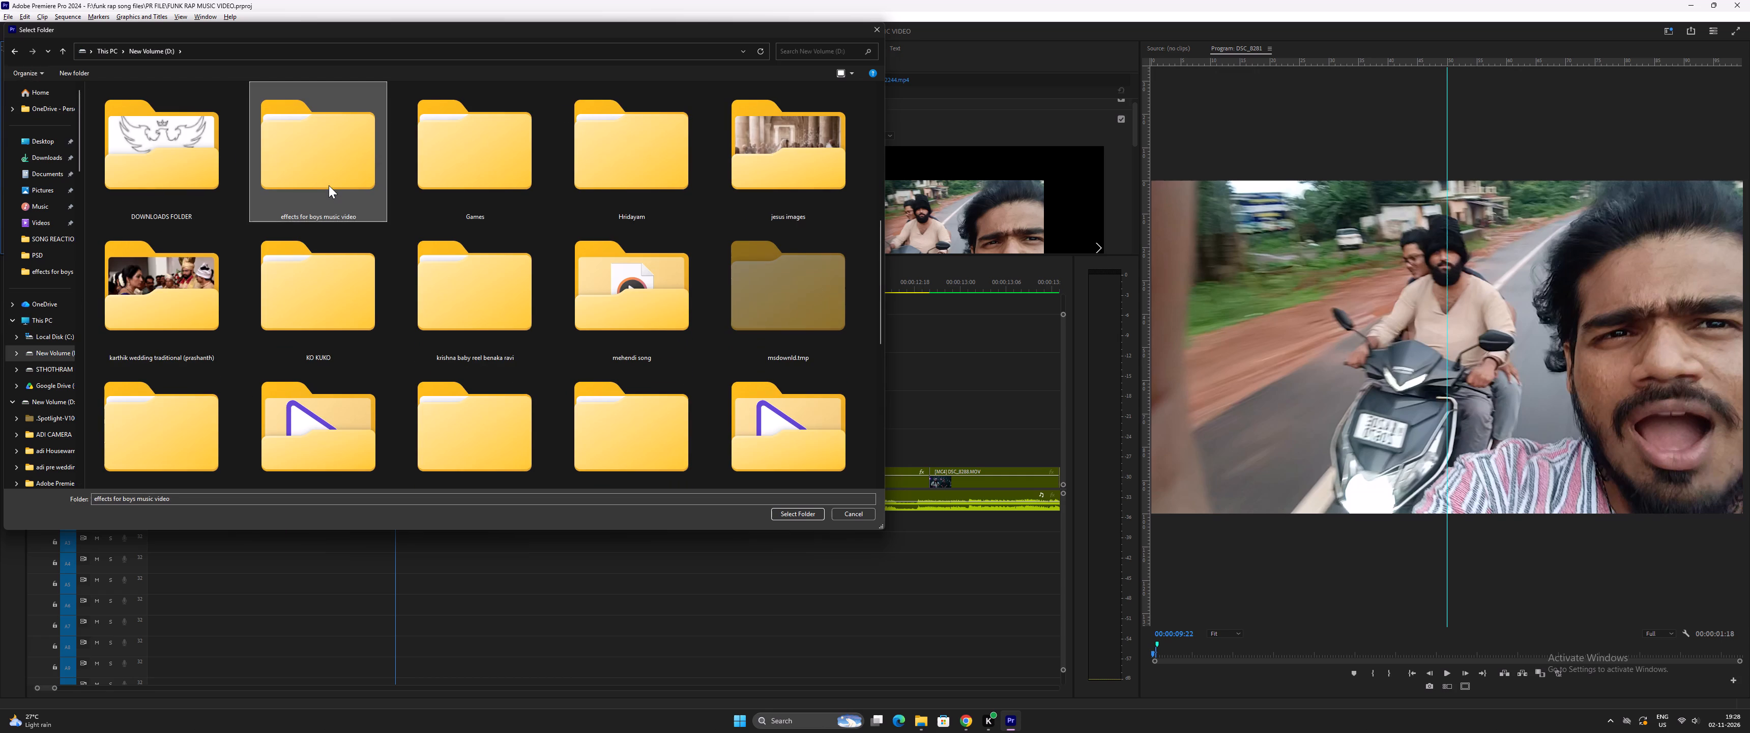
pyautogui.press('e')
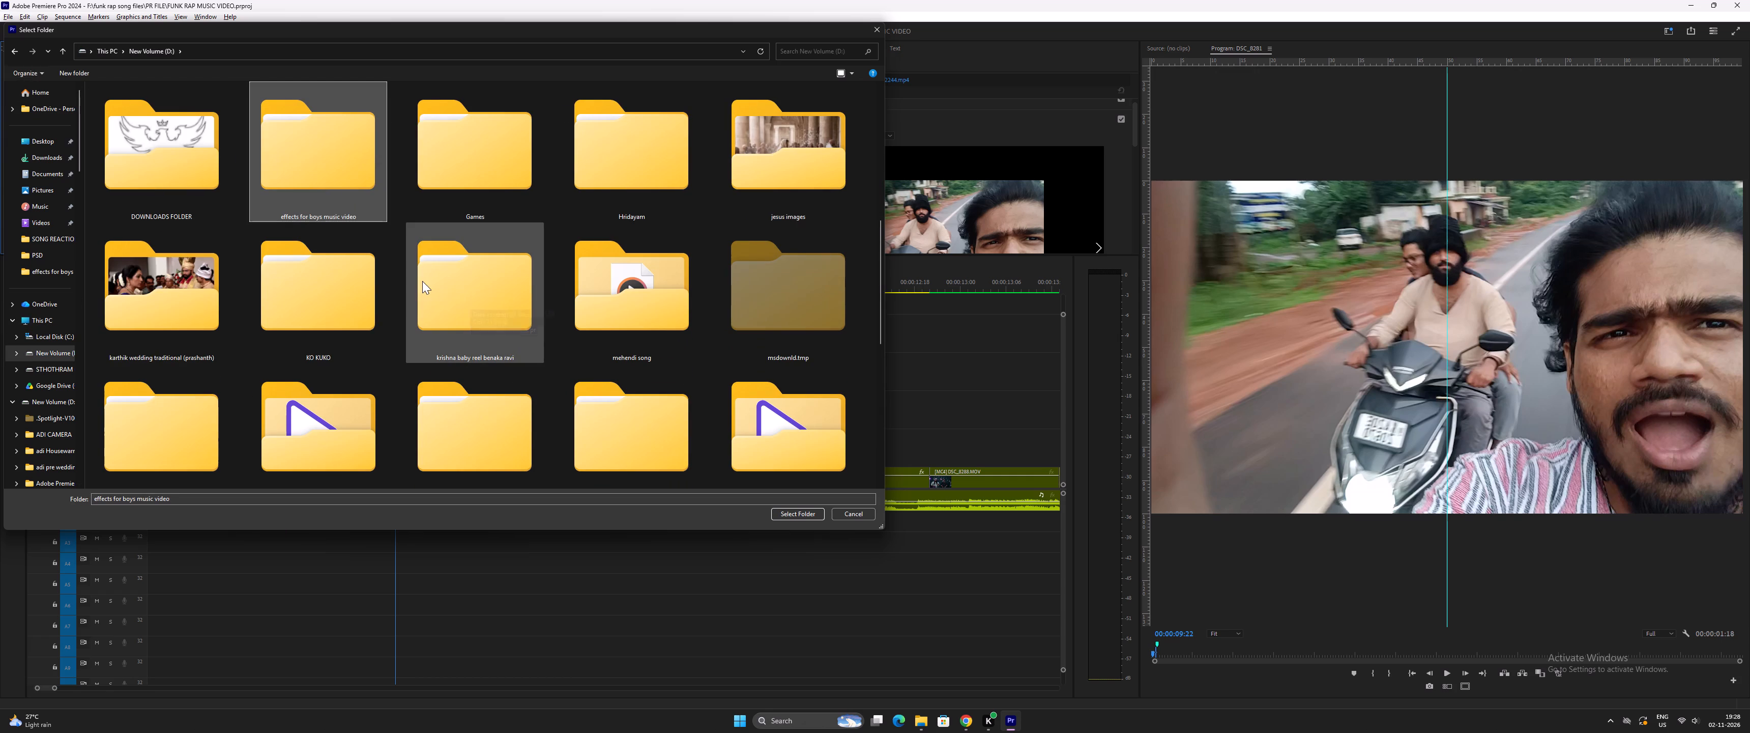
pyautogui.scroll(-3, 797, 312)
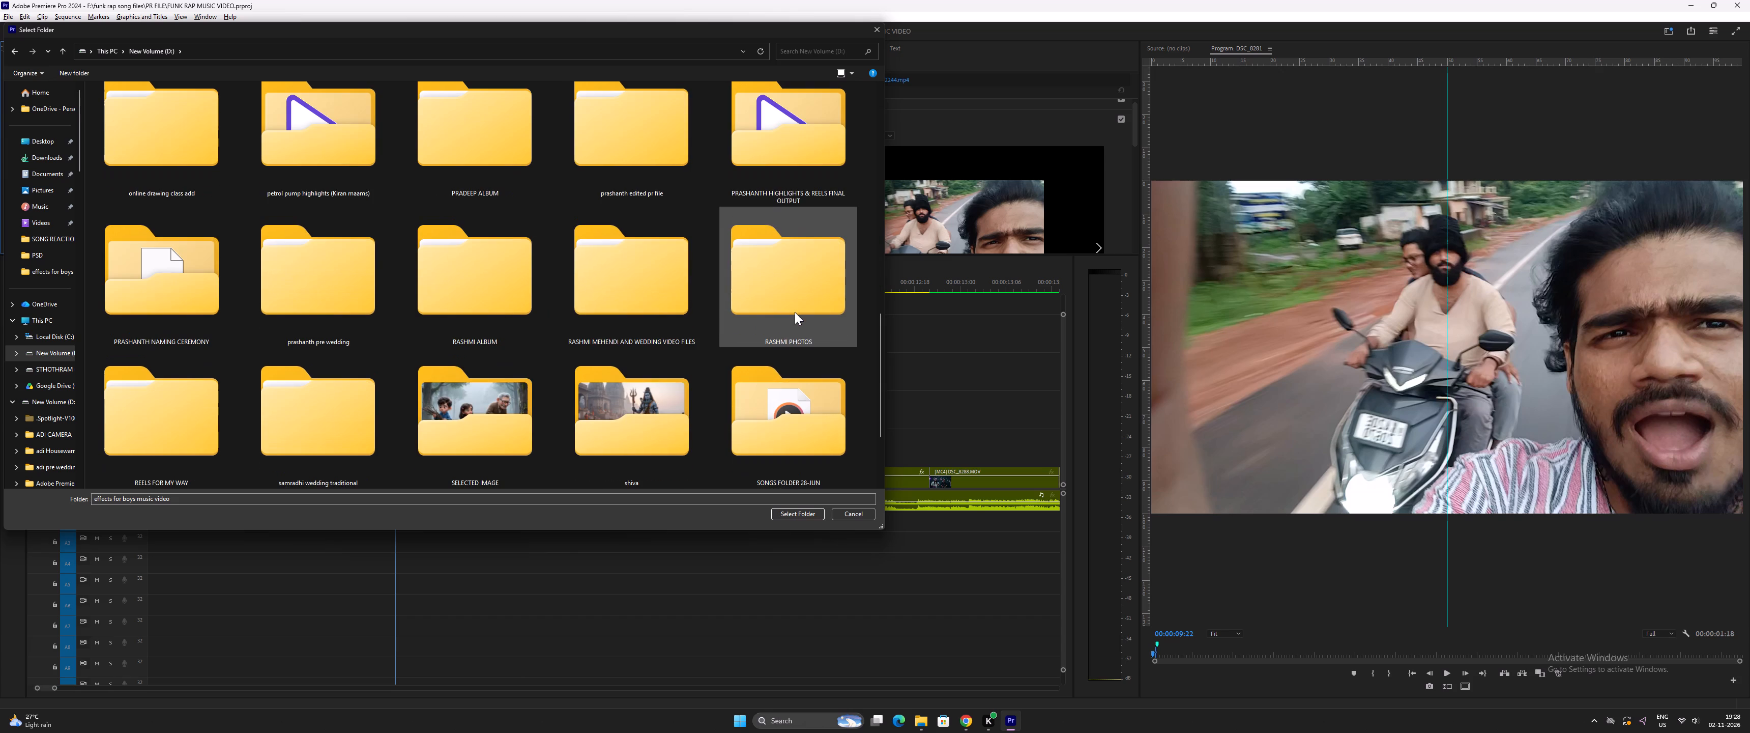
pyautogui.click(636, 273)
pyautogui.press('e')
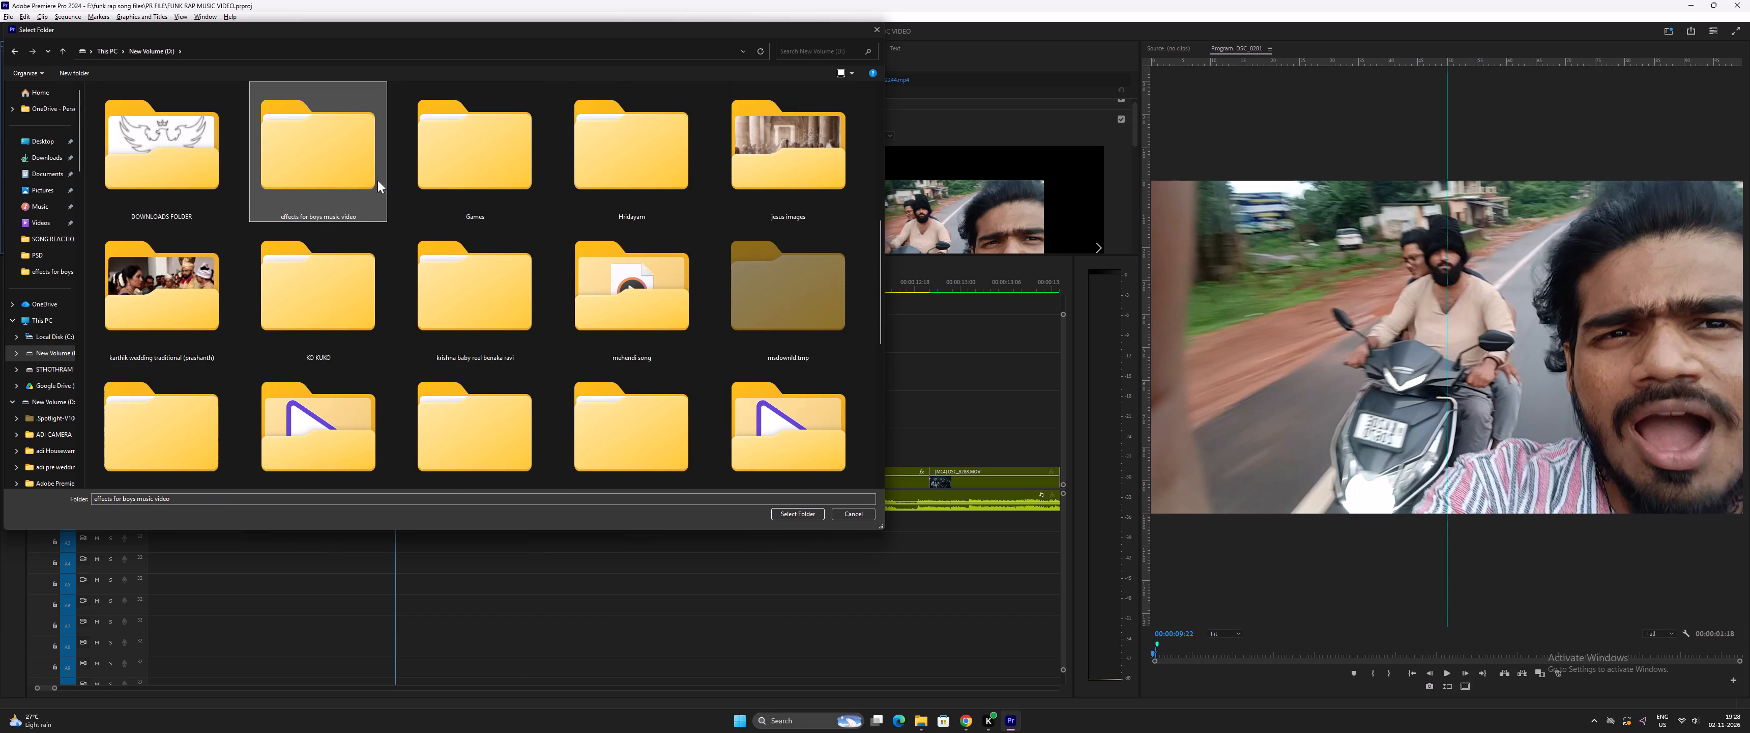
pyautogui.doubleClick(337, 161)
pyautogui.doubleClick(128, 109)
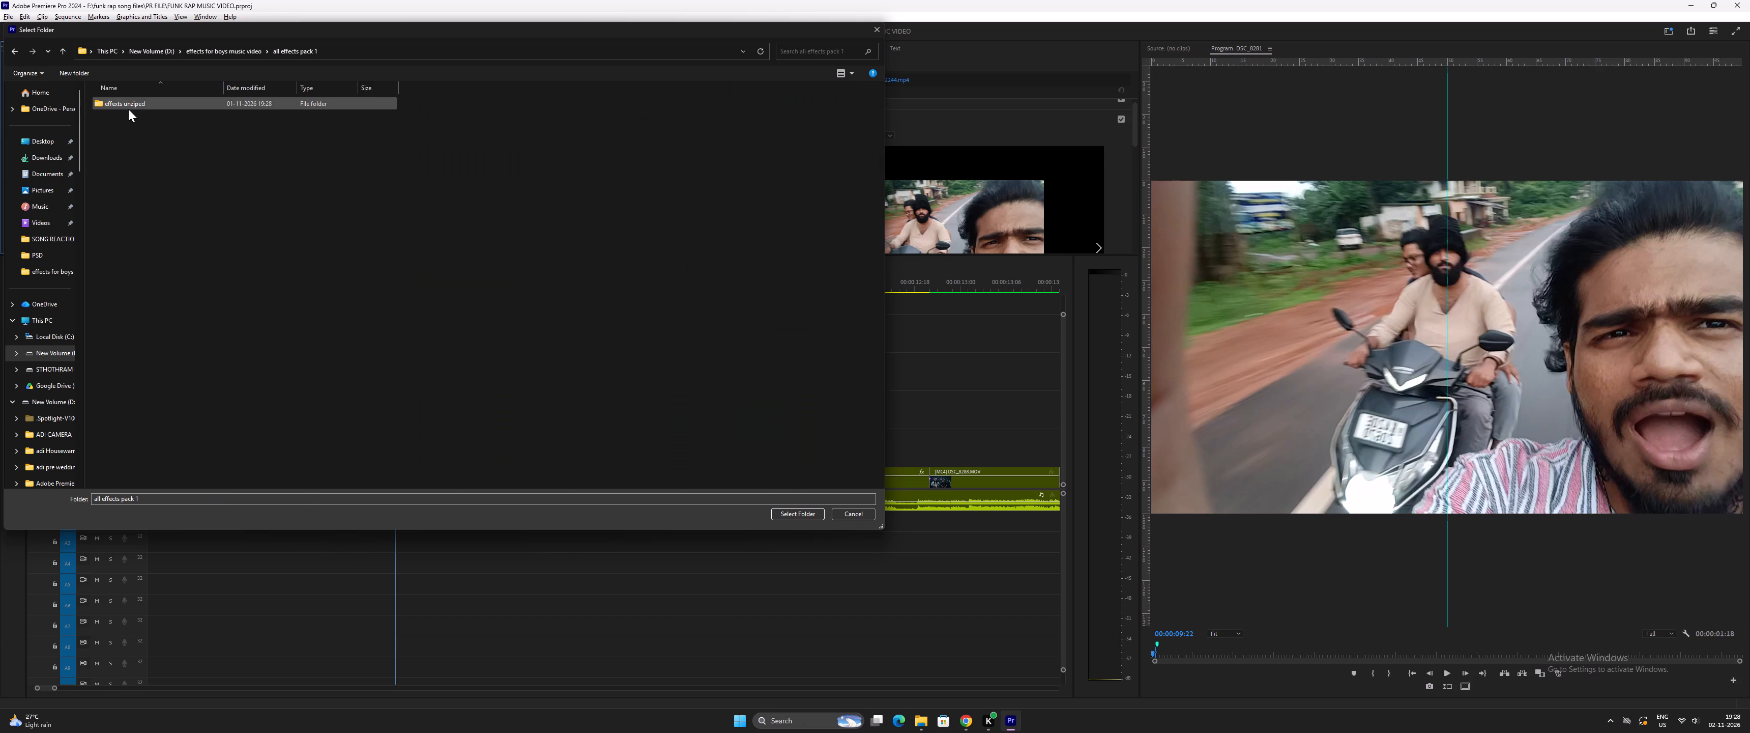
pyautogui.doubleClick(171, 105)
pyautogui.scroll(-16, 494, 369)
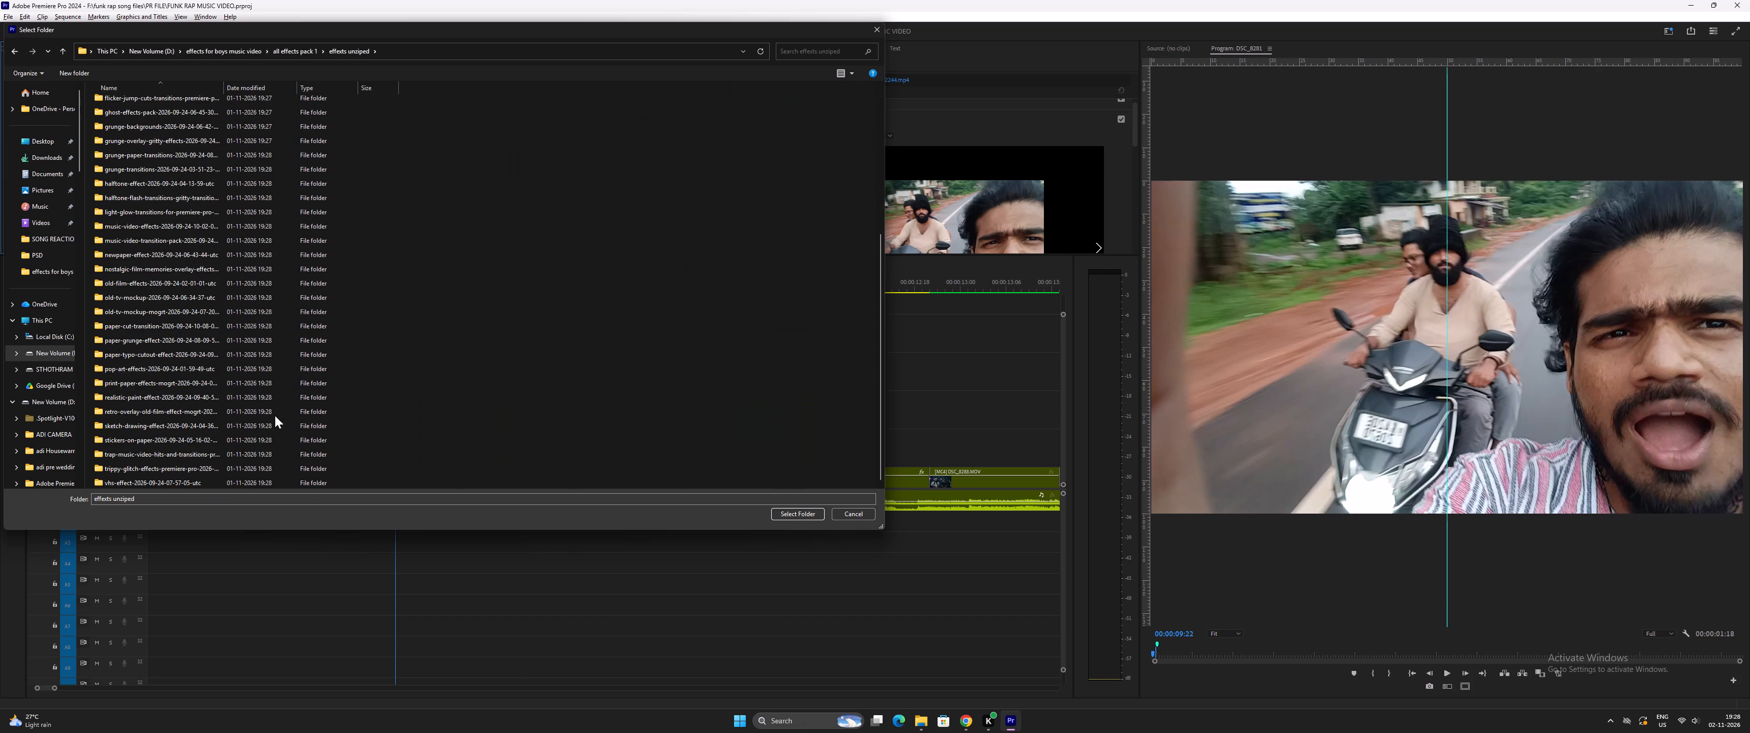
pyautogui.doubleClick(148, 482)
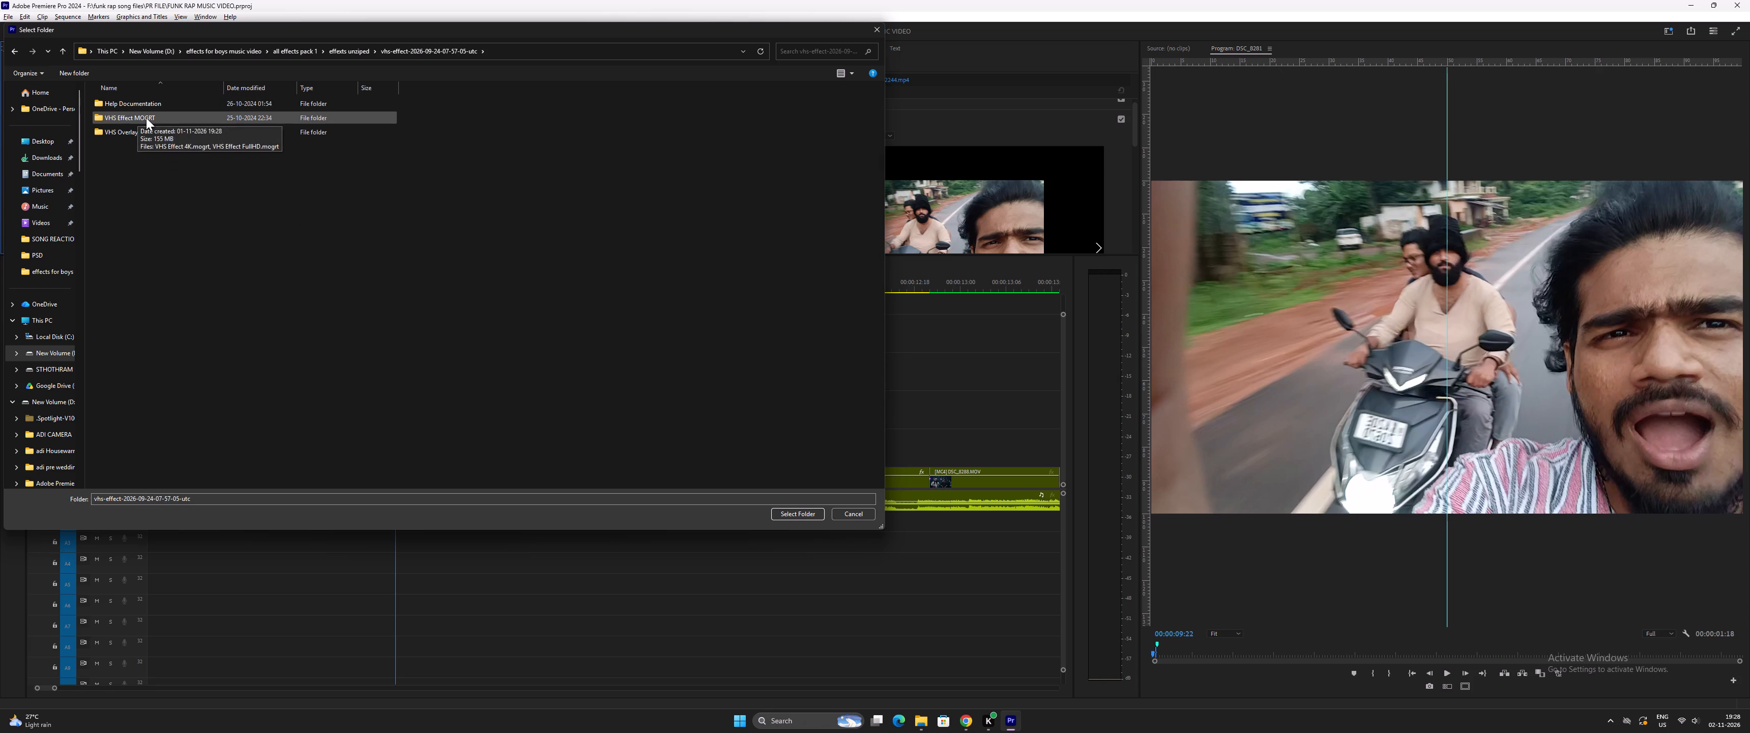
pyautogui.click(171, 118)
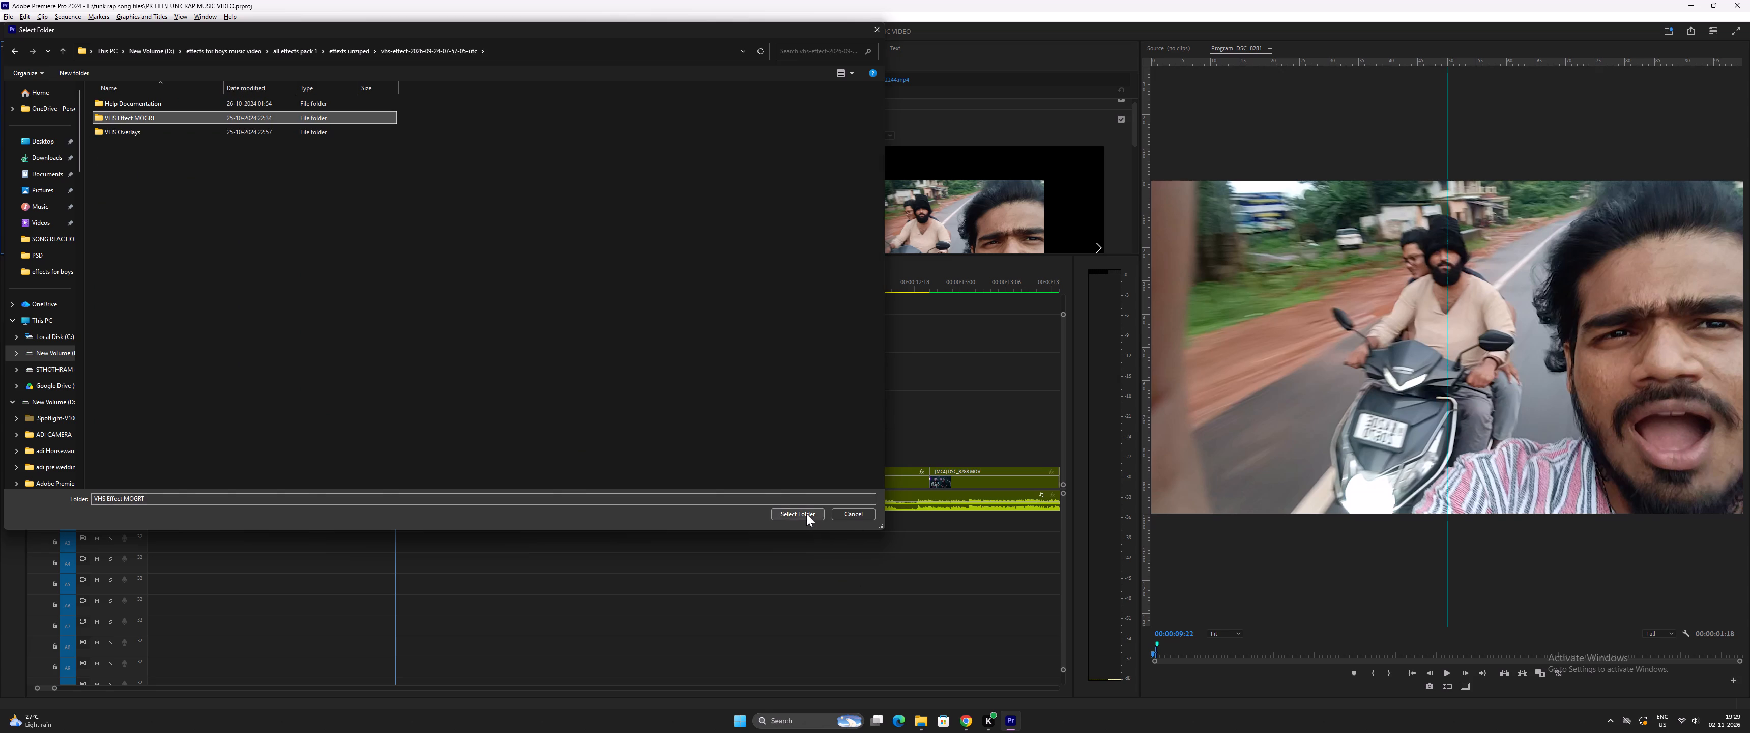
pyautogui.click(806, 514)
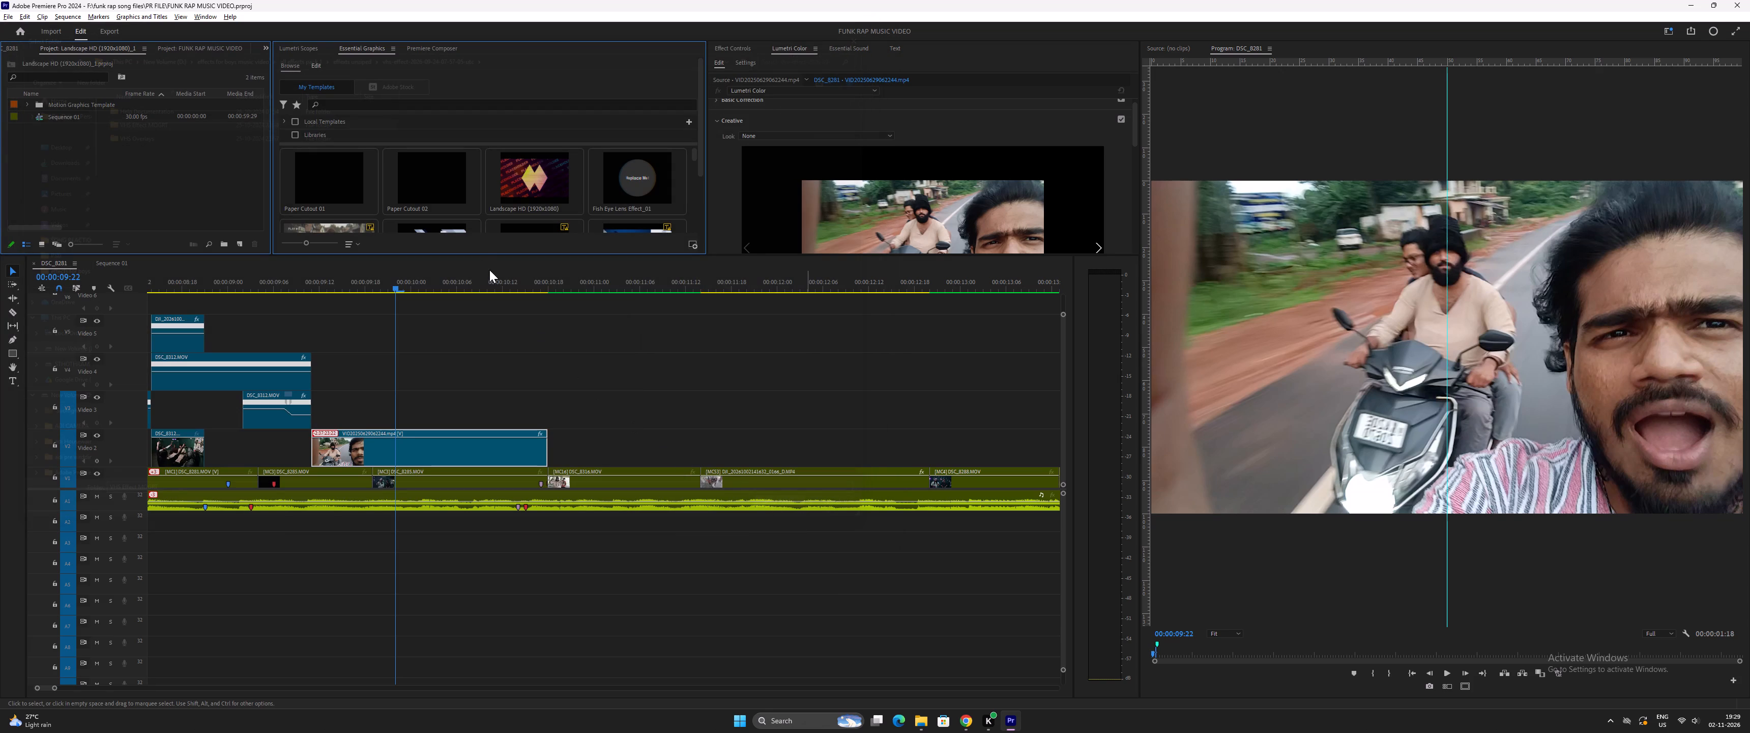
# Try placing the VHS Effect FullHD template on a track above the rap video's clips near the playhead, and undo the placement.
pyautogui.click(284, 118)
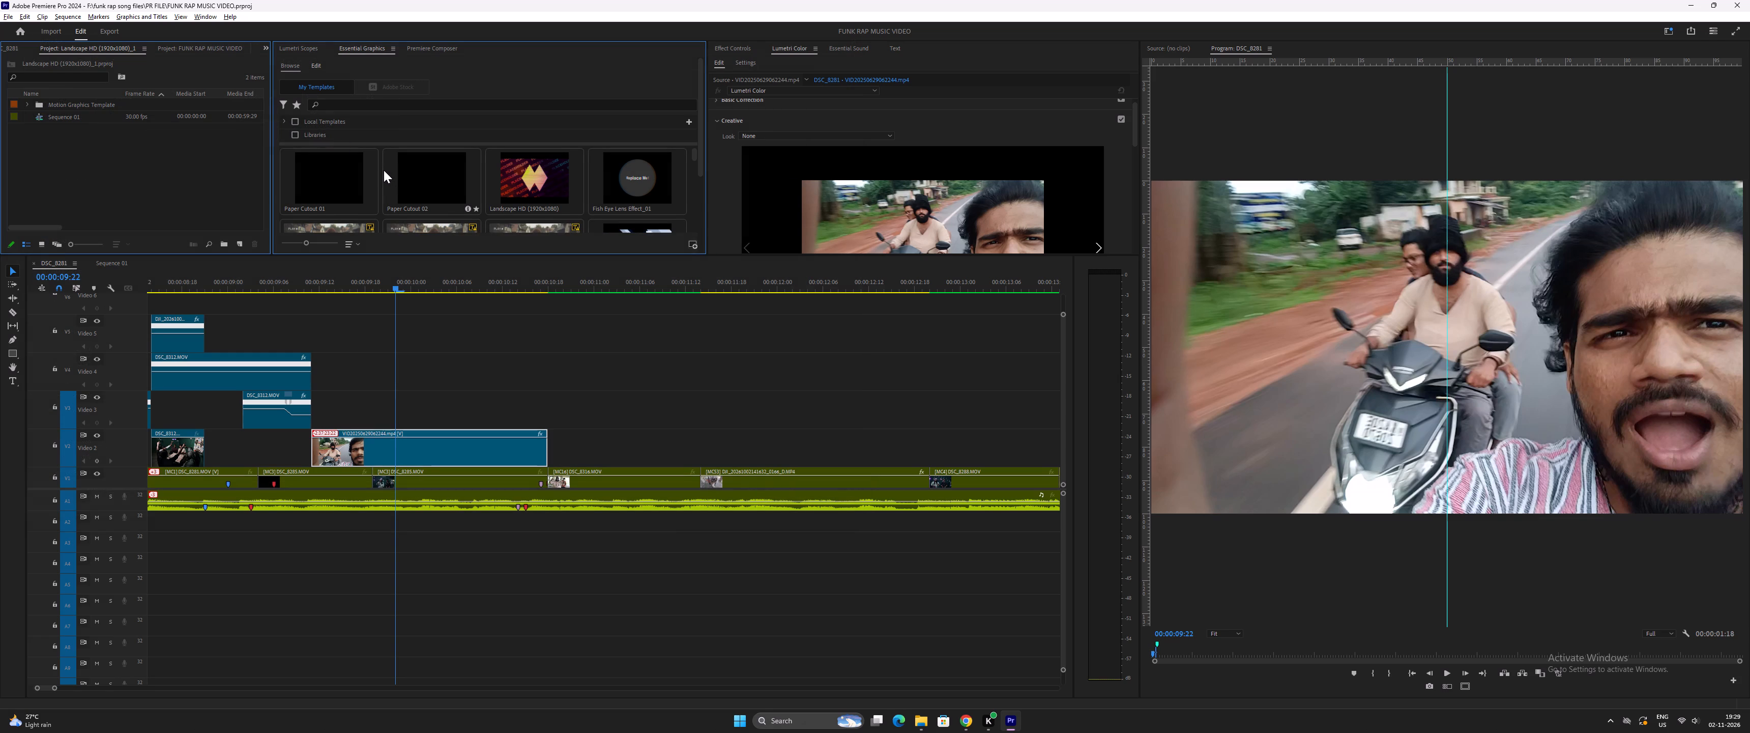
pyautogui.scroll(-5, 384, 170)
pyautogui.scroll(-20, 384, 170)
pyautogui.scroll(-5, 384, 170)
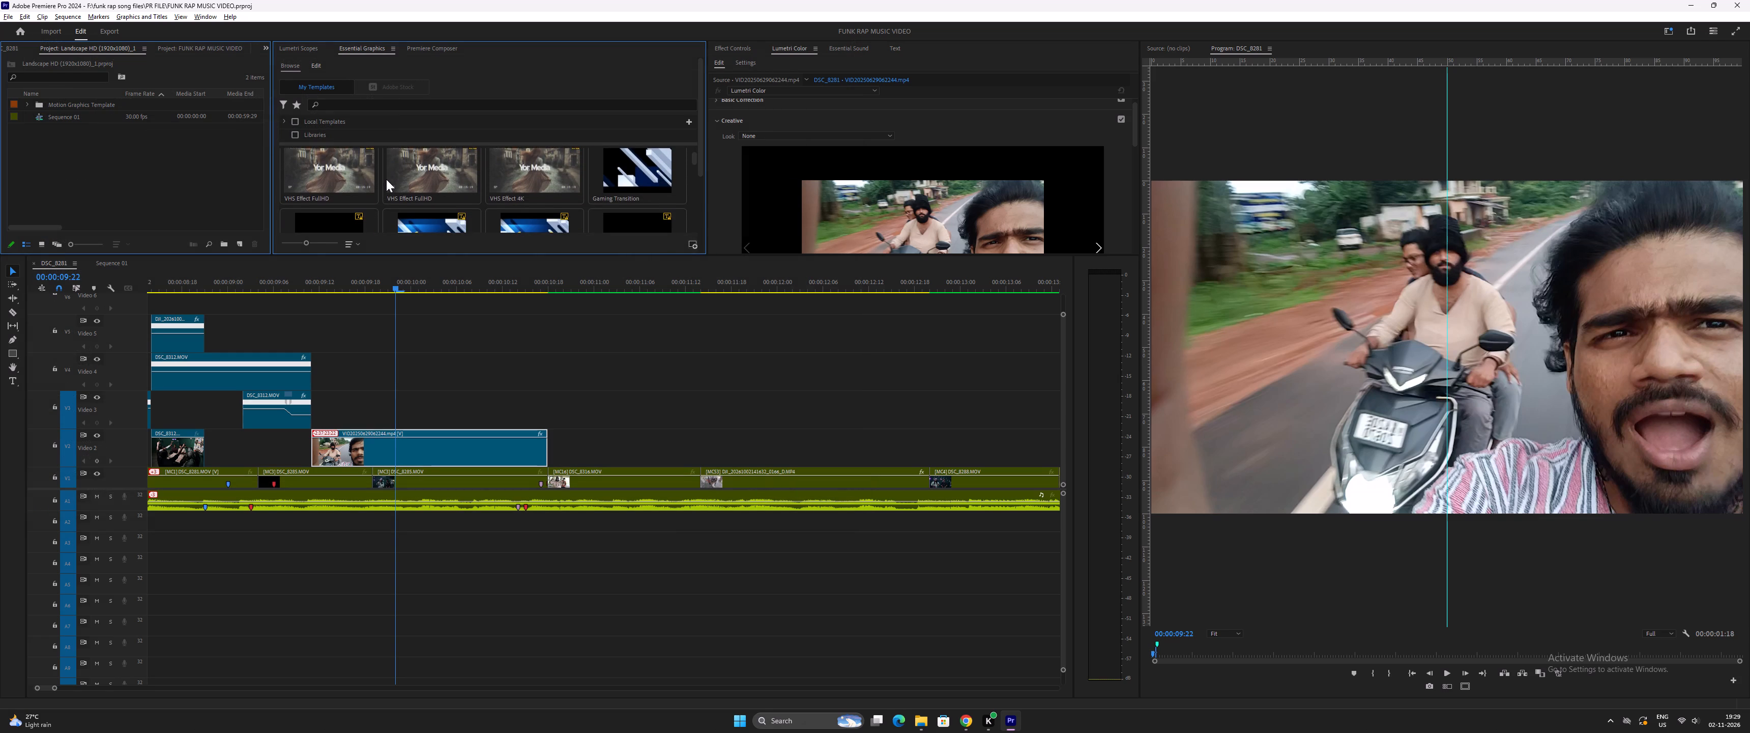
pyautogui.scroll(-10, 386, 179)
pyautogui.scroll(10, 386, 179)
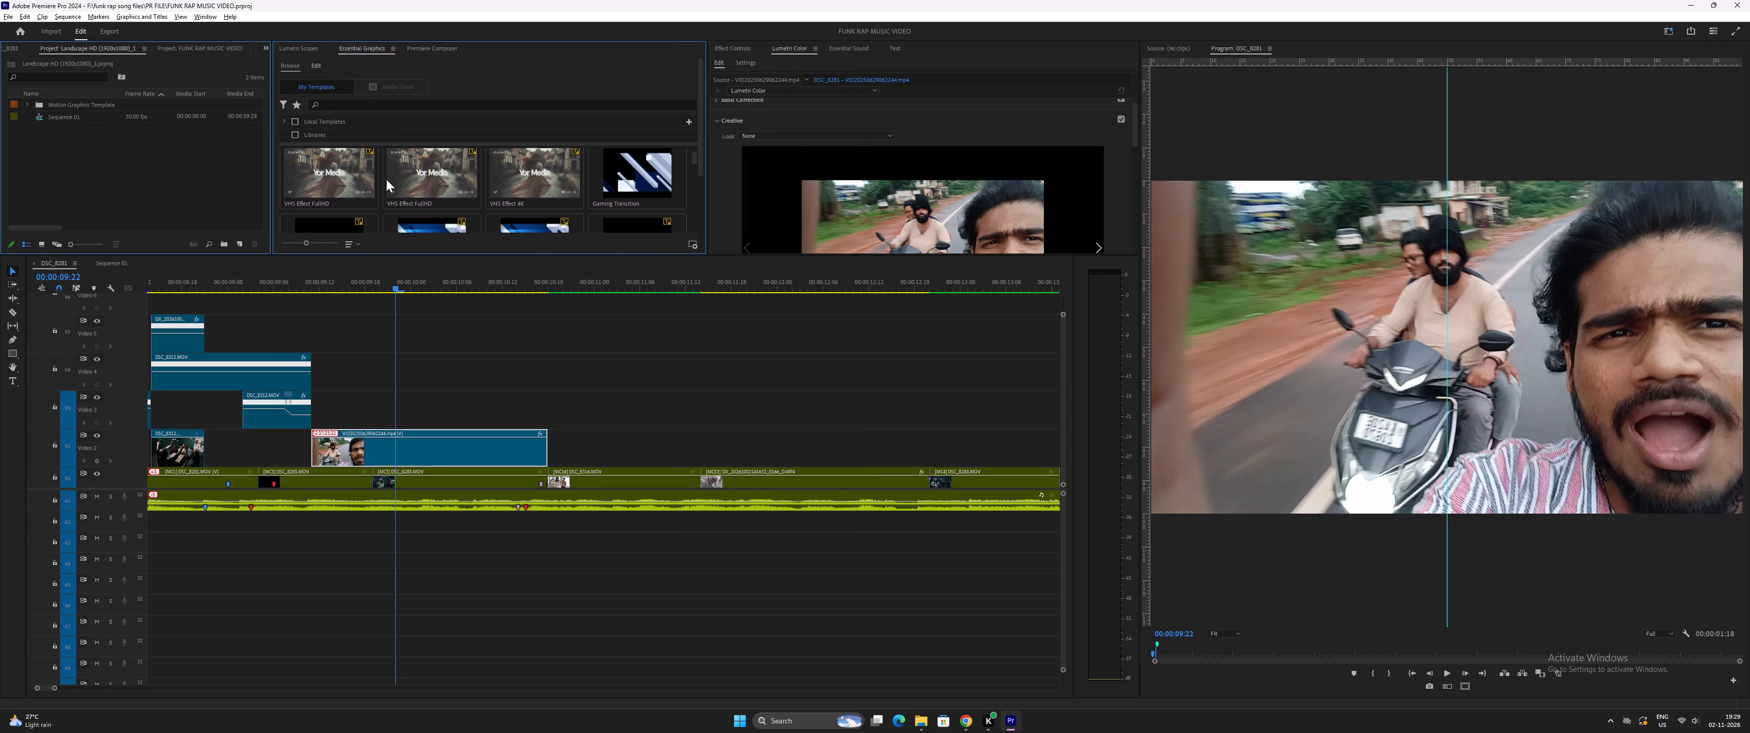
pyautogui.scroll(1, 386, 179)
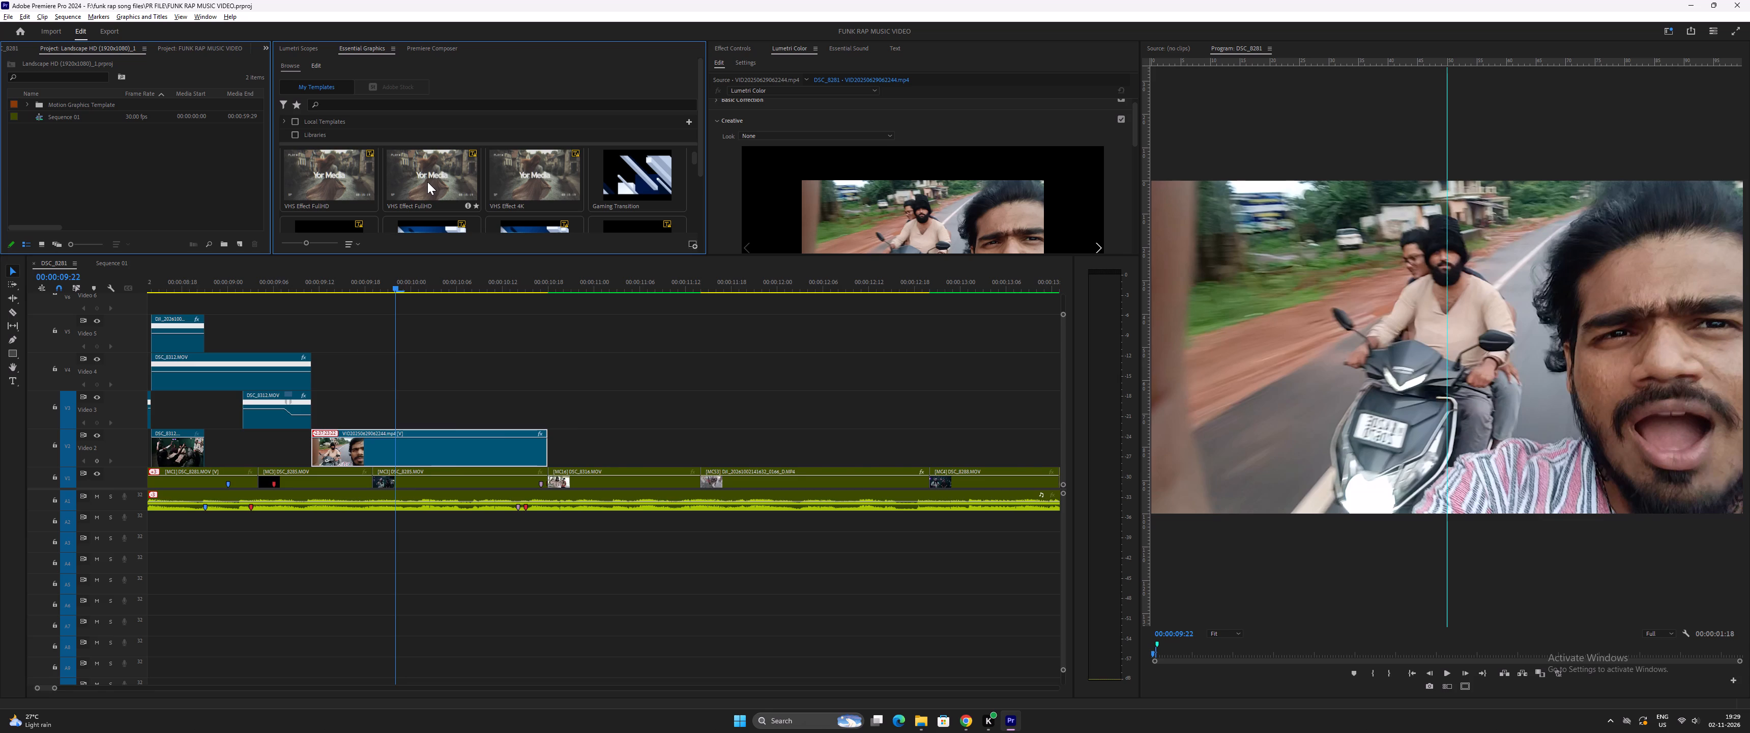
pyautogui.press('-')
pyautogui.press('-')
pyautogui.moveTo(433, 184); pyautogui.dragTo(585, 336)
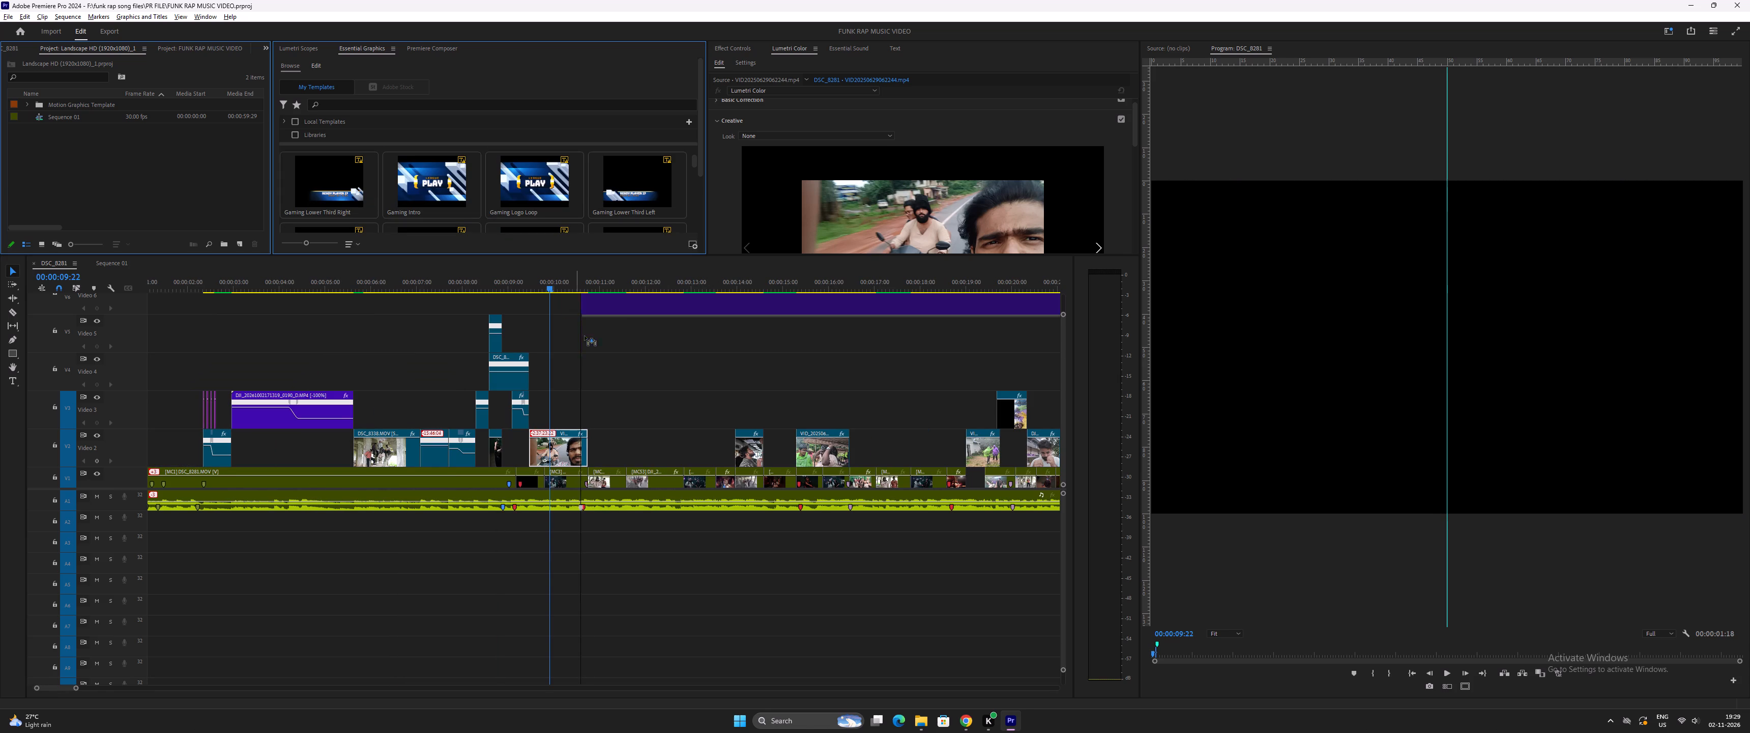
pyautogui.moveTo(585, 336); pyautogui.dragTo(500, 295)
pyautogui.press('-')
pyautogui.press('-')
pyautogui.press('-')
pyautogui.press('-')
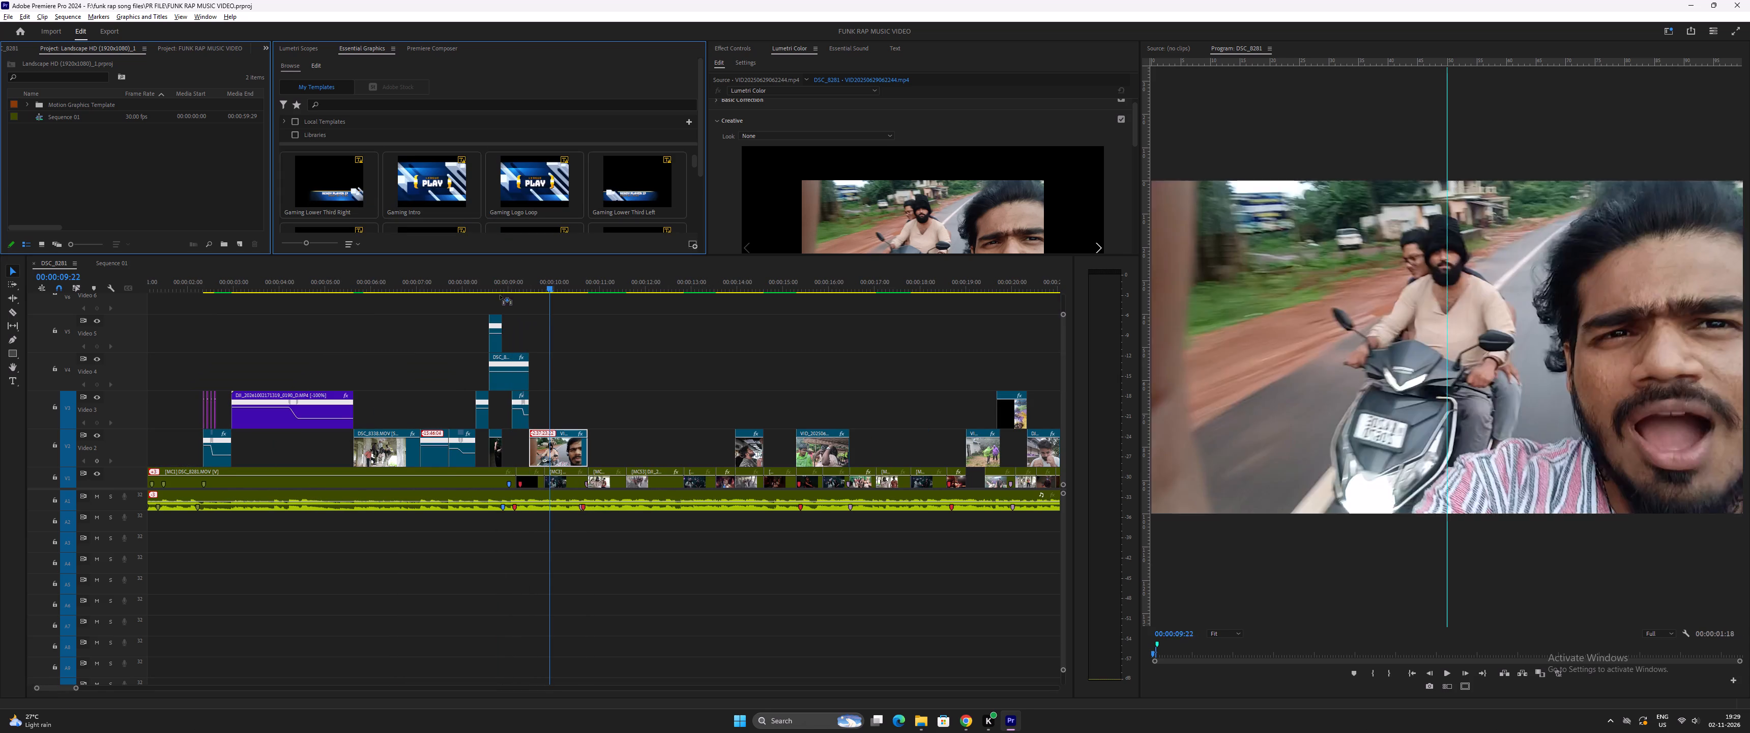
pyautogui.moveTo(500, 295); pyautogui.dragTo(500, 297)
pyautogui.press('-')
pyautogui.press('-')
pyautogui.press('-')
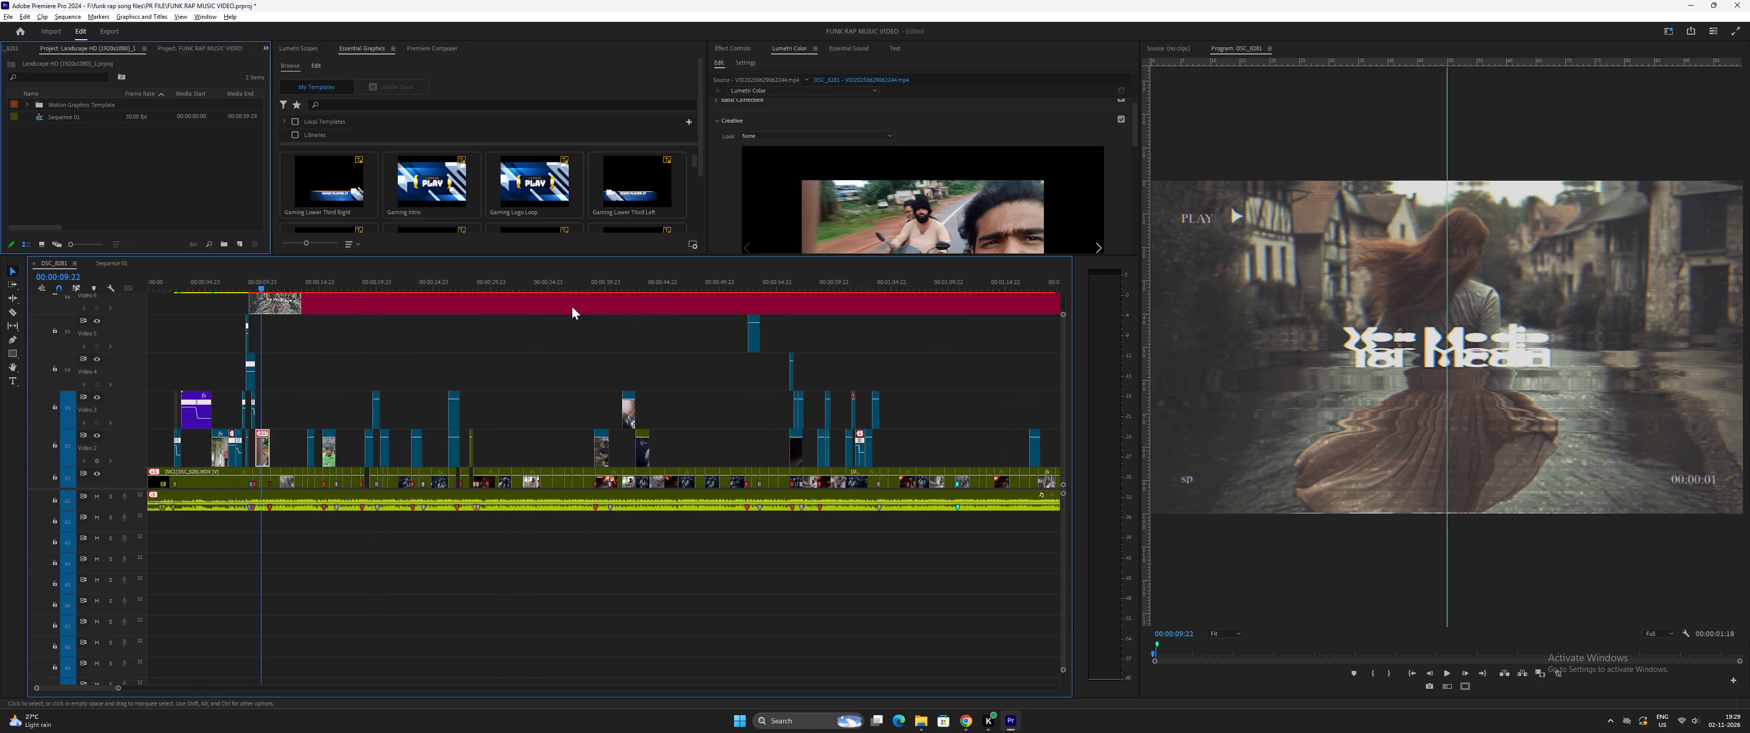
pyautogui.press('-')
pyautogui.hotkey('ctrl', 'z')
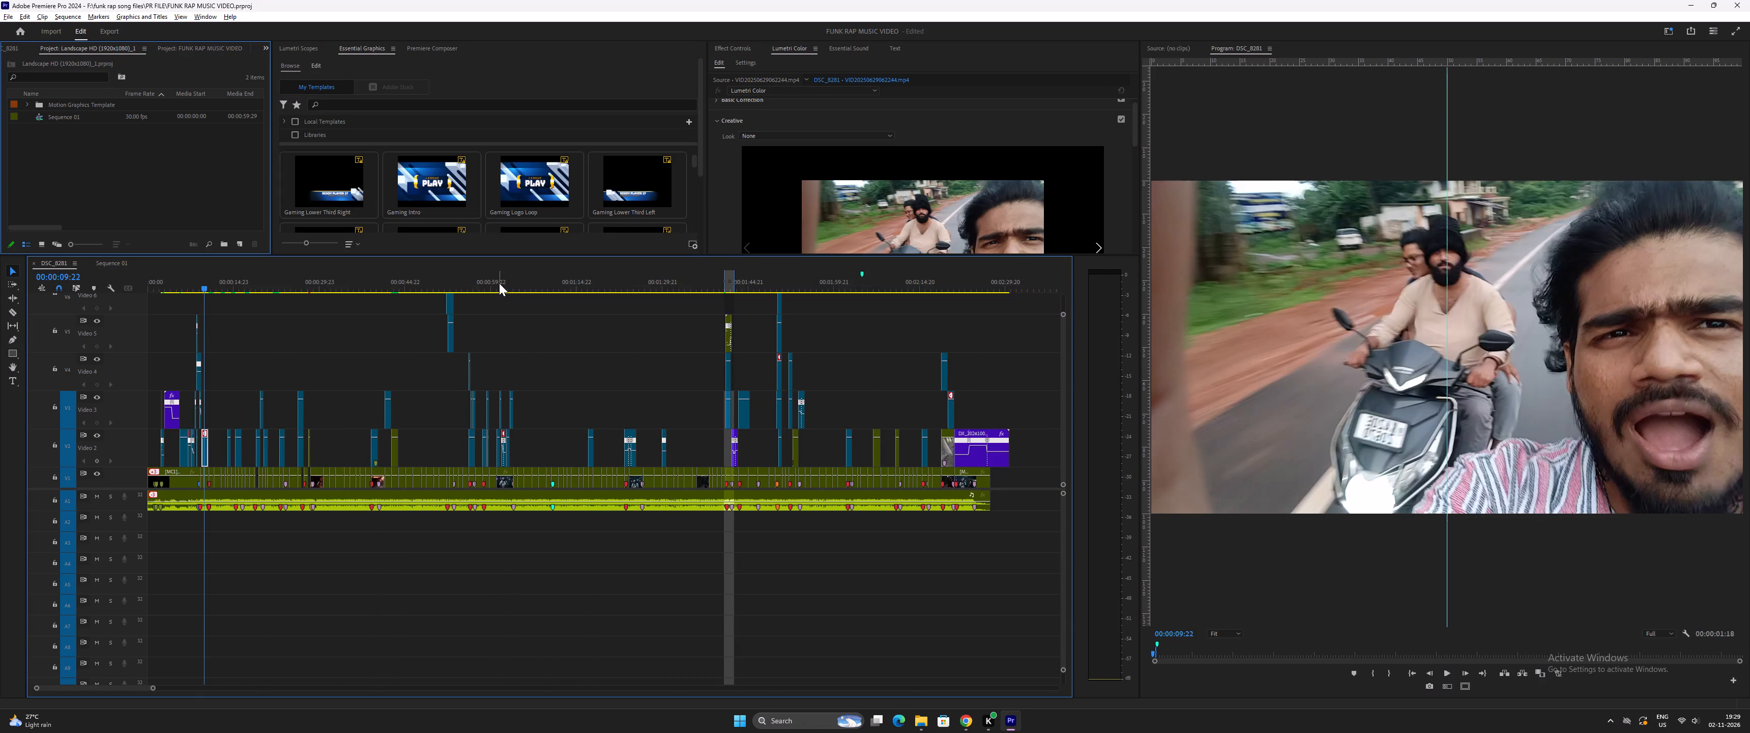
# Close the Sequence 01 timeline containing the Landscape HD placeholder template, returning to the rap video sequence.
pyautogui.press('-')
pyautogui.press('-')
pyautogui.press('-')
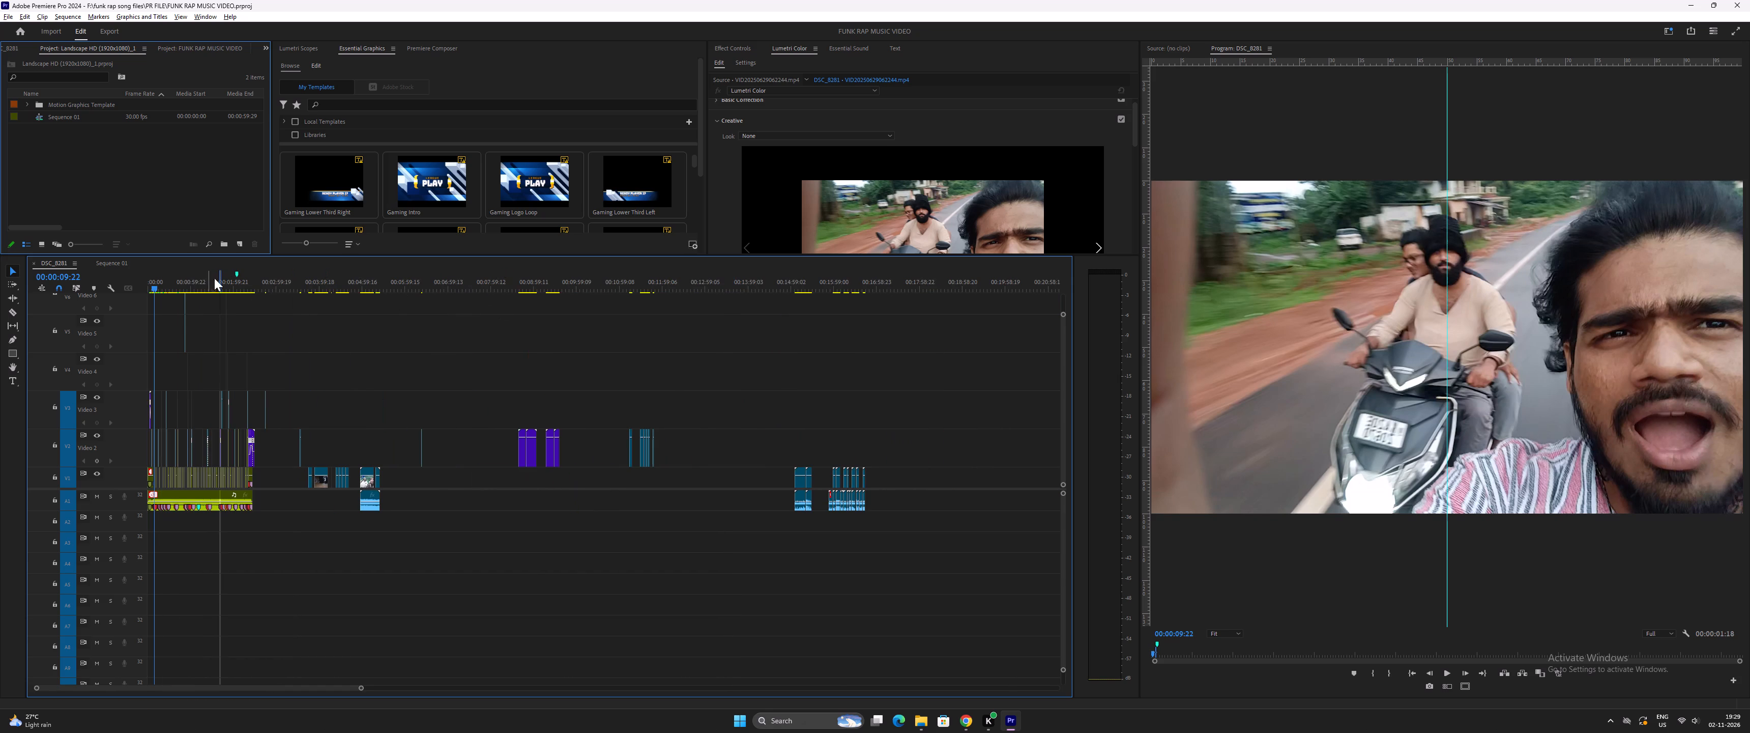
pyautogui.press('=')
pyautogui.click(109, 264)
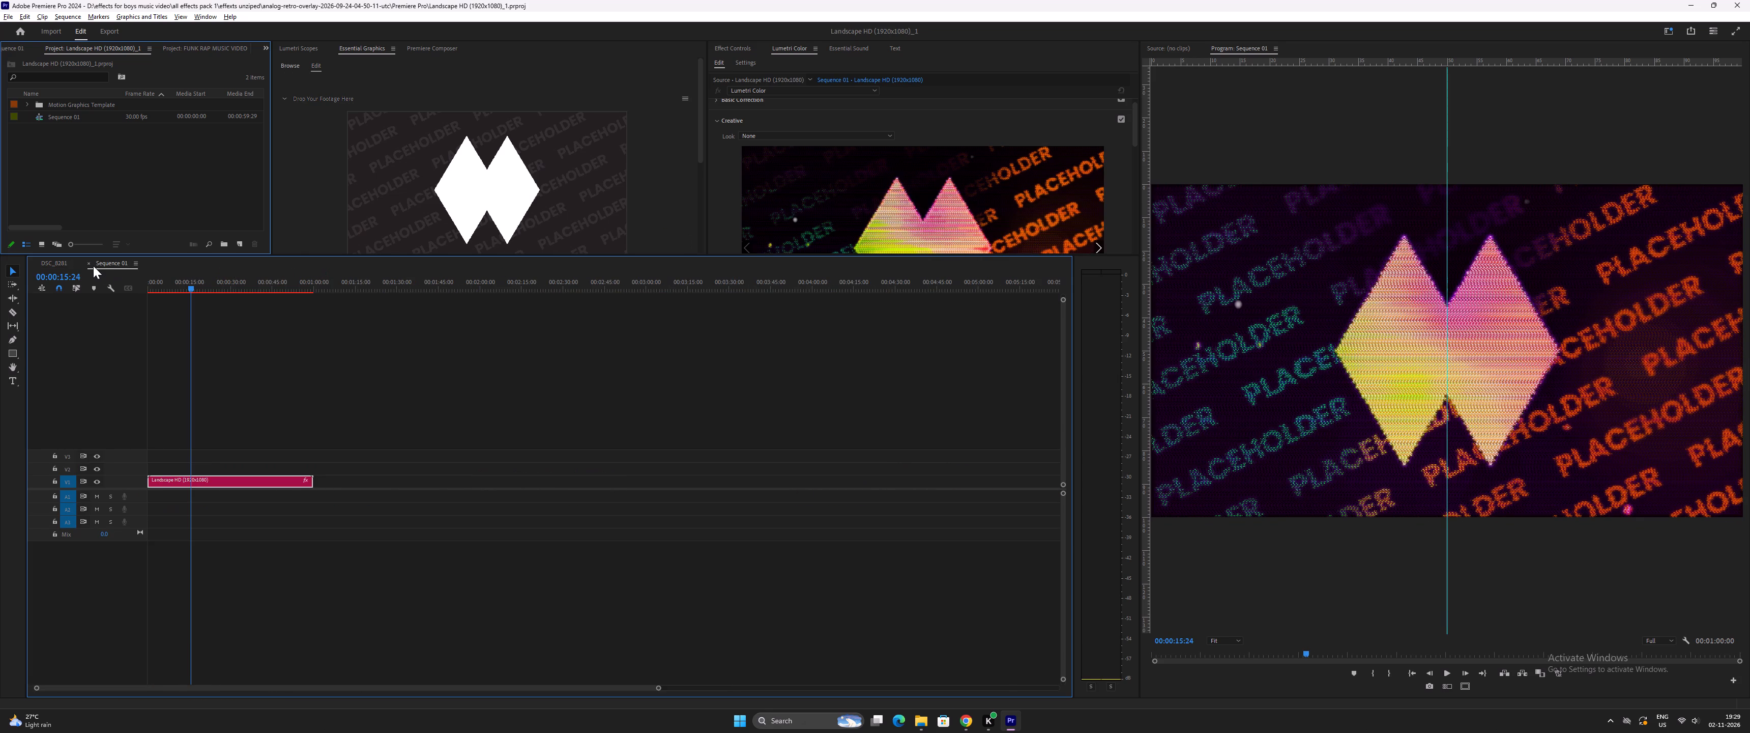
pyautogui.click(87, 264)
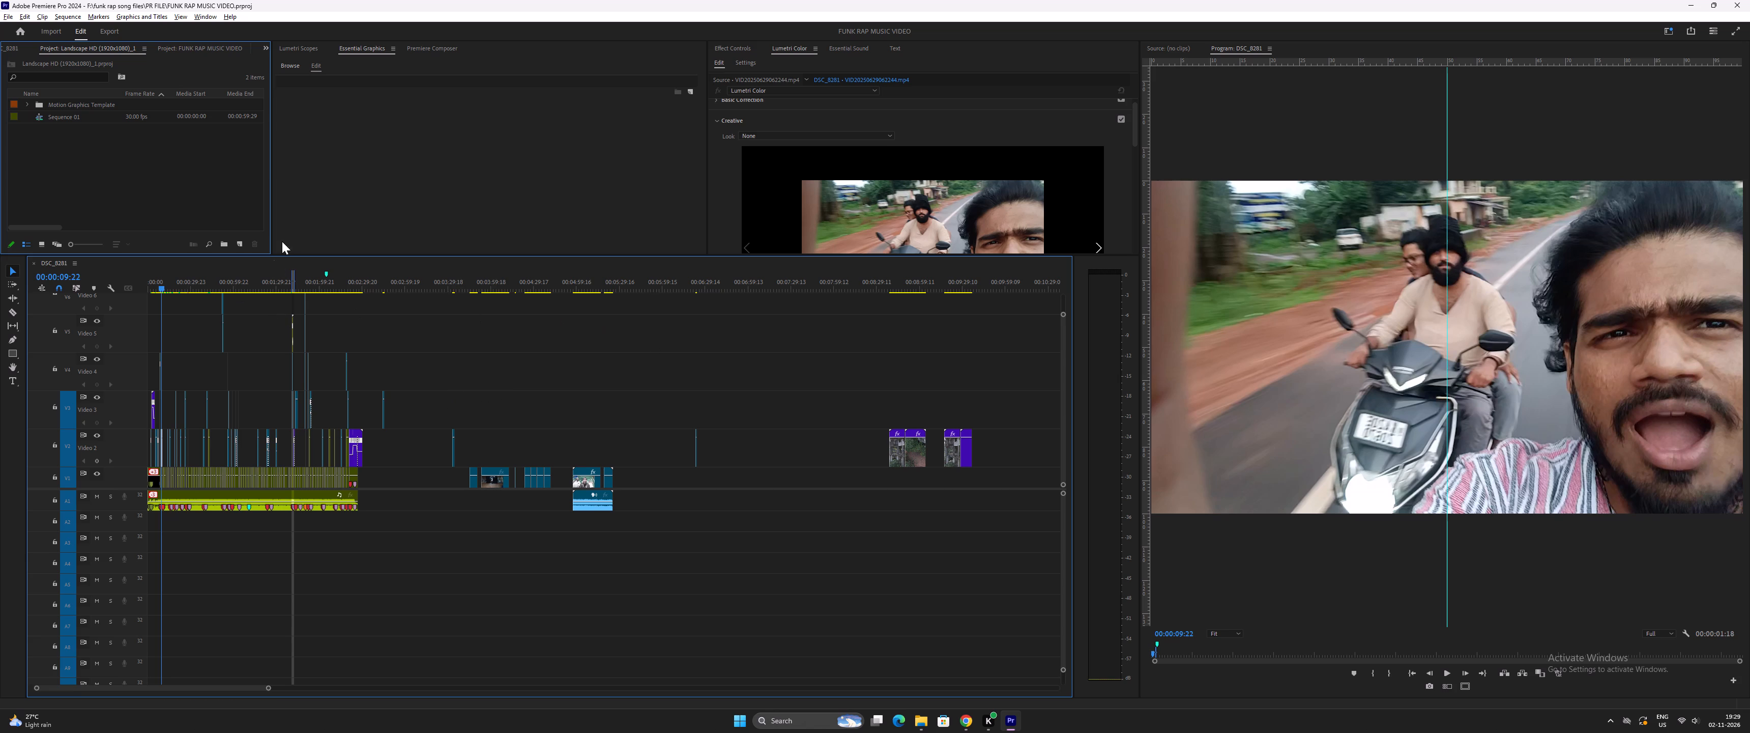
# Deselect the timeline clips and filter the Essential Graphics local templates by the VHS Effect MOGRT folder.
pyautogui.click(441, 371)
pyautogui.click(352, 51)
pyautogui.click(306, 48)
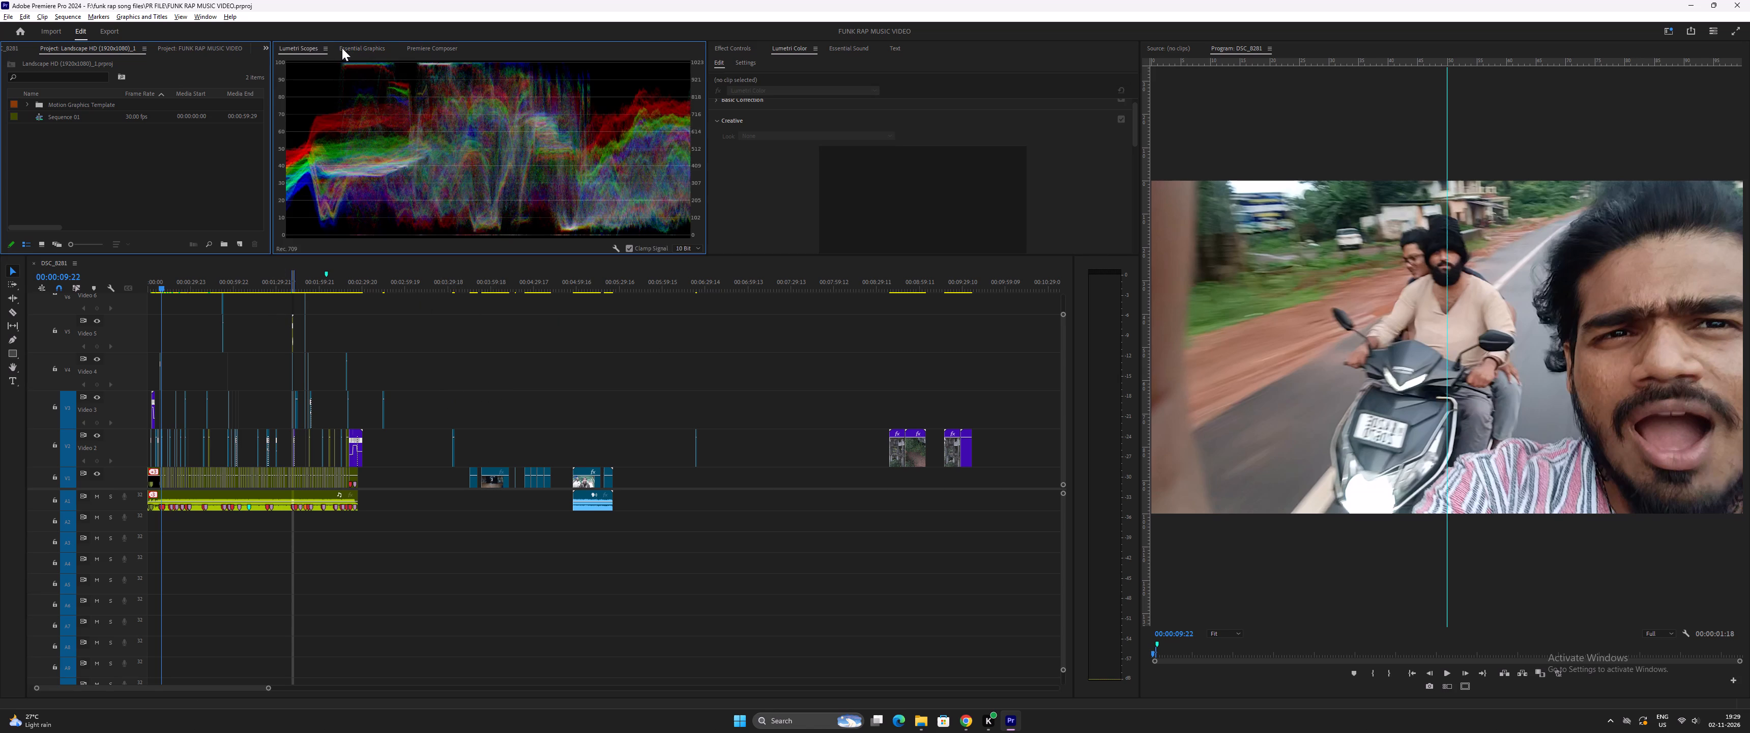
pyautogui.click(342, 48)
pyautogui.click(287, 59)
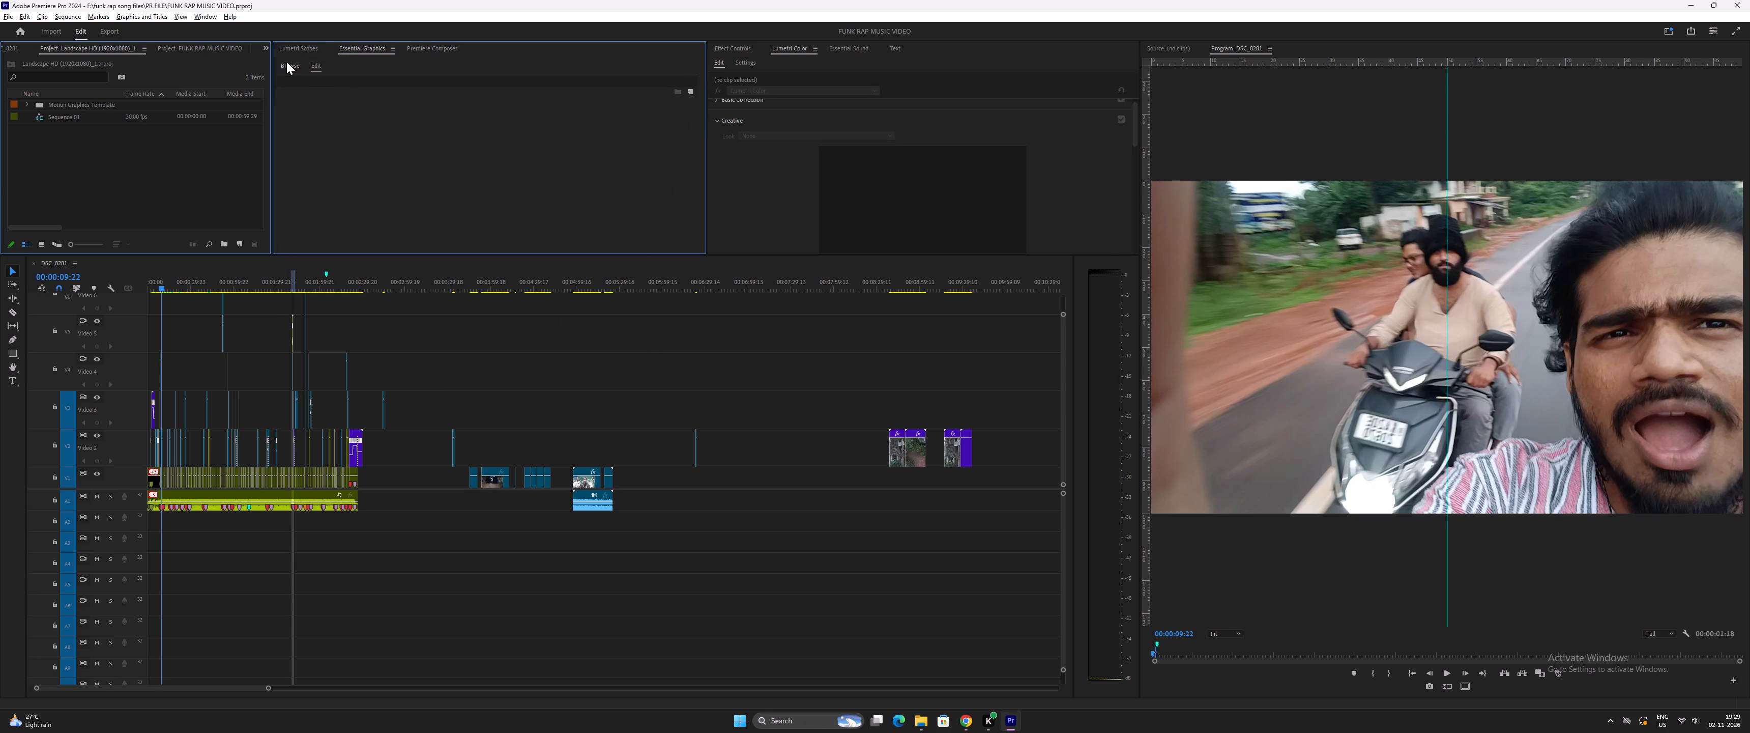
pyautogui.click(287, 66)
pyautogui.scroll(3, 365, 182)
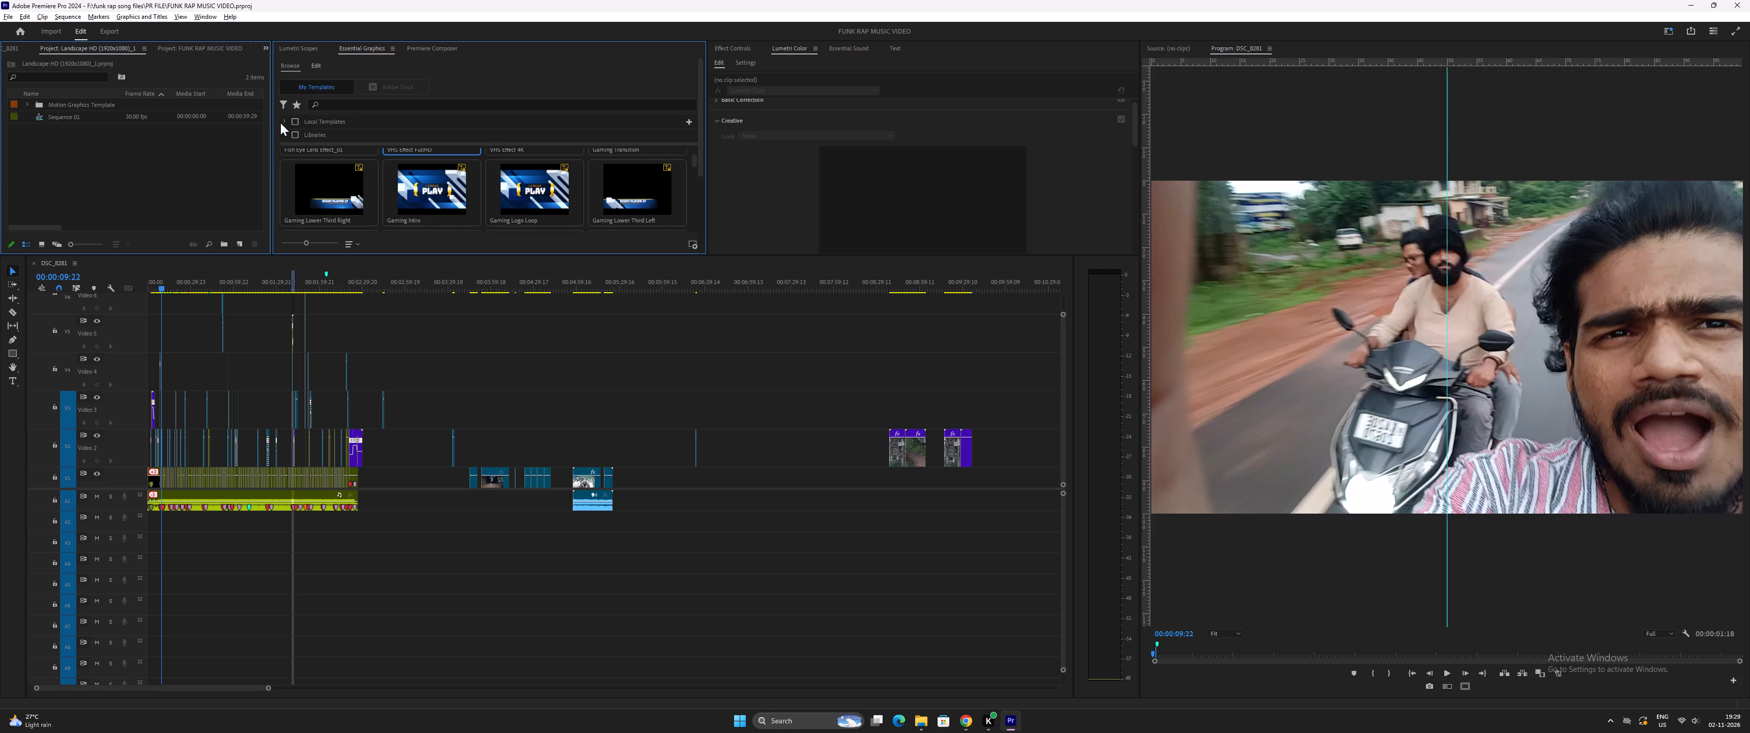
pyautogui.click(285, 120)
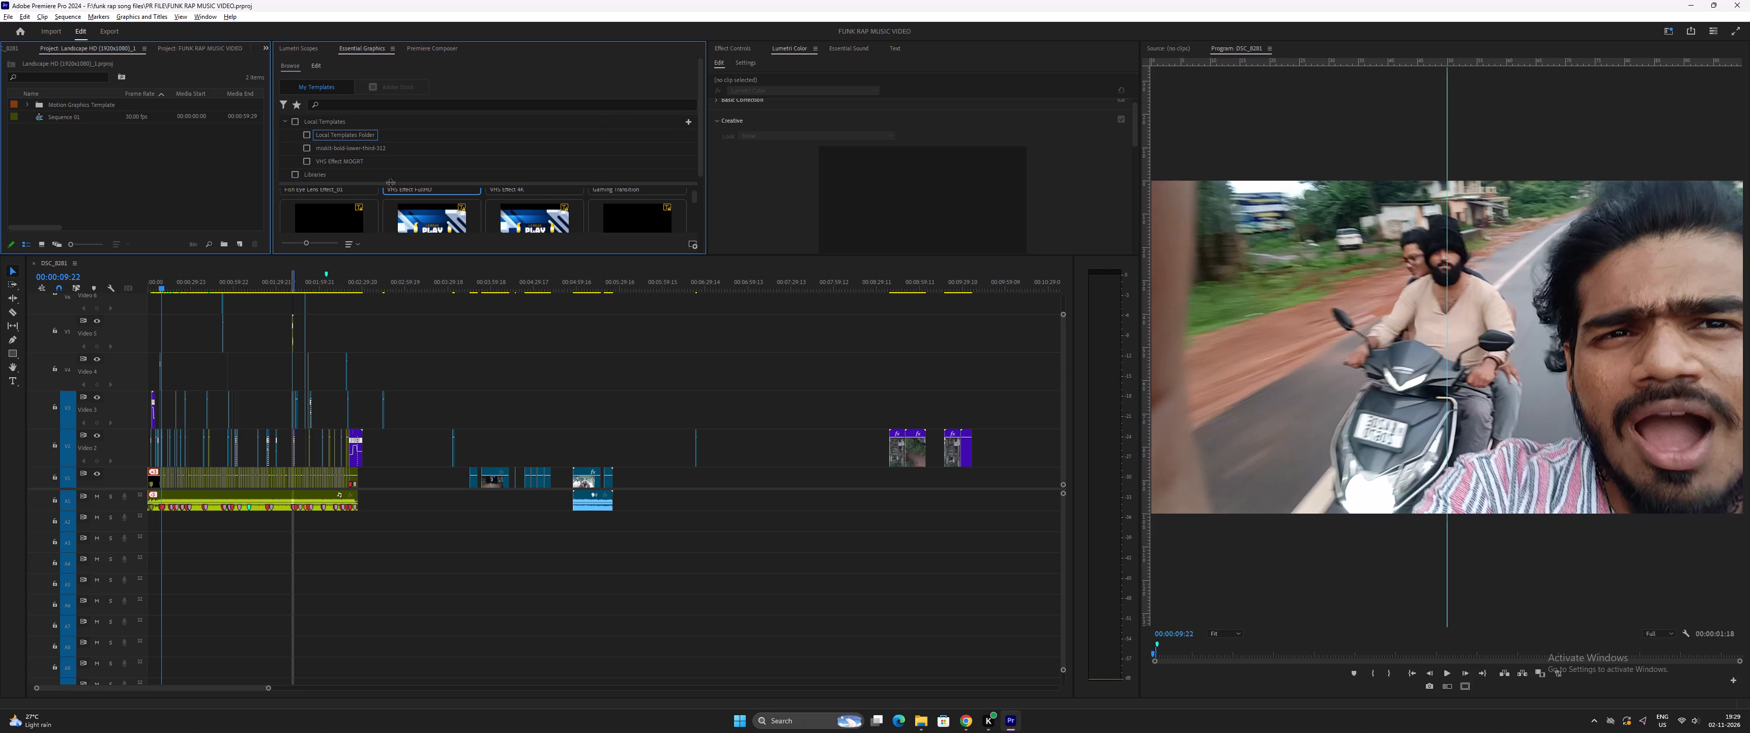
pyautogui.scroll(12, 402, 216)
pyautogui.click(307, 162)
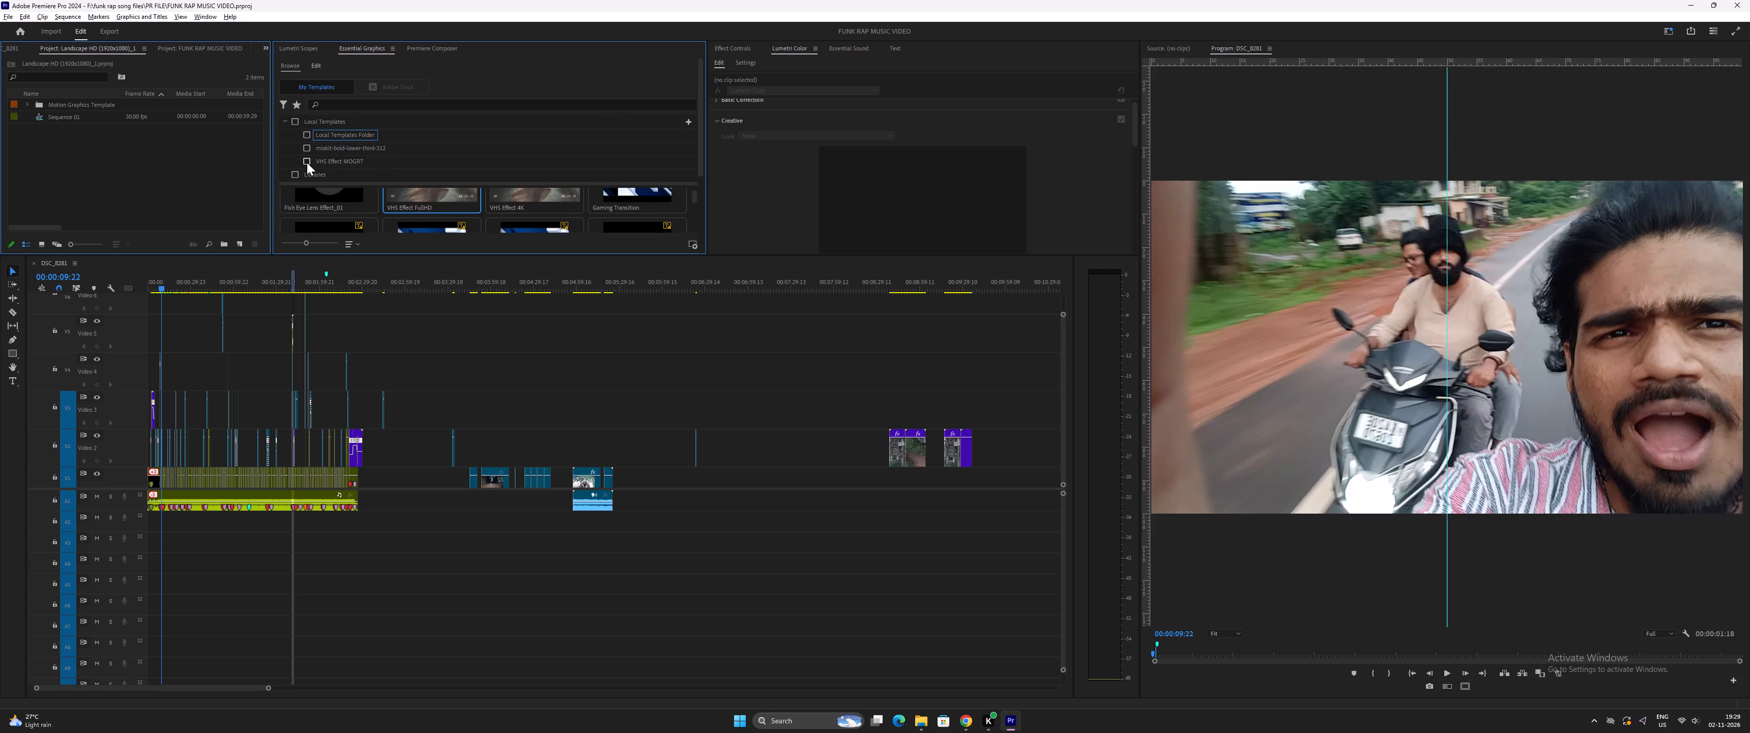
# Clear the VHS Effect MOGRT filter and add the vhs-effect pack's VHS Overlays folder to the local templates.
pyautogui.click(307, 162)
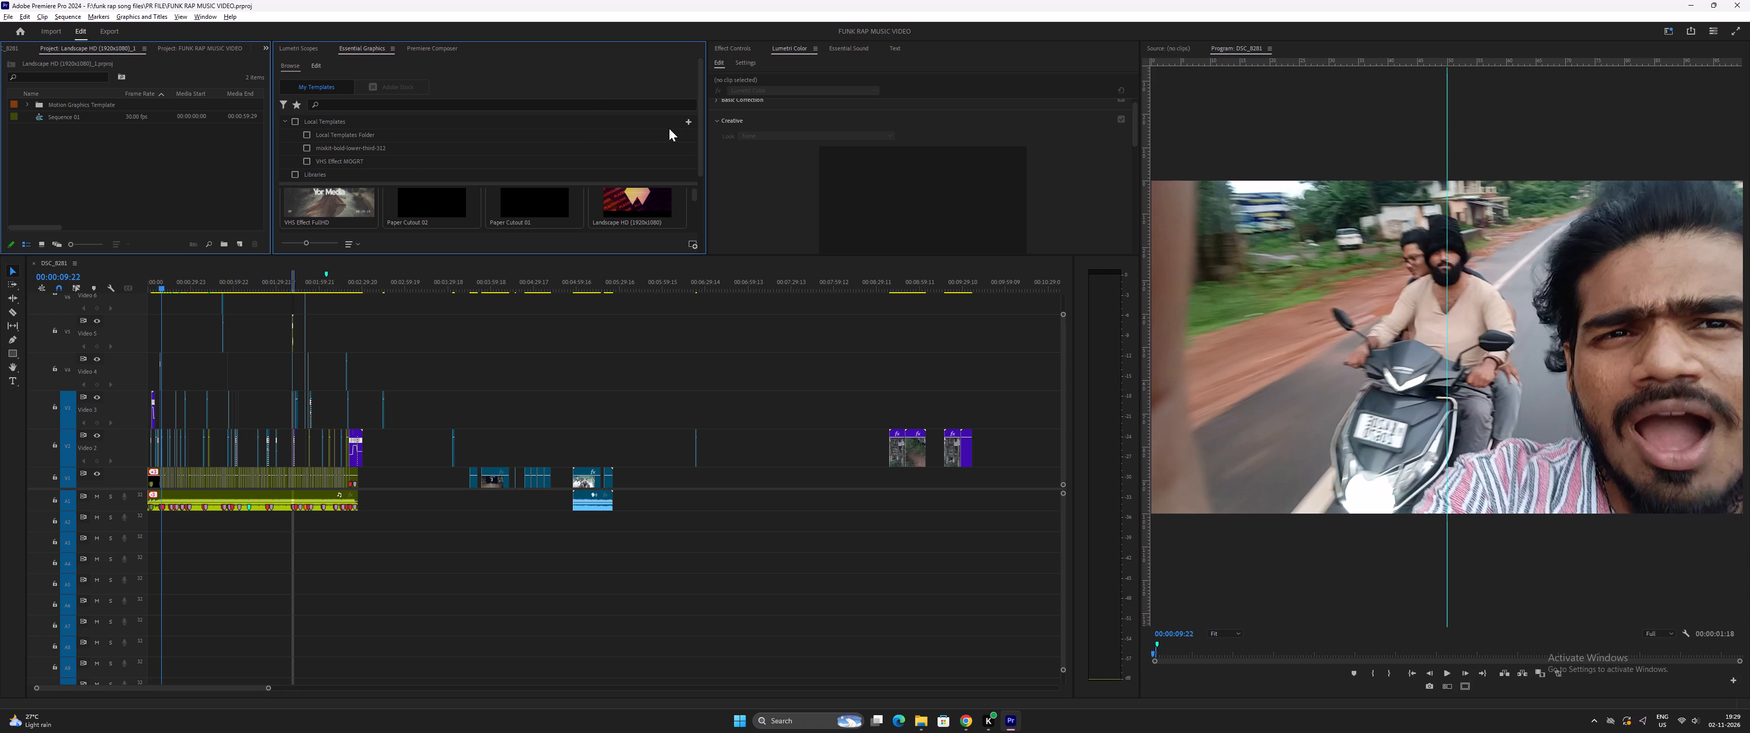
pyautogui.click(687, 120)
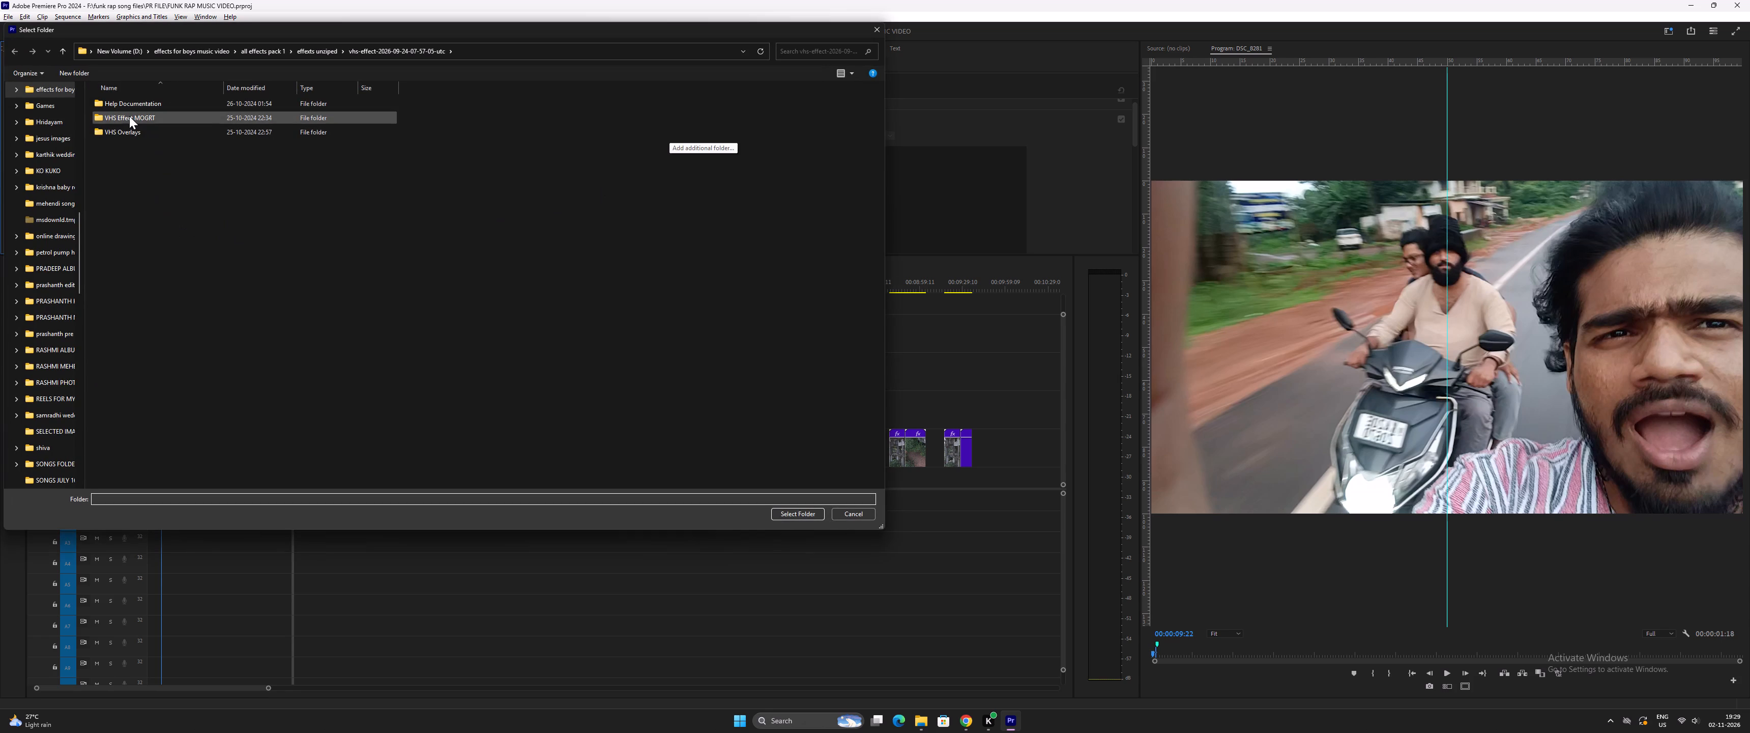
pyautogui.doubleClick(119, 132)
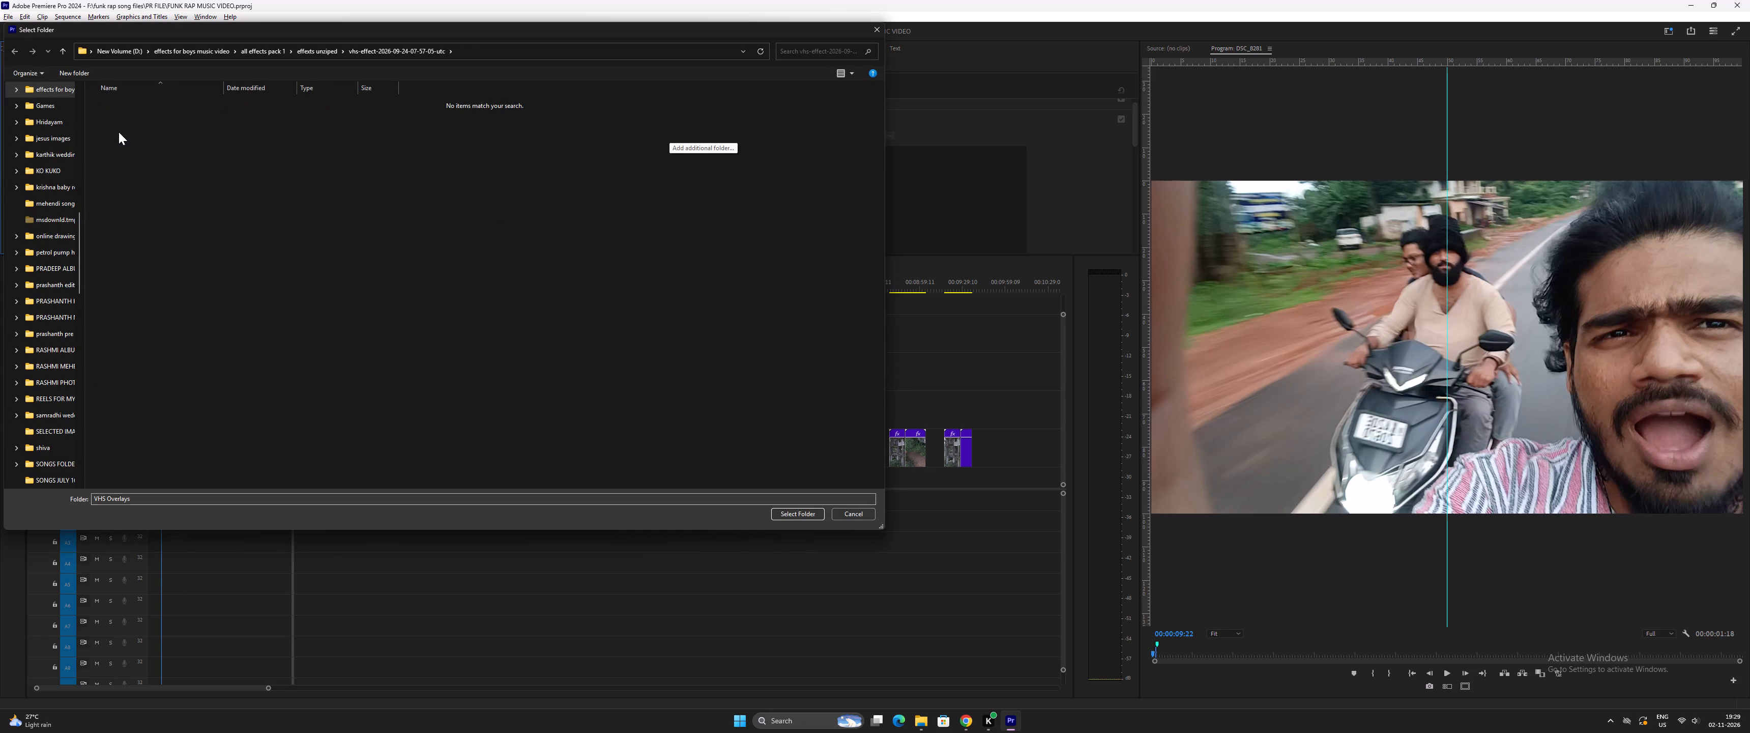
pyautogui.click(65, 51)
pyautogui.click(120, 134)
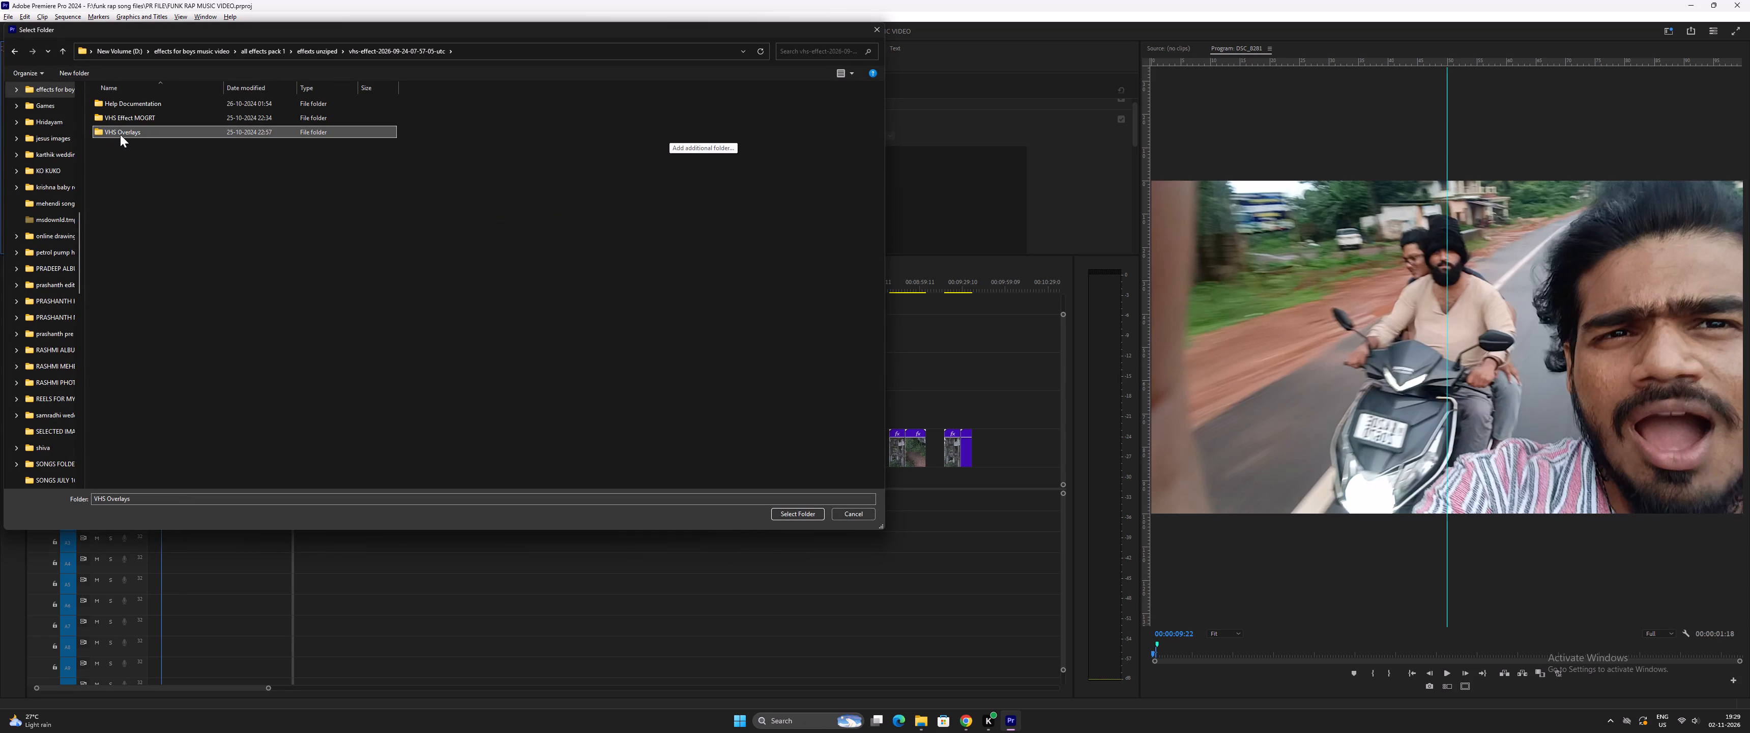
pyautogui.click(786, 517)
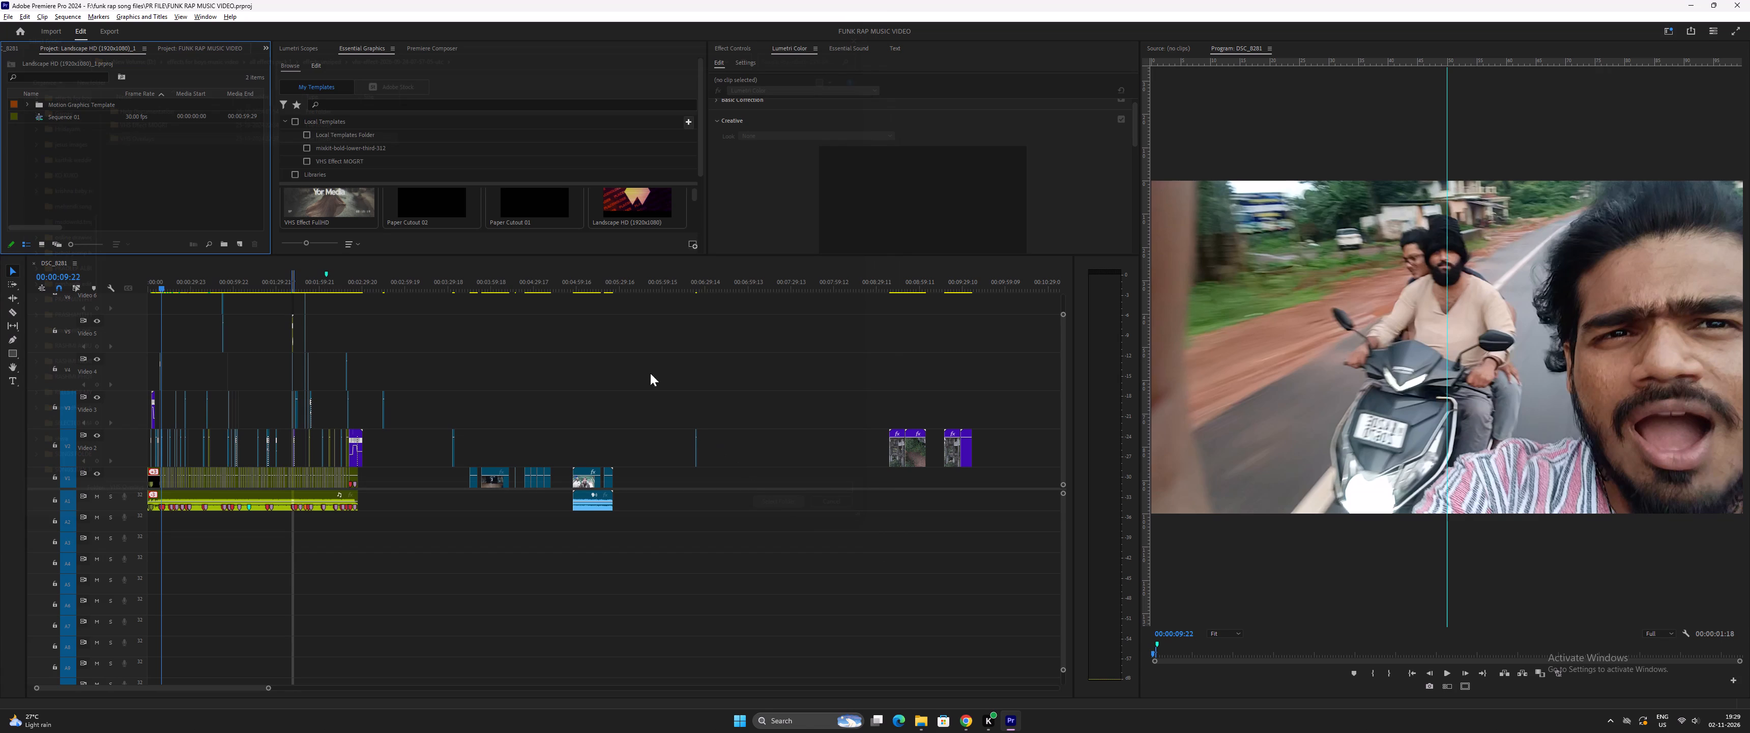
pyautogui.scroll(5, 411, 206)
pyautogui.scroll(-3, 412, 206)
# Filter the local templates by VHS Overlays, enlarge the Essential Graphics area downward, and clear the filter.
pyautogui.click(349, 176)
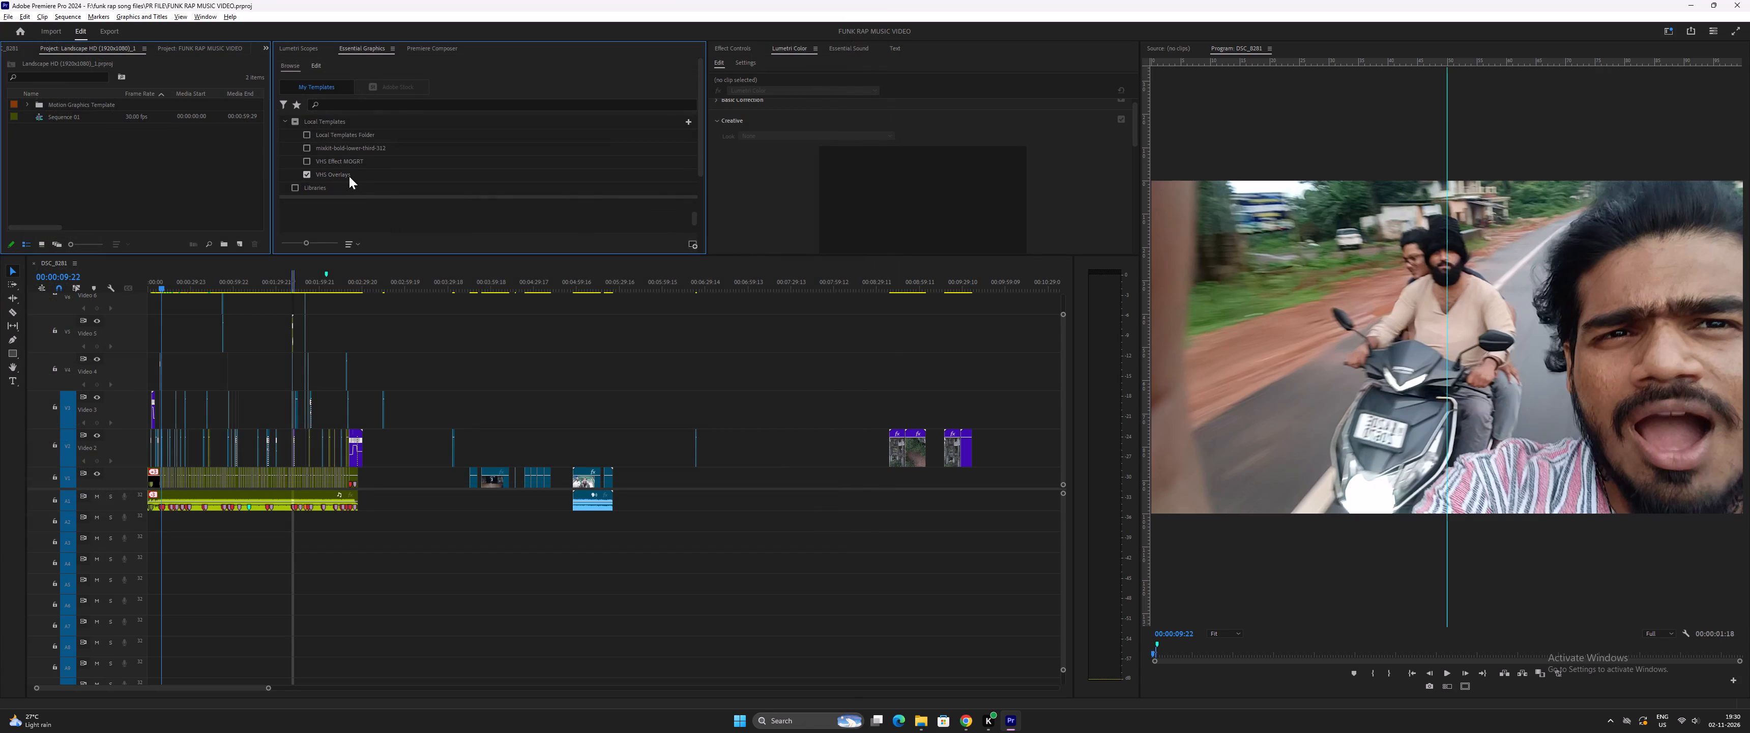
pyautogui.scroll(11, 359, 204)
pyautogui.moveTo(427, 254); pyautogui.dragTo(441, 385)
pyautogui.click(307, 172)
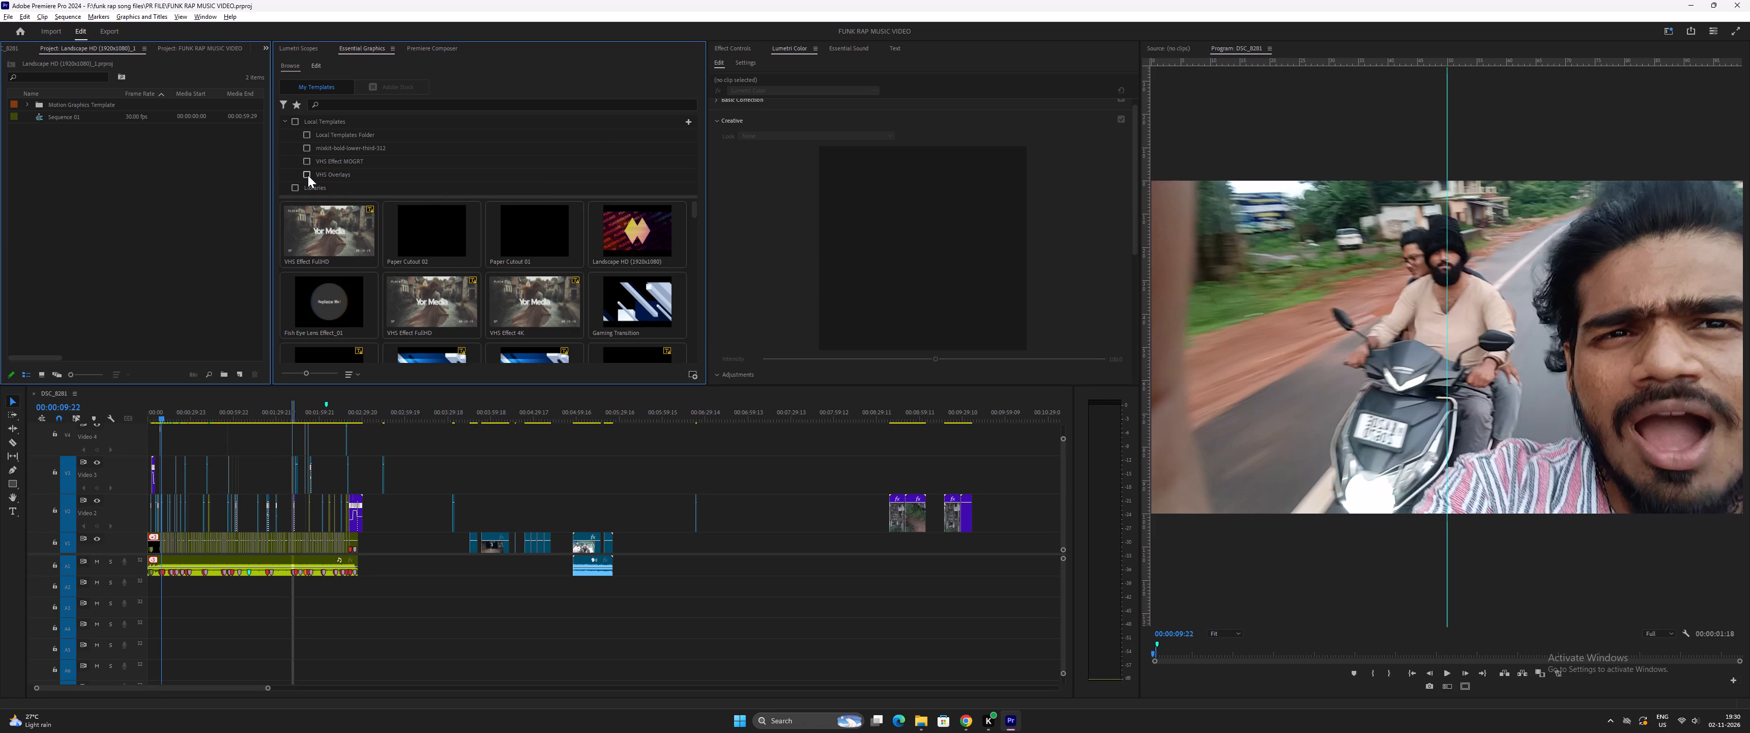
pyautogui.click(308, 175)
pyautogui.click(308, 174)
# Add the MOGRT folder of the 3d-photo-carousel-intro pack in effects unziped to the local templates.
pyautogui.click(689, 120)
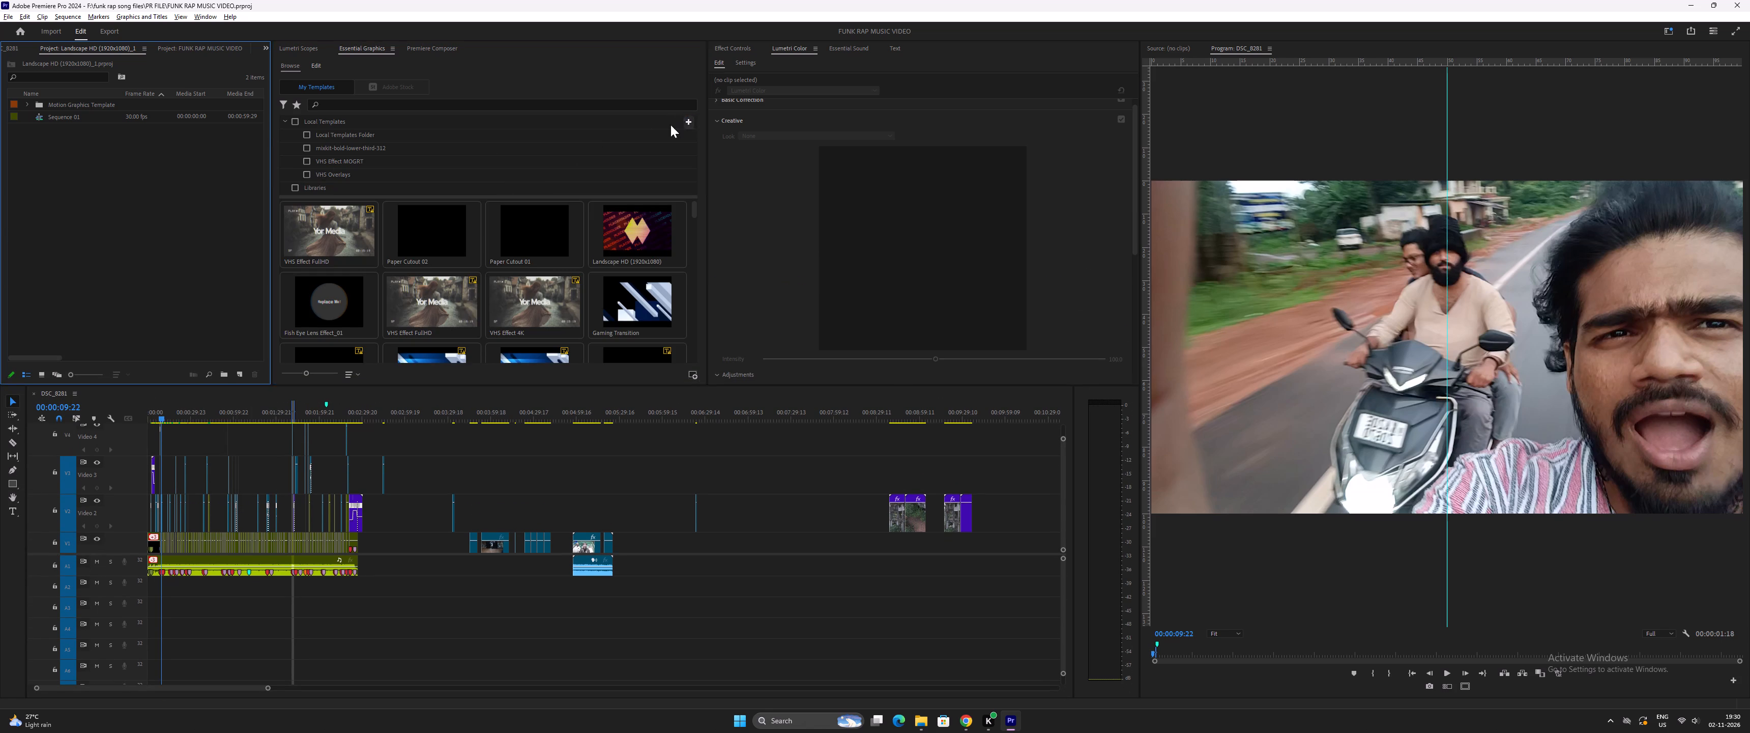
pyautogui.click(63, 47)
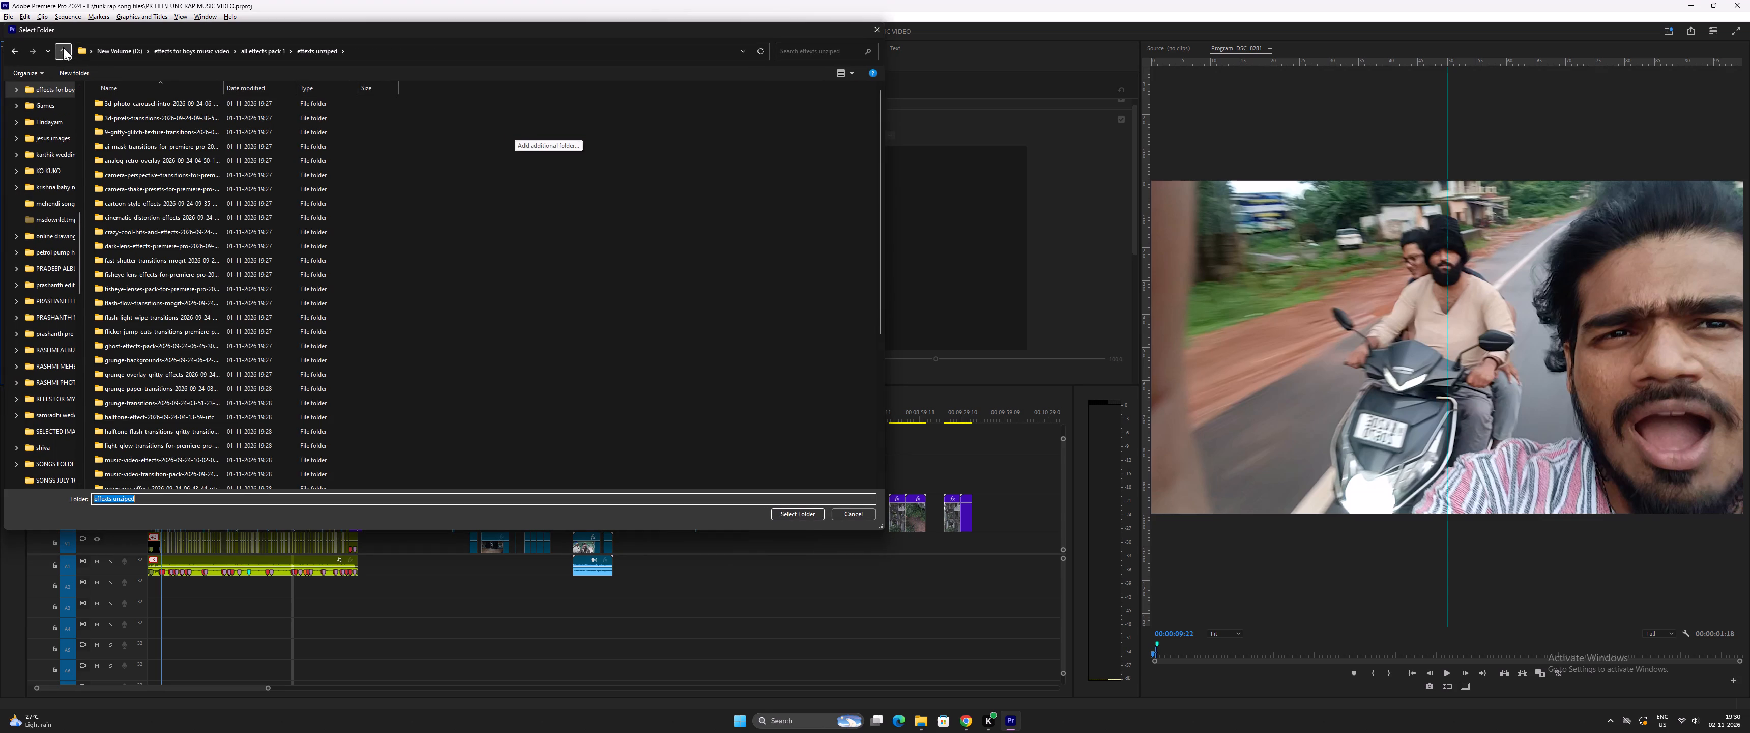
pyautogui.click(150, 101)
pyautogui.click(150, 101)
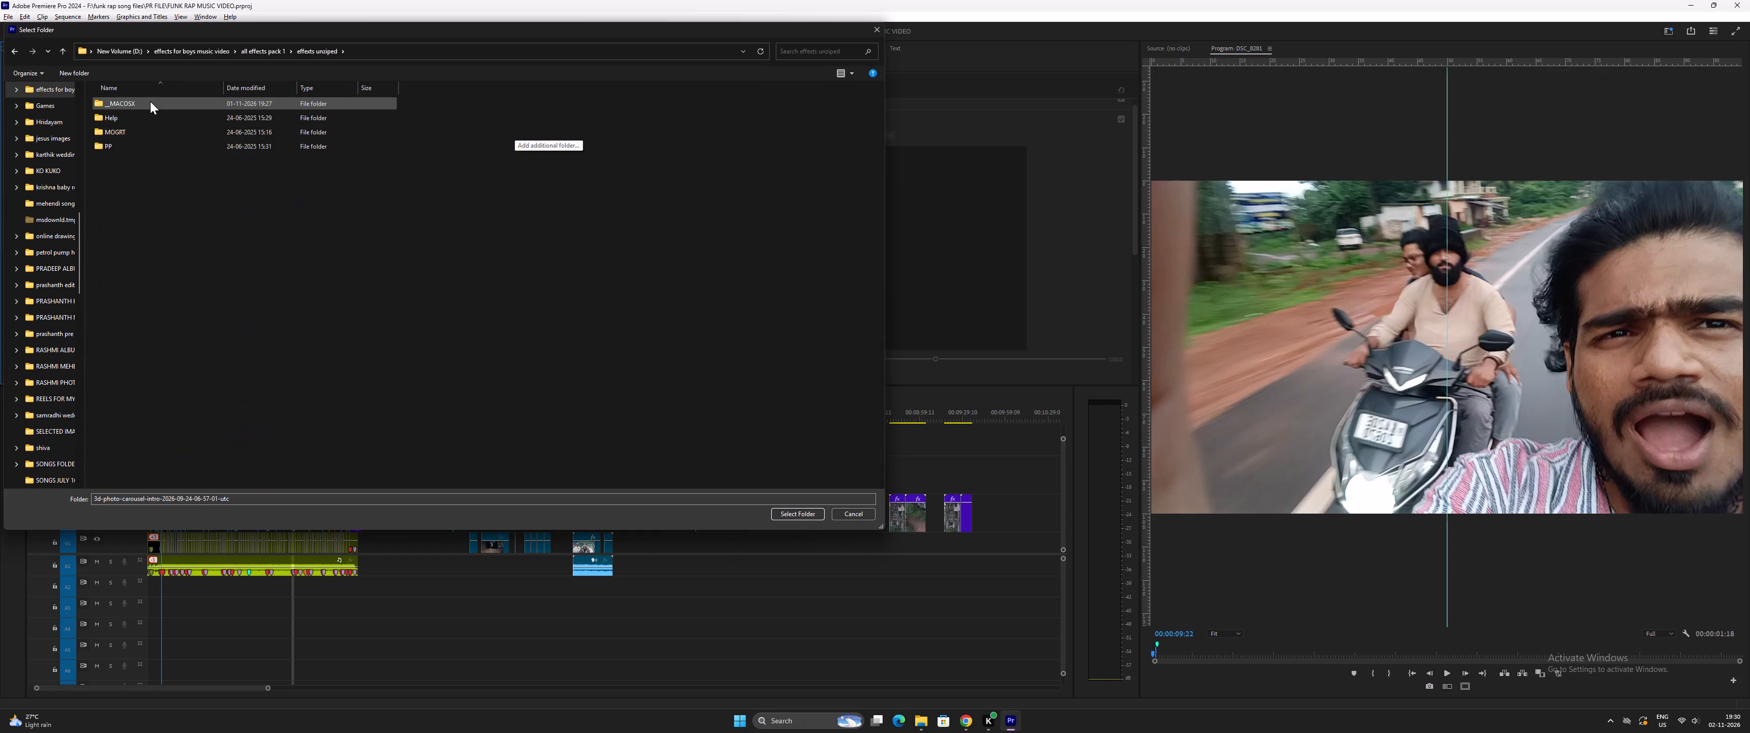
pyautogui.click(124, 129)
pyautogui.doubleClick(124, 129)
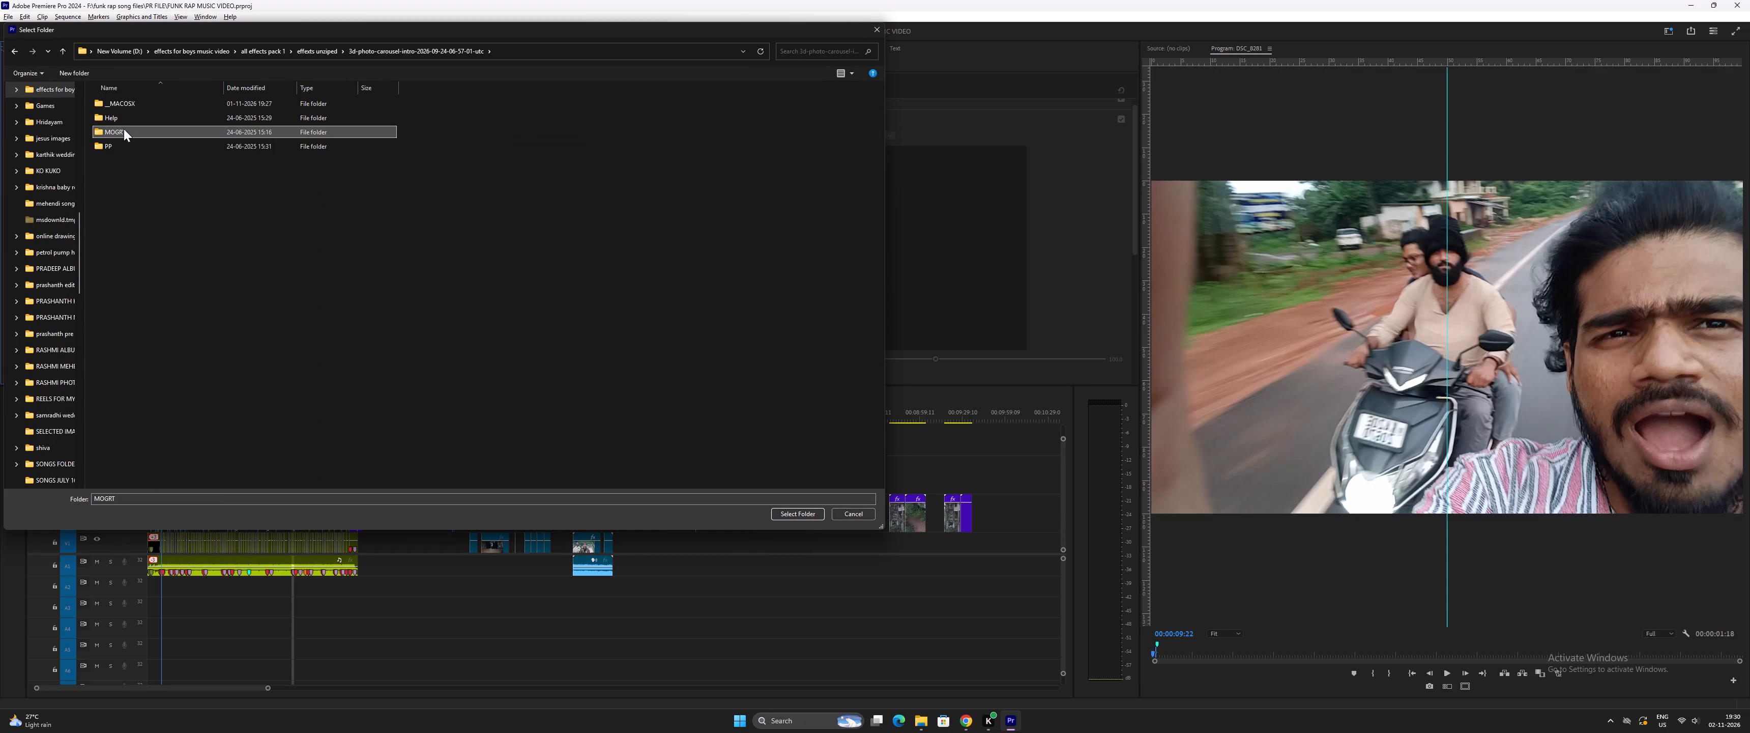
pyautogui.click(64, 49)
pyautogui.click(134, 132)
pyautogui.click(808, 513)
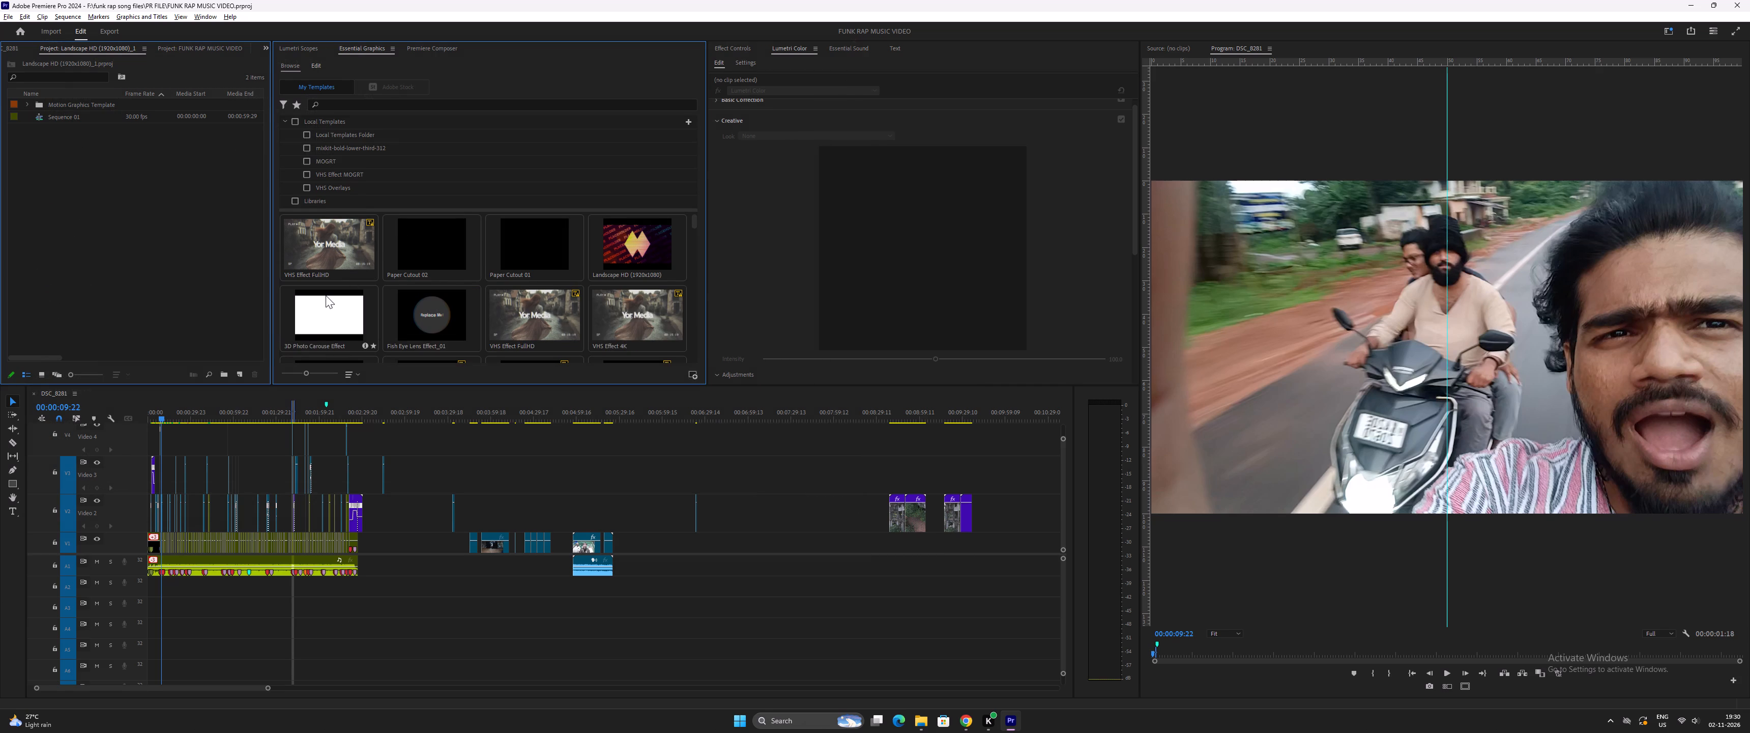
# View only the templates from the 3D photo carousel MOGRT folder, and clear the filter.
pyautogui.click(334, 162)
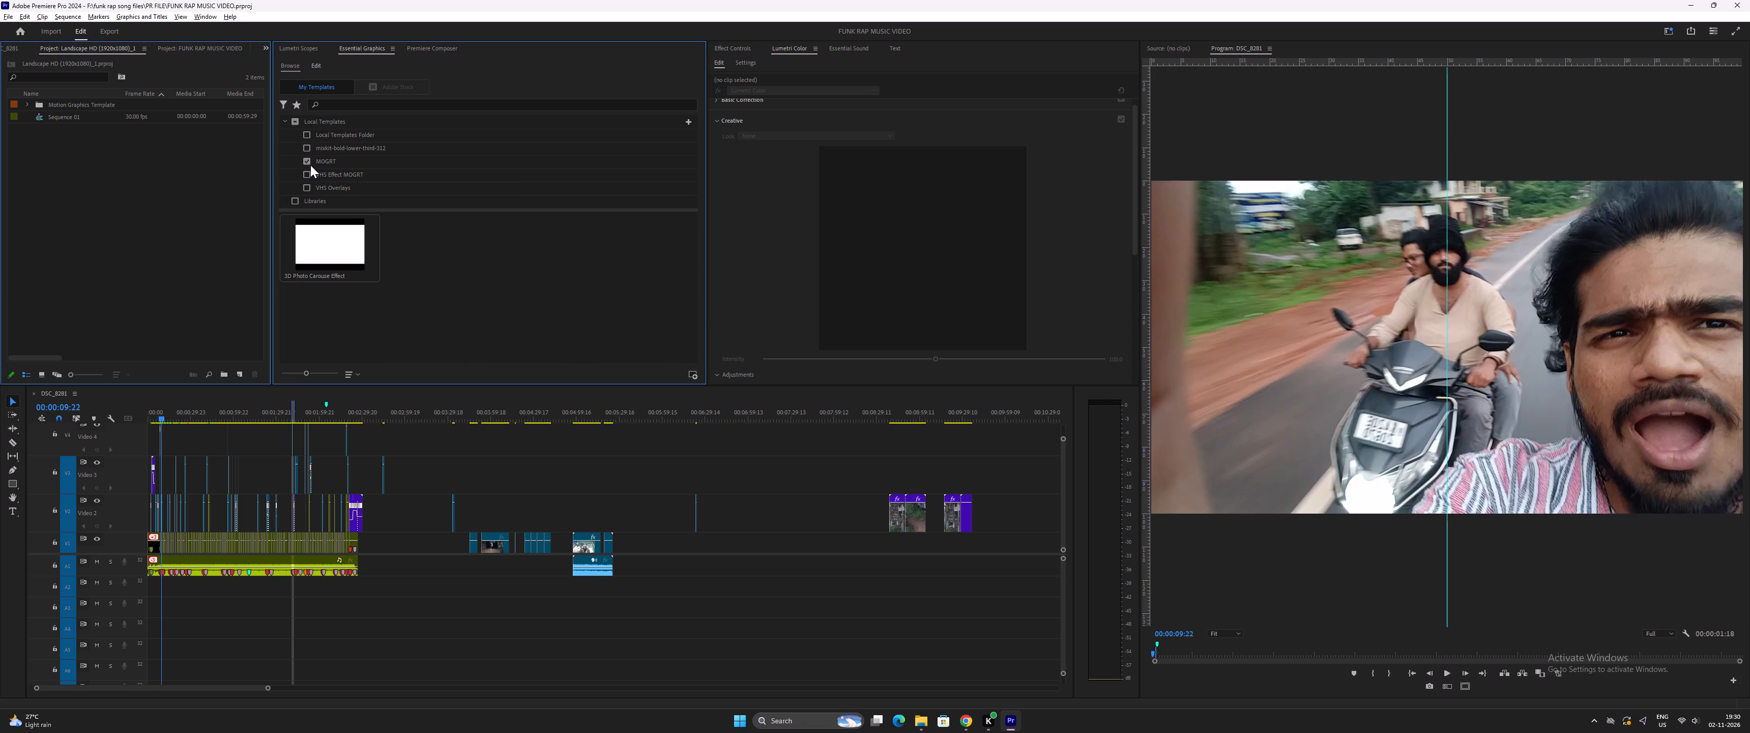
pyautogui.click(306, 161)
# Add the MOGRT folder of the 3d-pixels-transitions pack to the local templates.
pyautogui.click(688, 122)
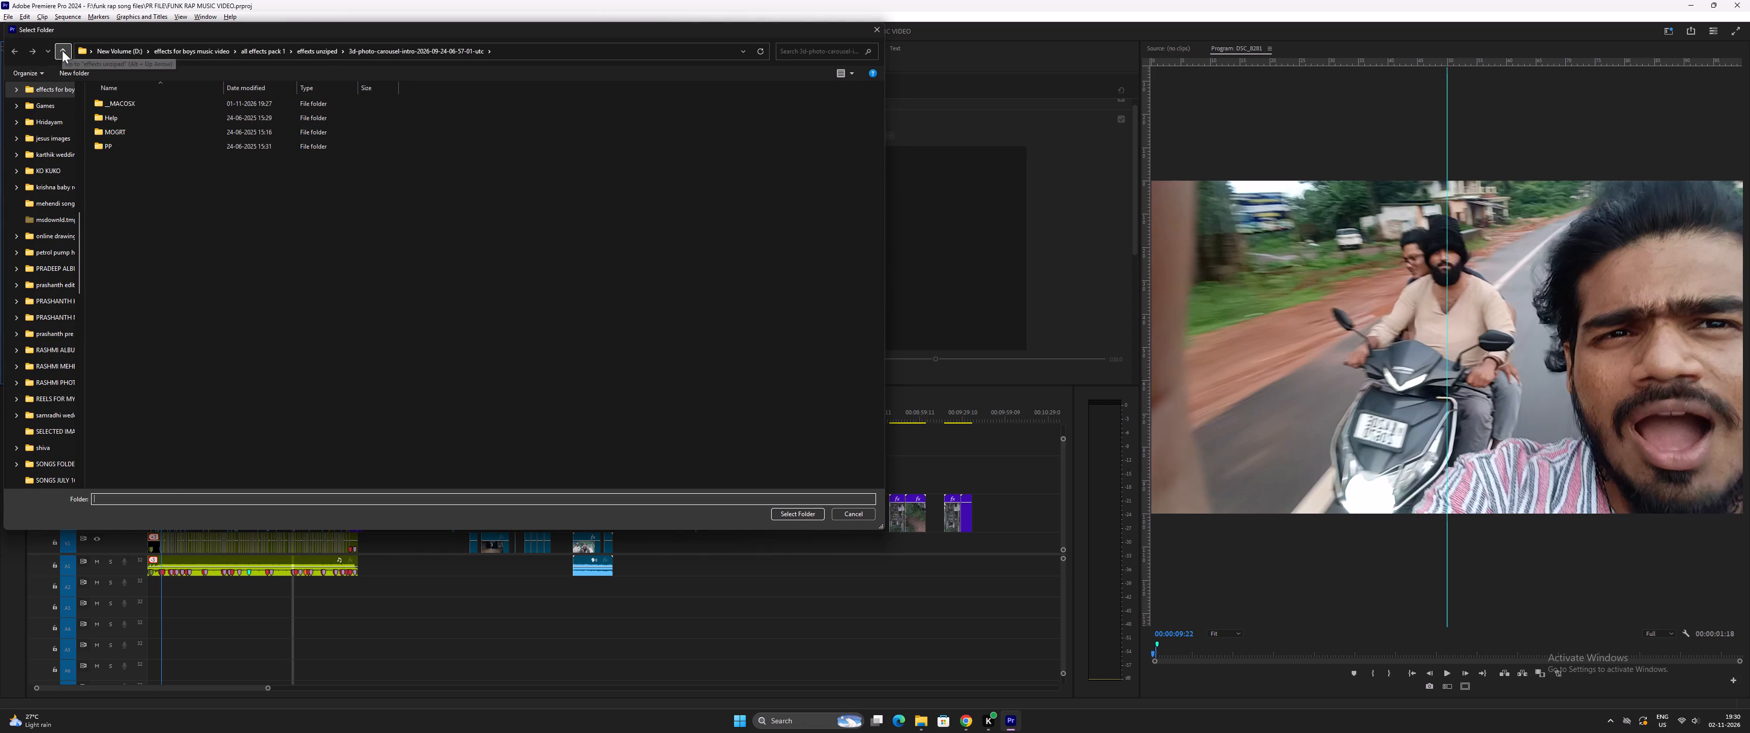
pyautogui.click(62, 50)
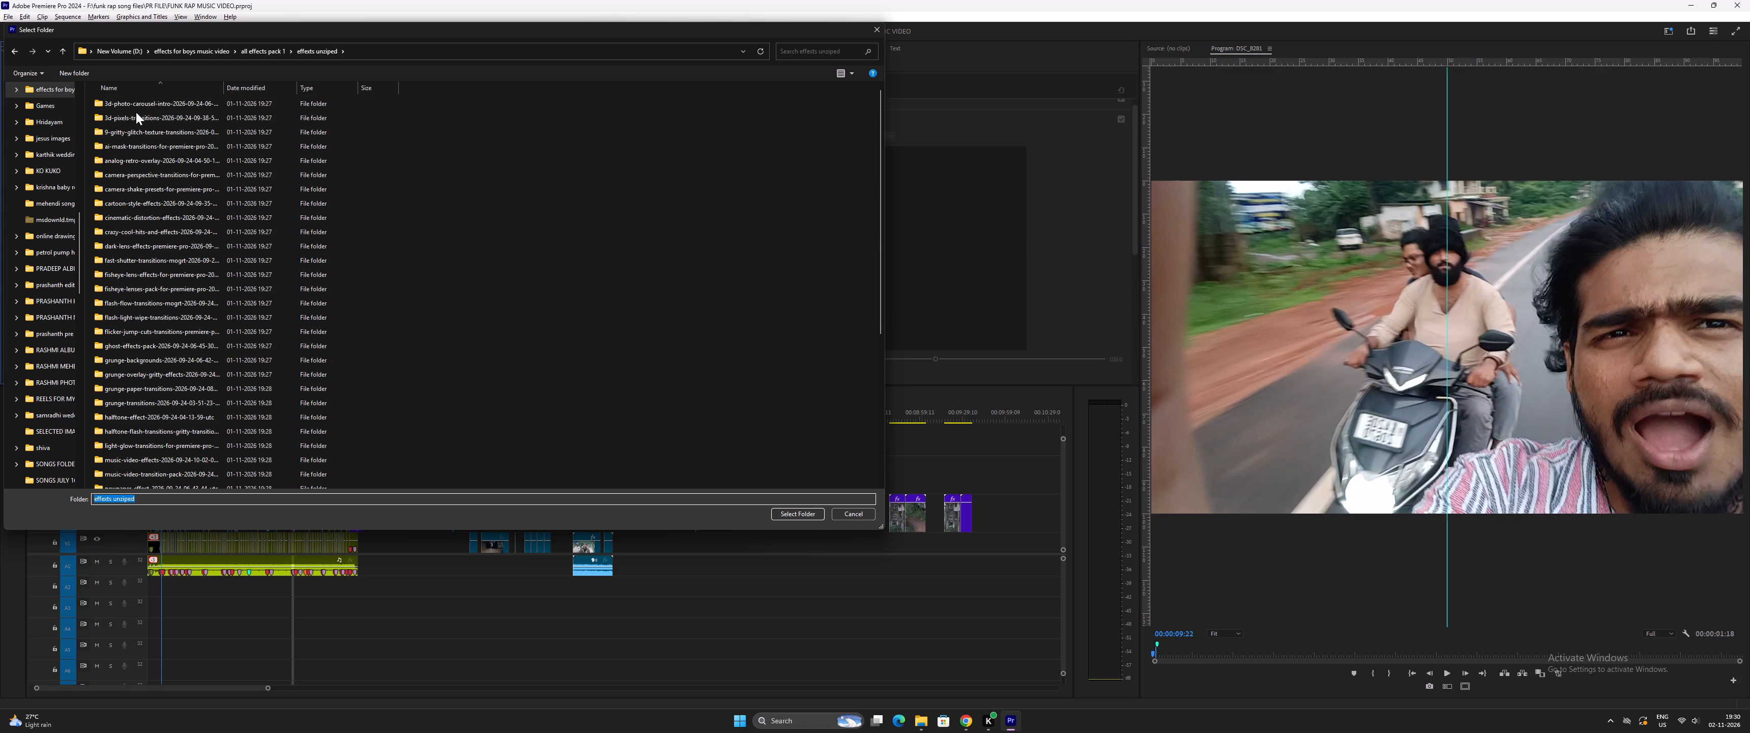
pyautogui.doubleClick(136, 117)
pyautogui.click(131, 117)
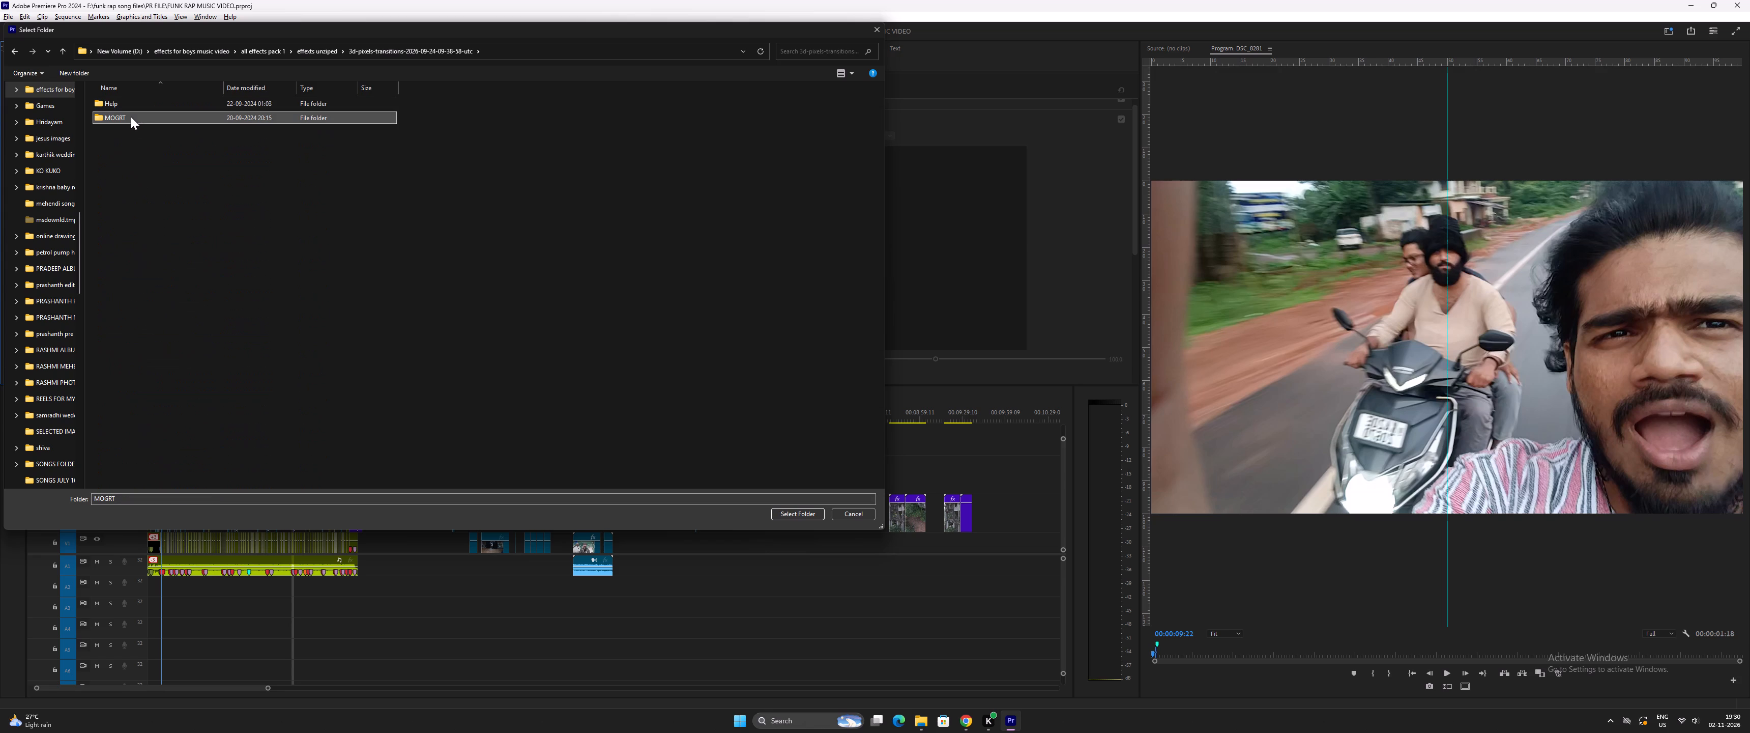
pyautogui.click(805, 512)
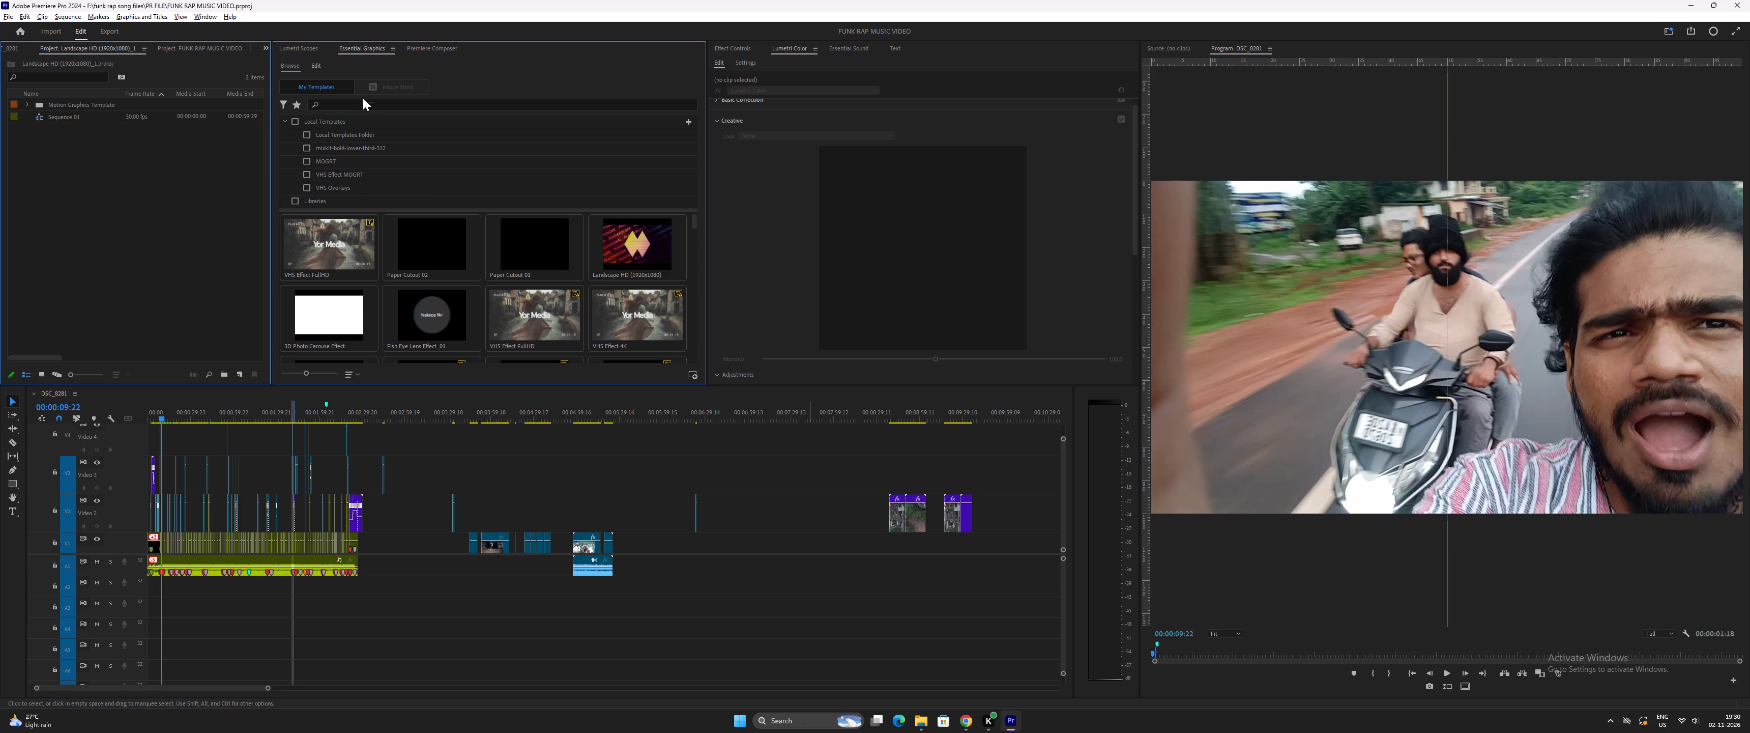
# Examine the templates of the added MOGRT folders, including the 3D Pixels Transition set, and clear the filters.
pyautogui.click(307, 161)
pyautogui.click(307, 161)
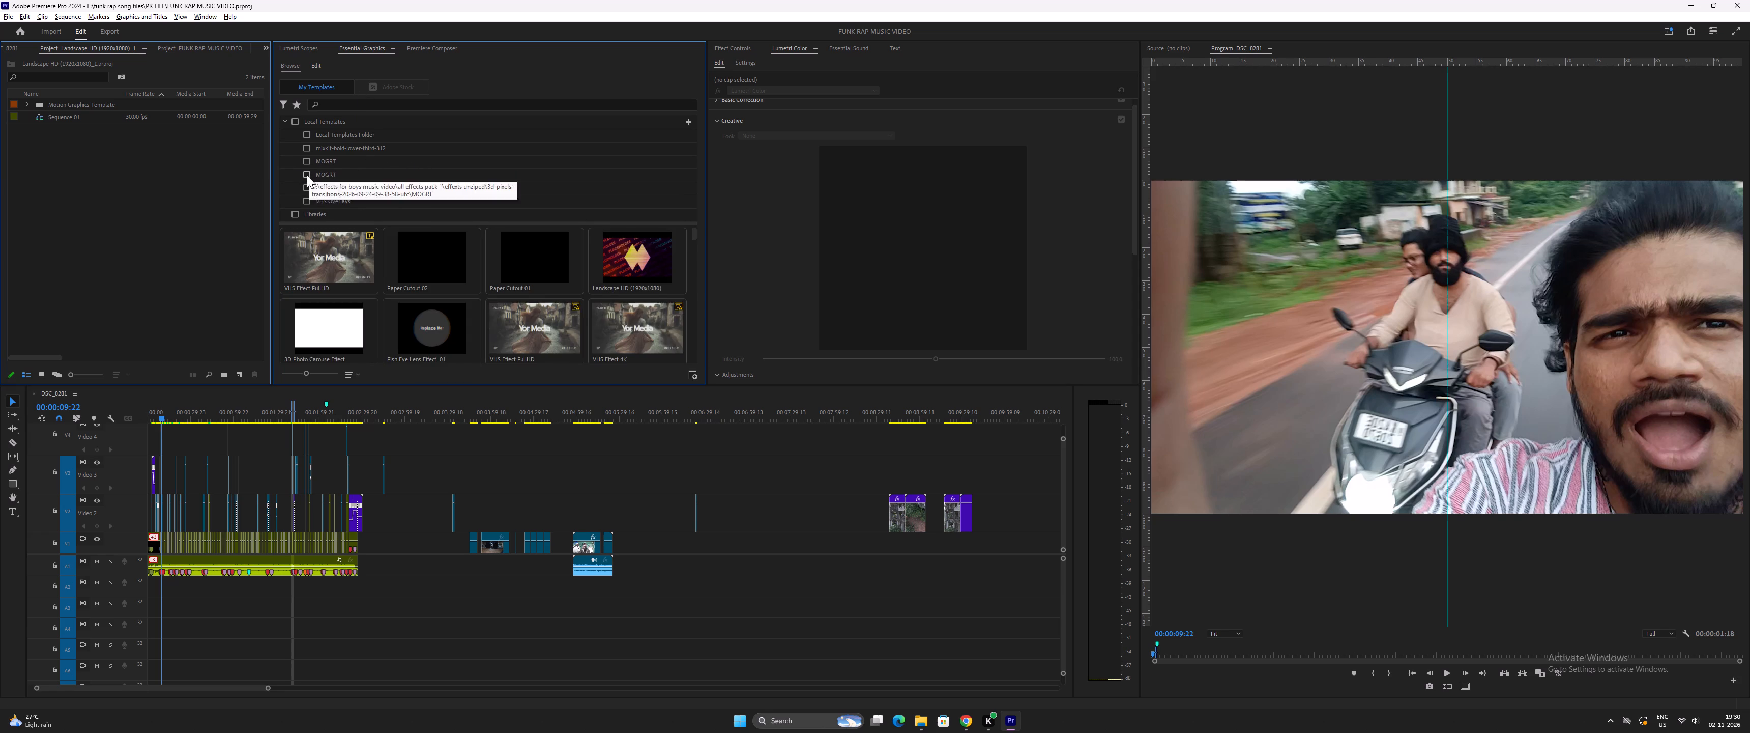
pyautogui.click(307, 175)
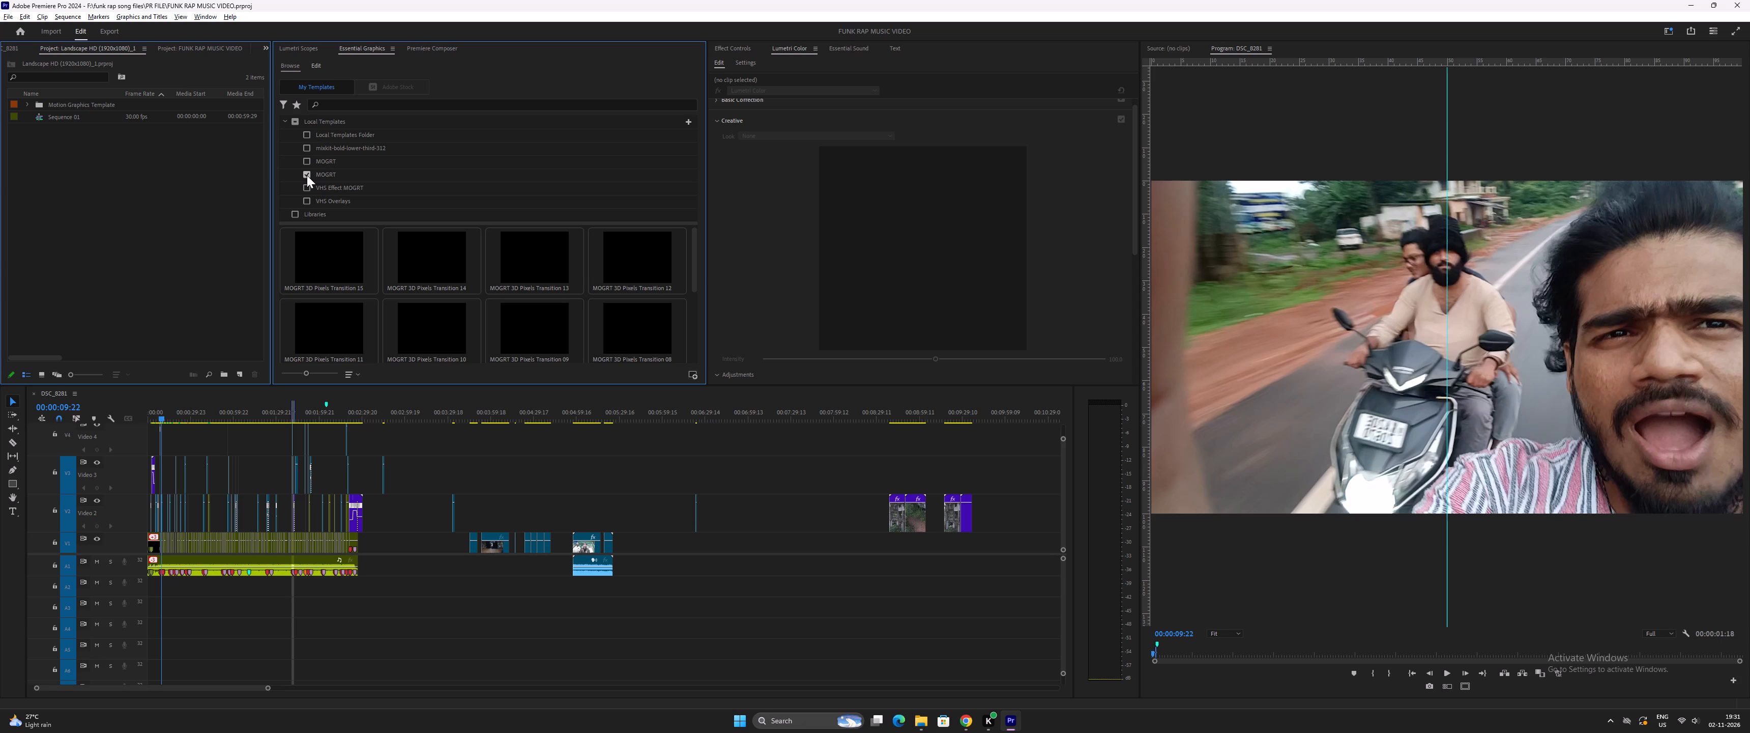
pyautogui.click(307, 175)
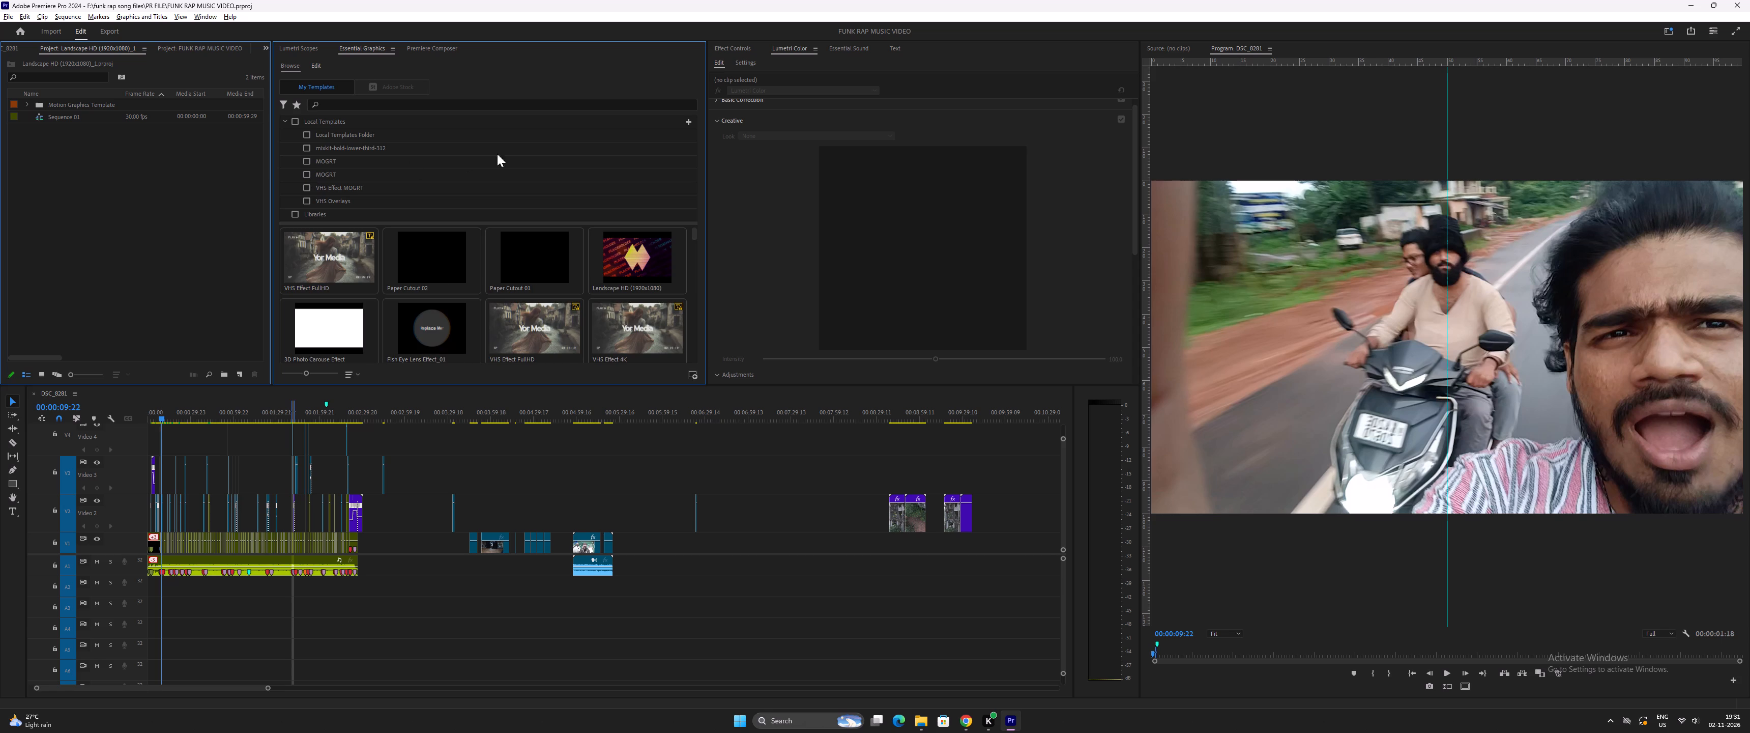
# Add the MOGRT folder from the 9-gritty-glitch-texture-transitions pack's inner folder to the local templates.
pyautogui.click(688, 121)
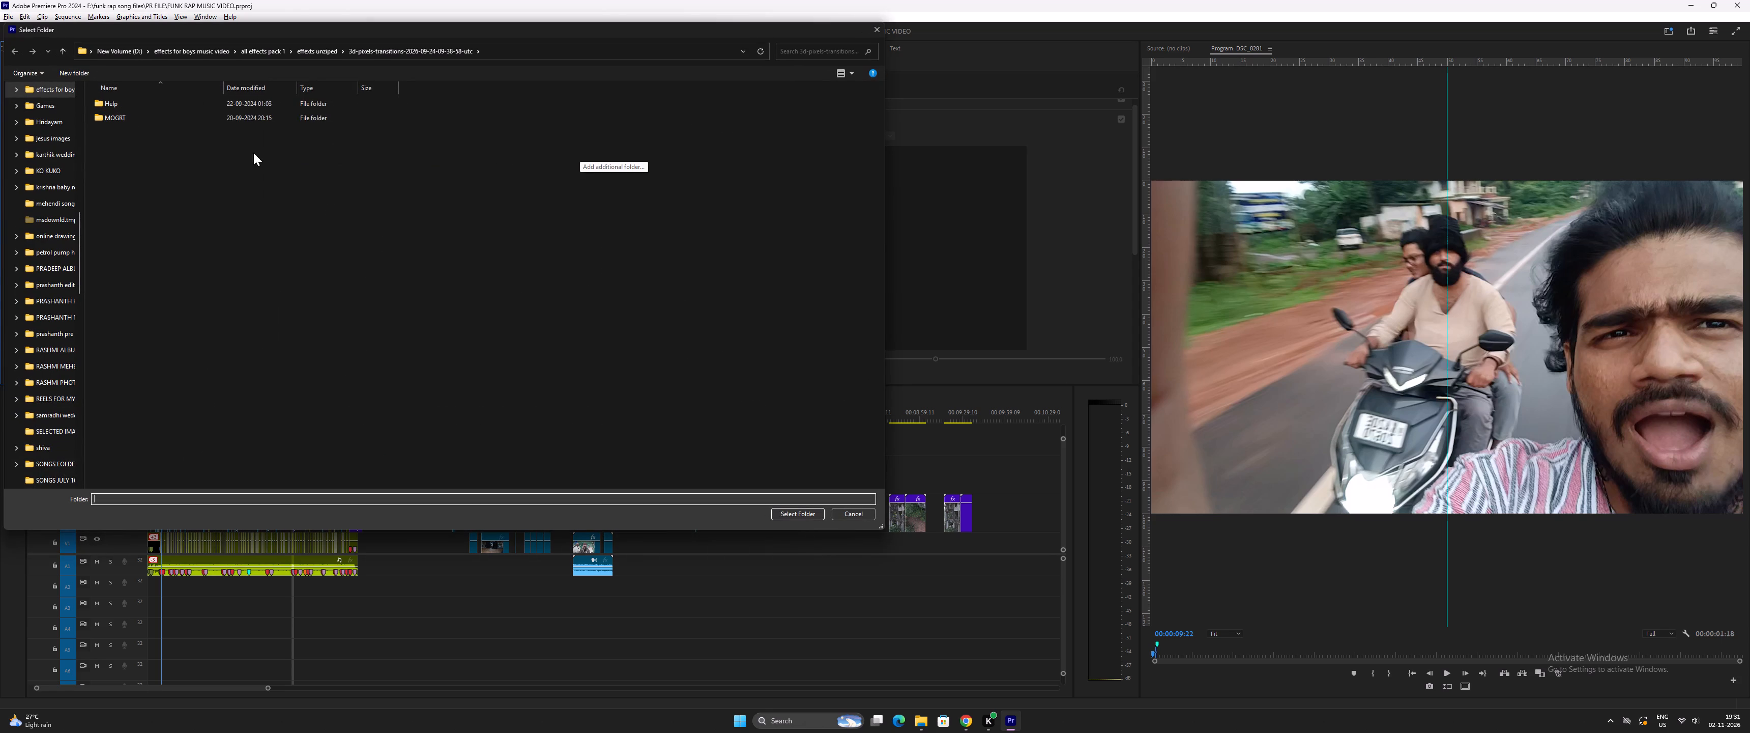
pyautogui.click(62, 48)
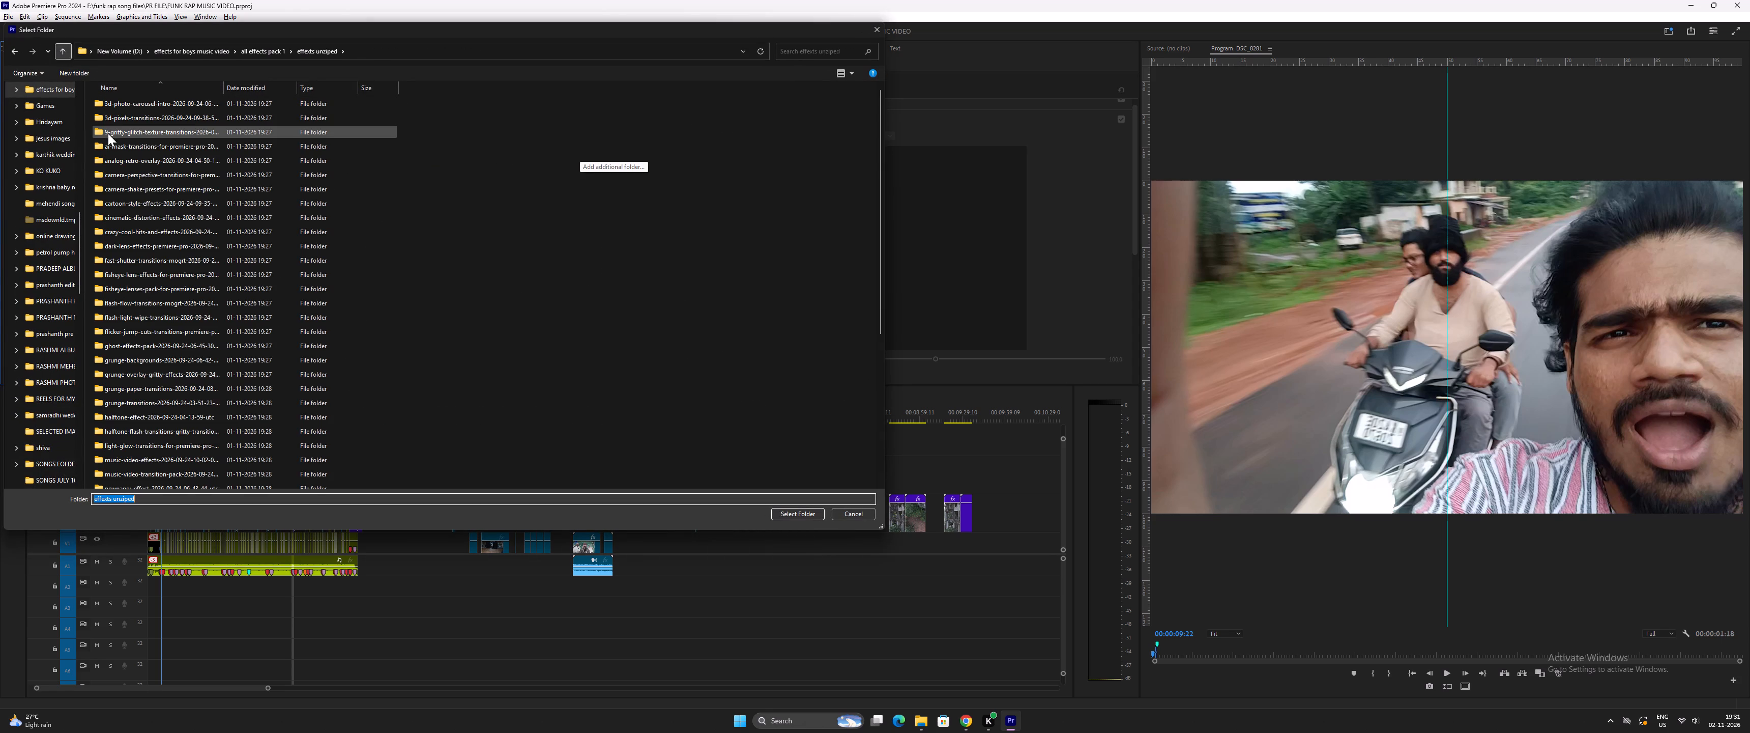
pyautogui.doubleClick(128, 132)
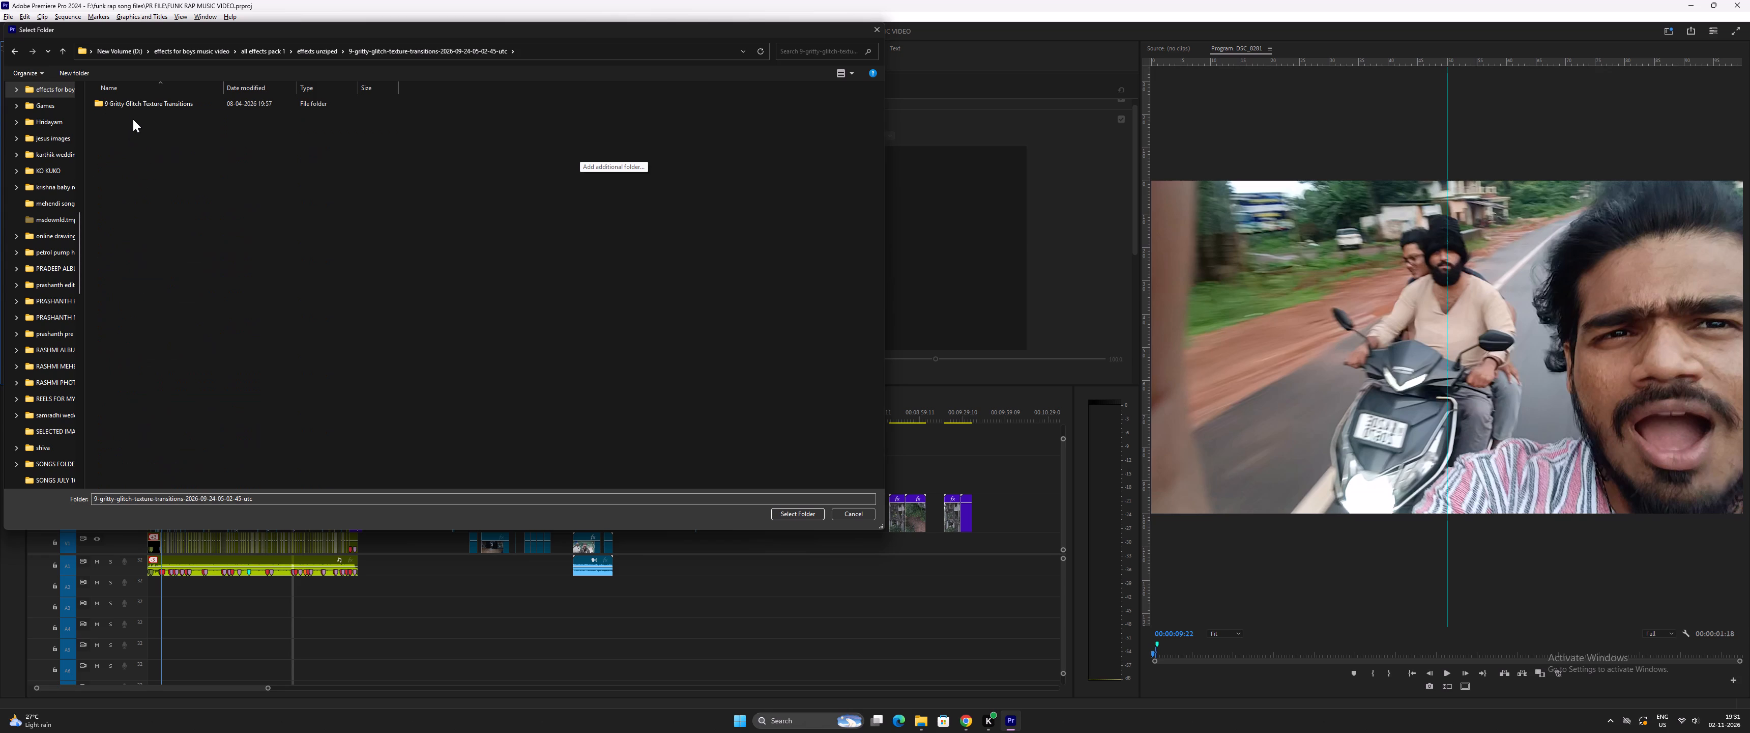
pyautogui.doubleClick(137, 105)
pyautogui.click(128, 129)
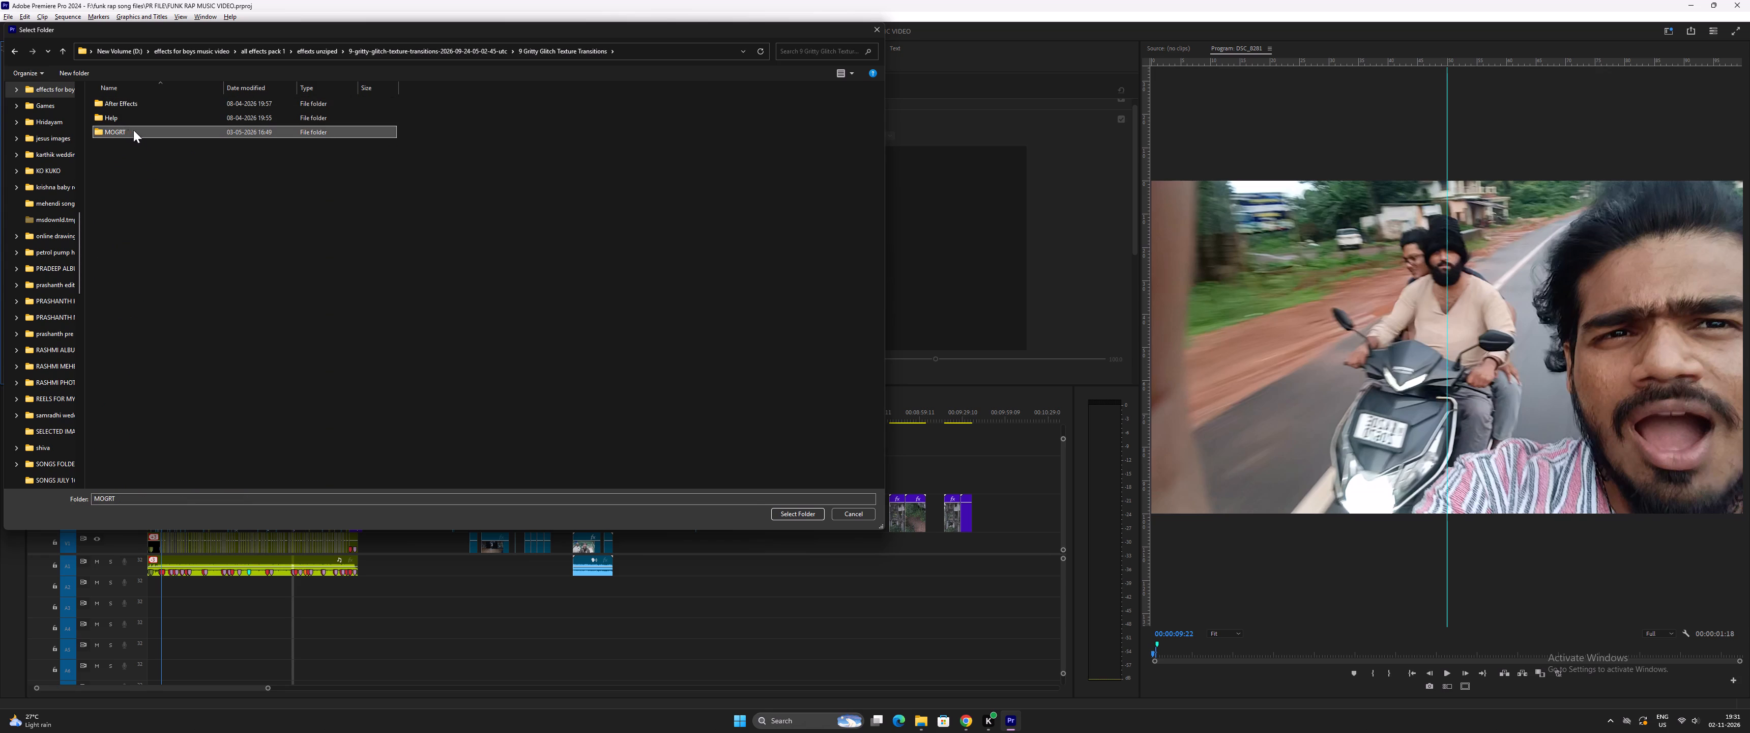
pyautogui.click(799, 513)
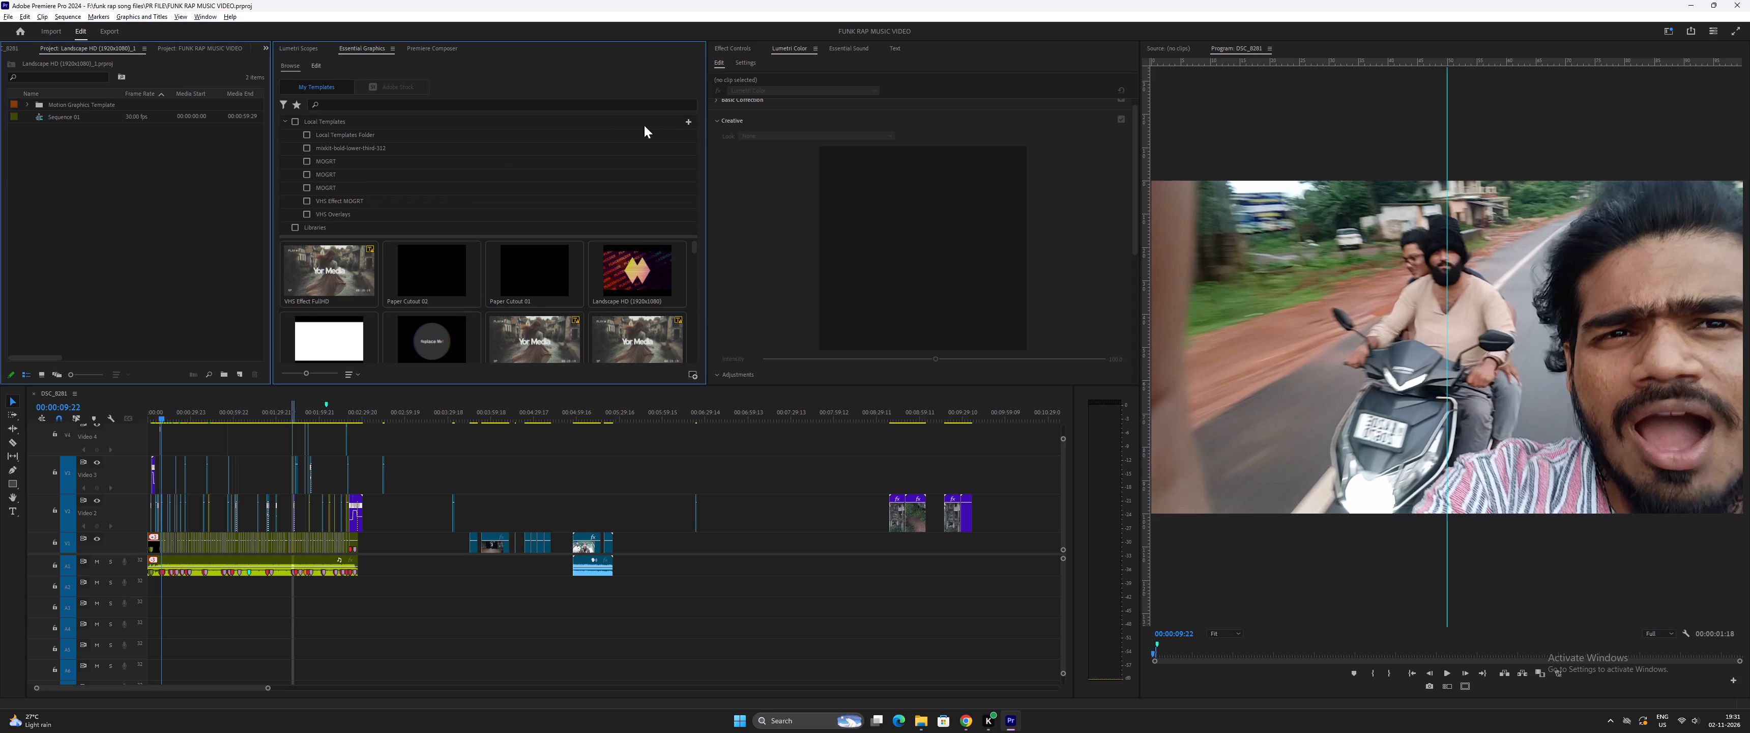
# Add the Assets folder of the ai-mask-transitions-for-premiere-pro pack to the local templates.
pyautogui.click(688, 123)
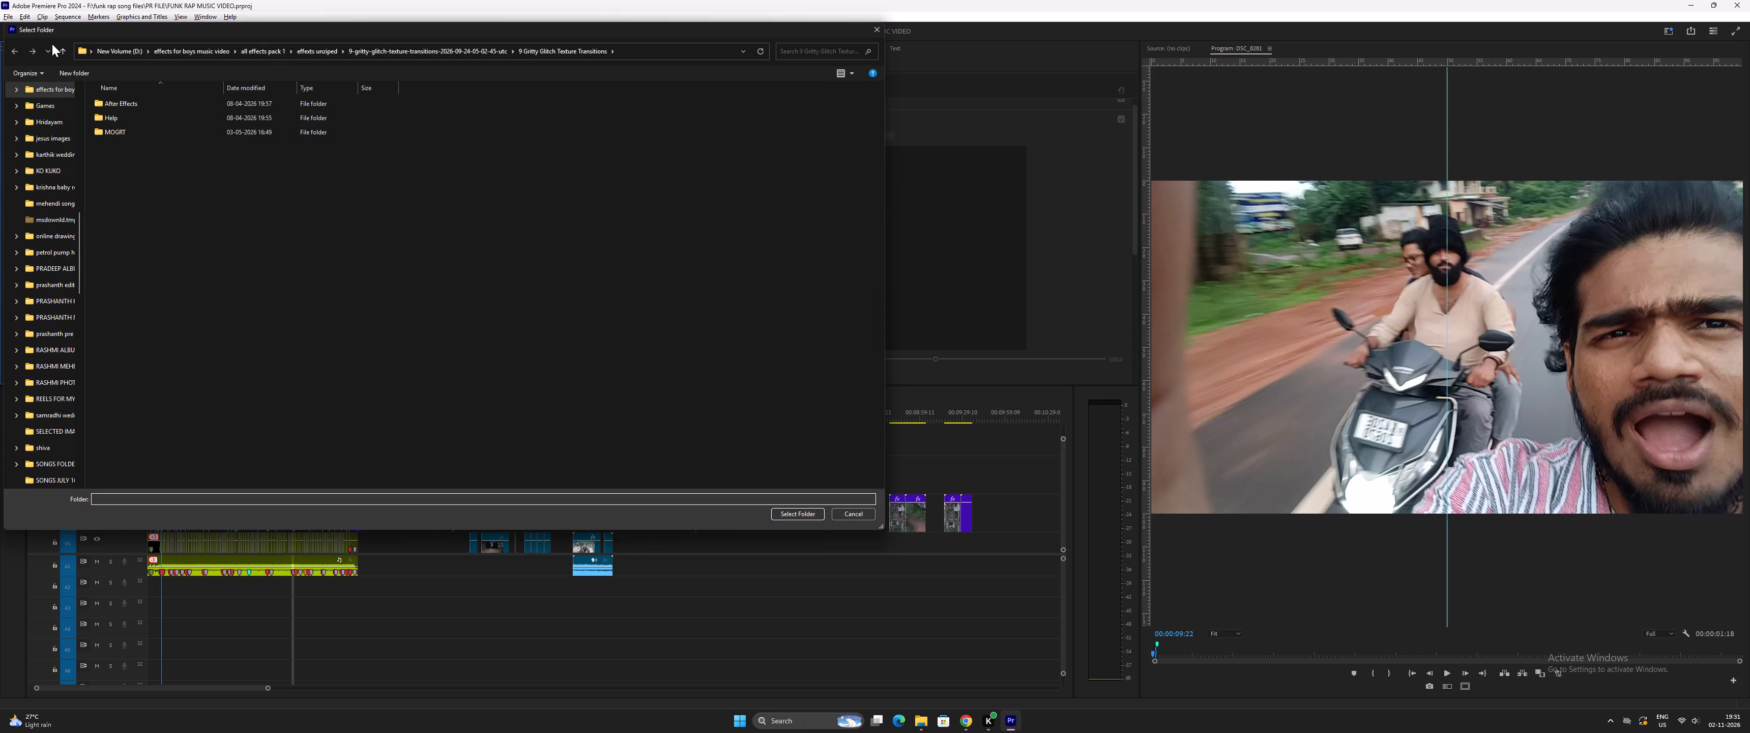
pyautogui.click(62, 50)
pyautogui.click(62, 50)
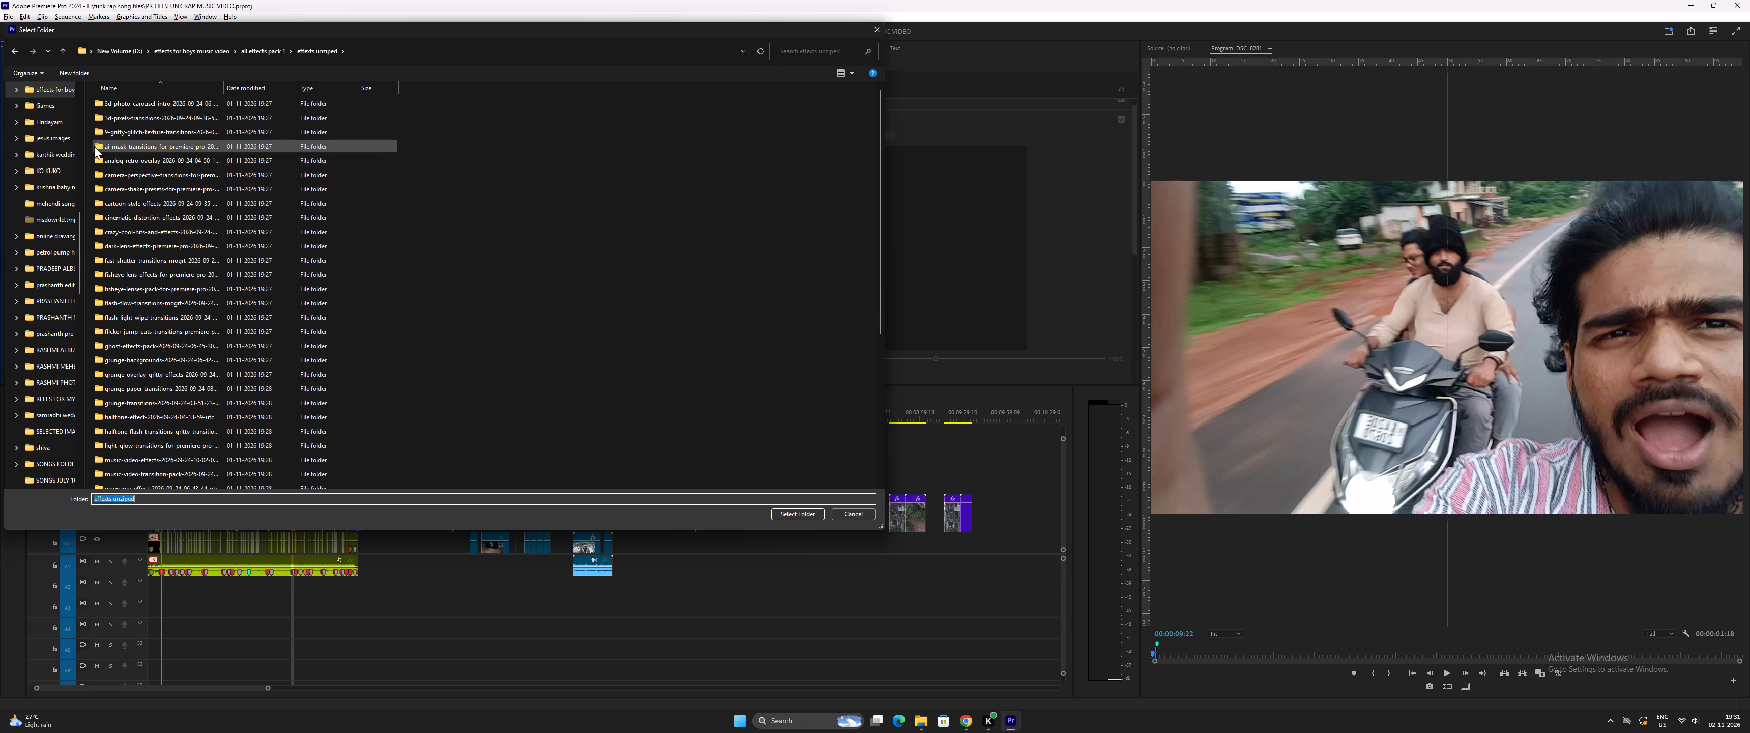
pyautogui.doubleClick(138, 145)
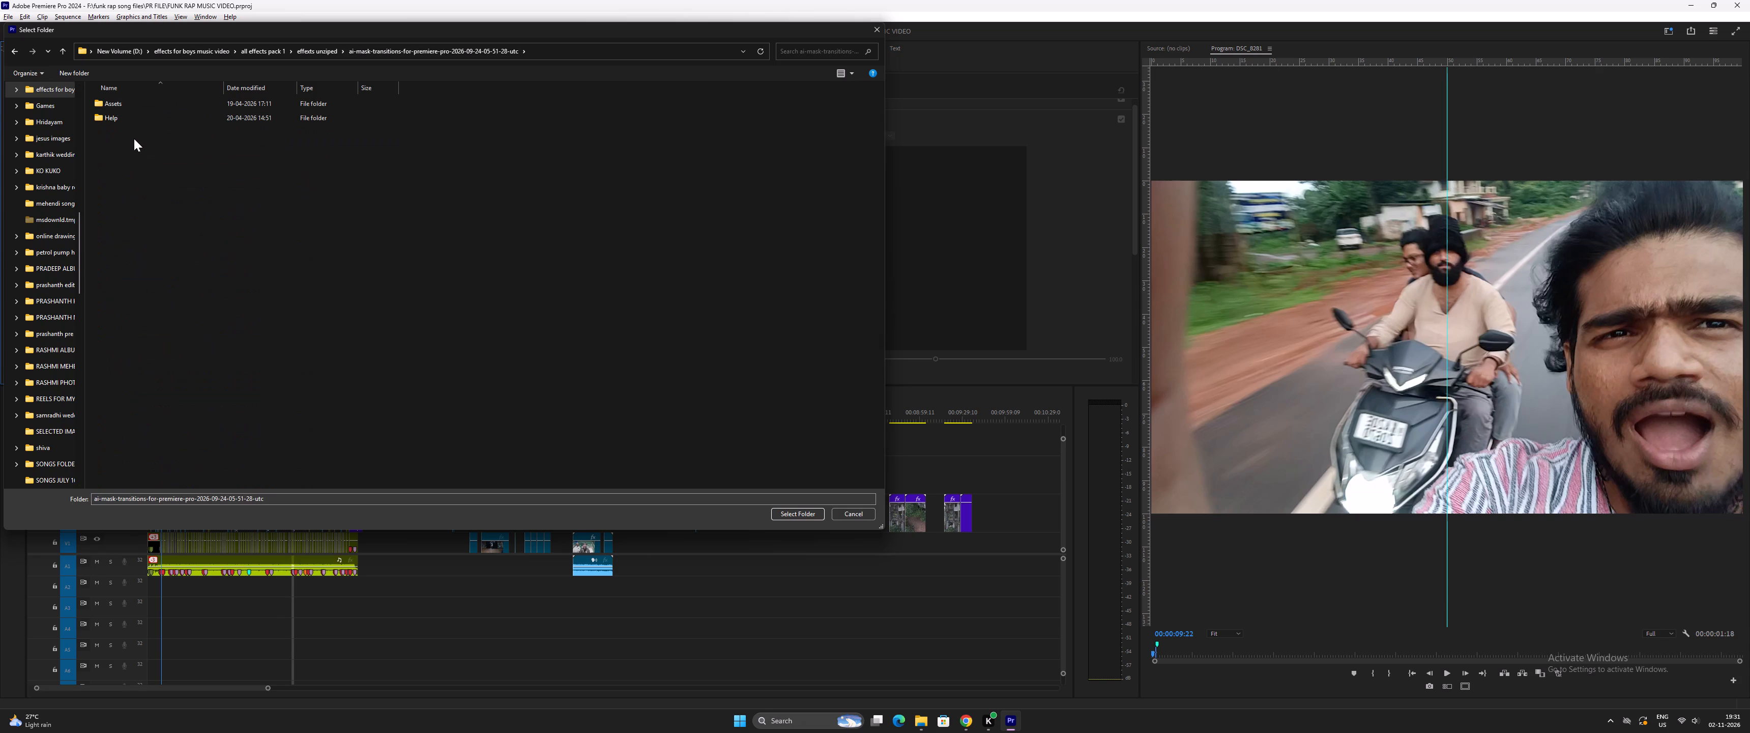
pyautogui.doubleClick(115, 104)
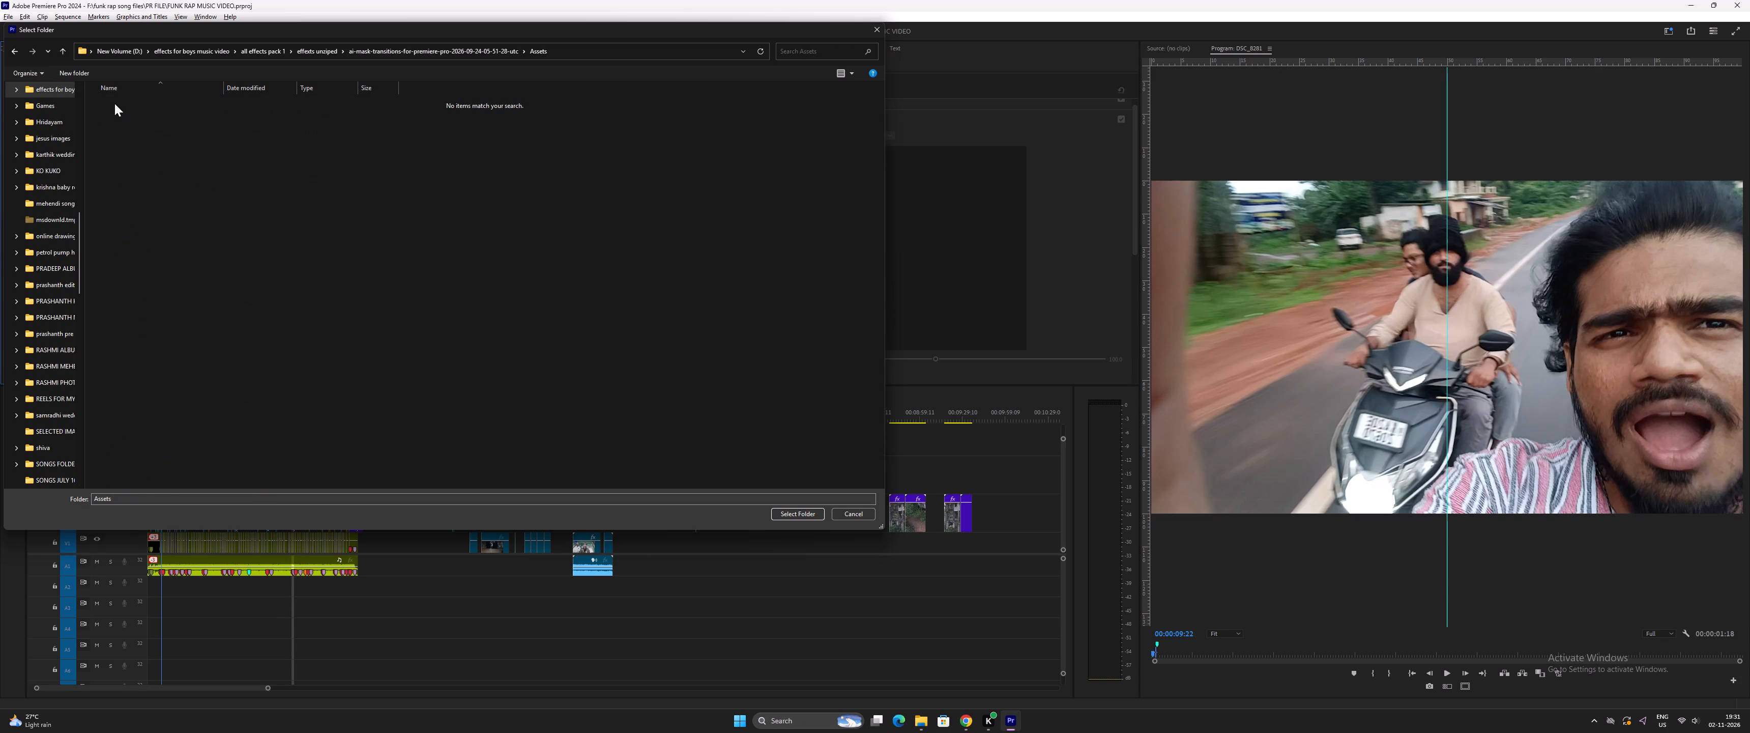
pyautogui.click(63, 47)
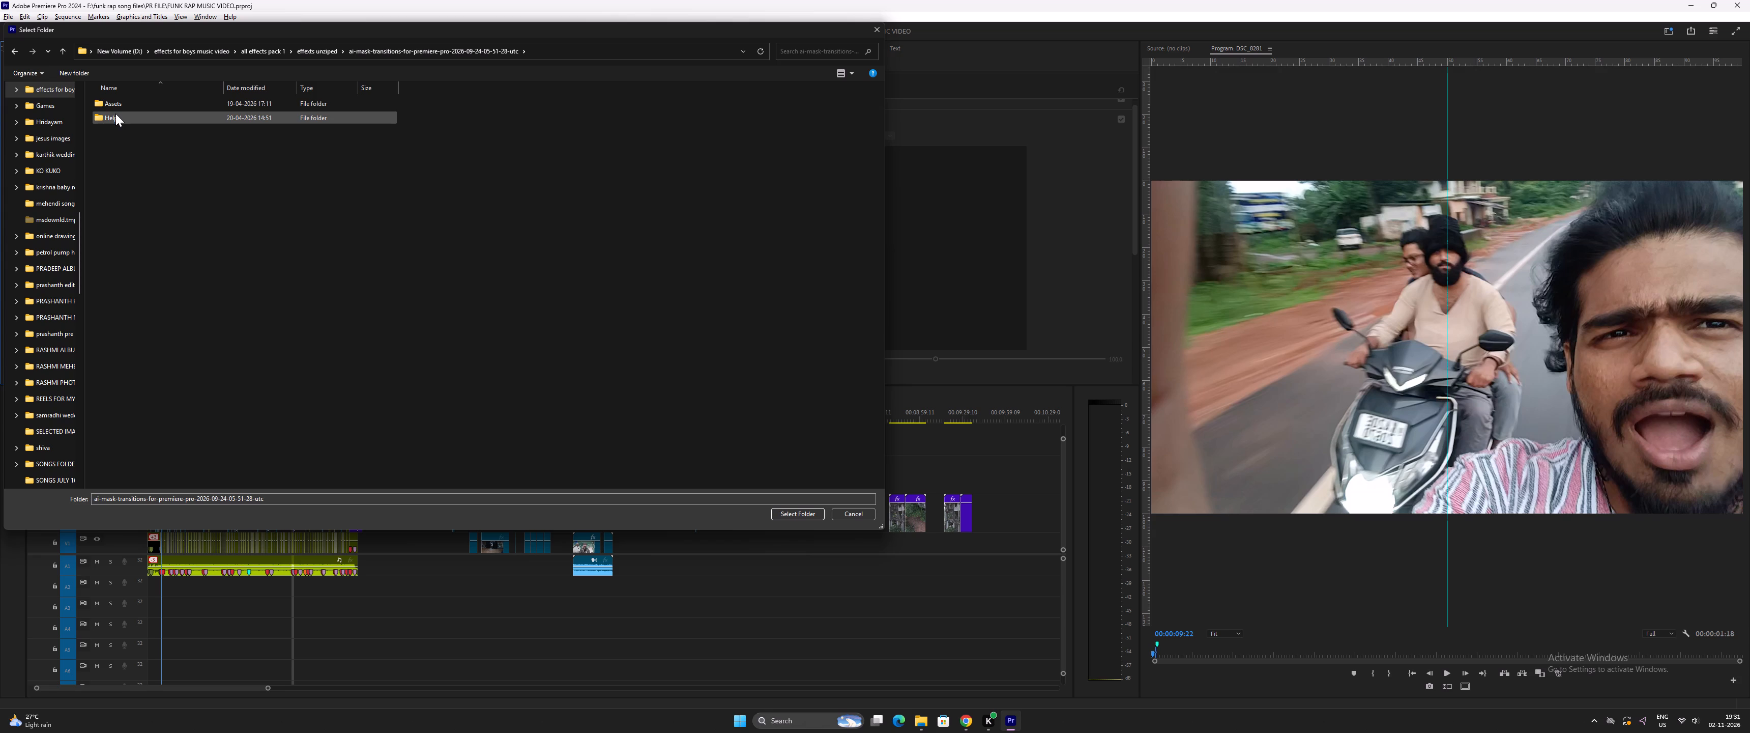
pyautogui.click(140, 102)
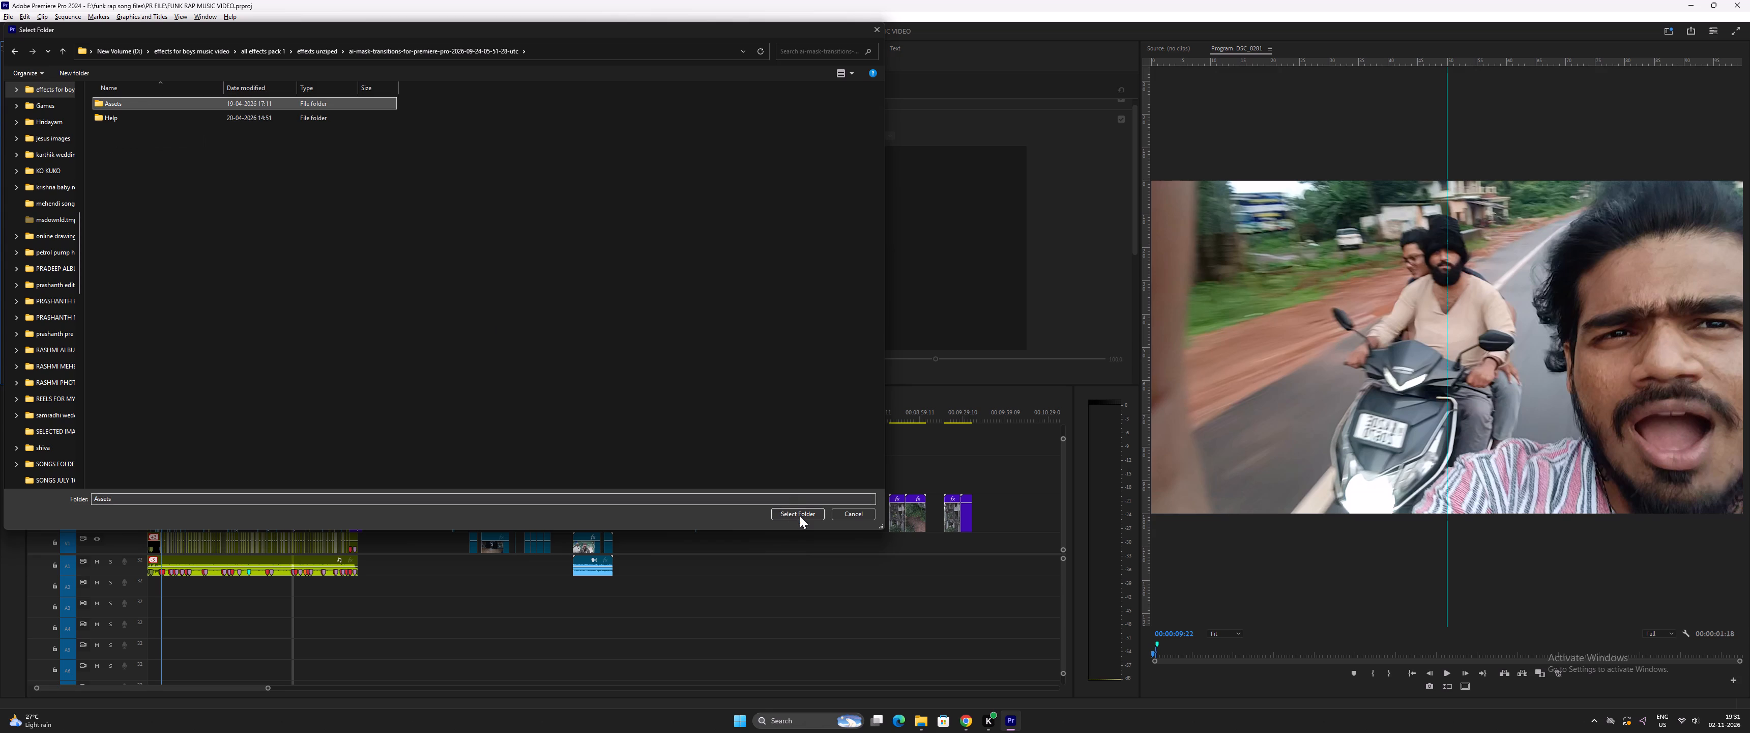
pyautogui.click(795, 510)
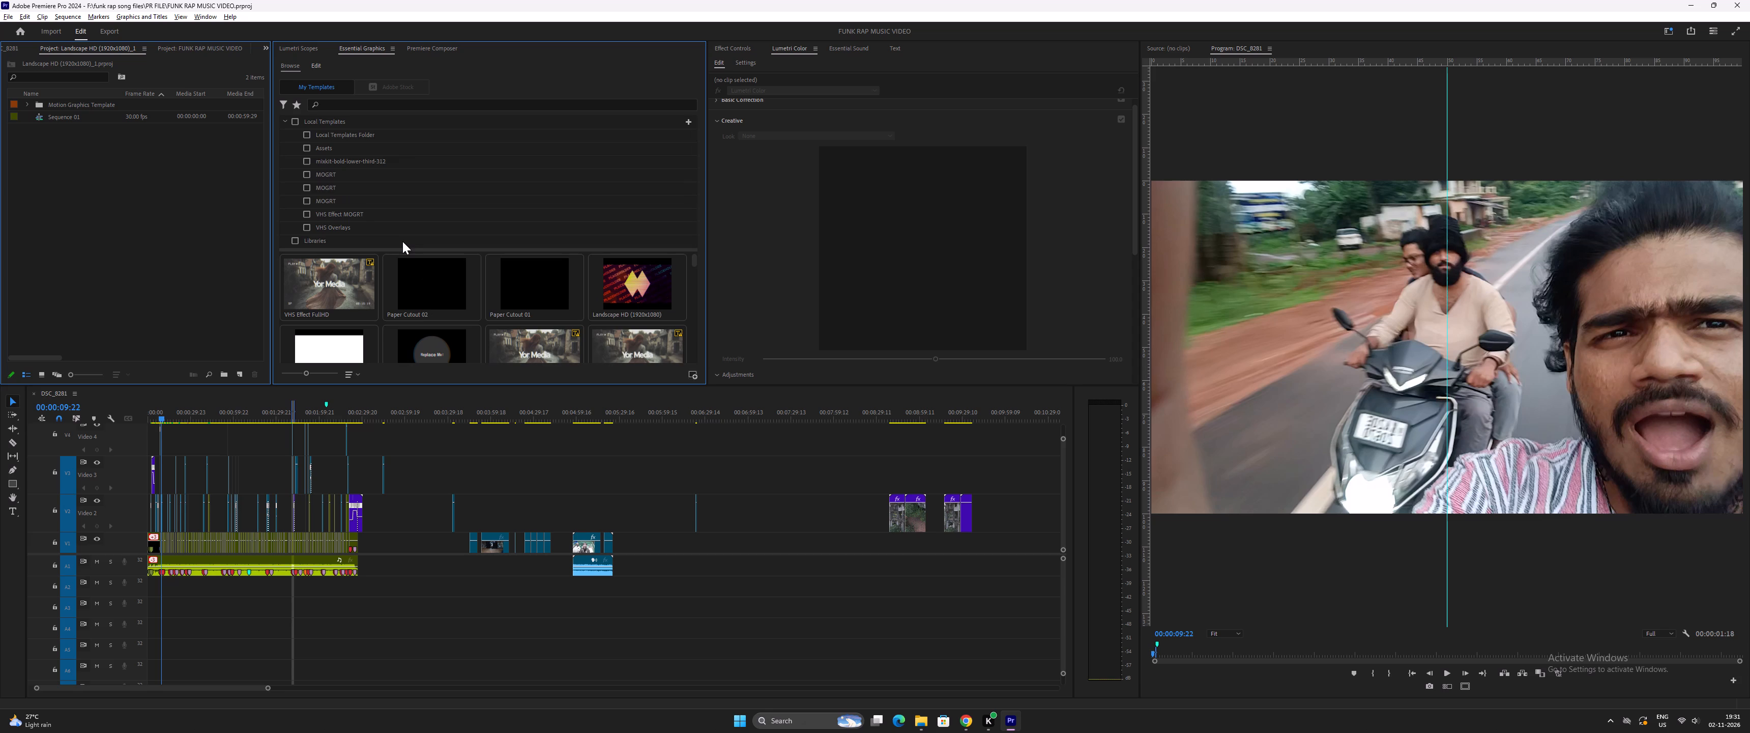
# View only the templates from the added Assets folder, and clear the filter.
pyautogui.click(308, 145)
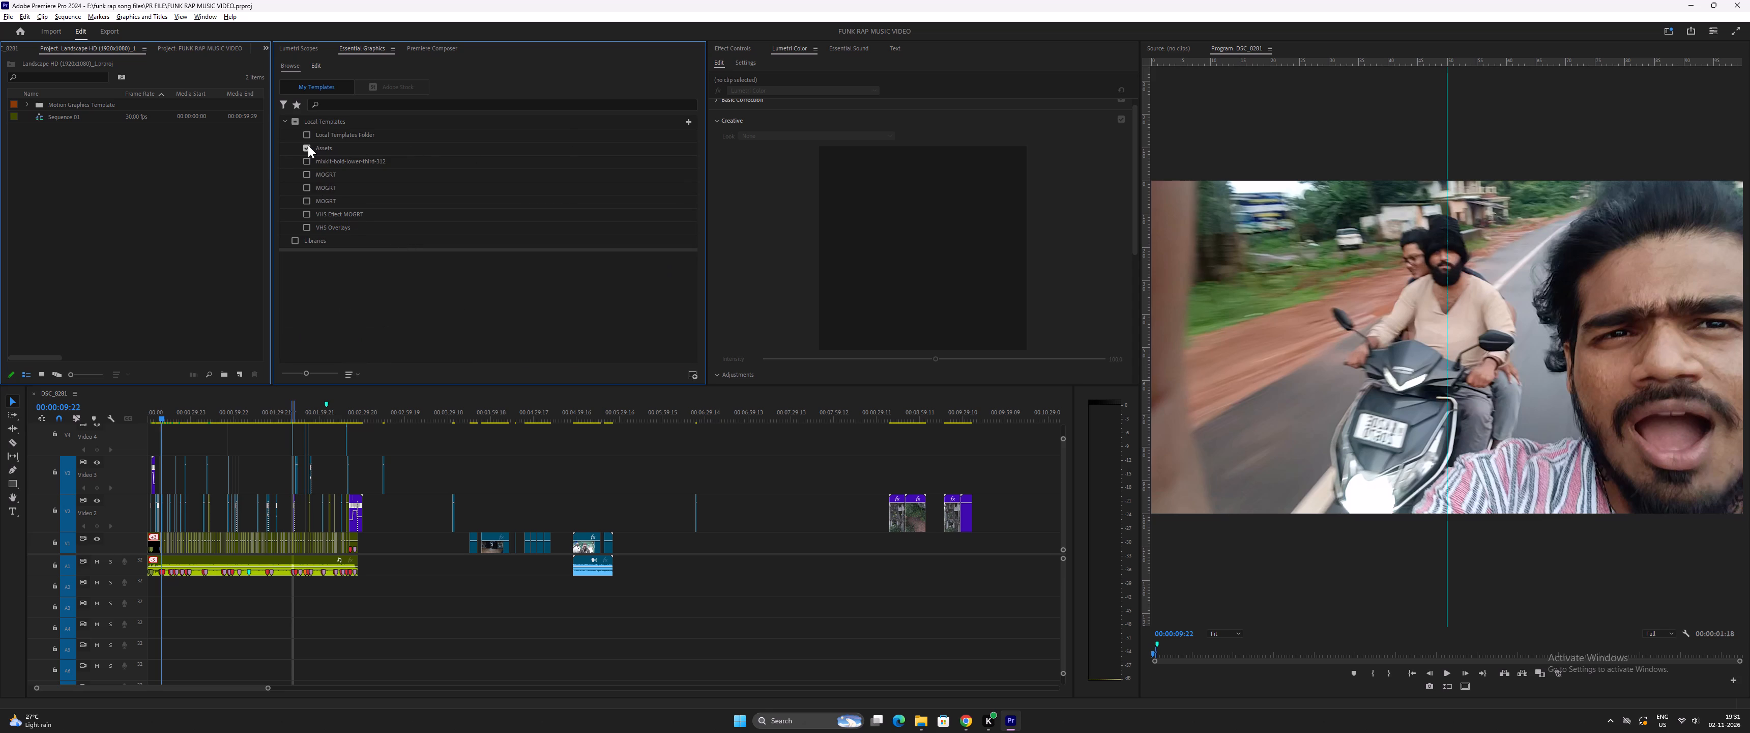
pyautogui.scroll(5, 374, 286)
pyautogui.click(306, 148)
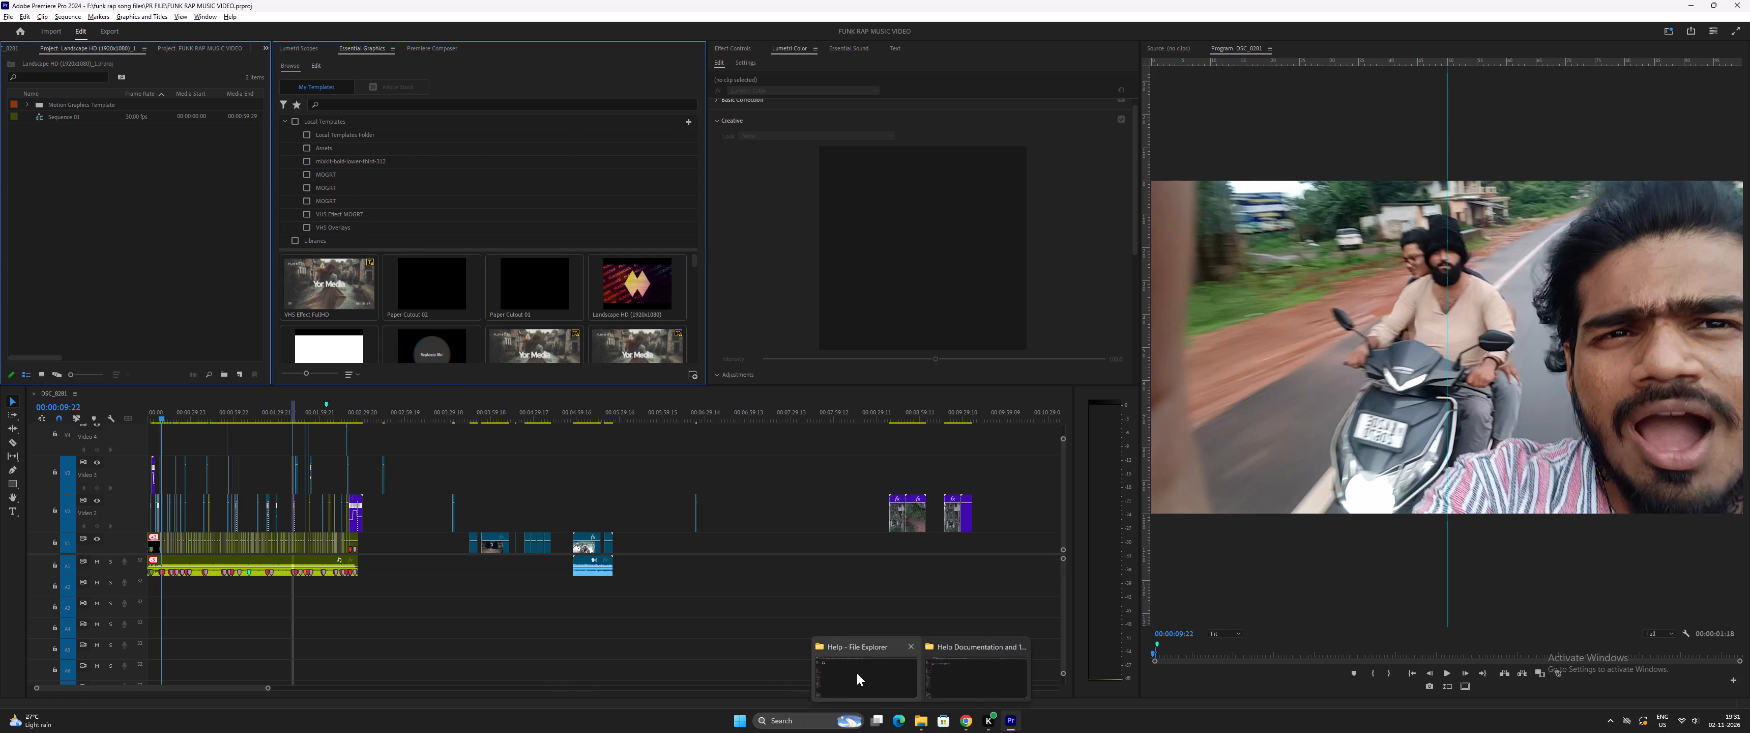
# Switch to File Explorer and examine the Assets and Help folders of the ai-mask-transitions pack in the effects unziped folder.
pyautogui.click(857, 673)
pyautogui.click(66, 31)
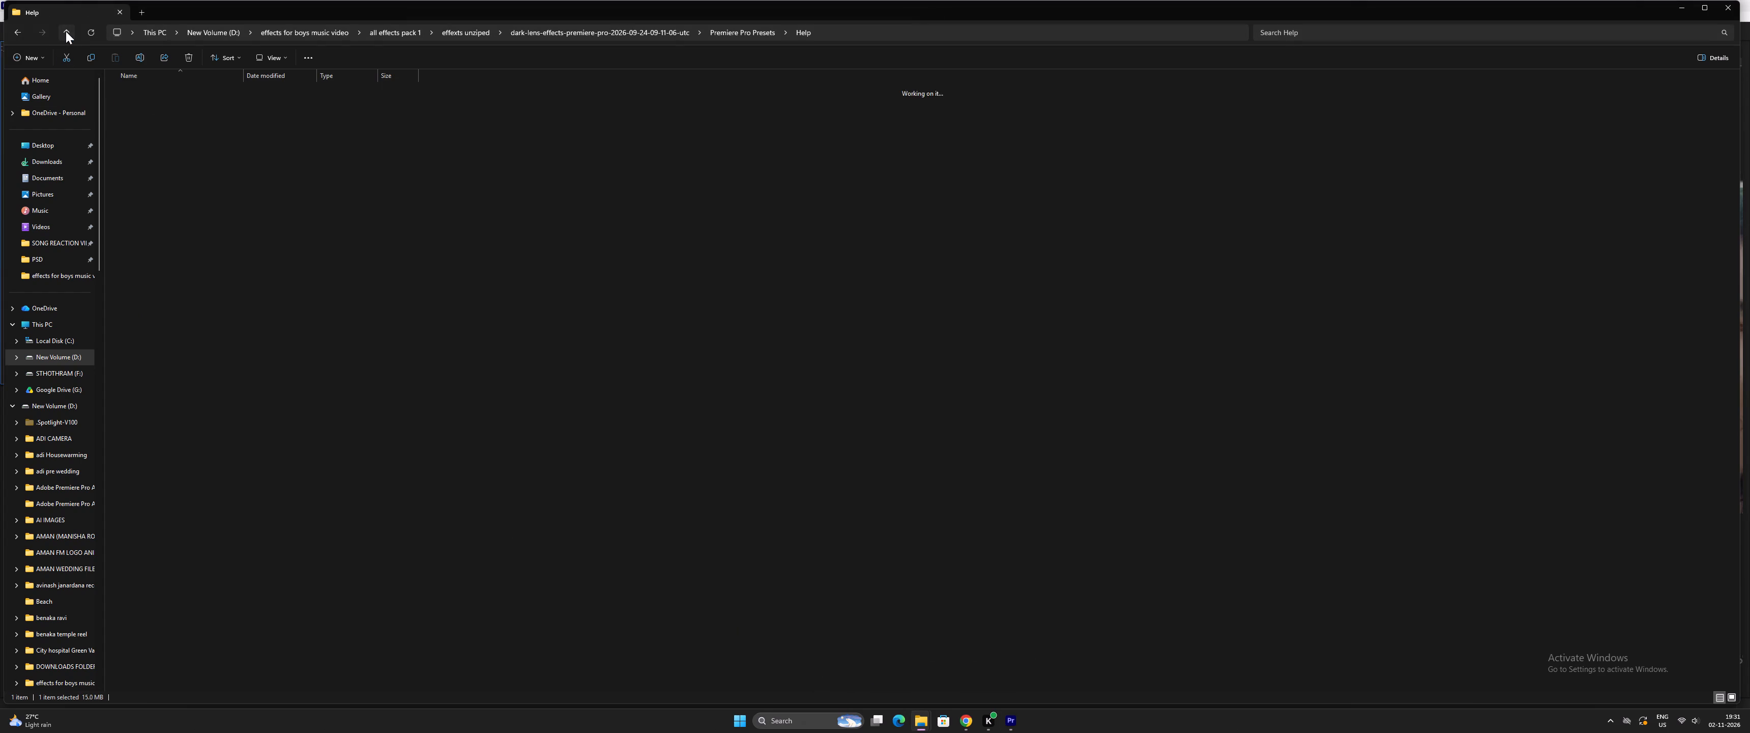
pyautogui.click(66, 31)
pyautogui.click(66, 31)
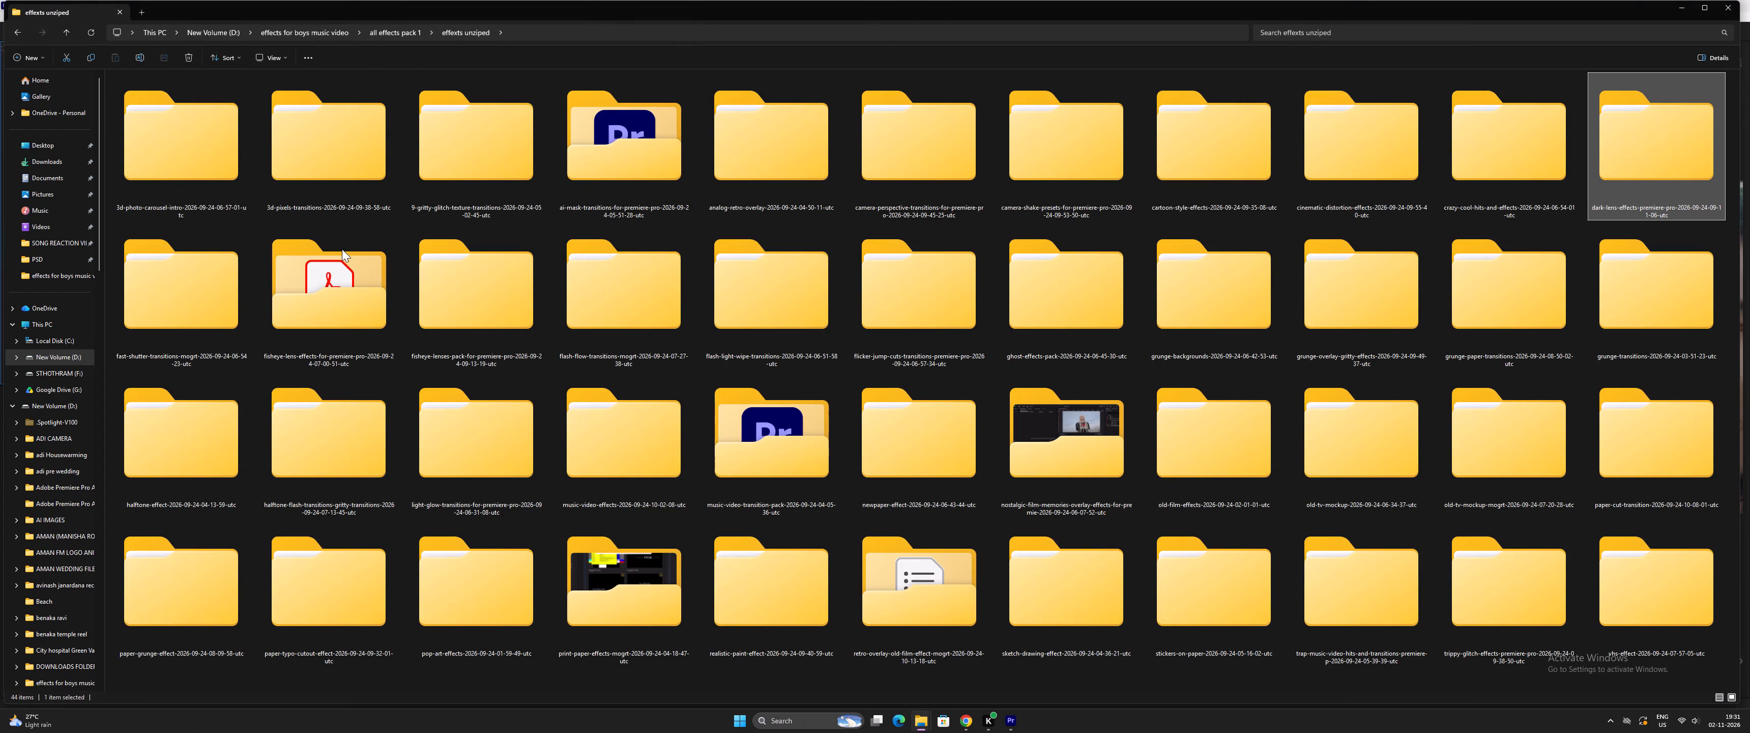
pyautogui.scroll(5, 342, 249)
pyautogui.doubleClick(622, 157)
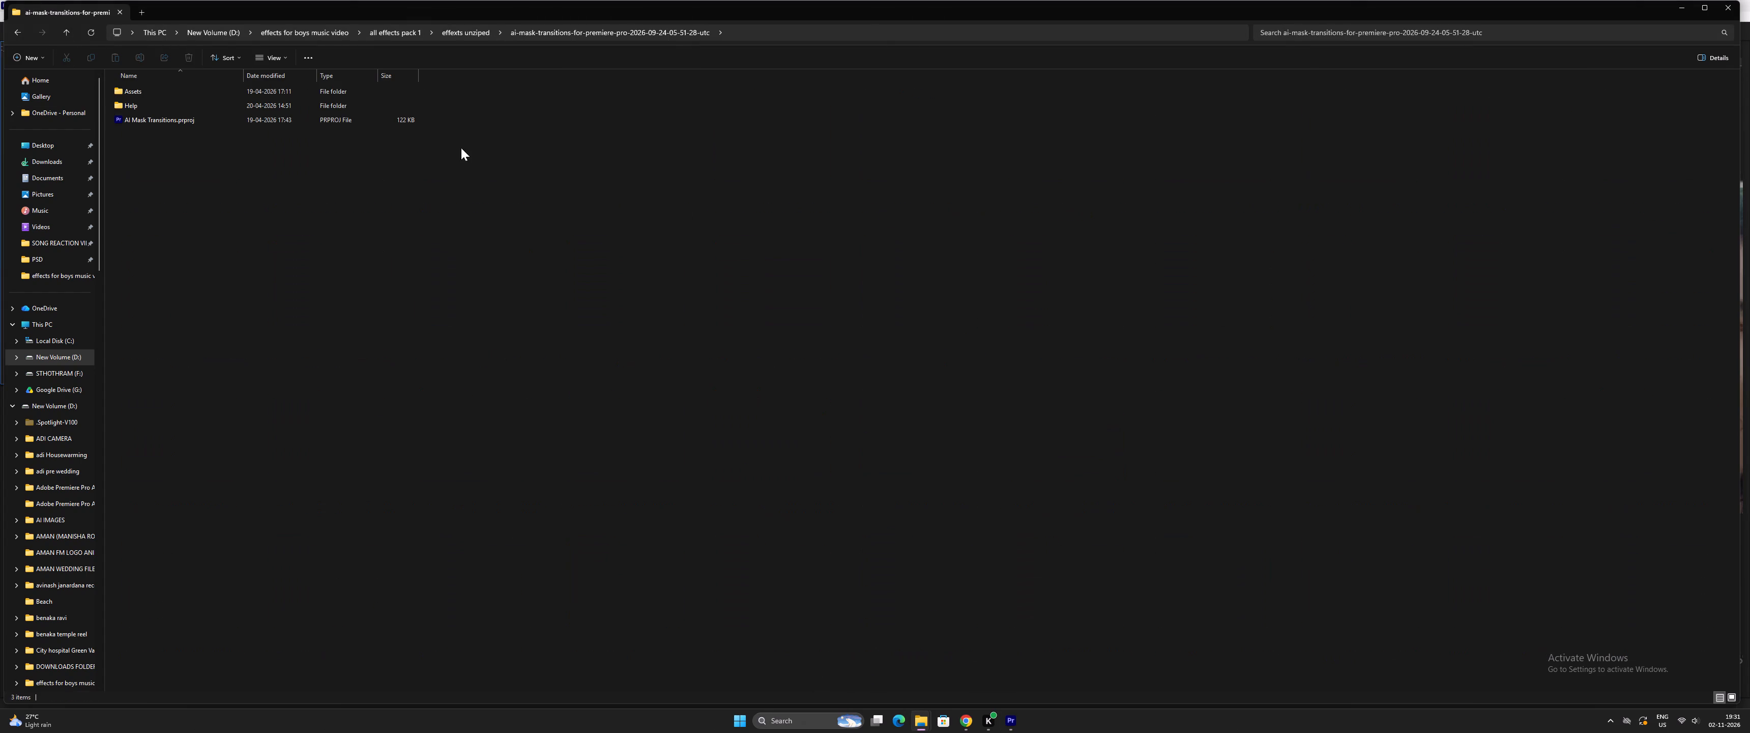
pyautogui.doubleClick(145, 92)
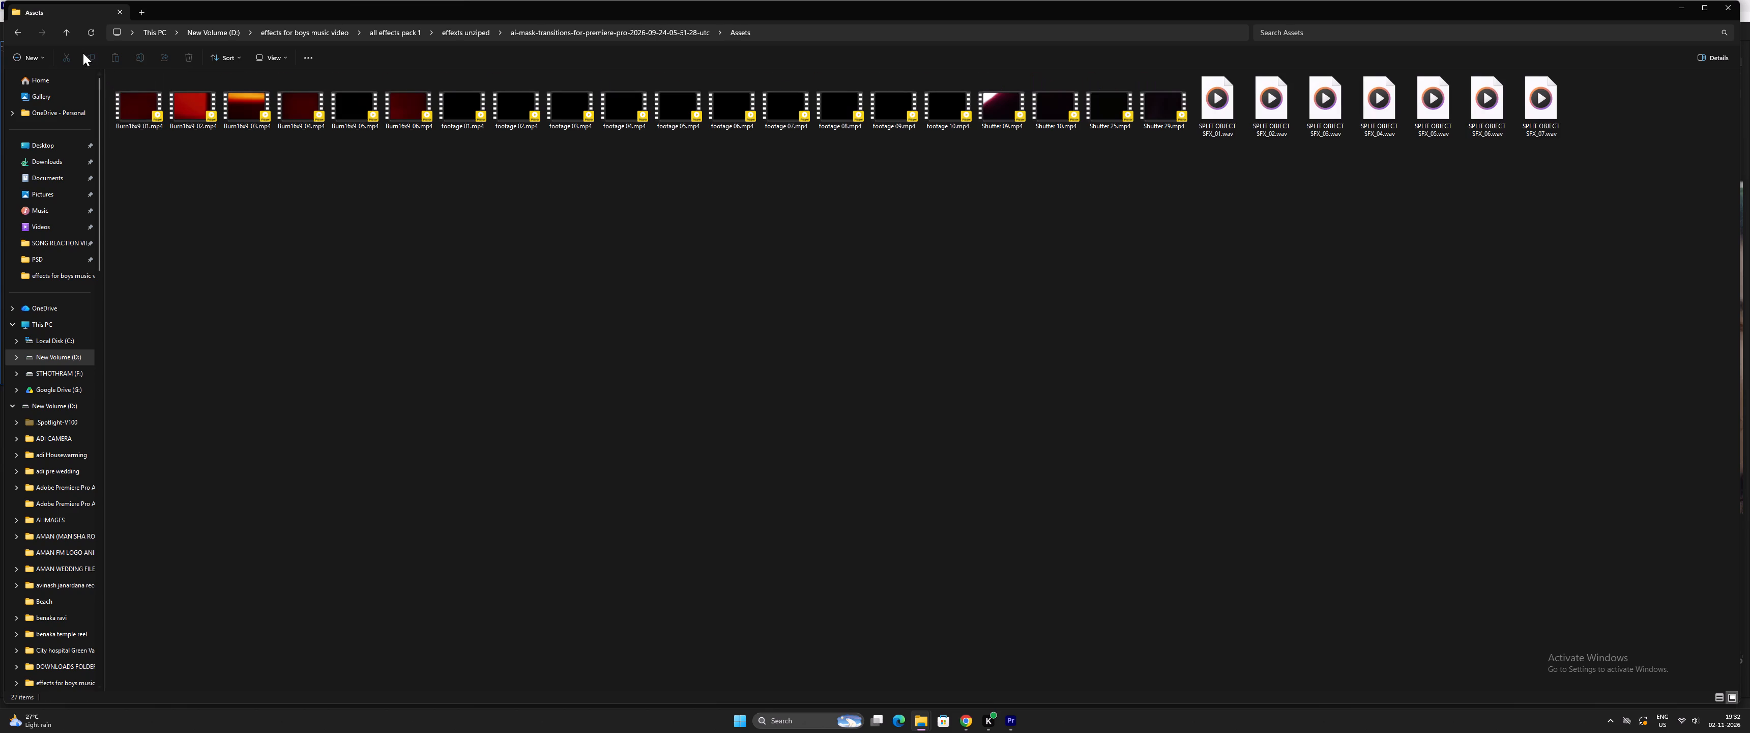
pyautogui.click(70, 31)
pyautogui.doubleClick(144, 101)
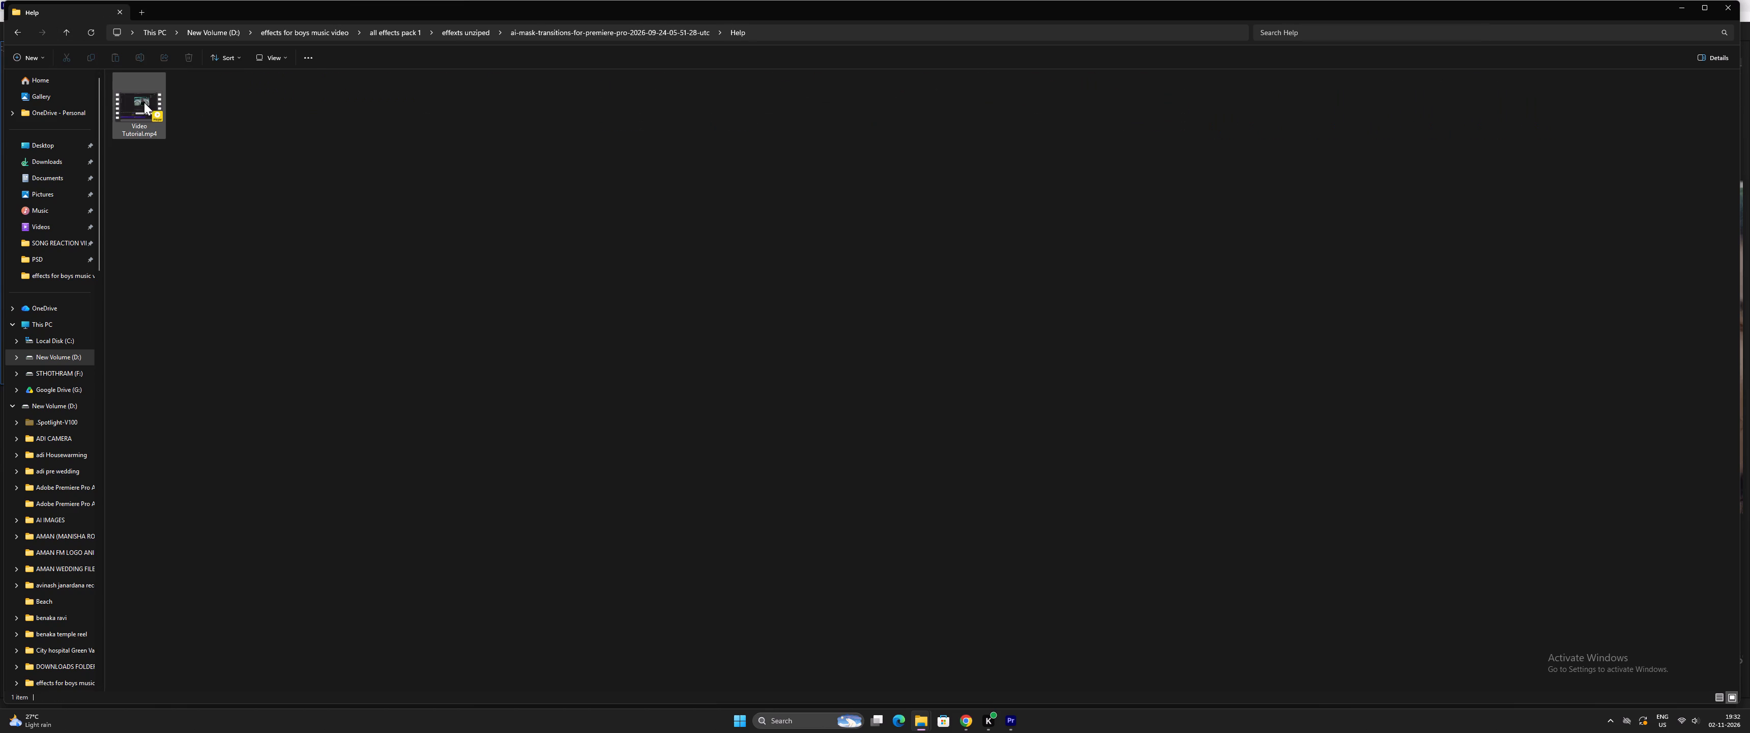
pyautogui.click(66, 35)
pyautogui.click(66, 35)
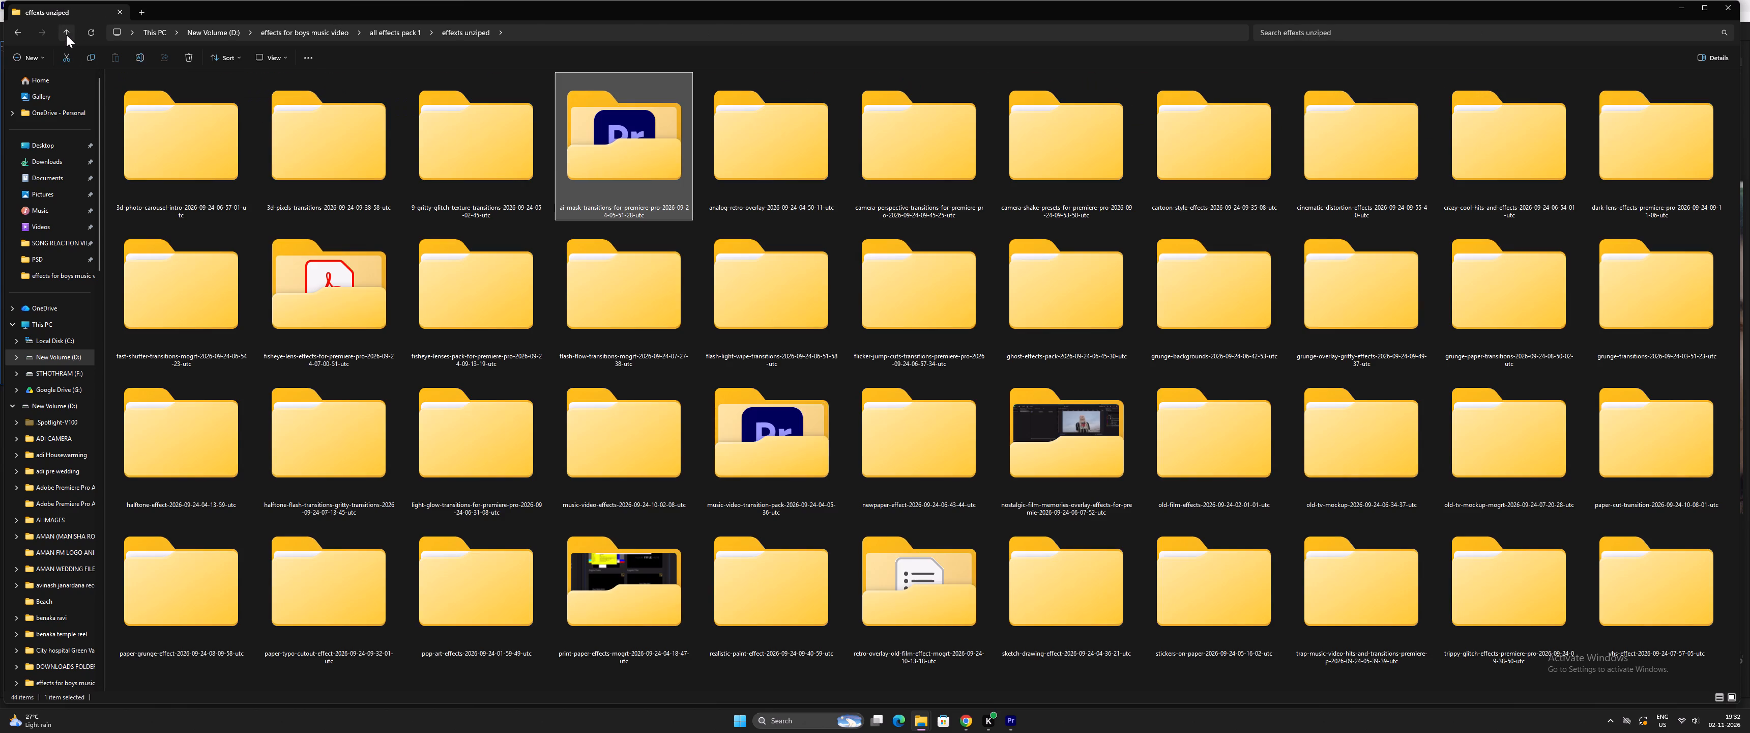
# Return to Premiere Pro, check the Assets folder's templates again using the local template filters, and clear the filters.
pyautogui.click(1009, 720)
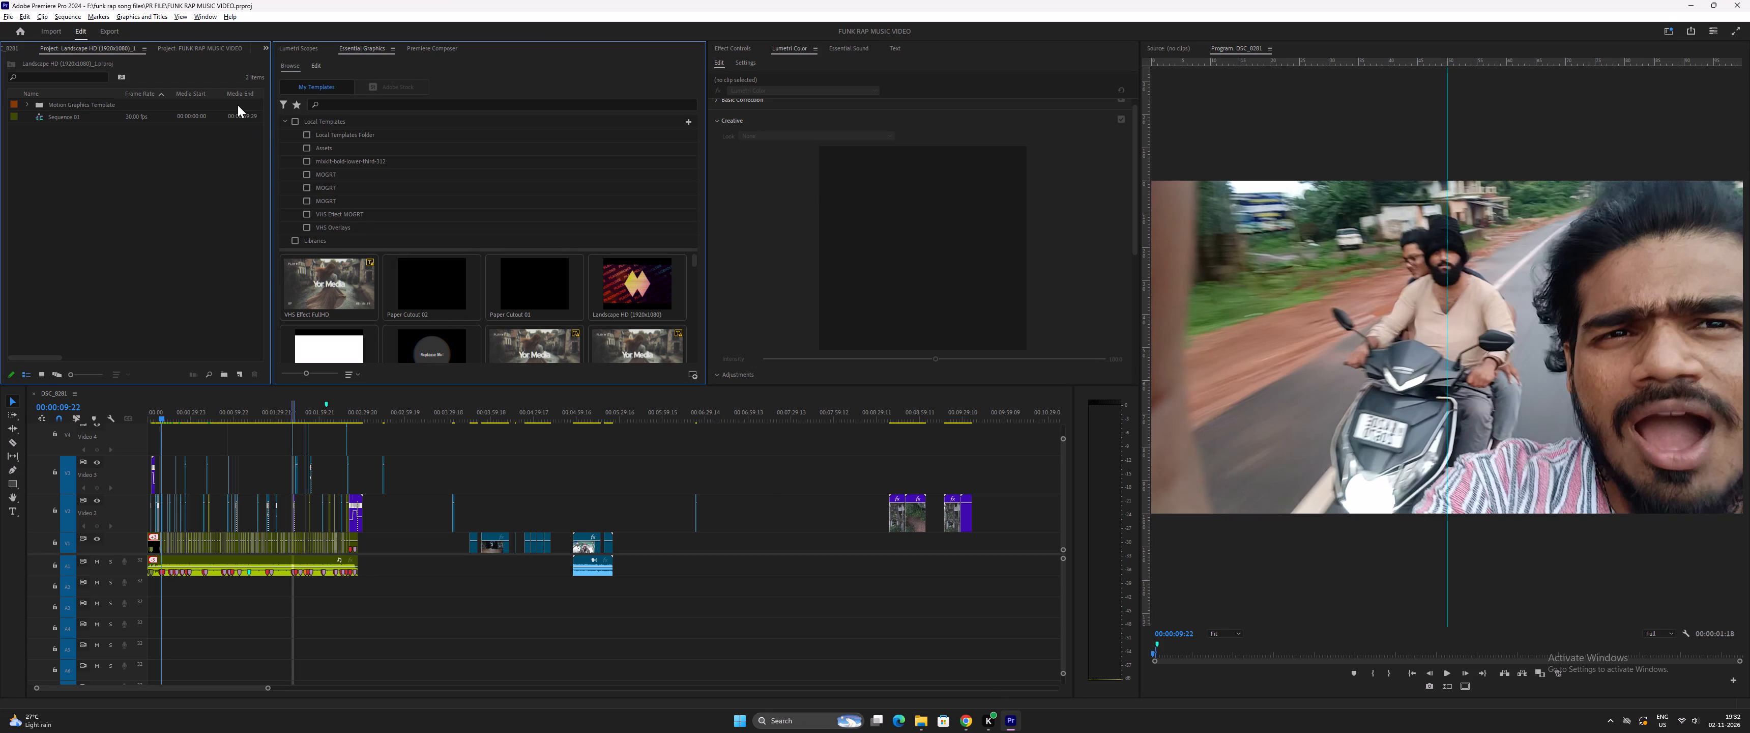
pyautogui.click(325, 149)
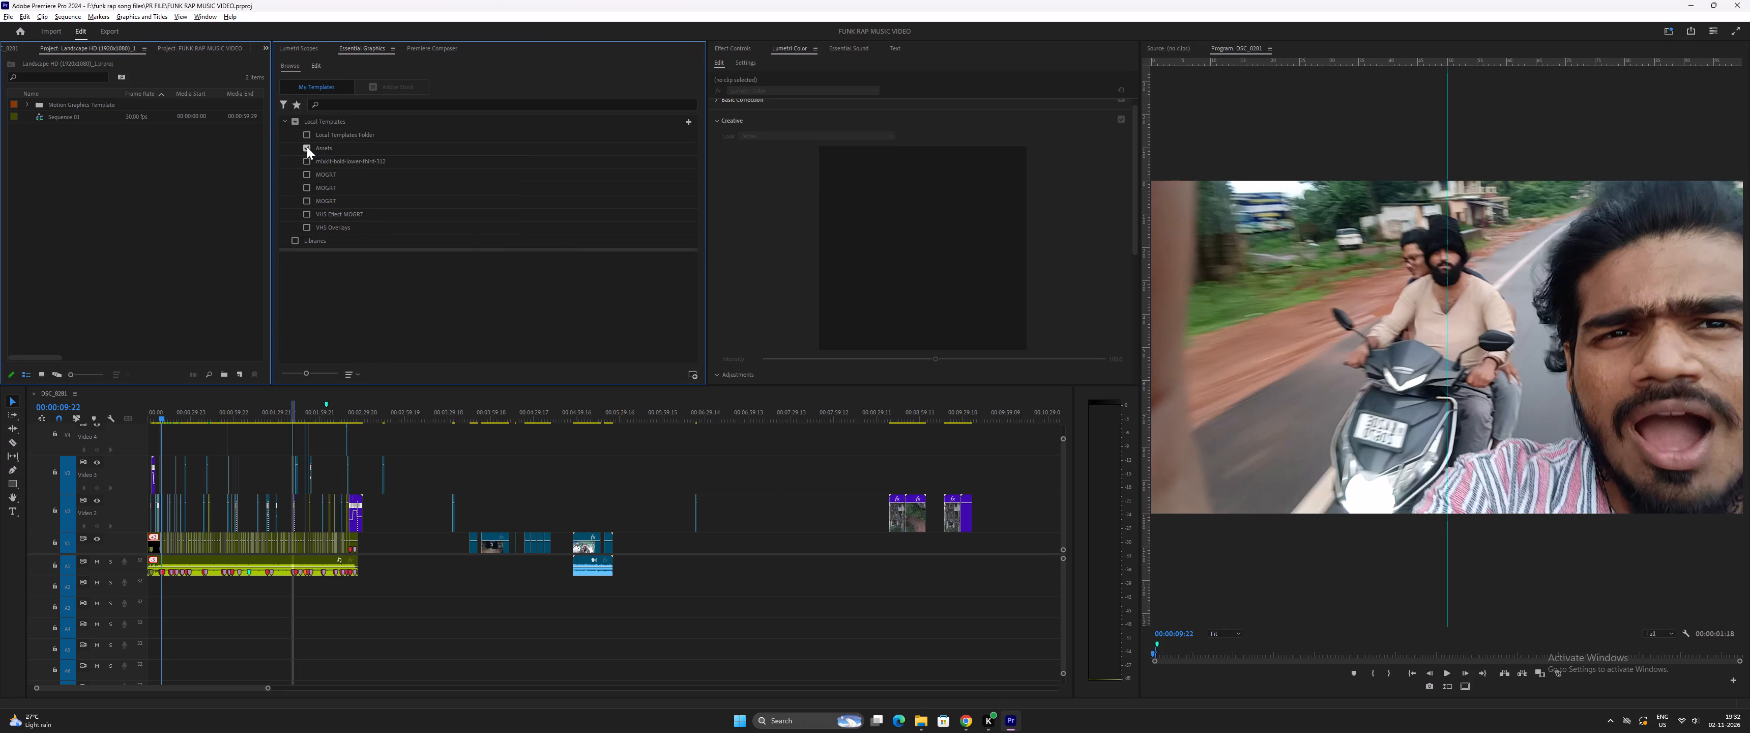
pyautogui.click(307, 147)
pyautogui.click(340, 147)
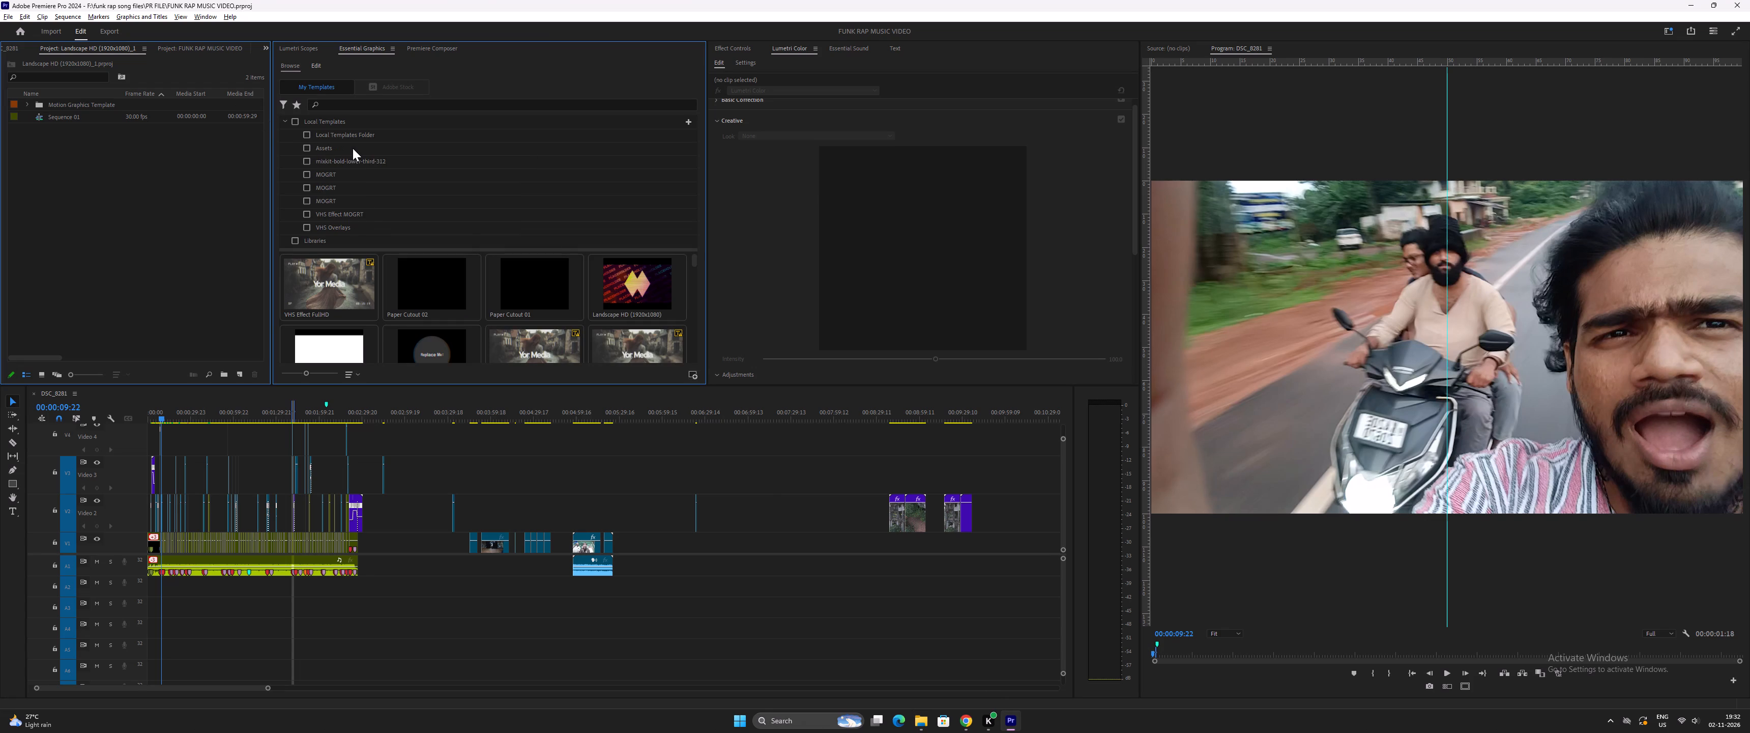
pyautogui.click(395, 148)
pyautogui.doubleClick(301, 146)
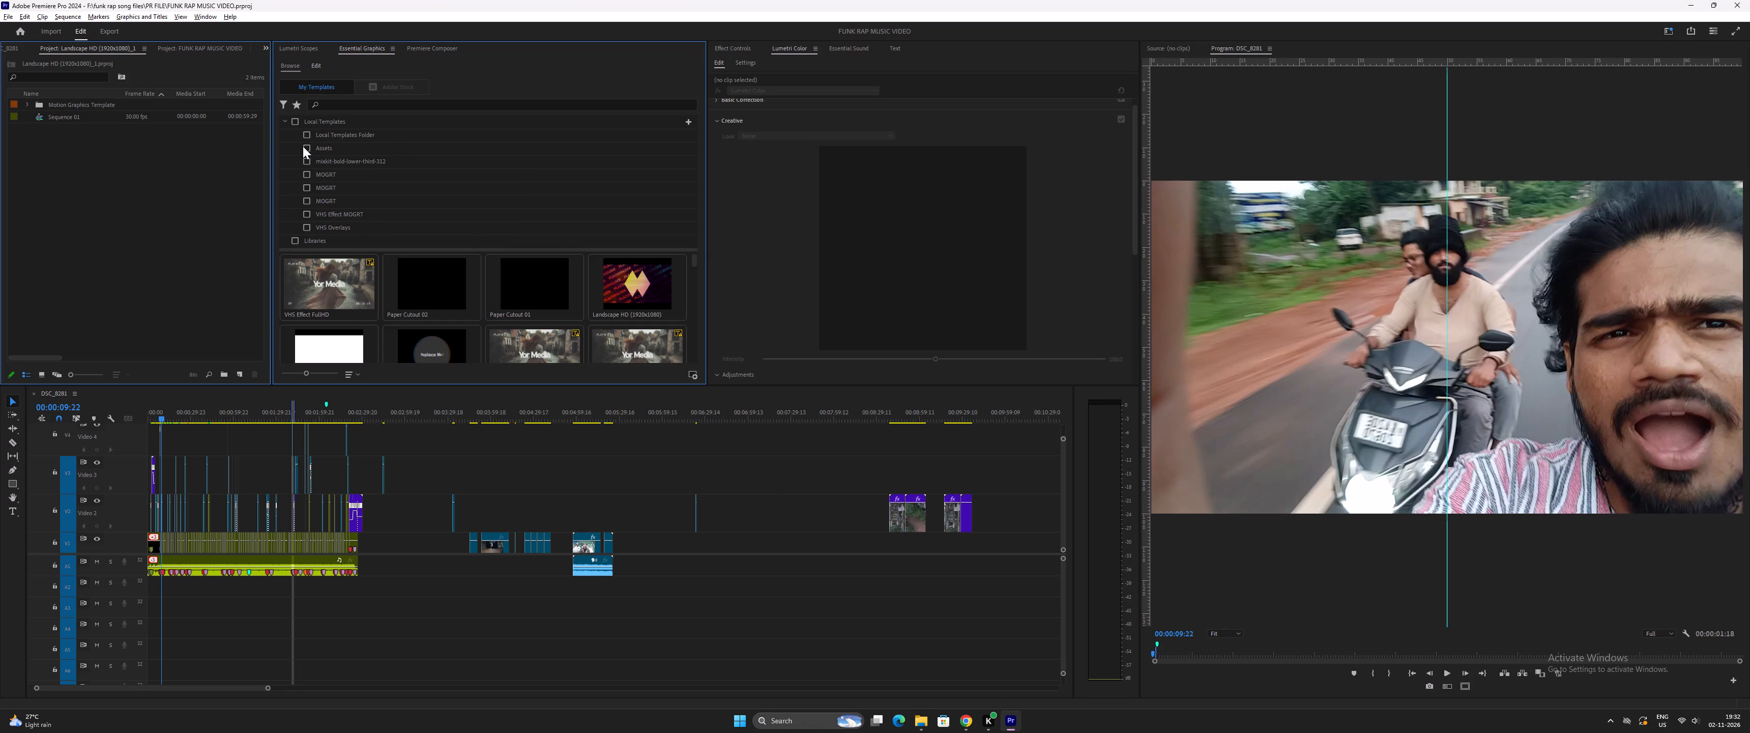
pyautogui.click(305, 146)
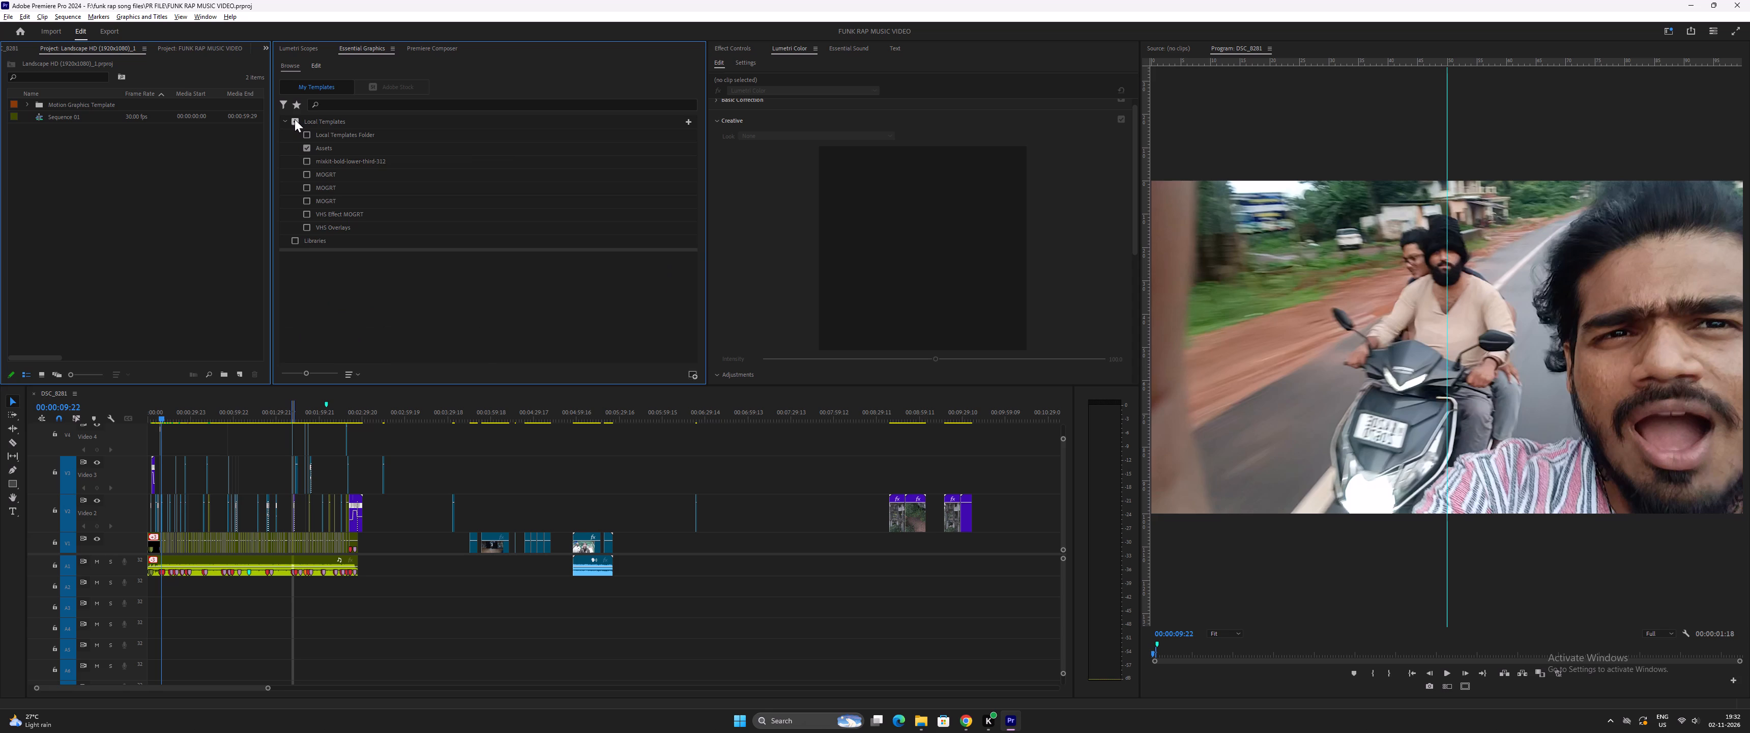
pyautogui.click(295, 119)
pyautogui.click(293, 119)
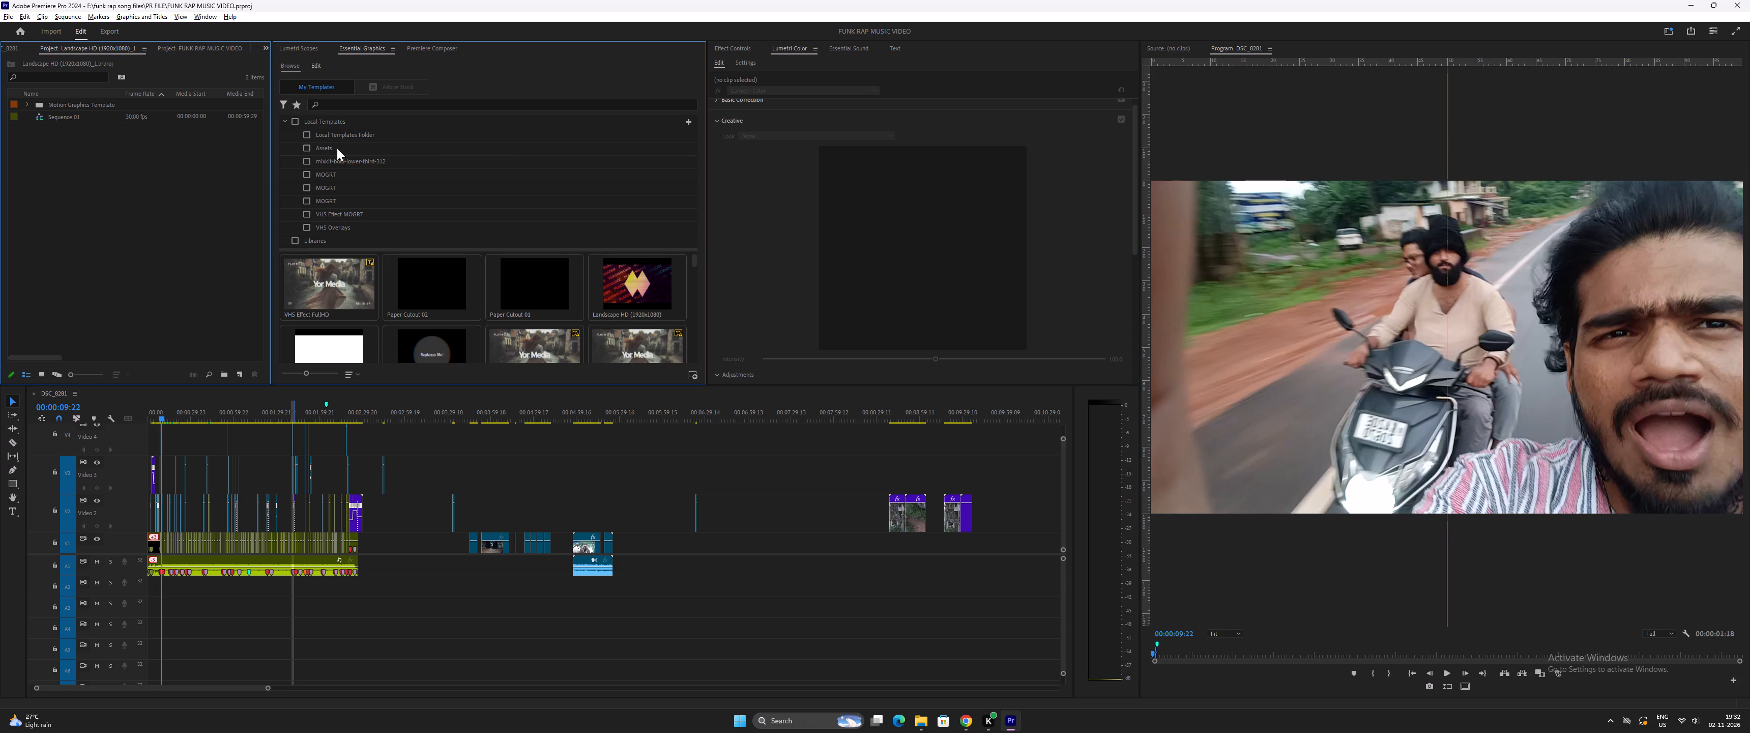
# Add the Mogrt folder of the analog-retro-overlay pack to the local templates.
pyautogui.click(689, 124)
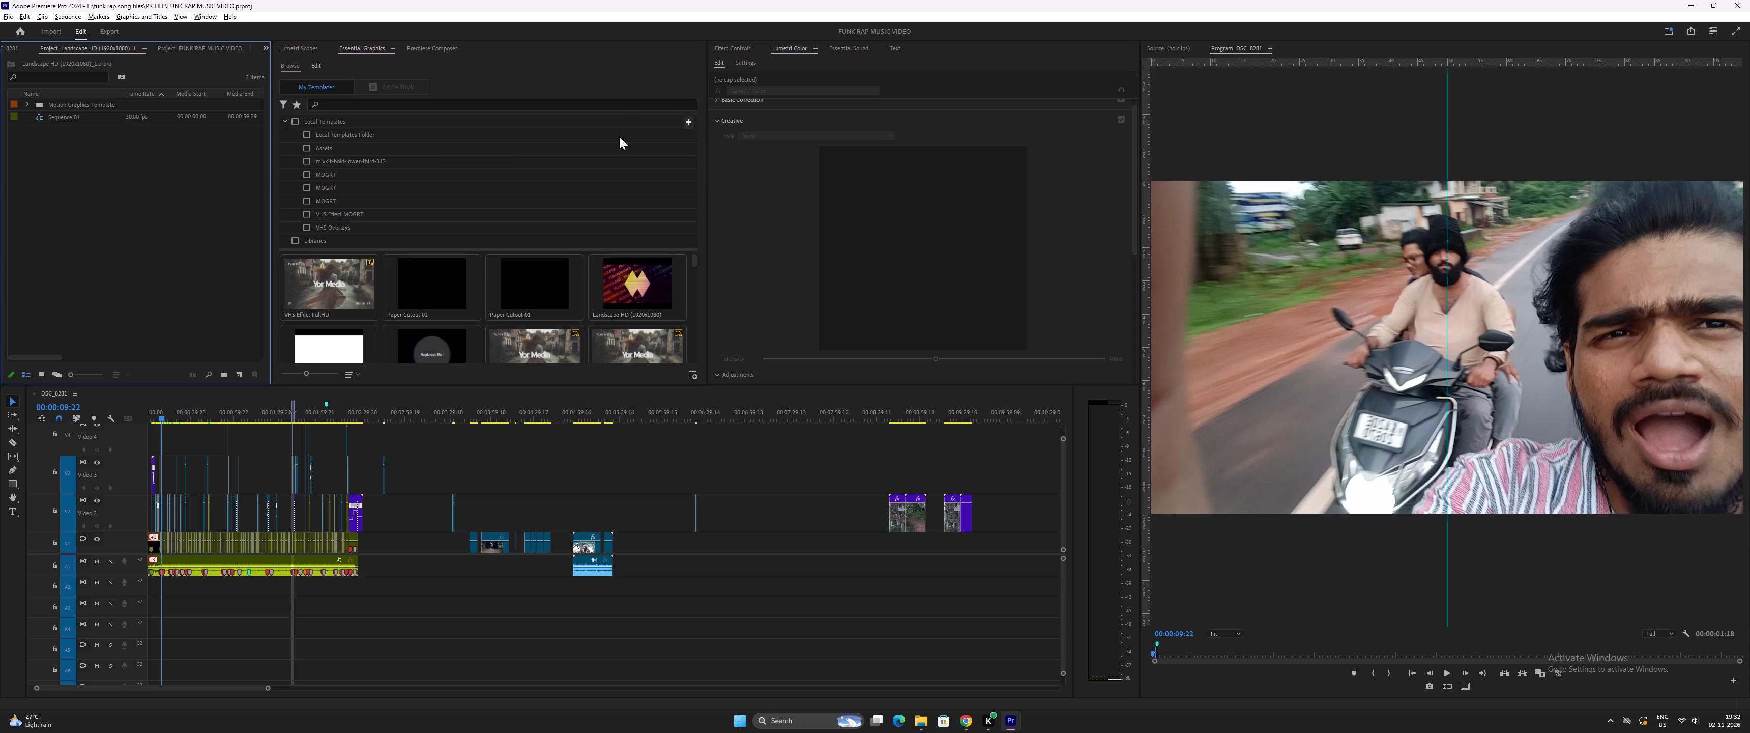
pyautogui.click(65, 48)
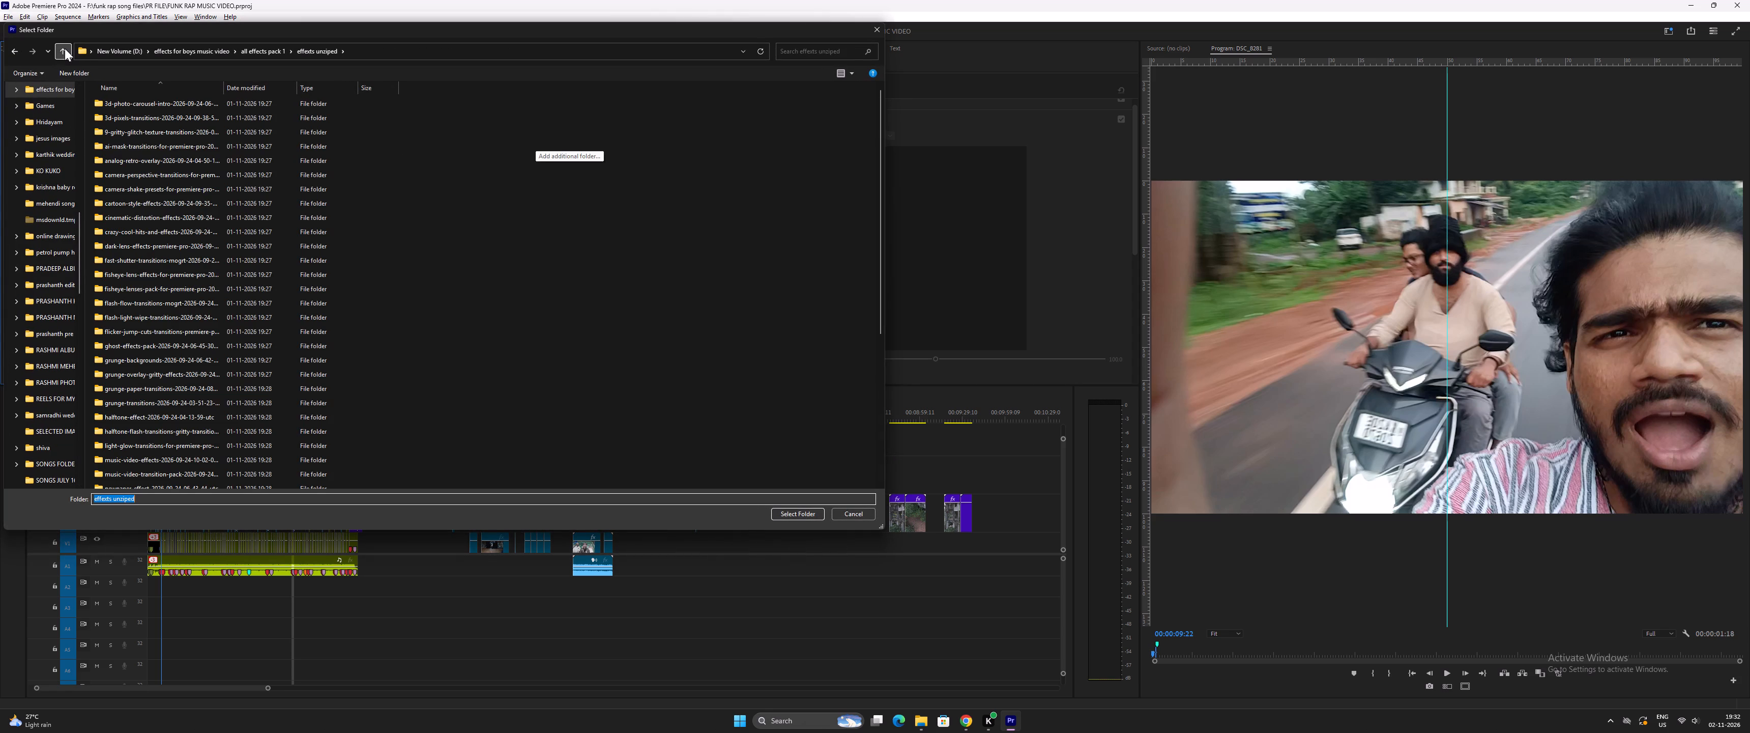
pyautogui.doubleClick(126, 158)
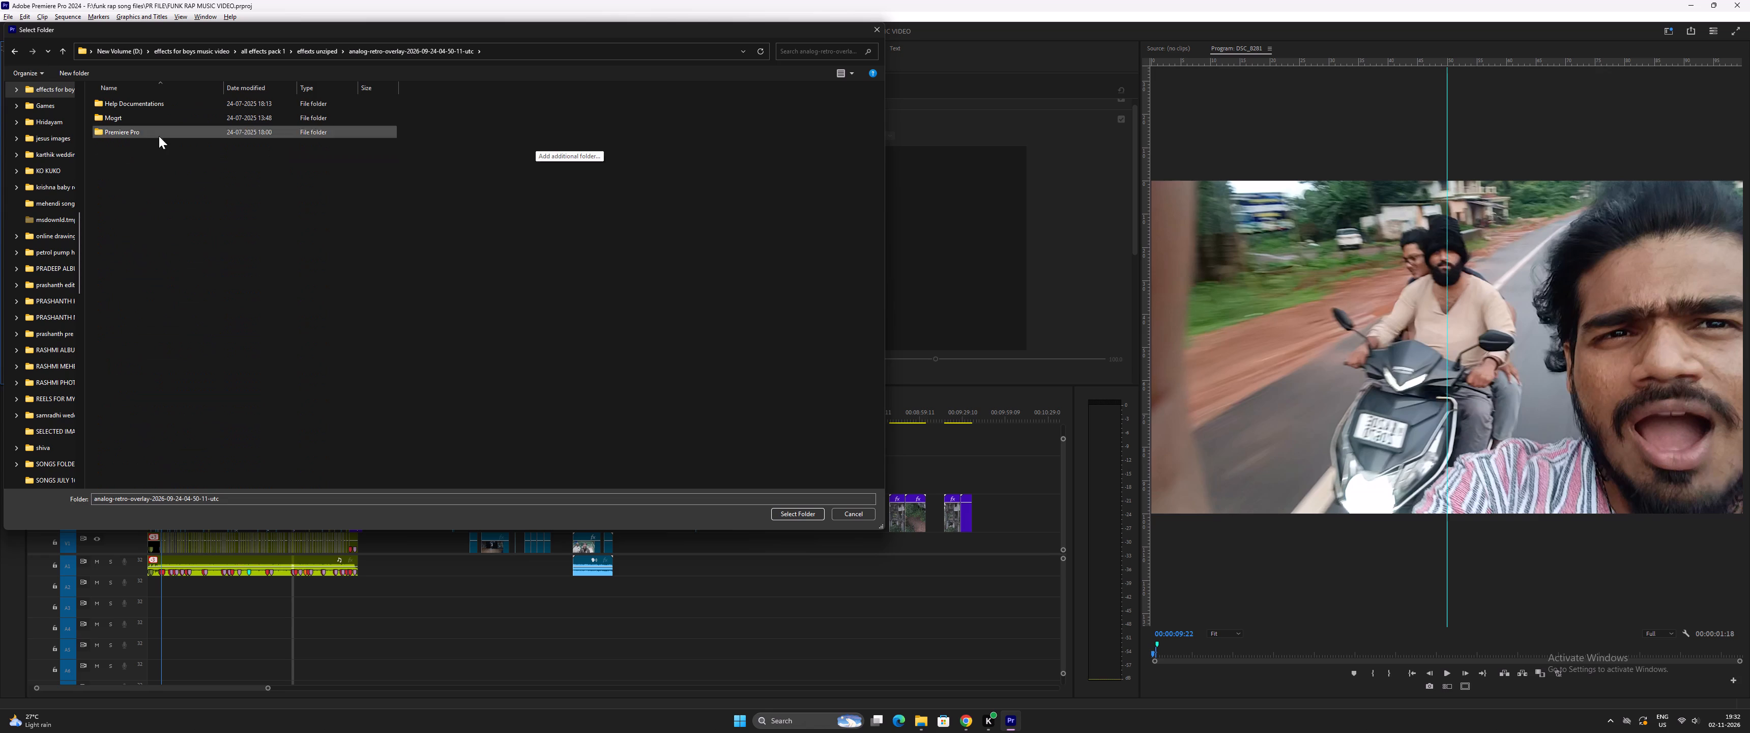
pyautogui.click(129, 118)
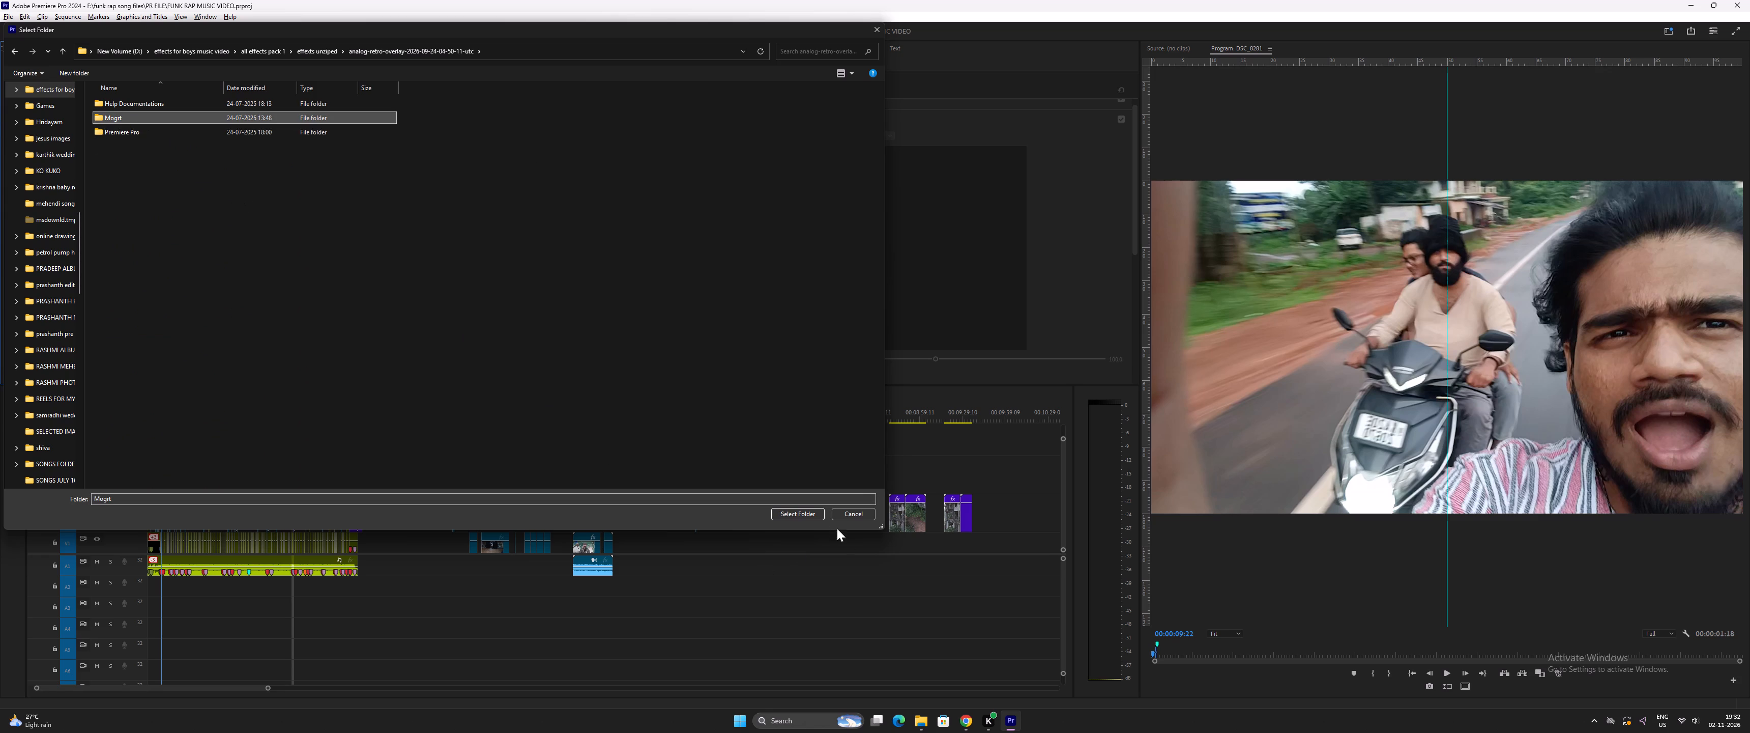
pyautogui.click(808, 515)
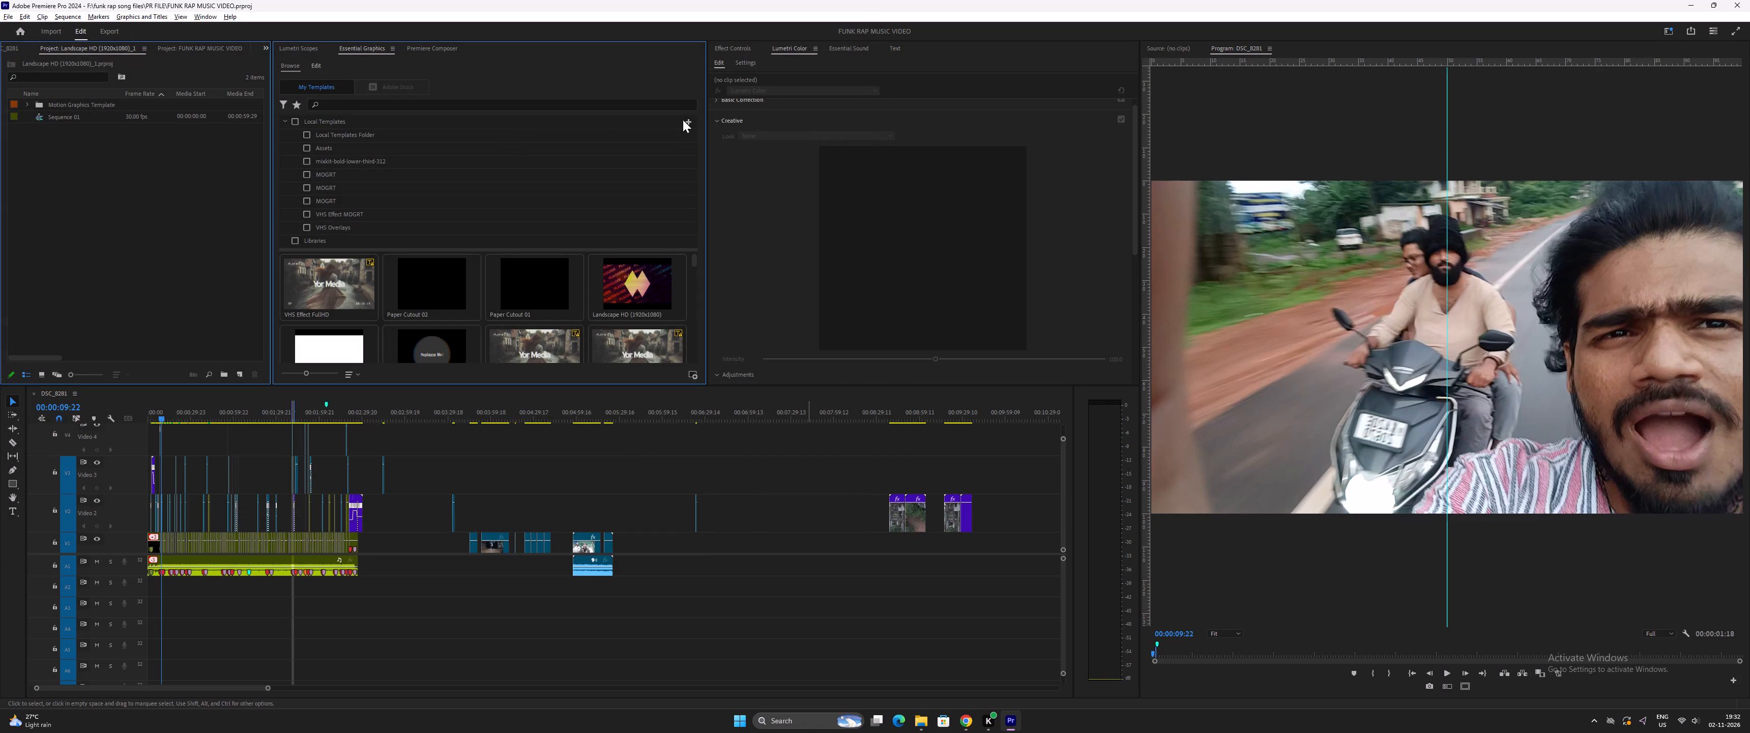
# Start adding another template folder and examine the camera-perspective-transitions pack's 2_Transitions subfolders, including Side 2, within effects unziped.
pyautogui.click(687, 121)
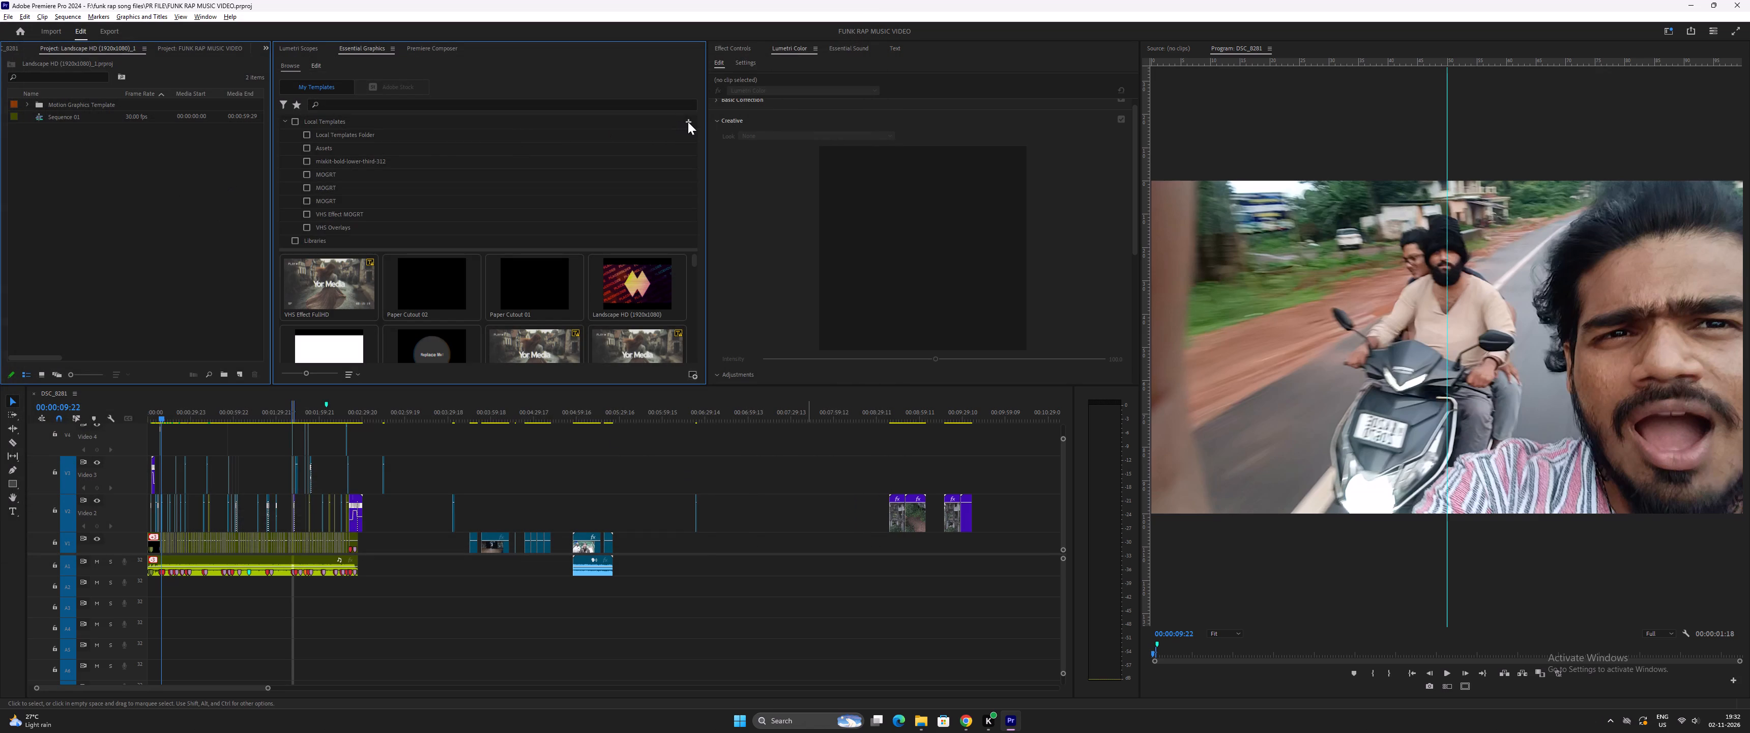
pyautogui.click(687, 122)
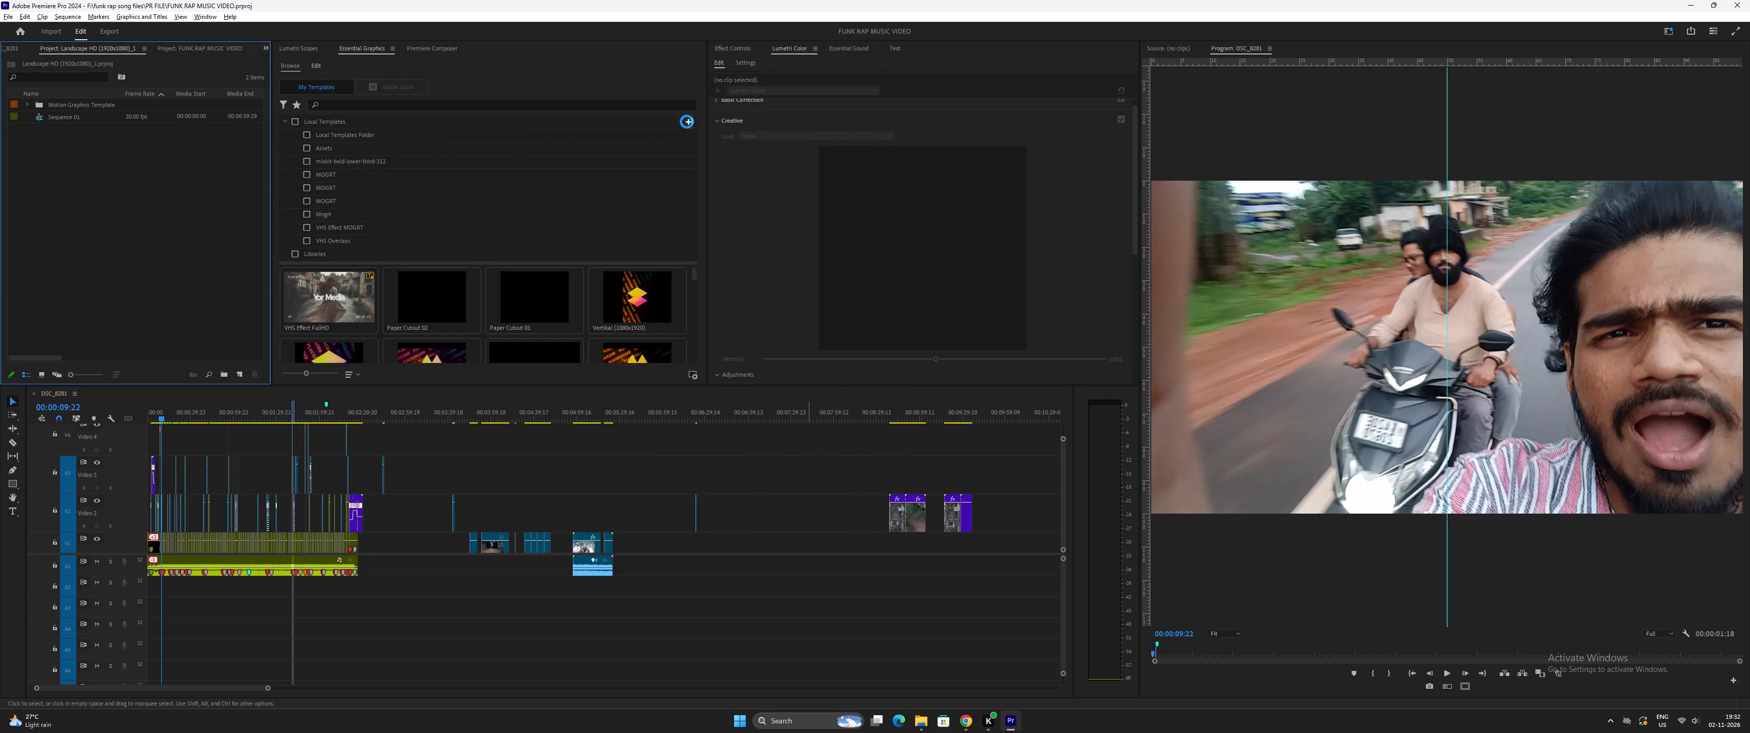
pyautogui.click(59, 49)
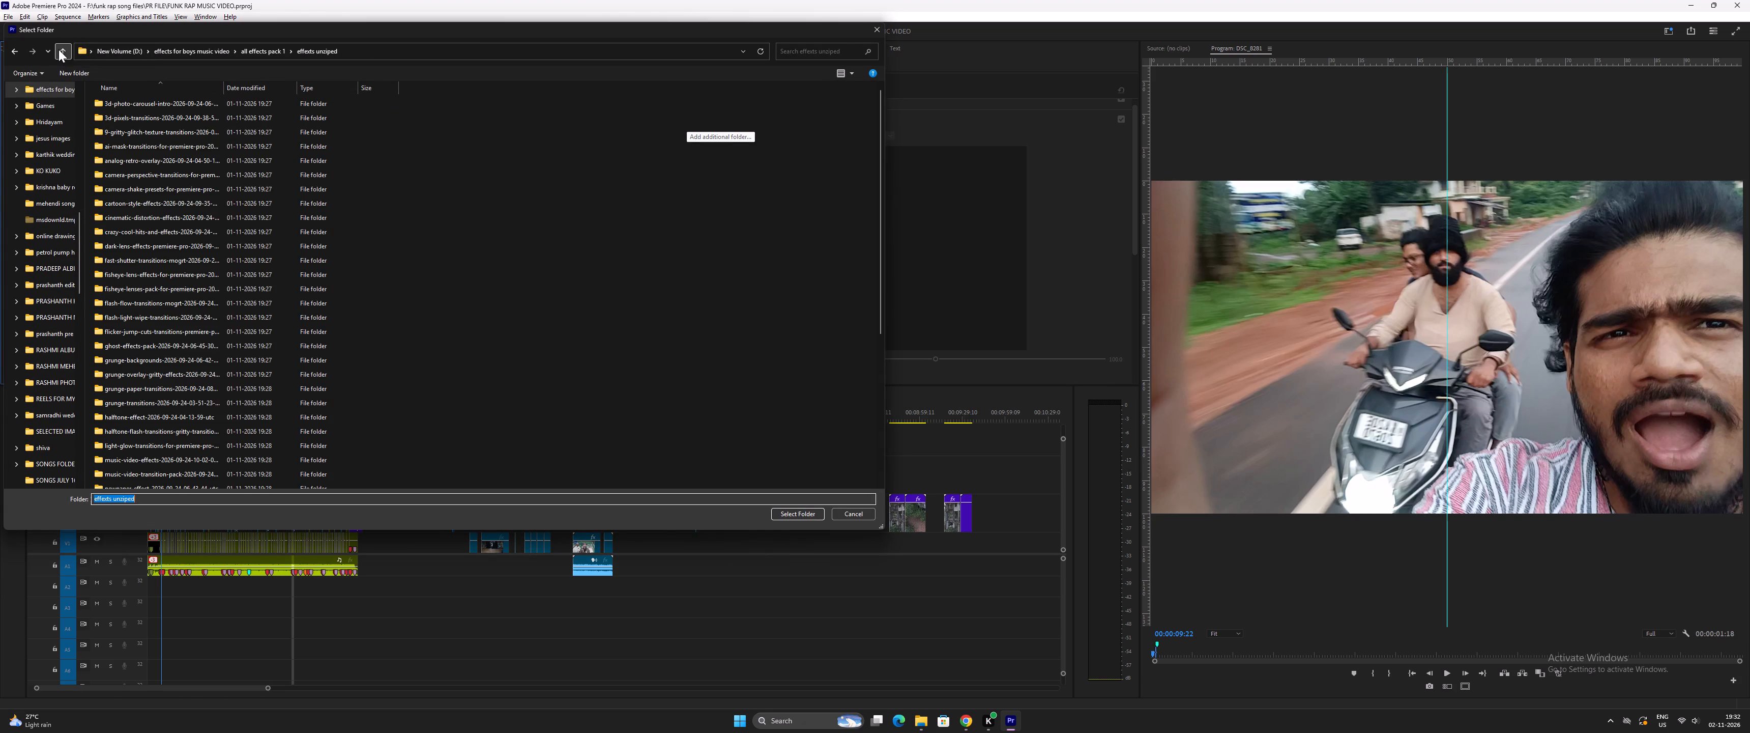
pyautogui.doubleClick(131, 174)
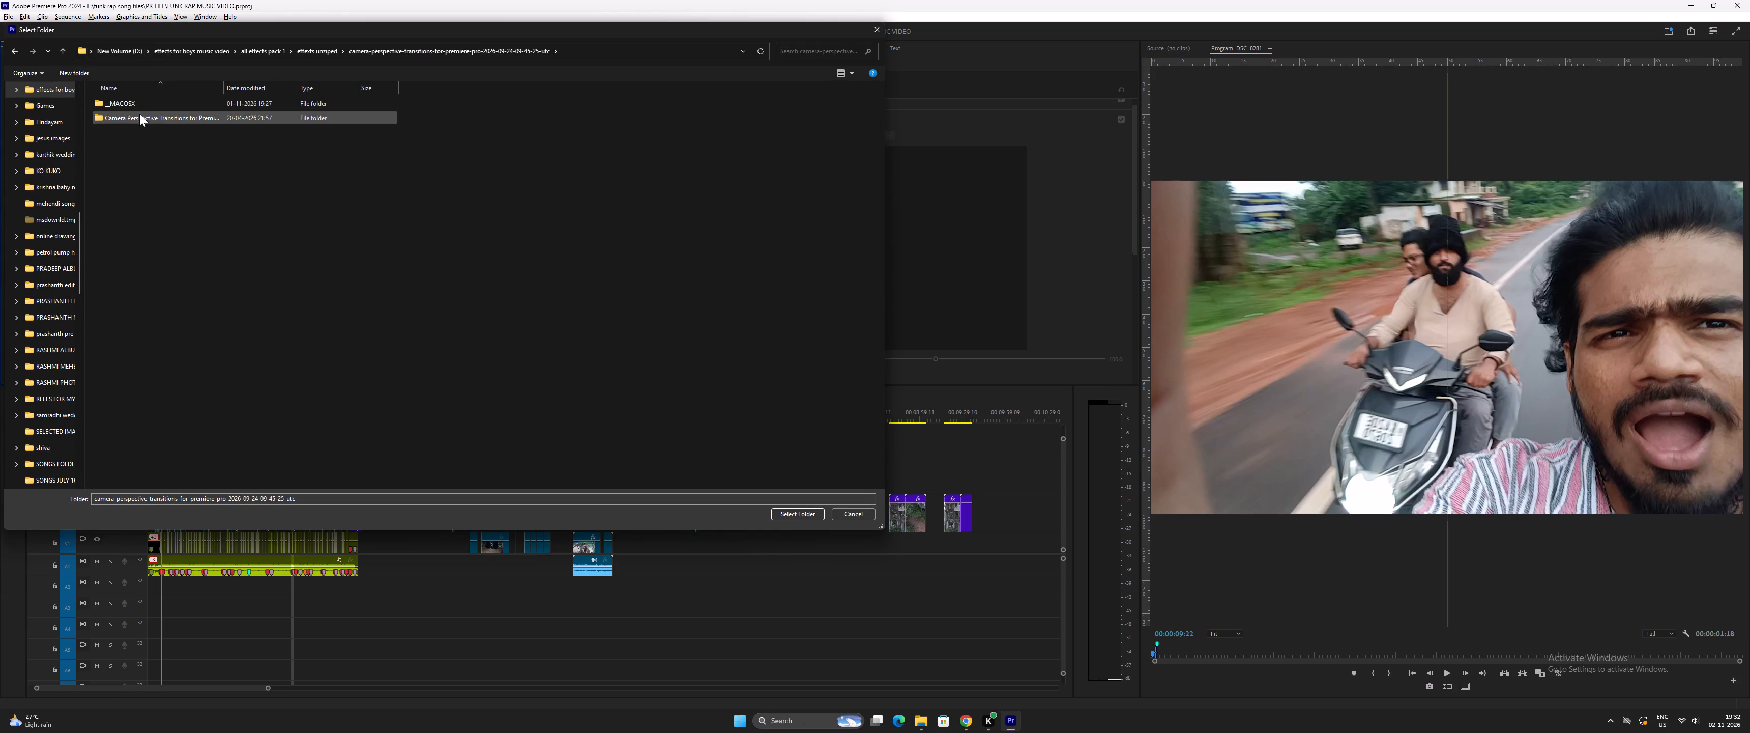
pyautogui.doubleClick(140, 116)
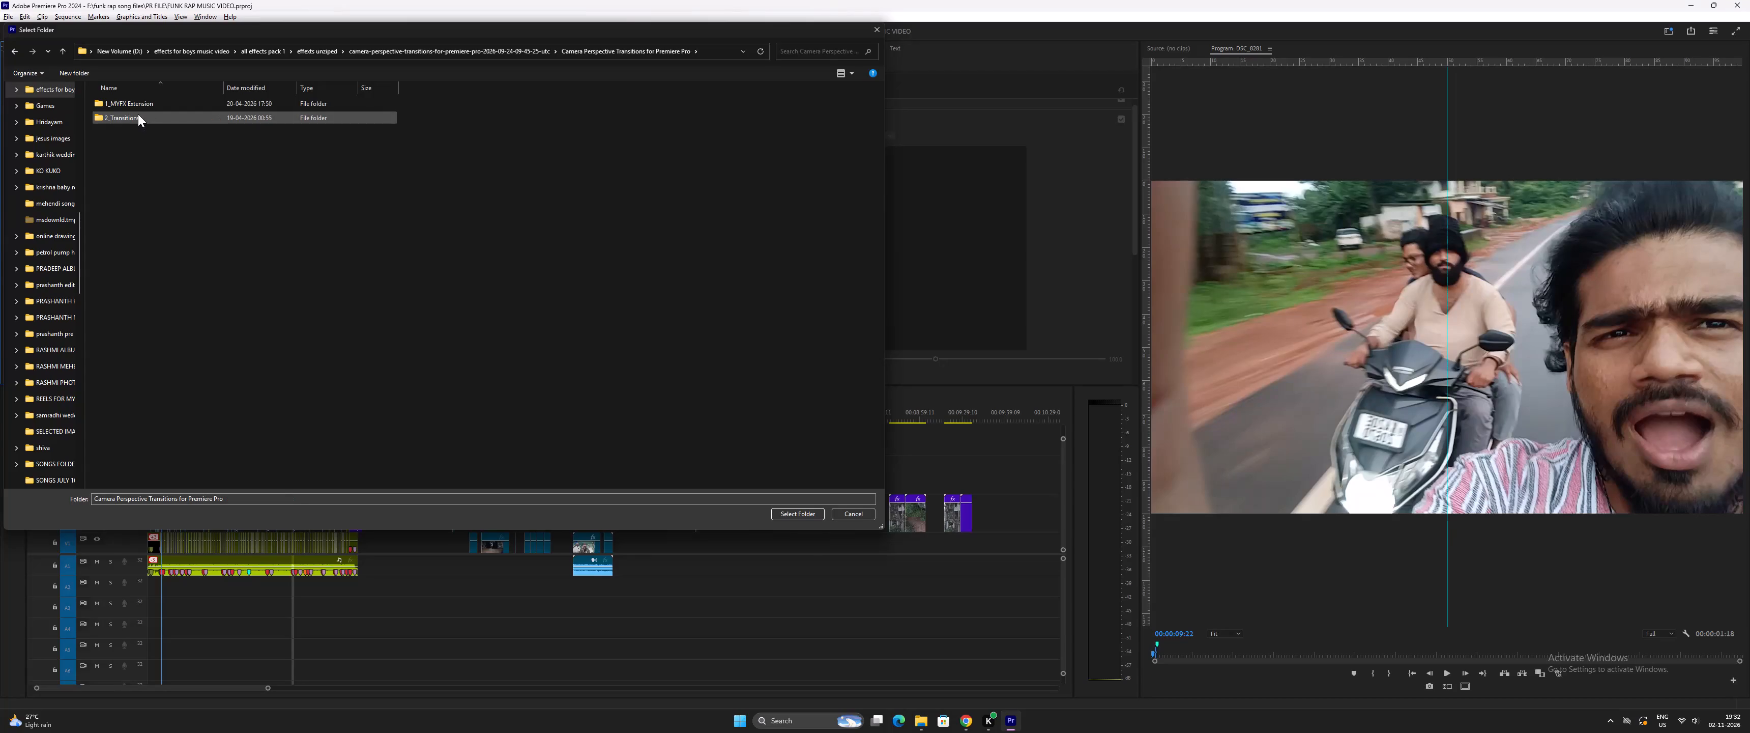
pyautogui.doubleClick(138, 114)
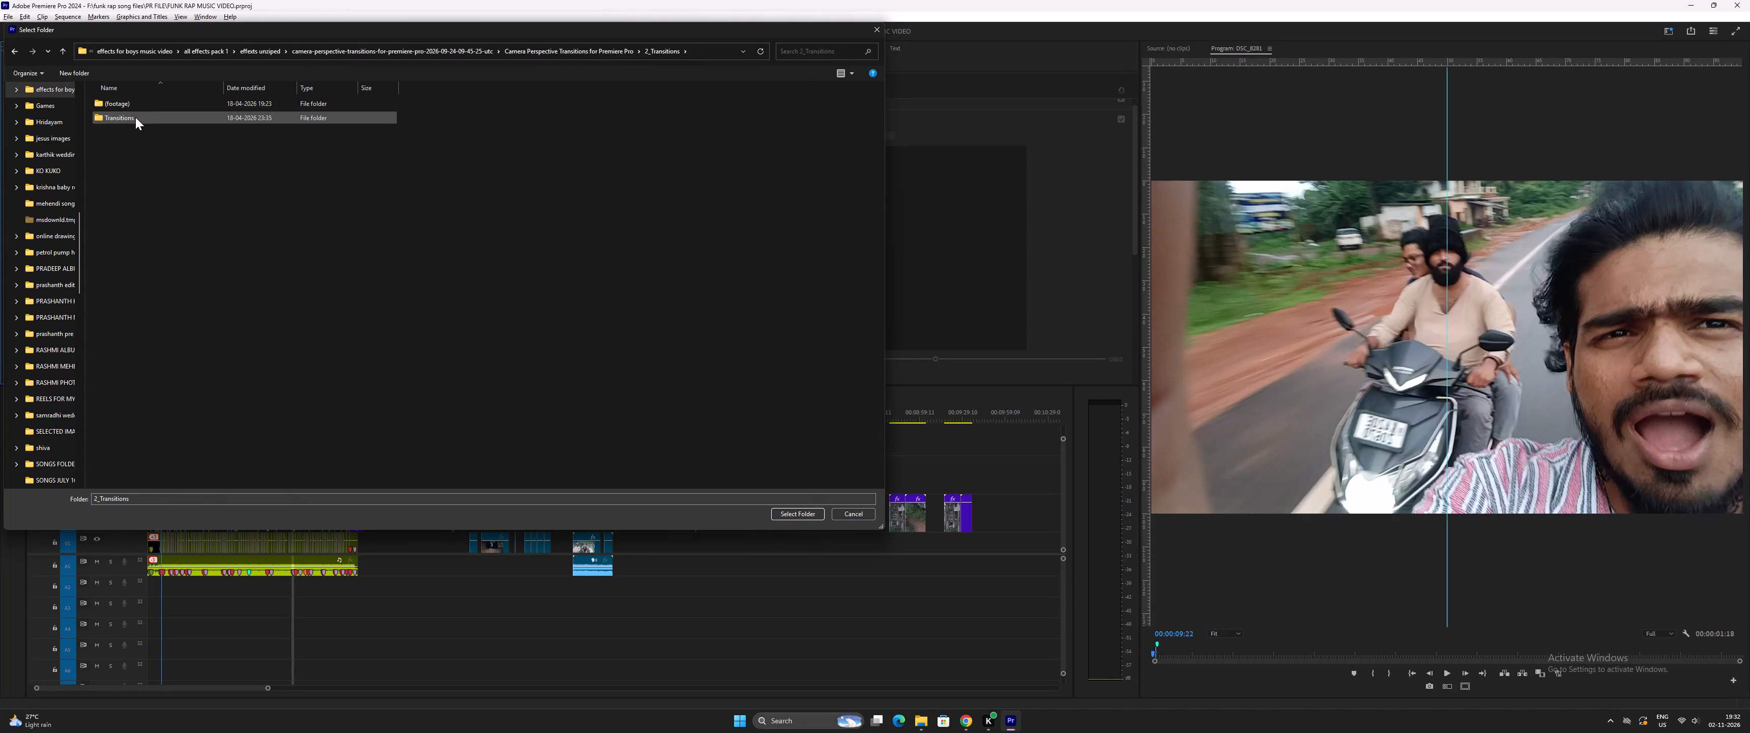
pyautogui.doubleClick(135, 117)
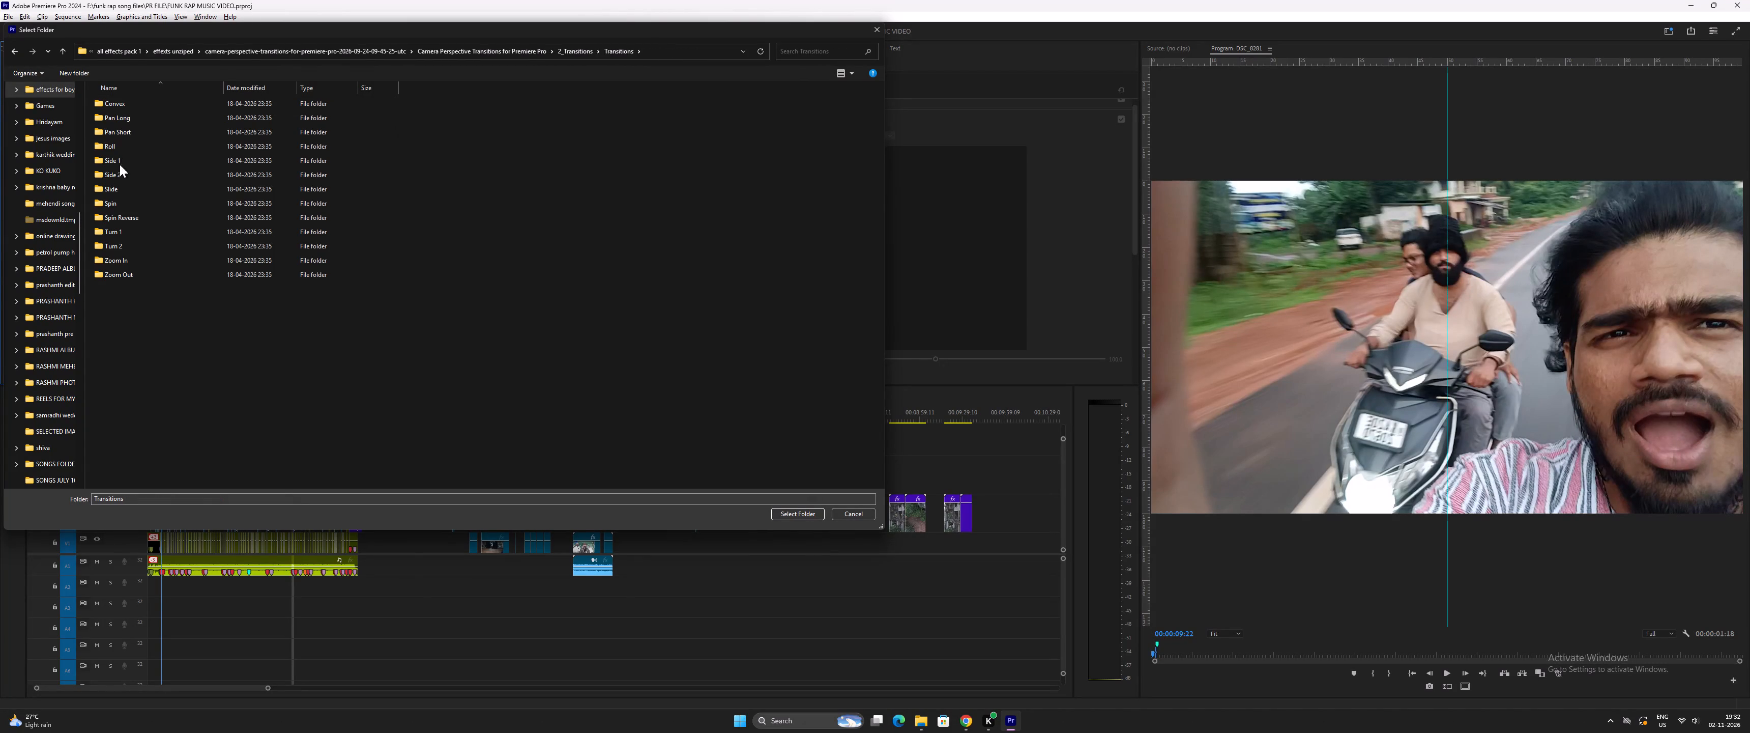
pyautogui.doubleClick(118, 173)
pyautogui.doubleClick(63, 48)
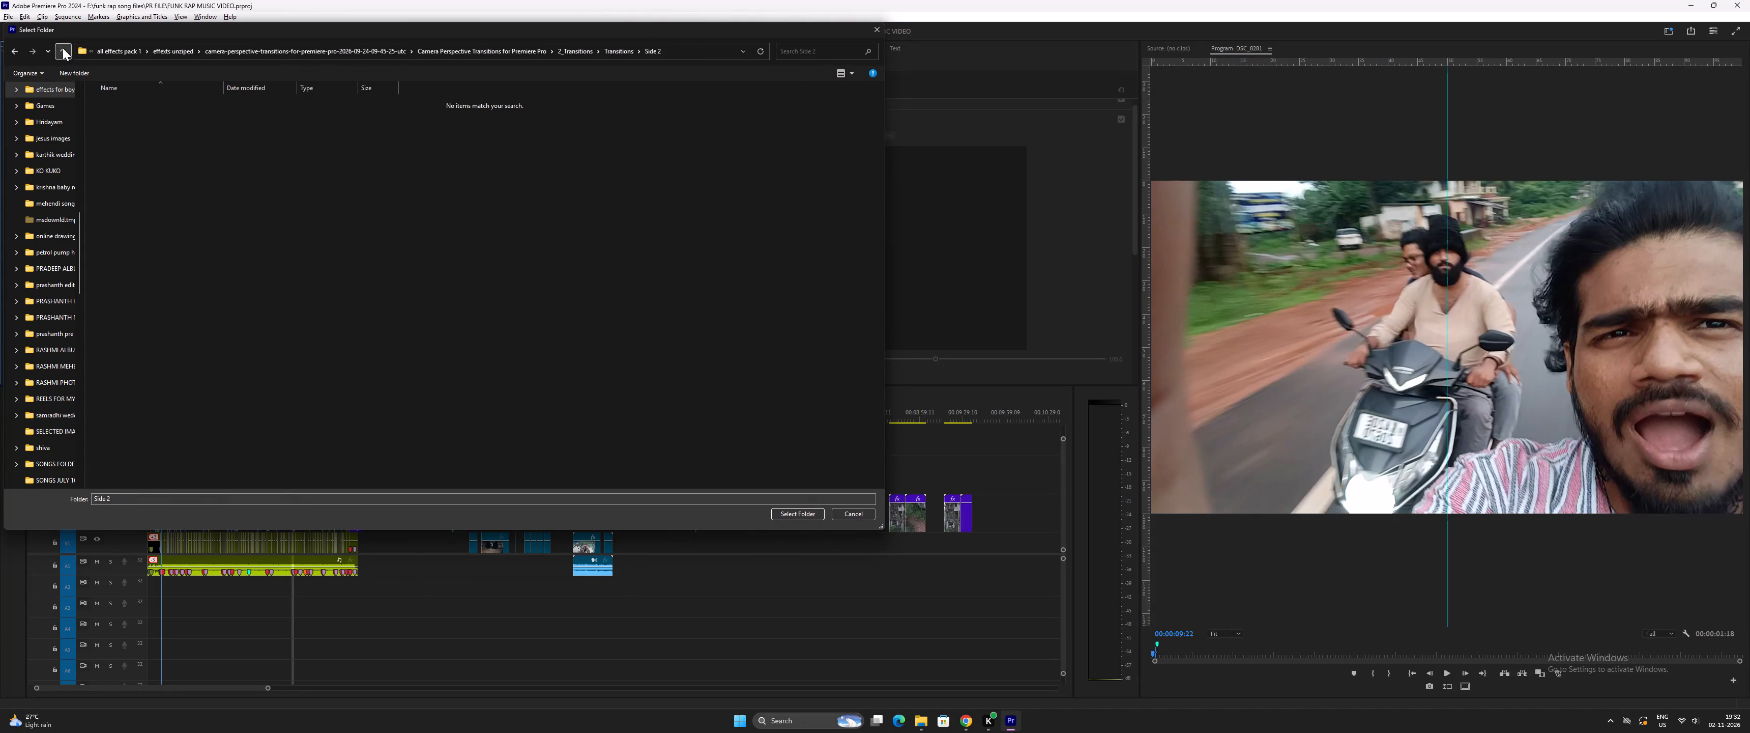
pyautogui.click(63, 48)
pyautogui.click(63, 48)
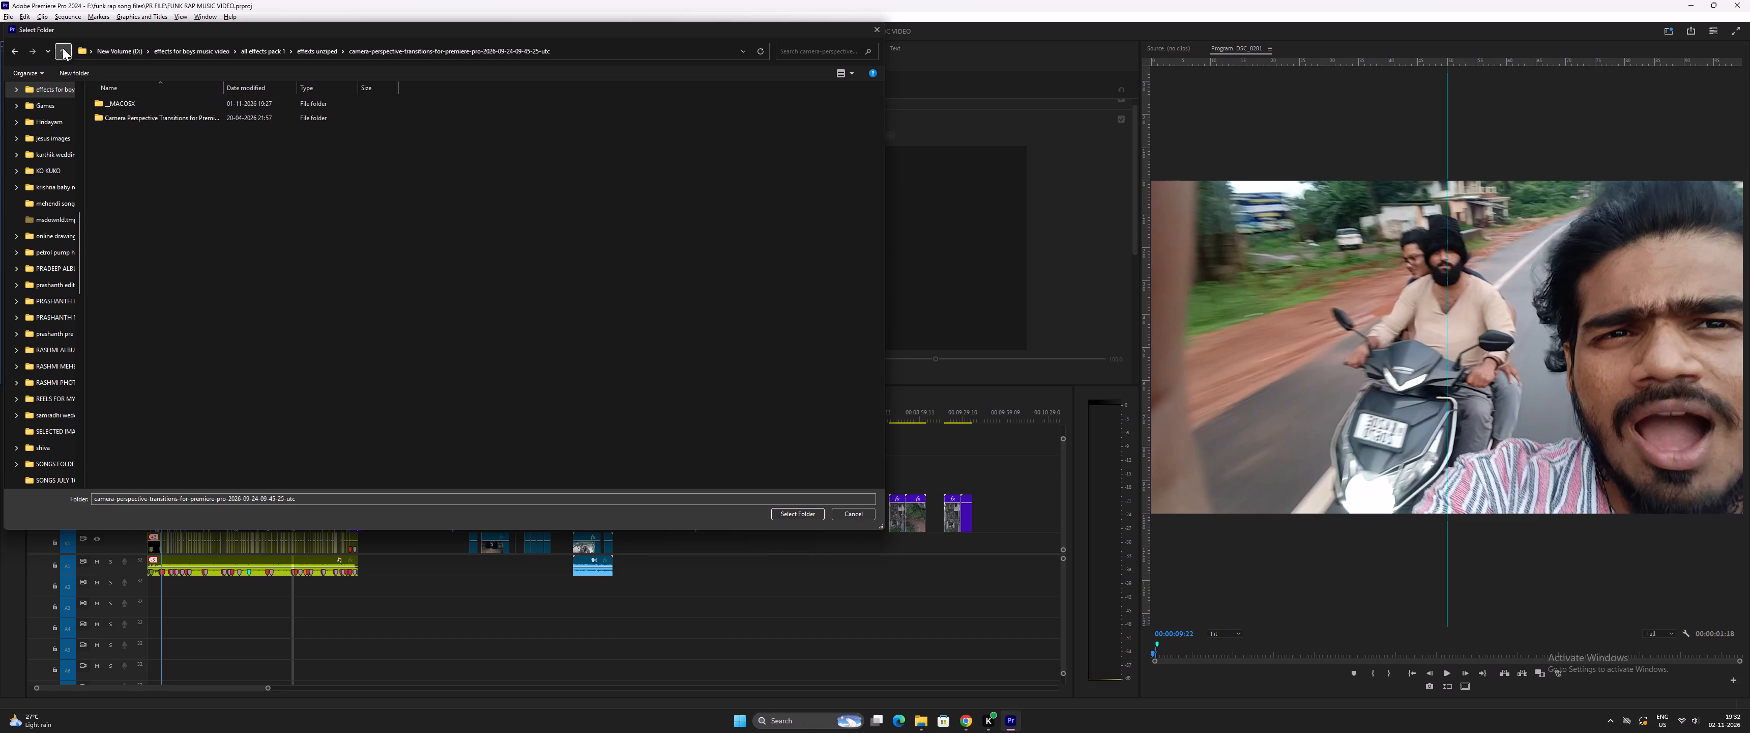
pyautogui.click(63, 48)
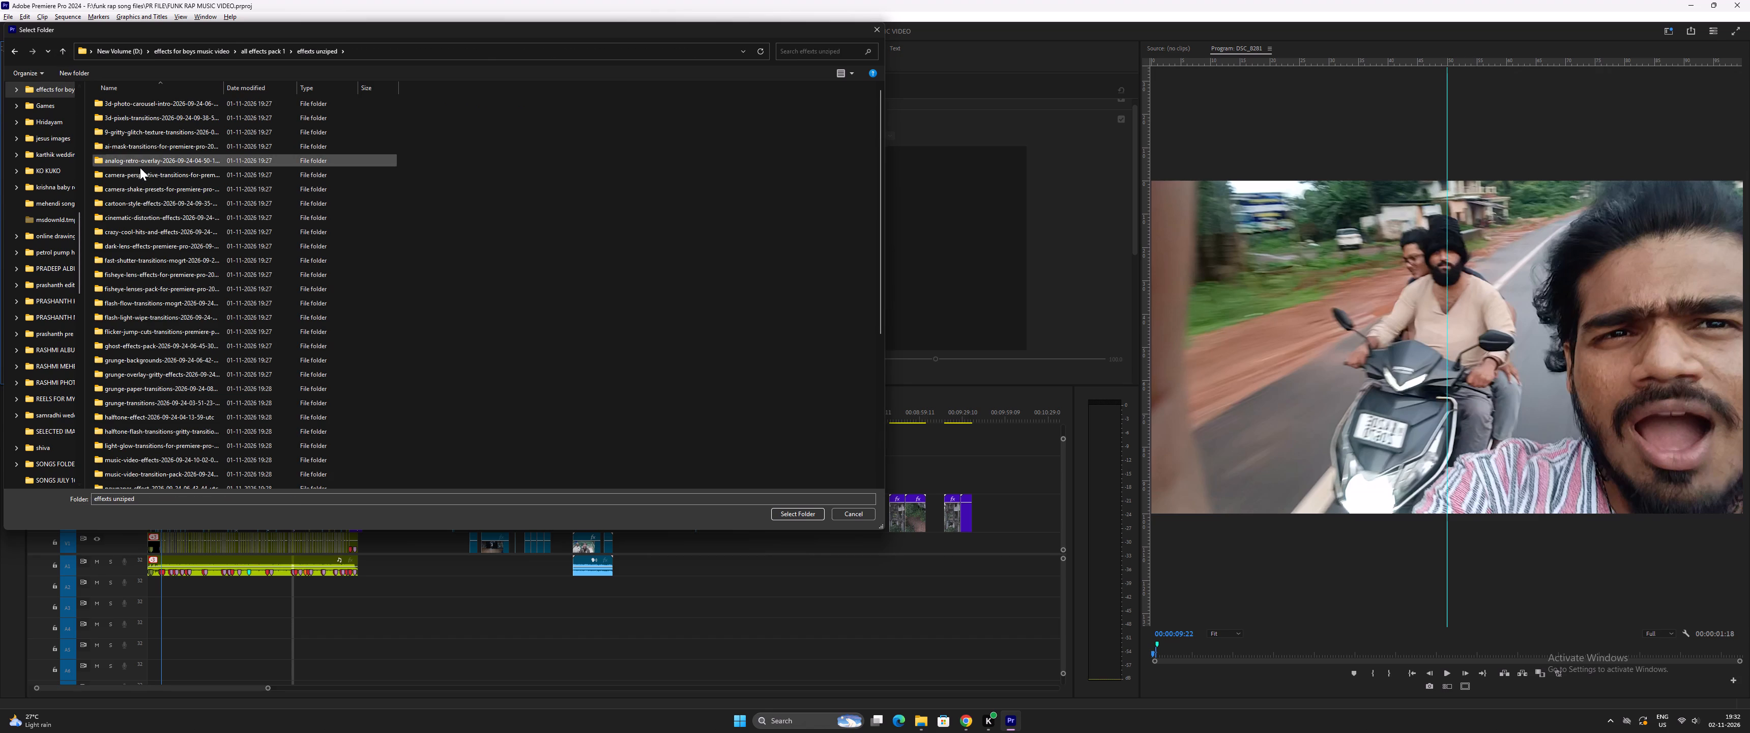
# Add the Camera Shake Presets (MOGRT) folder of the camera-shake-presets pack to the local templates.
pyautogui.doubleClick(136, 191)
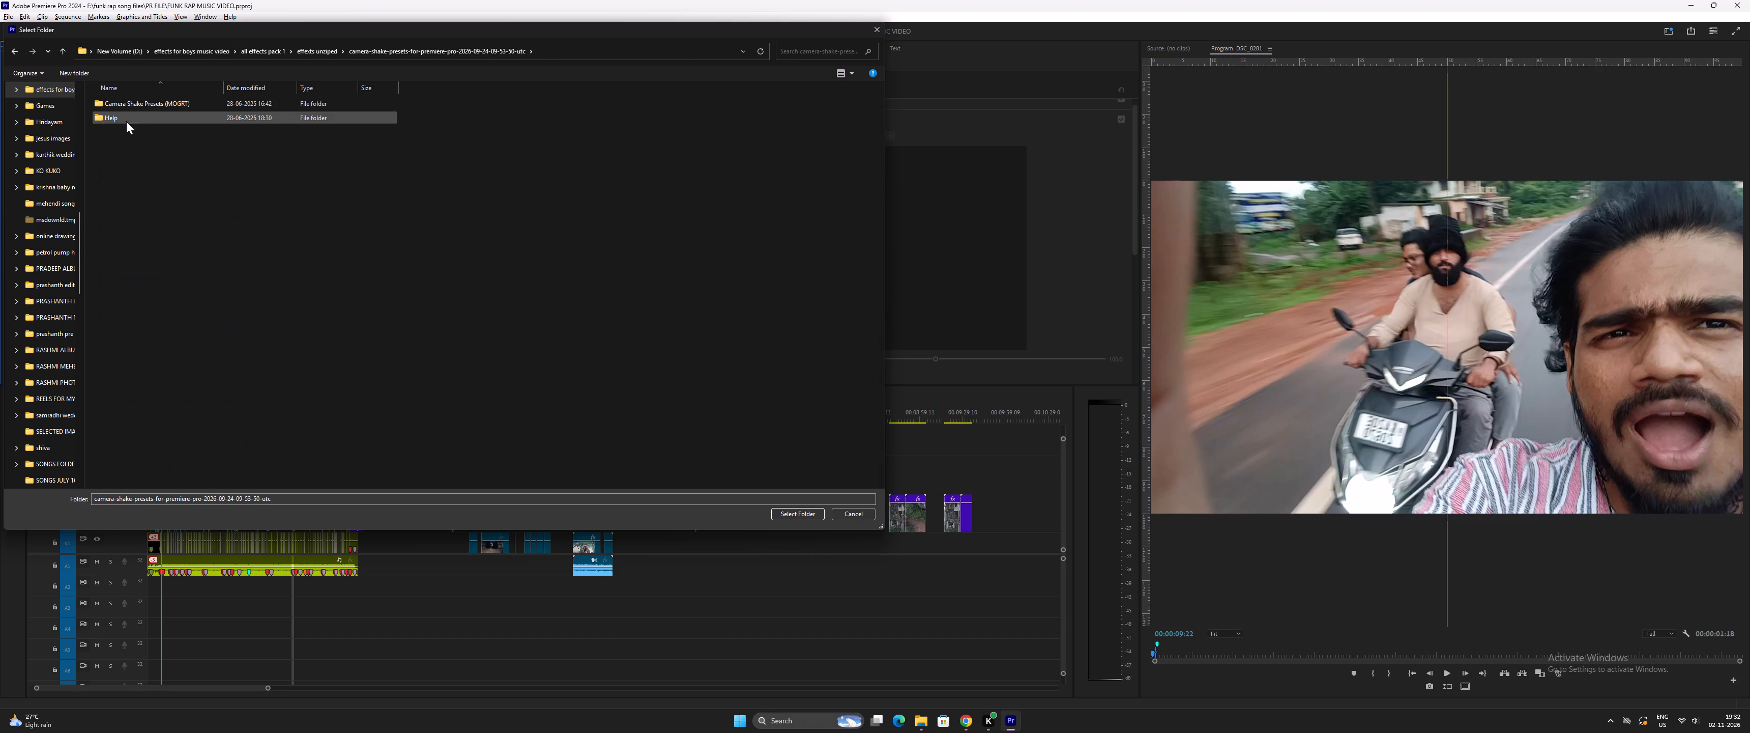
pyautogui.click(126, 105)
pyautogui.click(126, 105)
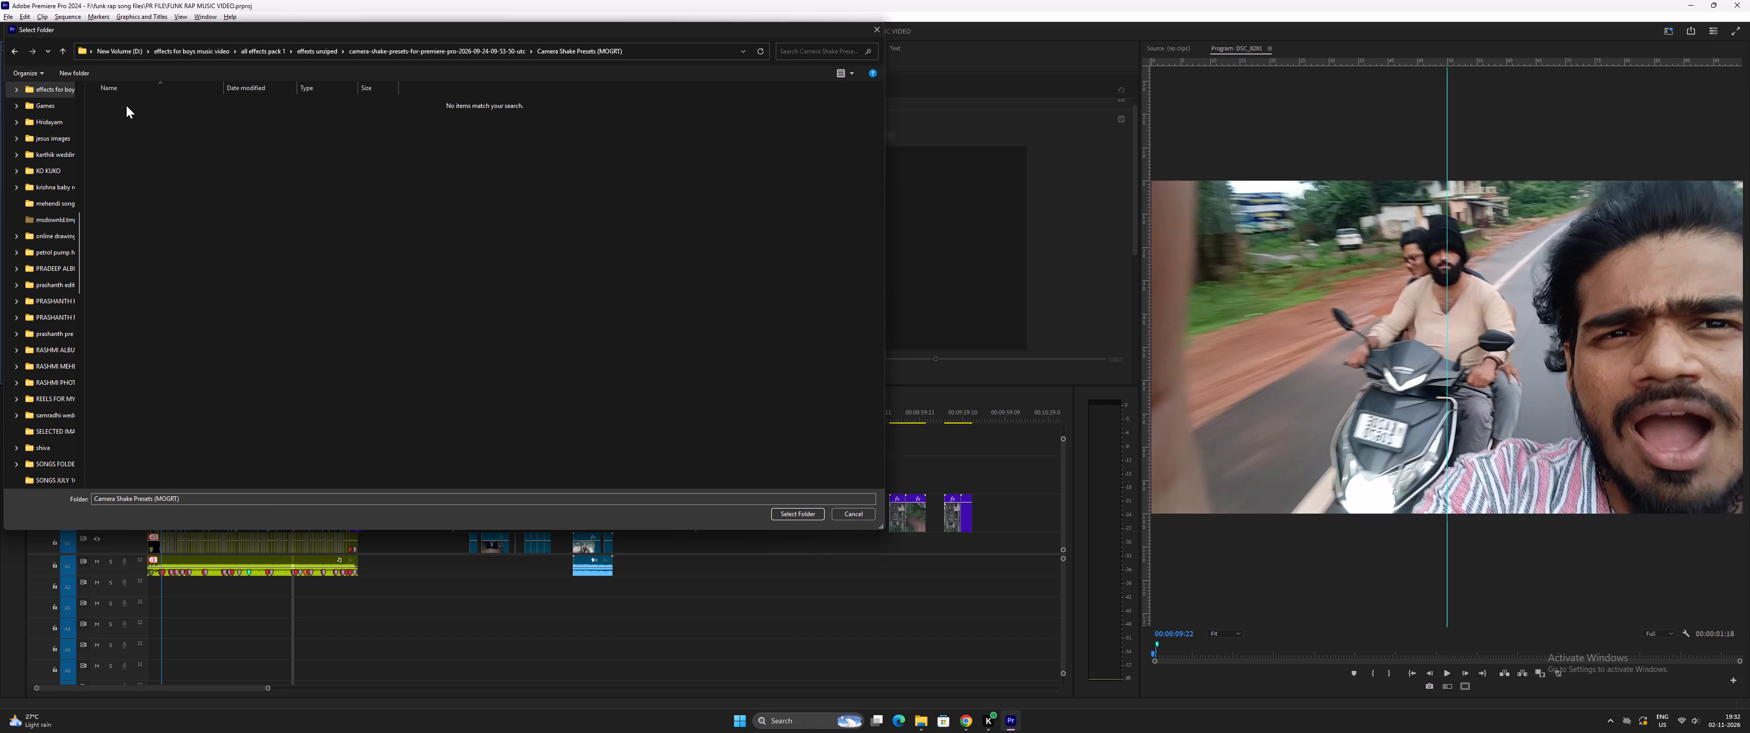
pyautogui.click(63, 50)
pyautogui.click(128, 103)
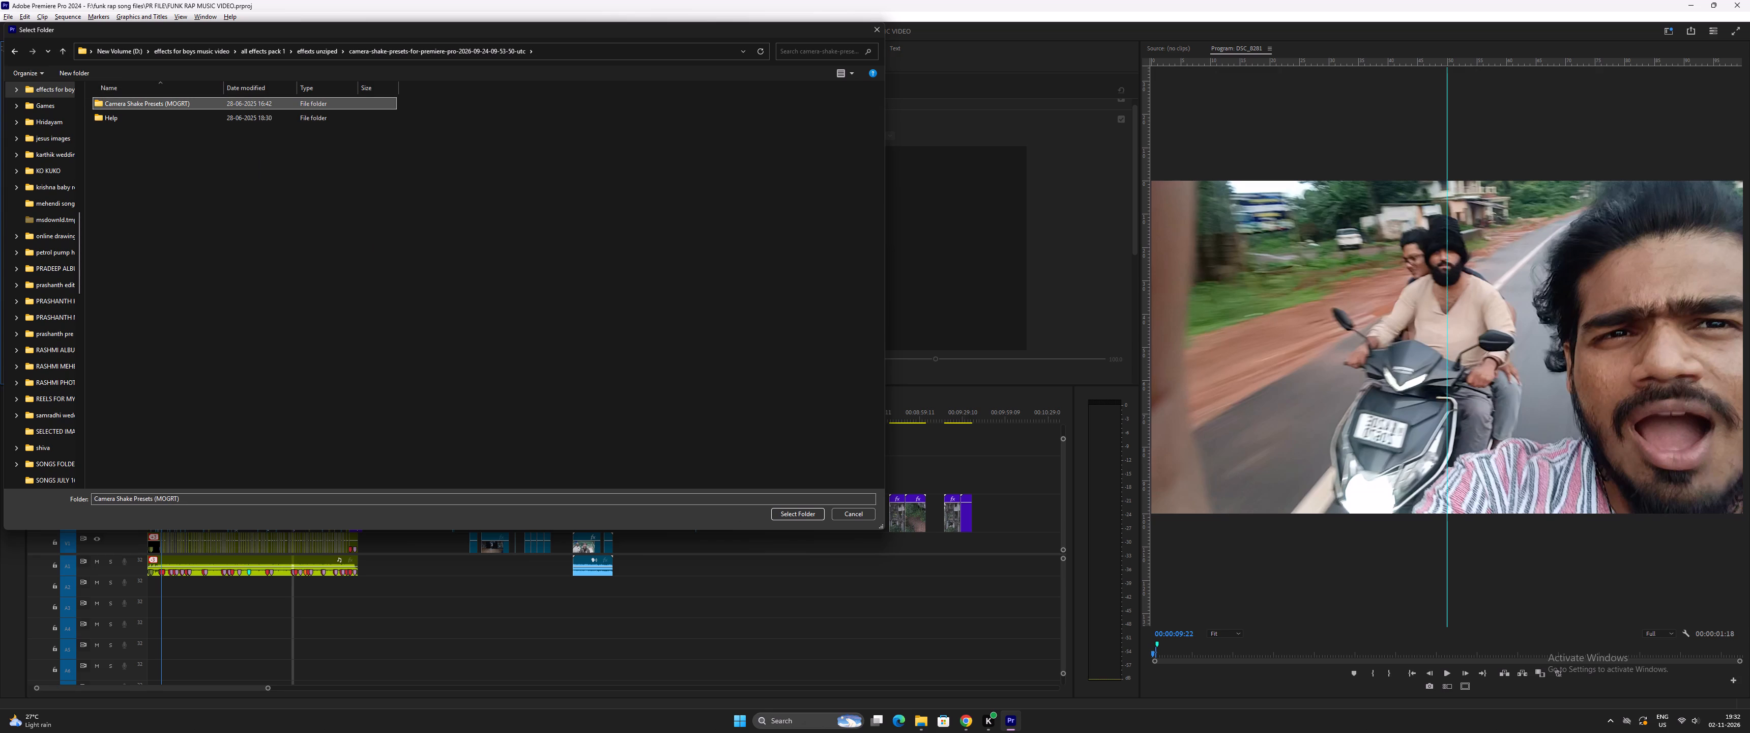
pyautogui.click(797, 512)
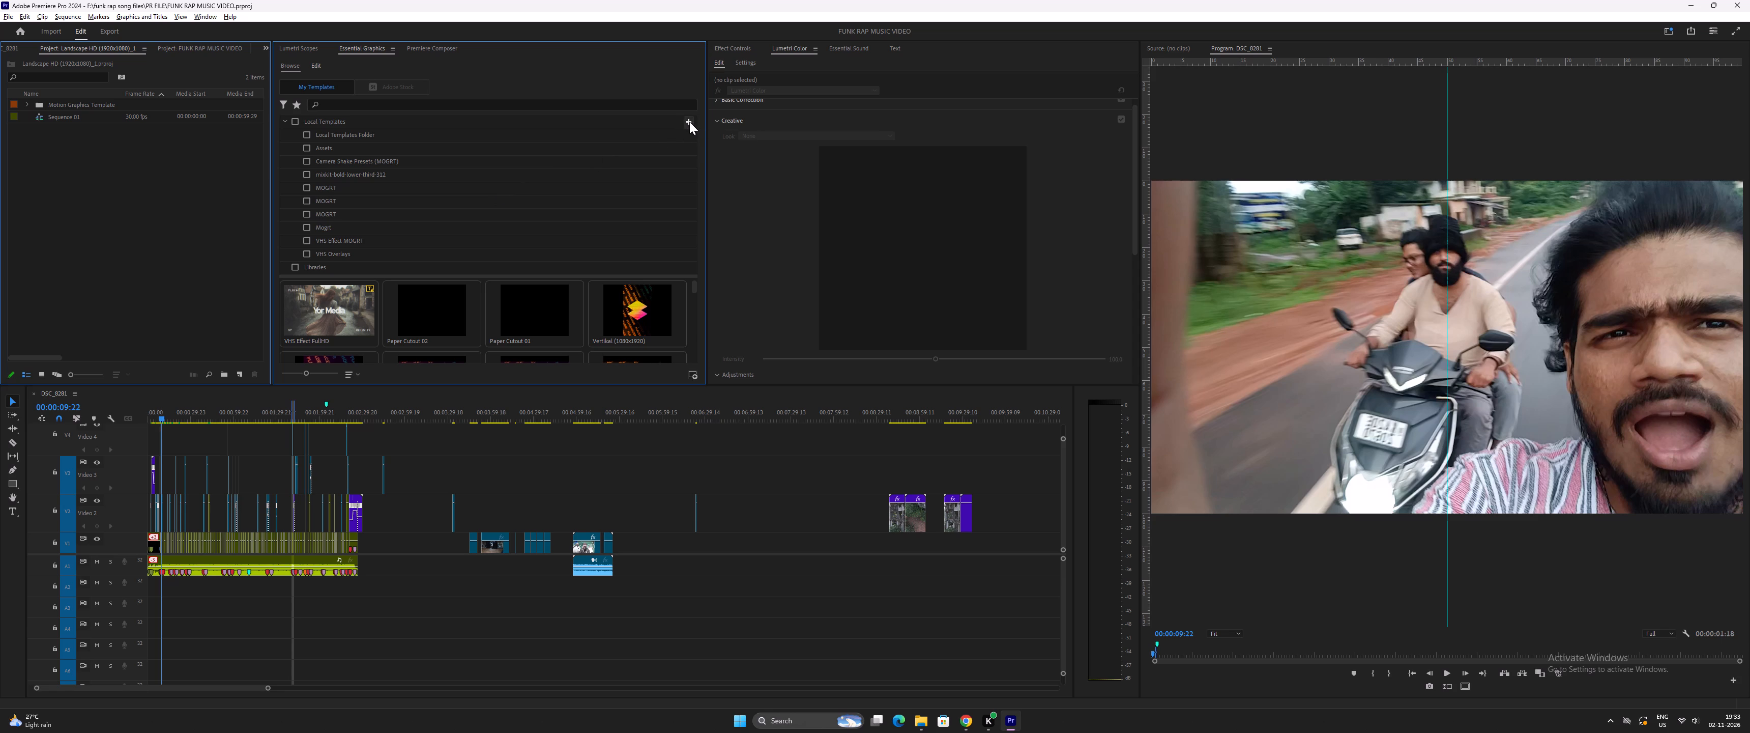
# Start adding another template folder and examine the cartoon-style-effects pack's Atom Premiere Pro, Atom Preview Assets and Help file folders.
pyautogui.click(689, 122)
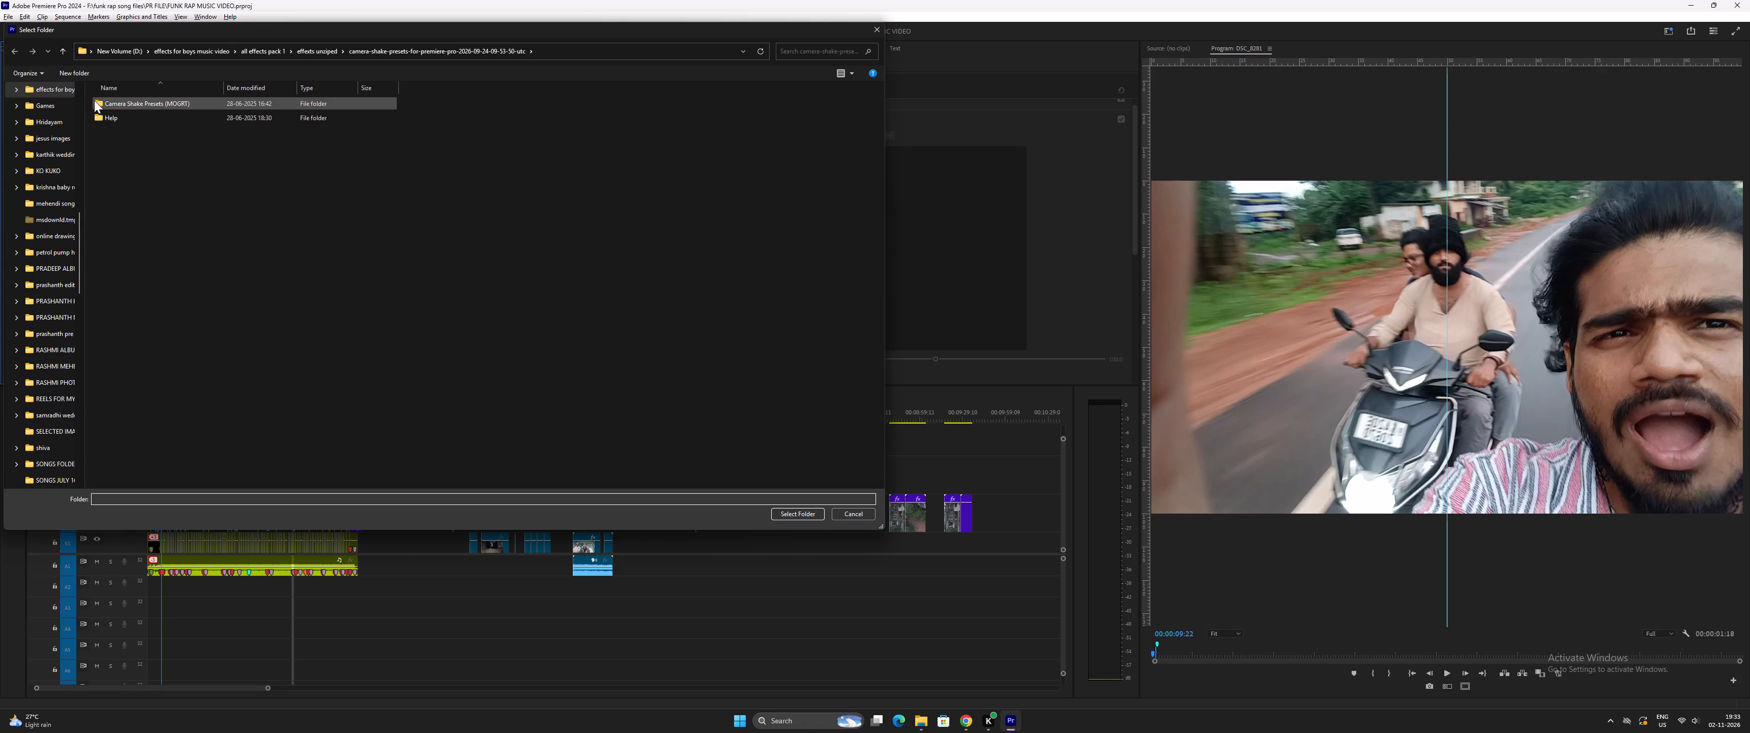
pyautogui.click(64, 52)
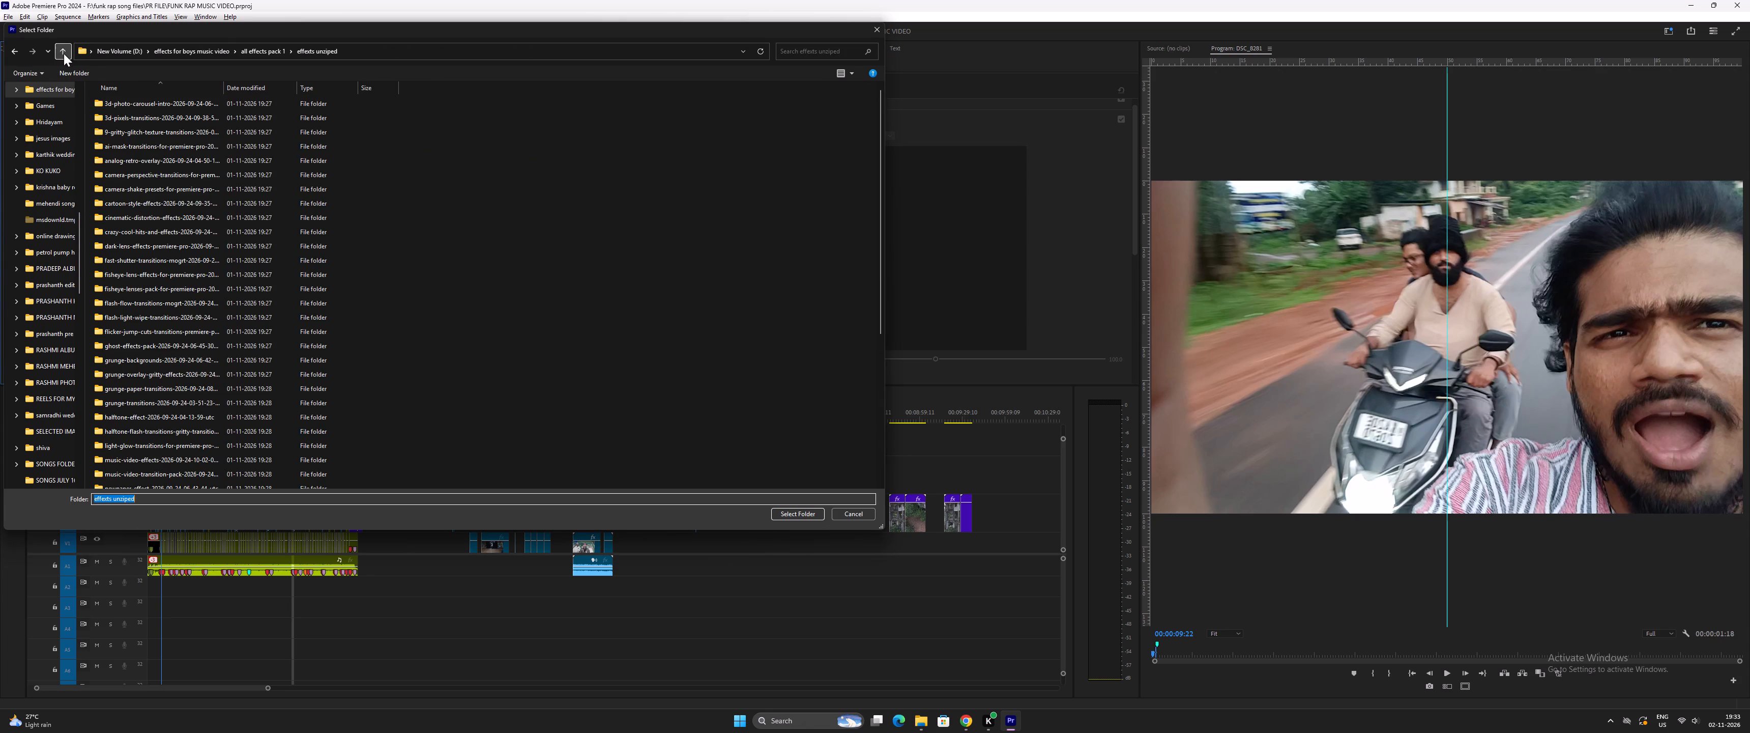
pyautogui.doubleClick(116, 201)
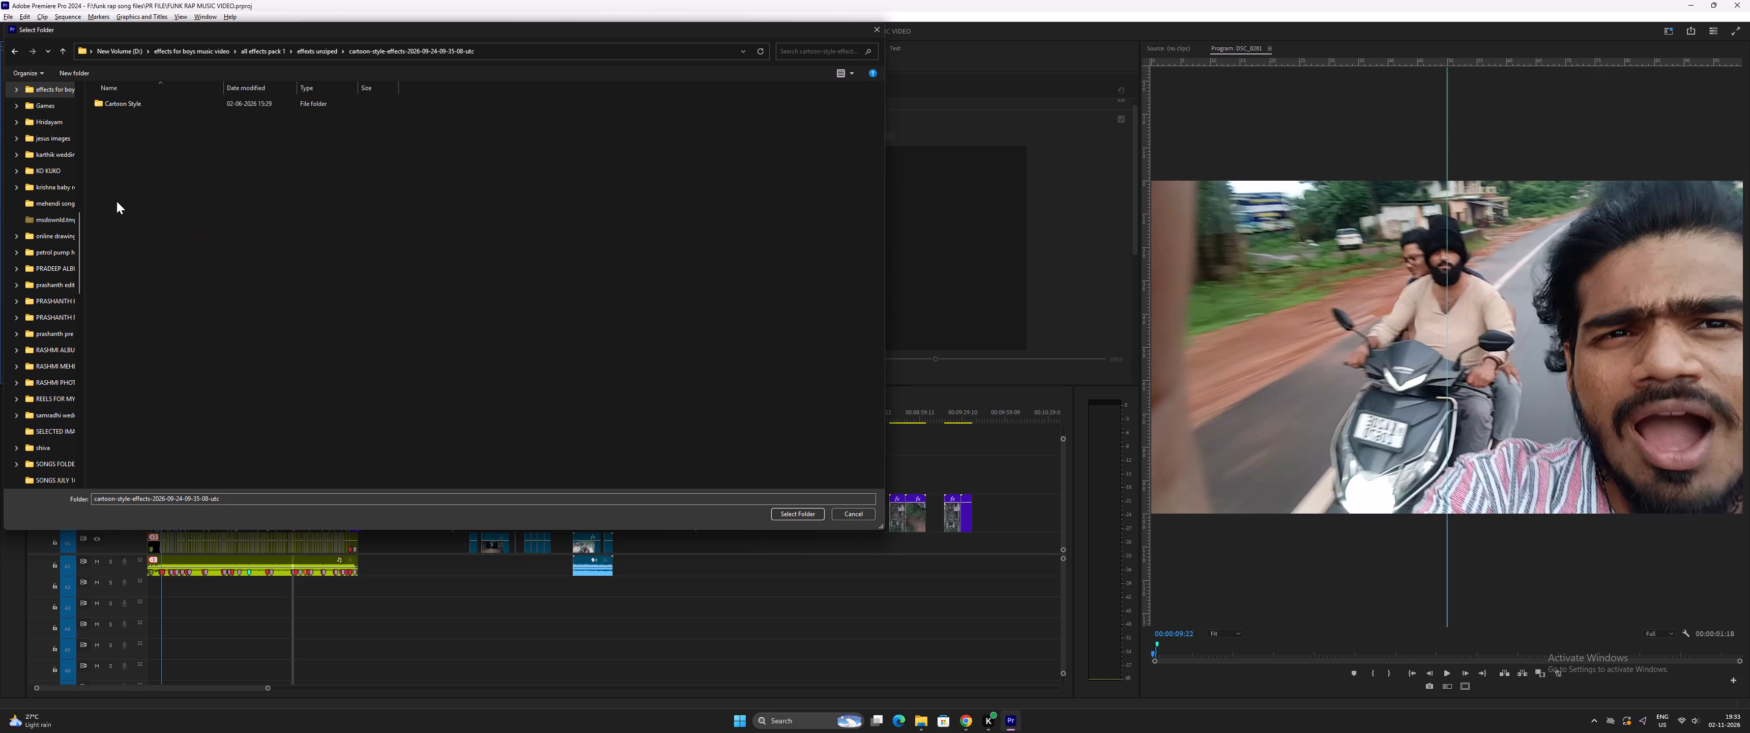
pyautogui.doubleClick(118, 103)
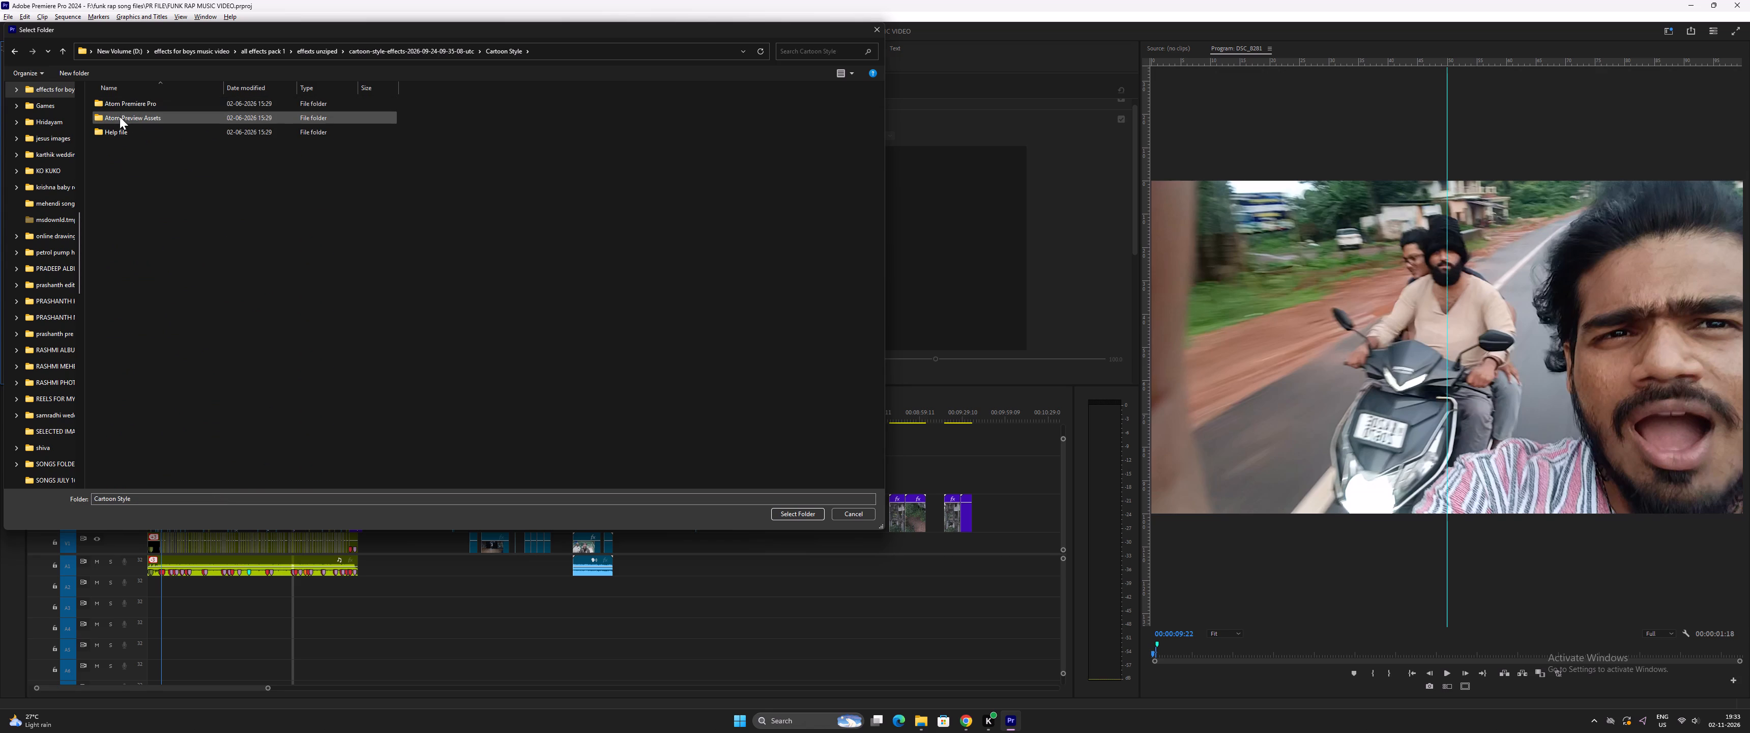
pyautogui.doubleClick(124, 103)
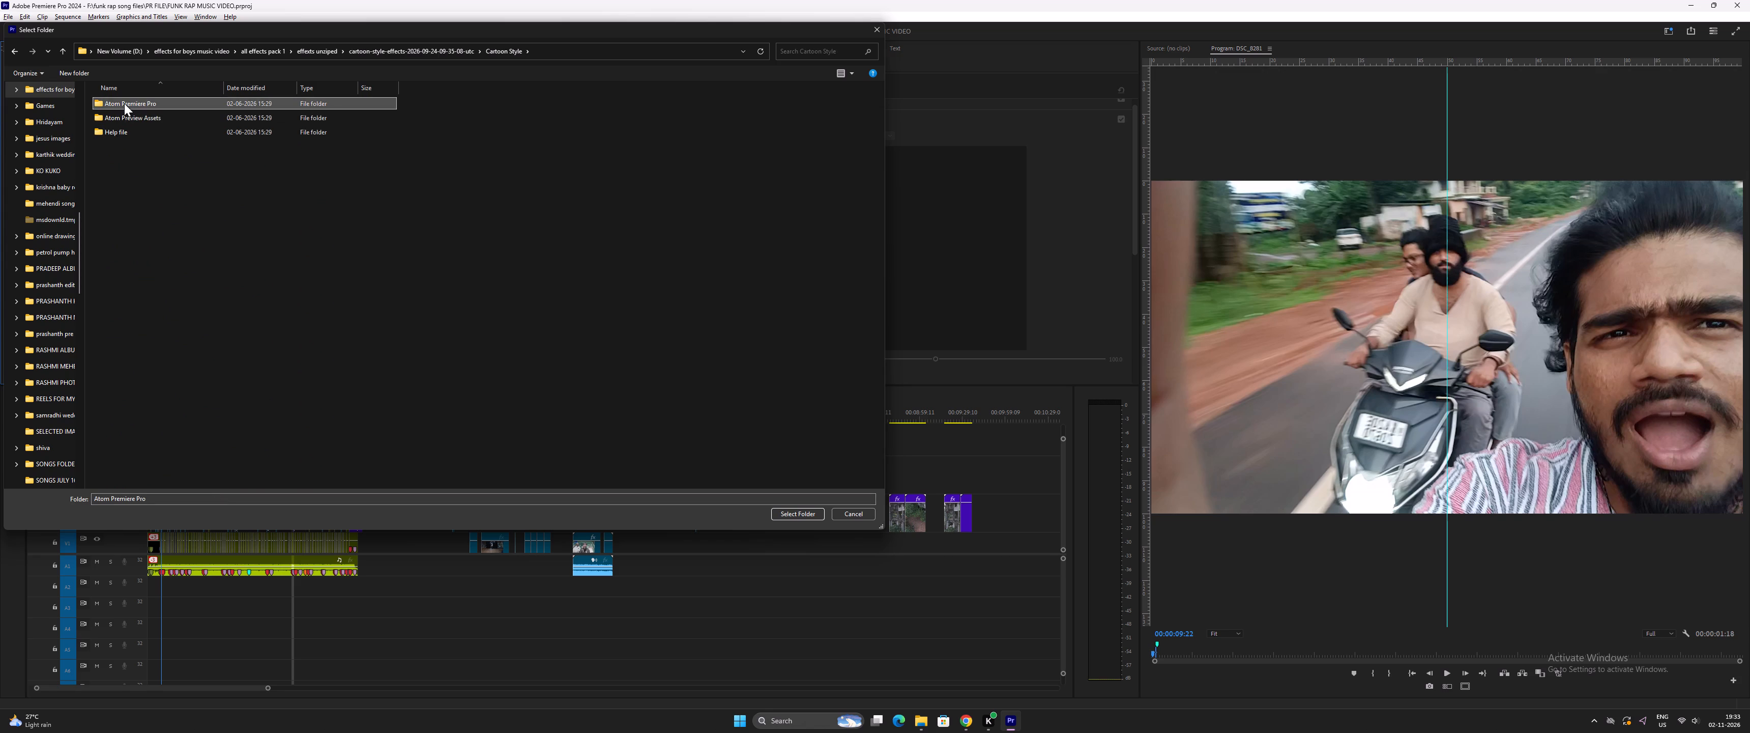
pyautogui.doubleClick(115, 115)
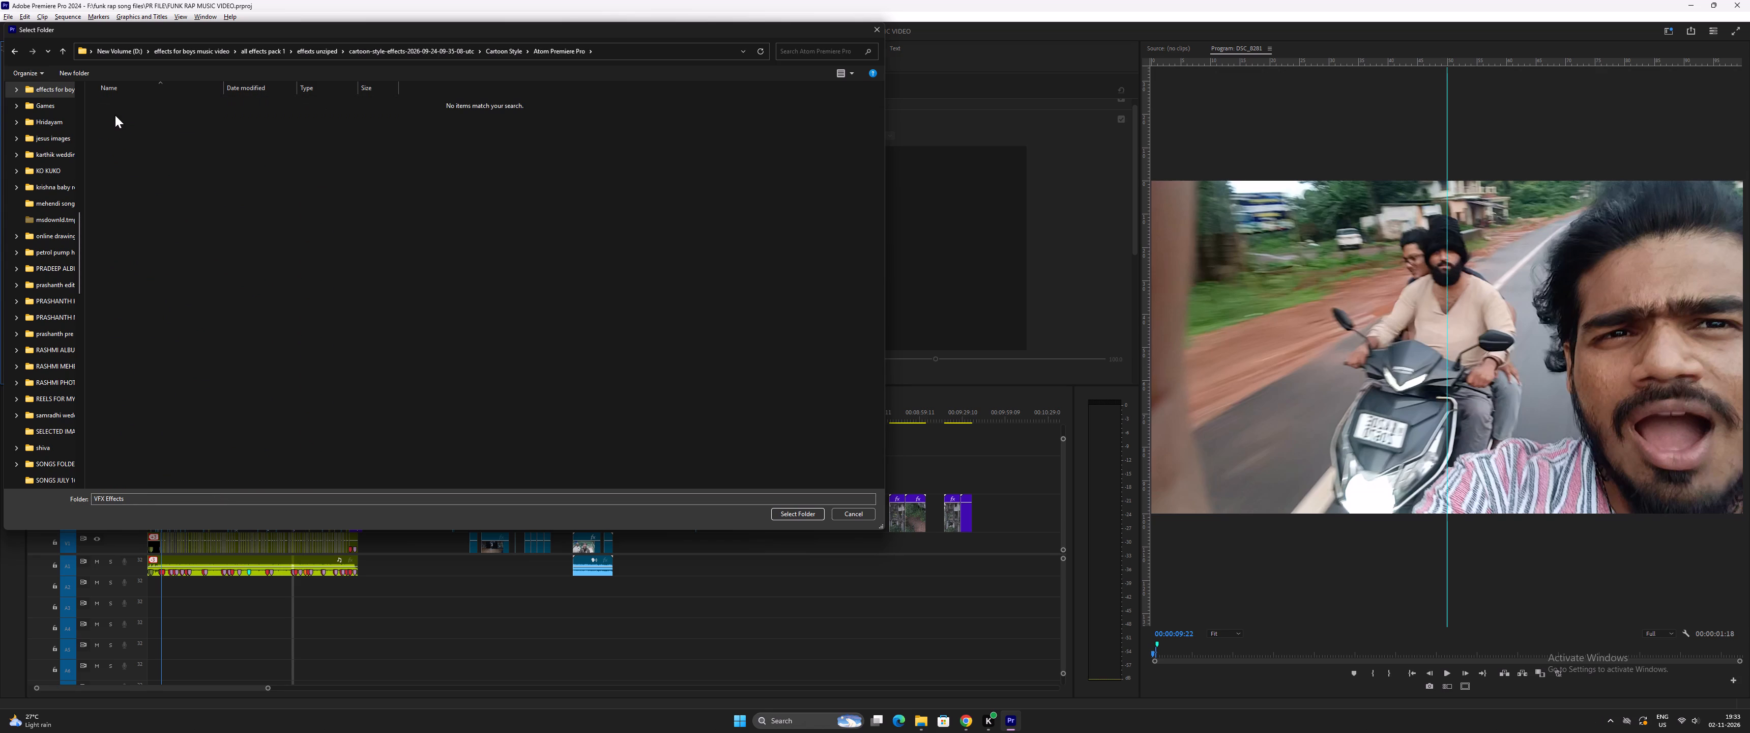
pyautogui.click(63, 50)
pyautogui.doubleClick(113, 102)
pyautogui.click(62, 45)
pyautogui.click(62, 45)
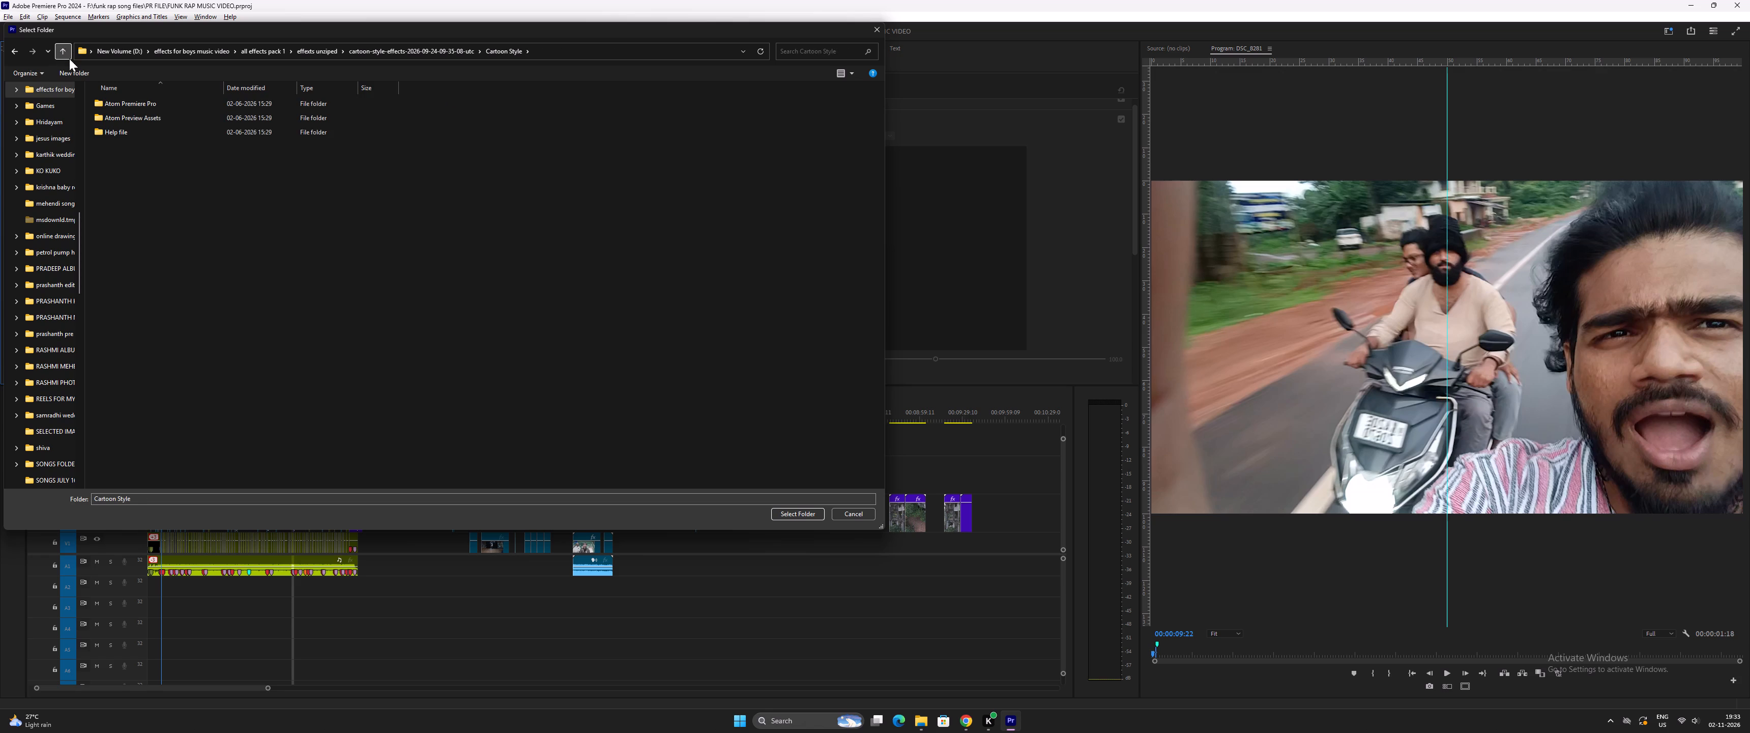
pyautogui.click(67, 51)
pyautogui.doubleClick(124, 103)
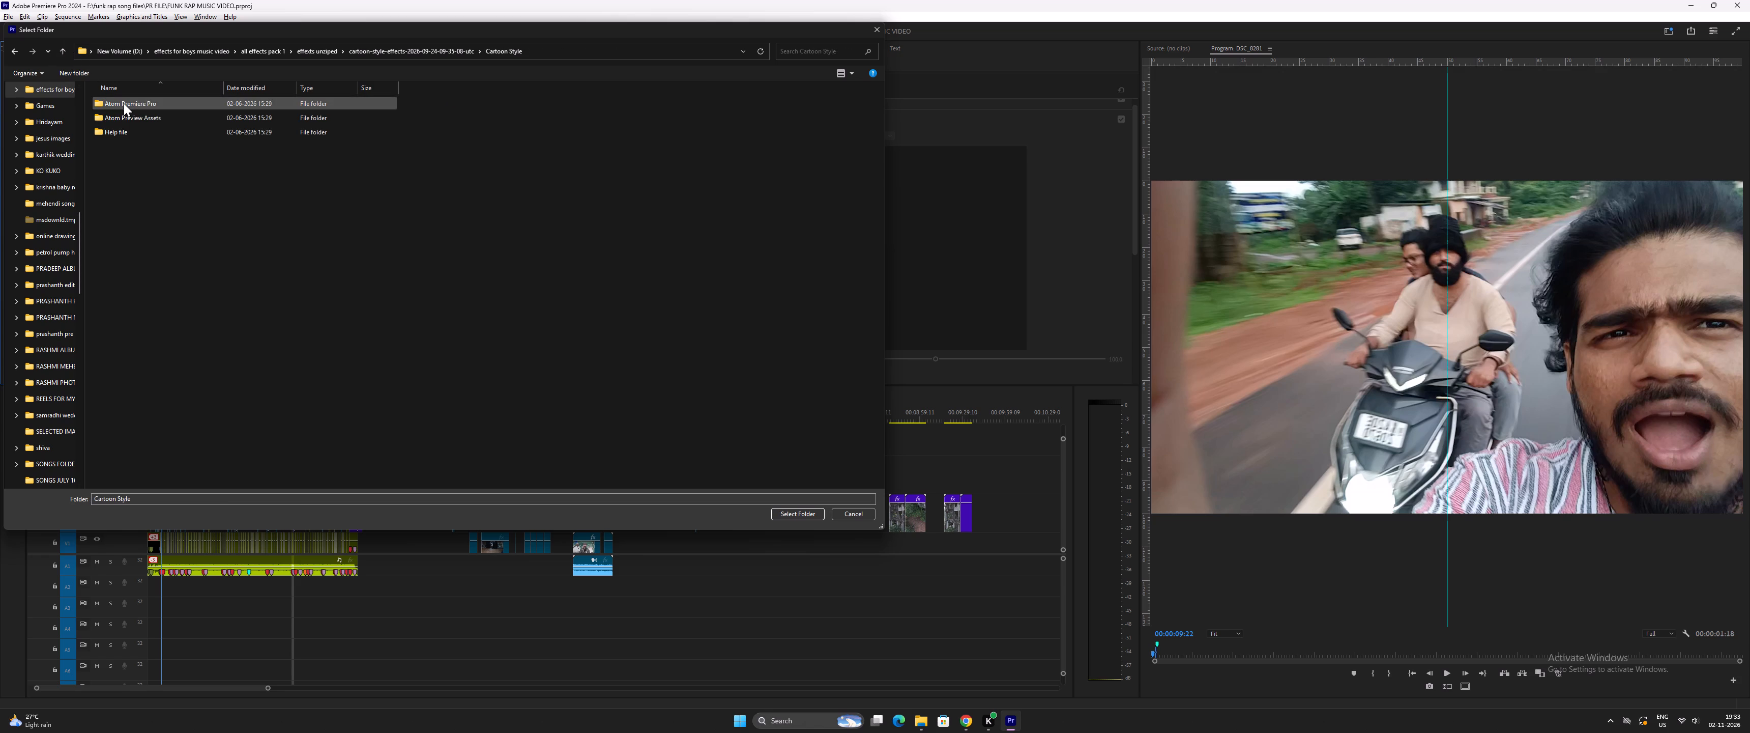
pyautogui.click(128, 121)
pyautogui.doubleClick(128, 121)
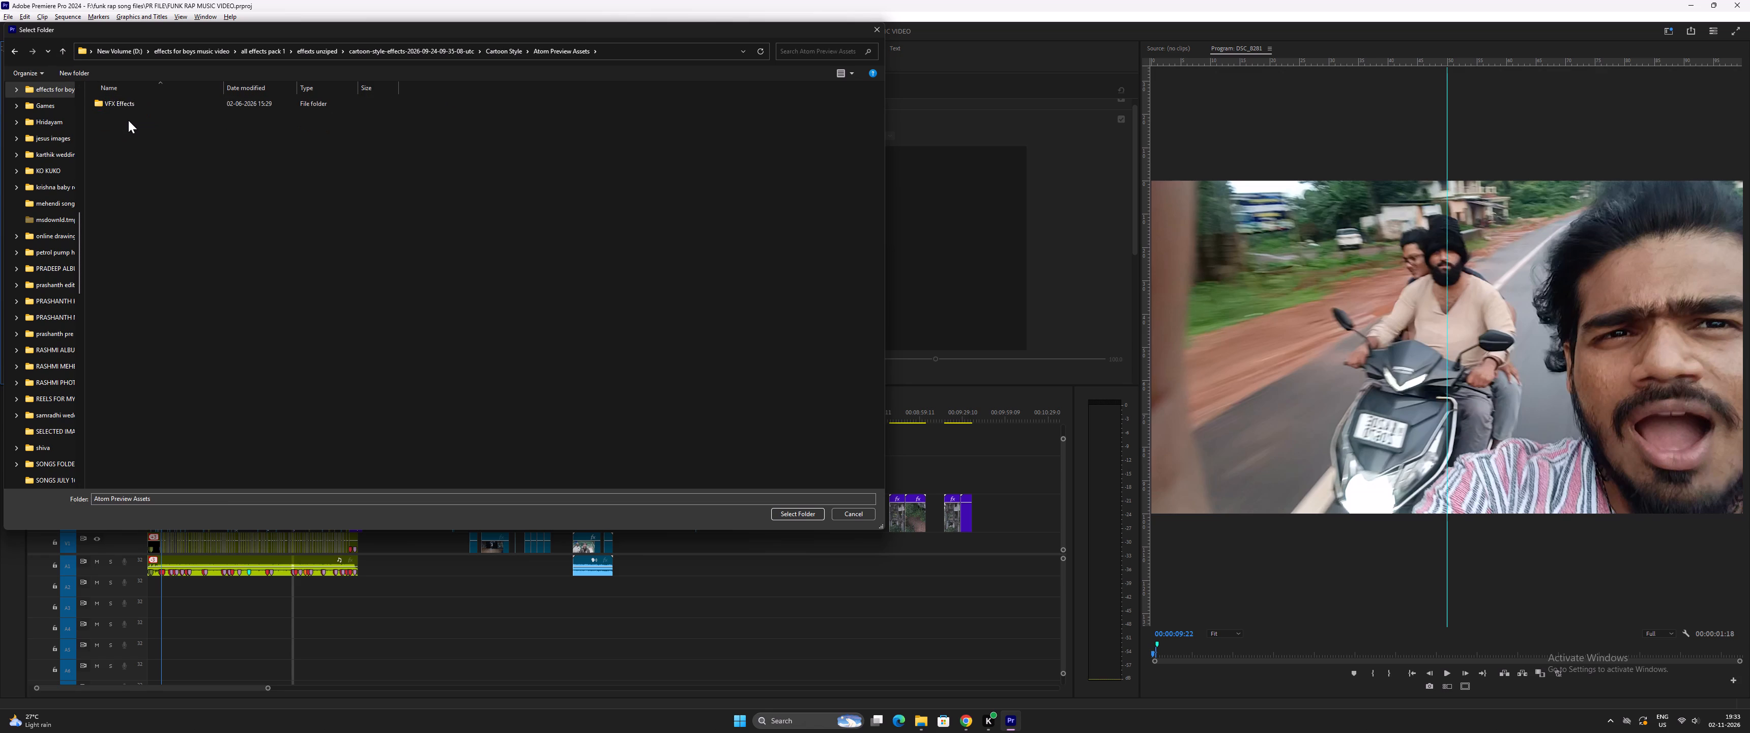
pyautogui.doubleClick(118, 103)
pyautogui.doubleClick(64, 51)
pyautogui.doubleClick(116, 129)
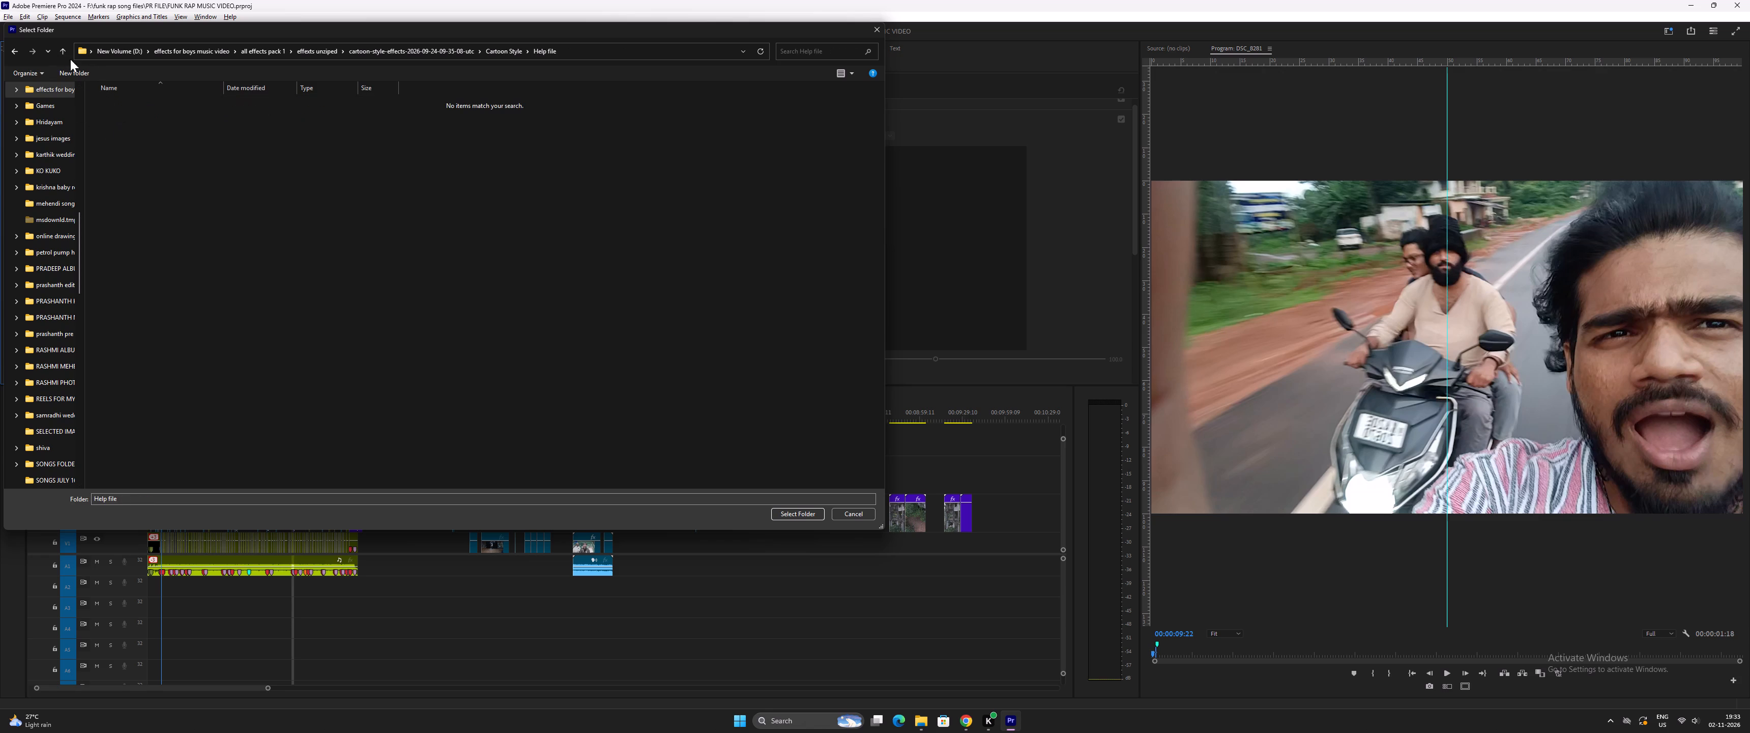
pyautogui.doubleClick(63, 51)
pyautogui.click(63, 51)
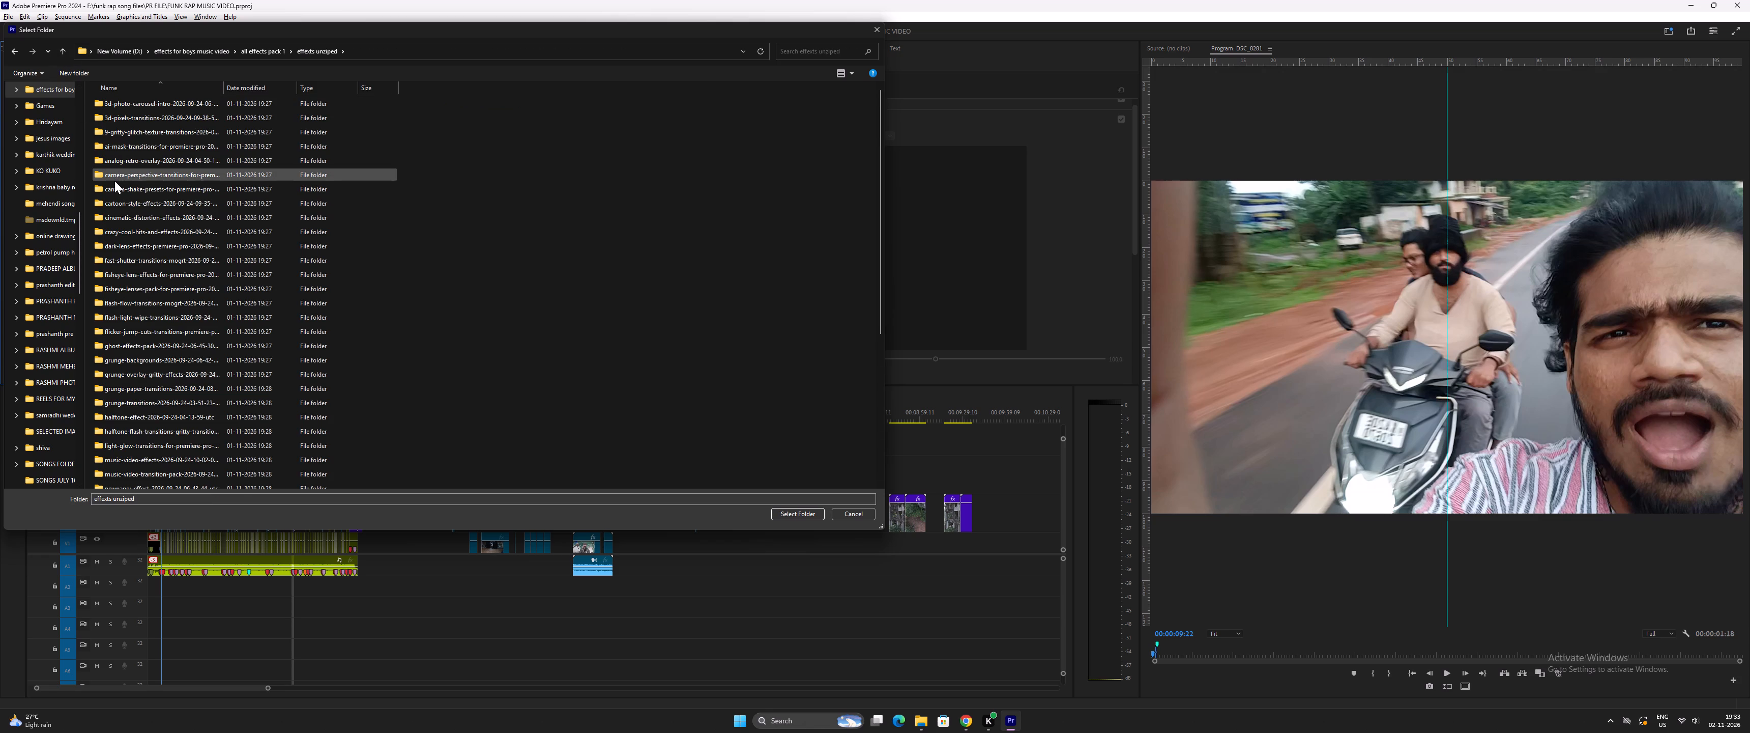
# Add the MOGRT folder of the cinematic-distortion-effects pack to the local templates.
pyautogui.doubleClick(118, 218)
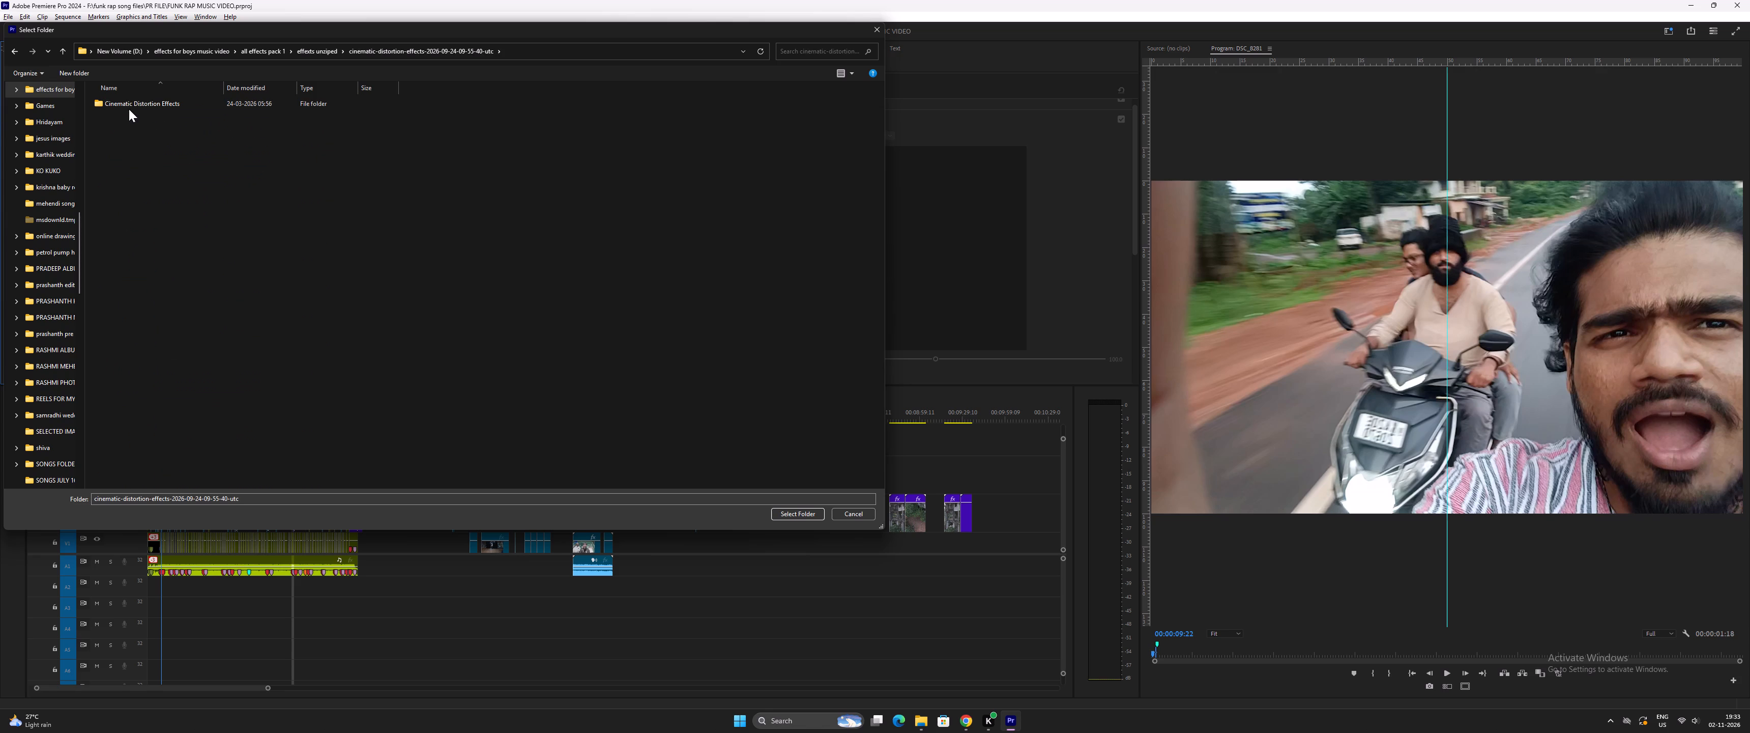
pyautogui.doubleClick(129, 105)
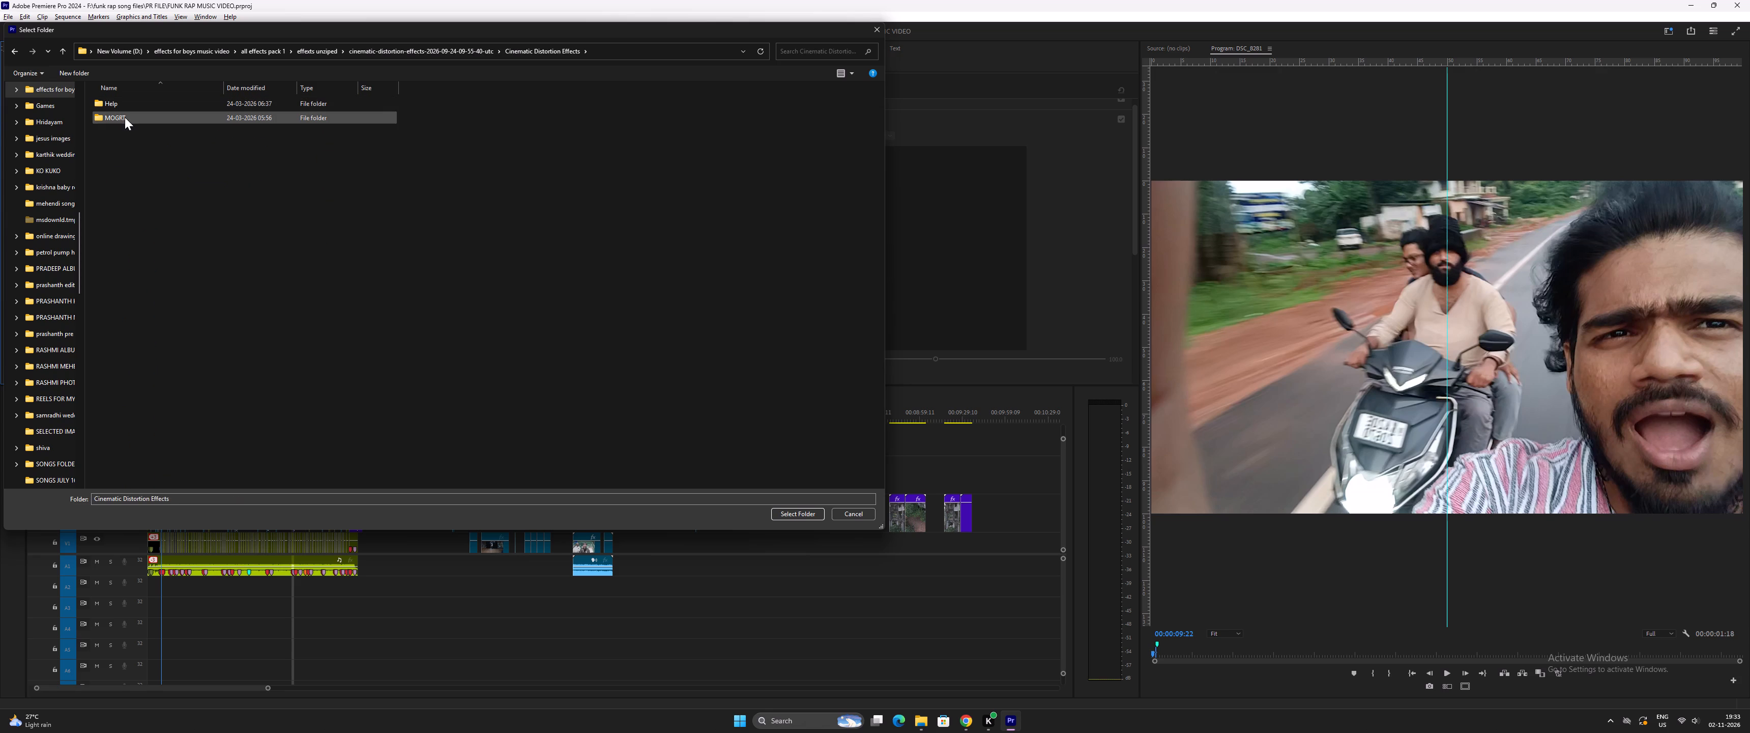
pyautogui.click(125, 117)
pyautogui.click(793, 515)
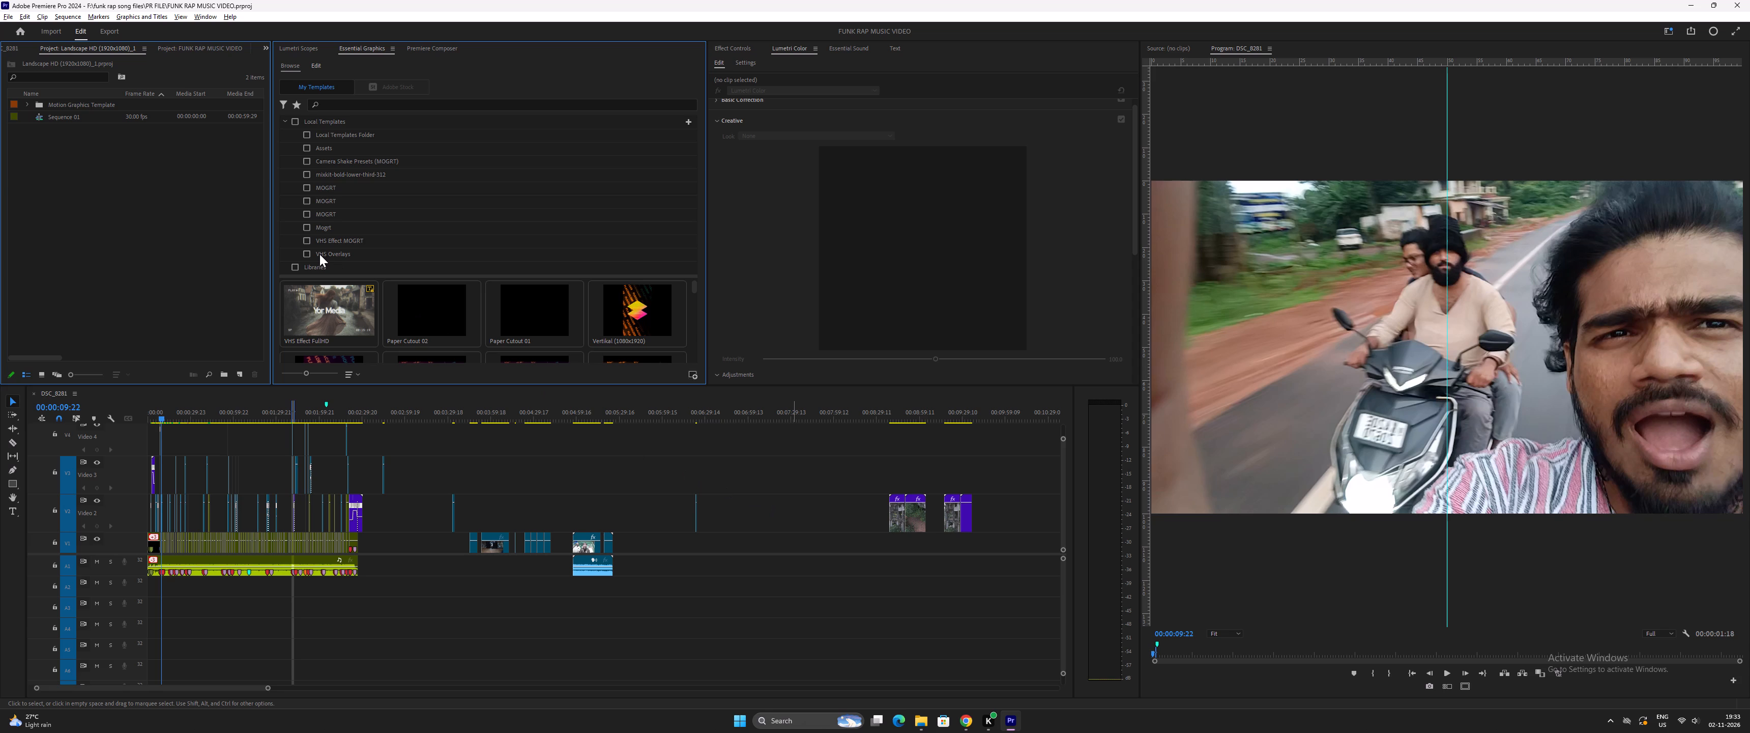
# Start adding another template folder and examine the Premiere Pro folder of the crazy-cool-hits-and-effects pack.
pyautogui.click(687, 121)
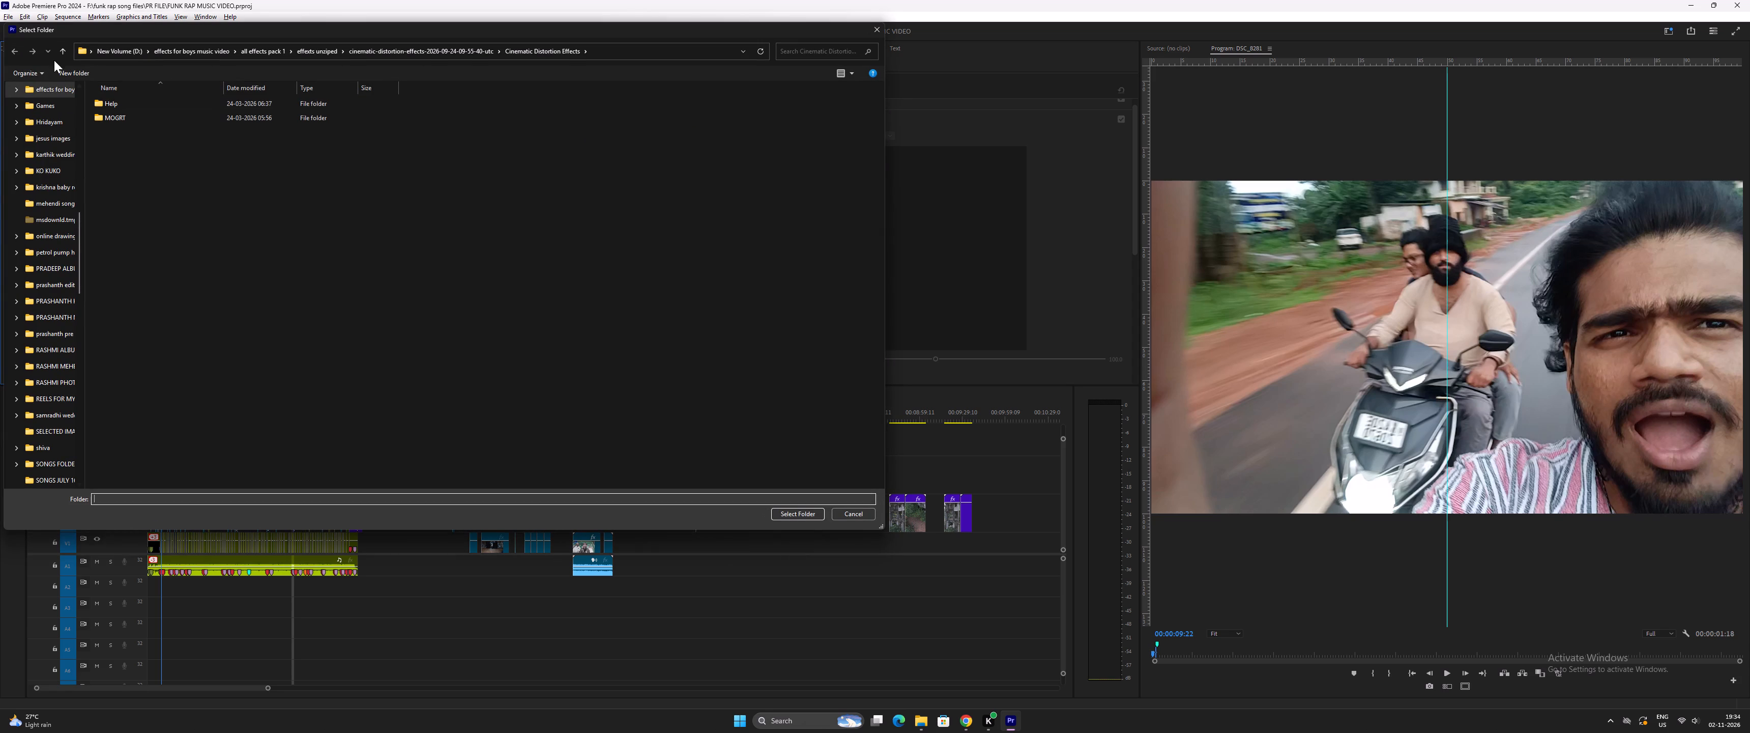
pyautogui.click(61, 52)
pyautogui.click(61, 52)
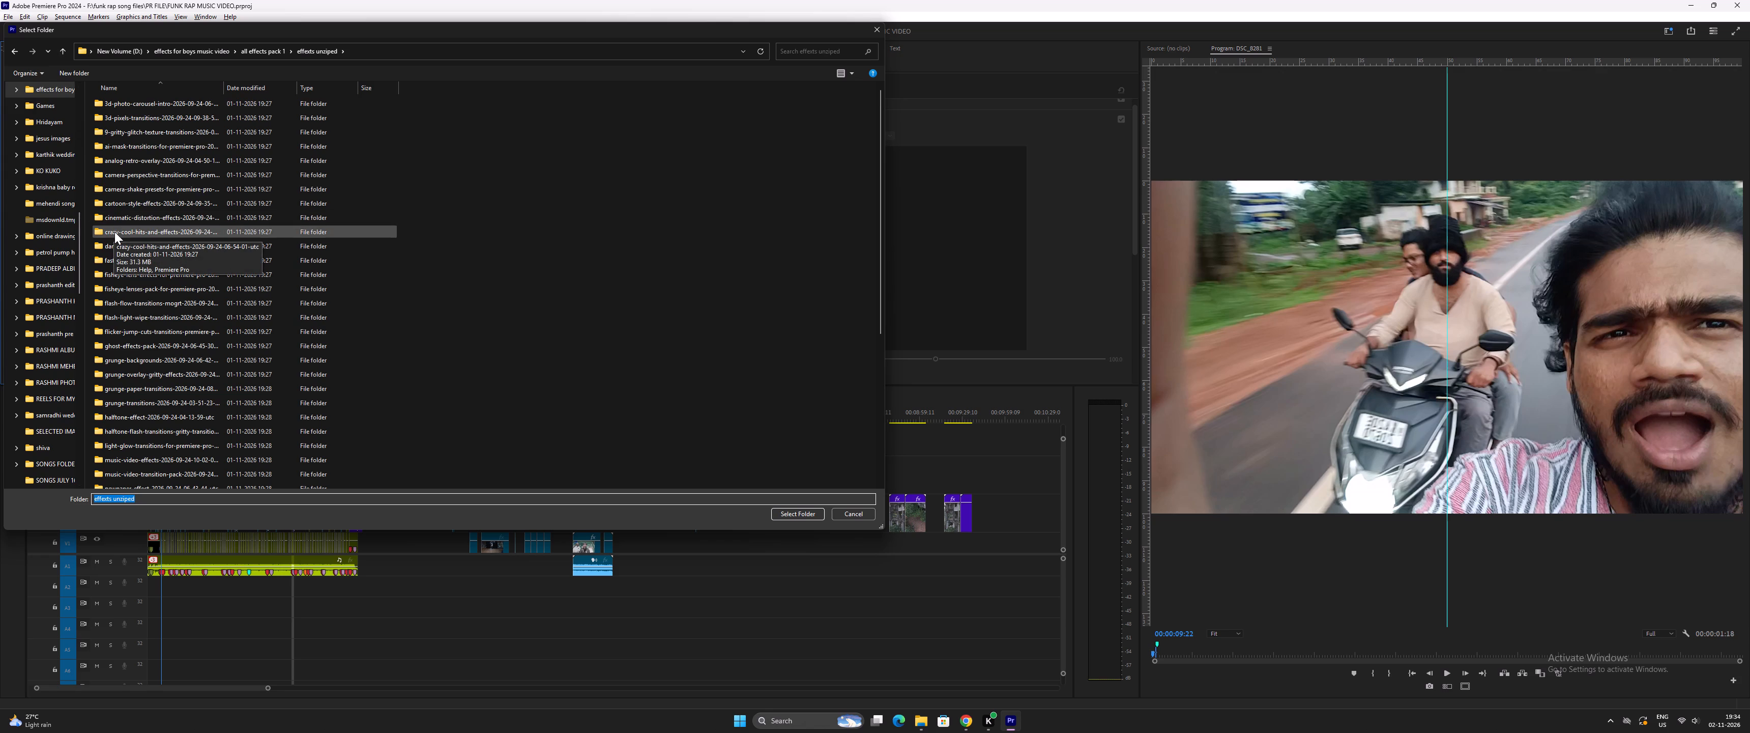
pyautogui.doubleClick(115, 231)
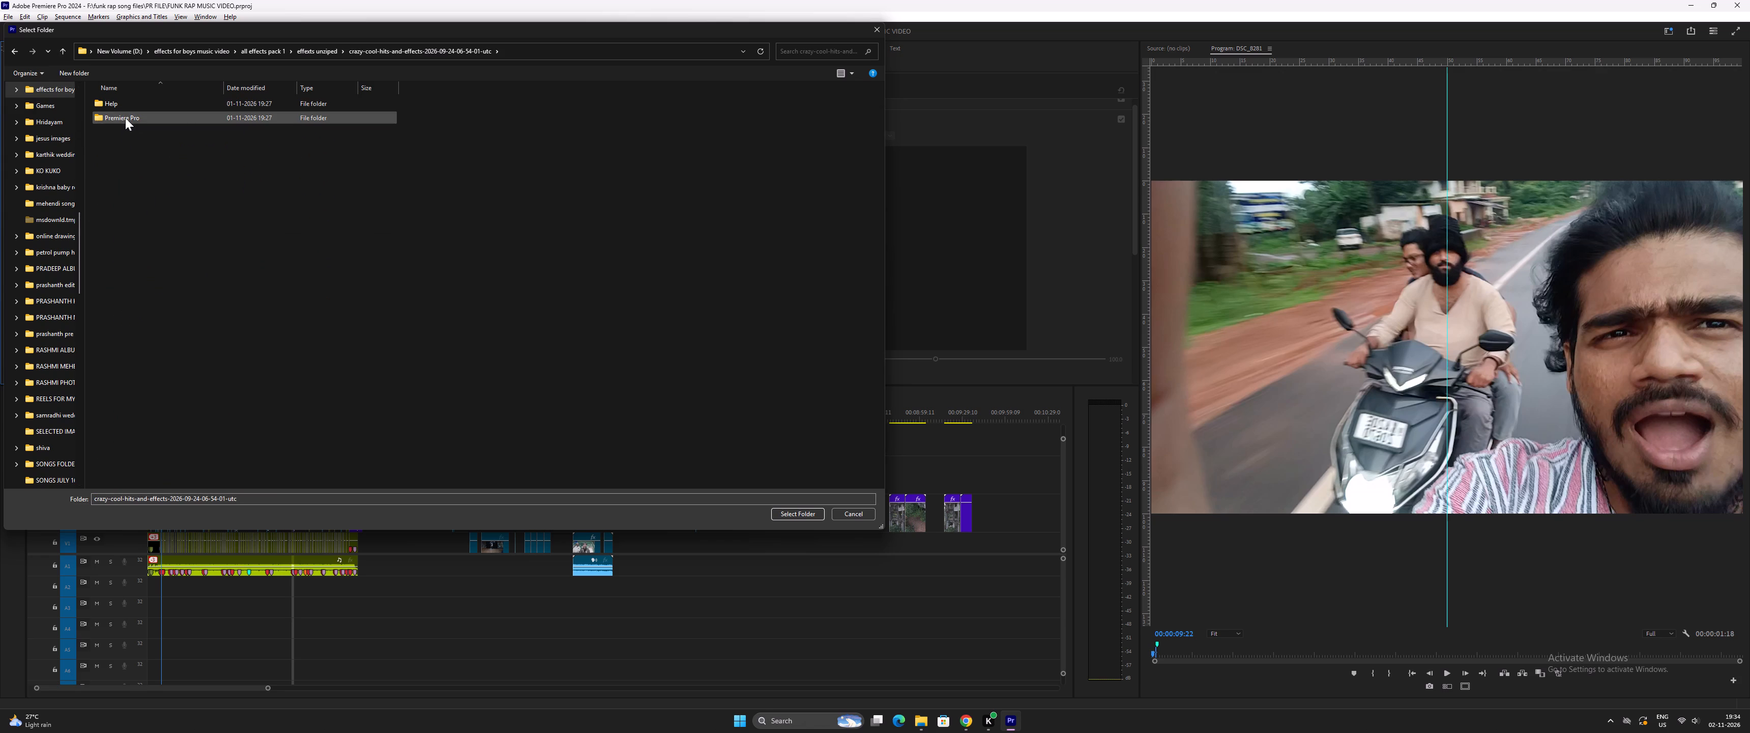
pyautogui.doubleClick(125, 117)
pyautogui.click(60, 46)
pyautogui.click(61, 49)
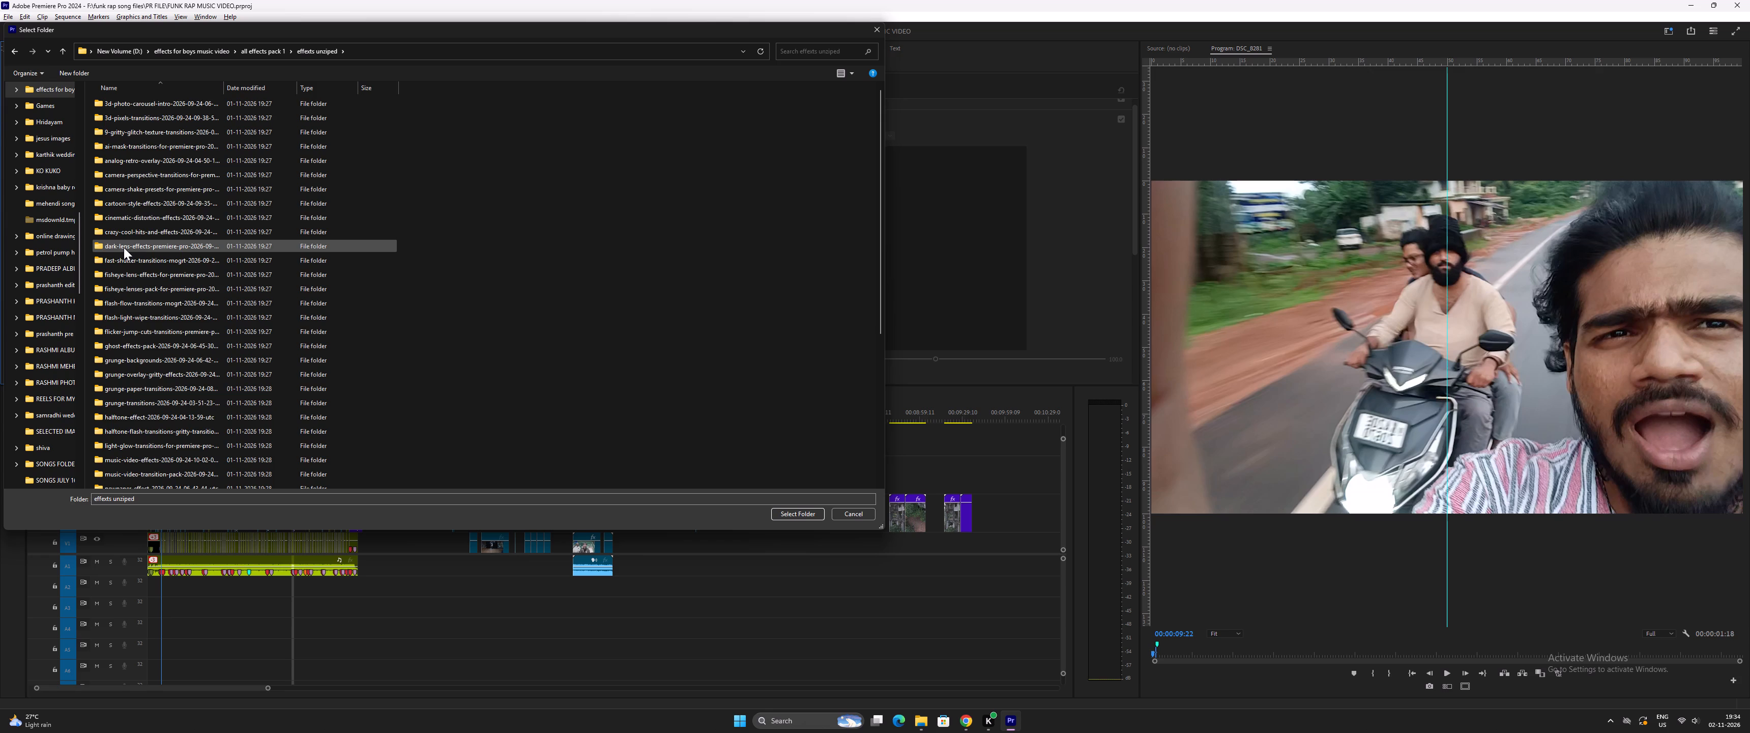
# Examine the Premiere Pro Project folder of the dark-lens-effects pack and return to the effects unziped folder.
pyautogui.doubleClick(124, 247)
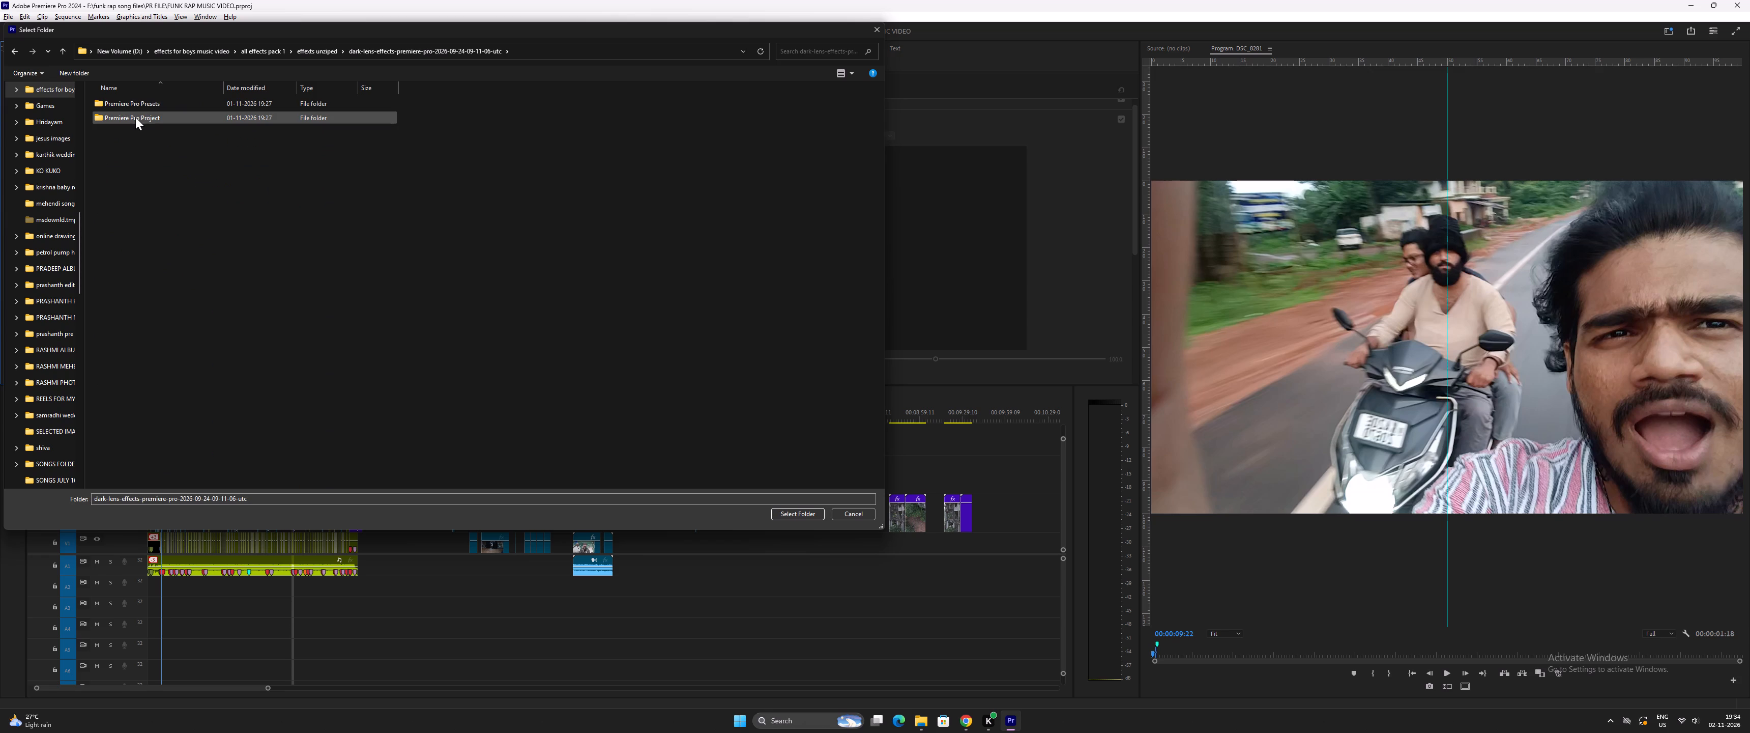
pyautogui.doubleClick(135, 117)
pyautogui.doubleClick(115, 117)
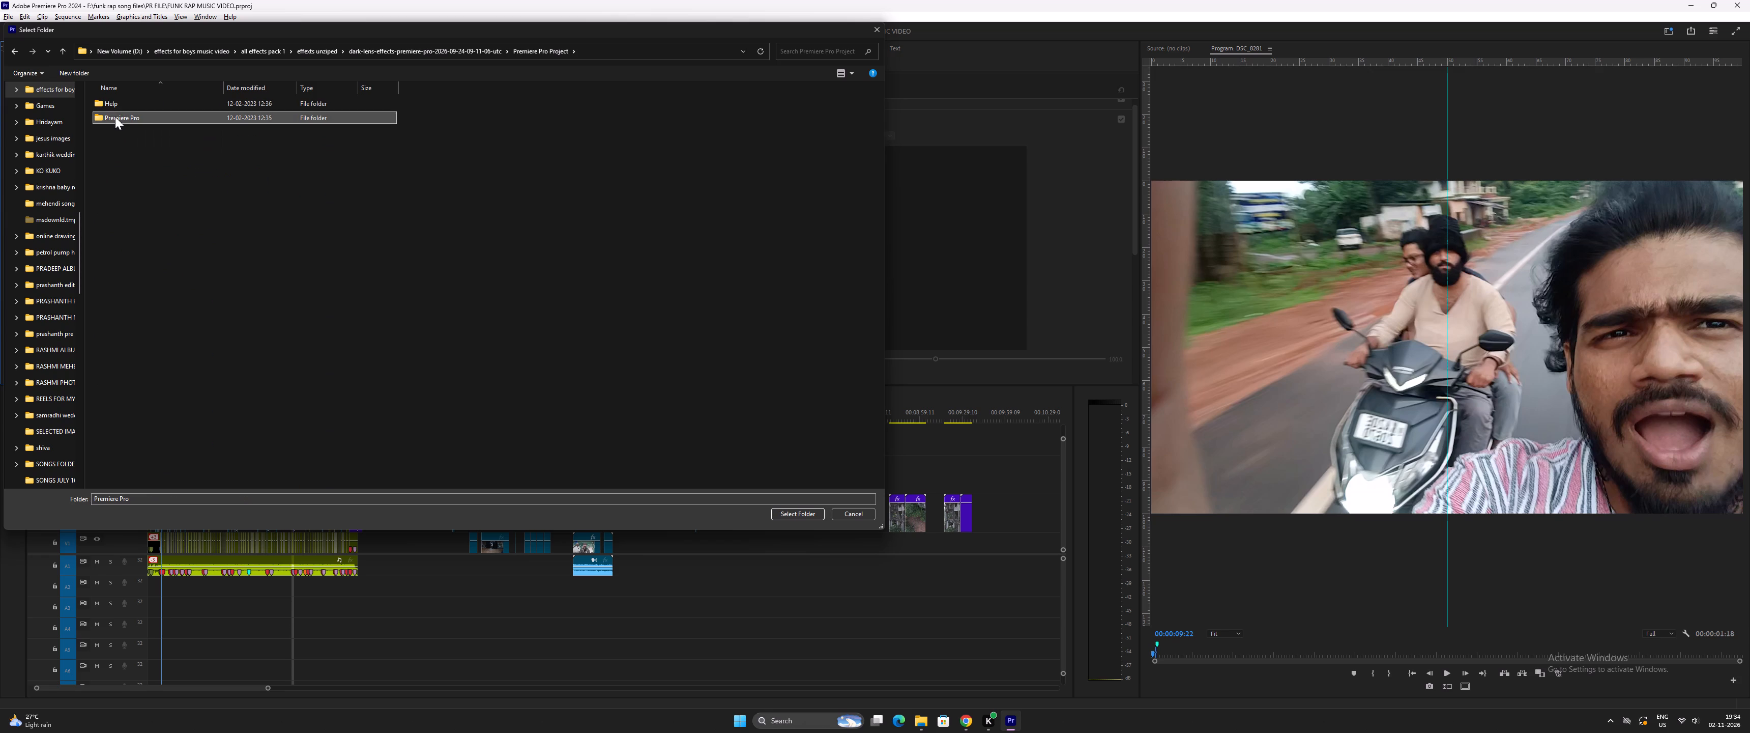
pyautogui.click(64, 46)
pyautogui.click(63, 46)
pyautogui.click(64, 46)
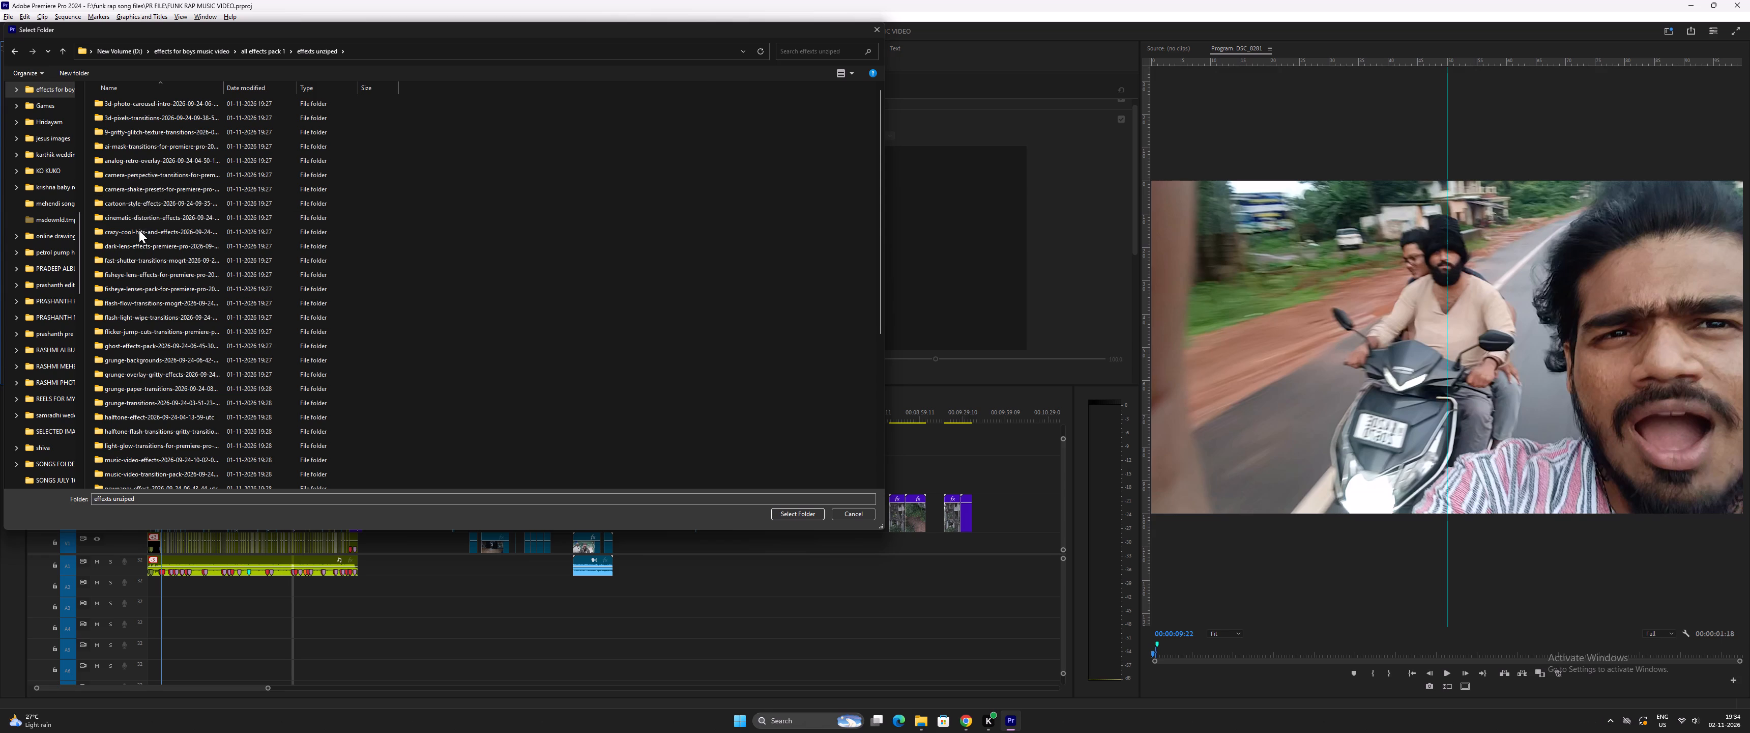
# Add the MOGRT folder of the fast-shutter-transitions pack to the local templates.
pyautogui.doubleClick(138, 261)
pyautogui.click(119, 131)
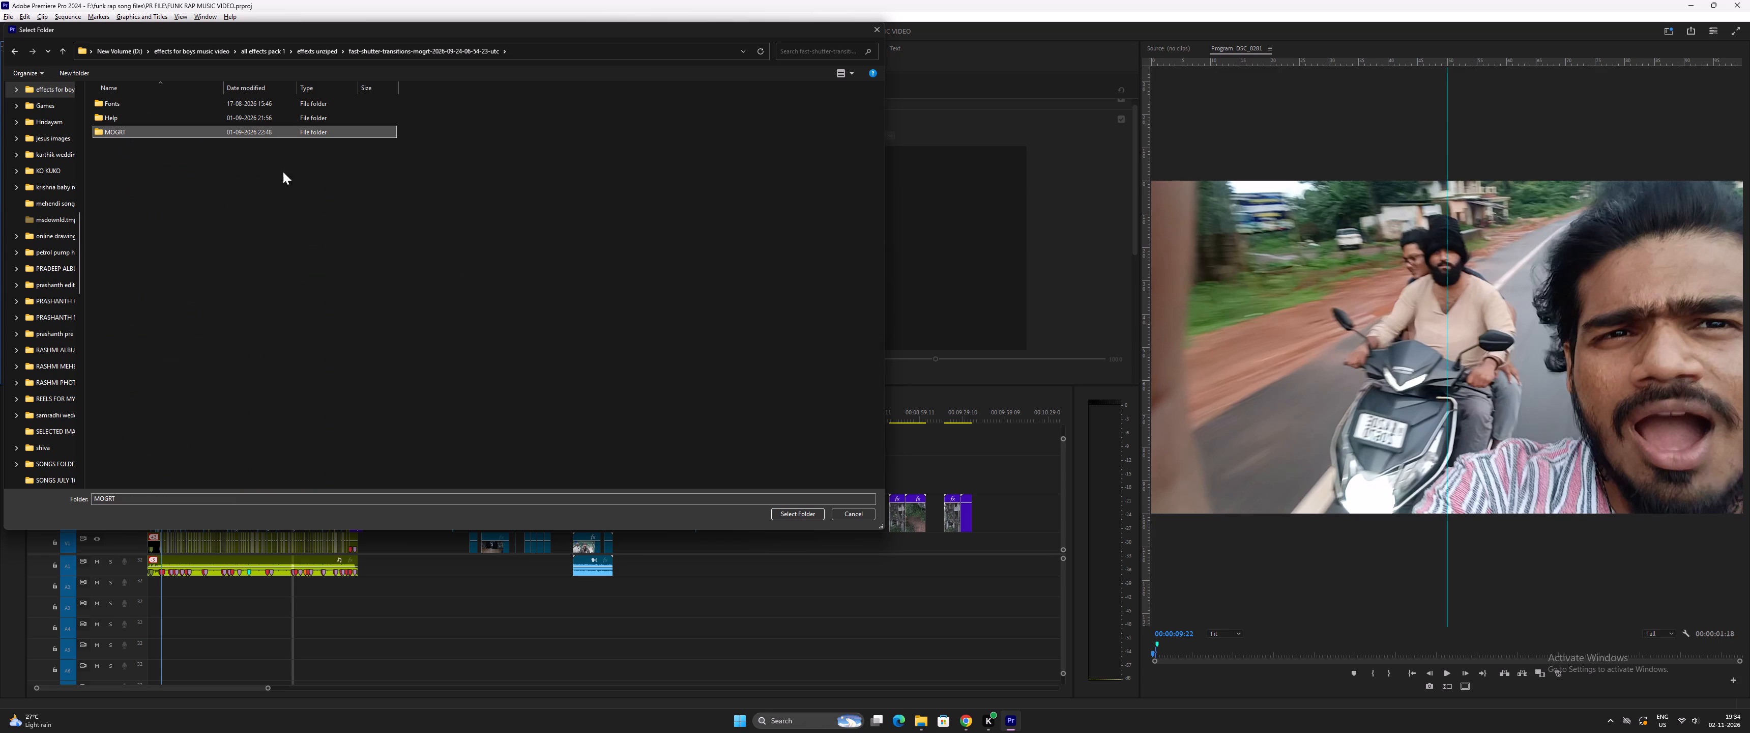
pyautogui.click(801, 515)
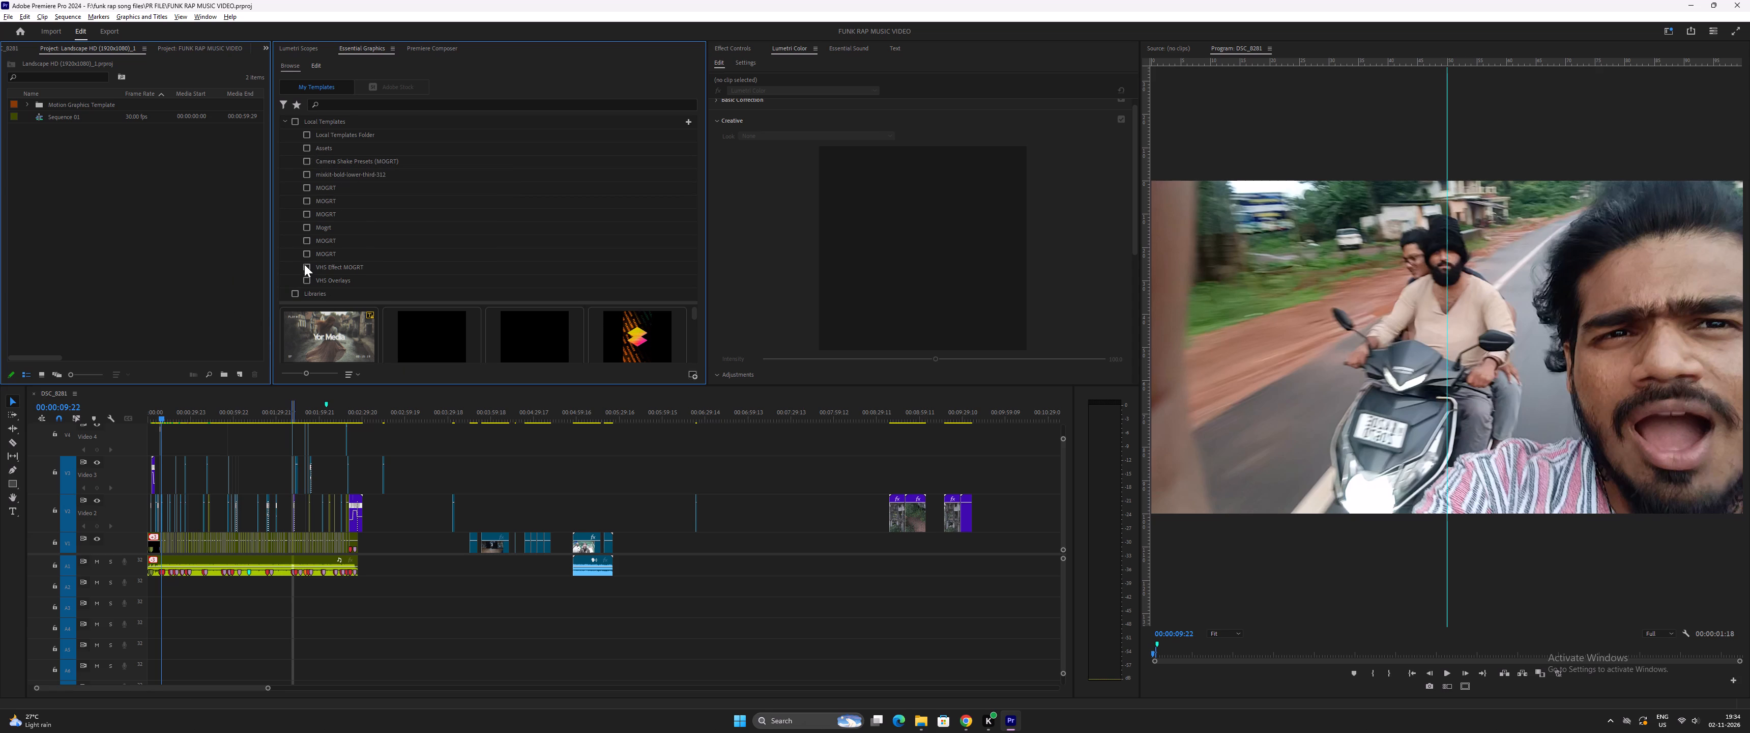
# Filter the local templates by each added MOGRT folder in turn to examine its templates, leaving all the filters off.
pyautogui.click(307, 185)
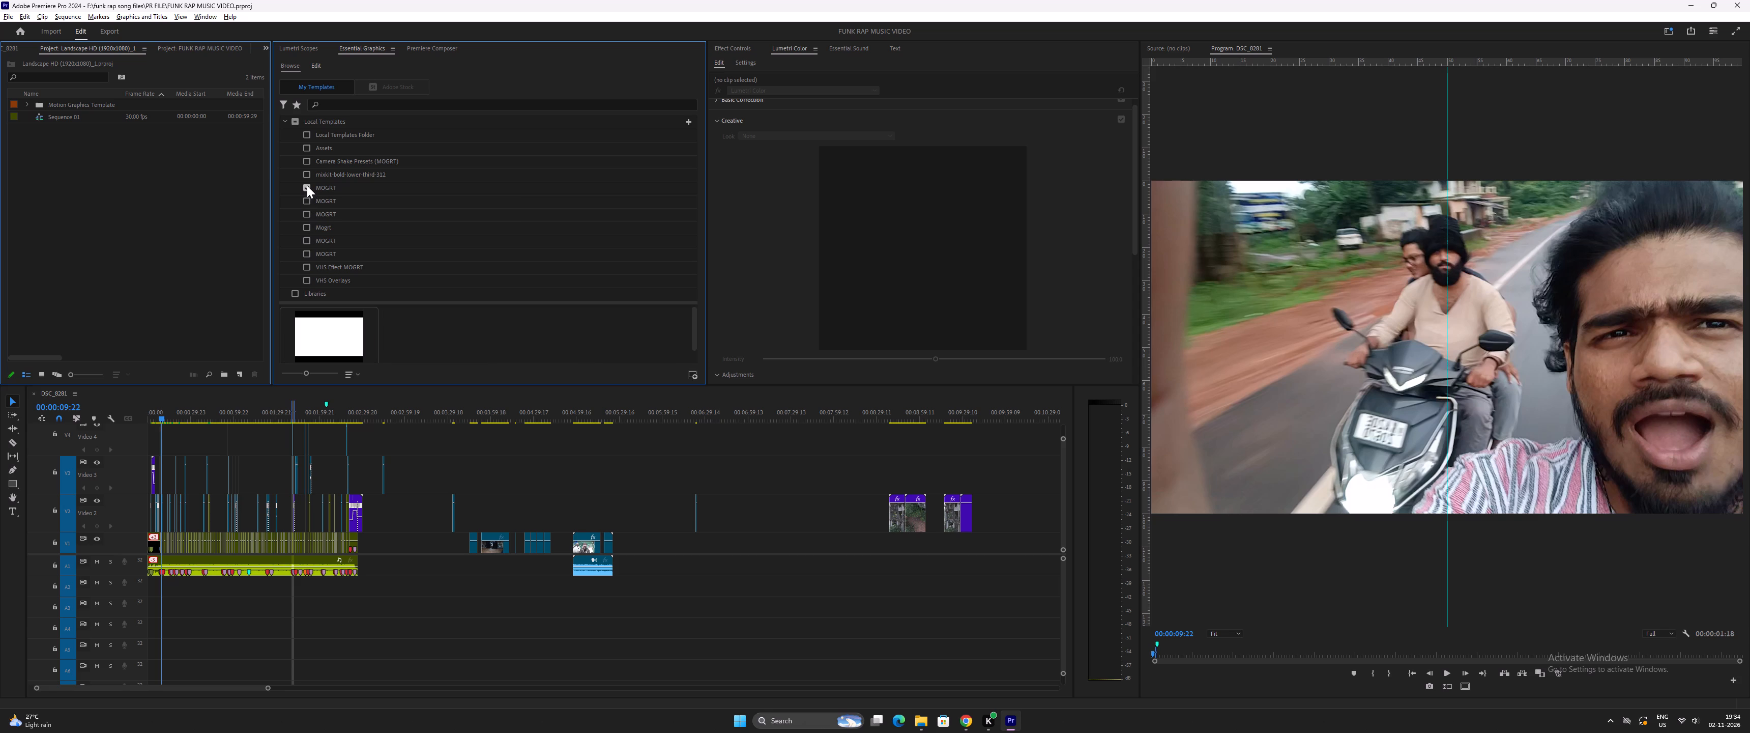
pyautogui.click(307, 185)
pyautogui.click(304, 203)
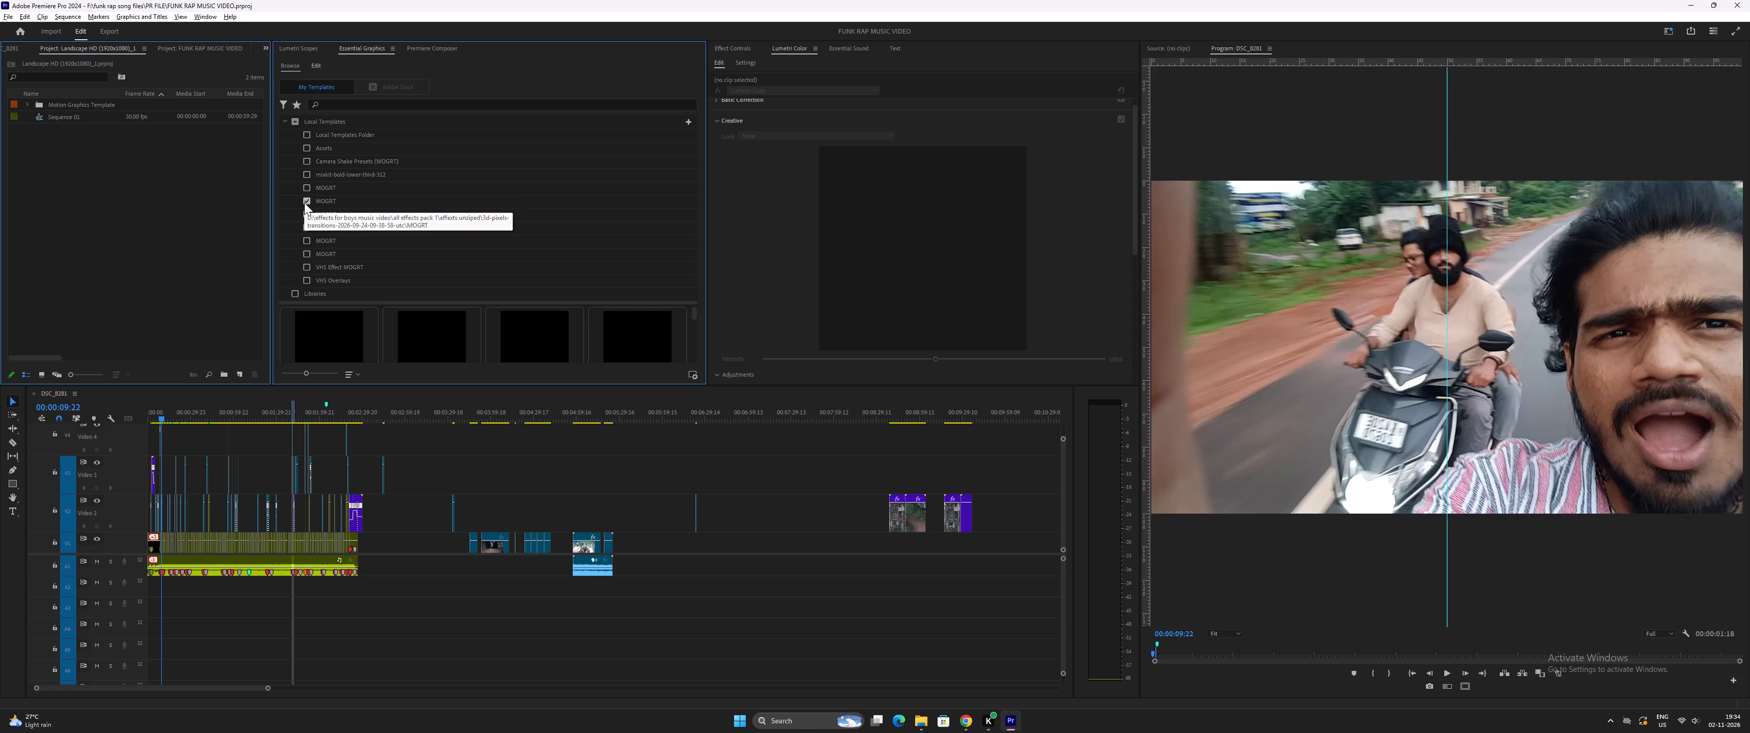
pyautogui.click(304, 203)
pyautogui.click(305, 255)
pyautogui.click(305, 255)
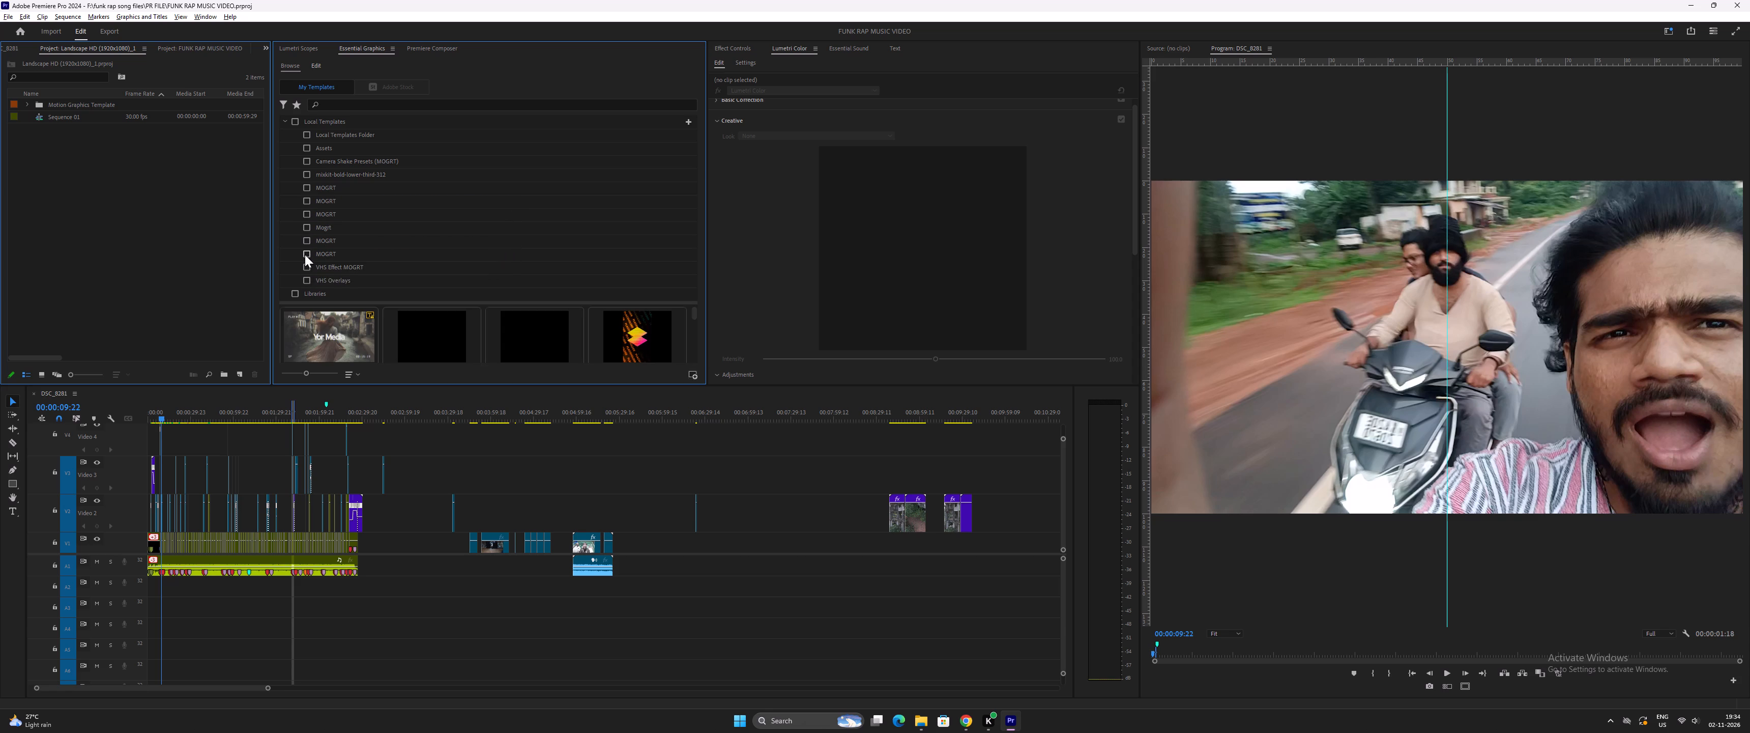
pyautogui.click(305, 242)
pyautogui.click(305, 242)
pyautogui.click(307, 227)
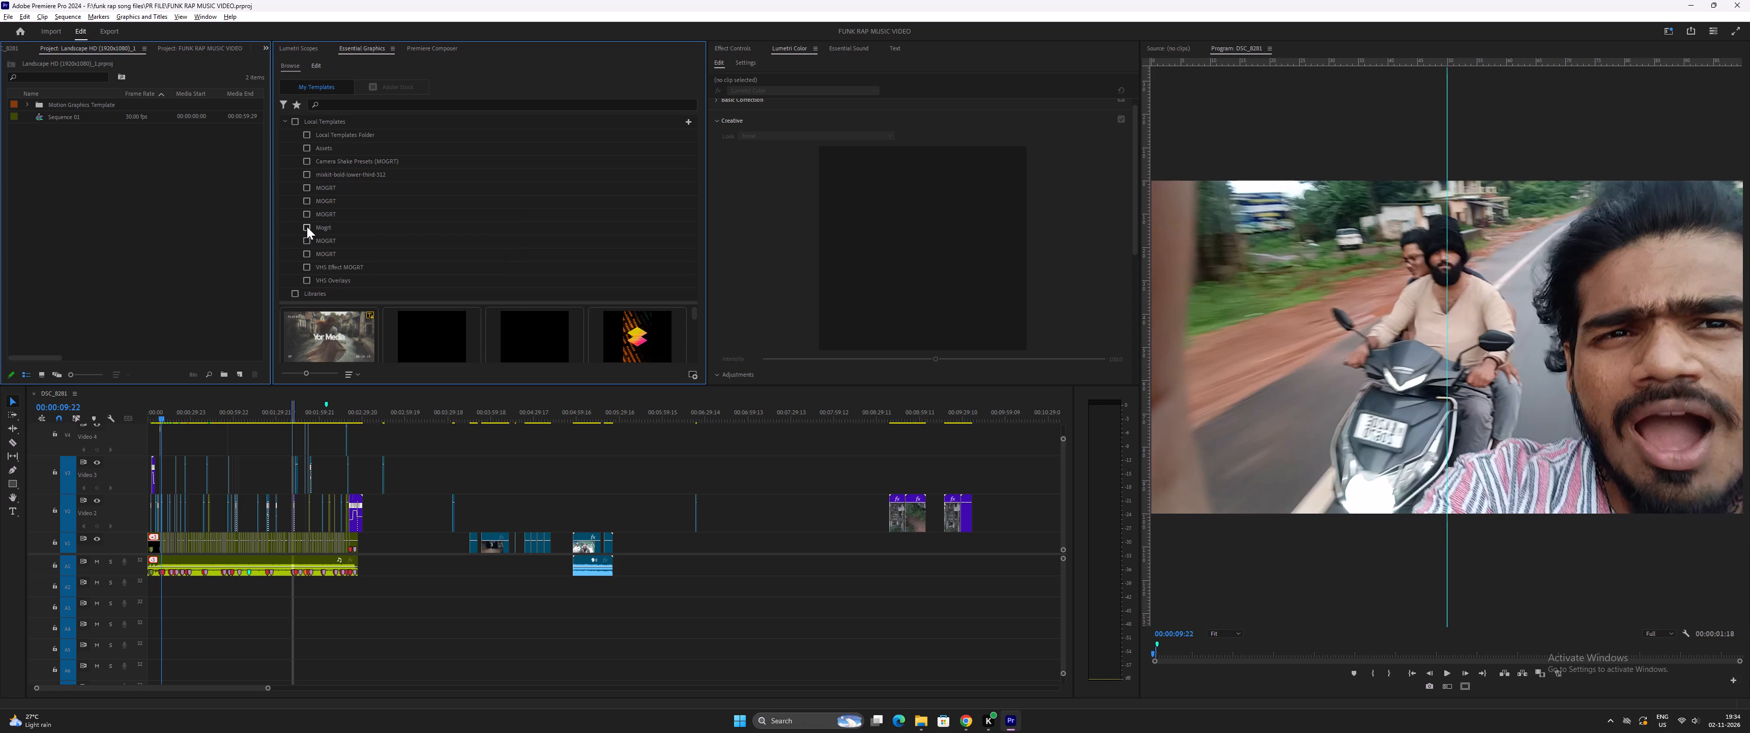
pyautogui.click(307, 227)
pyautogui.click(307, 215)
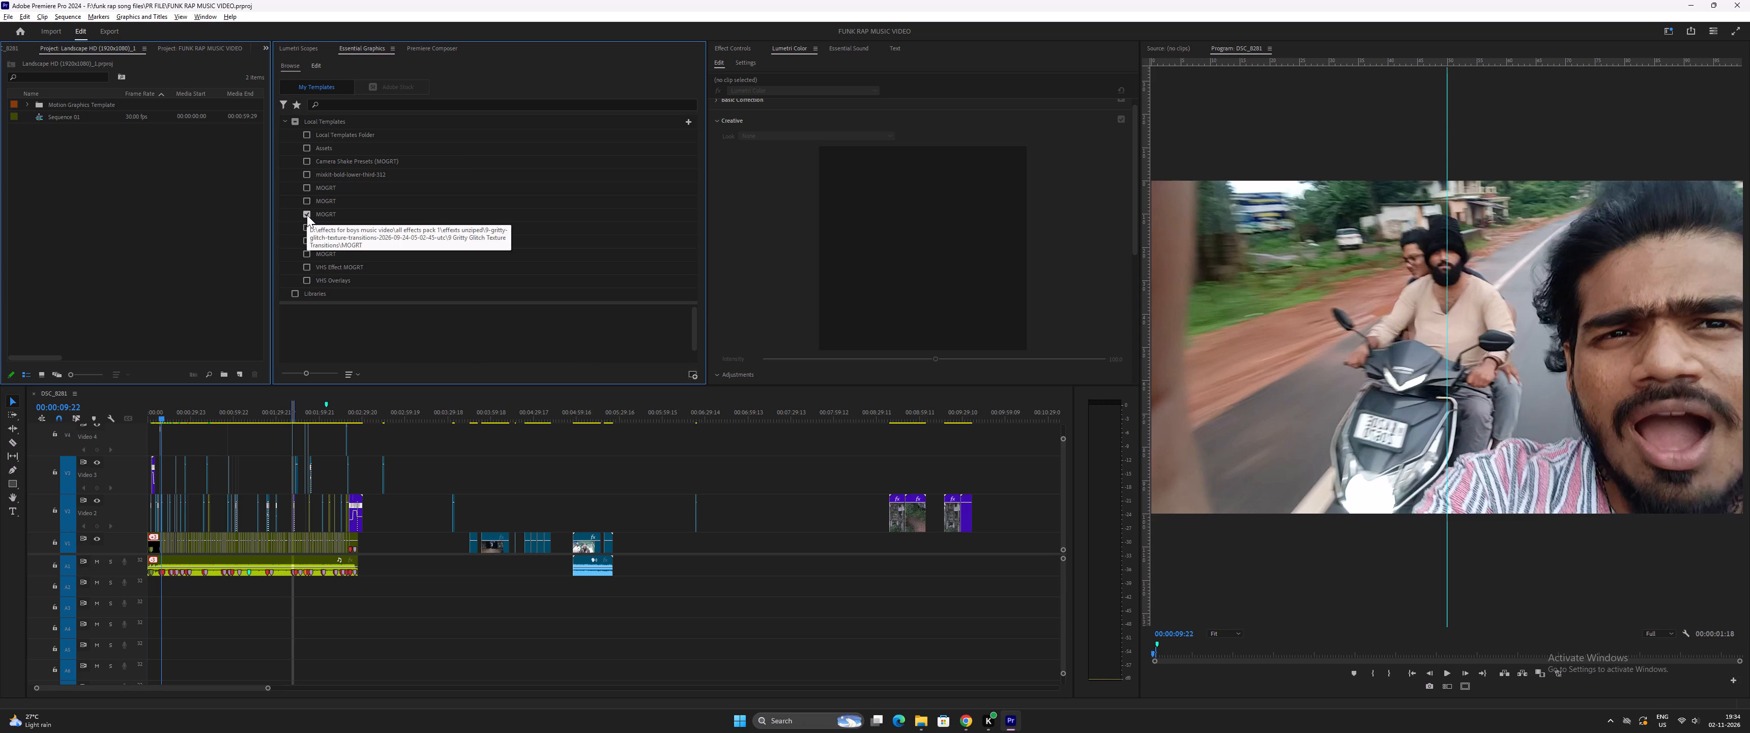
pyautogui.scroll(5, 359, 324)
pyautogui.scroll(-4, 368, 319)
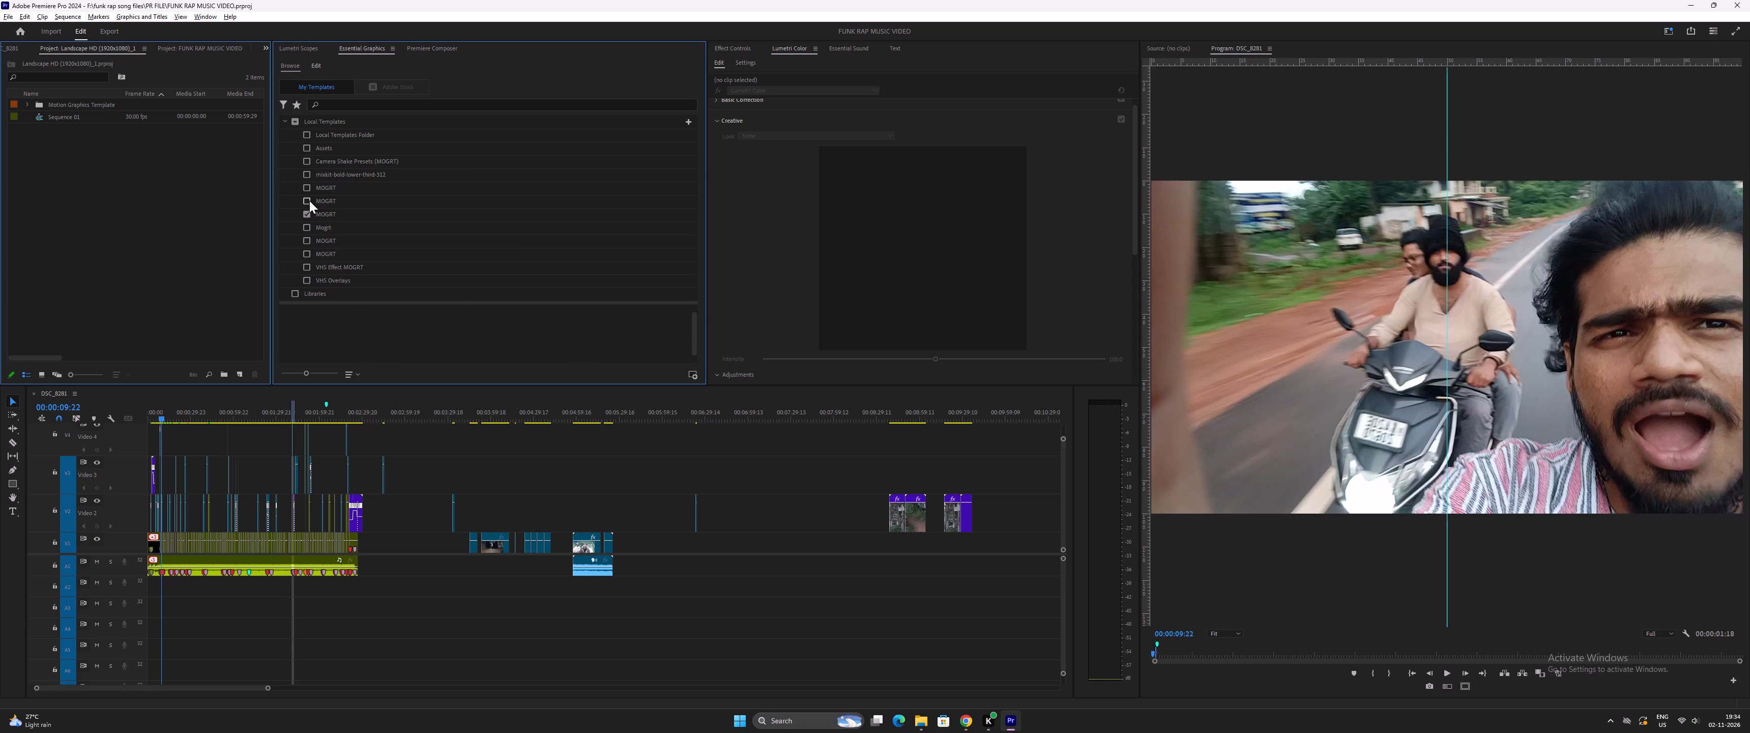
pyautogui.click(309, 201)
pyautogui.click(307, 214)
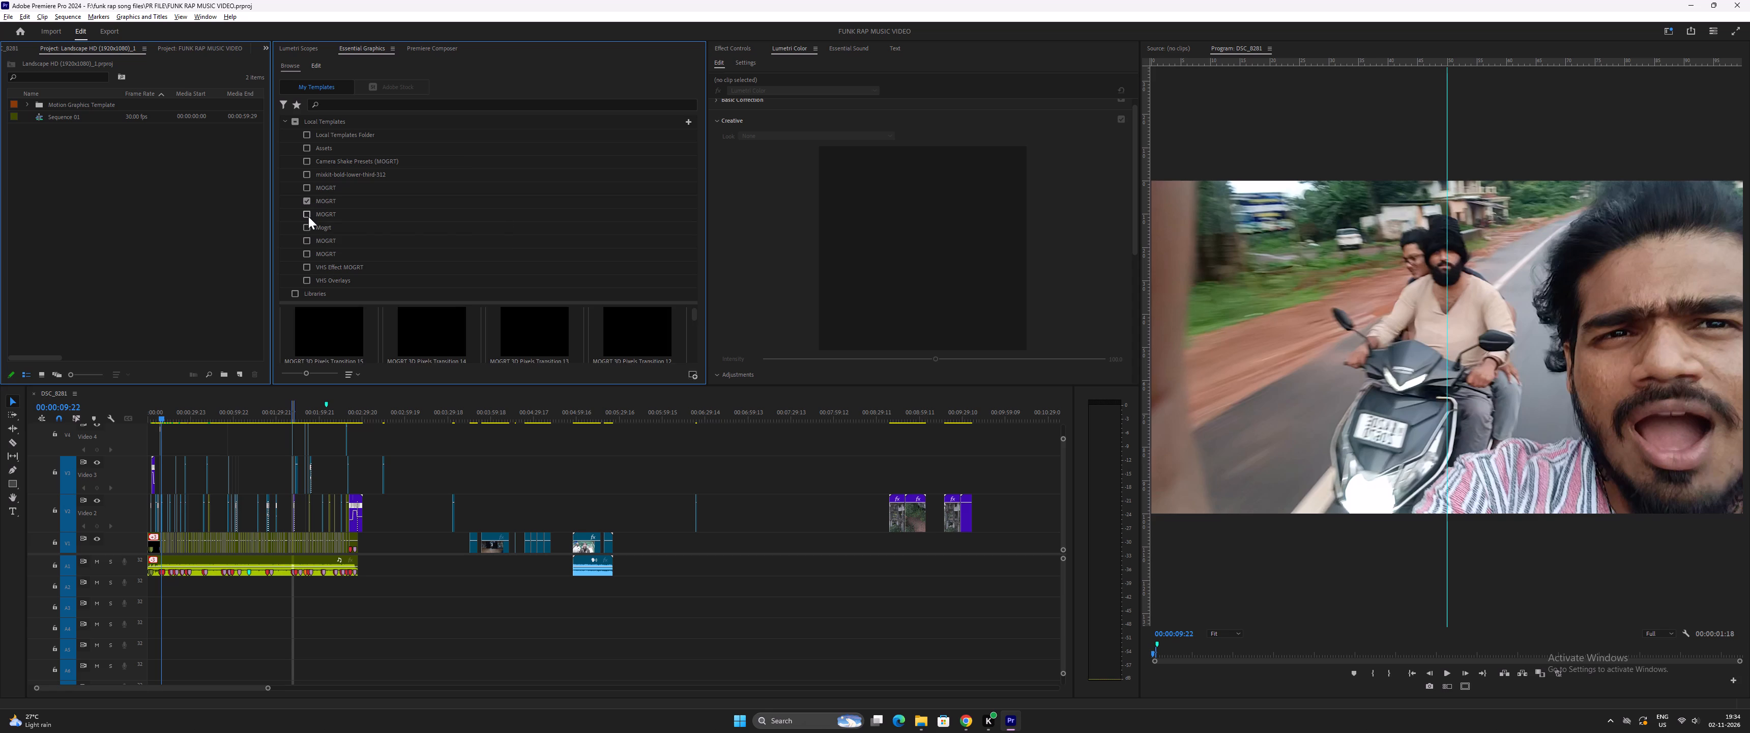
pyautogui.click(306, 201)
pyautogui.click(305, 188)
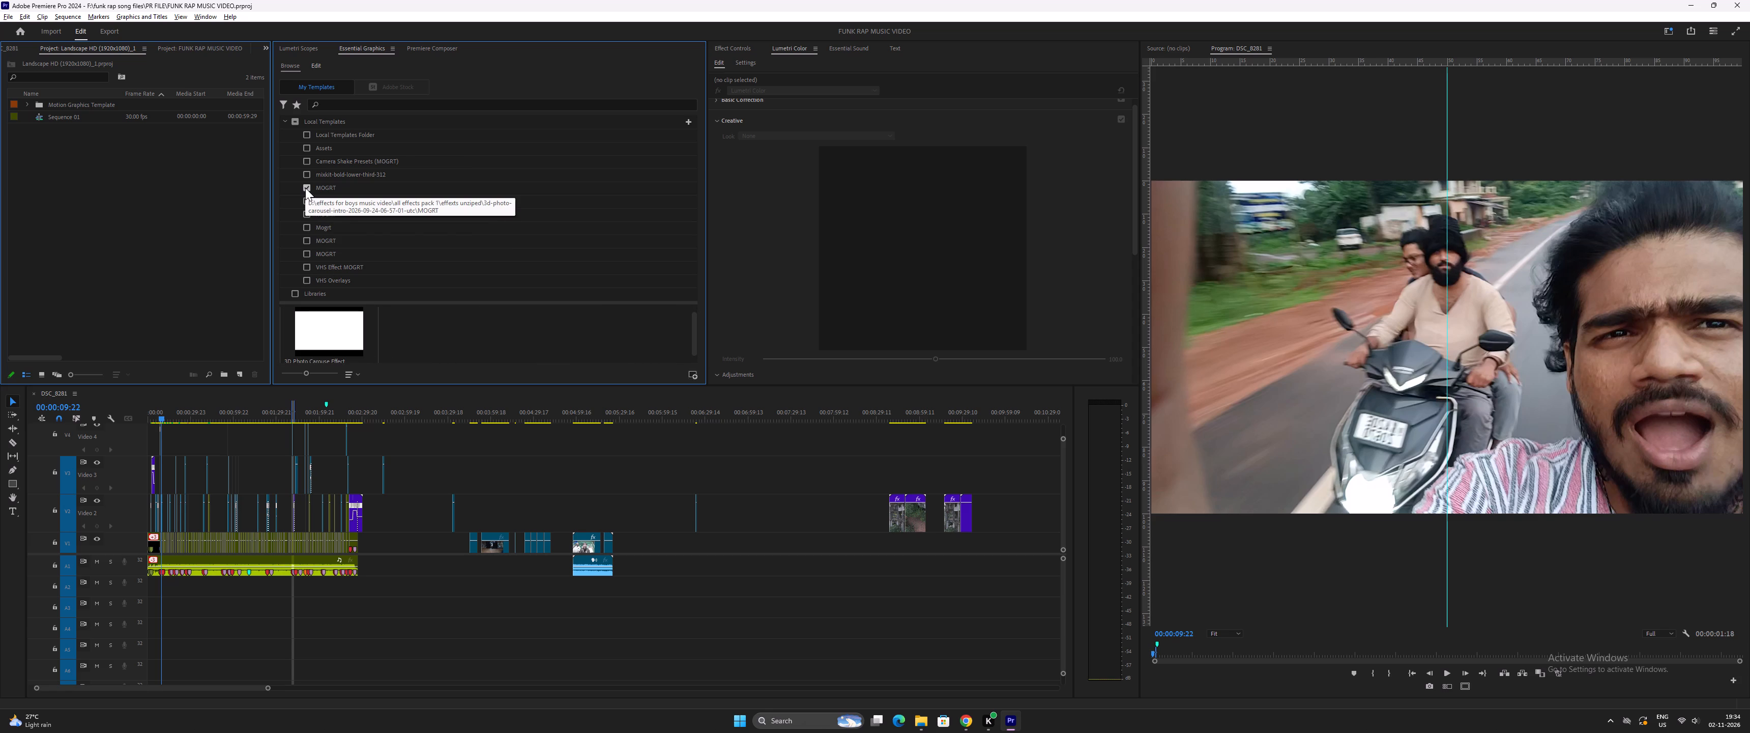
pyautogui.click(305, 188)
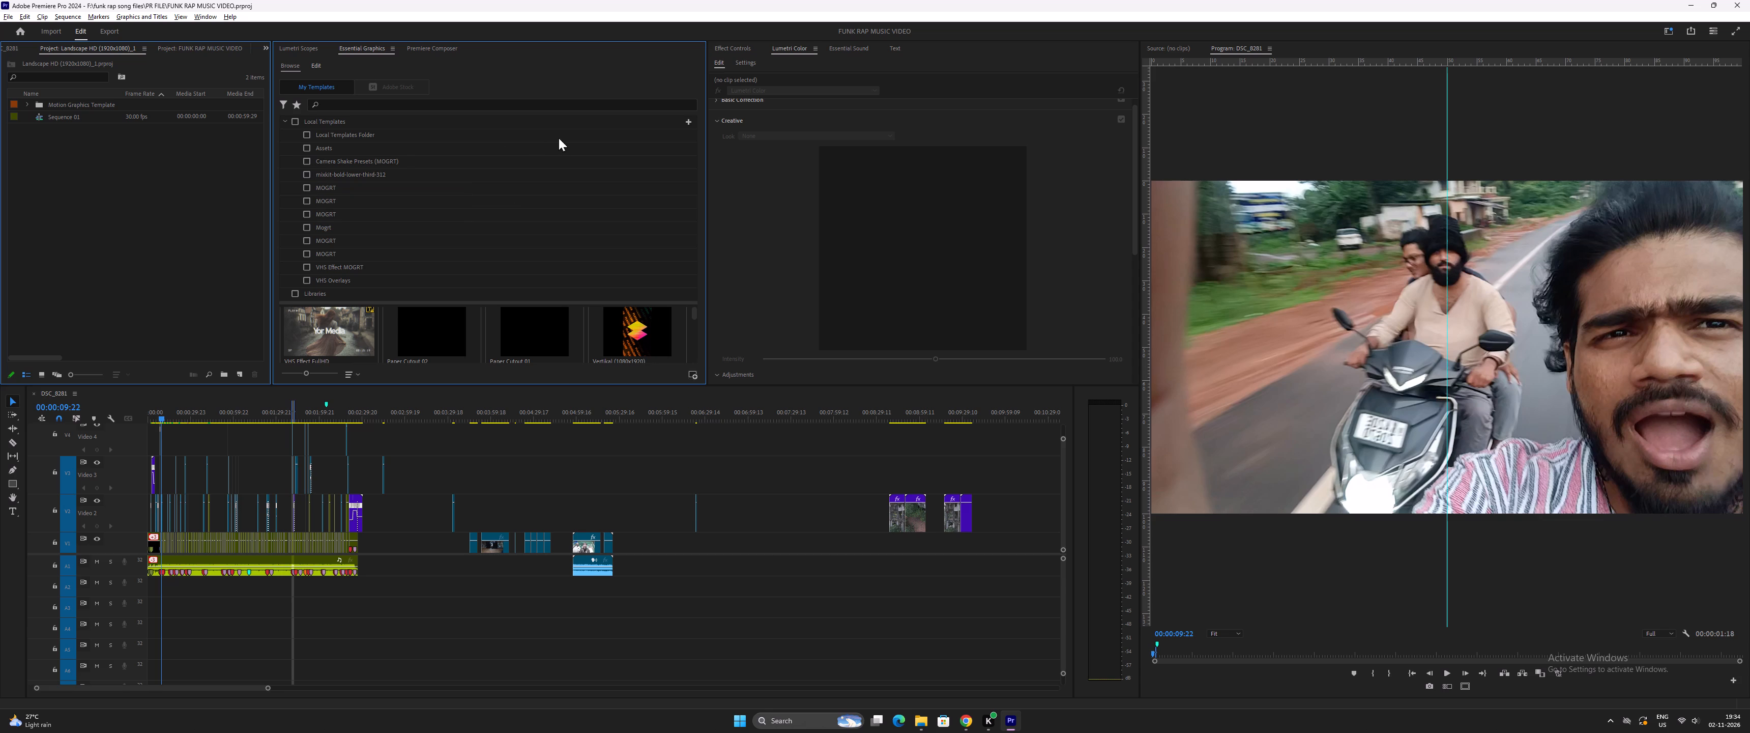
# Add the Fisheye Lens Effects for Premiere Pro folder of the fisheye-lens-effects pack to the local templates.
pyautogui.click(686, 120)
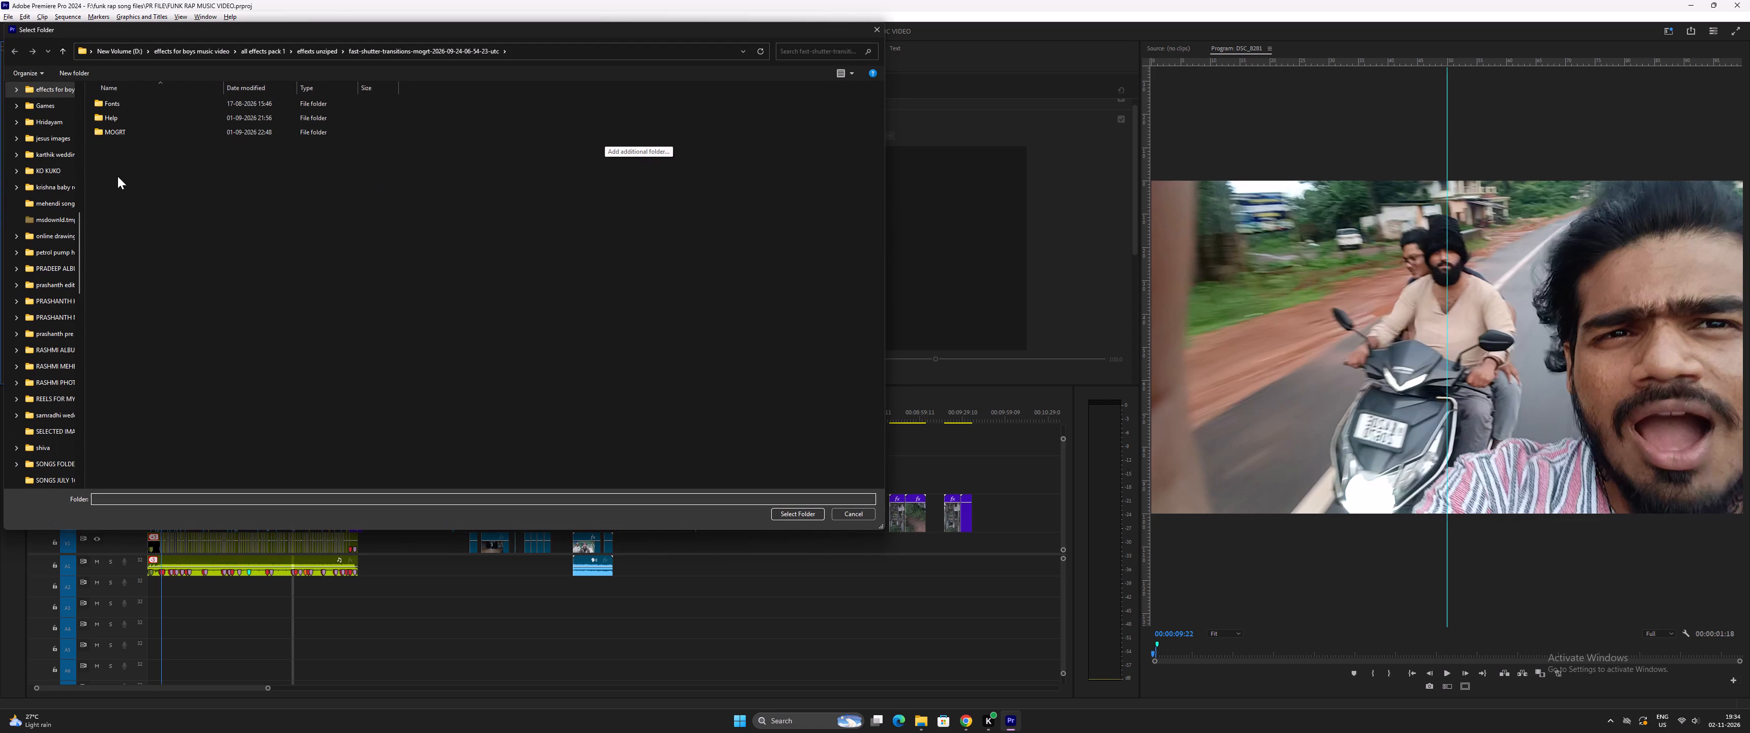
pyautogui.click(61, 51)
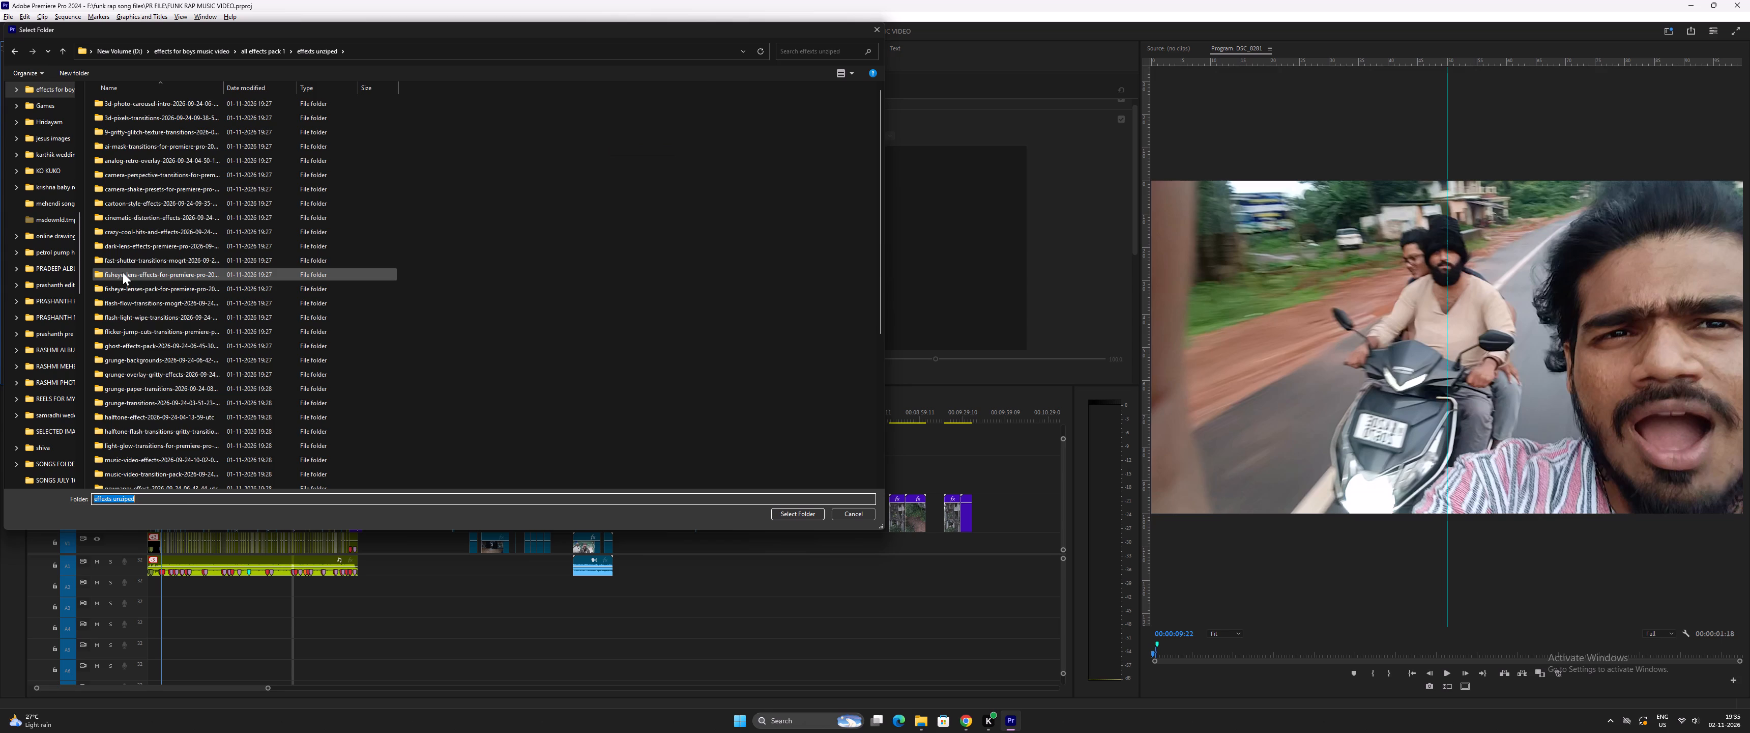
pyautogui.doubleClick(123, 272)
pyautogui.doubleClick(132, 103)
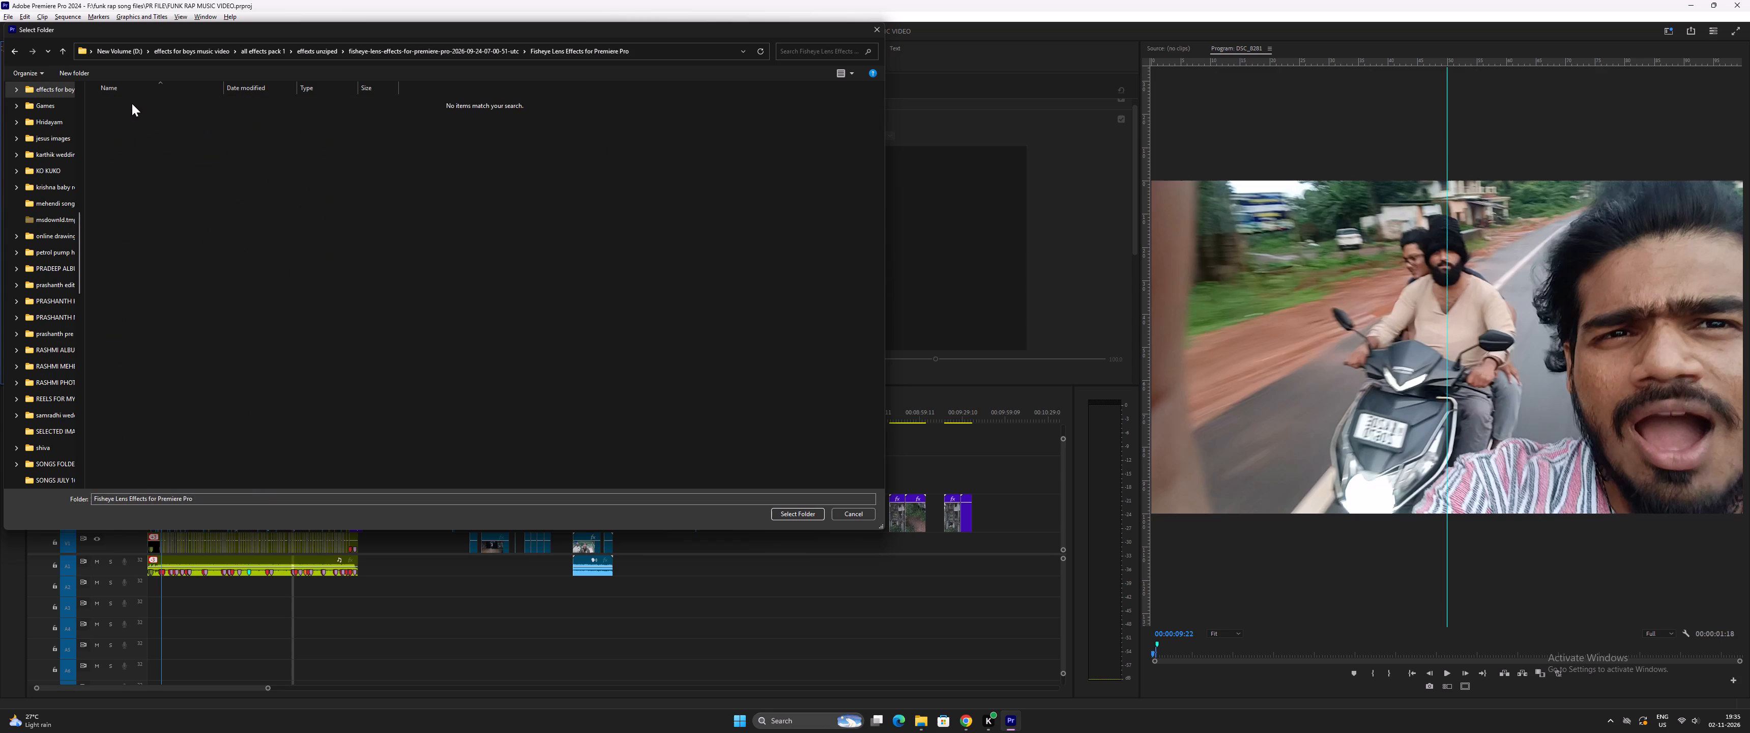
pyautogui.click(66, 50)
pyautogui.click(66, 50)
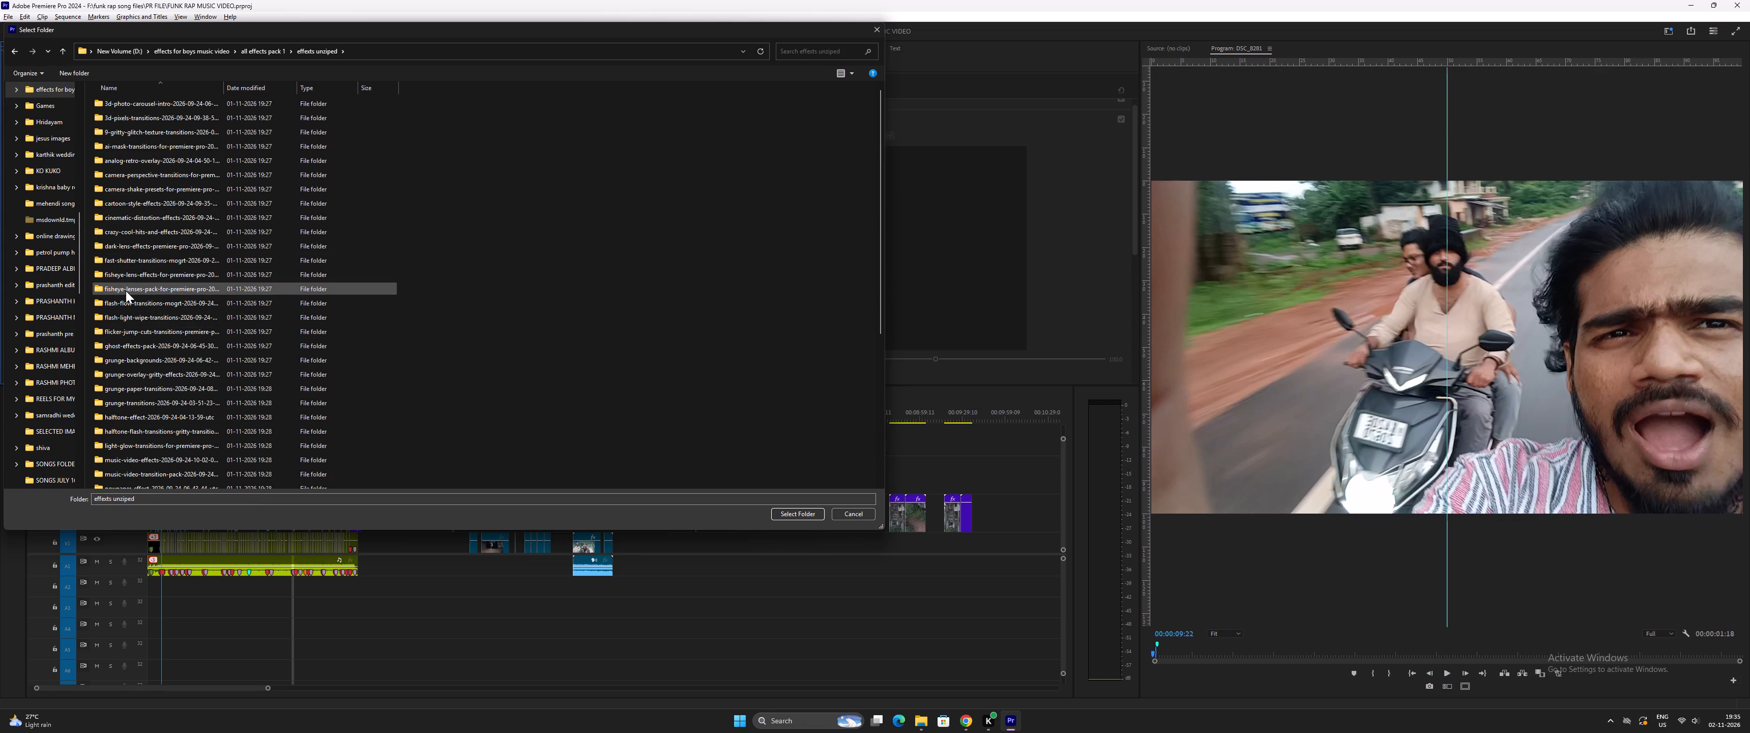
pyautogui.click(115, 285)
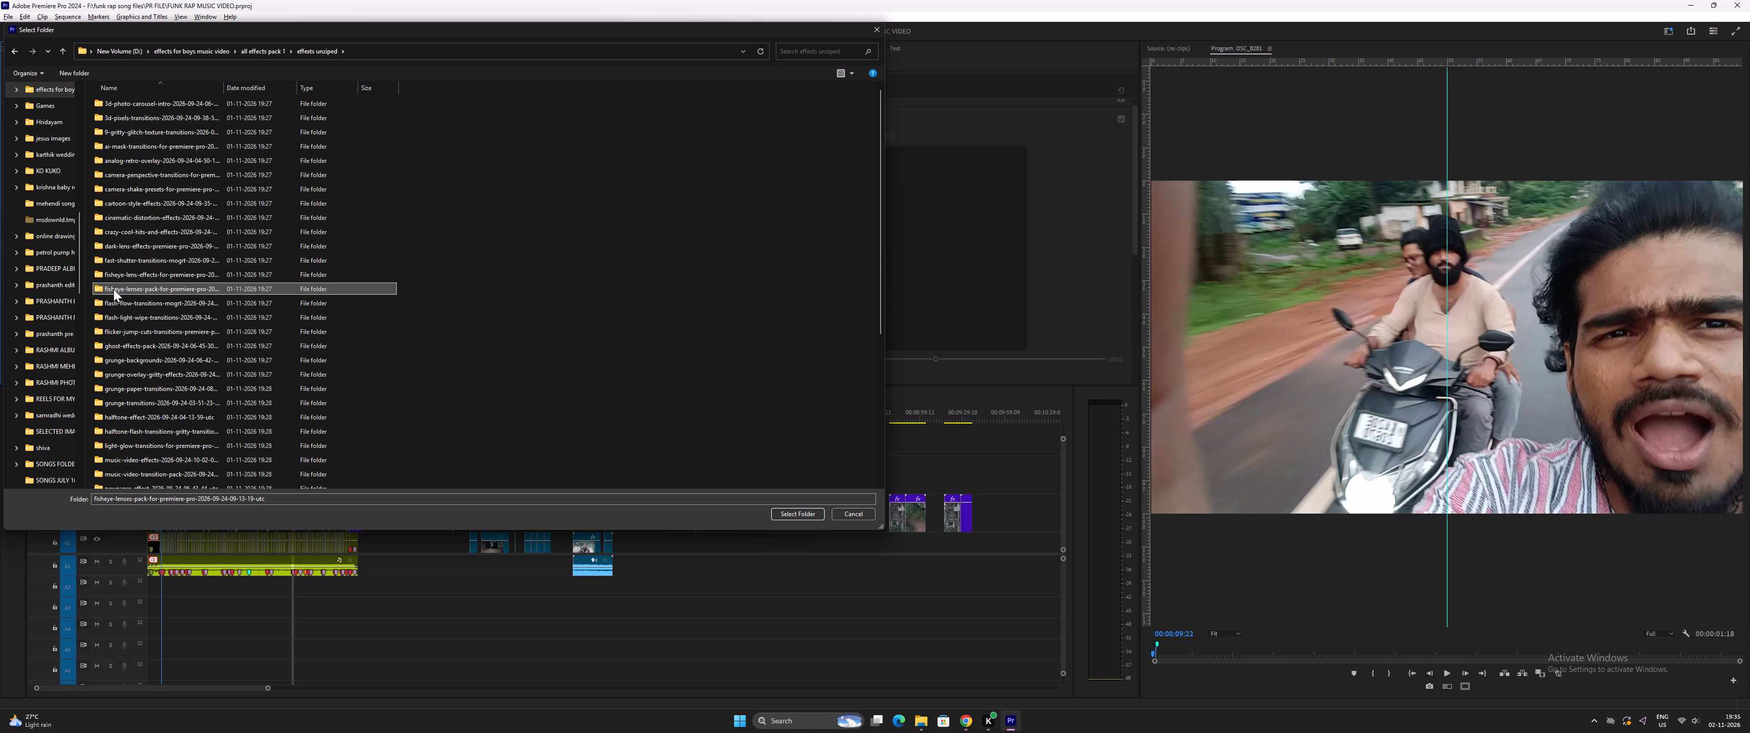
pyautogui.click(113, 272)
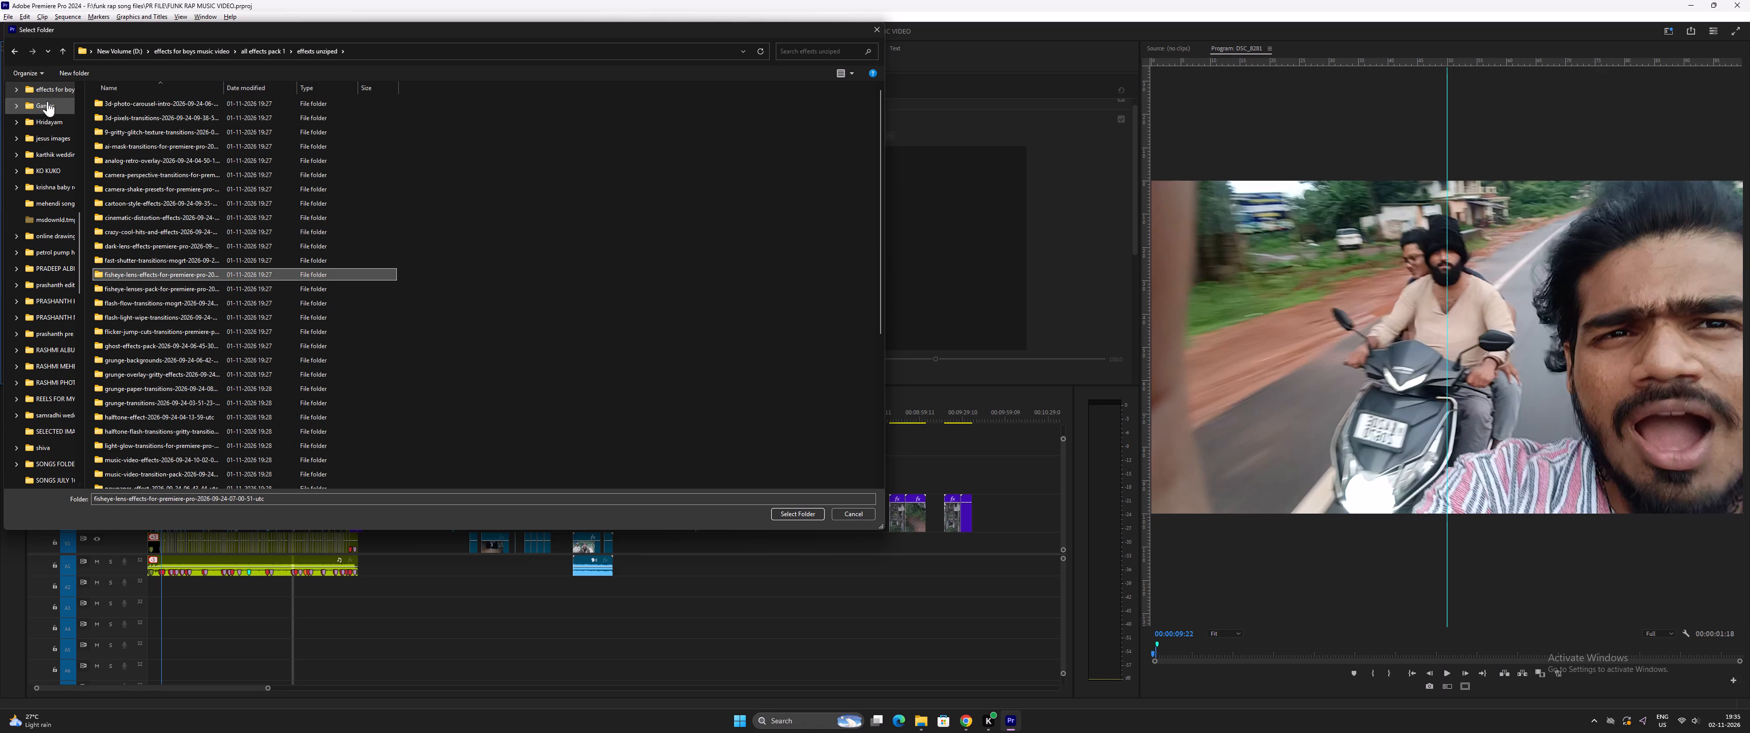
pyautogui.doubleClick(134, 270)
pyautogui.click(129, 104)
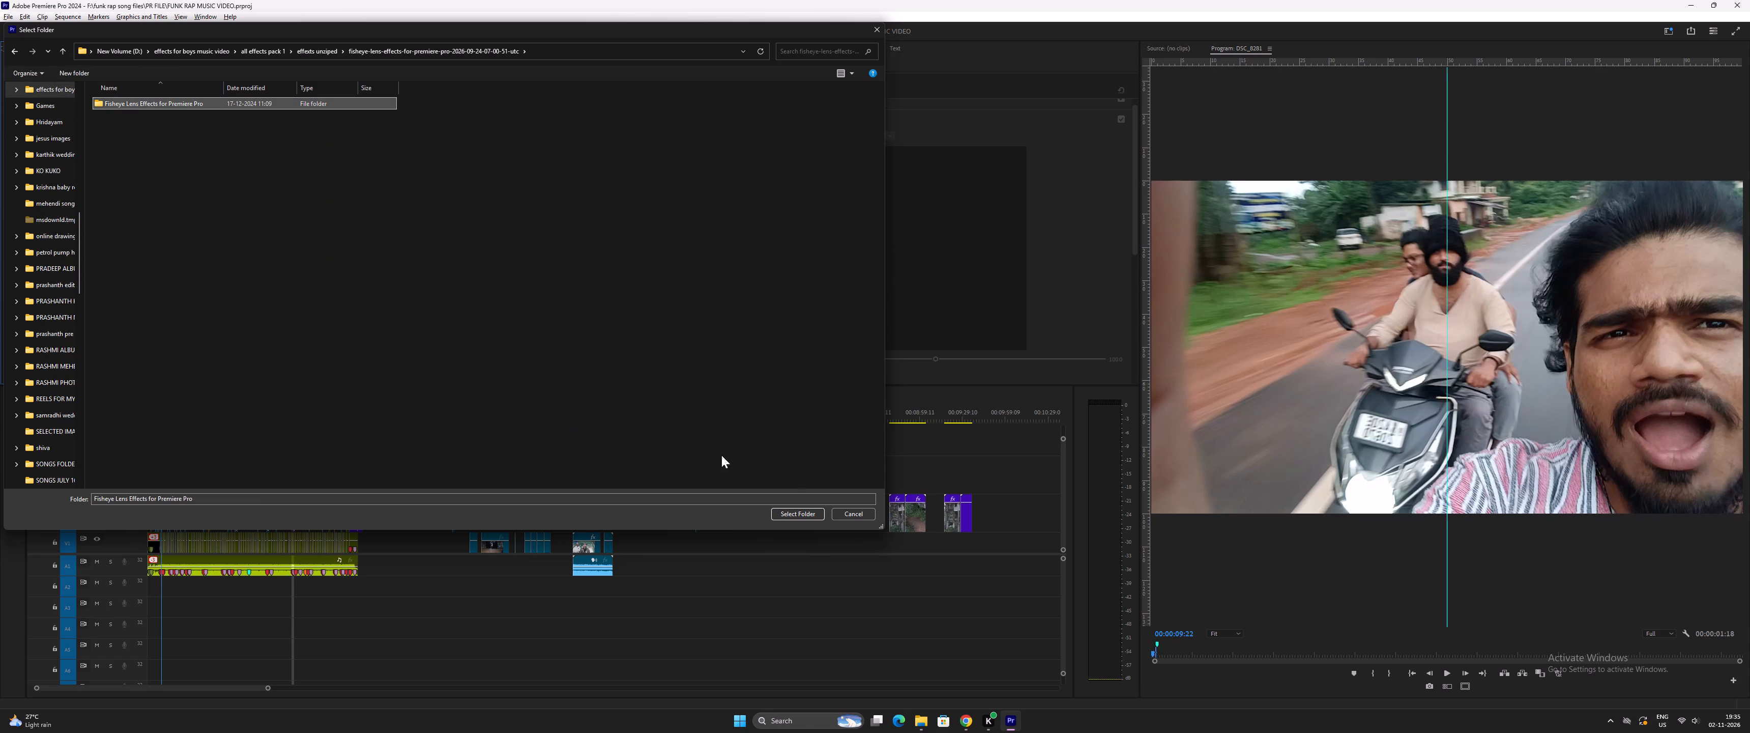
pyautogui.click(808, 512)
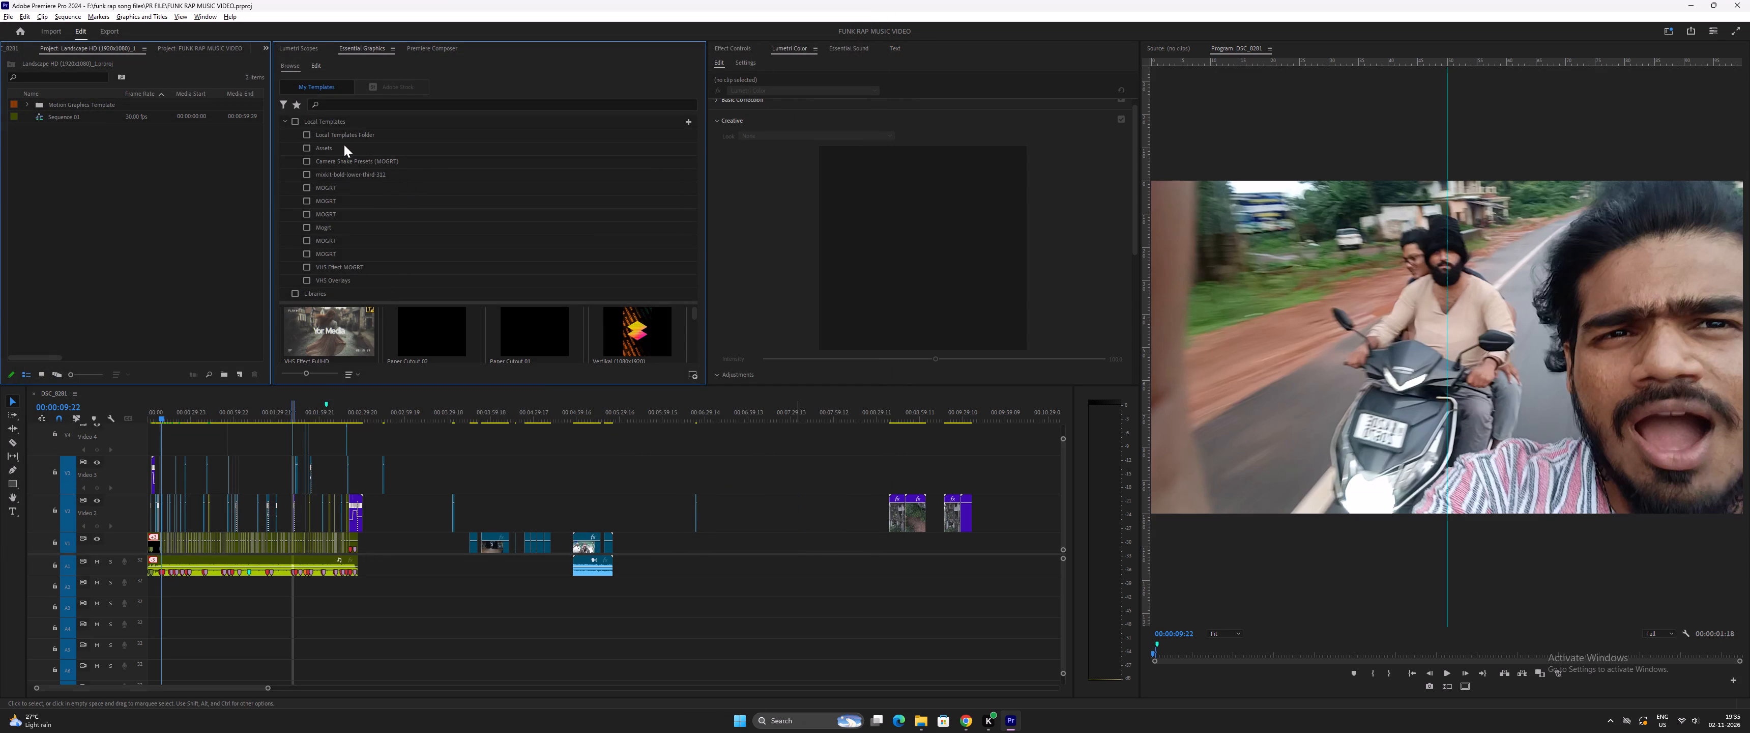
# Filter the local templates to Fisheye Lens Effects for Premiere Pro and examine the lens effect thumbnails.
pyautogui.scroll(-5, 348, 240)
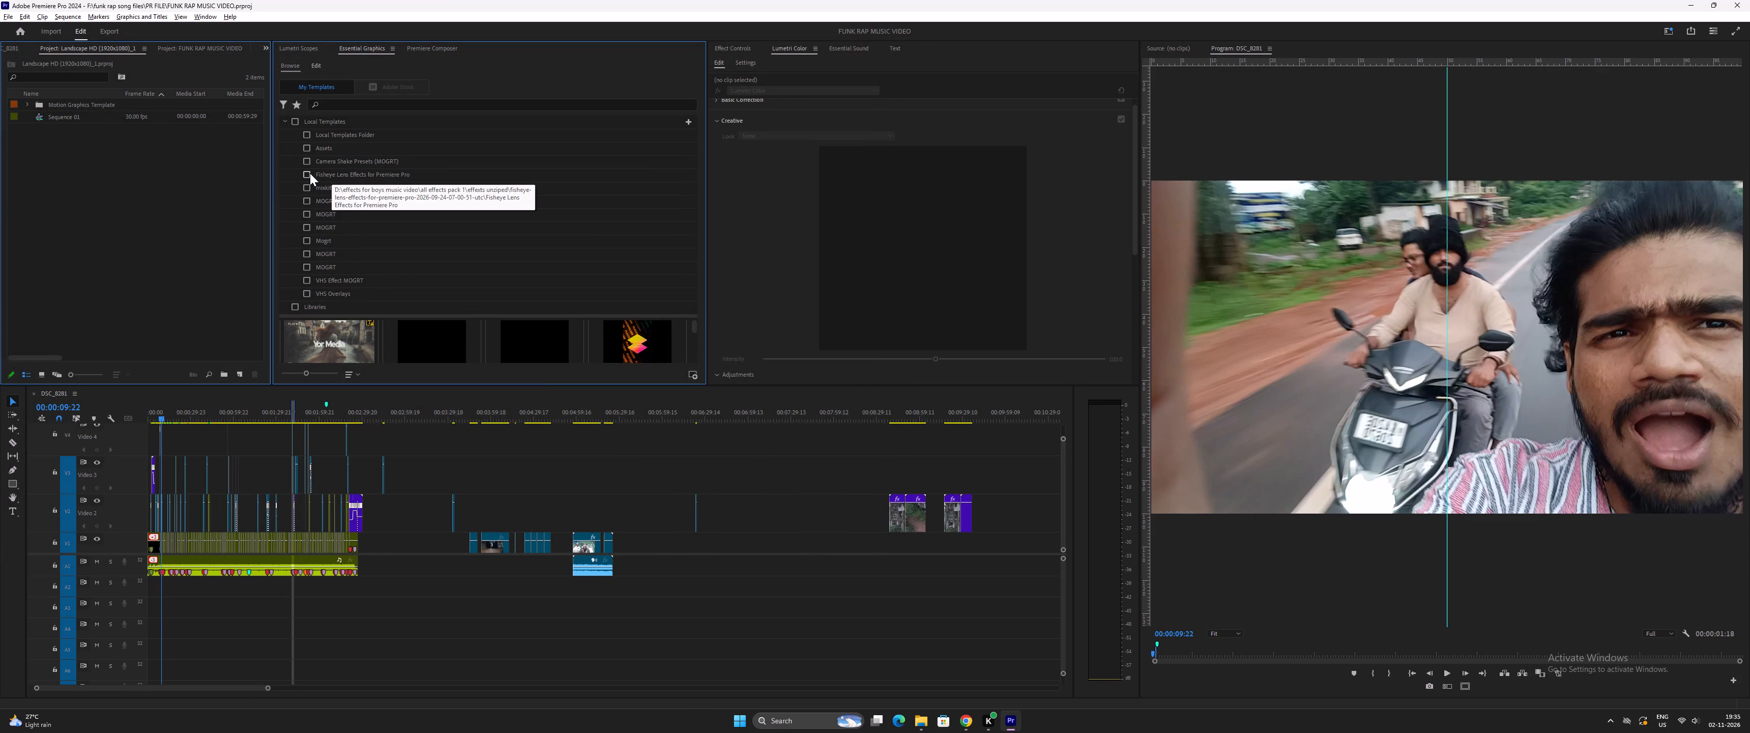
pyautogui.click(307, 173)
pyautogui.scroll(-3, 436, 320)
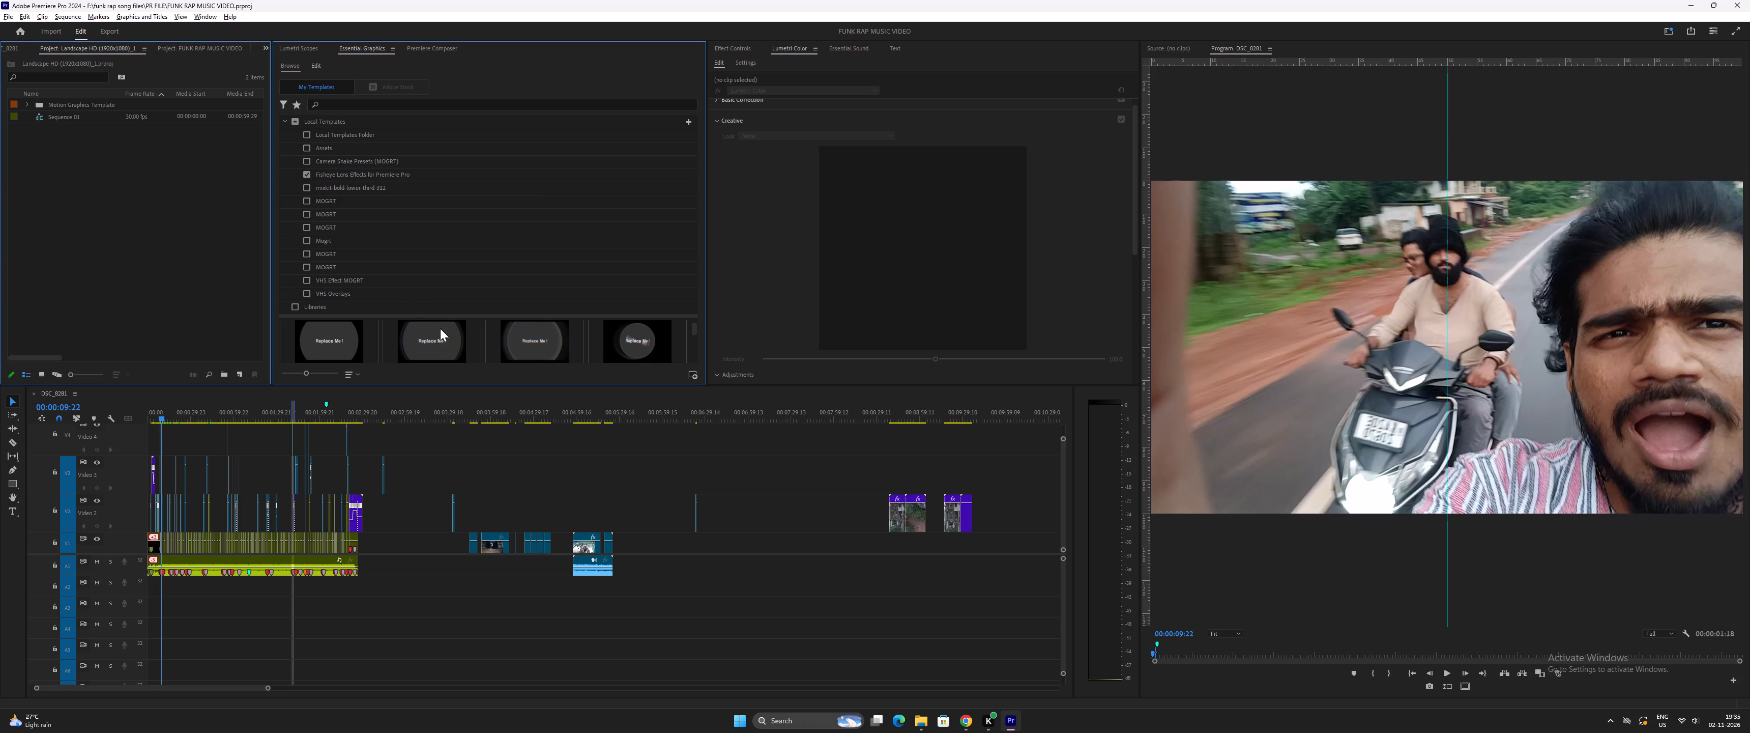
pyautogui.scroll(-19, 440, 328)
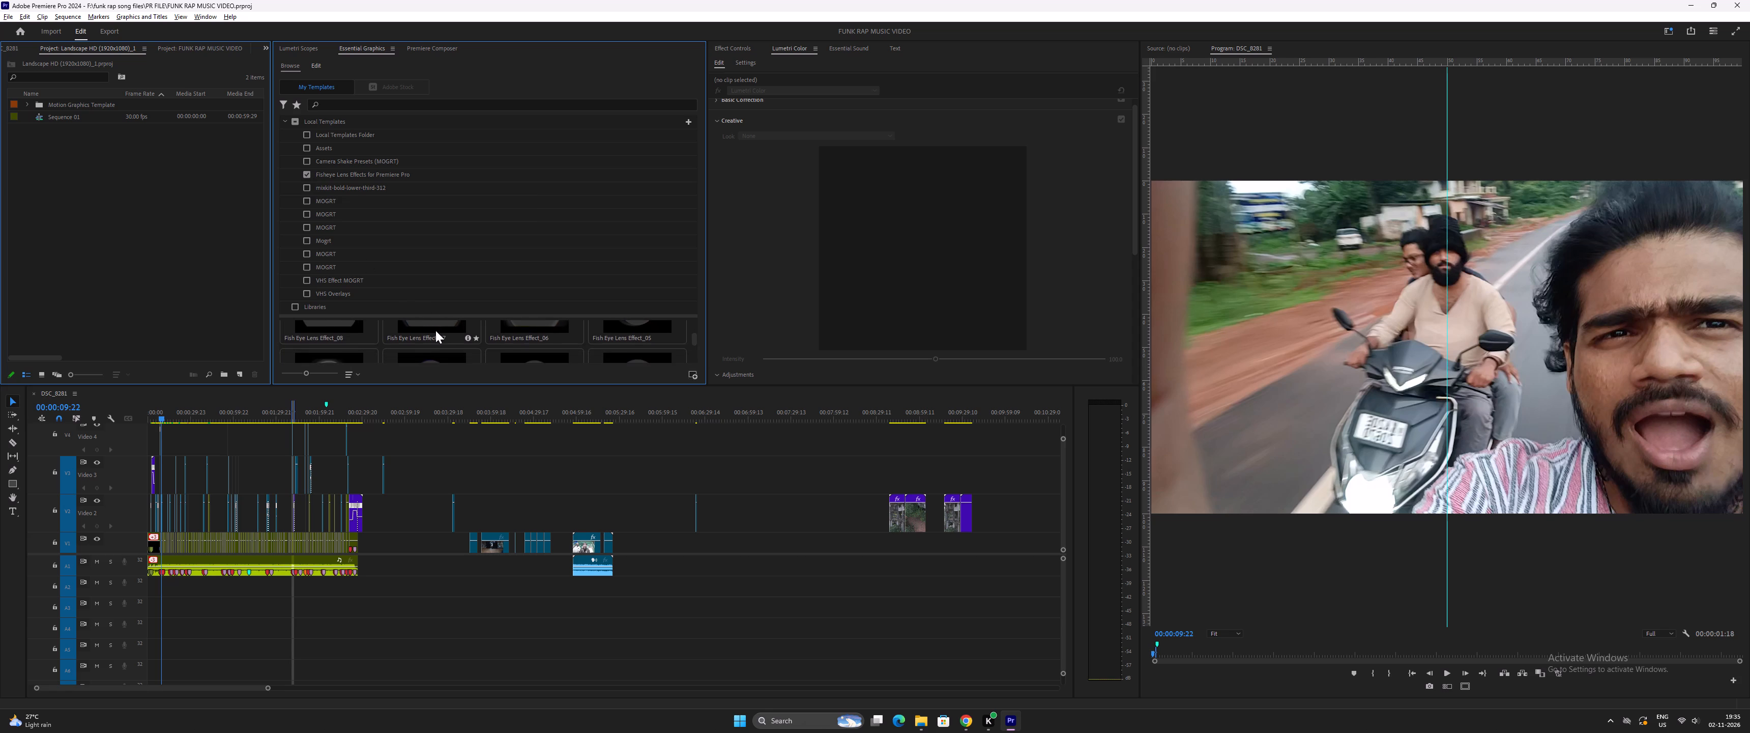
pyautogui.scroll(-20, 435, 330)
pyautogui.scroll(-20, 435, 330)
pyautogui.scroll(-8, 435, 330)
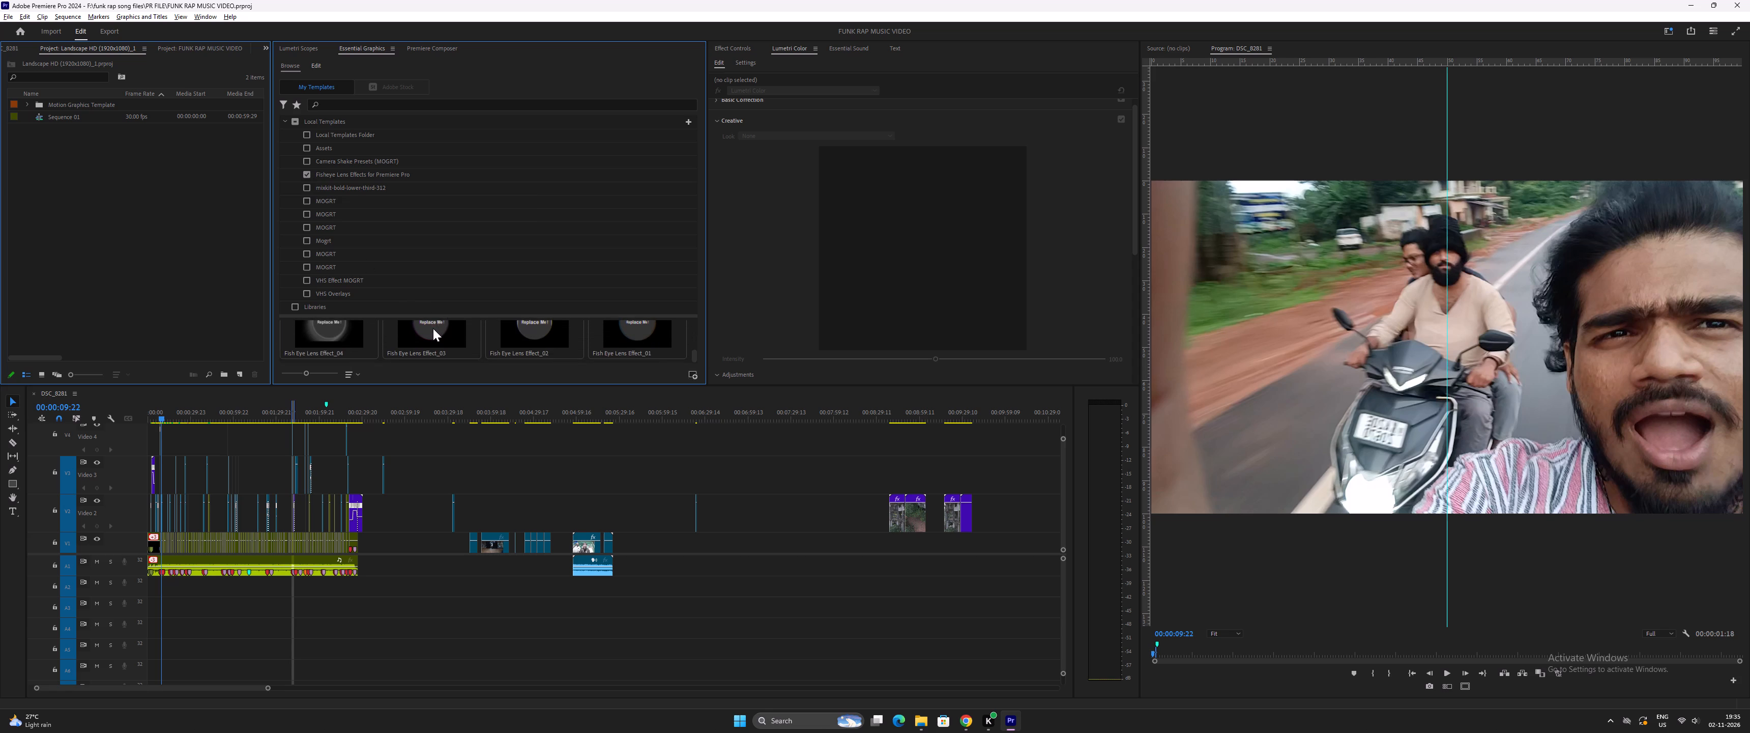
pyautogui.scroll(-3, 433, 328)
pyautogui.scroll(20, 433, 326)
pyautogui.scroll(15, 433, 326)
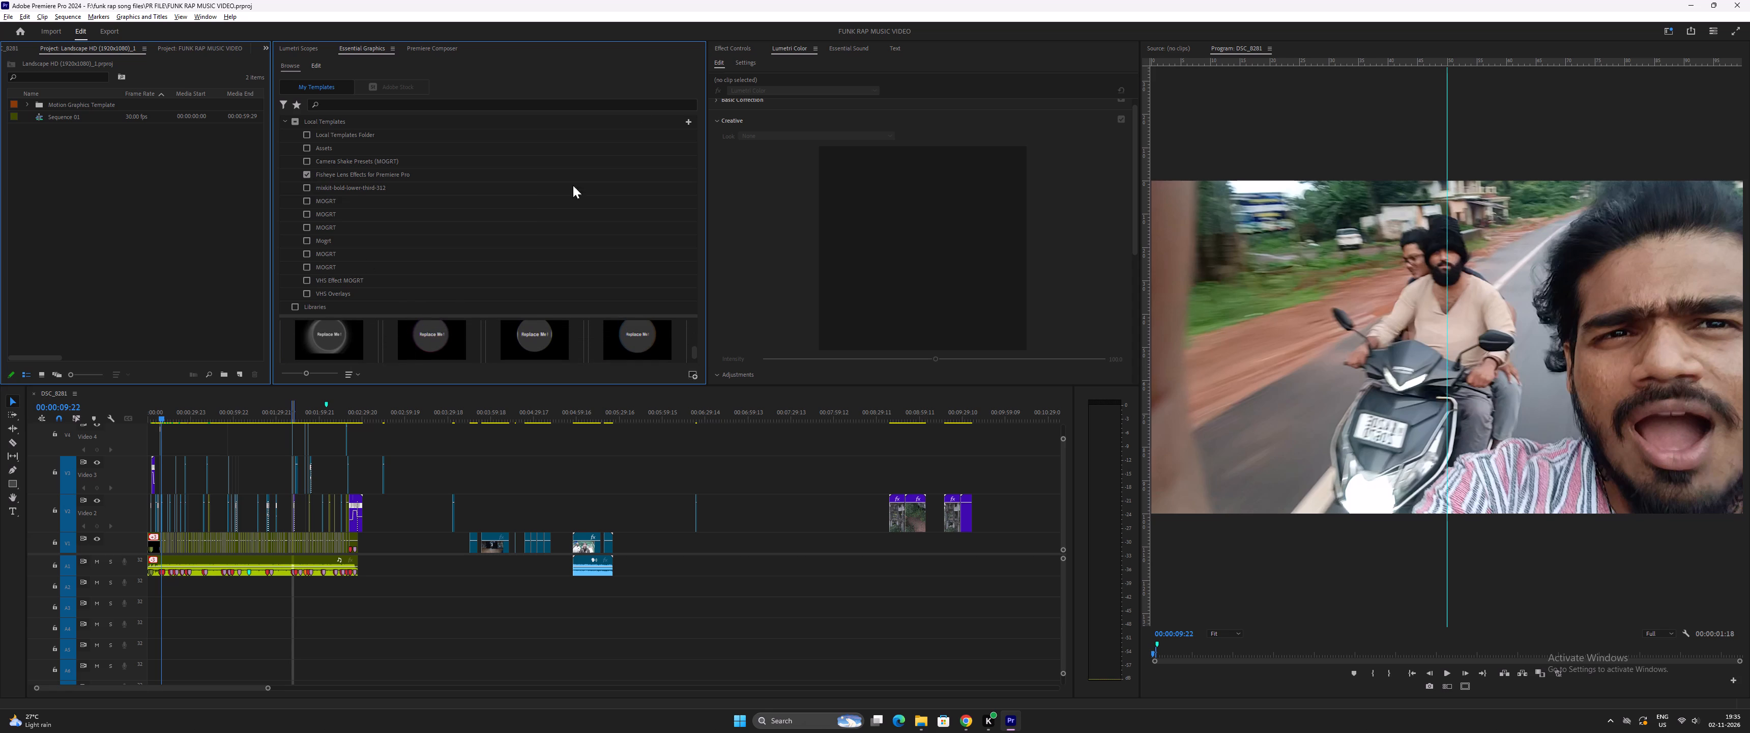
# Add the MOGRT folder of the flash-flow-transitions pack to the local templates.
pyautogui.click(685, 119)
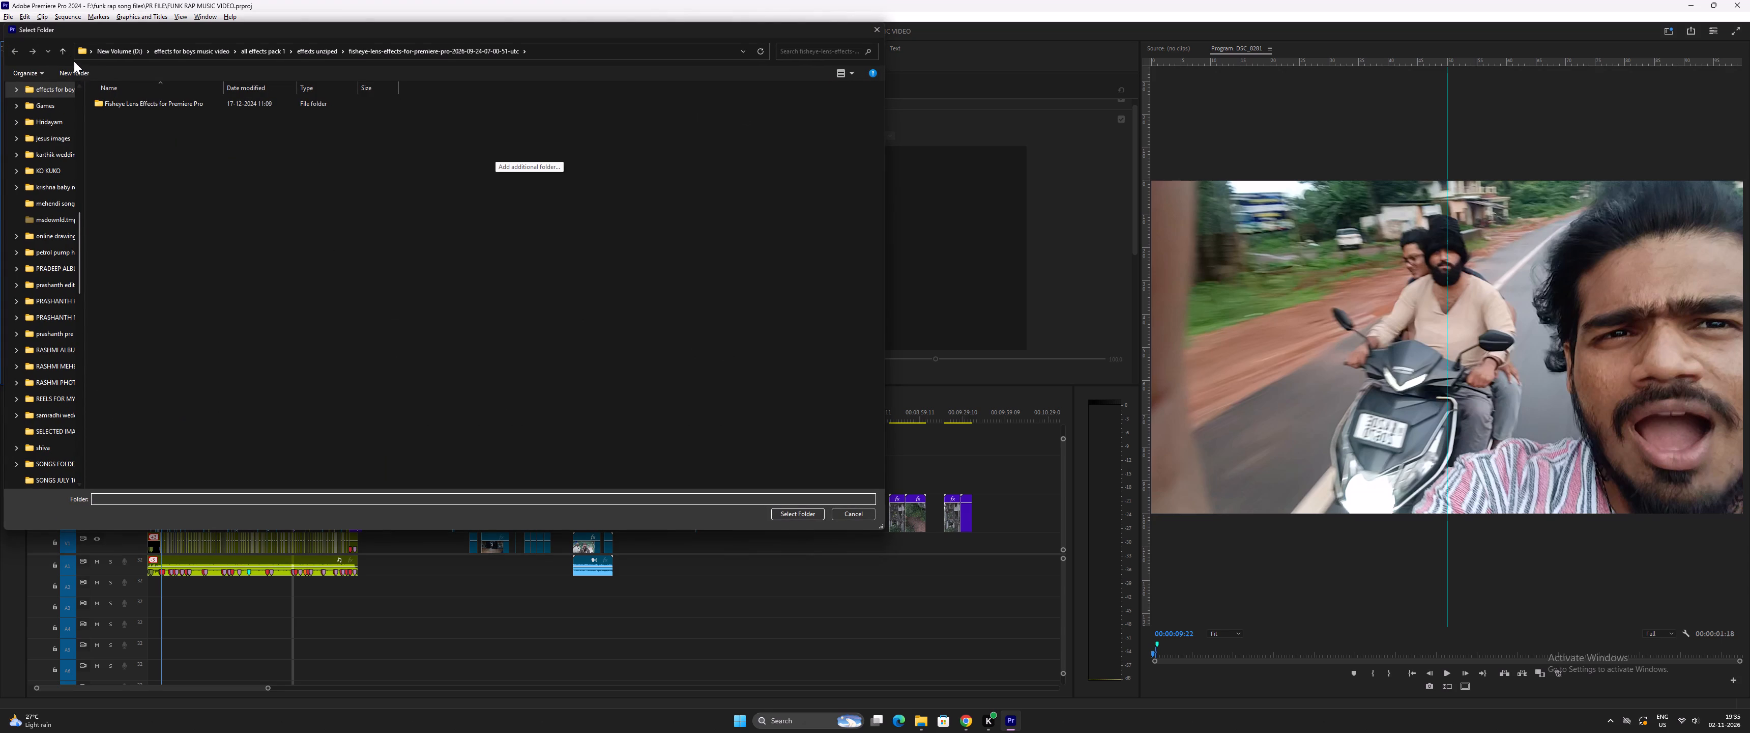
pyautogui.click(63, 49)
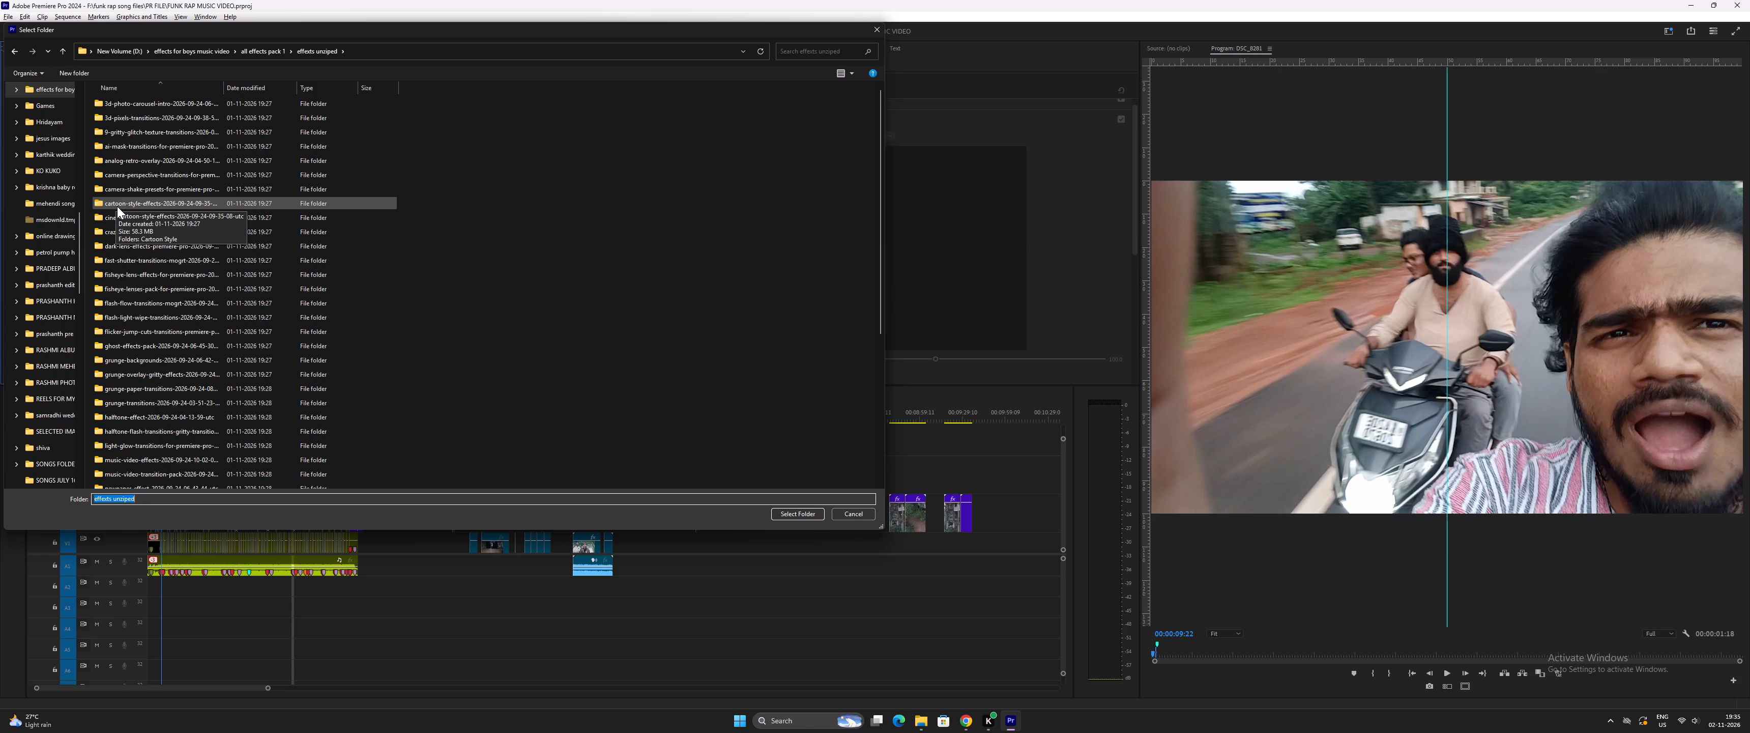
pyautogui.doubleClick(112, 303)
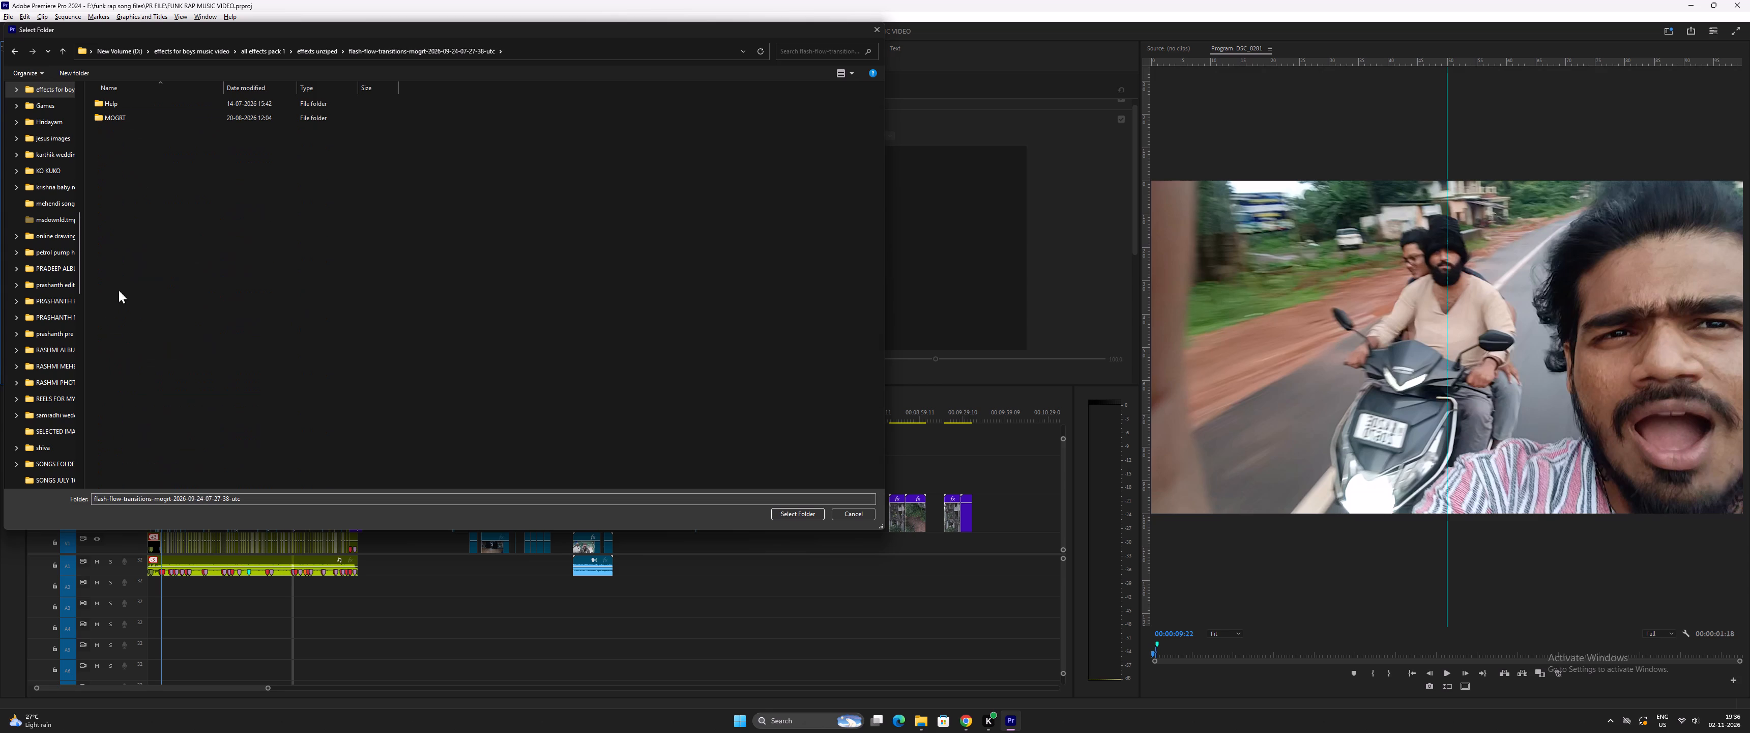
pyautogui.click(115, 114)
pyautogui.click(115, 114)
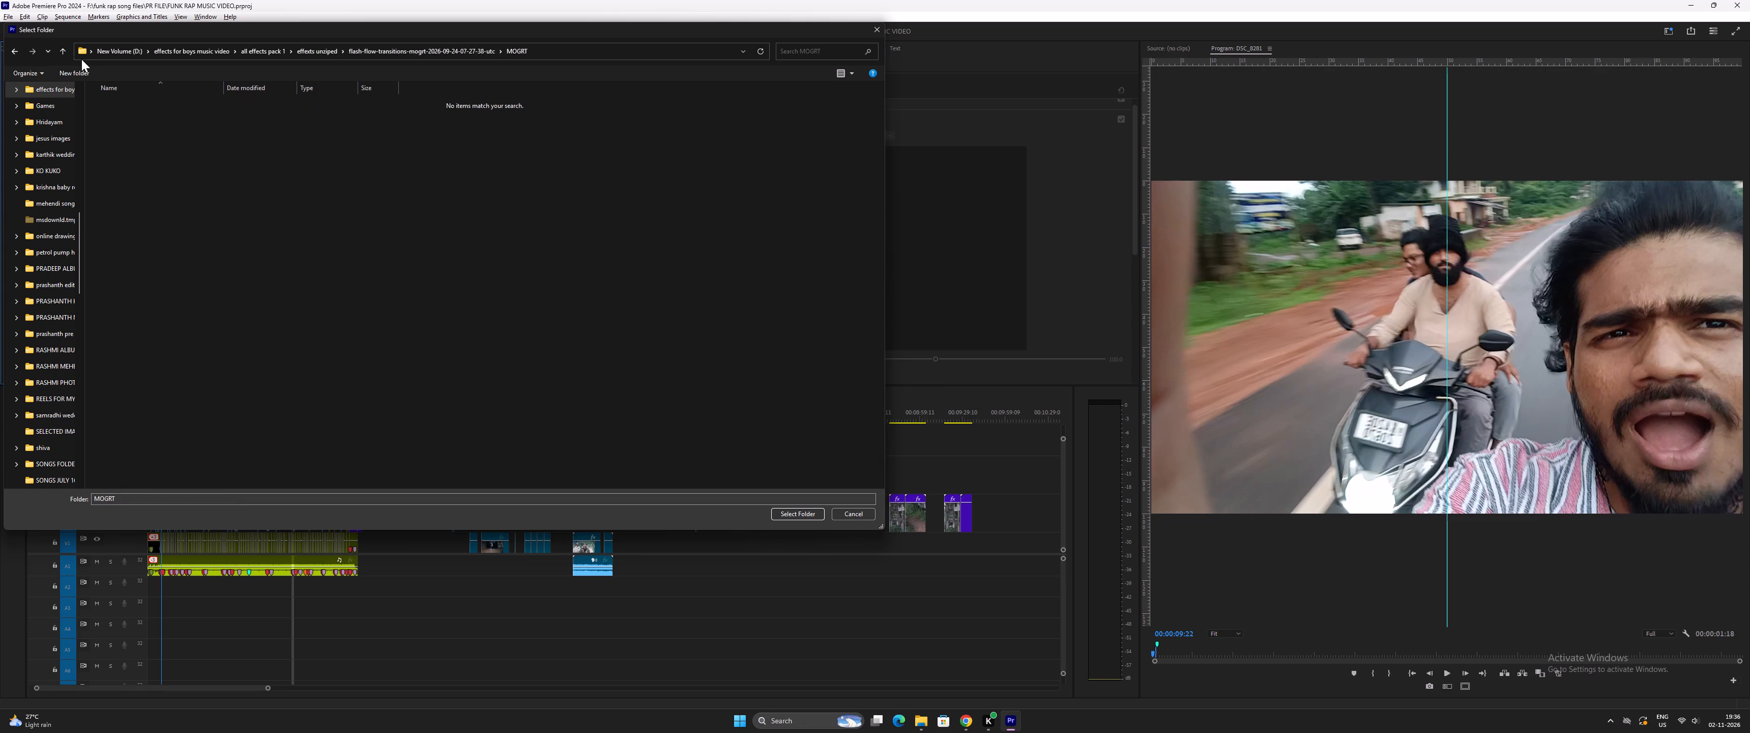
pyautogui.click(59, 50)
pyautogui.click(126, 117)
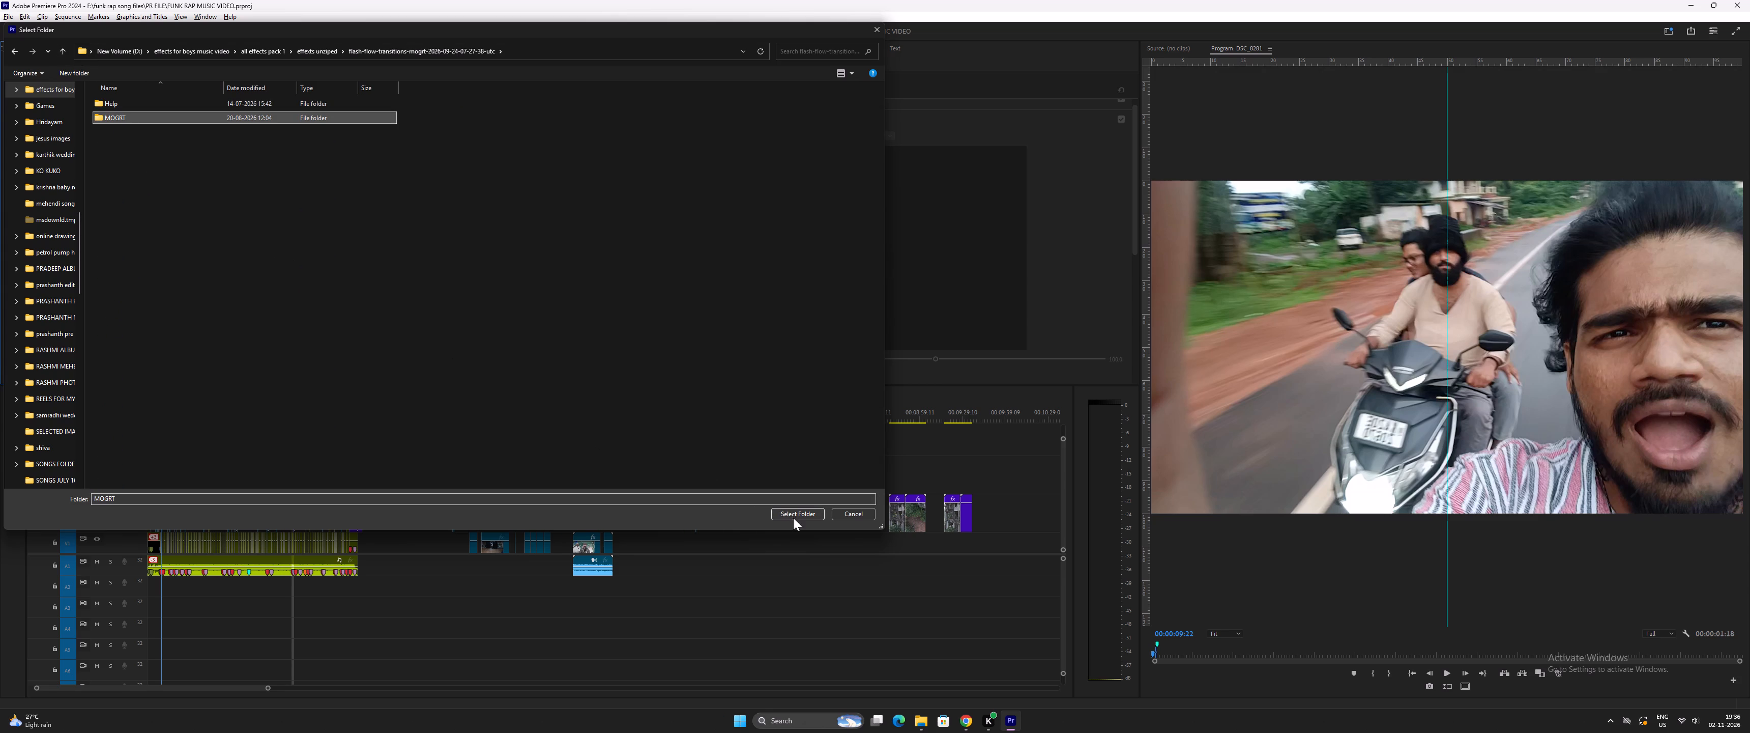
pyautogui.click(790, 514)
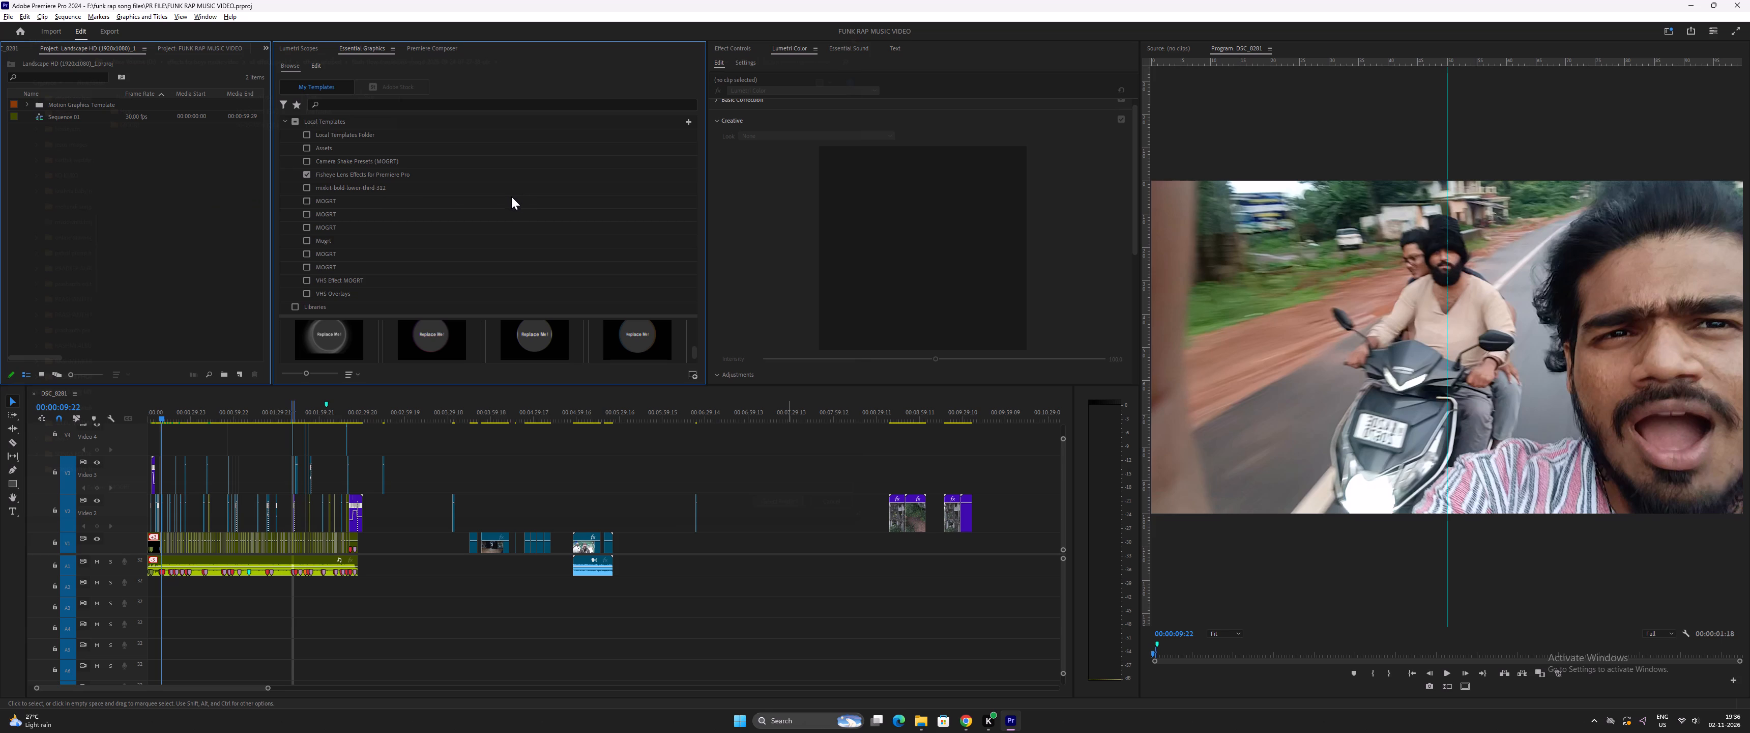
# Turn off the Fisheye Lens Effects for Premiere Pro filter in the local templates.
pyautogui.click(306, 176)
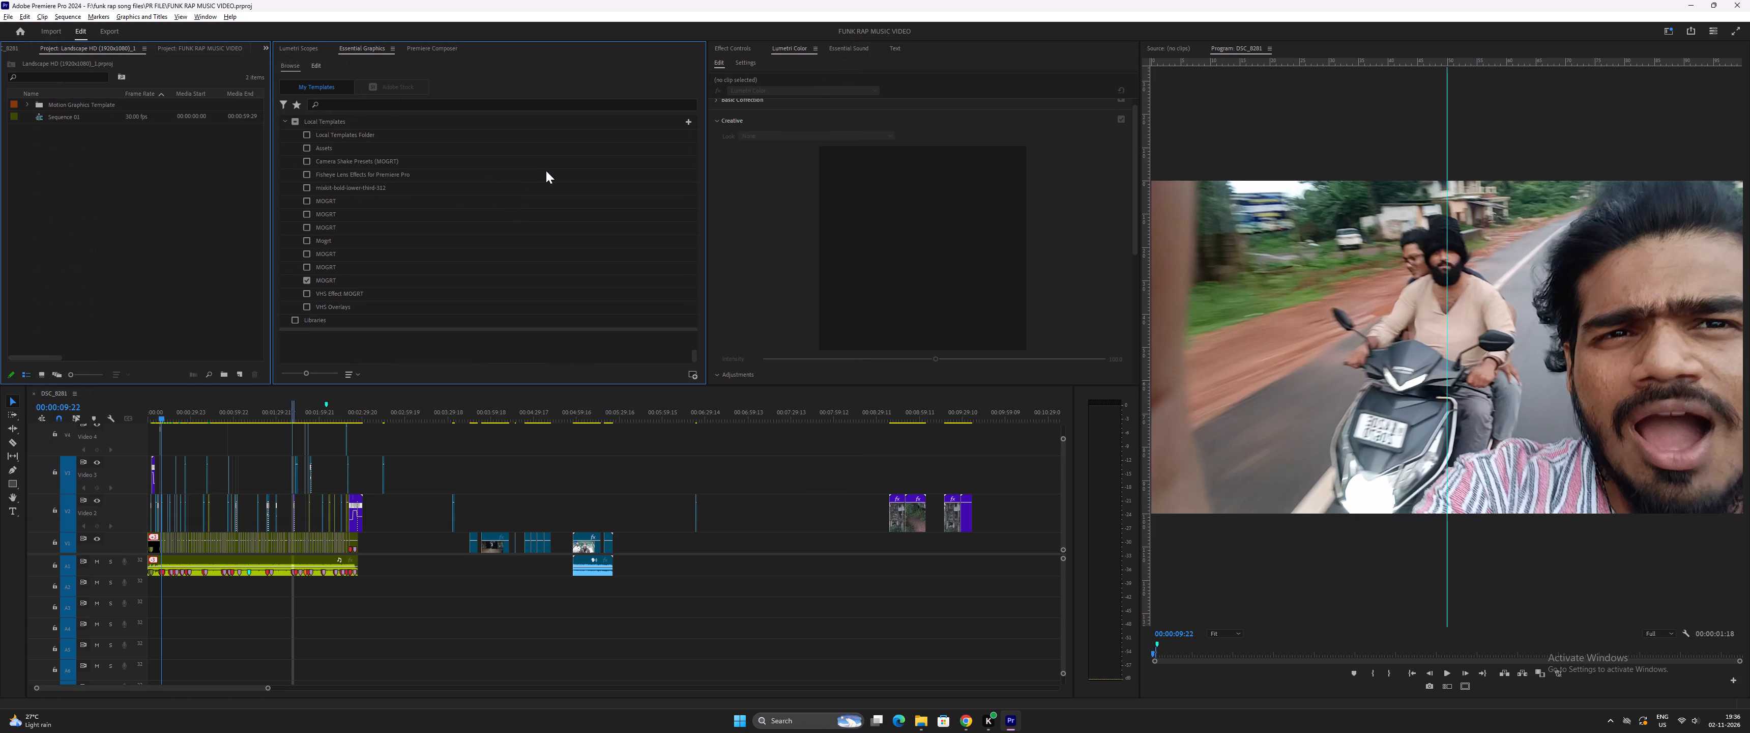
# Check the flash-light-wipe-transitions and flicker-jump-cuts-transitions packs for a template folder that can be added to the local templates.
pyautogui.click(690, 119)
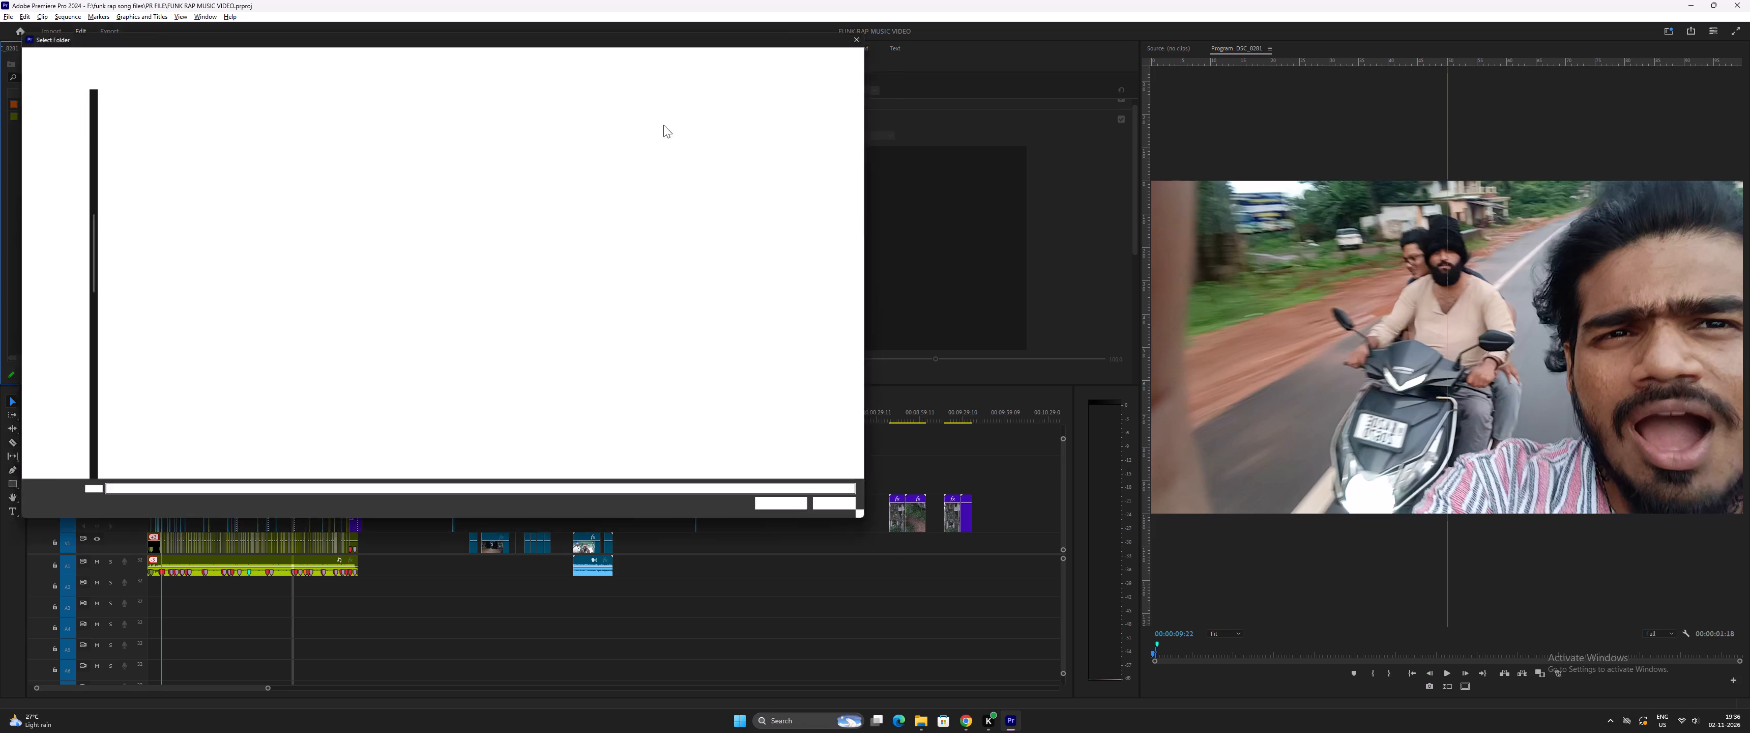
pyautogui.click(63, 50)
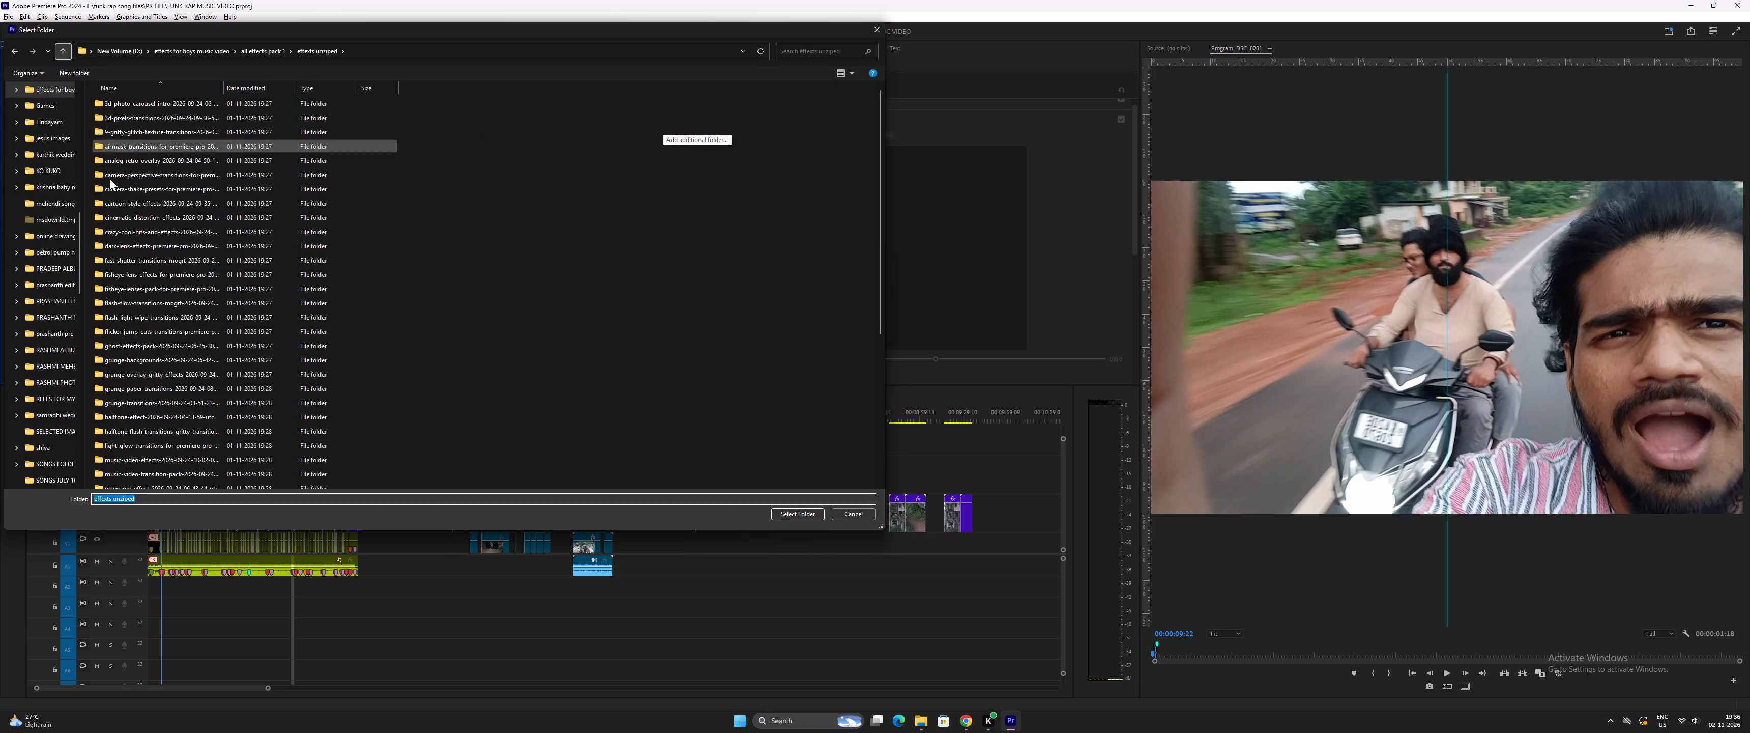
pyautogui.doubleClick(123, 315)
pyautogui.doubleClick(125, 119)
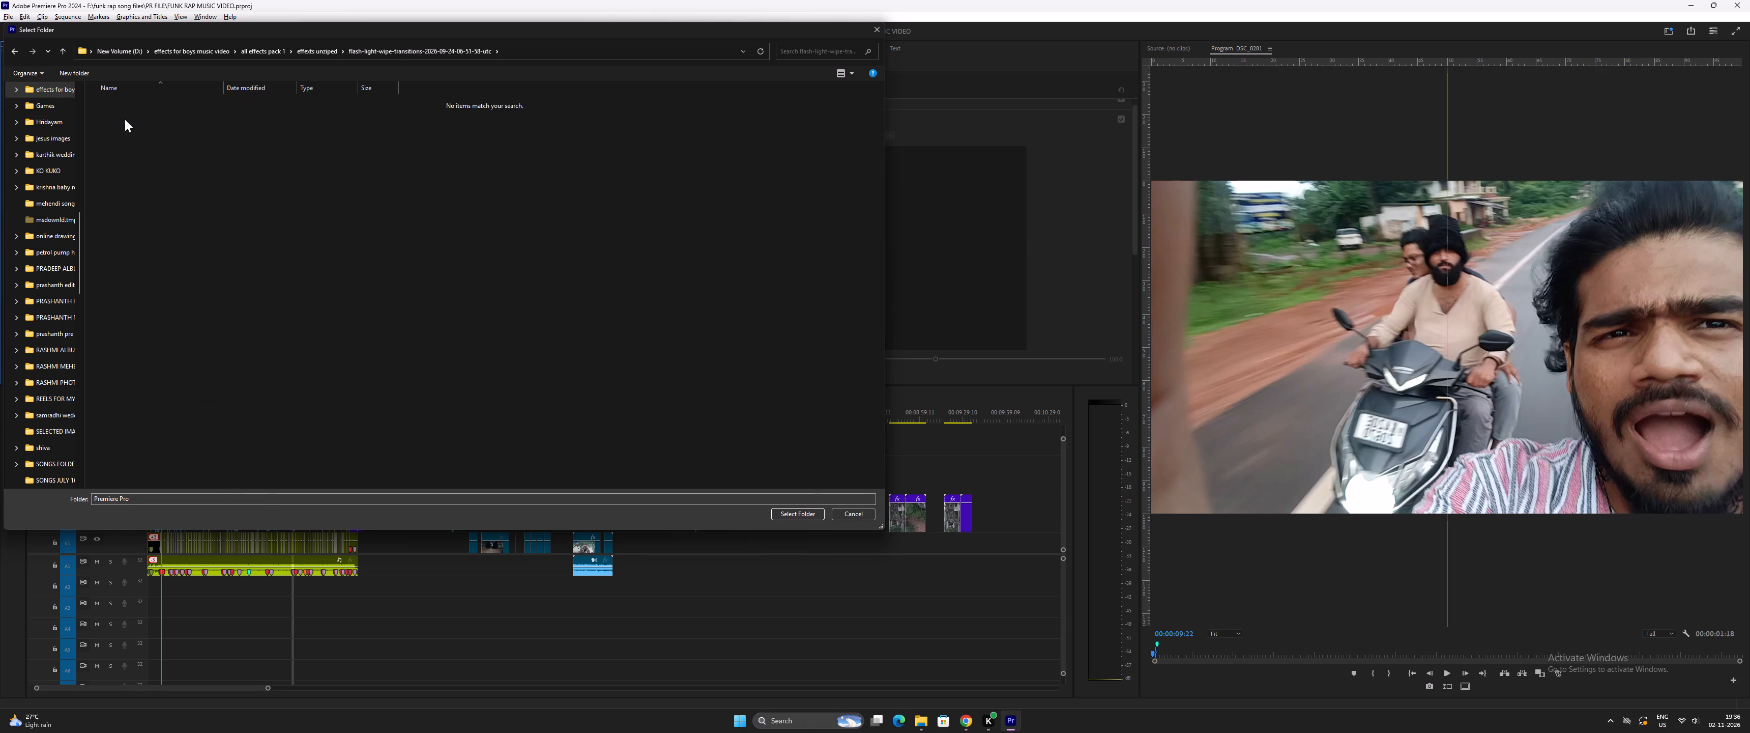
pyautogui.click(61, 49)
pyautogui.click(61, 49)
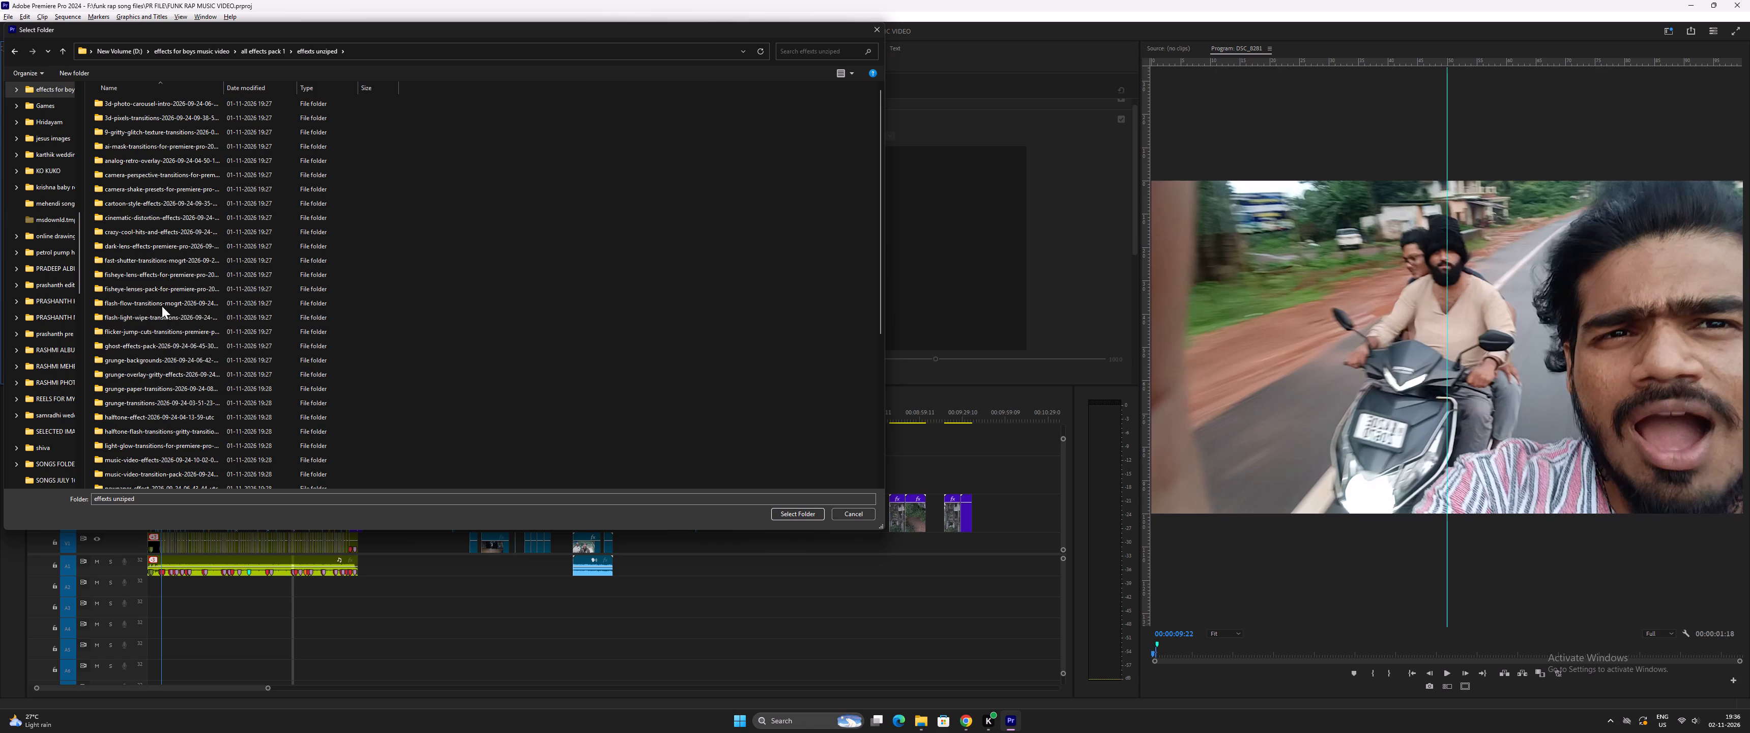
pyautogui.doubleClick(123, 332)
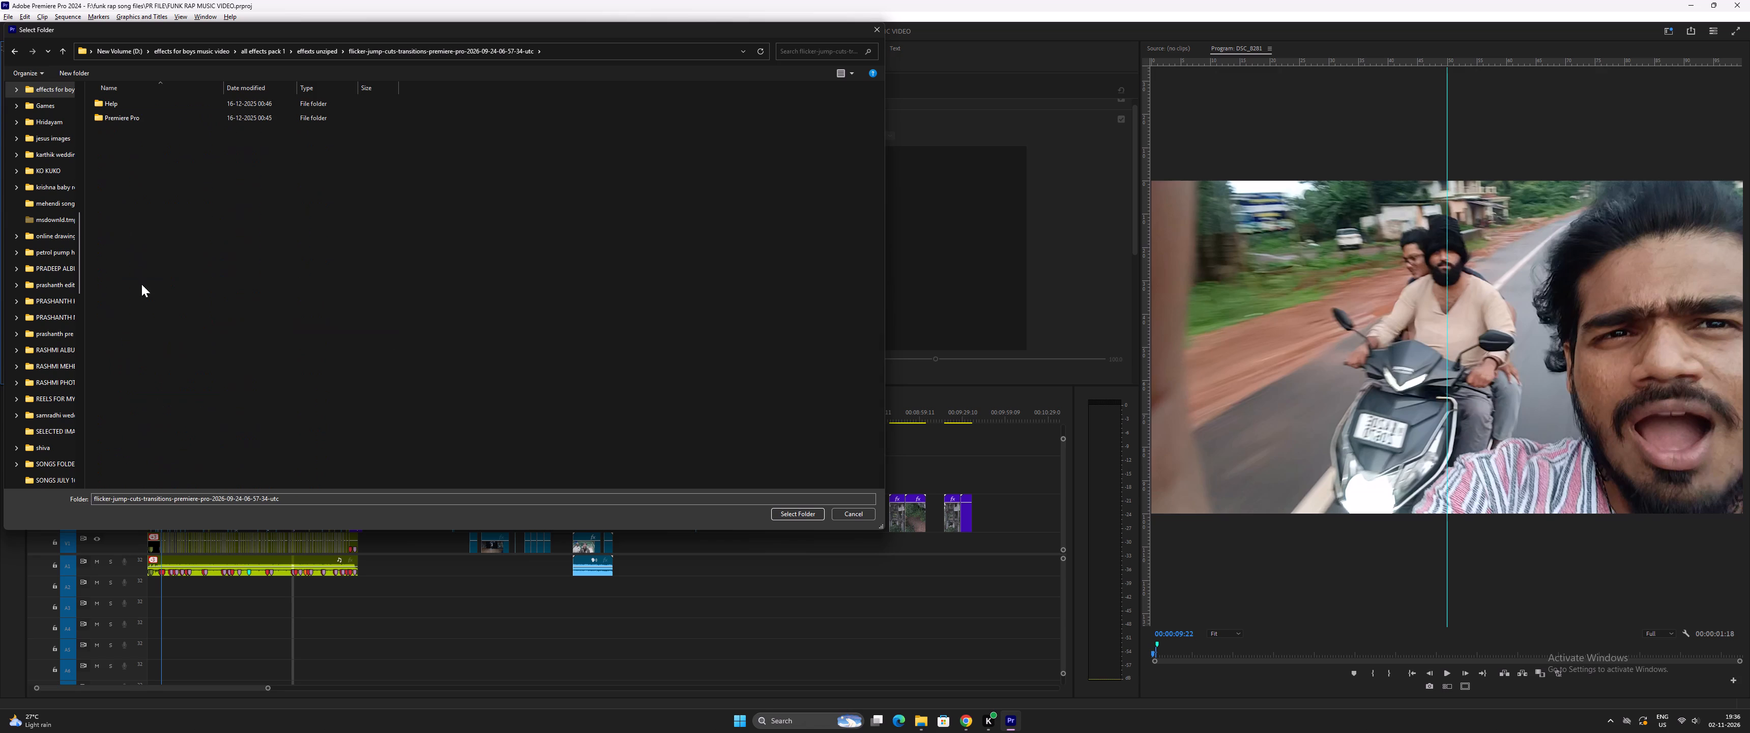
pyautogui.doubleClick(131, 115)
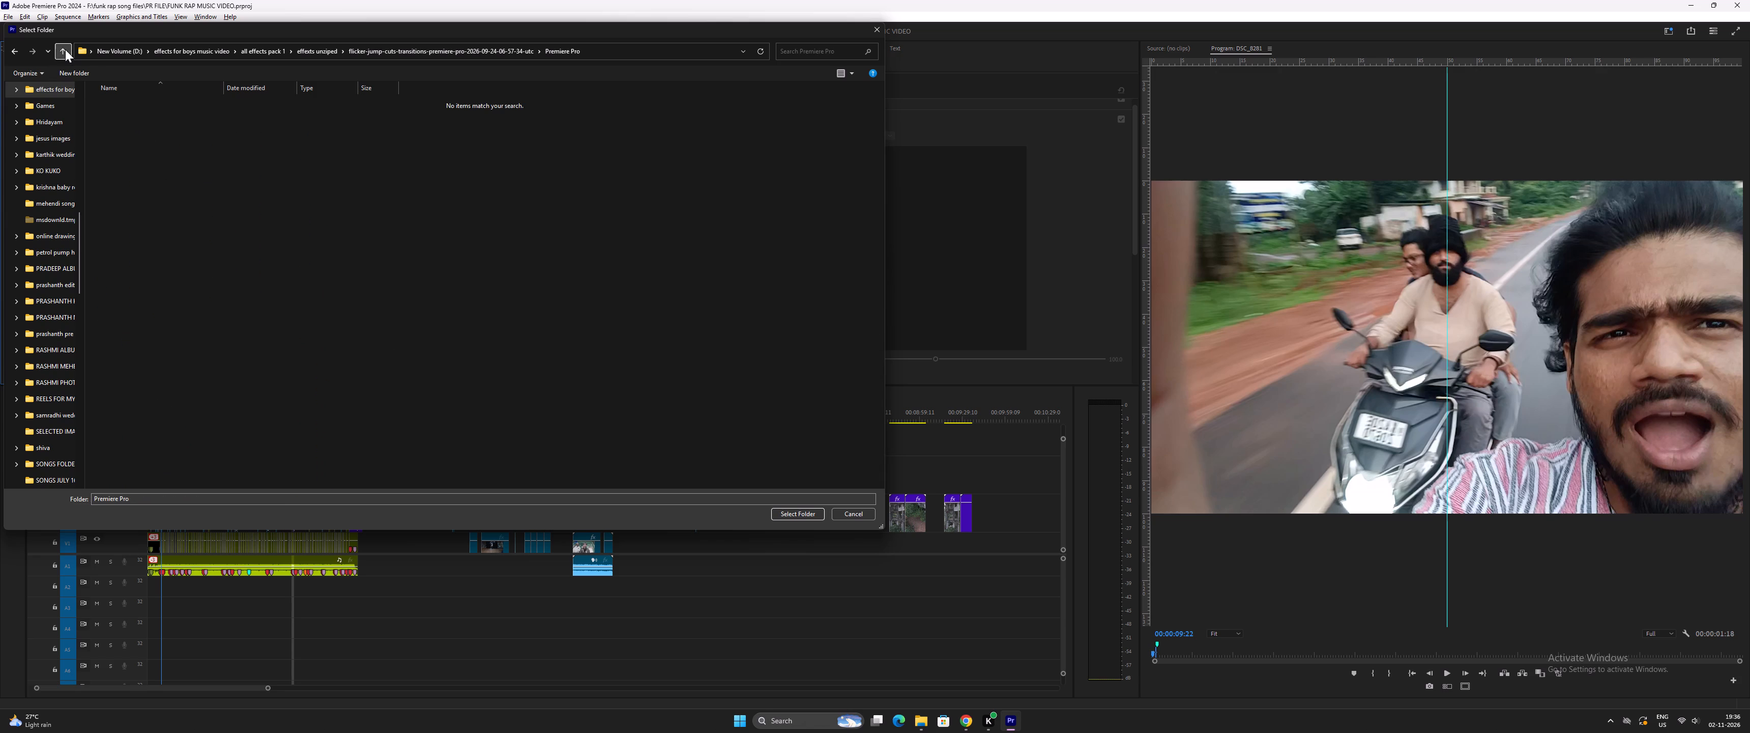
pyautogui.click(65, 49)
pyautogui.click(65, 49)
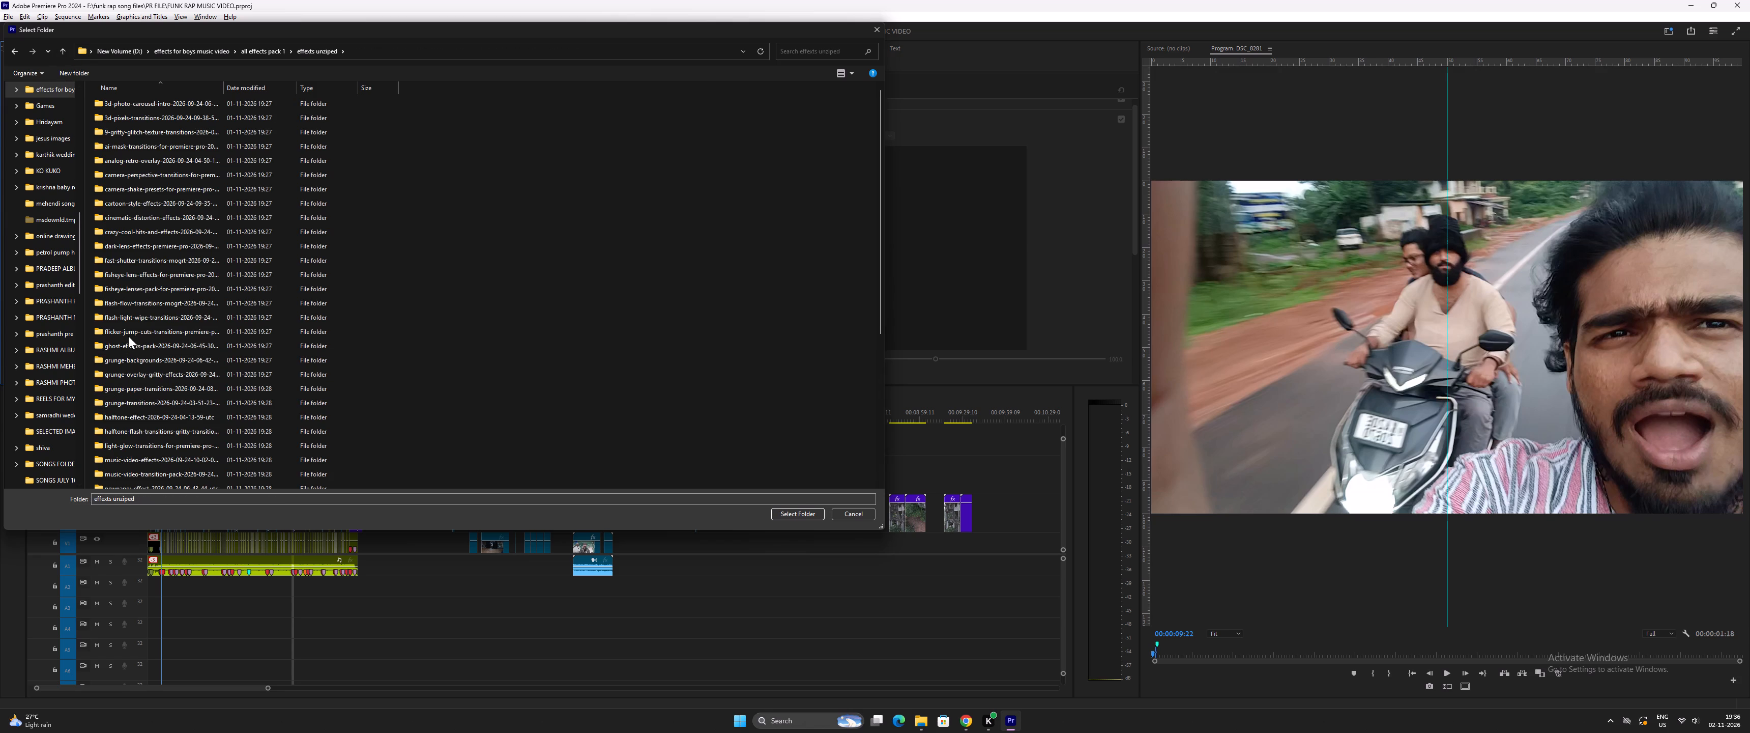
# Add the Mogrt folder inside Ghost Effects - Mogrt of the ghost-effects-pack to the local templates.
pyautogui.doubleClick(122, 346)
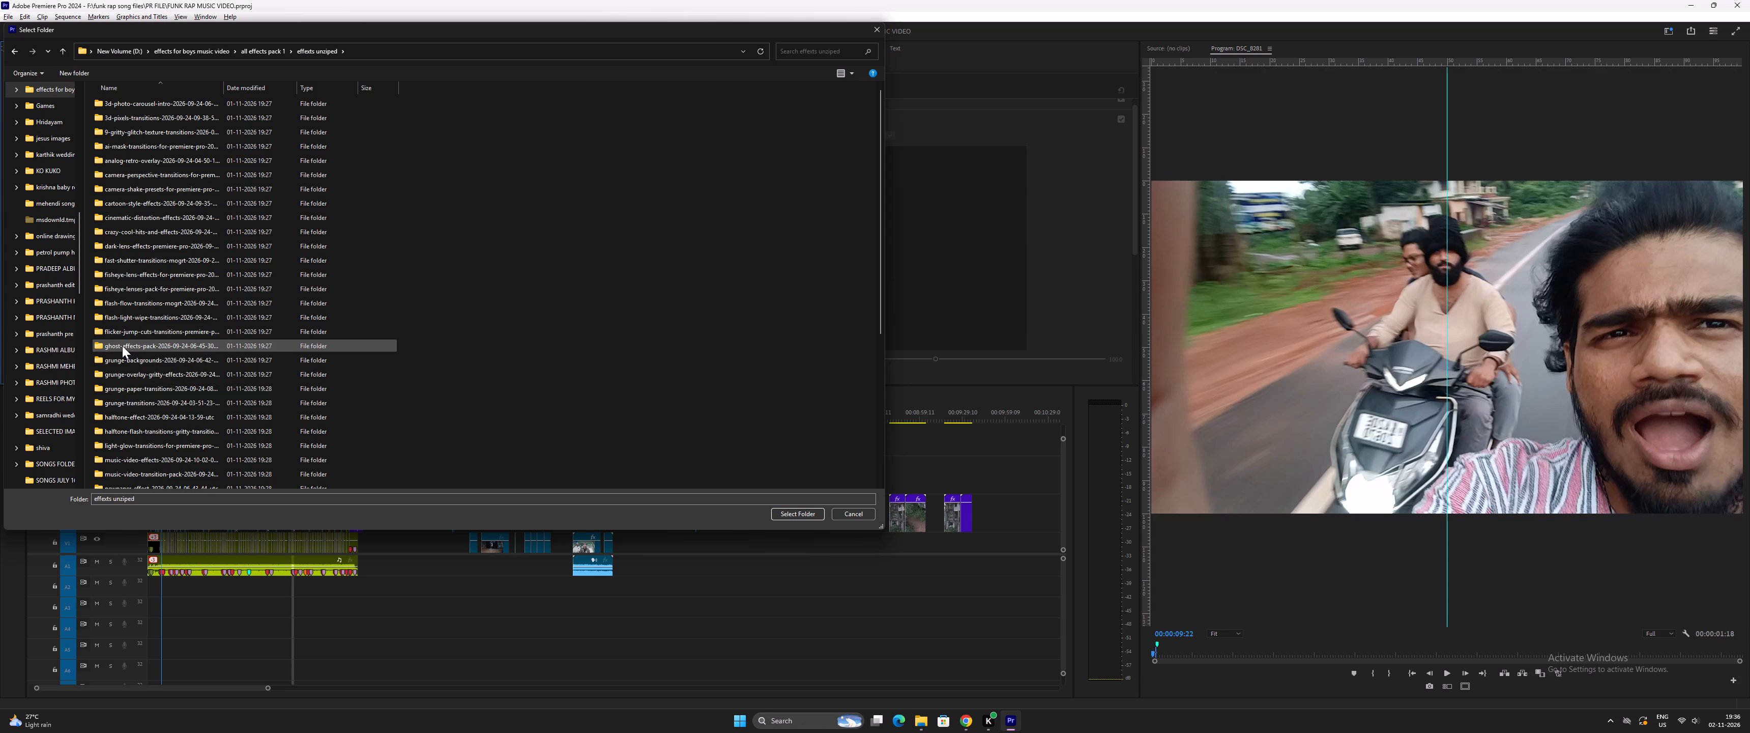
pyautogui.doubleClick(129, 105)
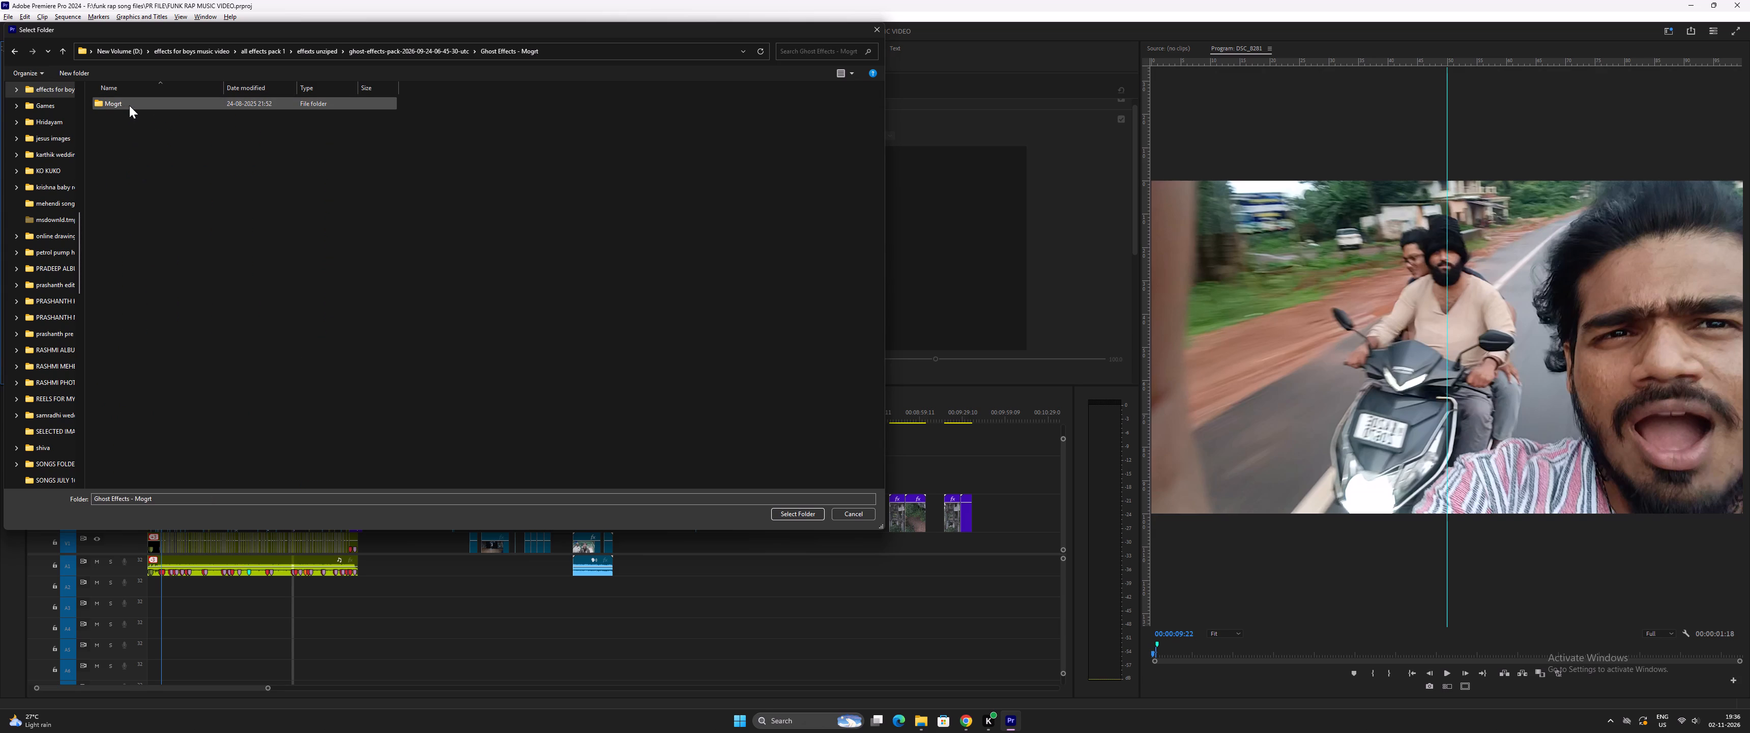
pyautogui.click(124, 103)
pyautogui.click(806, 513)
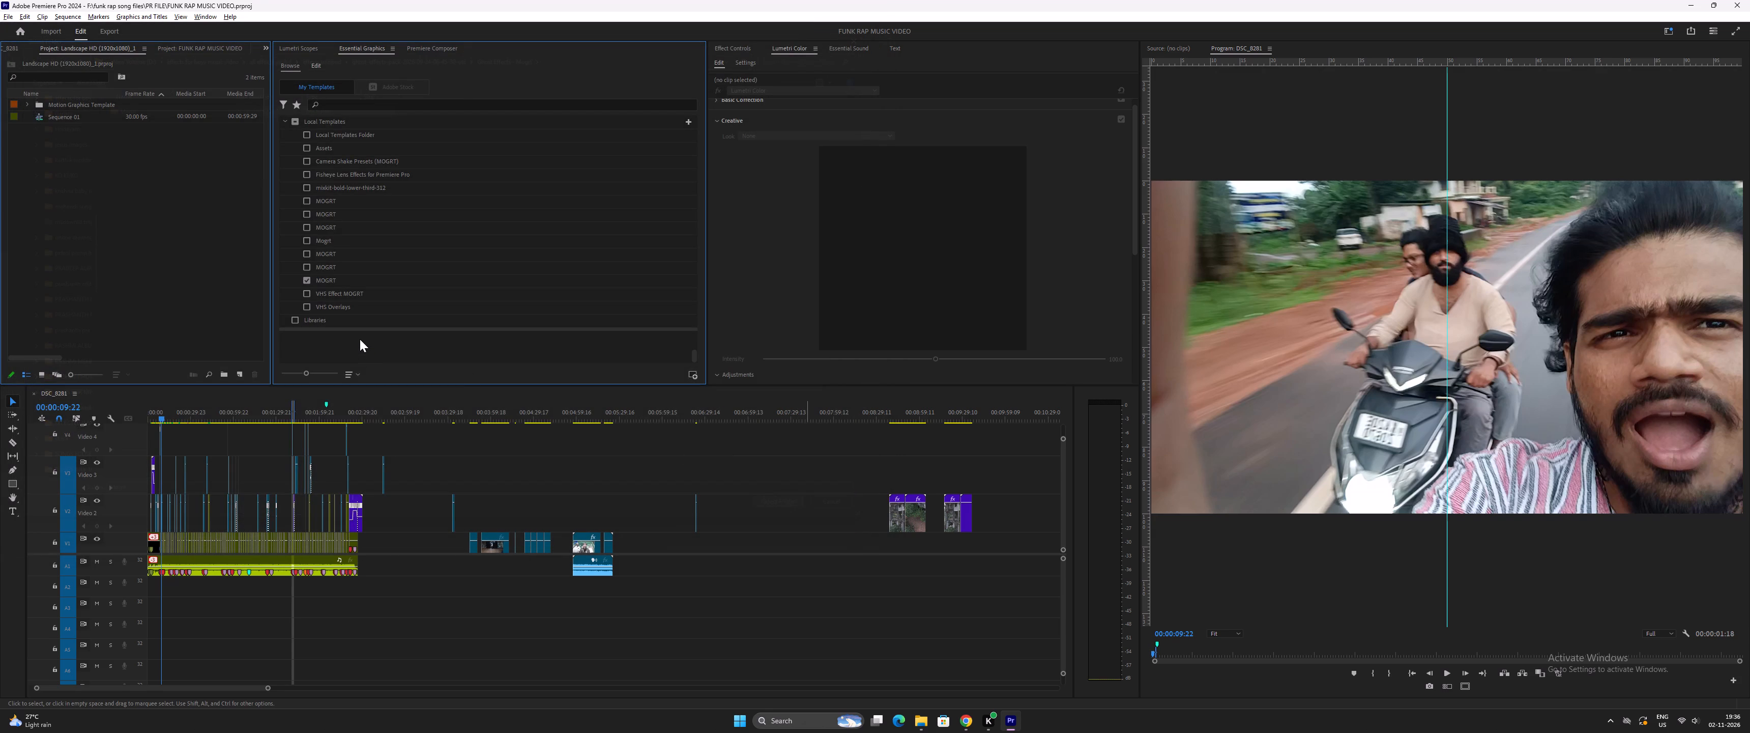
# Add the Grunge & Noise Textures MOGRT folder of the grunge-backgrounds pack to the local templates.
pyautogui.click(687, 121)
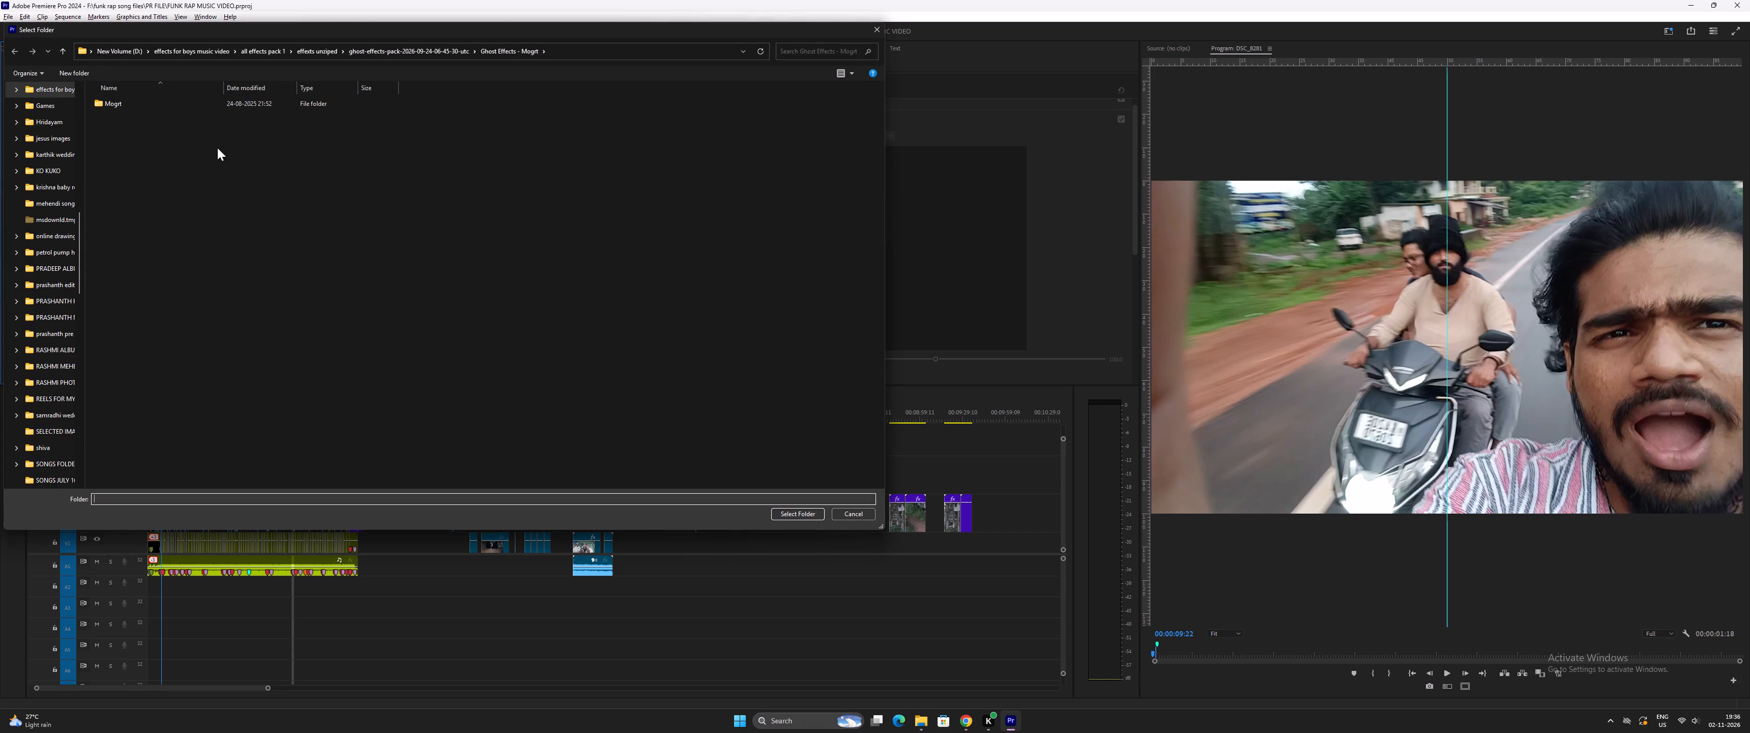
pyautogui.click(61, 49)
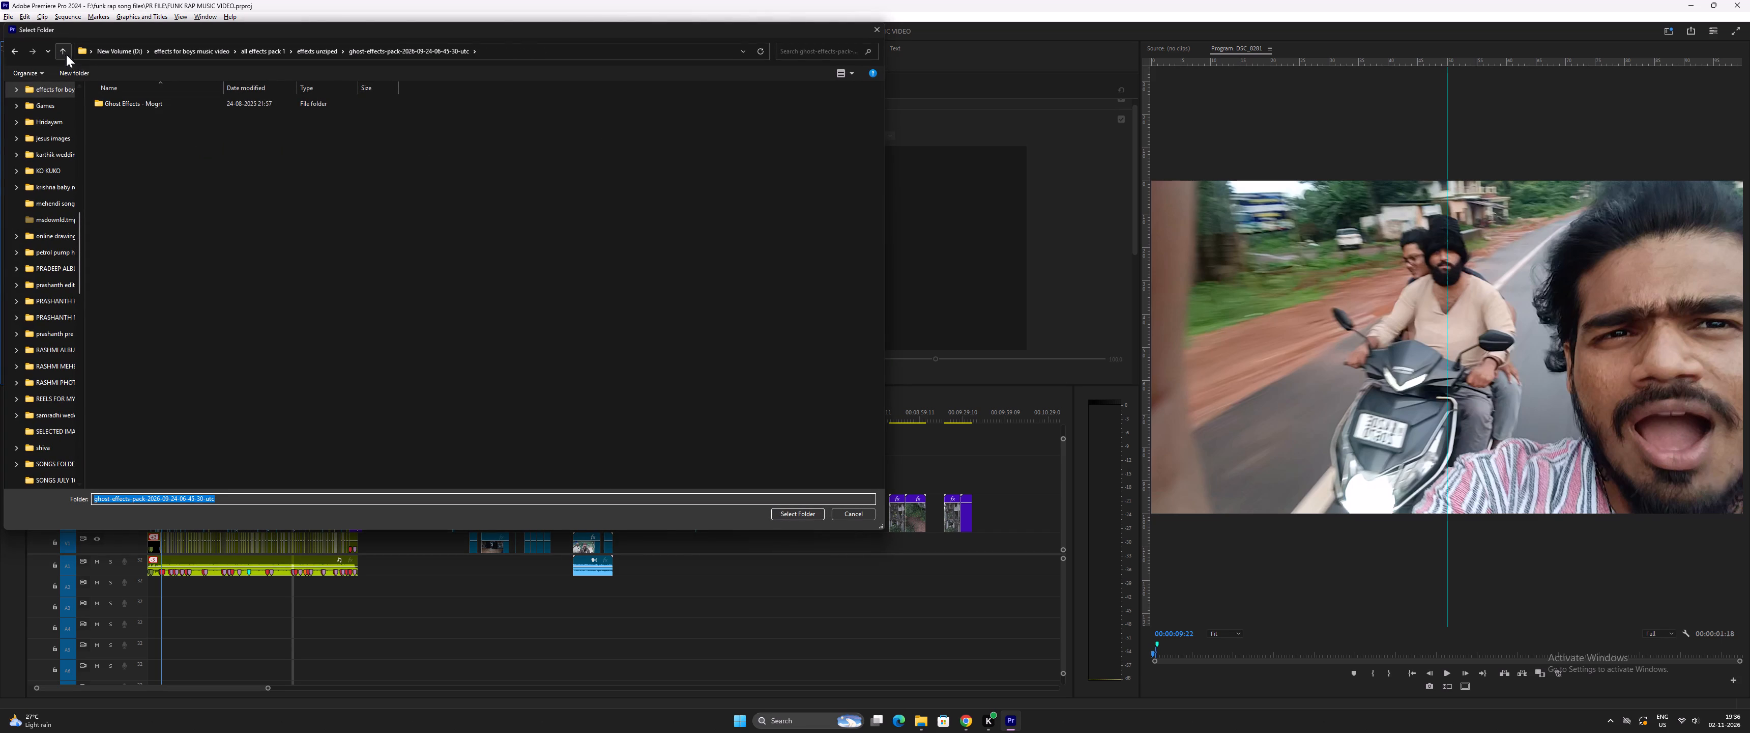
pyautogui.click(62, 47)
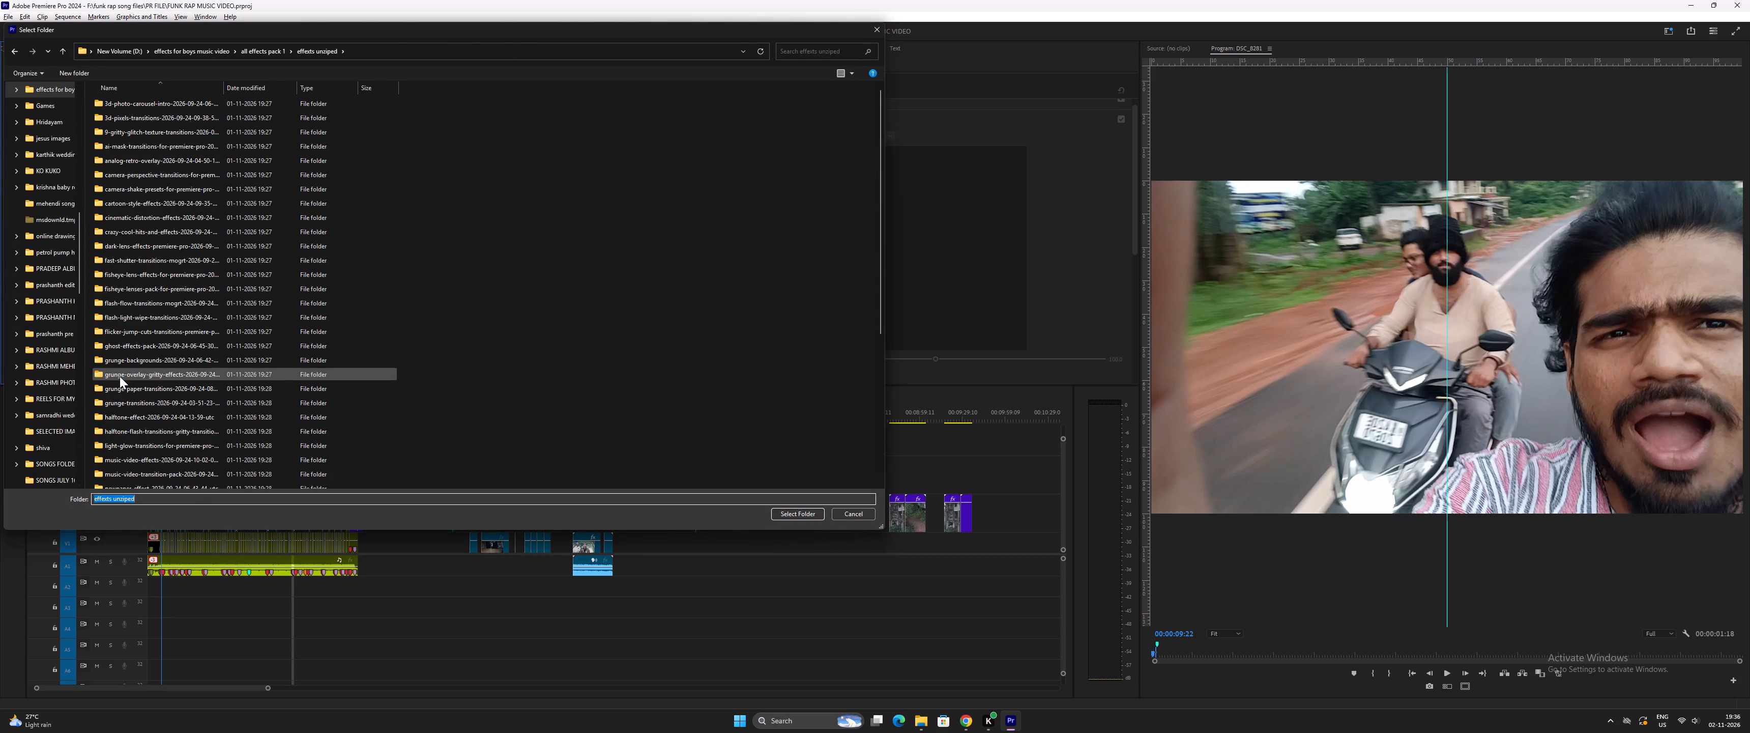
pyautogui.scroll(-9, 128, 360)
pyautogui.scroll(7, 128, 360)
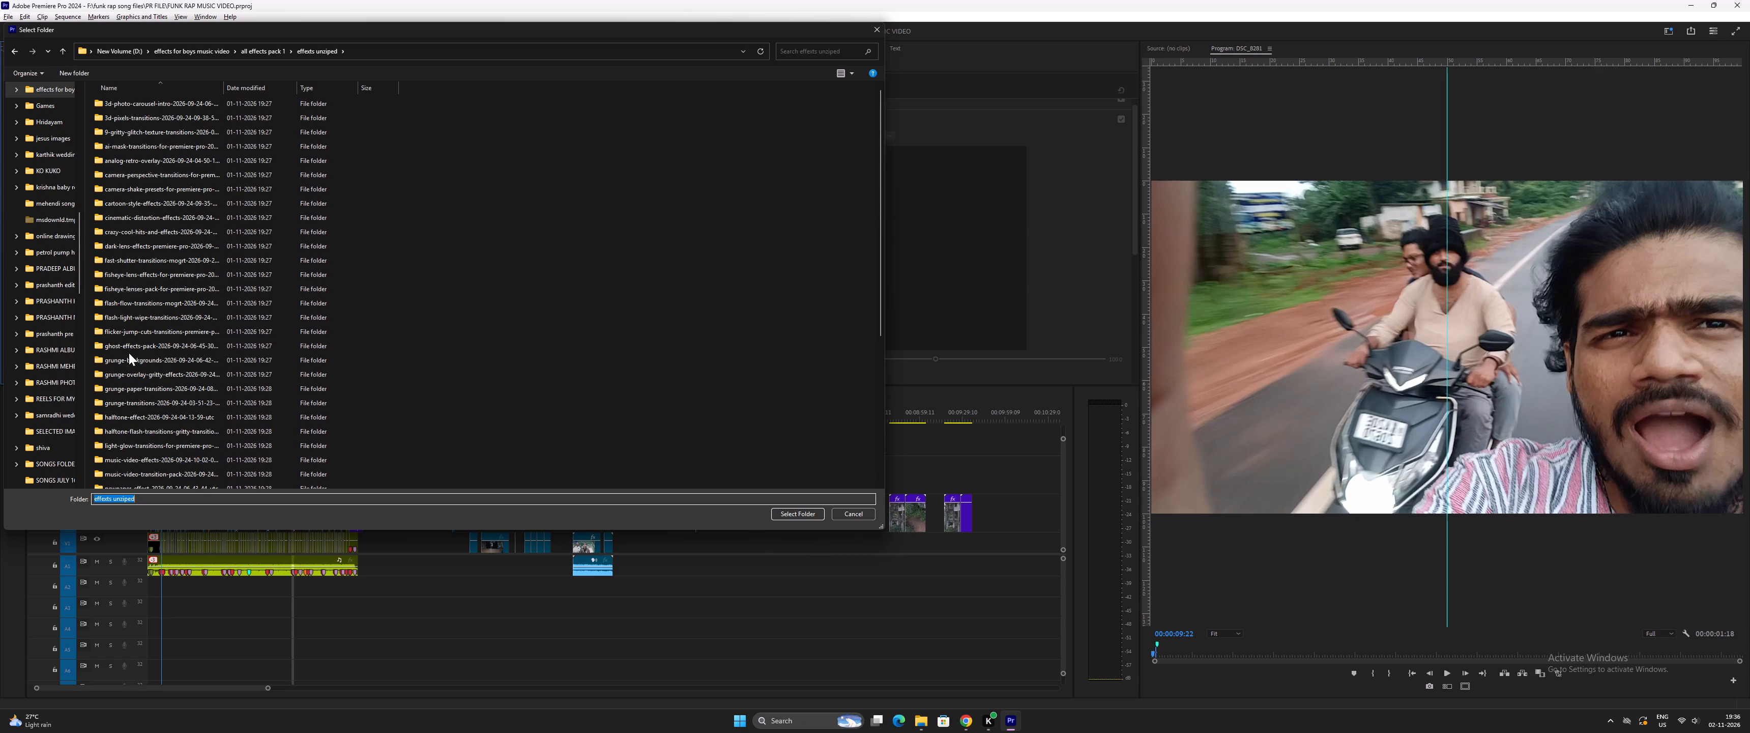
pyautogui.scroll(-1, 129, 353)
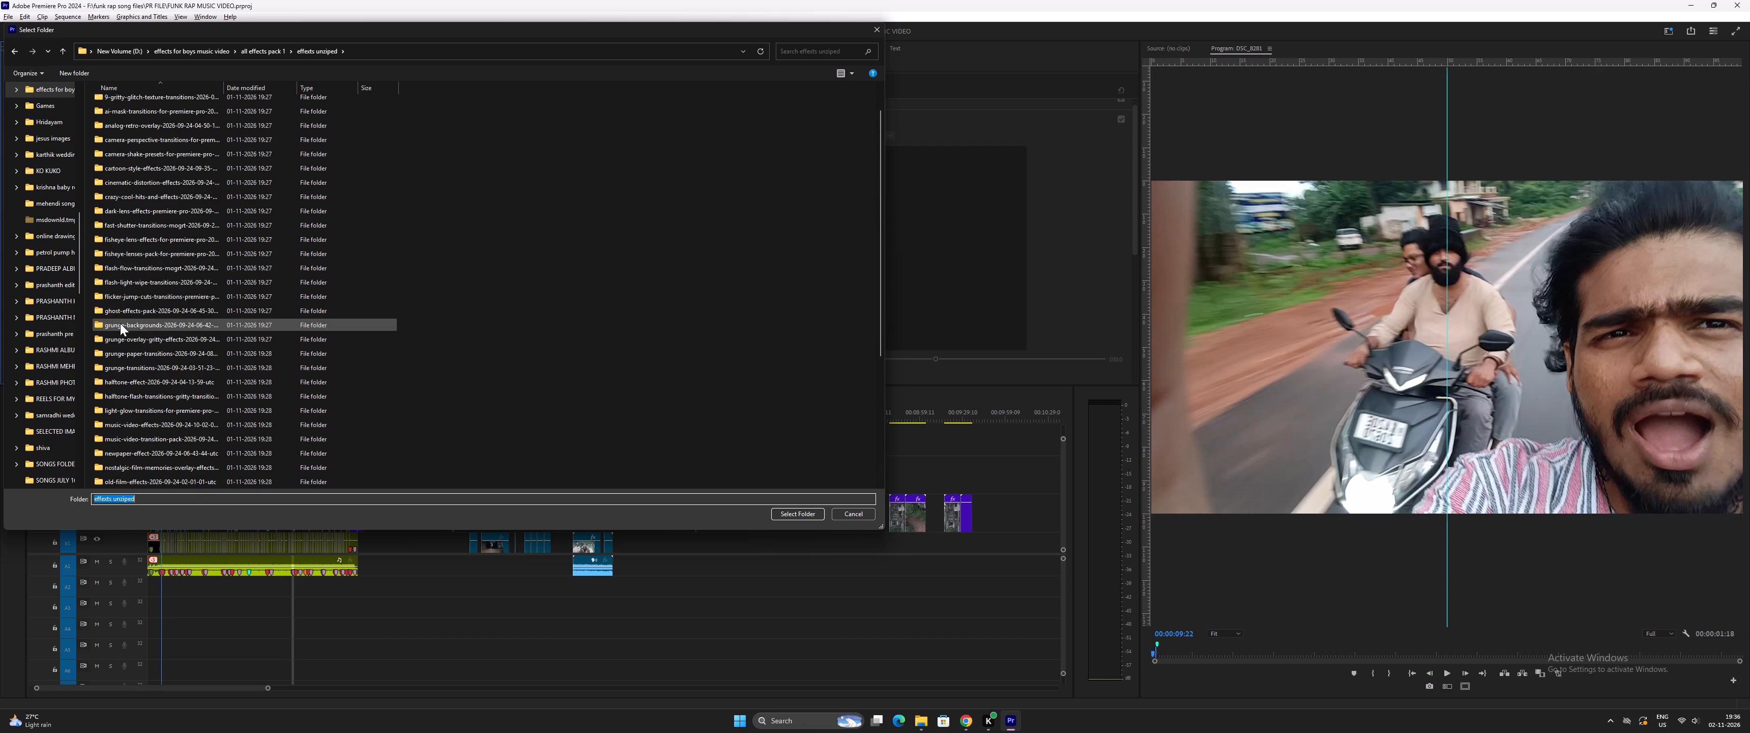
pyautogui.doubleClick(120, 323)
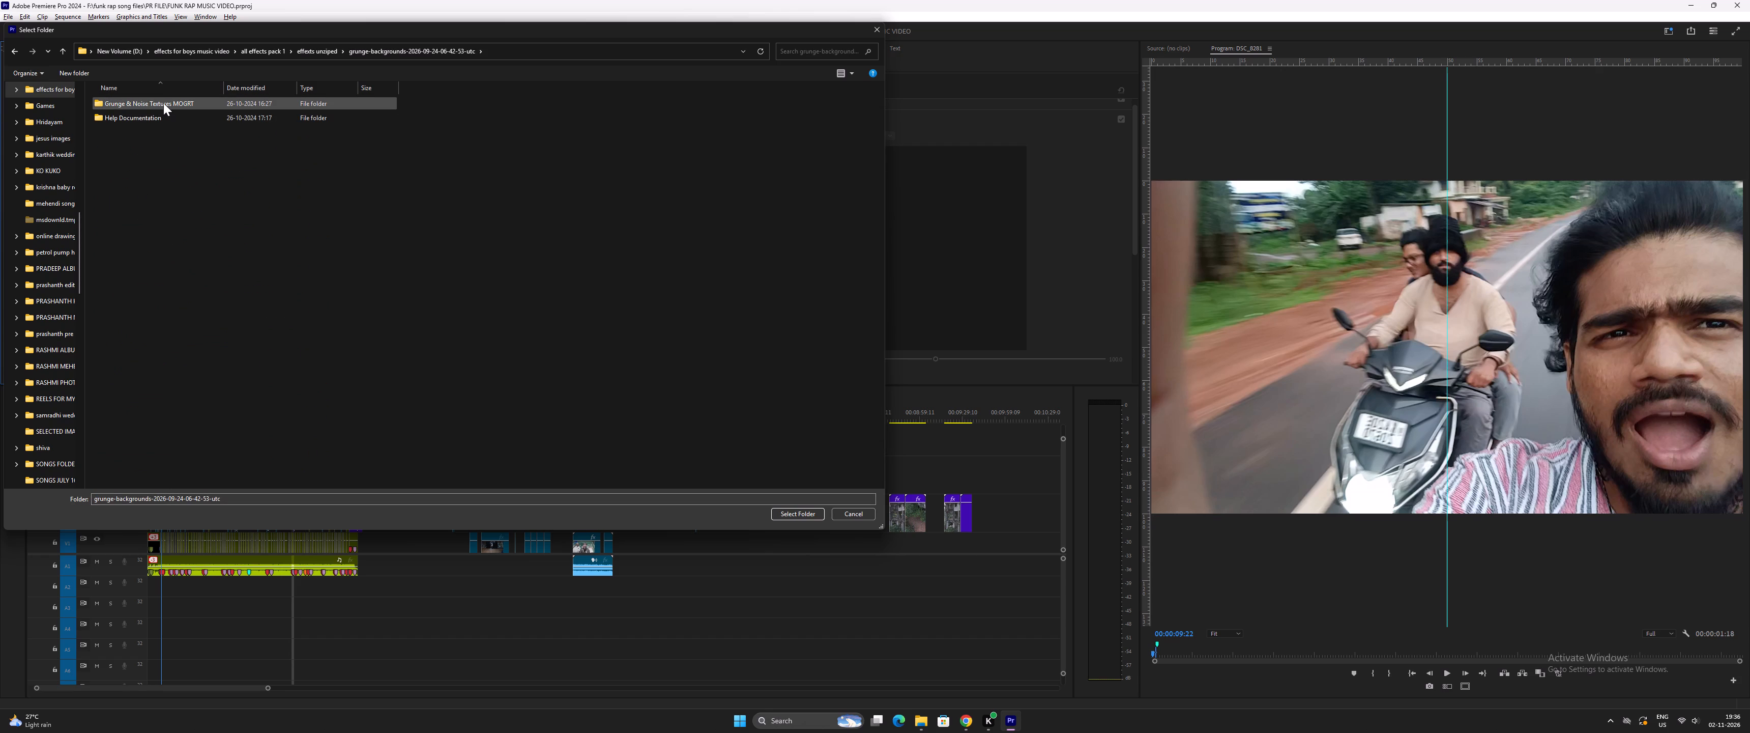
pyautogui.doubleClick(163, 103)
pyautogui.click(64, 48)
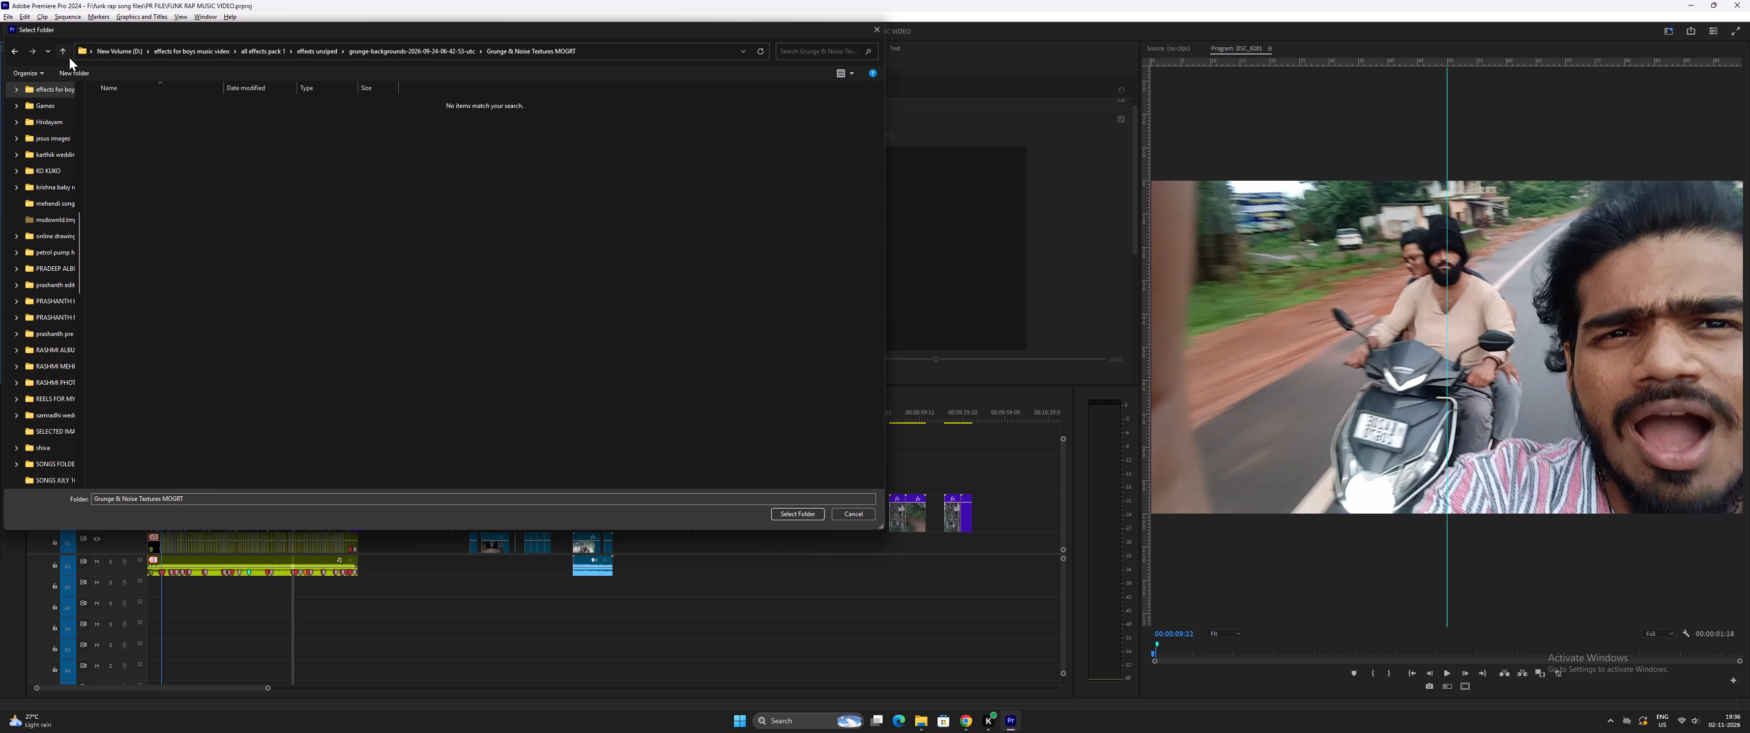
pyautogui.click(131, 102)
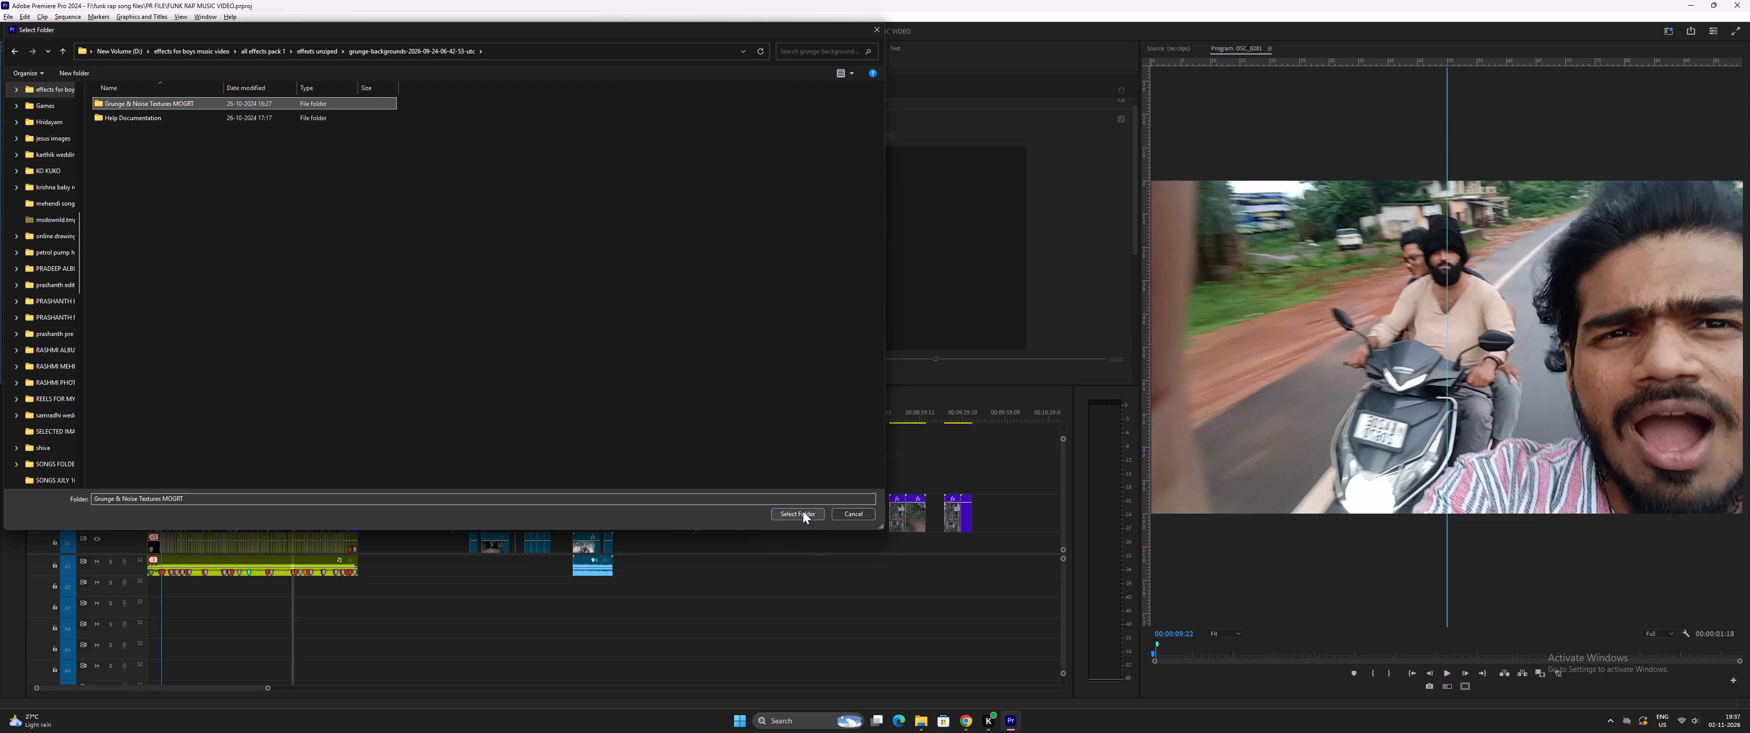
pyautogui.click(803, 511)
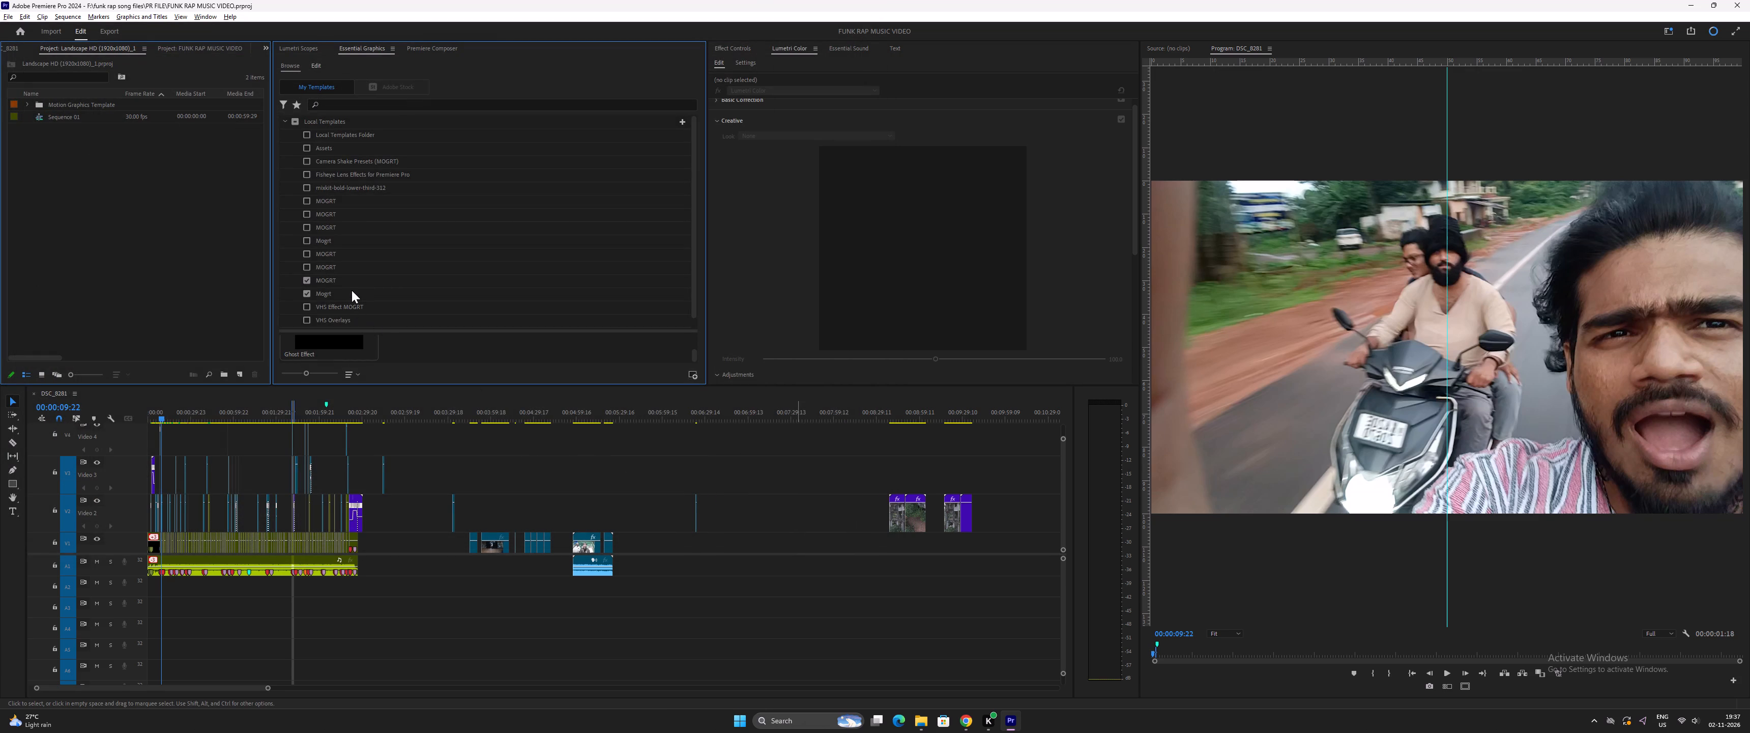
# Check the grunge-overlay-gritty-effects and grunge-paper-transitions packs for a template folder that can be added to the local templates.
pyautogui.click(683, 121)
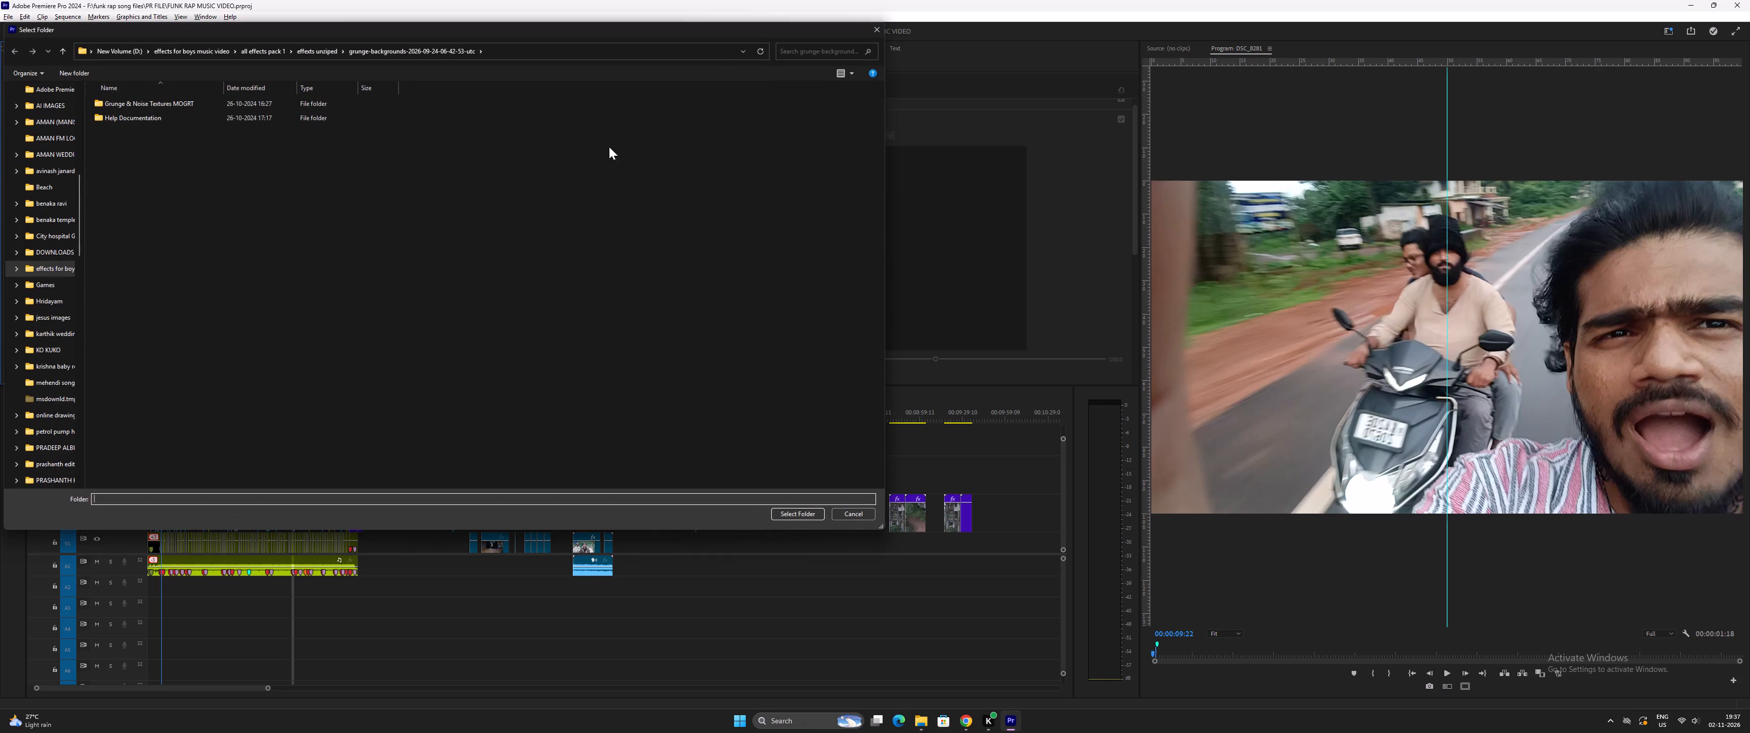
pyautogui.click(63, 49)
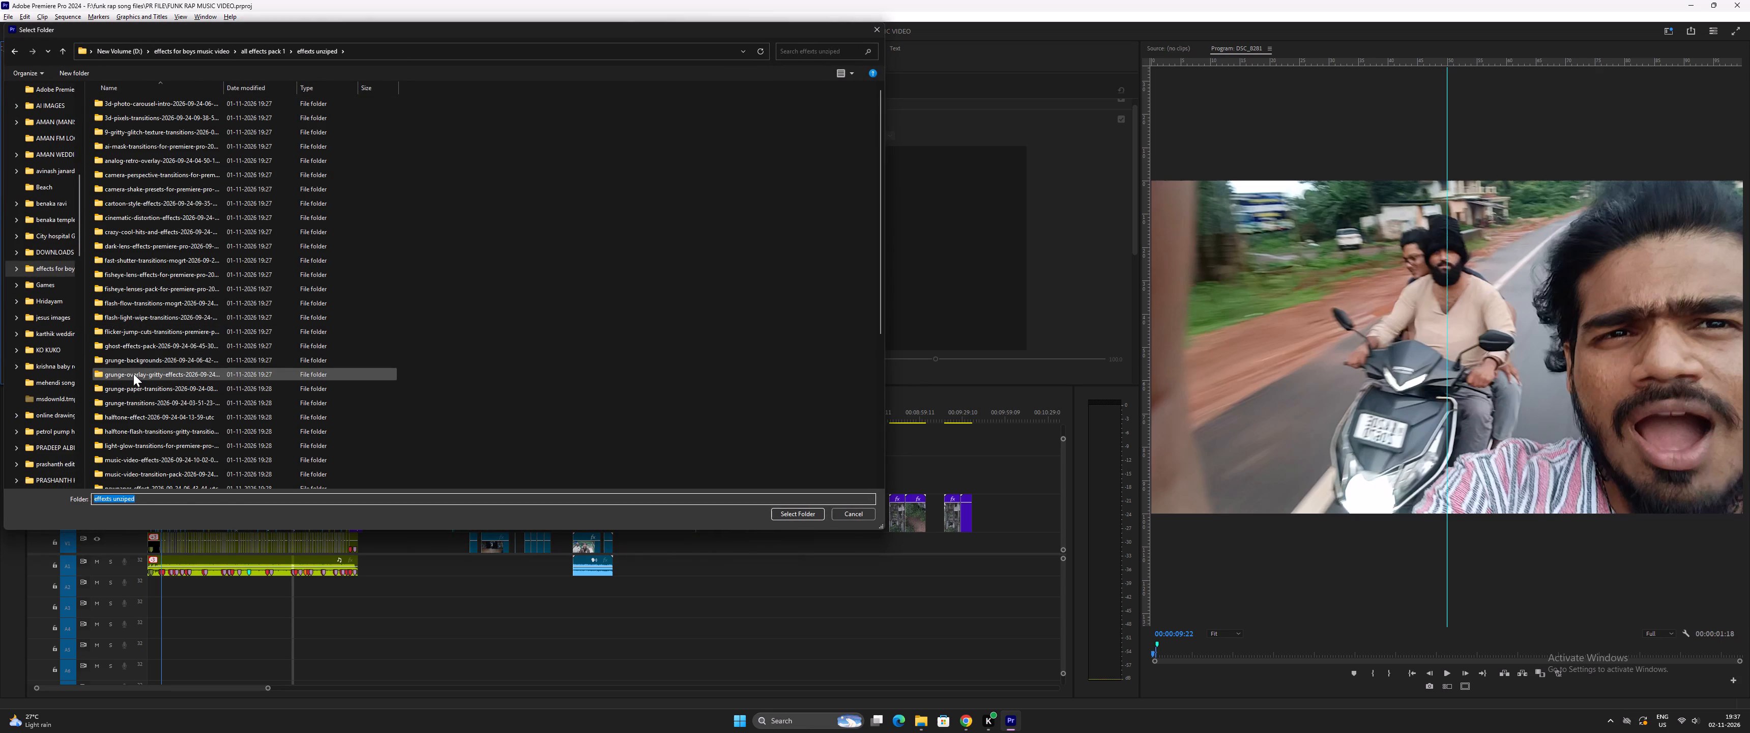
pyautogui.doubleClick(134, 374)
pyautogui.doubleClick(142, 103)
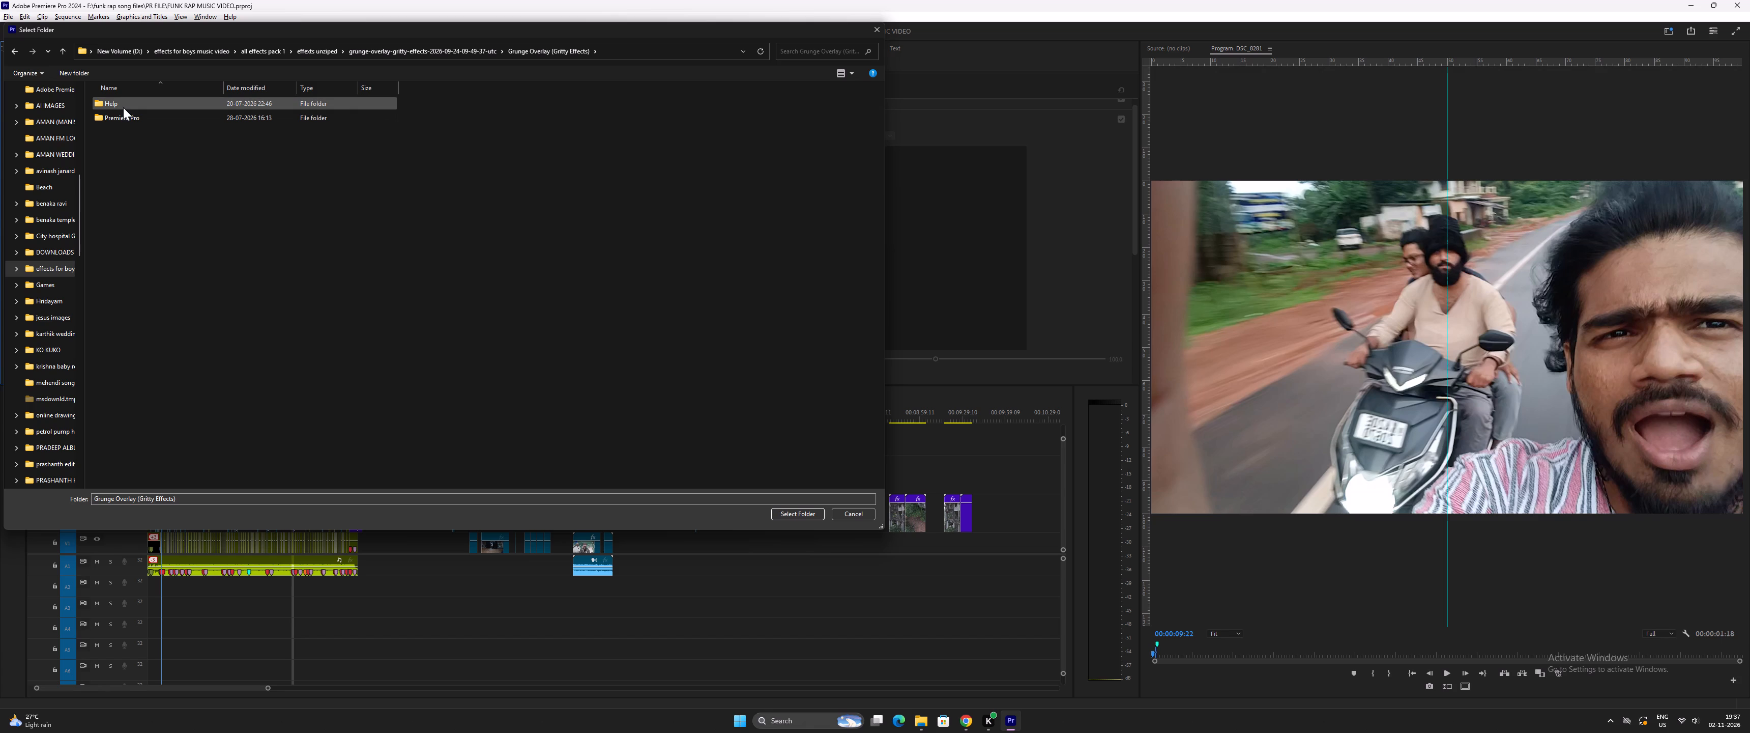
pyautogui.doubleClick(129, 115)
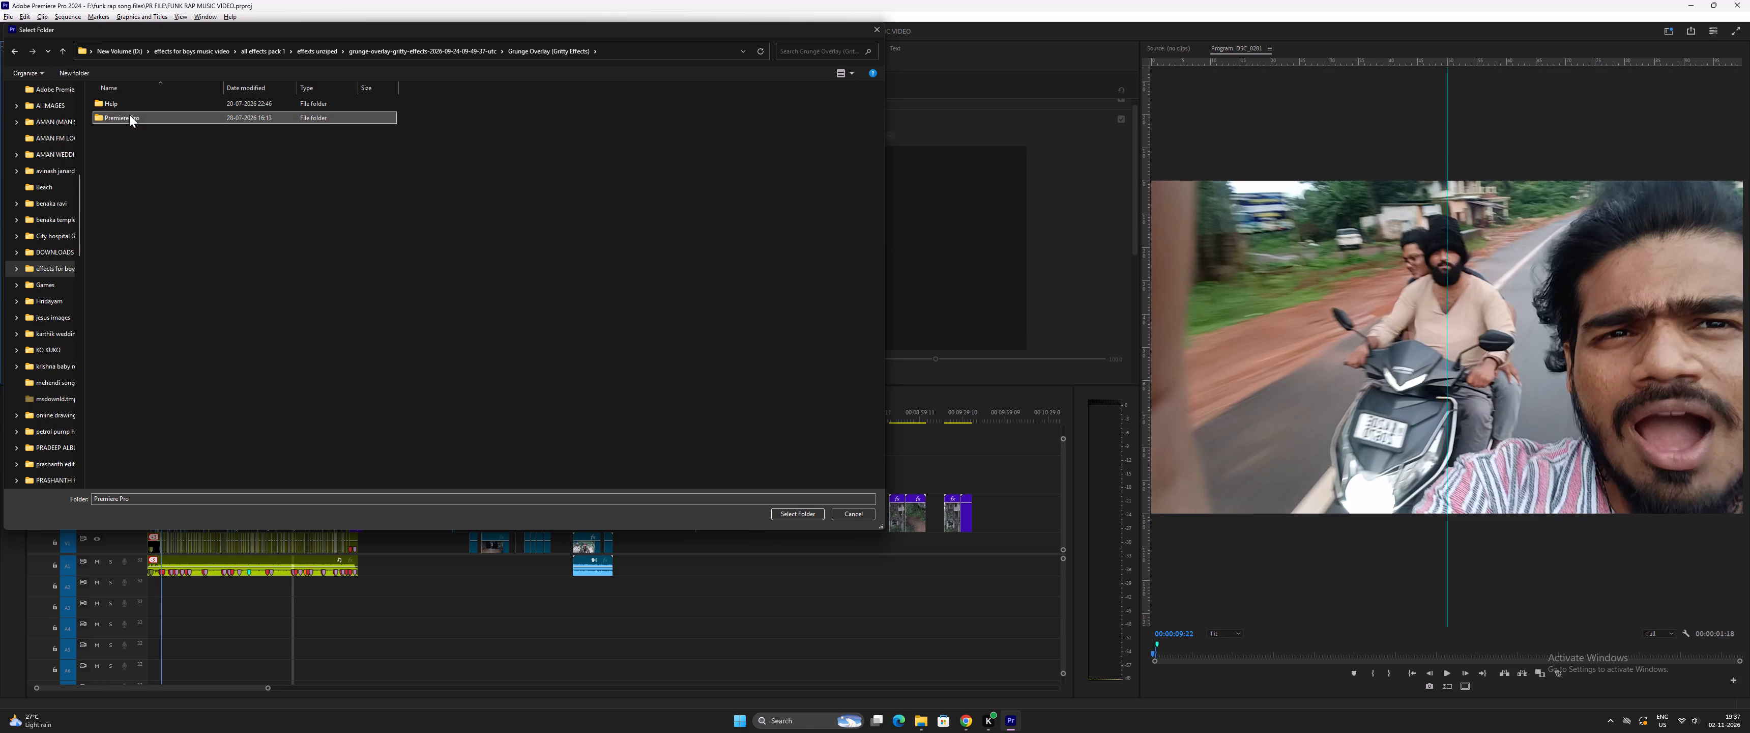
pyautogui.click(65, 48)
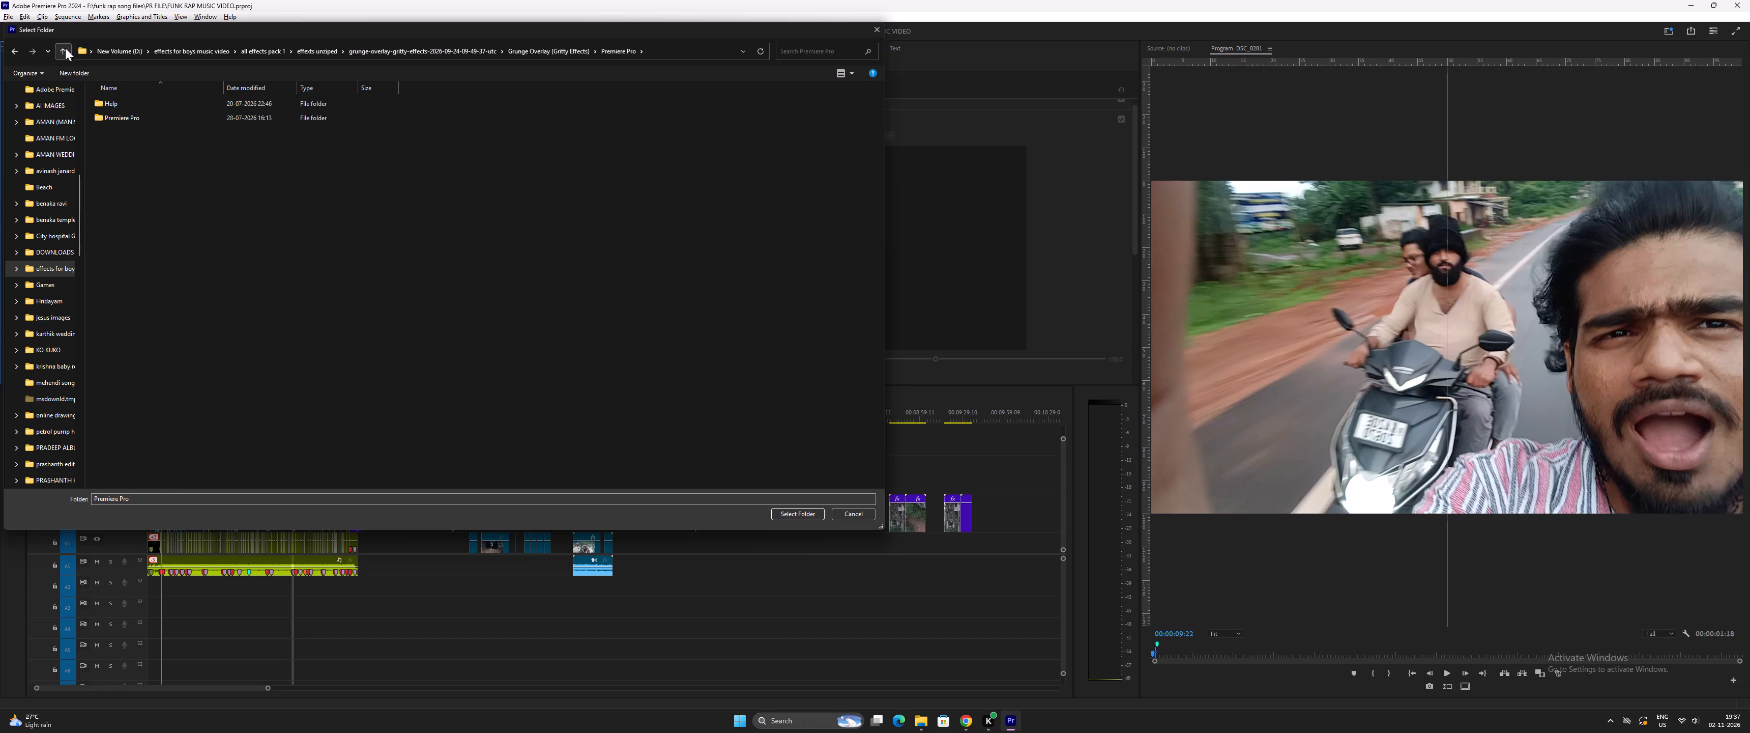
pyautogui.click(65, 48)
pyautogui.click(62, 50)
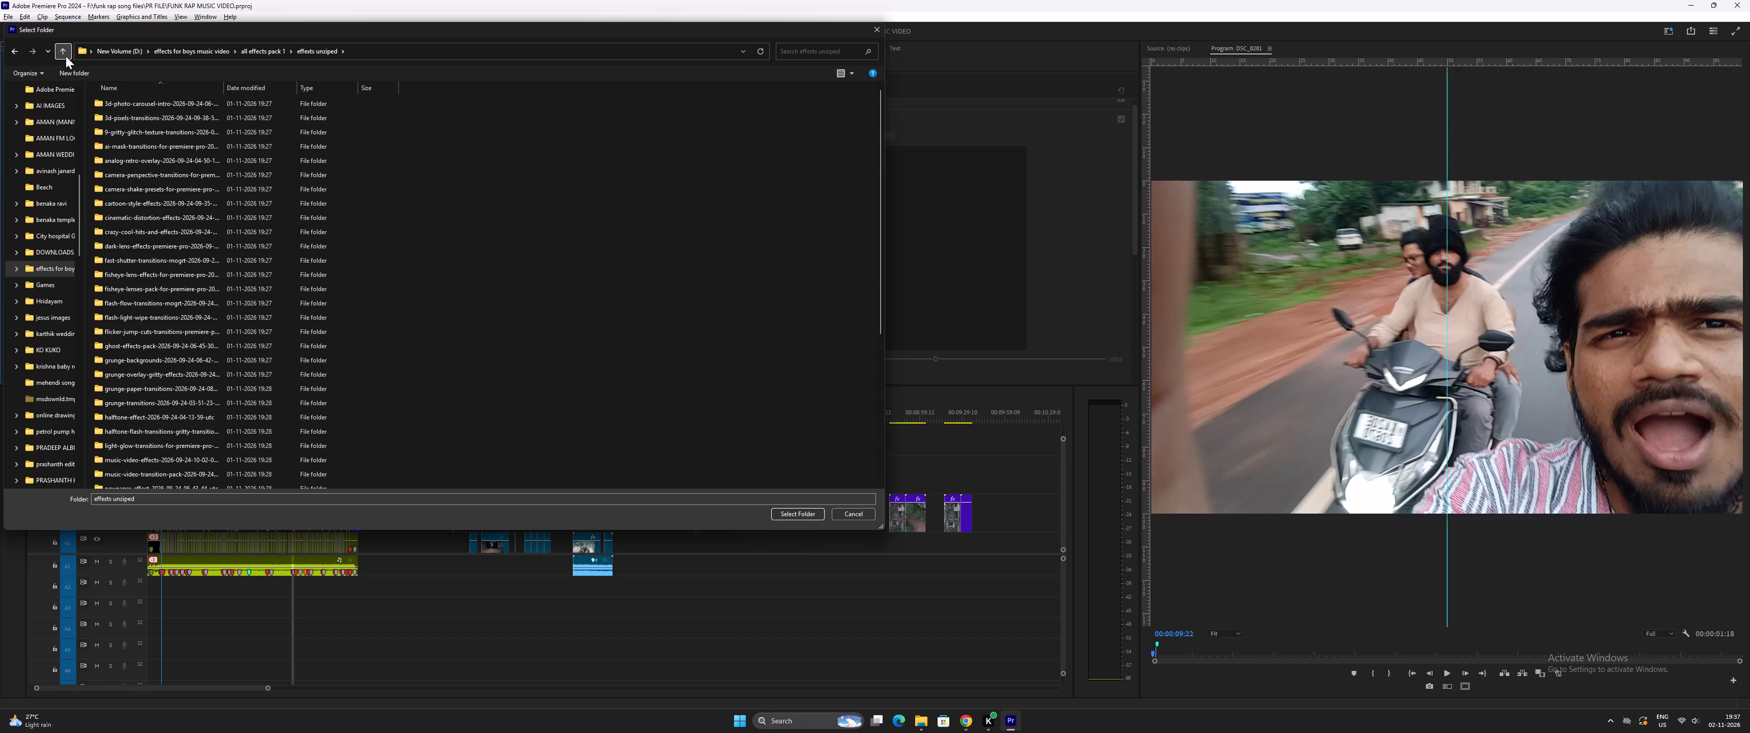
pyautogui.doubleClick(139, 387)
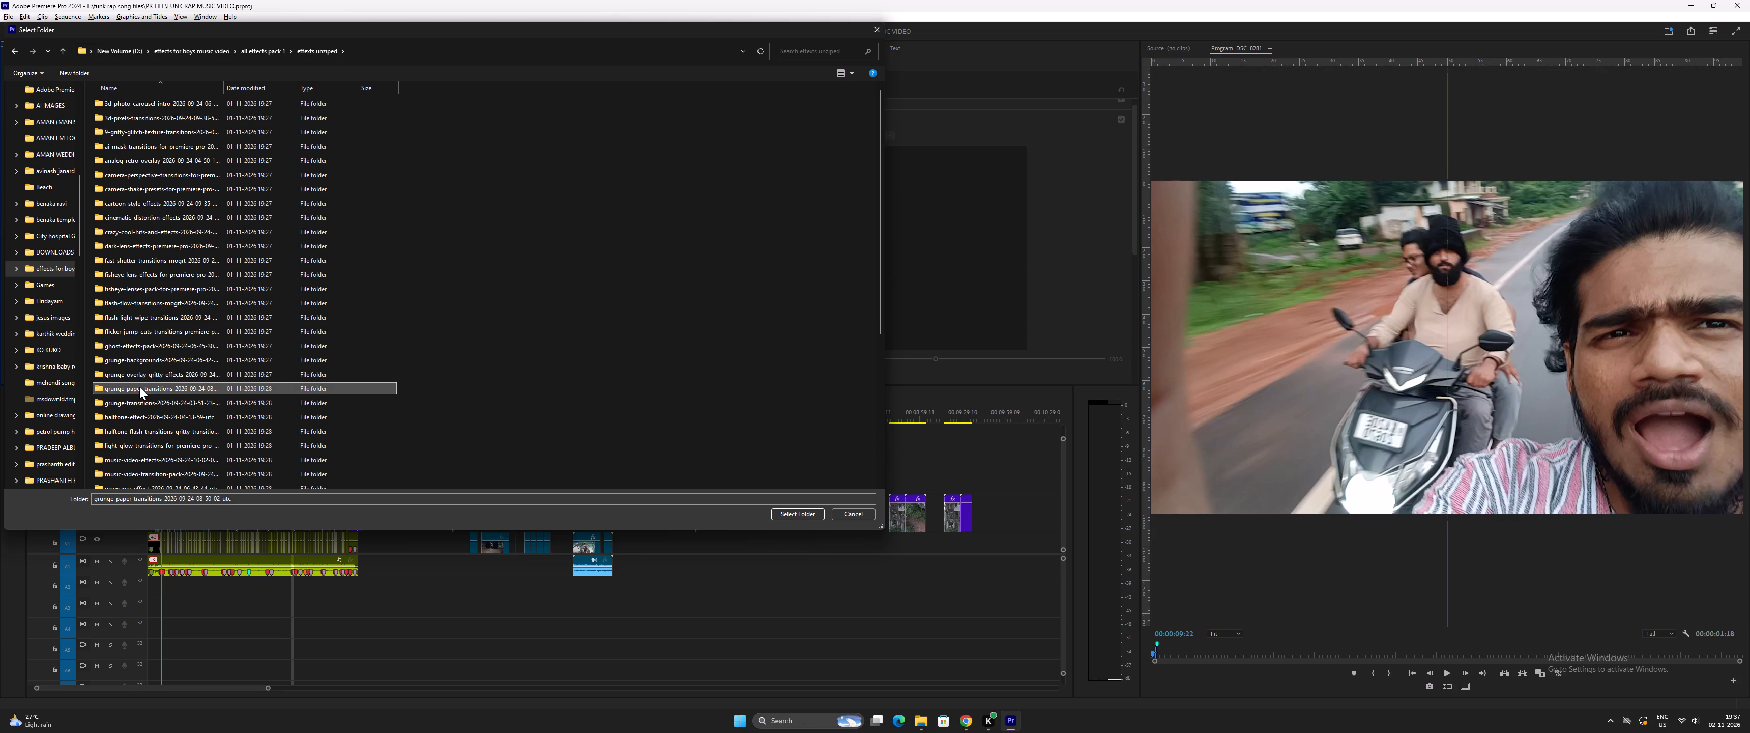
pyautogui.doubleClick(113, 103)
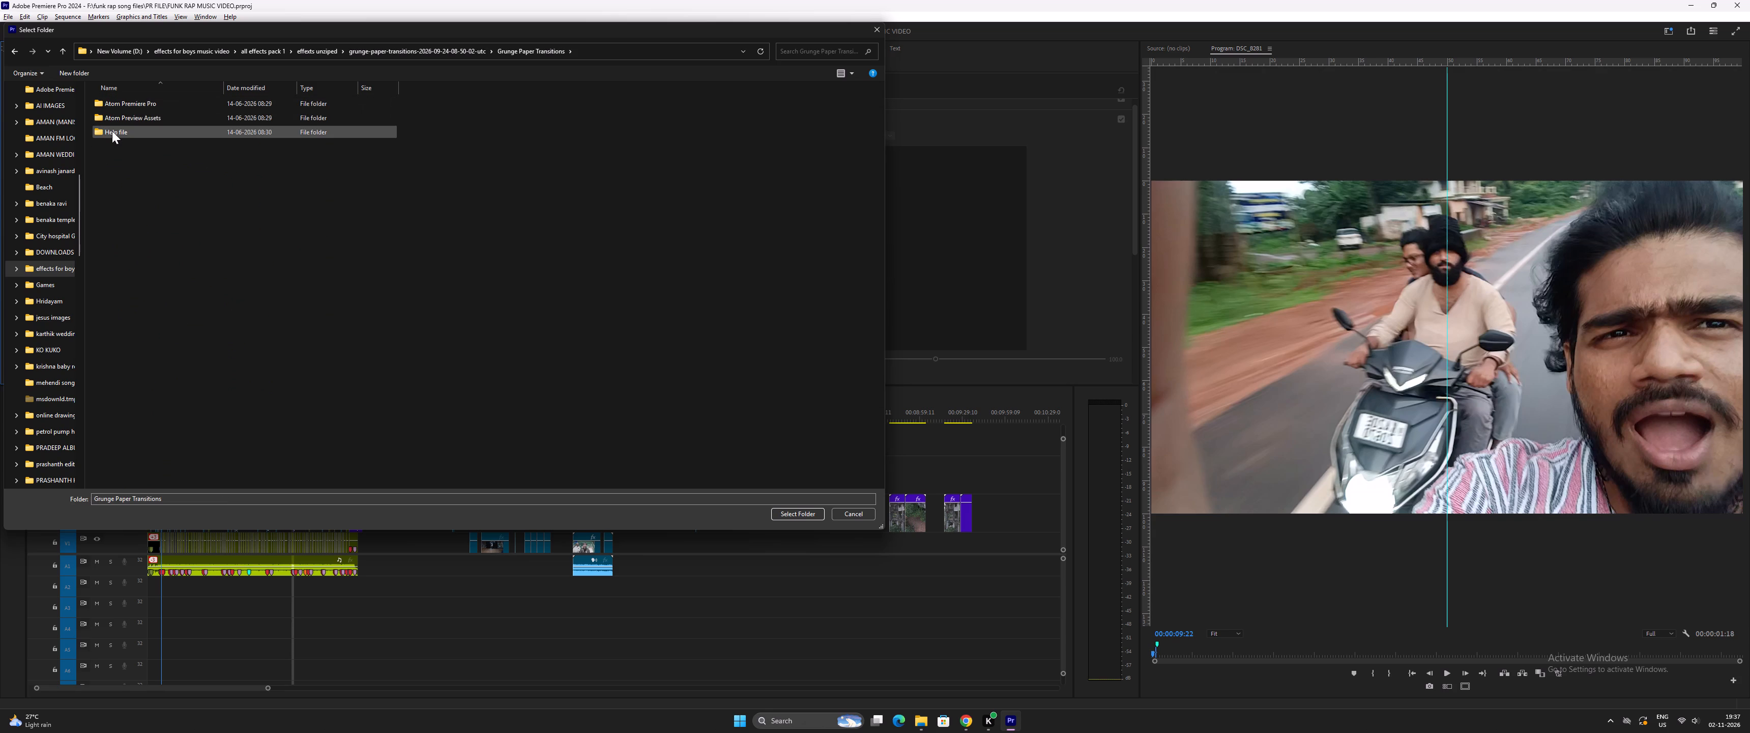
pyautogui.click(61, 49)
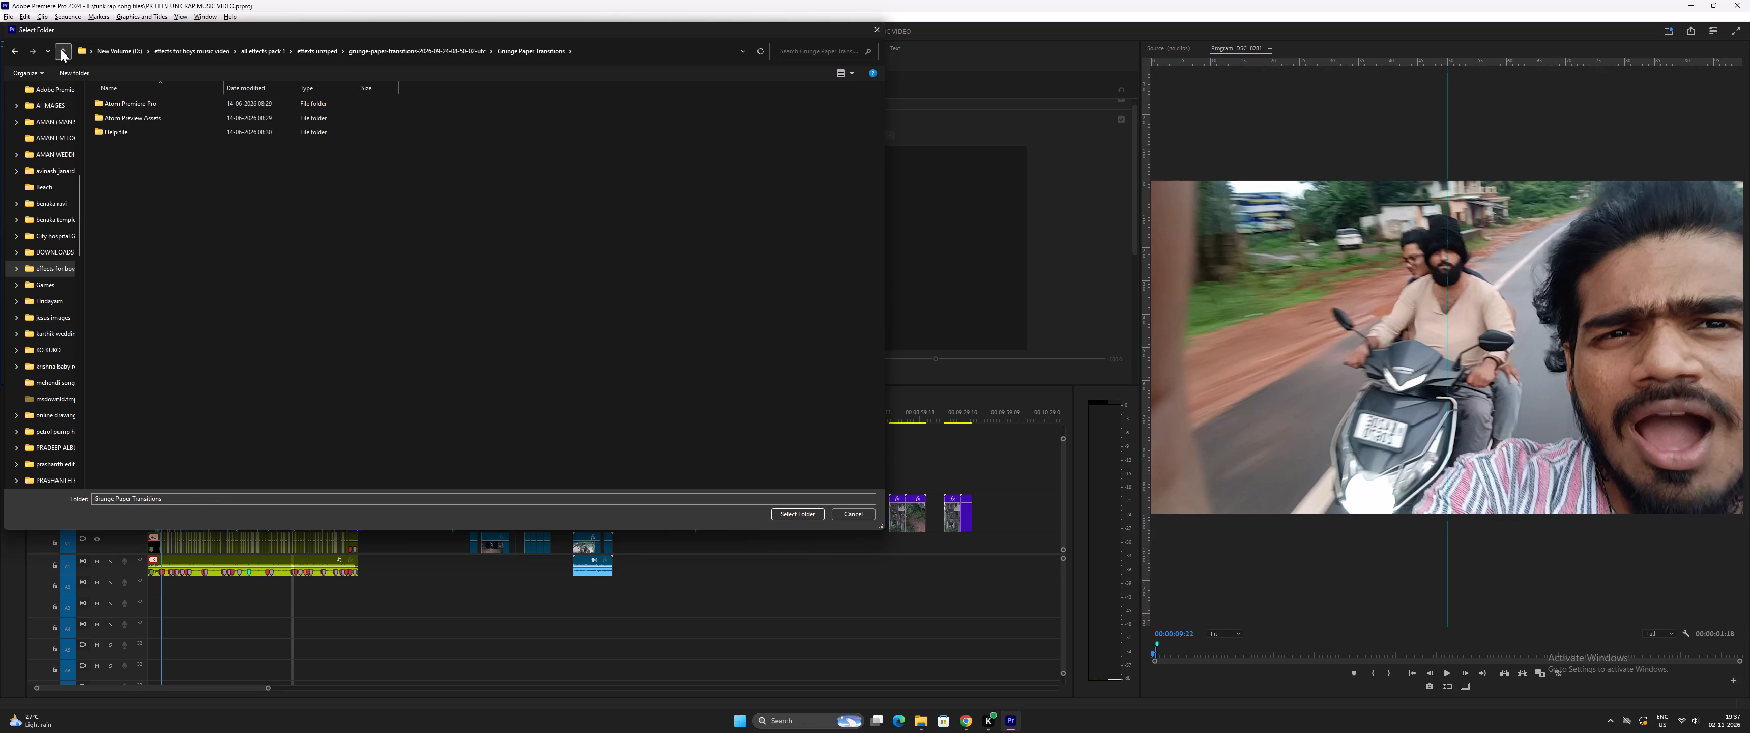
pyautogui.click(61, 49)
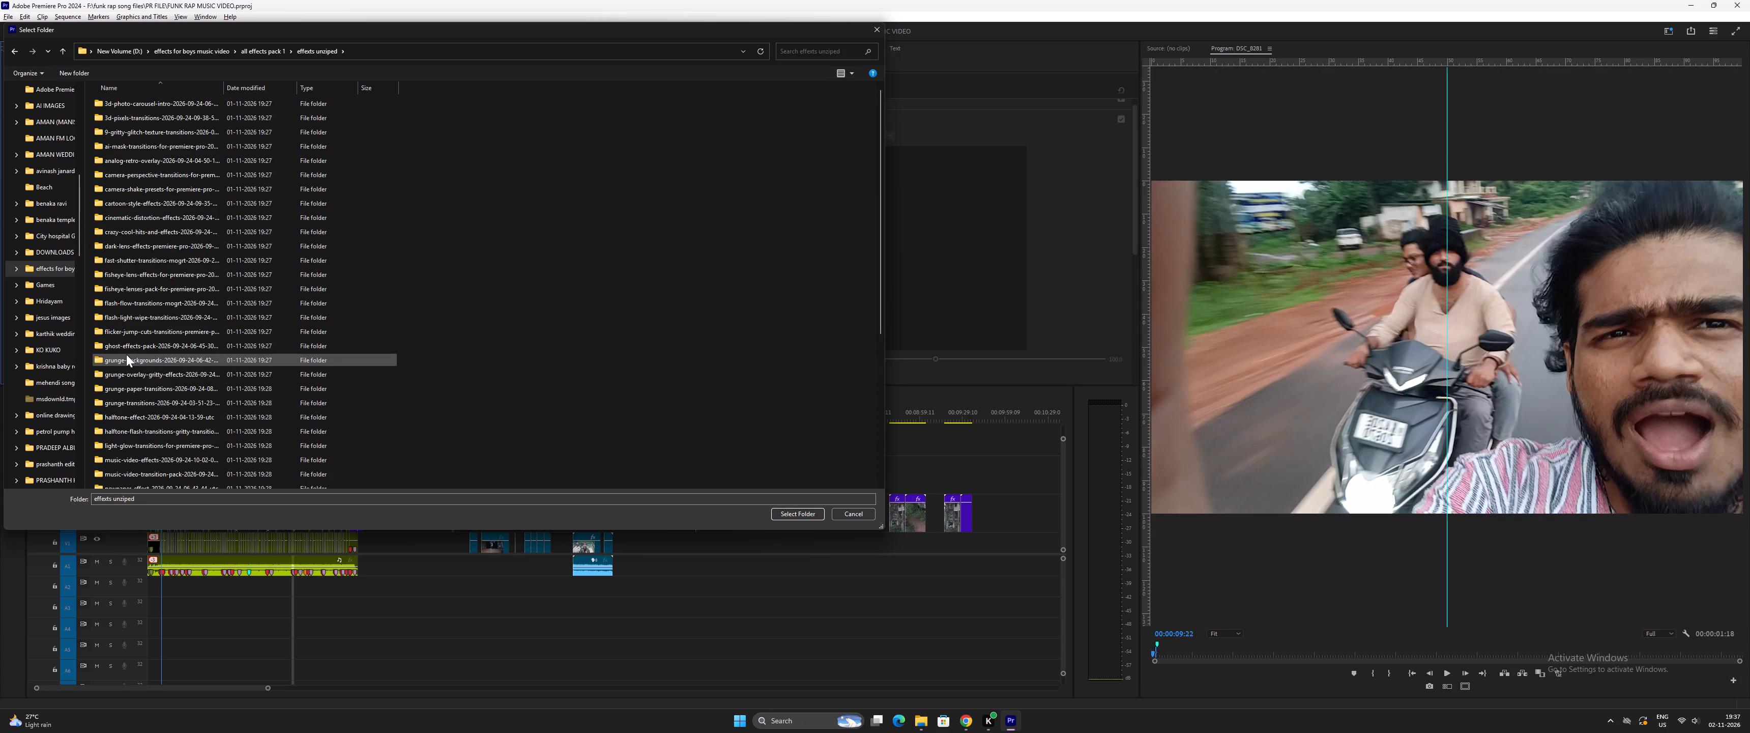
# Add the MOGRT folder of the grunge-transitions pack to the local templates.
pyautogui.doubleClick(124, 404)
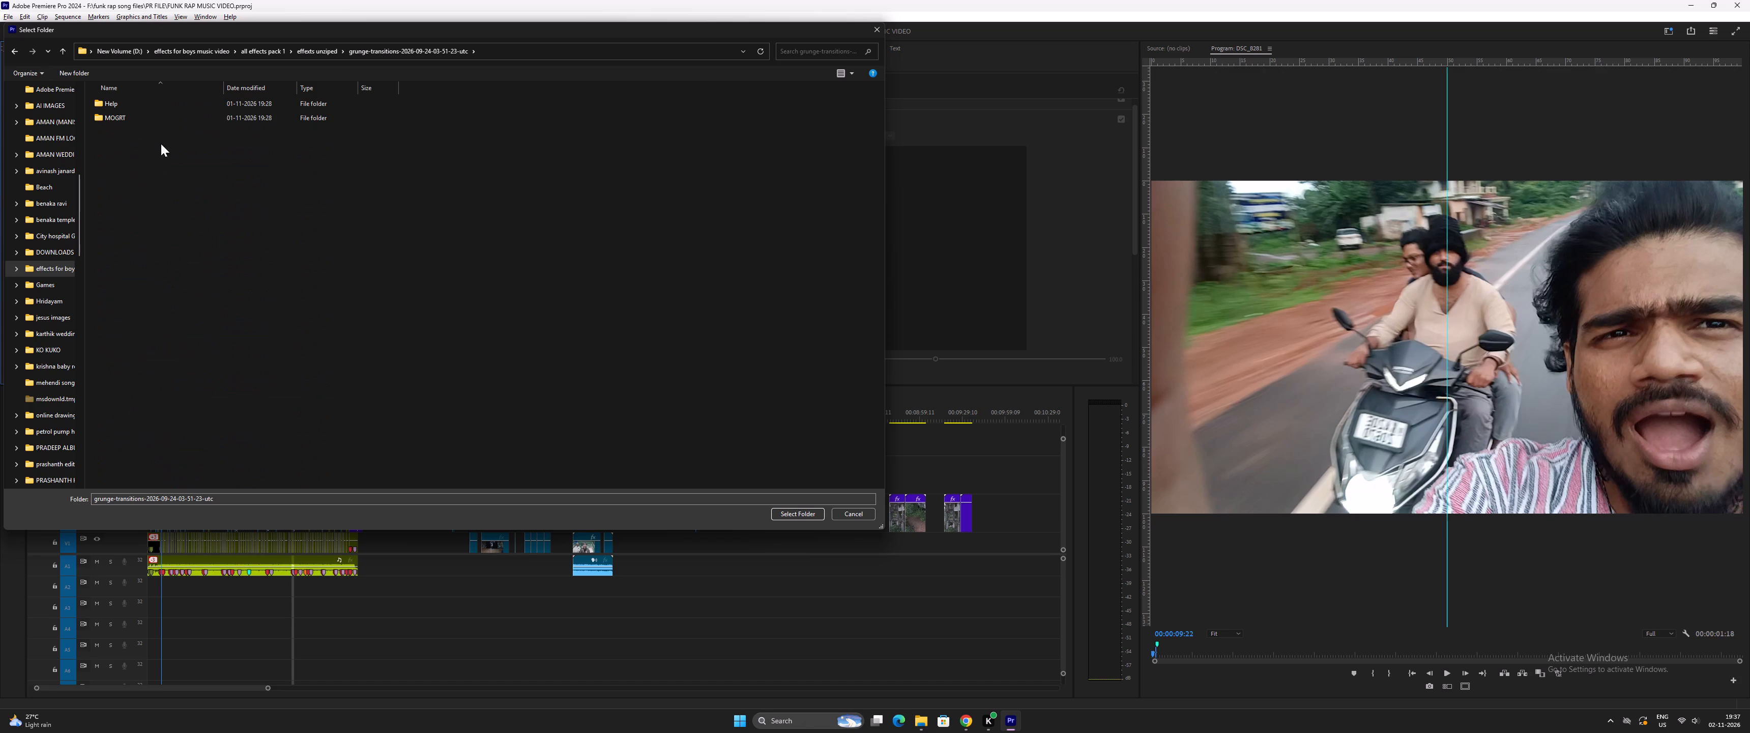
pyautogui.click(129, 115)
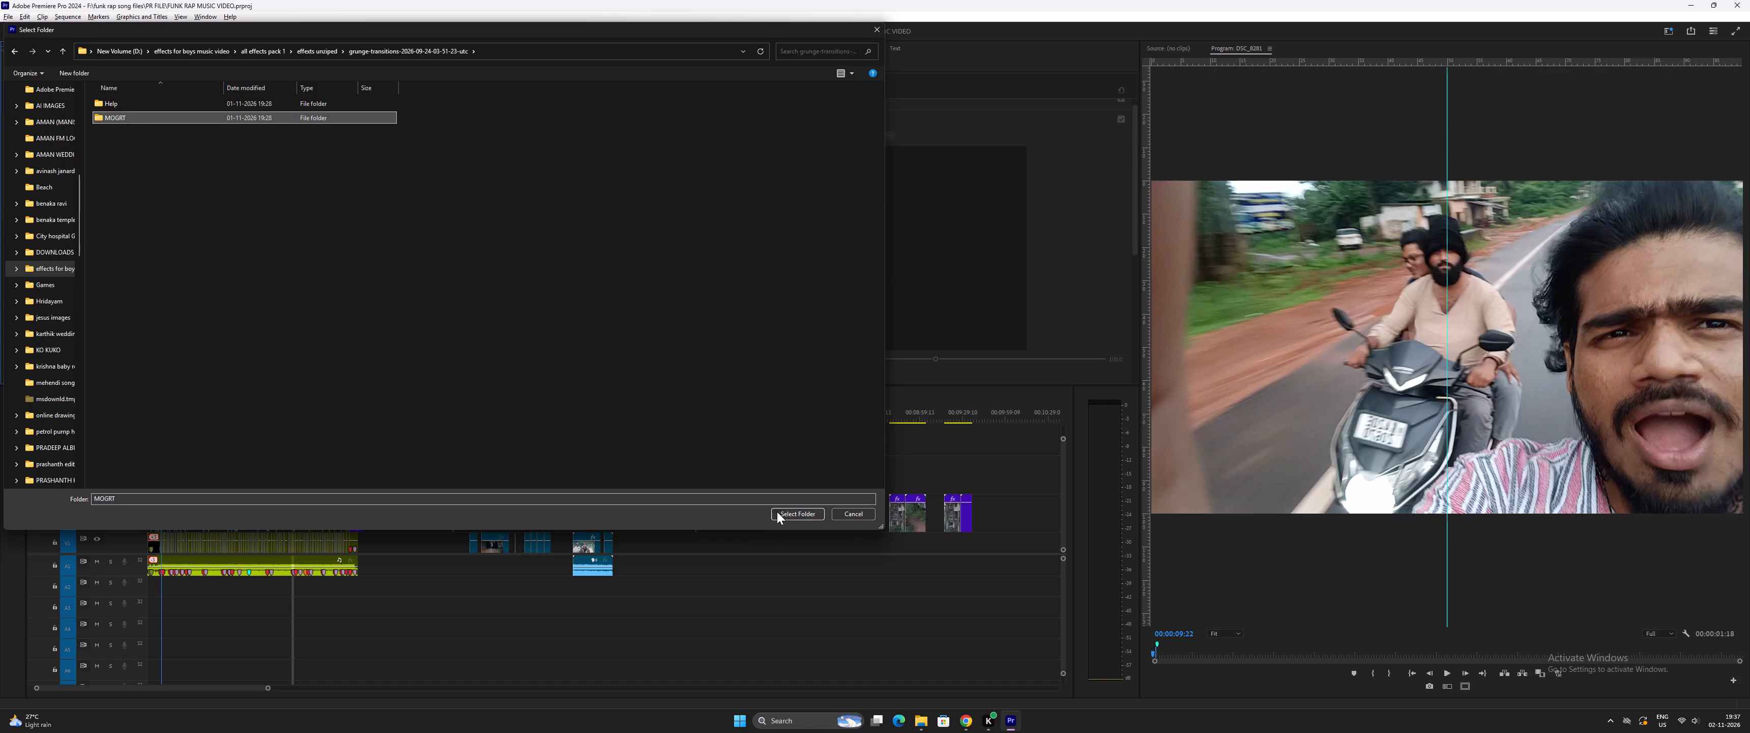
pyautogui.click(778, 512)
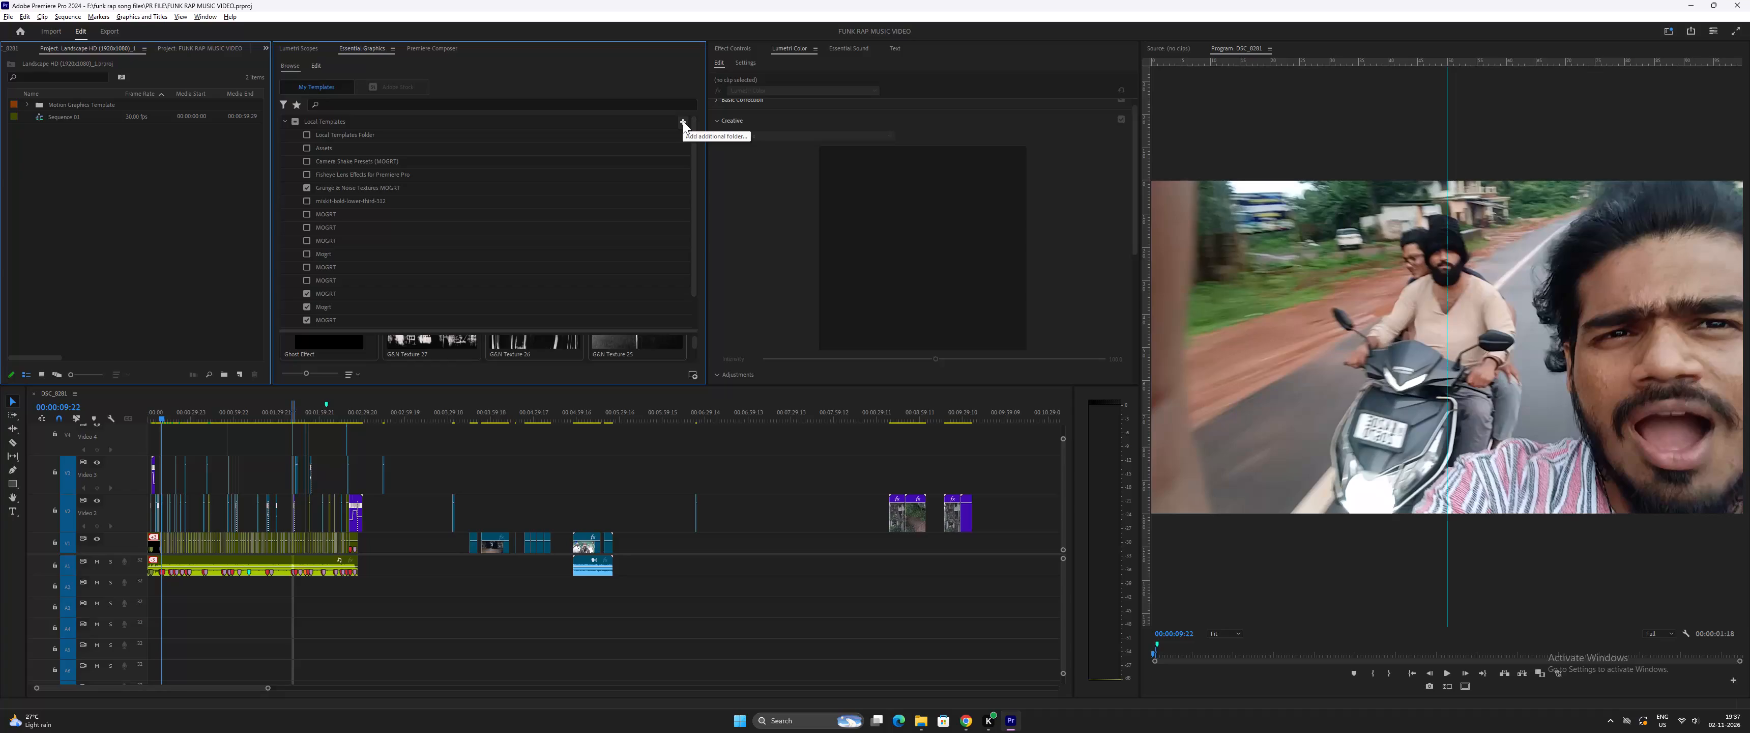
# Add the MOGRT folder inside Halftone Effect of the halftone-effect pack to the local templates.
pyautogui.click(683, 121)
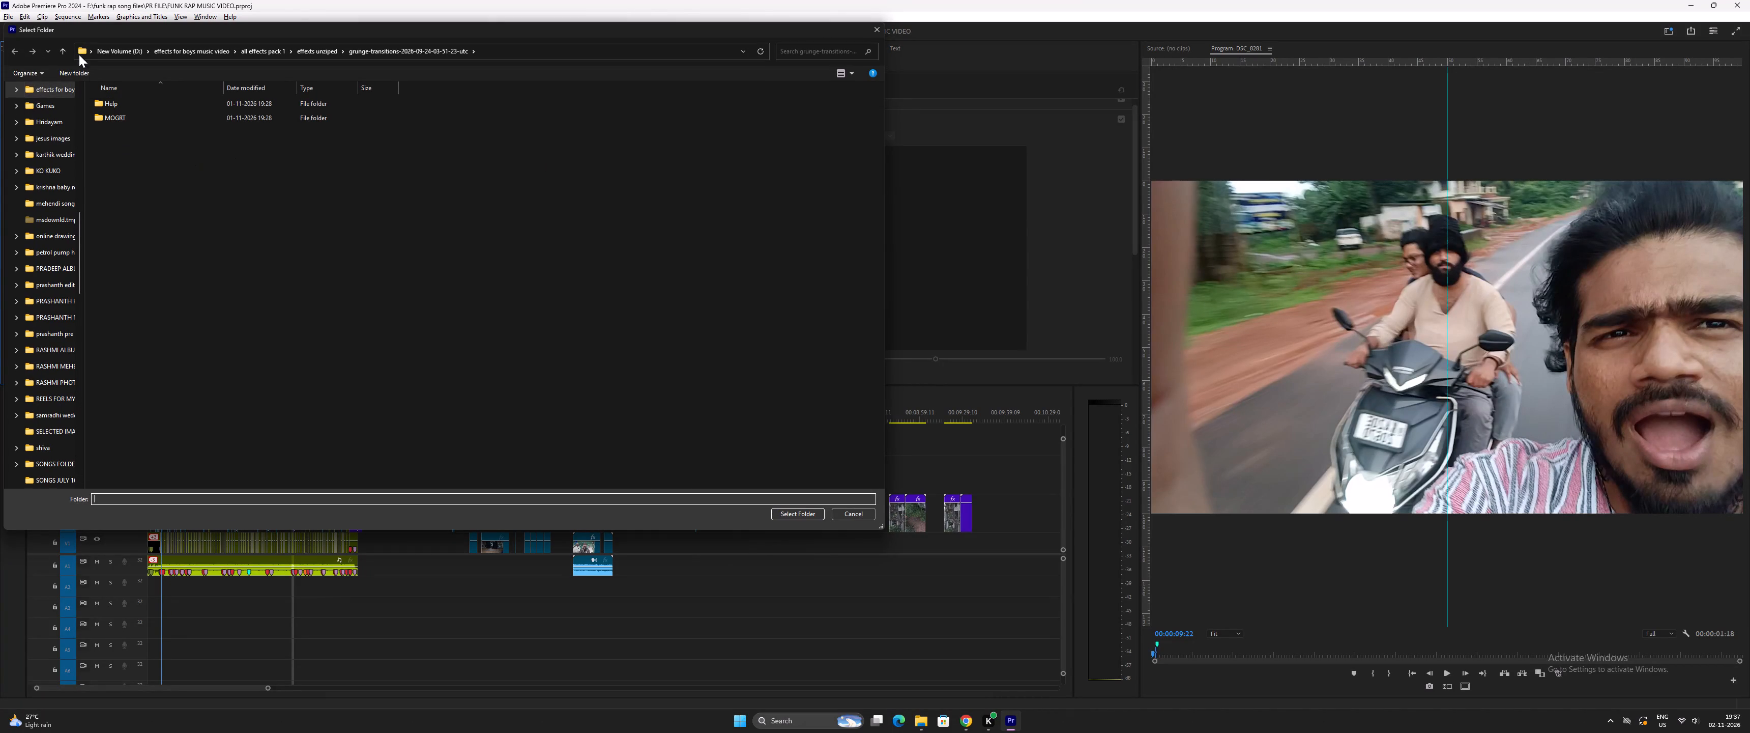
pyautogui.click(63, 48)
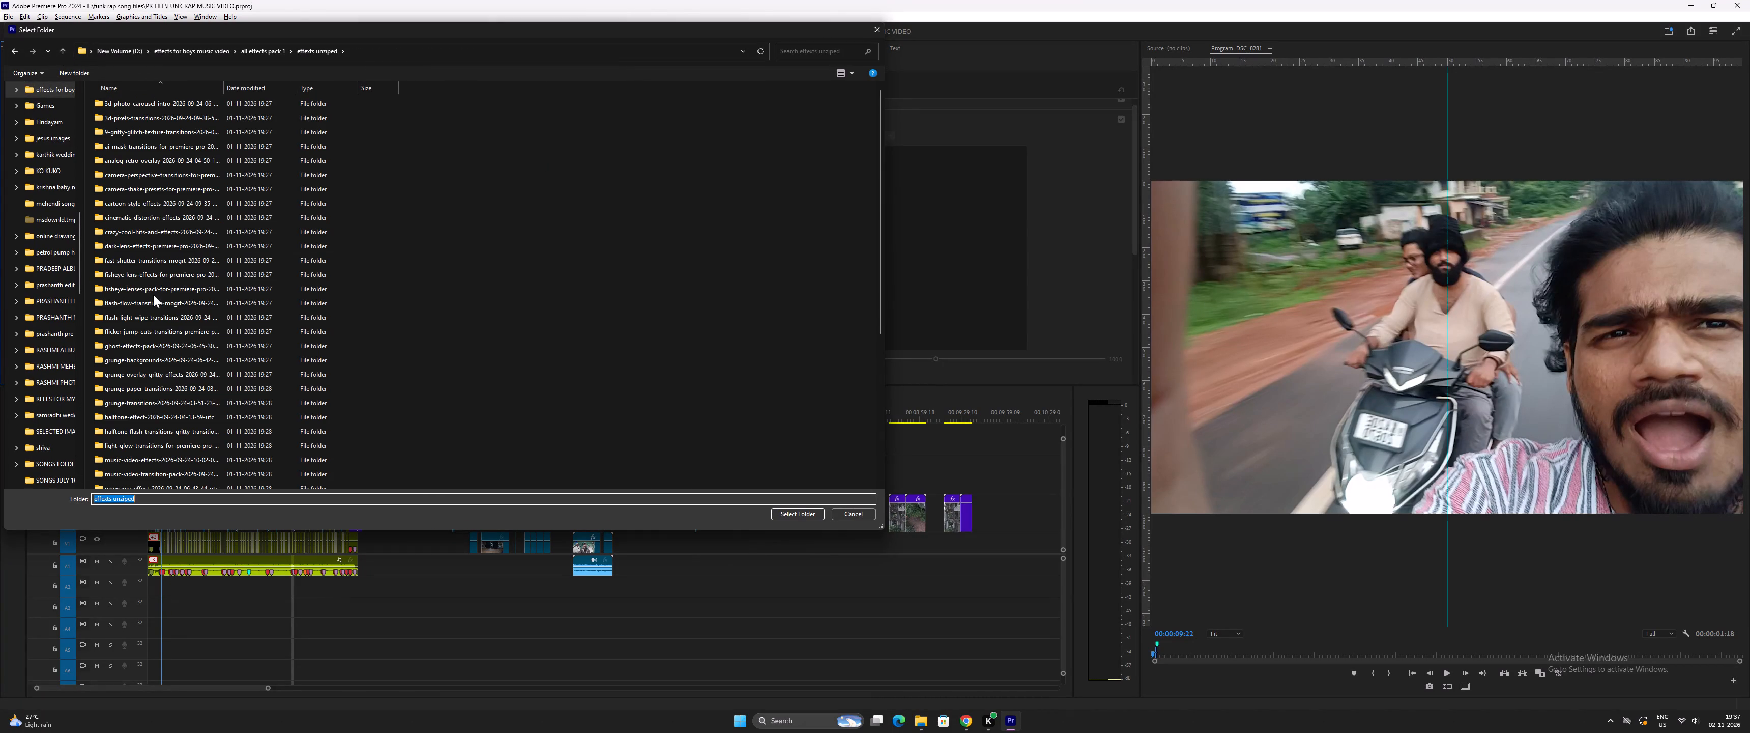
pyautogui.doubleClick(118, 418)
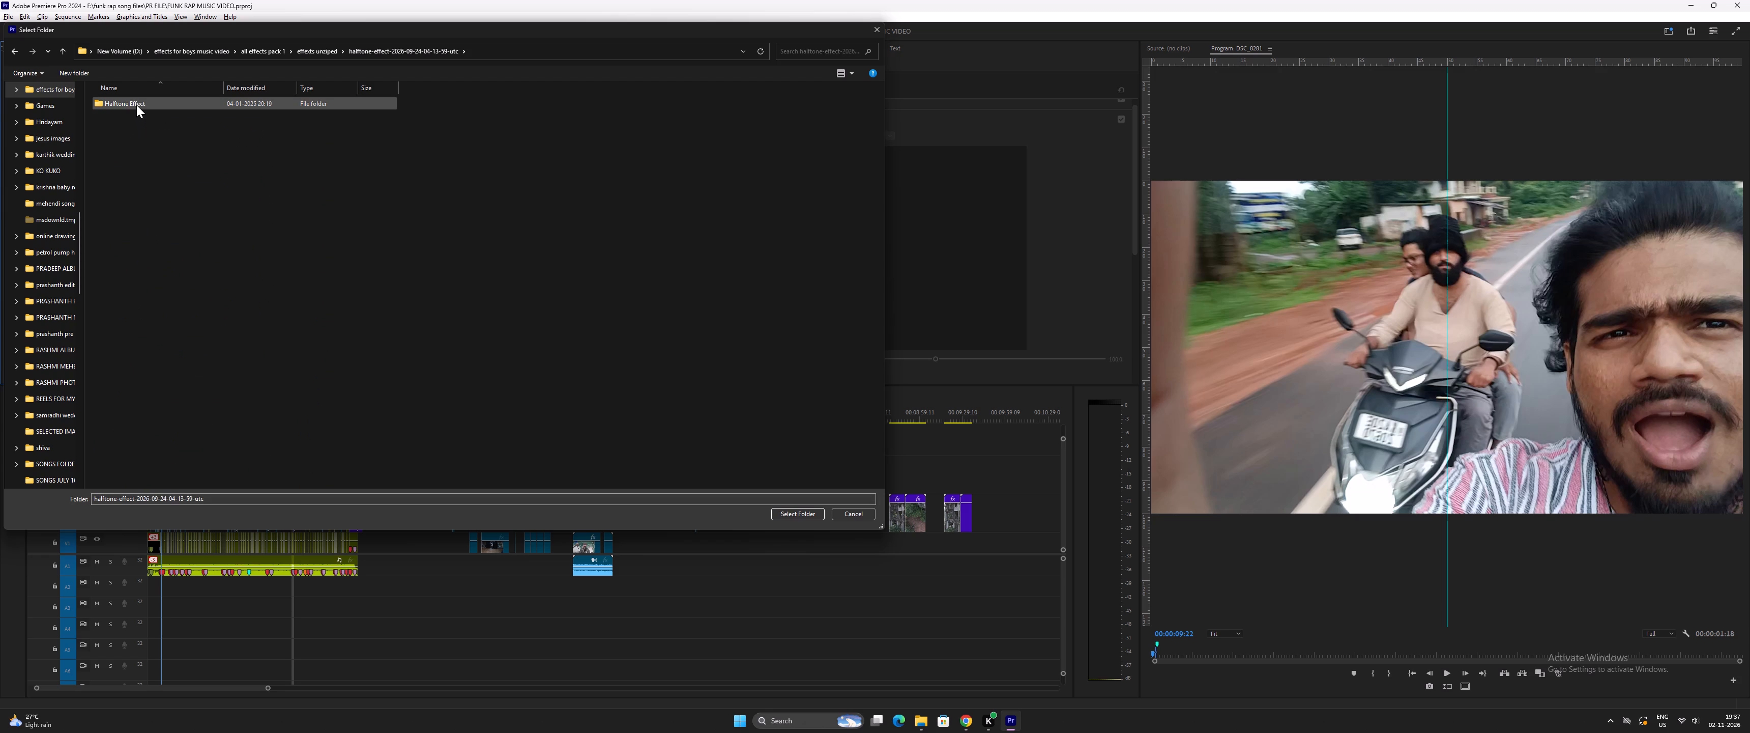
pyautogui.doubleClick(136, 105)
pyautogui.click(123, 131)
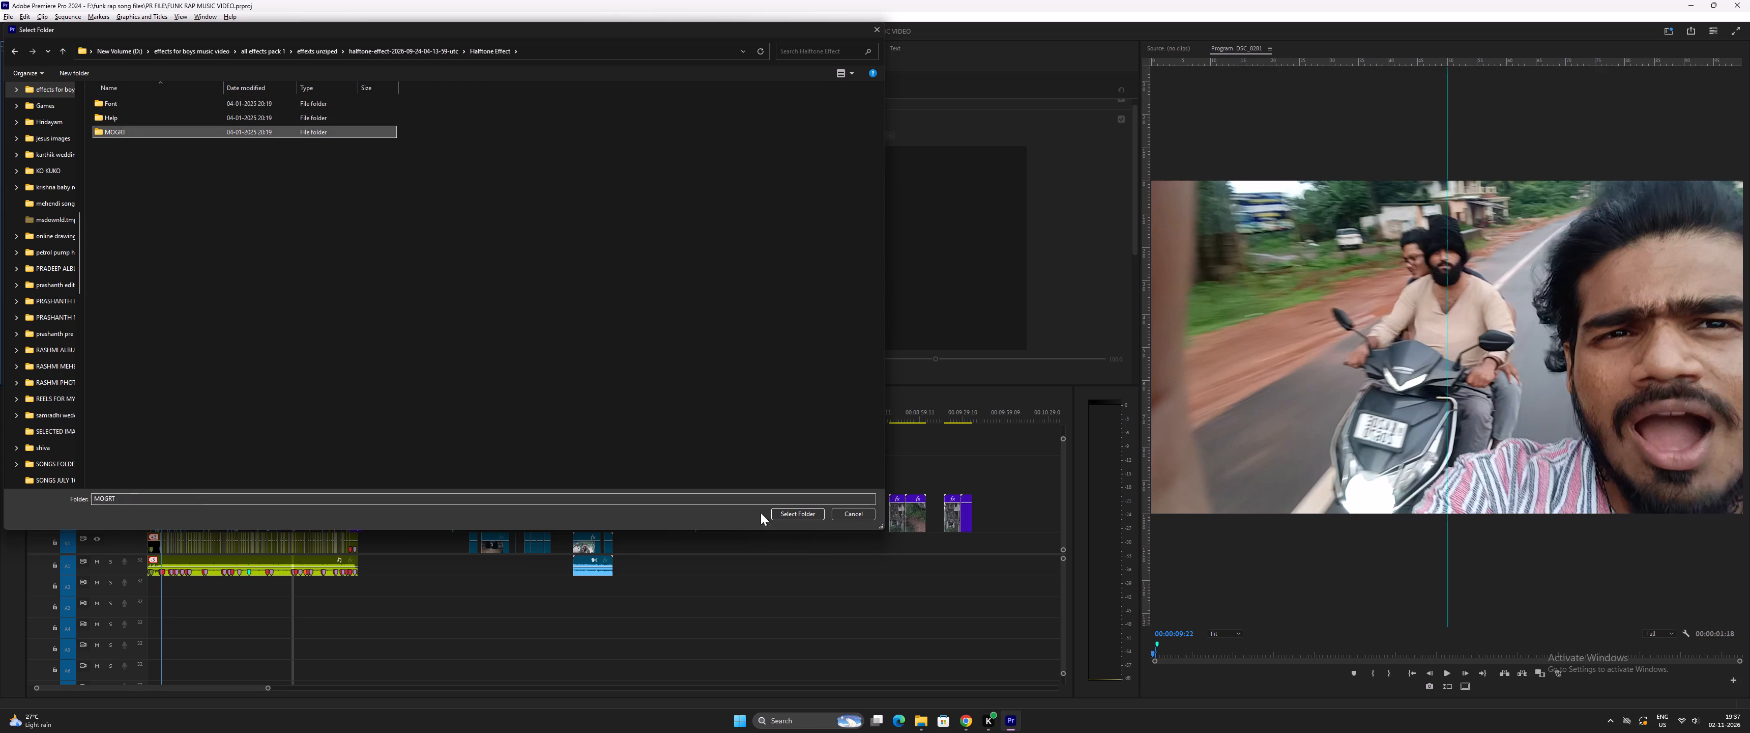
pyautogui.click(799, 513)
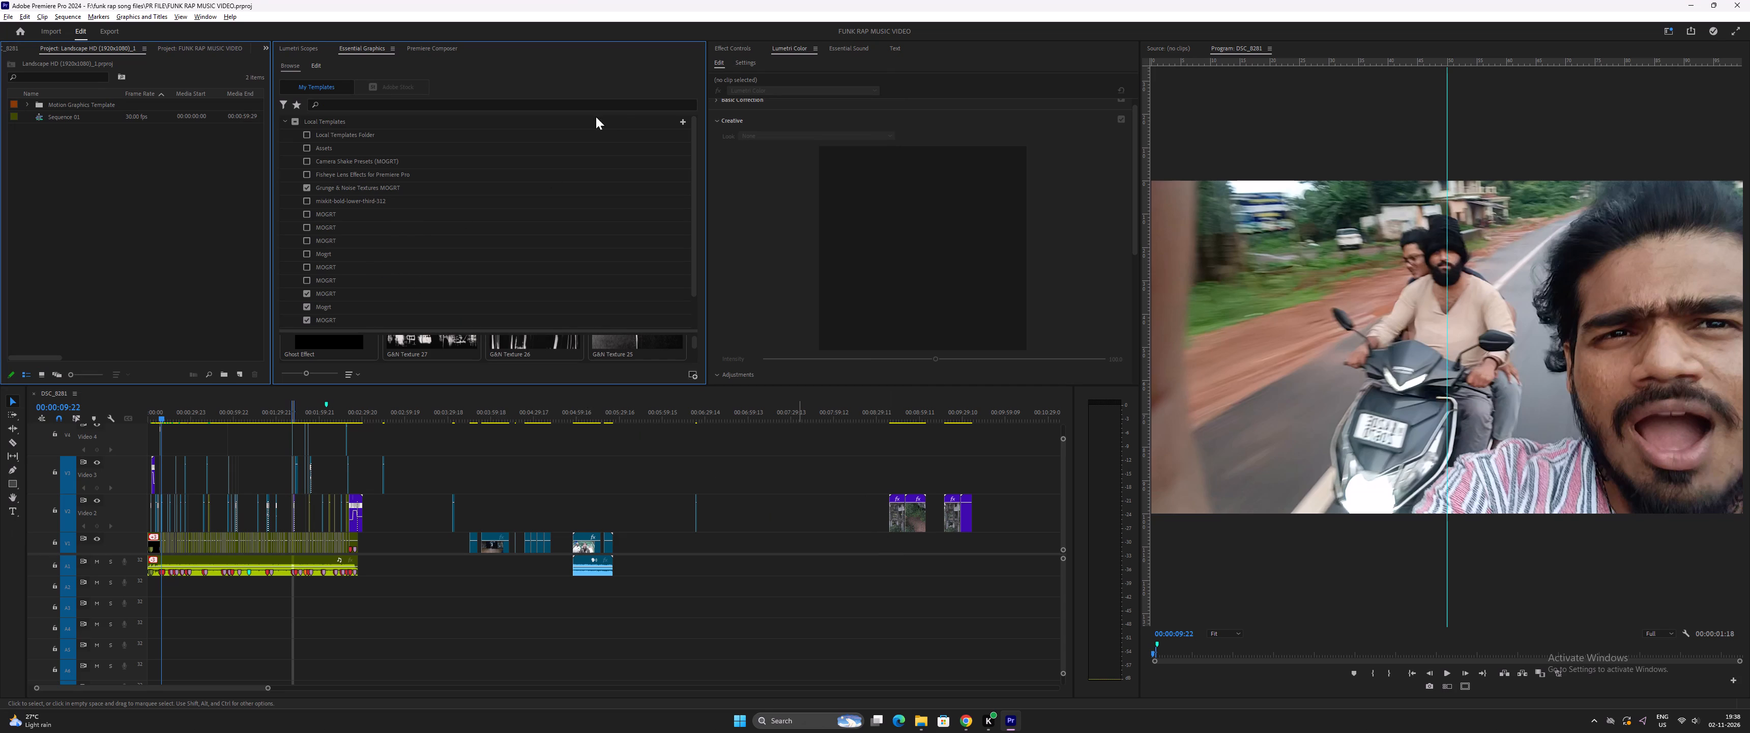
# Add the Premiere Pro folder of the halftone-flash-transitions-gritty-transitions pack to the local templates.
pyautogui.click(683, 120)
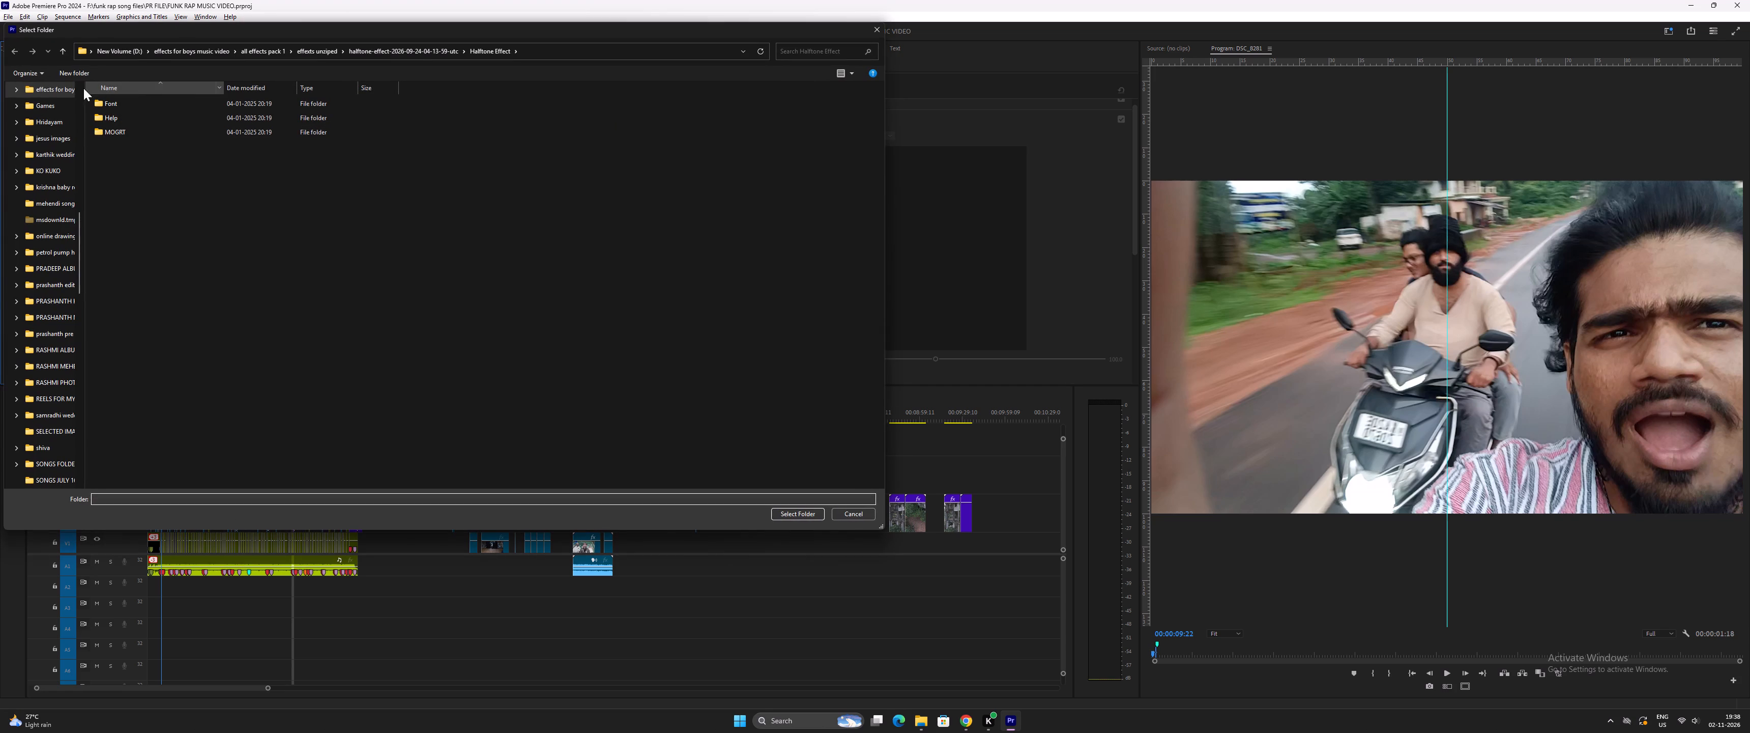
pyautogui.click(59, 48)
pyautogui.click(62, 48)
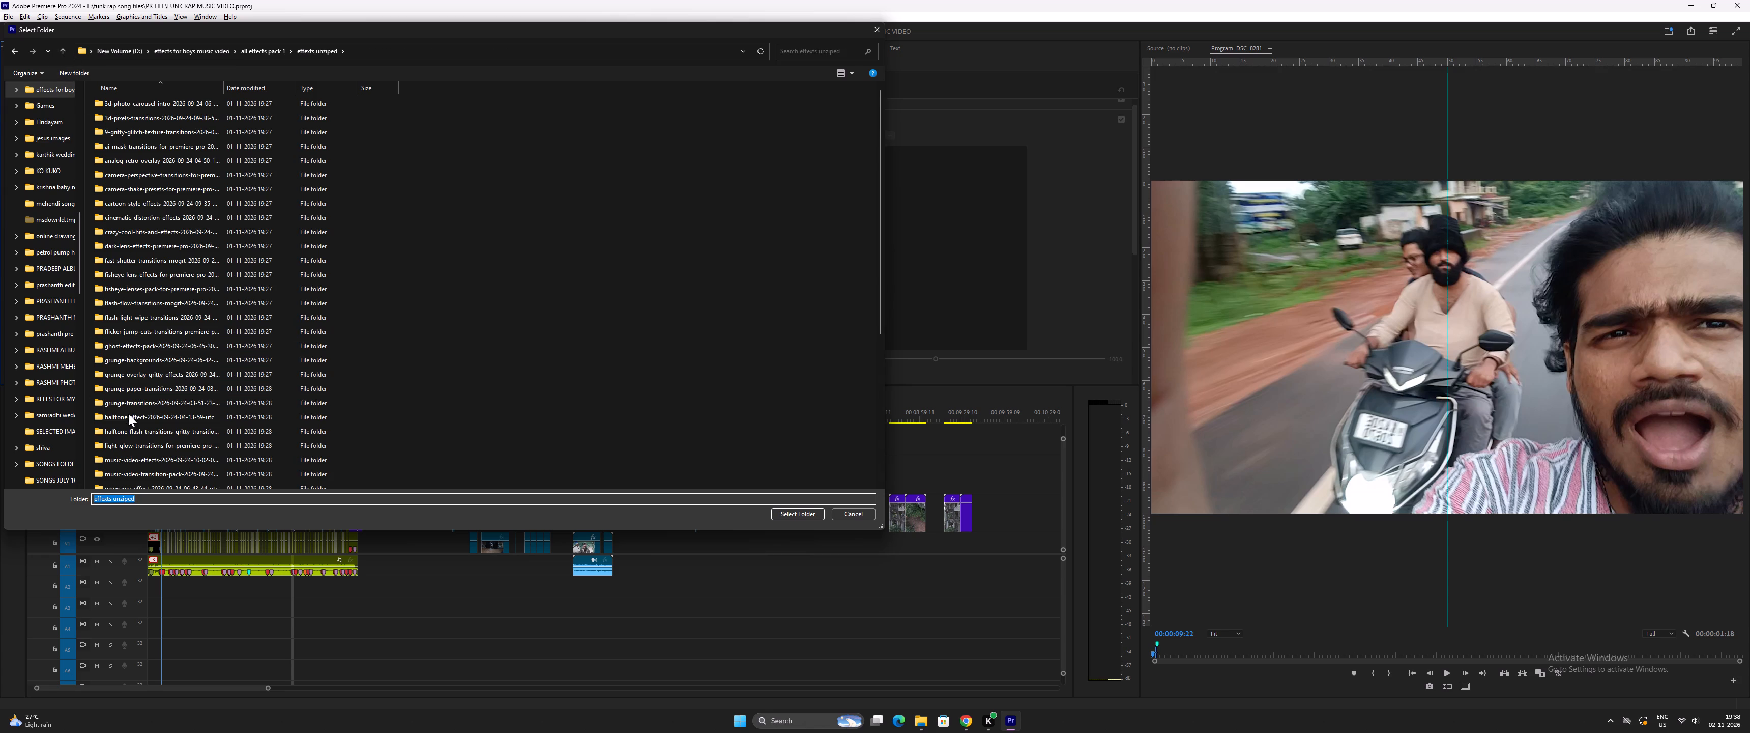
pyautogui.doubleClick(128, 430)
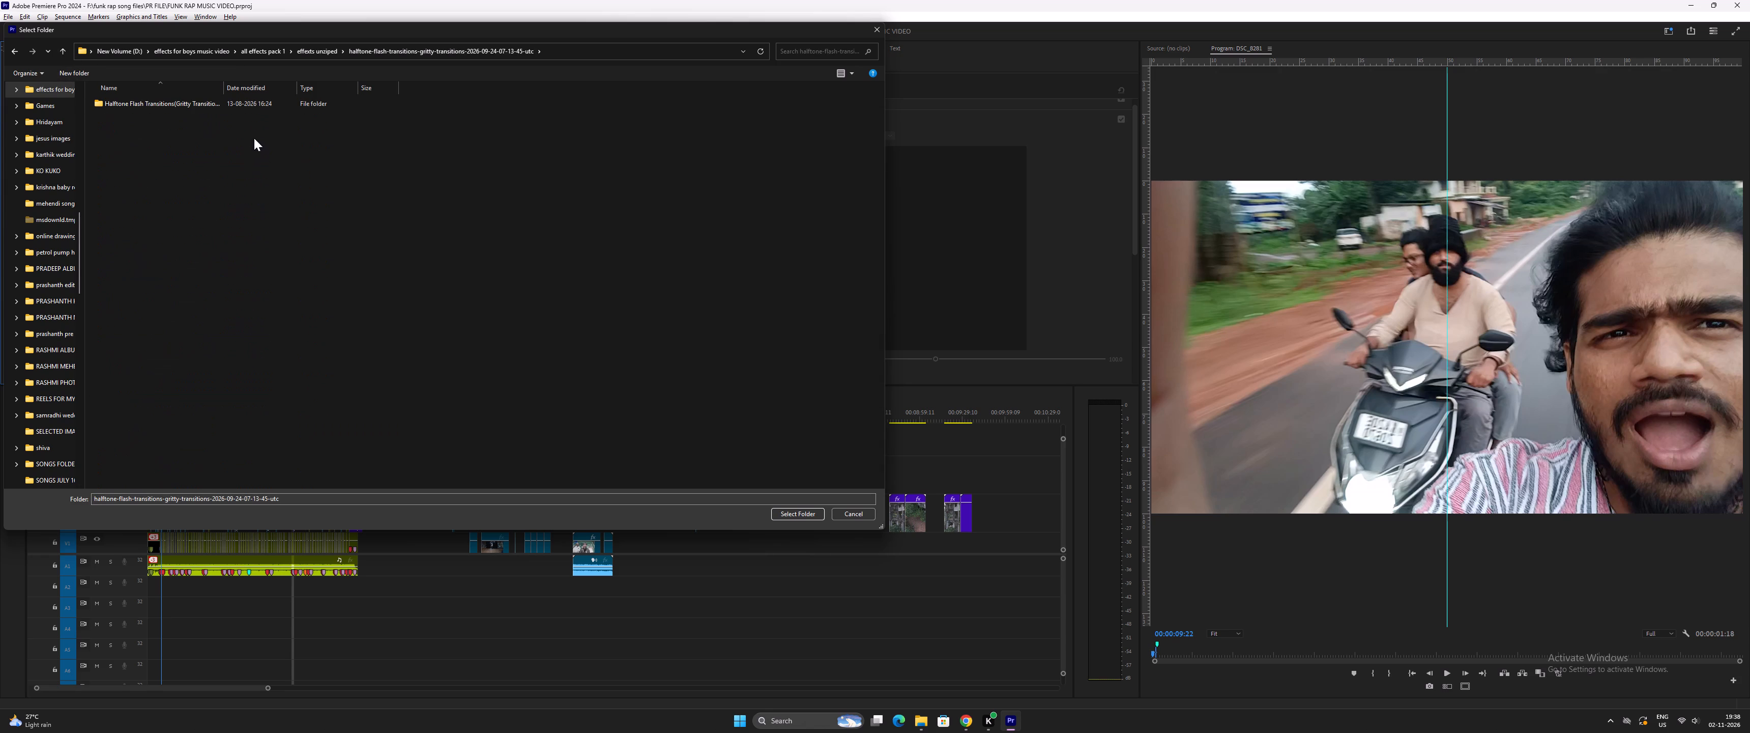
pyautogui.doubleClick(182, 103)
pyautogui.doubleClick(156, 114)
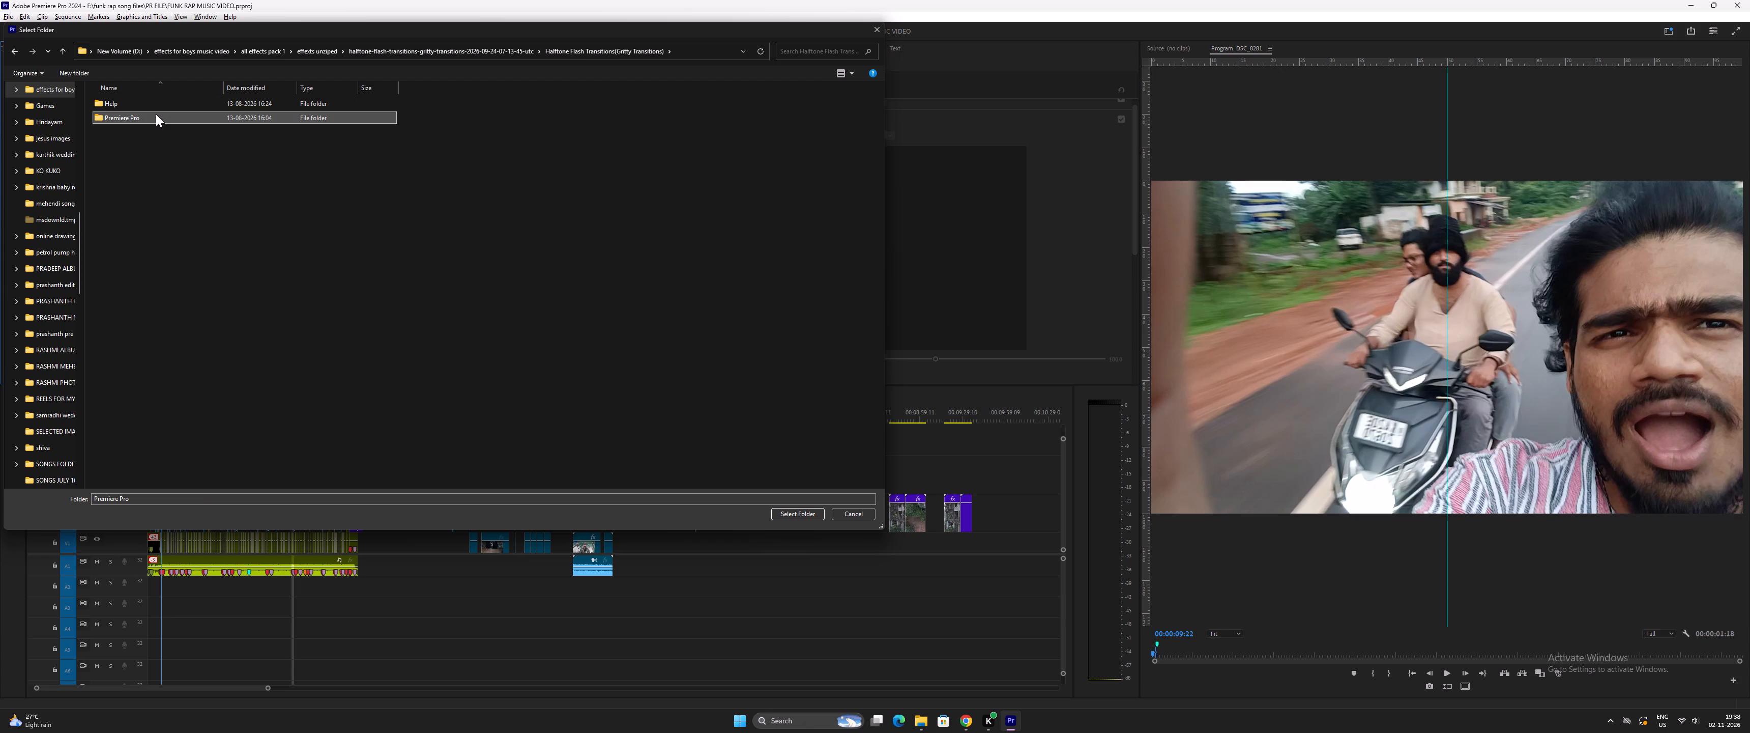
pyautogui.doubleClick(134, 105)
pyautogui.tripleClick(63, 49)
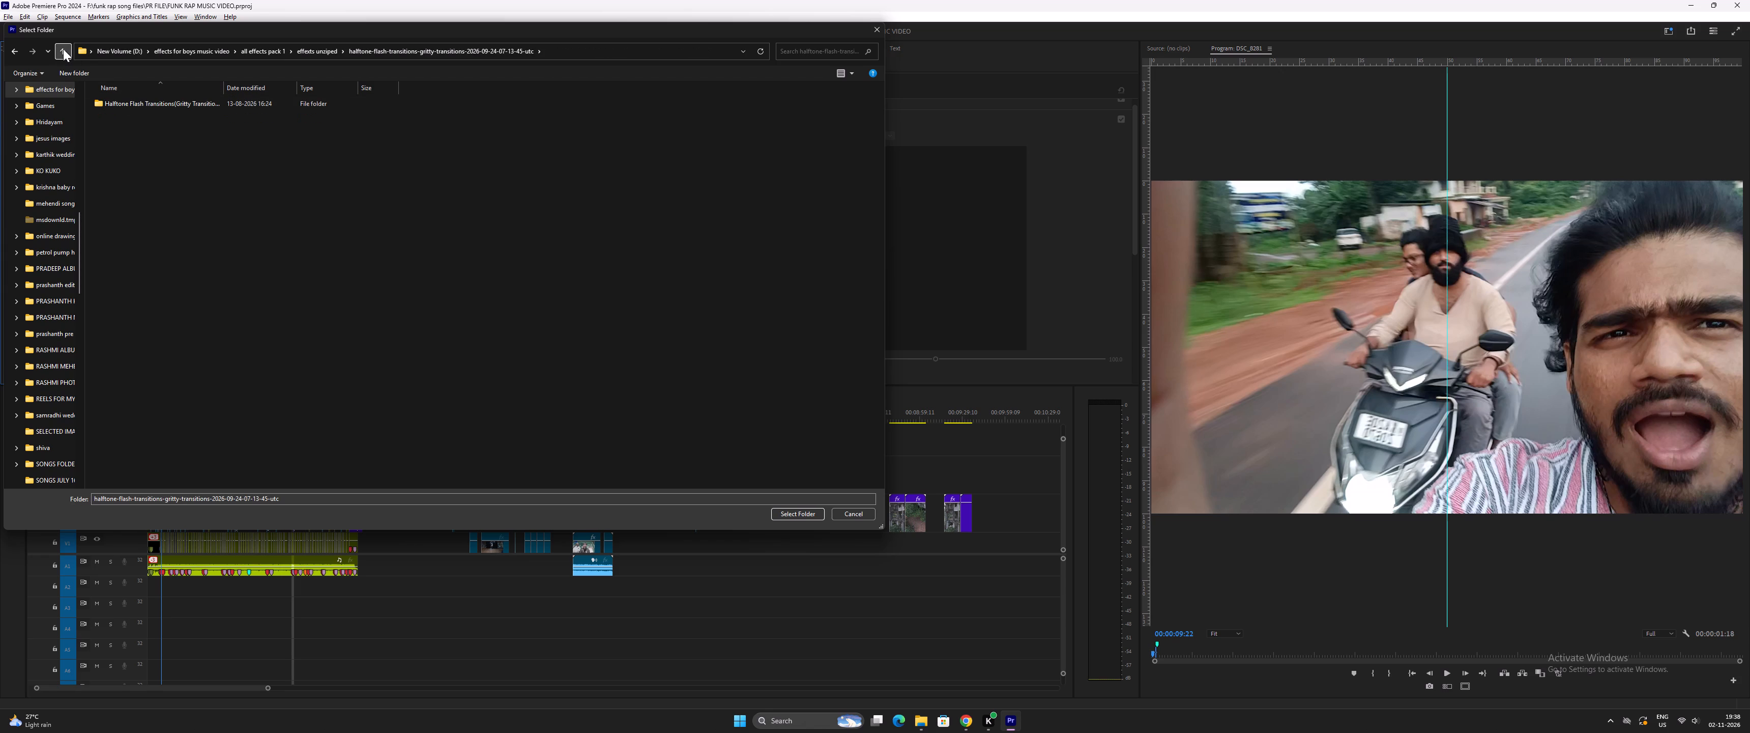
pyautogui.doubleClick(151, 100)
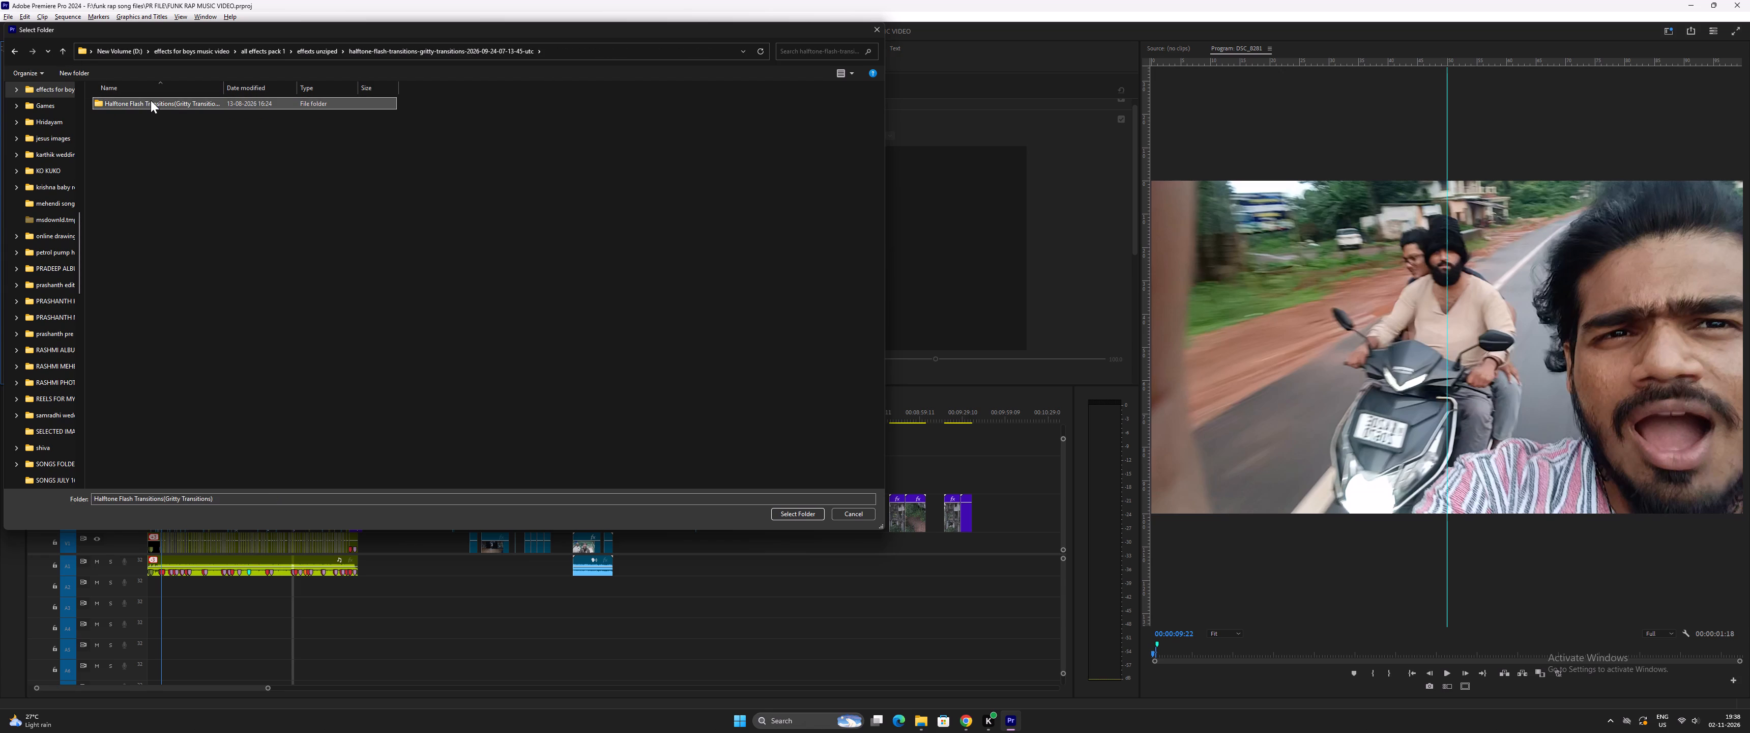
pyautogui.click(138, 113)
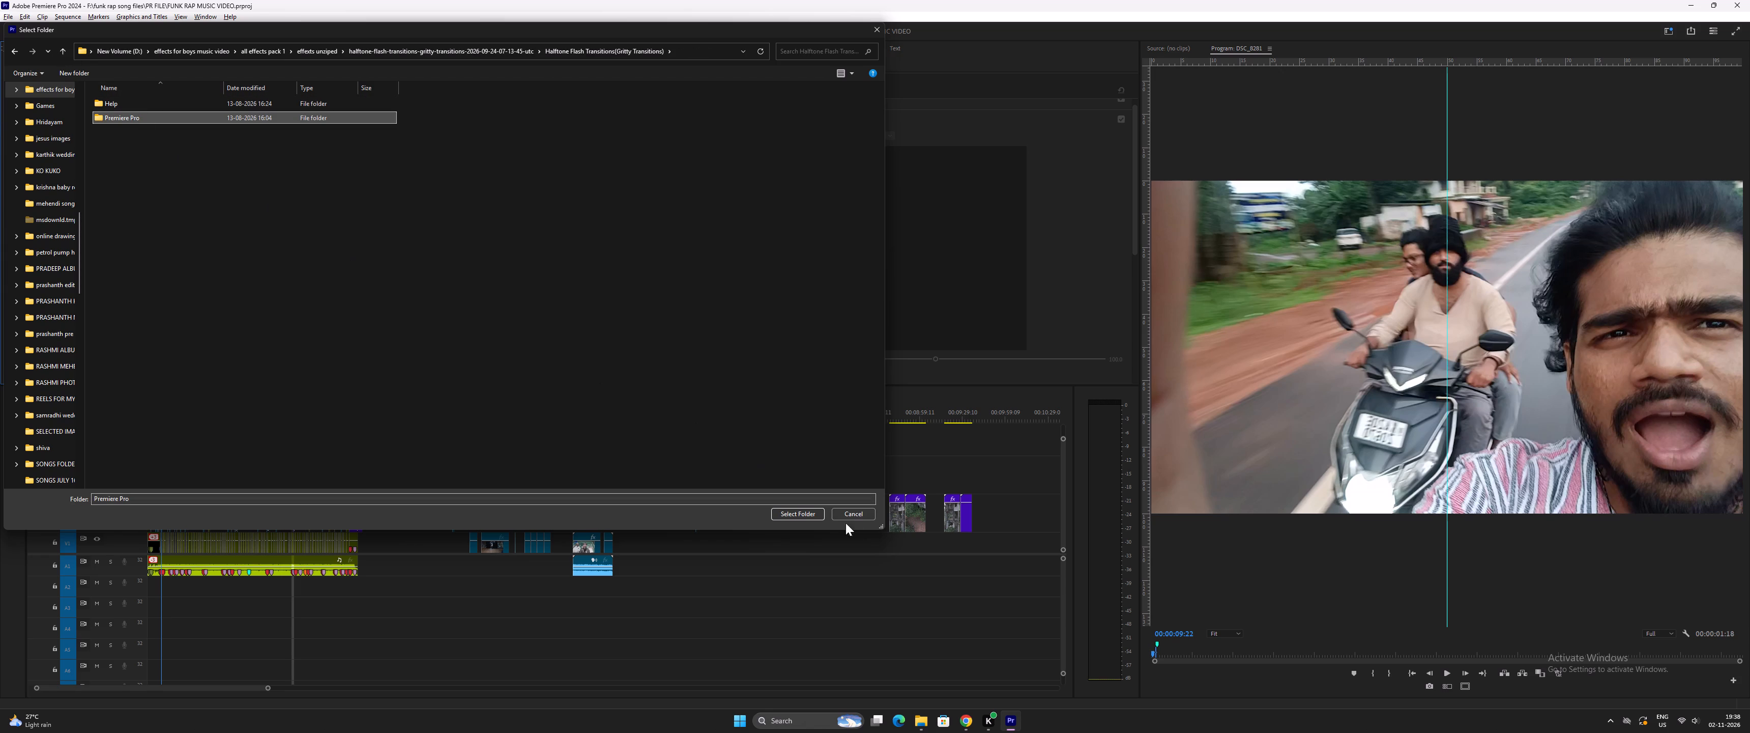
pyautogui.click(816, 513)
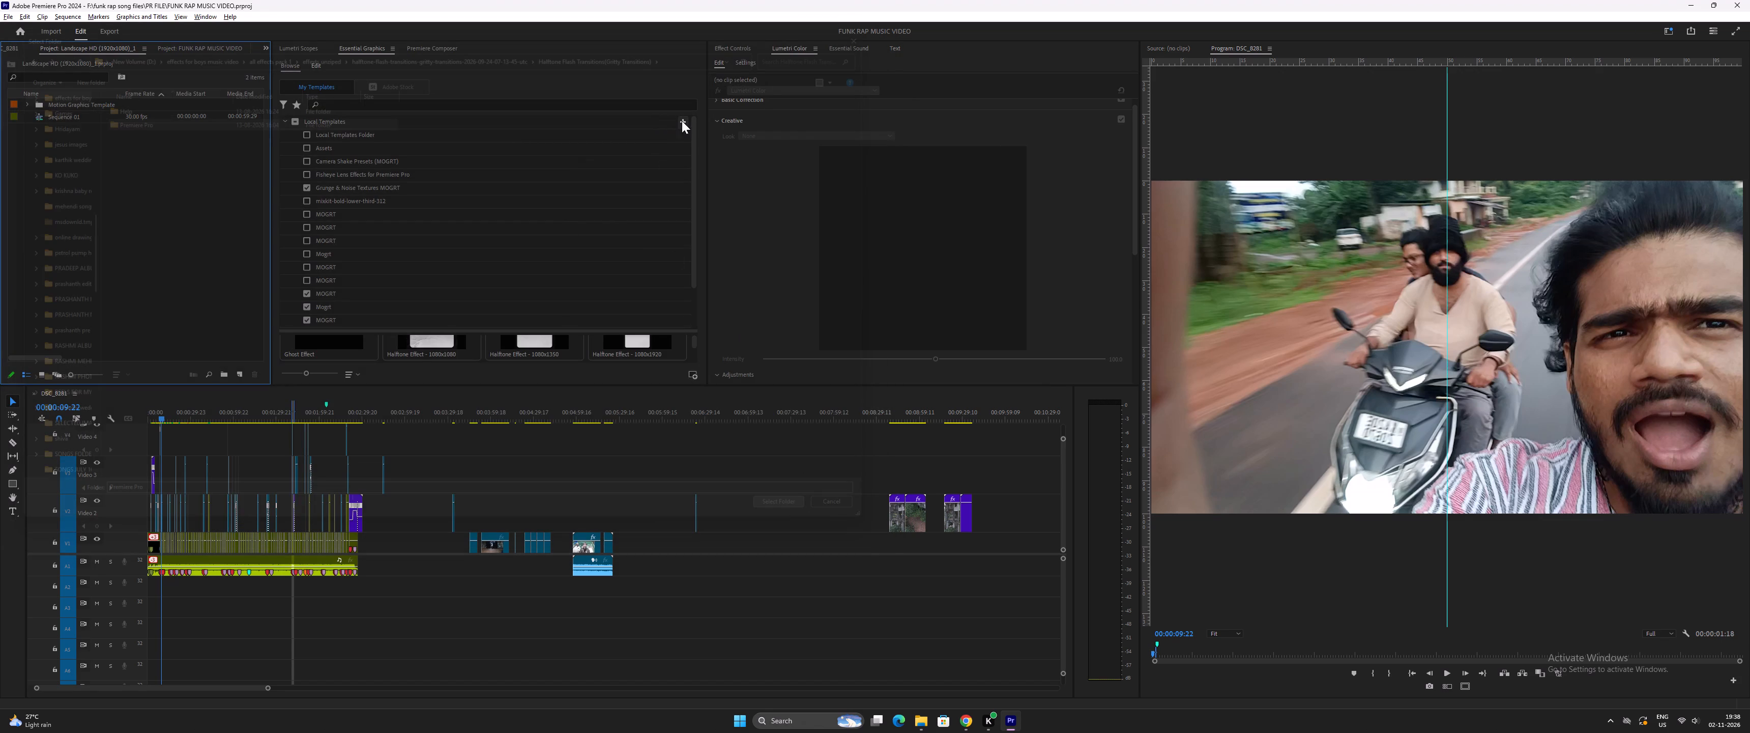
# Check the light-glow-transitions pack, including its Transitions folder, for a template folder that can be added to the local templates.
pyautogui.click(682, 121)
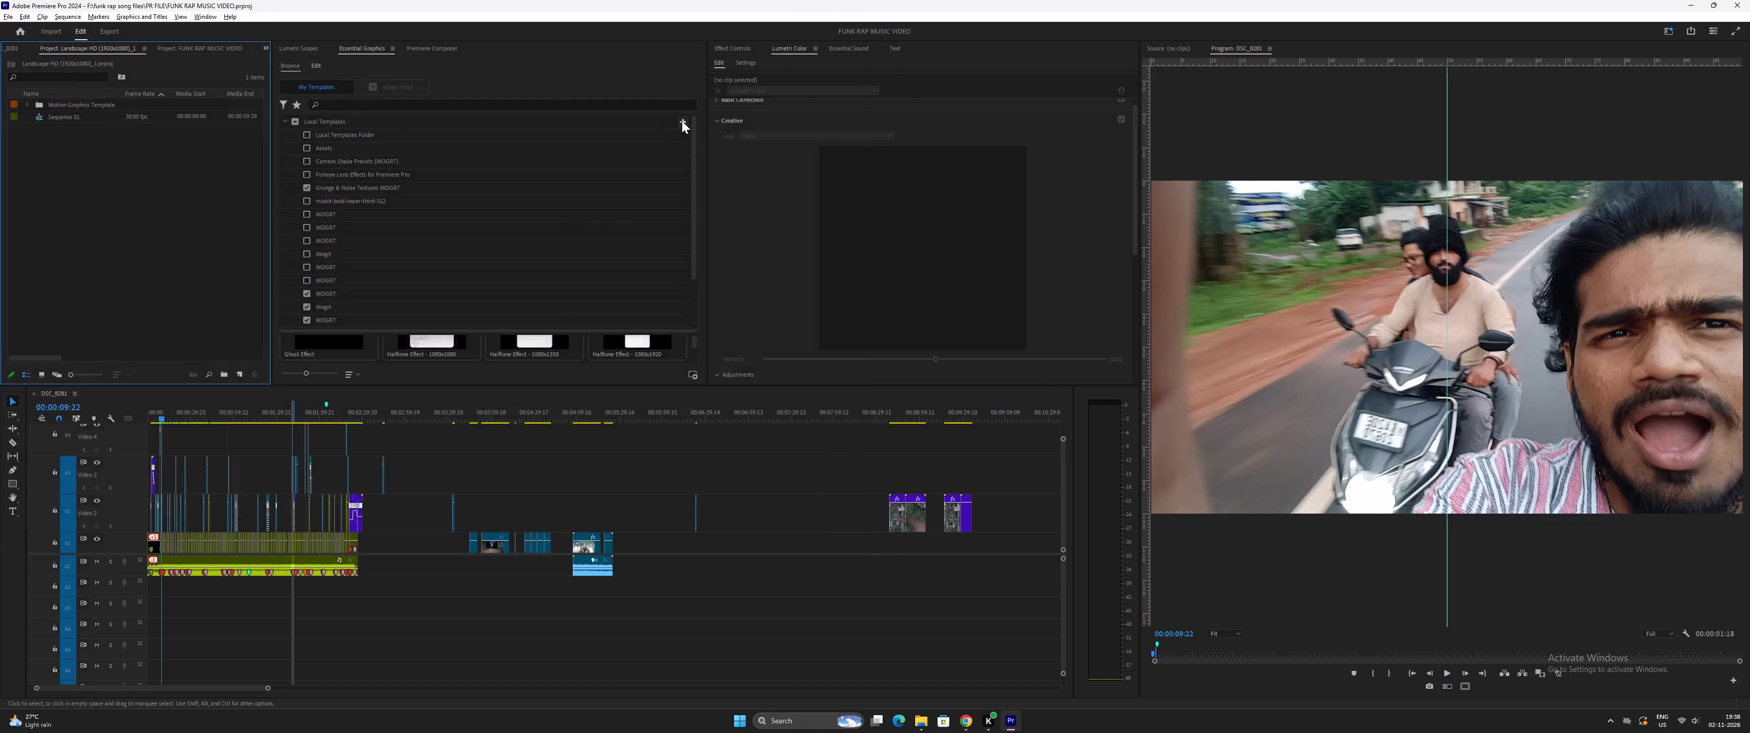
pyautogui.click(58, 41)
pyautogui.click(62, 48)
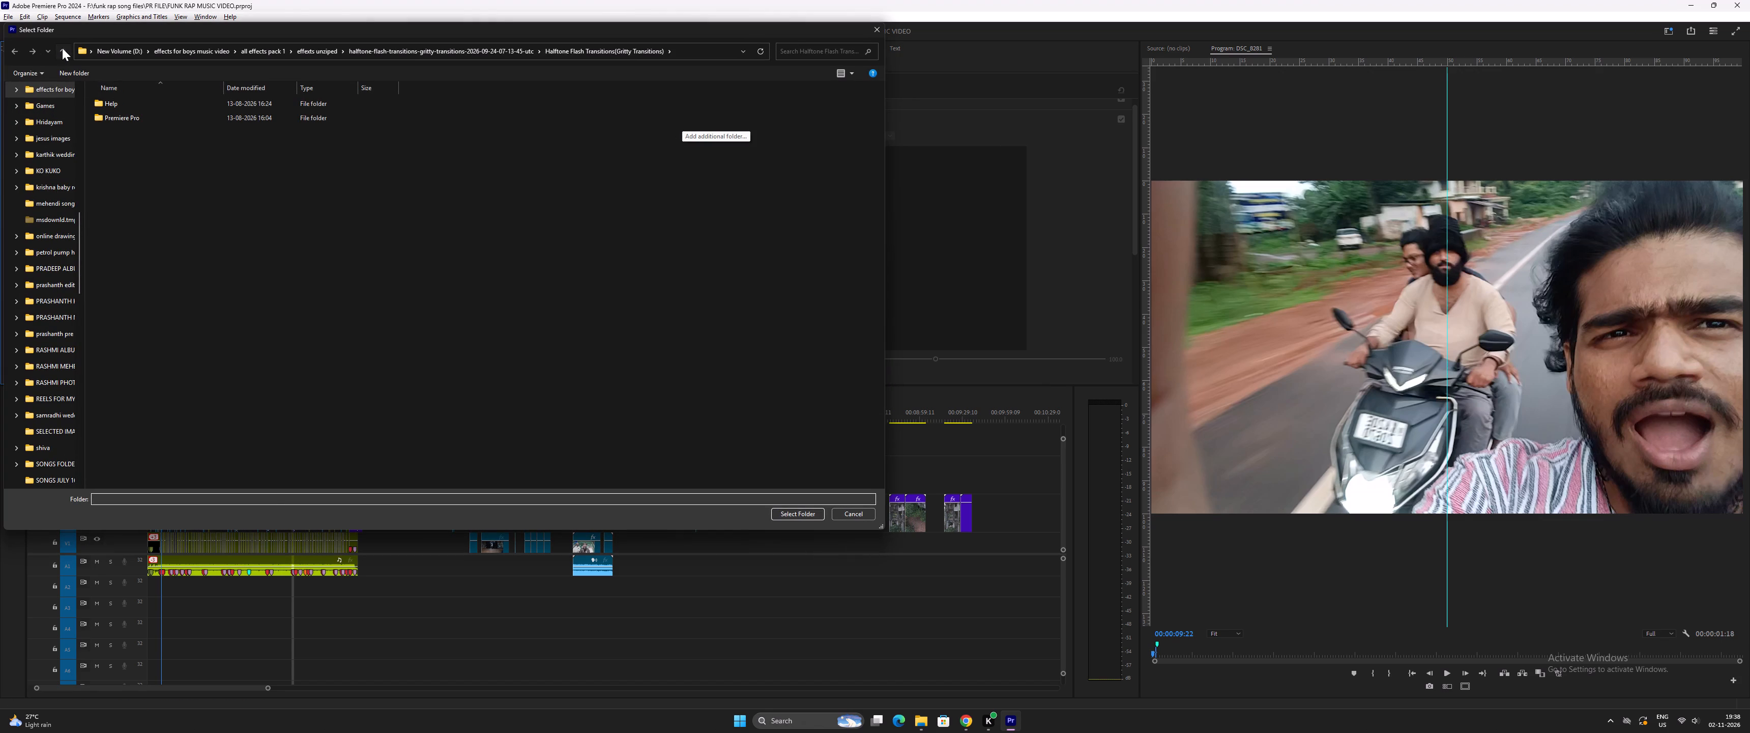
pyautogui.click(62, 48)
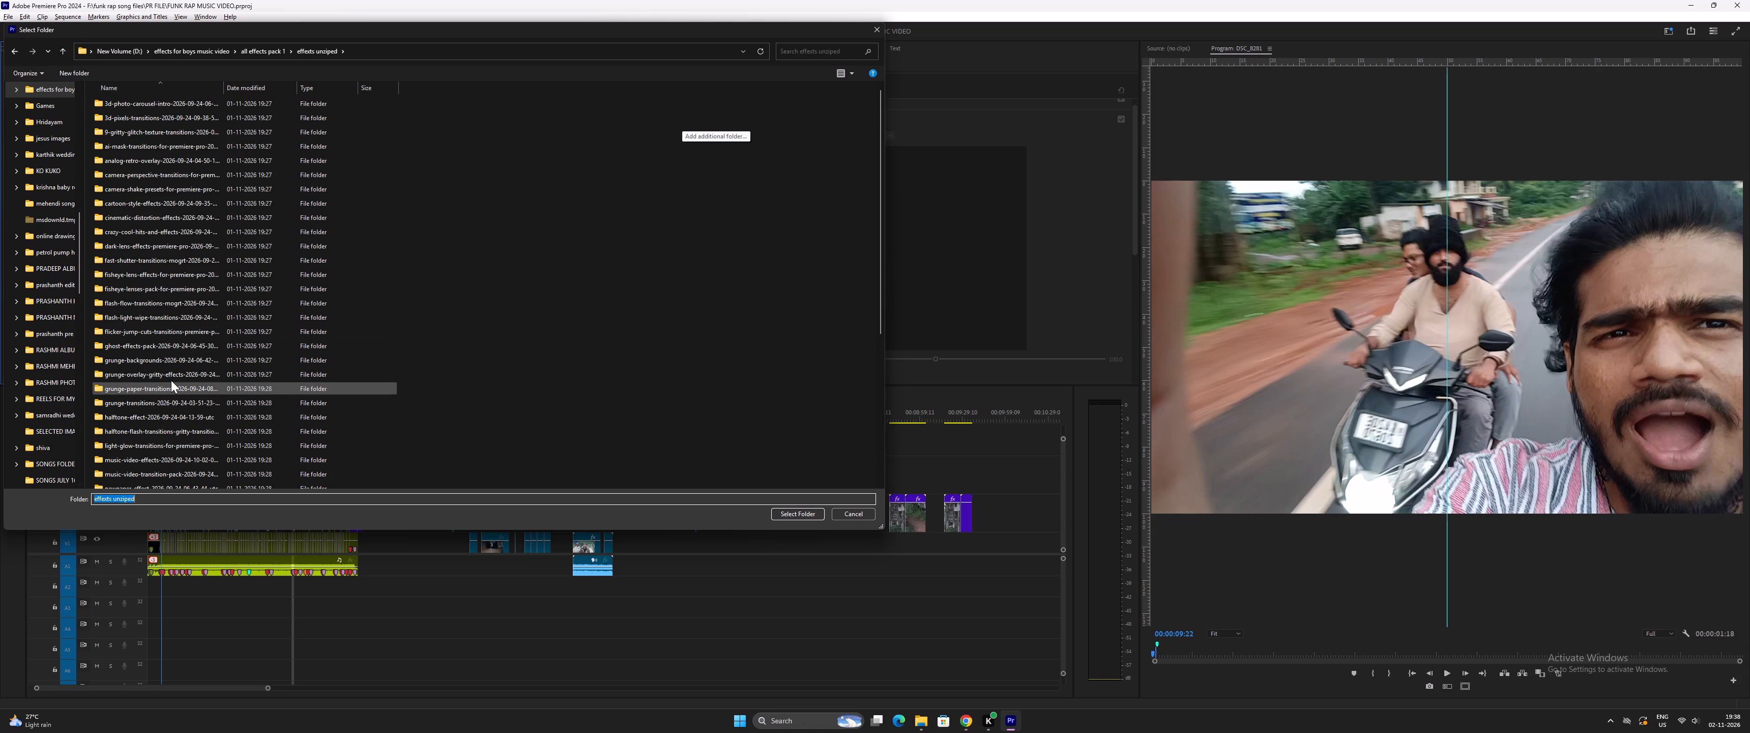
pyautogui.doubleClick(130, 448)
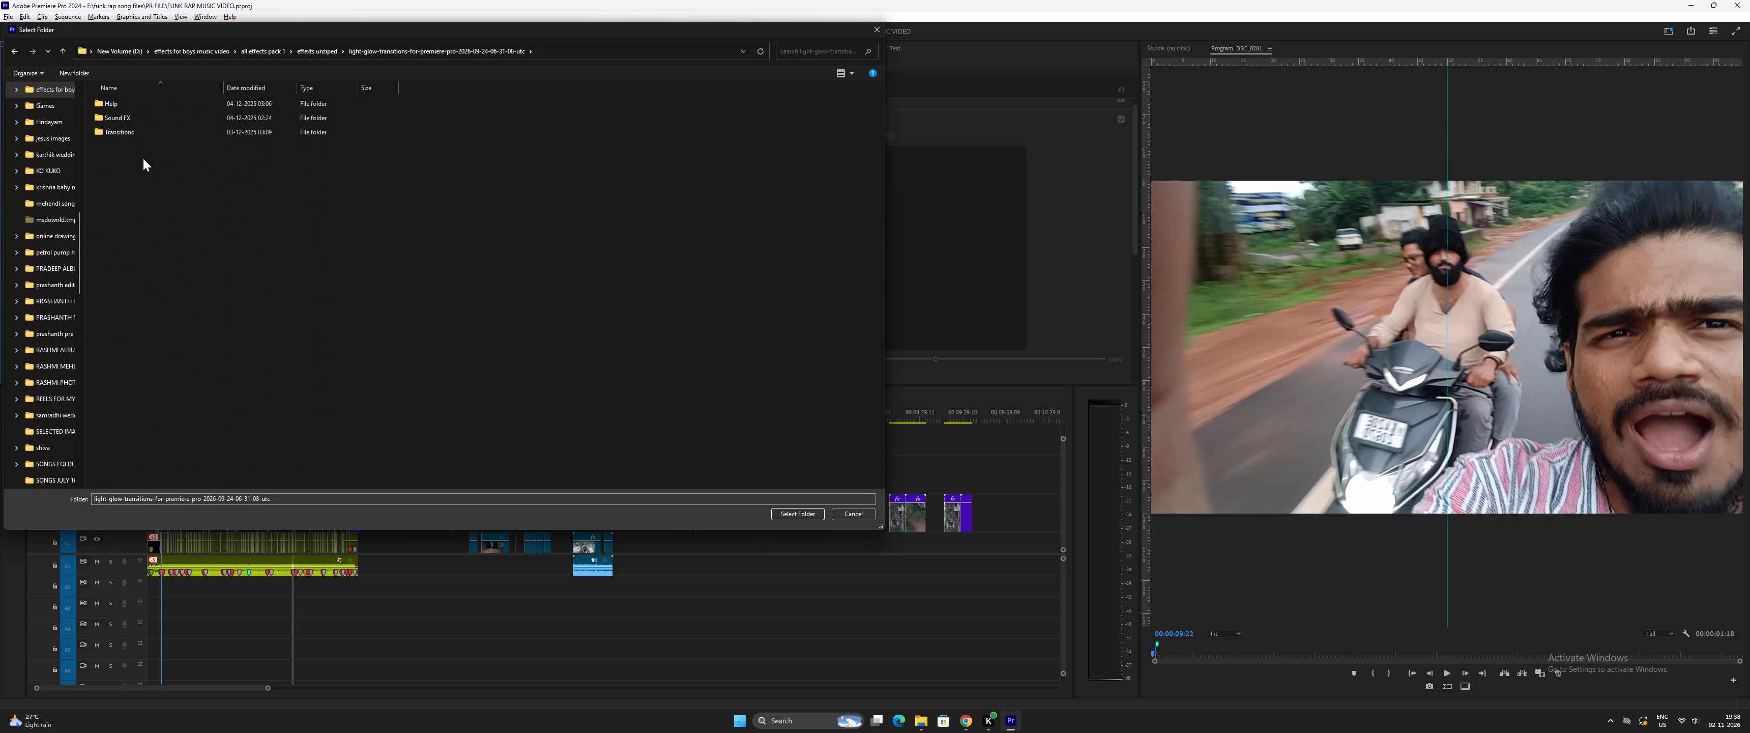
pyautogui.doubleClick(131, 129)
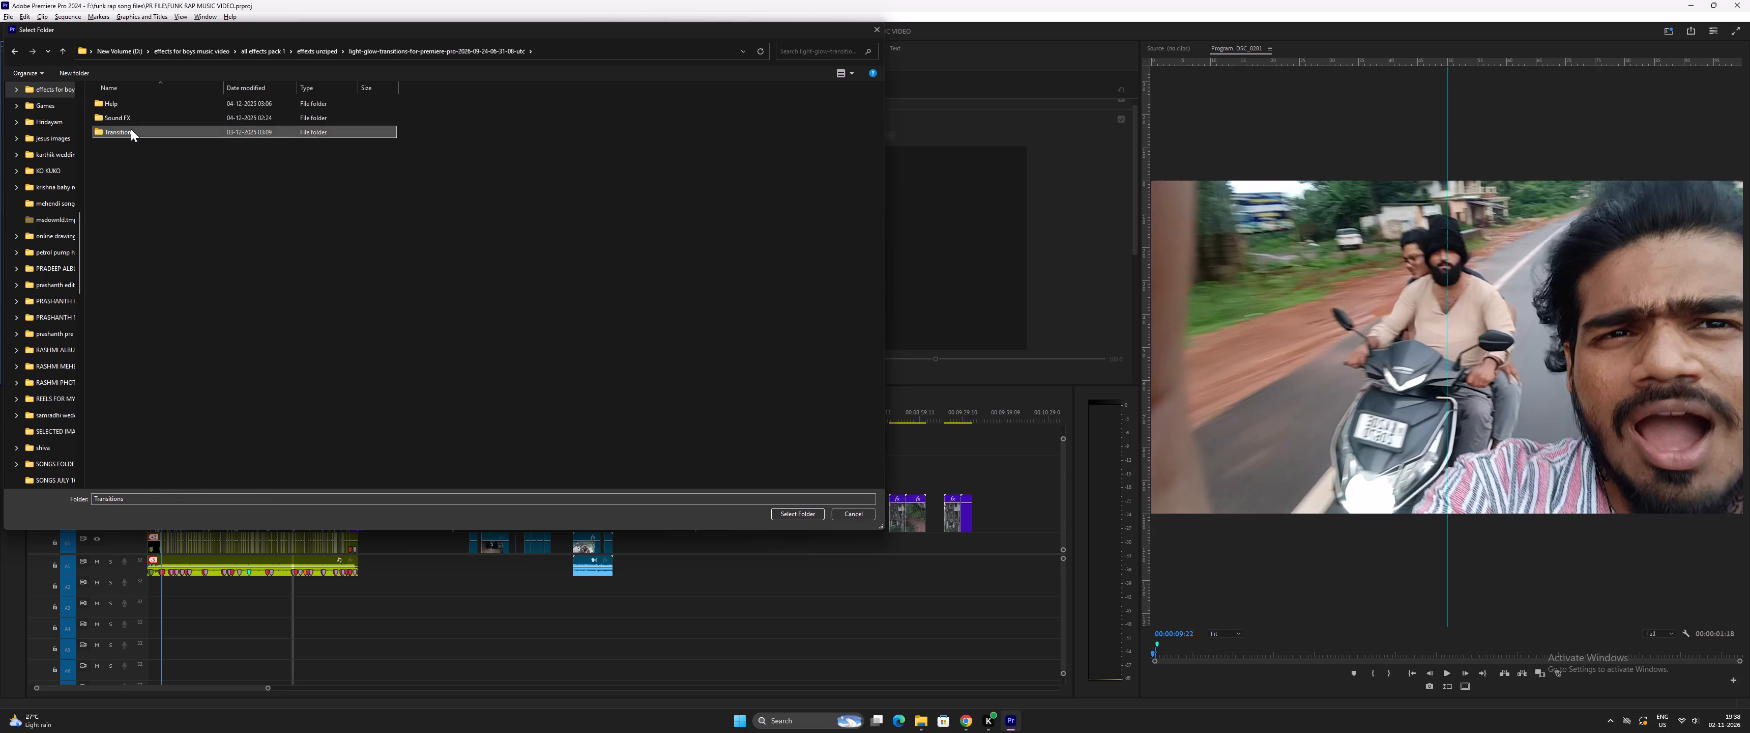
pyautogui.click(67, 50)
pyautogui.click(67, 50)
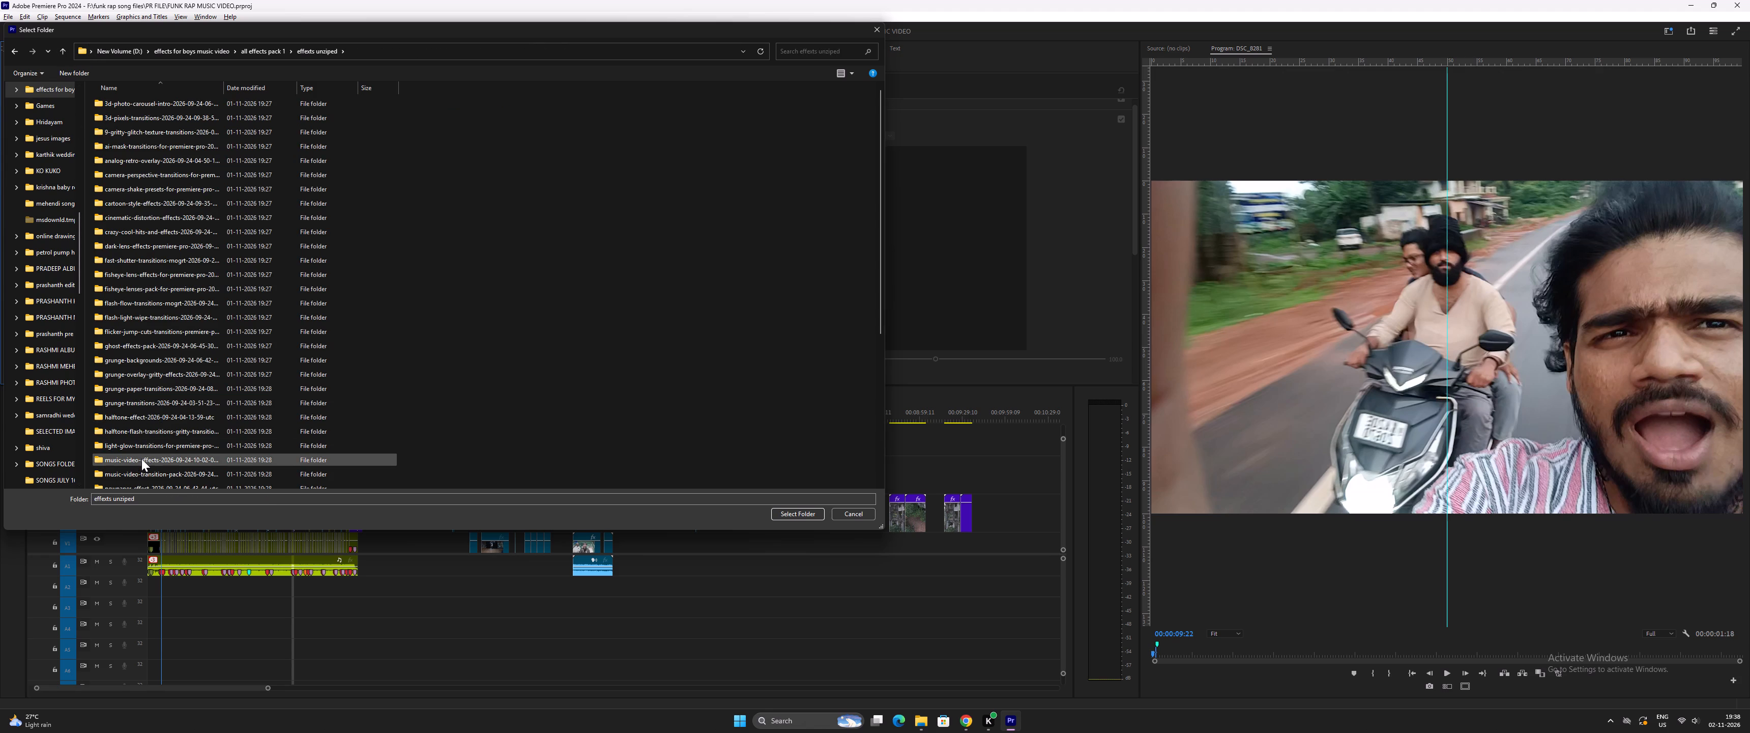
# Check the Help and Project file folders of the music-video-effects pack for templates that can be added to the local templates.
pyautogui.scroll(-2, 141, 459)
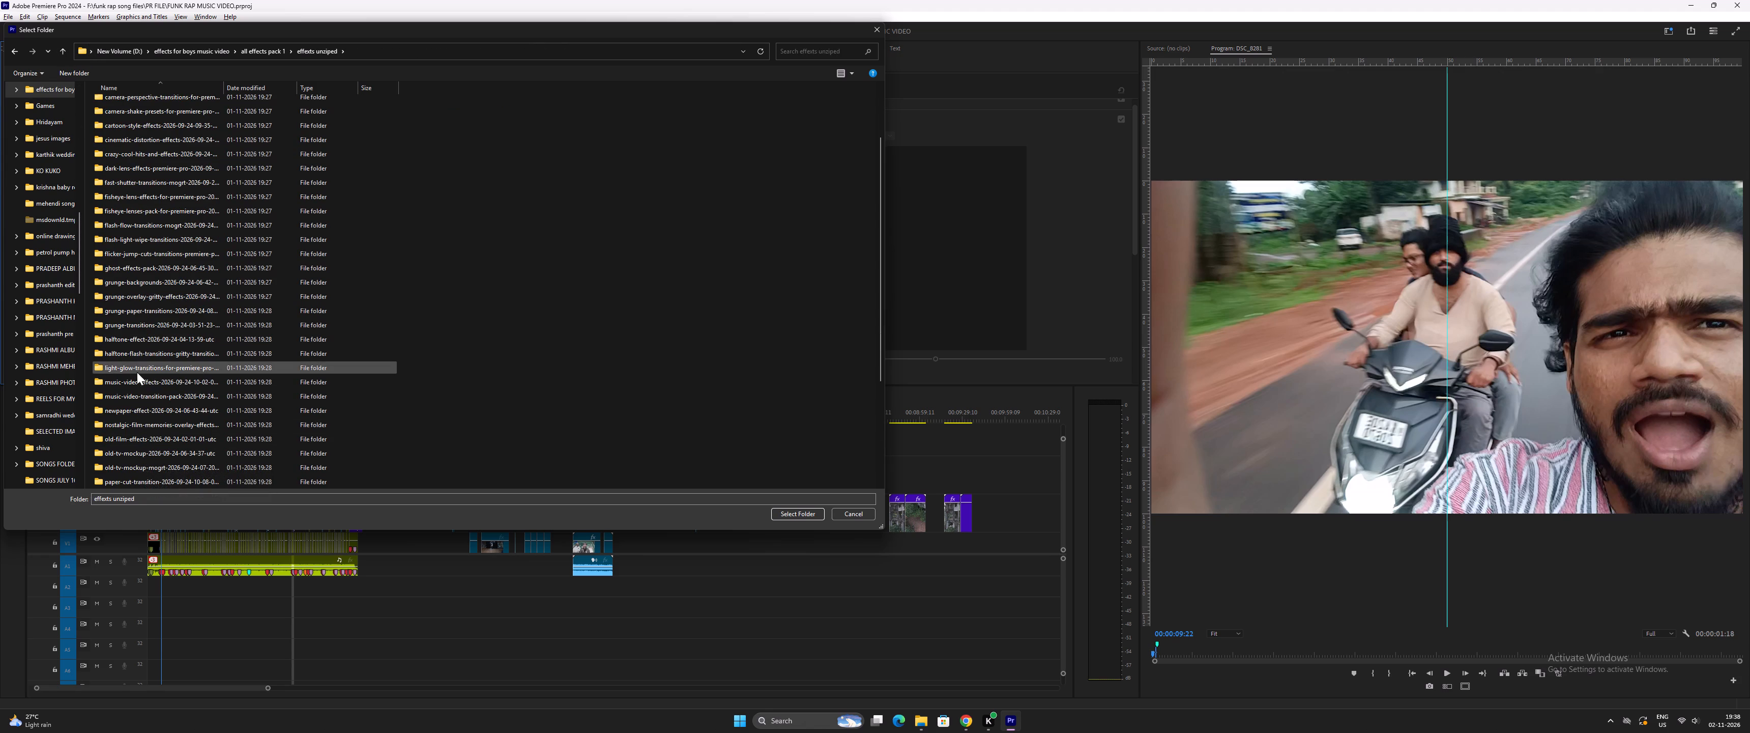
pyautogui.doubleClick(120, 380)
pyautogui.doubleClick(126, 105)
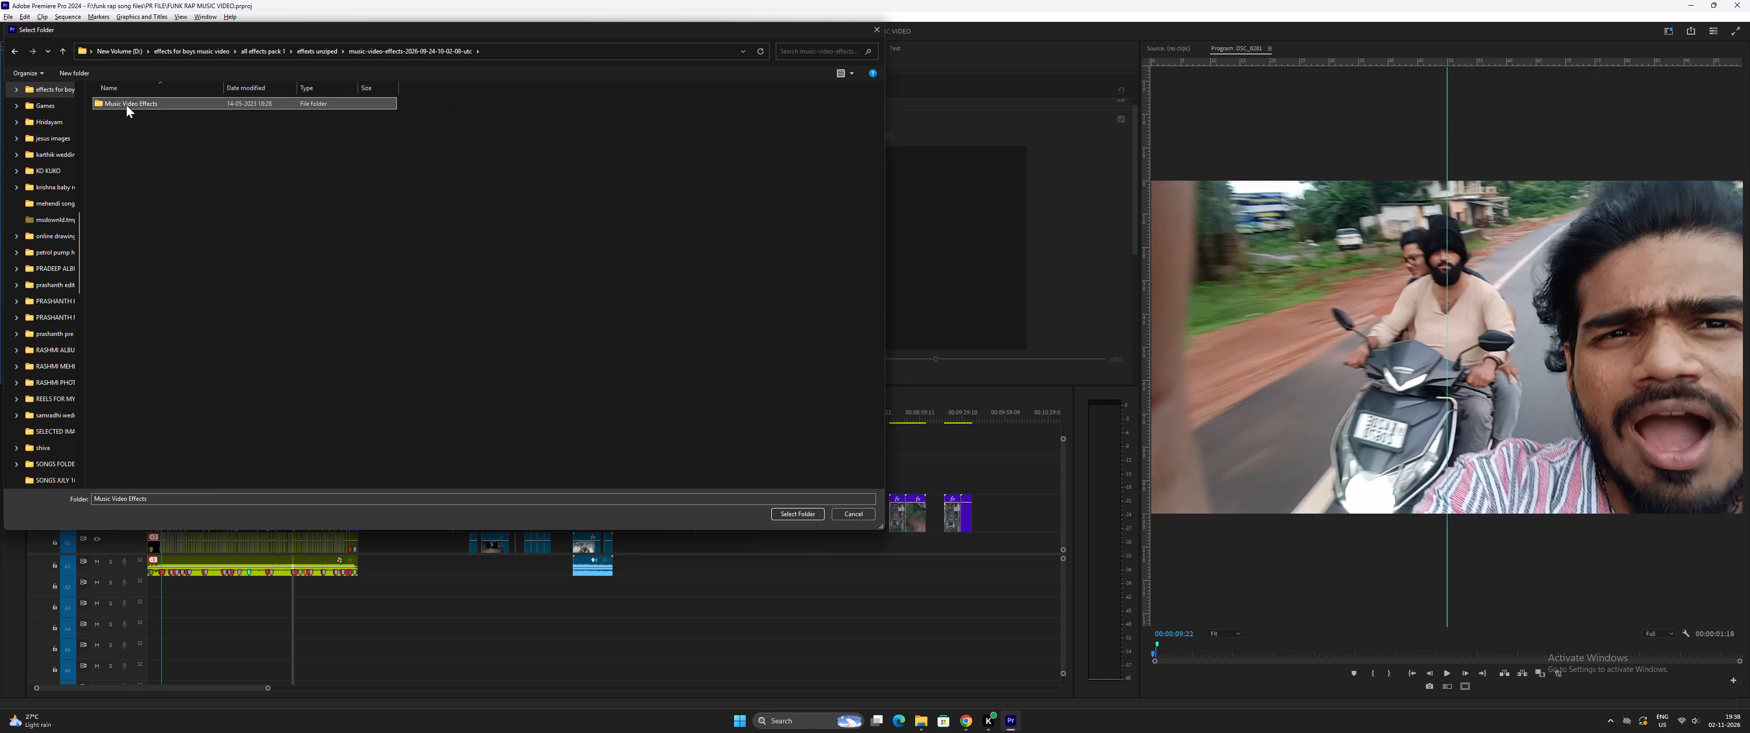
pyautogui.doubleClick(131, 116)
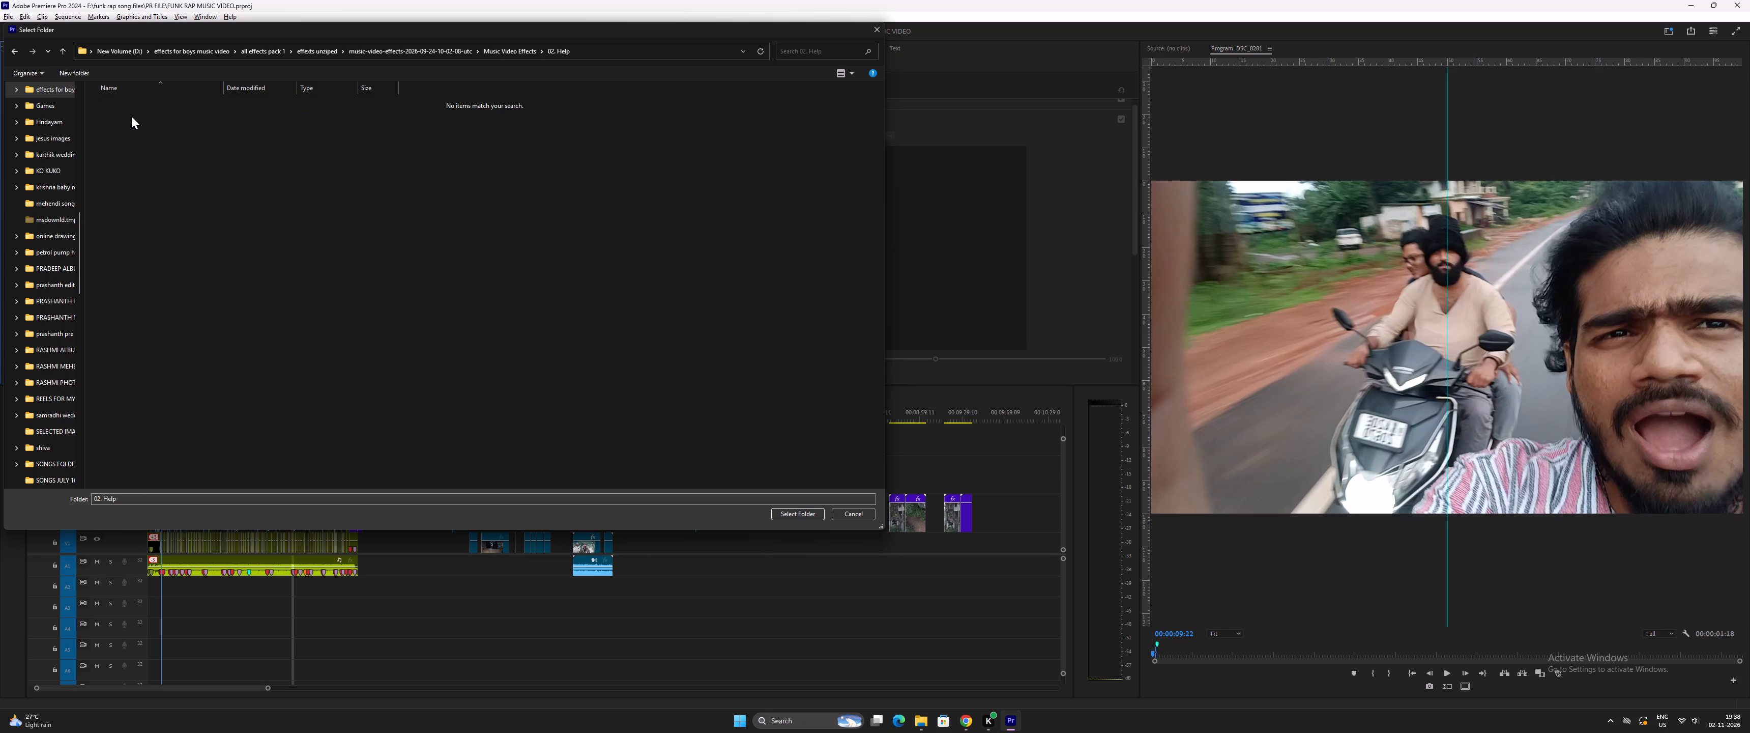
pyautogui.click(57, 47)
pyautogui.doubleClick(138, 103)
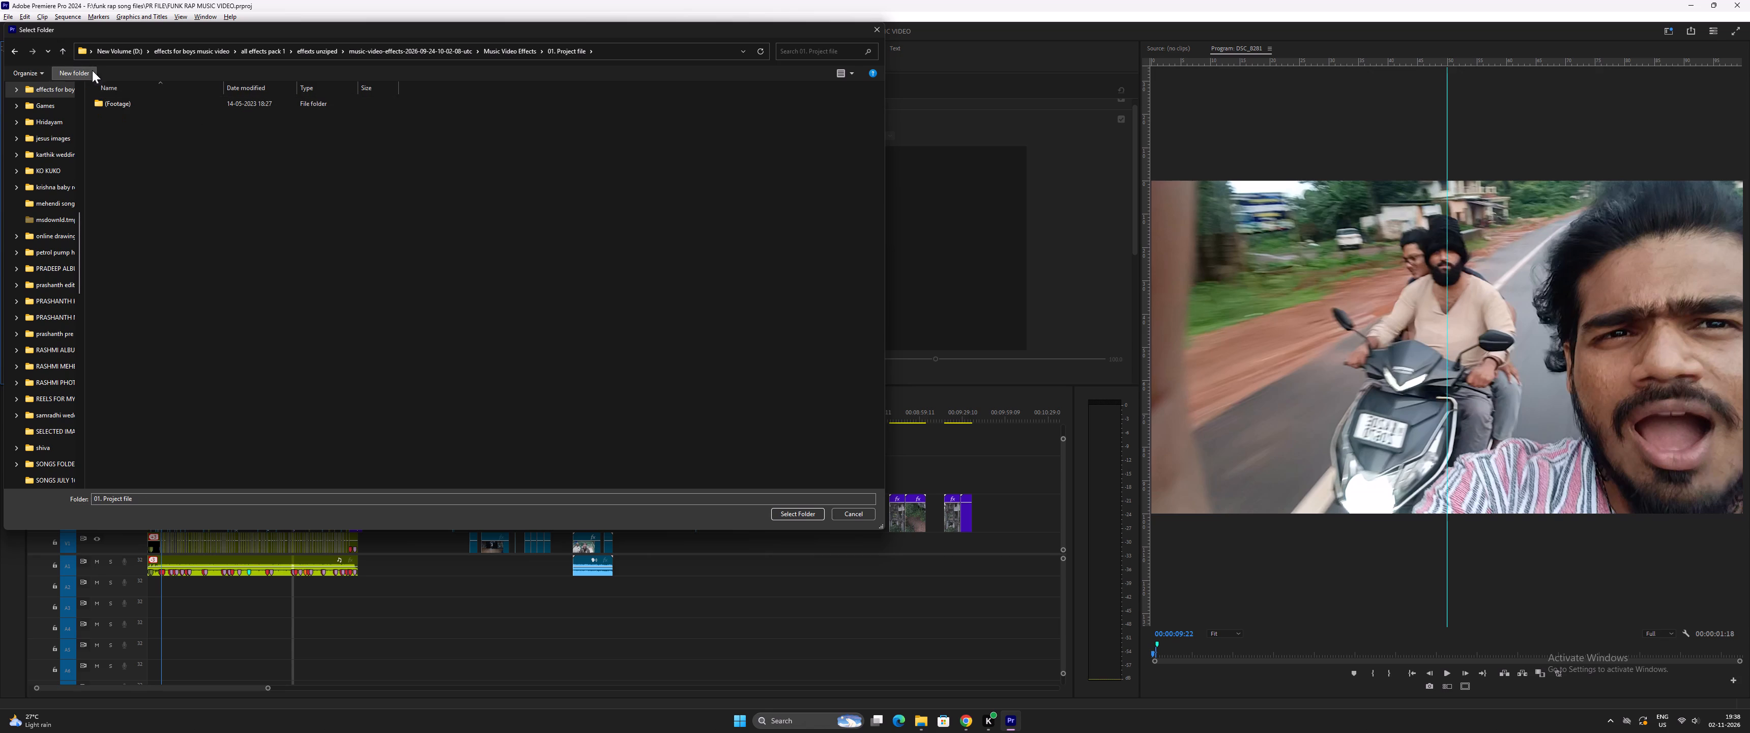
pyautogui.doubleClick(69, 51)
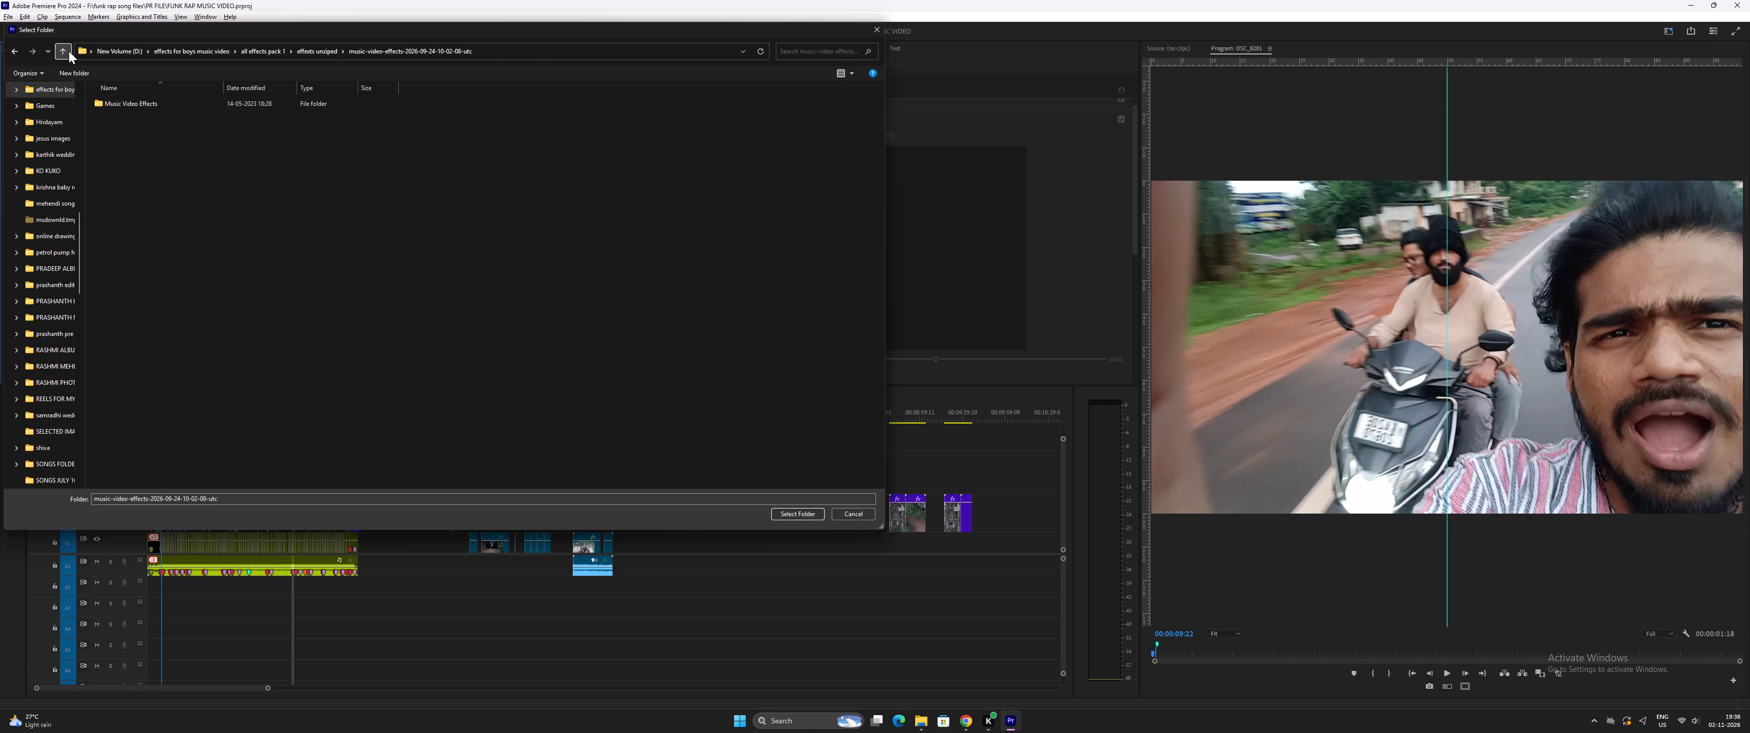
pyautogui.click(69, 51)
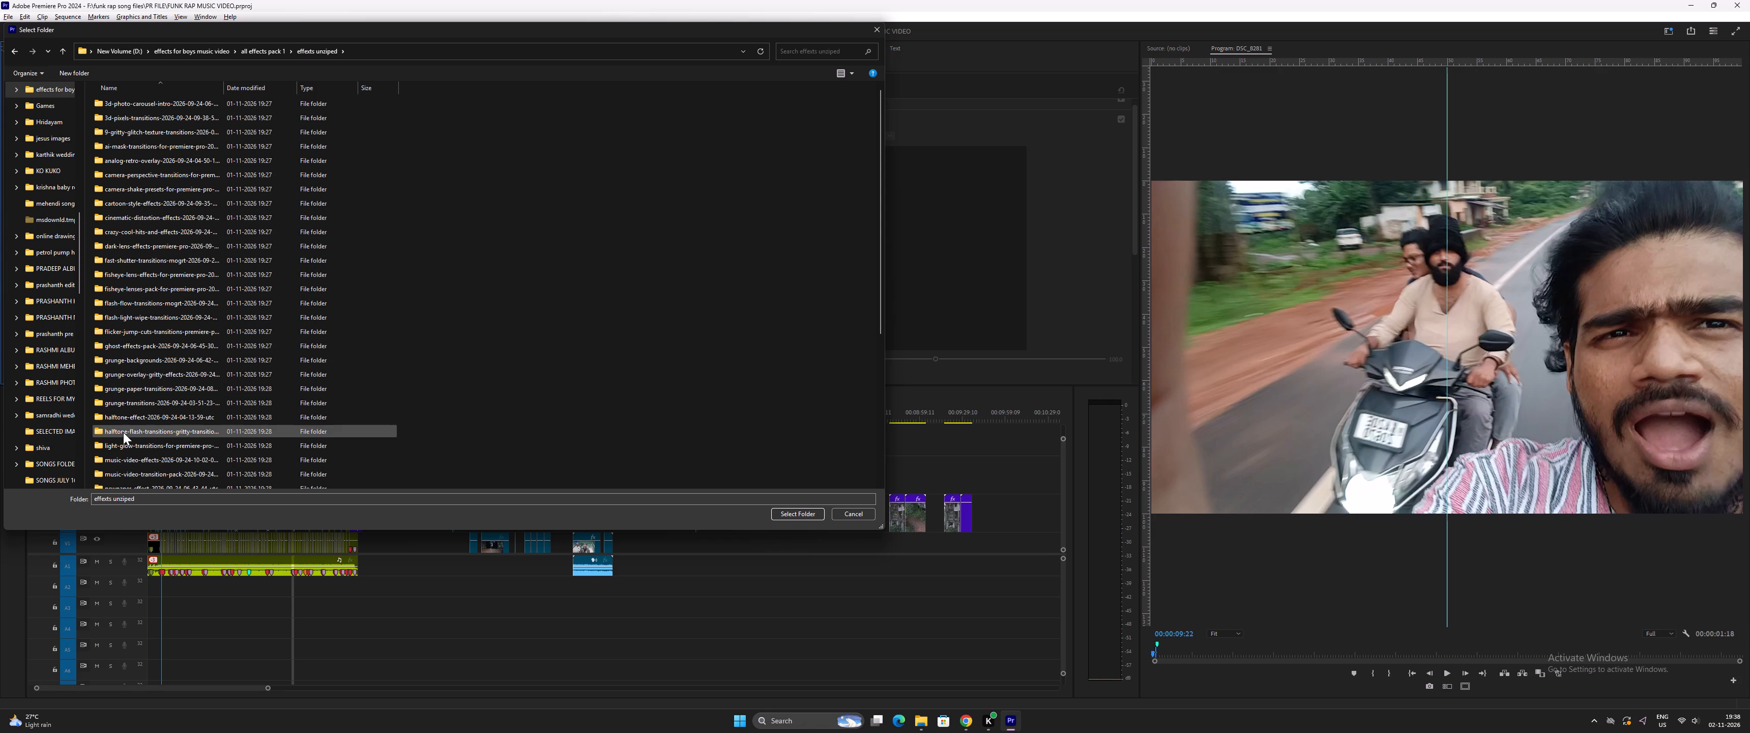
# Check the _Assets and VFX Effects folders inside Atom Premiere Pro of the newspaper-effect pack for templates to add.
pyautogui.scroll(-2, 120, 459)
pyautogui.scroll(-2, 132, 398)
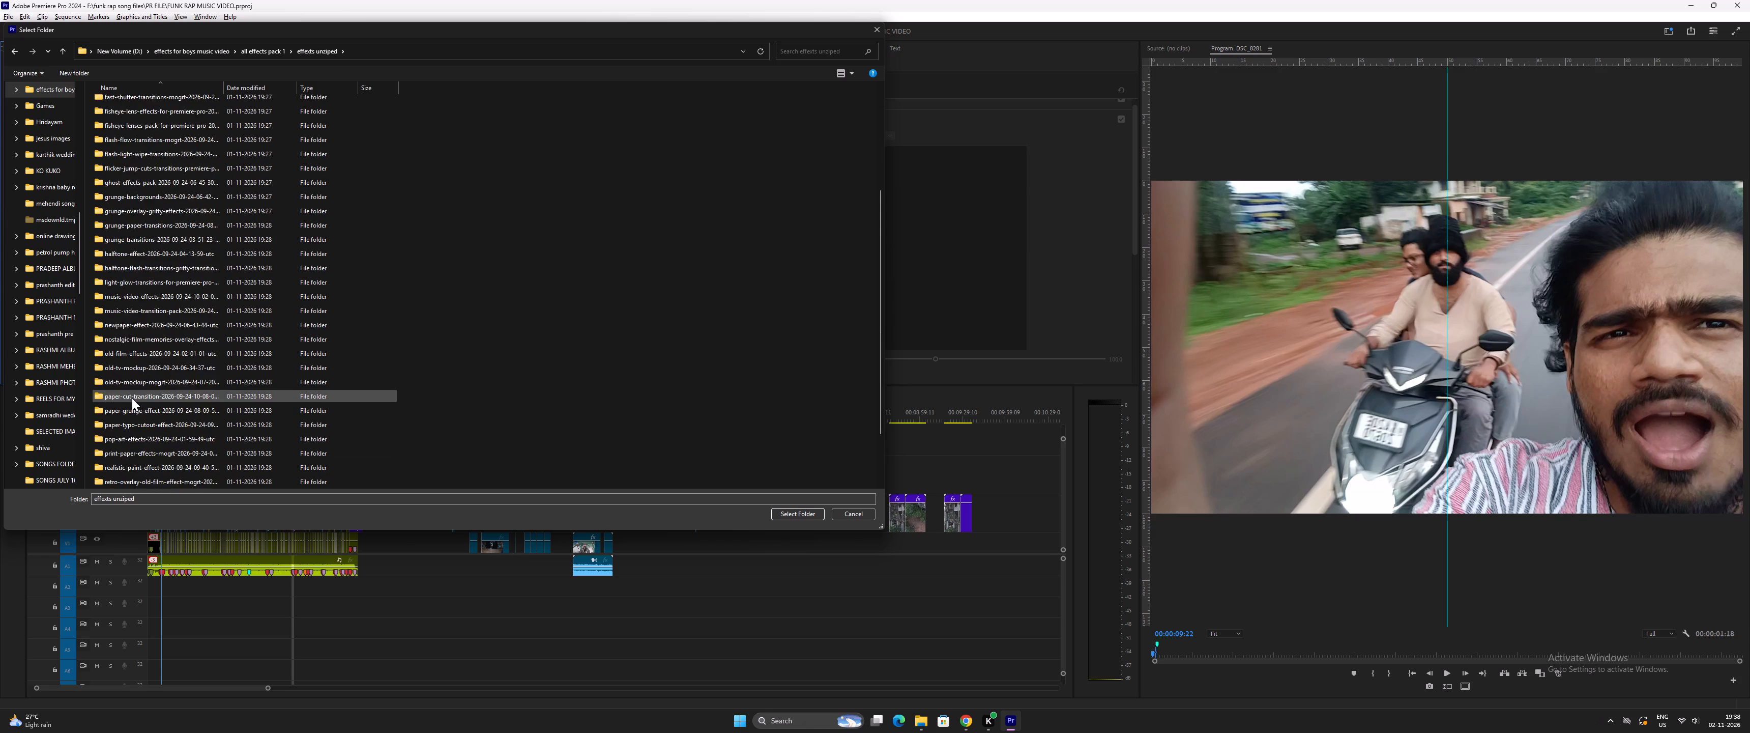
pyautogui.scroll(-1, 132, 398)
pyautogui.scroll(1, 132, 398)
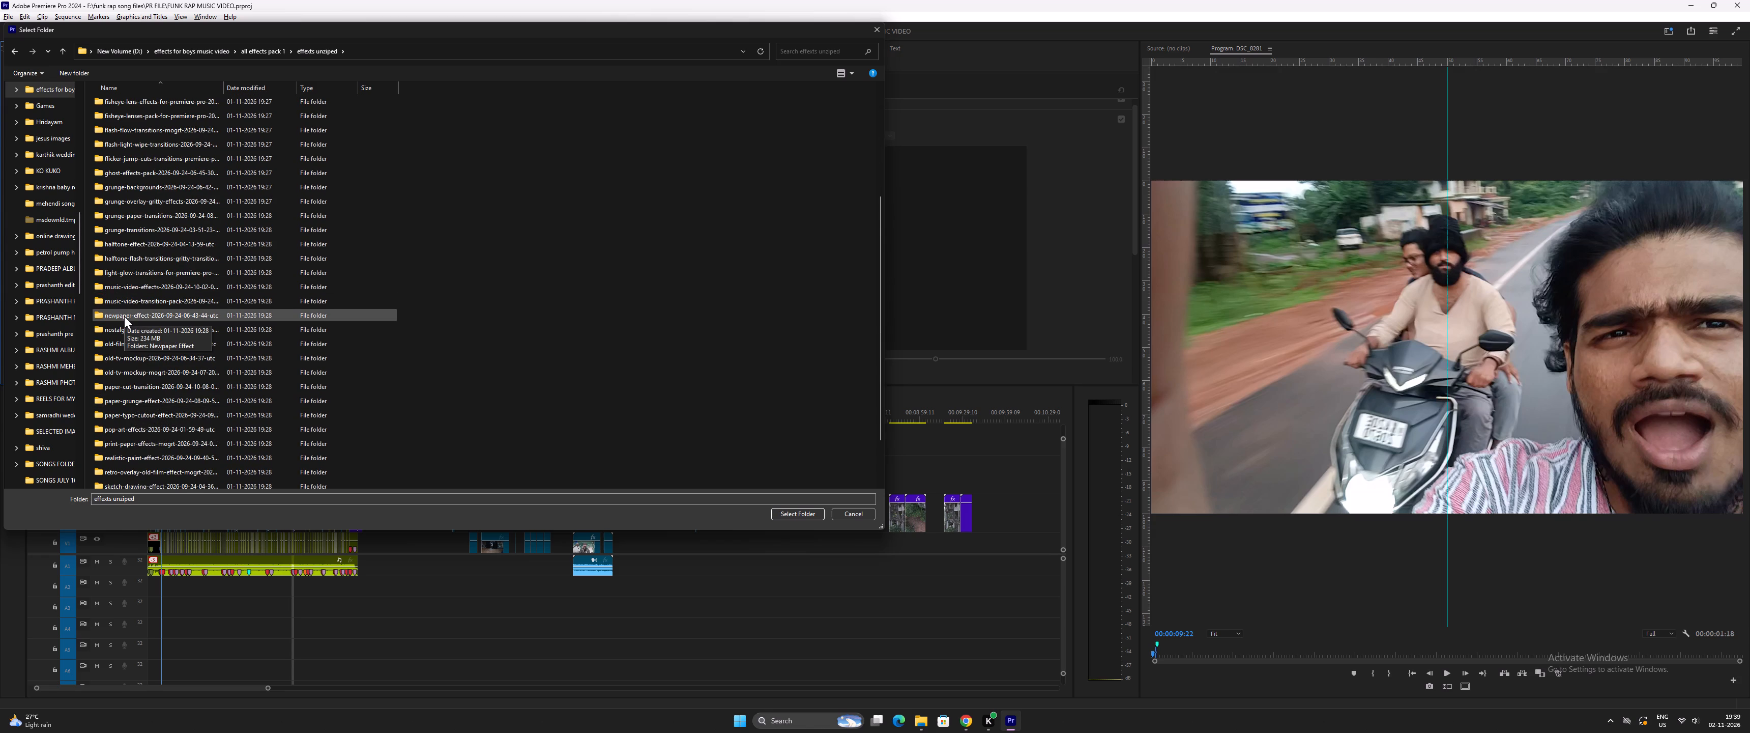
pyautogui.doubleClick(124, 316)
pyautogui.doubleClick(147, 101)
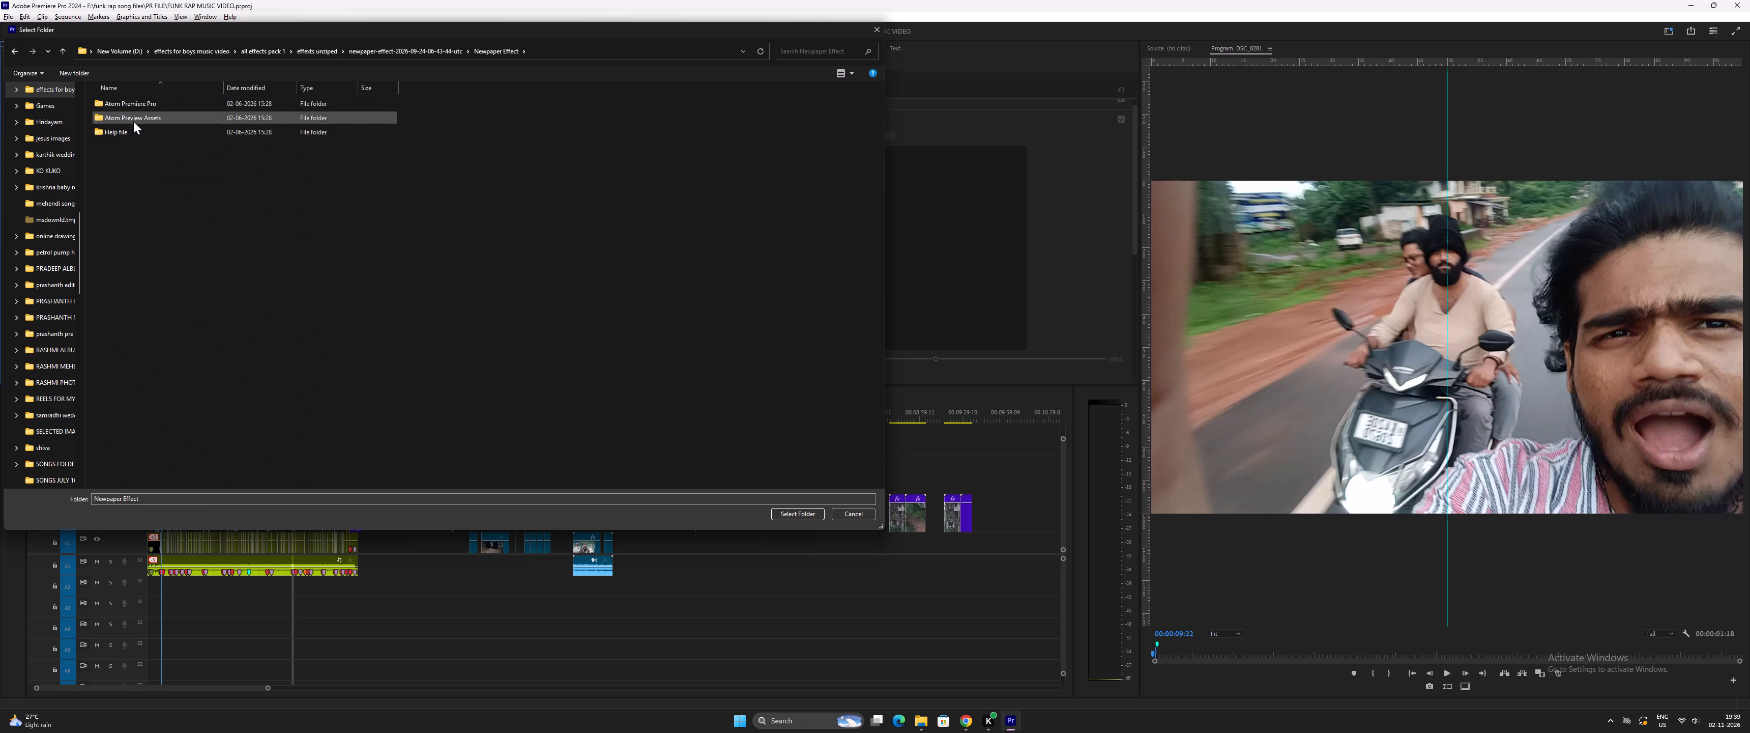
pyautogui.doubleClick(142, 101)
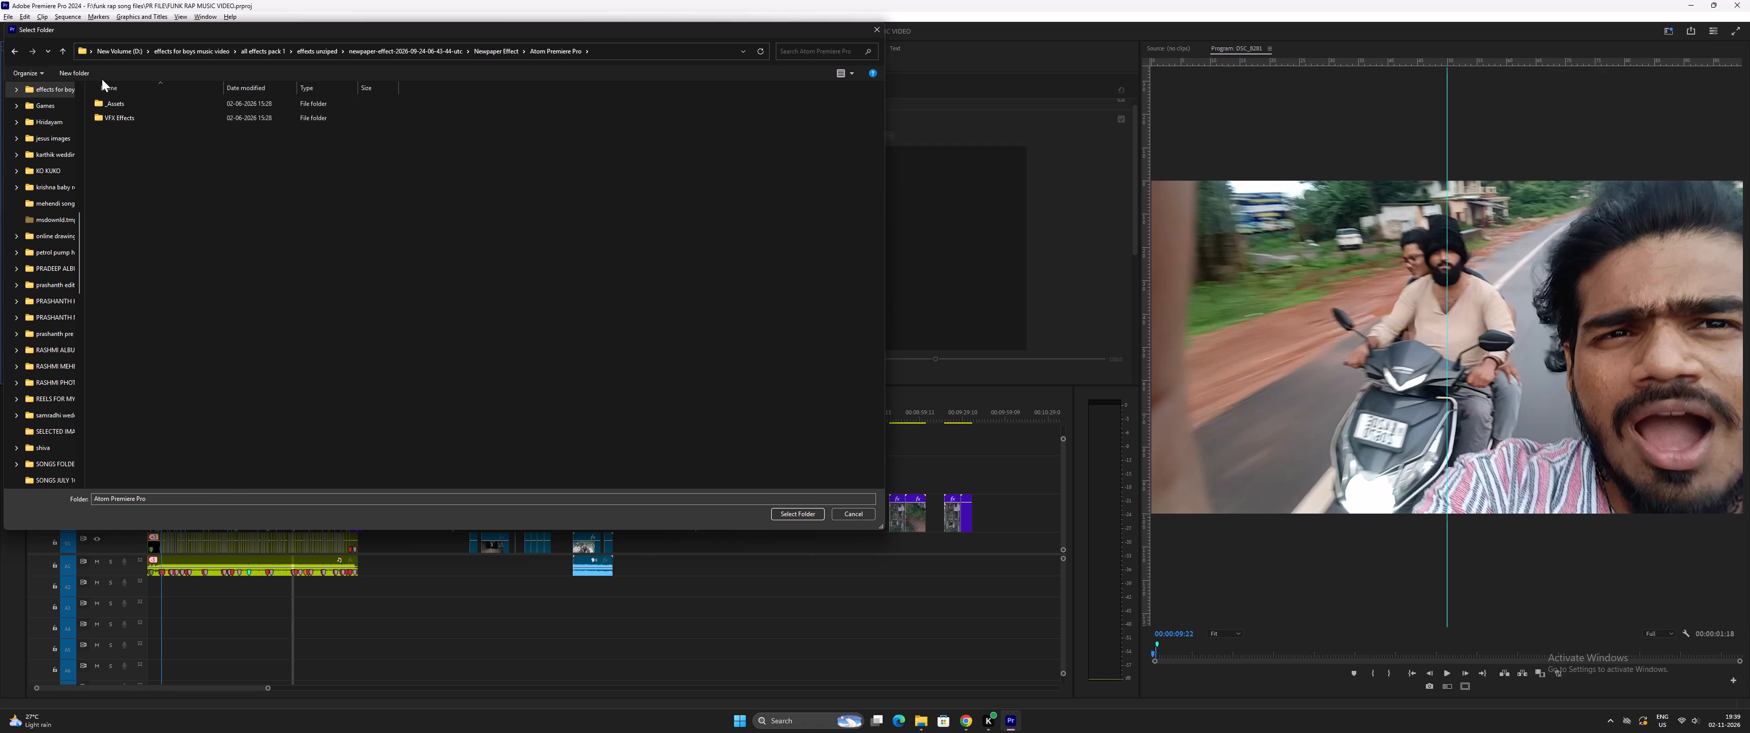
pyautogui.doubleClick(112, 99)
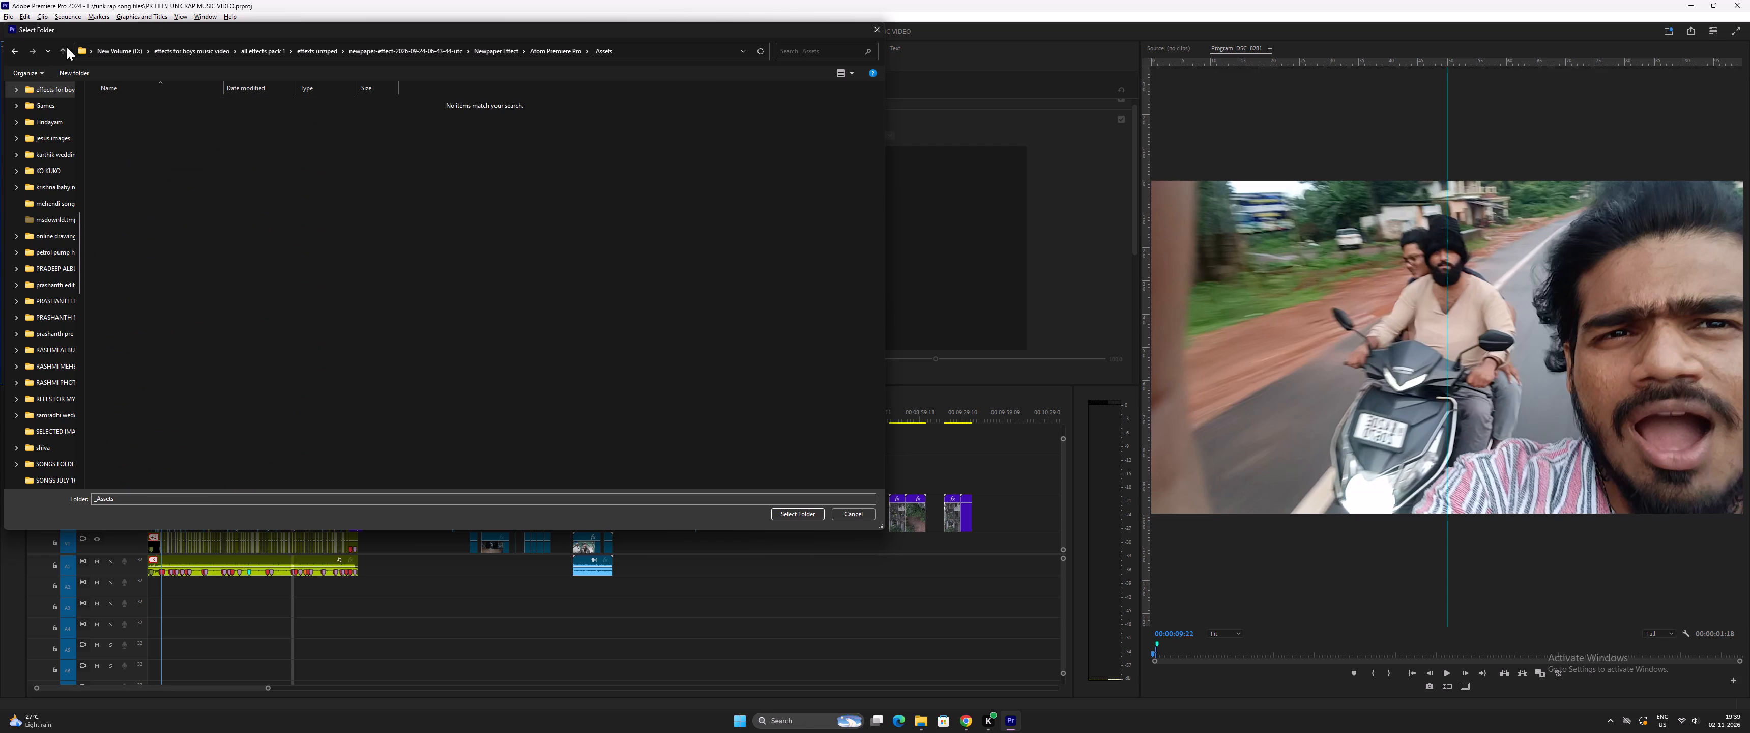
pyautogui.click(65, 54)
pyautogui.click(131, 110)
pyautogui.doubleClick(130, 115)
pyautogui.tripleClick(65, 51)
pyautogui.click(65, 51)
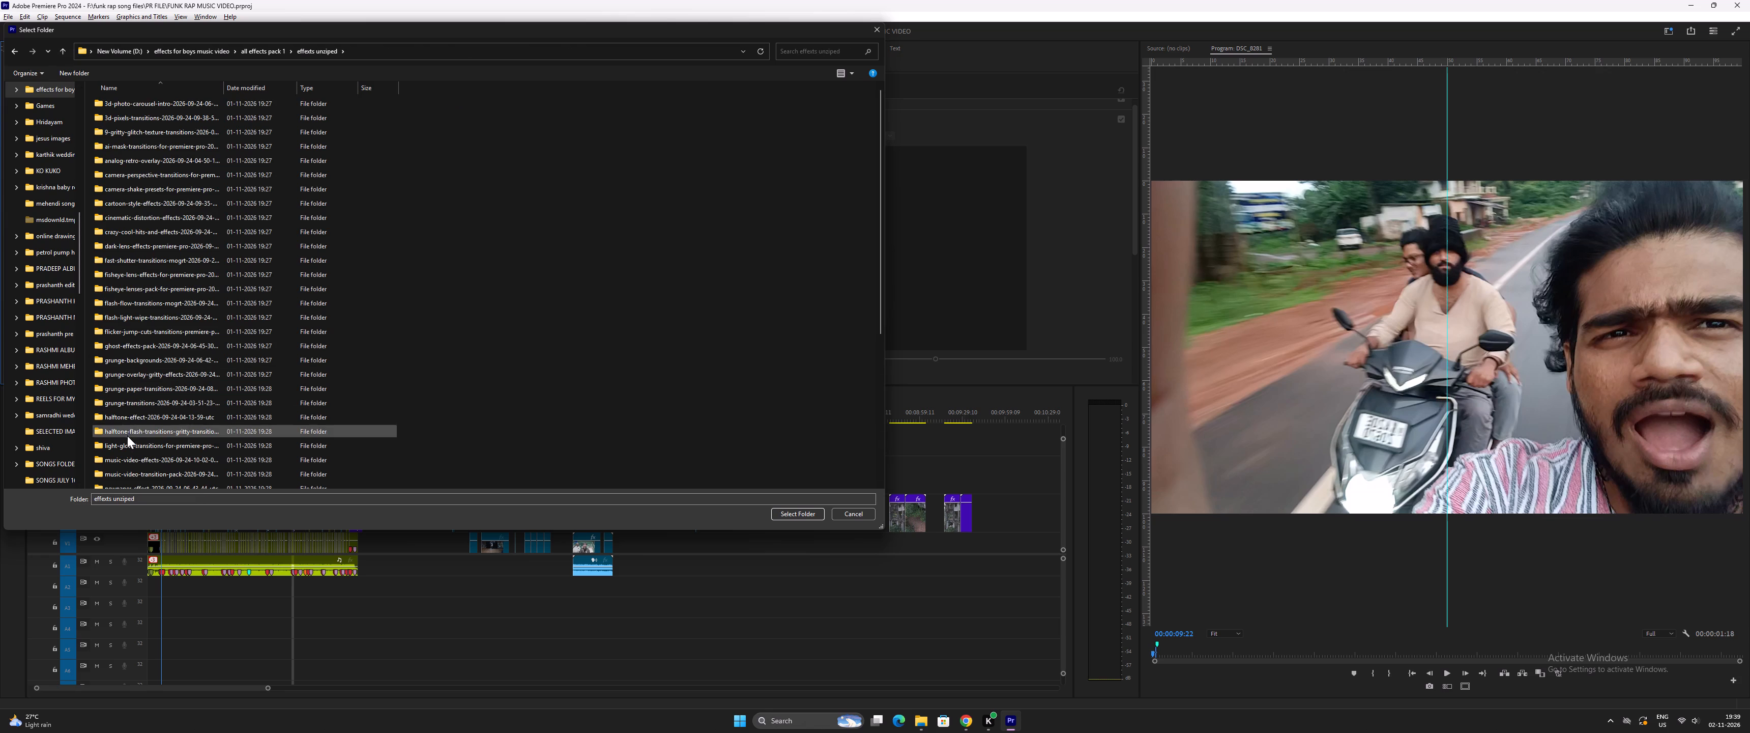
# Check the Footage folder of the nostalgic-film-memories-overlay-effects pack for templates that can be added to the local templates.
pyautogui.scroll(-2, 126, 440)
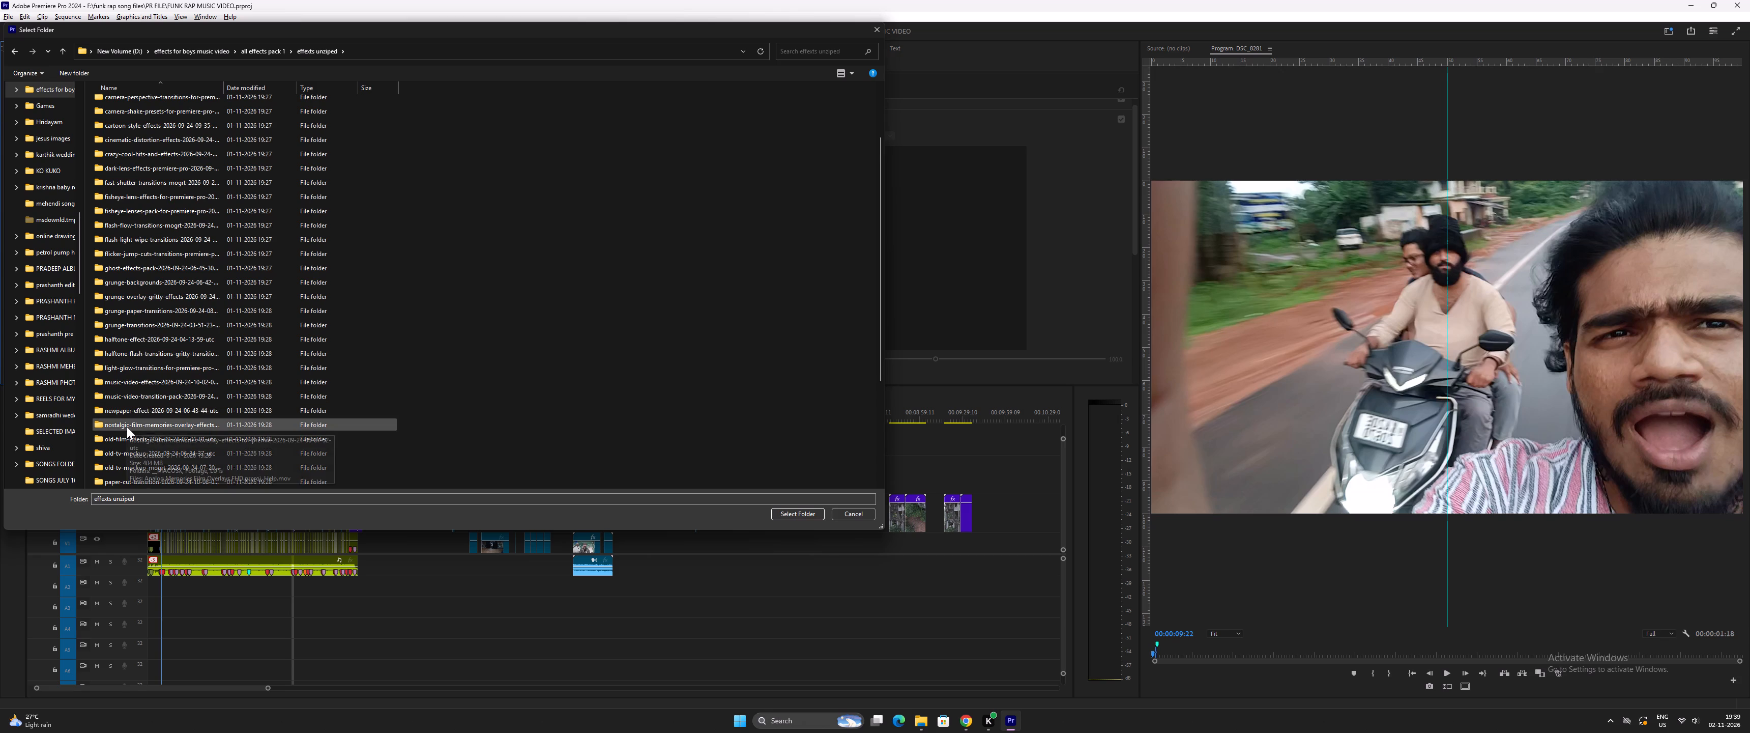
pyautogui.doubleClick(127, 427)
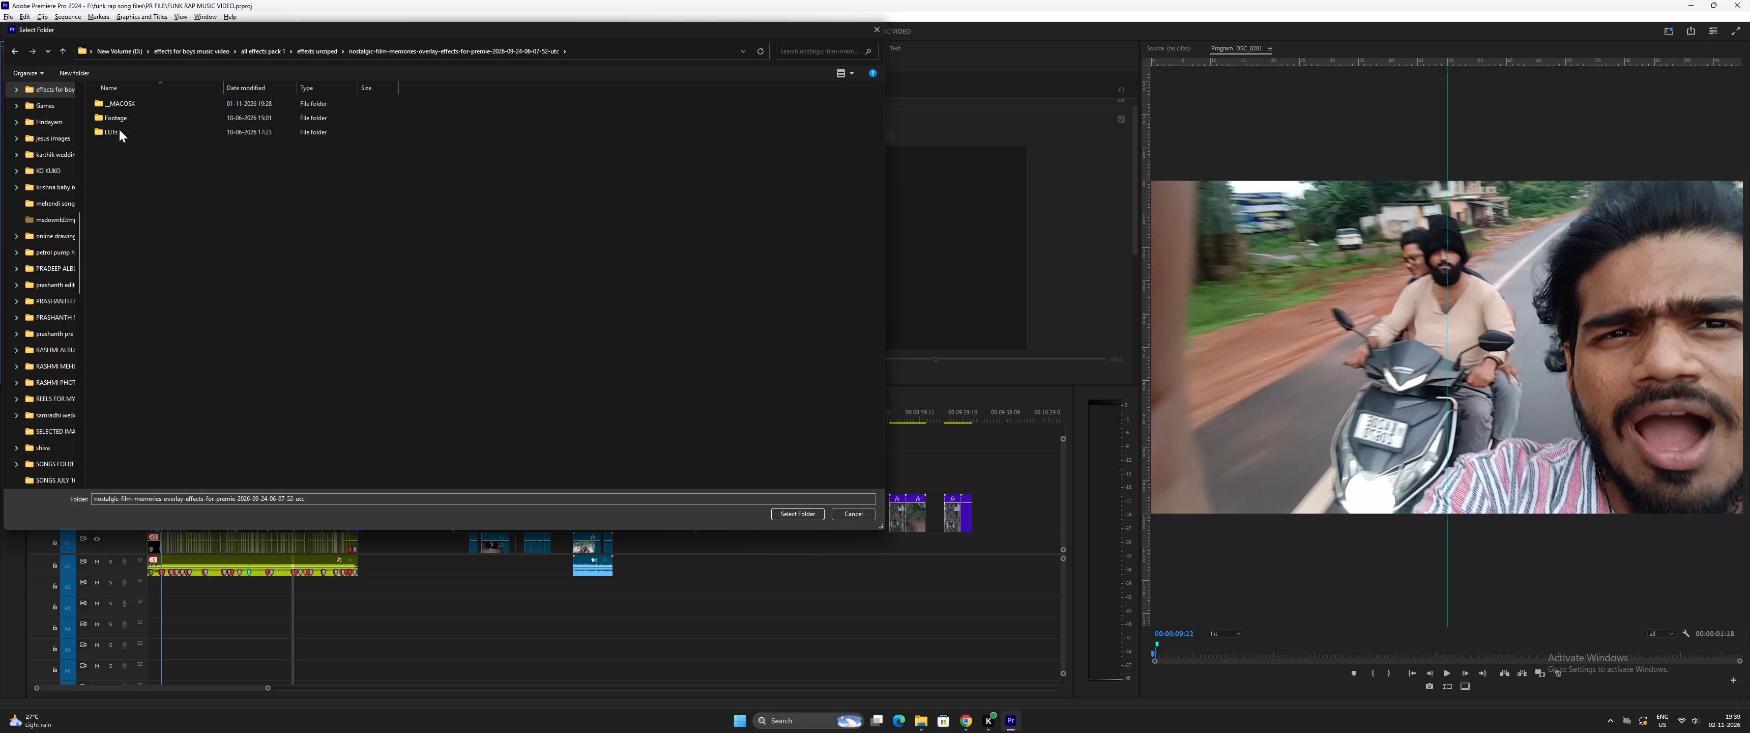
pyautogui.doubleClick(124, 118)
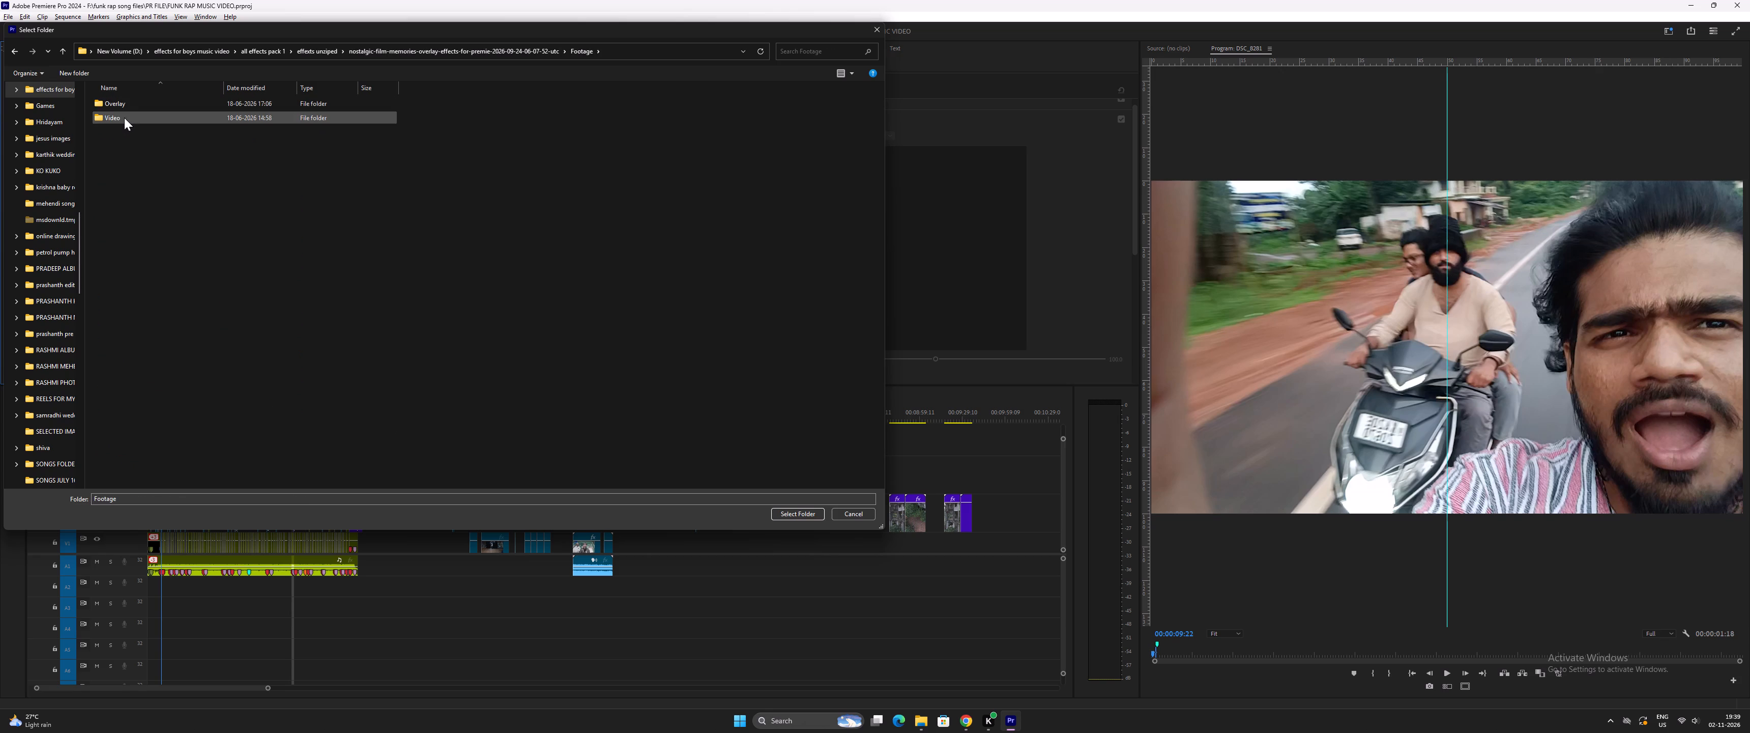
pyautogui.click(64, 49)
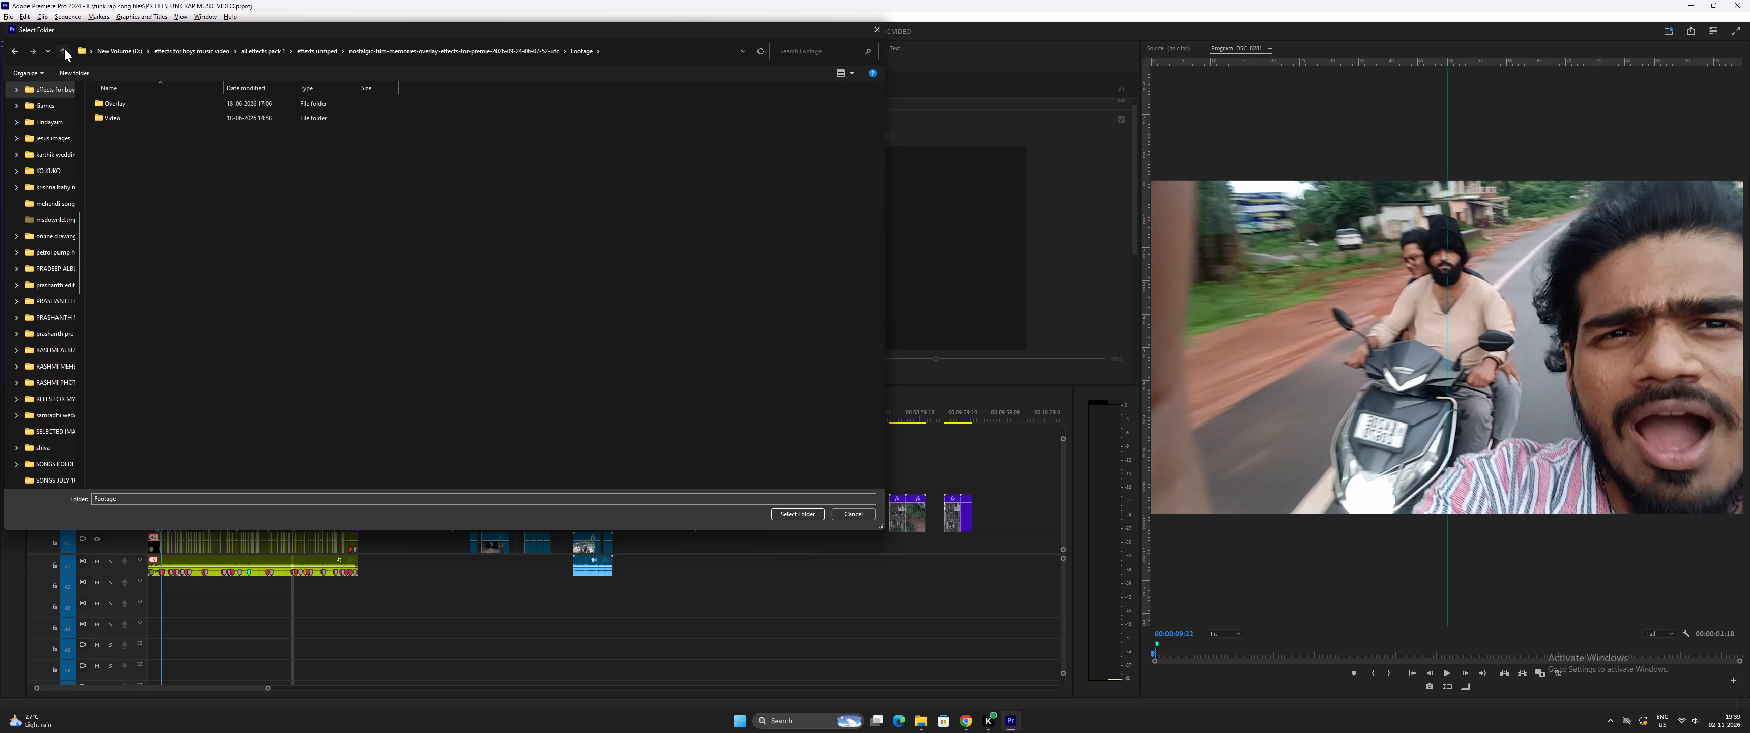
pyautogui.click(64, 49)
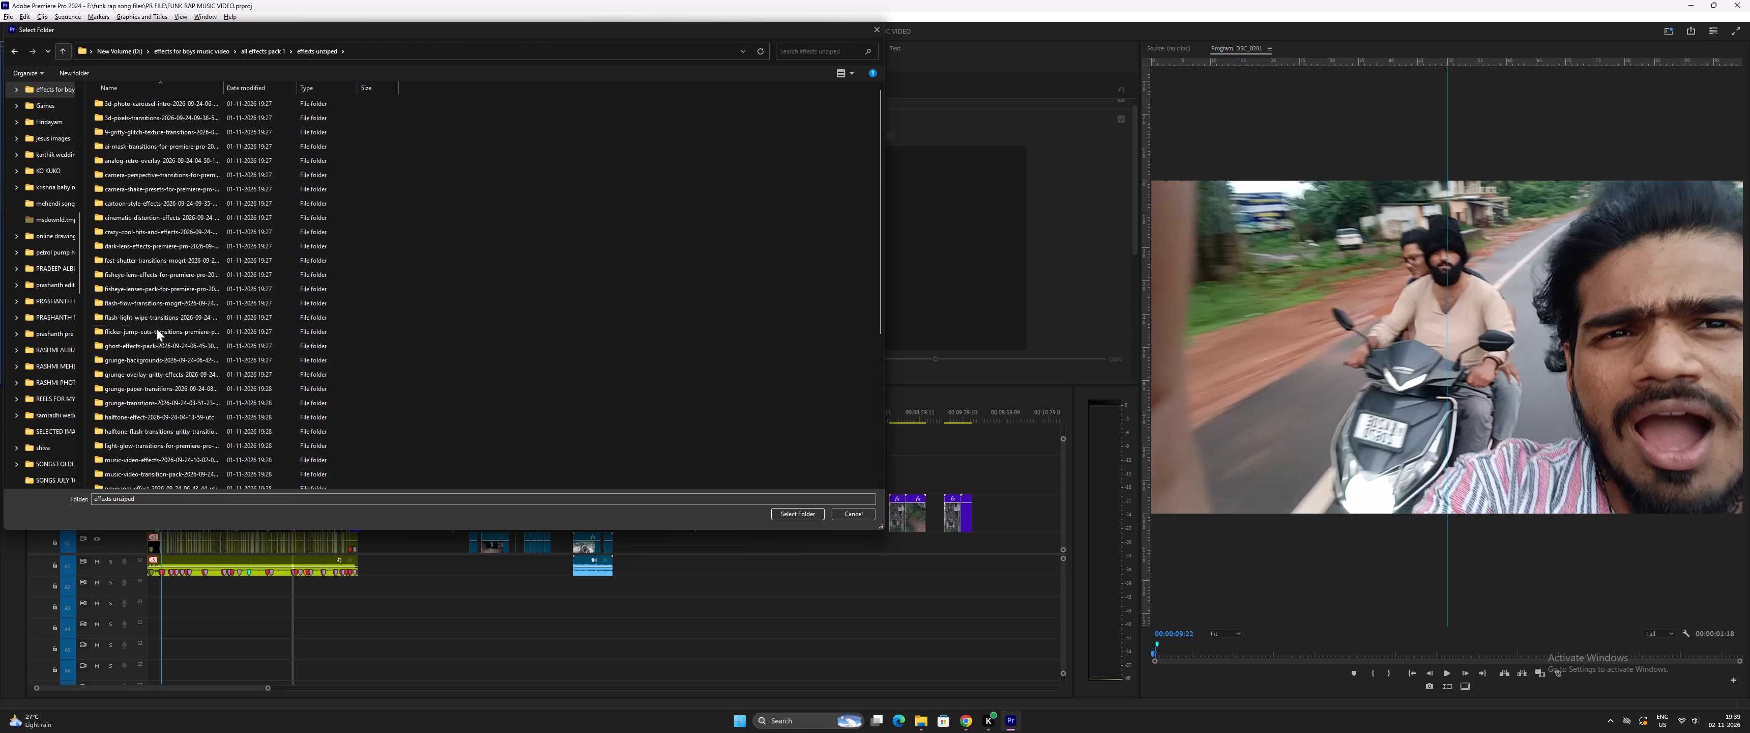
# Check the Atom Premiere Pro folder inside Old Film Effects of the old-film-effects pack for templates to add.
pyautogui.scroll(-1, 134, 448)
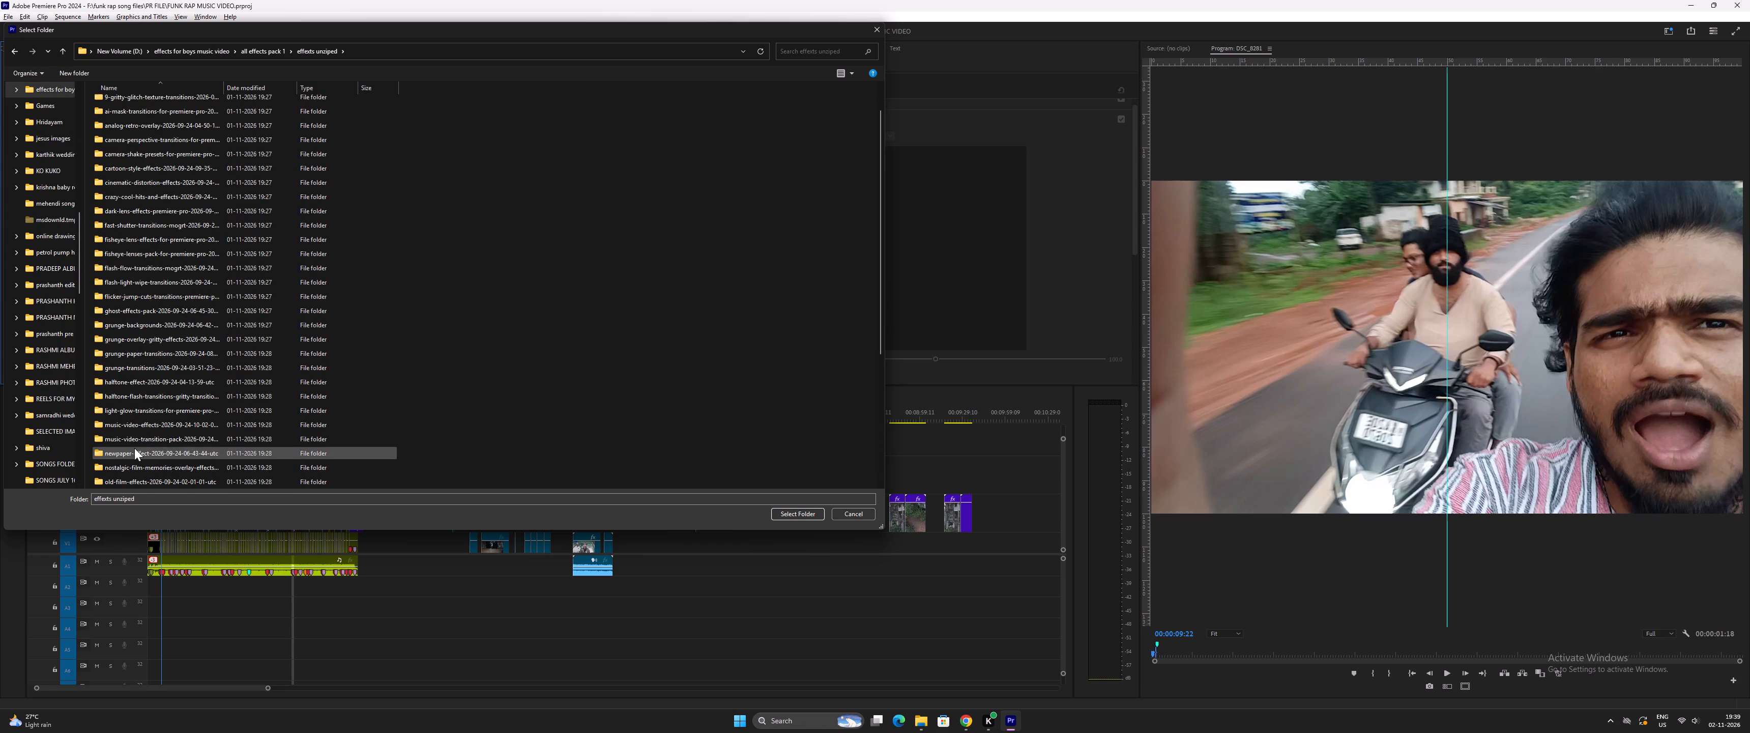
pyautogui.scroll(-1, 134, 448)
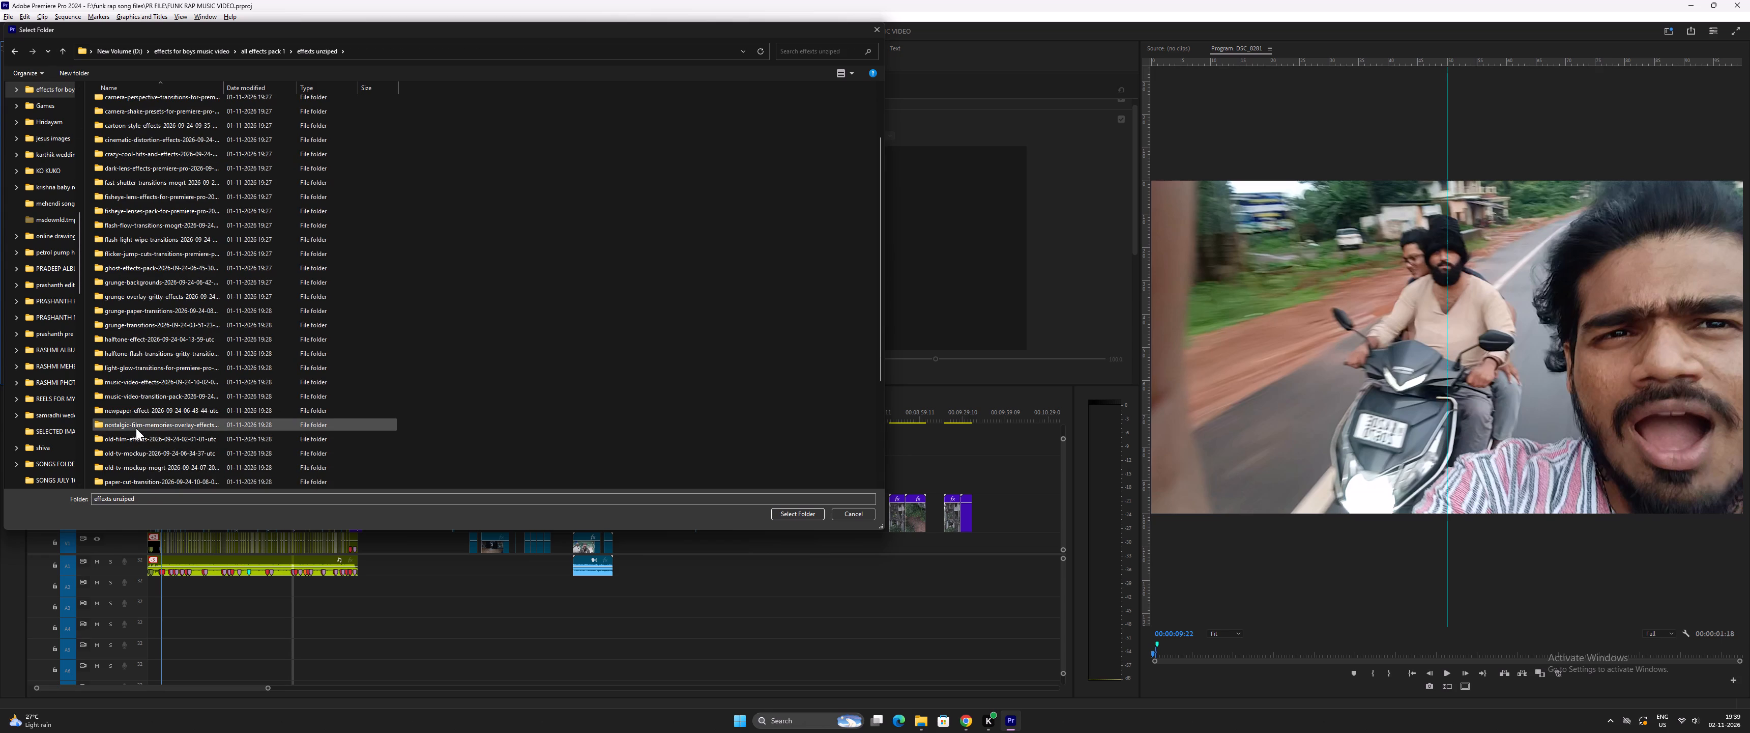
pyautogui.doubleClick(136, 440)
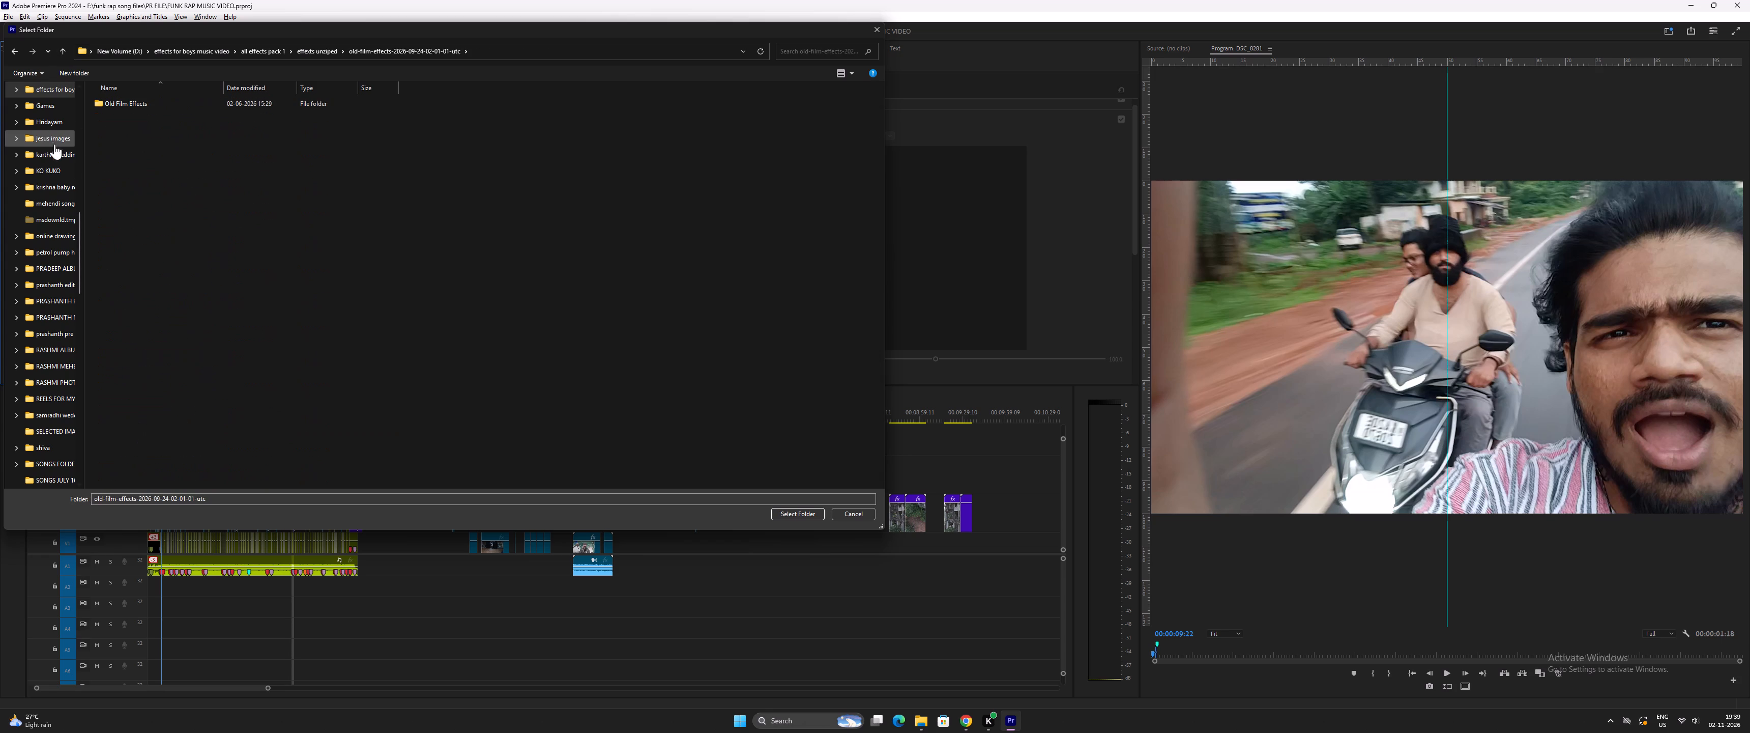
pyautogui.doubleClick(115, 106)
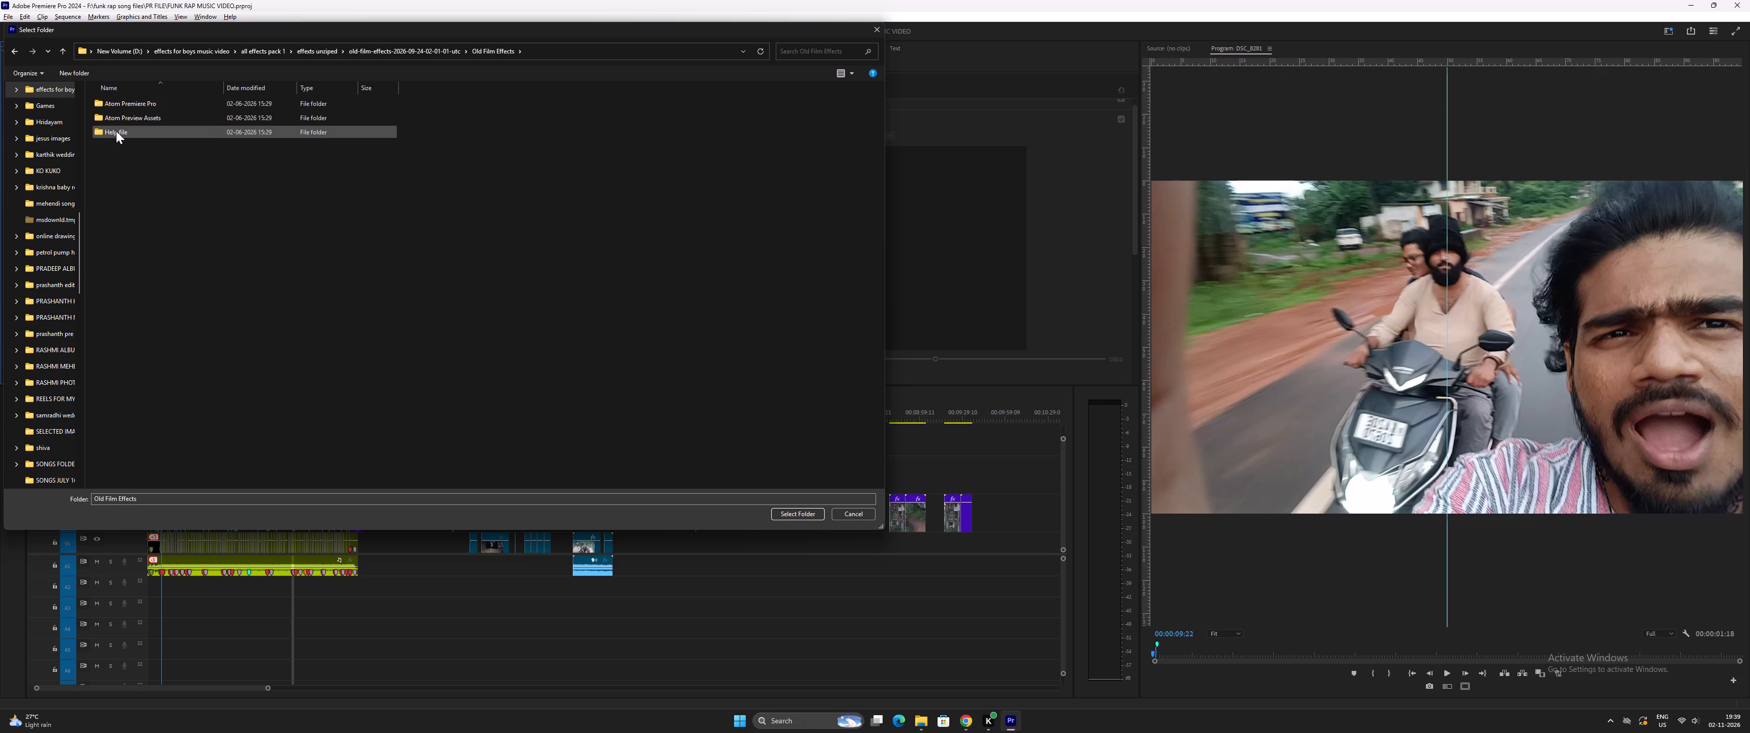
pyautogui.doubleClick(132, 100)
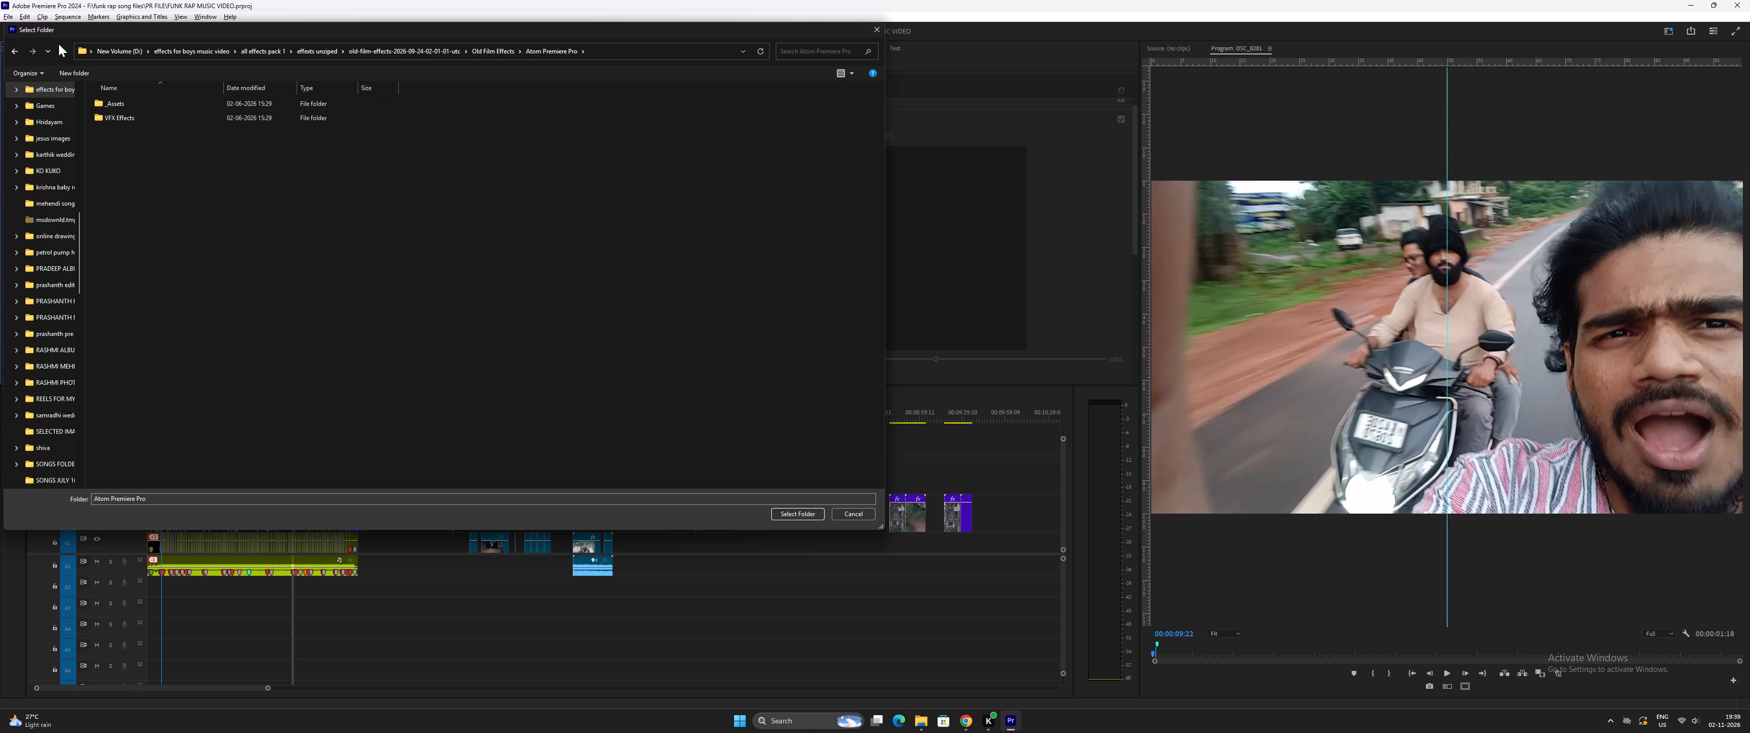
pyautogui.doubleClick(61, 49)
pyautogui.click(61, 49)
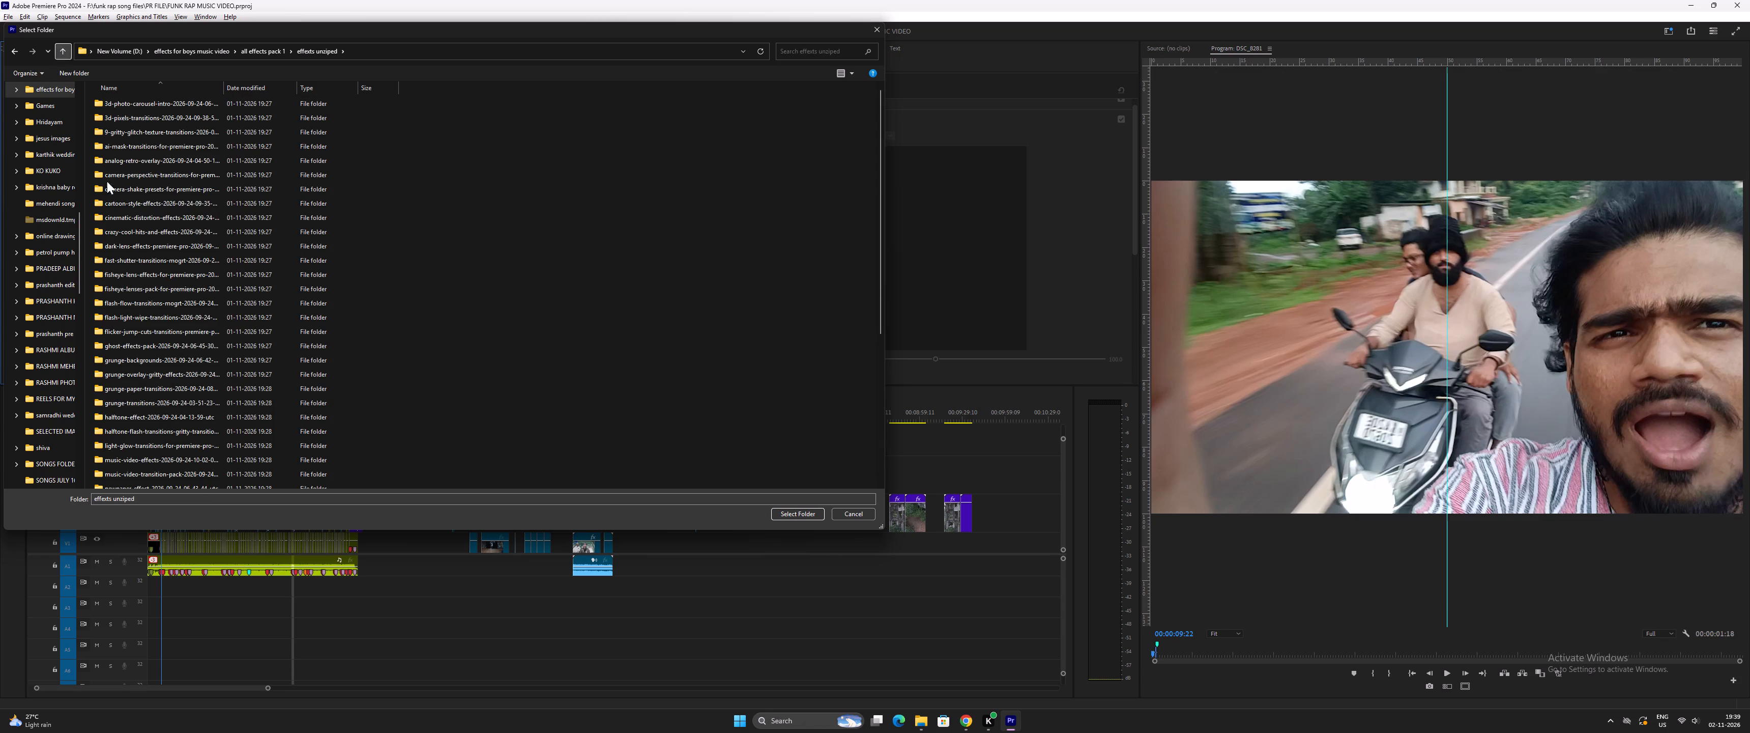
# Add the Old TV Mockup folder of the old-tv-mockup pack to the local templates.
pyautogui.scroll(-1, 173, 371)
pyautogui.scroll(-1, 137, 442)
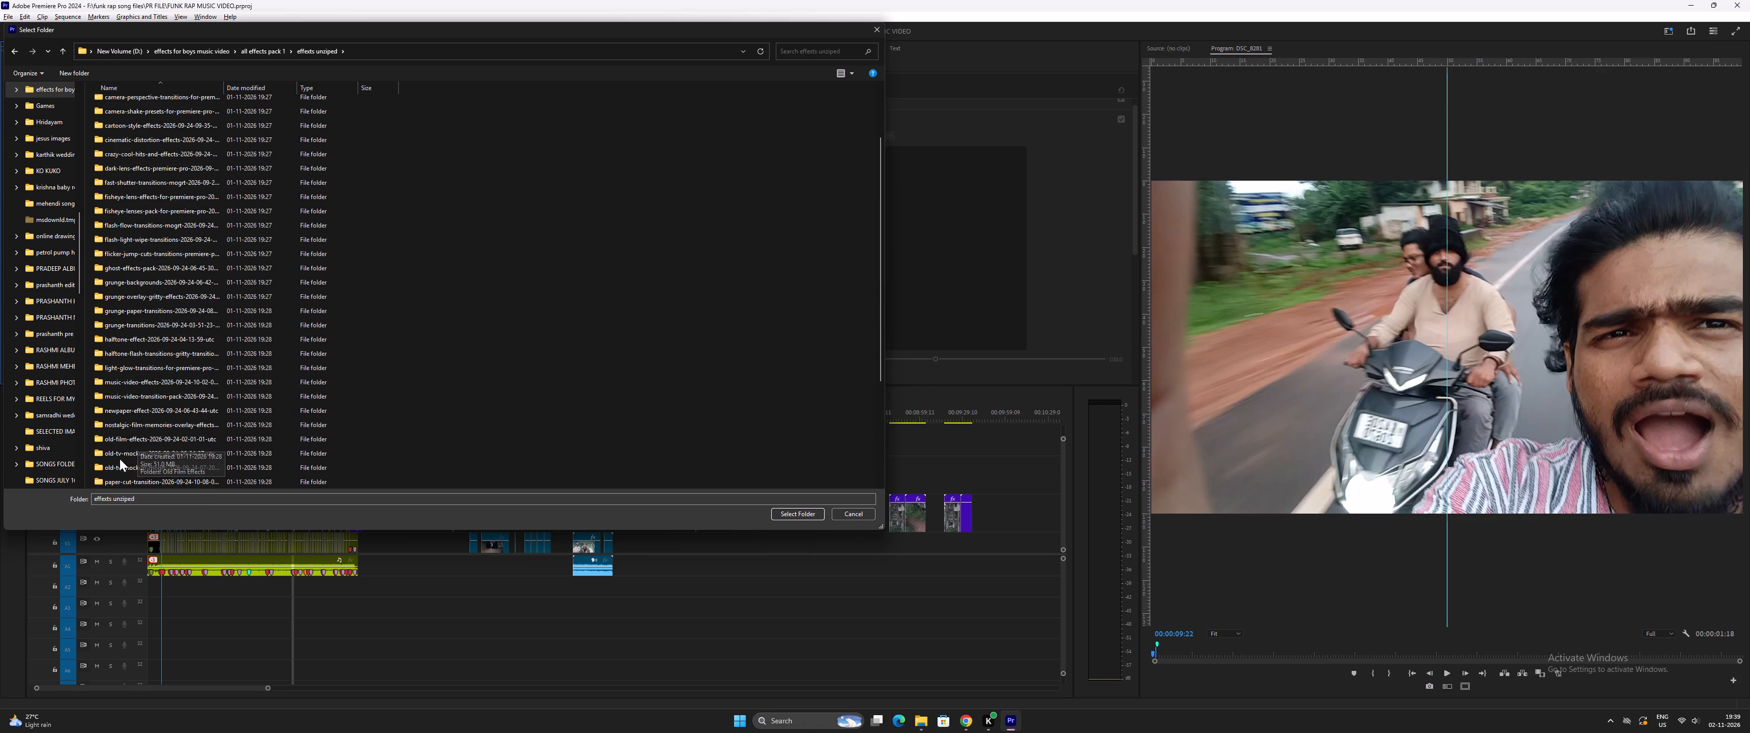
pyautogui.scroll(-1, 125, 460)
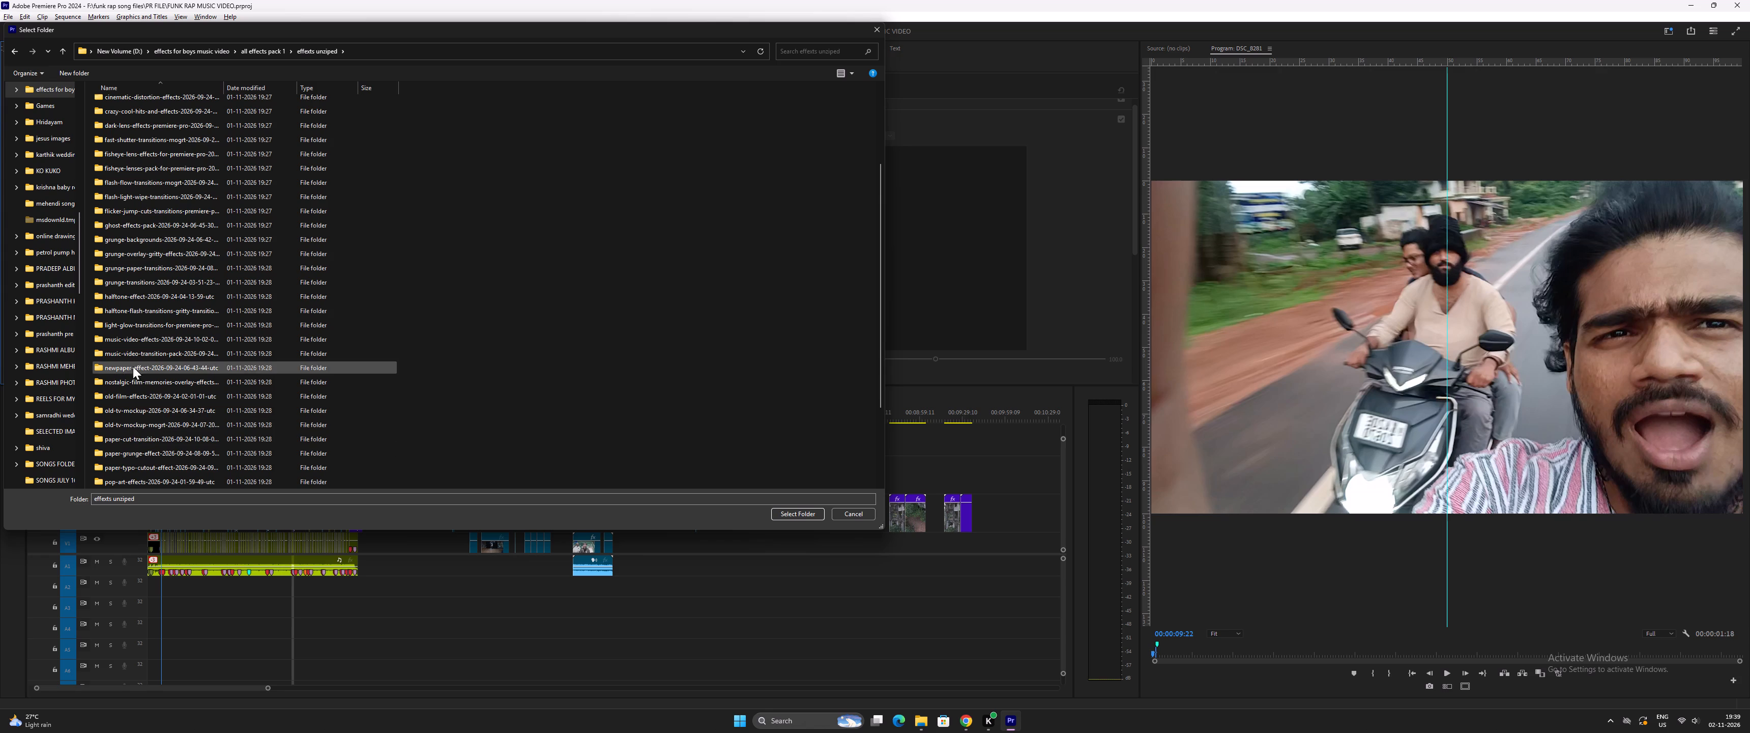
pyautogui.doubleClick(132, 413)
pyautogui.doubleClick(130, 120)
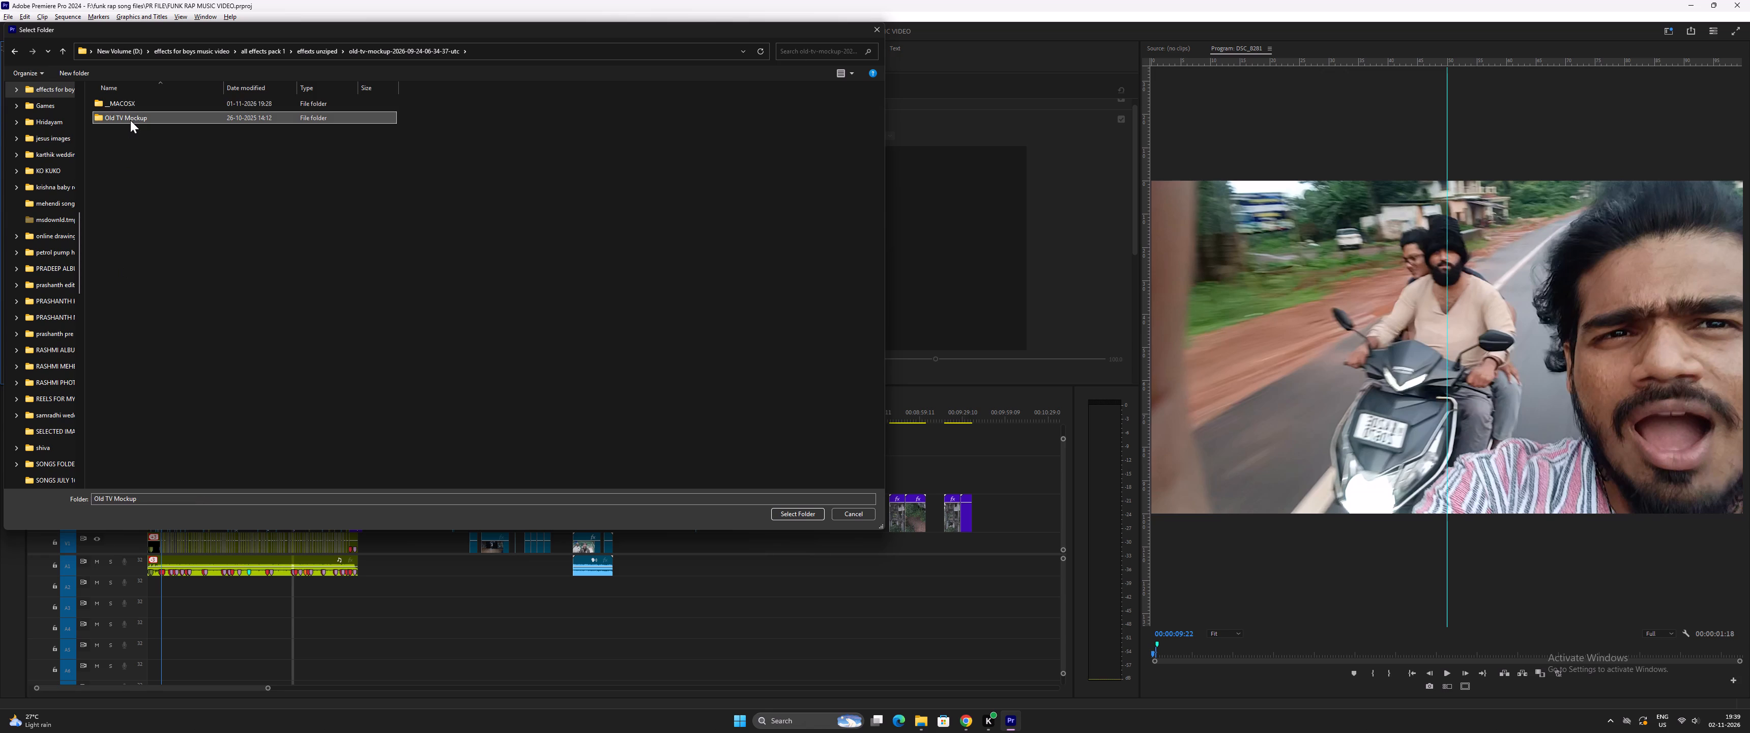
pyautogui.click(67, 45)
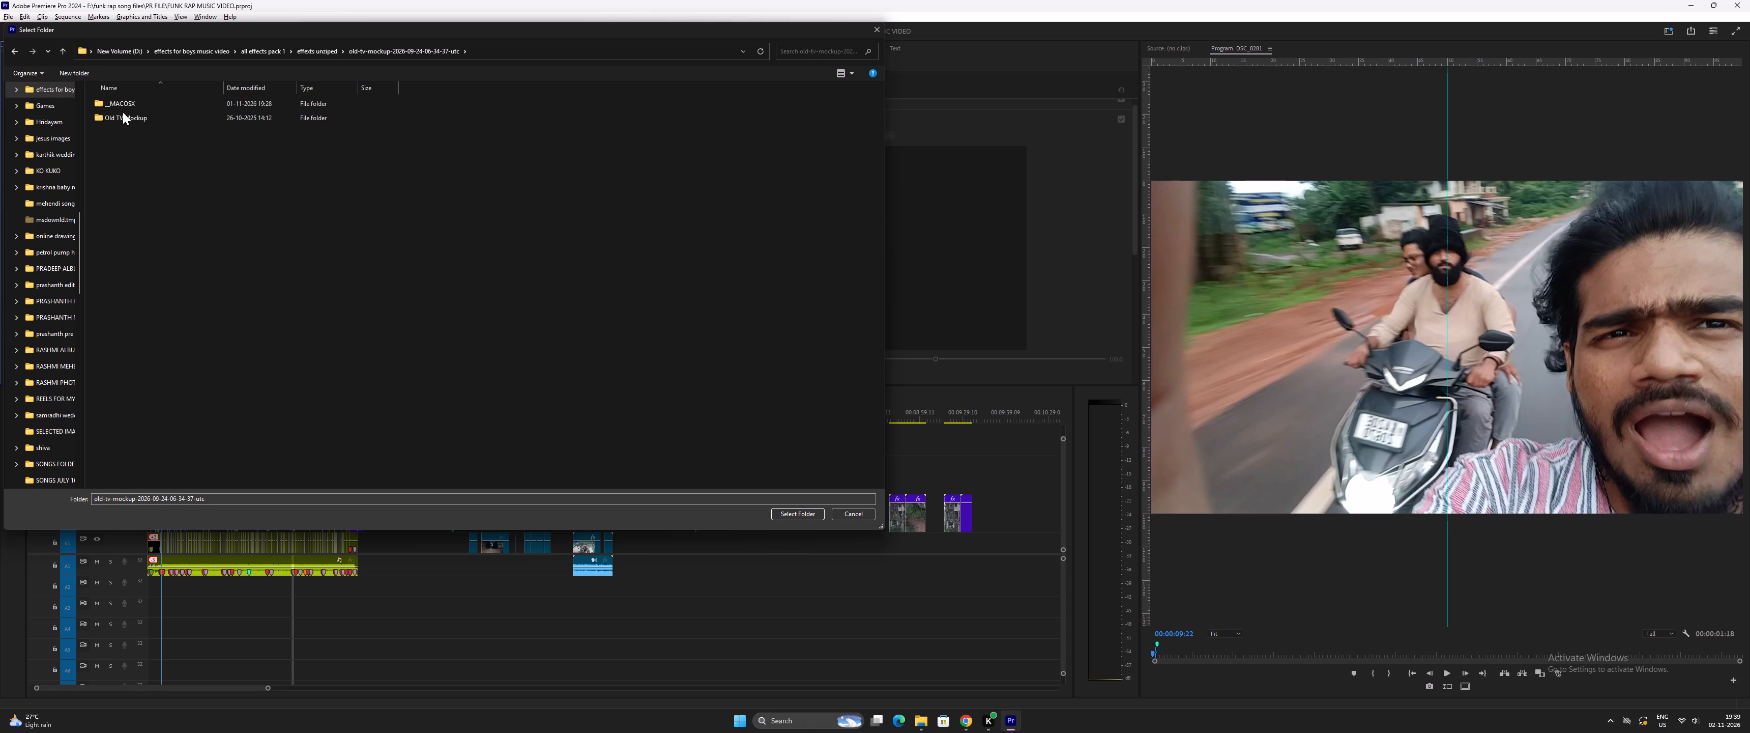
pyautogui.click(131, 117)
pyautogui.click(806, 516)
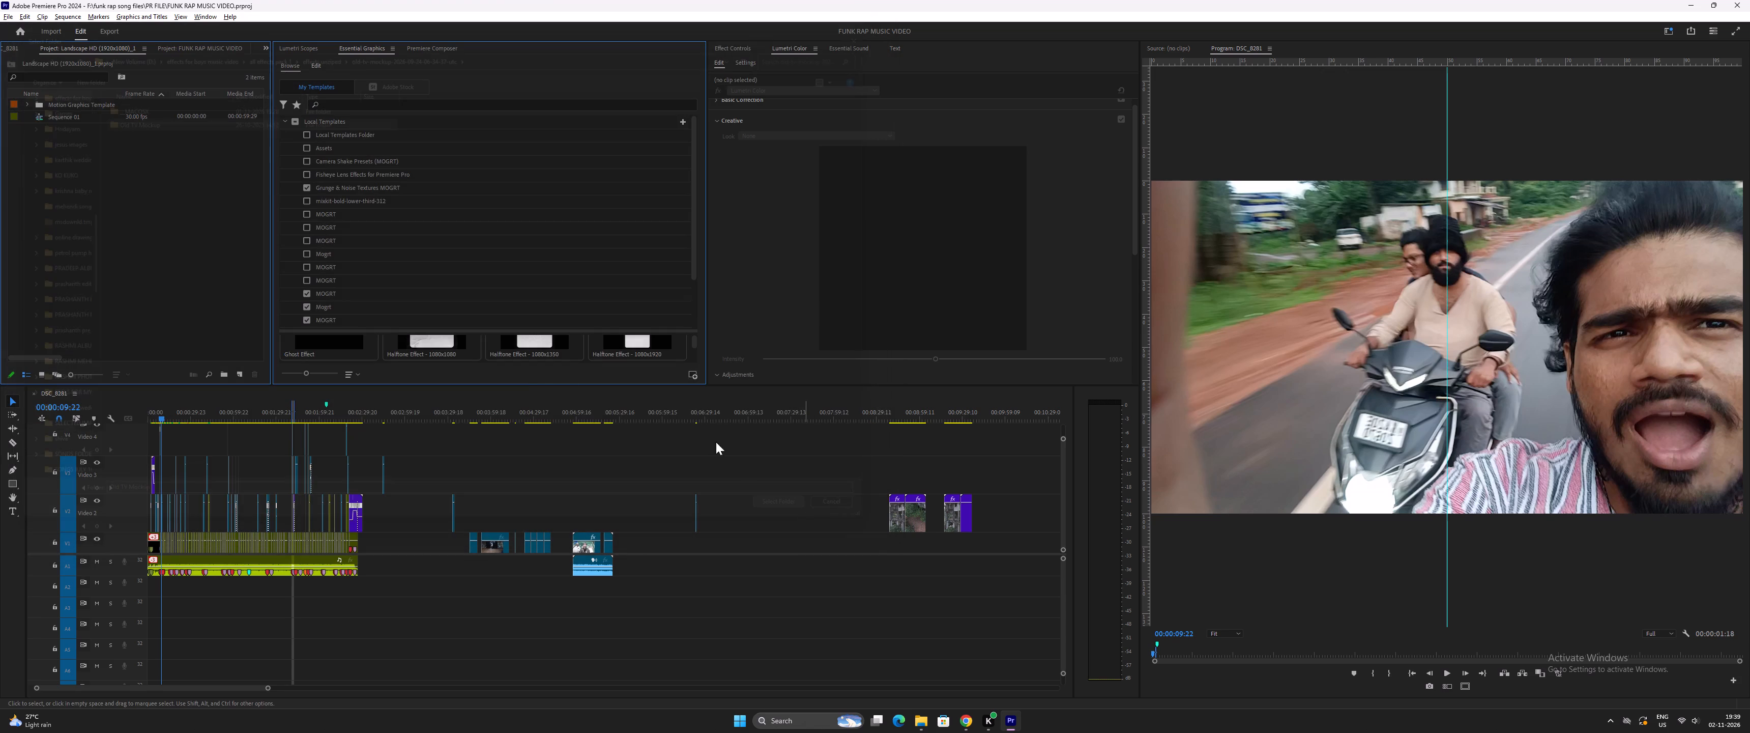
# Add the whole old-tv-mockup-mogrt pack folder from effects unziped to the local templates.
pyautogui.click(682, 120)
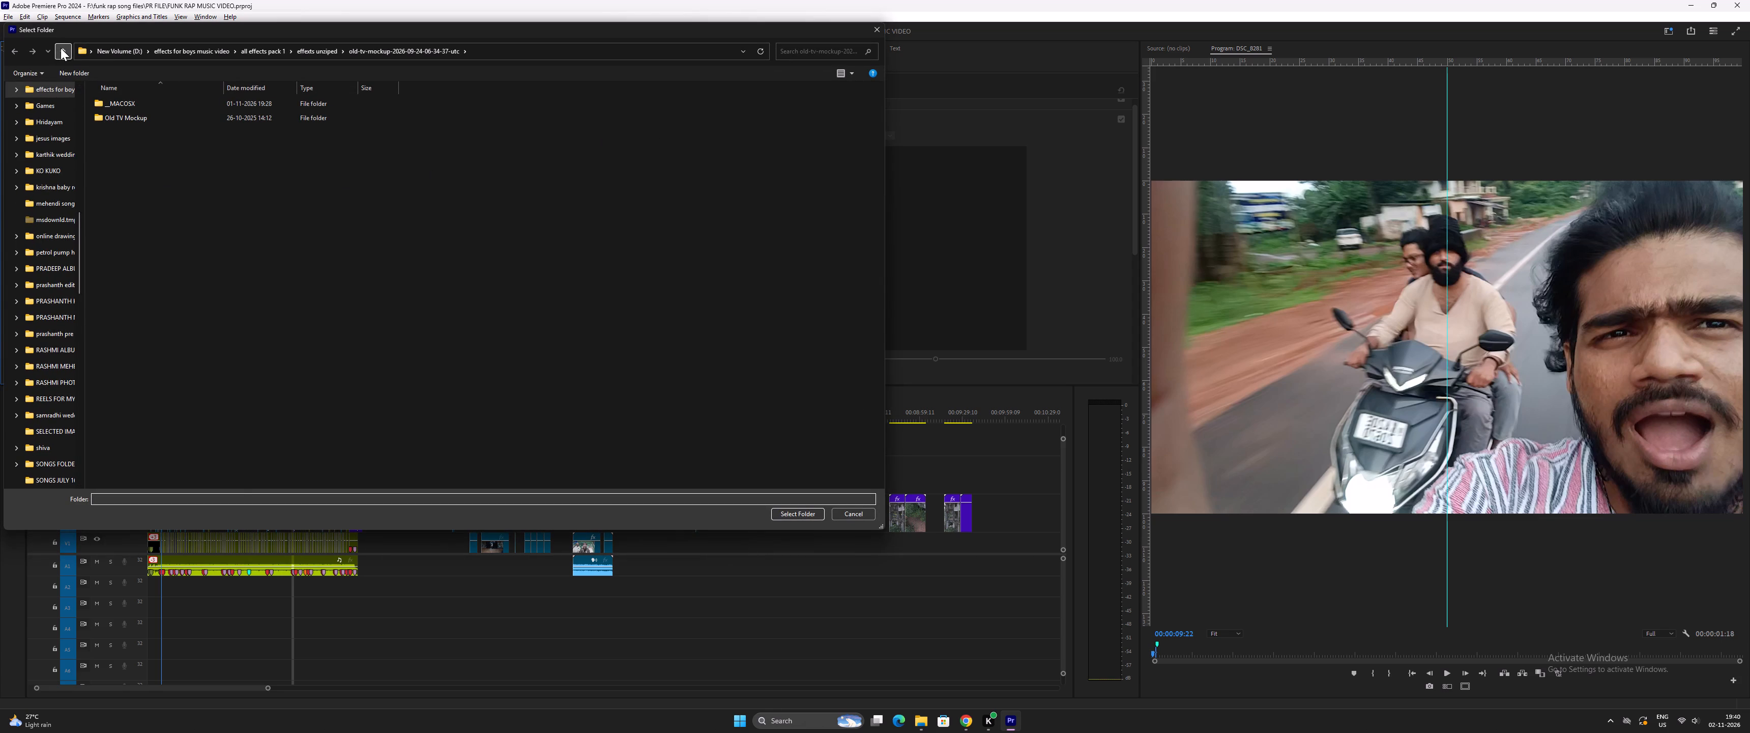
pyautogui.click(61, 48)
pyautogui.scroll(-2, 171, 419)
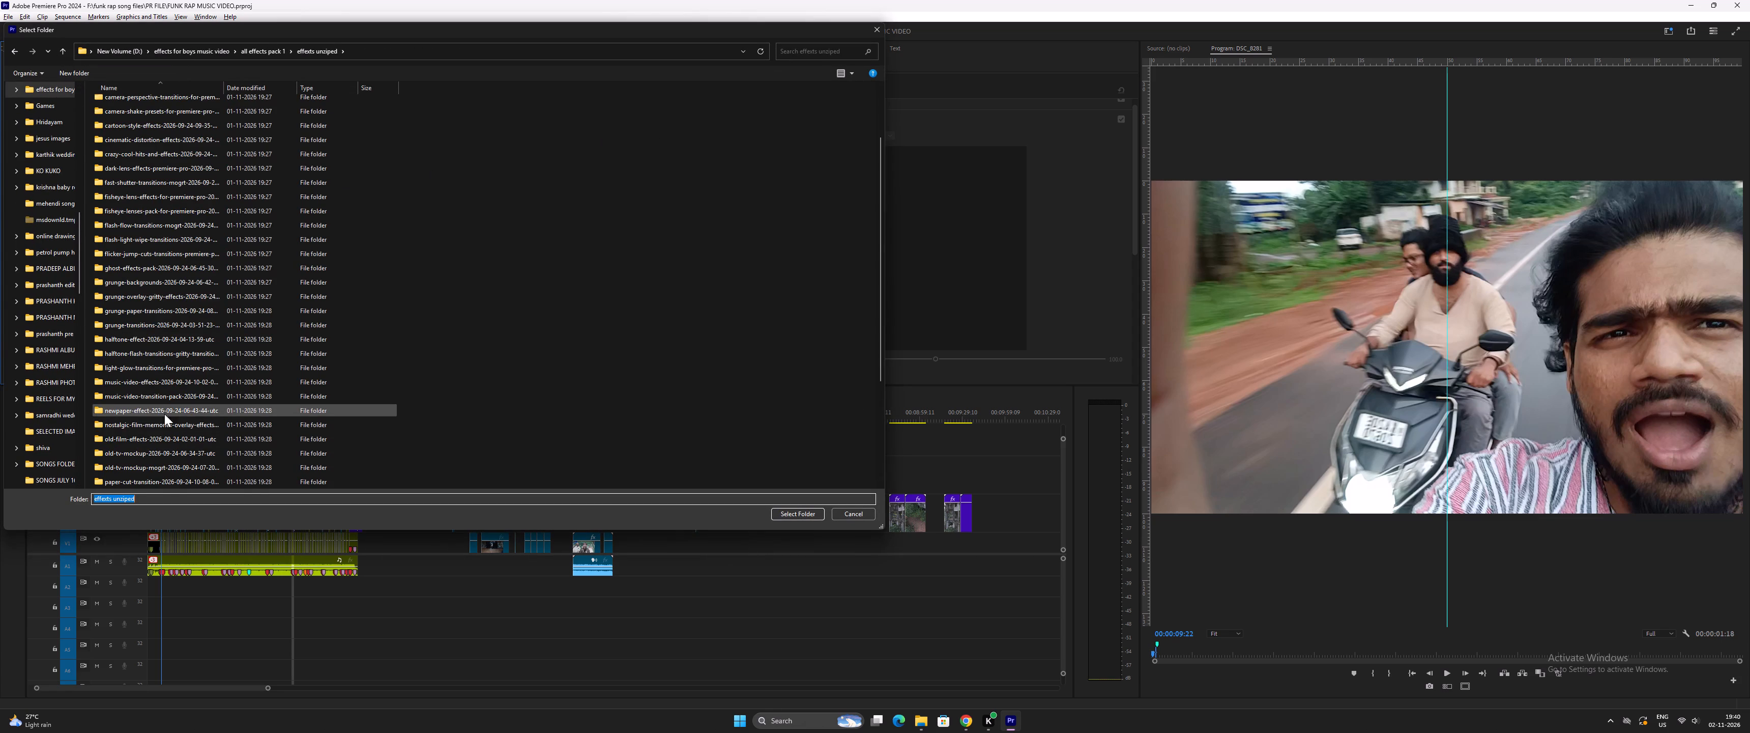
pyautogui.doubleClick(132, 468)
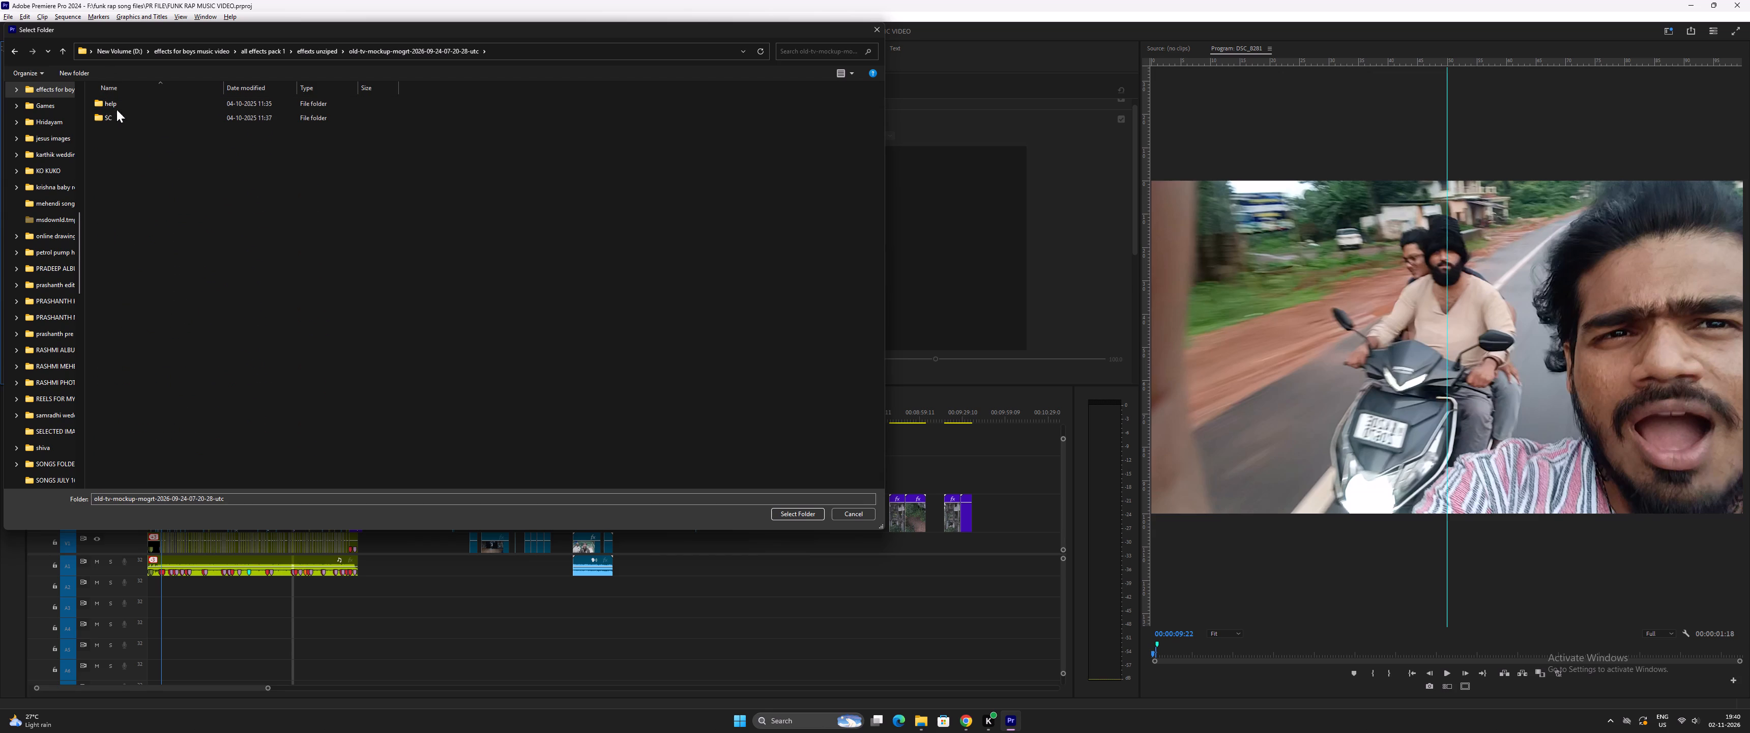
pyautogui.click(67, 50)
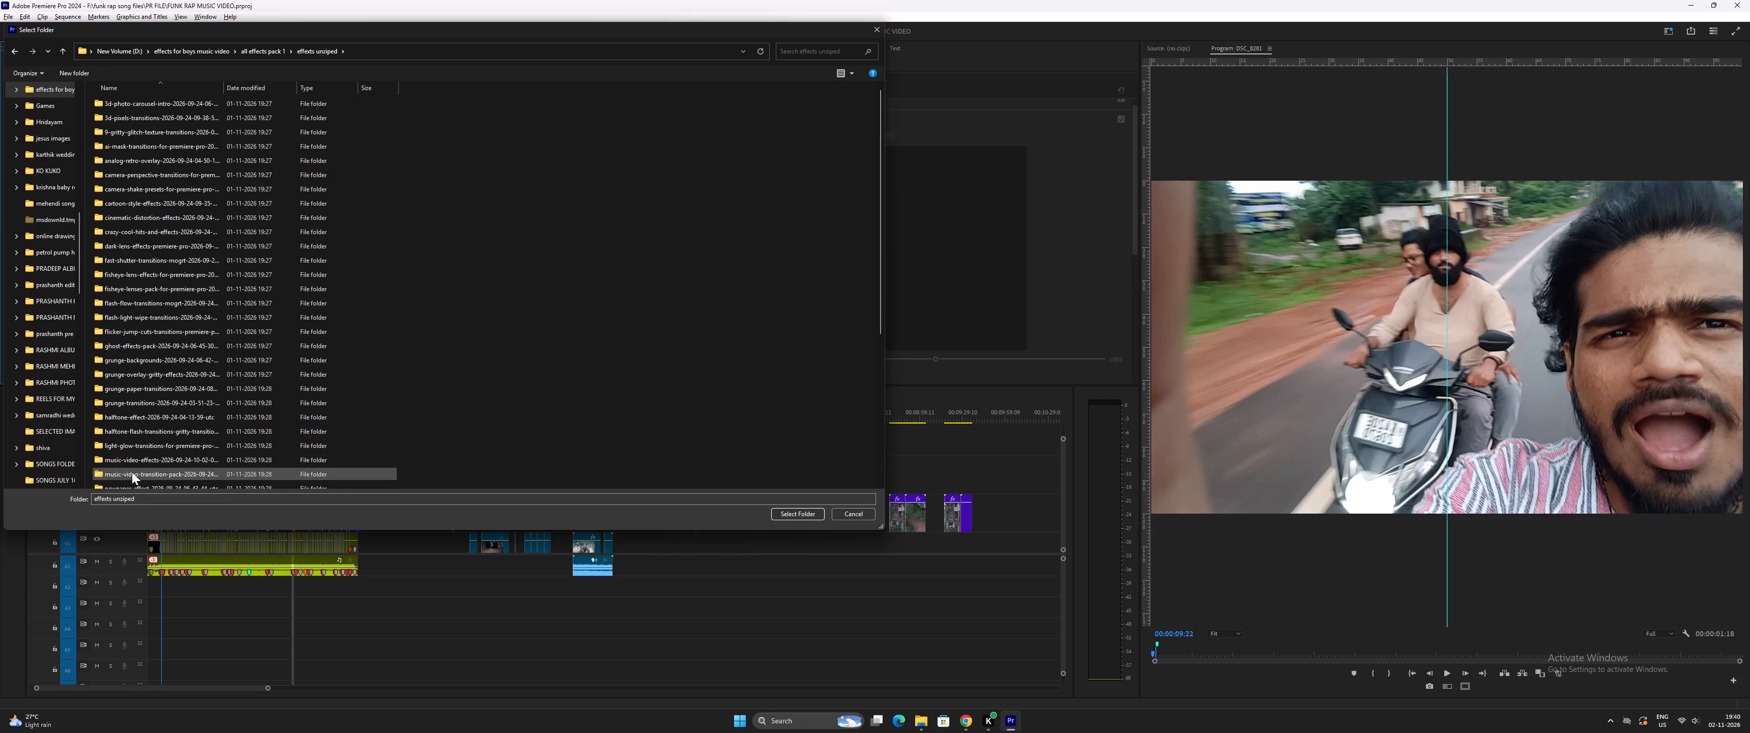
pyautogui.scroll(-1, 132, 472)
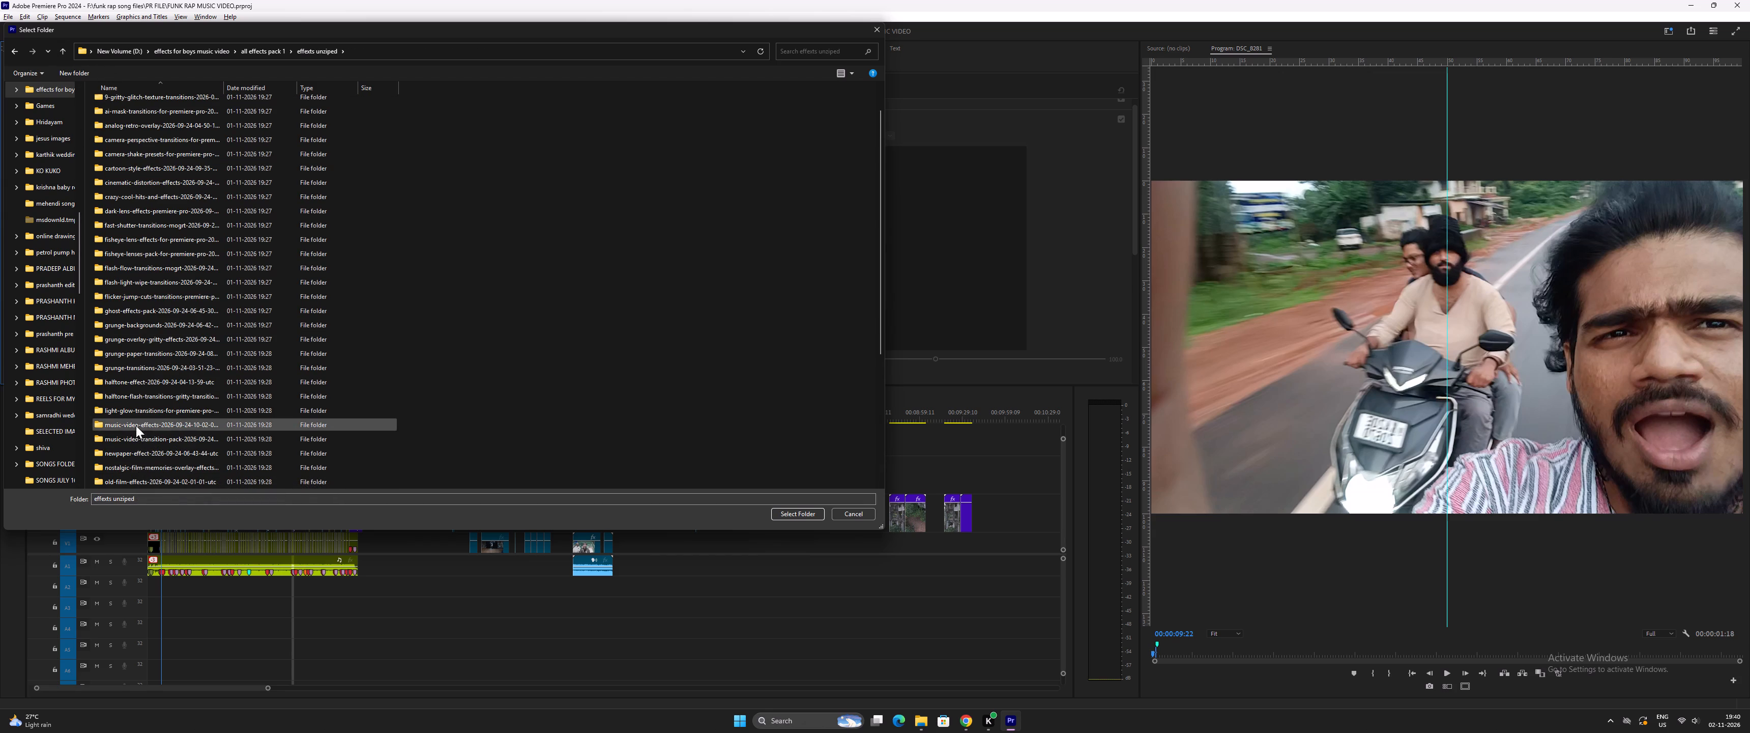
pyautogui.scroll(-2, 132, 409)
pyautogui.click(134, 426)
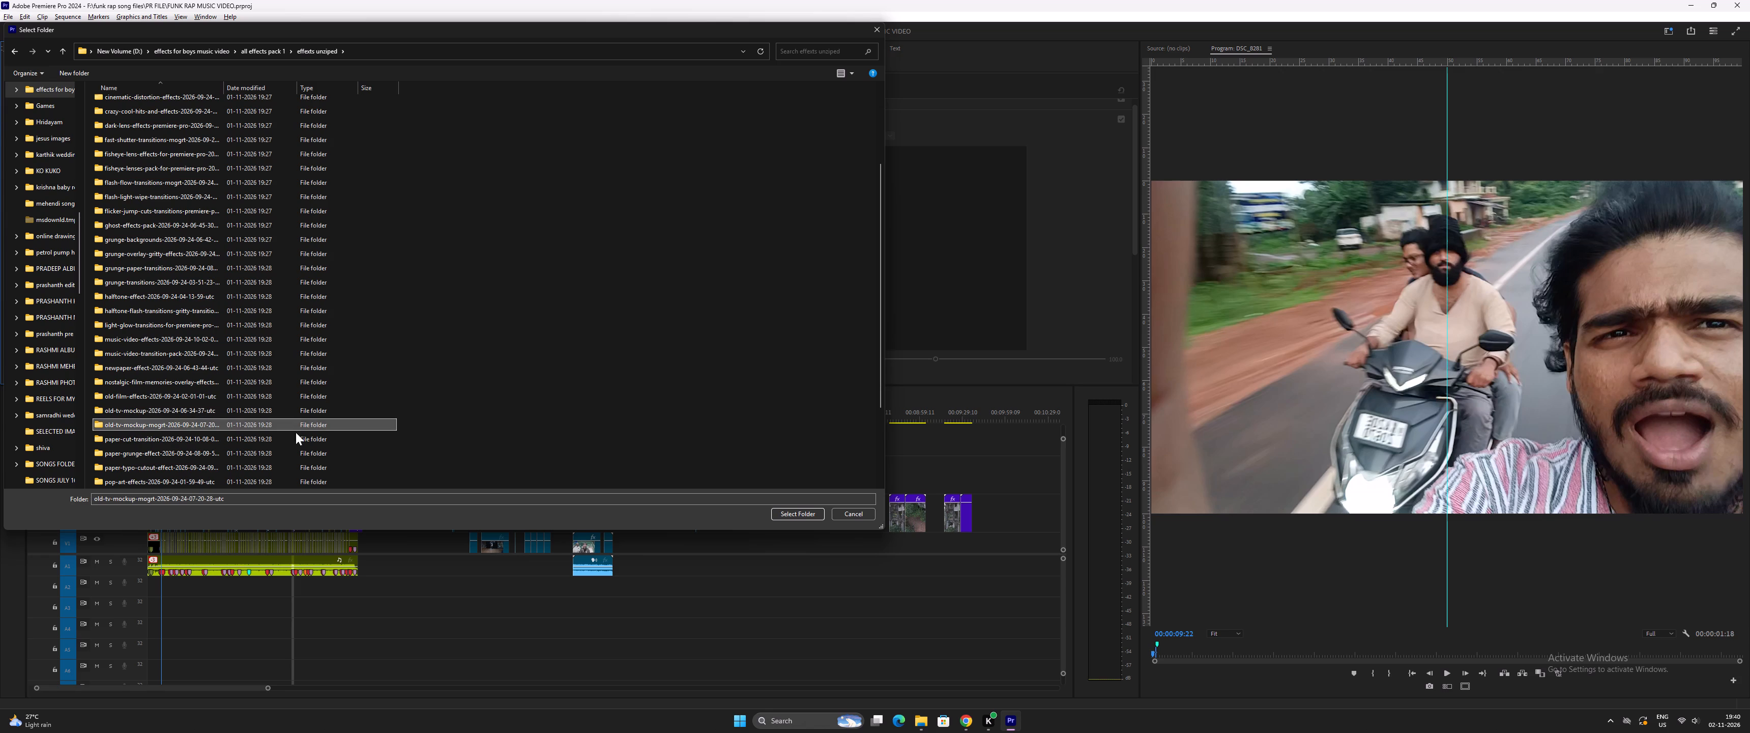
pyautogui.click(805, 512)
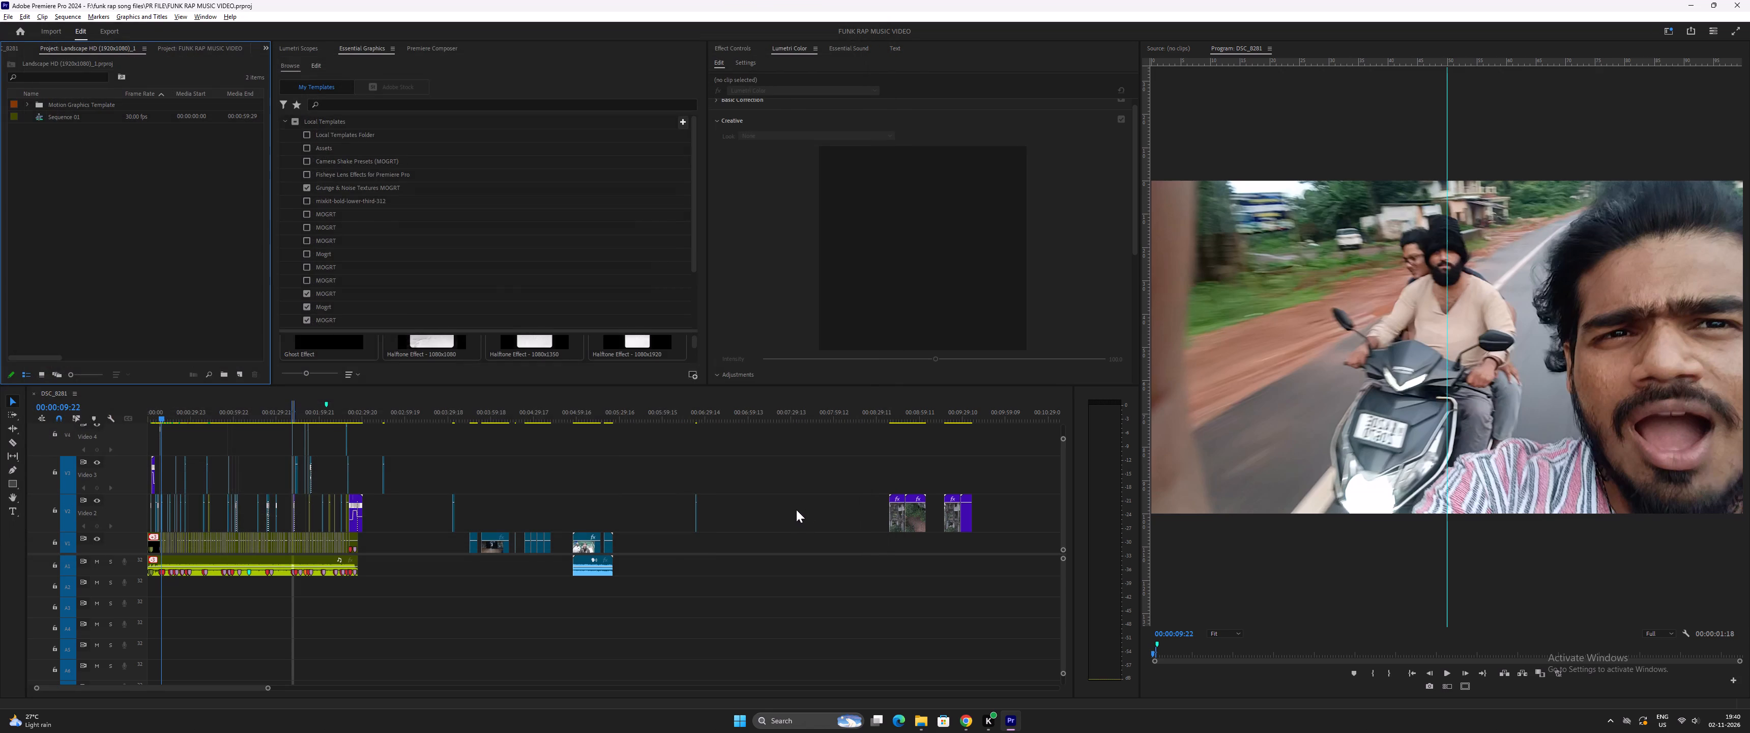
# Check the Premiere Pro folder inside Paper Cut Transition of the paper-cut-transition pack for templates that can be added.
pyautogui.click(684, 123)
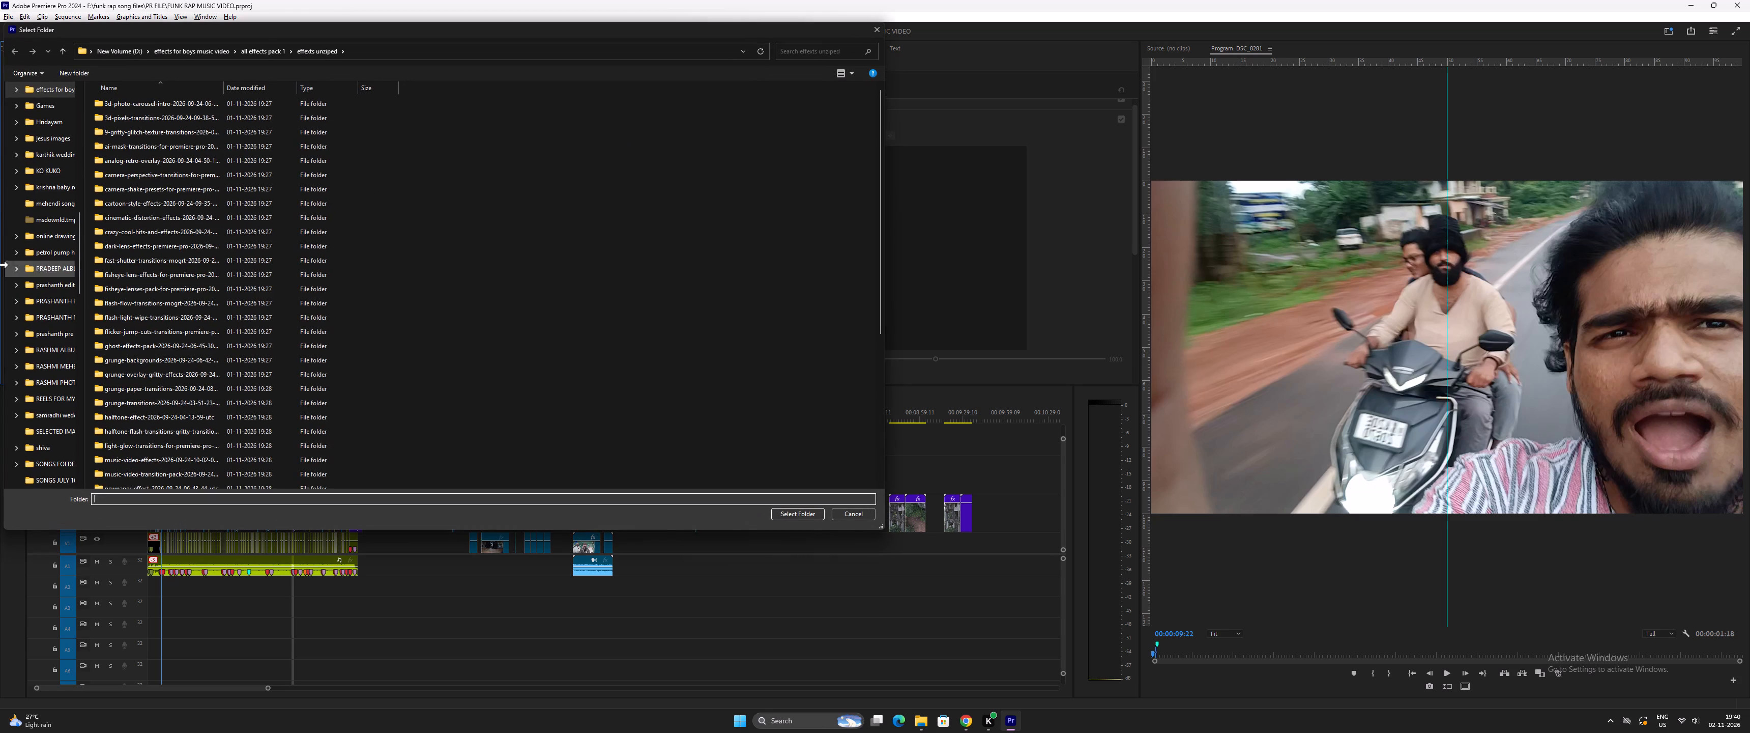
pyautogui.scroll(-2, 185, 448)
pyautogui.scroll(-1, 132, 430)
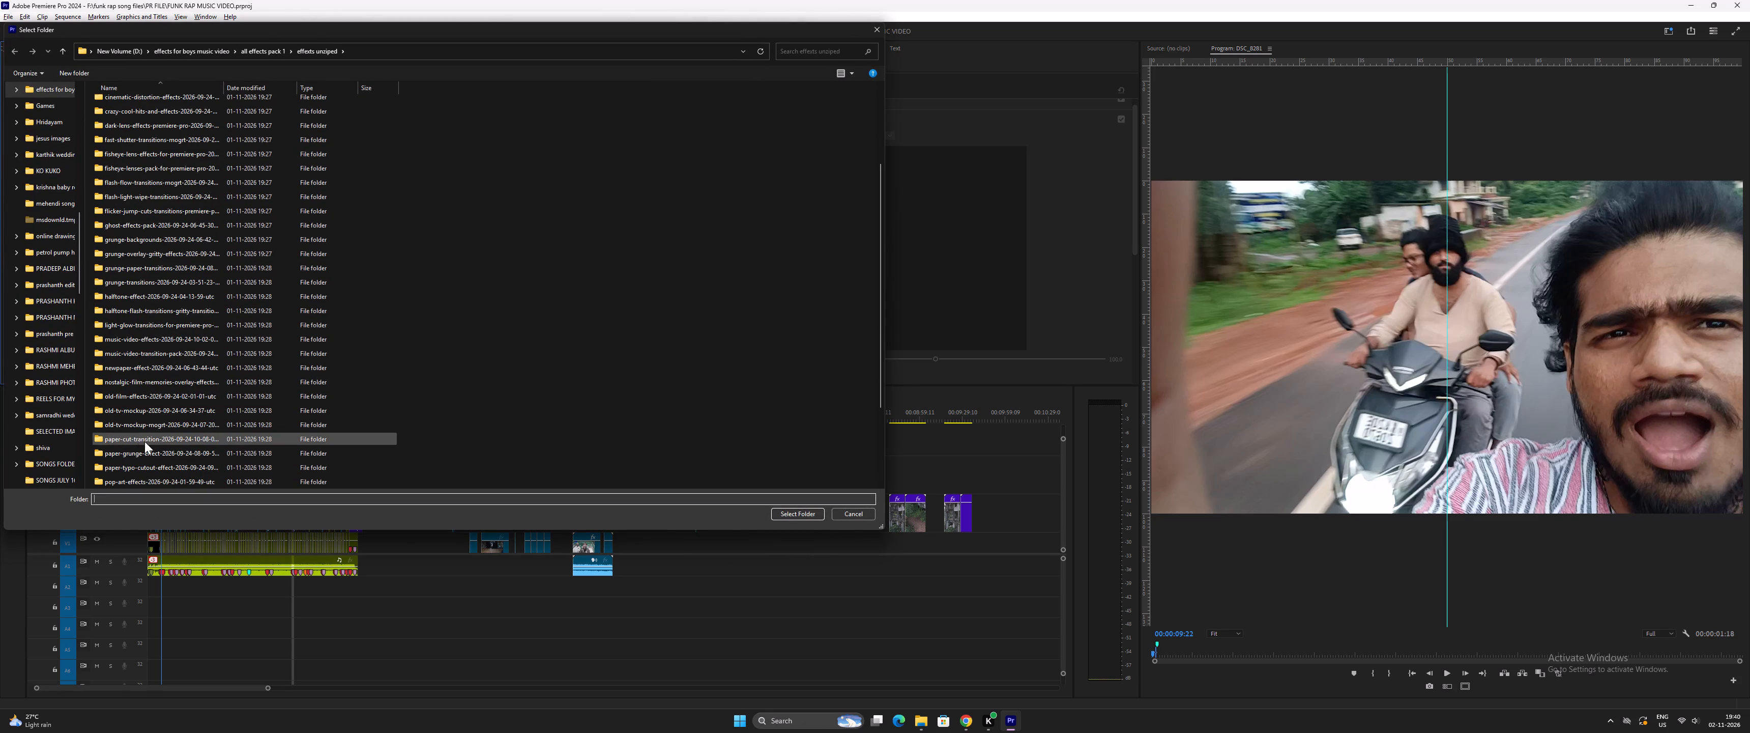
pyautogui.click(129, 440)
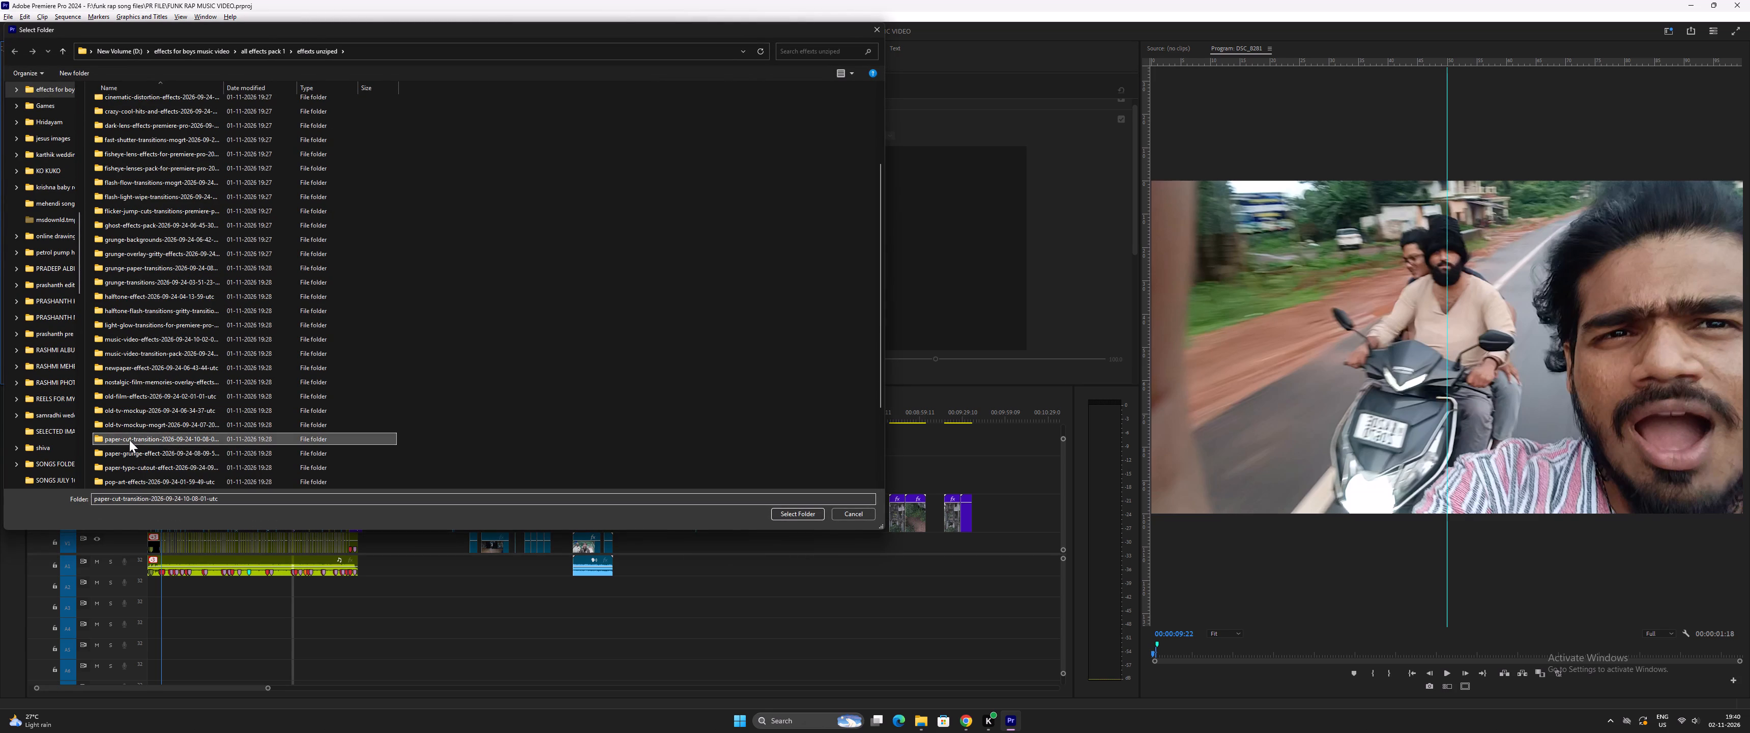
pyautogui.click(129, 440)
pyautogui.doubleClick(135, 105)
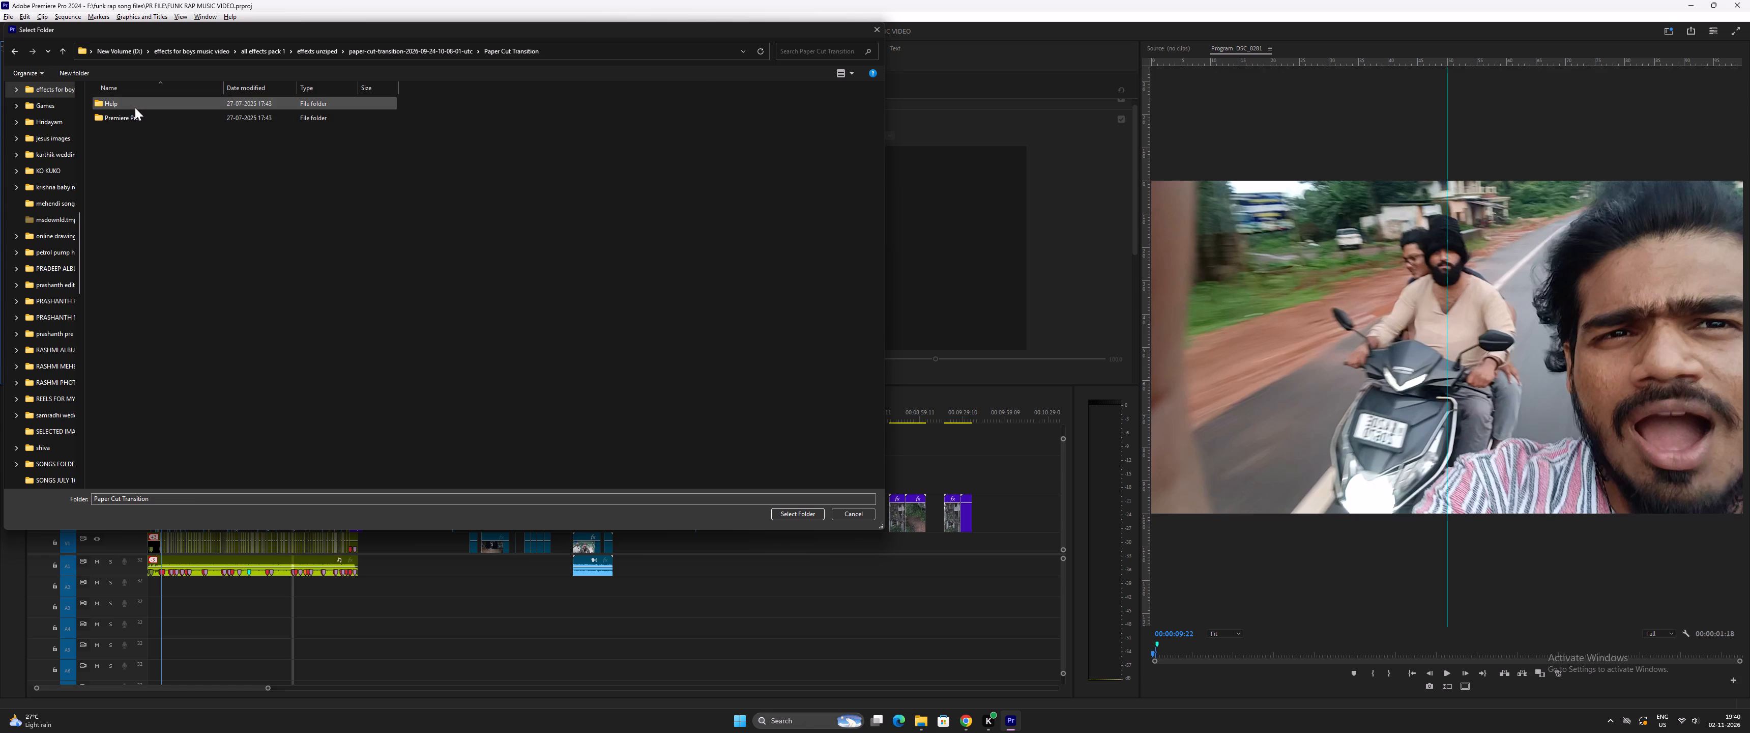
pyautogui.doubleClick(125, 116)
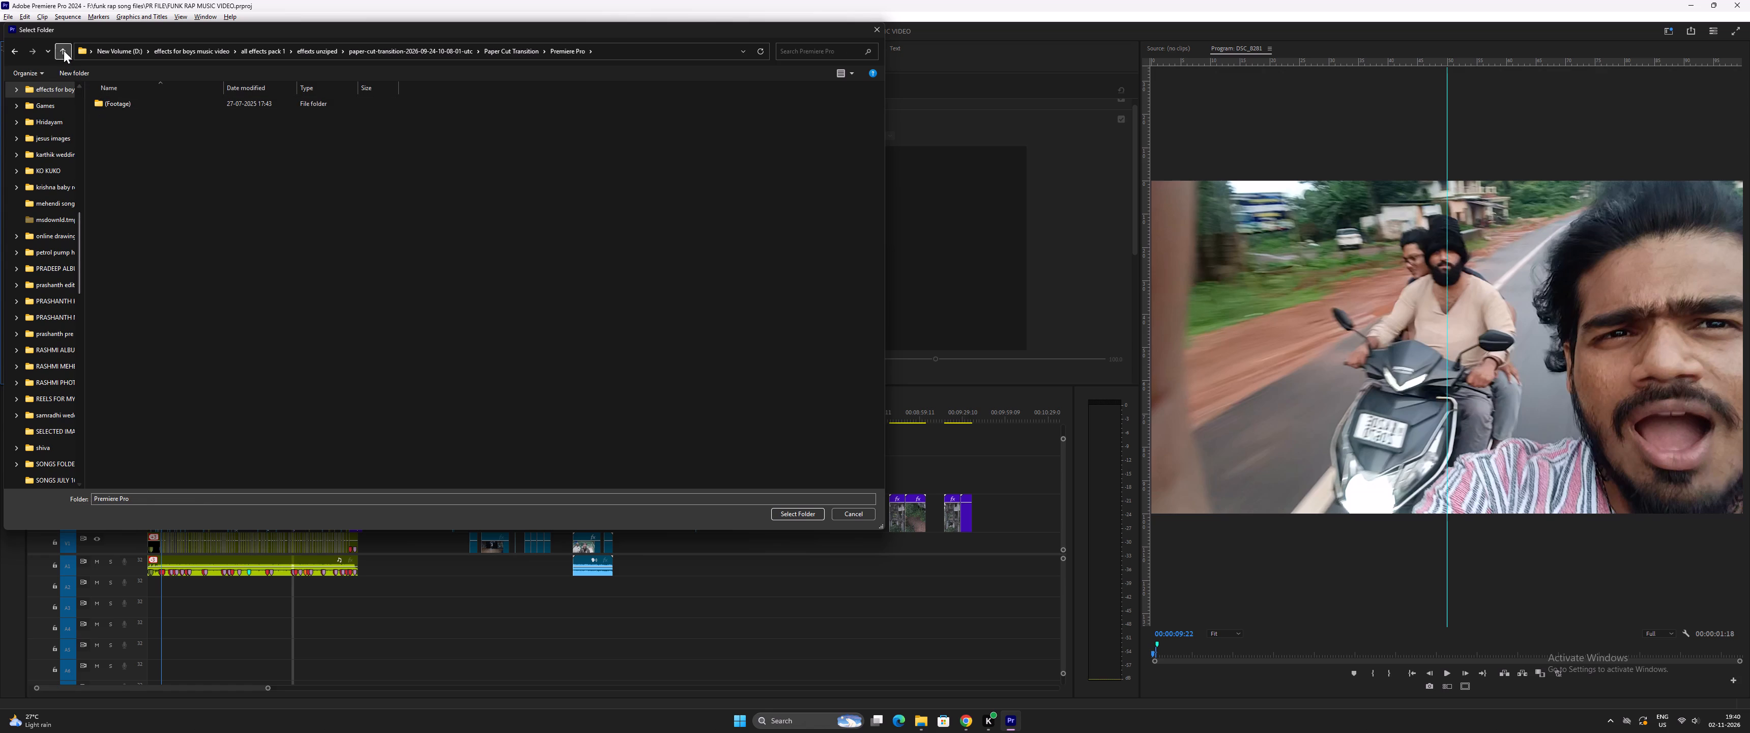
pyautogui.doubleClick(64, 50)
pyautogui.click(64, 50)
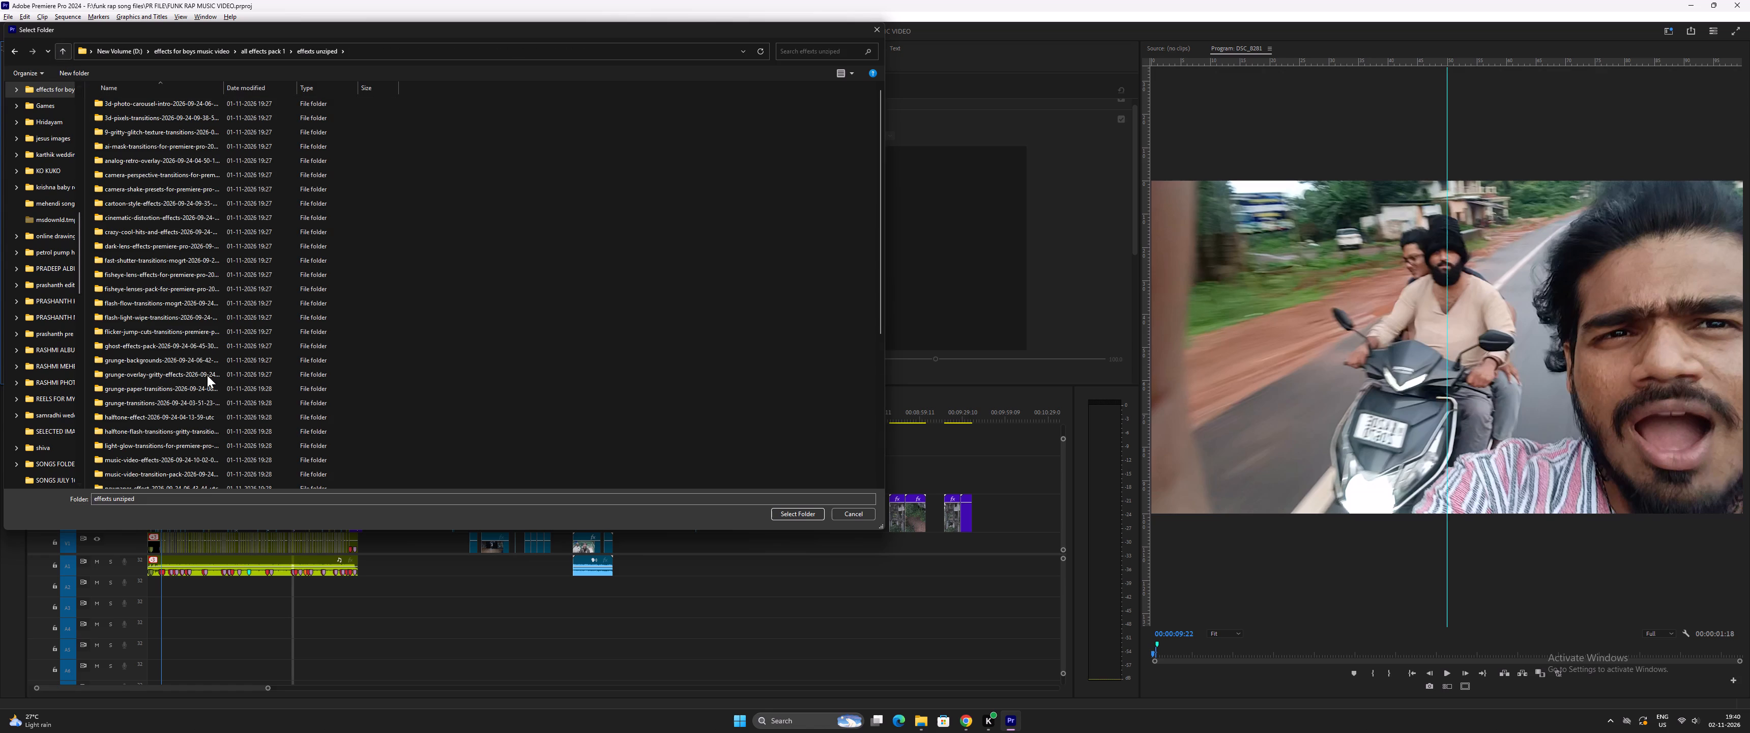
# Check the Paper Grunge Effect folder of the paper-grunge-effect pack for templates that can be added to the local templates.
pyautogui.scroll(-2, 201, 400)
pyautogui.scroll(-1, 138, 437)
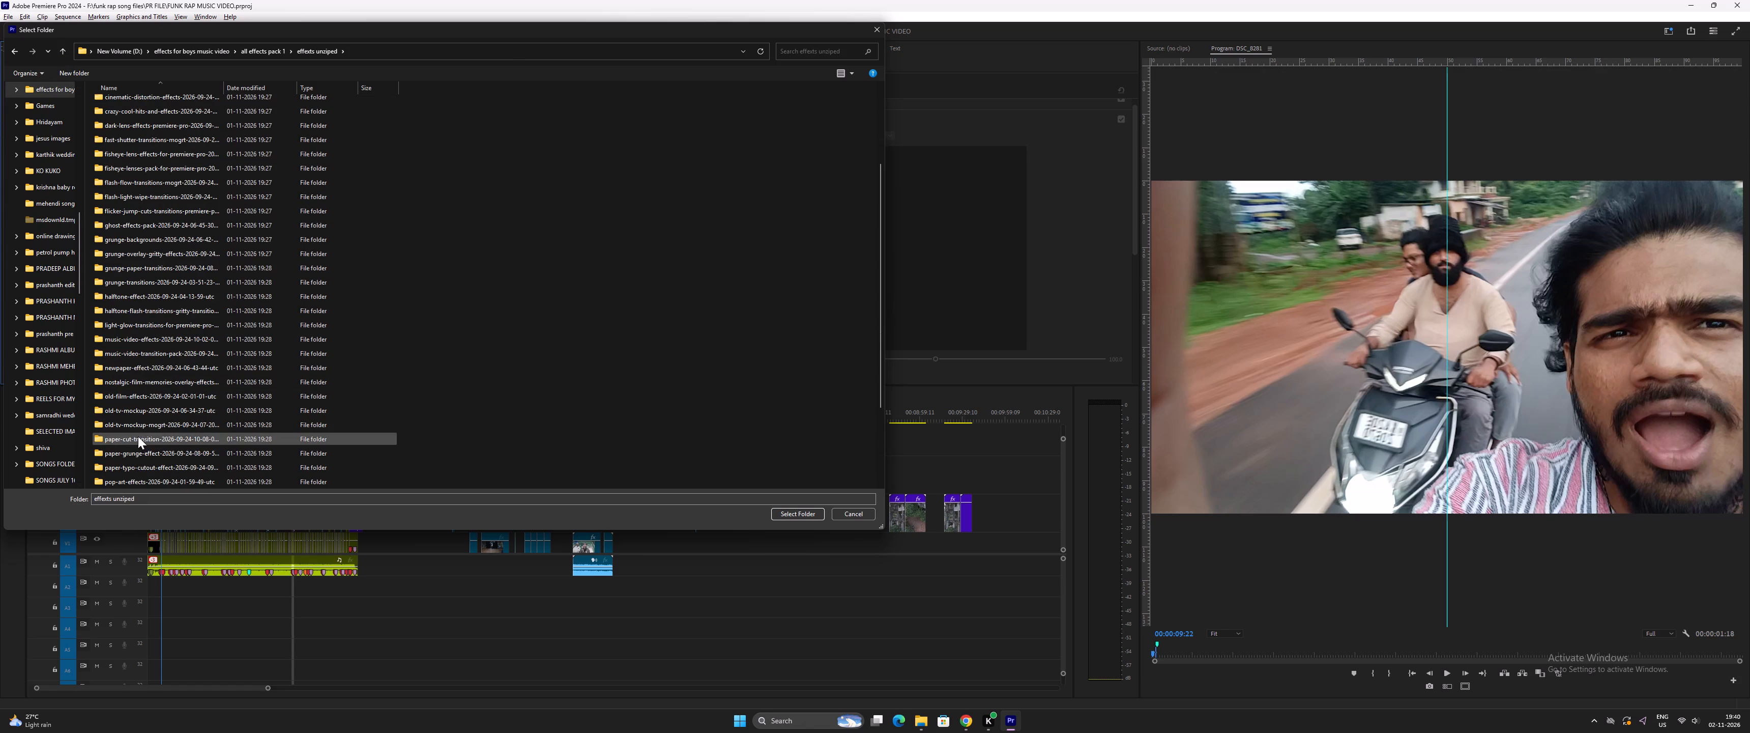
pyautogui.doubleClick(135, 454)
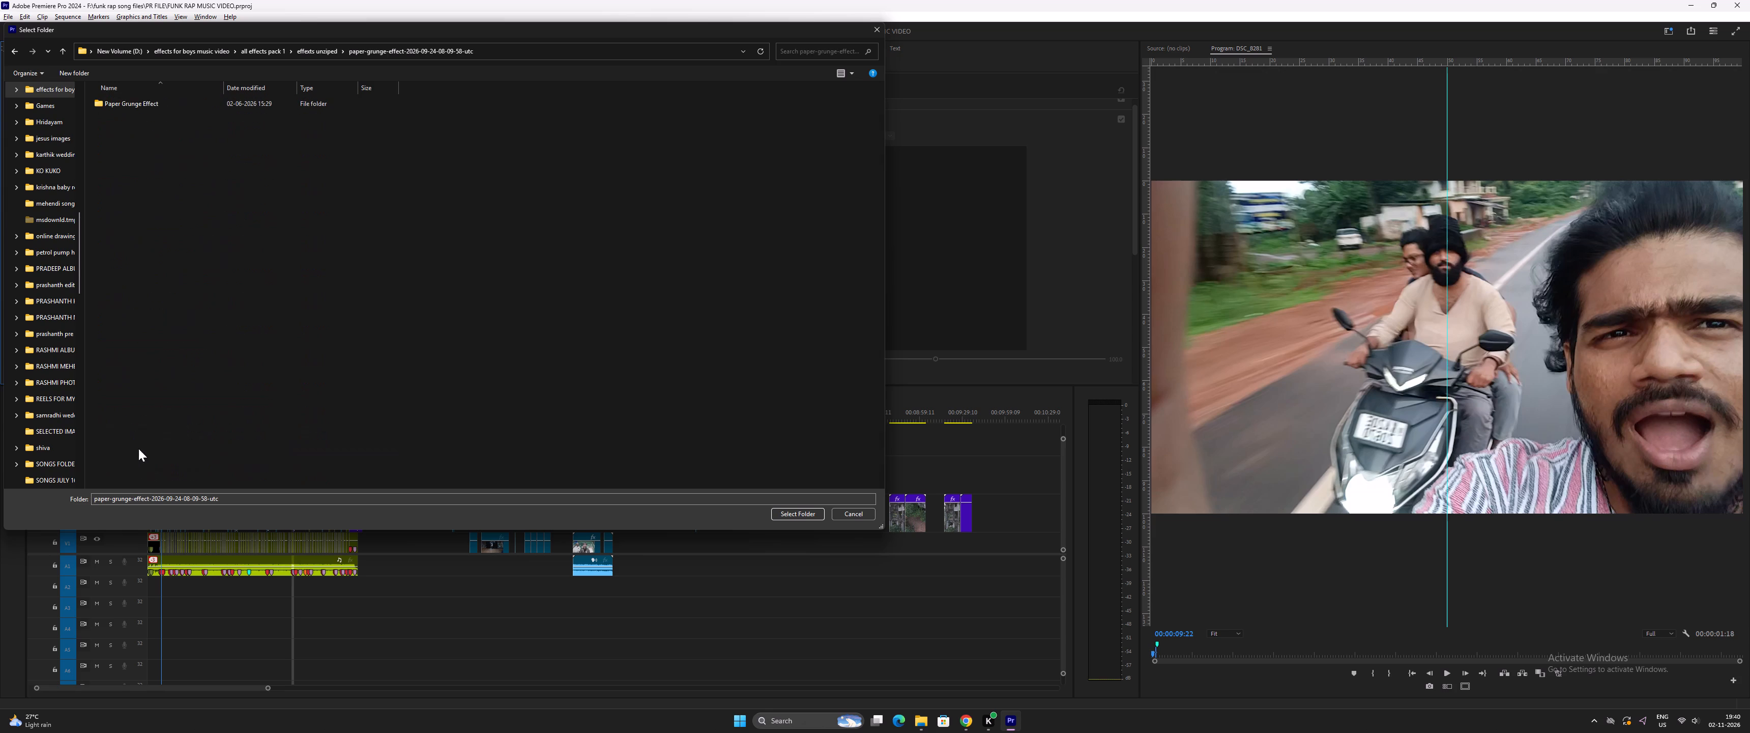
pyautogui.doubleClick(116, 102)
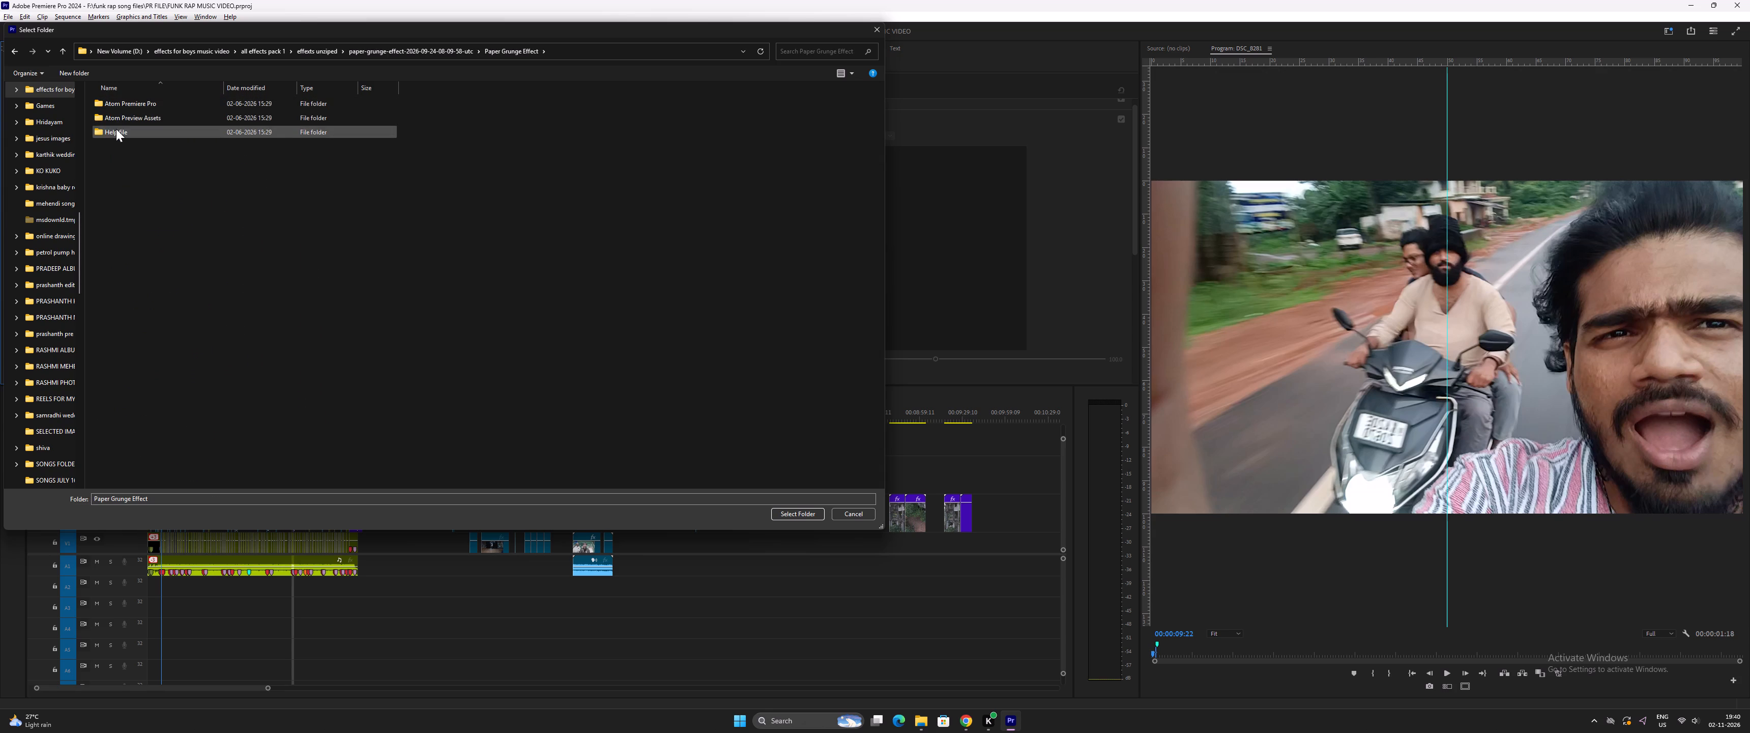
pyautogui.doubleClick(65, 51)
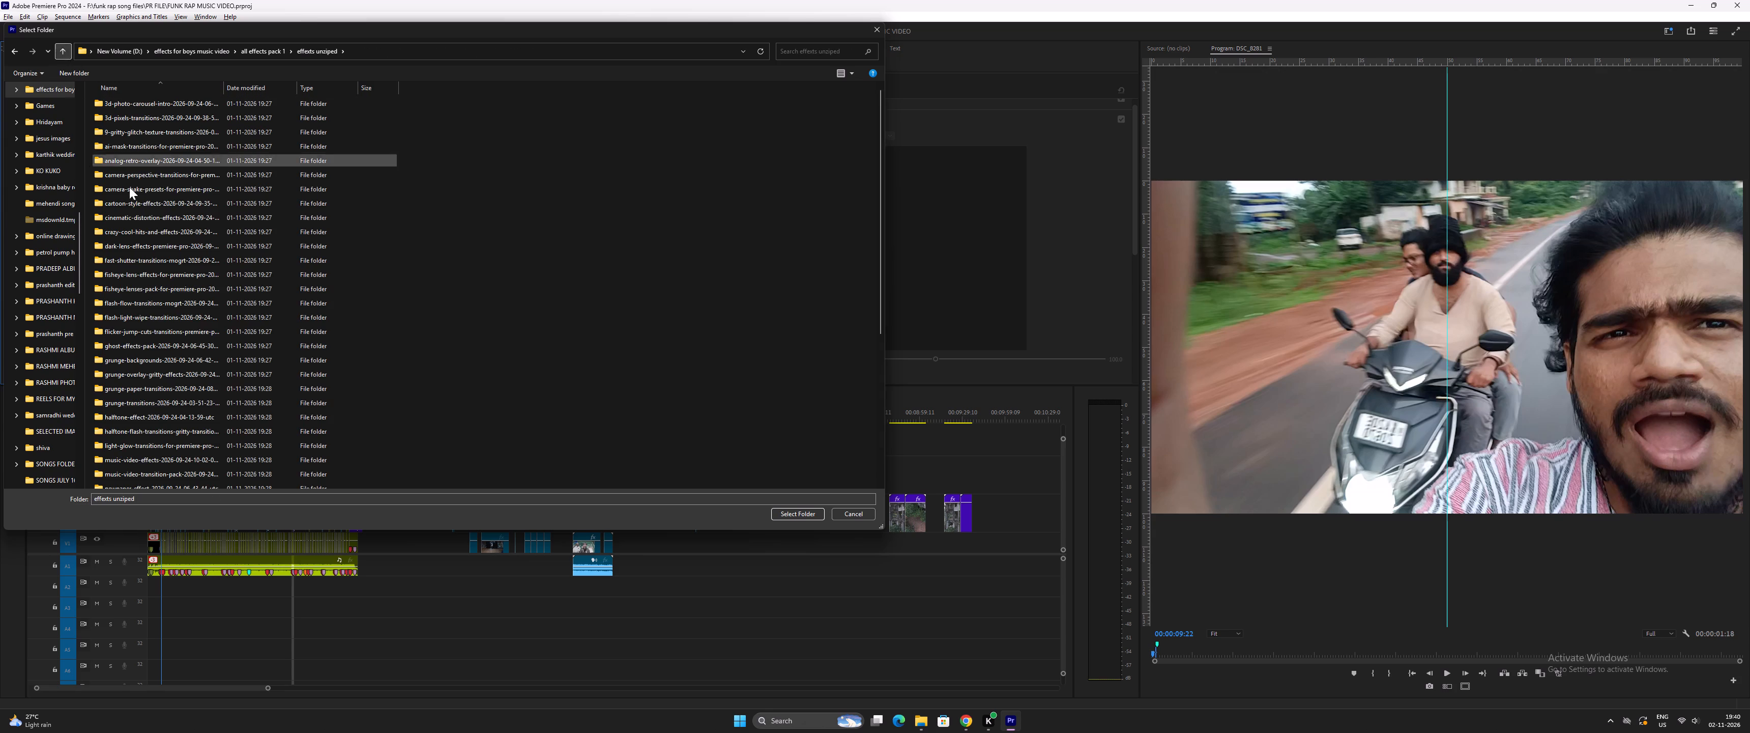
# Check the Pop Art Effects folder of the pop-art-effects pack for templates that can be added to the local templates.
pyautogui.scroll(-2, 190, 365)
pyautogui.scroll(-5, 142, 462)
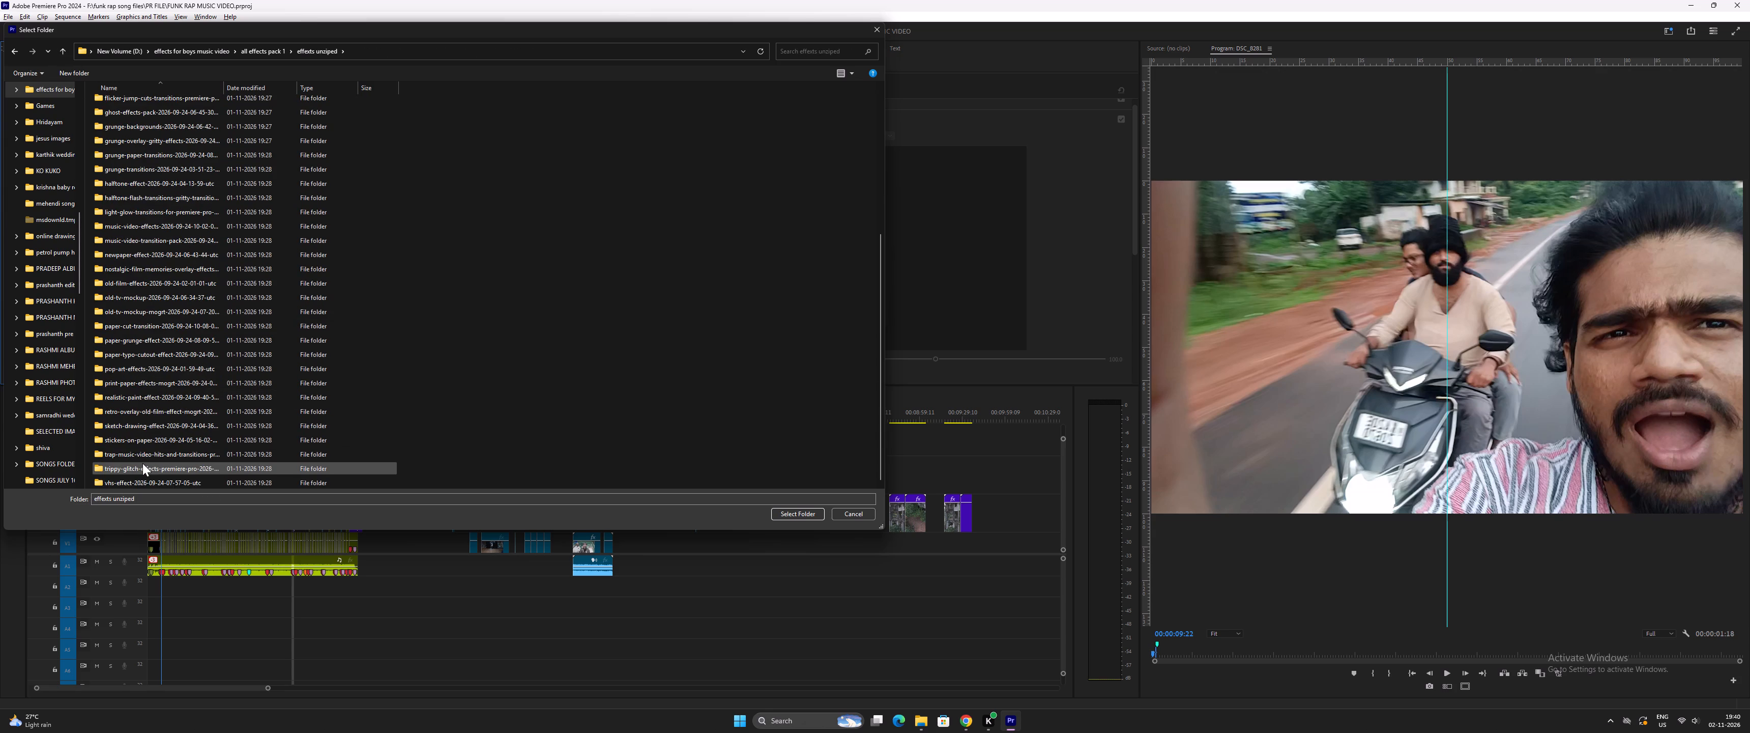
pyautogui.scroll(-5, 142, 464)
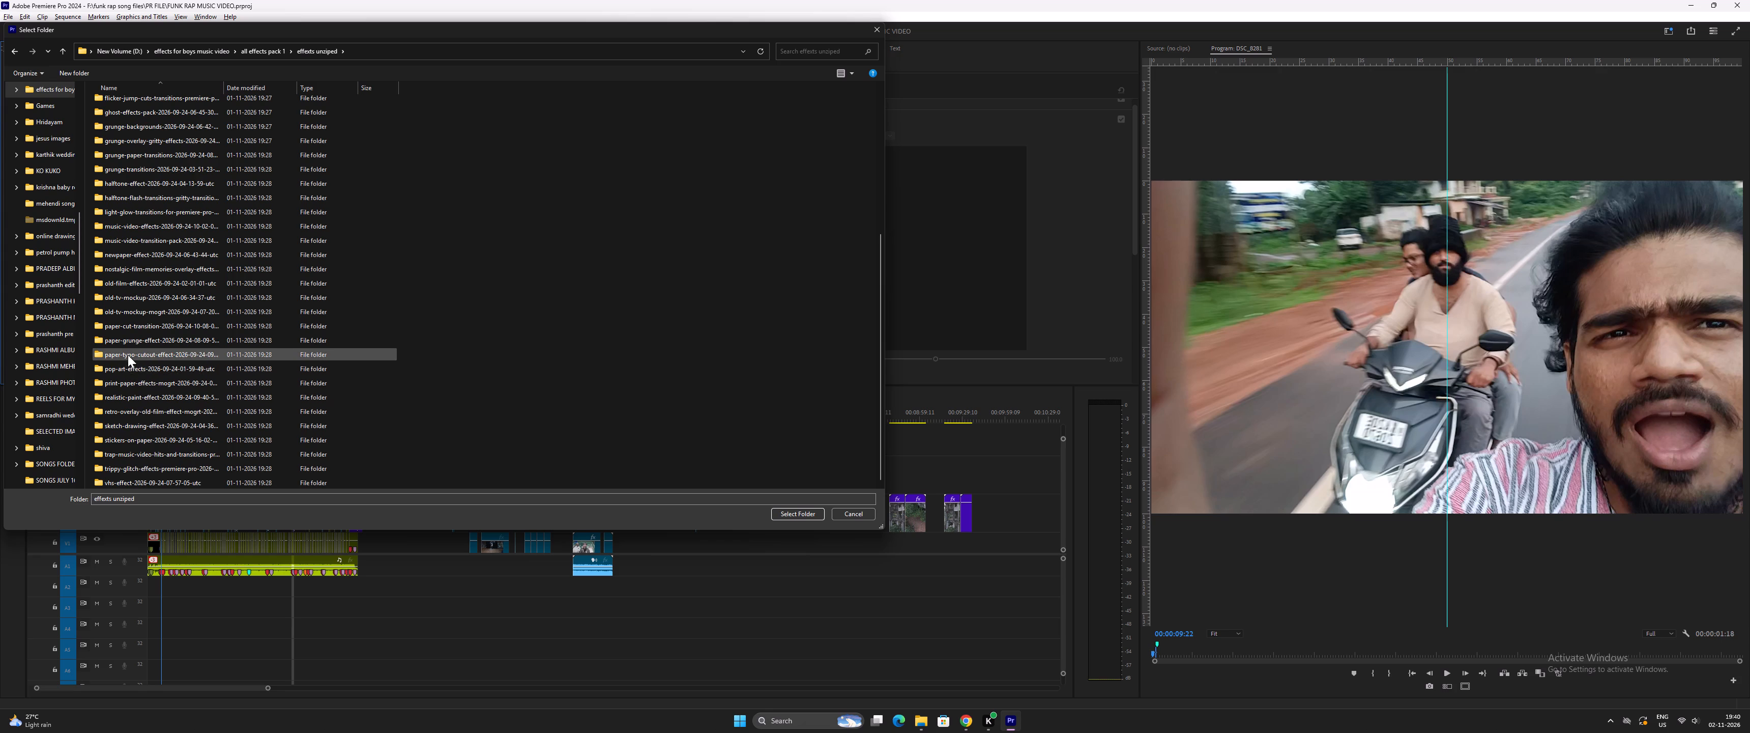
pyautogui.doubleClick(128, 369)
pyautogui.doubleClick(137, 105)
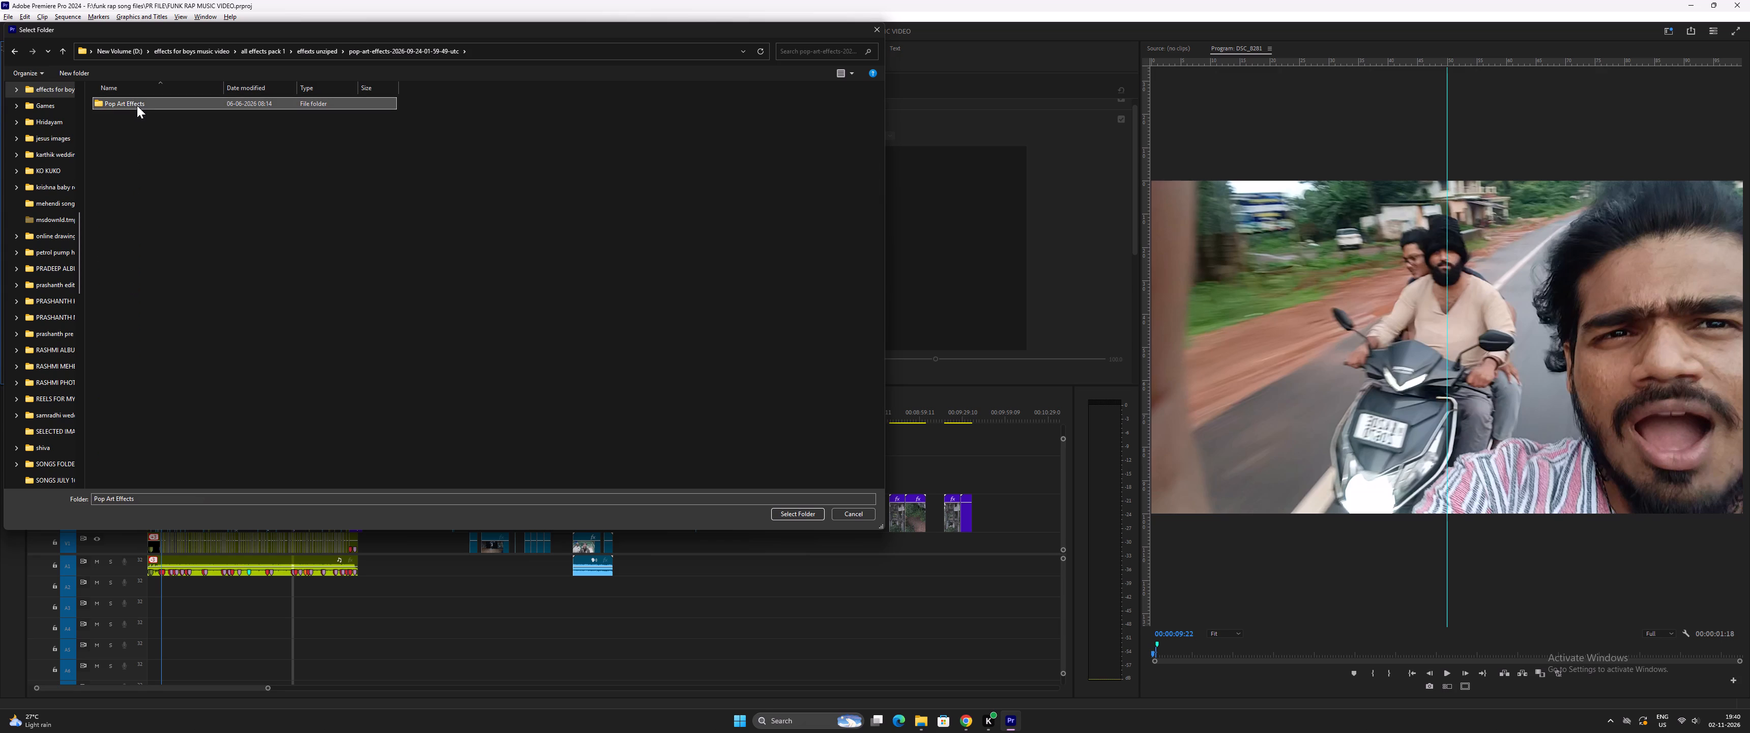
pyautogui.click(65, 44)
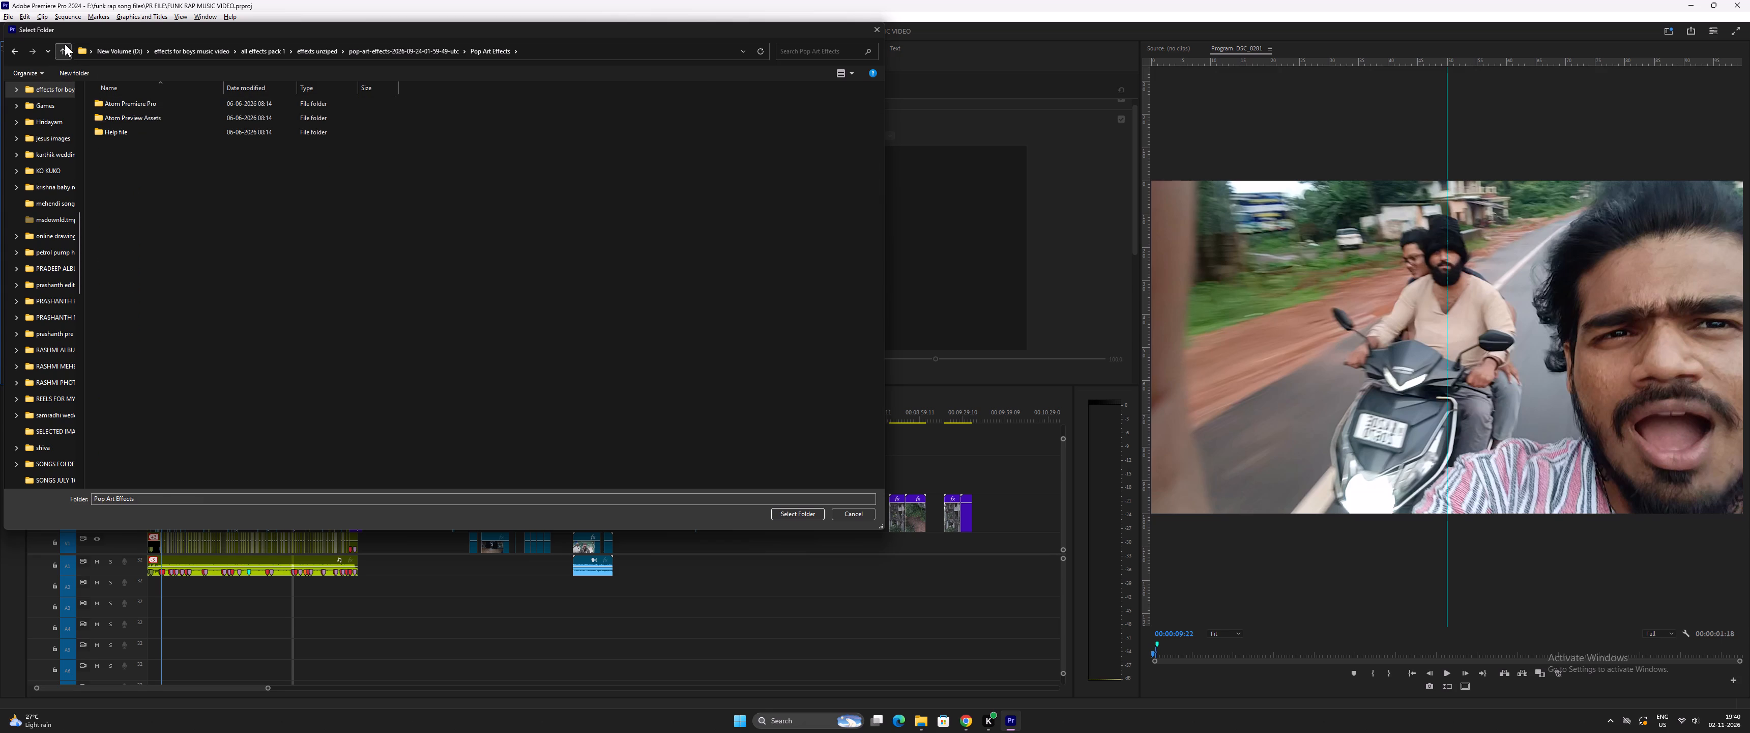
pyautogui.click(65, 45)
# Add the Print Paper Effects Mogrts folder of the print-paper-effects-mogrt pack to the local templates.
pyautogui.scroll(-9, 195, 443)
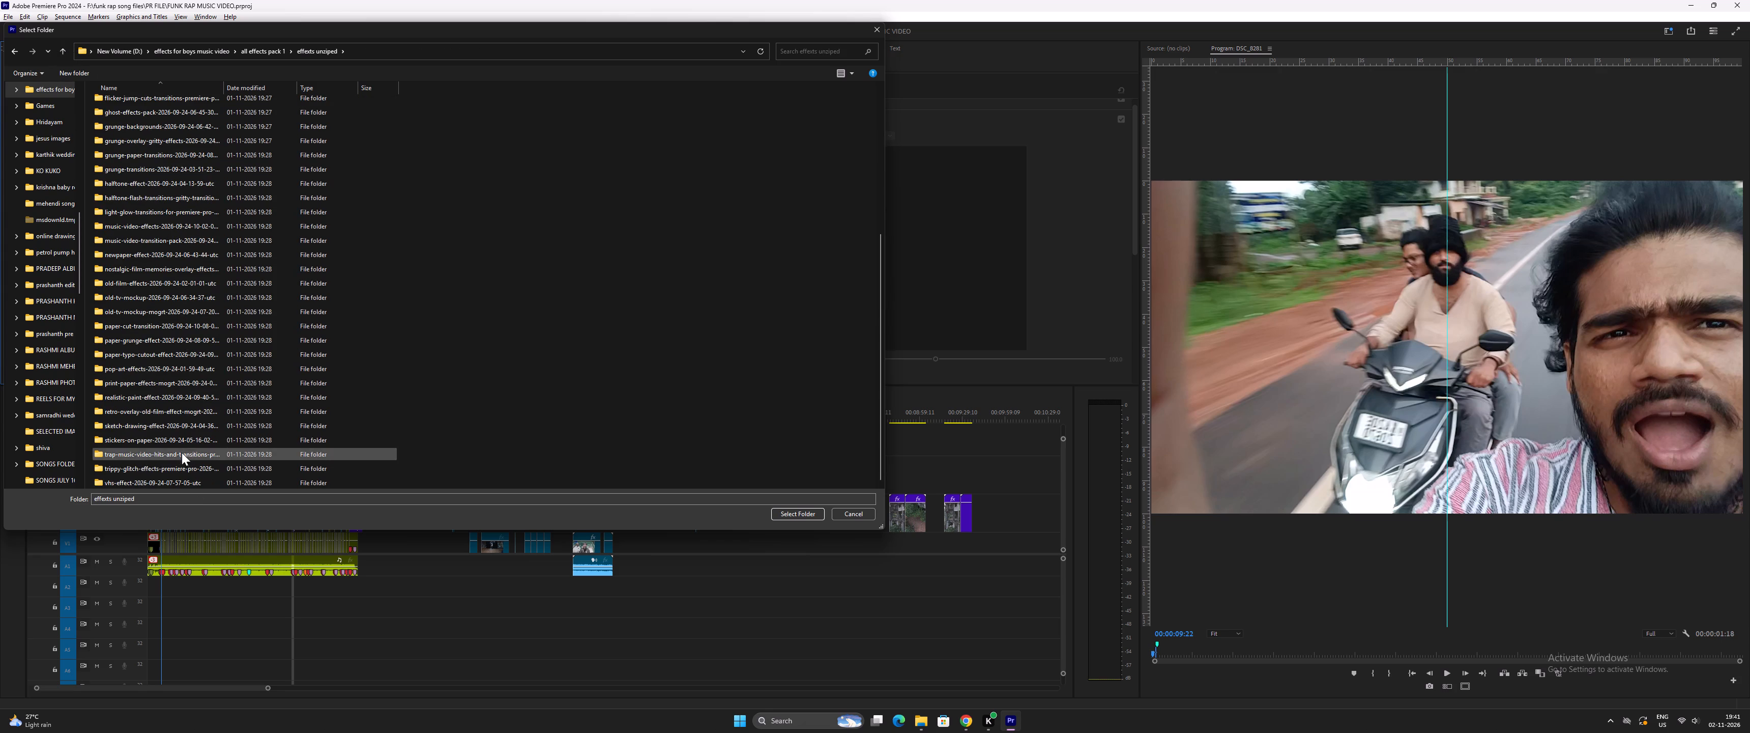
pyautogui.scroll(-9, 182, 453)
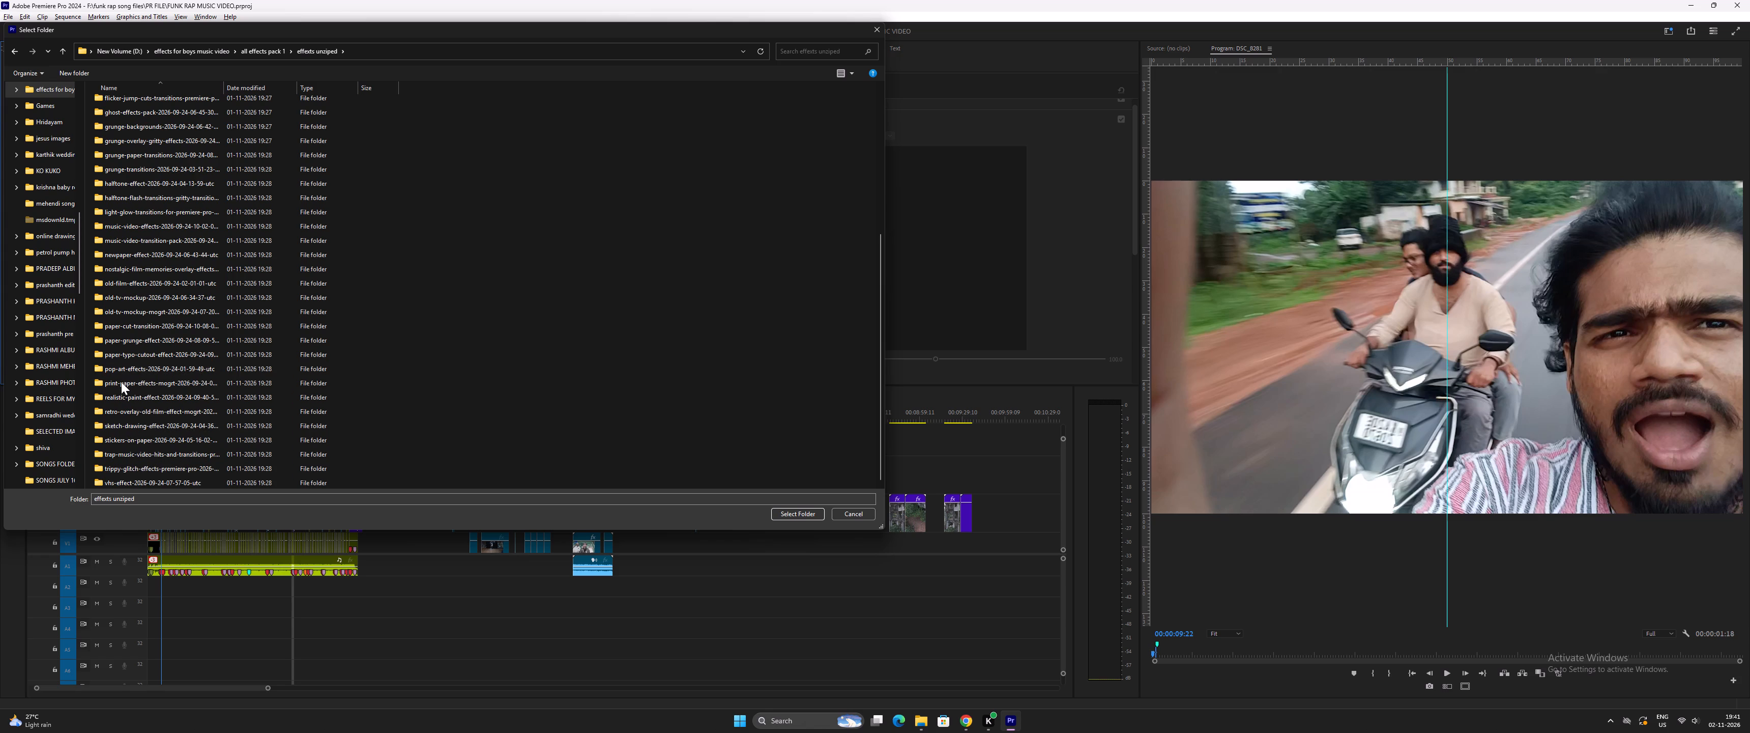
pyautogui.doubleClick(121, 384)
pyautogui.doubleClick(155, 106)
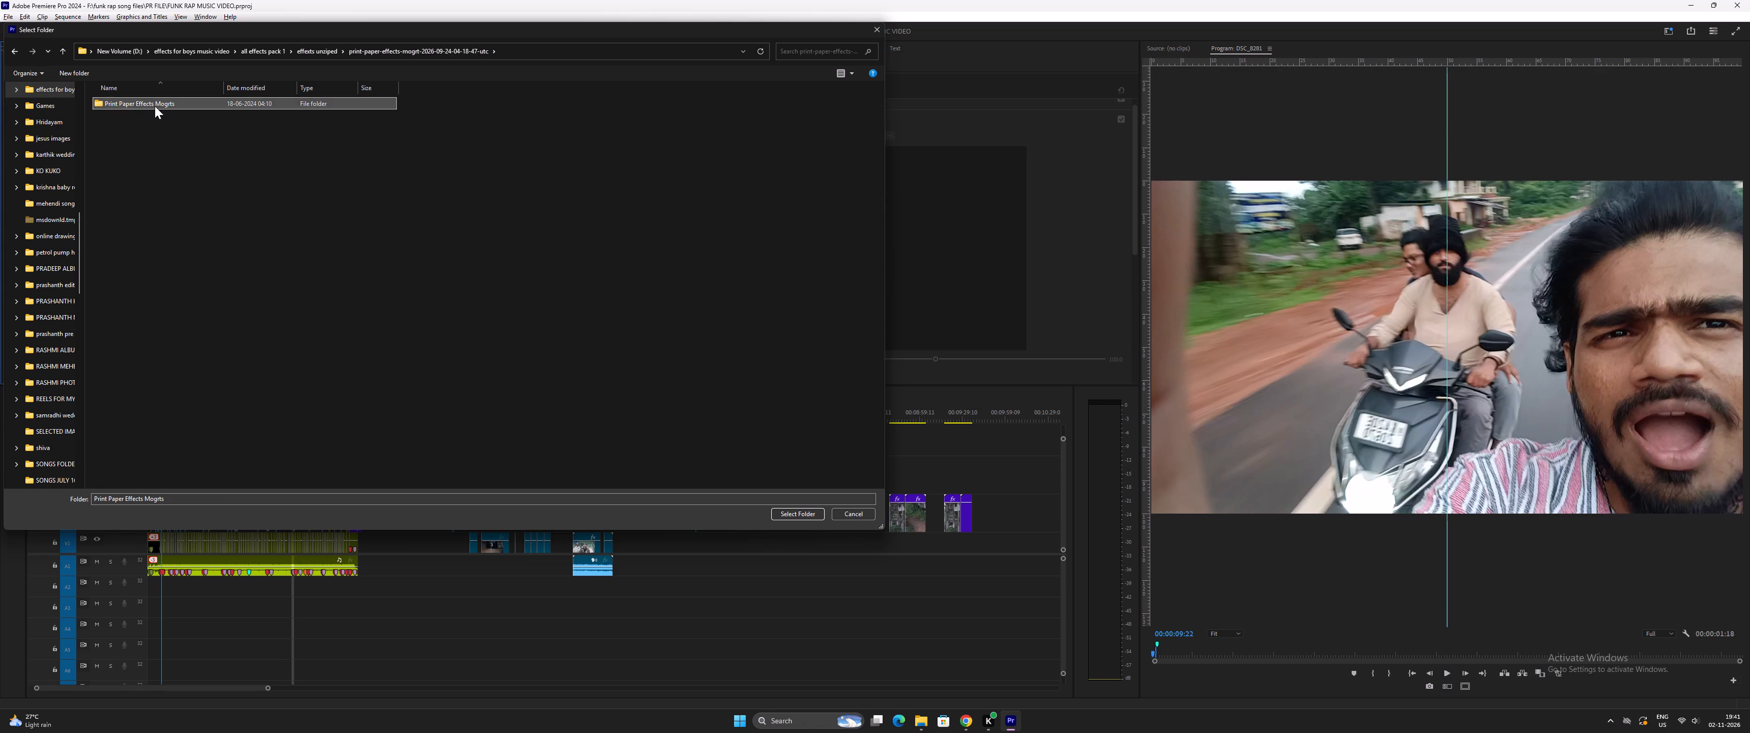
pyautogui.click(60, 49)
pyautogui.click(161, 108)
pyautogui.click(792, 517)
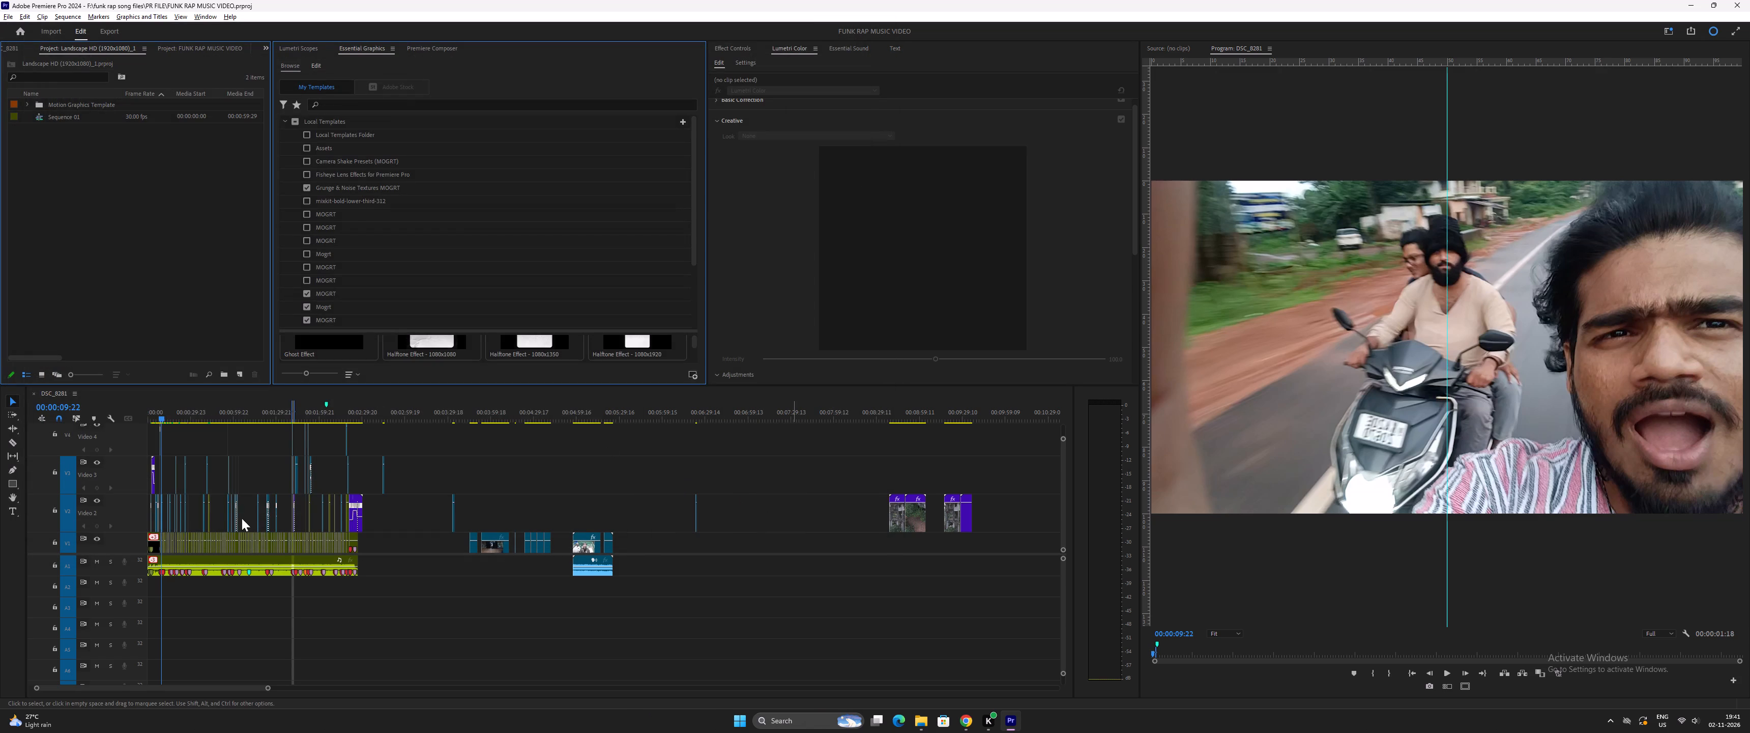
# Add the Oil Painting Effect MOGRT folder of the realistic-paint-effect pack to the local templates.
pyautogui.click(682, 124)
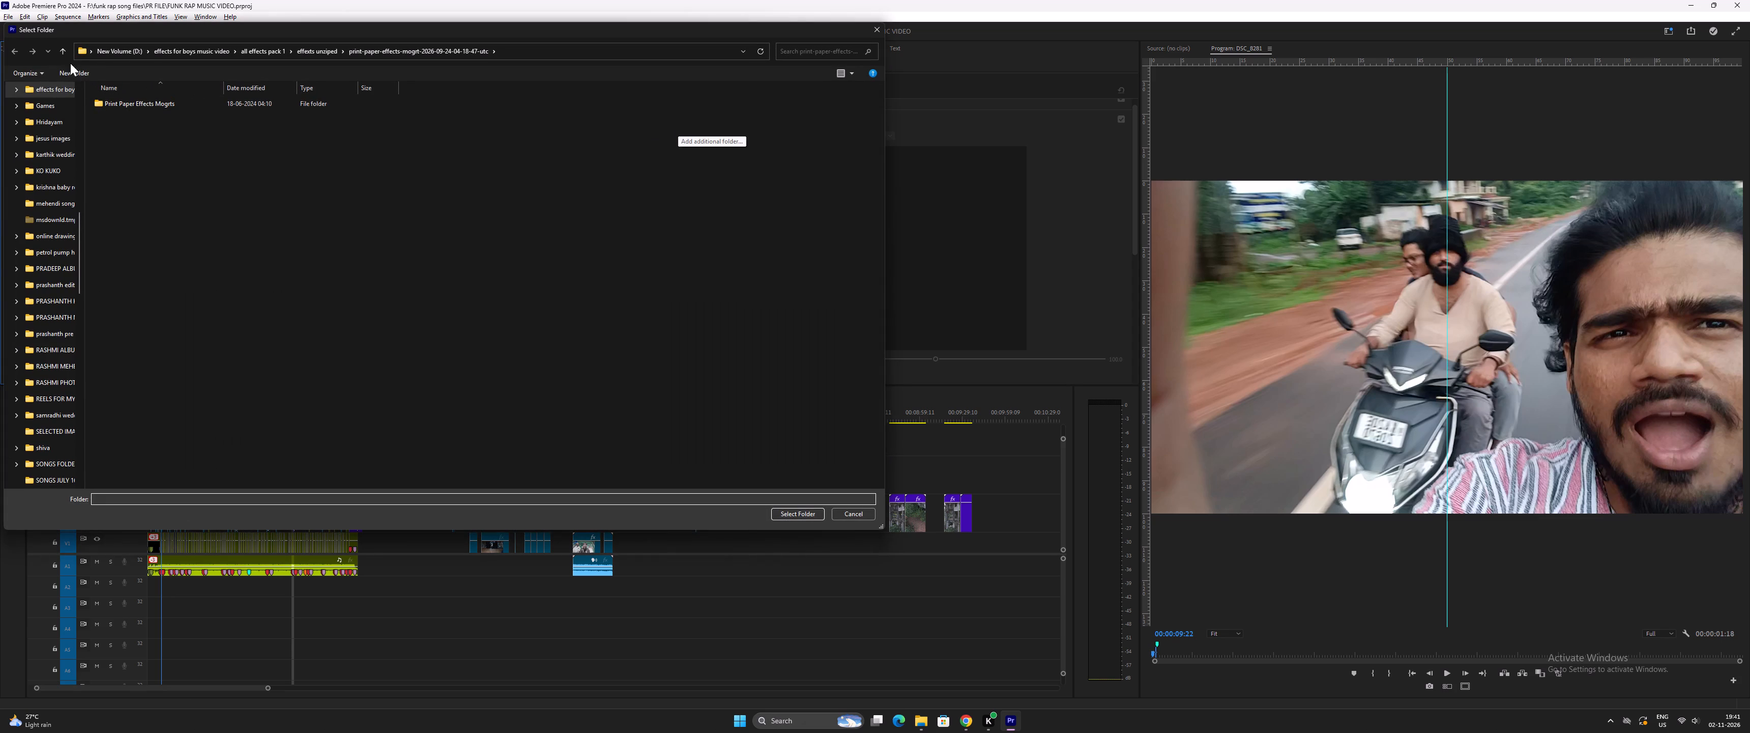
pyautogui.click(65, 51)
pyautogui.scroll(-6, 189, 409)
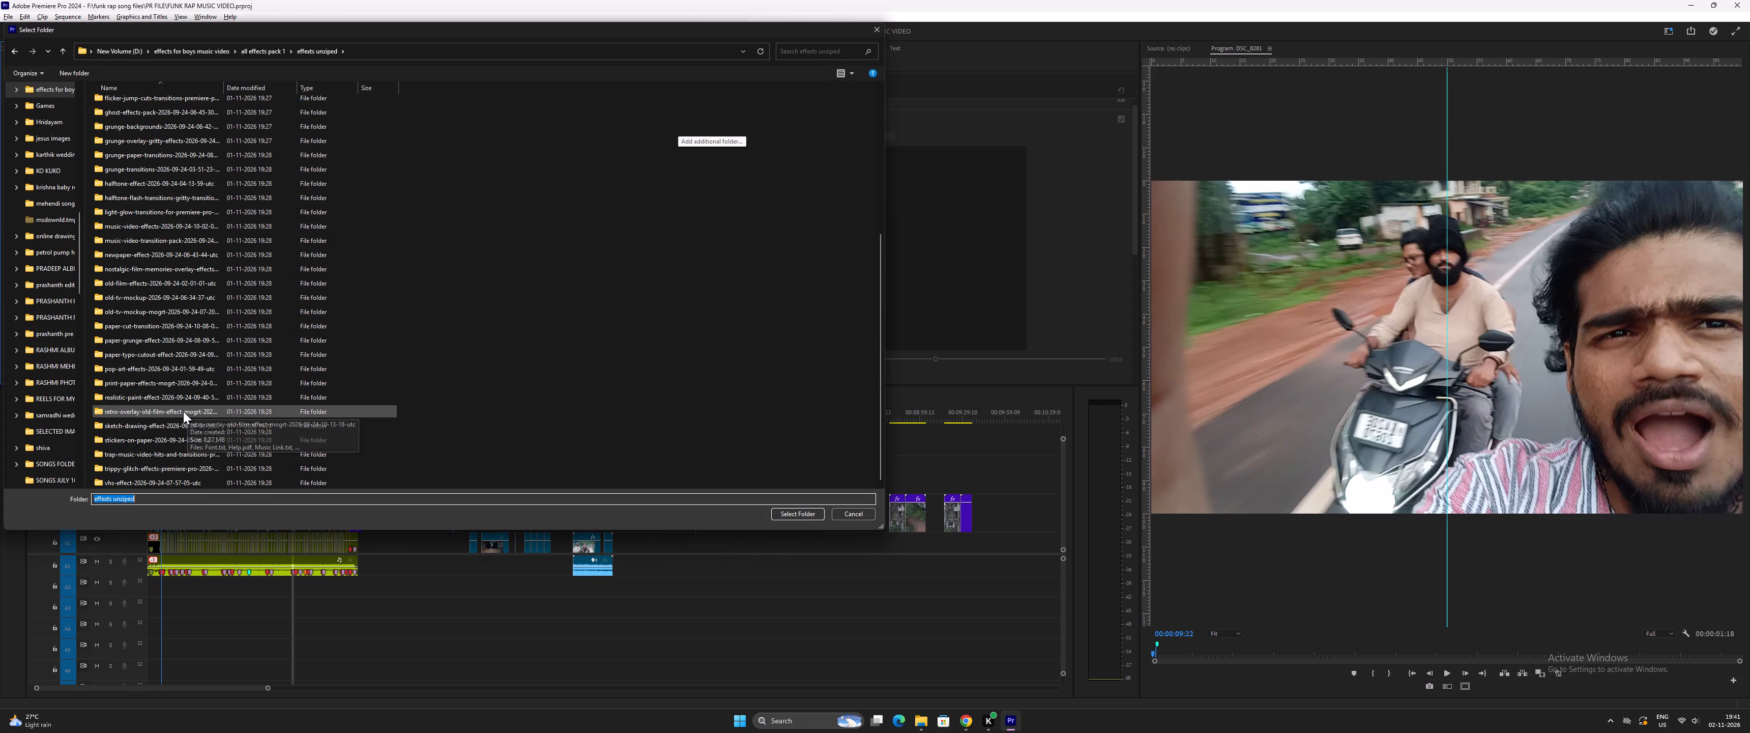
pyautogui.scroll(-6, 183, 411)
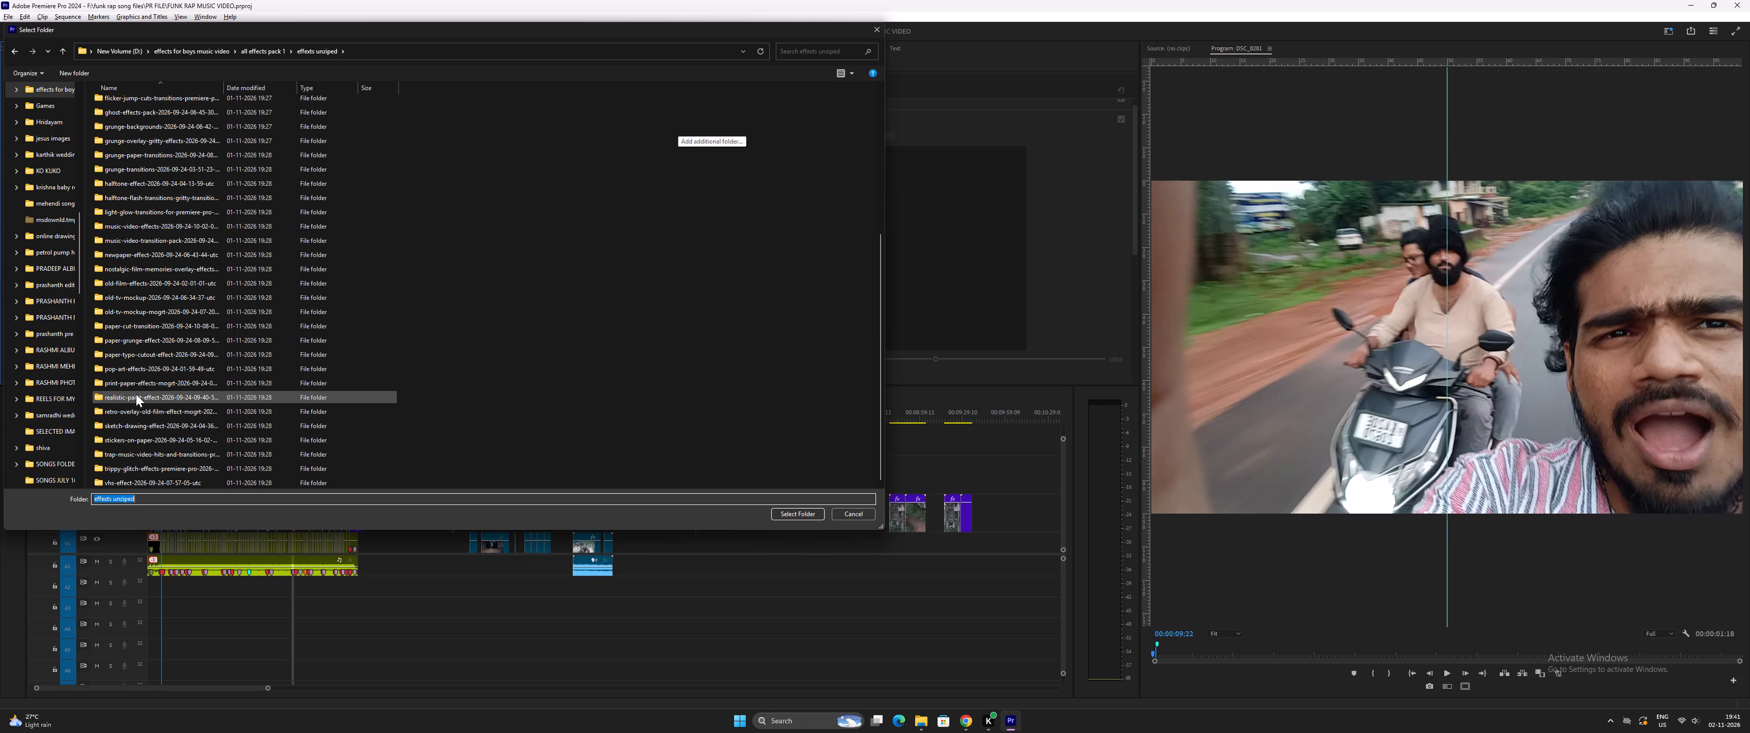
pyautogui.doubleClick(136, 394)
pyautogui.click(140, 115)
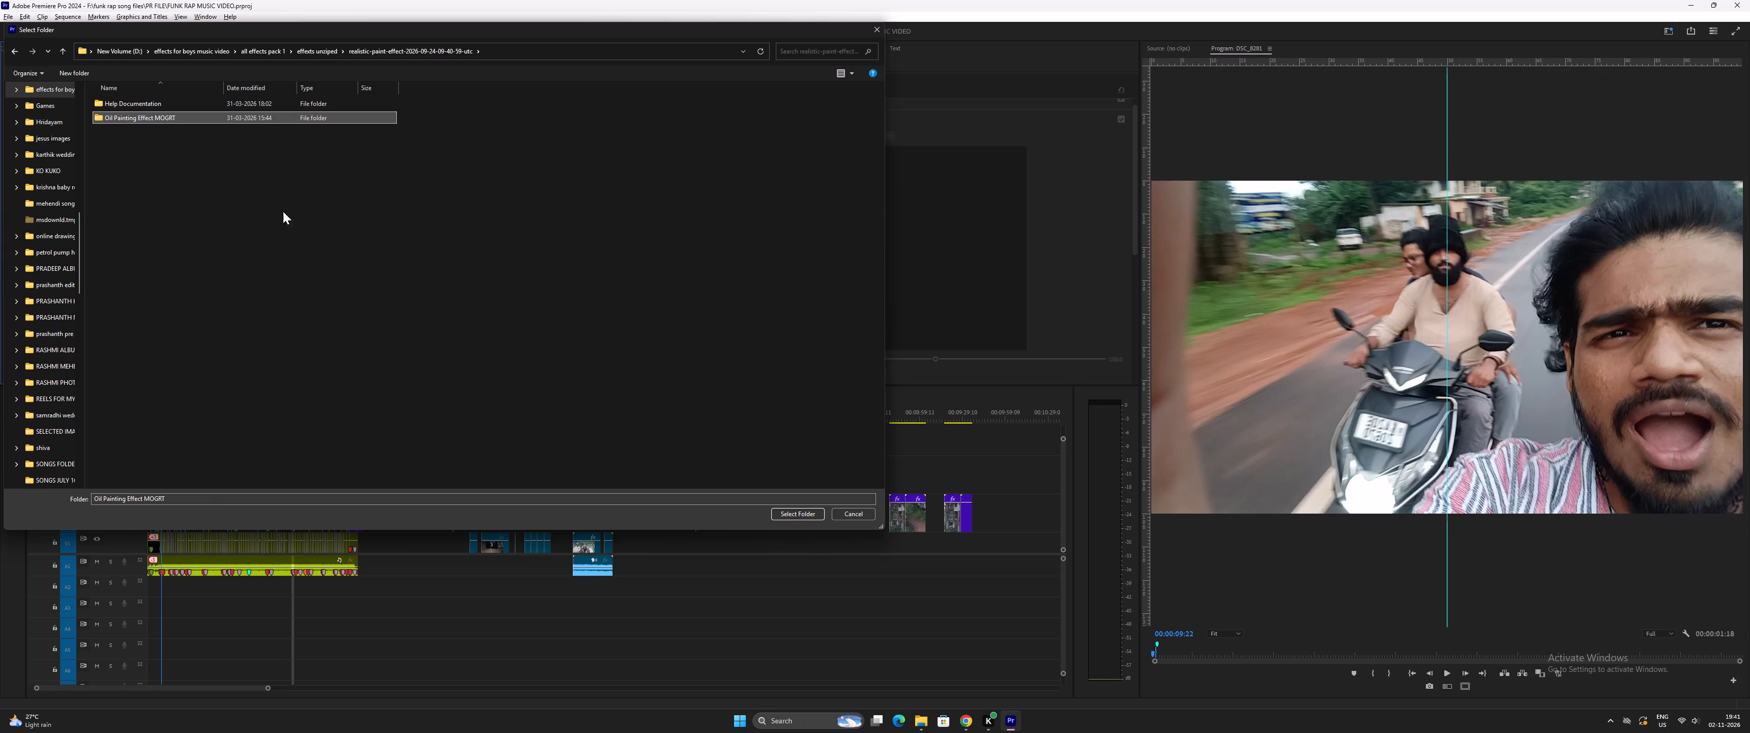
pyautogui.click(802, 514)
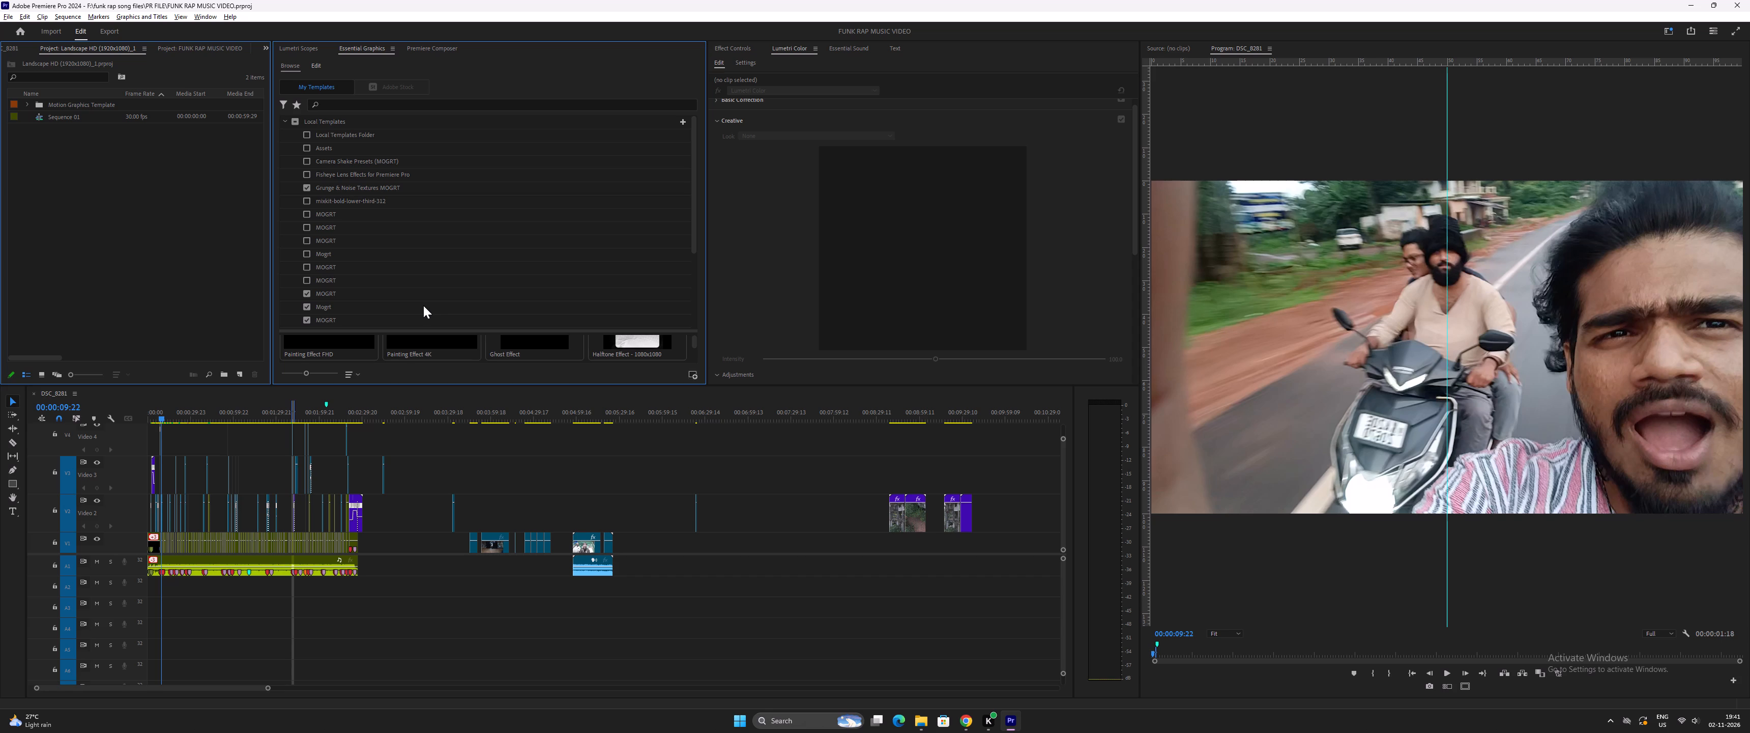
# Deselect every ticked folder under Local Templates, from Print Paper Effects Mogrts up to Grunge & Noise Textures MOGRT.
pyautogui.scroll(-16, 422, 306)
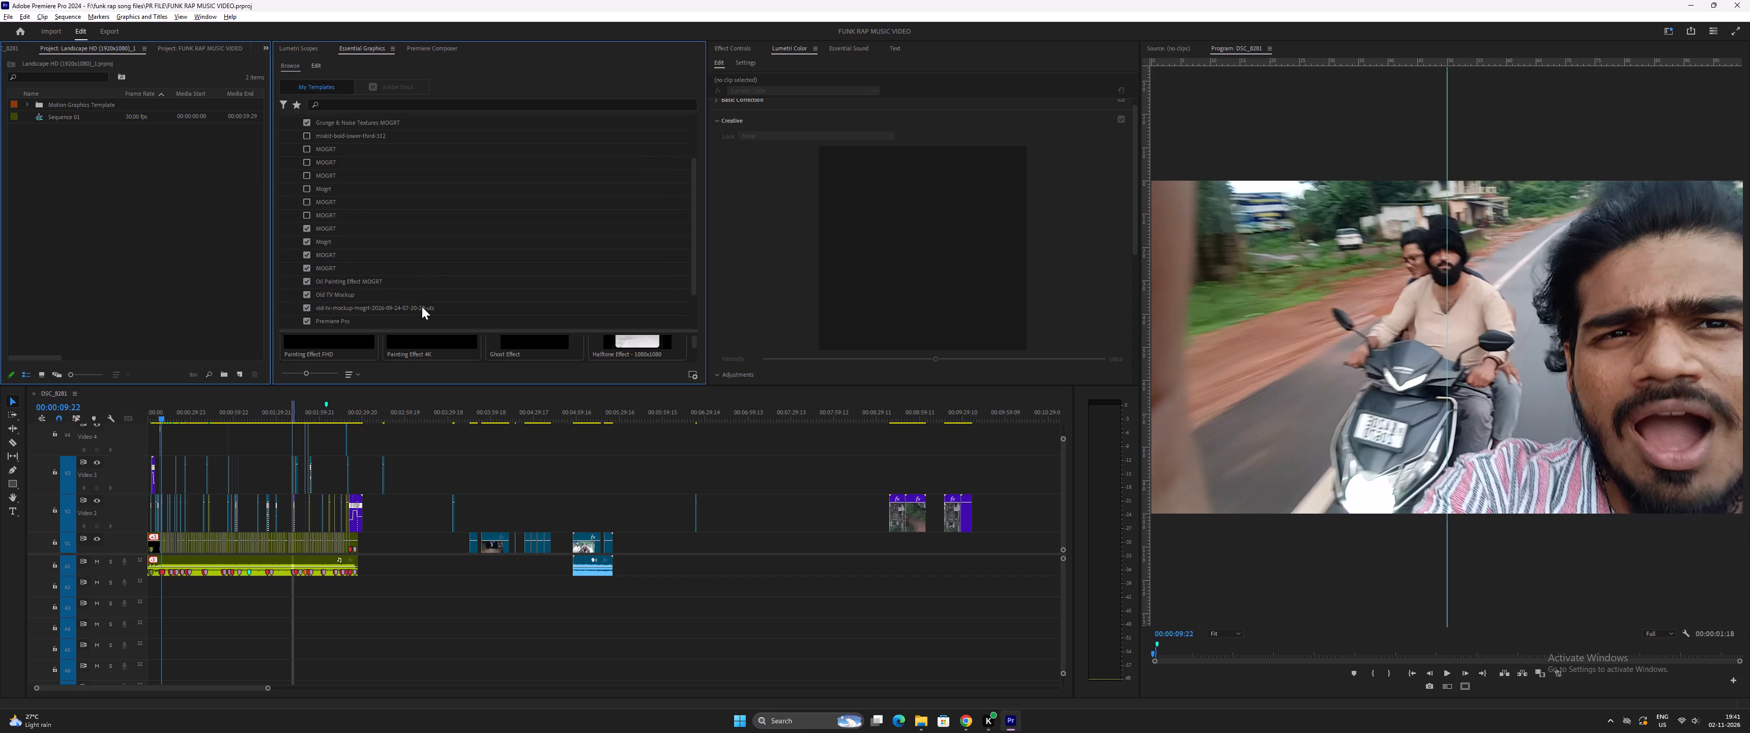
pyautogui.scroll(-19, 422, 306)
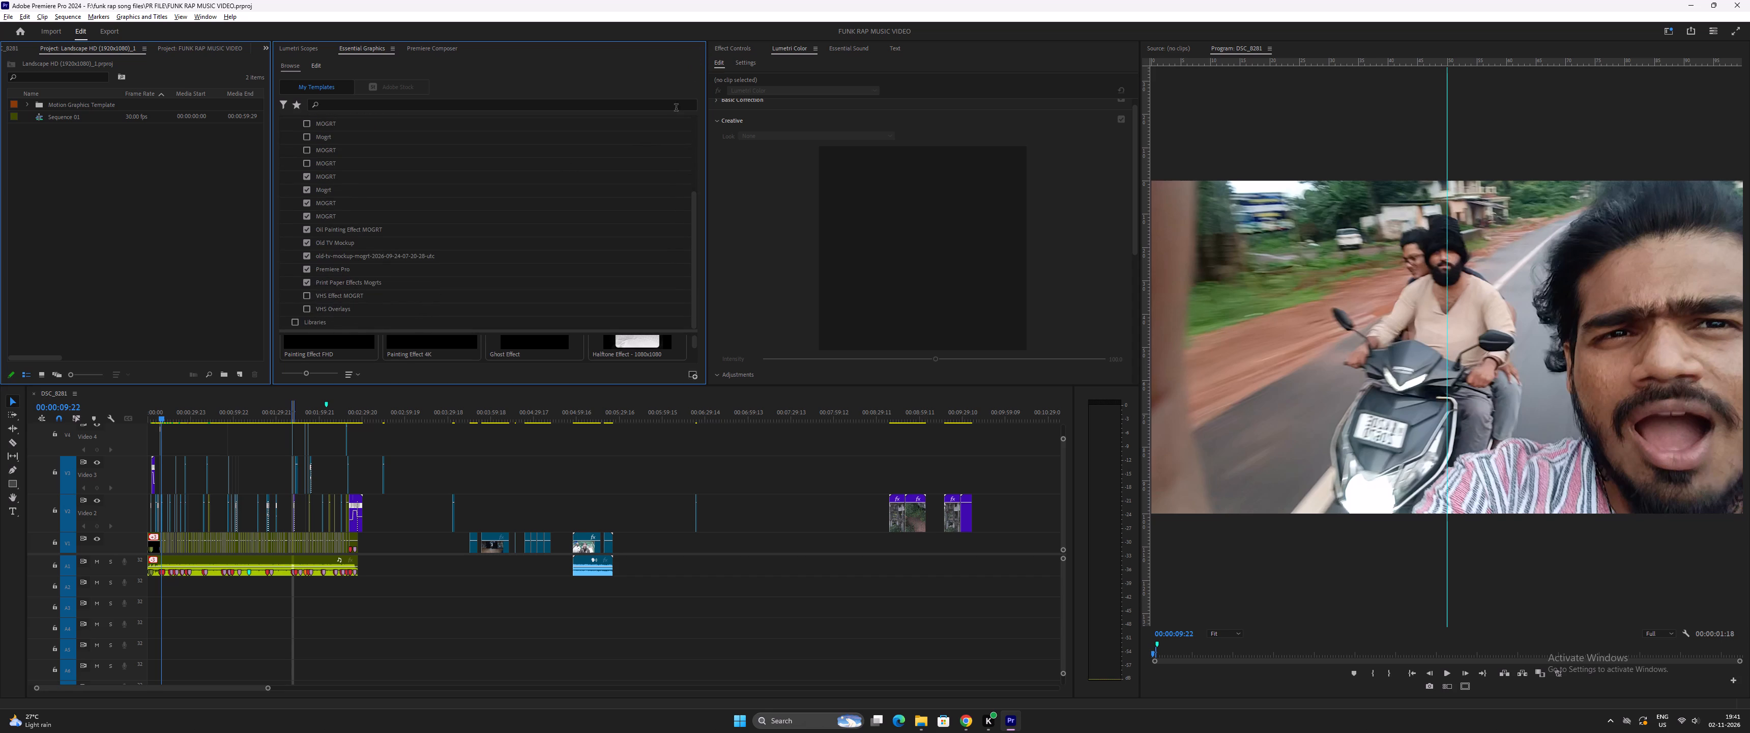
pyautogui.click(308, 283)
pyautogui.click(306, 270)
pyautogui.click(305, 257)
pyautogui.click(306, 241)
pyautogui.click(307, 232)
pyautogui.click(307, 215)
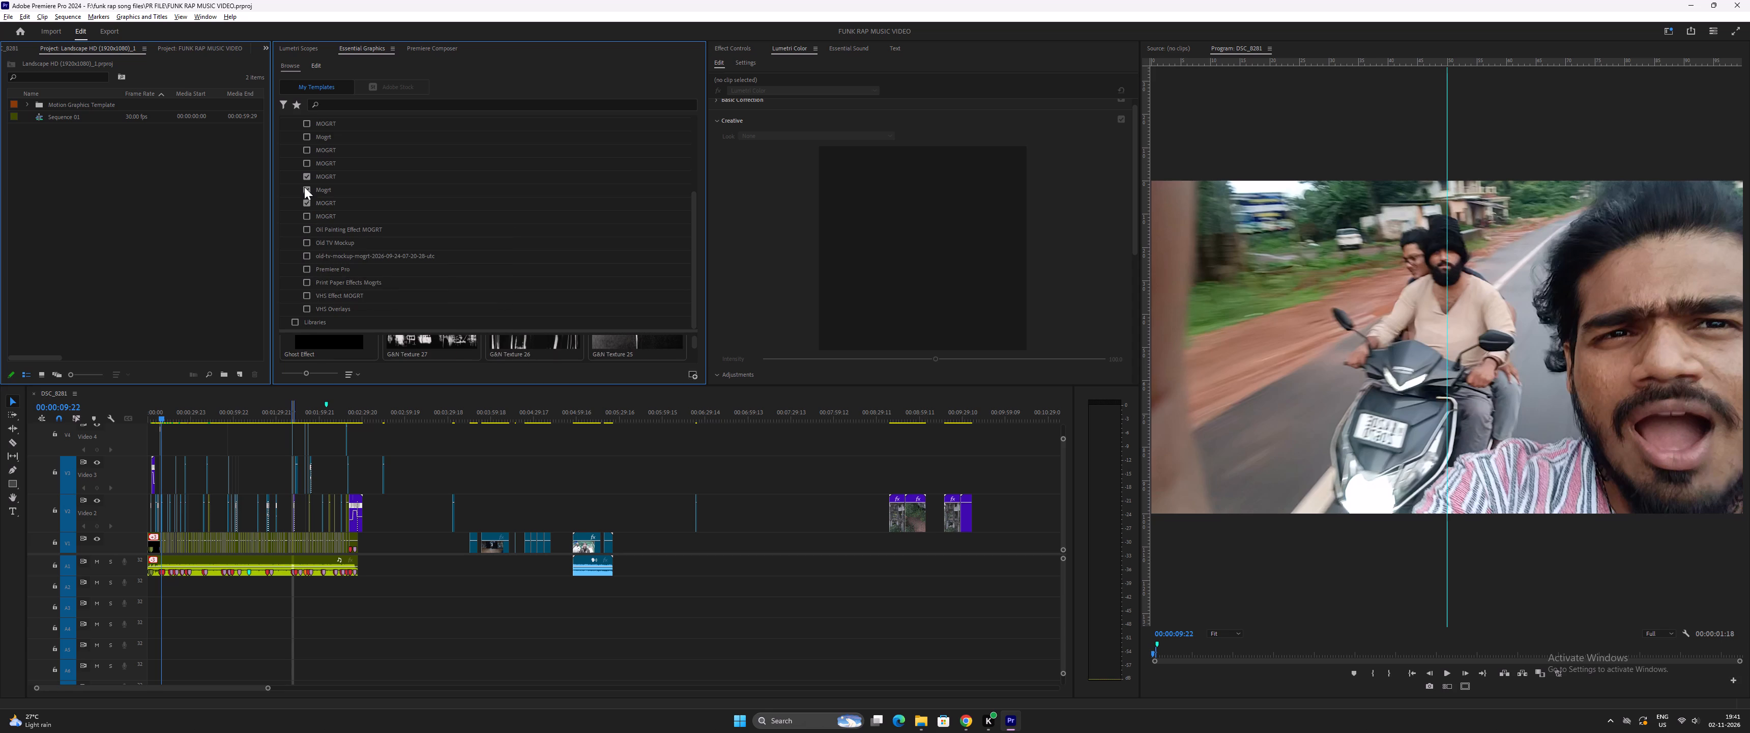
pyautogui.click(308, 200)
pyautogui.click(307, 191)
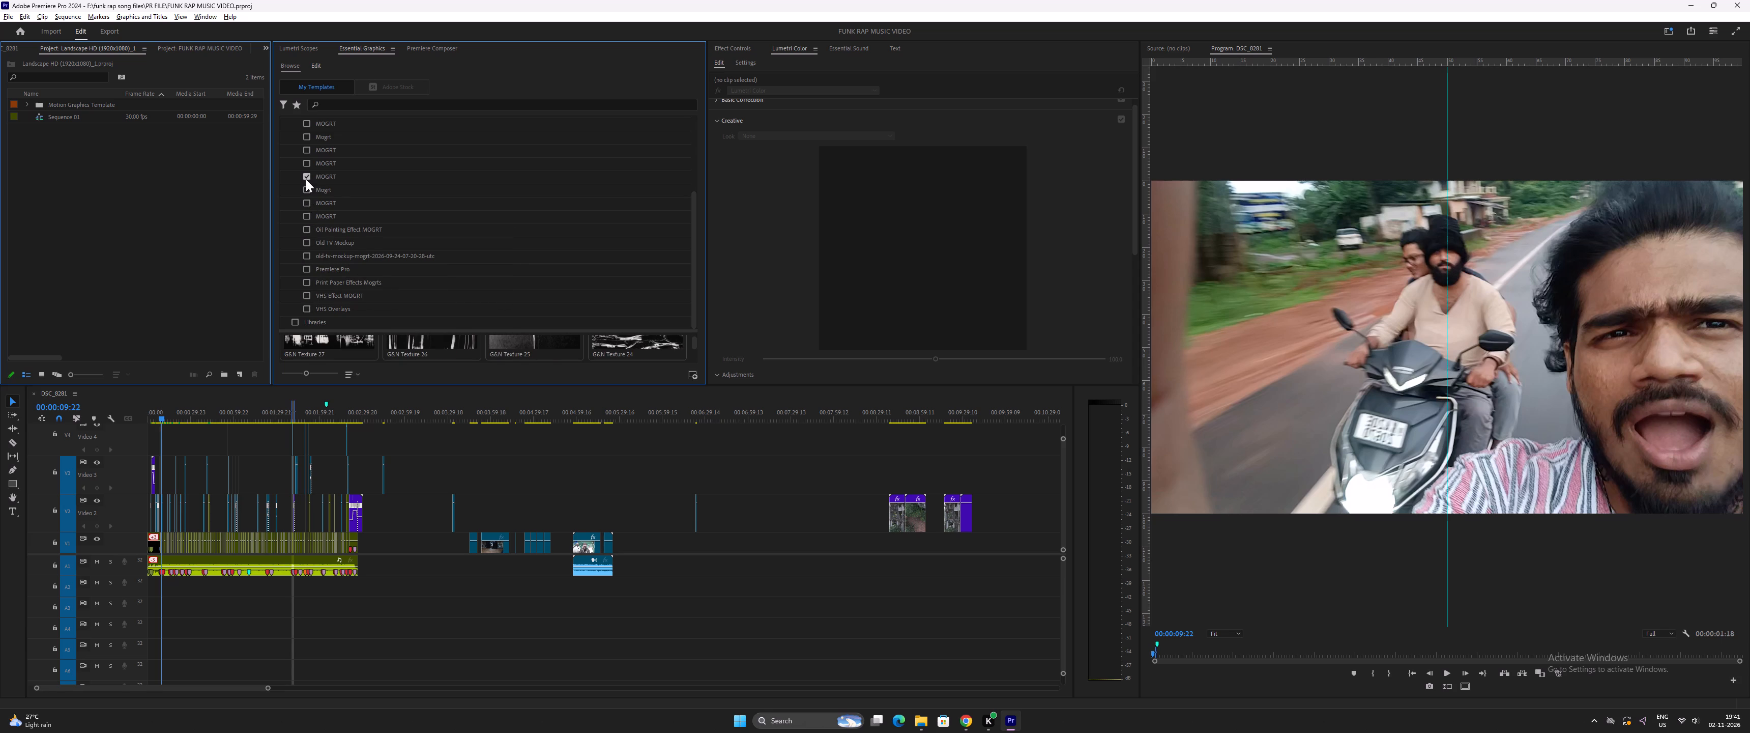
pyautogui.click(306, 178)
pyautogui.scroll(20, 447, 240)
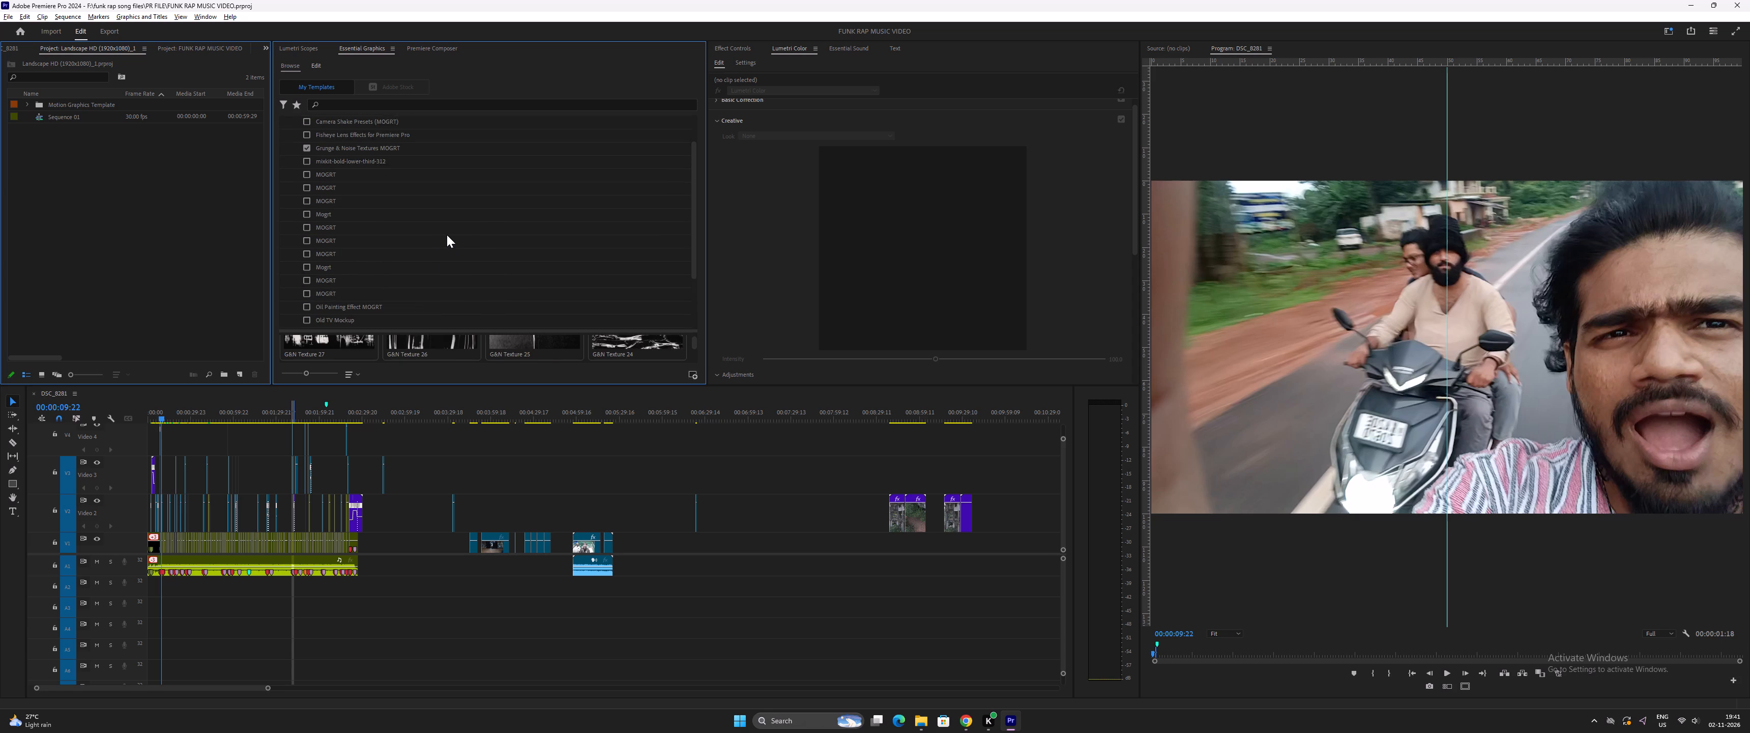
pyautogui.scroll(5, 447, 235)
pyautogui.click(304, 170)
pyautogui.scroll(10, 380, 232)
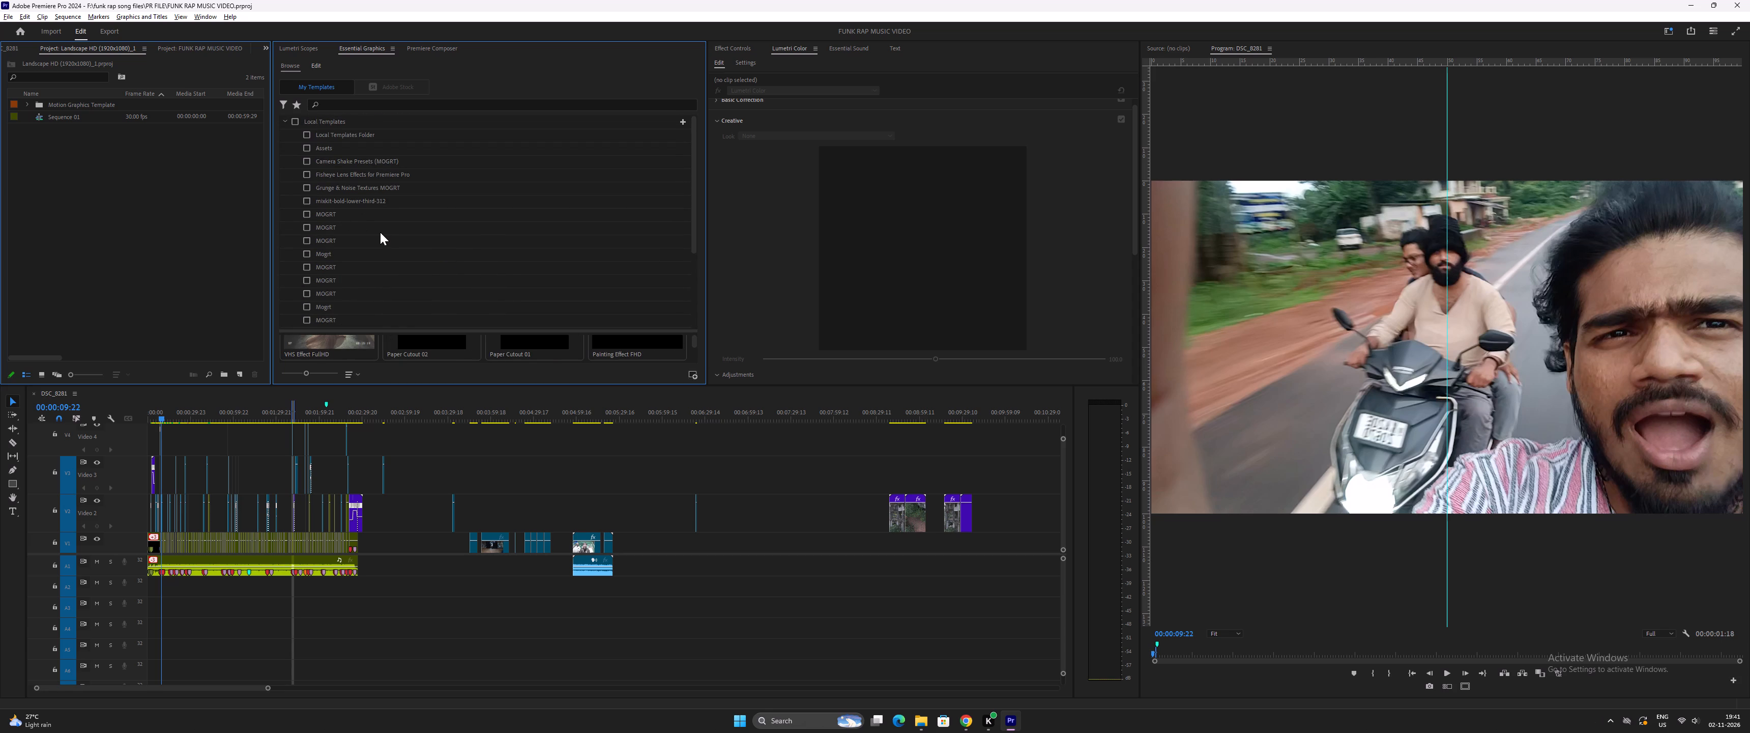
pyautogui.scroll(10, 380, 232)
# Add the whole retro-overlay-old-film-effect-mogrt pack folder from effects unziped to the local templates.
pyautogui.click(682, 119)
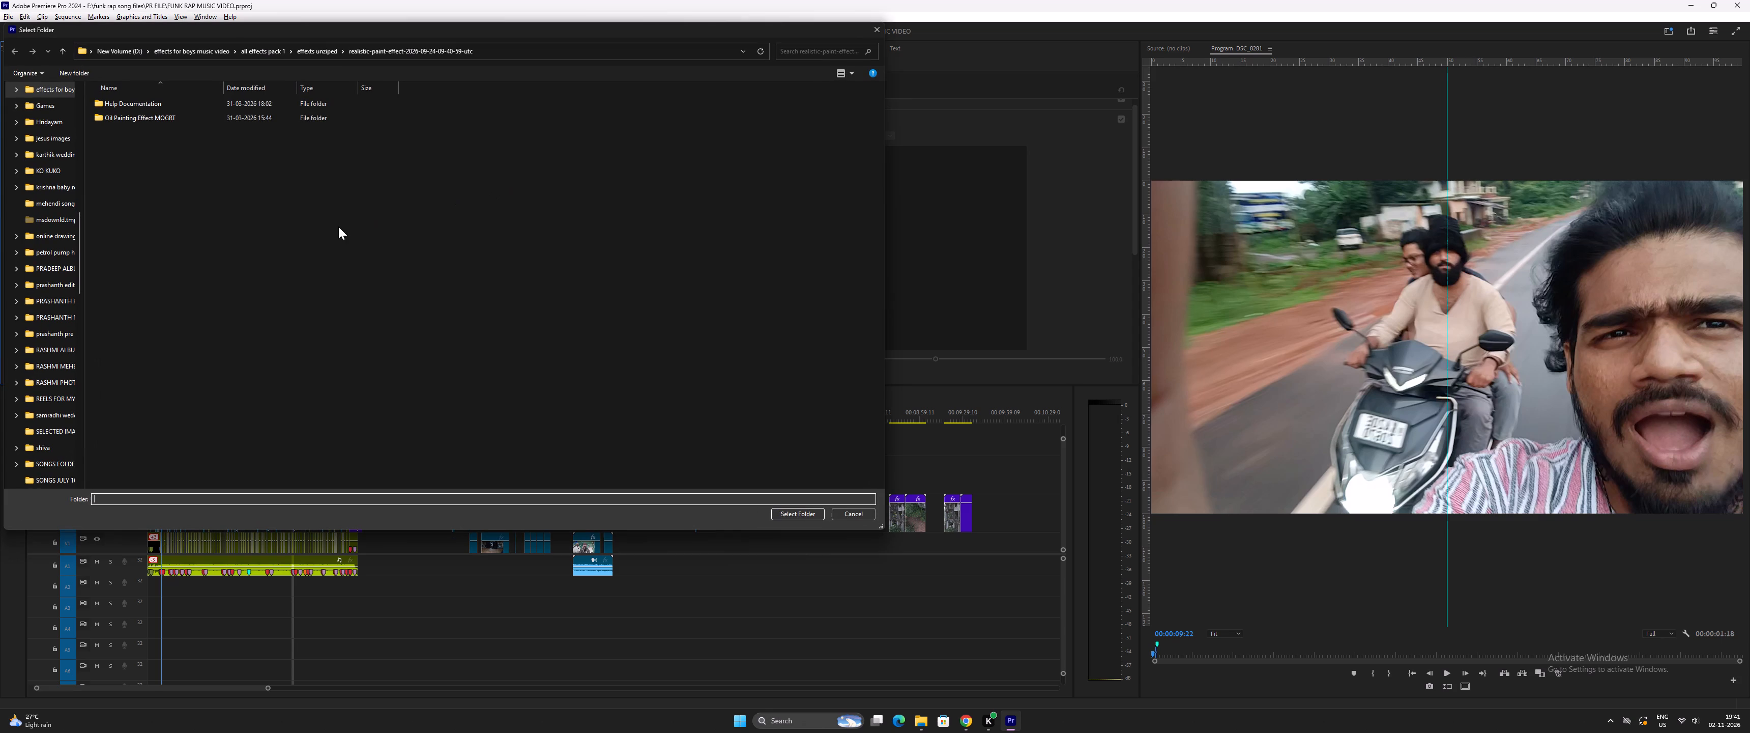
pyautogui.click(63, 48)
pyautogui.scroll(-11, 322, 429)
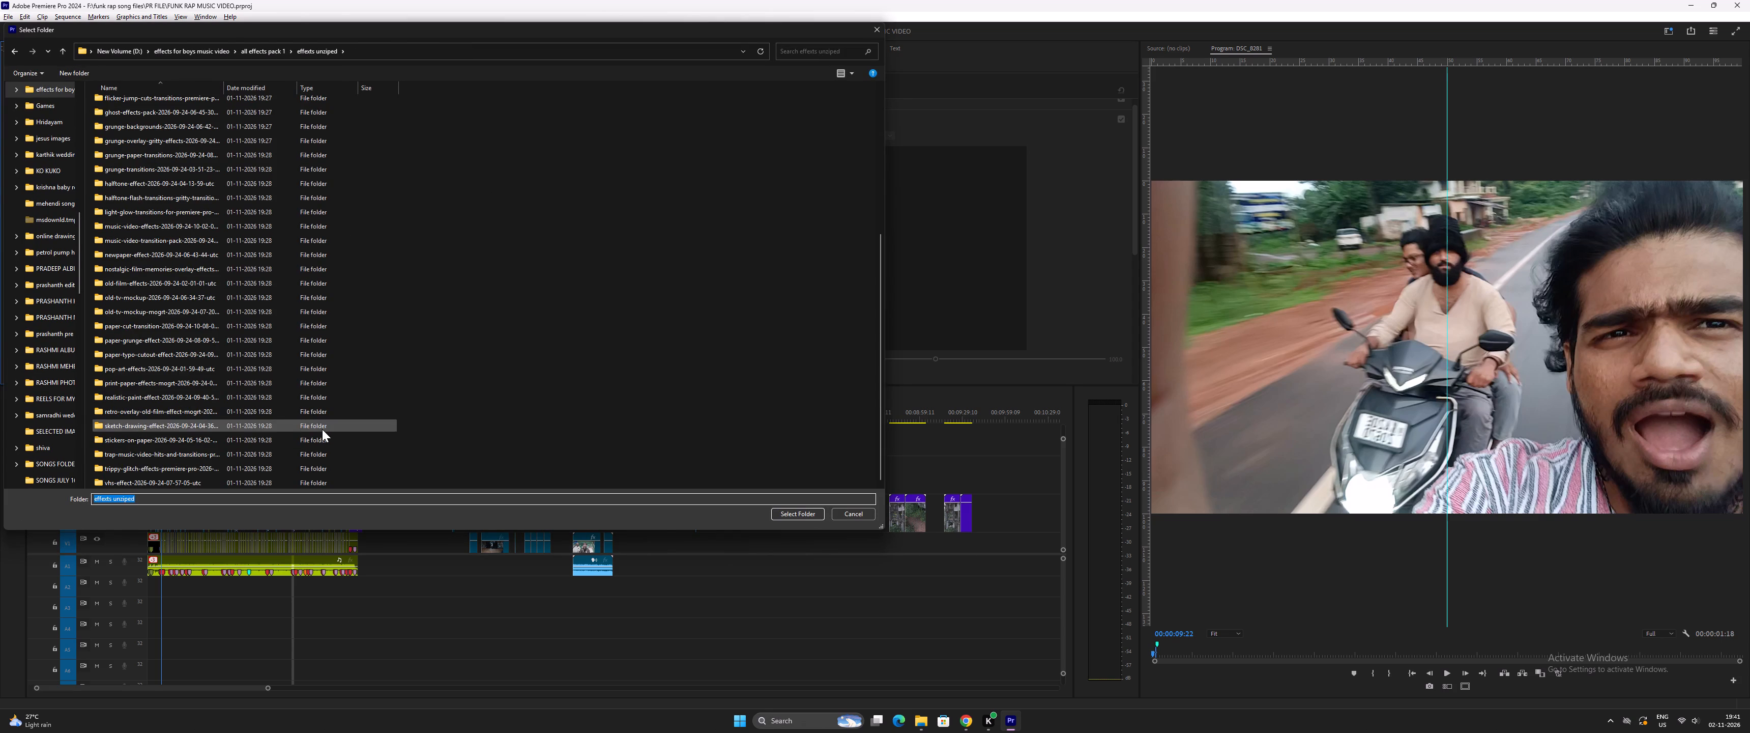
pyautogui.scroll(-6, 322, 429)
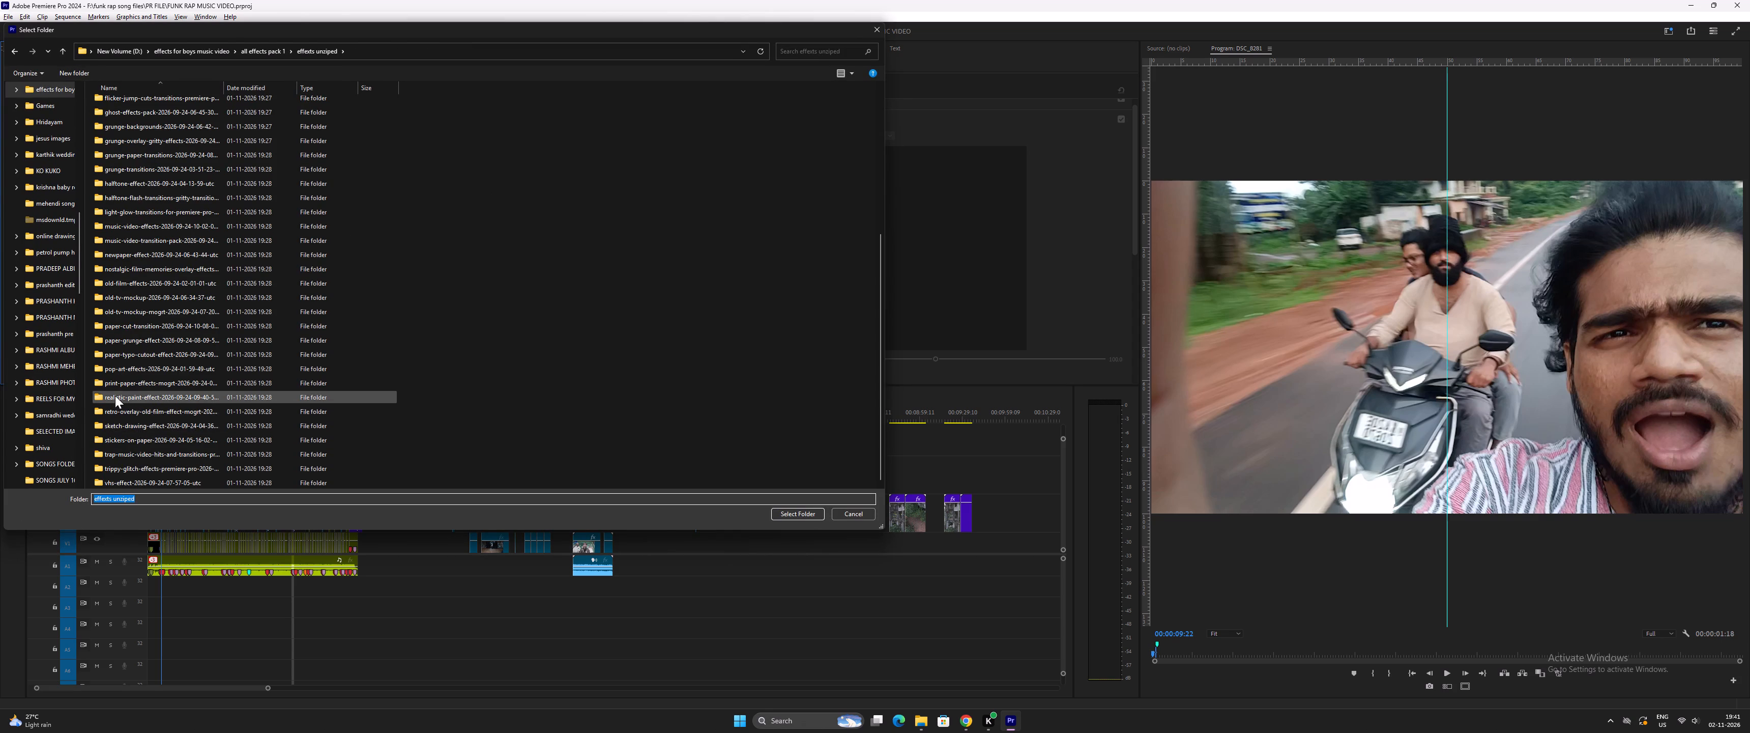
pyautogui.doubleClick(144, 410)
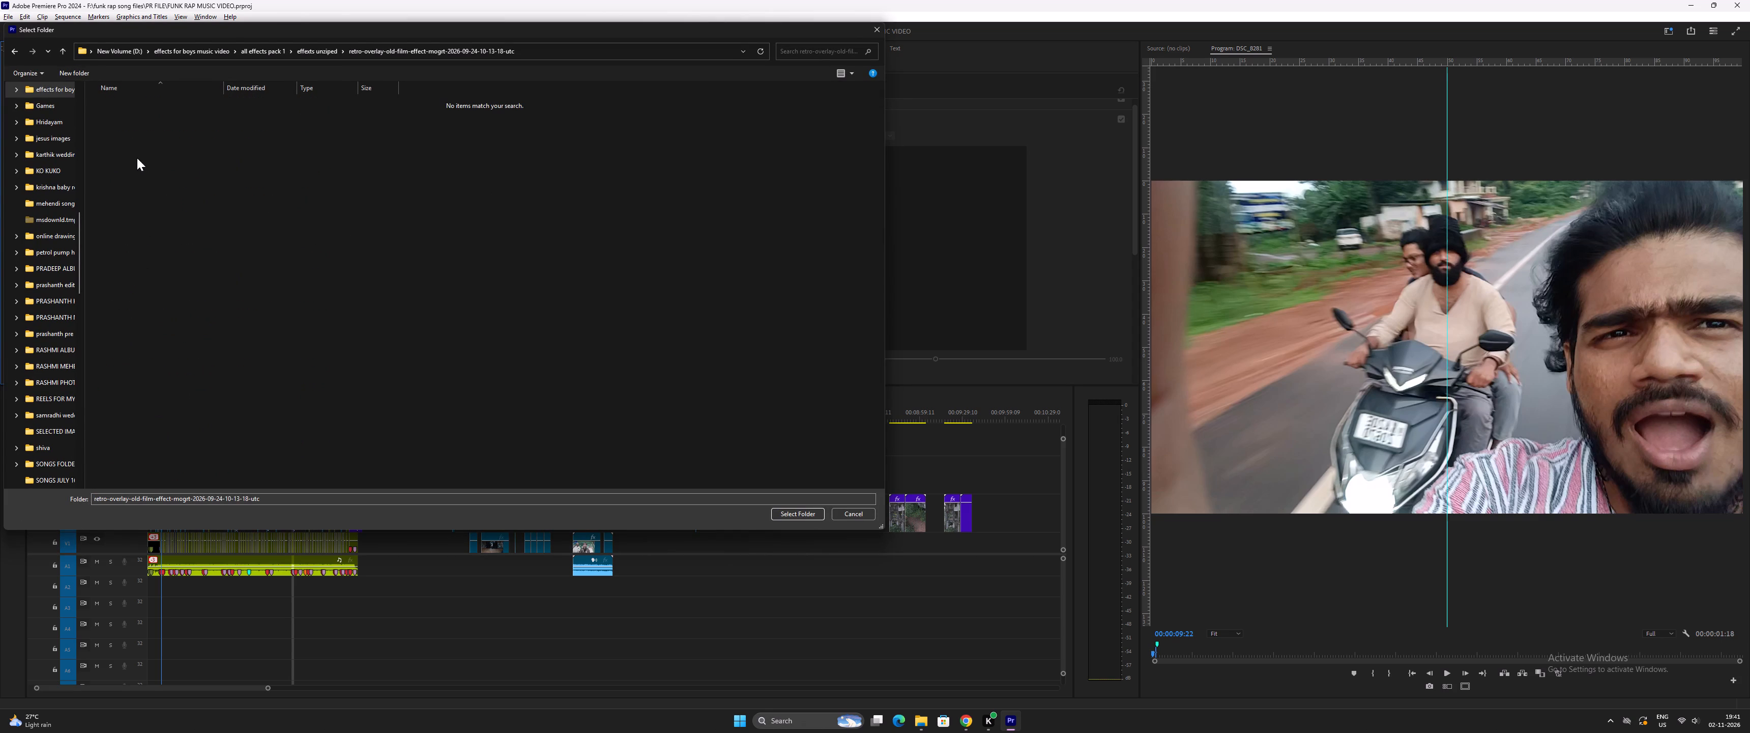
pyautogui.click(61, 50)
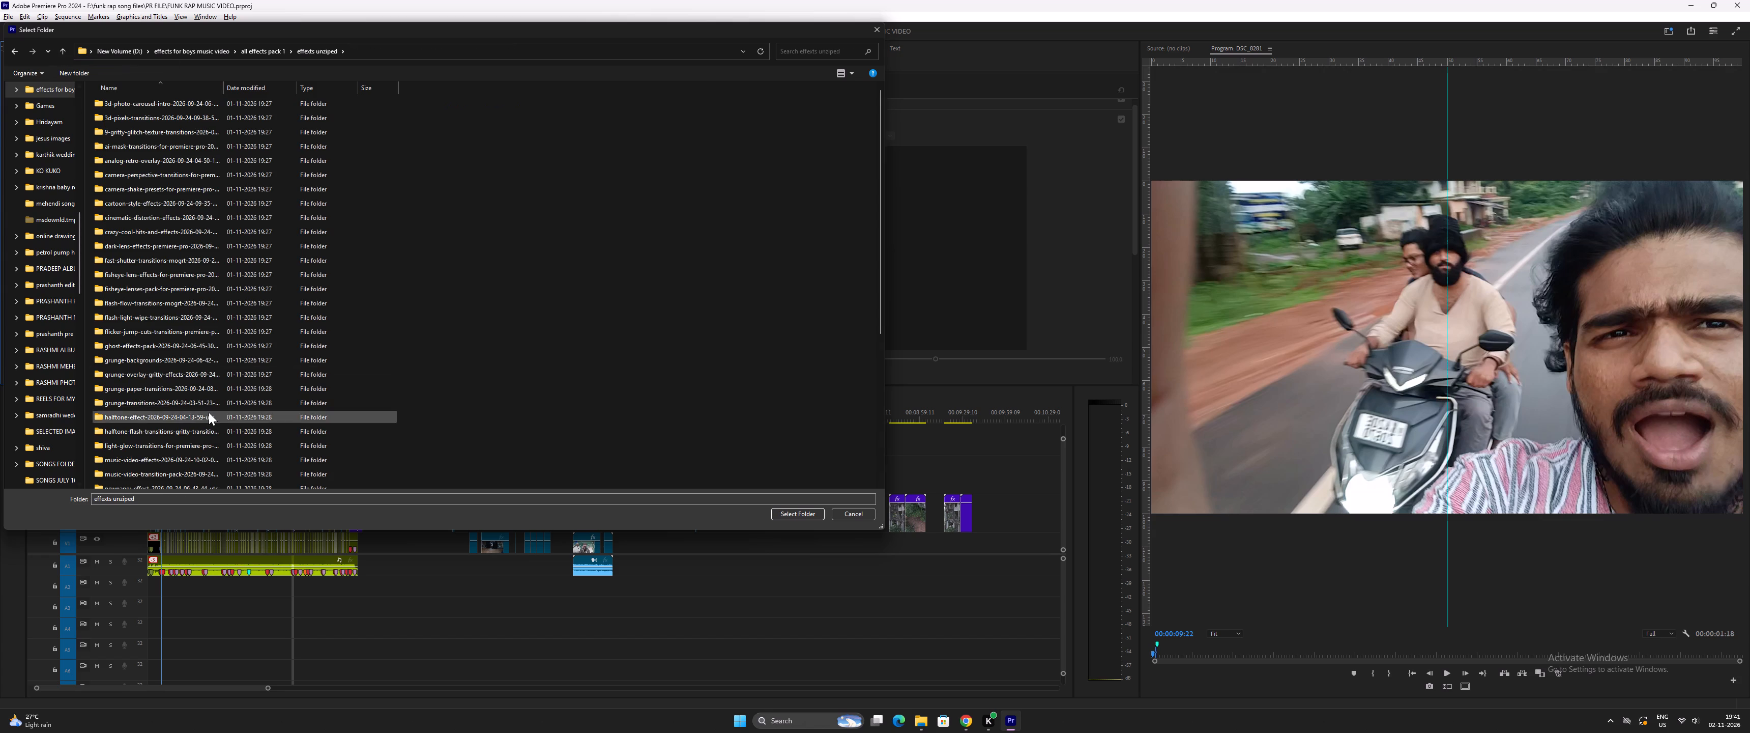
pyautogui.scroll(-13, 160, 418)
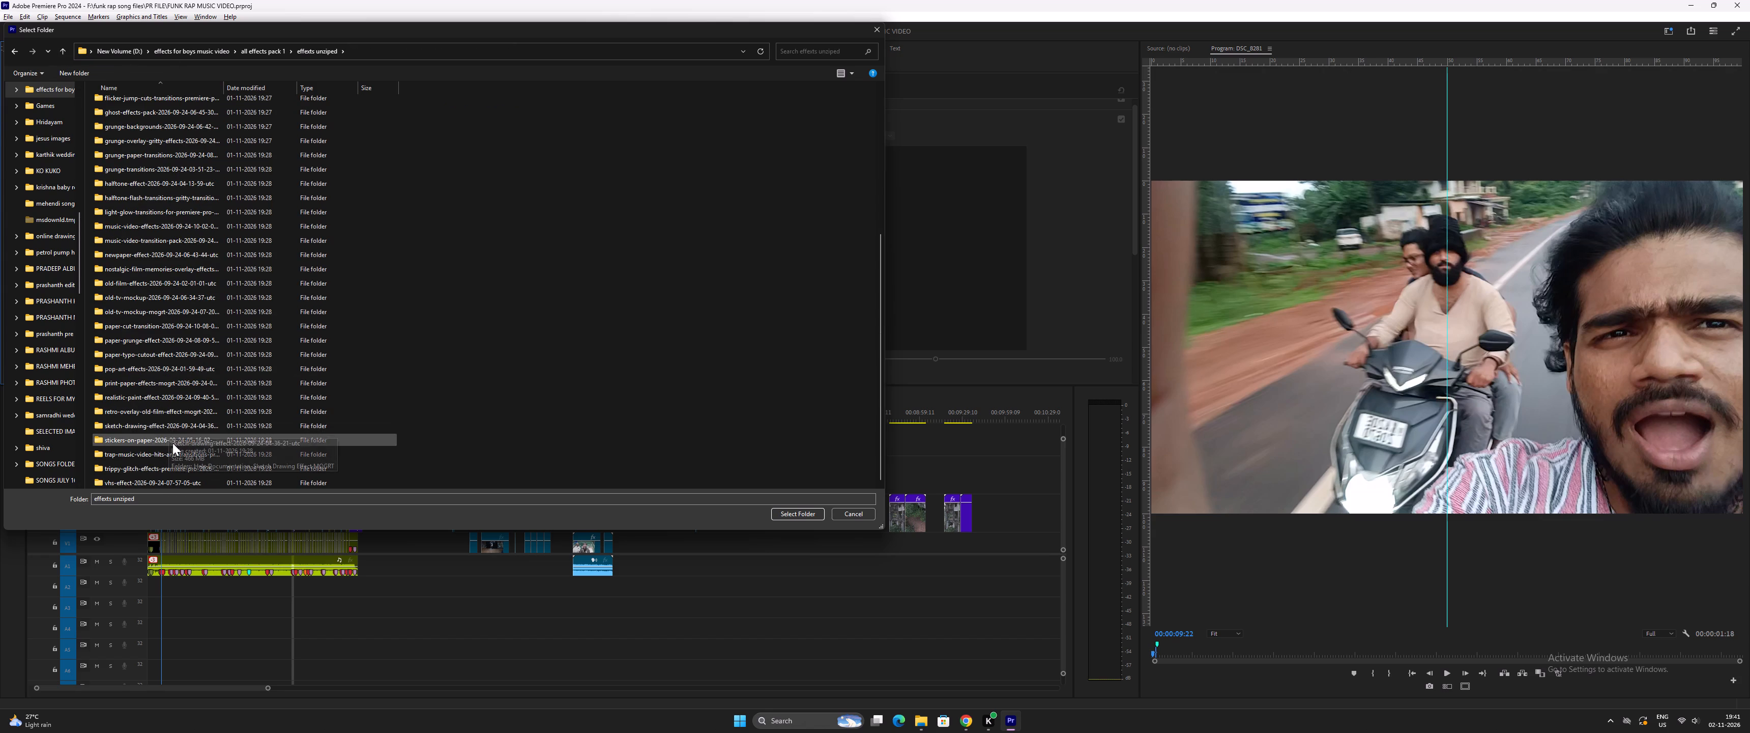
pyautogui.scroll(-8, 172, 443)
pyautogui.click(134, 408)
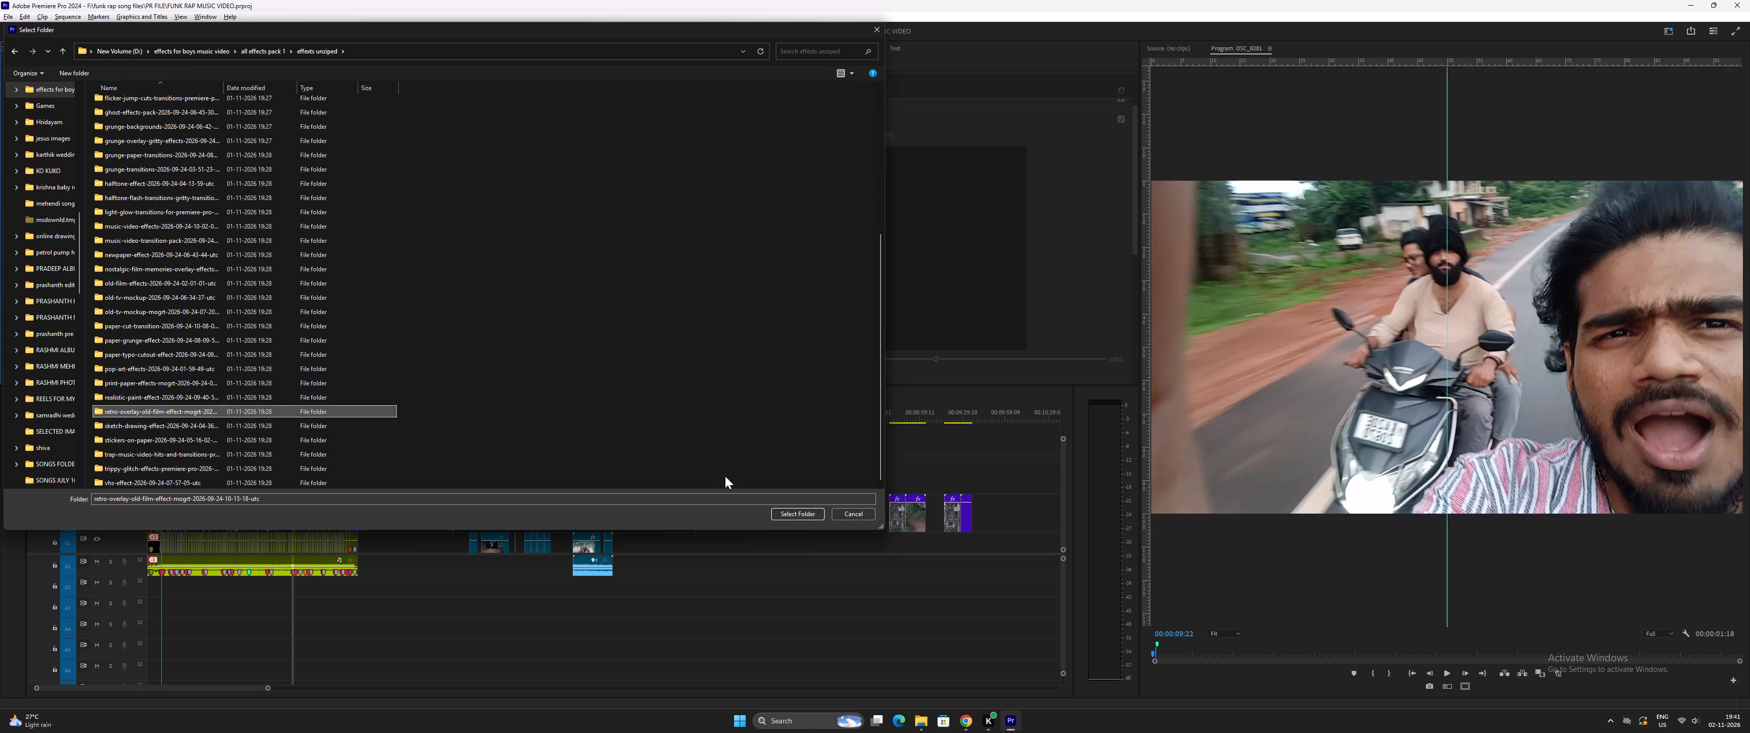
pyautogui.click(800, 513)
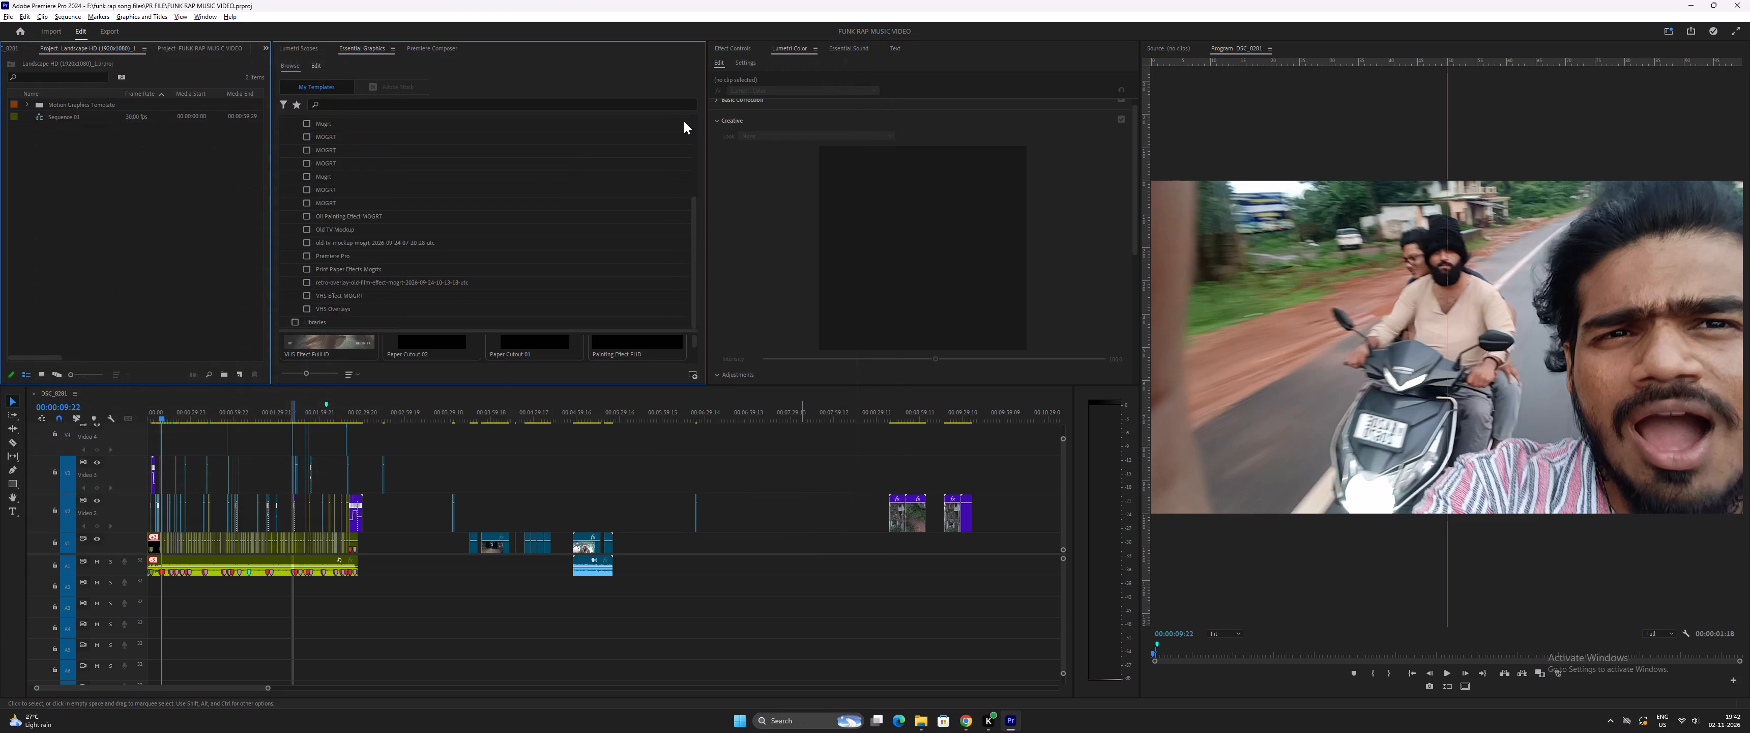
# Add the Sketch Drawing Effect MOGRT folder of the sketch-drawing-effect pack to the local templates.
pyautogui.click(684, 121)
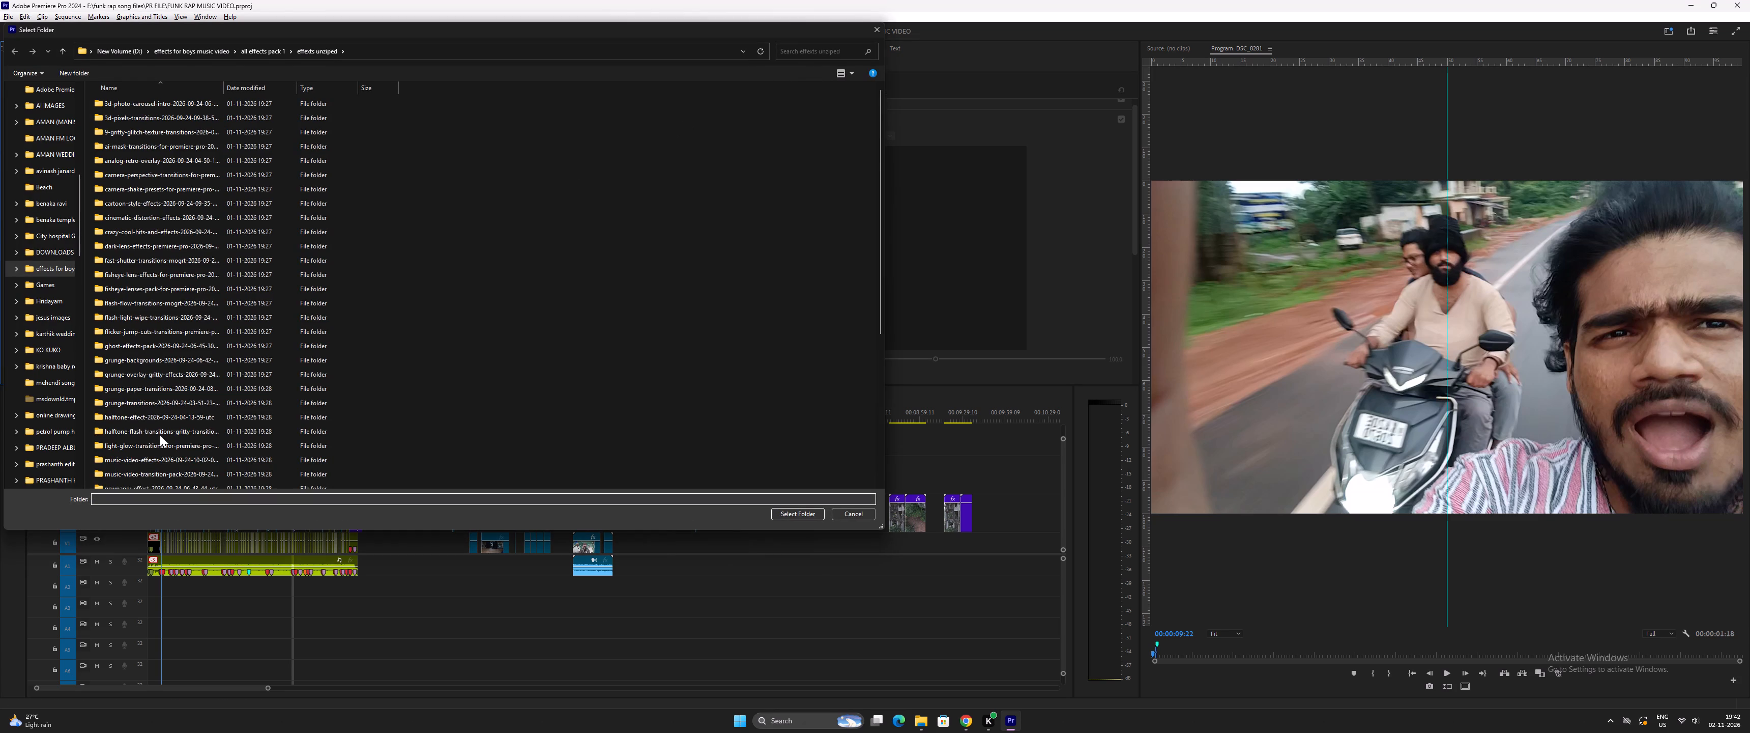
pyautogui.scroll(-20, 178, 435)
pyautogui.scroll(-1, 178, 435)
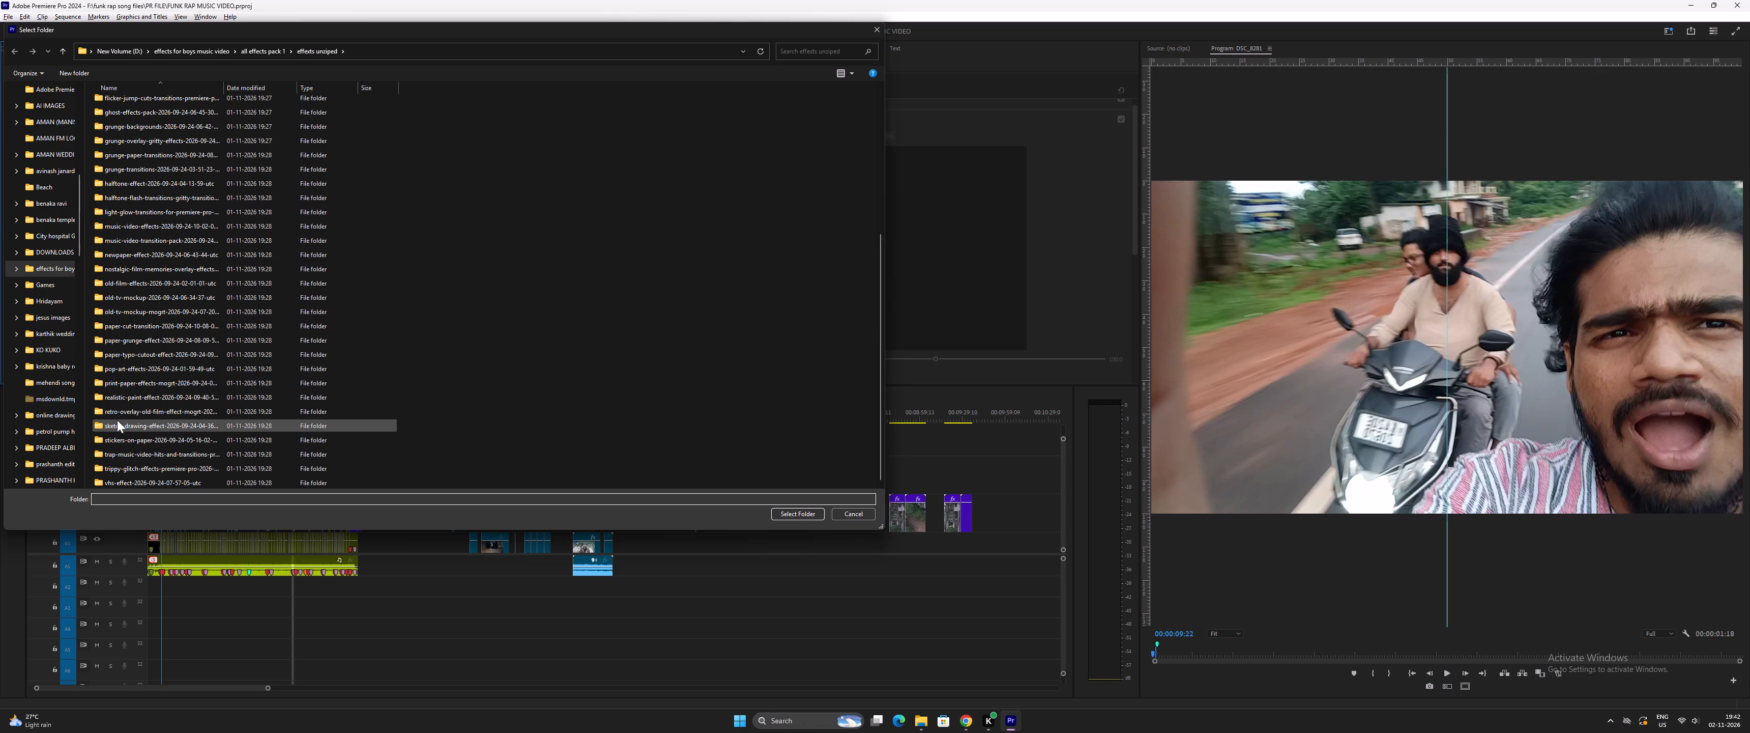
pyautogui.doubleClick(138, 426)
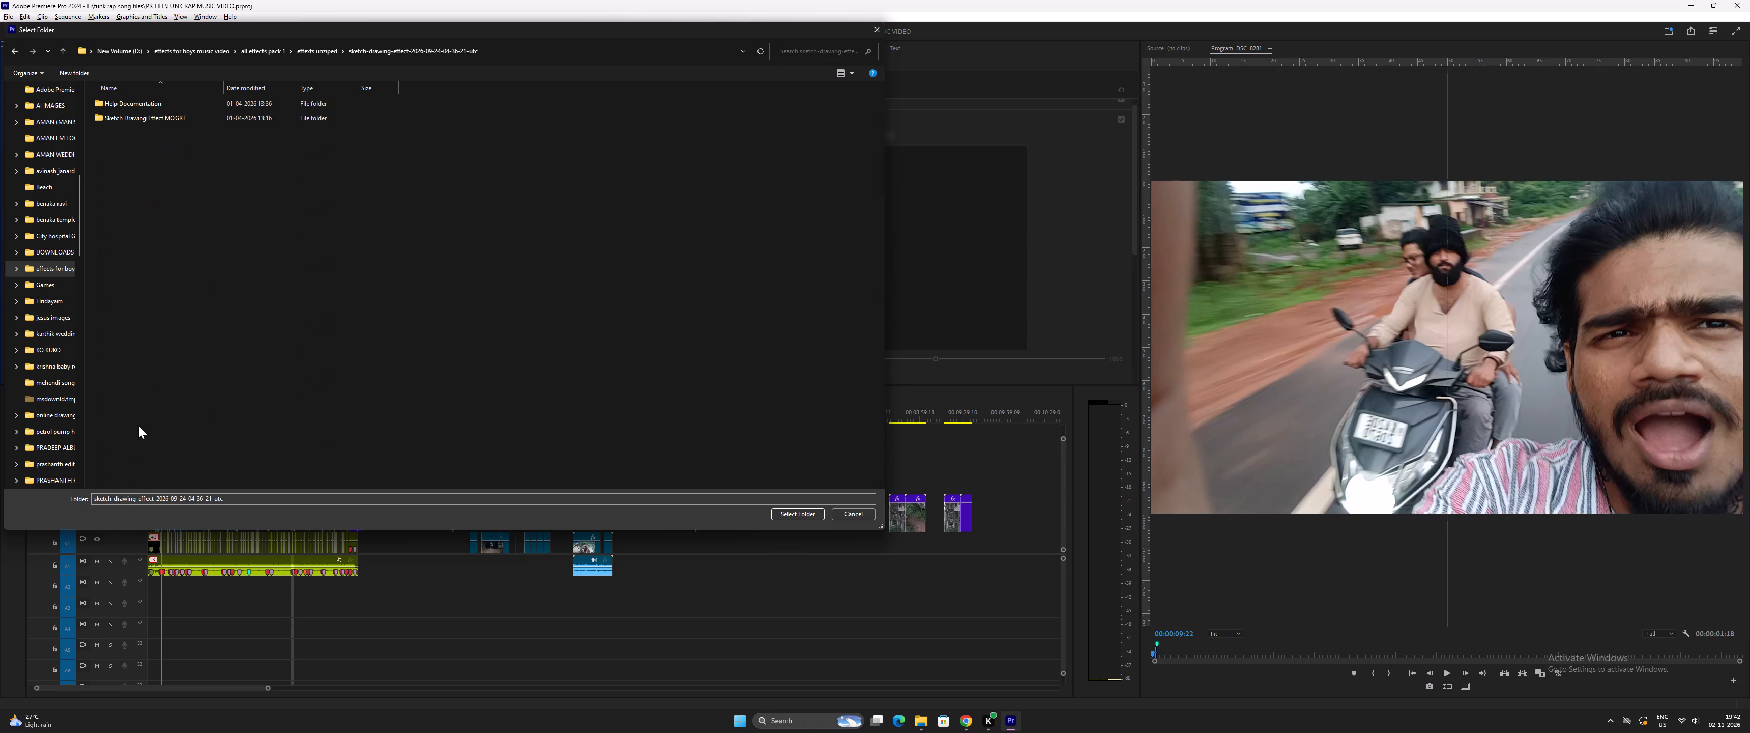
pyautogui.click(161, 112)
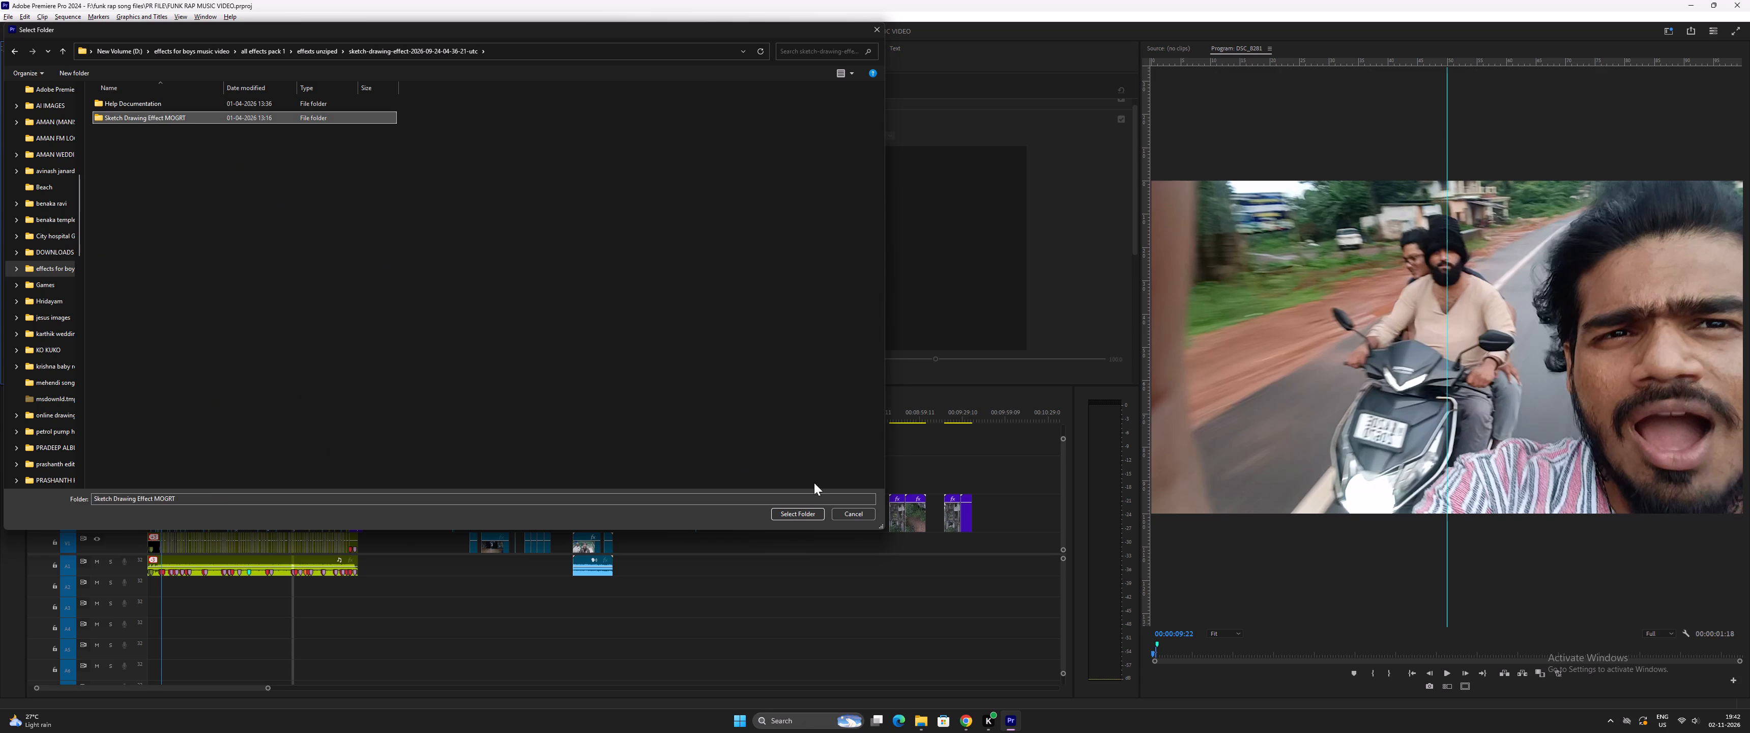
pyautogui.click(801, 517)
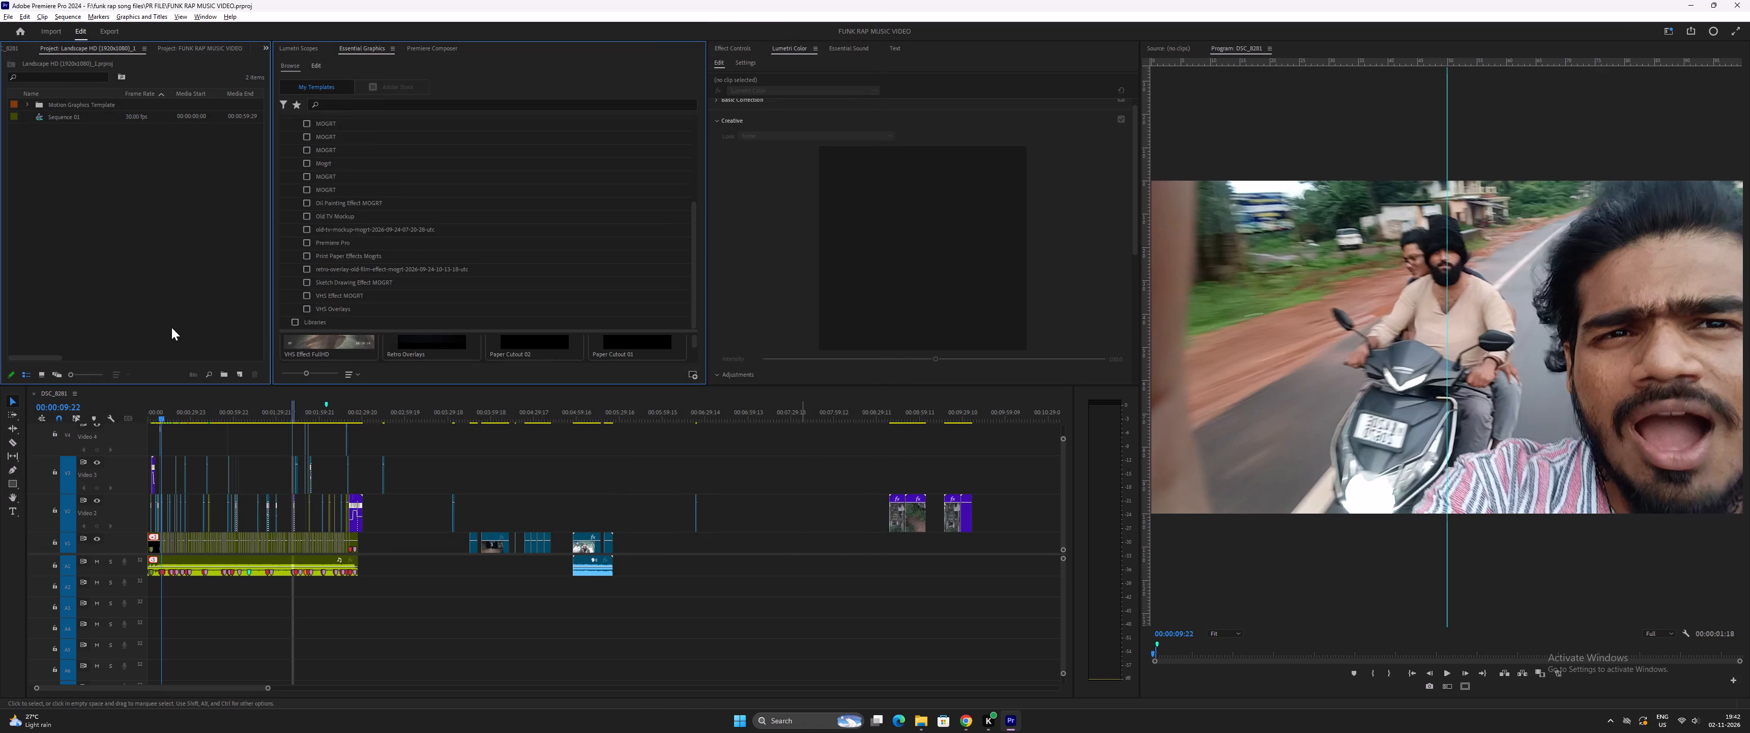
# Check the stickers-on-paper, trap-music-video-hits-and-transitions and trippy-glitch-effects pack folders for template folders to add to the local templates.
pyautogui.click(682, 124)
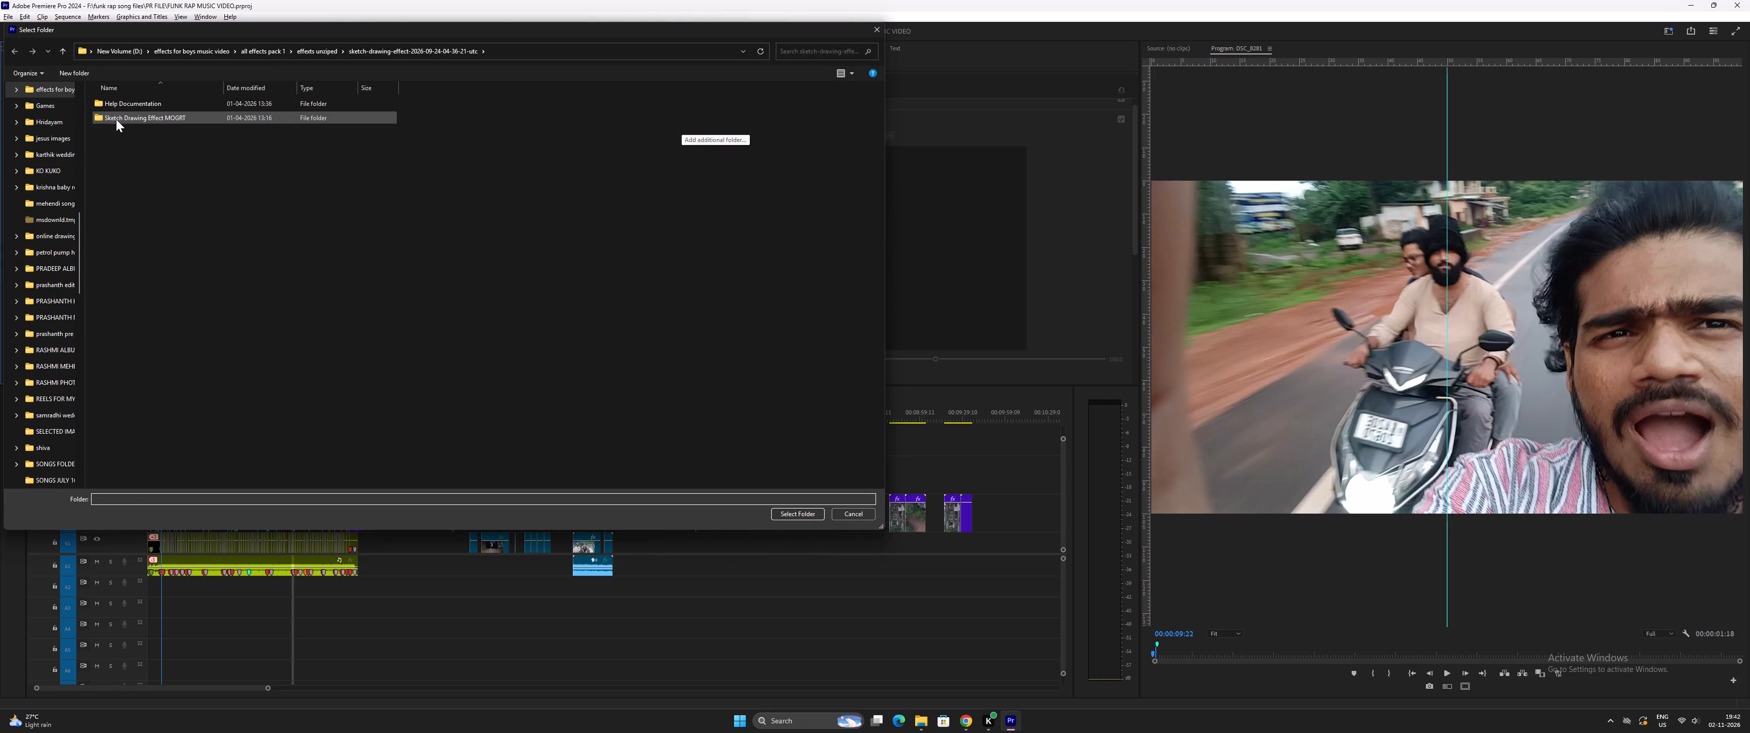
pyautogui.click(64, 51)
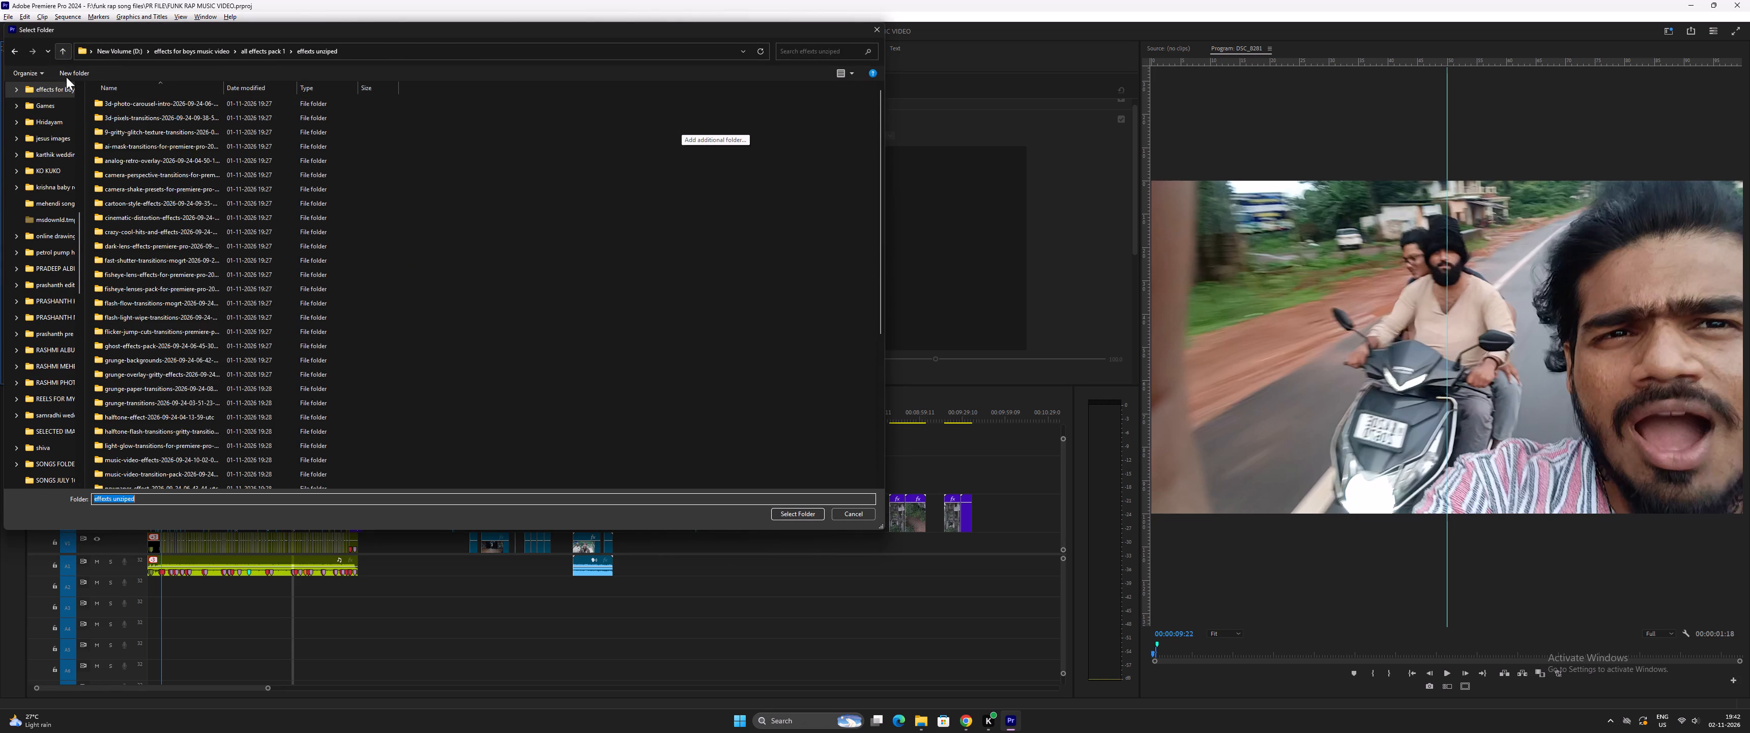
pyautogui.scroll(-16, 184, 344)
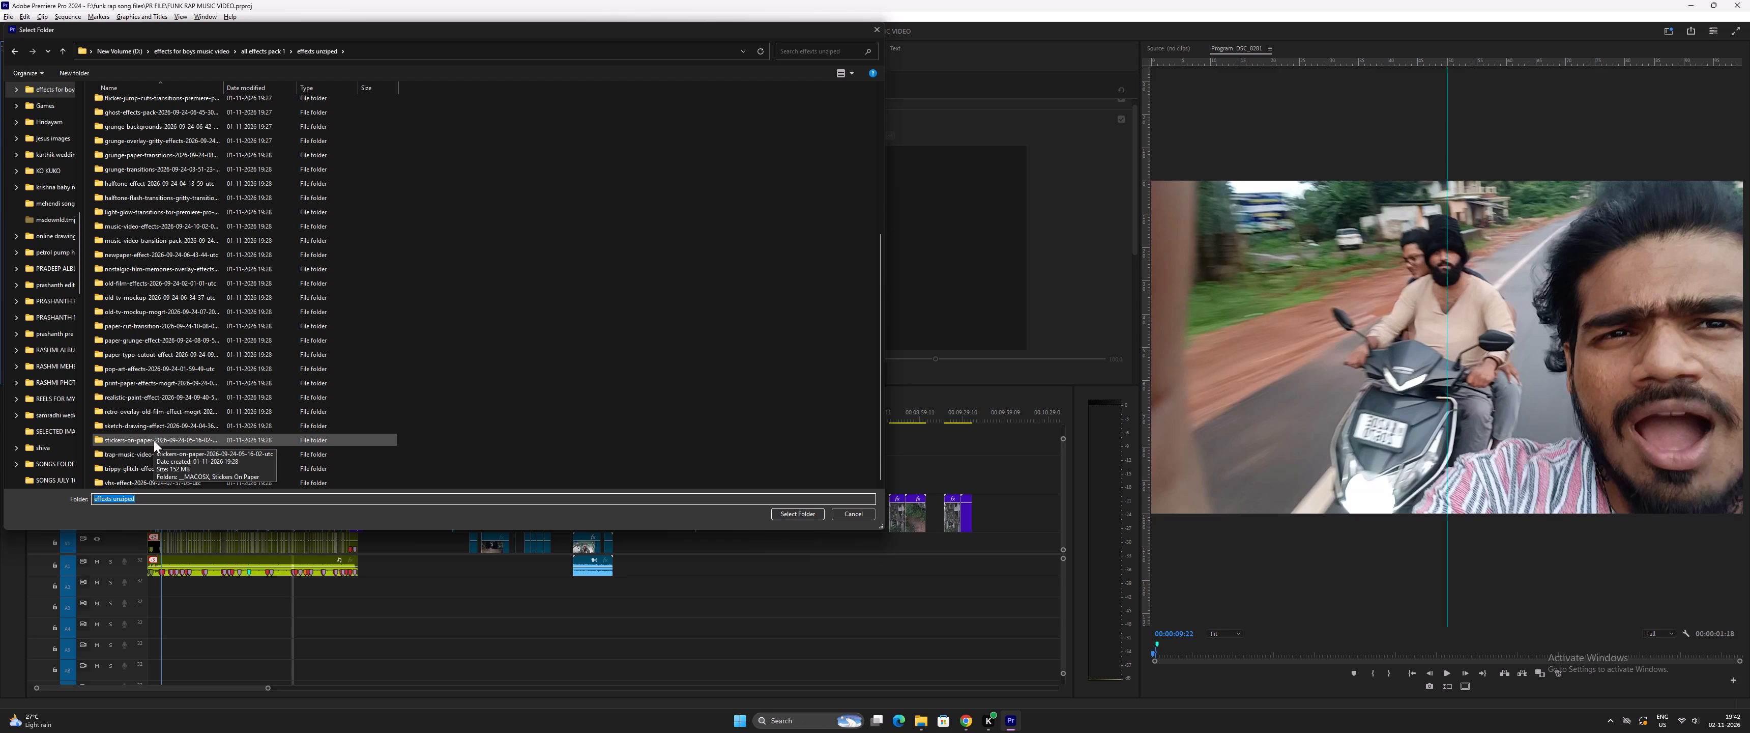
pyautogui.doubleClick(136, 442)
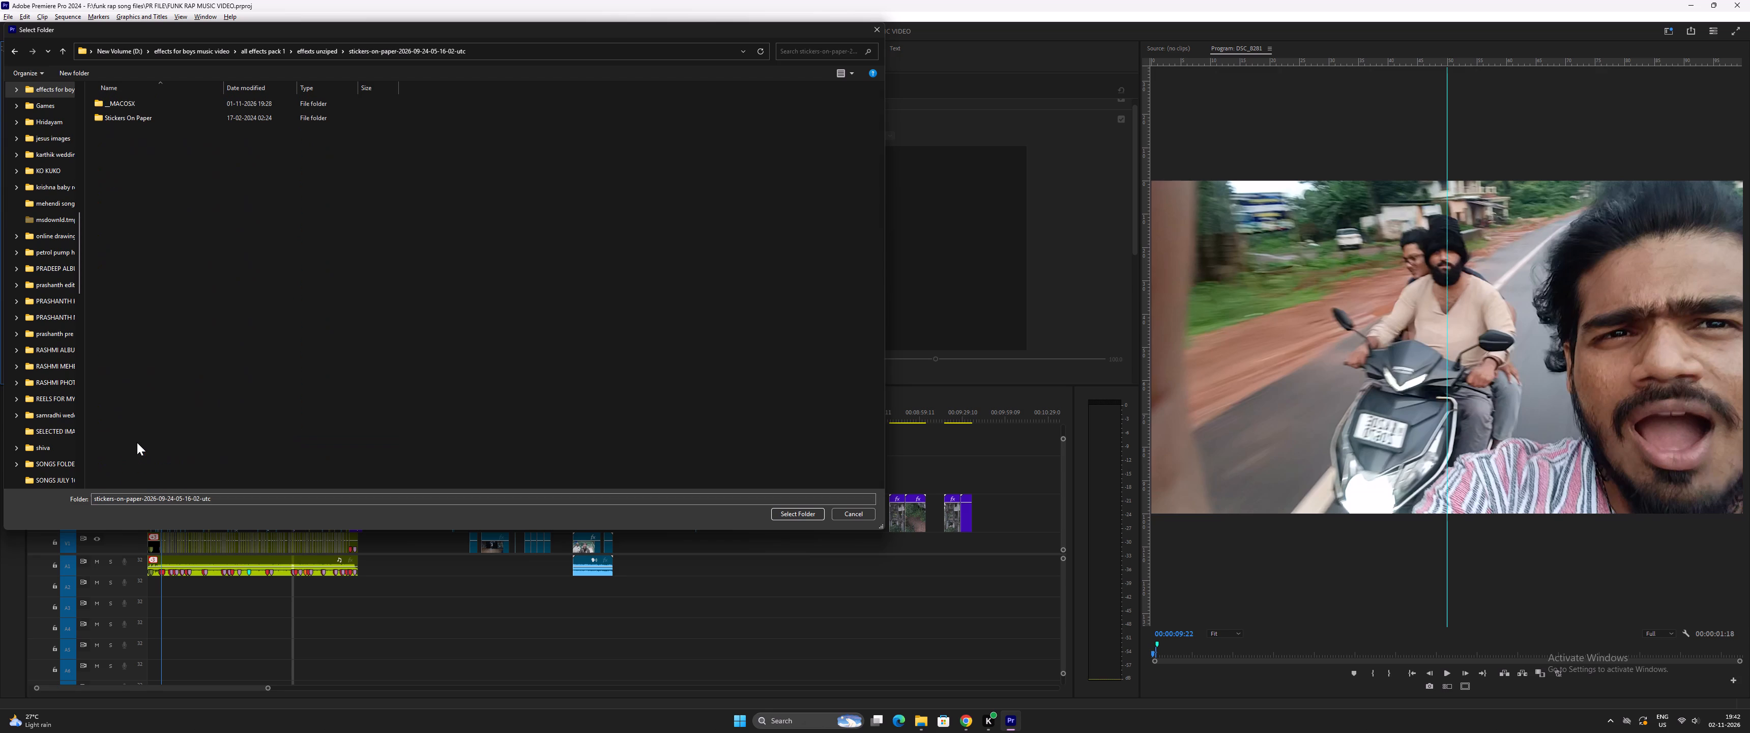
pyautogui.doubleClick(137, 120)
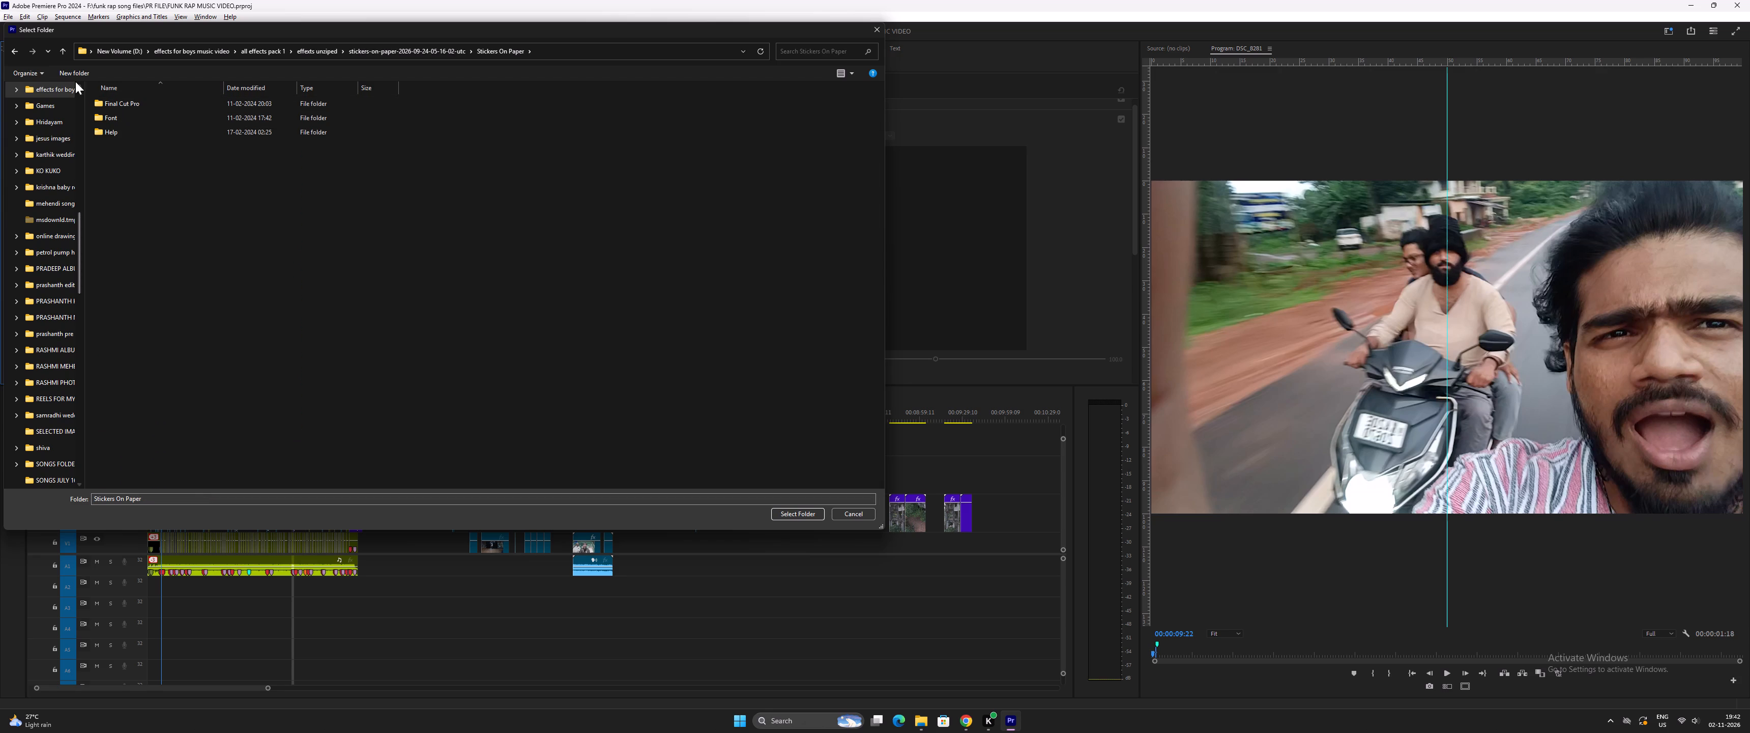
pyautogui.click(62, 47)
pyautogui.click(62, 47)
pyautogui.scroll(-2, 195, 354)
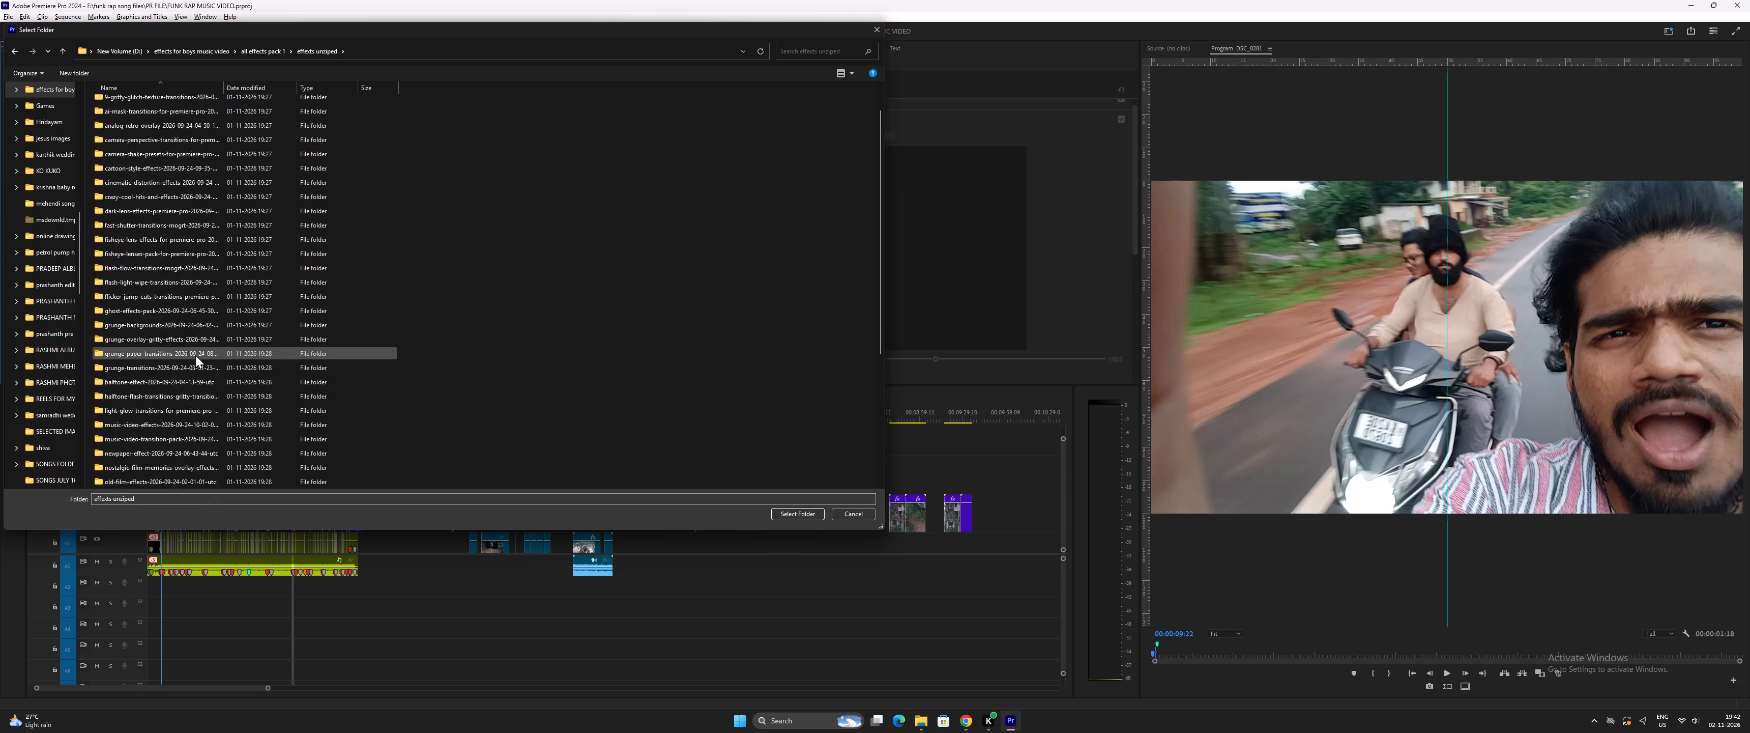
pyautogui.scroll(-13, 195, 355)
pyautogui.doubleClick(128, 450)
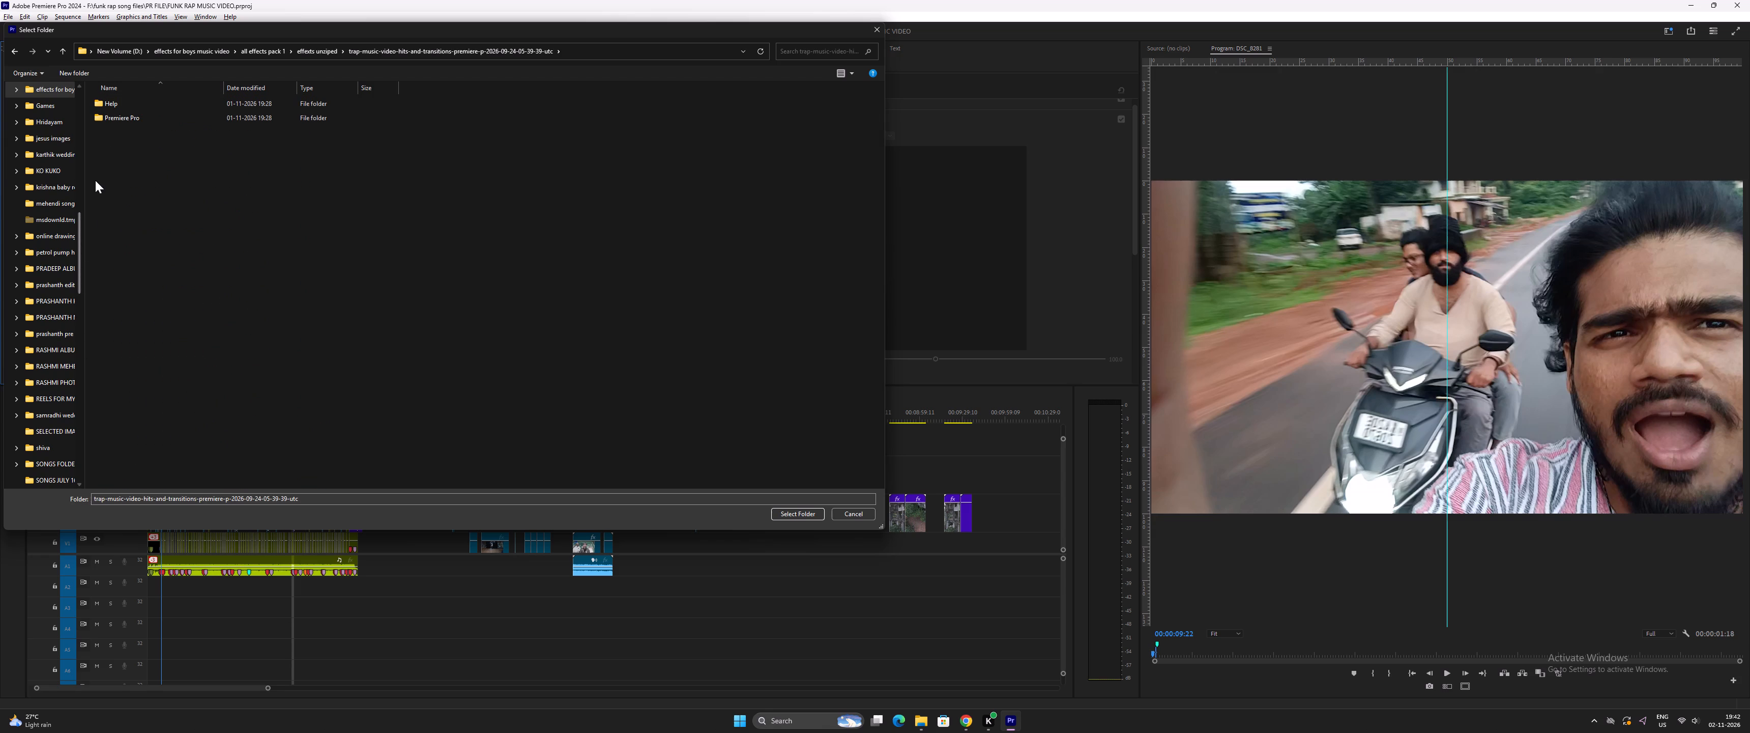
pyautogui.doubleClick(114, 120)
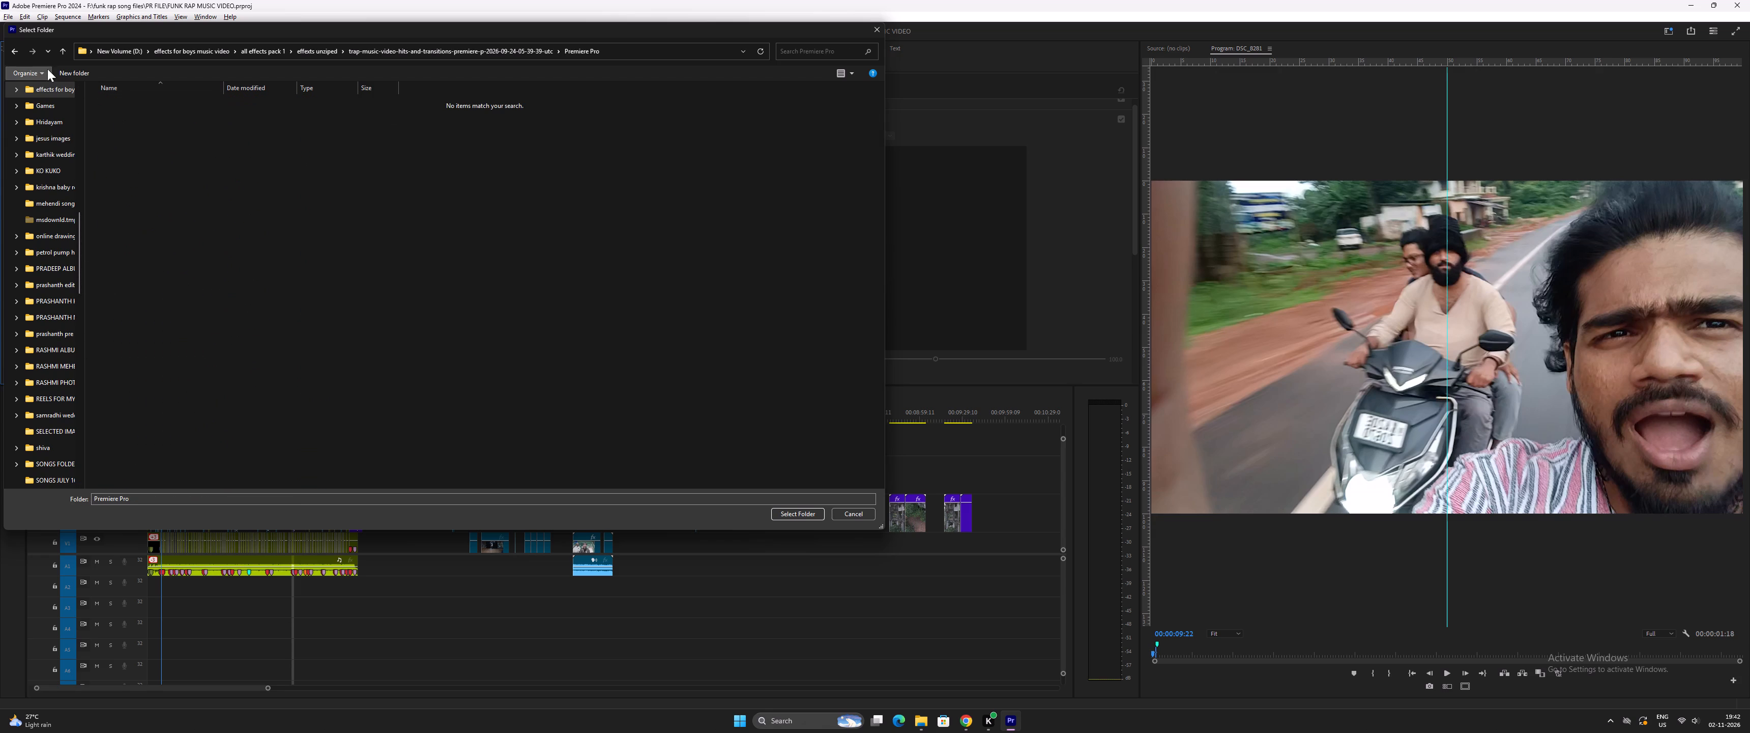
pyautogui.click(61, 47)
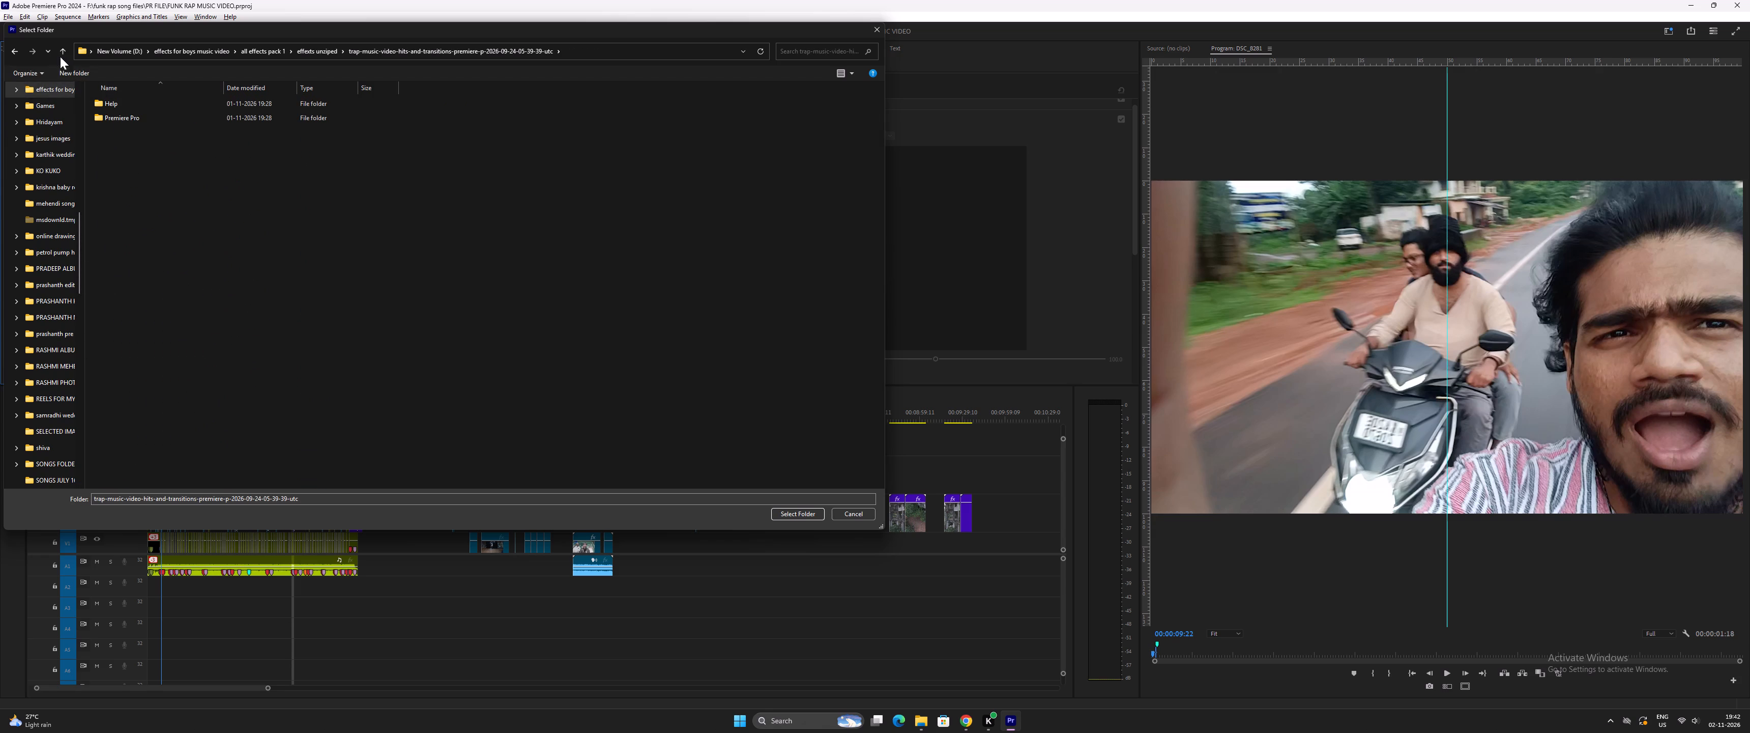
pyautogui.click(60, 52)
pyautogui.scroll(-15, 243, 375)
pyautogui.doubleClick(144, 471)
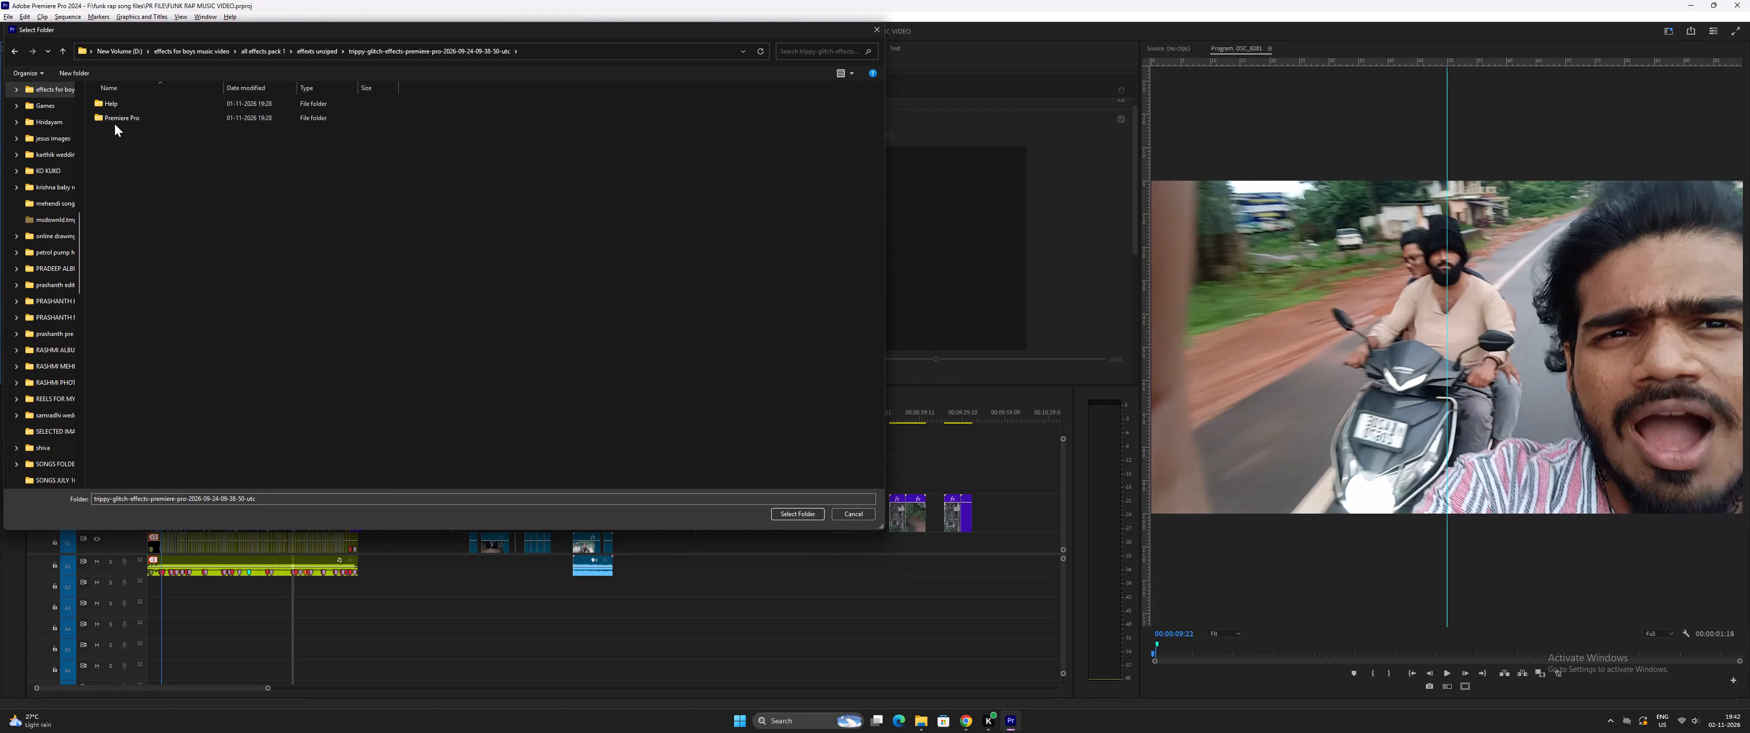
pyautogui.doubleClick(112, 116)
pyautogui.click(64, 52)
pyautogui.click(64, 52)
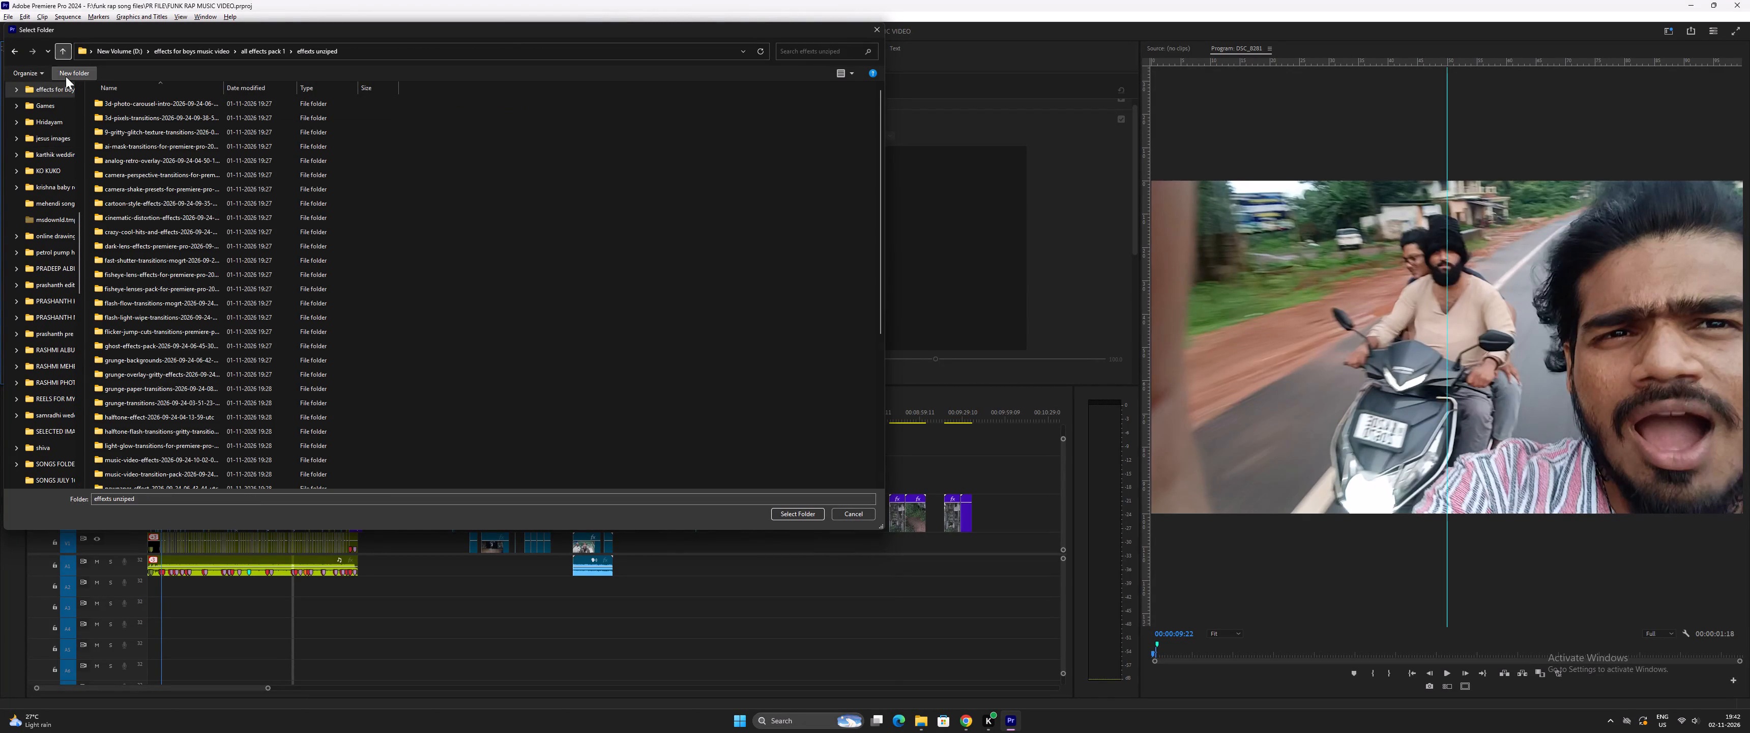
pyautogui.scroll(-13, 219, 428)
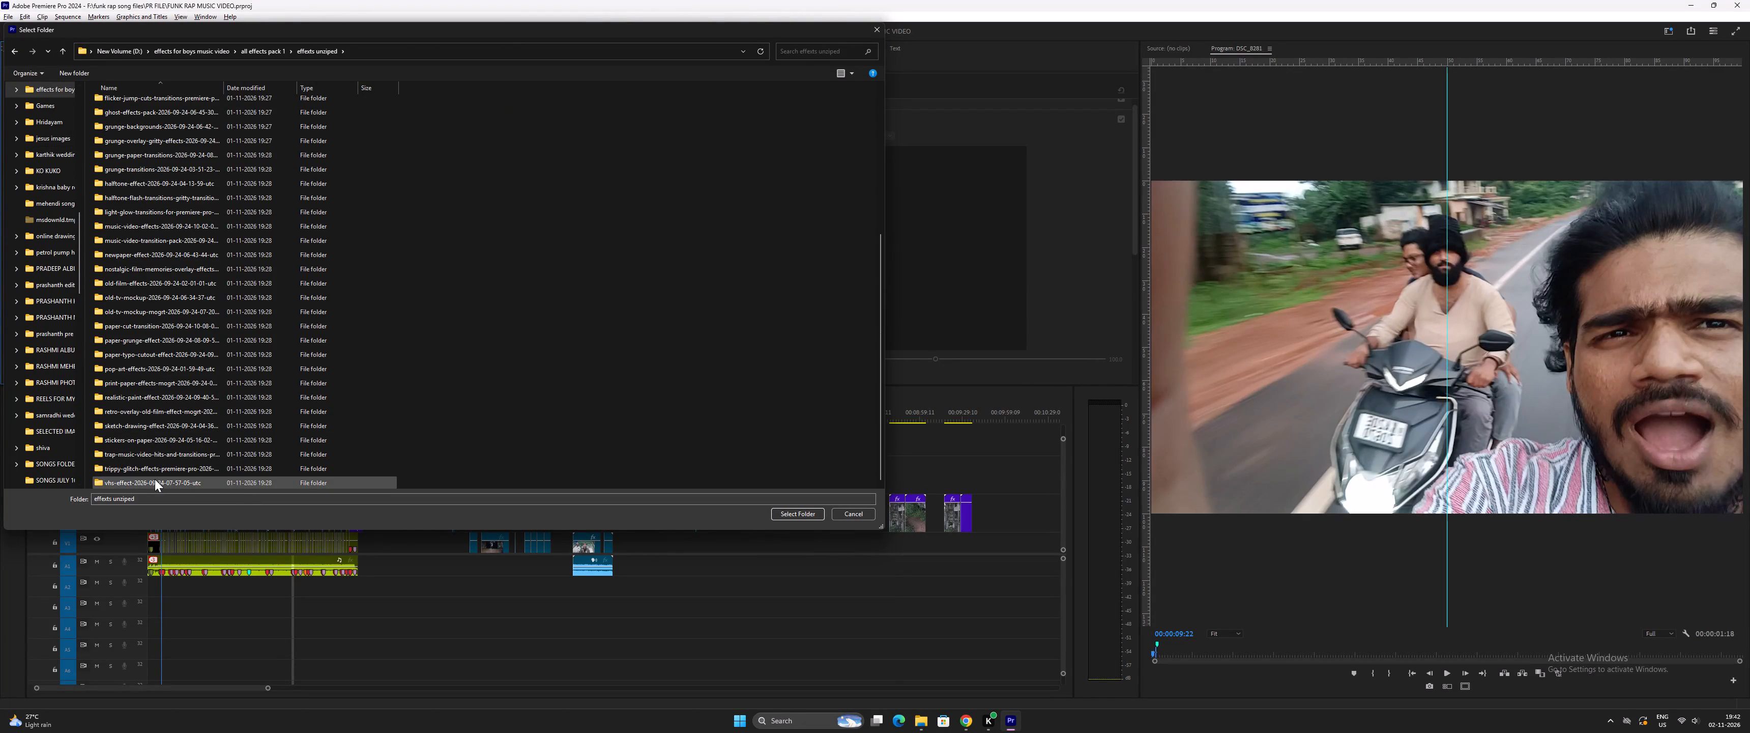
pyautogui.doubleClick(153, 469)
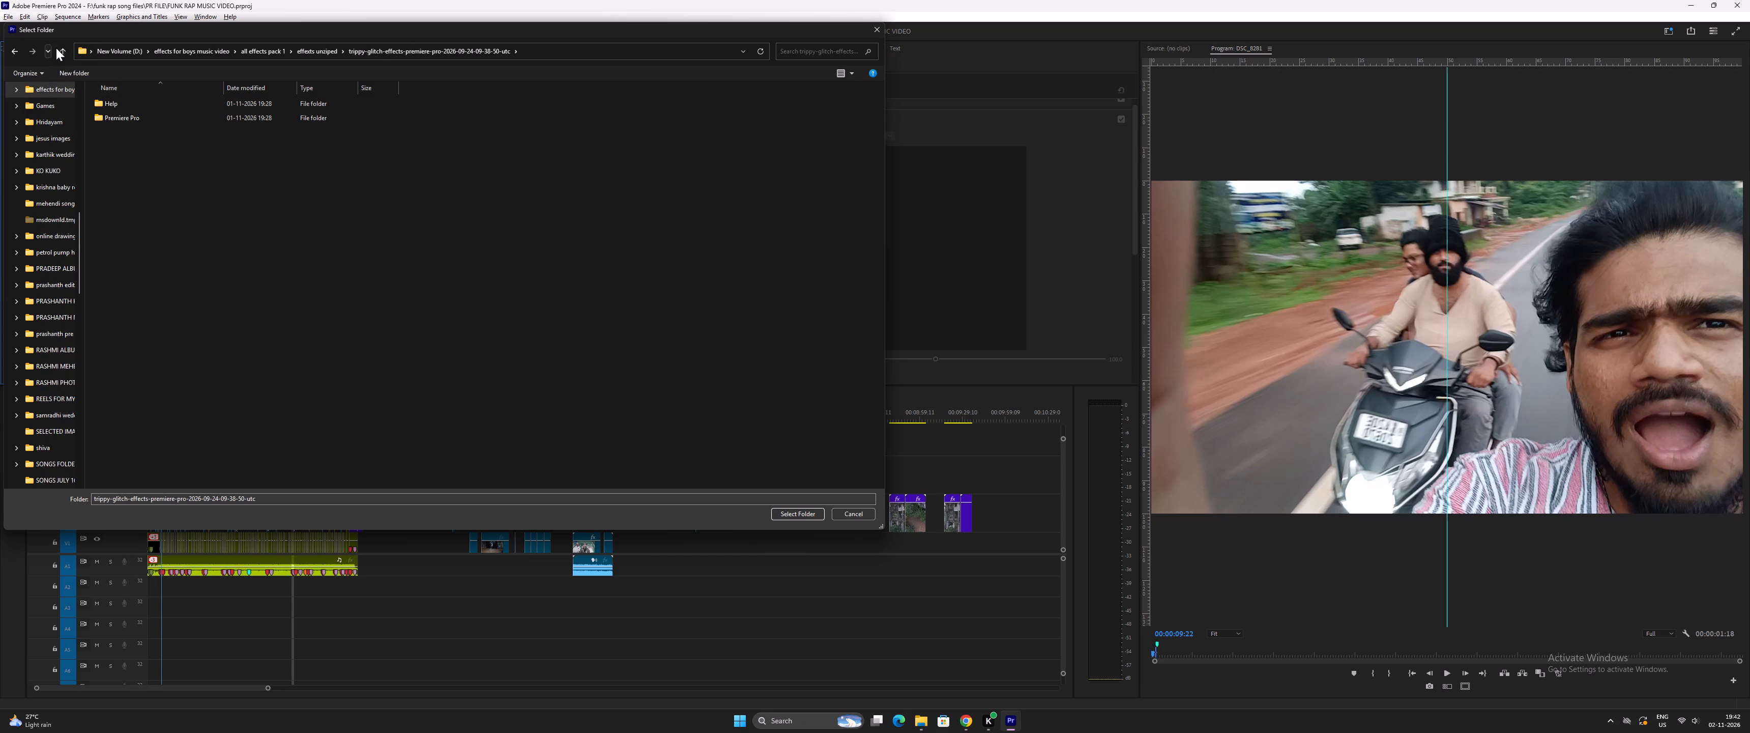
pyautogui.click(56, 48)
pyautogui.click(61, 50)
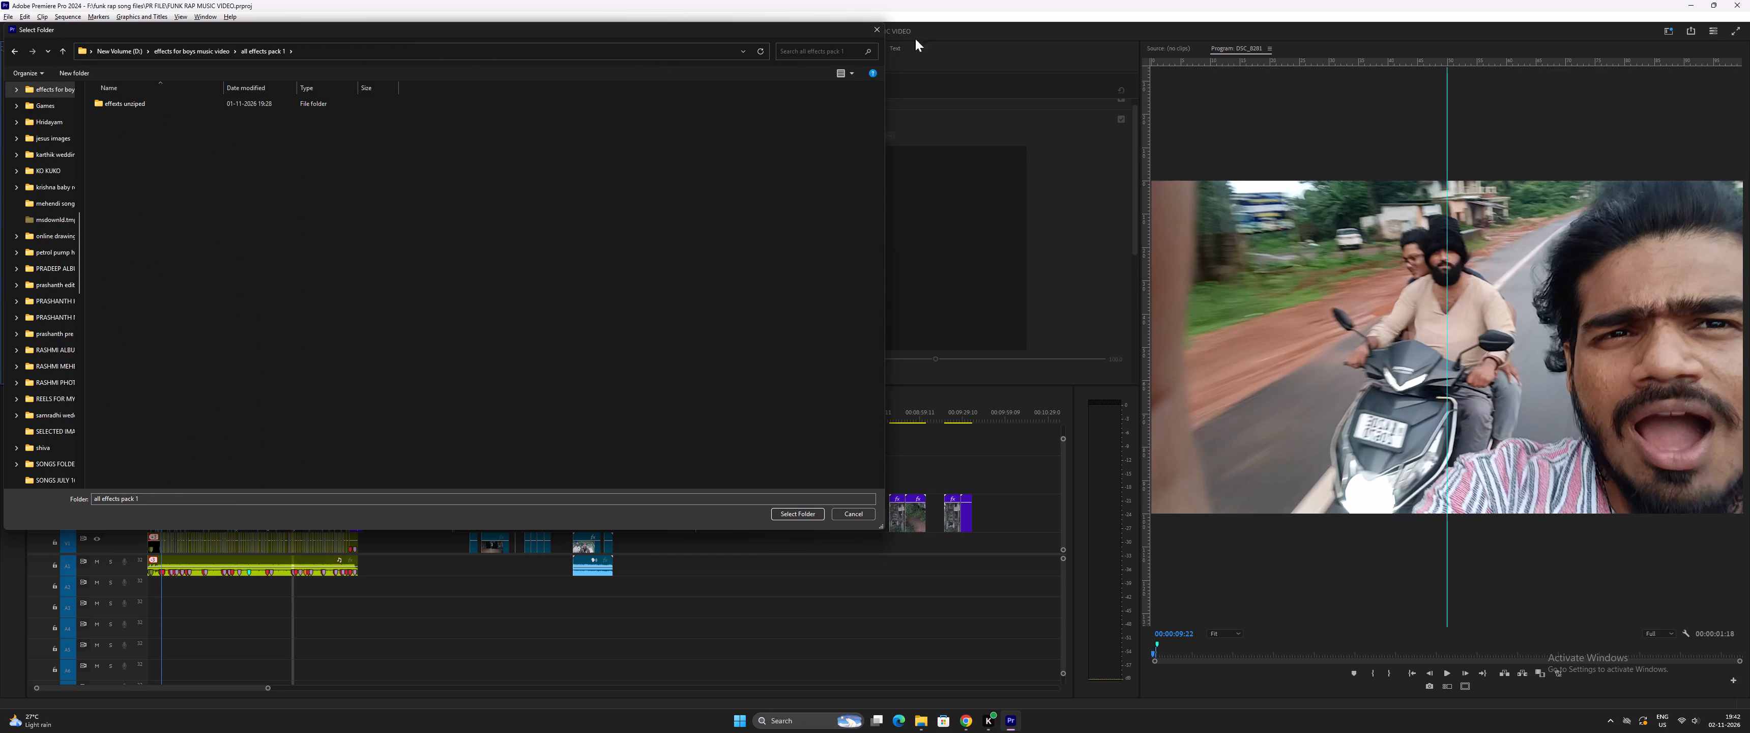
pyautogui.click(873, 33)
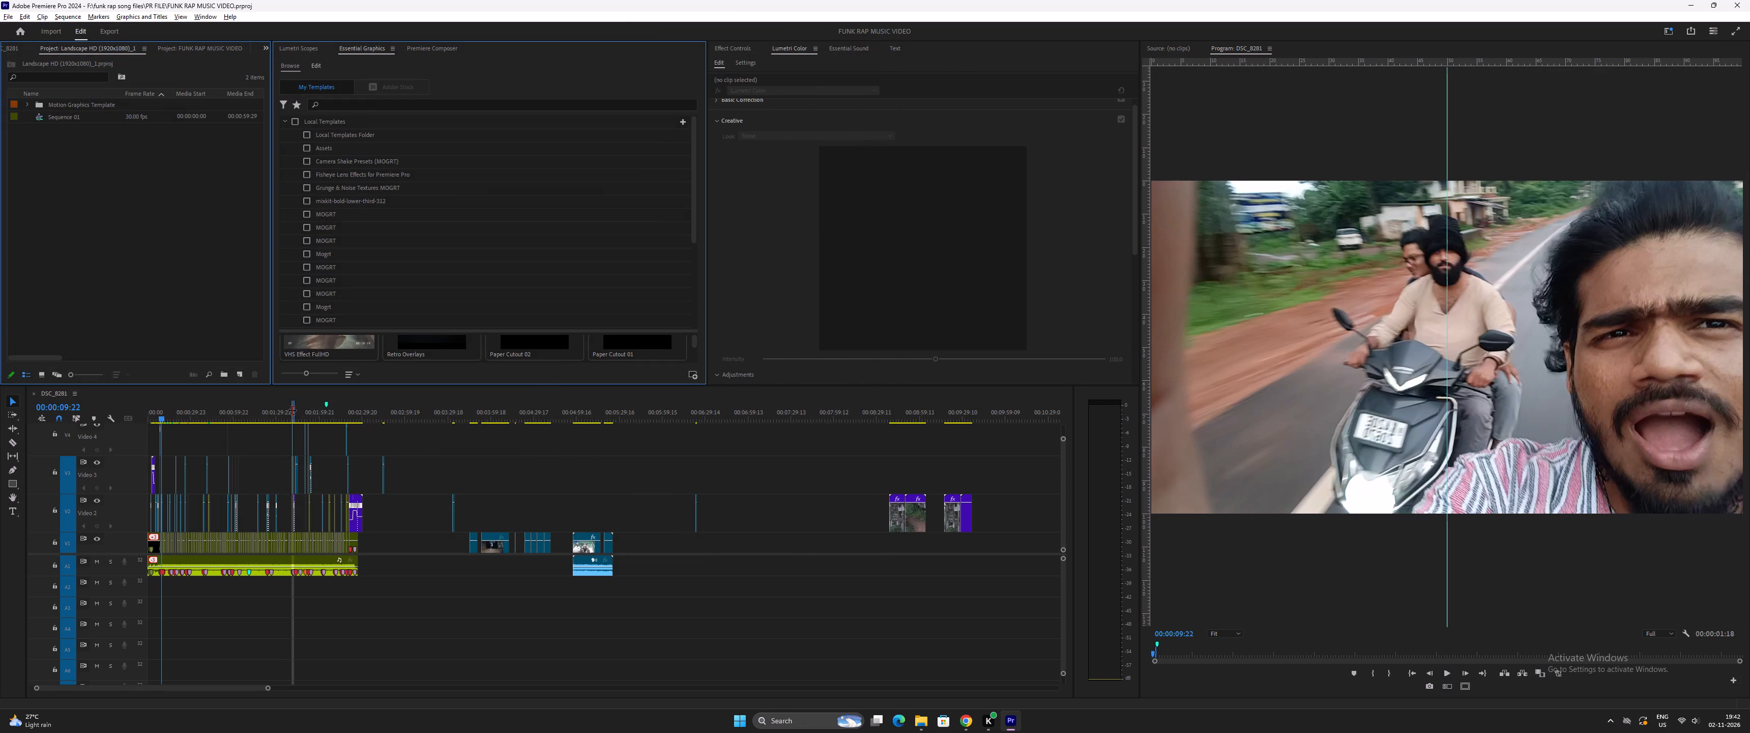
# Enlarge the Essential Graphics area above the timeline and look through the local template folders and thumbnails.
pyautogui.moveTo(186, 414); pyautogui.dragTo(171, 419)
pyautogui.scroll(5, 502, 203)
pyautogui.scroll(1, 359, 181)
pyautogui.scroll(-13, 556, 212)
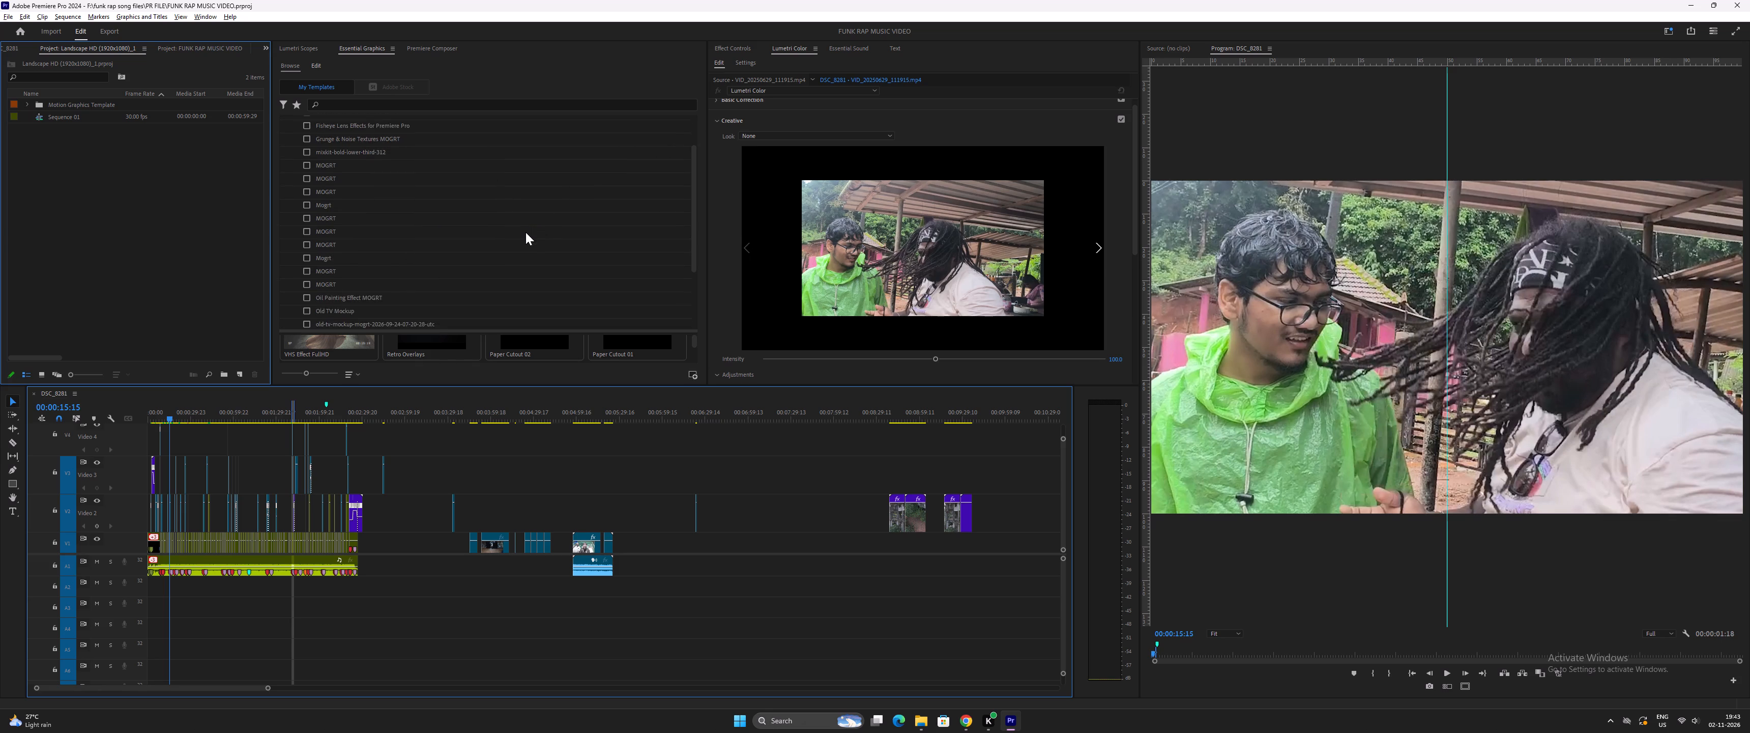
pyautogui.scroll(-20, 526, 232)
pyautogui.scroll(-13, 526, 232)
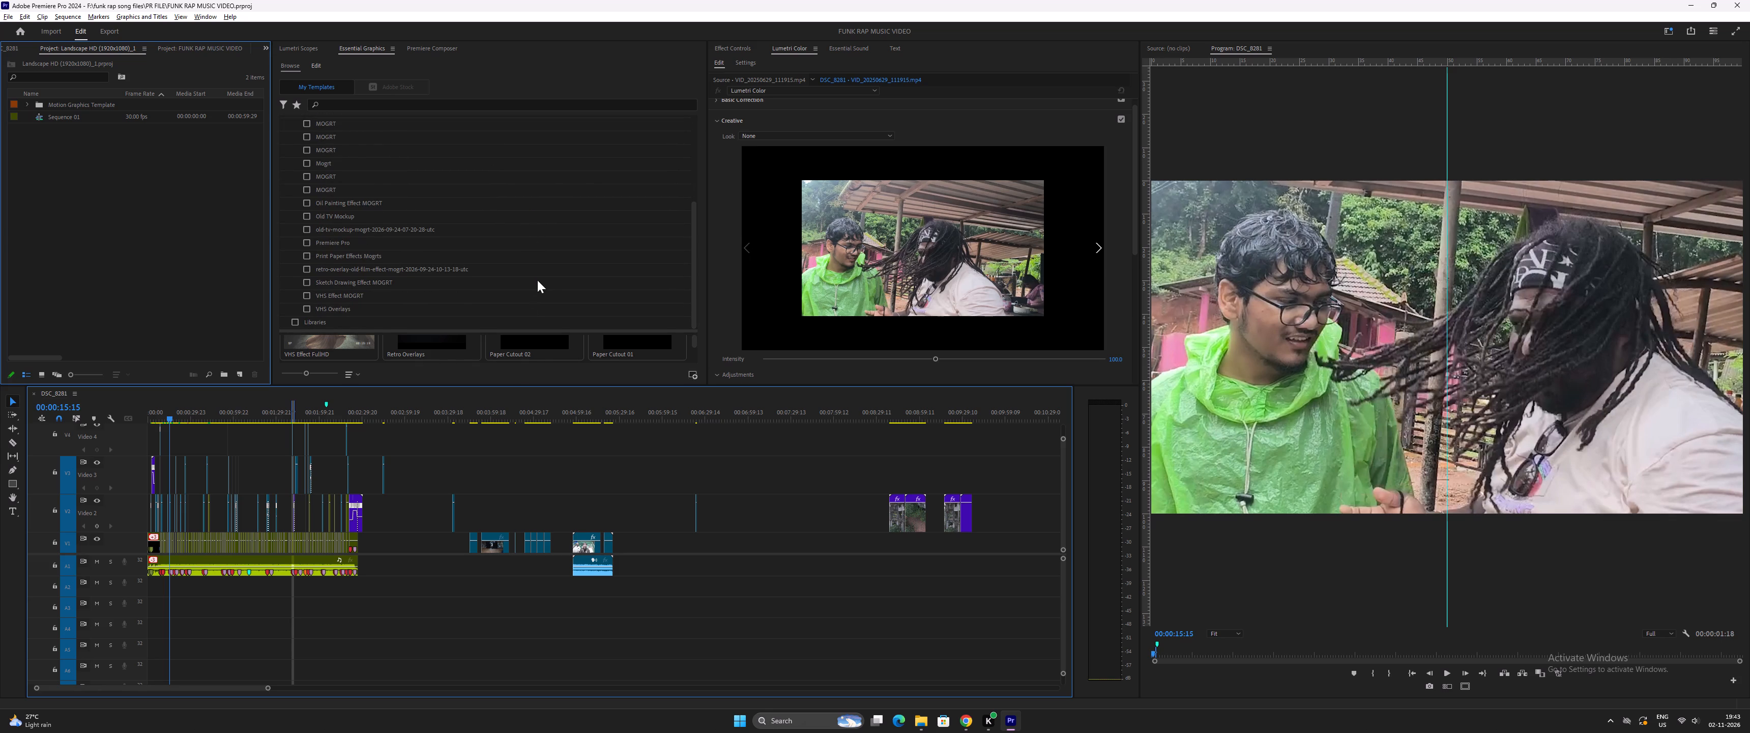
pyautogui.moveTo(514, 385); pyautogui.dragTo(512, 406)
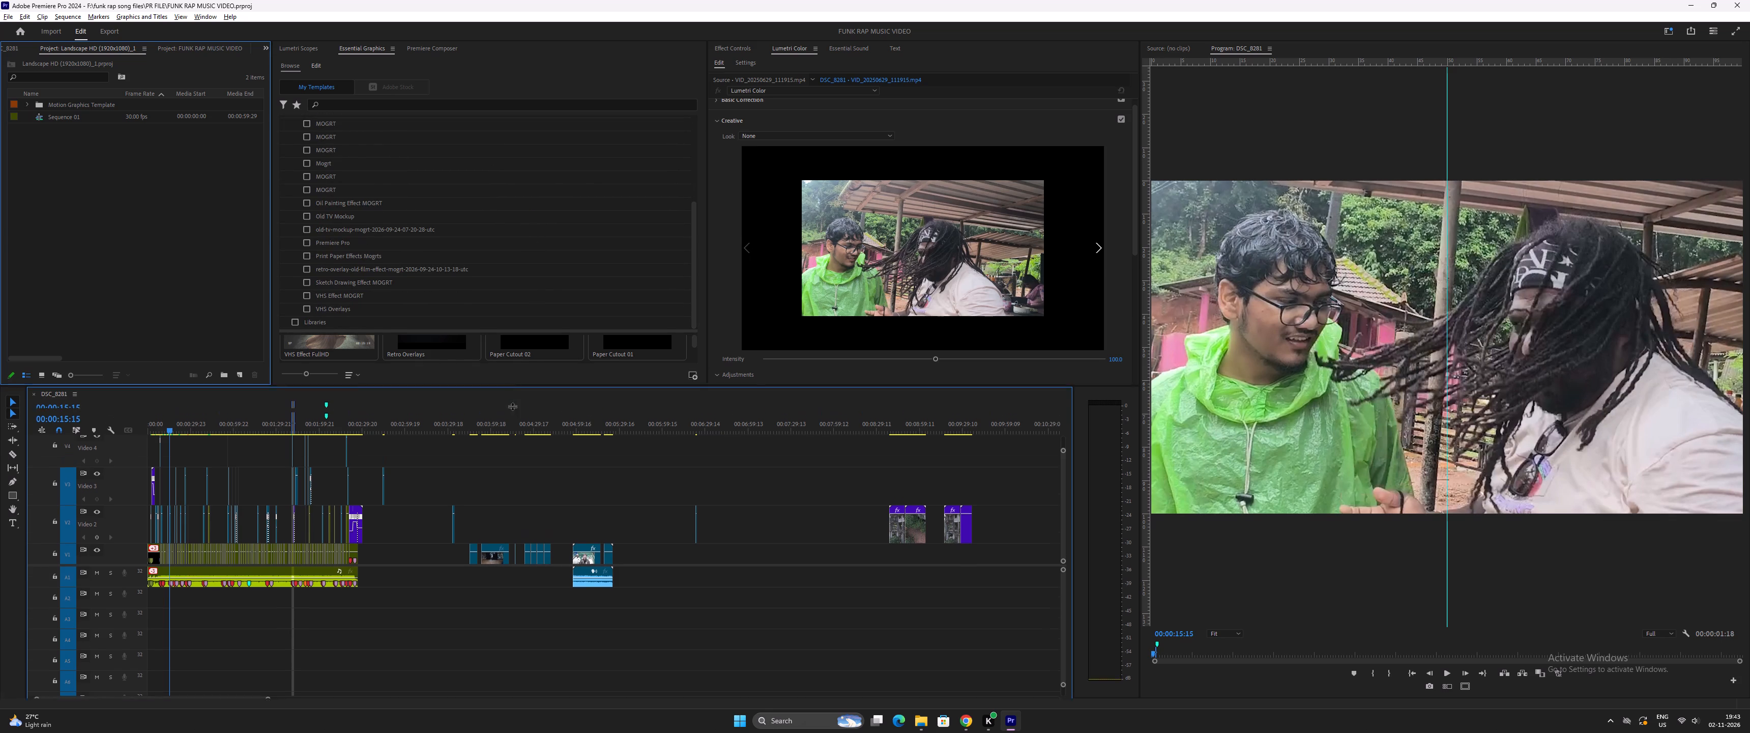
pyautogui.moveTo(512, 406); pyautogui.dragTo(505, 489)
pyautogui.scroll(-4, 456, 380)
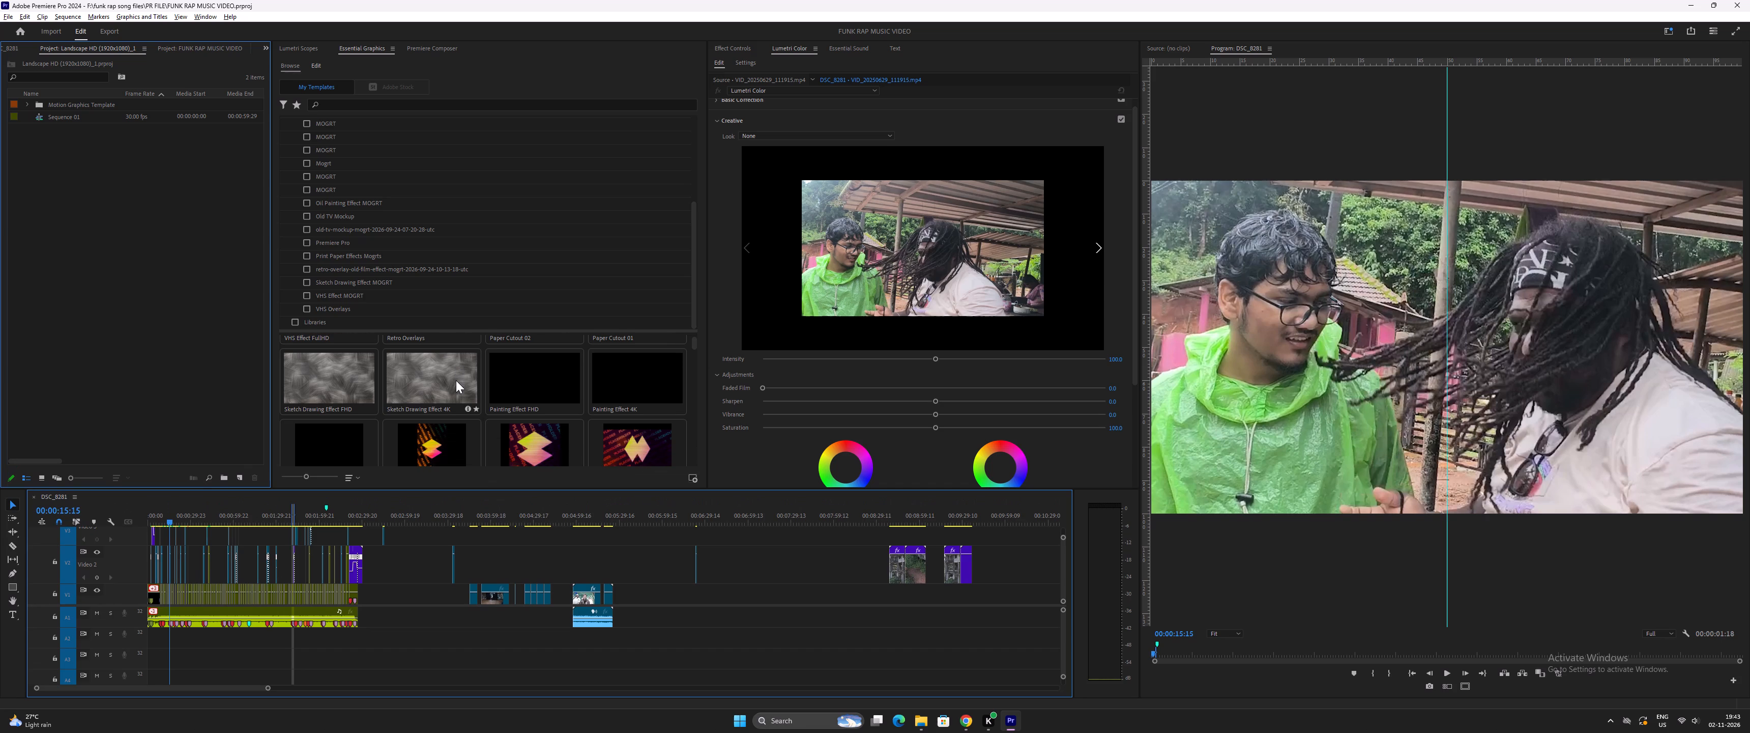
pyautogui.scroll(6, 435, 384)
pyautogui.scroll(18, 413, 368)
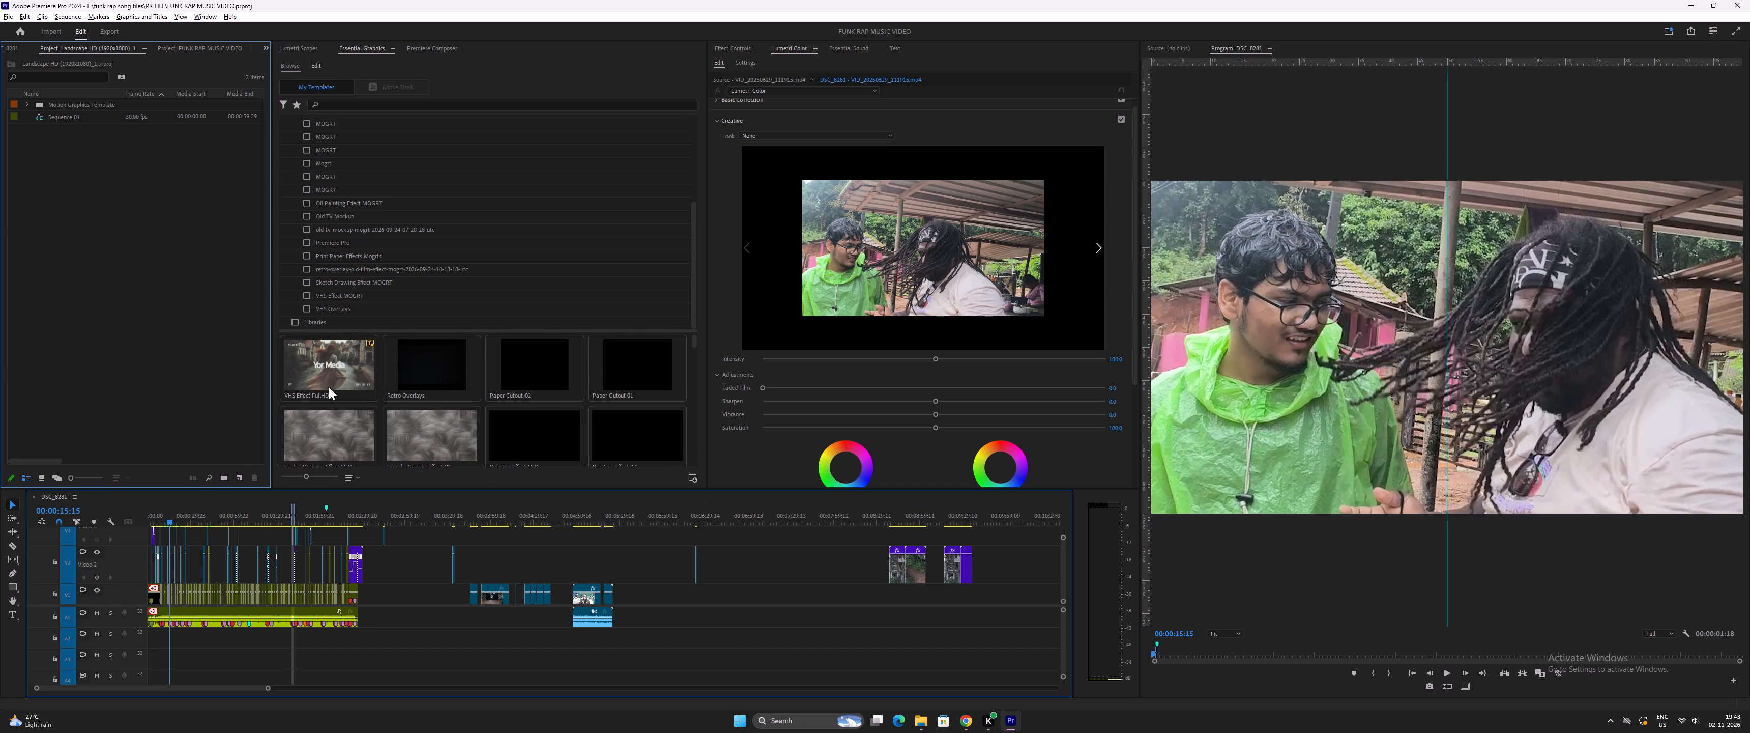
# Filter the local templates to show only the VHS Effect MOGRT folder.
pyautogui.click(326, 366)
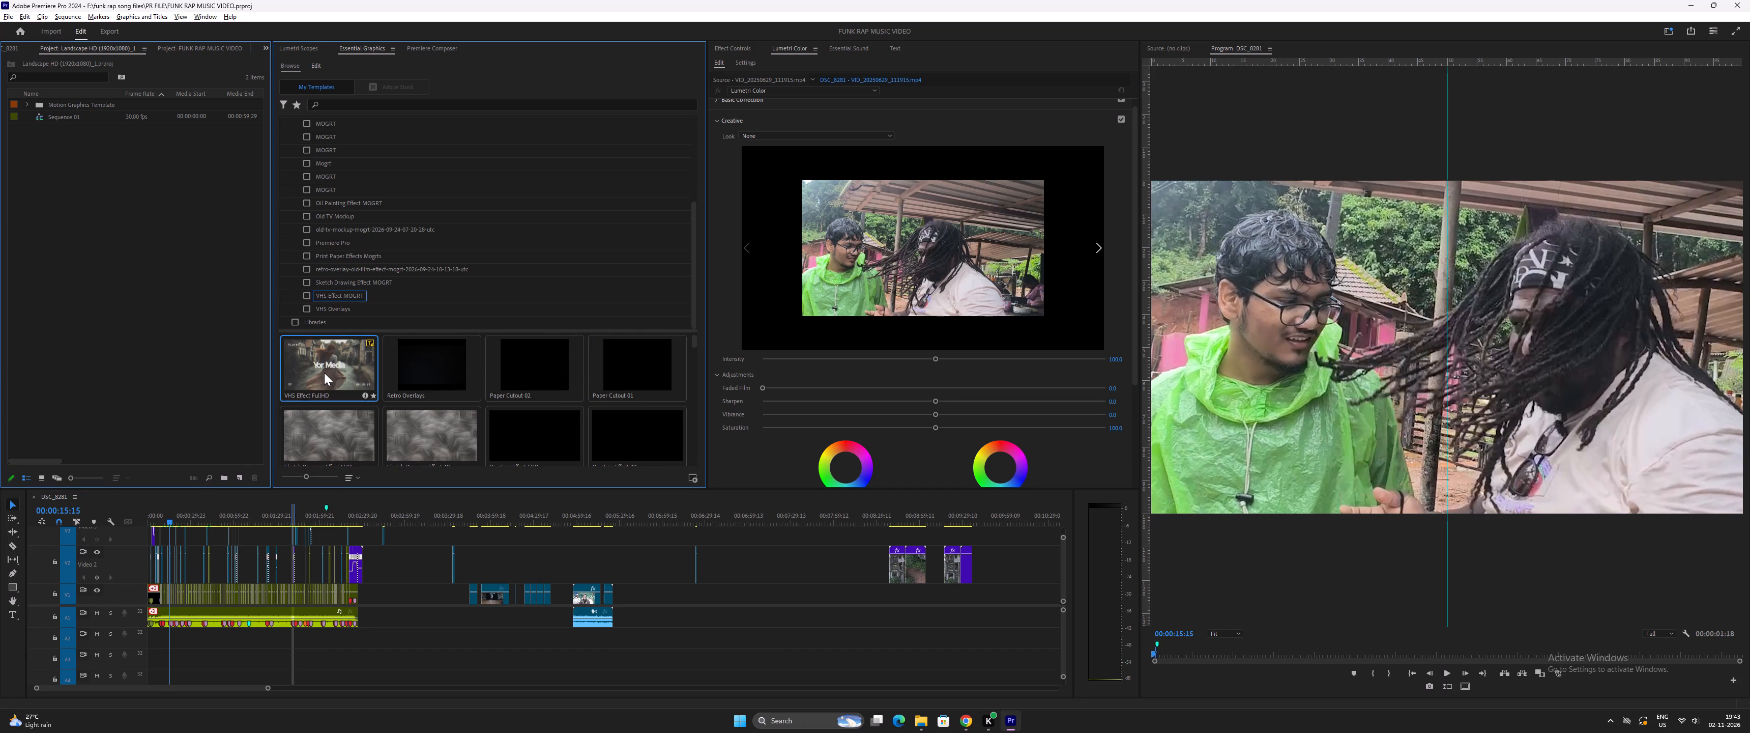
pyautogui.click(309, 309)
pyautogui.click(307, 308)
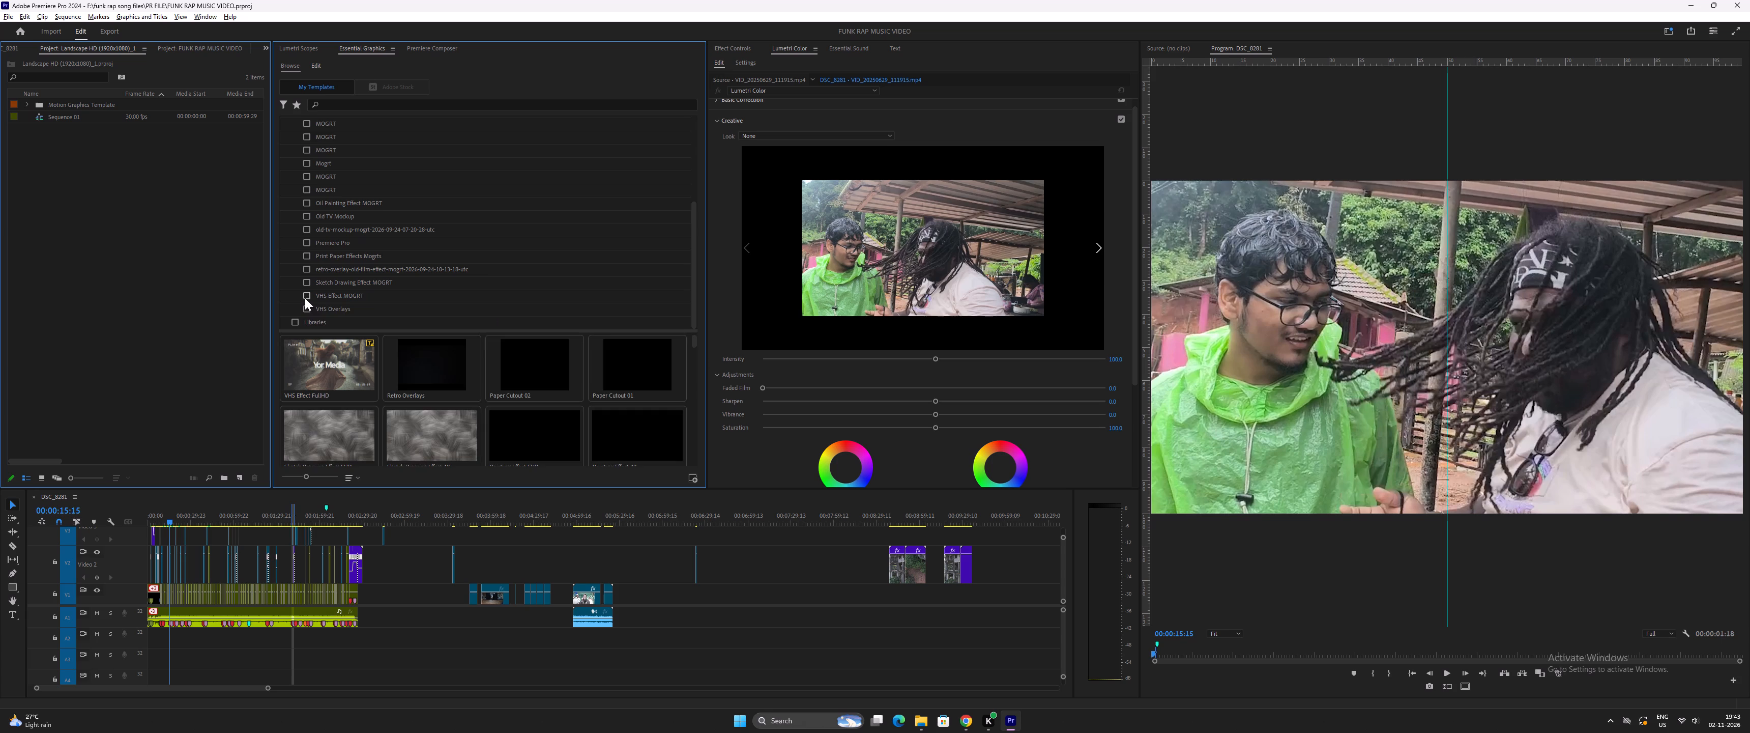
pyautogui.click(305, 298)
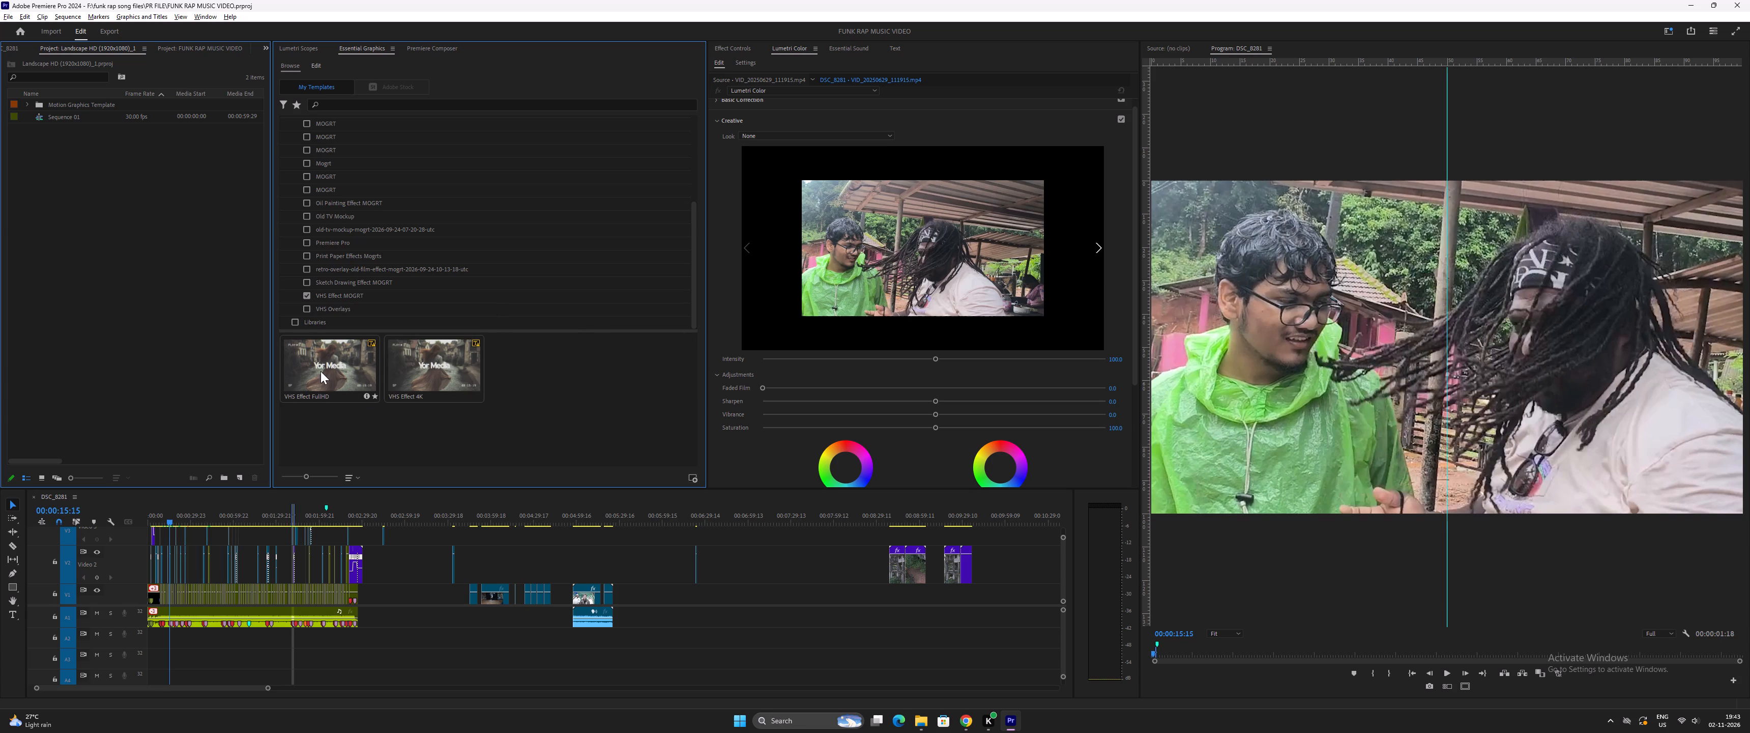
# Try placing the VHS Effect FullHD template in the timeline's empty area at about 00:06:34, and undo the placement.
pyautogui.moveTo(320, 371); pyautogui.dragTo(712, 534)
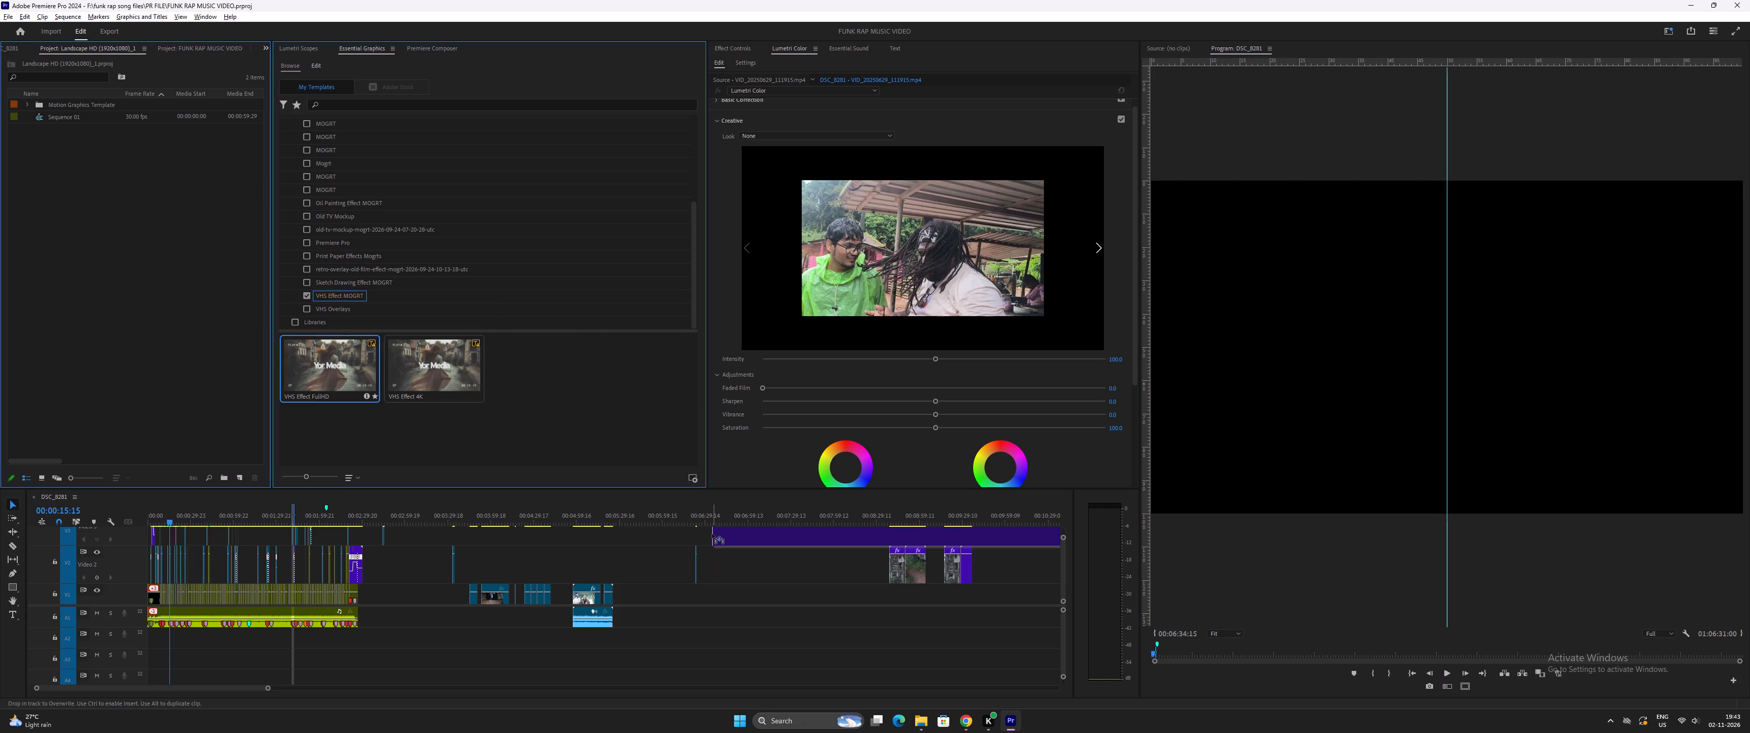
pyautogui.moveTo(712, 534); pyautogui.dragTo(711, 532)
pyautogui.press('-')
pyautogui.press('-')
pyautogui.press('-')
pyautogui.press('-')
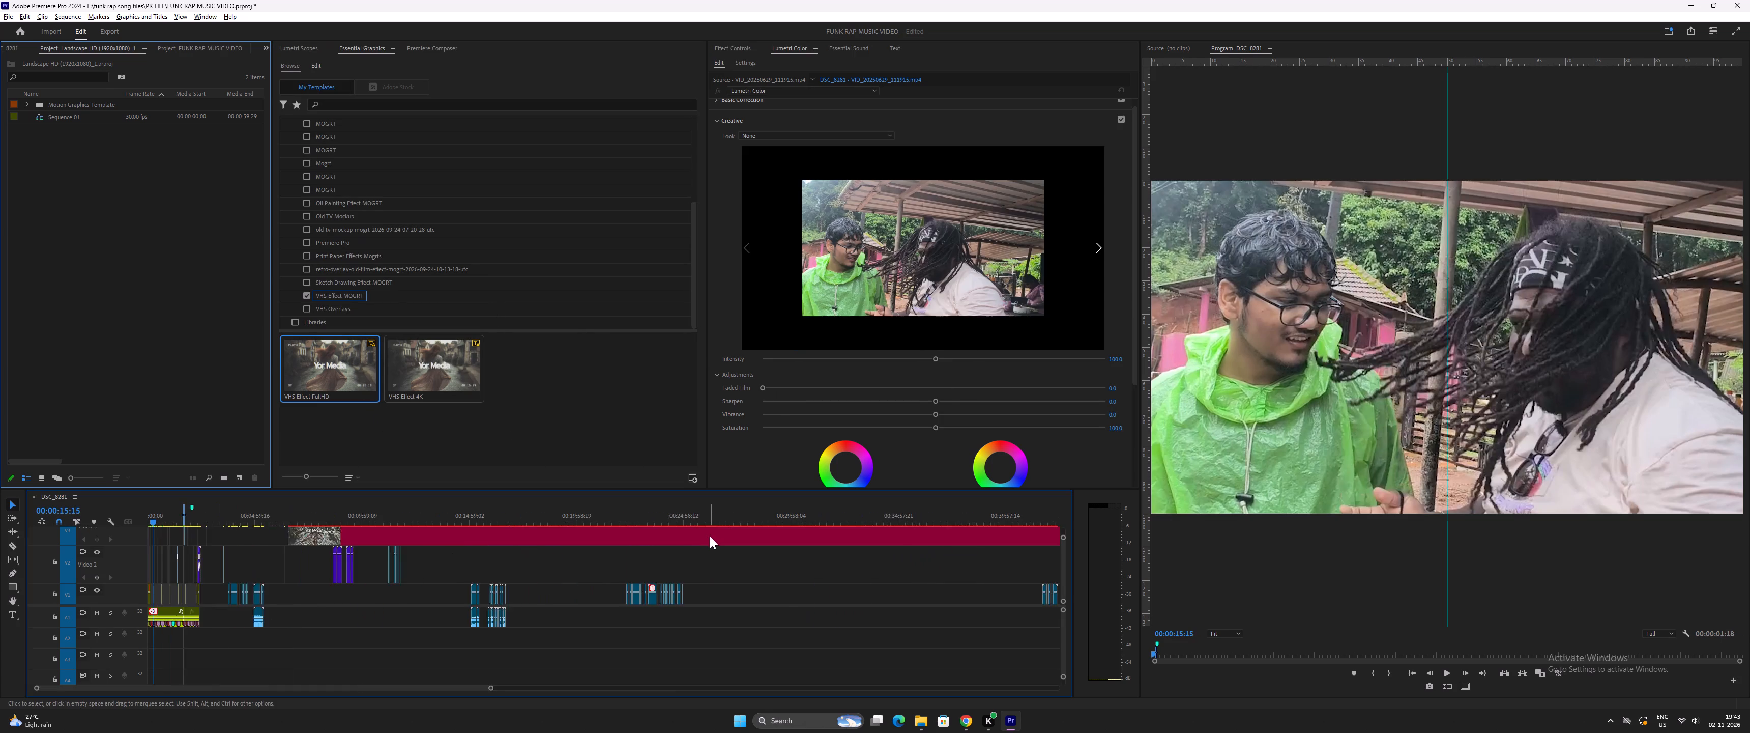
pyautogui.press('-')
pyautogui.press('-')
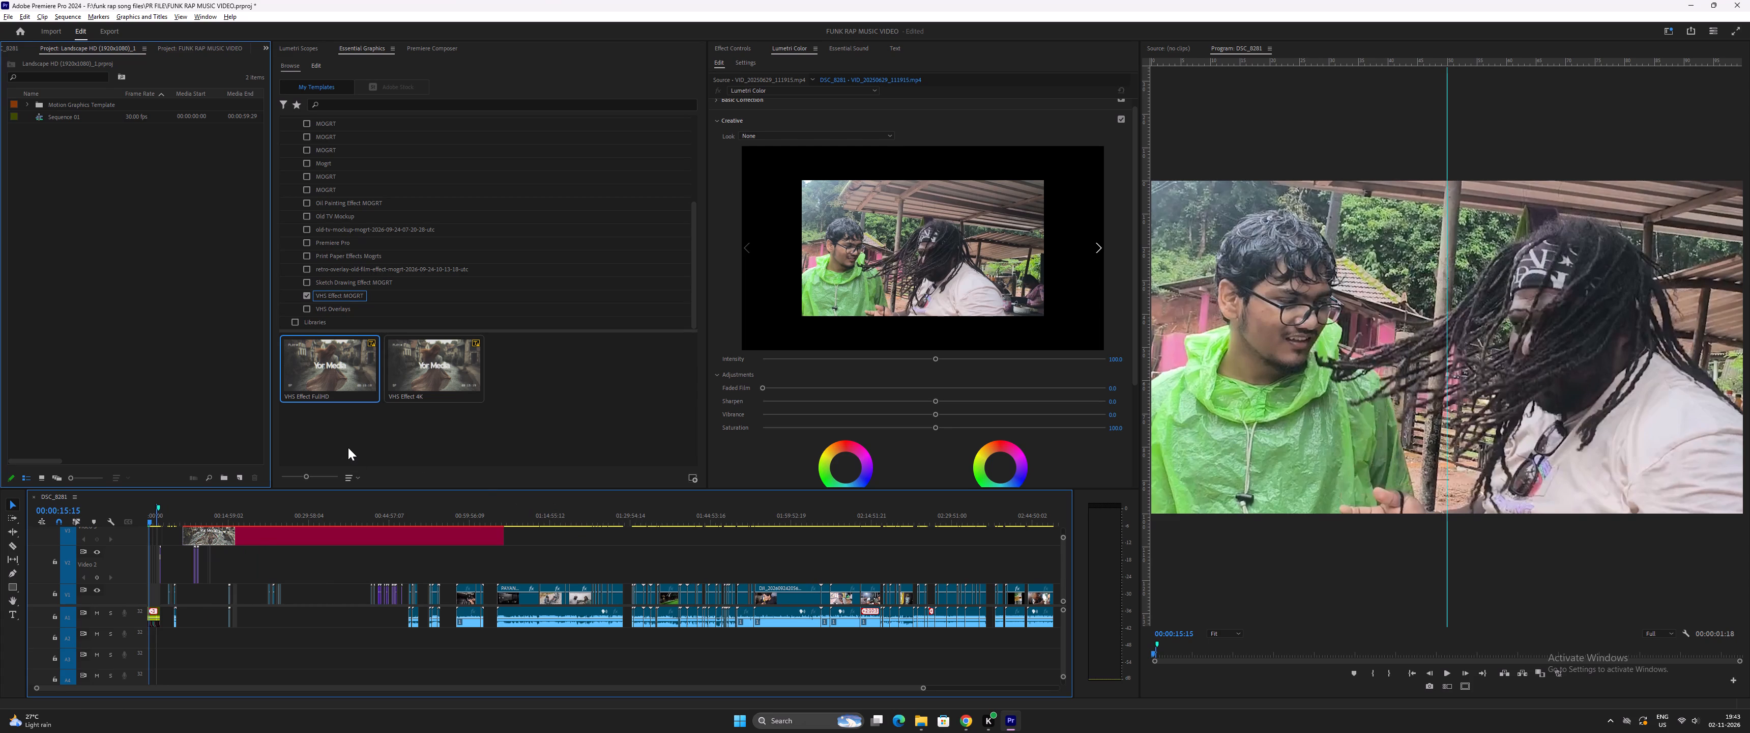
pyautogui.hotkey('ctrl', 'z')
# Place the VHS Effect FullHD template on track Video 2 in the empty area at about 00:34:57.
pyautogui.moveTo(336, 370); pyautogui.dragTo(335, 550)
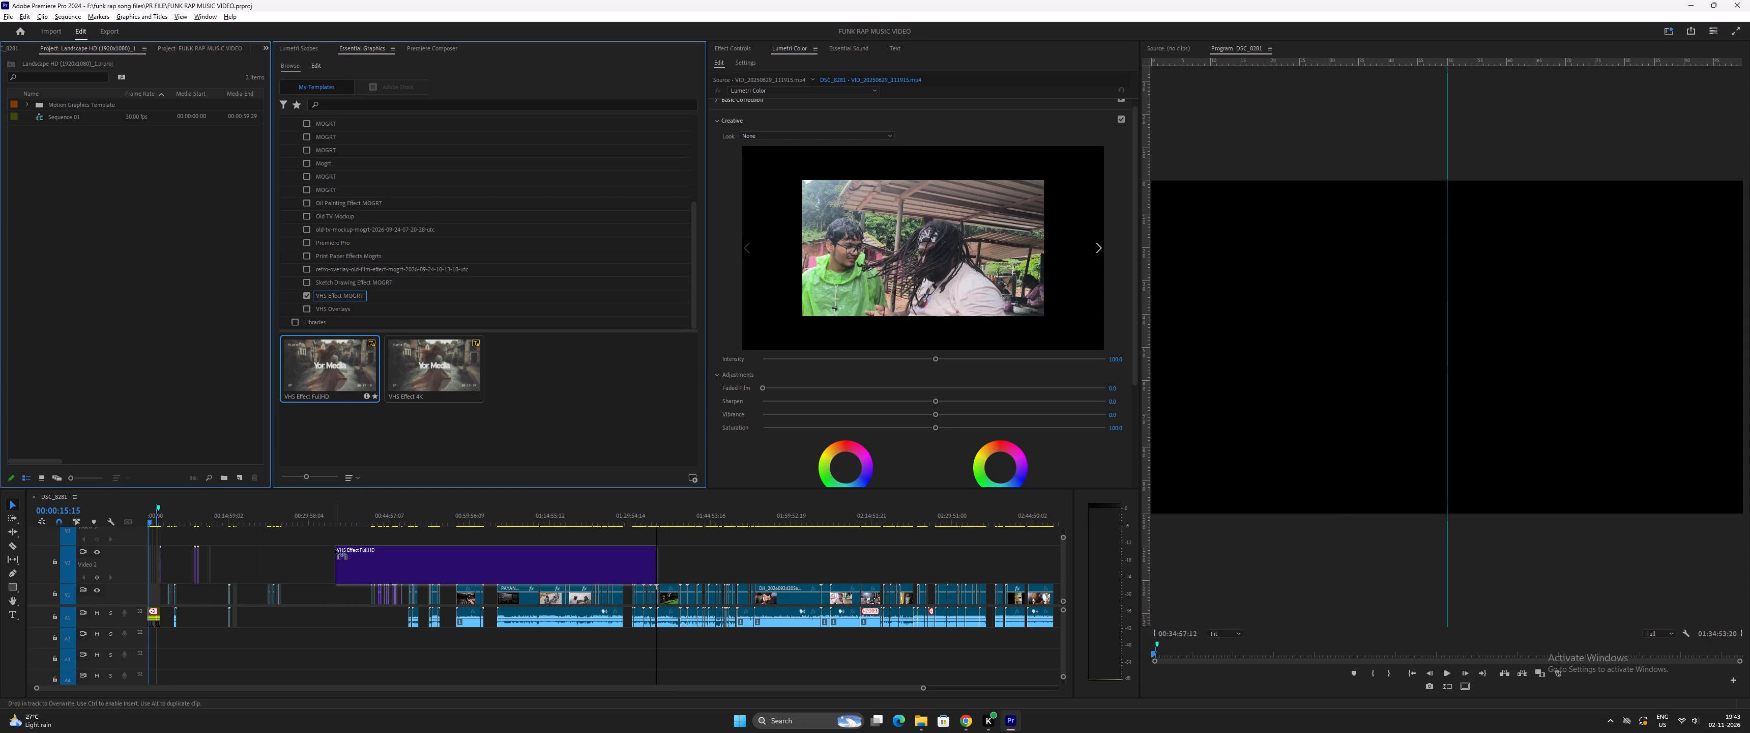
pyautogui.moveTo(335, 550); pyautogui.dragTo(335, 548)
pyautogui.click(335, 542)
pyautogui.moveTo(334, 541); pyautogui.dragTo(329, 537)
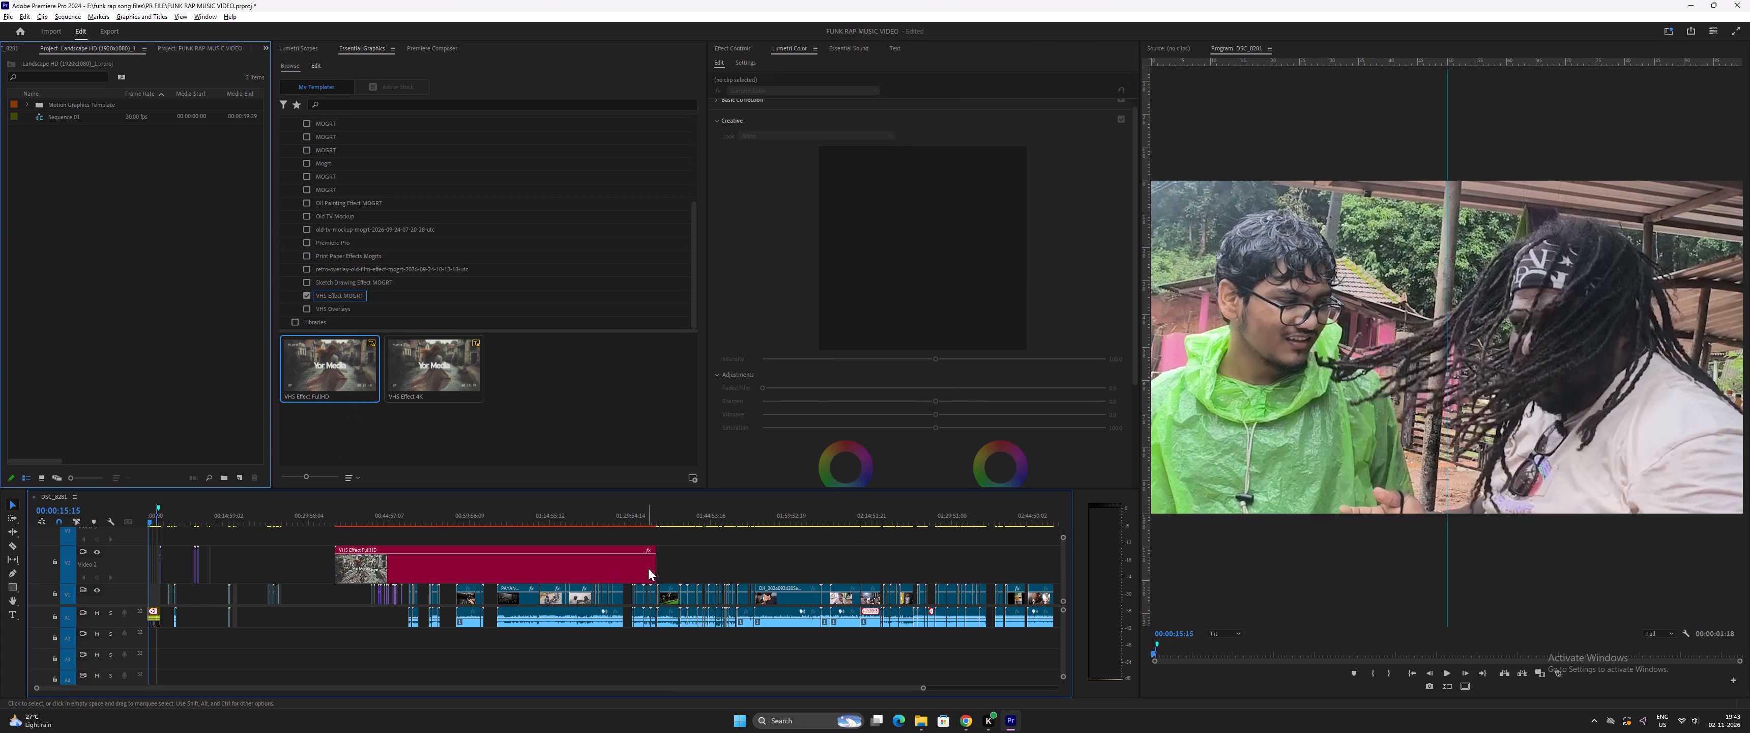
# Trim the end of the VHS Effect FullHD clip far back, leaving only a short clip.
pyautogui.moveTo(651, 568); pyautogui.dragTo(350, 569)
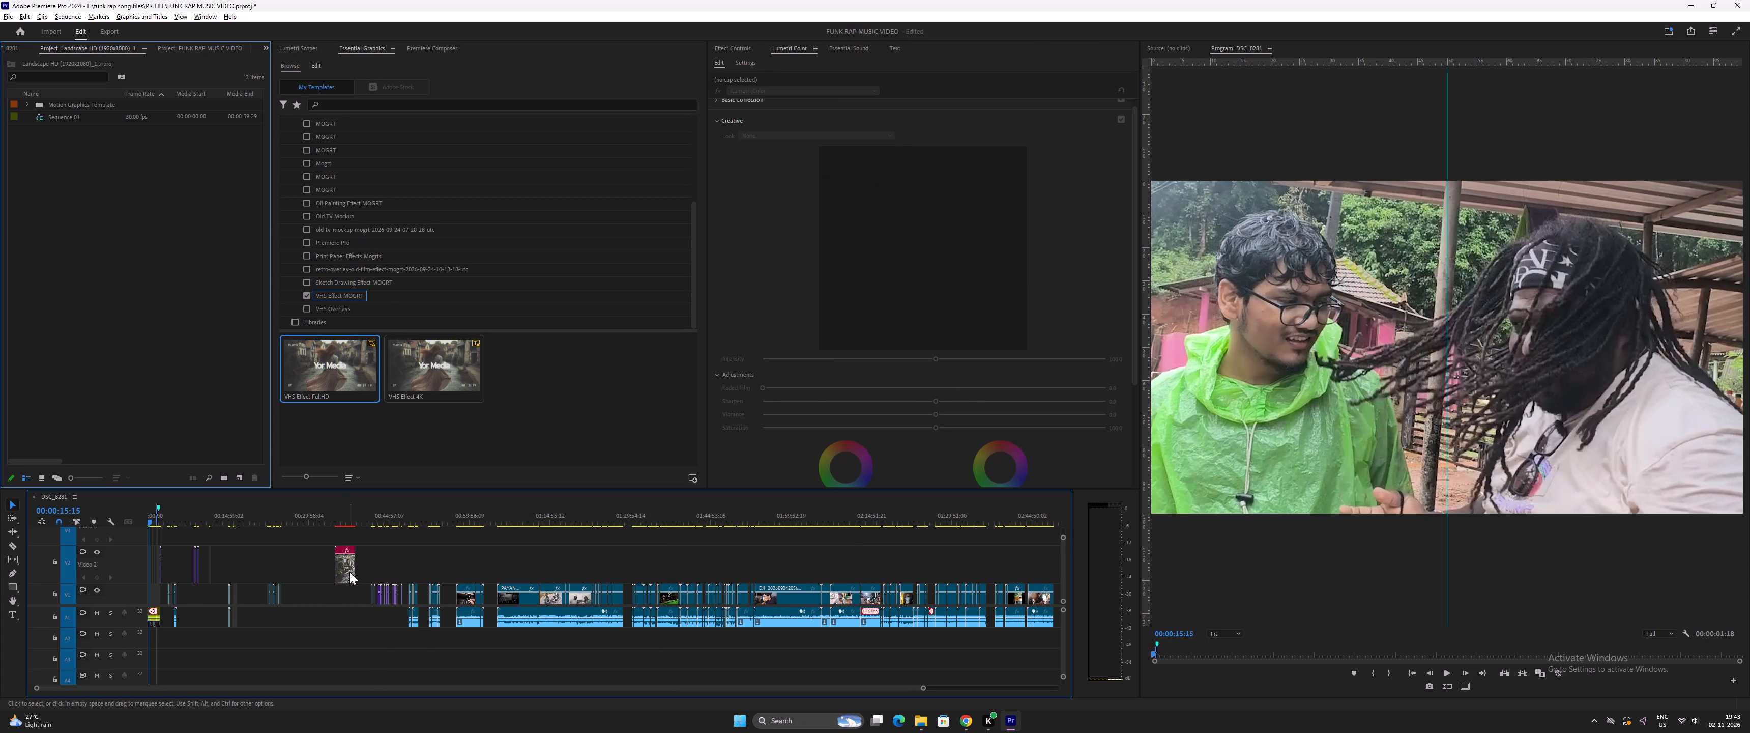
pyautogui.click(344, 574)
pyautogui.moveTo(354, 573); pyautogui.dragTo(343, 572)
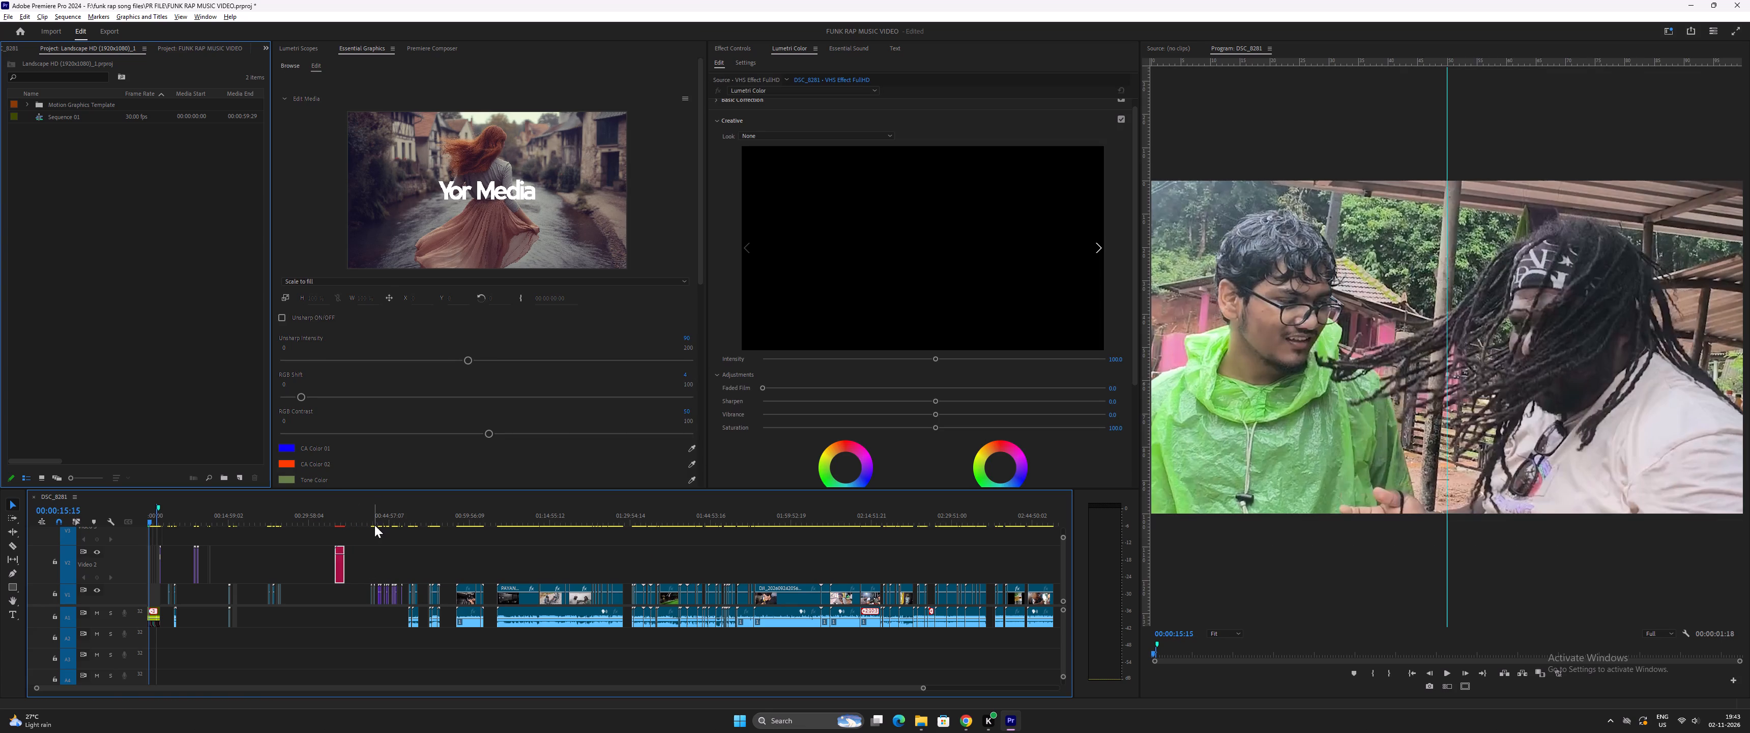
pyautogui.click(337, 515)
pyautogui.press('=')
pyautogui.press('=')
pyautogui.press('=')
pyautogui.press('=')
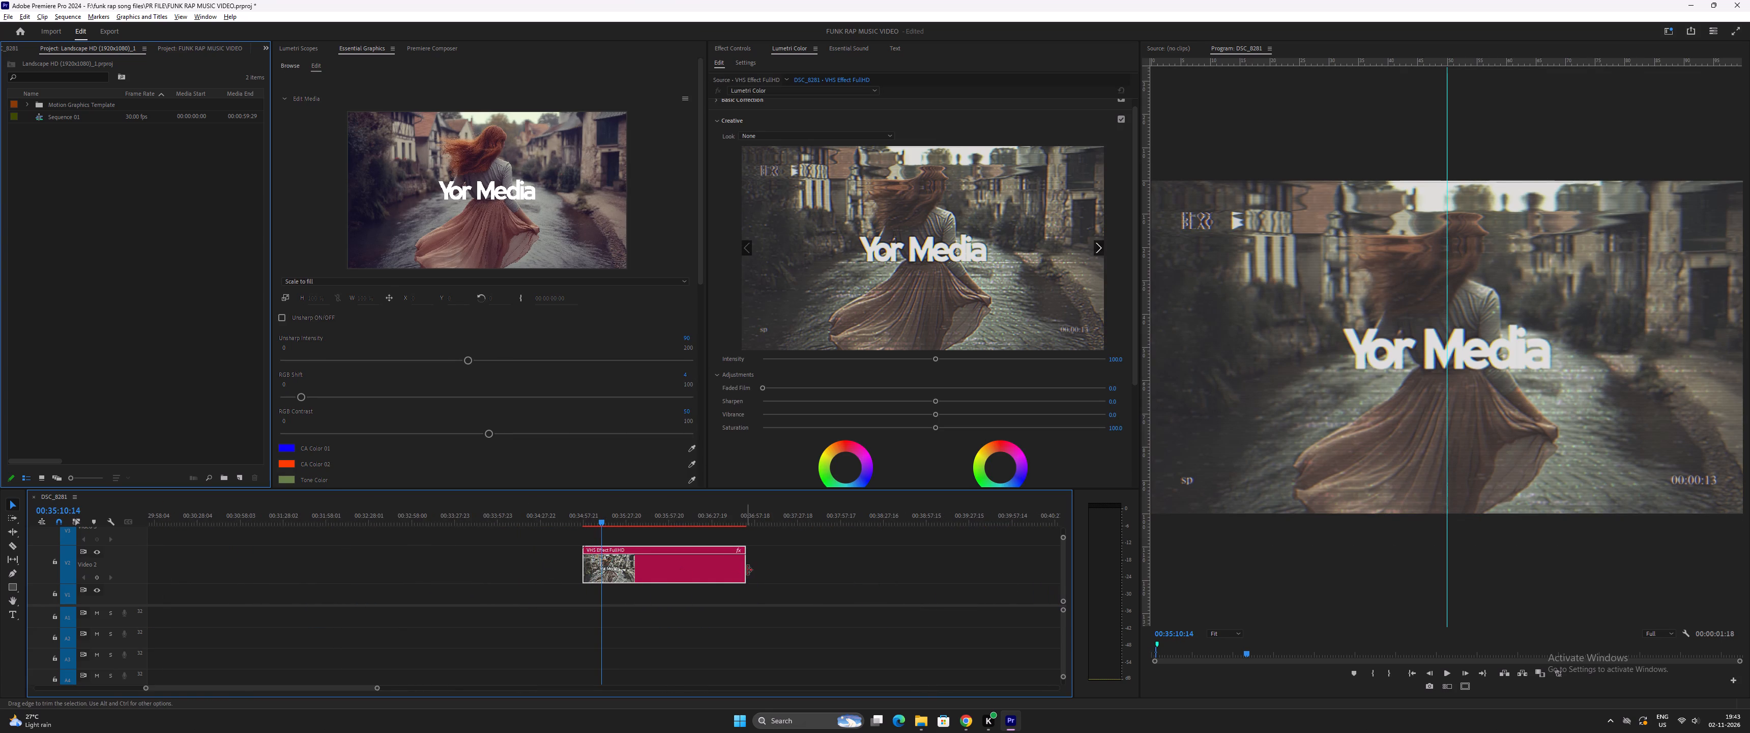
pyautogui.moveTo(747, 570); pyautogui.dragTo(613, 570)
# Move the VHS Effect FullHD clip back along Video 2 to just after the edited music section and shorten its end further.
pyautogui.moveTo(604, 577); pyautogui.dragTo(260, 526)
pyautogui.press('-')
pyautogui.press('-')
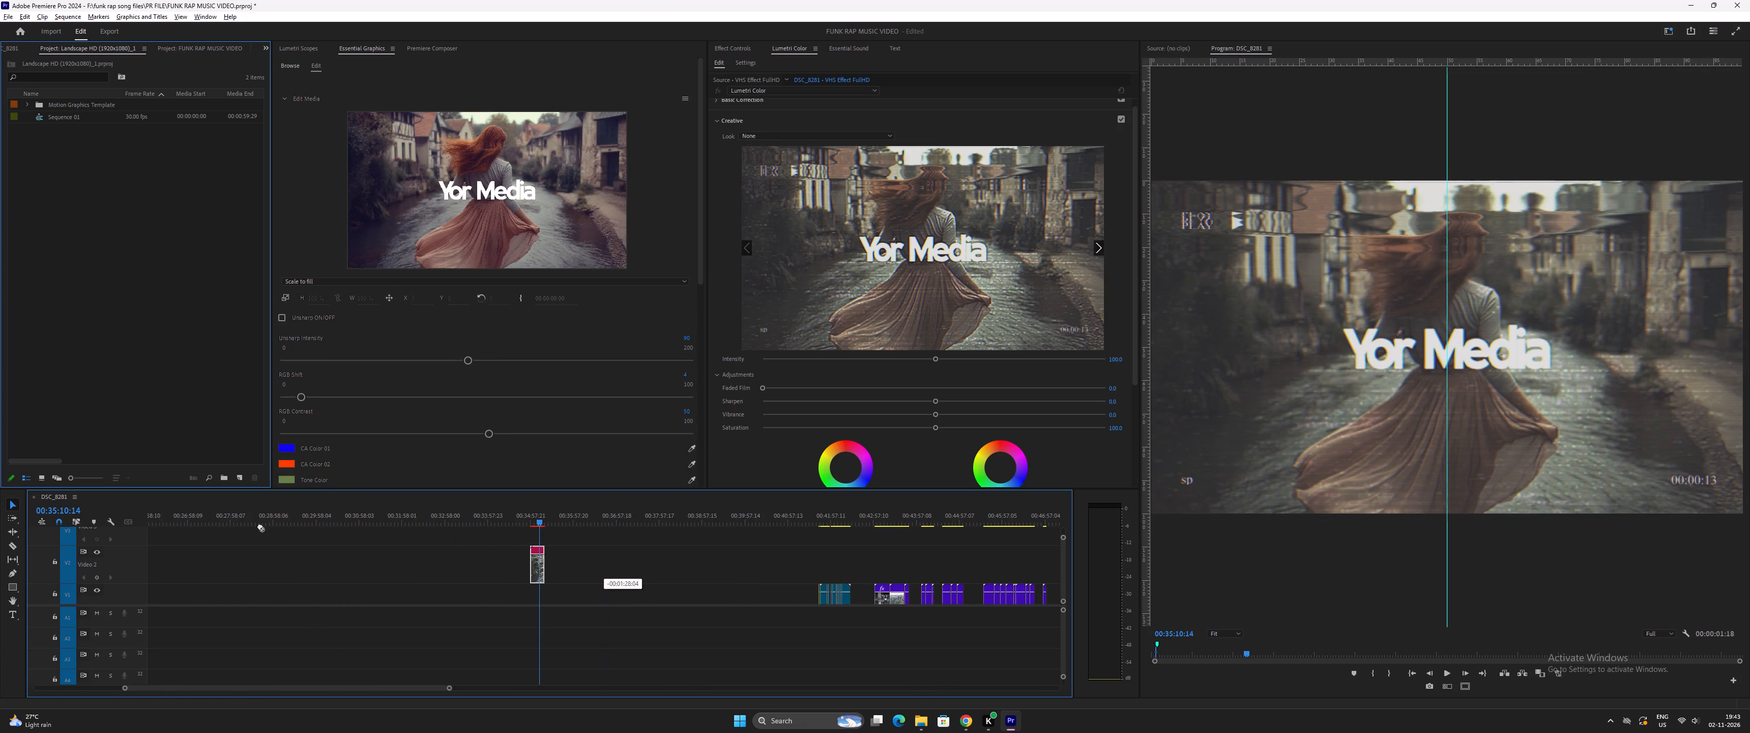
pyautogui.moveTo(260, 526); pyautogui.dragTo(142, 544)
pyautogui.press('-')
pyautogui.press('-')
pyautogui.press('-')
pyautogui.press('-')
pyautogui.press('-')
pyautogui.write('====')
pyautogui.moveTo(142, 544); pyautogui.dragTo(423, 558)
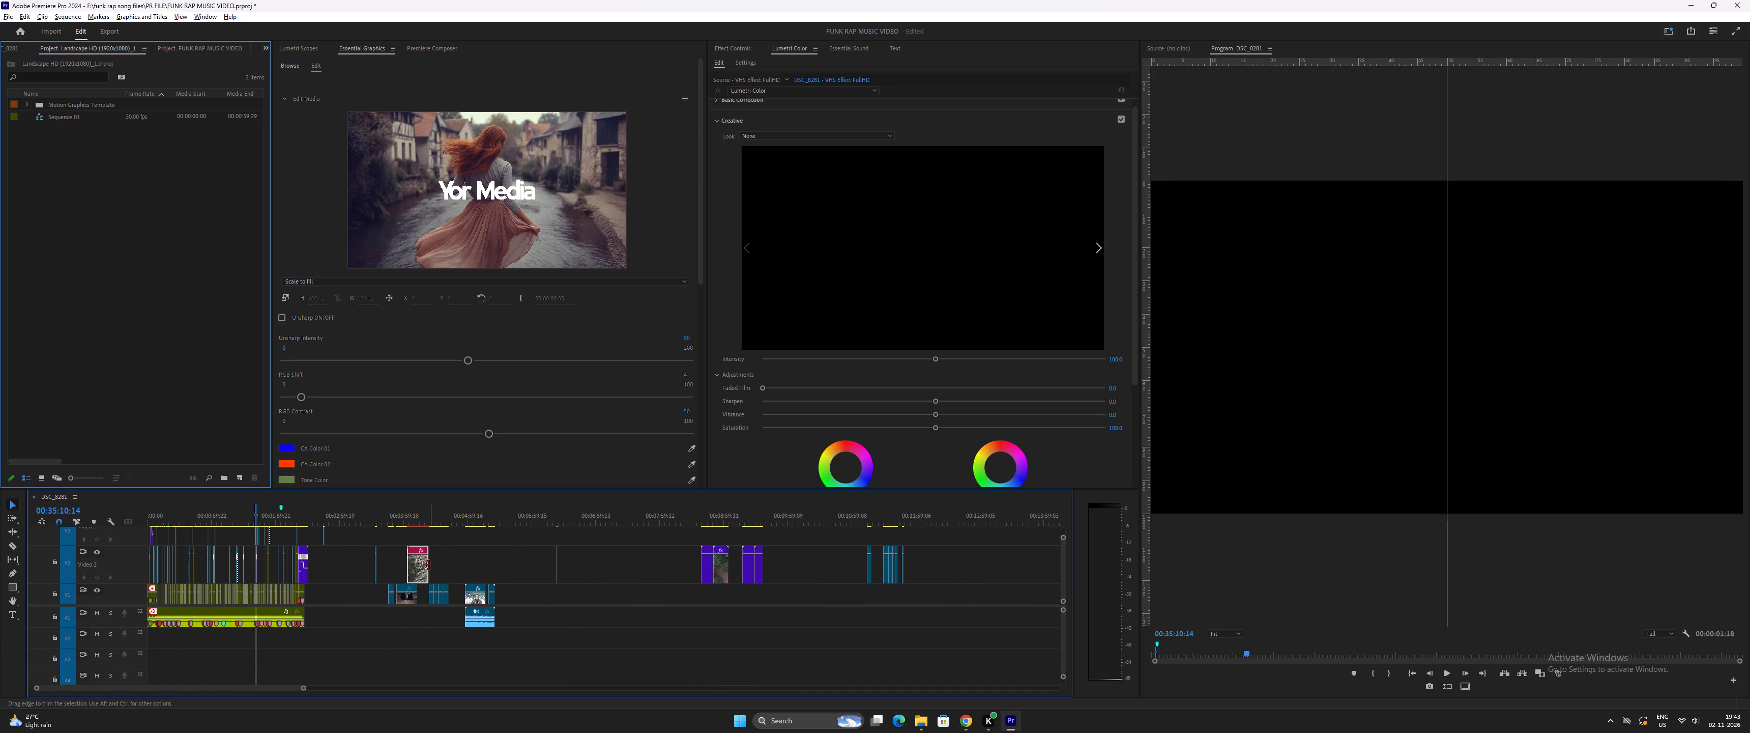
pyautogui.moveTo(428, 565); pyautogui.dragTo(417, 565)
# Move the VHS Effect FullHD clip along Video 2 closer to the music section's end and trim it to about 00:00:03:17 long.
pyautogui.moveTo(411, 573); pyautogui.dragTo(140, 540)
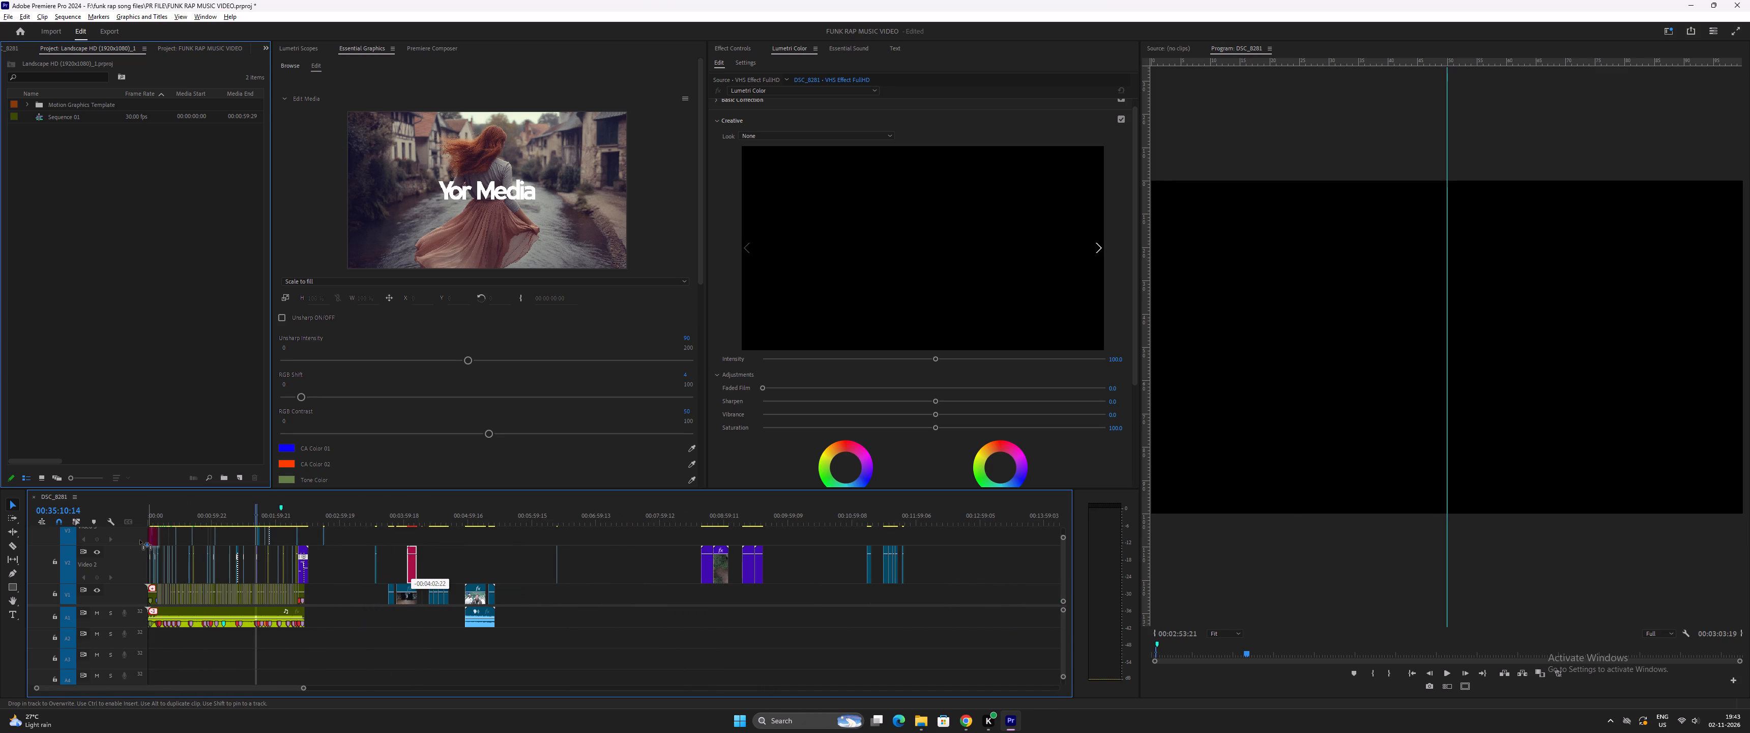
pyautogui.moveTo(140, 540); pyautogui.dragTo(385, 535)
pyautogui.write('===')
pyautogui.press('=')
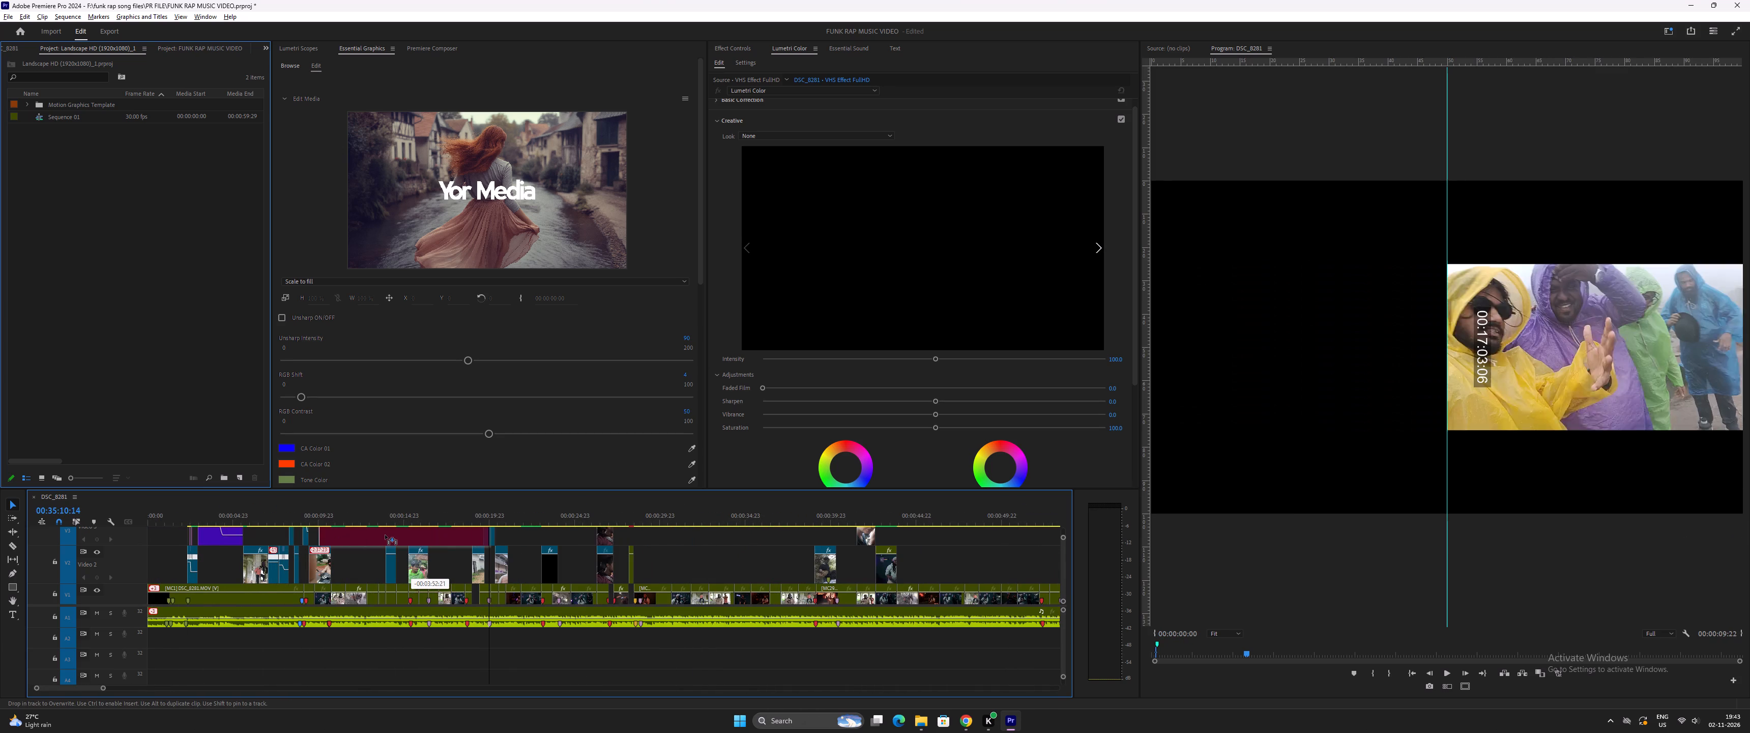
pyautogui.moveTo(385, 535); pyautogui.dragTo(519, 572)
pyautogui.write('---')
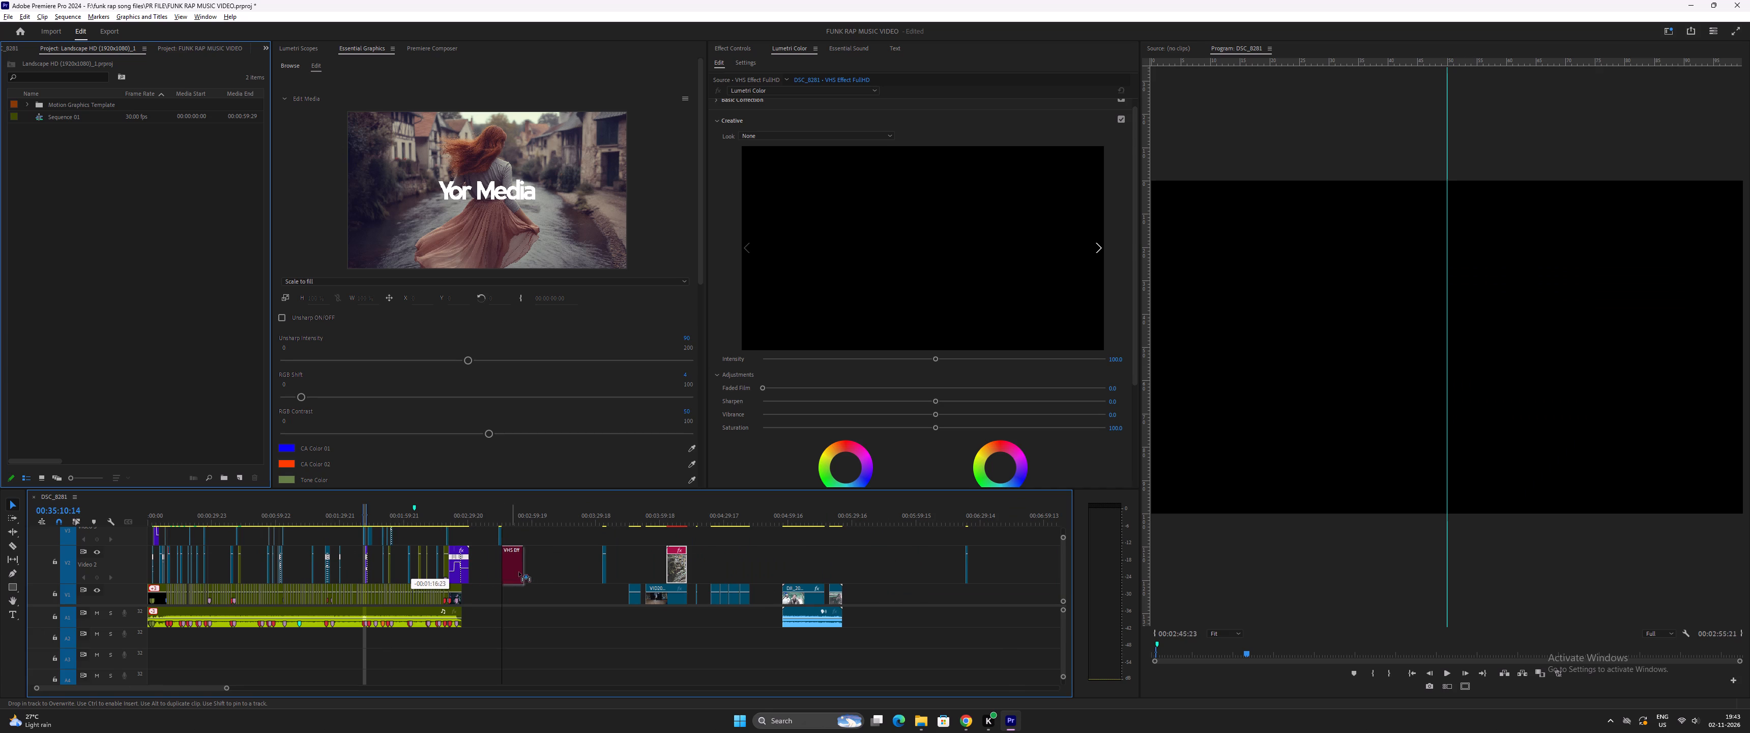
pyautogui.moveTo(519, 572); pyautogui.dragTo(523, 572)
pyautogui.moveTo(534, 571); pyautogui.dragTo(520, 571)
pyautogui.click(520, 571)
# Move the shortened VHS Effect FullHD clip to Video 3 near the start of the song, at about 00:00:10:14.
pyautogui.moveTo(518, 574); pyautogui.dragTo(154, 542)
pyautogui.press('=')
pyautogui.press('=')
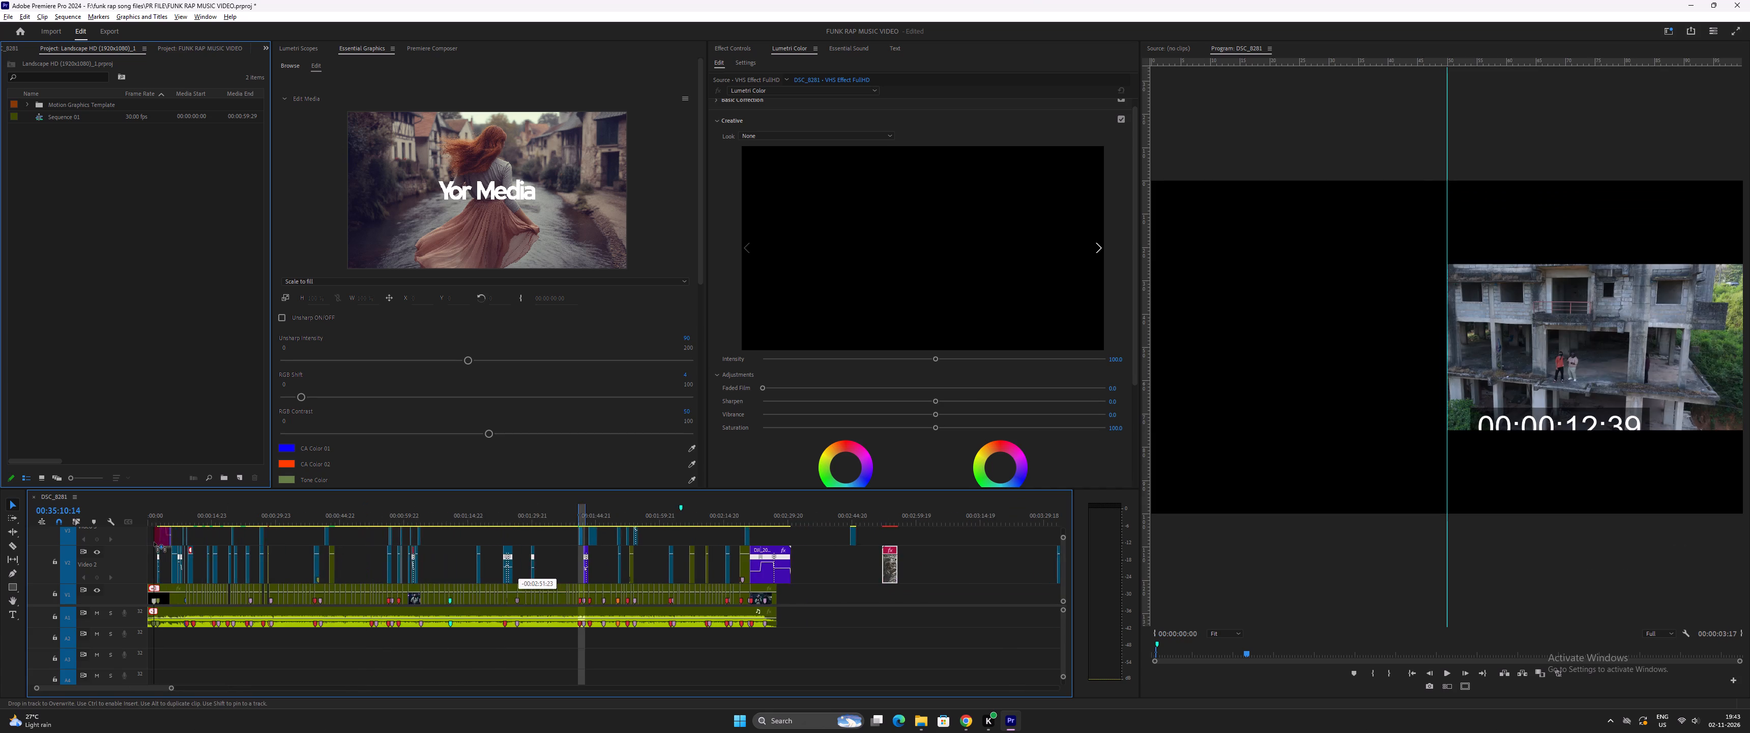
pyautogui.moveTo(154, 542); pyautogui.dragTo(523, 532)
pyautogui.press('=')
pyautogui.press('=')
pyautogui.click(523, 532)
# Enlarge the timeline area and give the video tracks more room so tracks up to Video 6 show.
pyautogui.moveTo(561, 487); pyautogui.dragTo(560, 482)
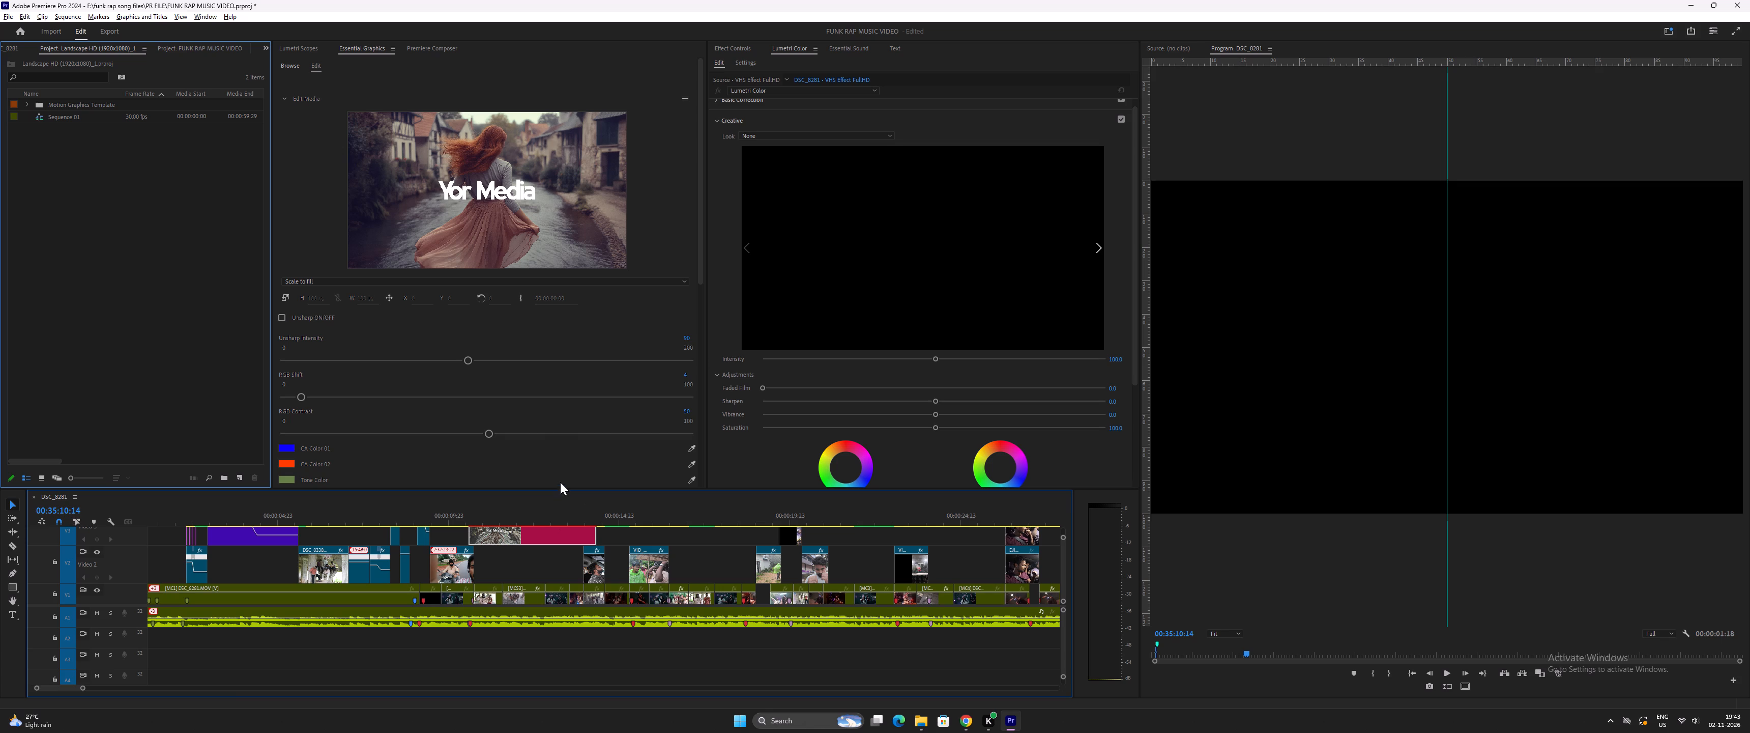
pyautogui.moveTo(560, 482); pyautogui.dragTo(560, 482)
pyautogui.moveTo(558, 488); pyautogui.dragTo(561, 390)
pyautogui.press('-')
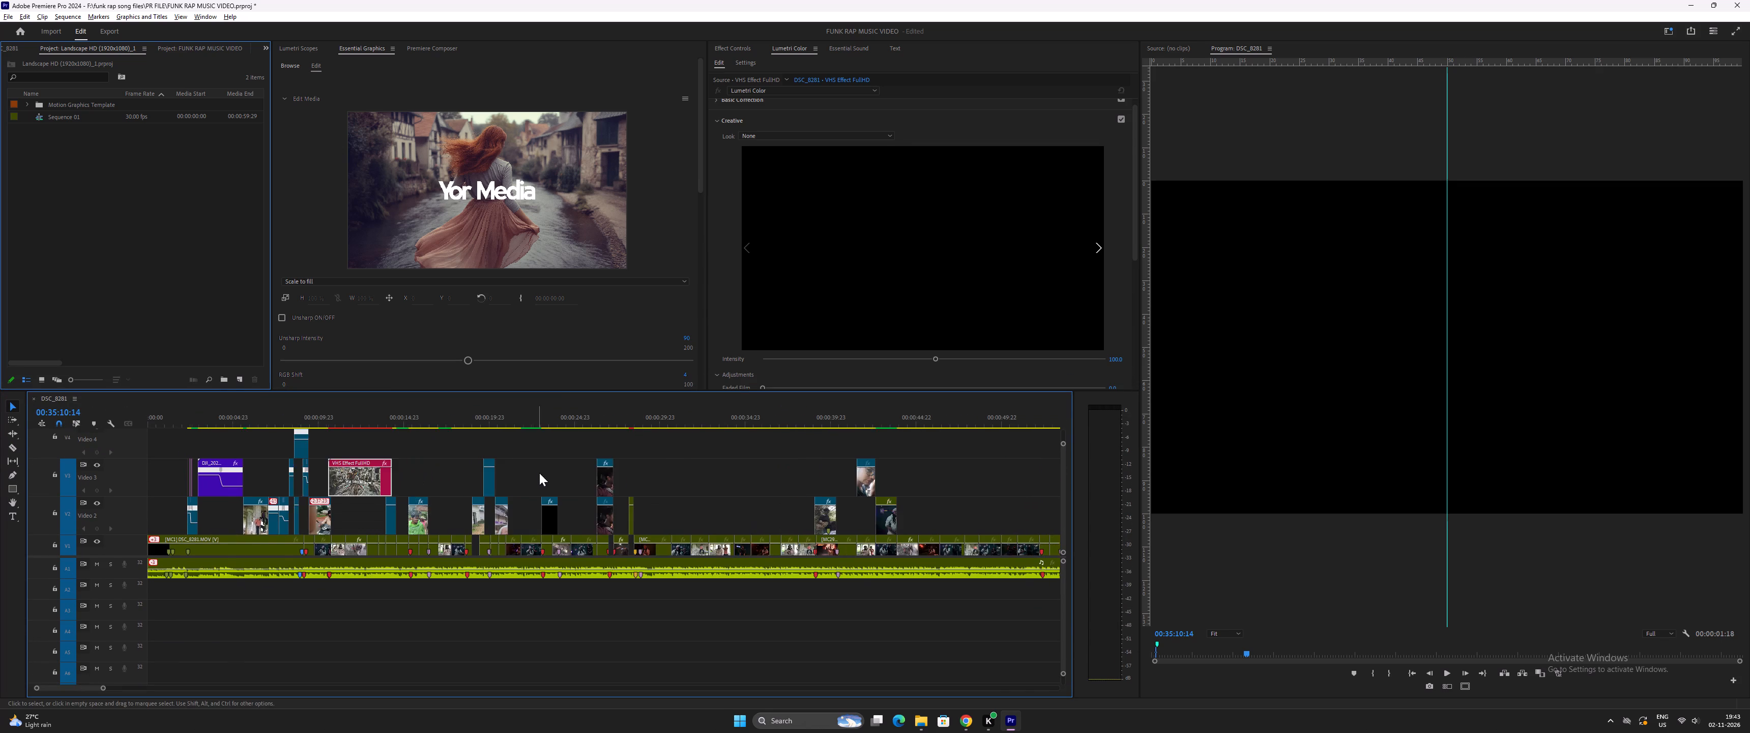
pyautogui.press('-')
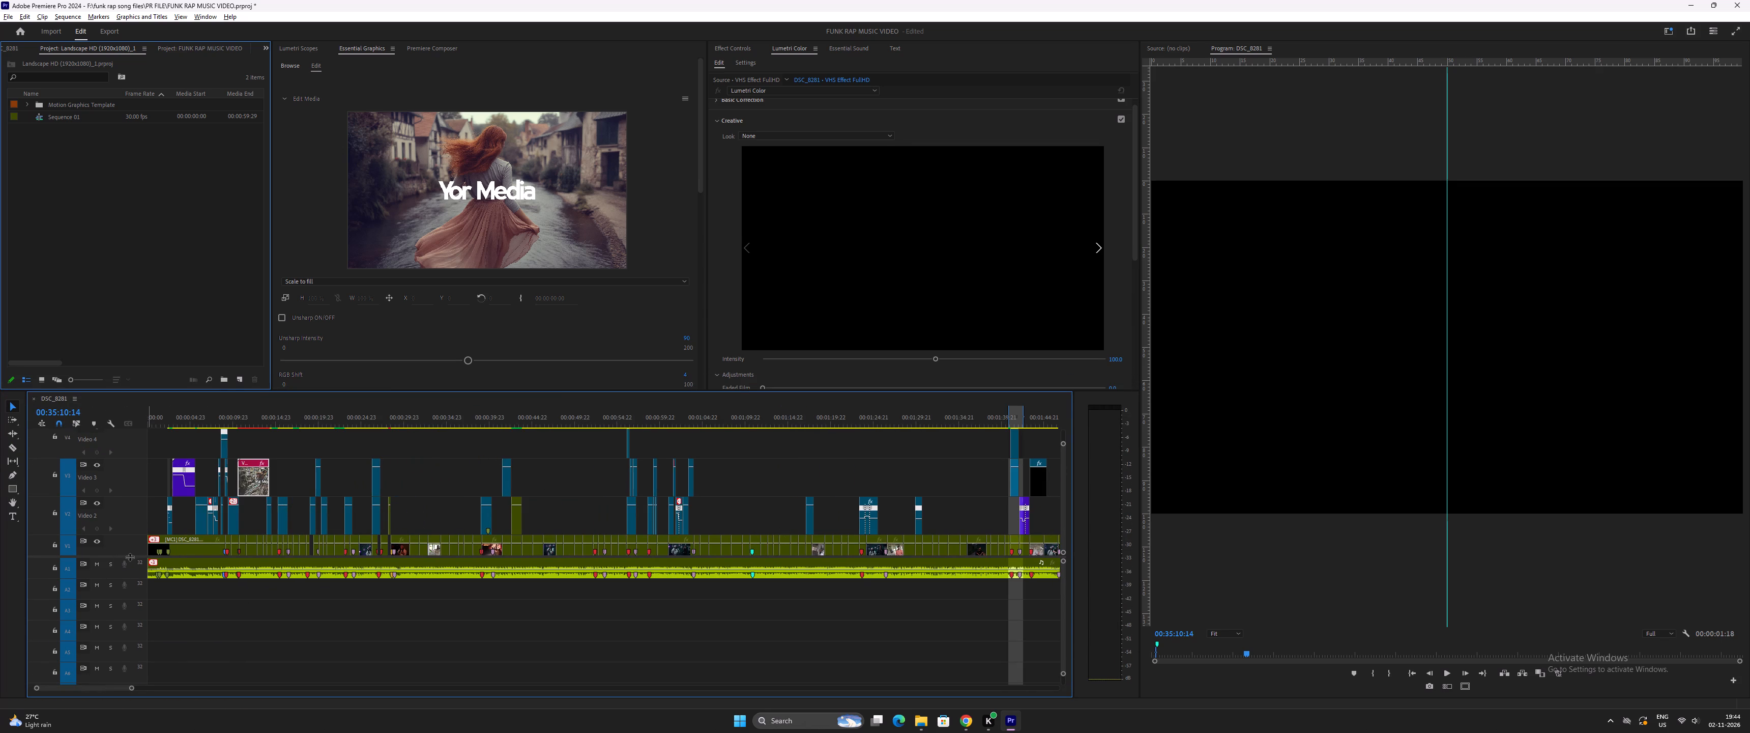
pyautogui.moveTo(130, 557); pyautogui.dragTo(143, 643)
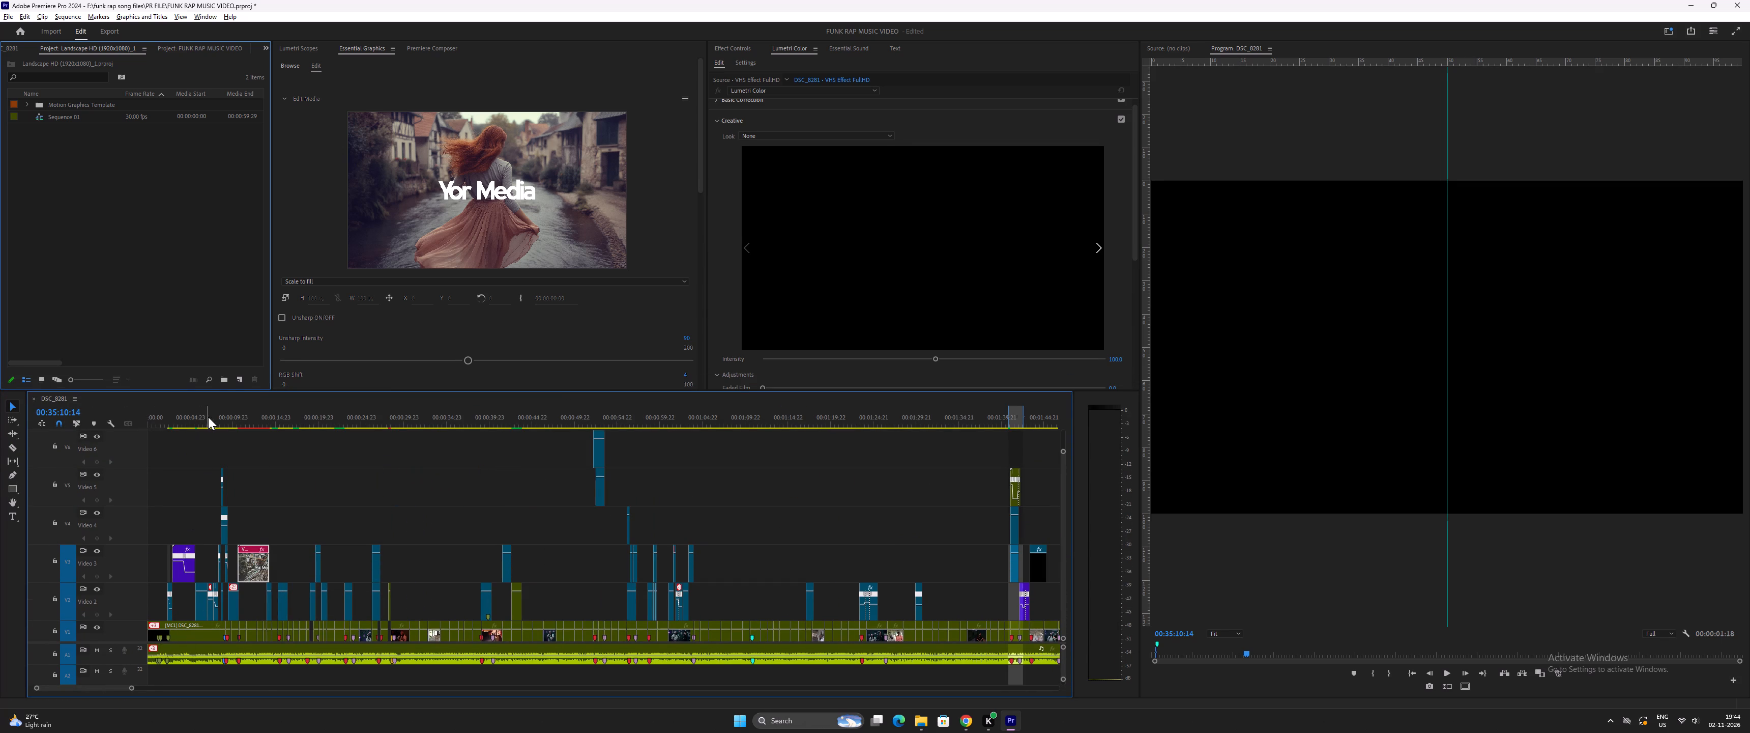
# Play the opening from about 00:00:07 to 00:00:10 to find the shot for the VHS effect.
pyautogui.click(210, 417)
pyautogui.press('=')
pyautogui.press('=')
pyautogui.press('space')
pyautogui.press('=')
pyautogui.press('=')
pyautogui.press('-')
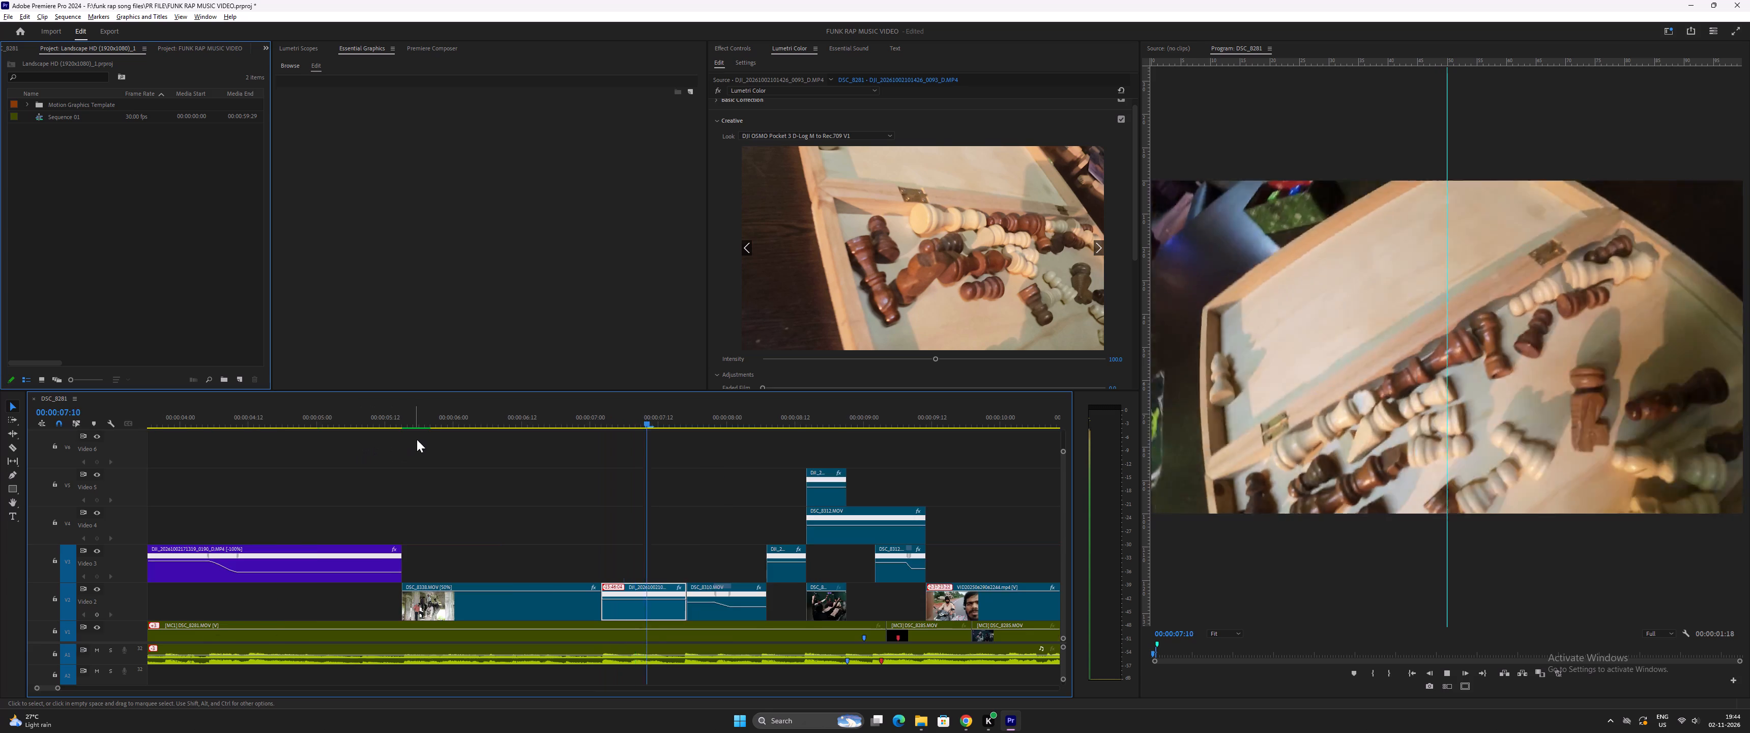
pyautogui.press('-')
pyautogui.press('=')
pyautogui.press('space')
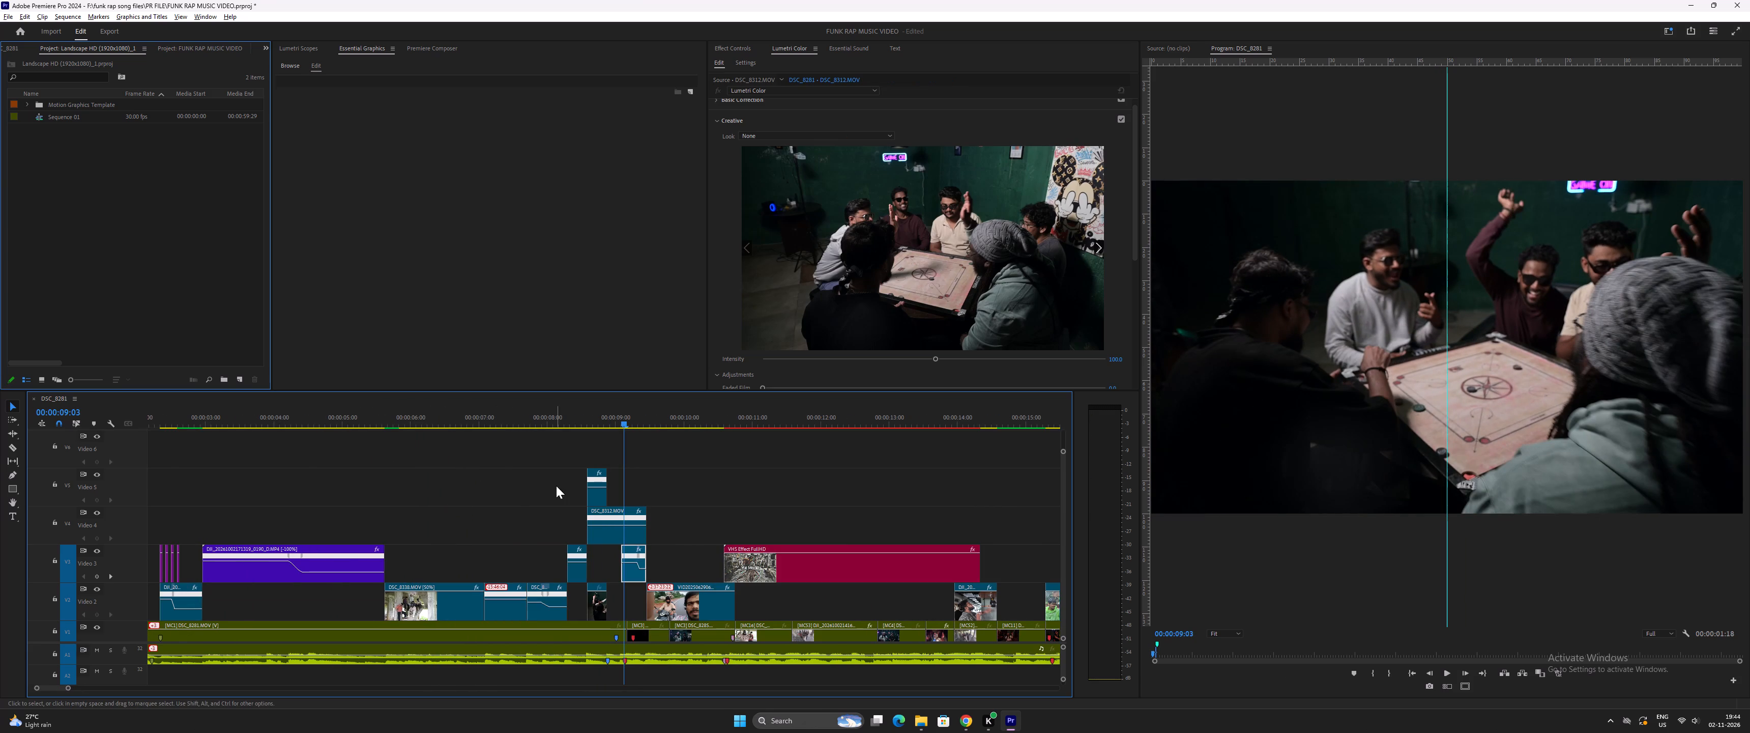
pyautogui.press('space')
pyautogui.press('space')
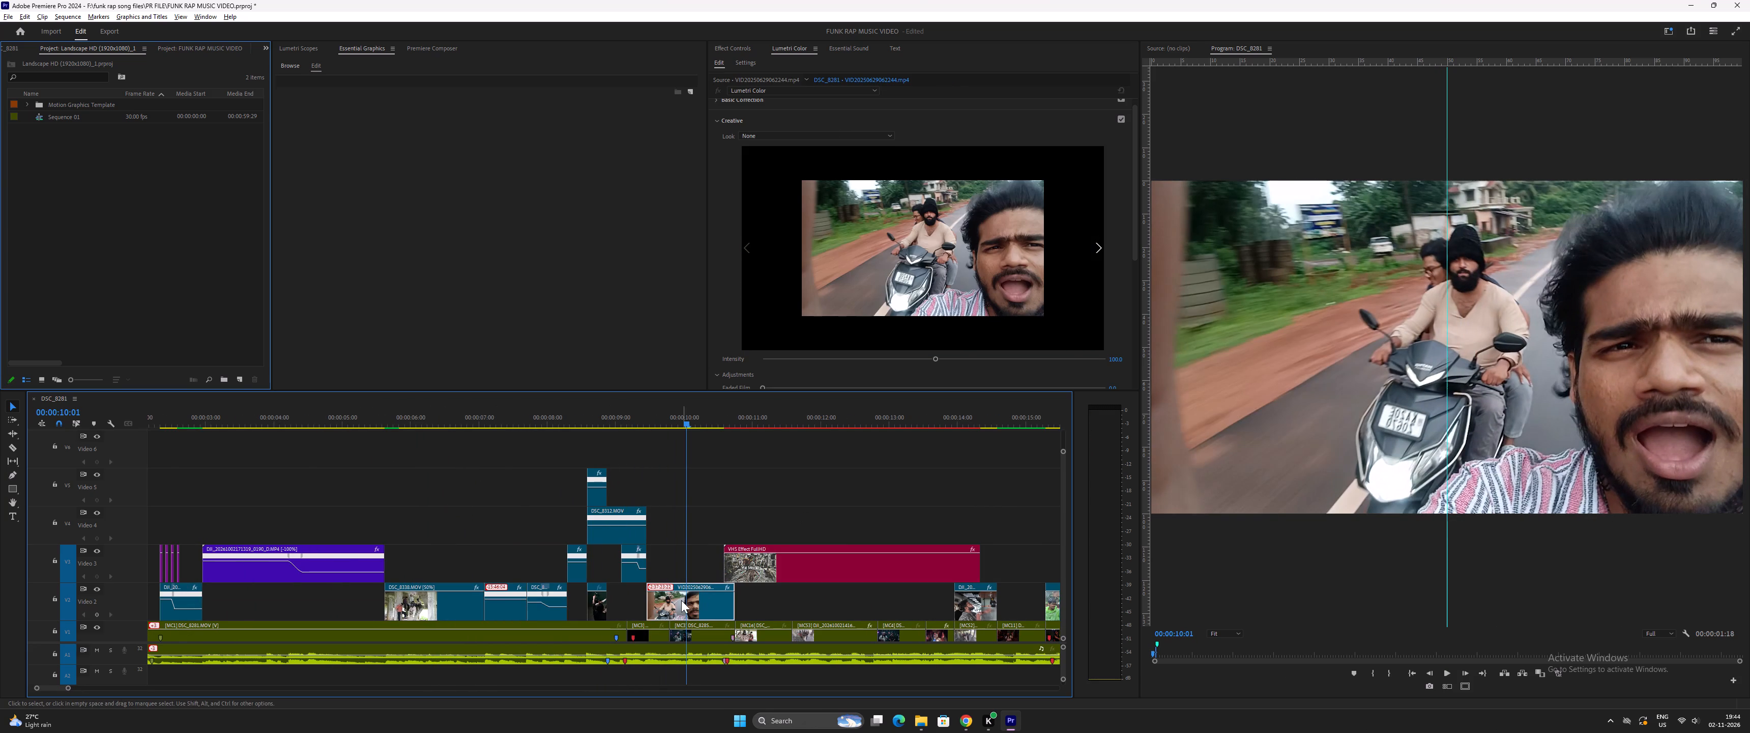
# Move the VHS Effect FullHD clip to Video 5 above the scooter selfie clip and trim its end to match that clip.
pyautogui.click(679, 603)
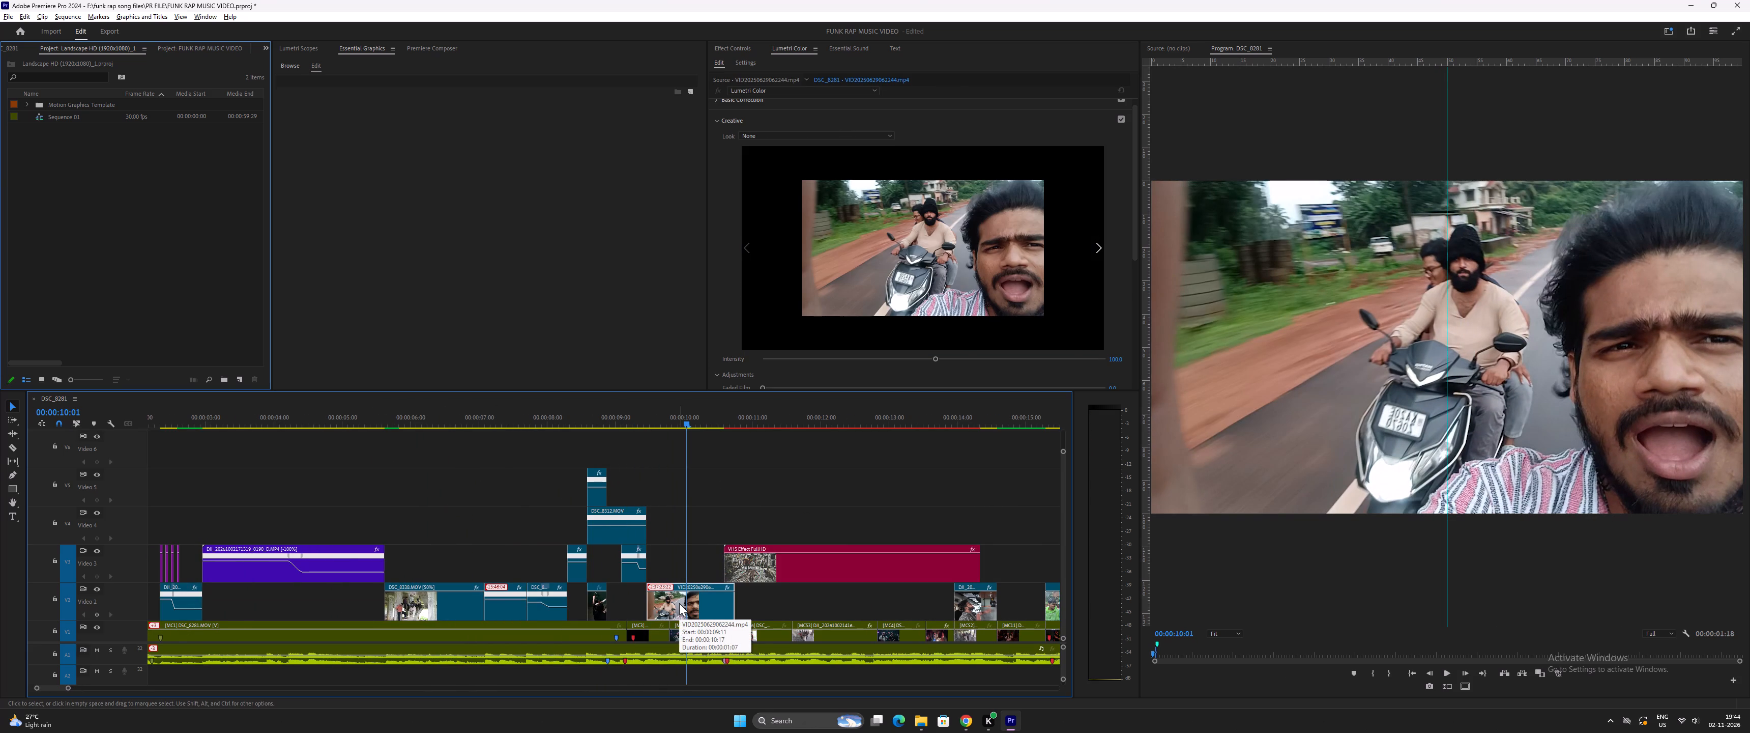
pyautogui.moveTo(763, 576); pyautogui.dragTo(694, 504)
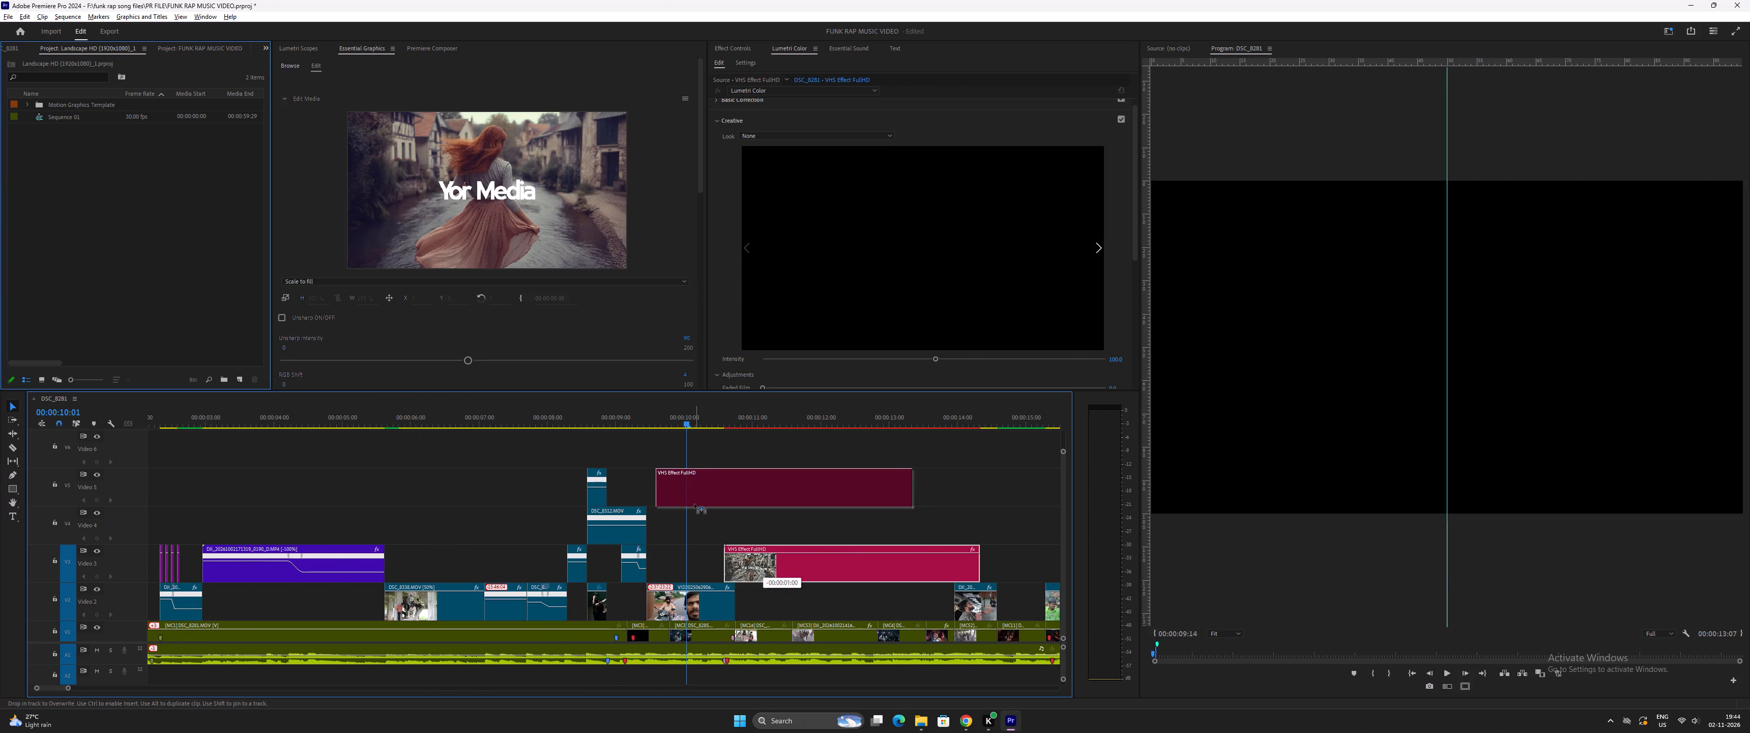
pyautogui.moveTo(694, 504); pyautogui.dragTo(687, 503)
pyautogui.moveTo(902, 495); pyautogui.dragTo(888, 495)
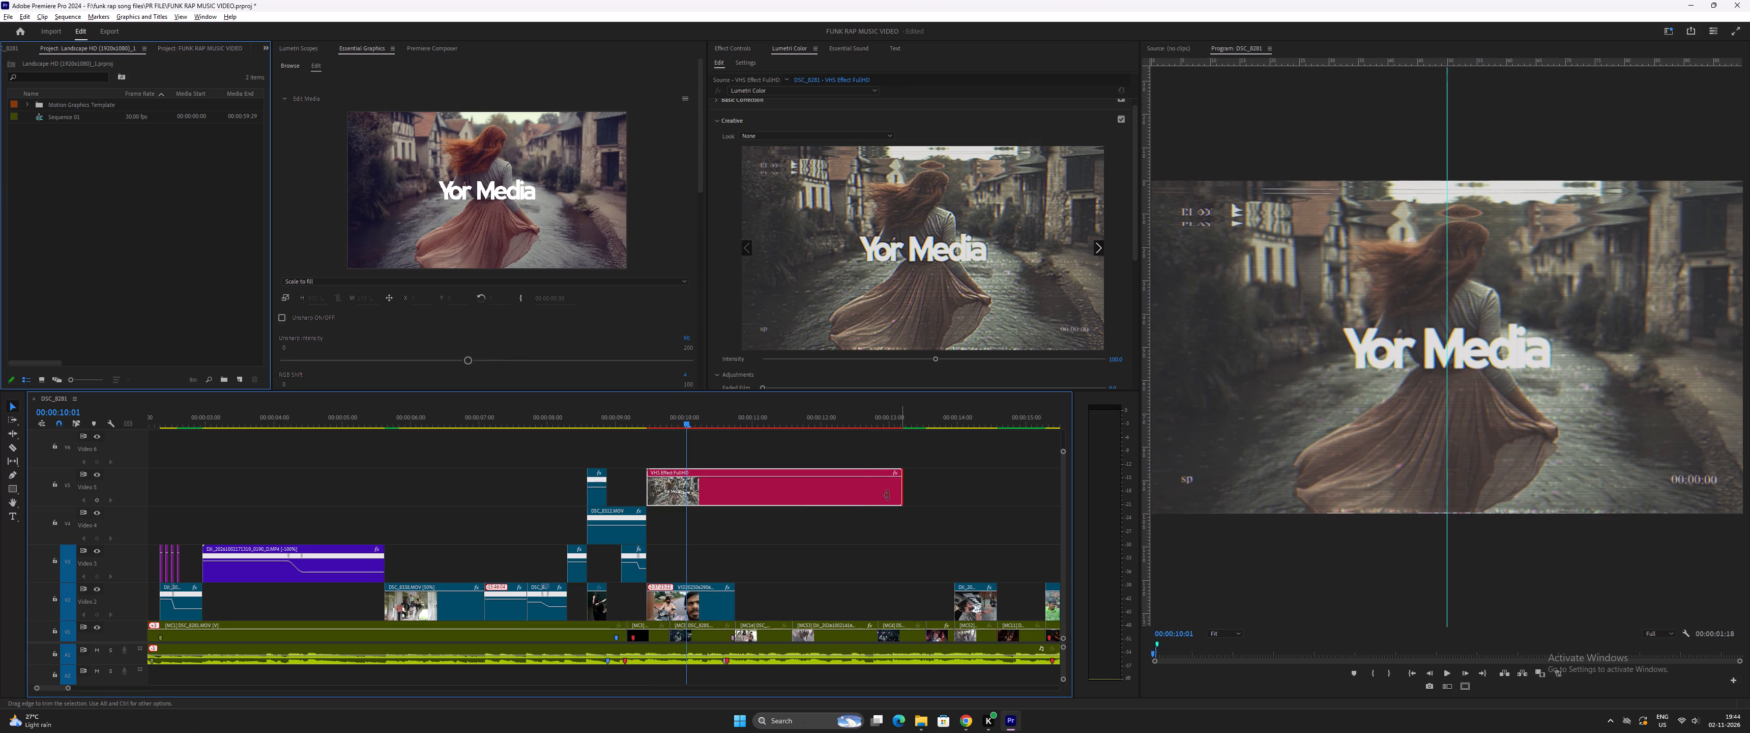
pyautogui.moveTo(888, 495); pyautogui.dragTo(738, 495)
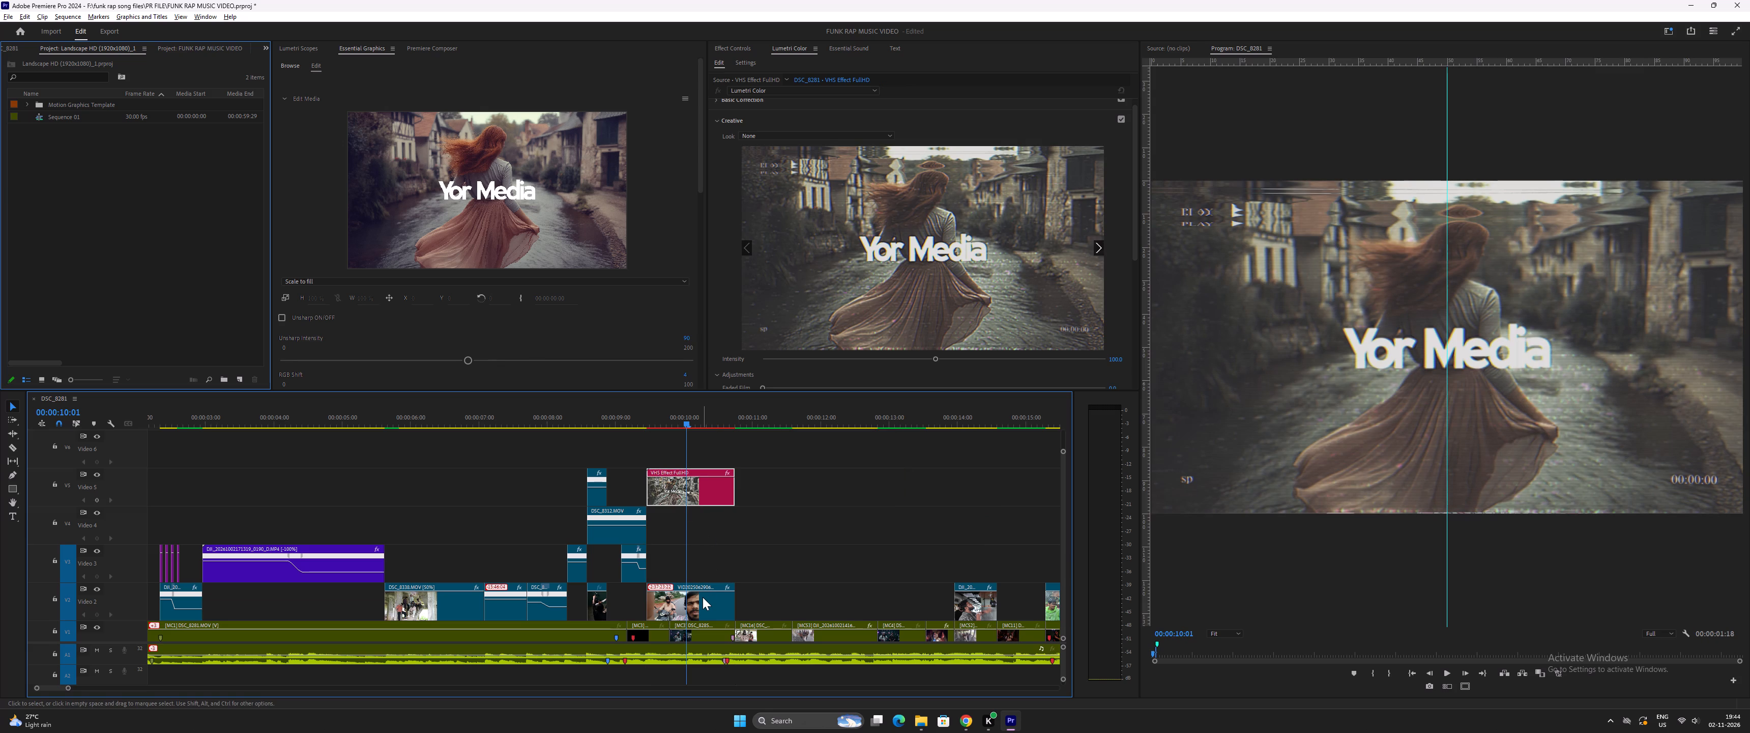
# Duplicate the scooter selfie clip from Video 2 directly above itself onto Video 3.
pyautogui.click(703, 599)
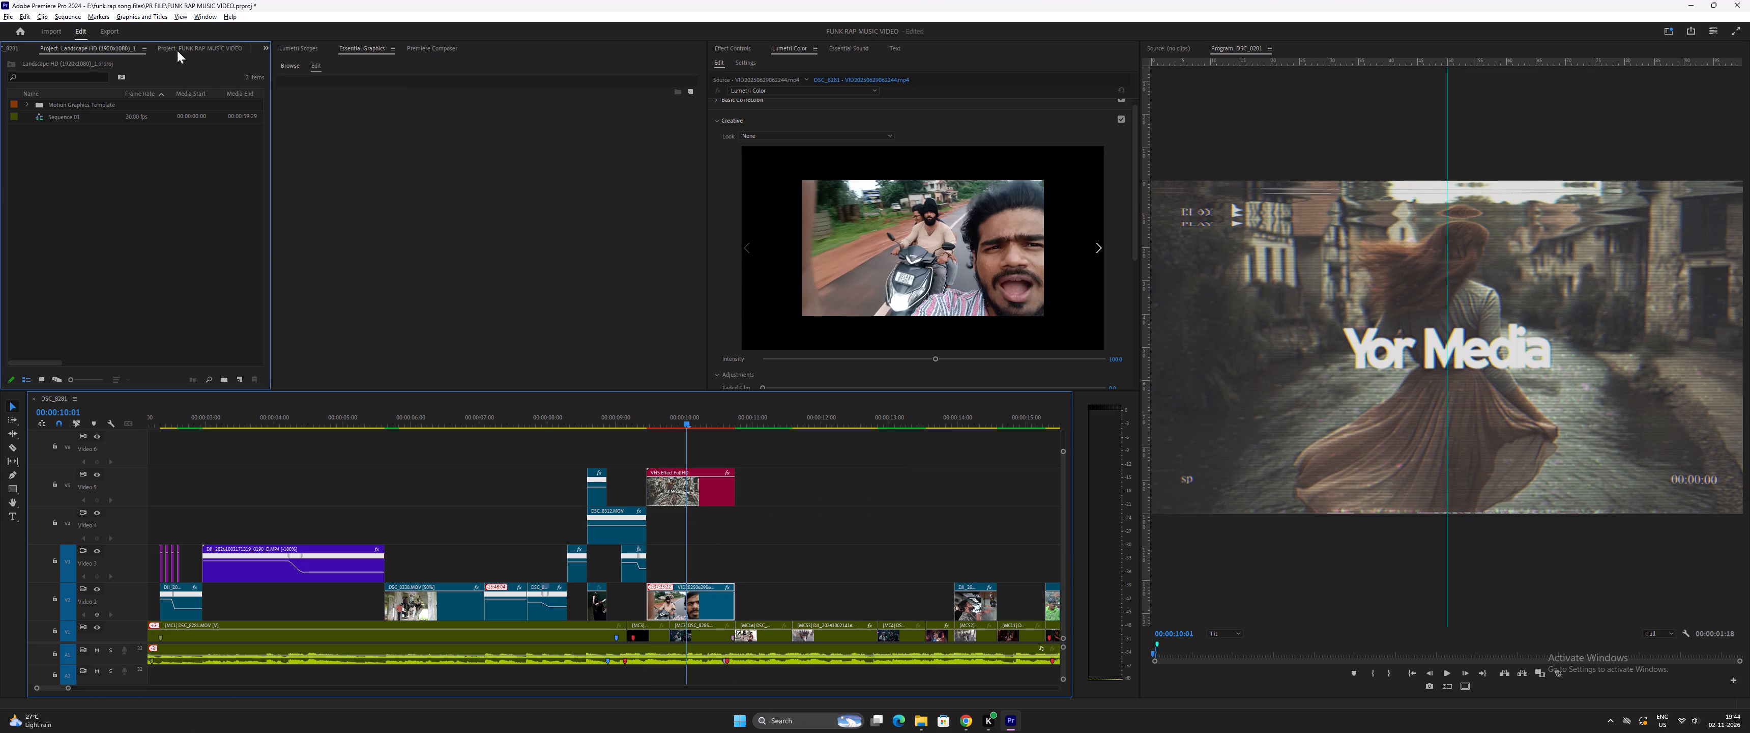
pyautogui.scroll(-6, 192, 44)
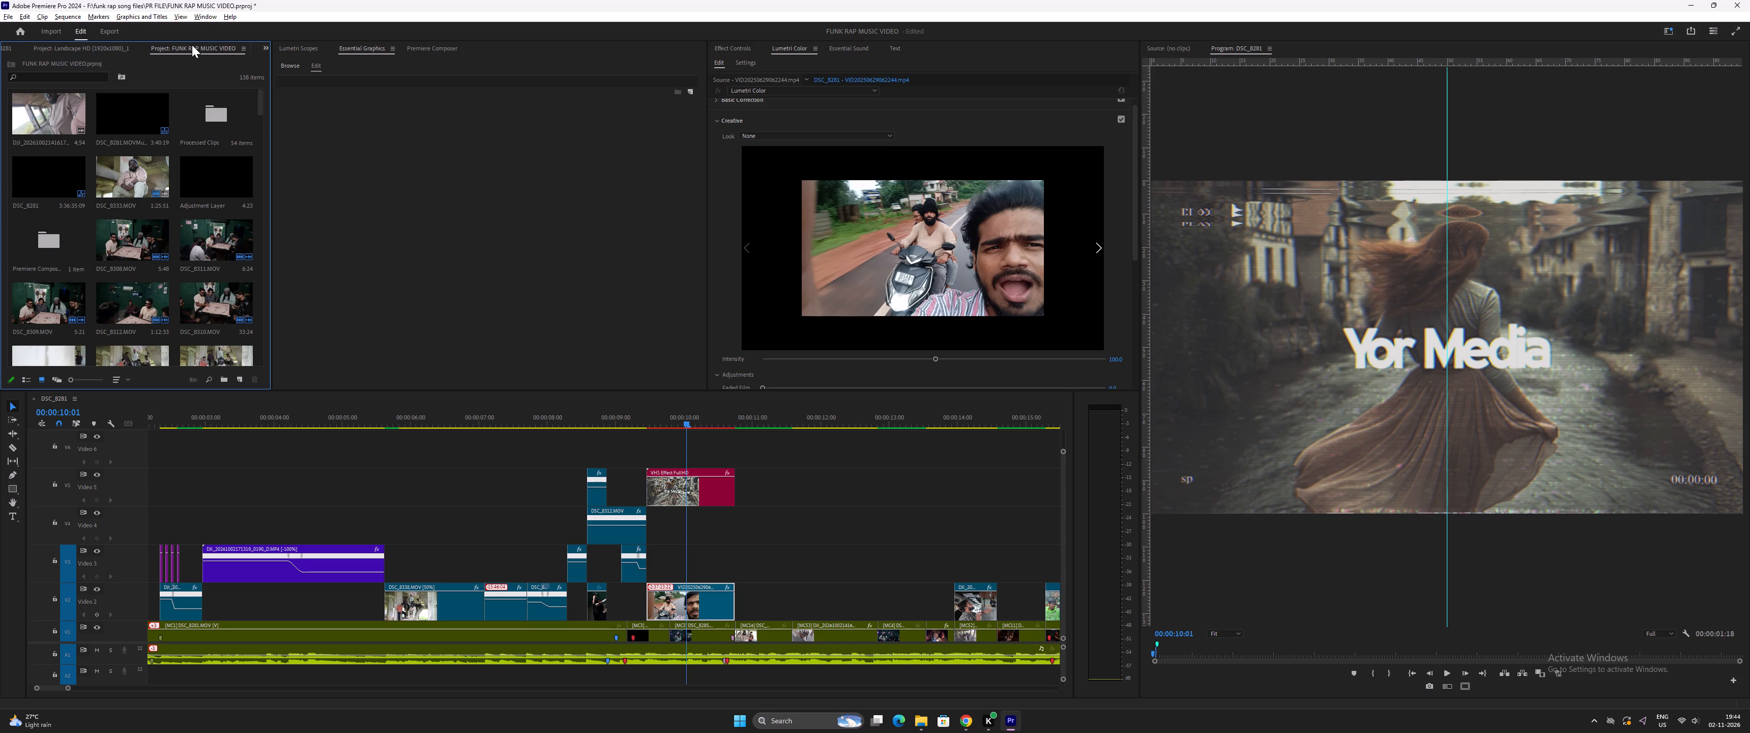
pyautogui.scroll(-2, 183, 182)
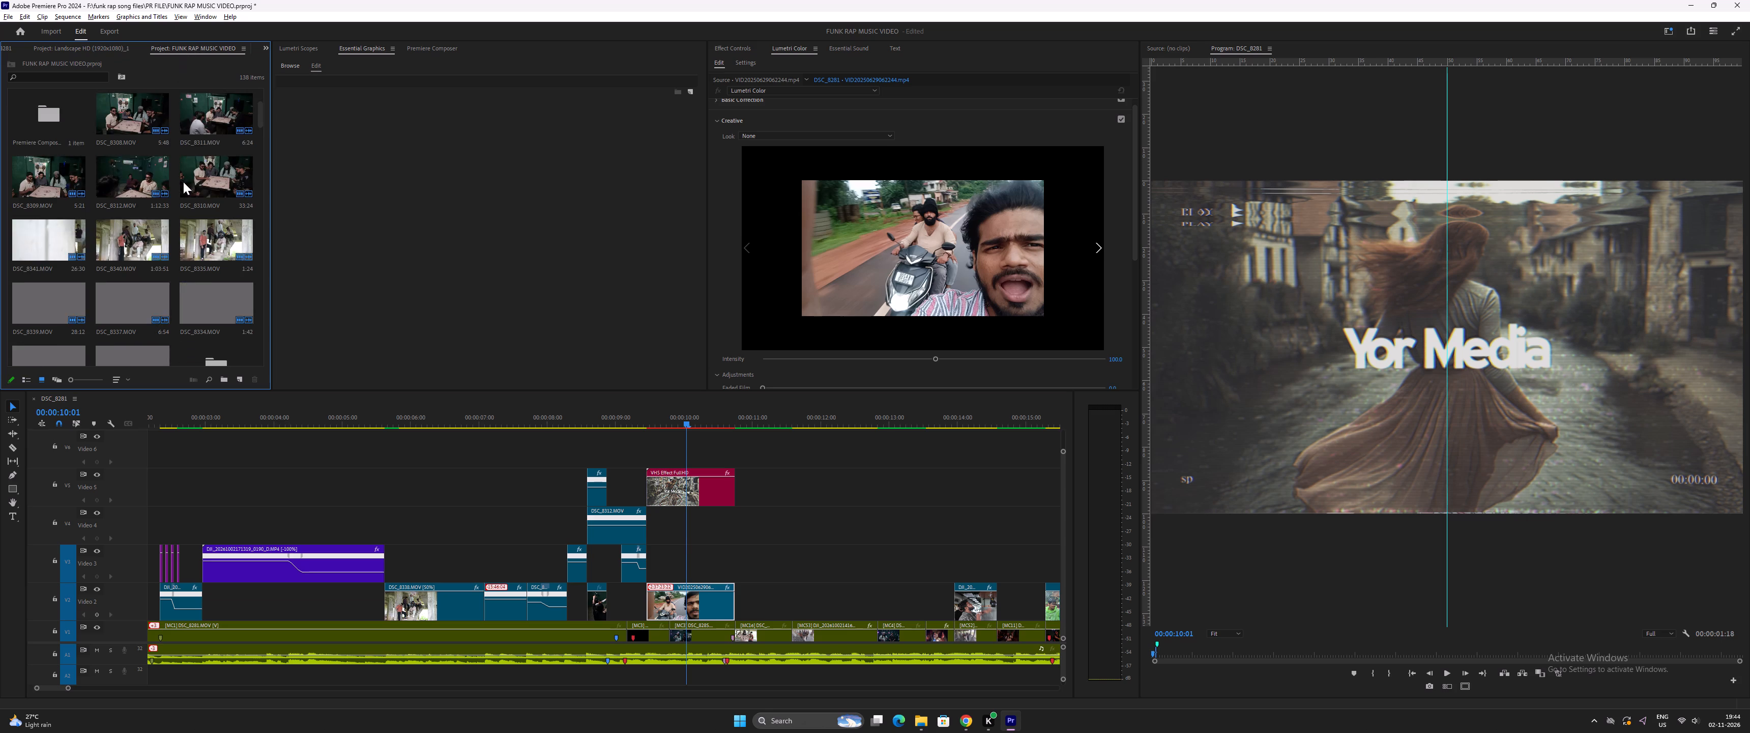
pyautogui.scroll(6, 183, 181)
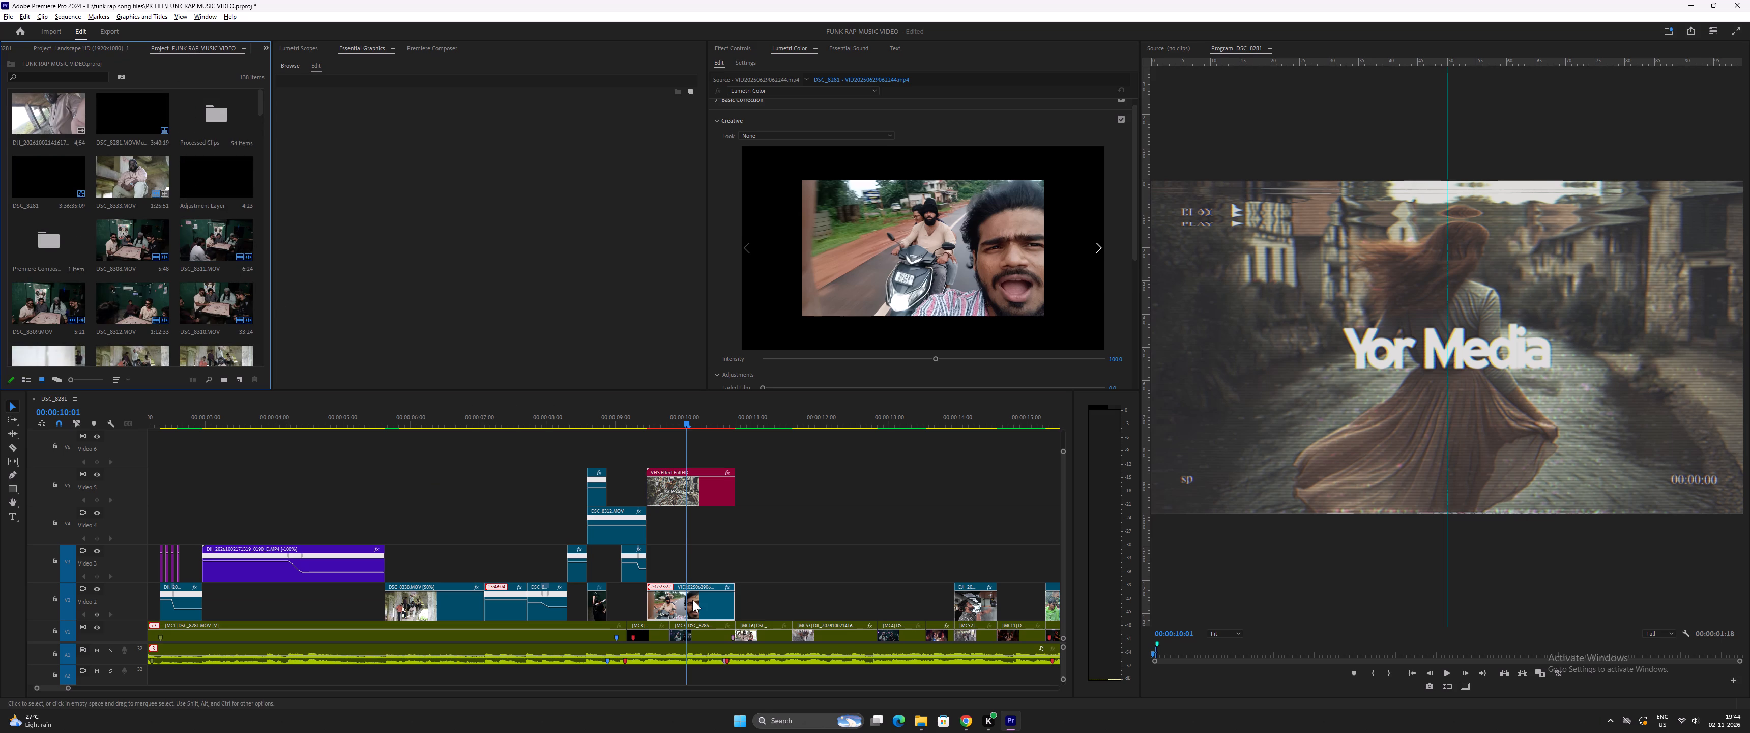
pyautogui.click(692, 600)
pyautogui.keyDown('alt'); pyautogui.moveTo(695, 608); pyautogui.dragTo(694, 574); pyautogui.keyUp('alt')
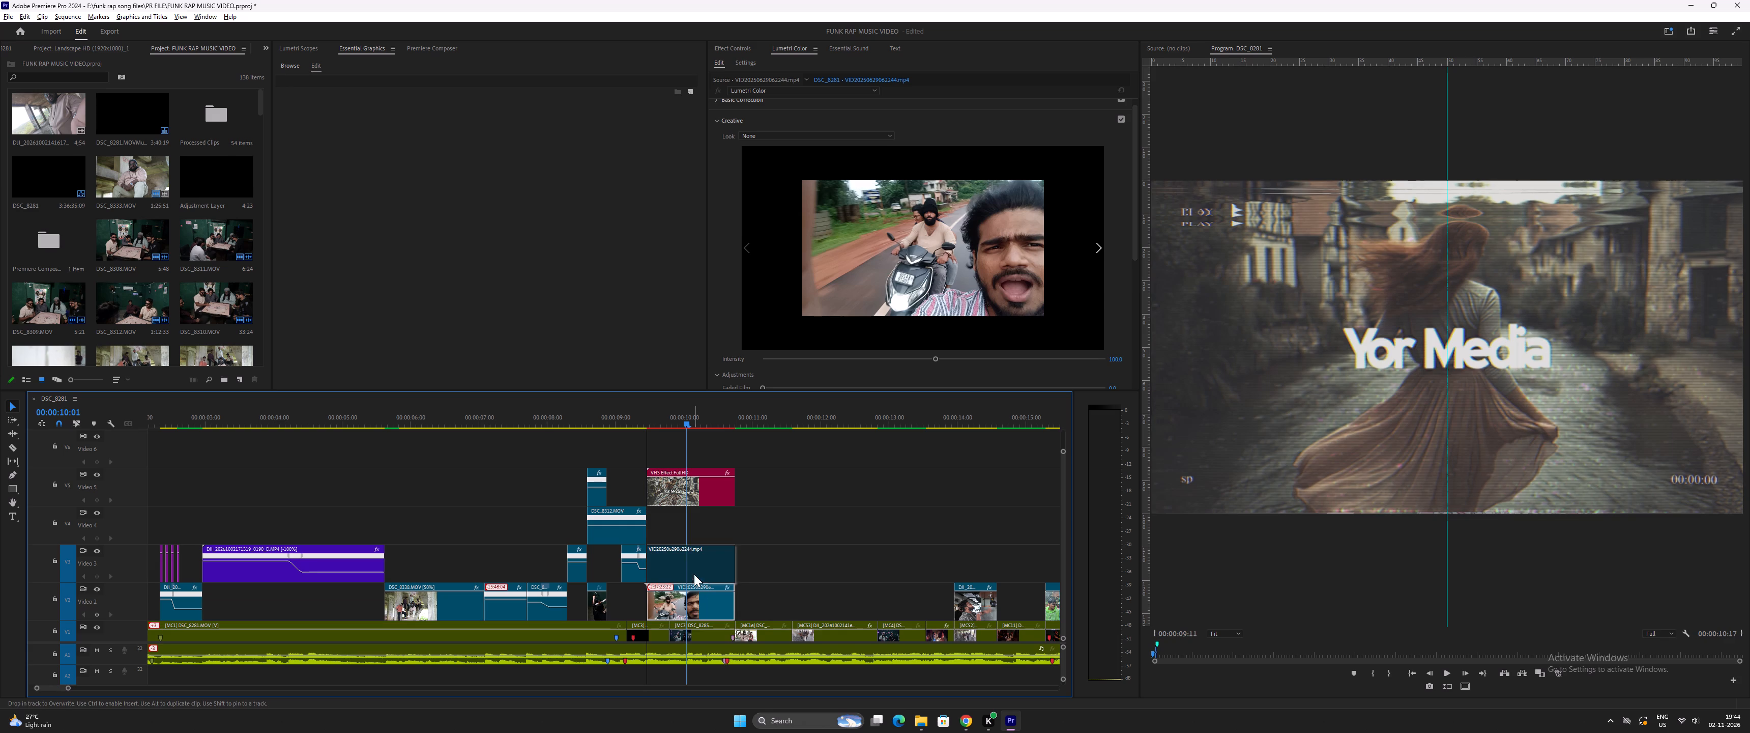
pyautogui.click(694, 573)
# Nest the duplicated scooter clip on Video 3, keeping the suggested sequence name.
pyautogui.rightClick(694, 570)
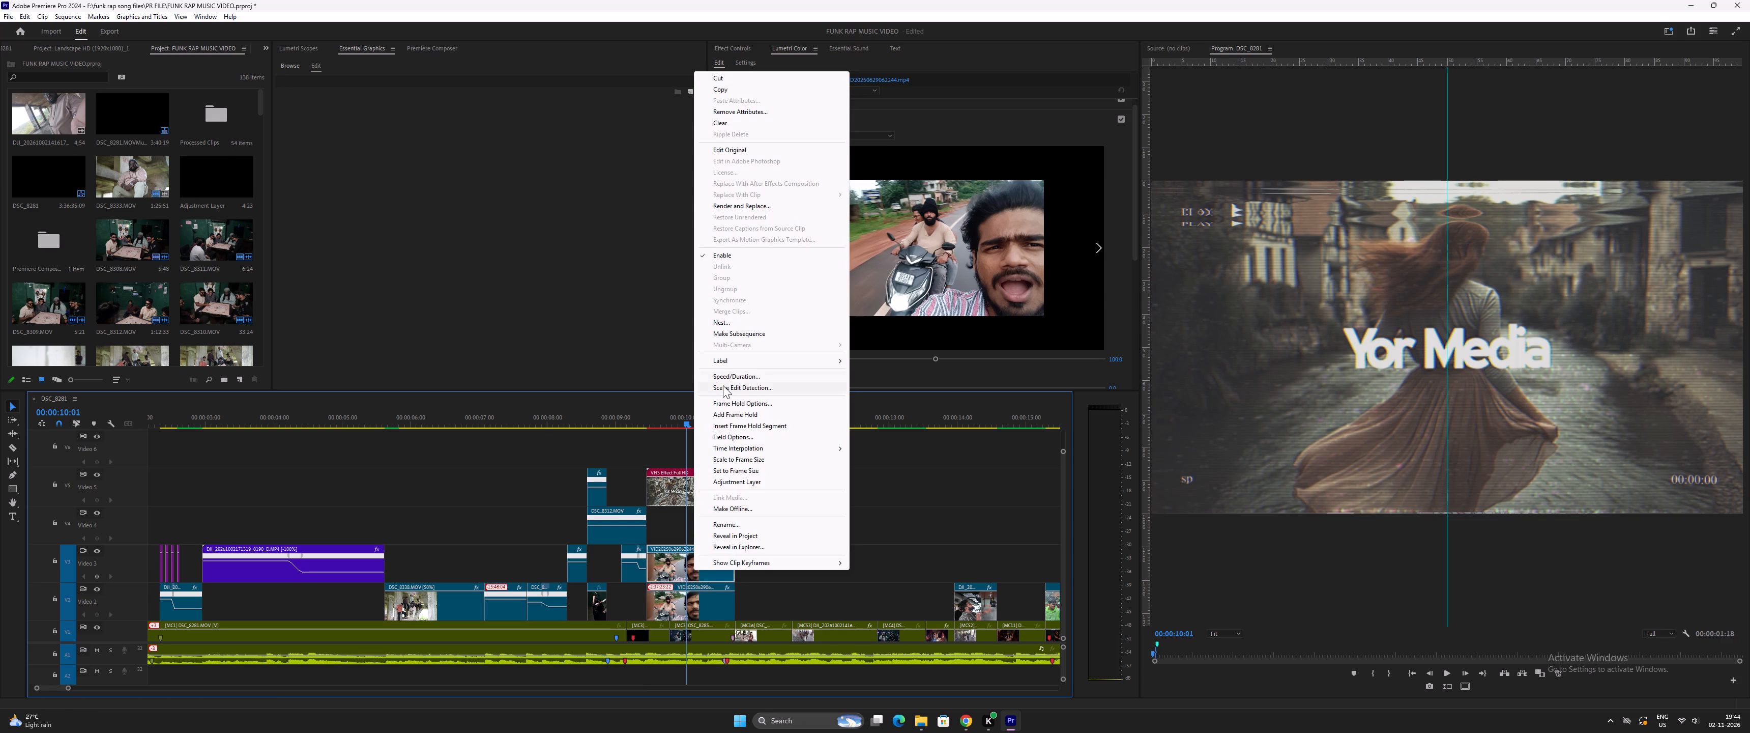
pyautogui.click(732, 324)
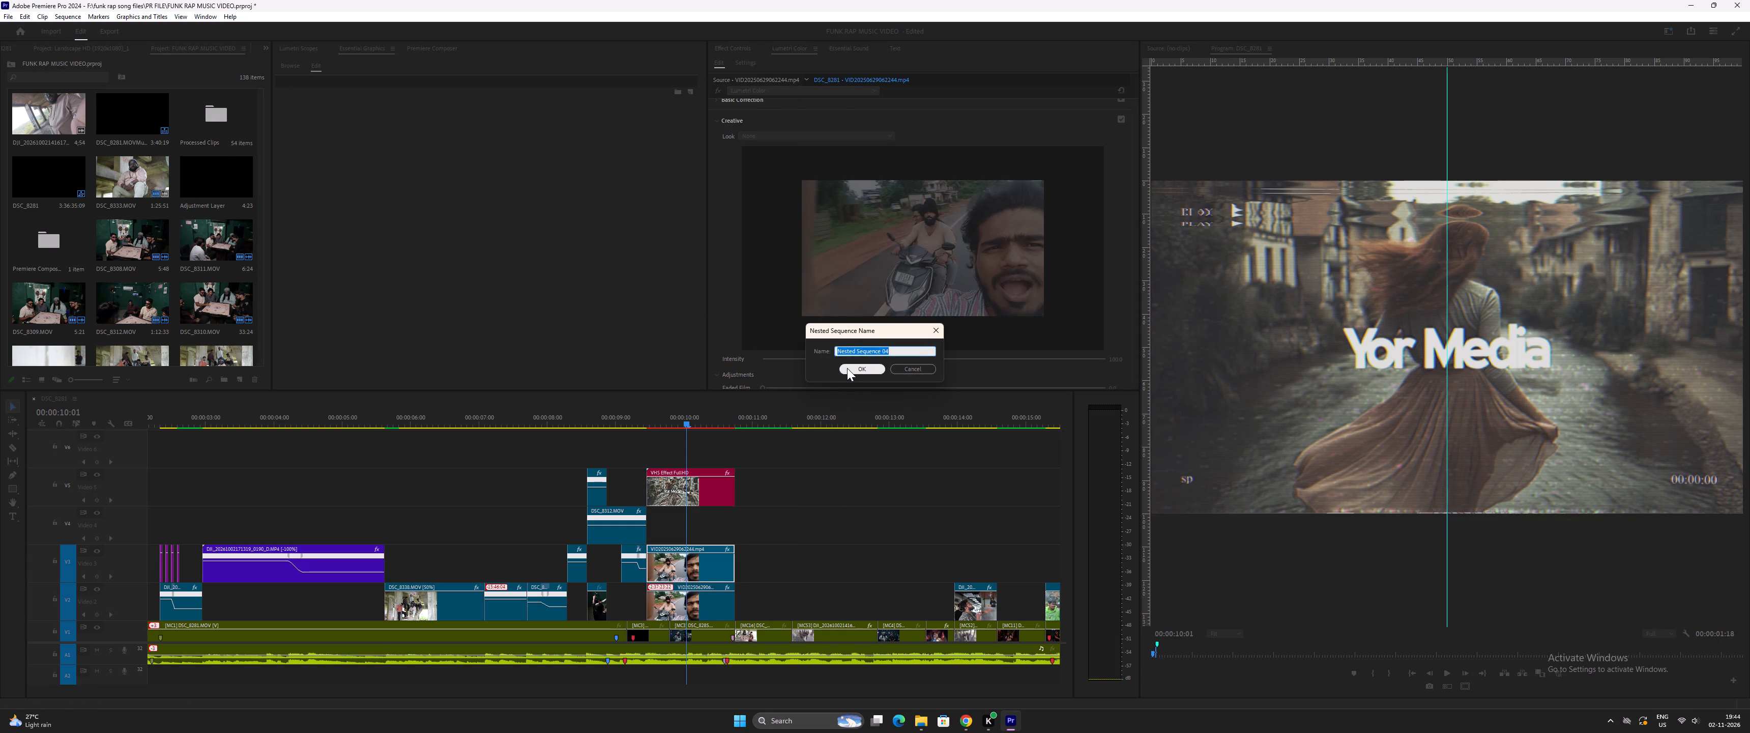
pyautogui.click(847, 368)
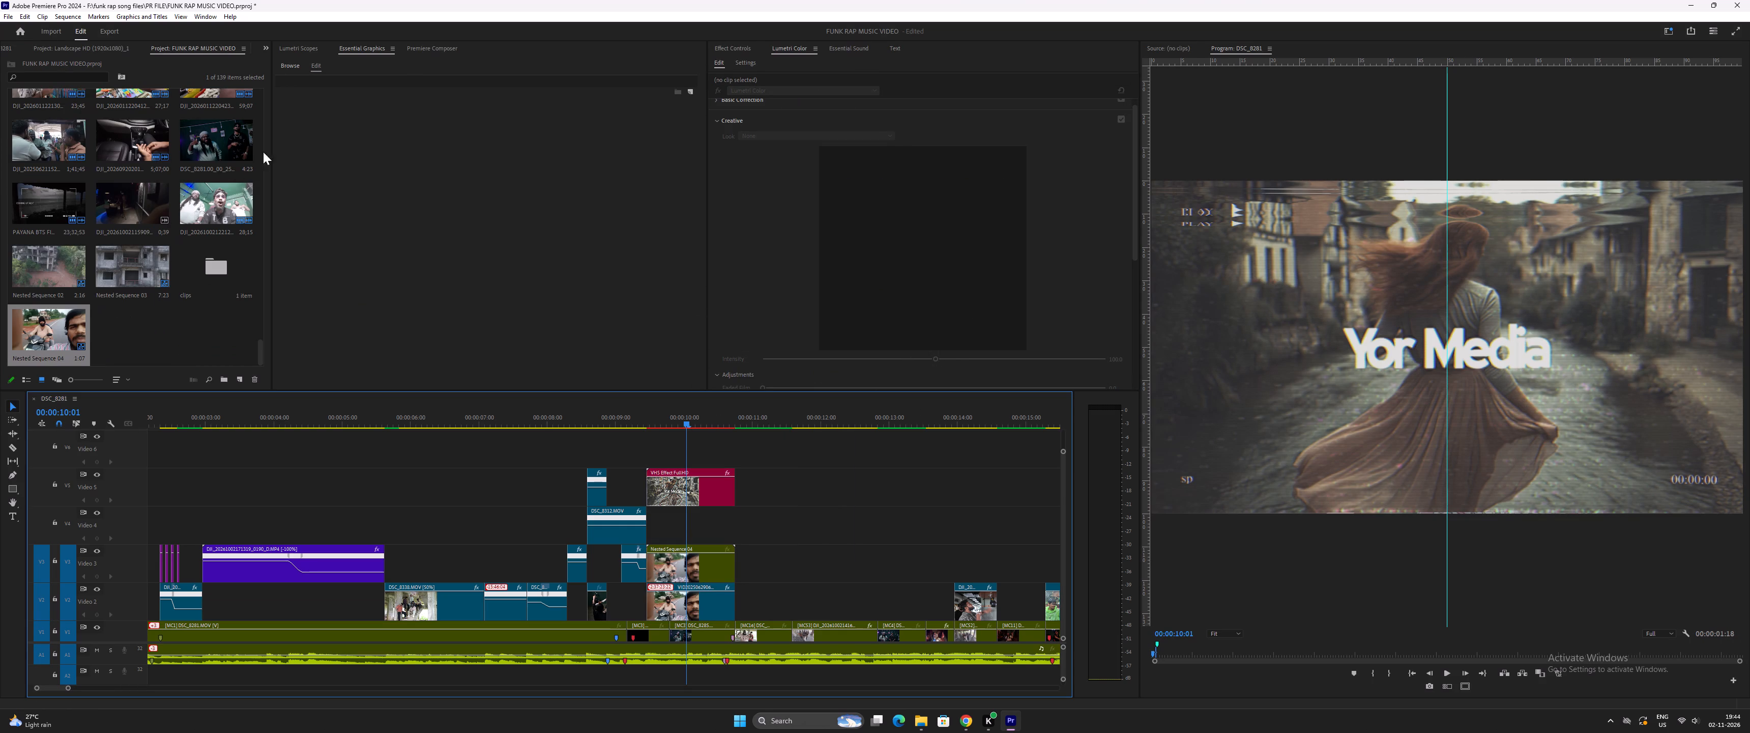
# Fill the VHS Effect FullHD template's media placeholder with the nested scooter sequence from the project bin.
pyautogui.click(705, 486)
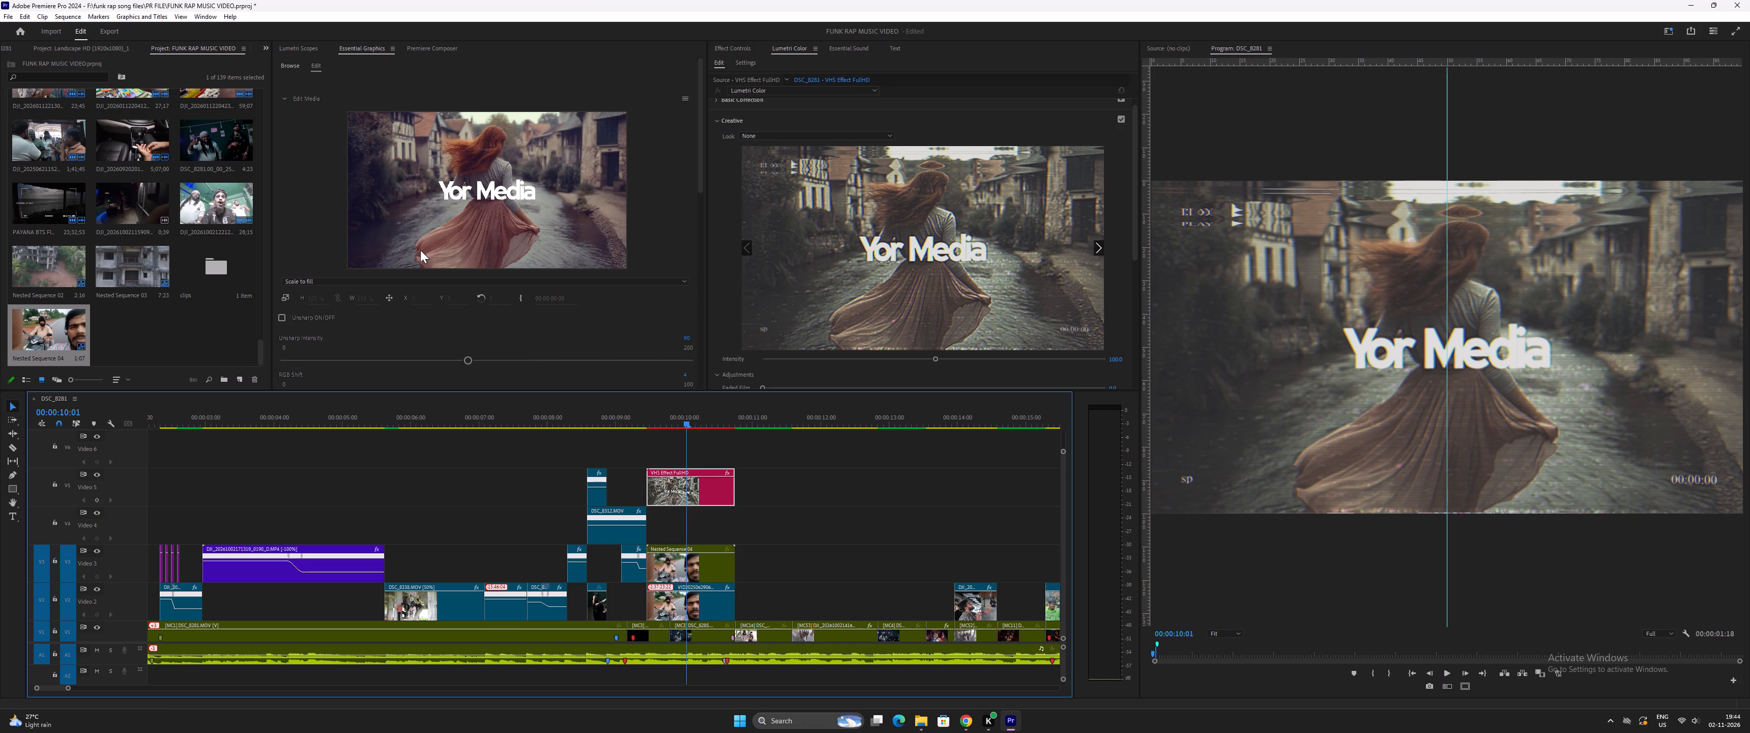
pyautogui.moveTo(61, 332); pyautogui.dragTo(449, 221)
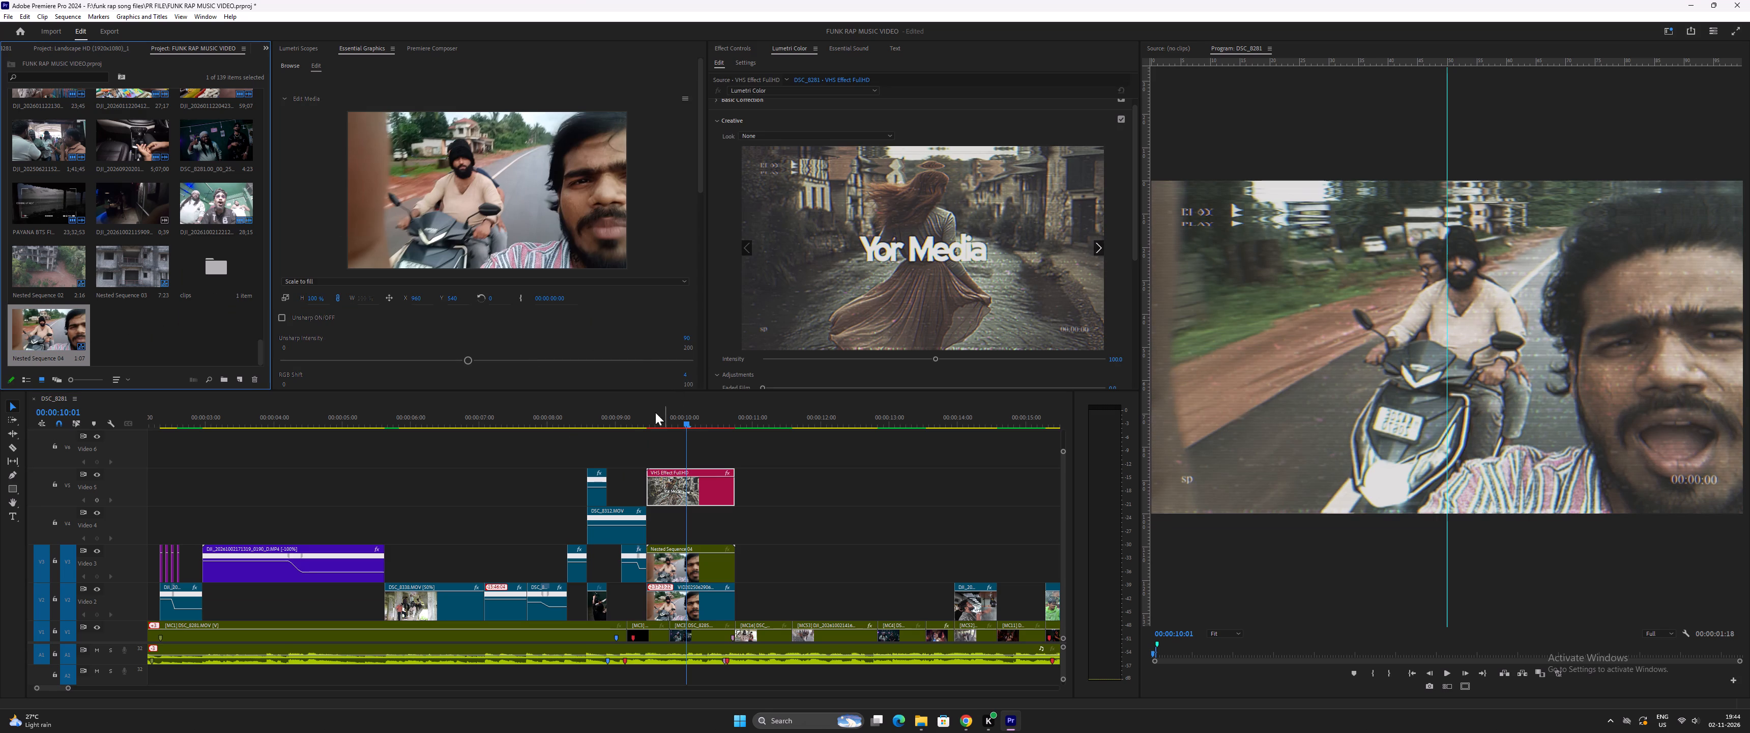
# Play back the section around the scooter shot to check the VHS effect, returning to its first frame at 00:00:09:11.
pyautogui.moveTo(684, 425); pyautogui.dragTo(622, 430)
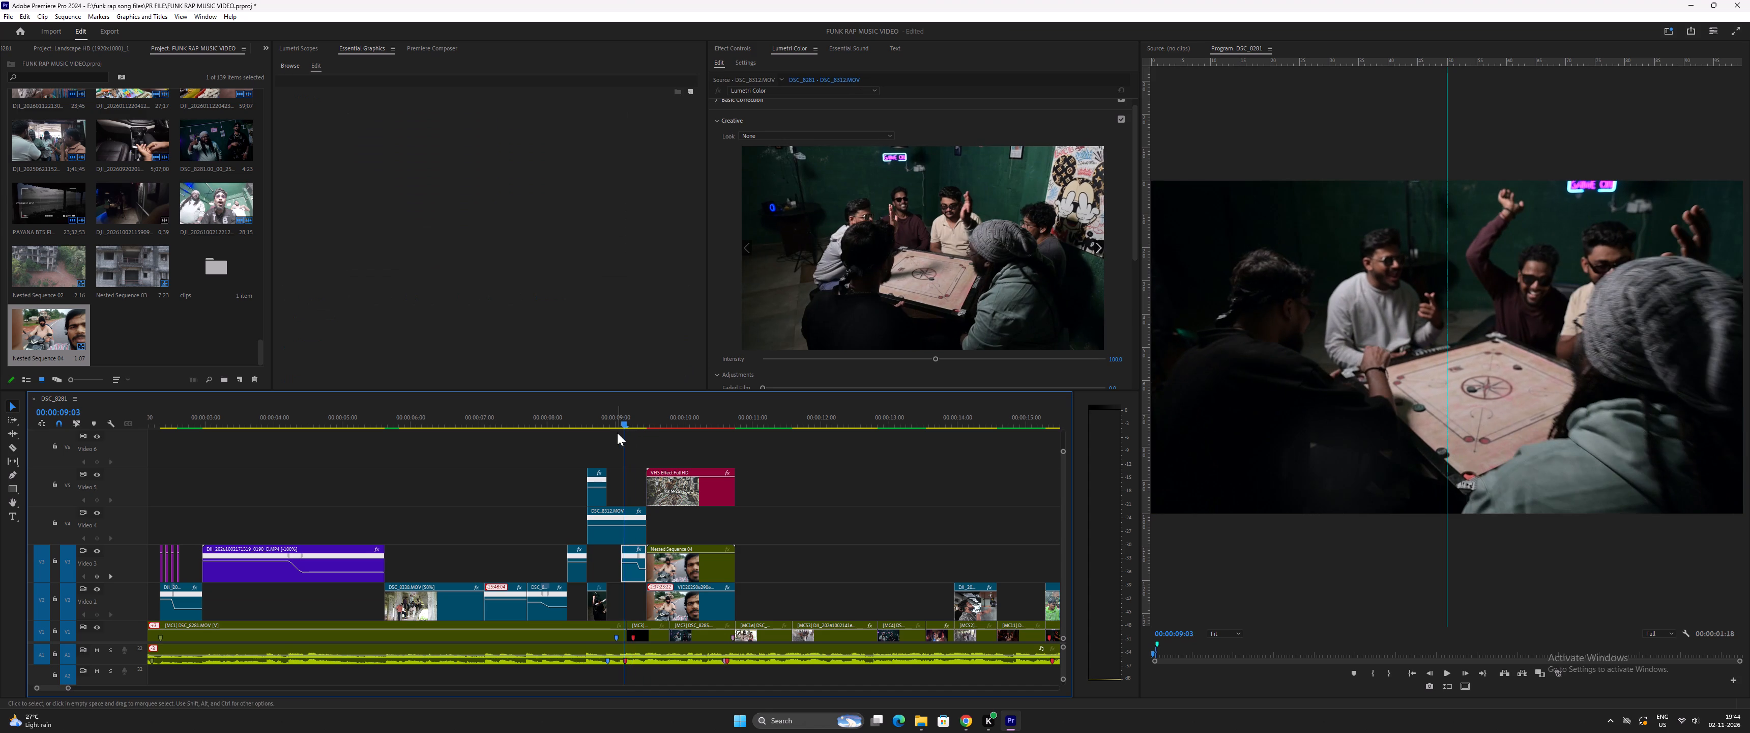
pyautogui.press('space')
pyautogui.press('space')
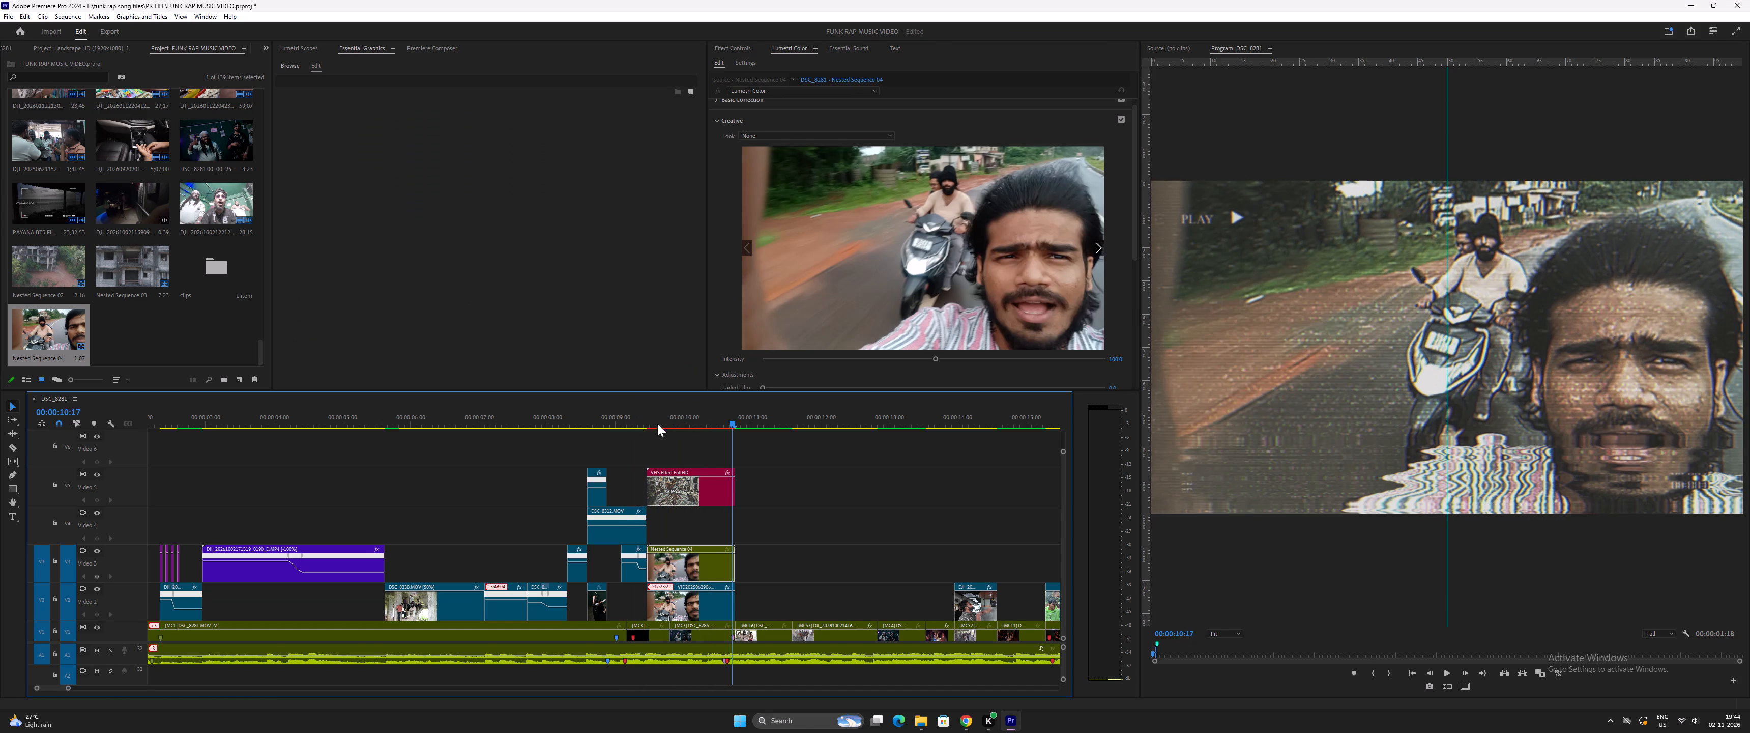
pyautogui.press('space')
pyautogui.press('space')
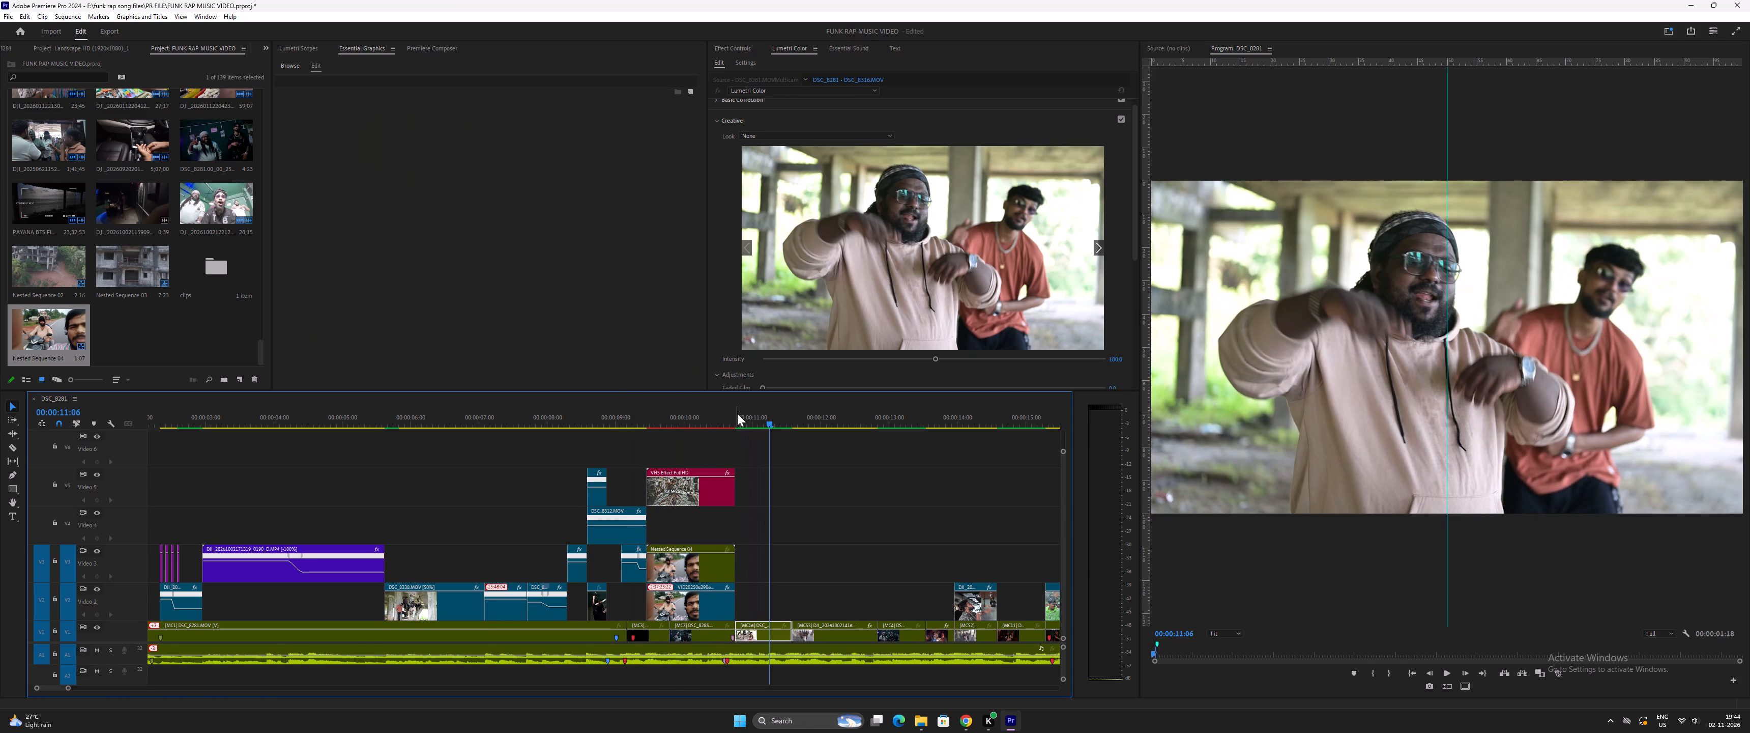
pyautogui.moveTo(737, 413); pyautogui.dragTo(592, 420)
pyautogui.press('space')
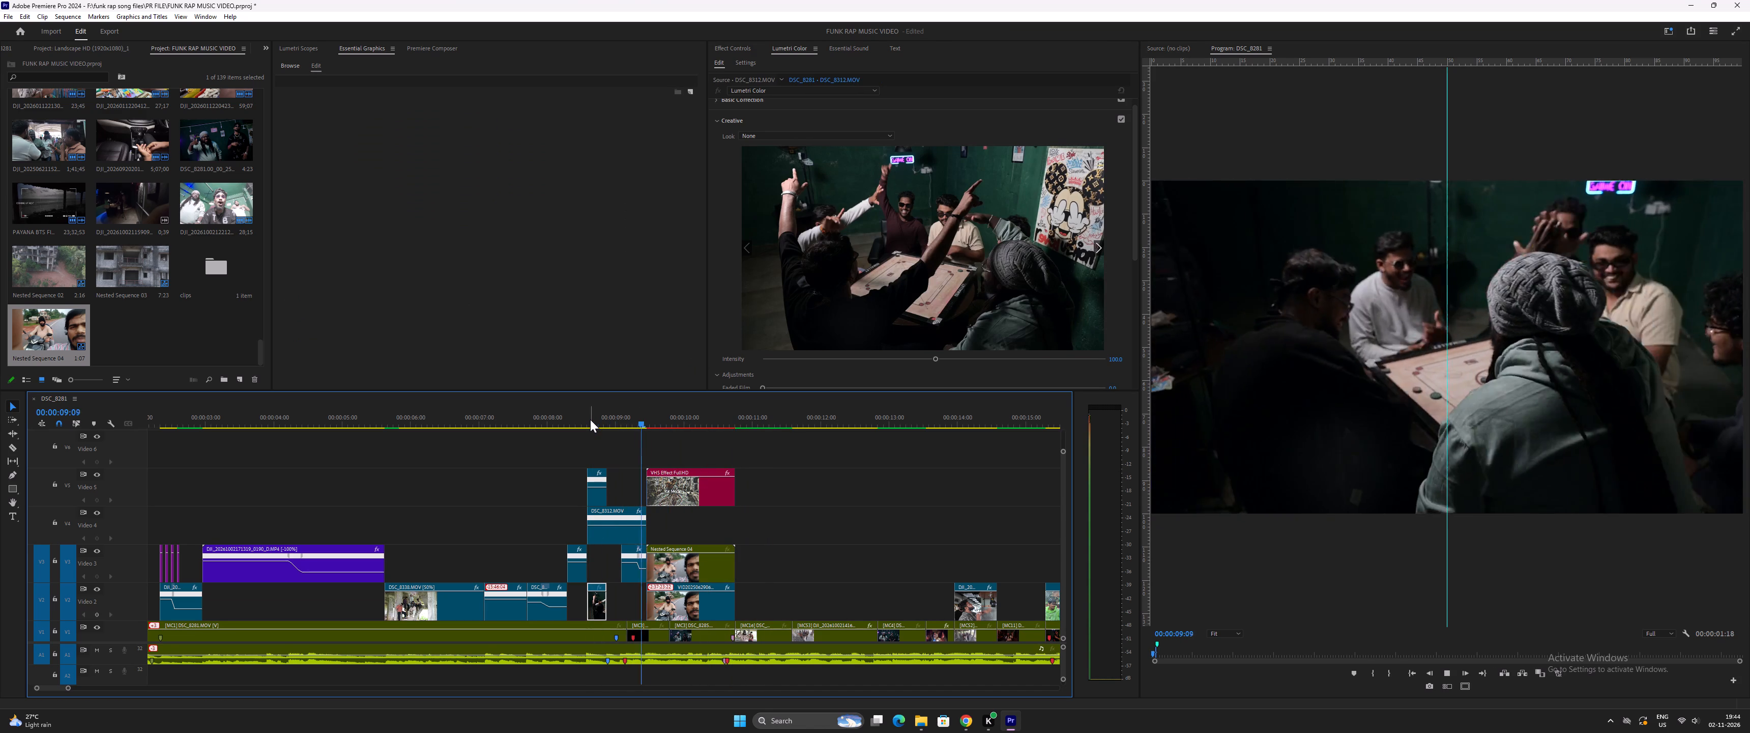
pyautogui.press('space')
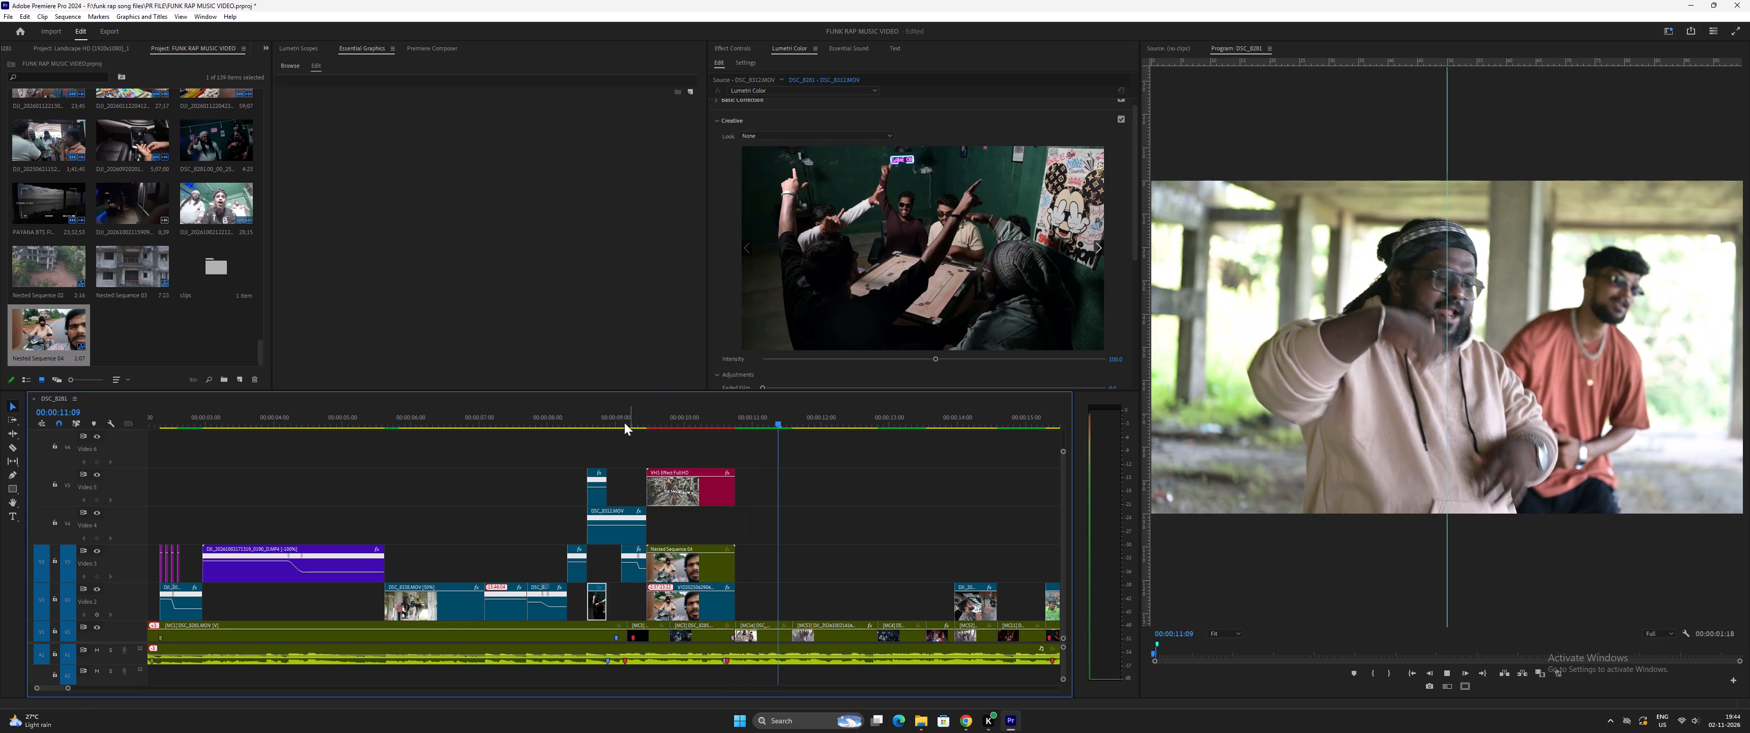
pyautogui.moveTo(639, 416); pyautogui.dragTo(648, 417)
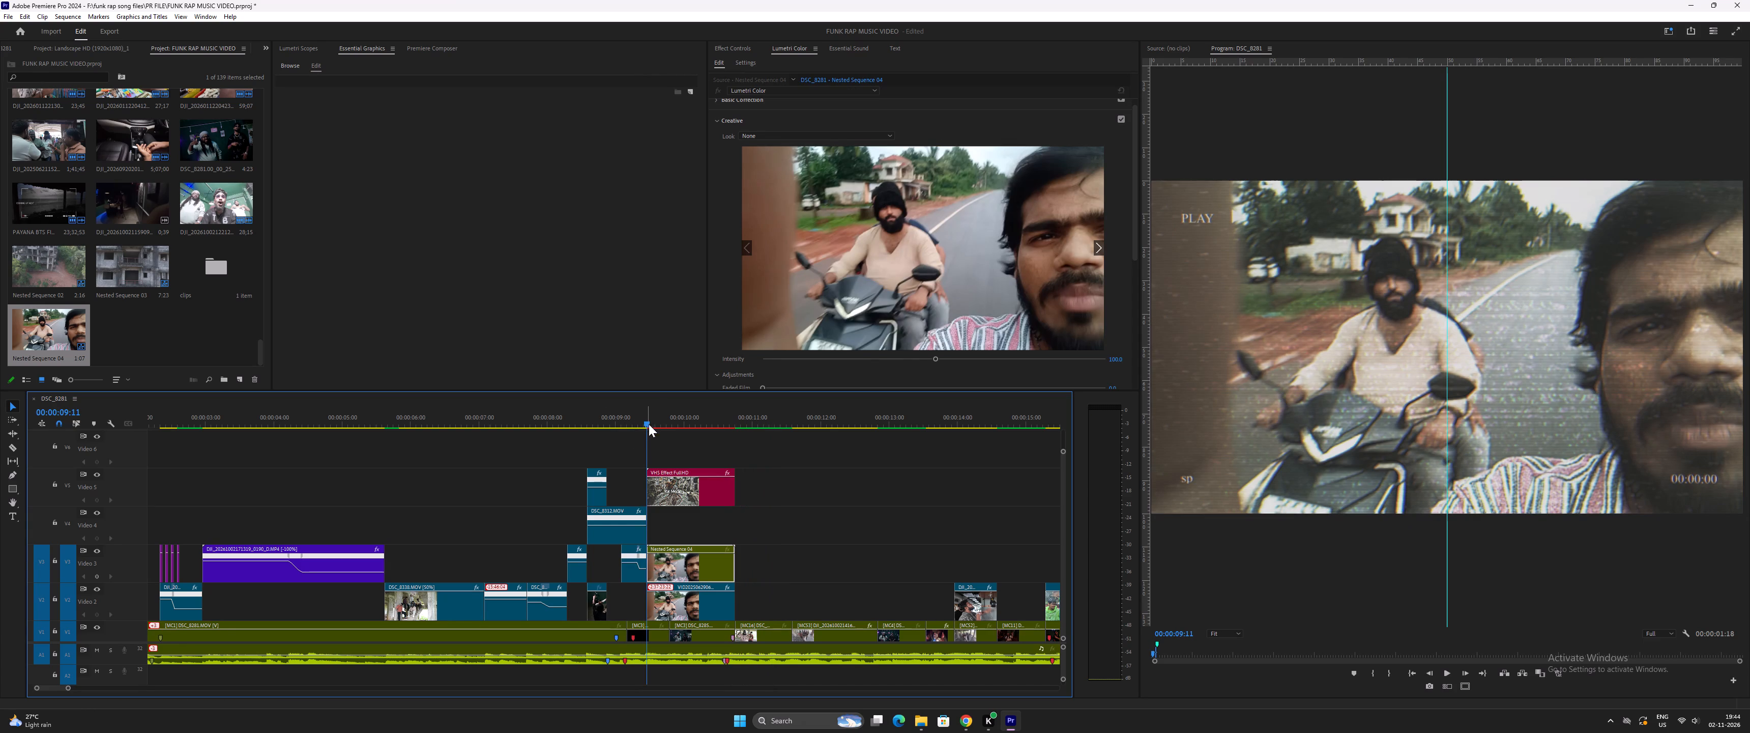
# Save the project.
pyautogui.hotkey('ctrl', 's')
# Play back the VHS-treated scooter shot from 00:00:09:11 into the following shot.
pyautogui.press('space')
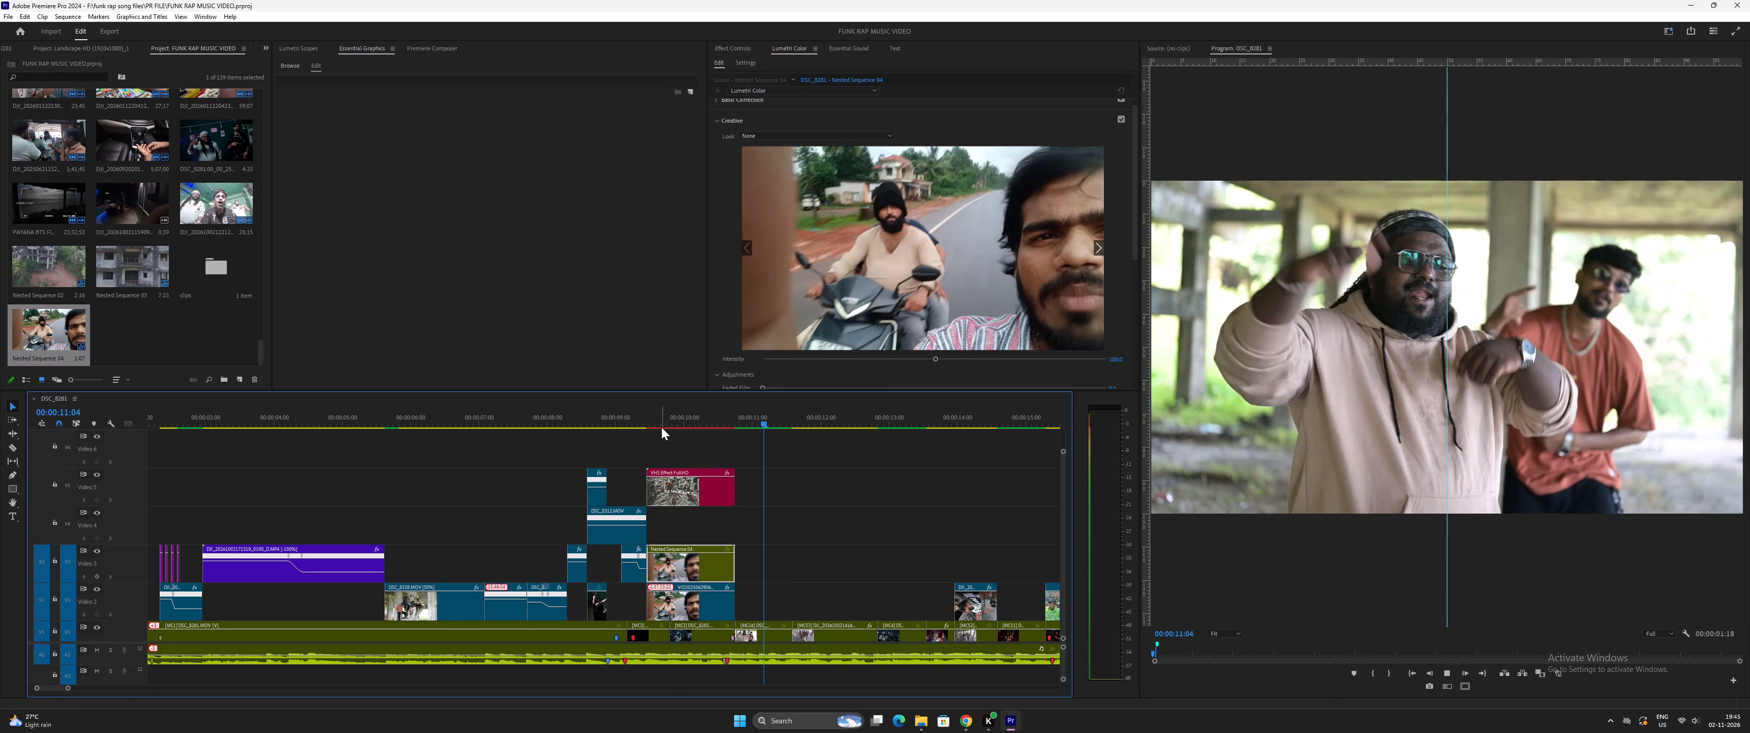
pyautogui.press('space')
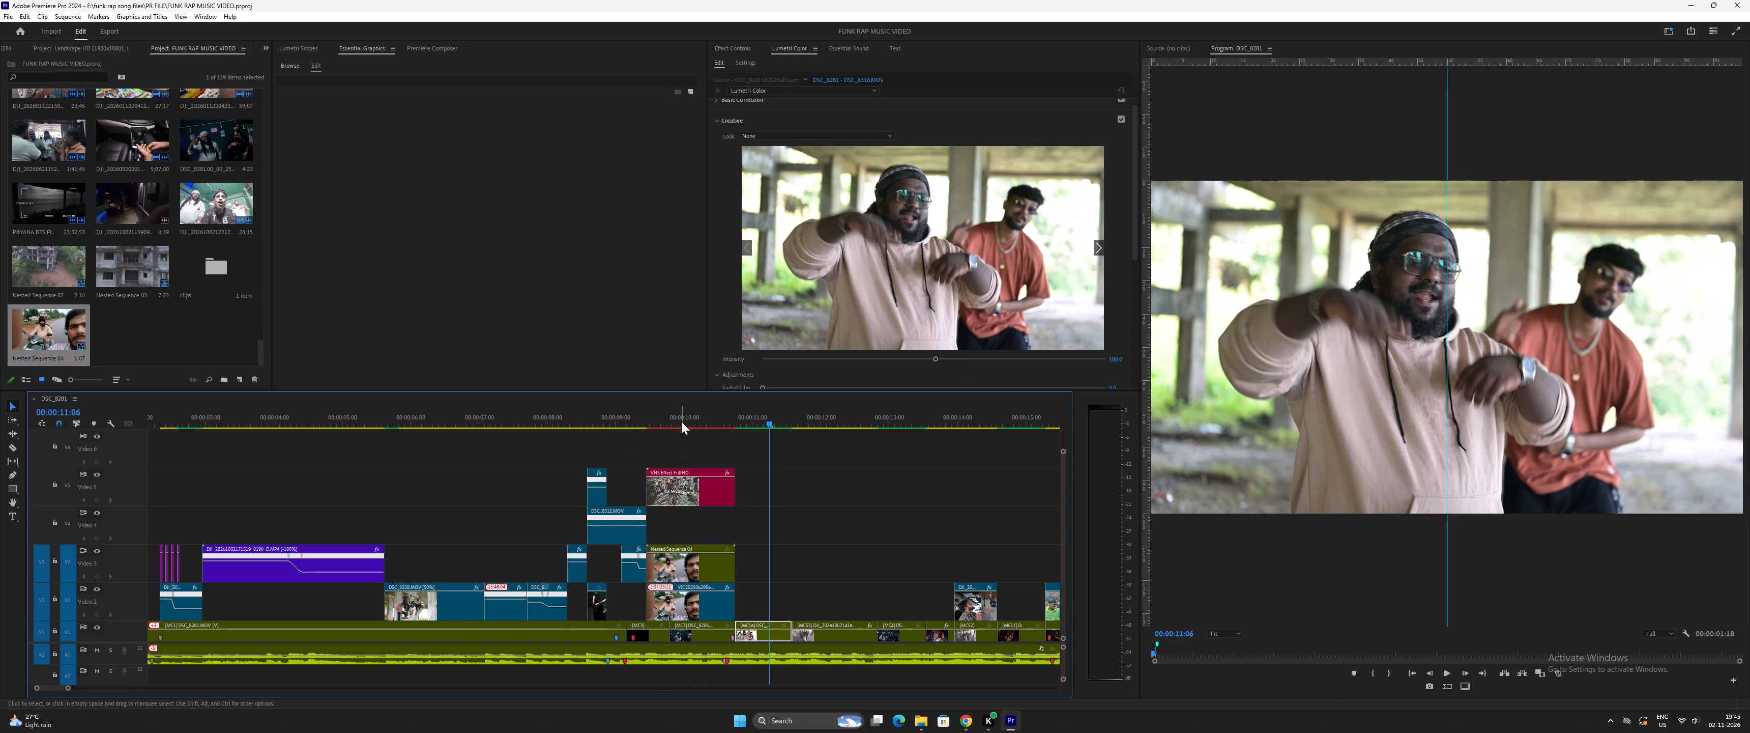
# Examine the adjustable properties of the VHS Effect FullHD template above the scooter shot, such as RGB shift, tints and noise.
pyautogui.click(686, 498)
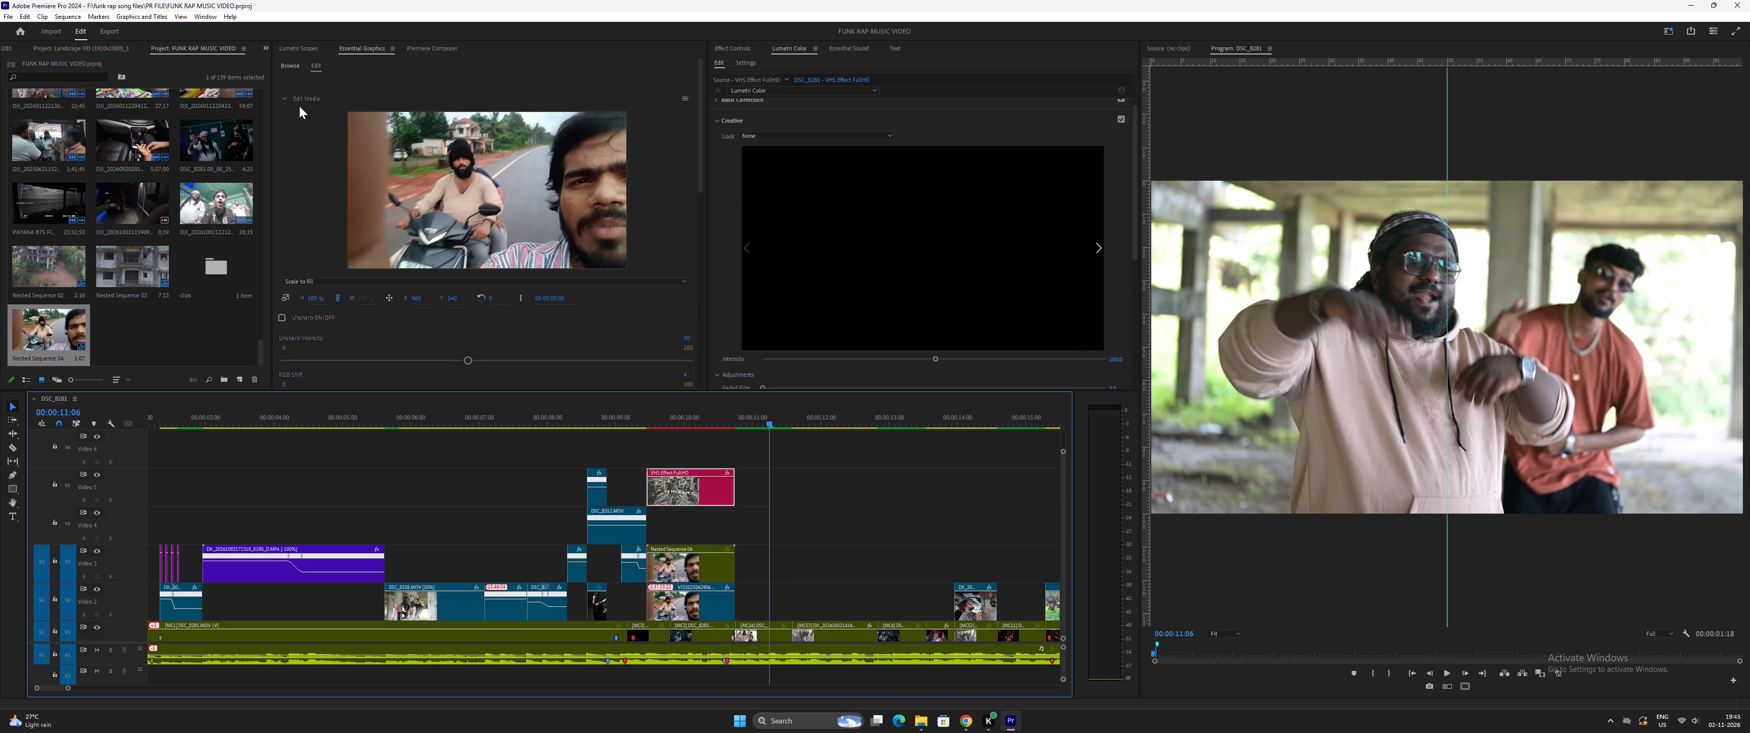
pyautogui.click(296, 63)
pyautogui.click(317, 65)
pyautogui.scroll(-5, 450, 222)
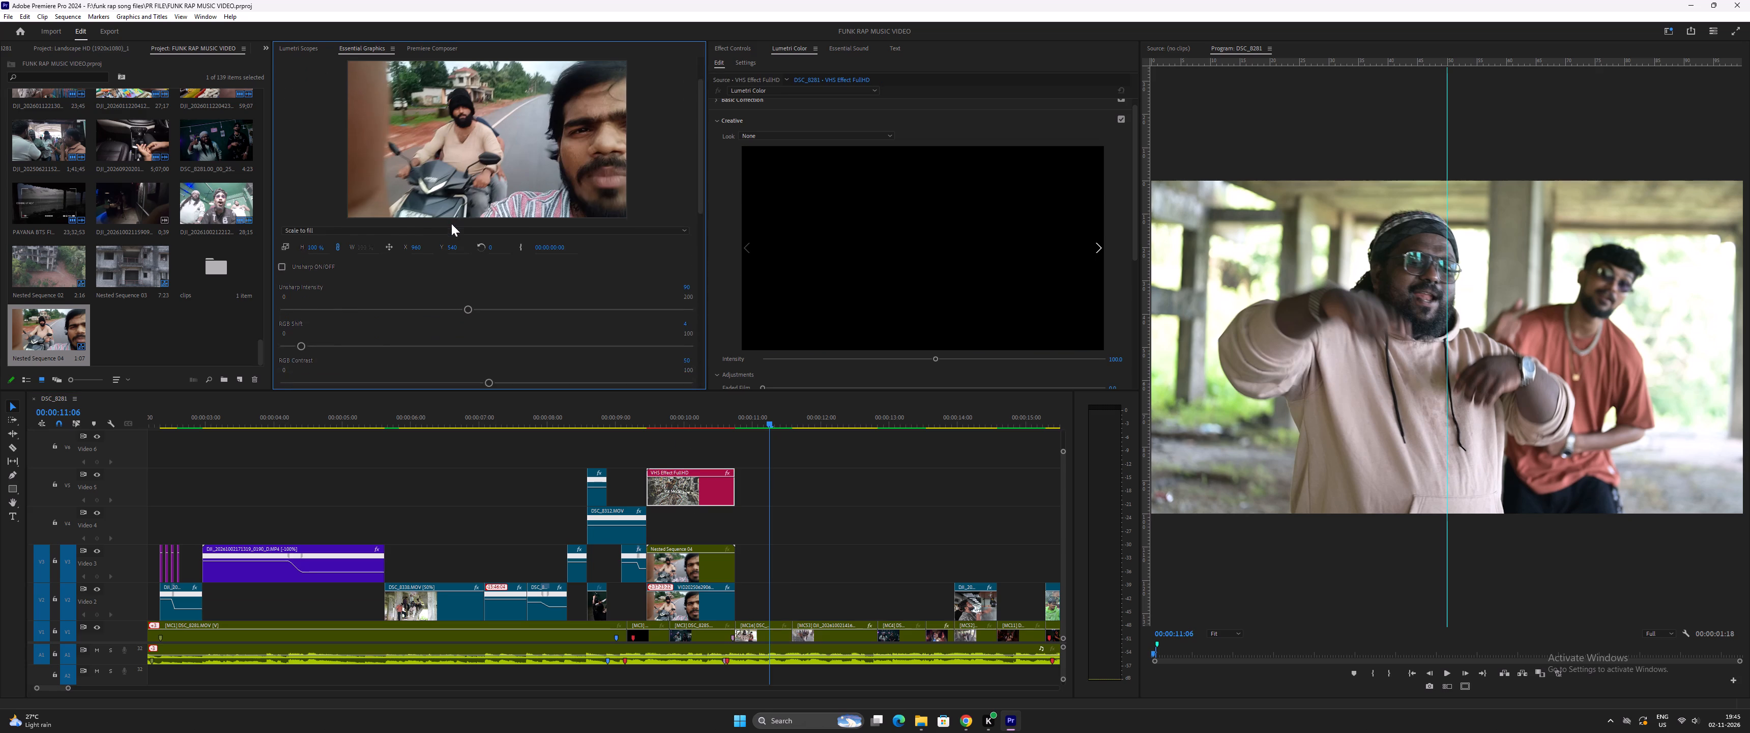
pyautogui.scroll(-10, 450, 227)
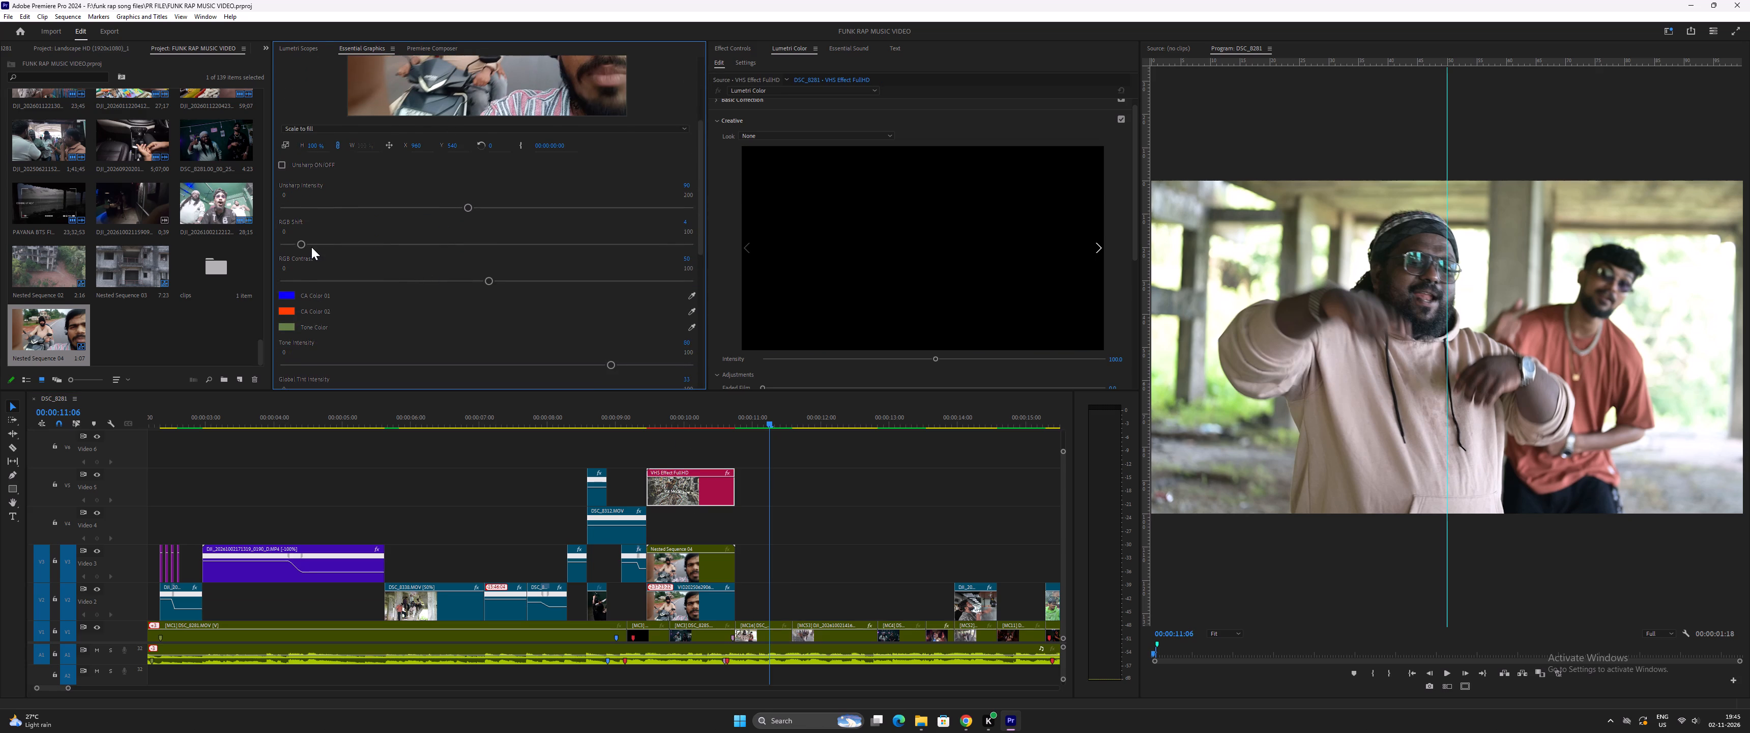
pyautogui.scroll(-15, 332, 310)
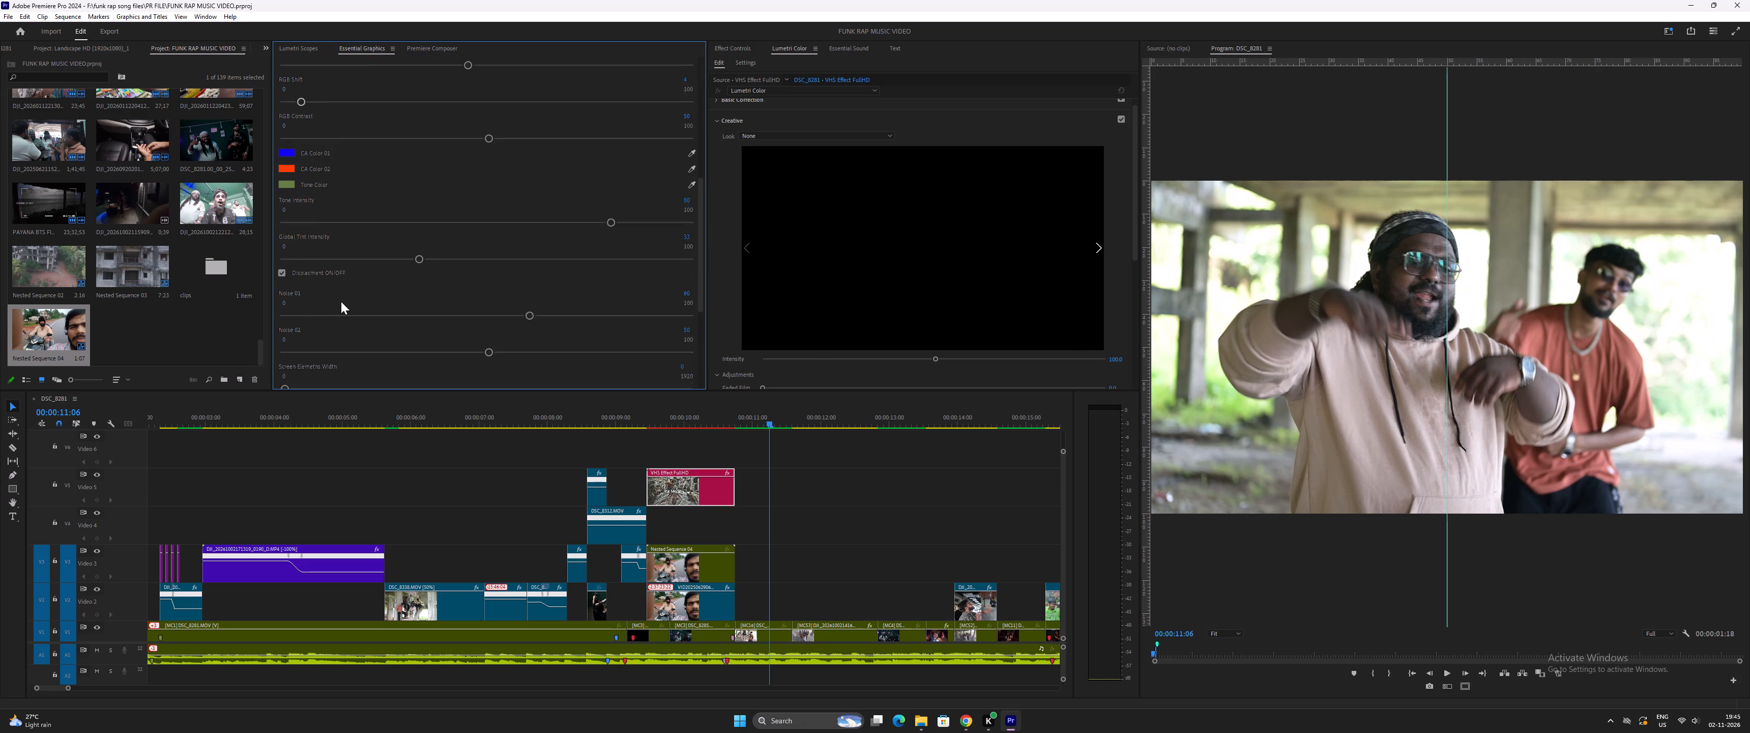
pyautogui.scroll(-6, 411, 281)
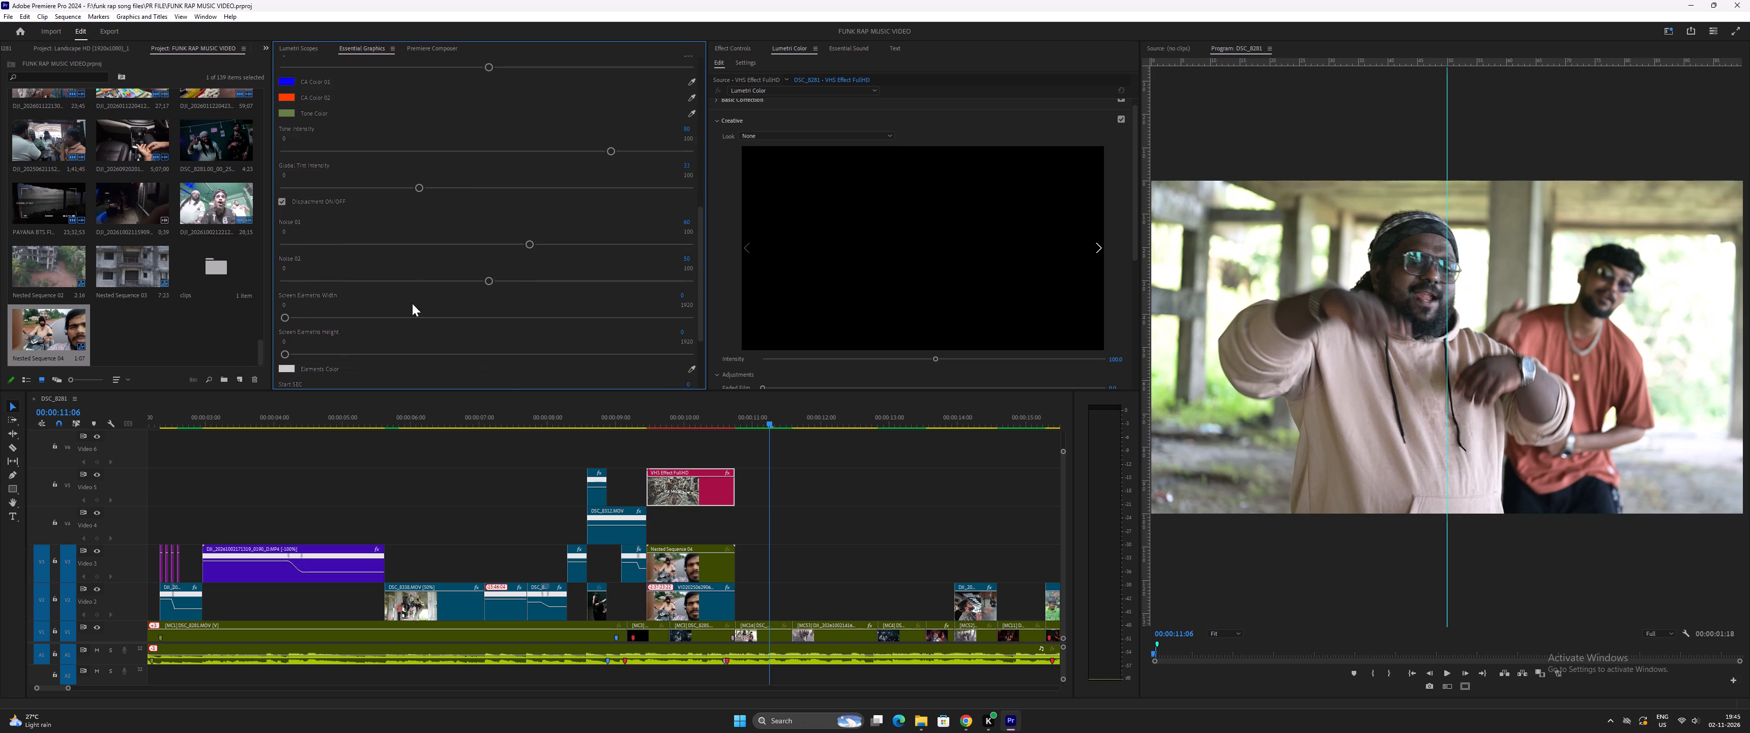
# Play back the carrom scene into the scooter shot to judge the VHS effect, stopping at 00:00:09:19.
pyautogui.click(636, 418)
pyautogui.press('space')
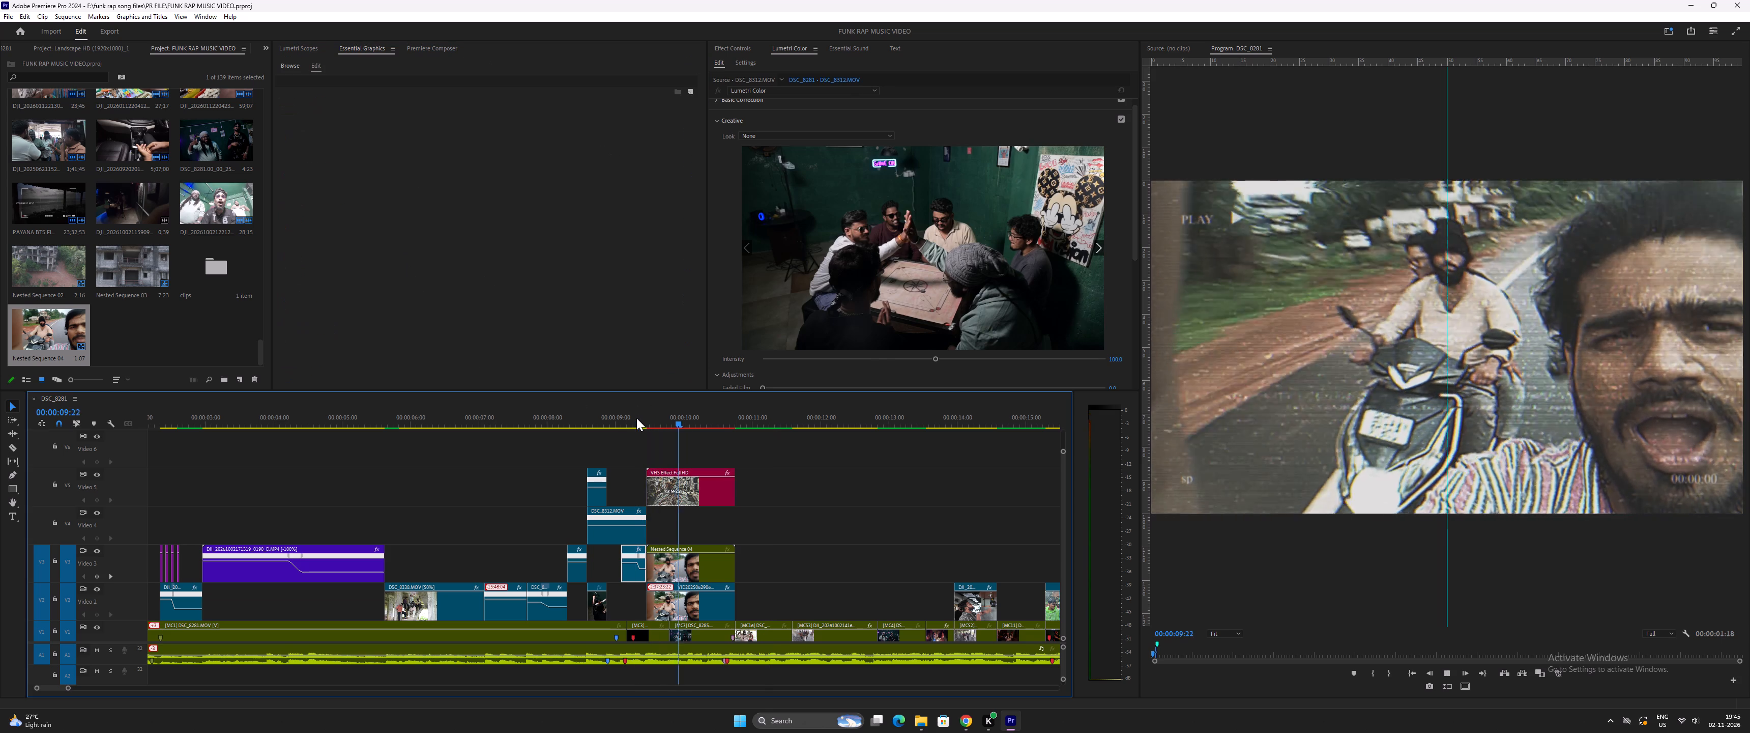
pyautogui.press('space')
pyautogui.moveTo(652, 424); pyautogui.dragTo(618, 431)
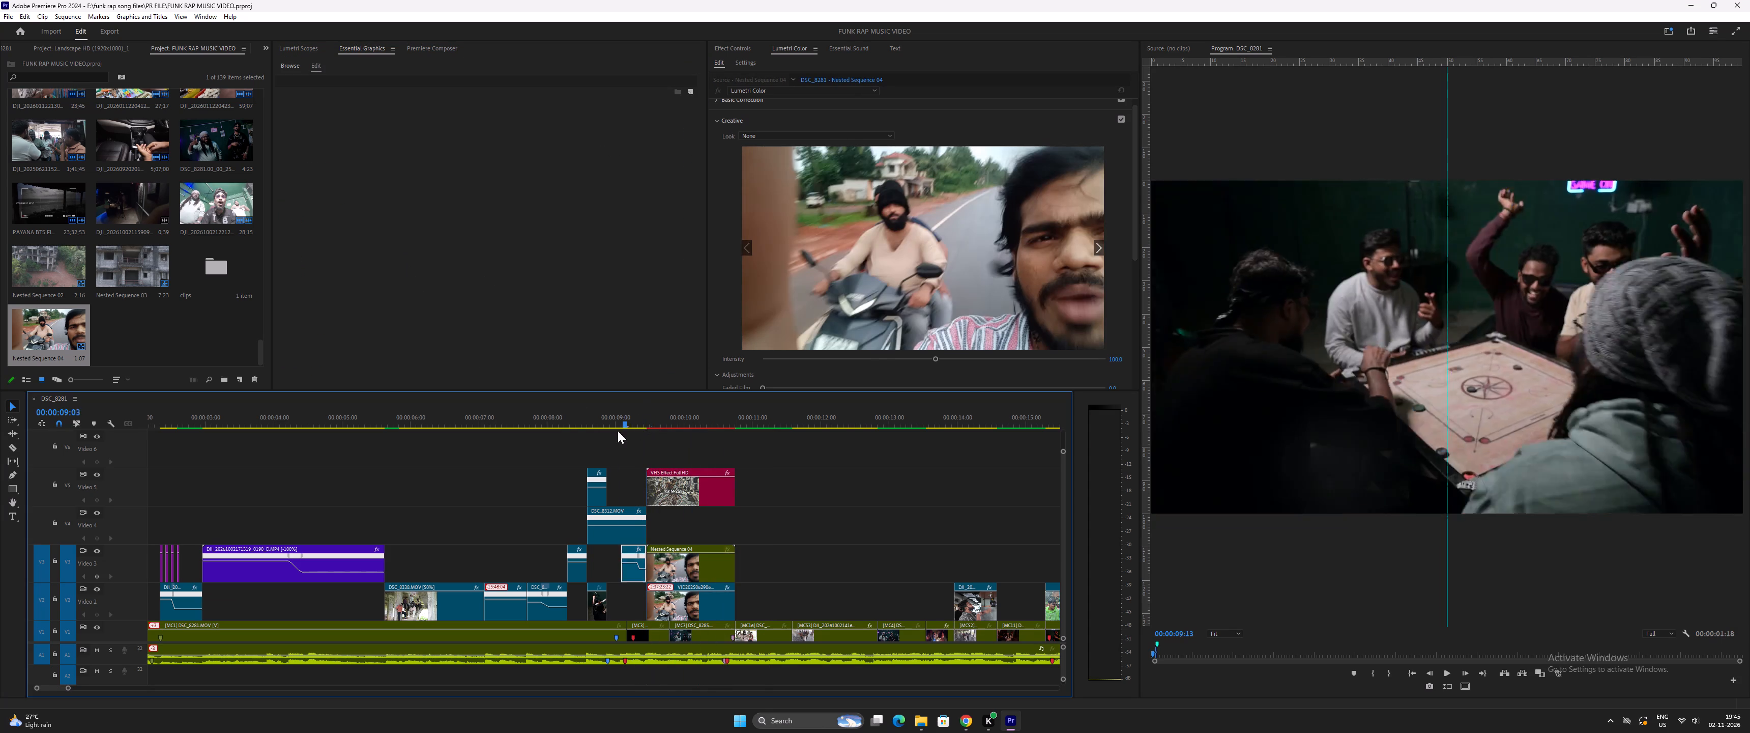
pyautogui.moveTo(618, 431); pyautogui.dragTo(559, 433)
pyautogui.press('space')
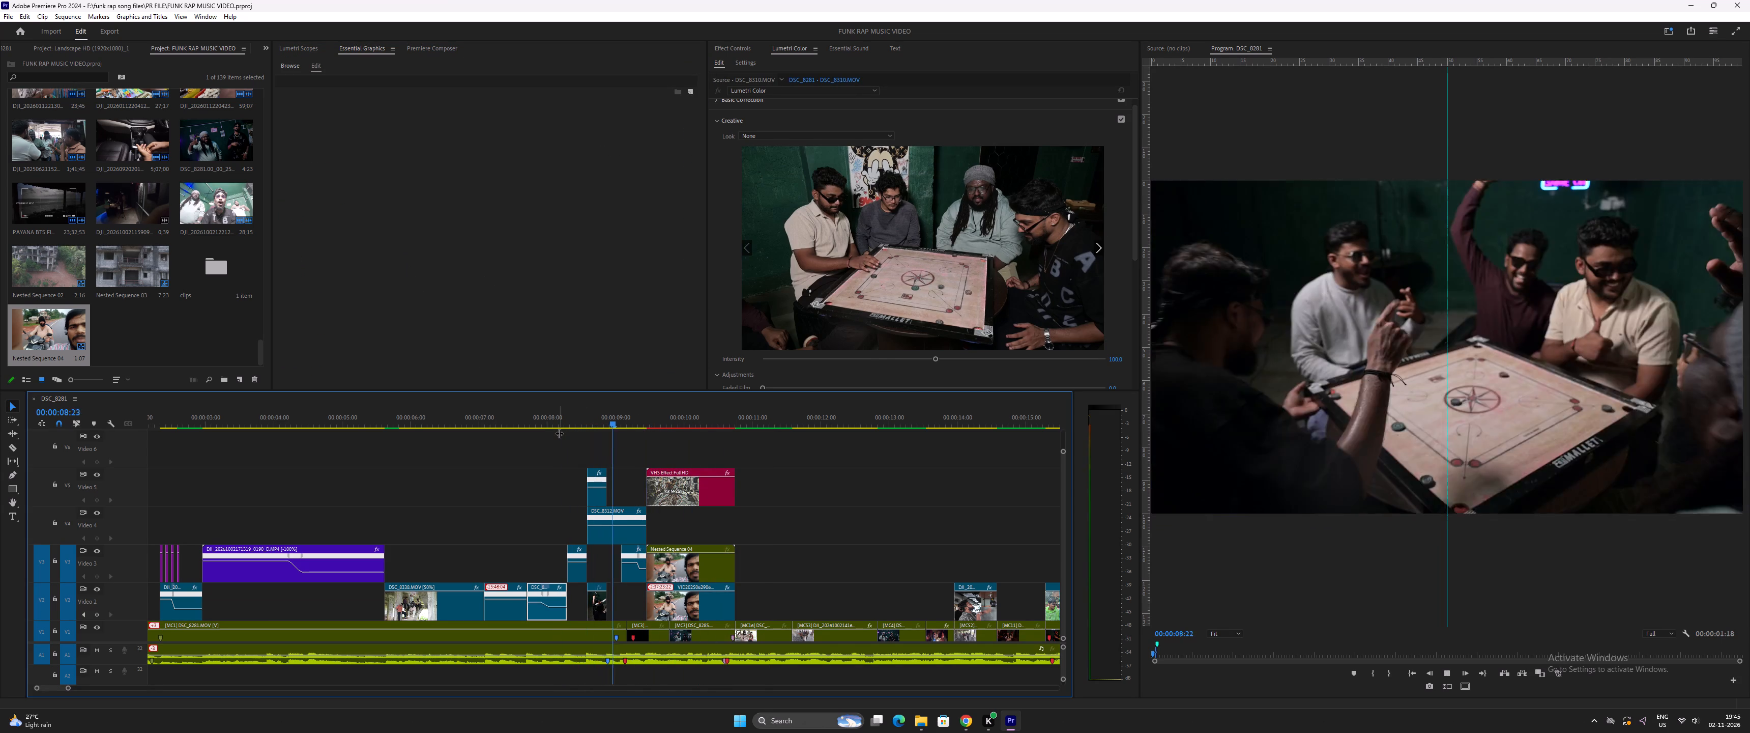
pyautogui.press('space')
pyautogui.press('space')
pyautogui.press('space')
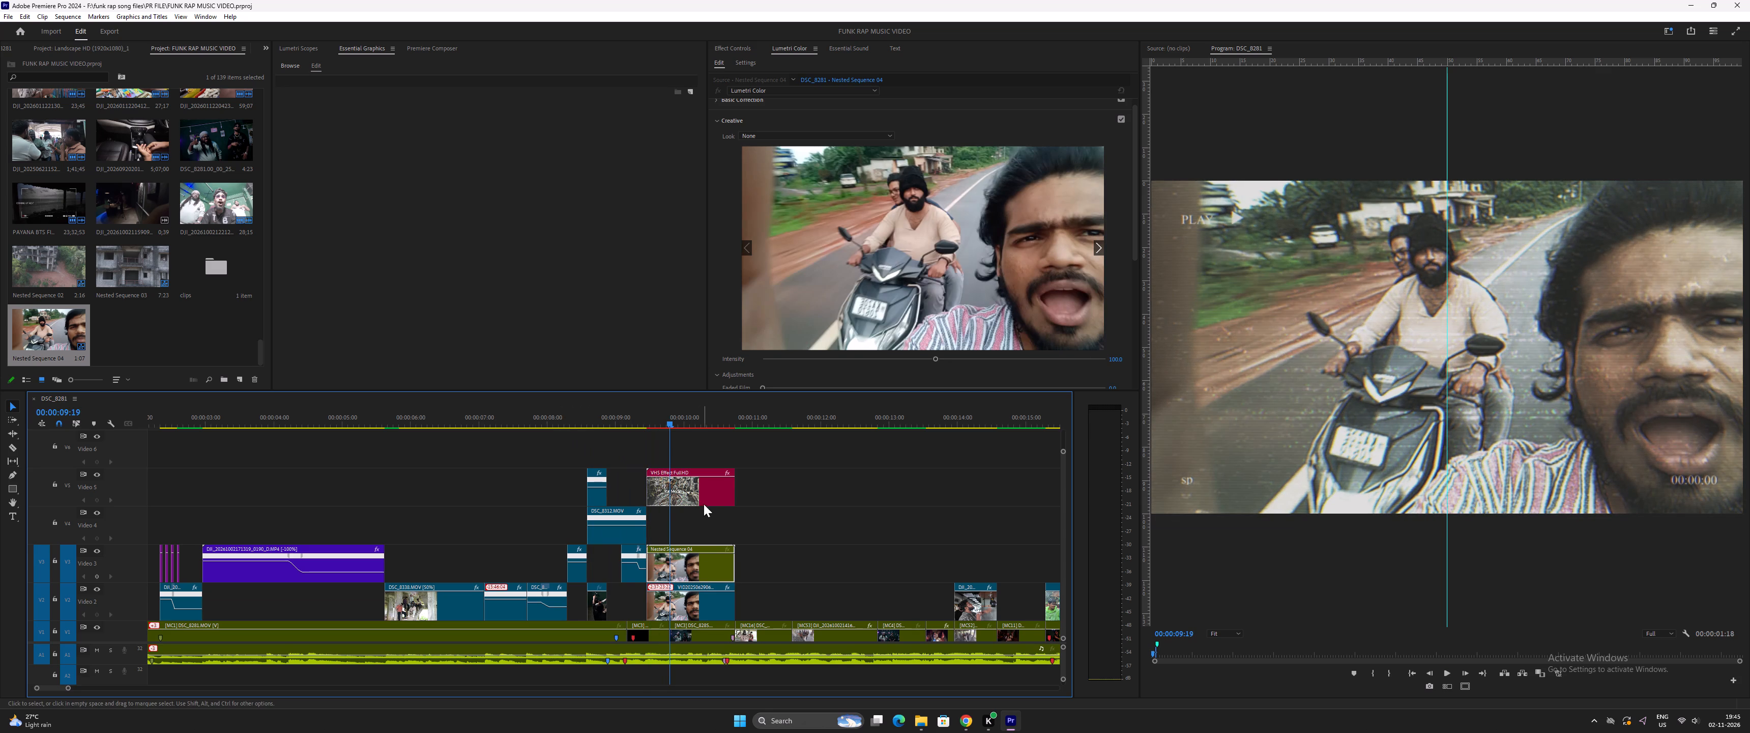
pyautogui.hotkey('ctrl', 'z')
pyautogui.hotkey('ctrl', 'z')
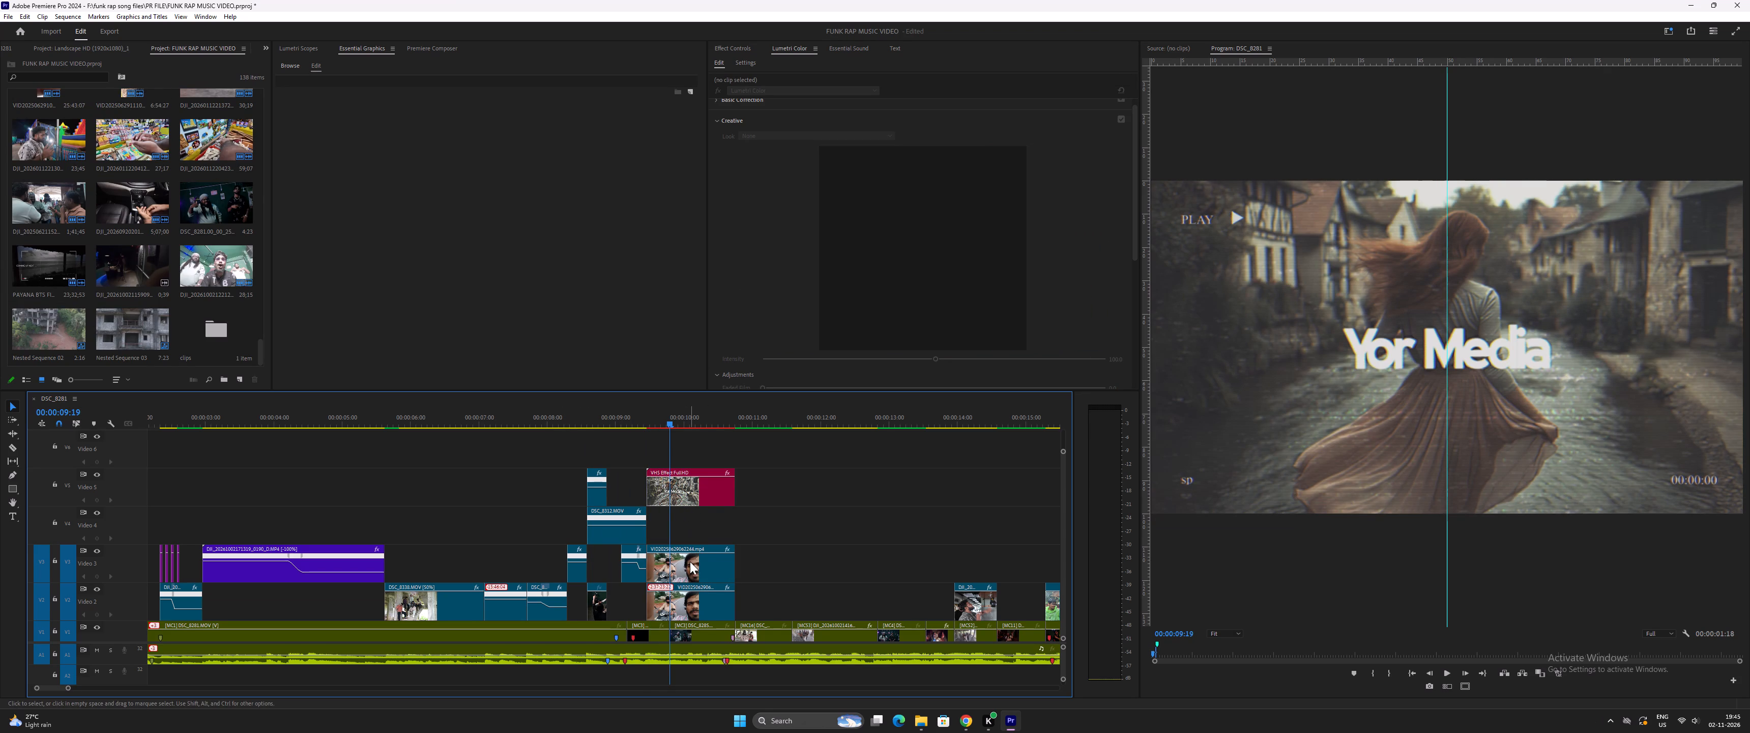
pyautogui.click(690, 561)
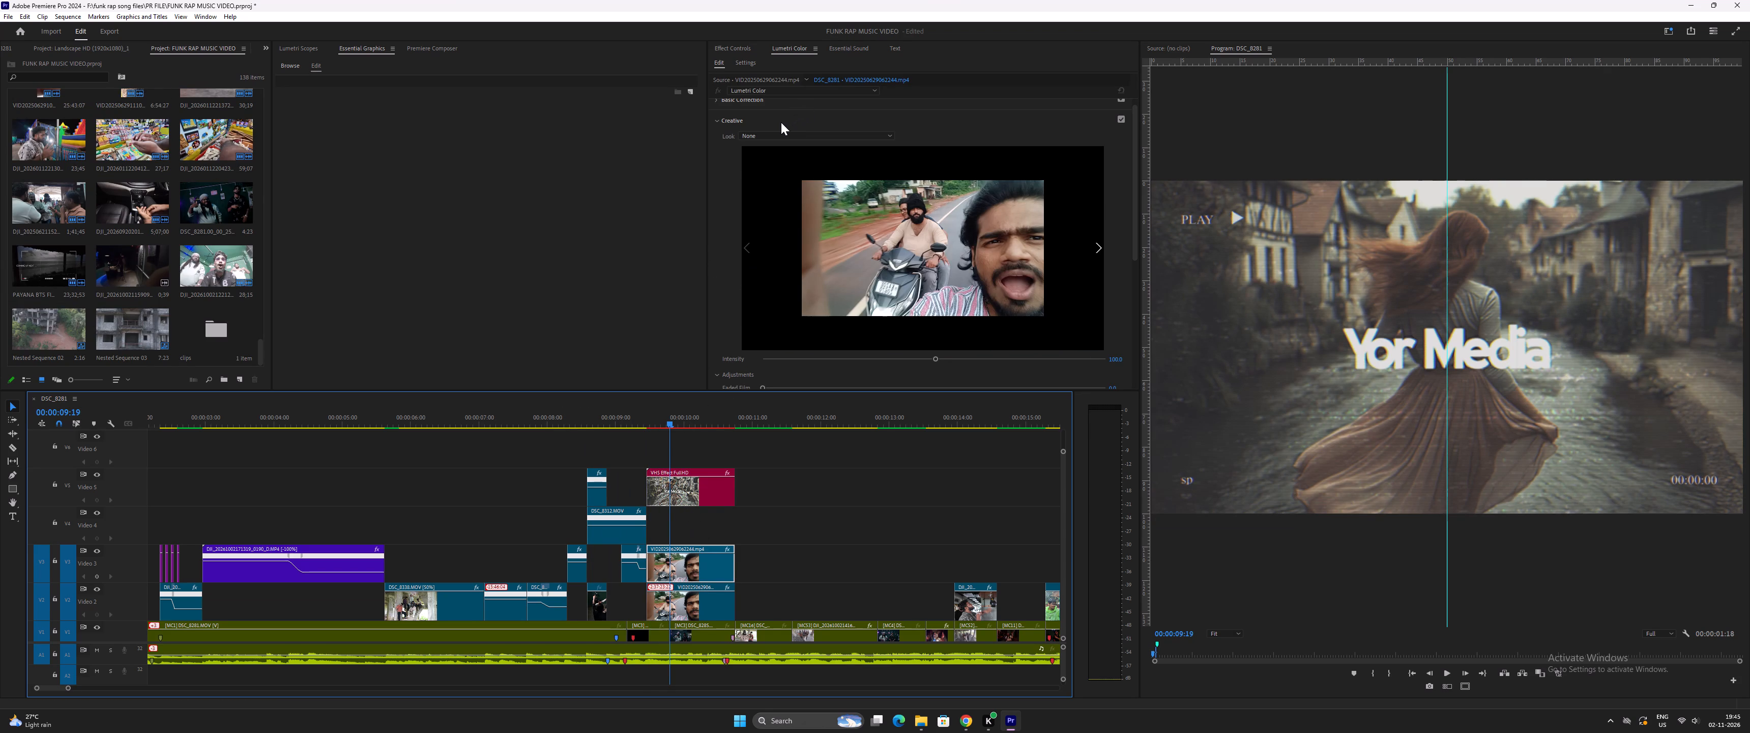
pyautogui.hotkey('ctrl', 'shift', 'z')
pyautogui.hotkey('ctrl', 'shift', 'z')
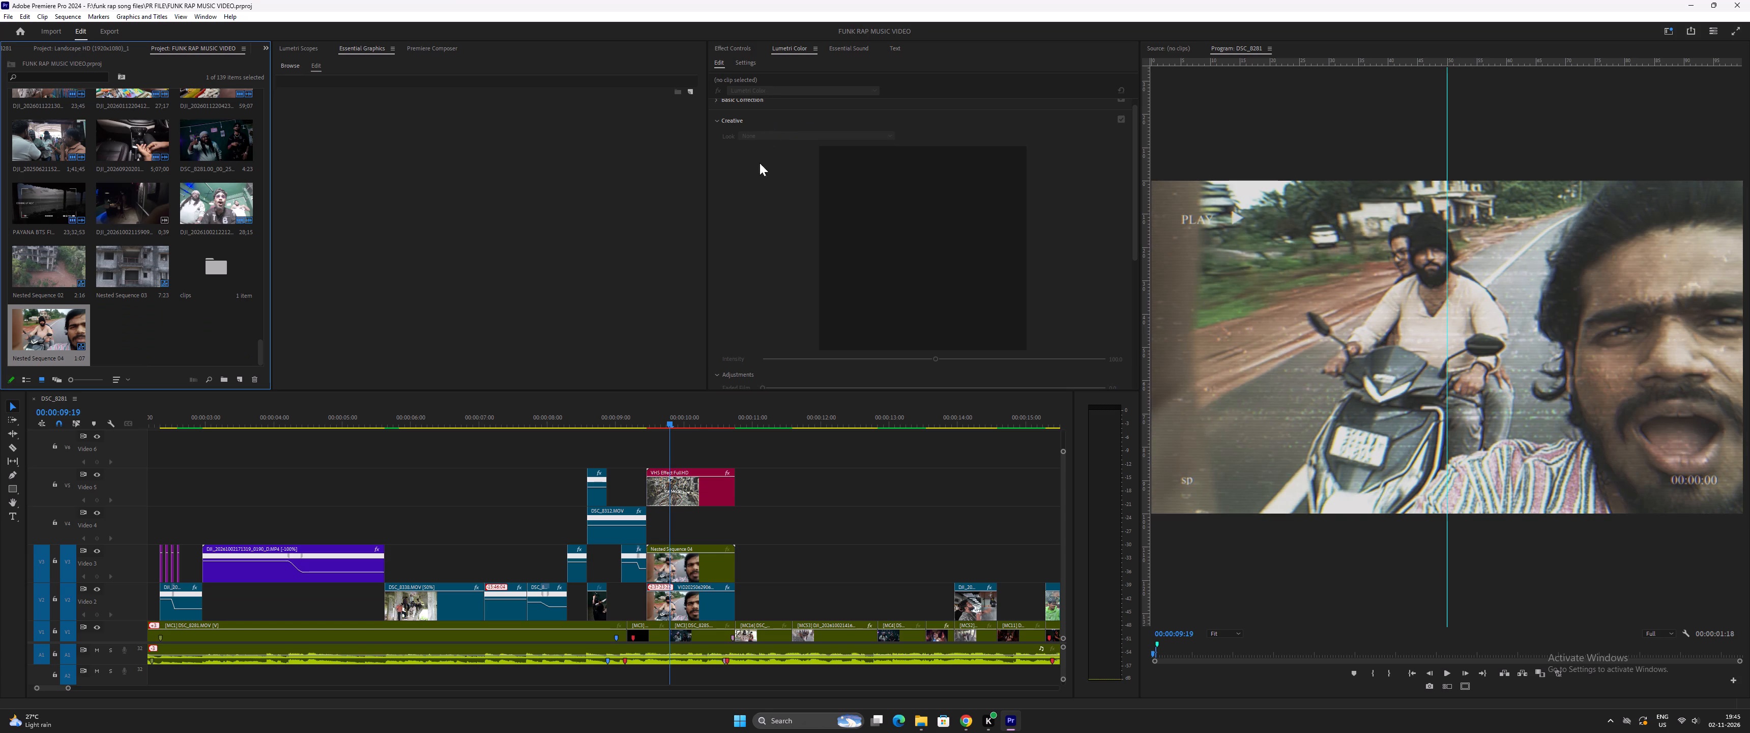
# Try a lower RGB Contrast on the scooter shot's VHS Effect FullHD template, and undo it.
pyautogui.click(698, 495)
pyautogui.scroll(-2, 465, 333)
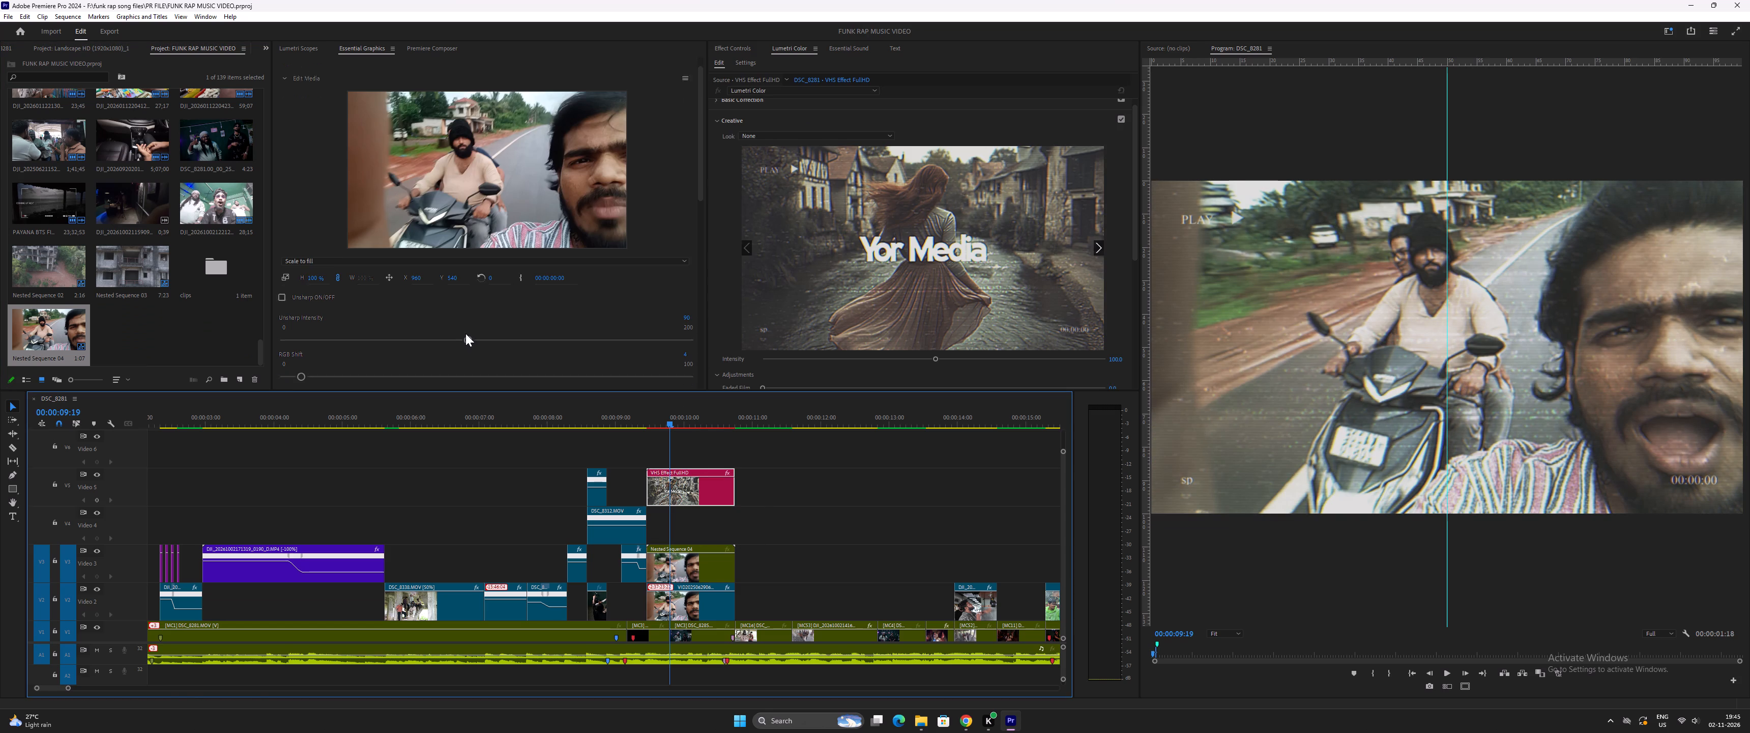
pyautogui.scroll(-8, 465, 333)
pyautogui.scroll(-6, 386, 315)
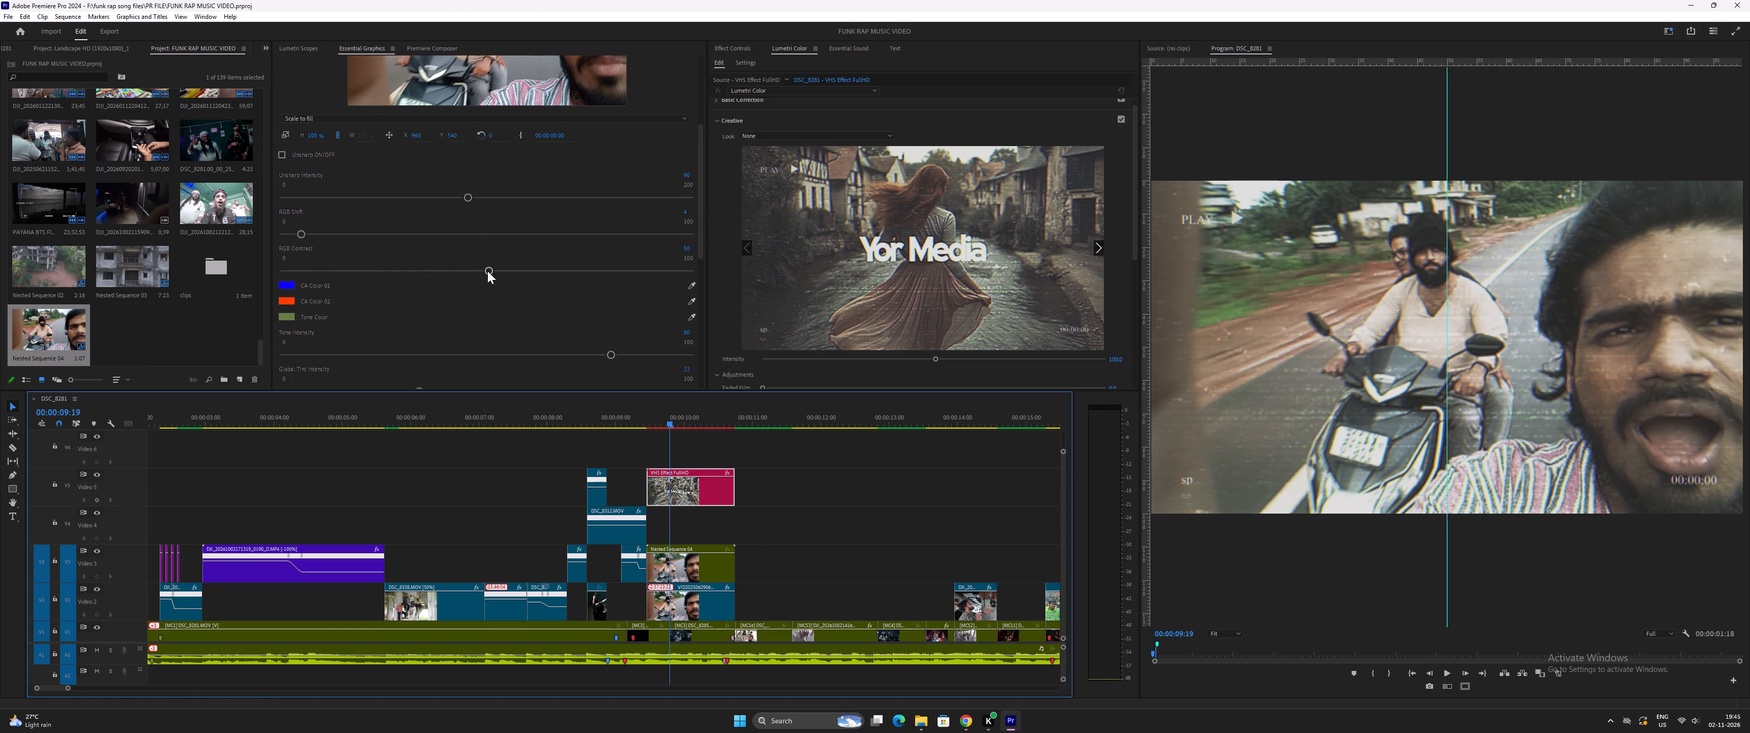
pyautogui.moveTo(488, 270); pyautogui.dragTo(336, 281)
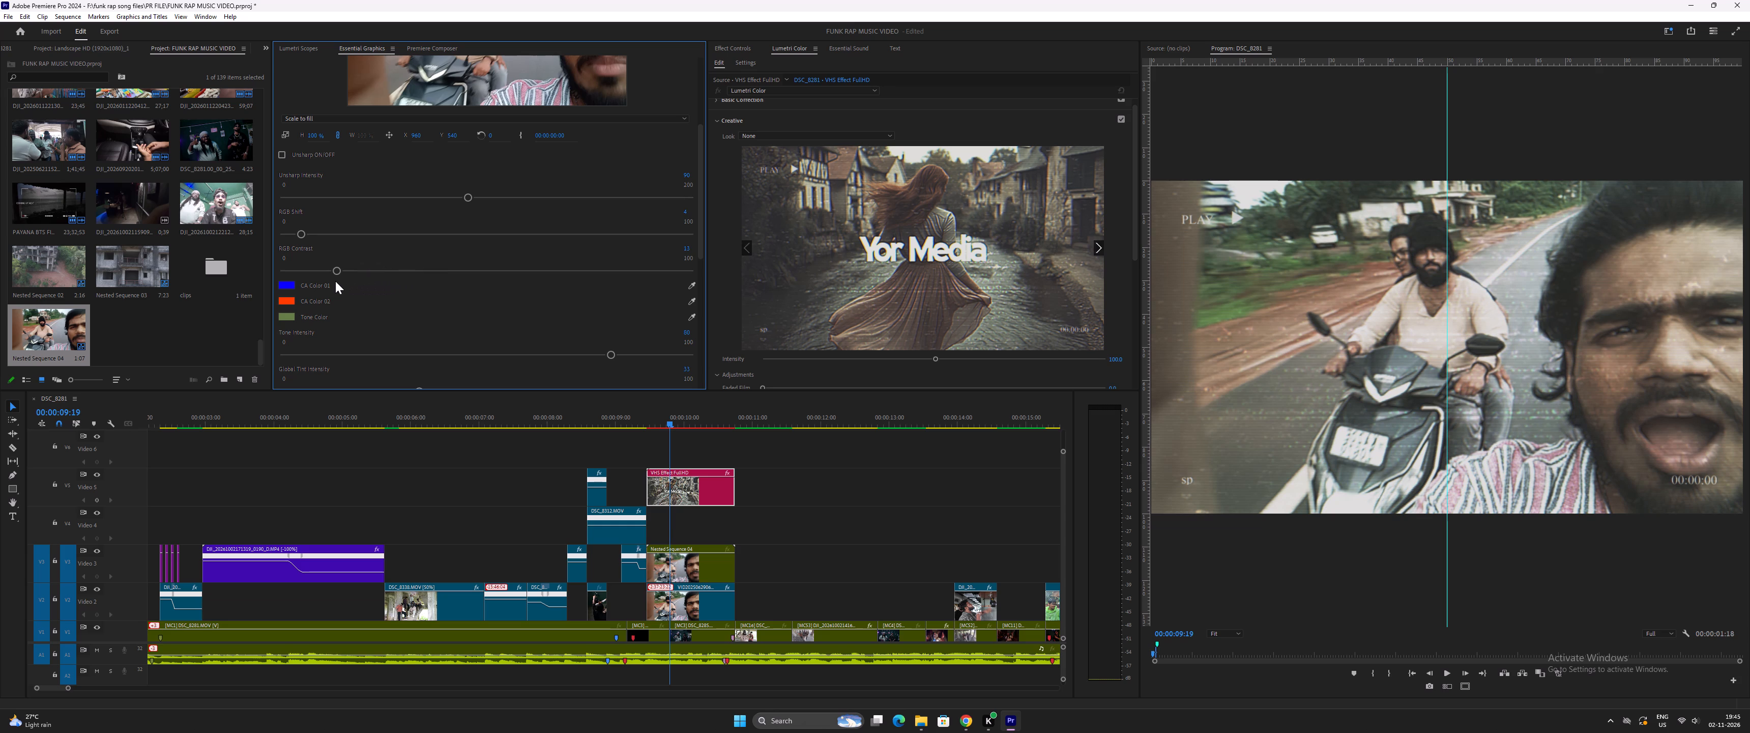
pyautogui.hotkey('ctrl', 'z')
# Examine the VHS template's remaining tint, noise and screen border settings, returning to its media placeholder.
pyautogui.scroll(-19, 432, 335)
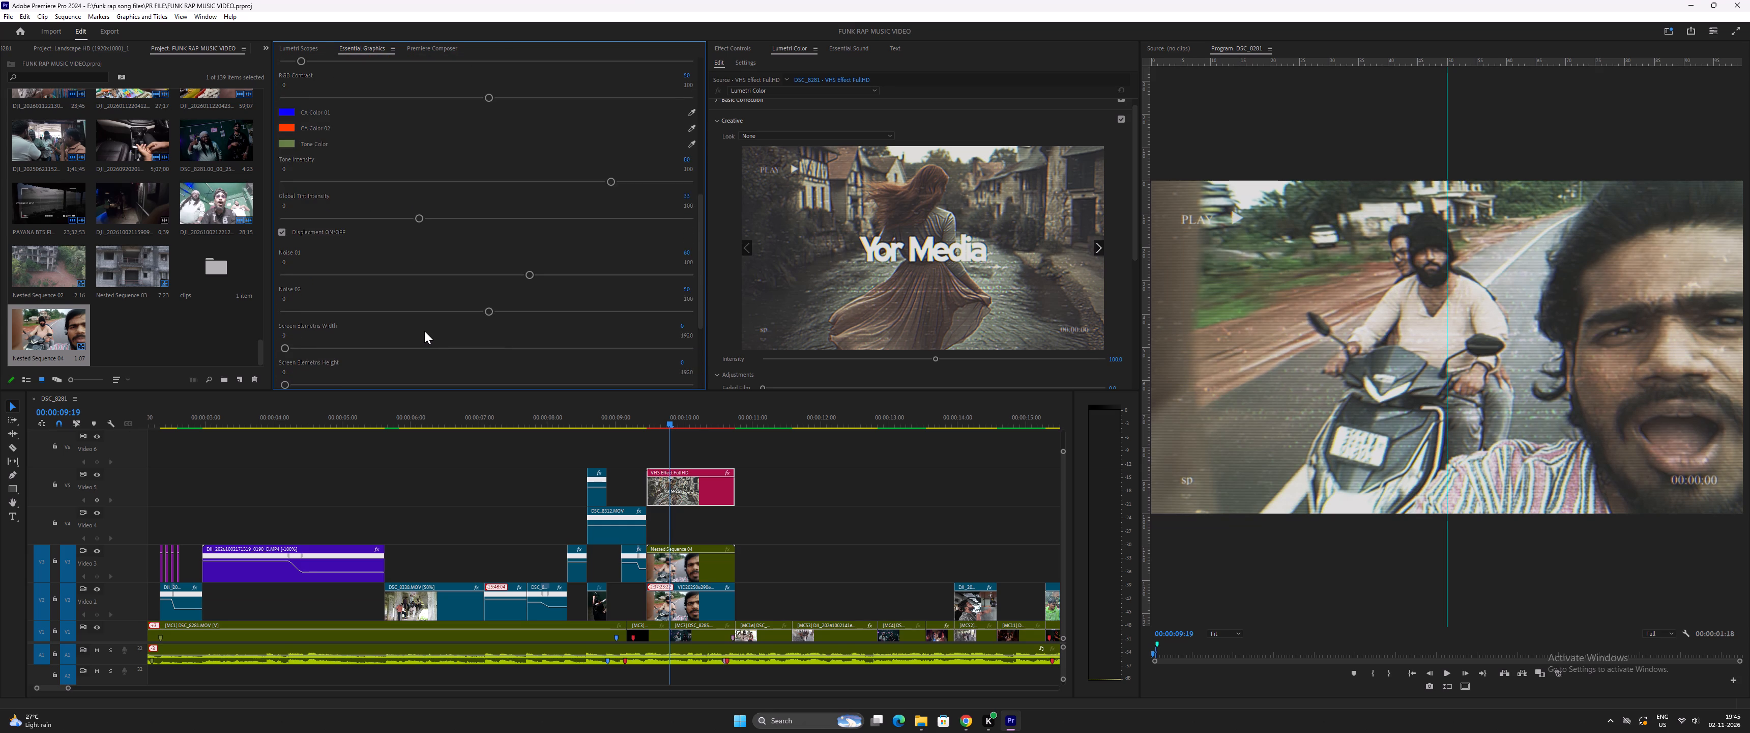
pyautogui.scroll(-15, 424, 331)
pyautogui.scroll(-8, 424, 331)
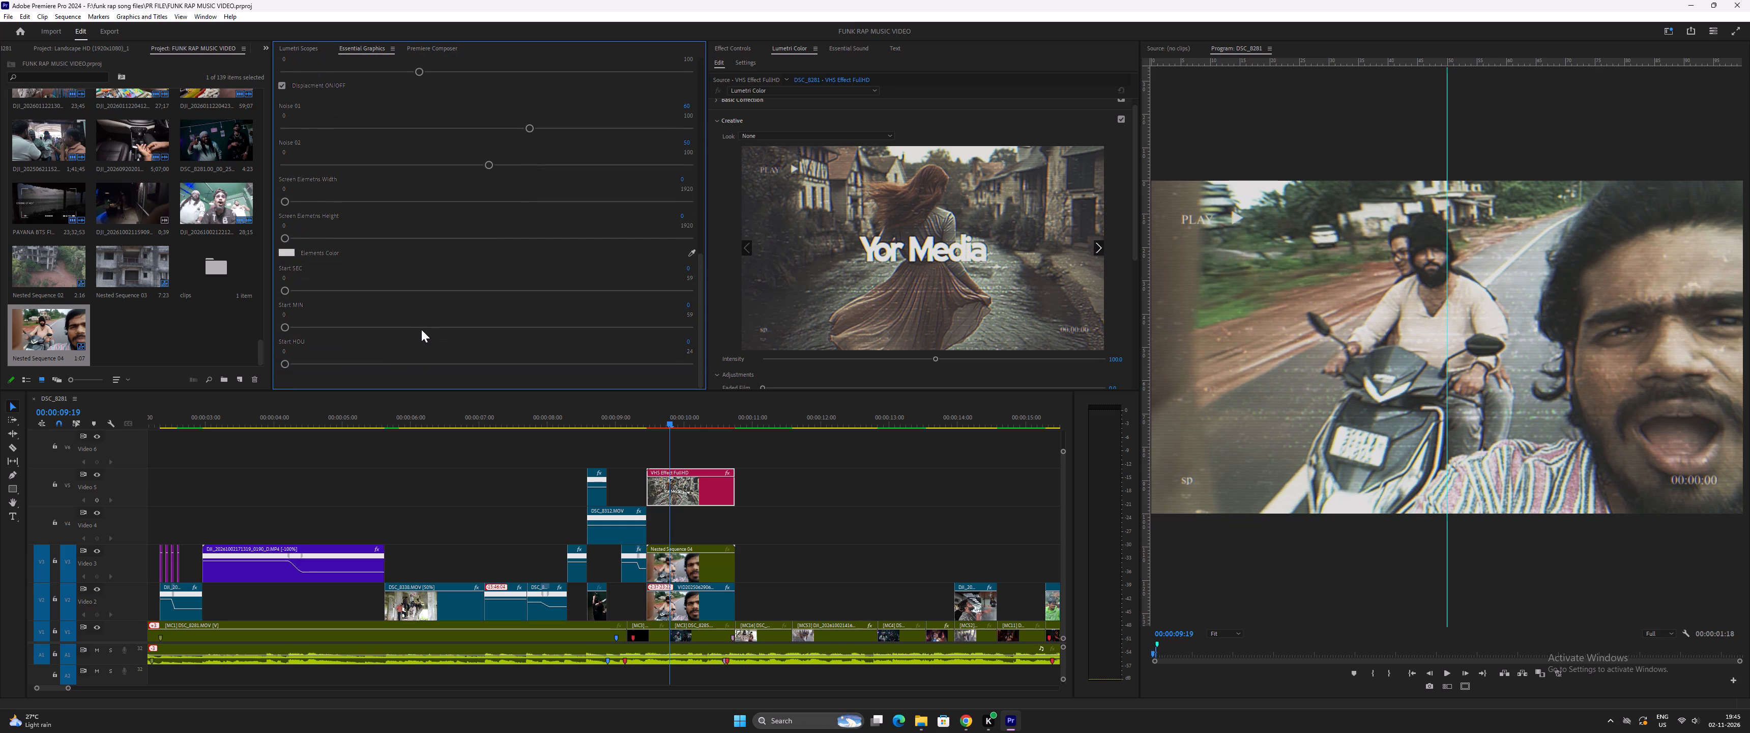
pyautogui.scroll(12, 465, 147)
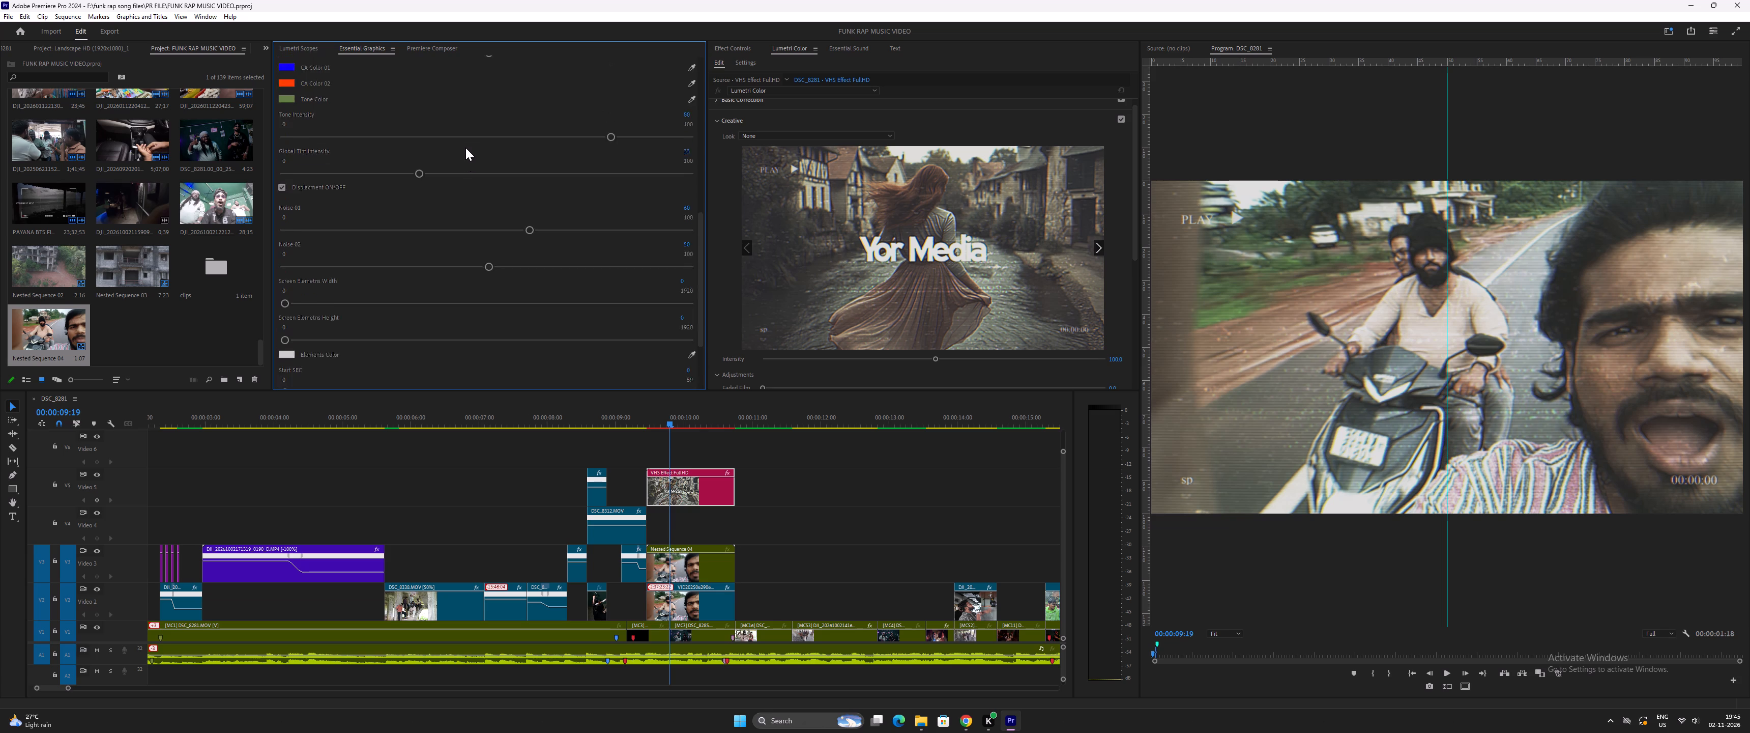
pyautogui.scroll(20, 466, 150)
pyautogui.scroll(7, 466, 150)
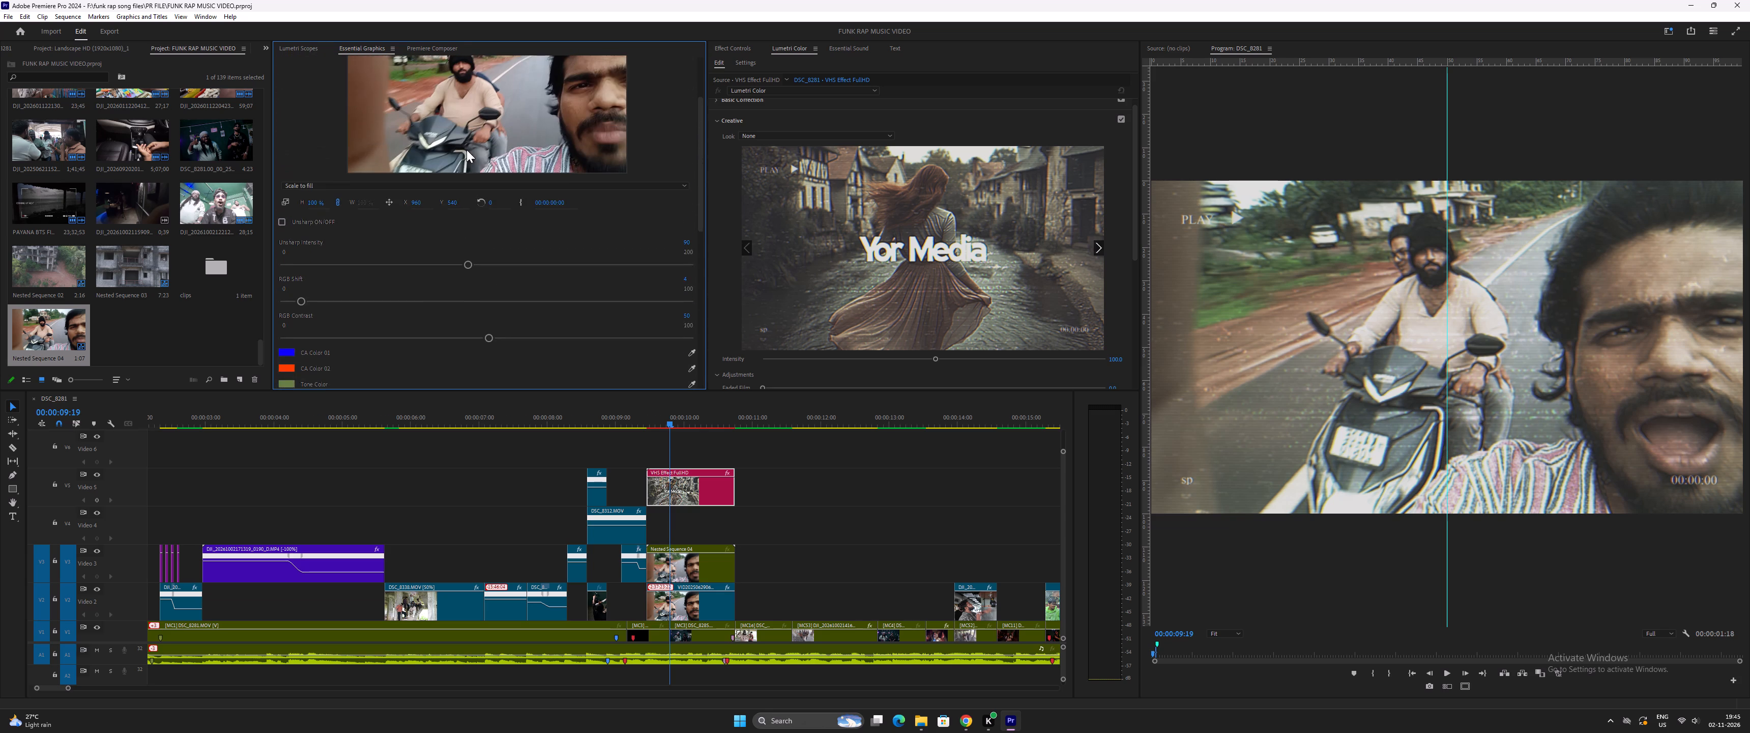
pyautogui.scroll(11, 466, 150)
# Undo the VHS template's media fill and the nesting of the scooter clip on Video 3.
pyautogui.hotkey('ctrl', 'z')
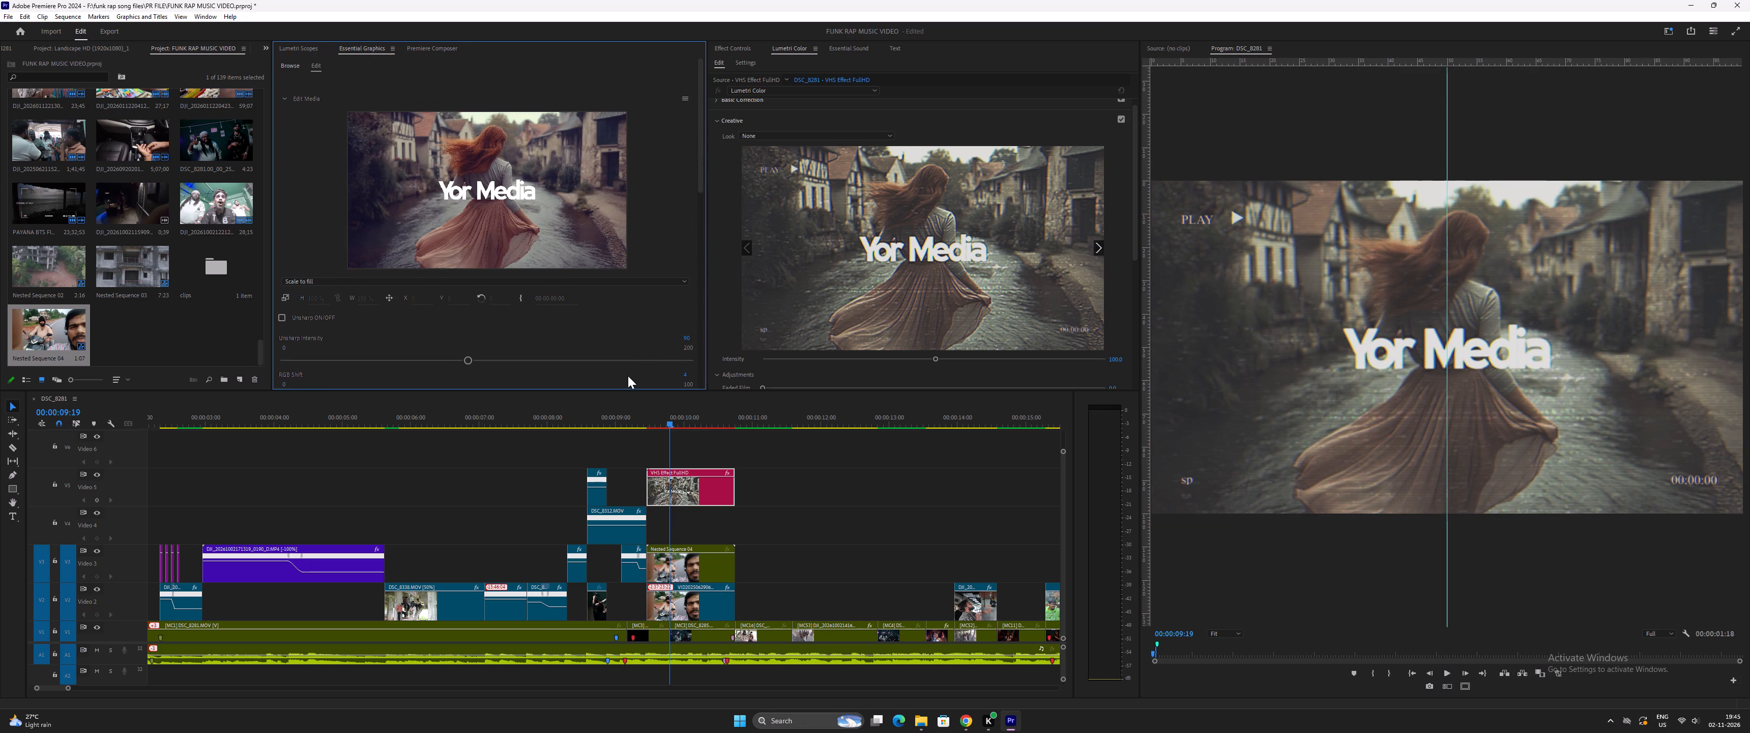
pyautogui.hotkey('ctrl', 'z')
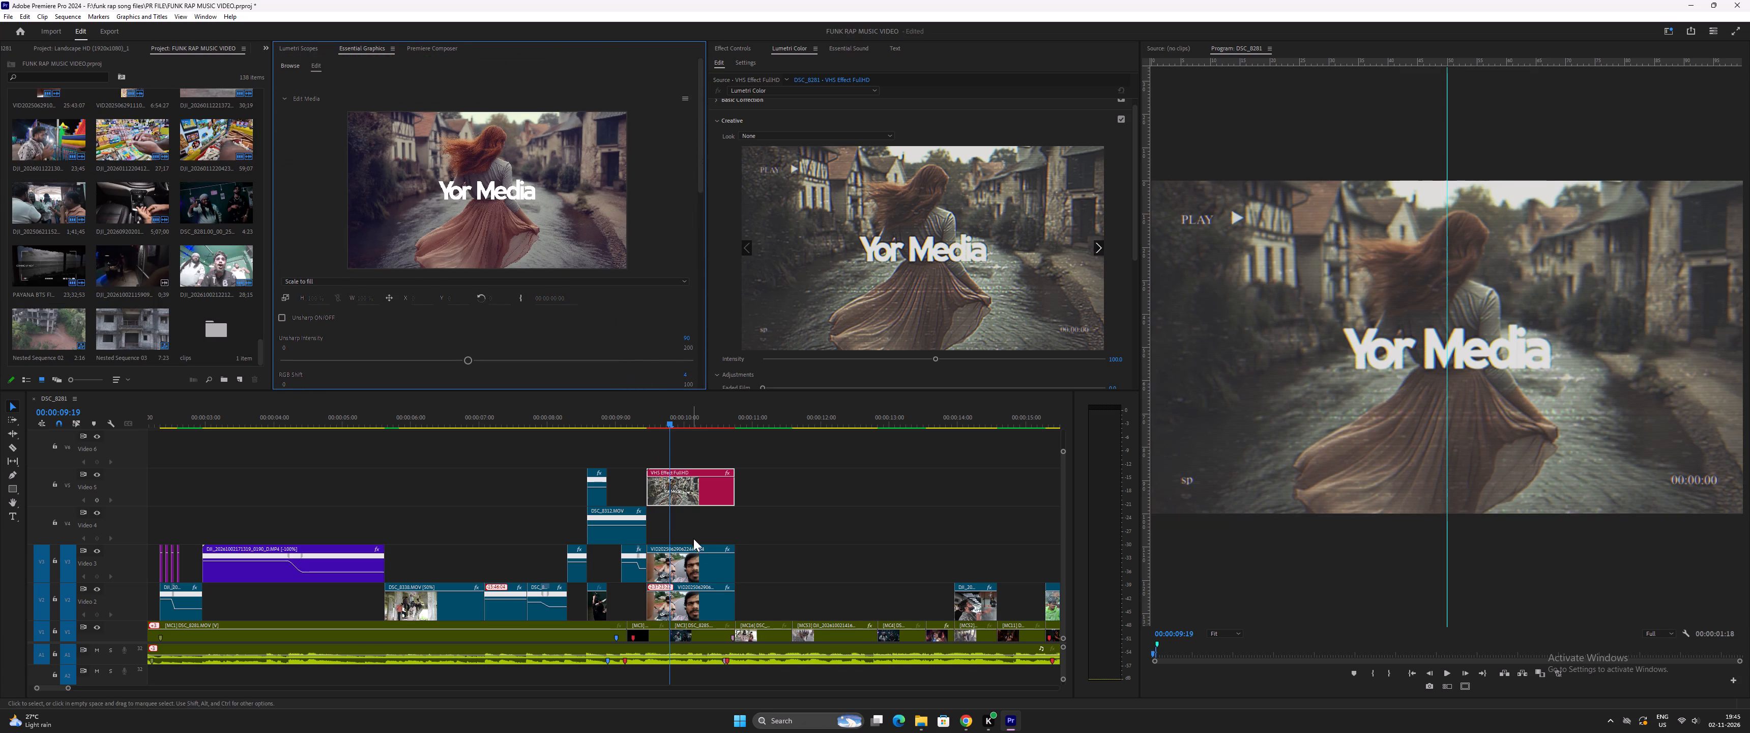
# Lower the Lumetri saturation of the scooter clip on Video 3 to about 19, hiding the Video 5 track to see the grade.
pyautogui.click(692, 557)
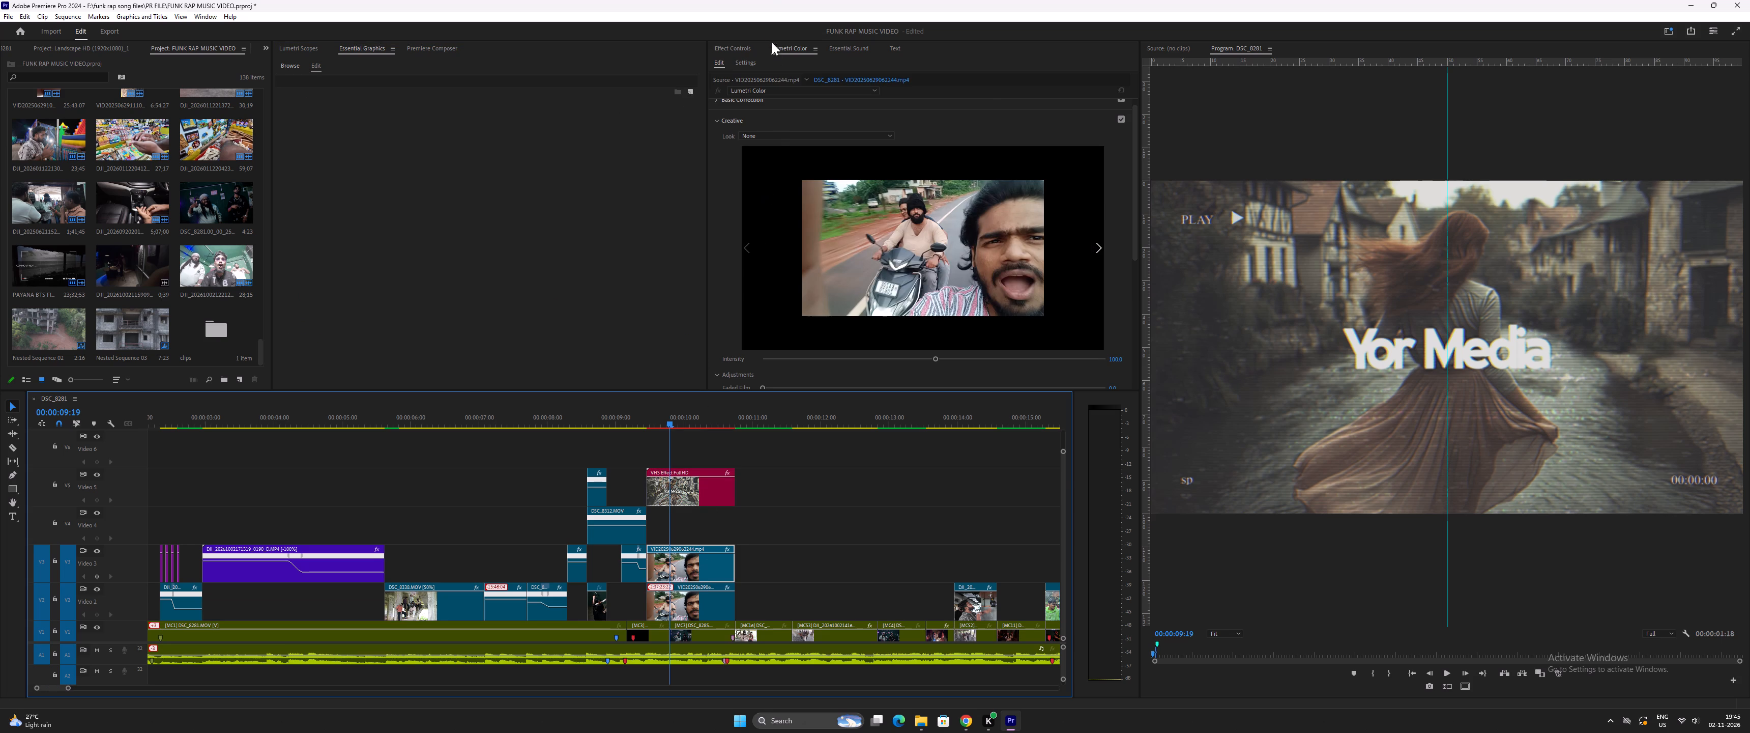
pyautogui.click(745, 46)
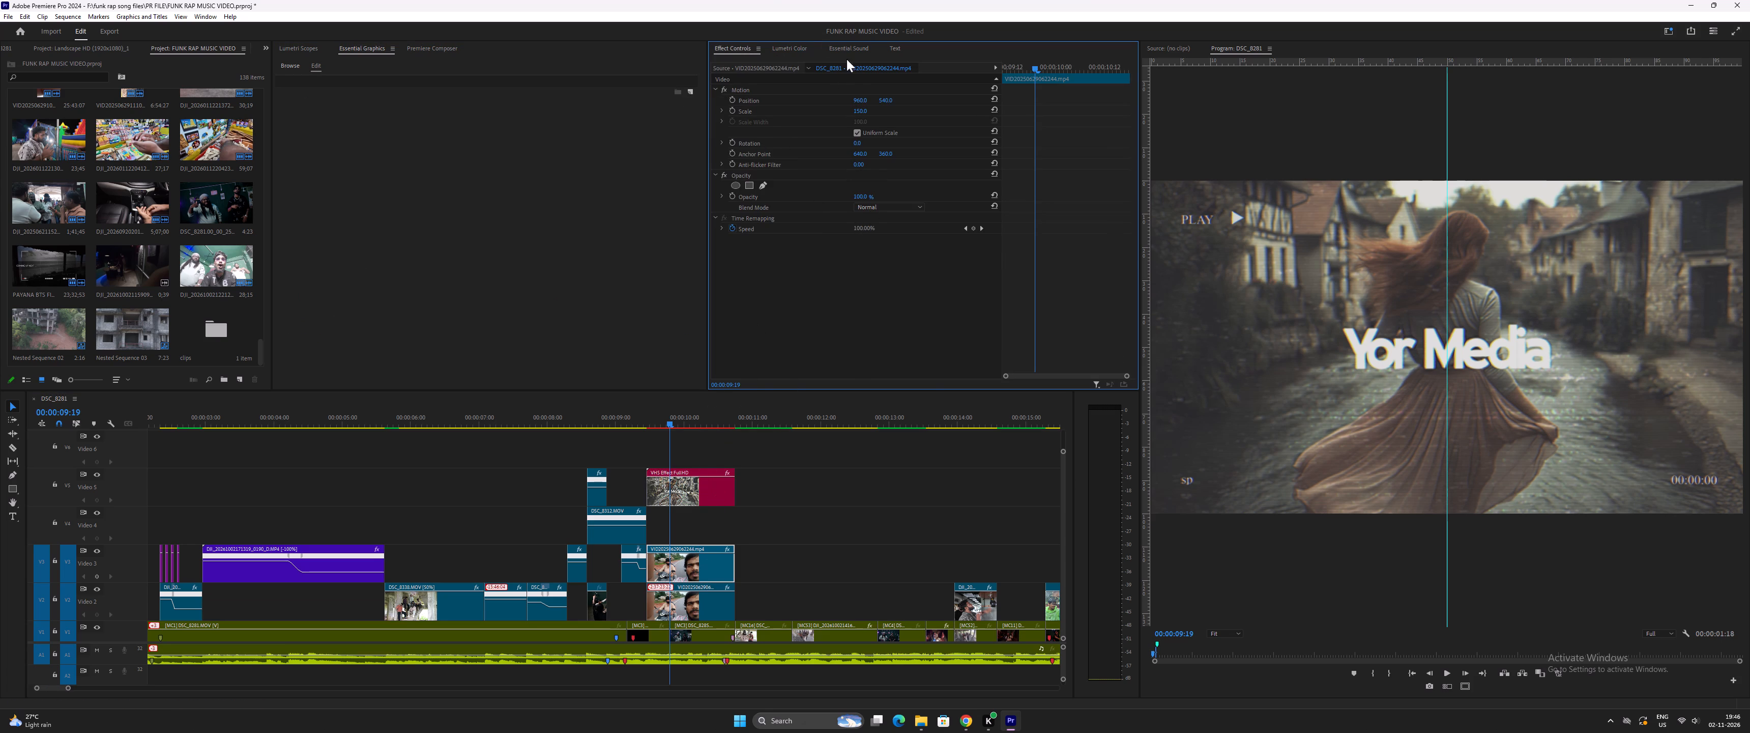
pyautogui.click(798, 42)
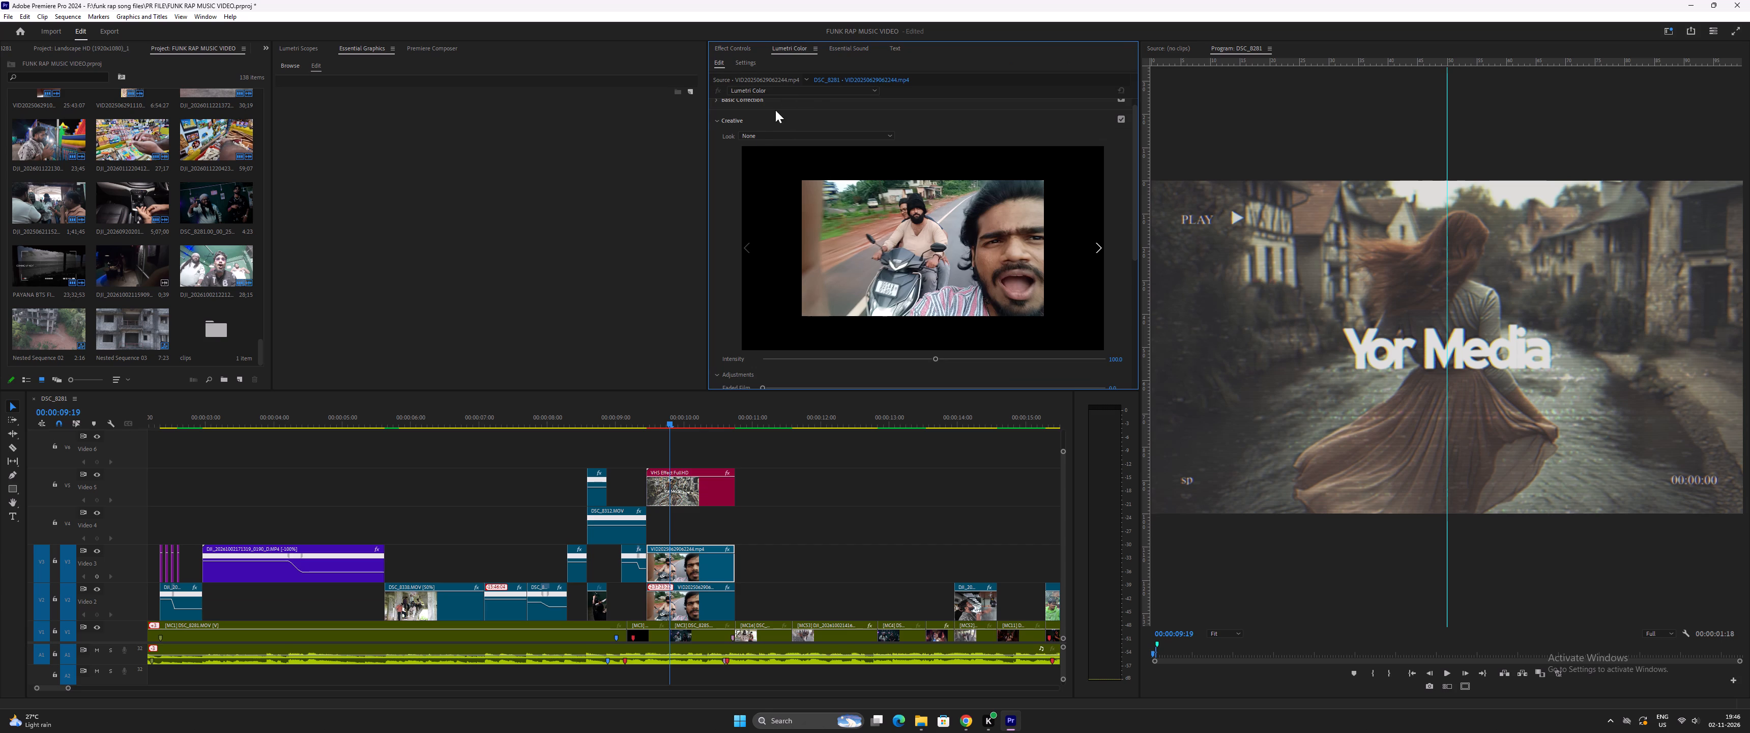
pyautogui.scroll(6, 752, 132)
pyautogui.click(719, 108)
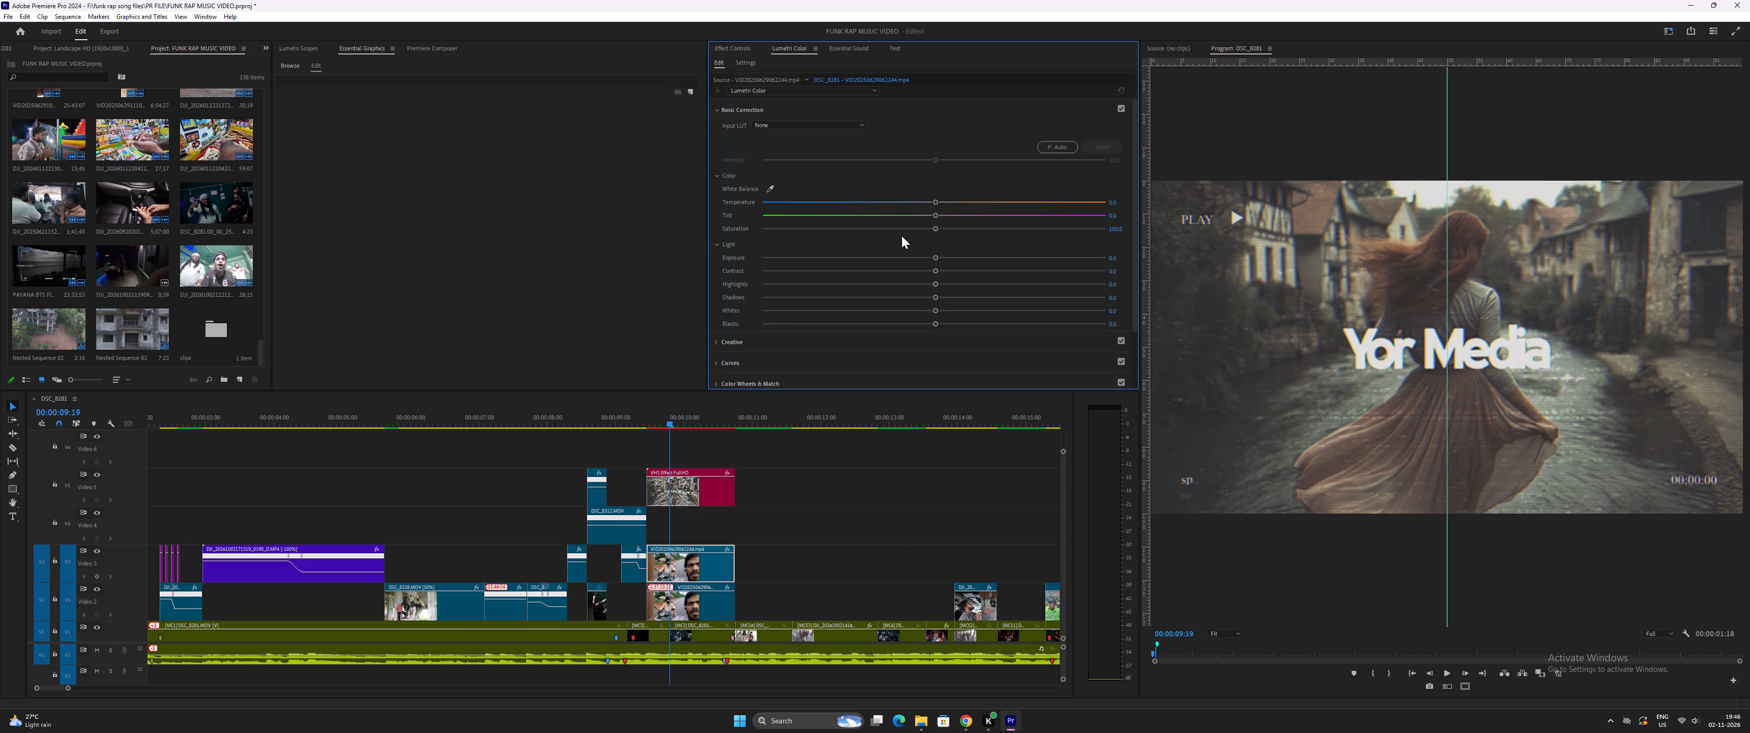
pyautogui.moveTo(936, 230); pyautogui.dragTo(820, 231)
pyautogui.moveTo(820, 231); pyautogui.dragTo(805, 231)
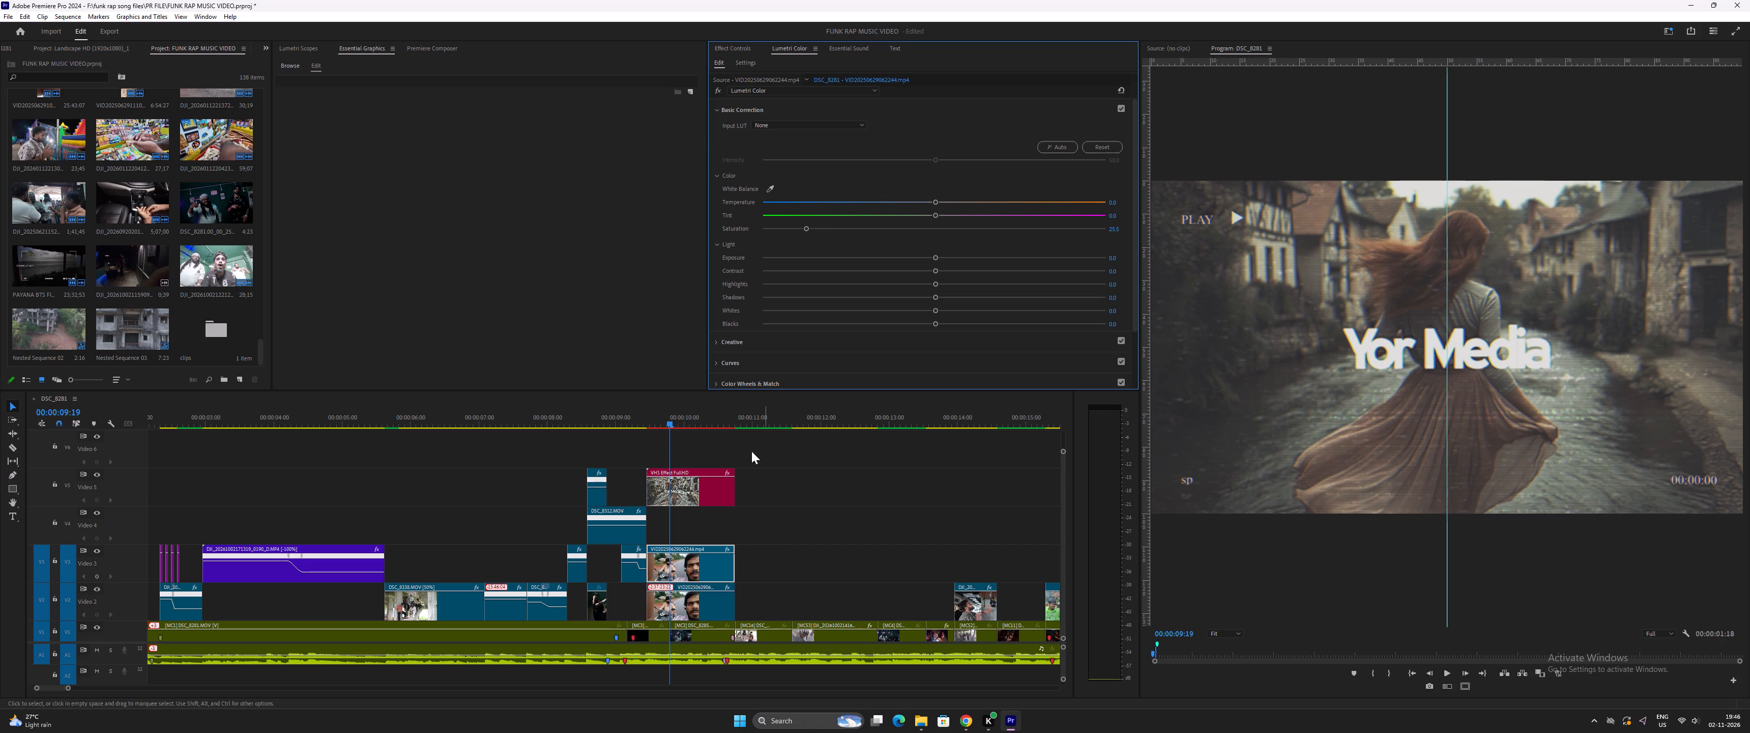
pyautogui.click(97, 474)
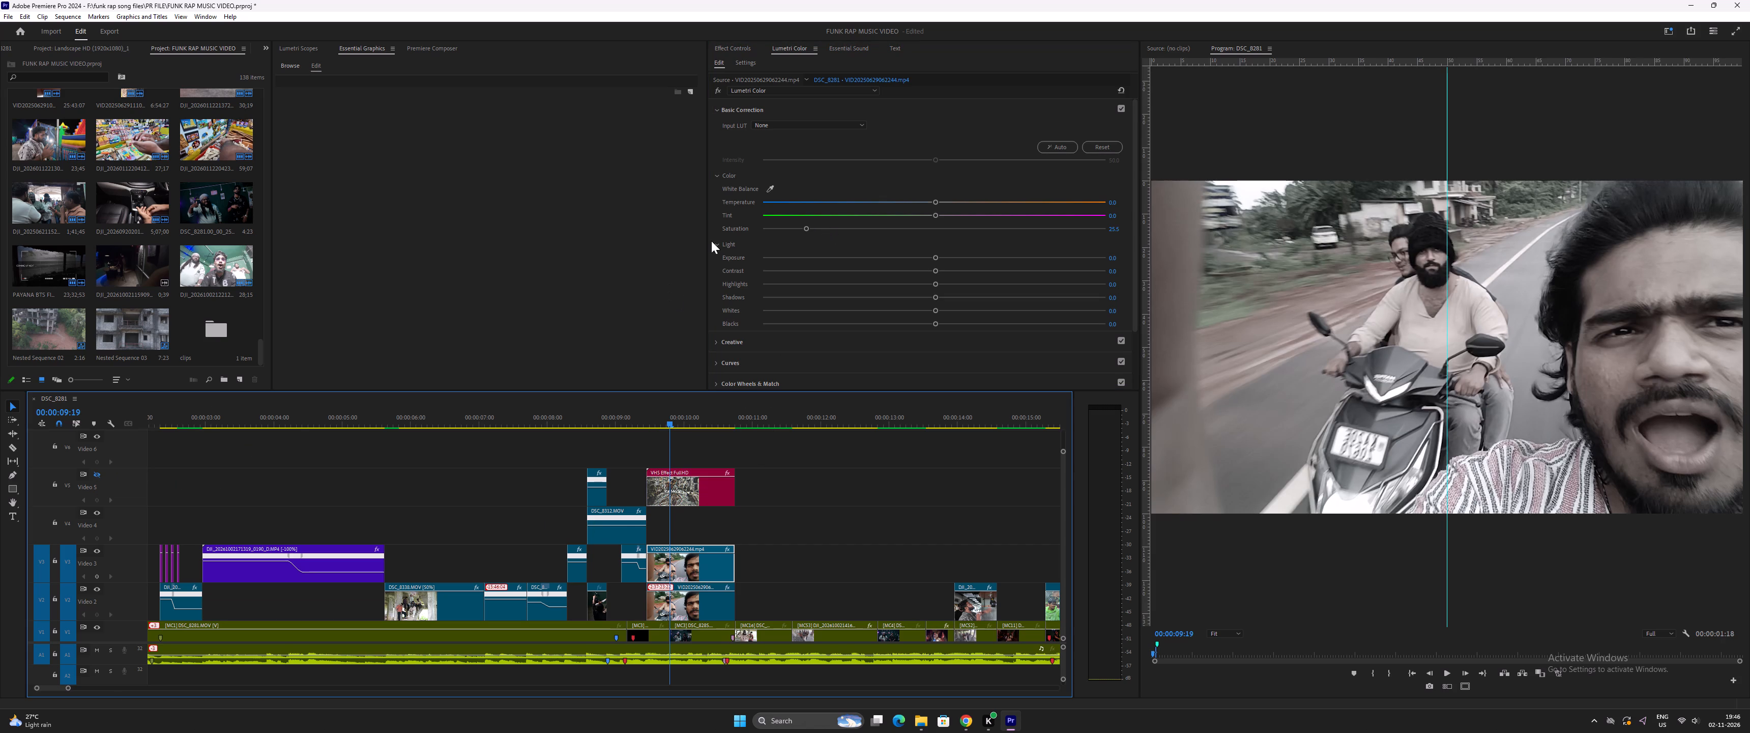
pyautogui.moveTo(803, 227); pyautogui.dragTo(751, 234)
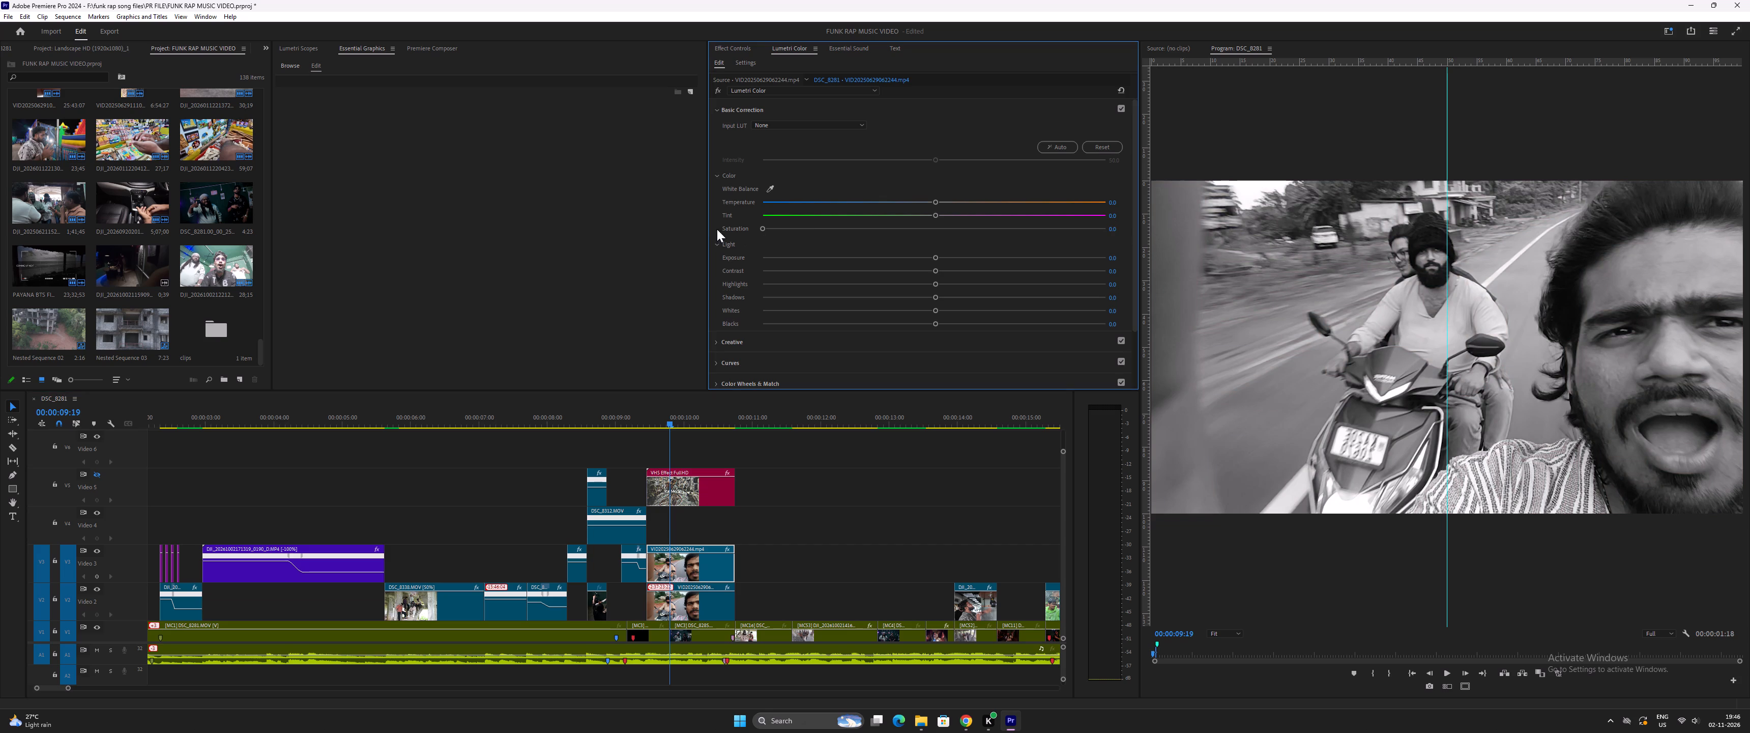
pyautogui.moveTo(798, 228); pyautogui.dragTo(804, 230)
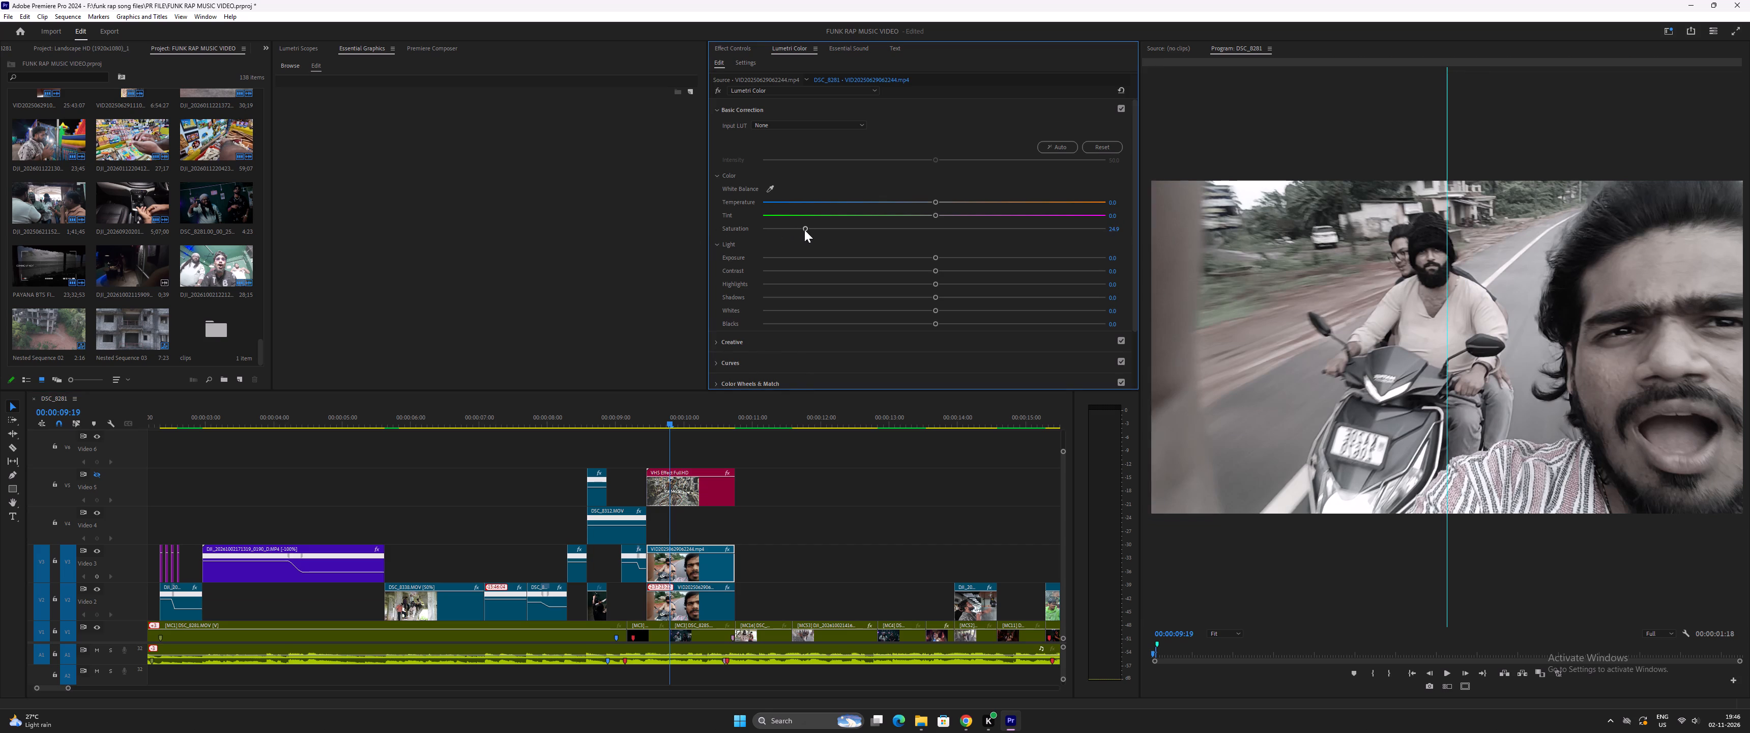
pyautogui.click(803, 230)
pyautogui.click(794, 229)
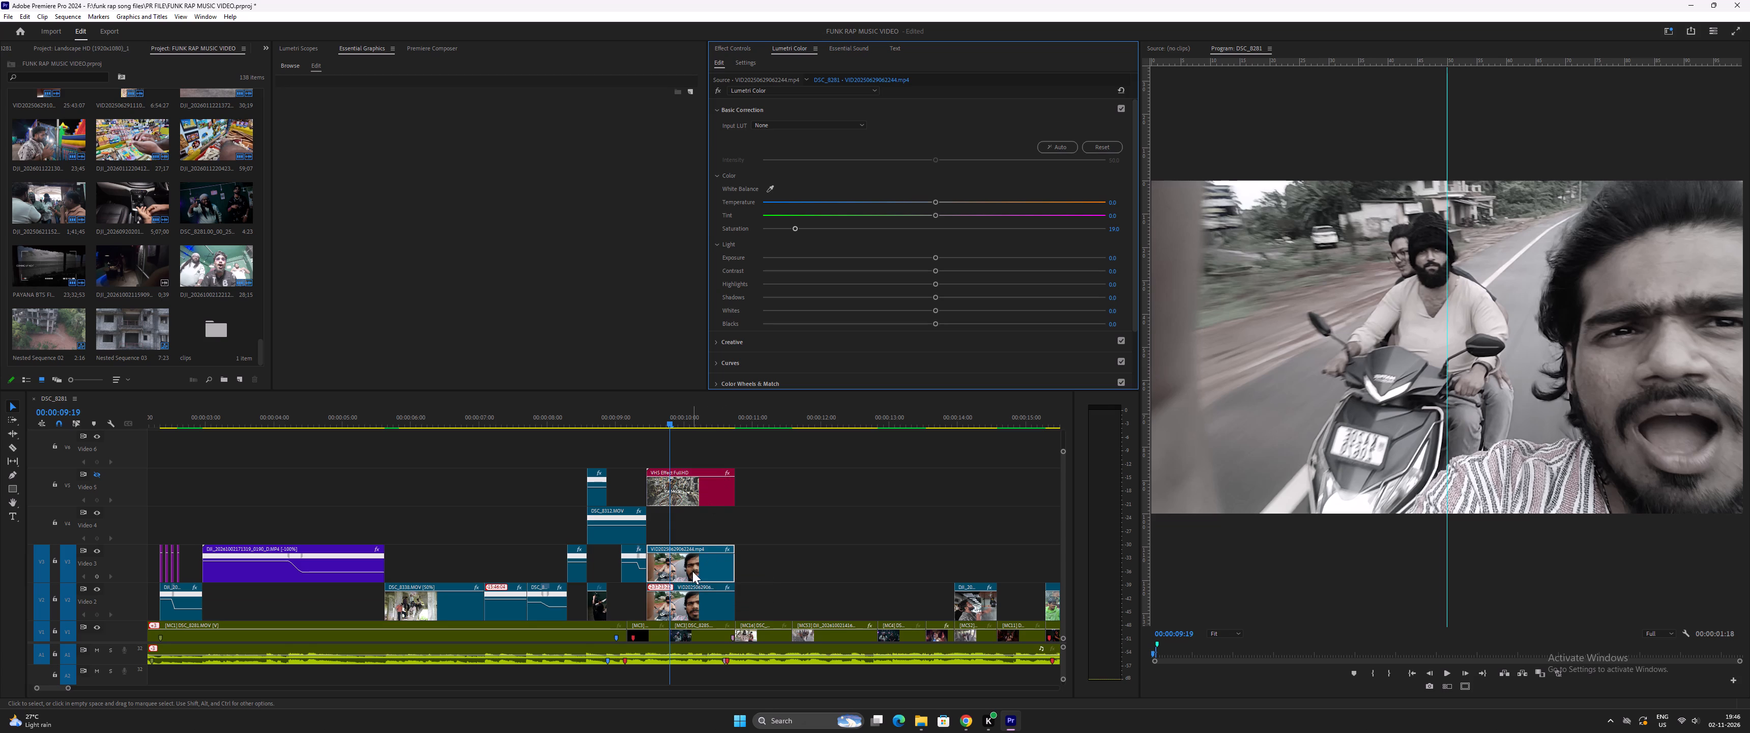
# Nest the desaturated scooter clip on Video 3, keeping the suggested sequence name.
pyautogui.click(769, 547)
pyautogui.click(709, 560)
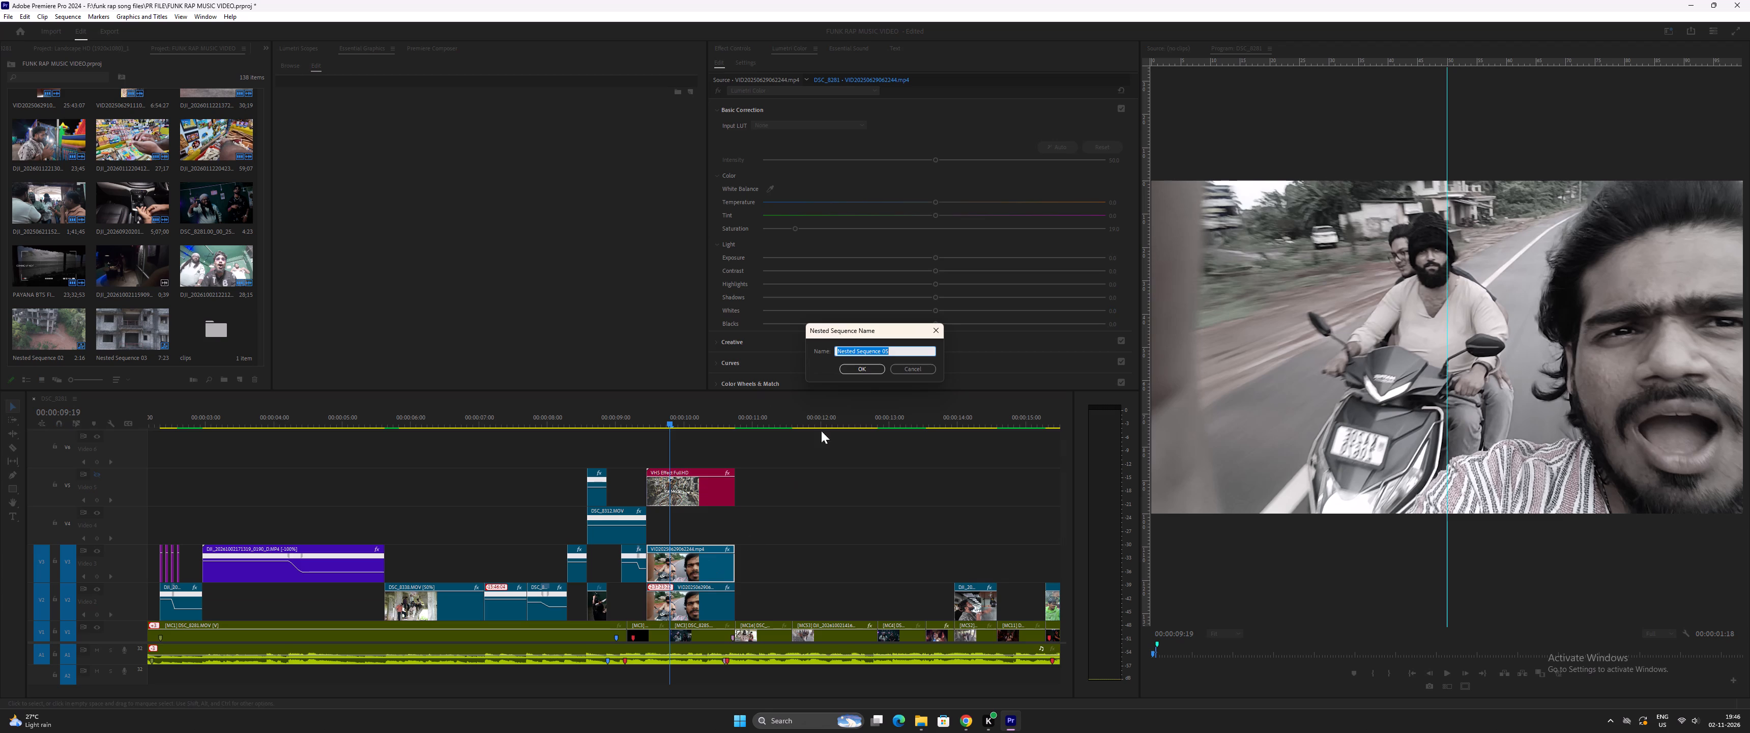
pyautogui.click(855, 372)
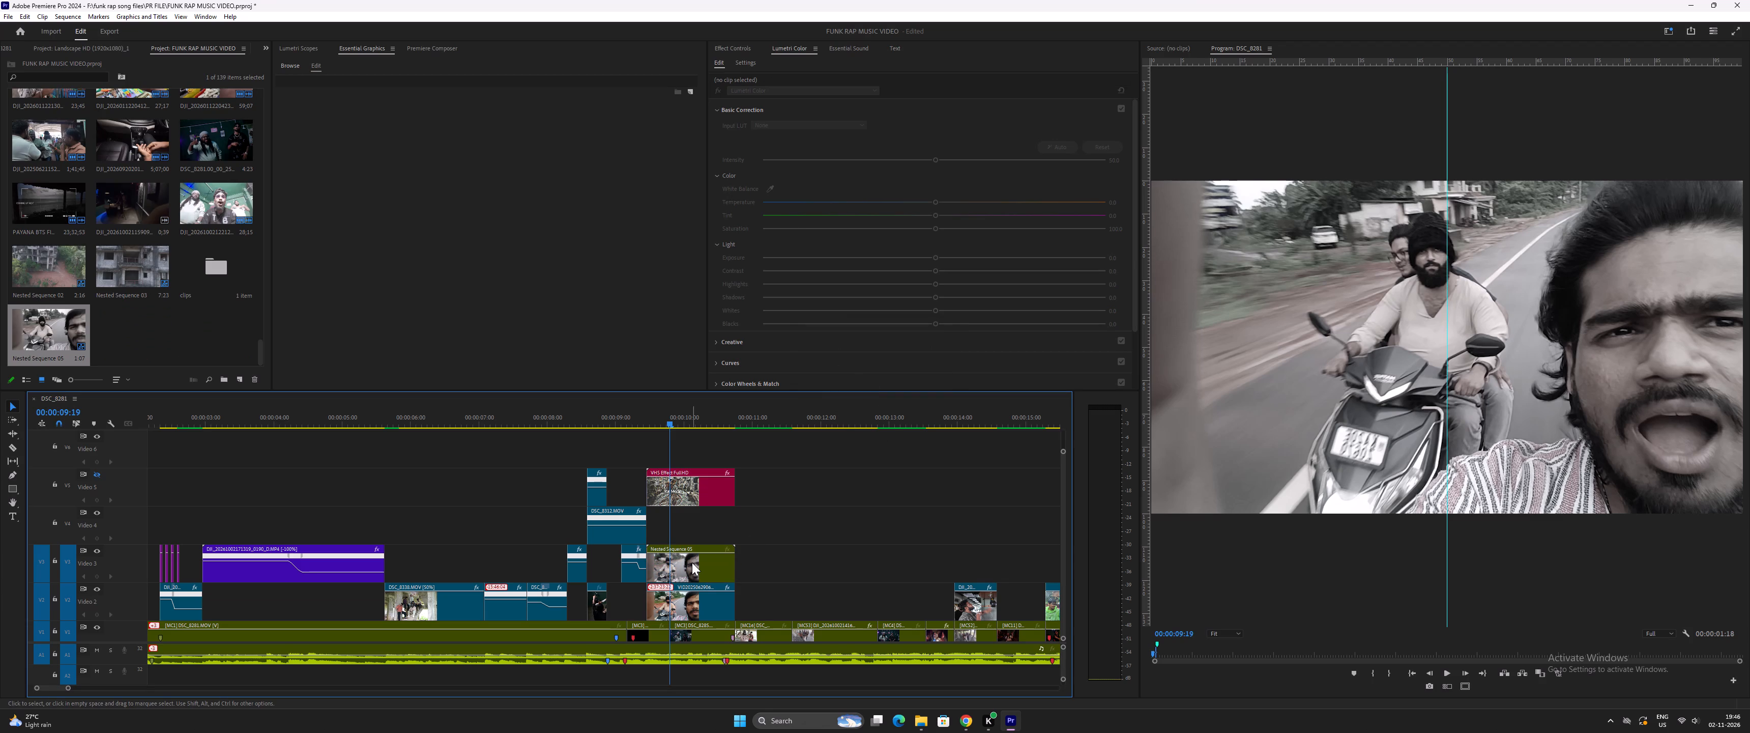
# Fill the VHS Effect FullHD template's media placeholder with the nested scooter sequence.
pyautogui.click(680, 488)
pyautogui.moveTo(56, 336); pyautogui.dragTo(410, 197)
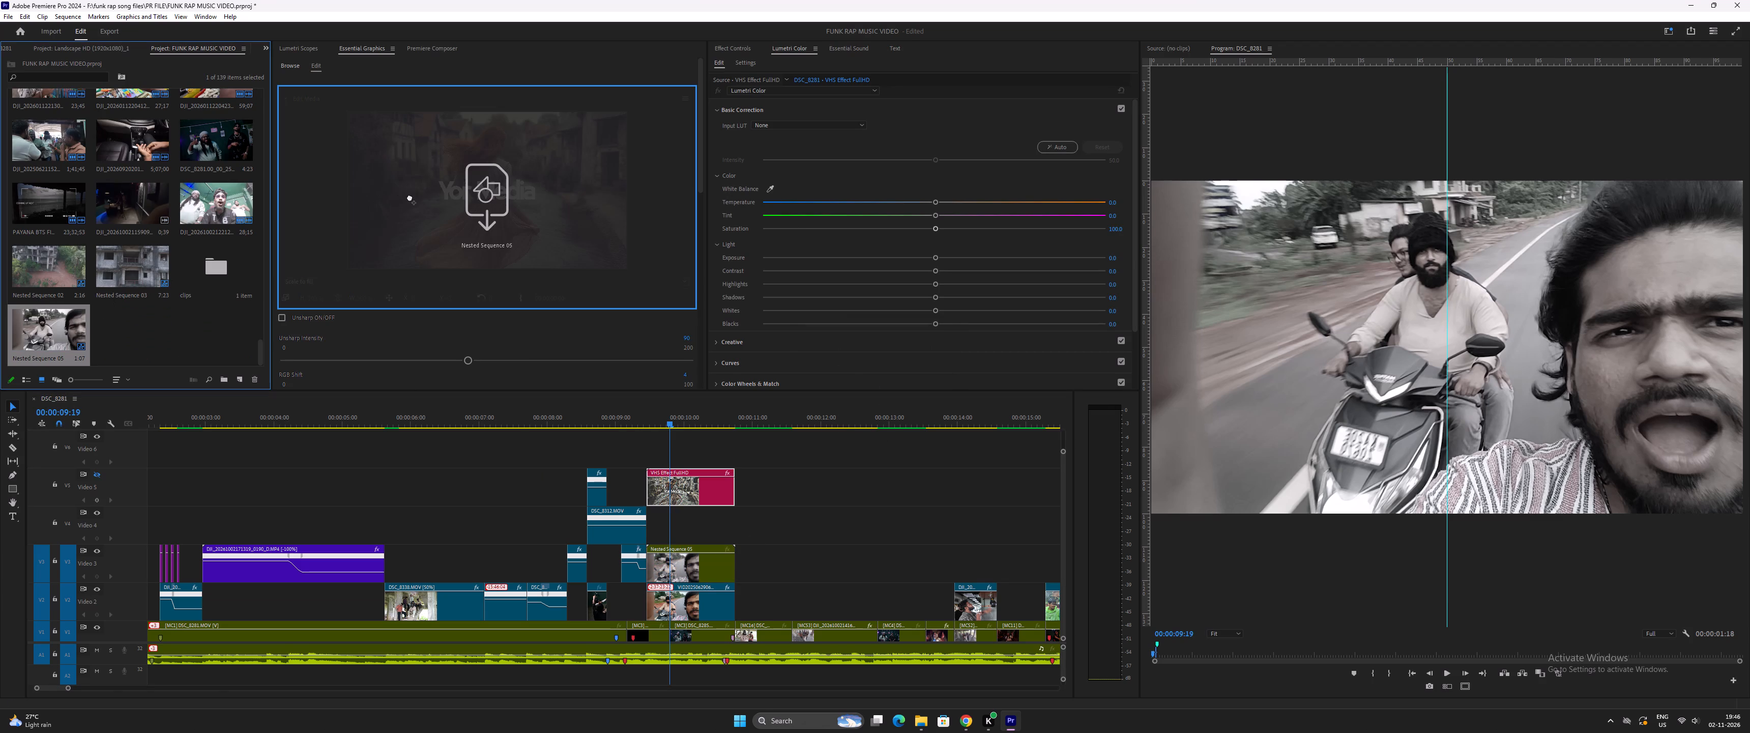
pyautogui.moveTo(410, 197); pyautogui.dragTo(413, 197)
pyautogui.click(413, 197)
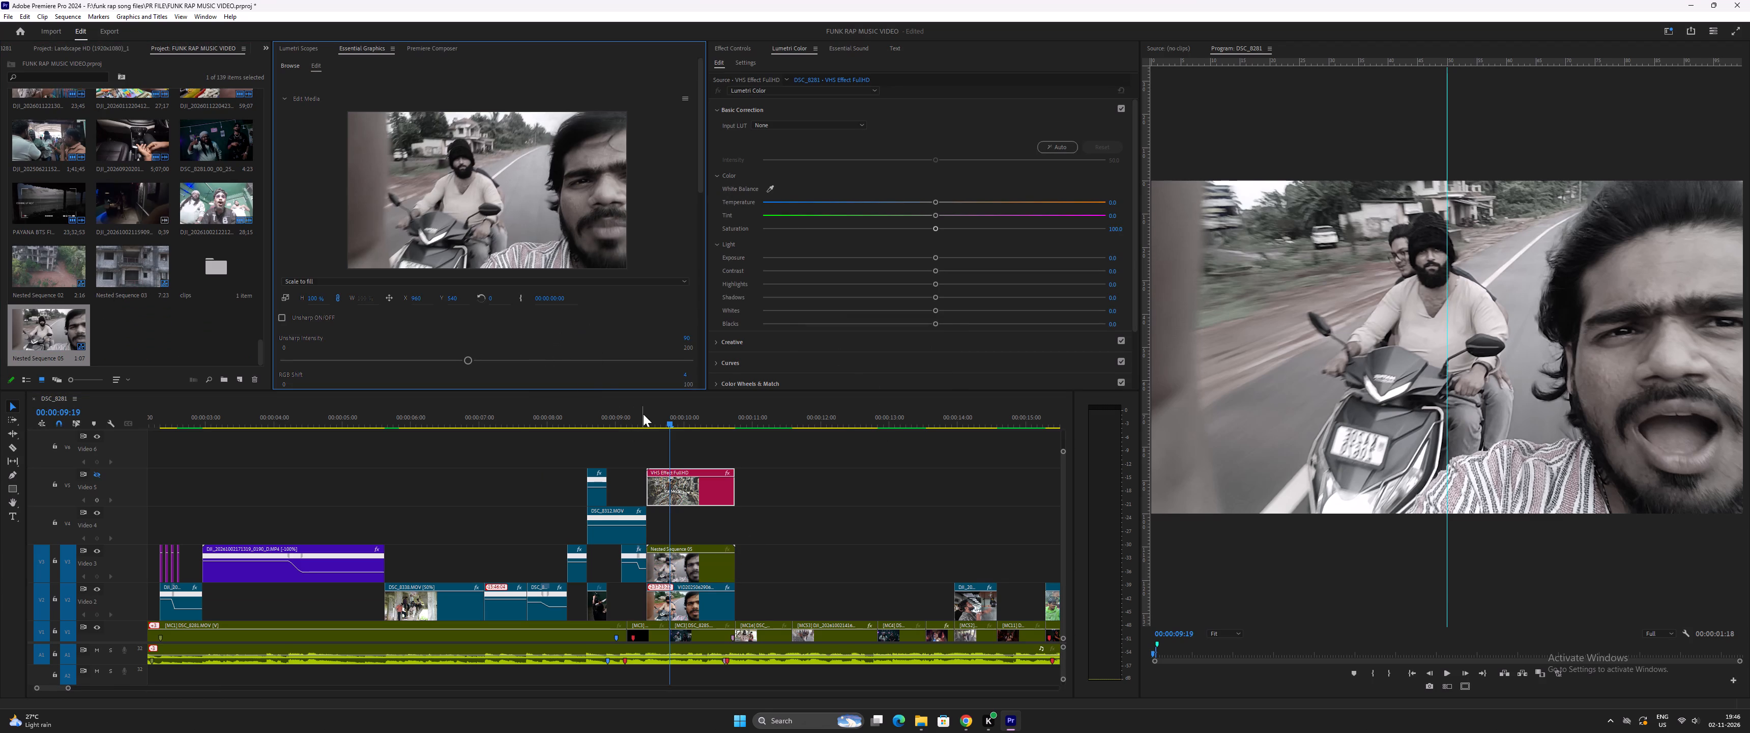
# Play back the scooter shot near 00:00:10 and examine the VHS template's intensity, tint, noise and screen border settings.
pyautogui.moveTo(656, 418); pyautogui.dragTo(643, 421)
pyautogui.press('space')
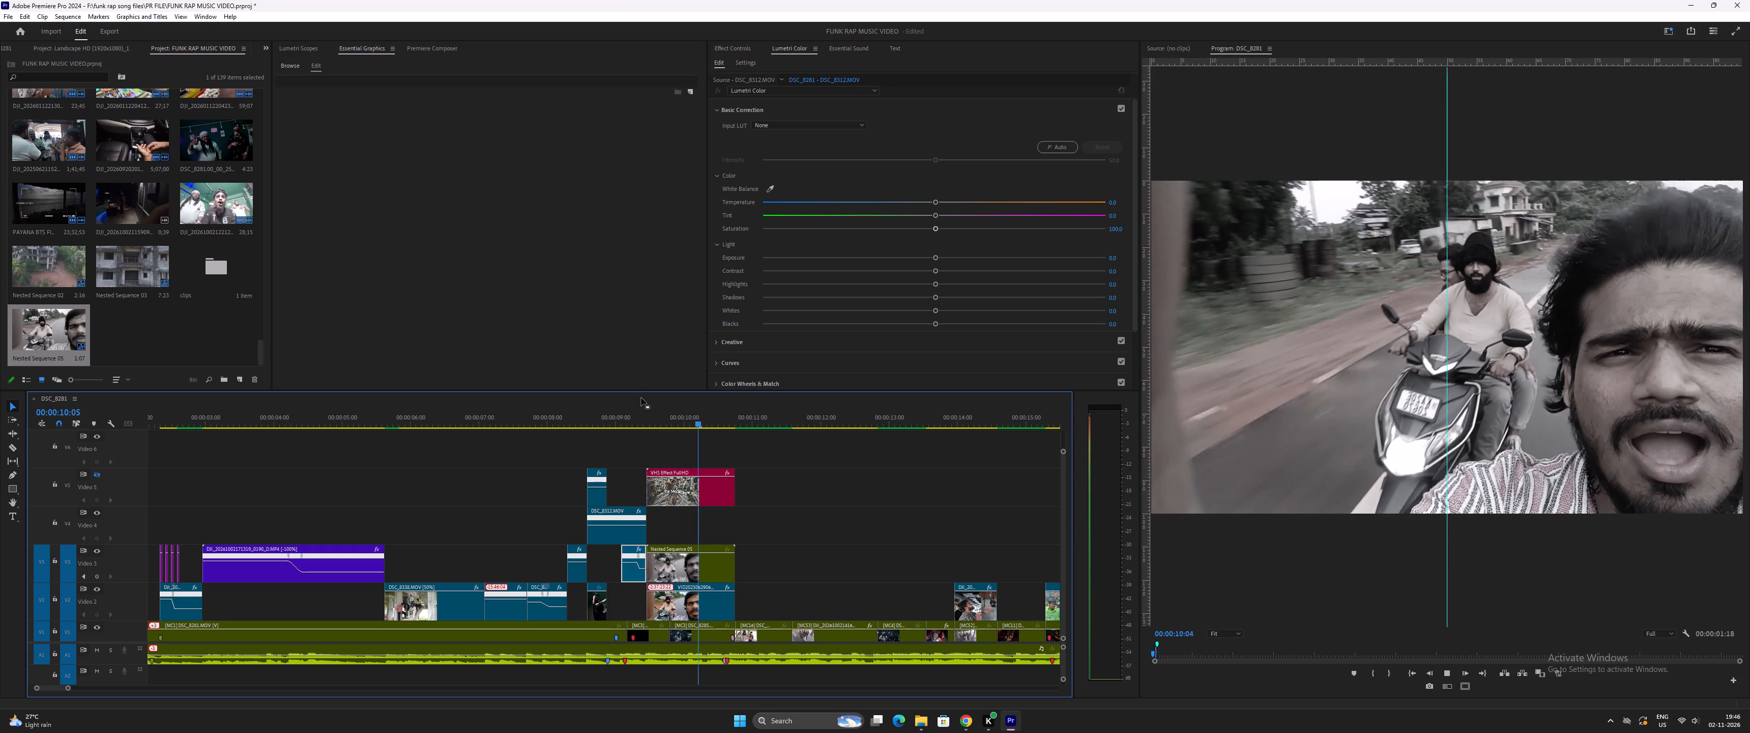
pyautogui.press('space')
pyautogui.click(666, 411)
pyautogui.click(686, 501)
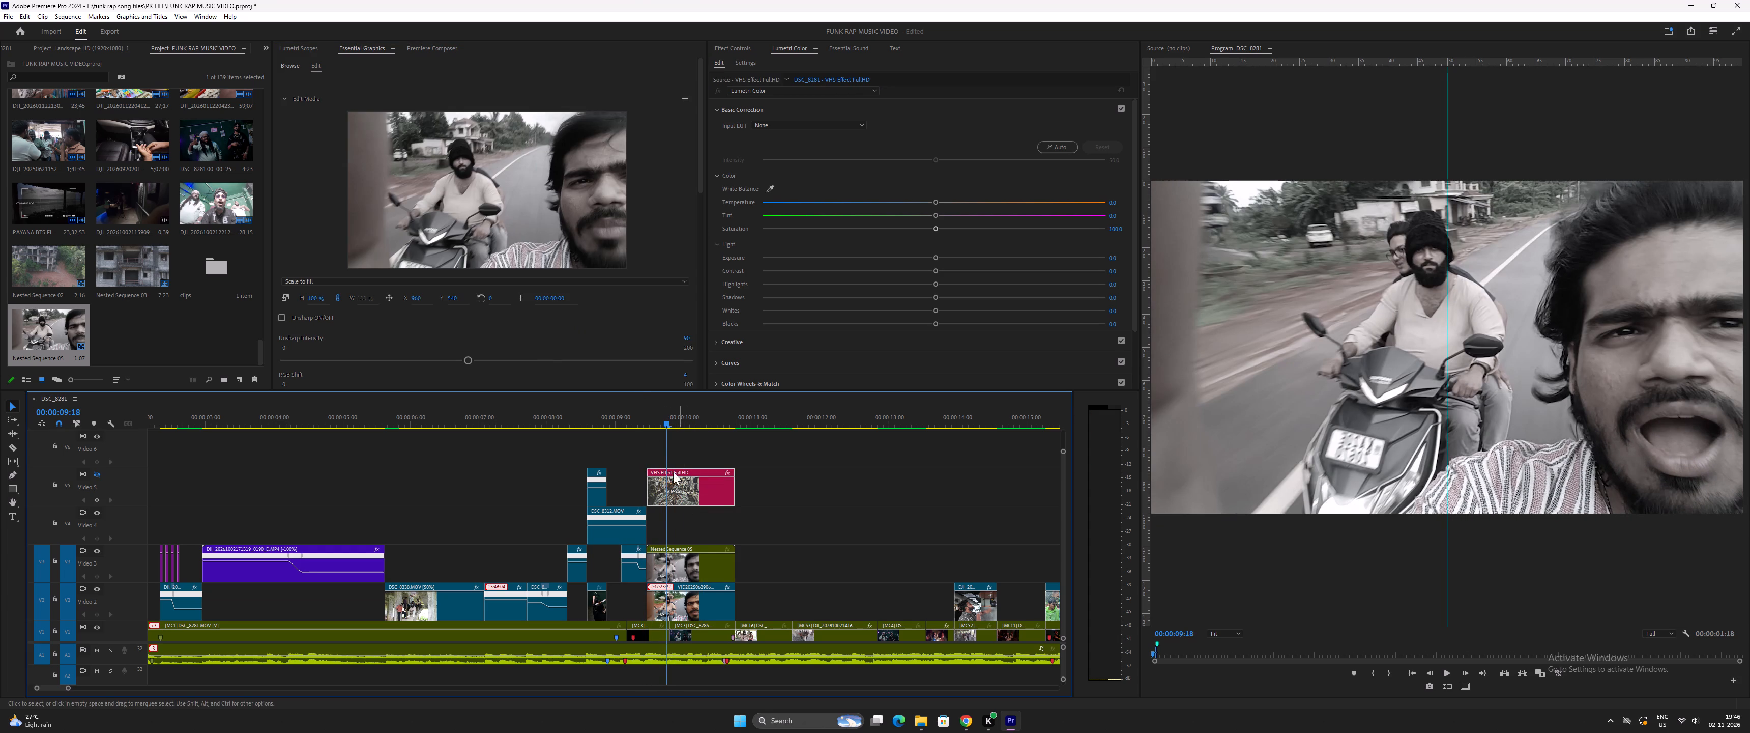
pyautogui.scroll(-6, 487, 335)
pyautogui.scroll(4, 490, 336)
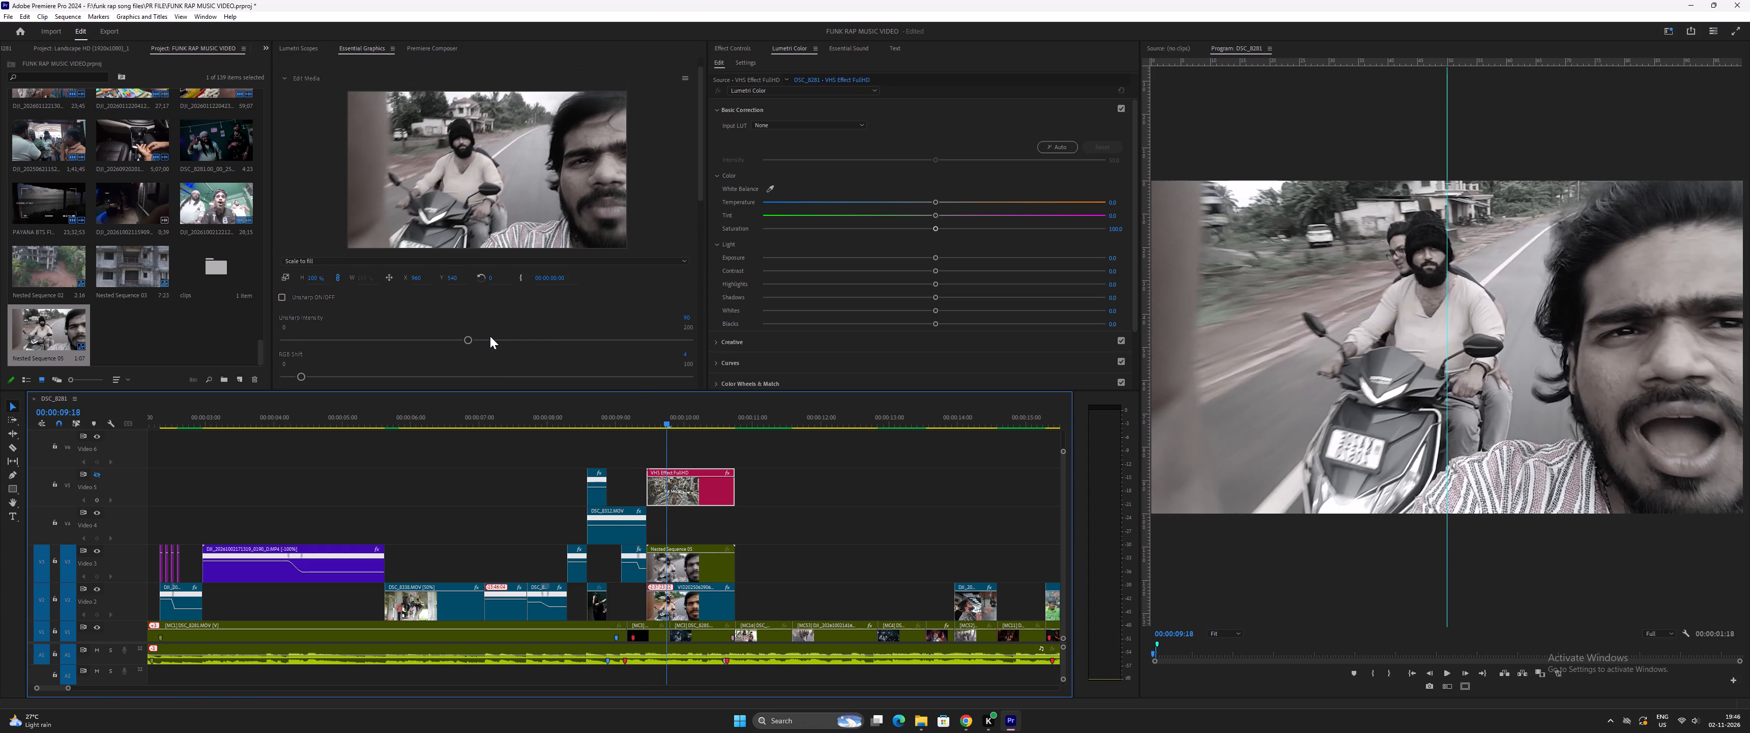
pyautogui.press('space')
pyautogui.press('space')
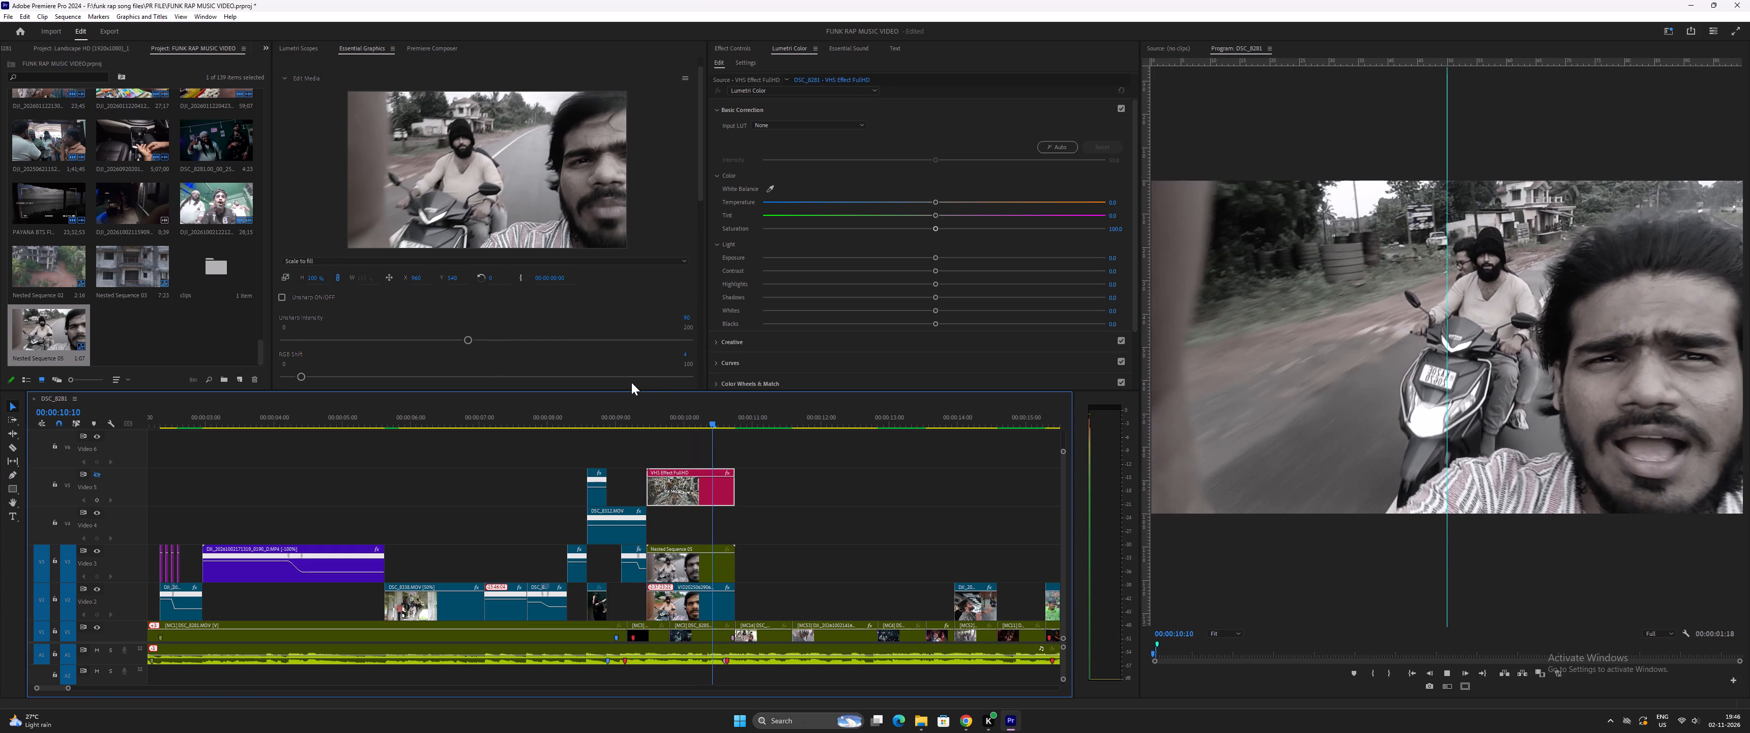
pyautogui.scroll(-13, 514, 288)
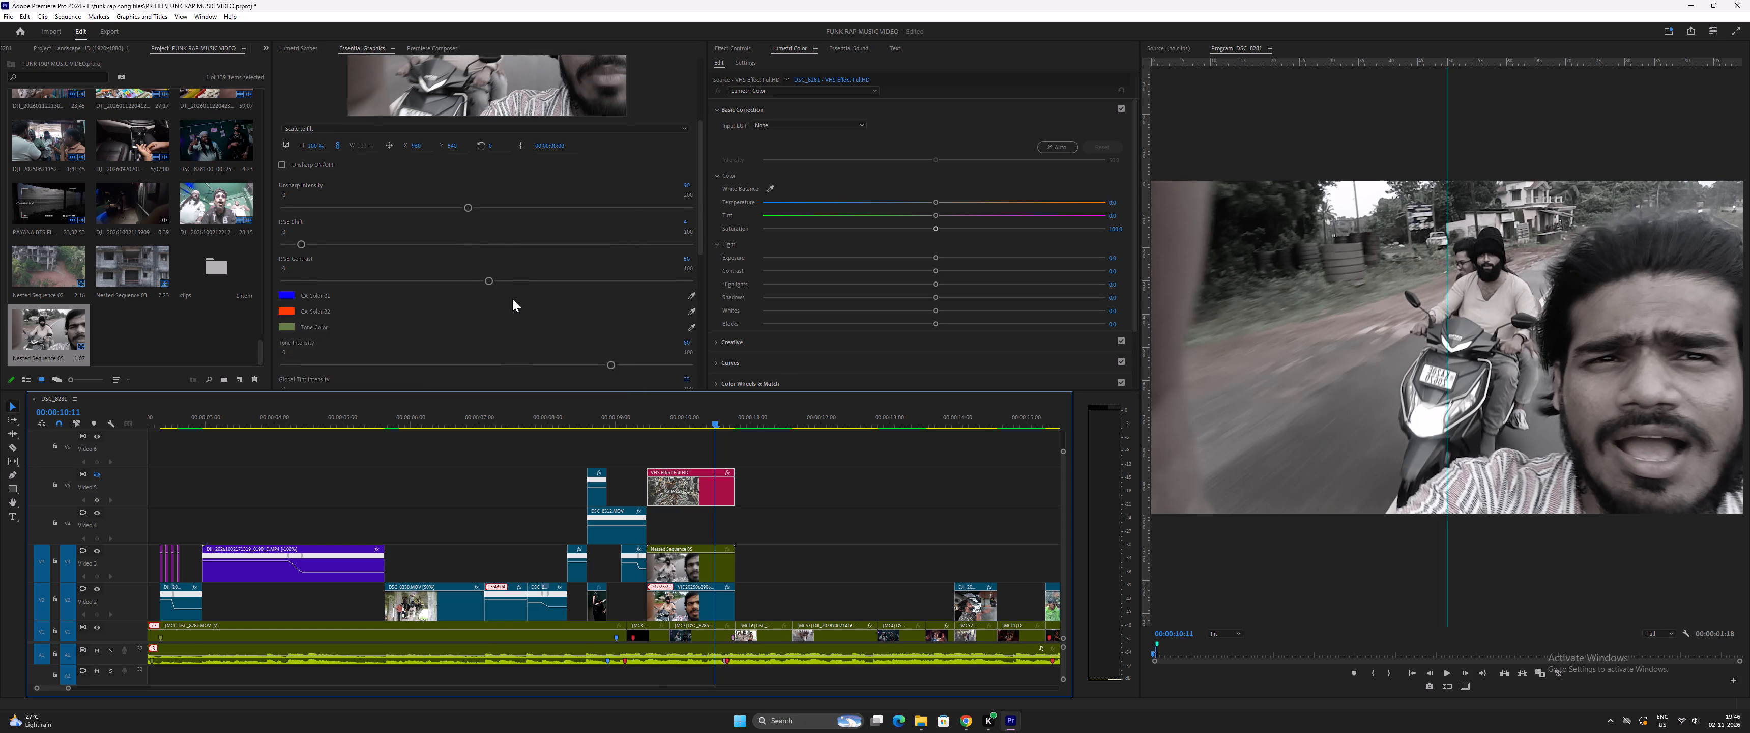
pyautogui.scroll(-13, 512, 299)
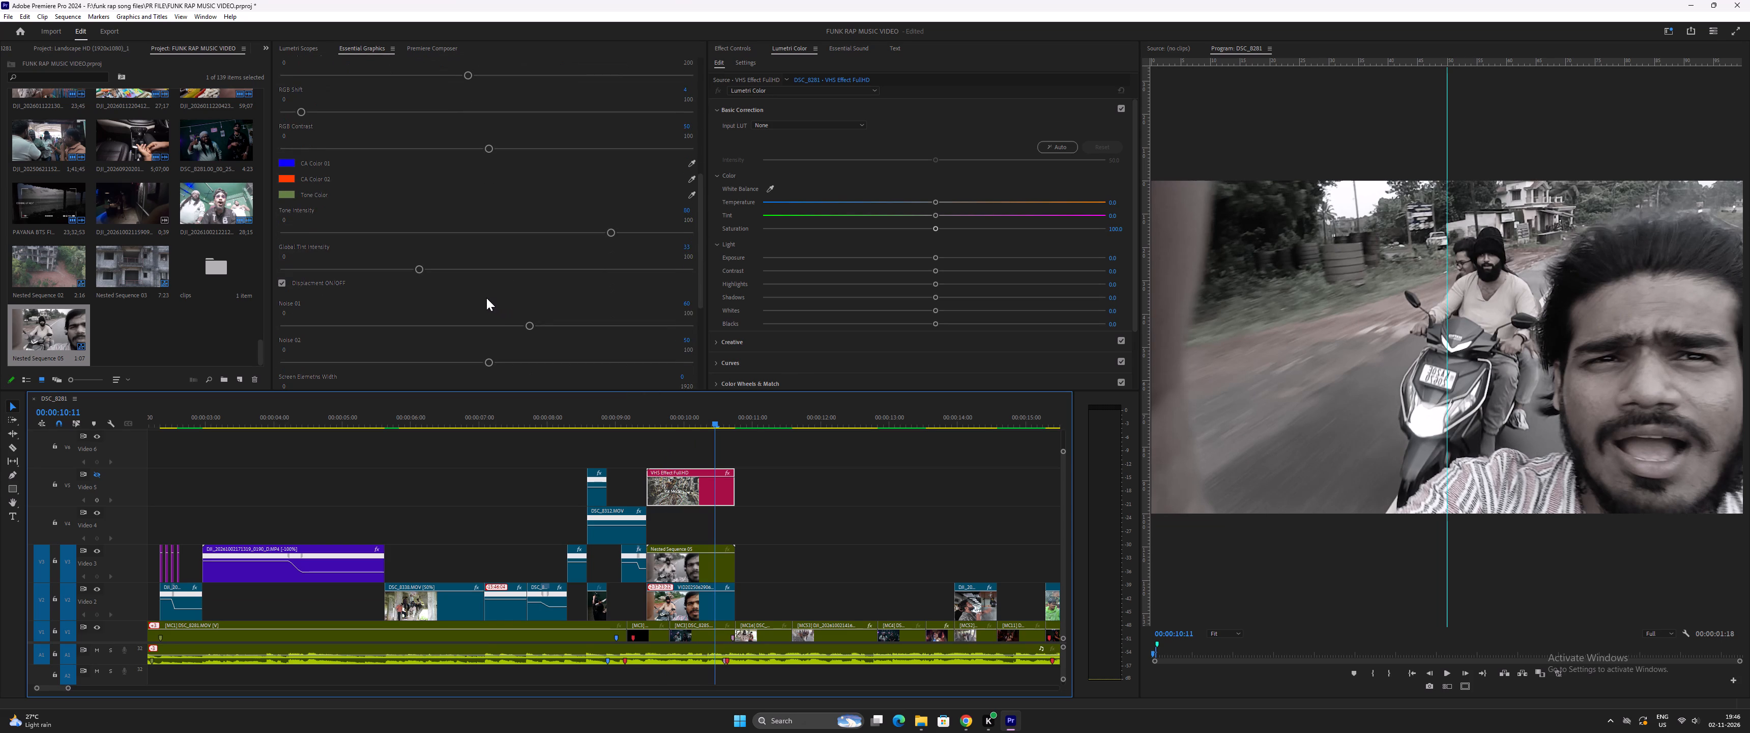
pyautogui.scroll(-18, 486, 298)
pyautogui.scroll(-3, 484, 301)
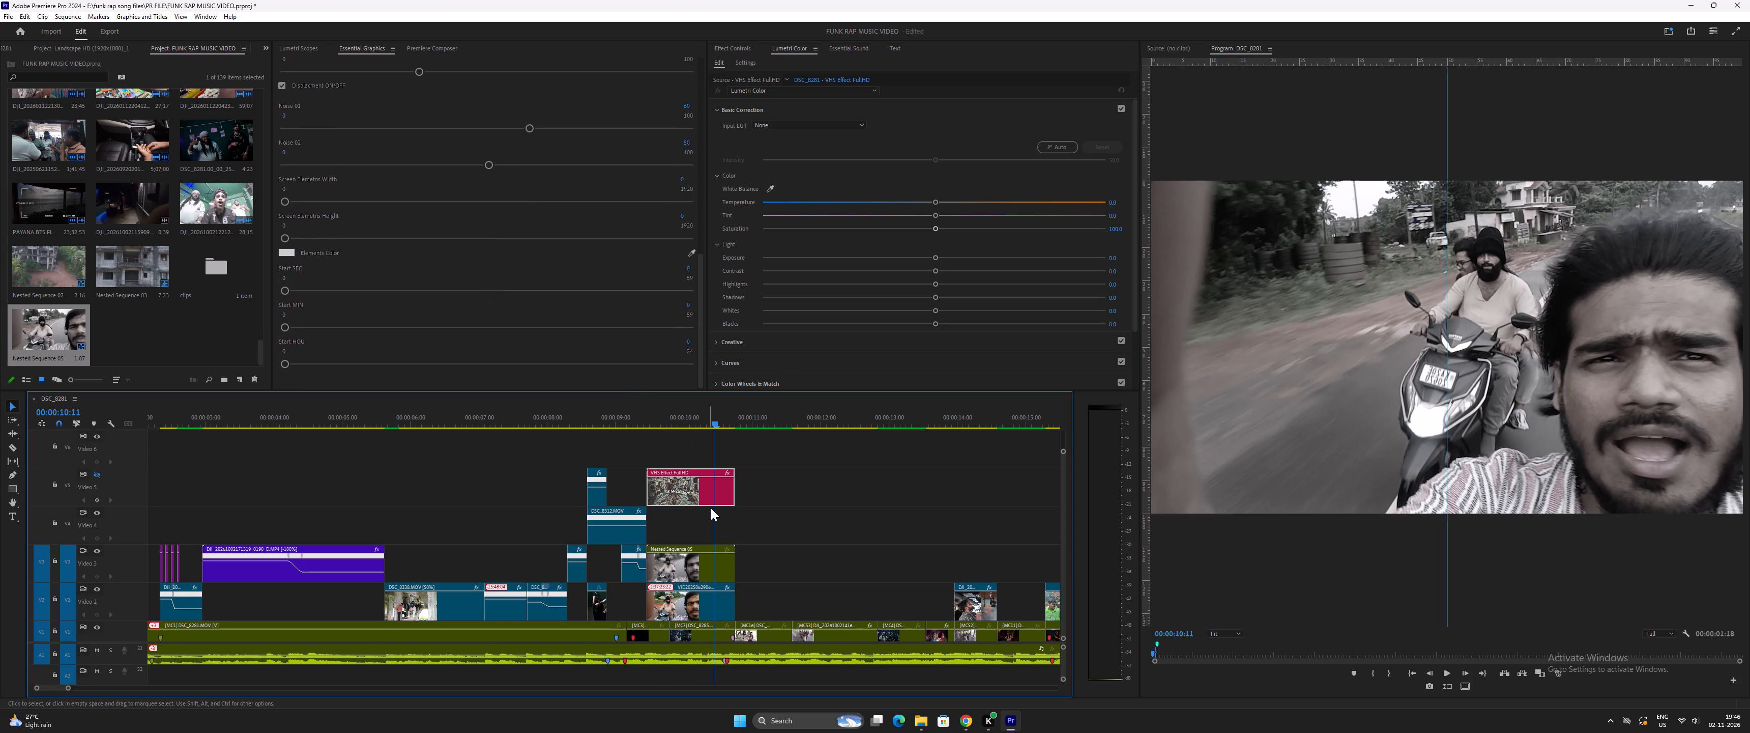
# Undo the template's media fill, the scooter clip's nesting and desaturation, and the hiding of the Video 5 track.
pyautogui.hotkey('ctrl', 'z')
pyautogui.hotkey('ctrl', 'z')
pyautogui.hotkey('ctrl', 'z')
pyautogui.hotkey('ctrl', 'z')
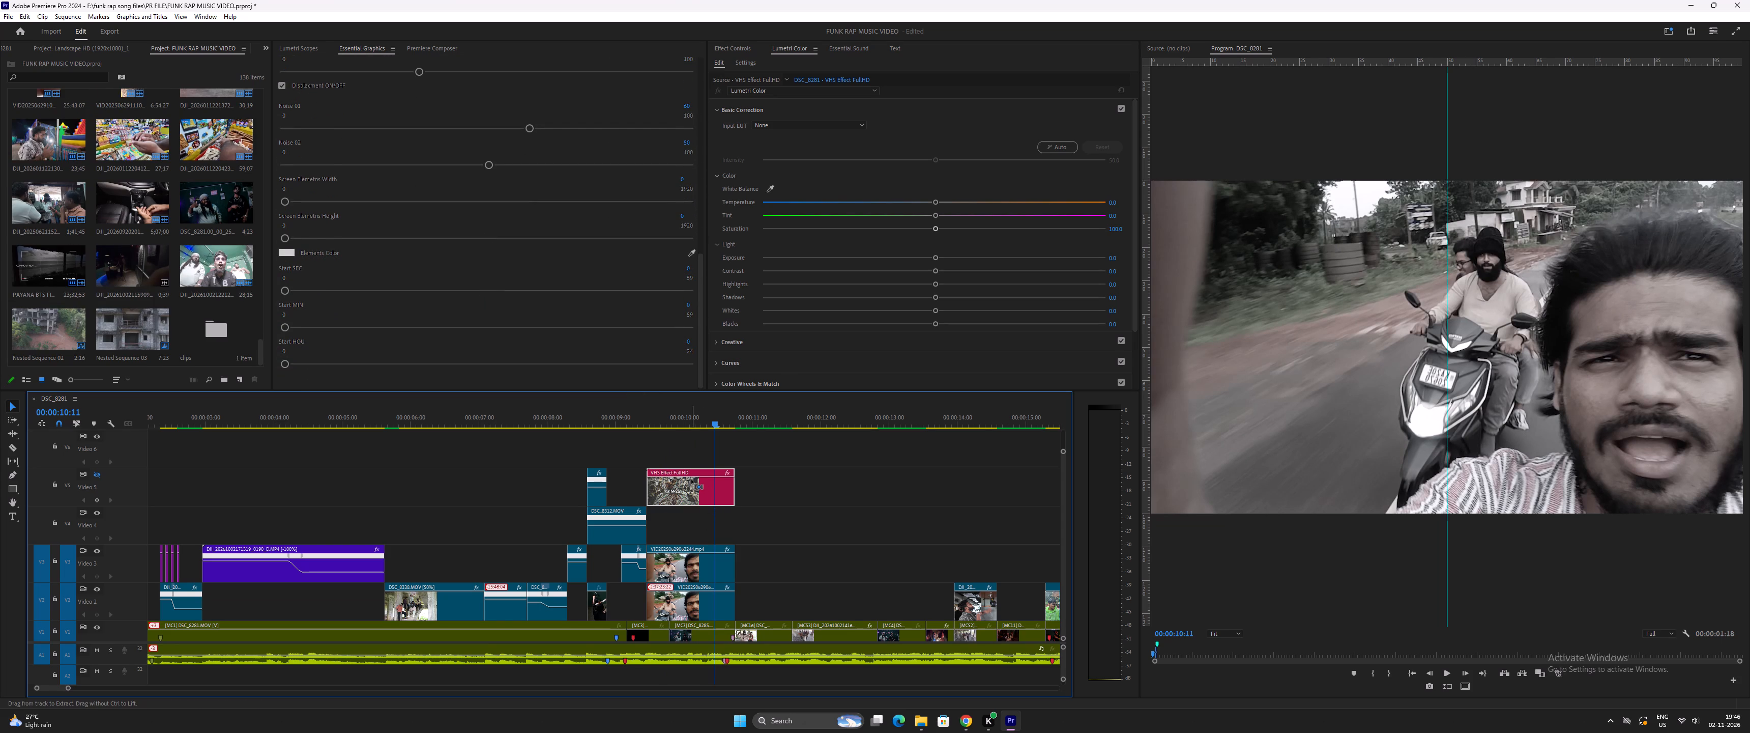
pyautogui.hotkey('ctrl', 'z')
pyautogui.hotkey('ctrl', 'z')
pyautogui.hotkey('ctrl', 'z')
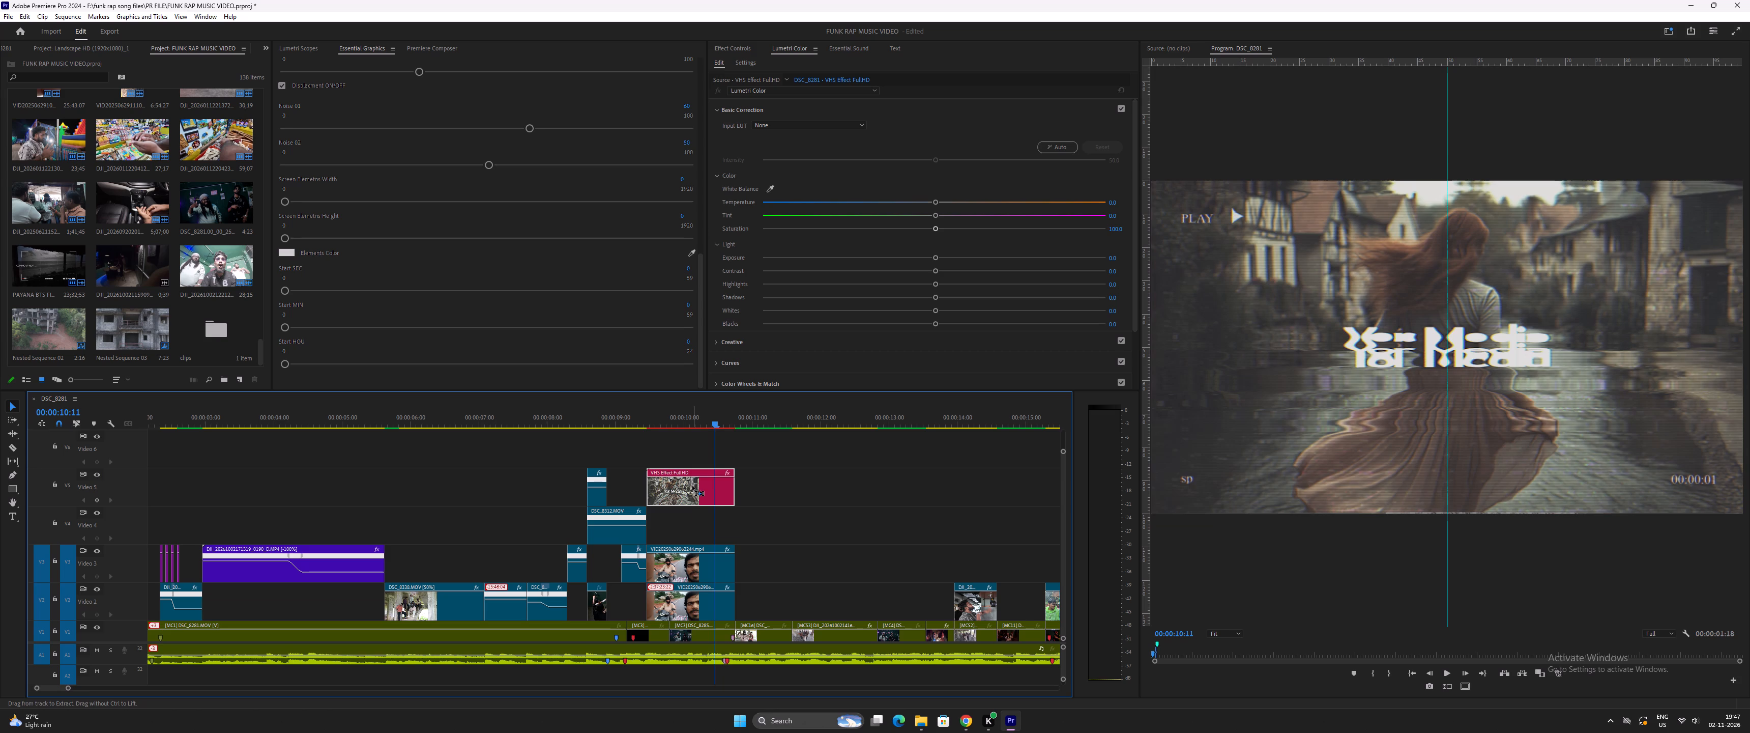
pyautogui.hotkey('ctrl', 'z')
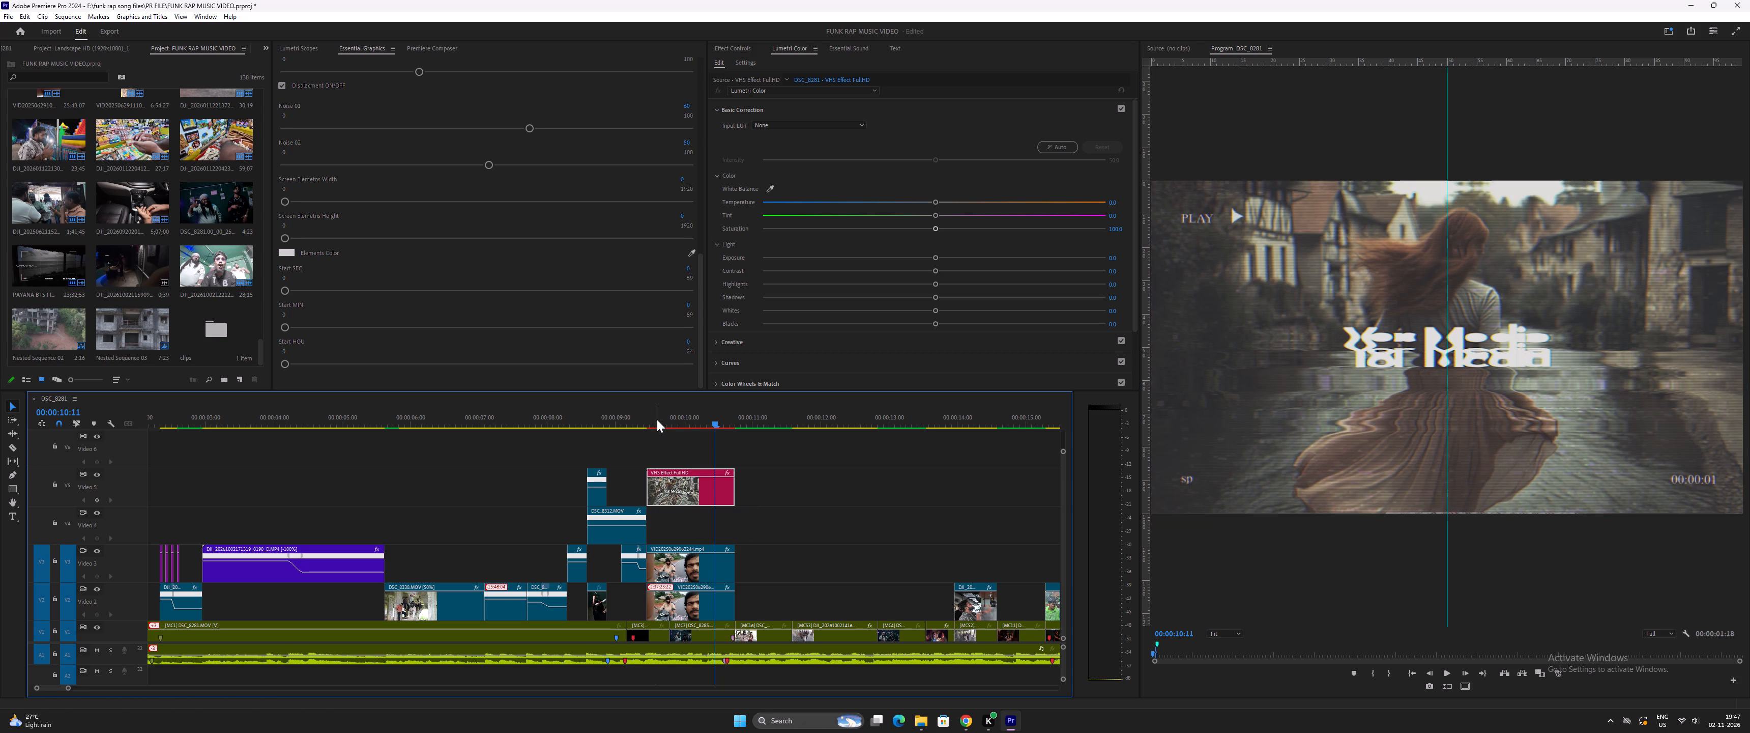
# Lower the Video 3 scooter clip's Lumetri saturation to about 23, moving the VHS template aside on Video 5 and back over it.
pyautogui.click(657, 419)
pyautogui.press('space')
pyautogui.press('space')
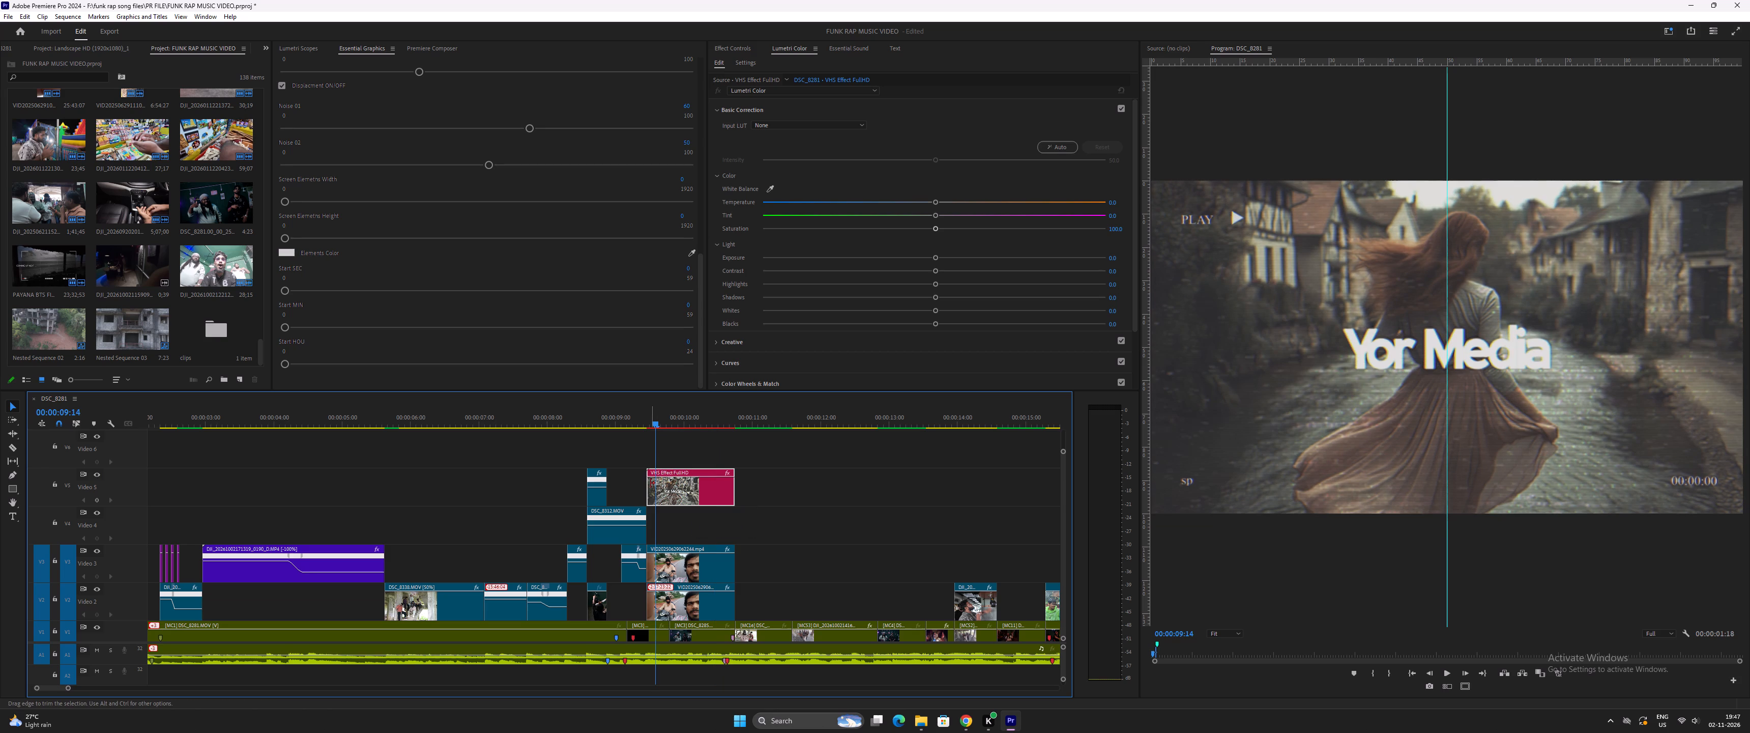
pyautogui.moveTo(653, 425); pyautogui.dragTo(673, 430)
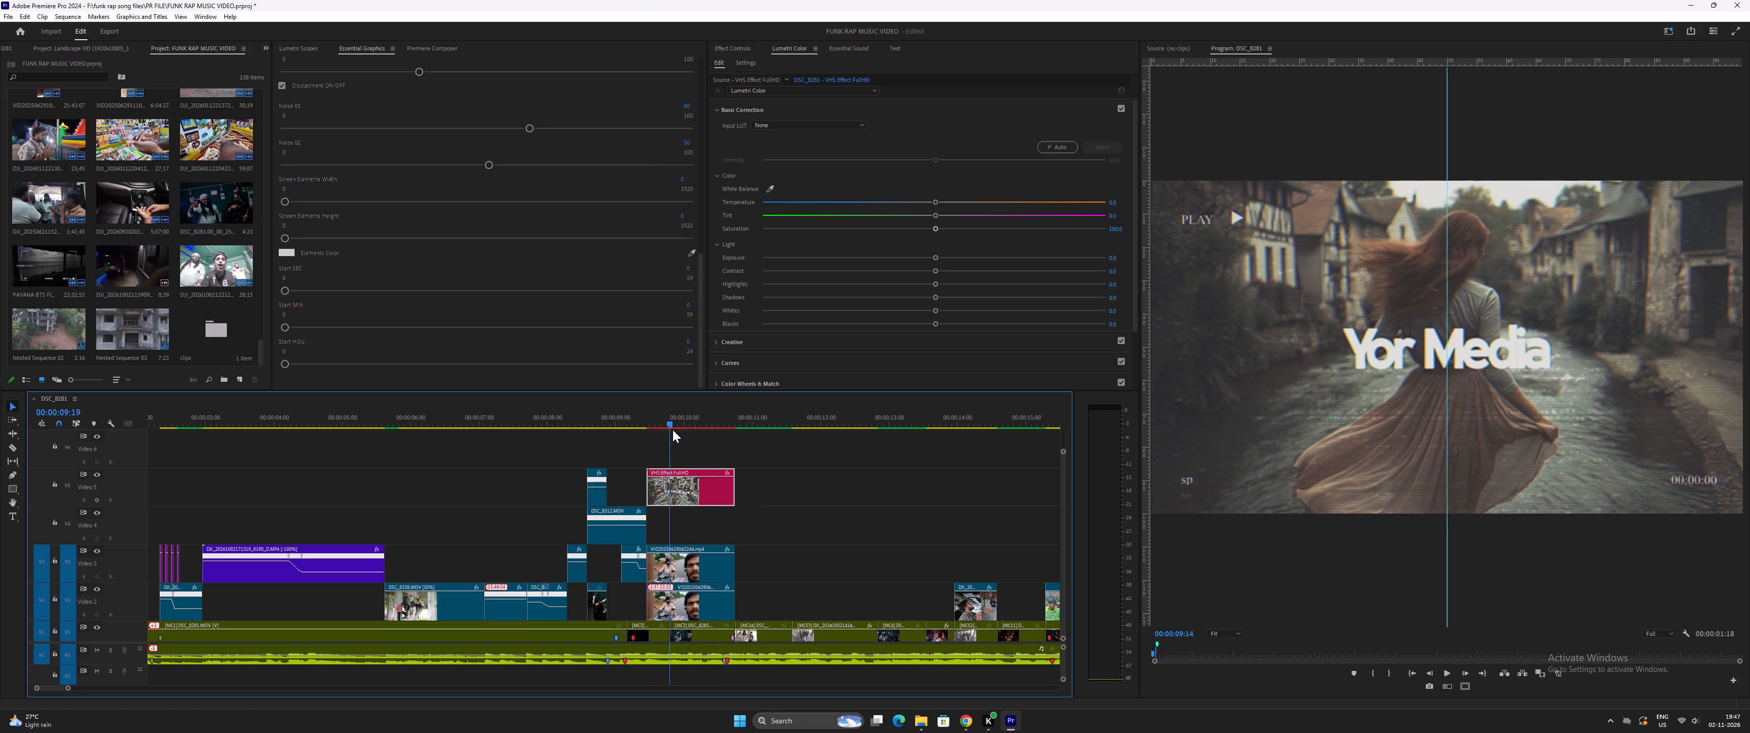
pyautogui.moveTo(673, 430); pyautogui.dragTo(688, 433)
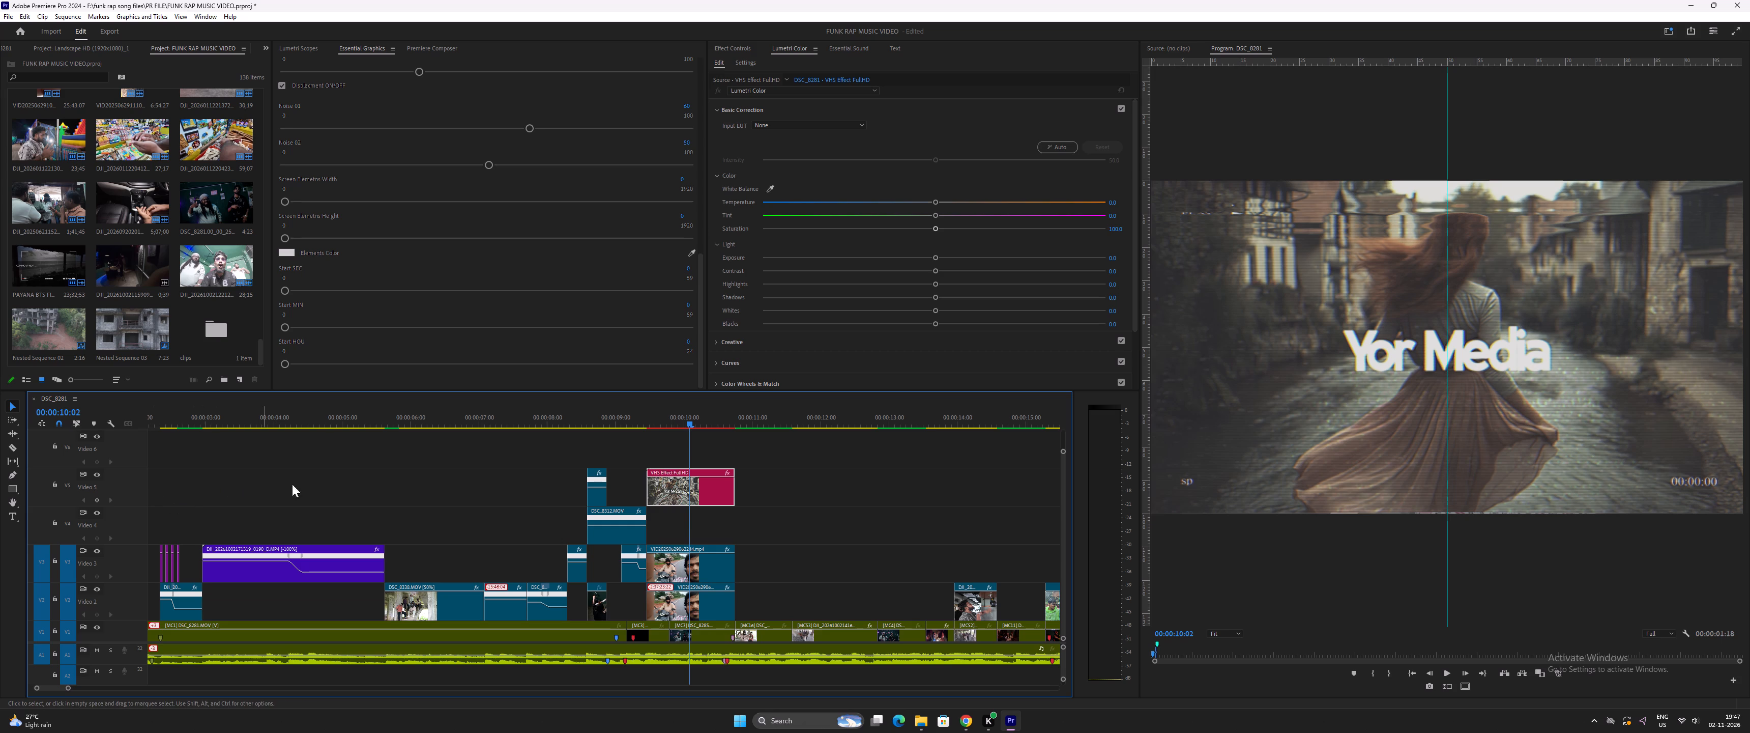
pyautogui.moveTo(676, 487); pyautogui.dragTo(798, 488)
pyautogui.click(678, 569)
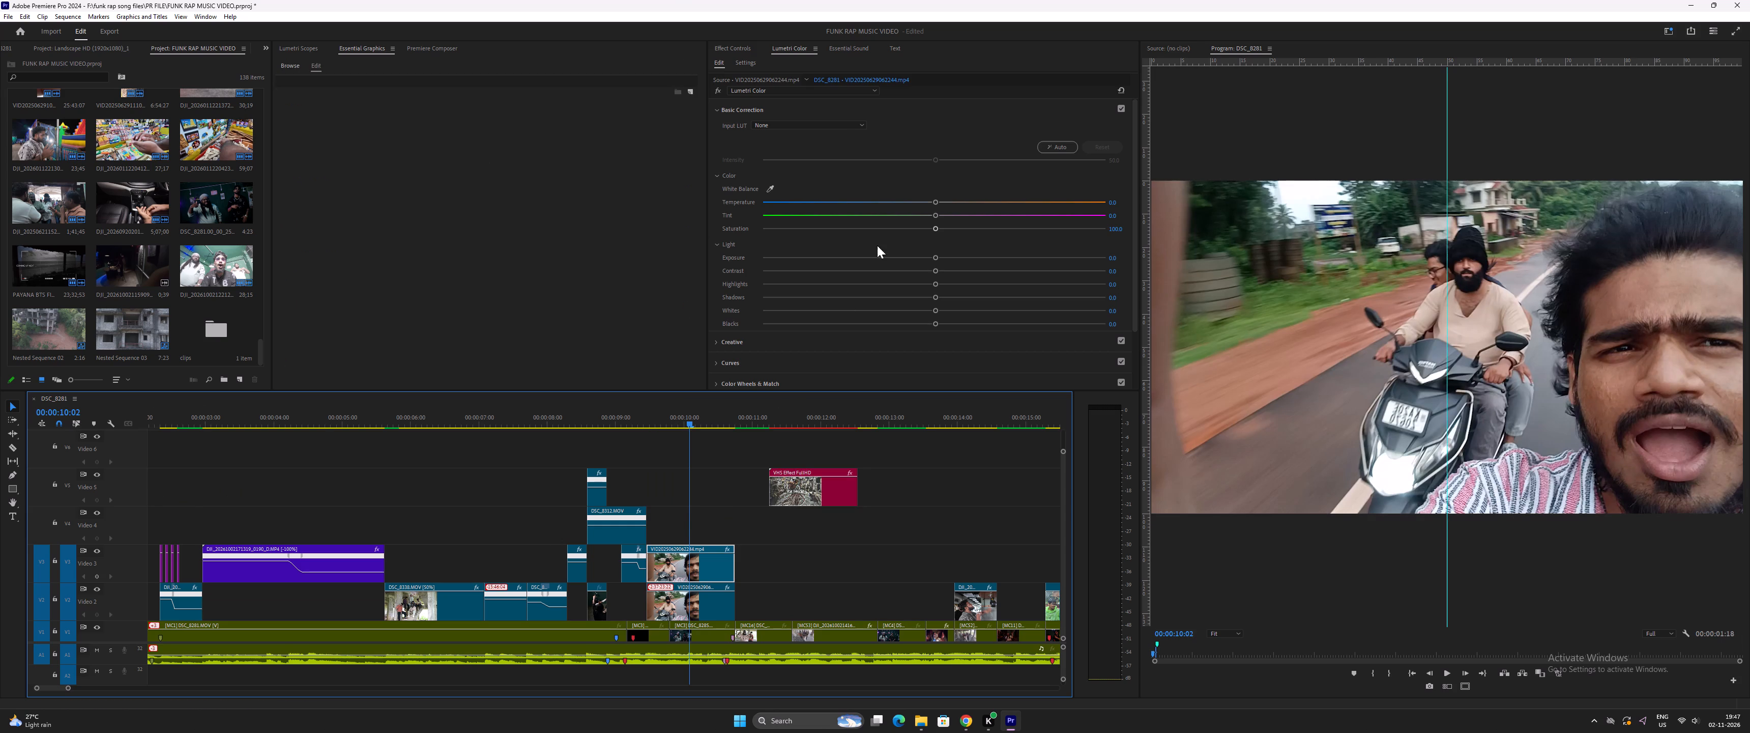
pyautogui.moveTo(934, 227); pyautogui.dragTo(756, 239)
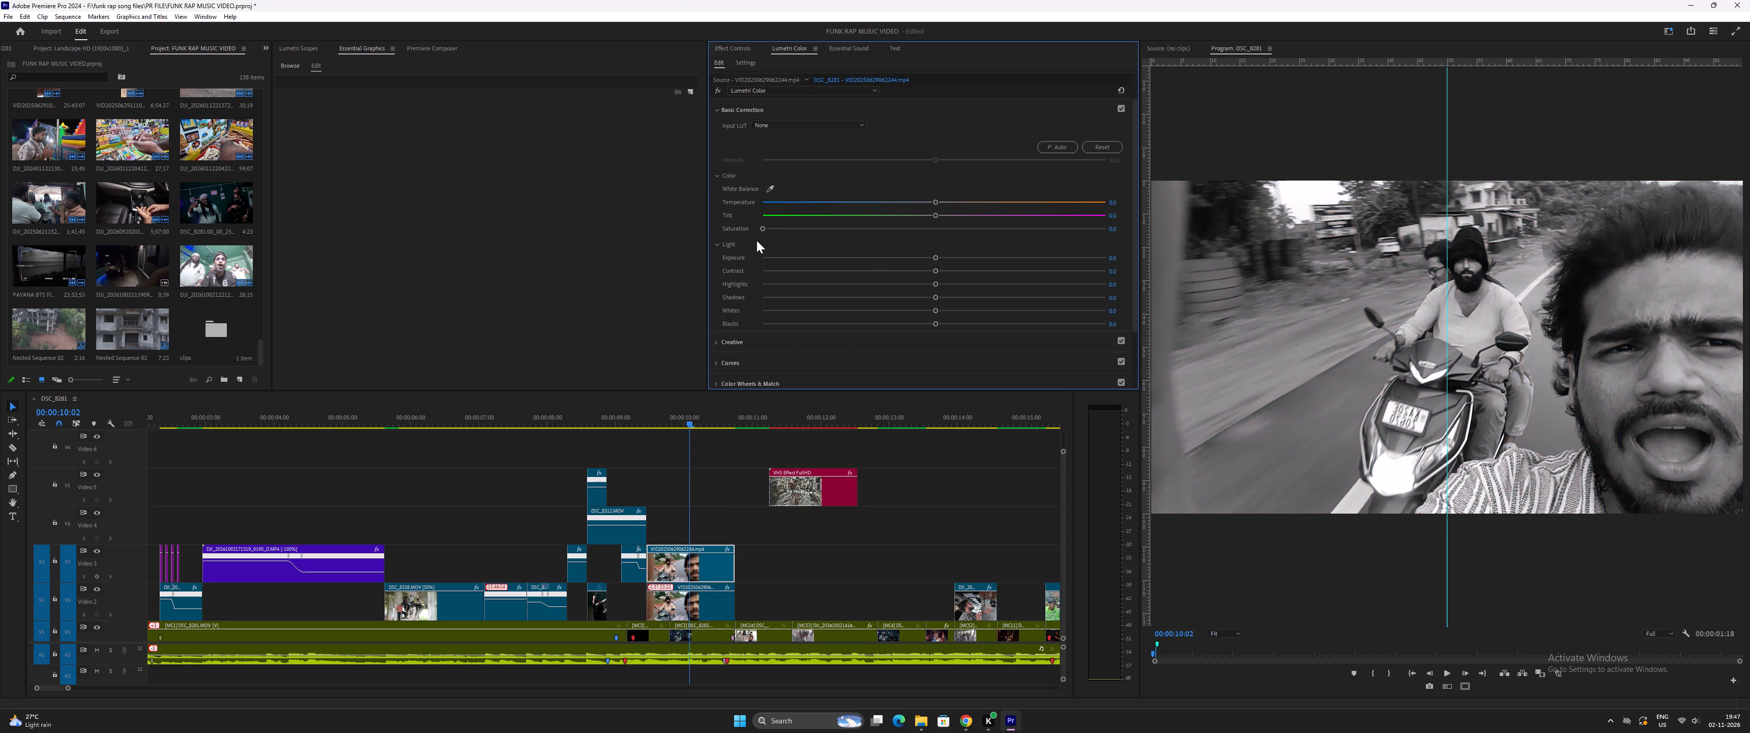
pyautogui.moveTo(793, 228); pyautogui.dragTo(801, 229)
pyautogui.moveTo(802, 493); pyautogui.dragTo(682, 485)
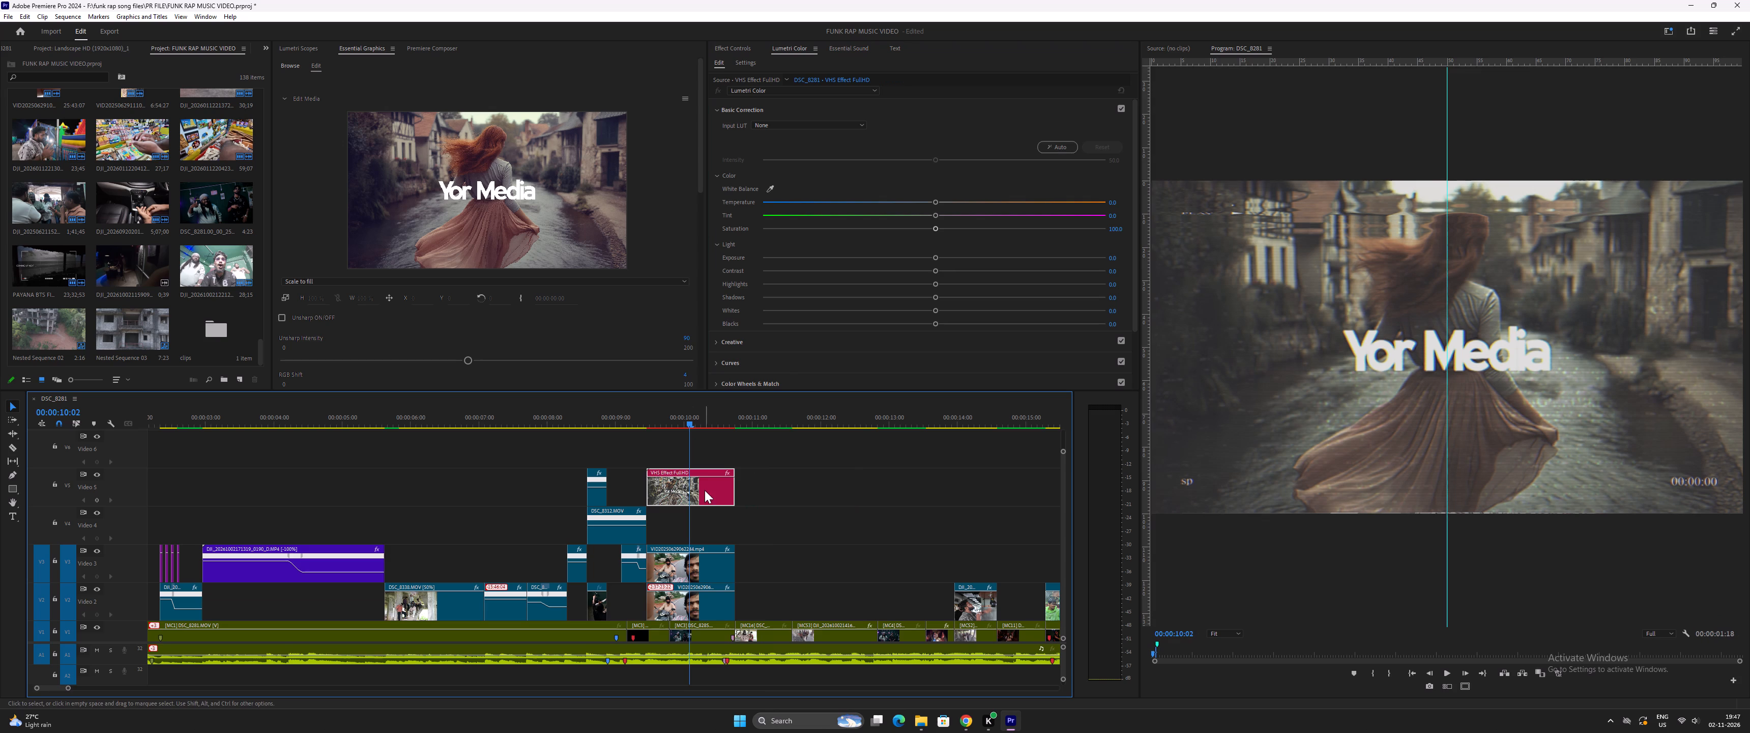
pyautogui.click(705, 490)
# Nest the desaturated scooter clip on Video 3, accepting the default sequence name.
pyautogui.click(688, 571)
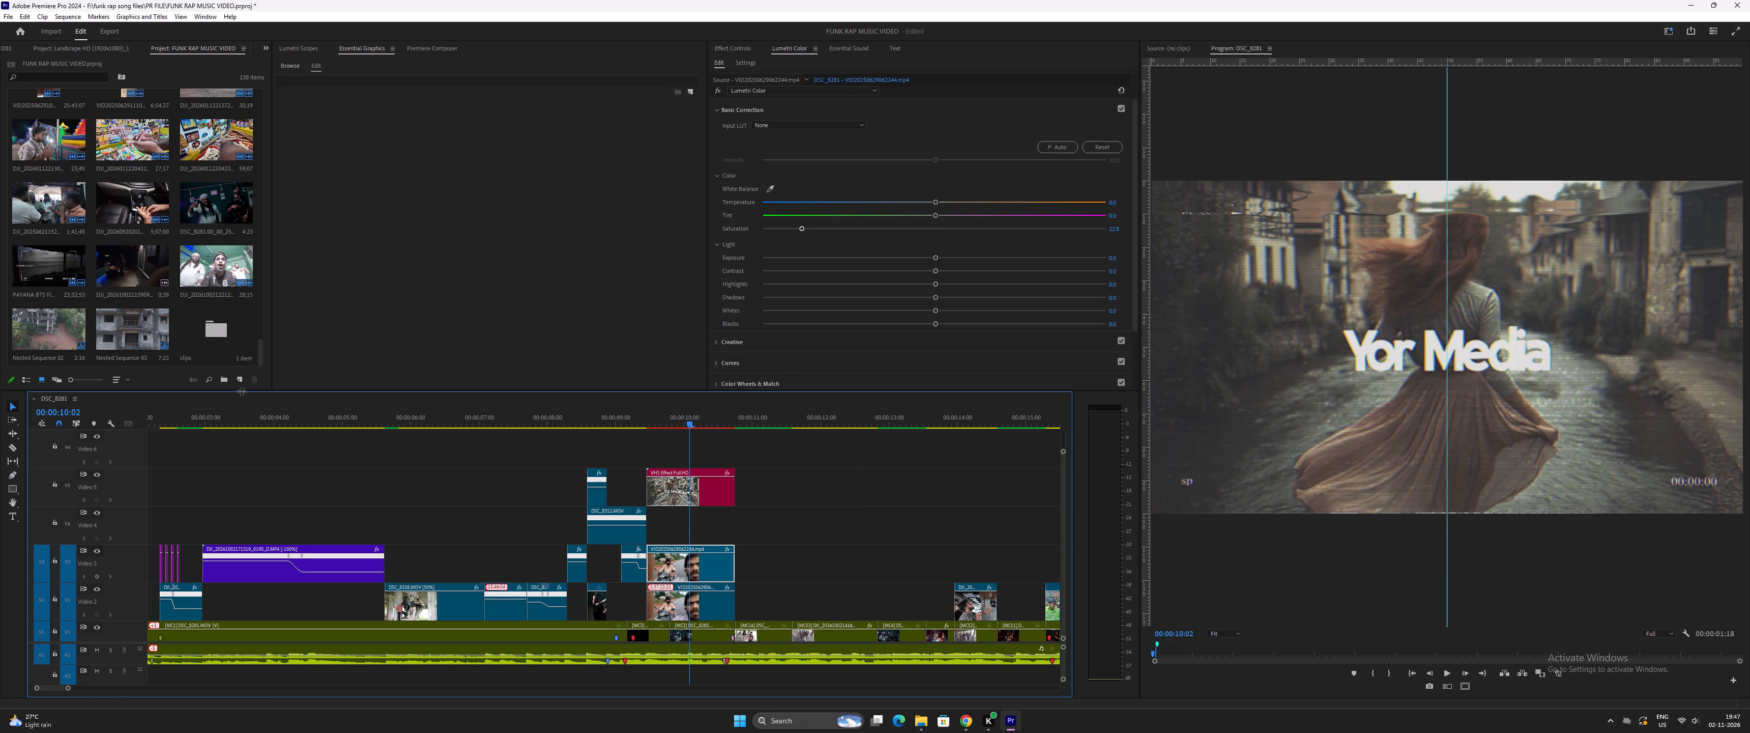
pyautogui.scroll(-7, 71, 300)
pyautogui.click(692, 569)
pyautogui.click(865, 368)
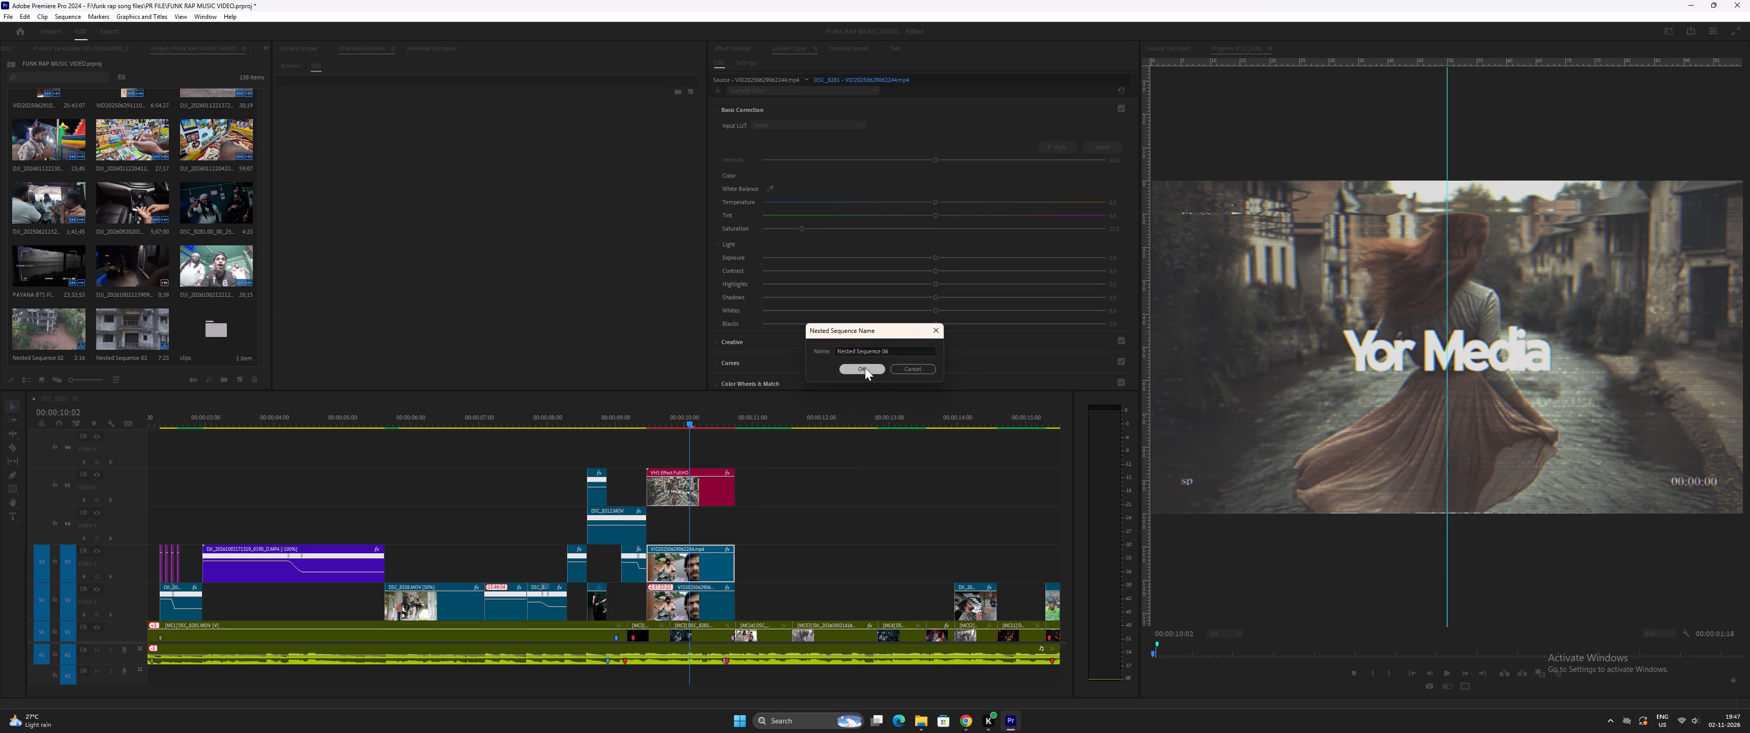
# Fill the VHS template's media placeholder with the new nested scooter sequence and play the shot back.
pyautogui.click(711, 492)
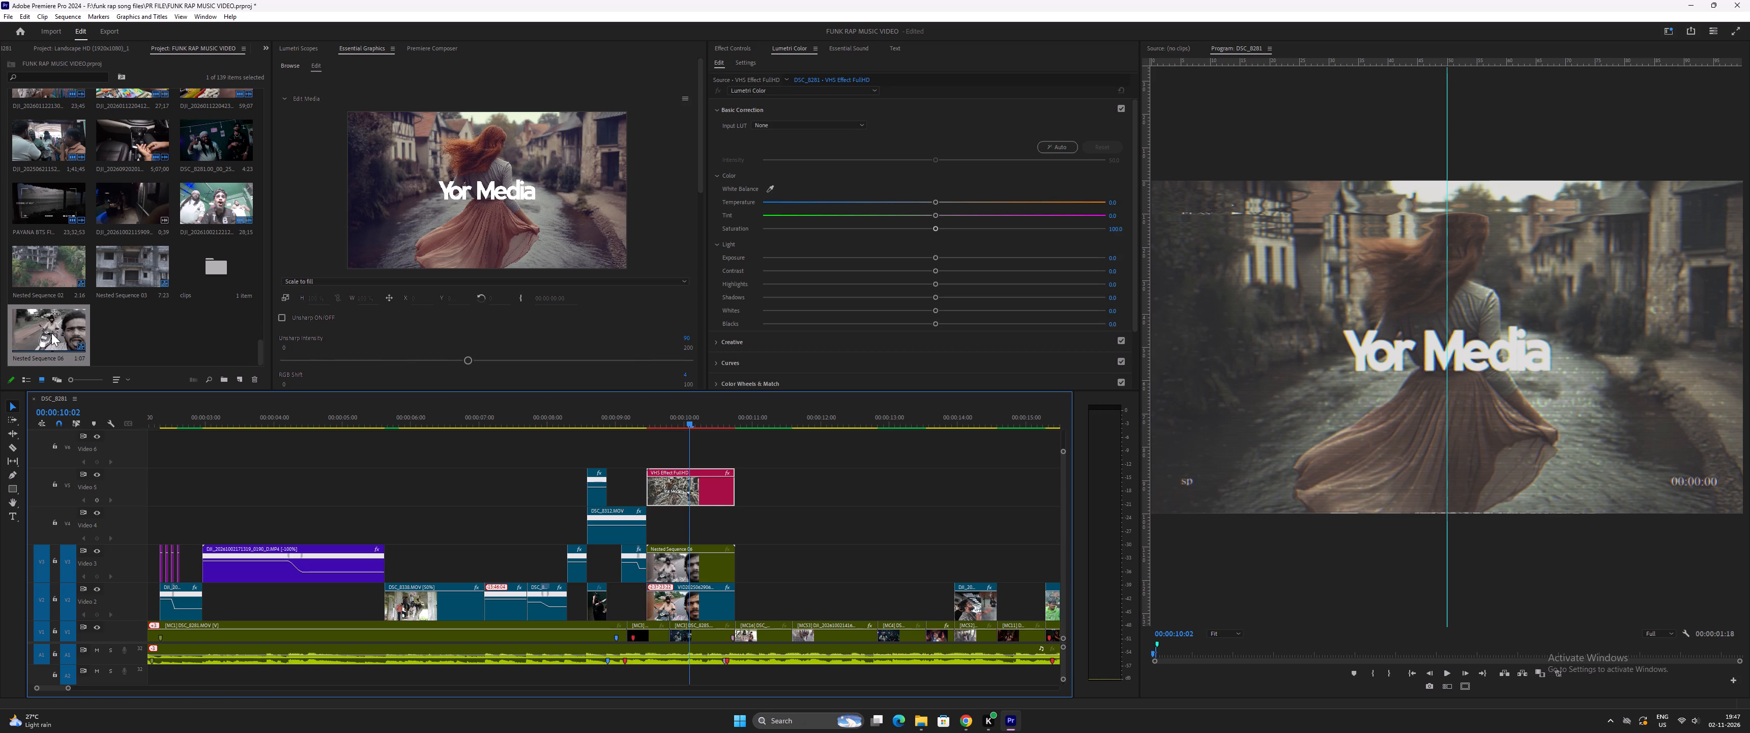
pyautogui.moveTo(51, 332); pyautogui.dragTo(412, 215)
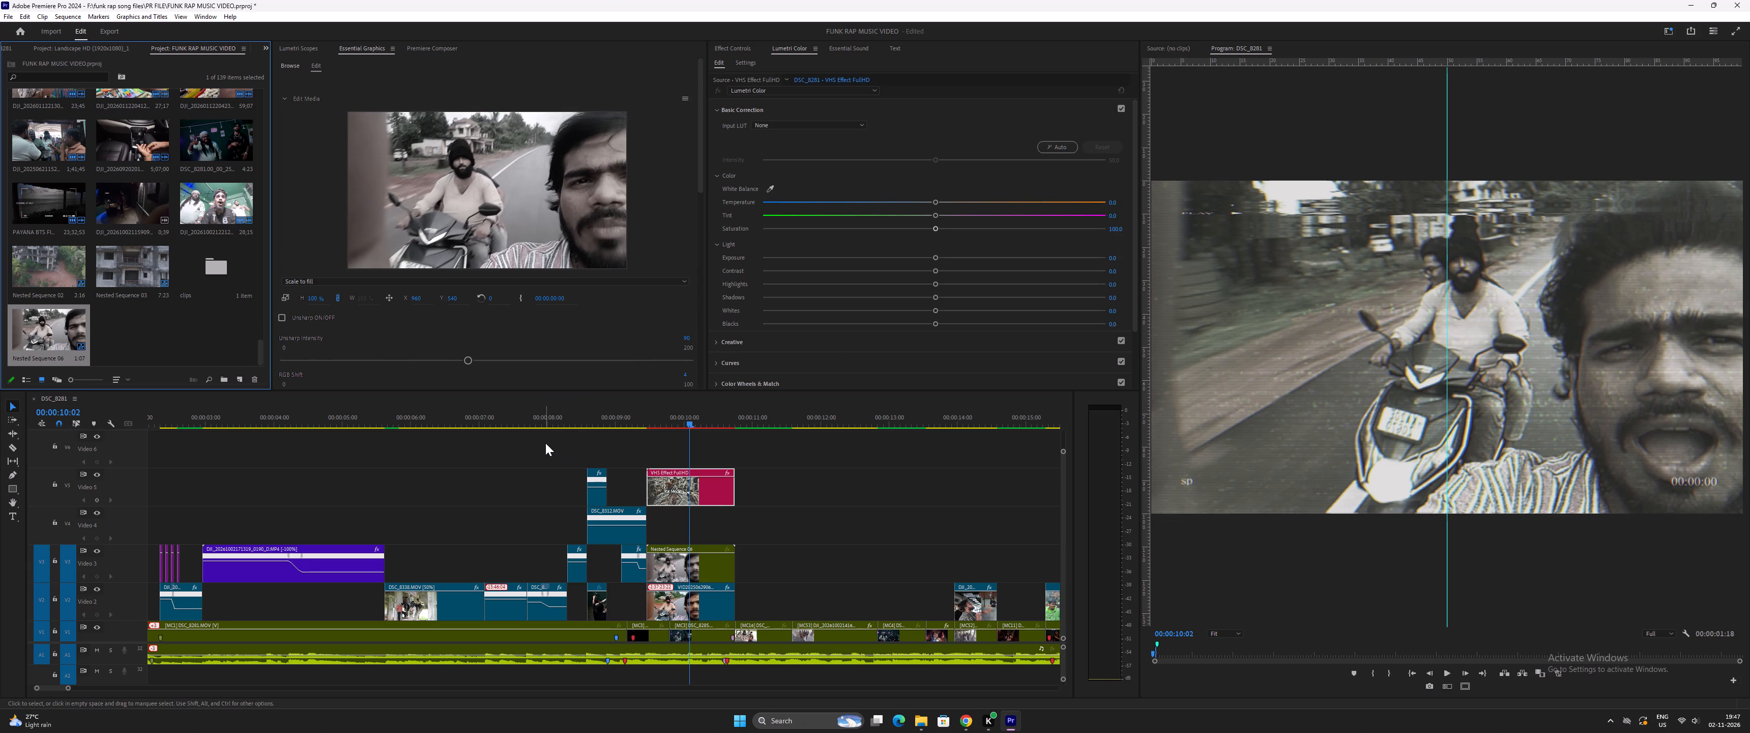
pyautogui.click(635, 418)
pyautogui.press('space')
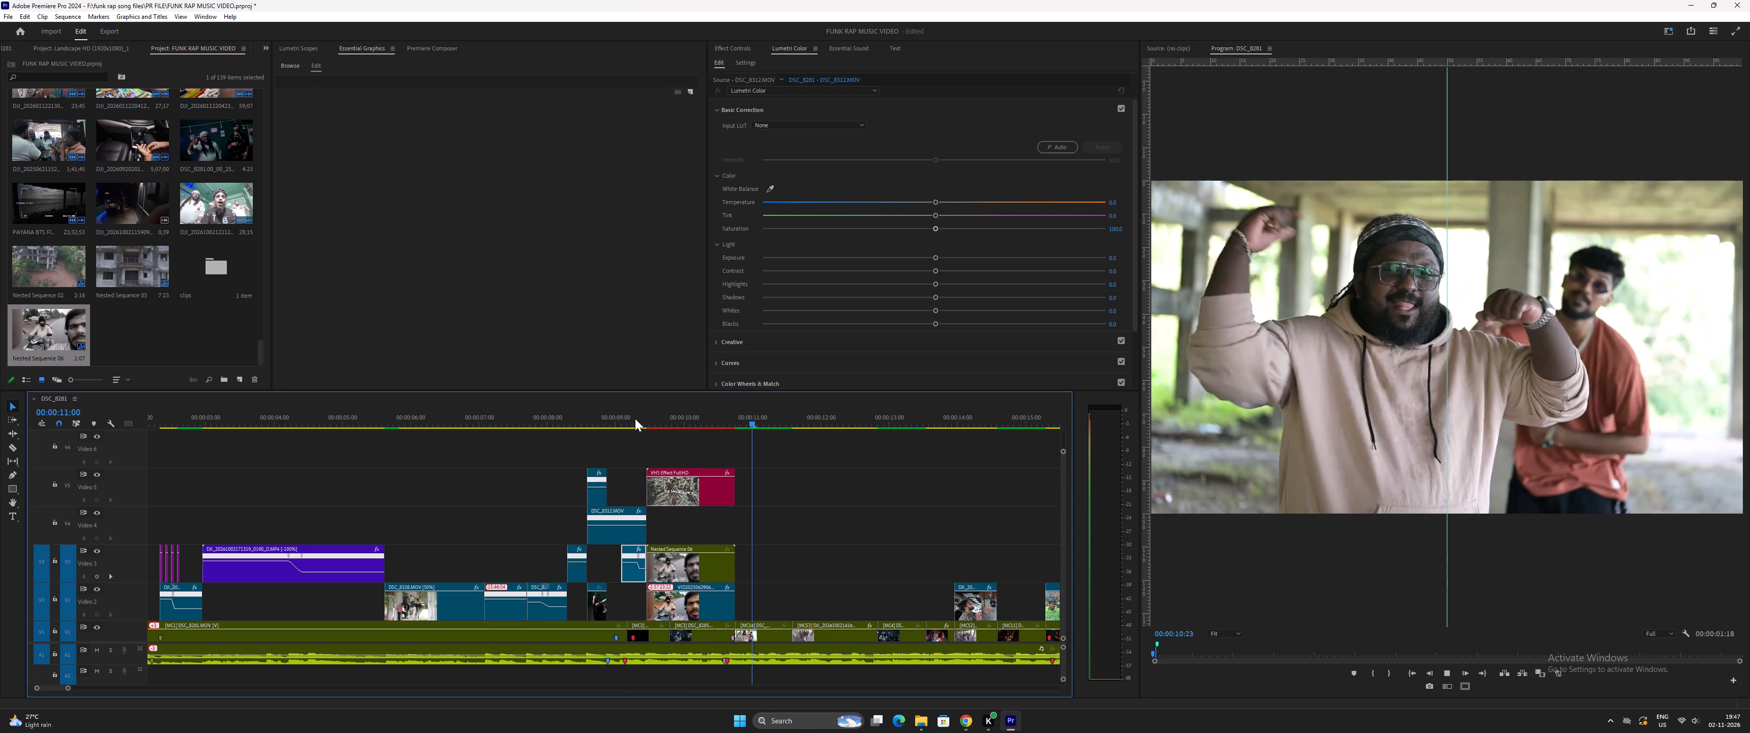
pyautogui.press('space')
pyautogui.click(656, 418)
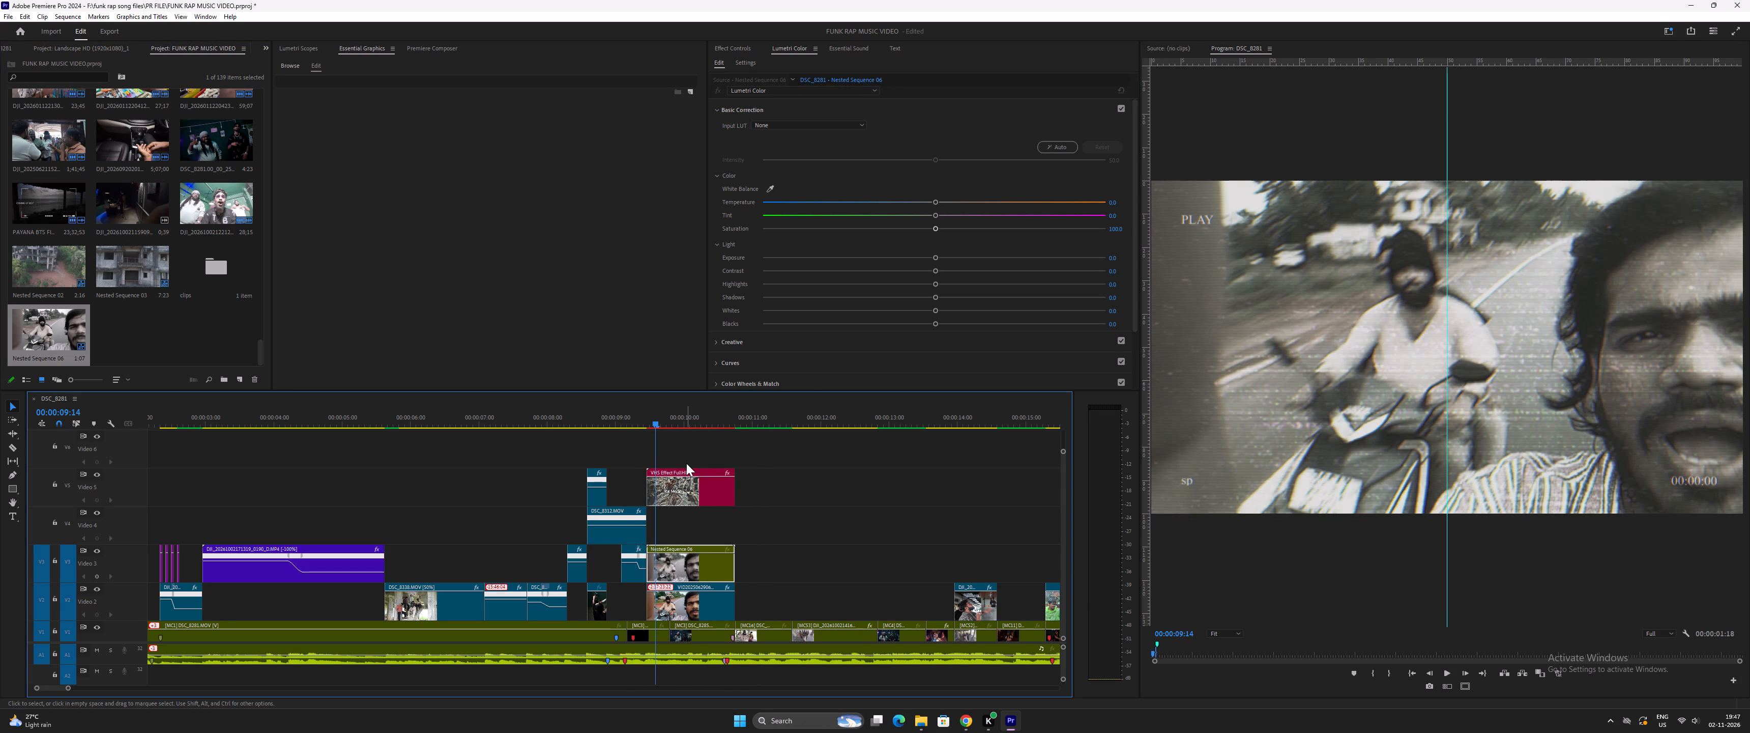
# Save the project.
pyautogui.hotkey('ctrl', 's')
# Switch to File Explorer, open the VHS effect pack's VHS Overlays folder and preview VHS Overlay 02.mov.
pyautogui.hotkey('alt', 'Tab')
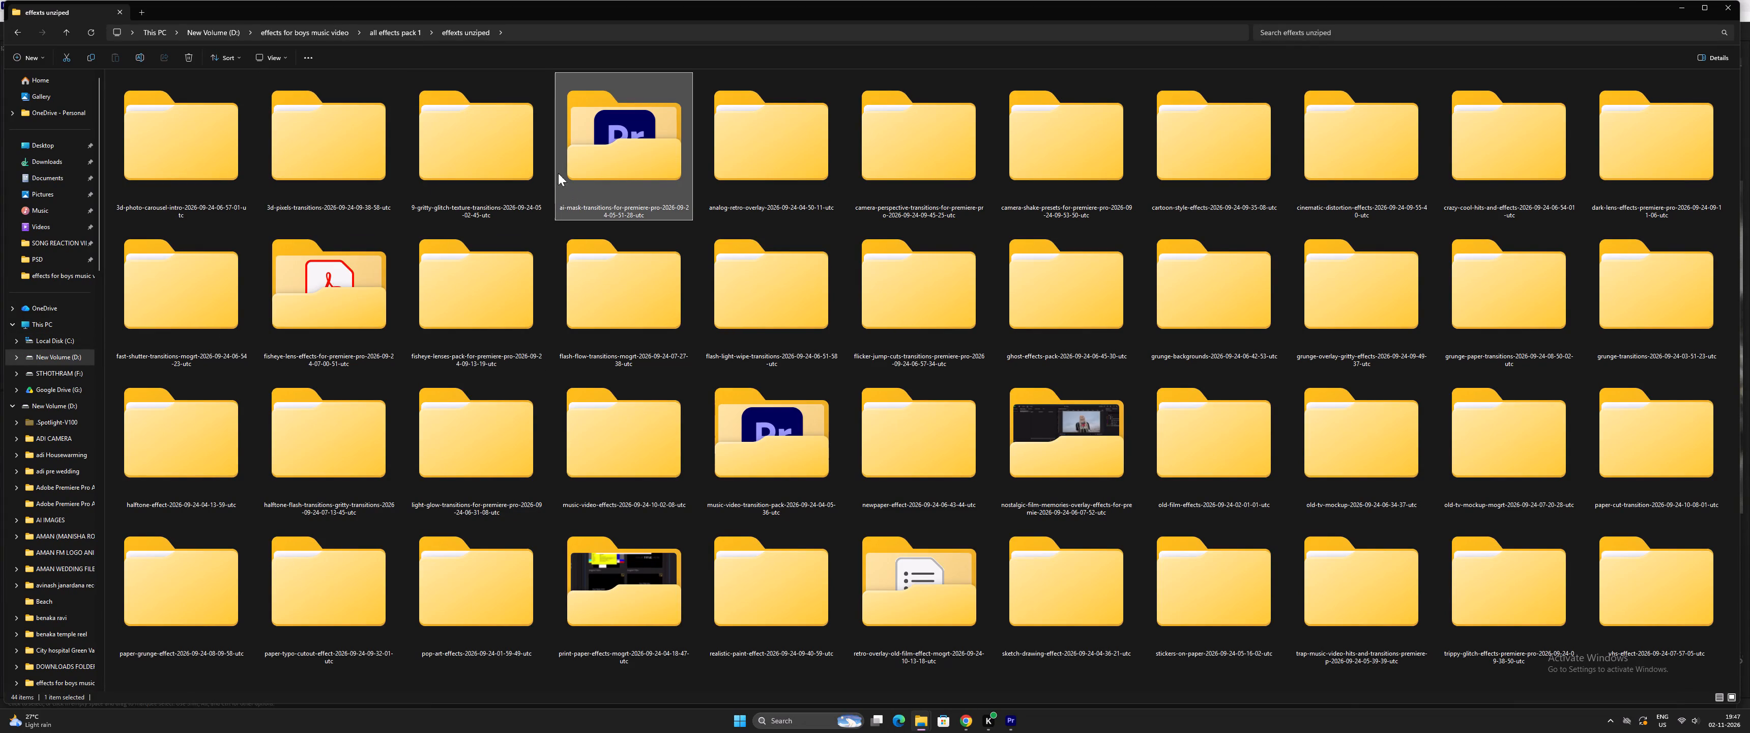
pyautogui.hotkey('alt', 'Tab')
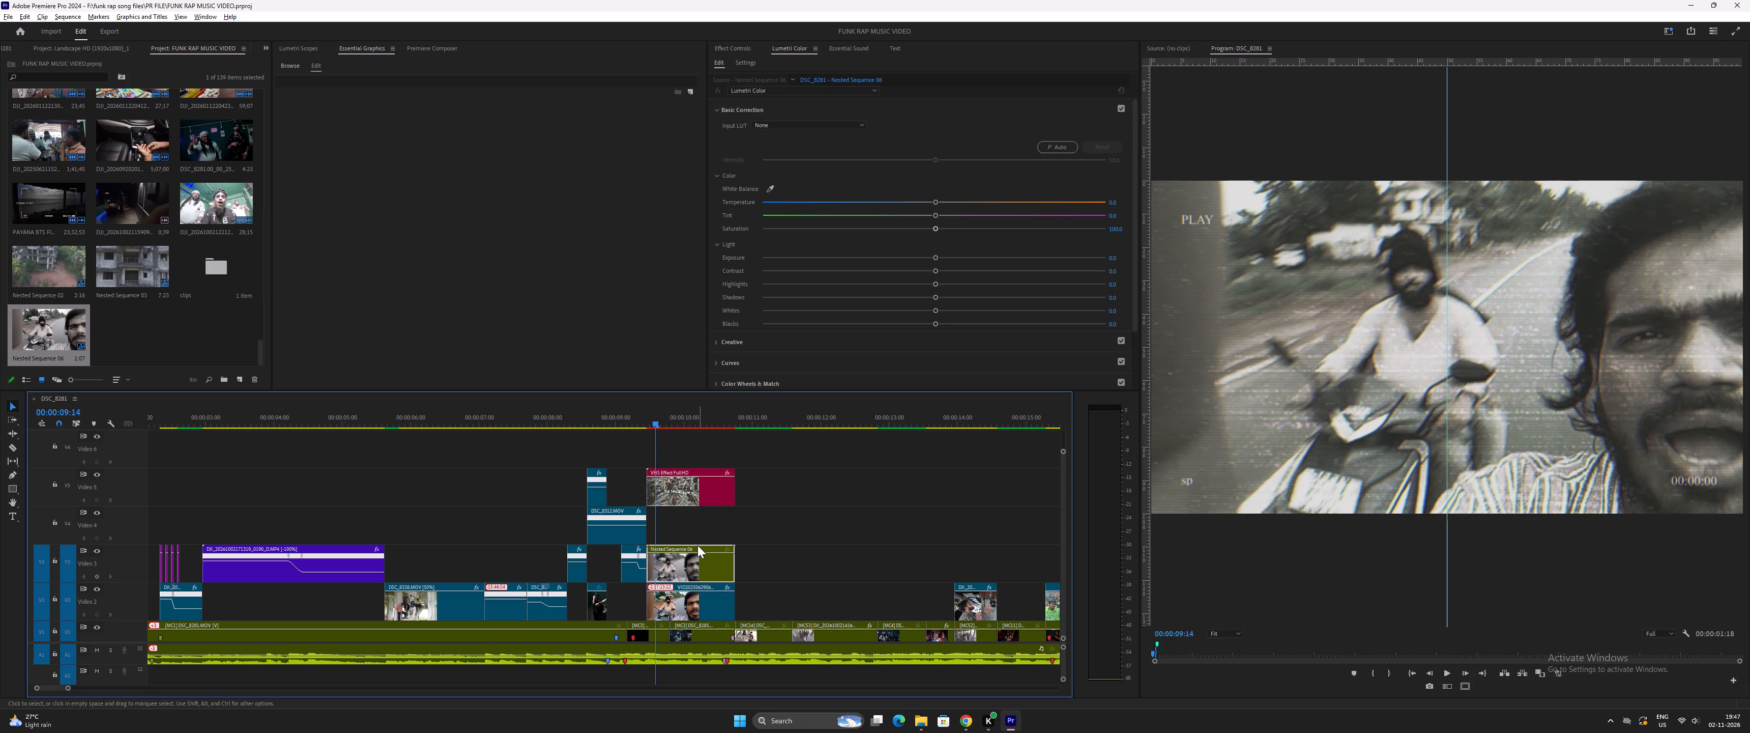
pyautogui.click(679, 490)
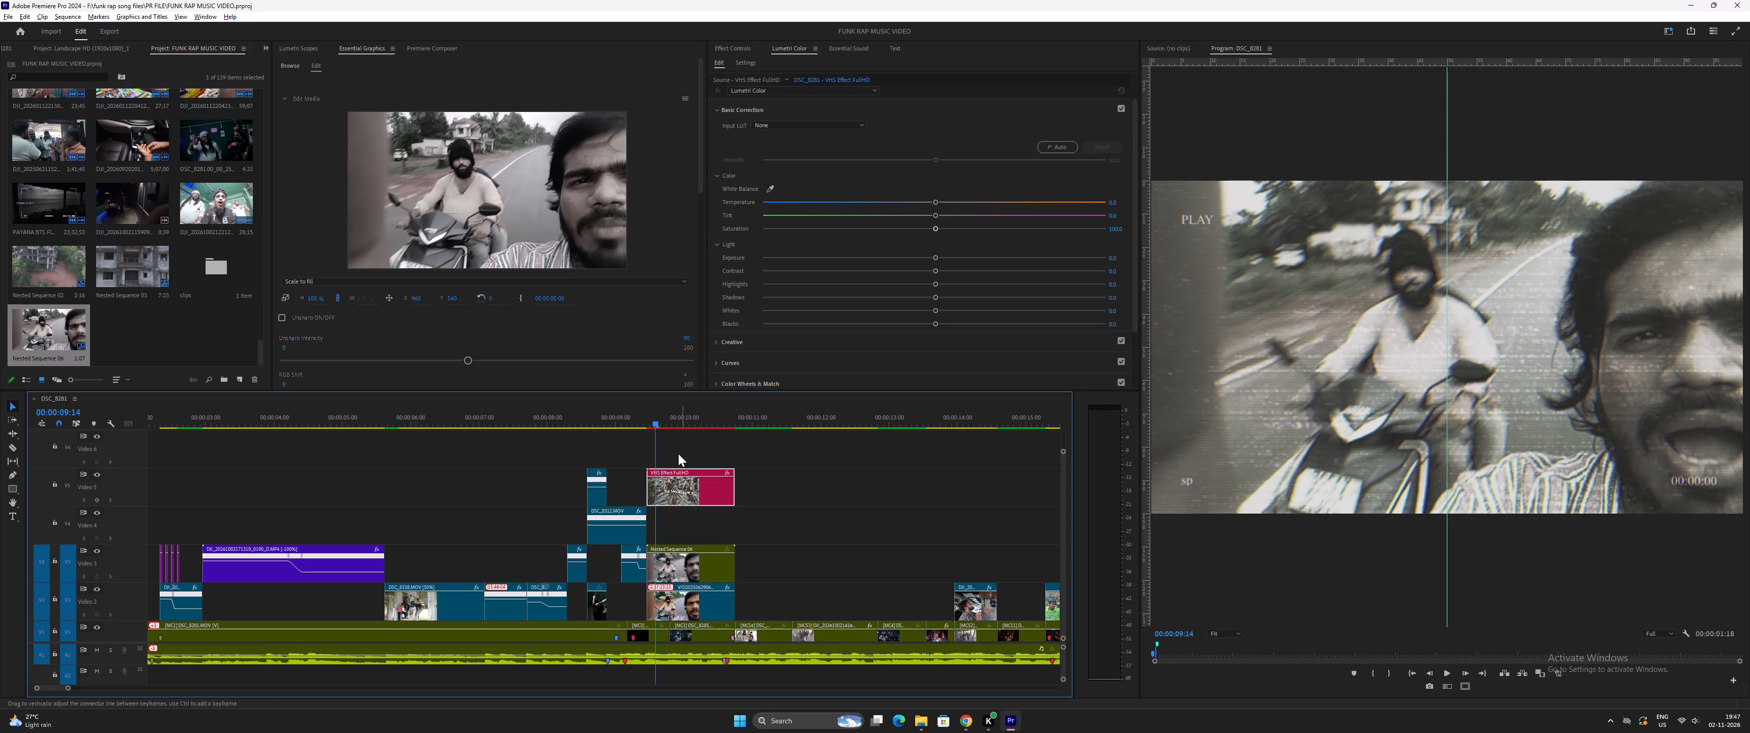
pyautogui.hotkey('alt', 'Tab')
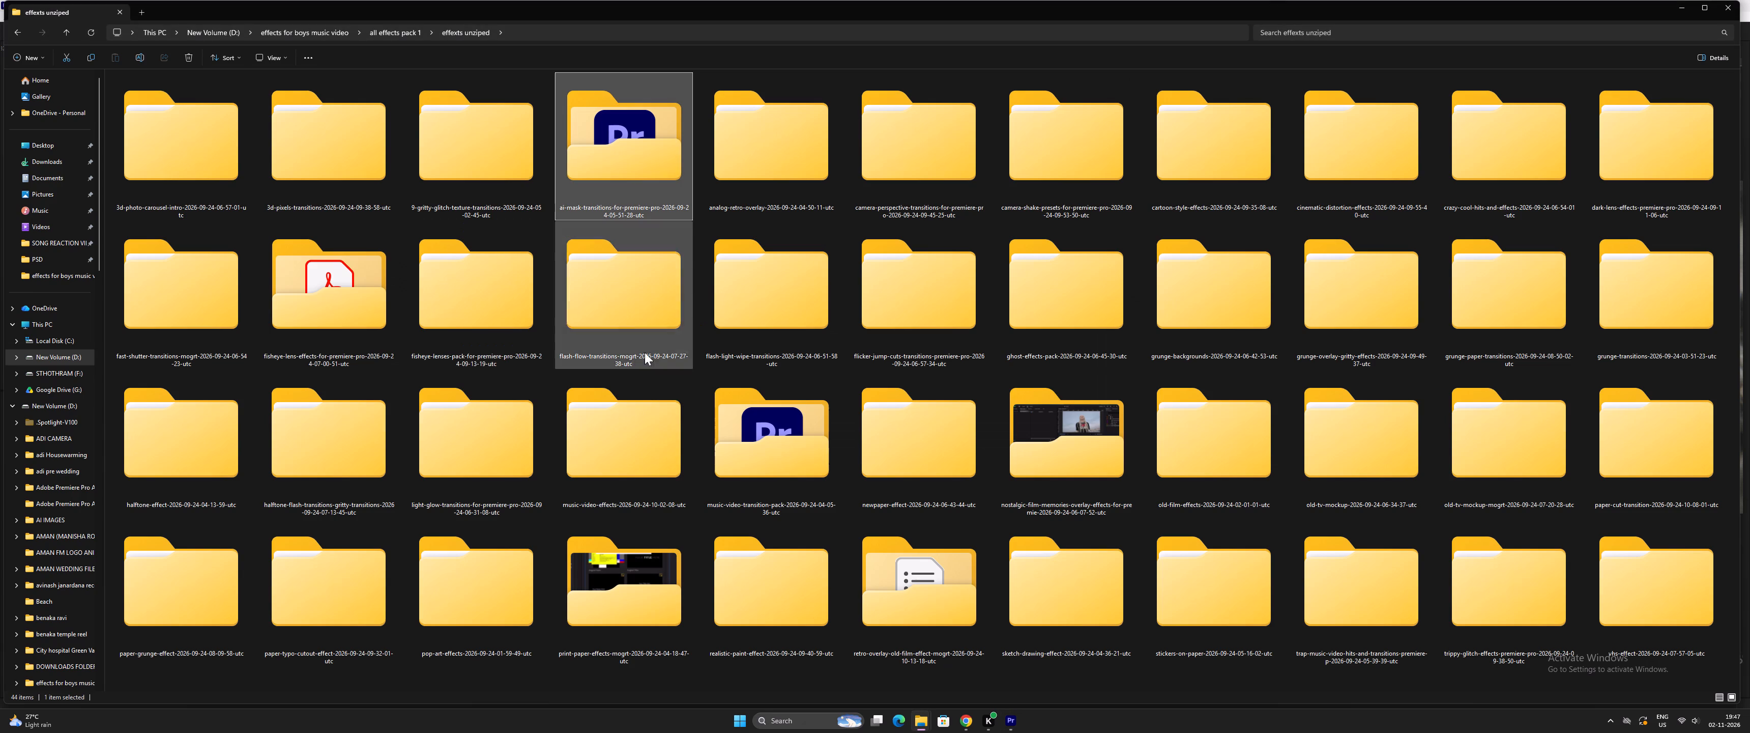
pyautogui.scroll(-8, 749, 415)
pyautogui.doubleClick(1646, 608)
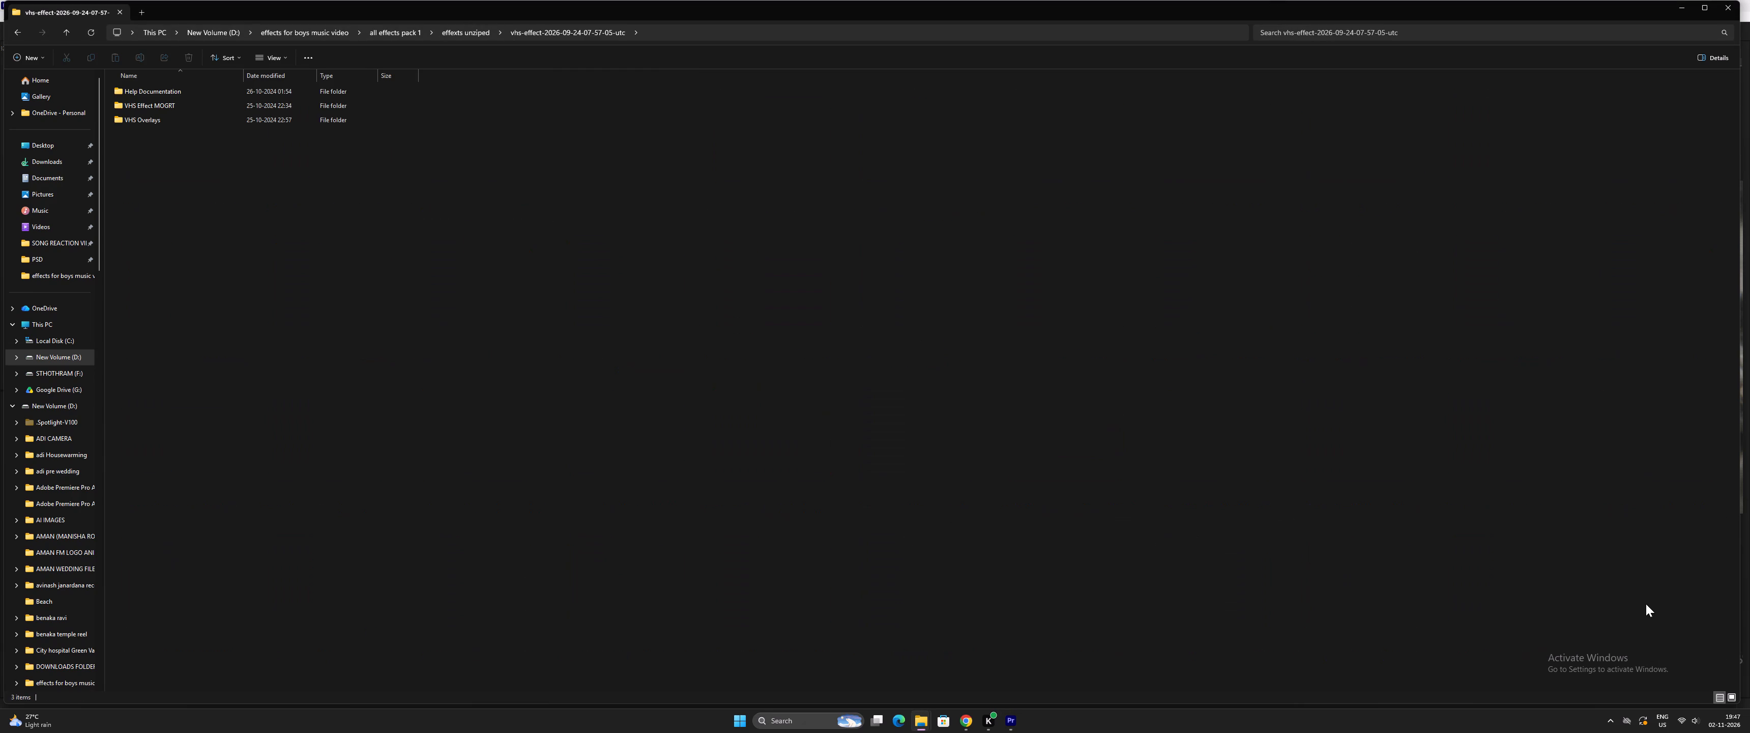
pyautogui.doubleClick(137, 118)
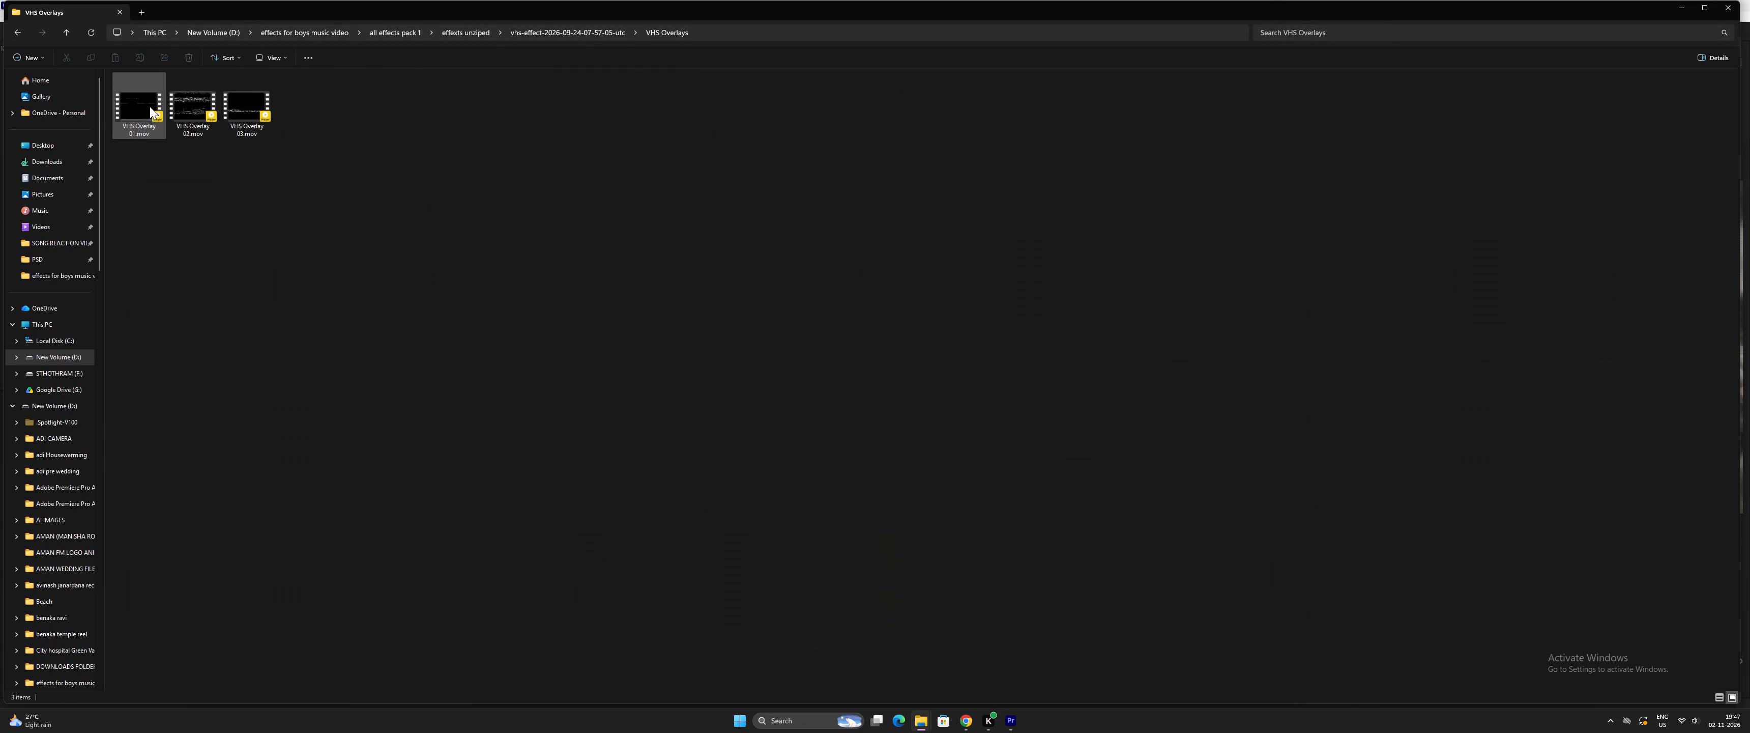
pyautogui.doubleClick(193, 106)
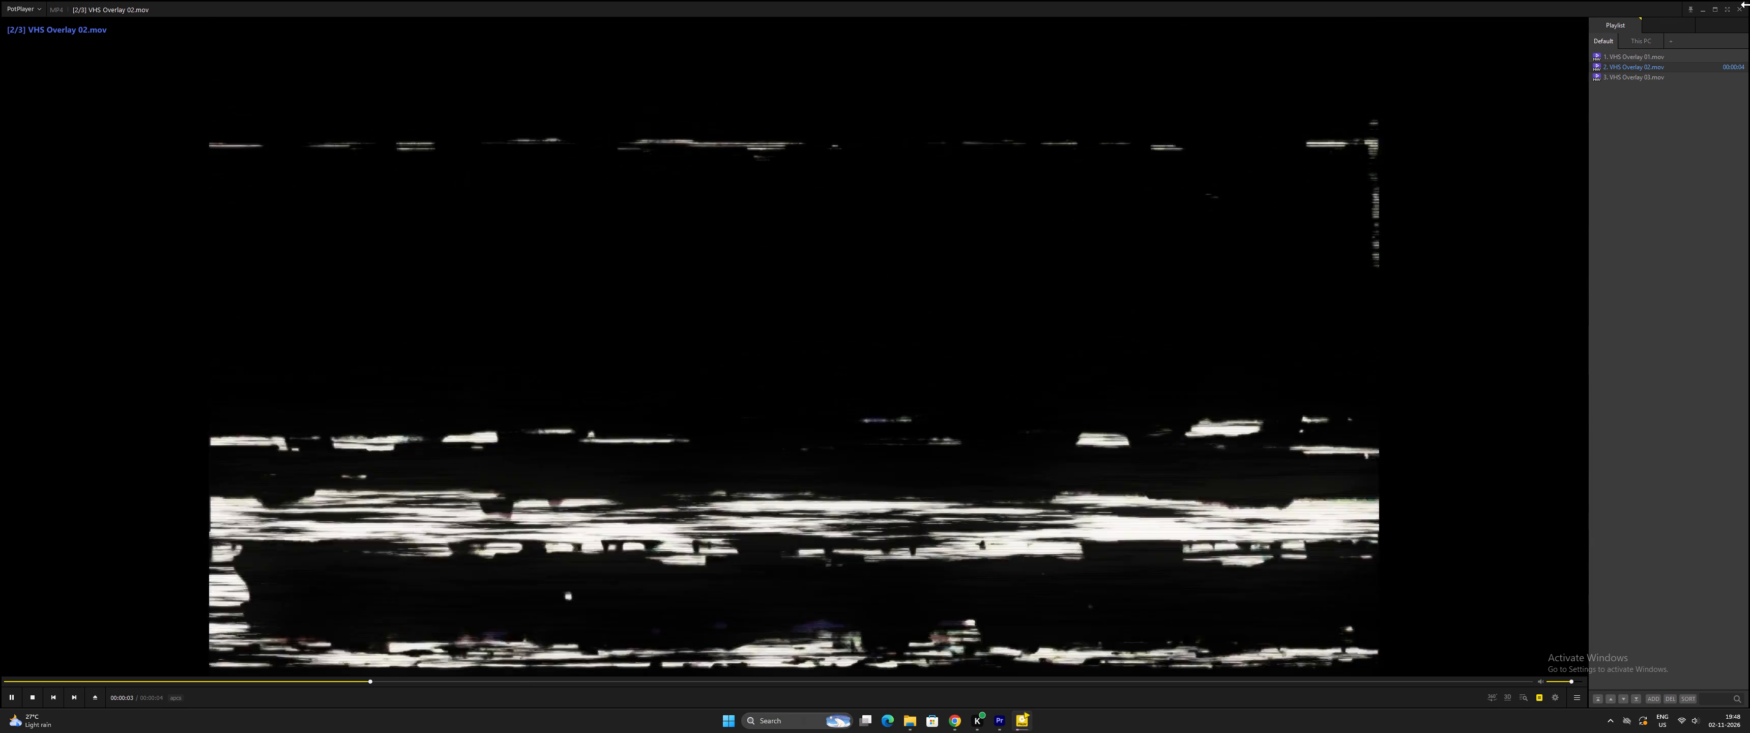
# Close the current overlay preview, then preview VHS Overlay 03.mov and close the player.
pyautogui.click(1740, 7)
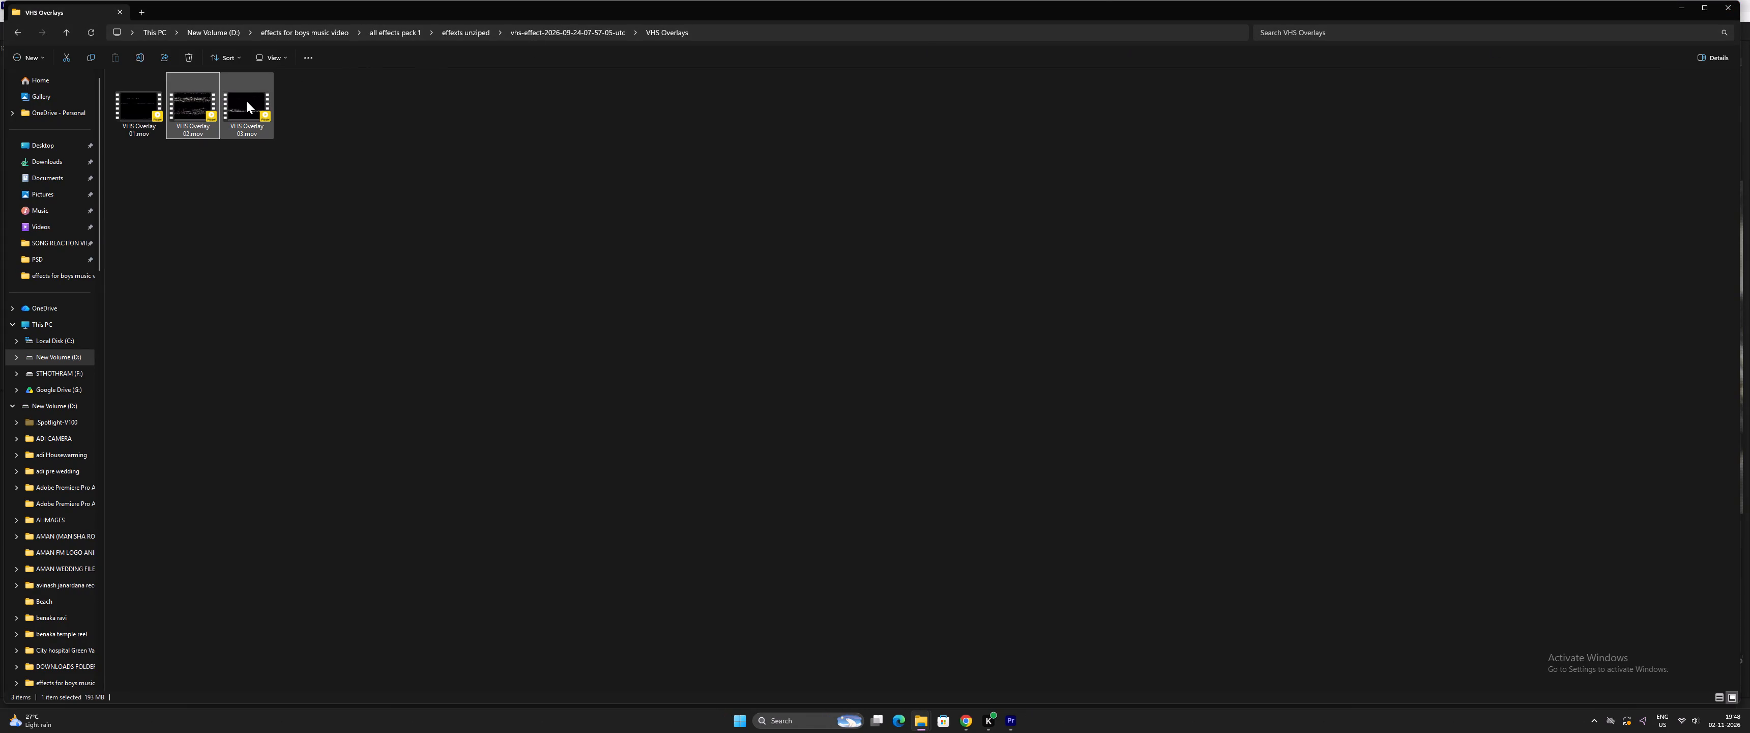
pyautogui.doubleClick(246, 101)
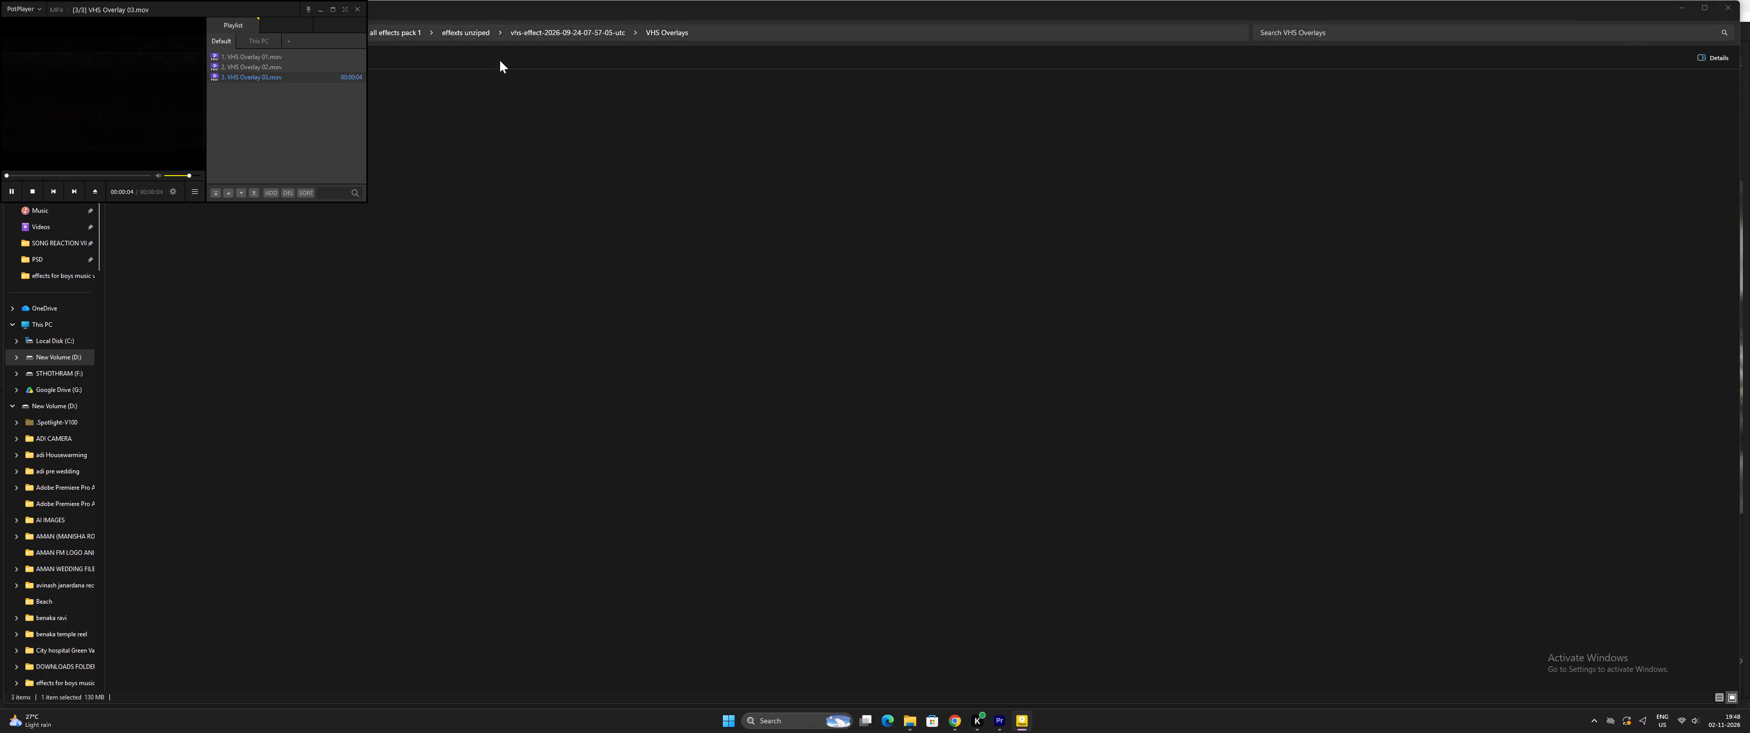
pyautogui.click(1735, 10)
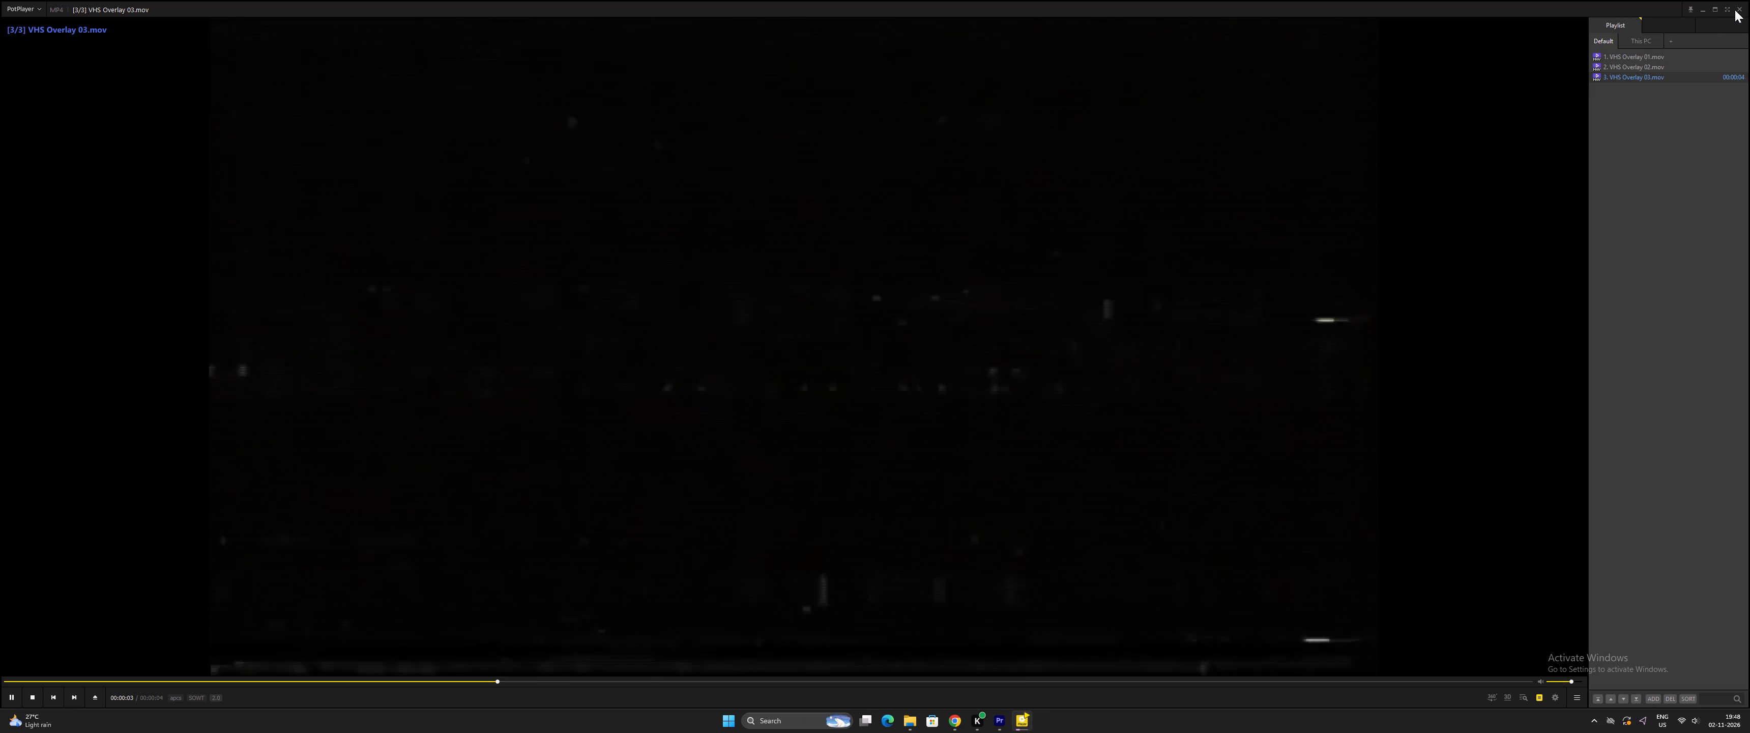
pyautogui.click(1739, 9)
# Bring VHS Overlay 03.mov into the Premiere Pro timeline on Video 6 above the VHS template, trimming its end to match the template's.
pyautogui.moveTo(252, 110); pyautogui.dragTo(266, 116)
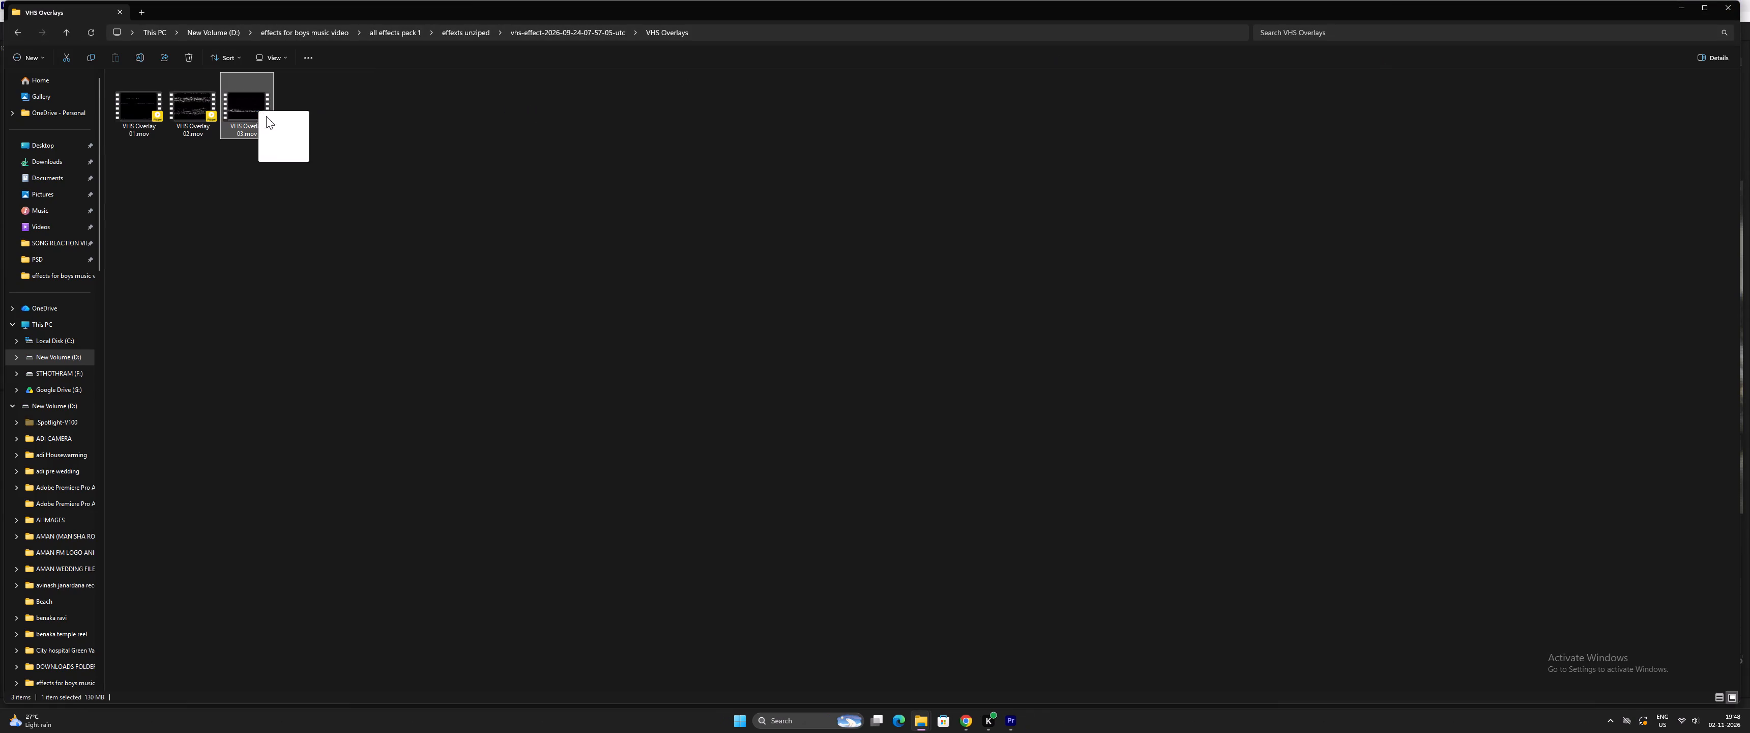
pyautogui.moveTo(266, 116); pyautogui.dragTo(649, 461)
pyautogui.hotkey('alt', 'Tab')
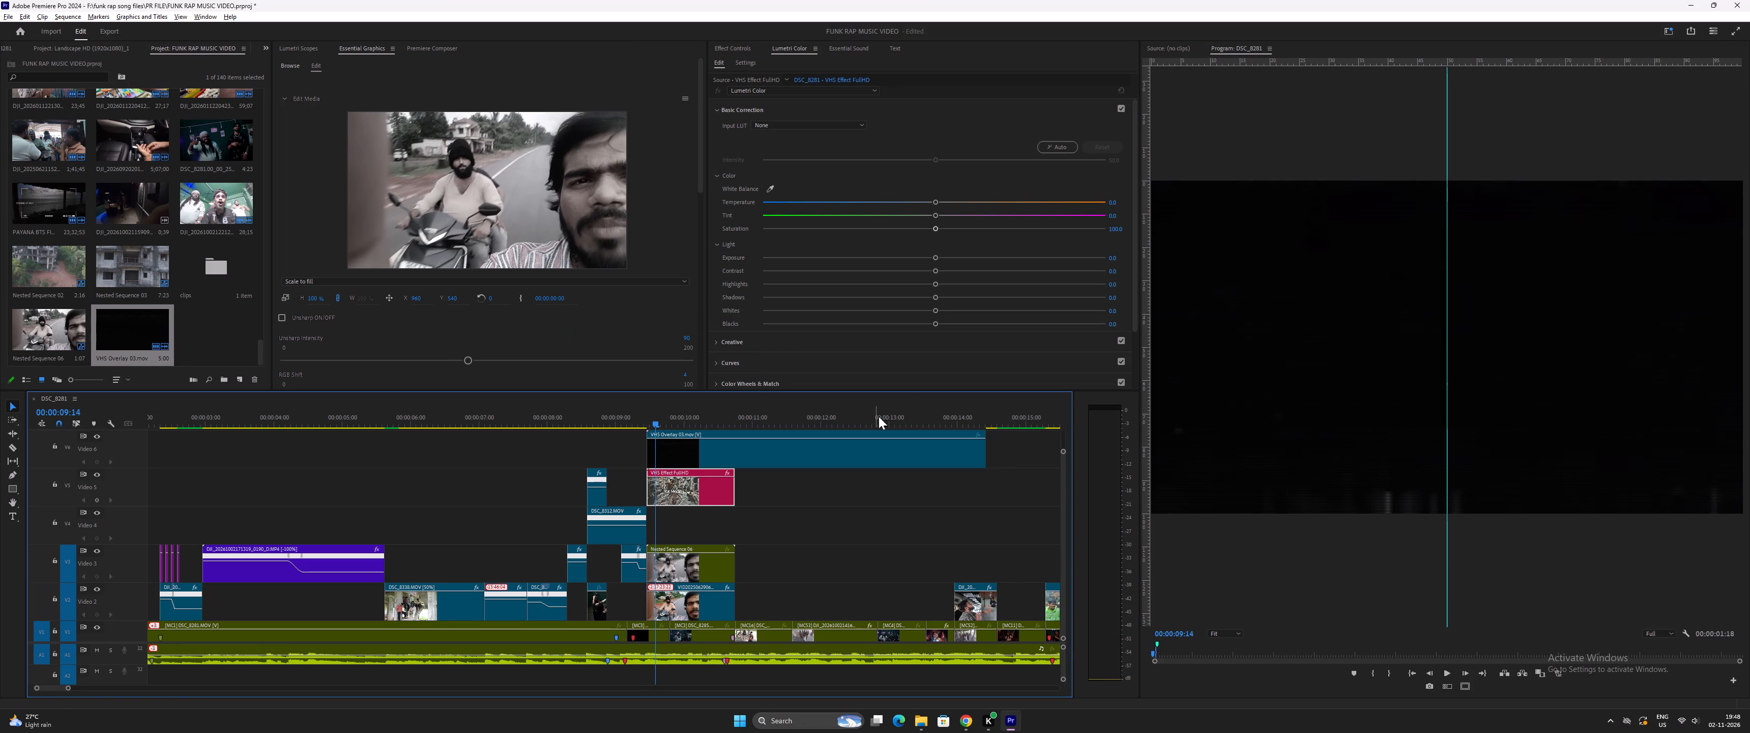
pyautogui.moveTo(984, 454); pyautogui.dragTo(727, 433)
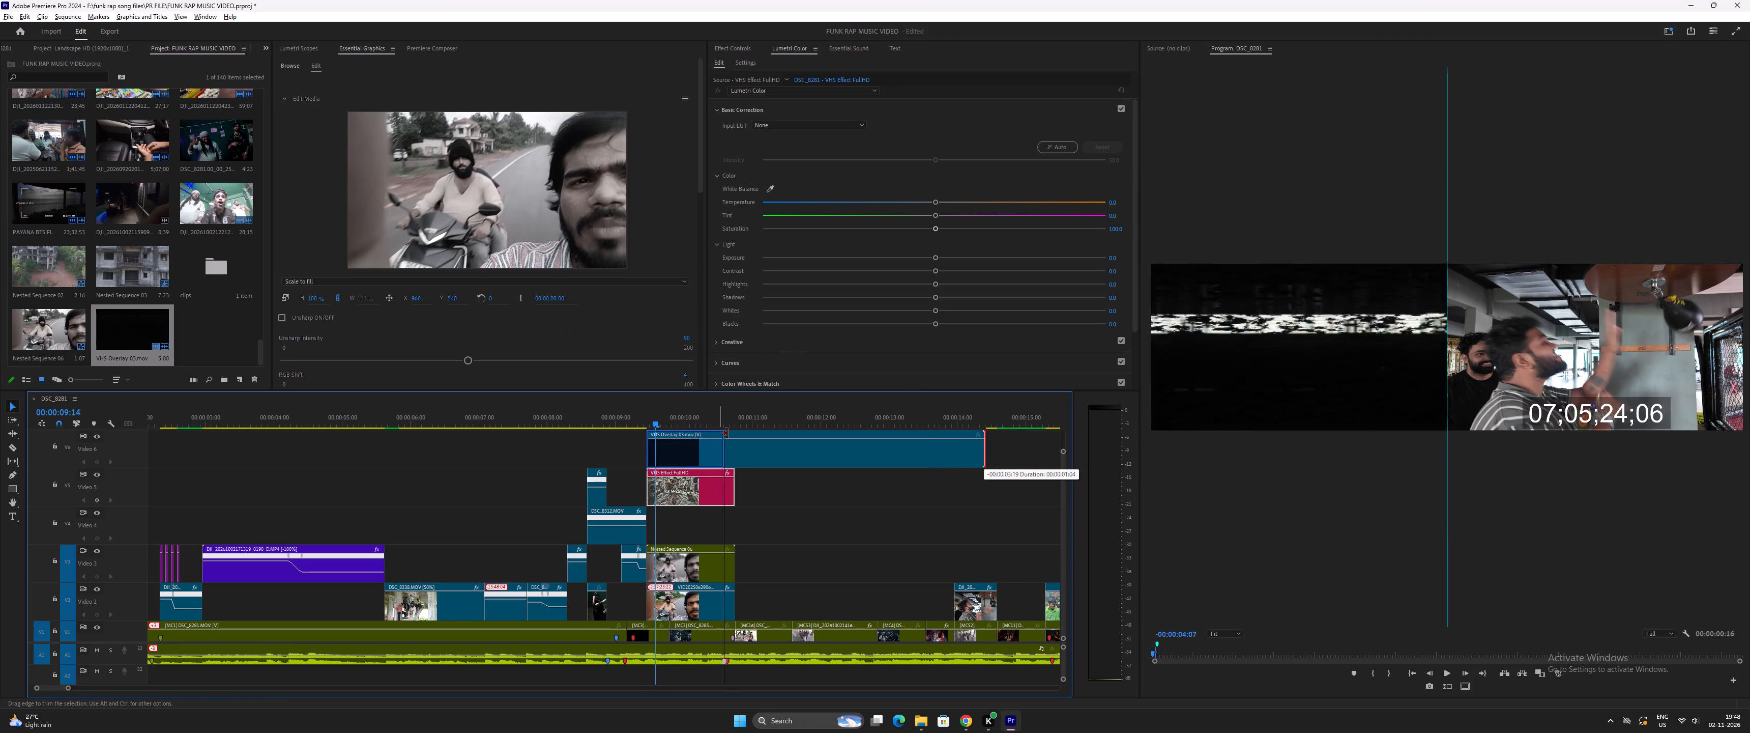
pyautogui.moveTo(727, 433); pyautogui.dragTo(734, 436)
# Set the blend mode of the VHS Overlay 03 clip on Video 6 to Screen.
pyautogui.click(713, 448)
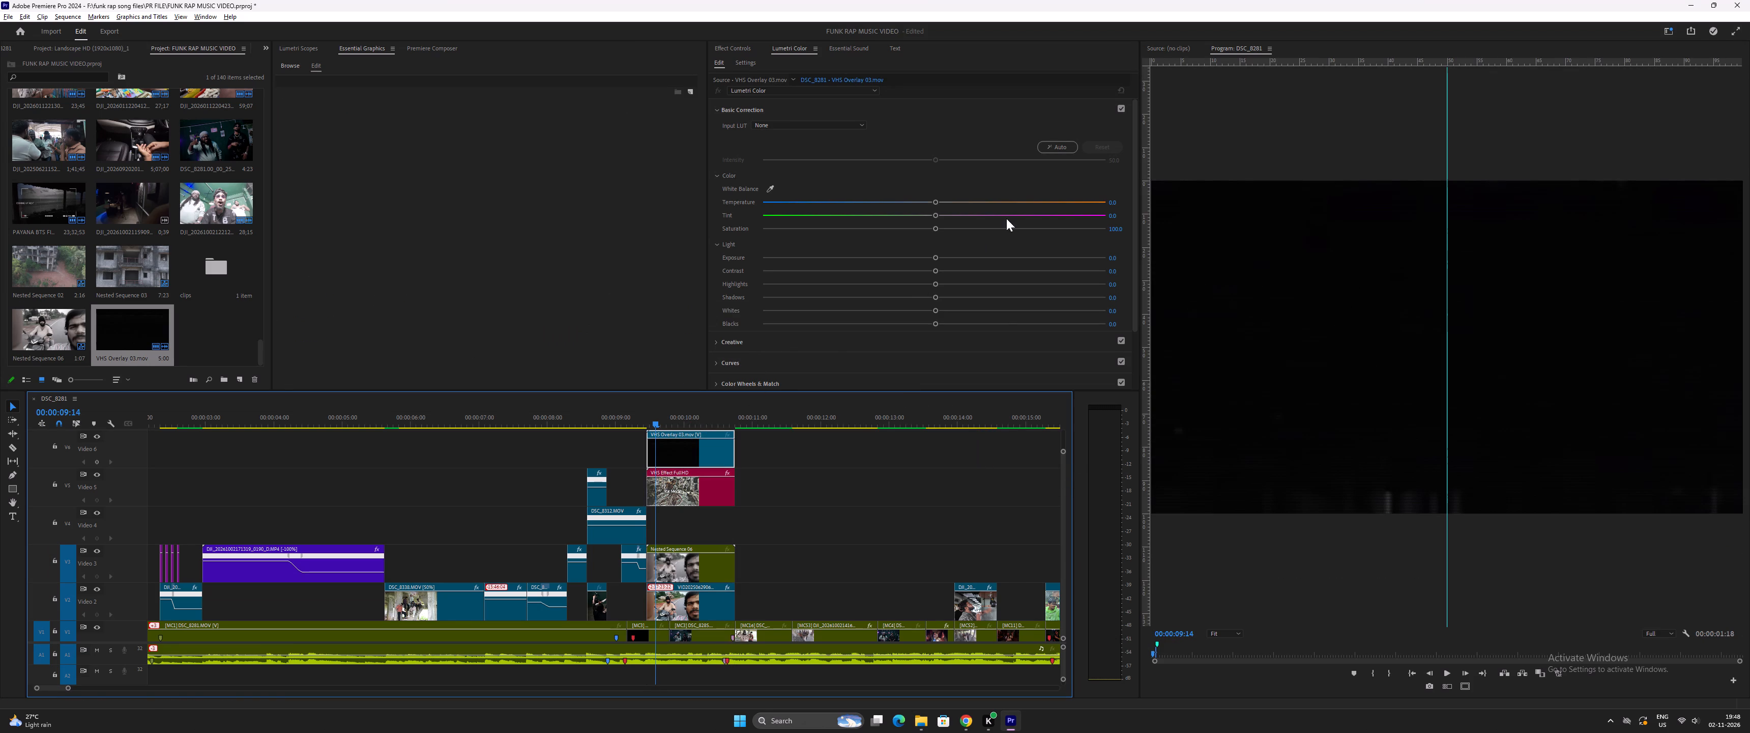
pyautogui.click(734, 46)
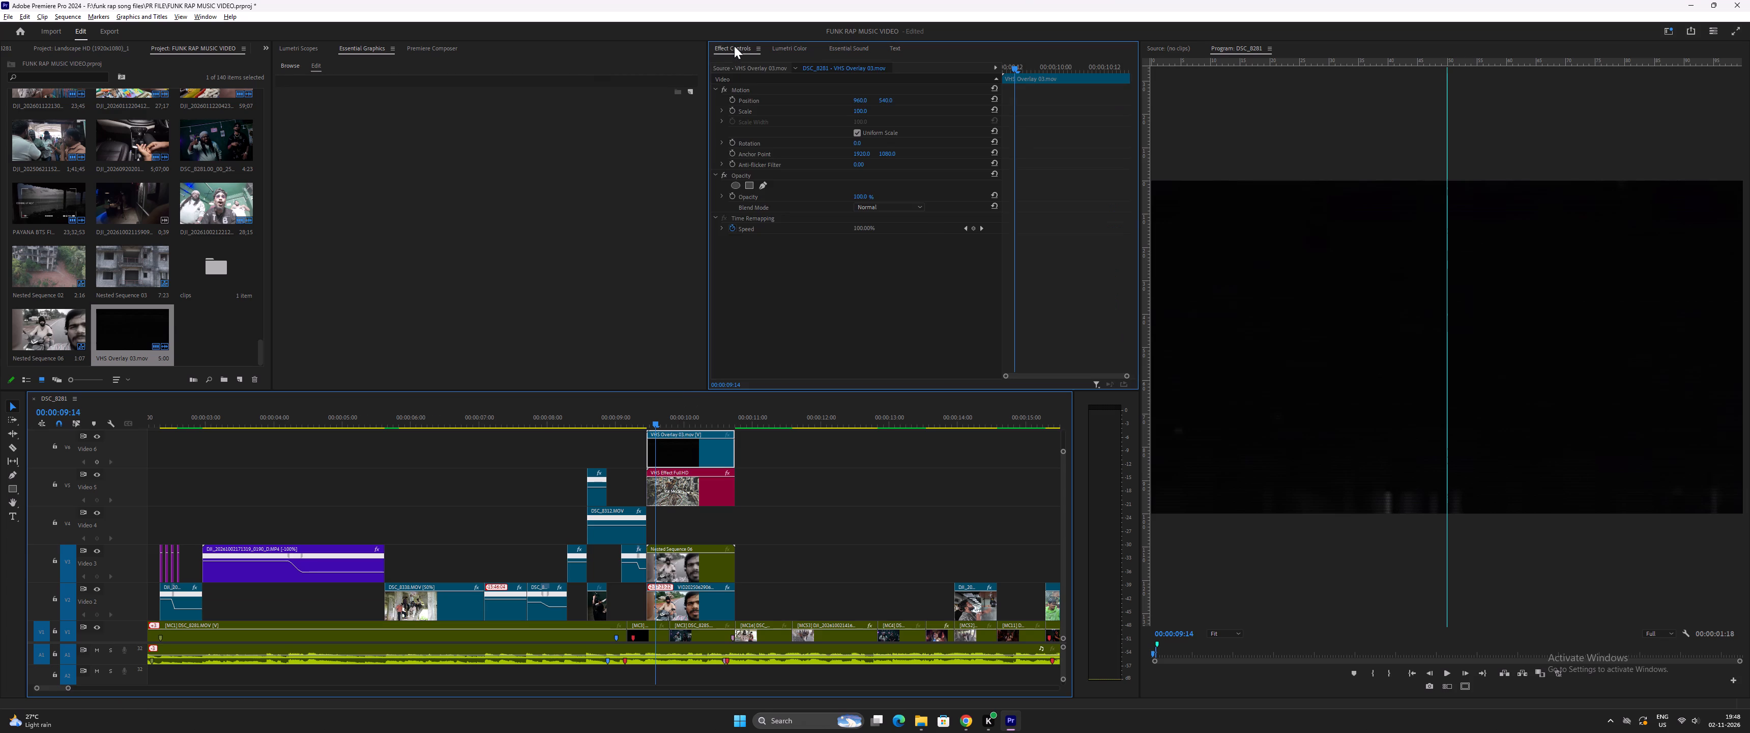
pyautogui.click(873, 208)
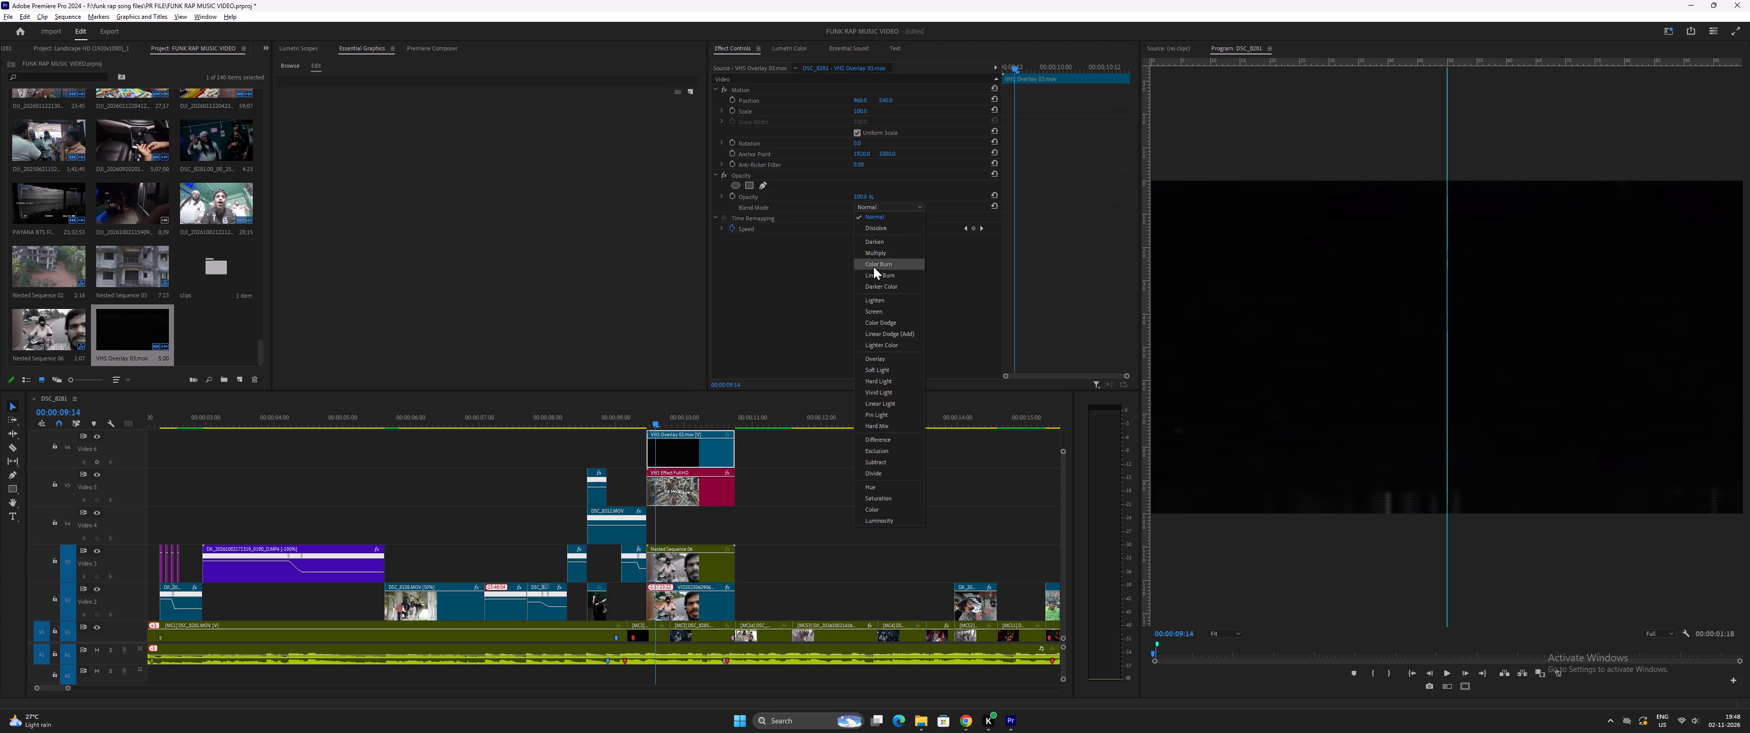
pyautogui.click(876, 313)
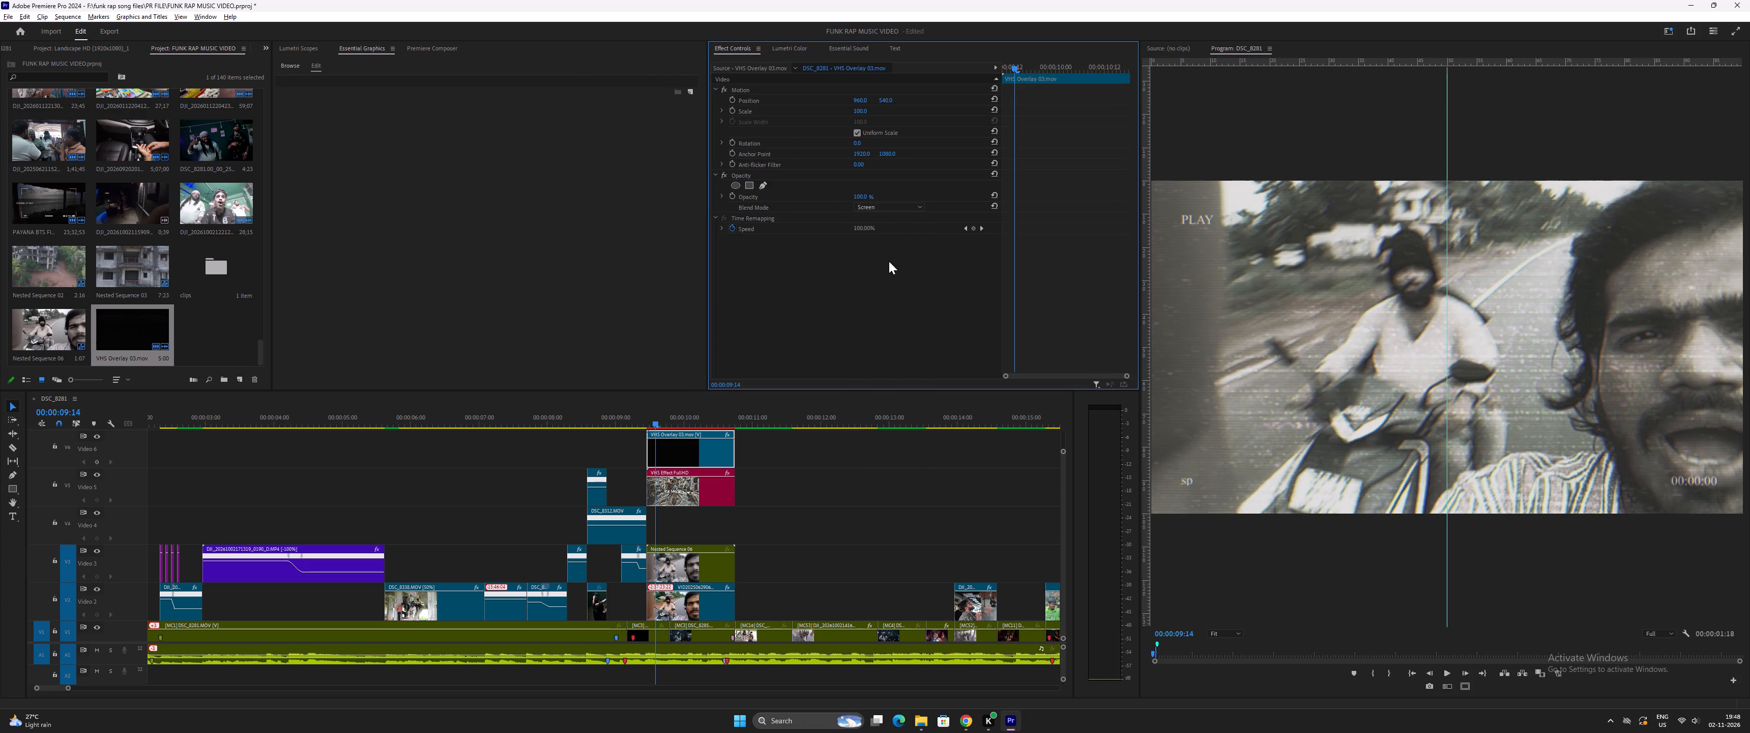
# Play back the scooter selfie shot from just before it starts to check the blended VHS overlay.
pyautogui.press('space')
pyautogui.moveTo(655, 430); pyautogui.dragTo(639, 429)
pyautogui.press('space')
pyautogui.click(635, 414)
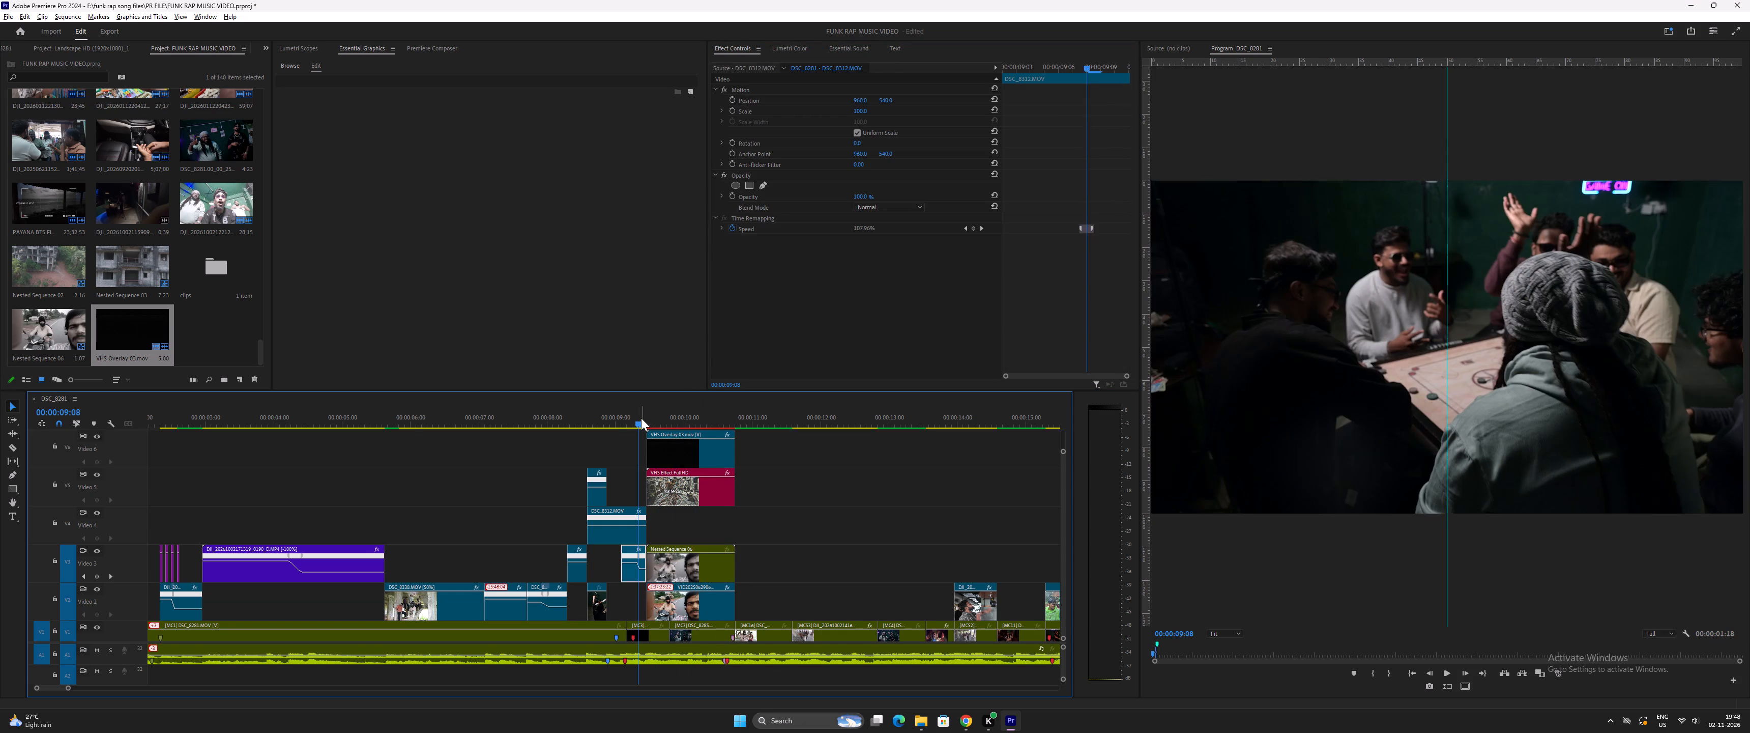
pyautogui.press('space')
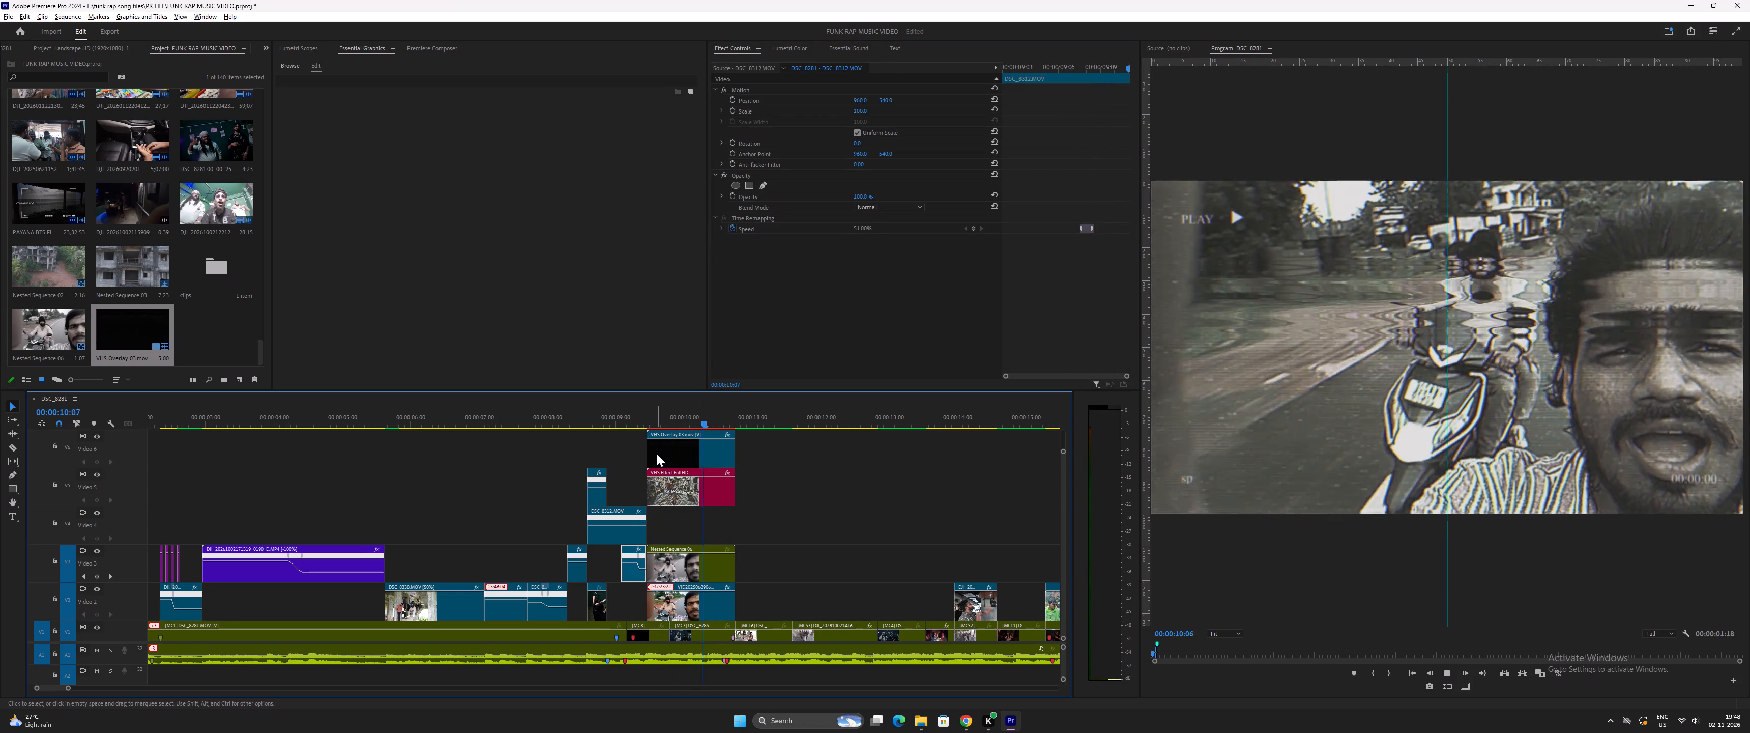
pyautogui.press('space')
pyautogui.click(672, 412)
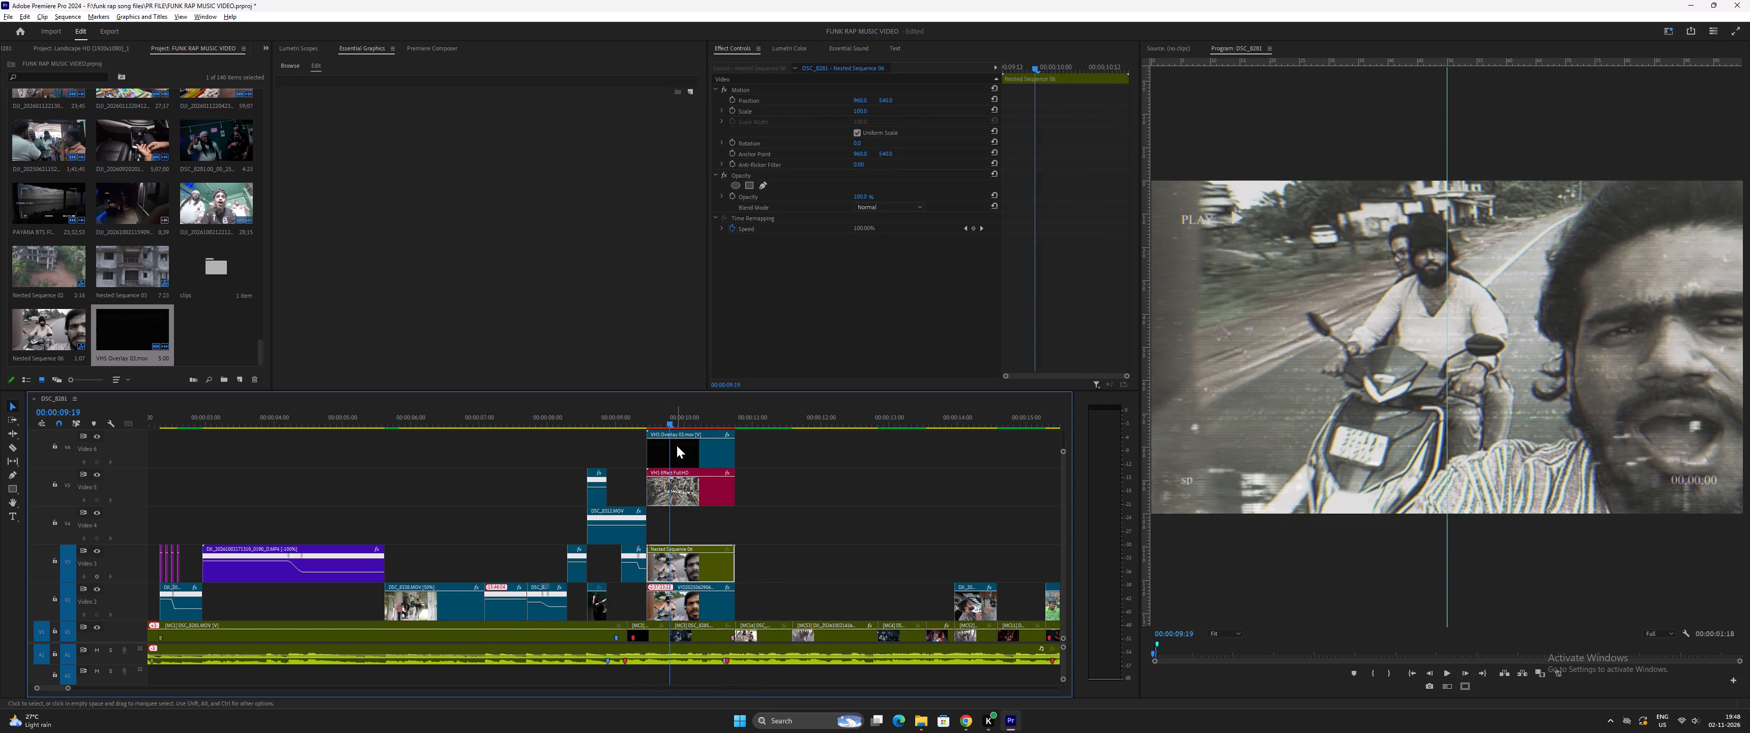
pyautogui.click(677, 445)
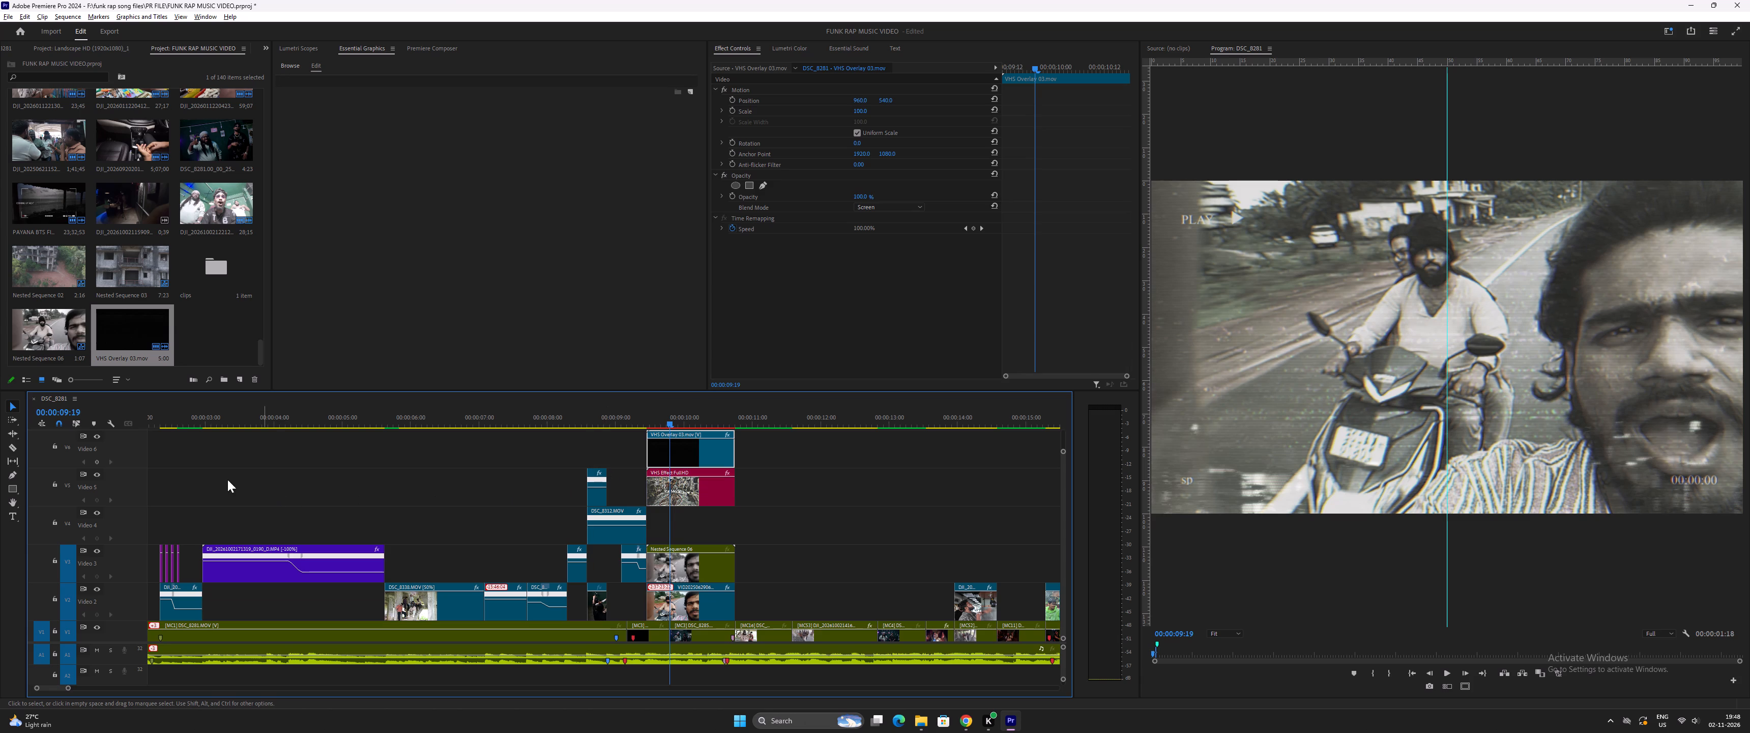
# Compare the scooter shot's playback with the VHS template track, Video 5, hidden and with it shown again.
pyautogui.click(98, 472)
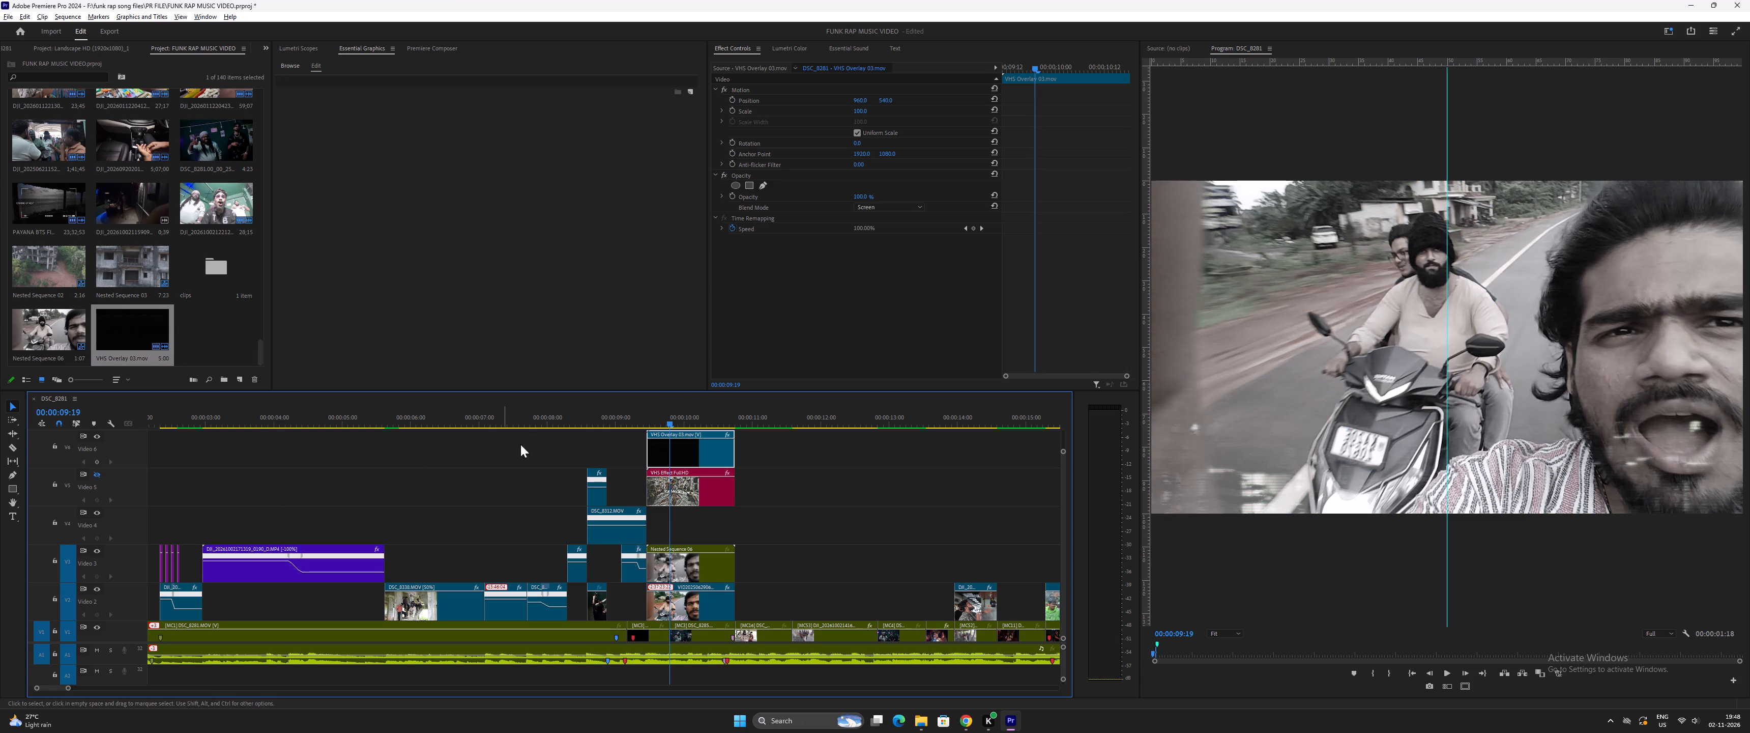
pyautogui.click(644, 418)
pyautogui.press('space')
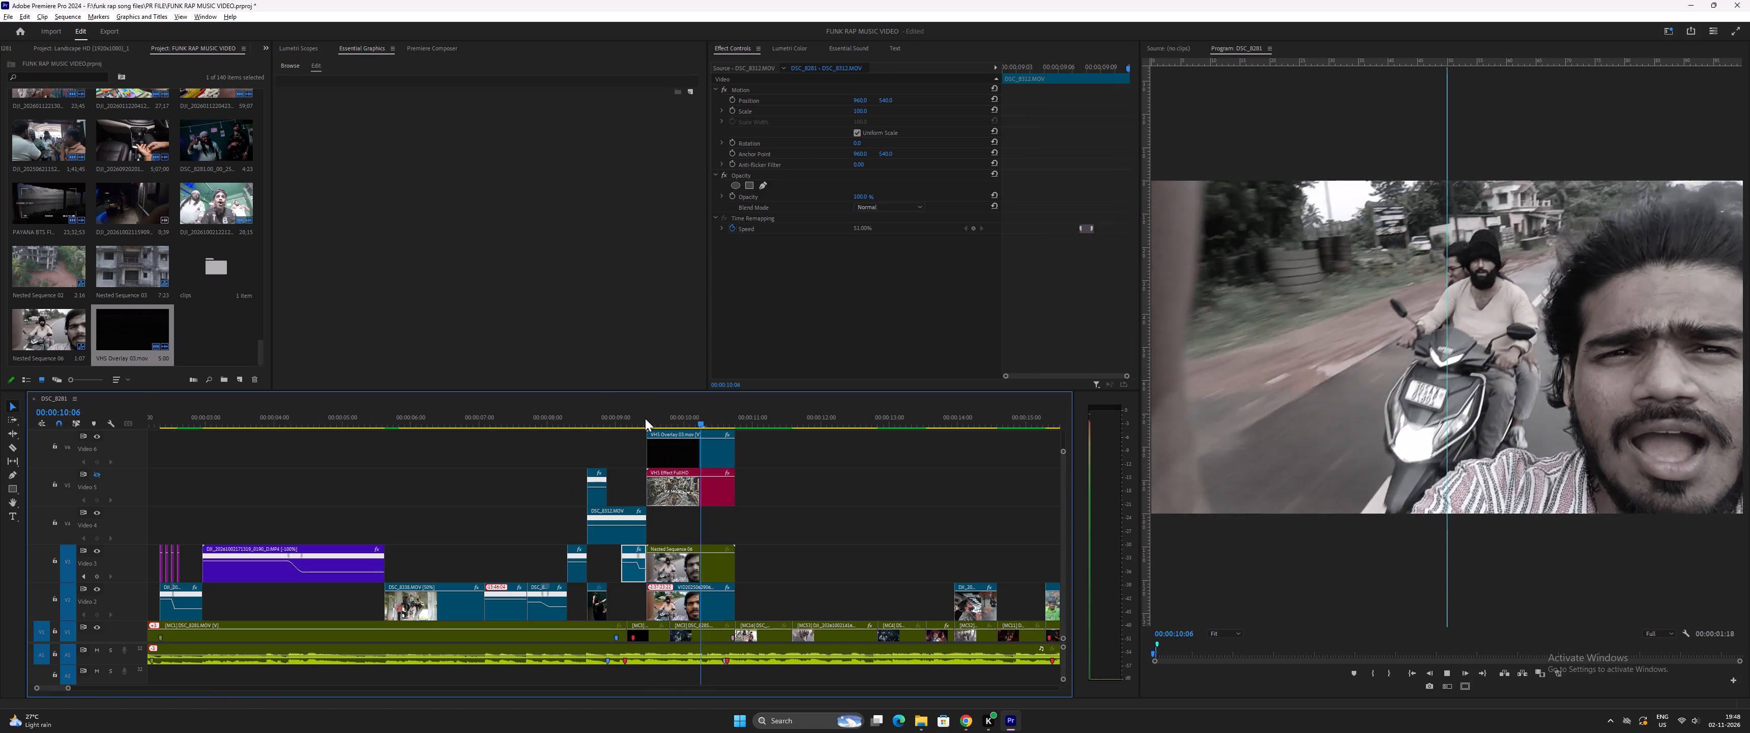
pyautogui.press('space')
pyautogui.click(656, 417)
pyautogui.press('space')
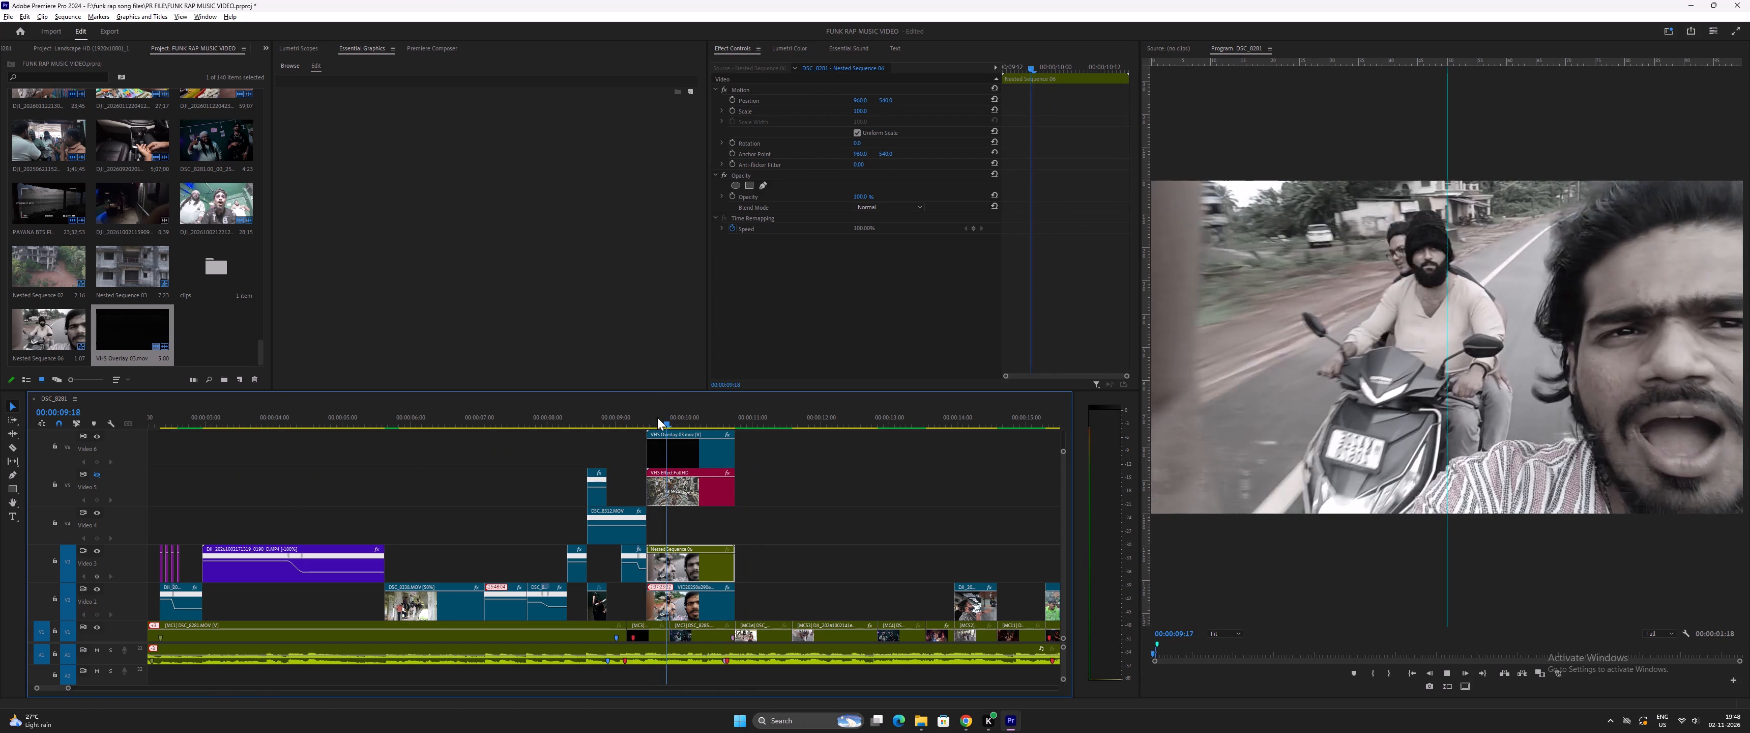
pyautogui.press('space')
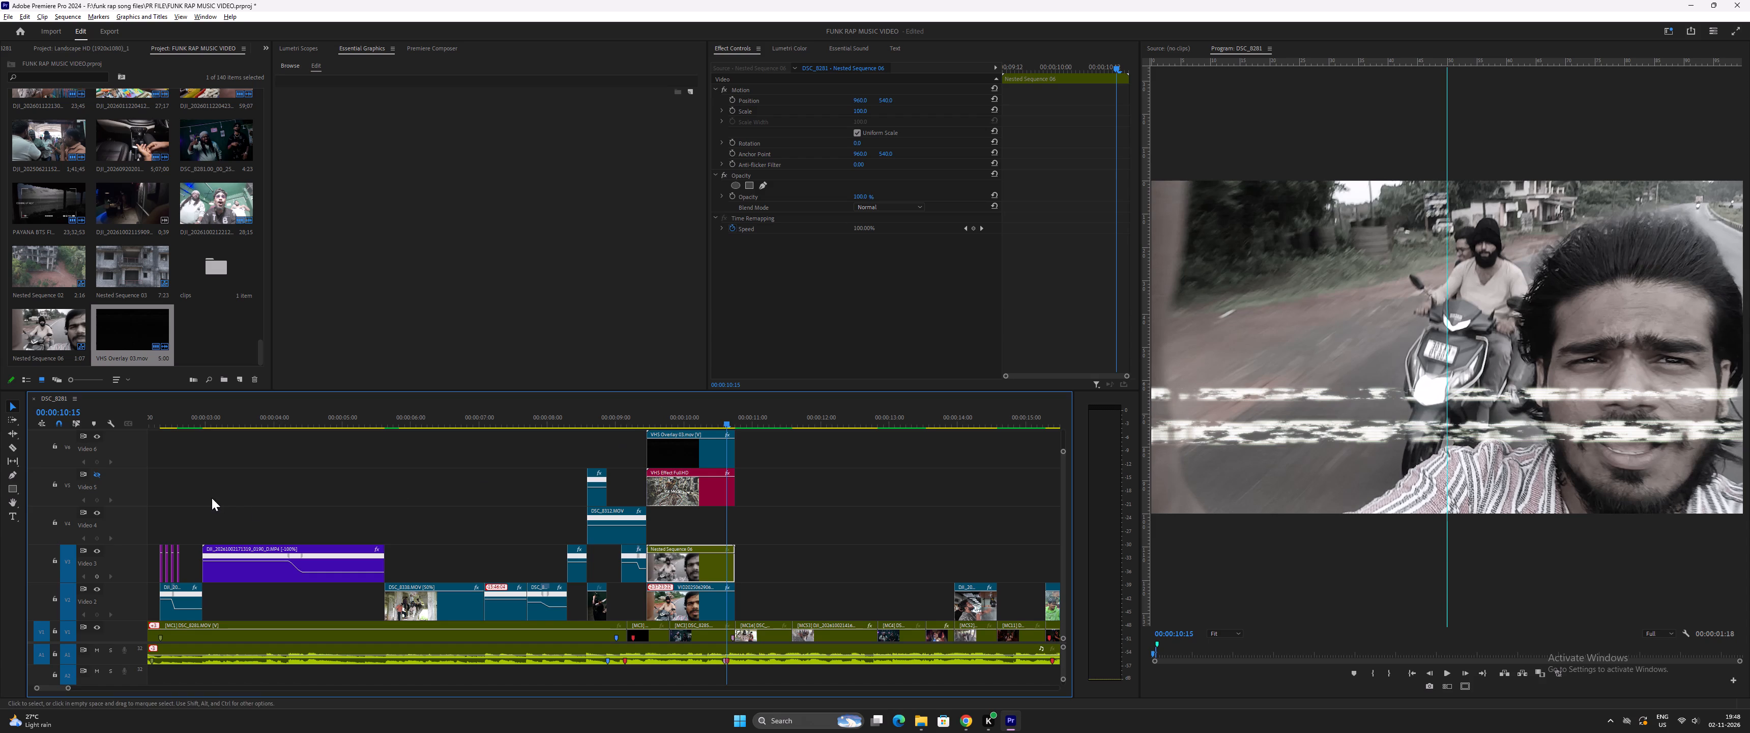
pyautogui.click(97, 473)
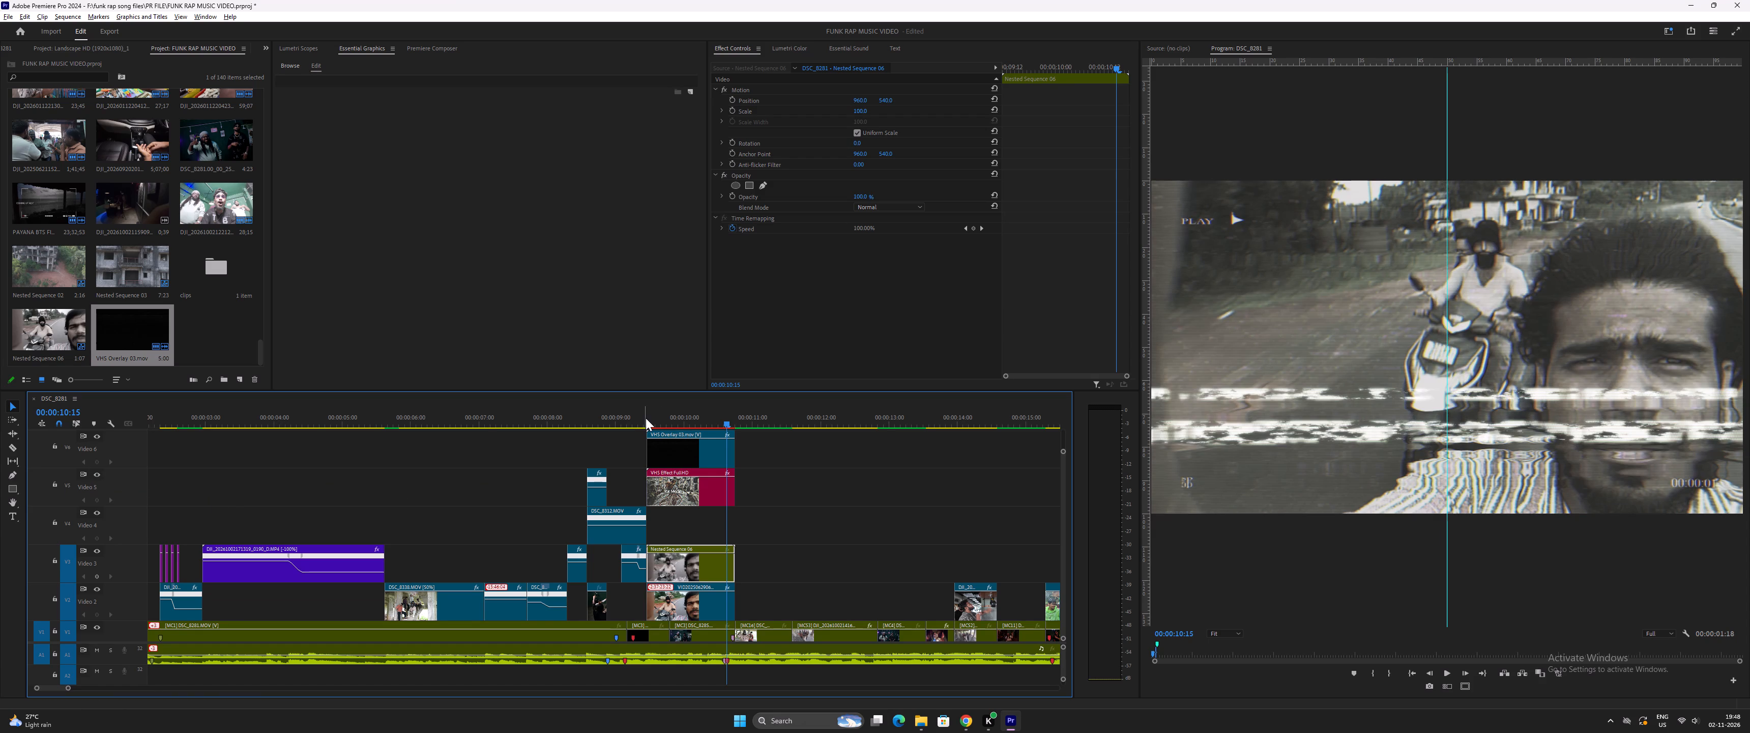
pyautogui.click(640, 416)
pyautogui.press('space')
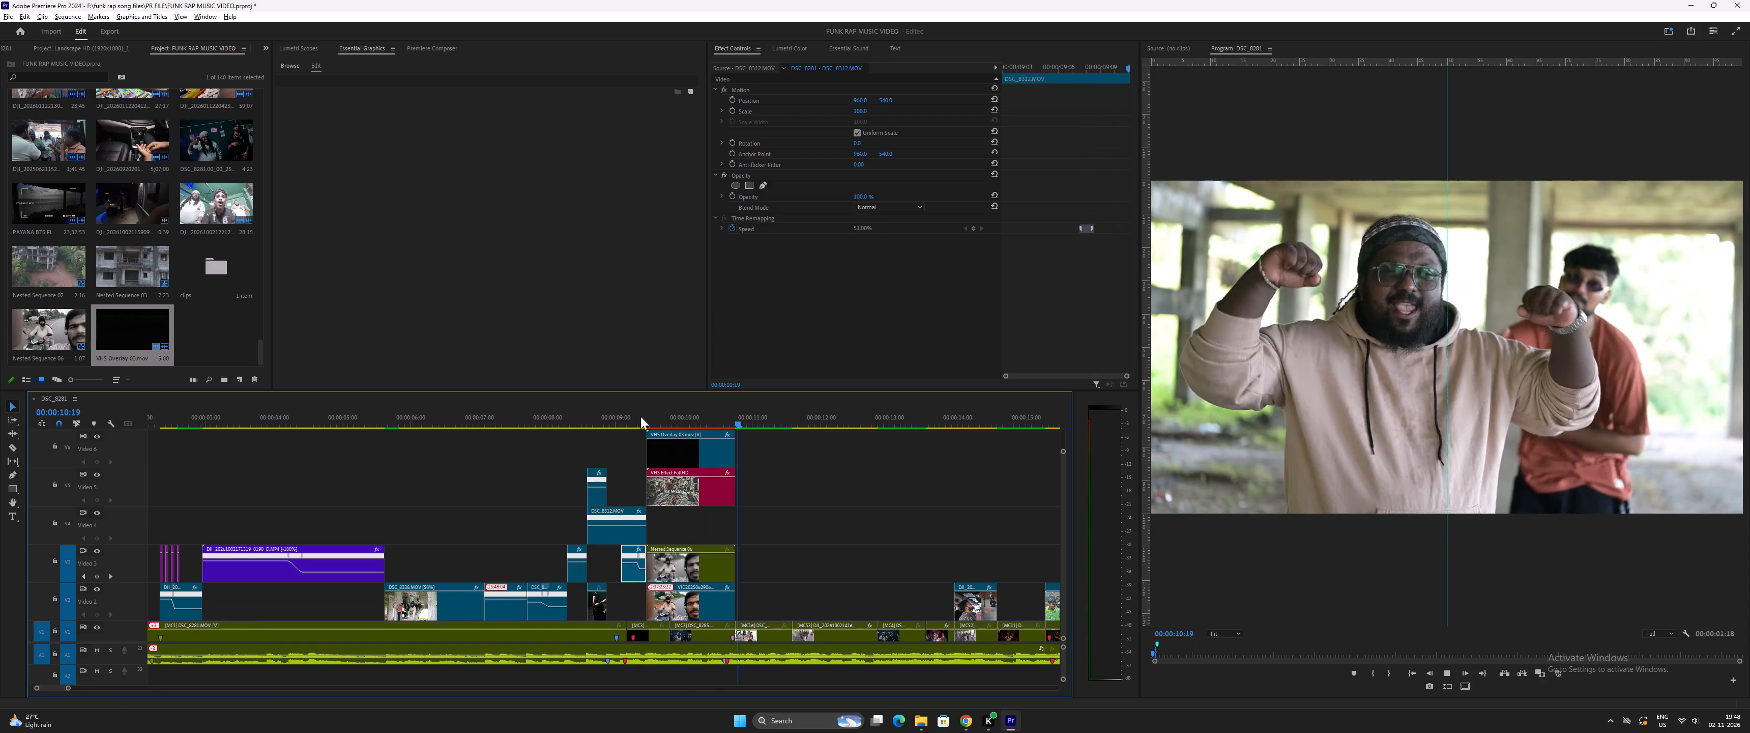
pyautogui.press('space')
# Return the playhead to about 00:00:06:12 to review the edit leading into the scooter shot.
pyautogui.moveTo(673, 420); pyautogui.dragTo(444, 422)
pyautogui.press('space')
pyautogui.press('space')
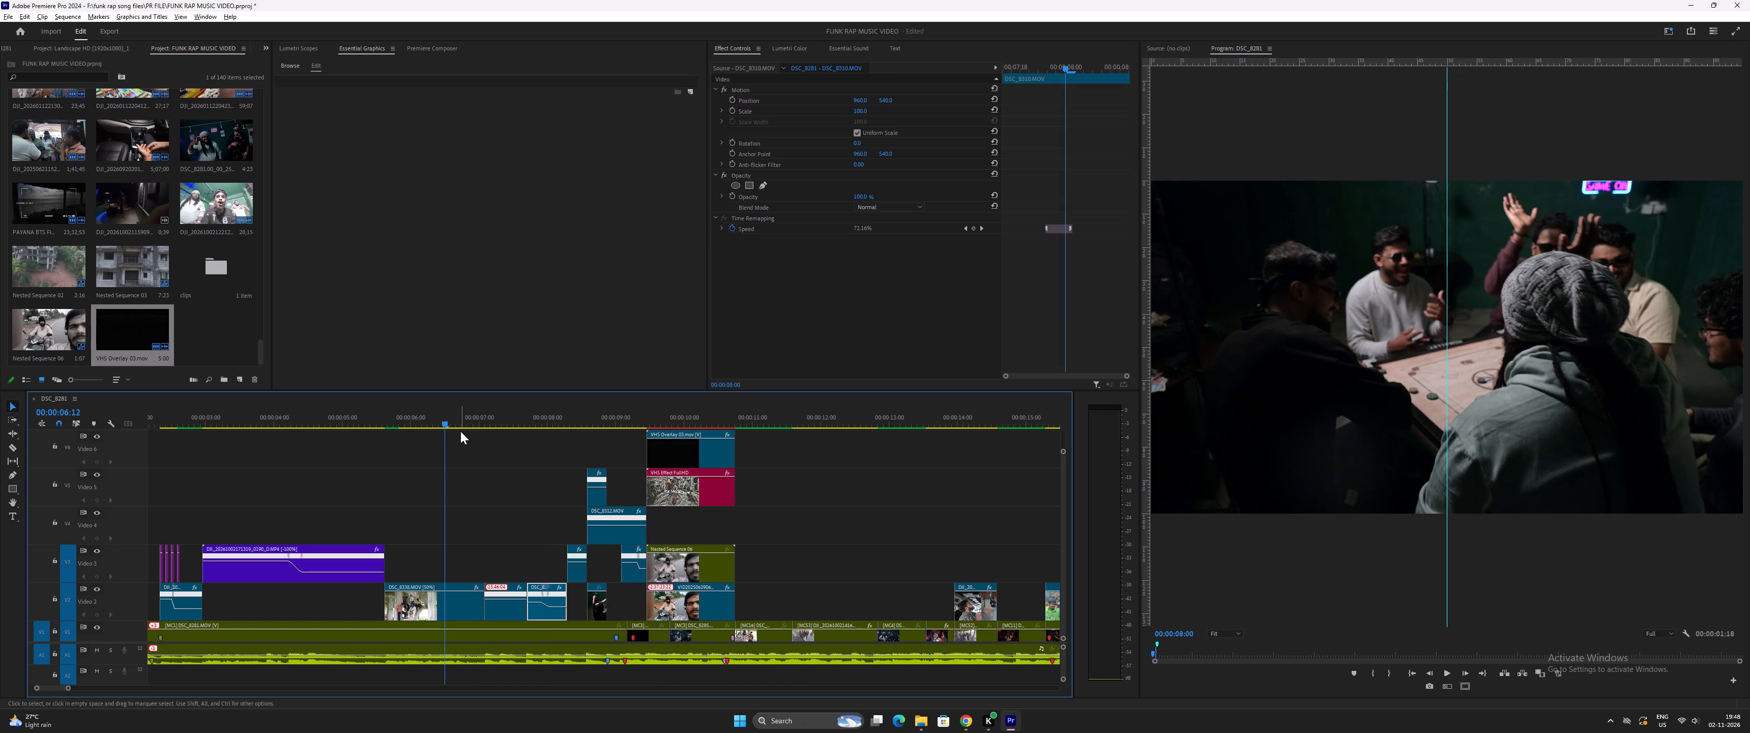
pyautogui.click(518, 420)
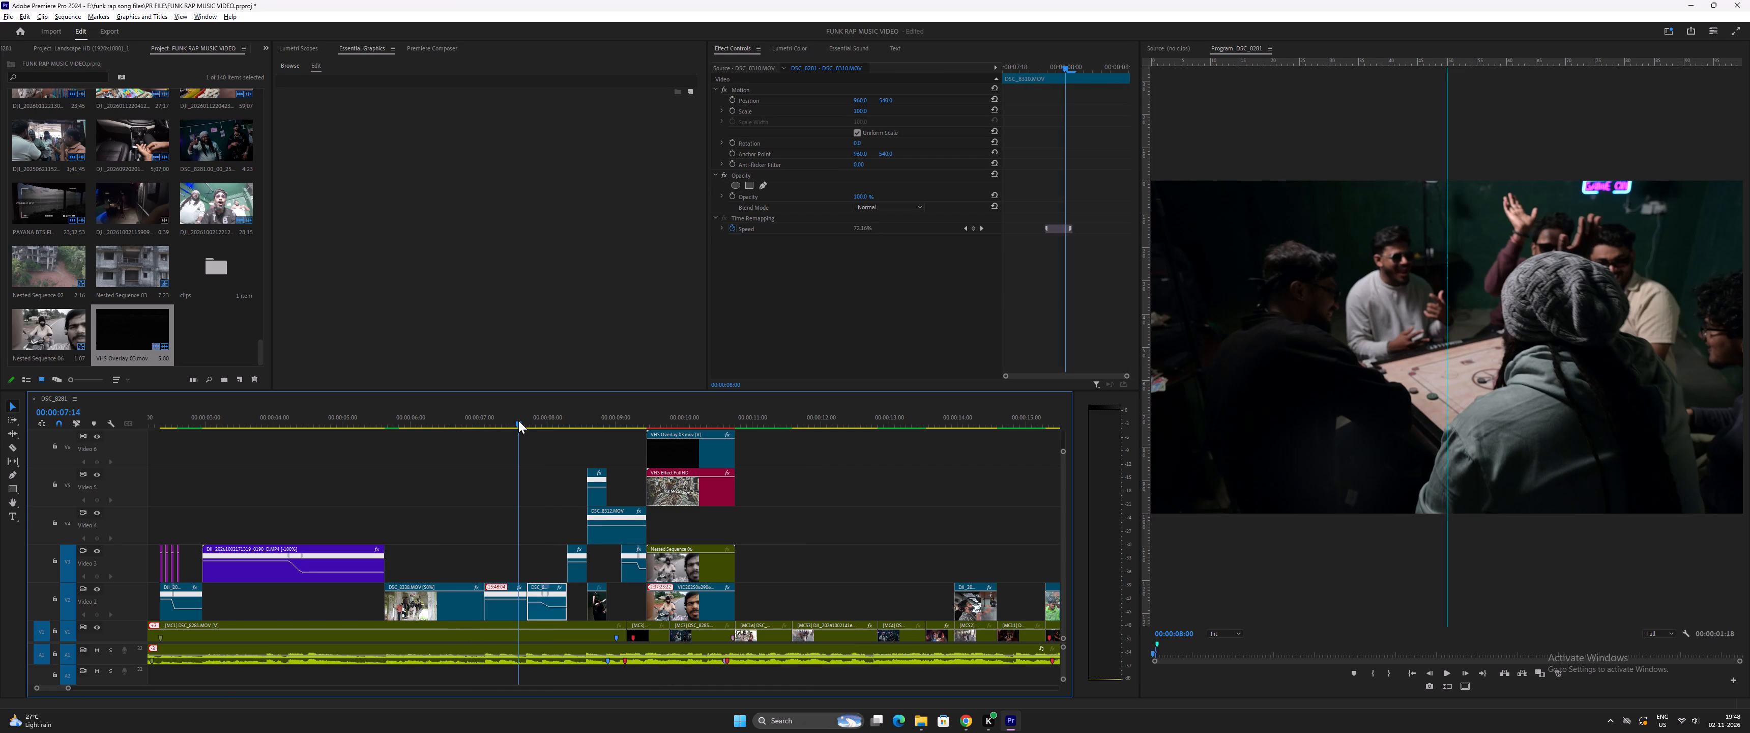
pyautogui.moveTo(516, 420); pyautogui.dragTo(446, 424)
# Save the project.
pyautogui.hotkey('ctrl', 's')
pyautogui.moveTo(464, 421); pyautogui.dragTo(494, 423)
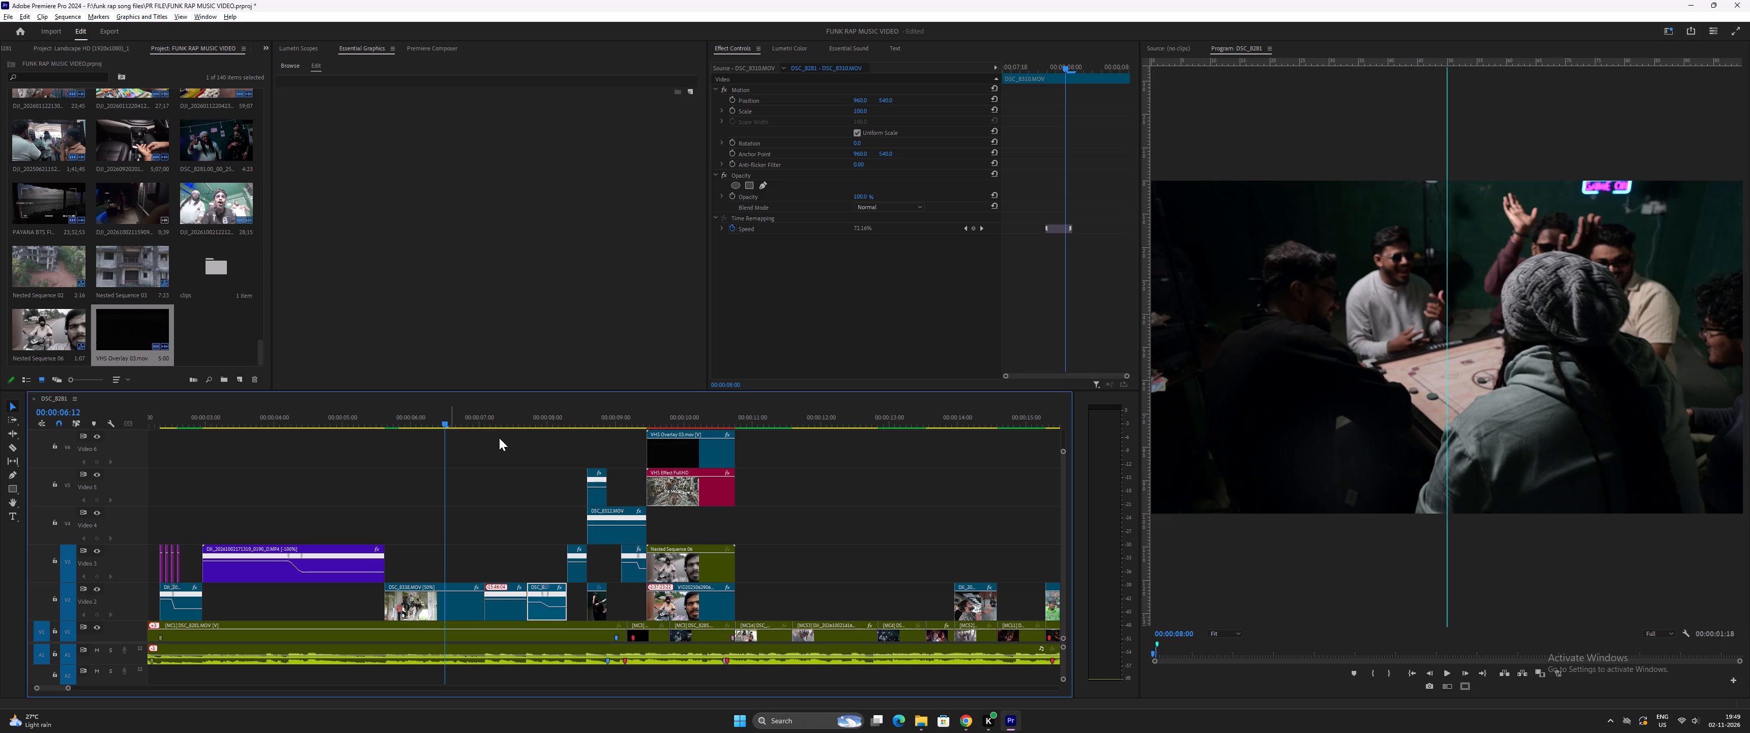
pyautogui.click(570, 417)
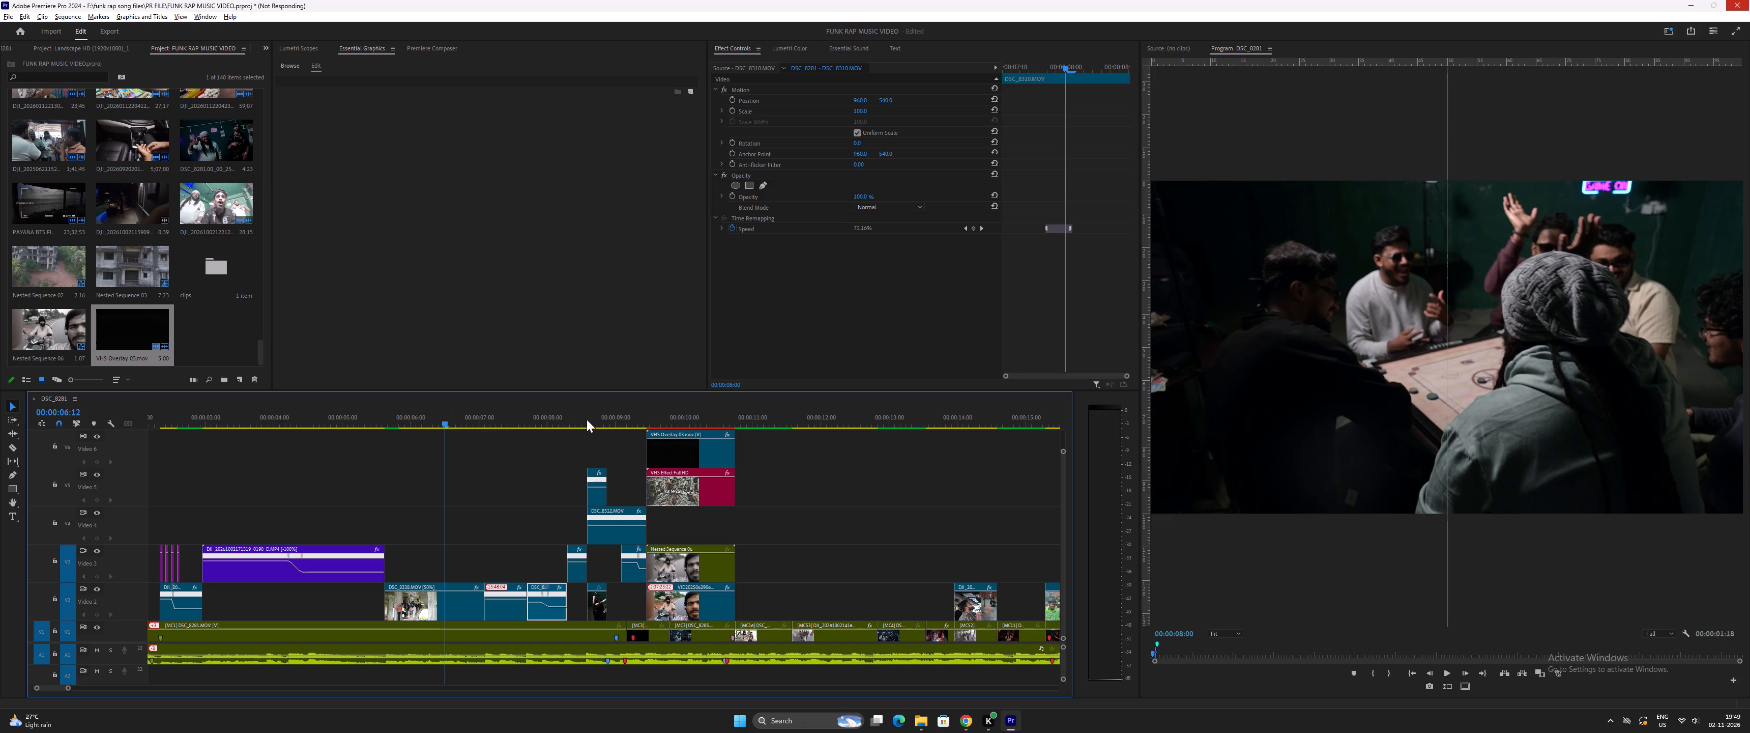
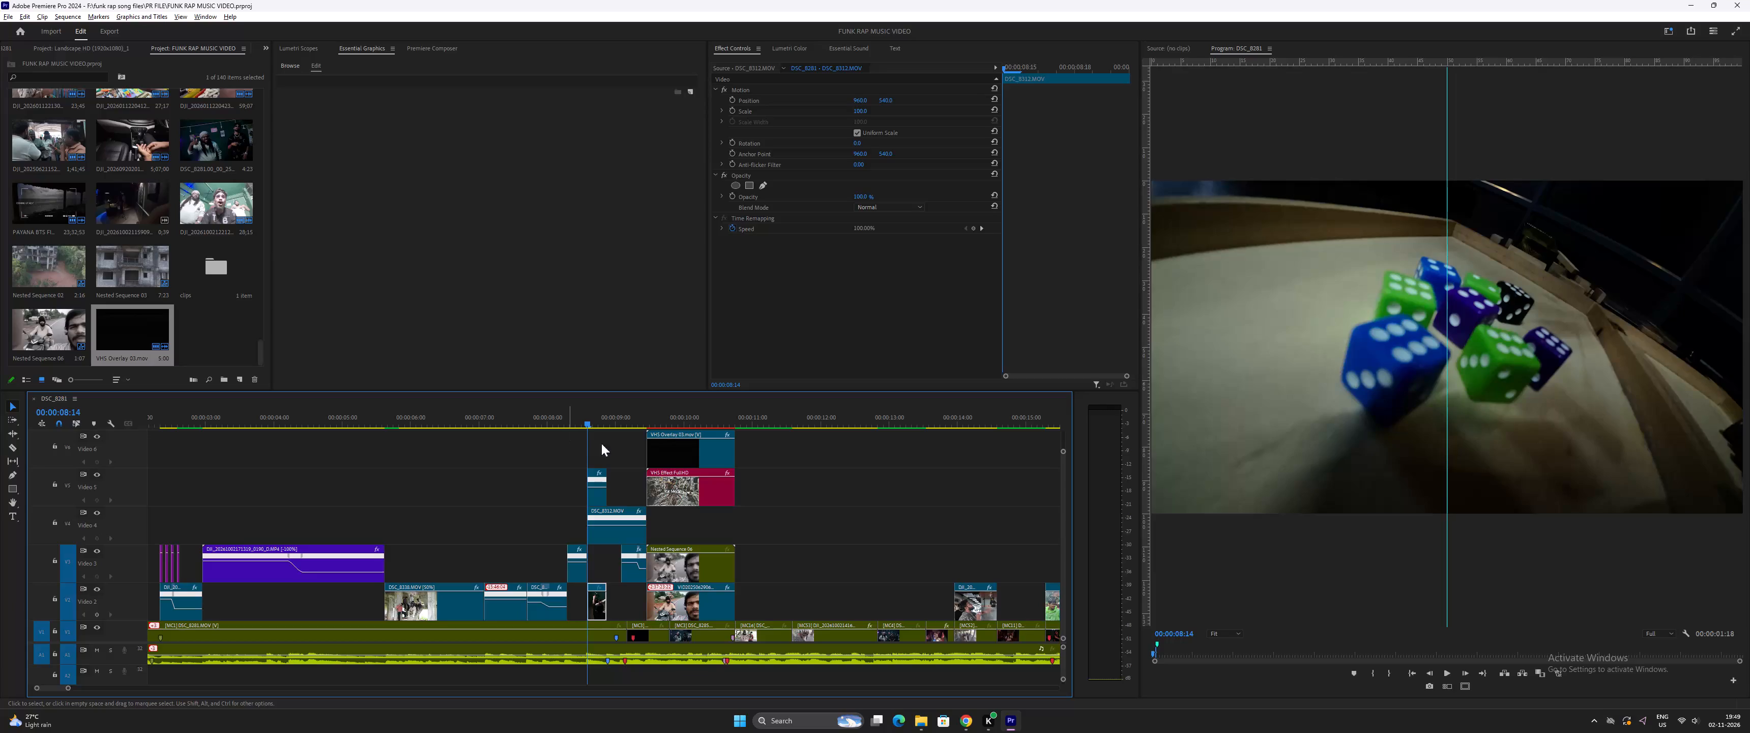
# Play the transition from the dice shot into the VHS-styled scooter selfie, replaying it from just before the selfie starts.
pyautogui.press('space')
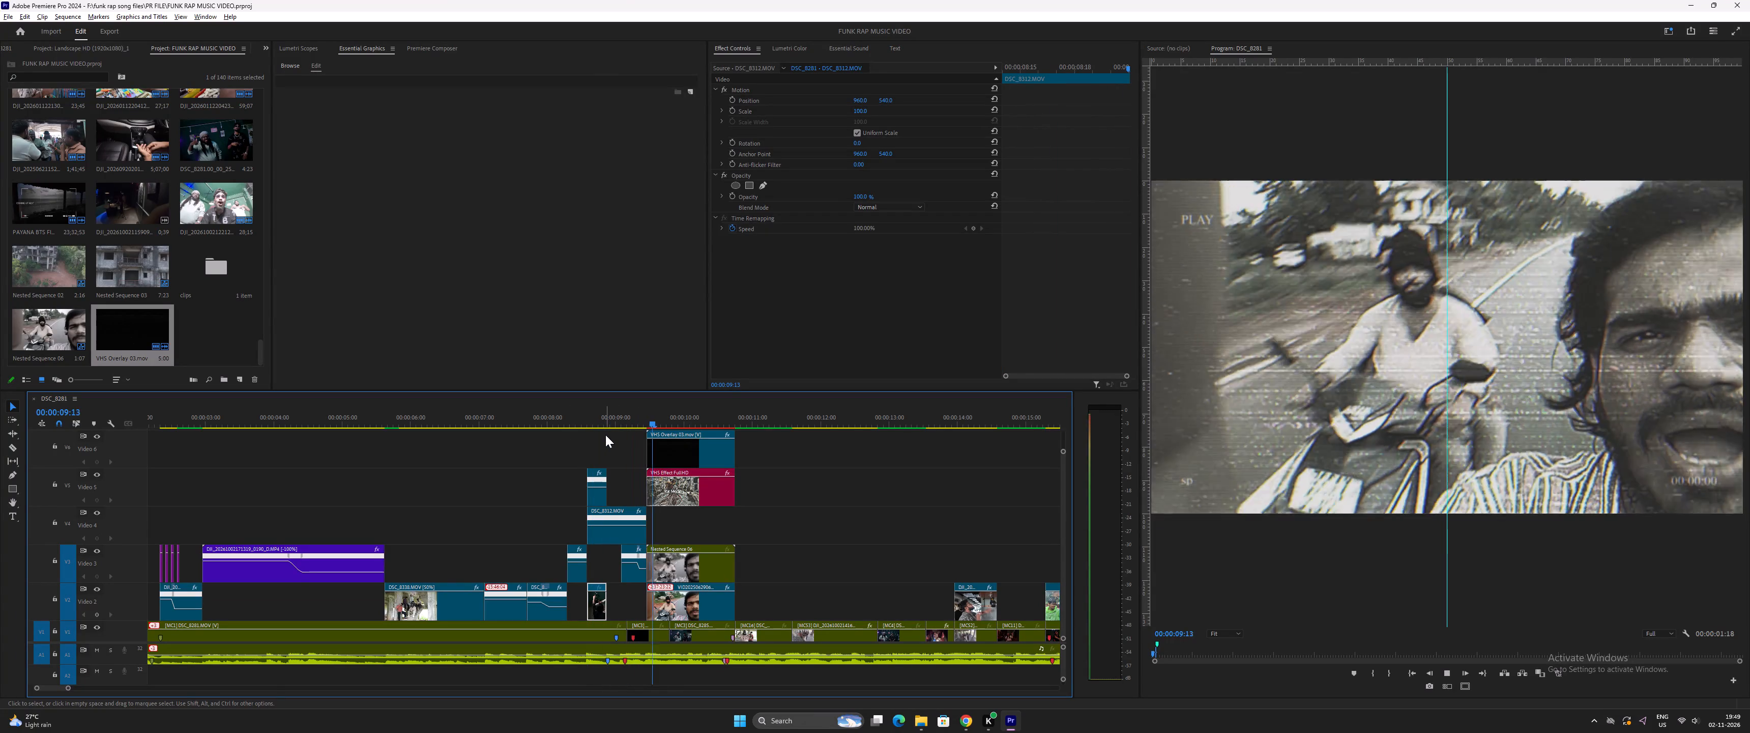
pyautogui.press('space')
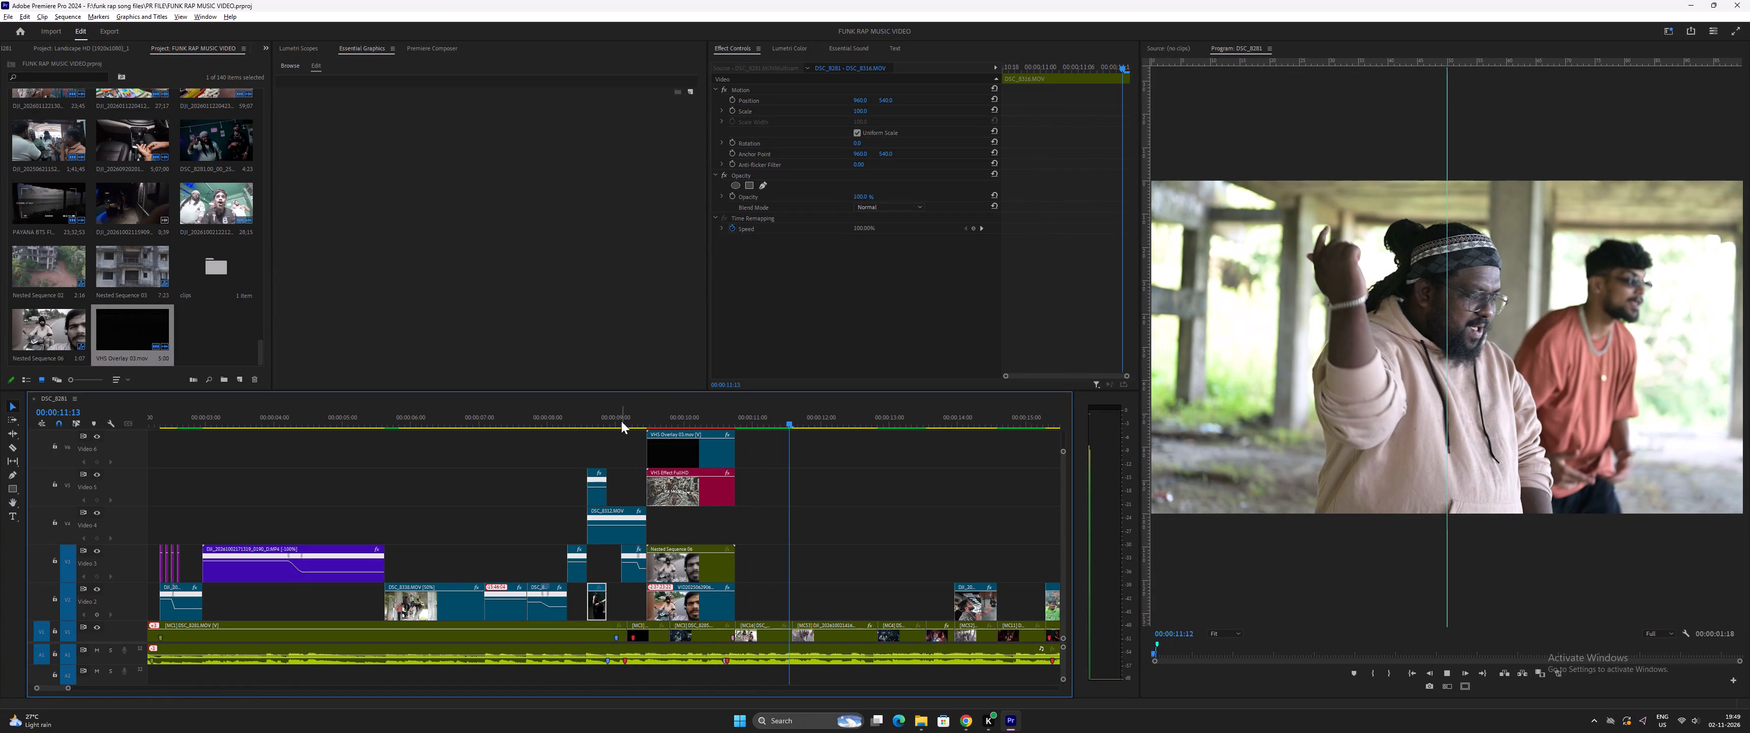
pyautogui.click(634, 415)
pyautogui.press('space')
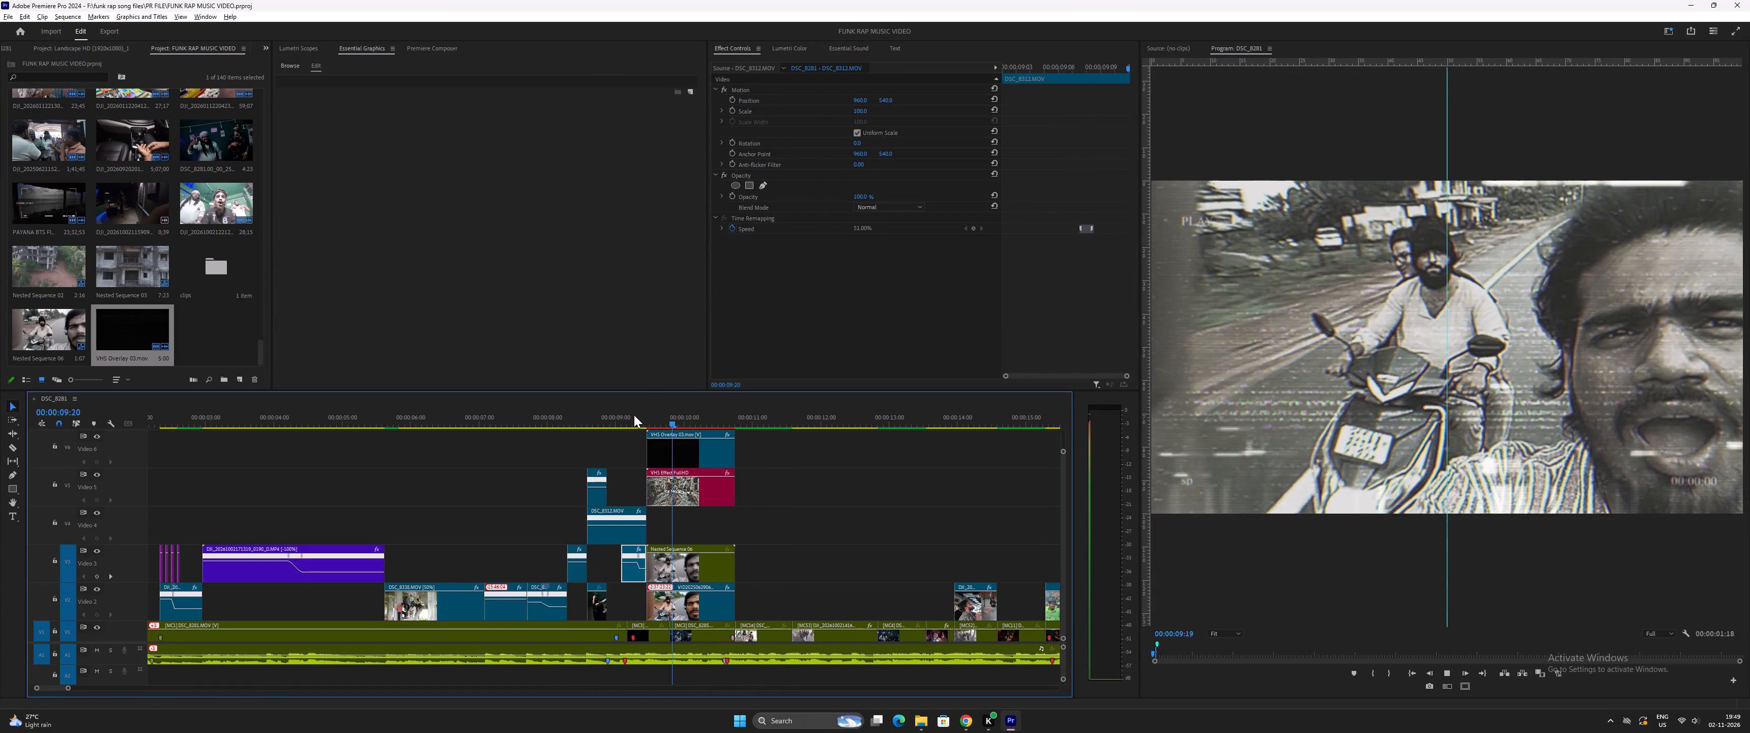
pyautogui.press('space')
# Reduce the Lumetri saturation of the VHS Effect template clip over the scooter selfie to mute its colors.
pyautogui.click(680, 482)
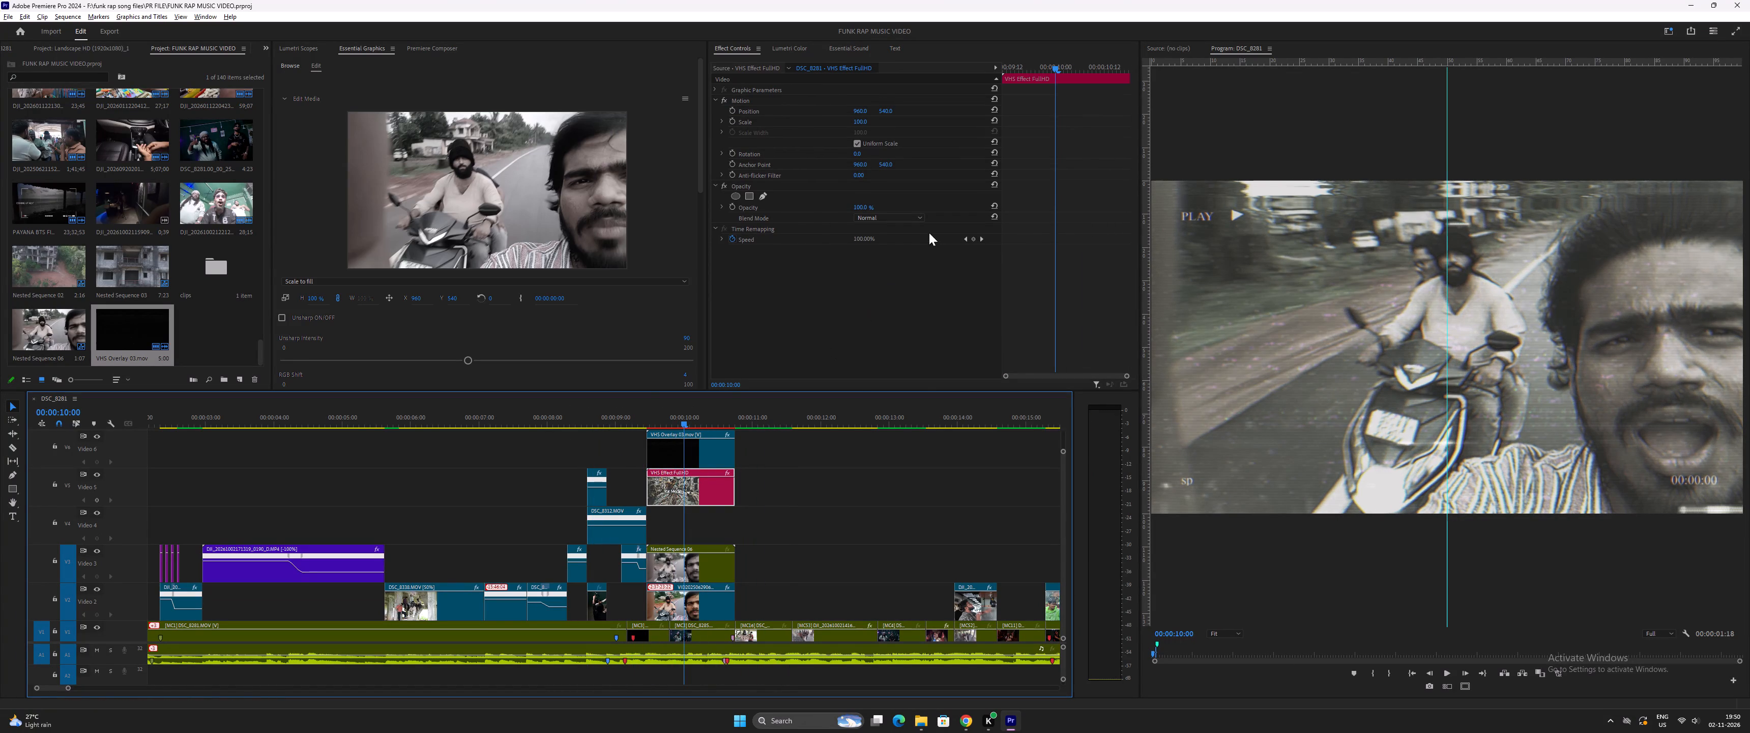
pyautogui.click(785, 46)
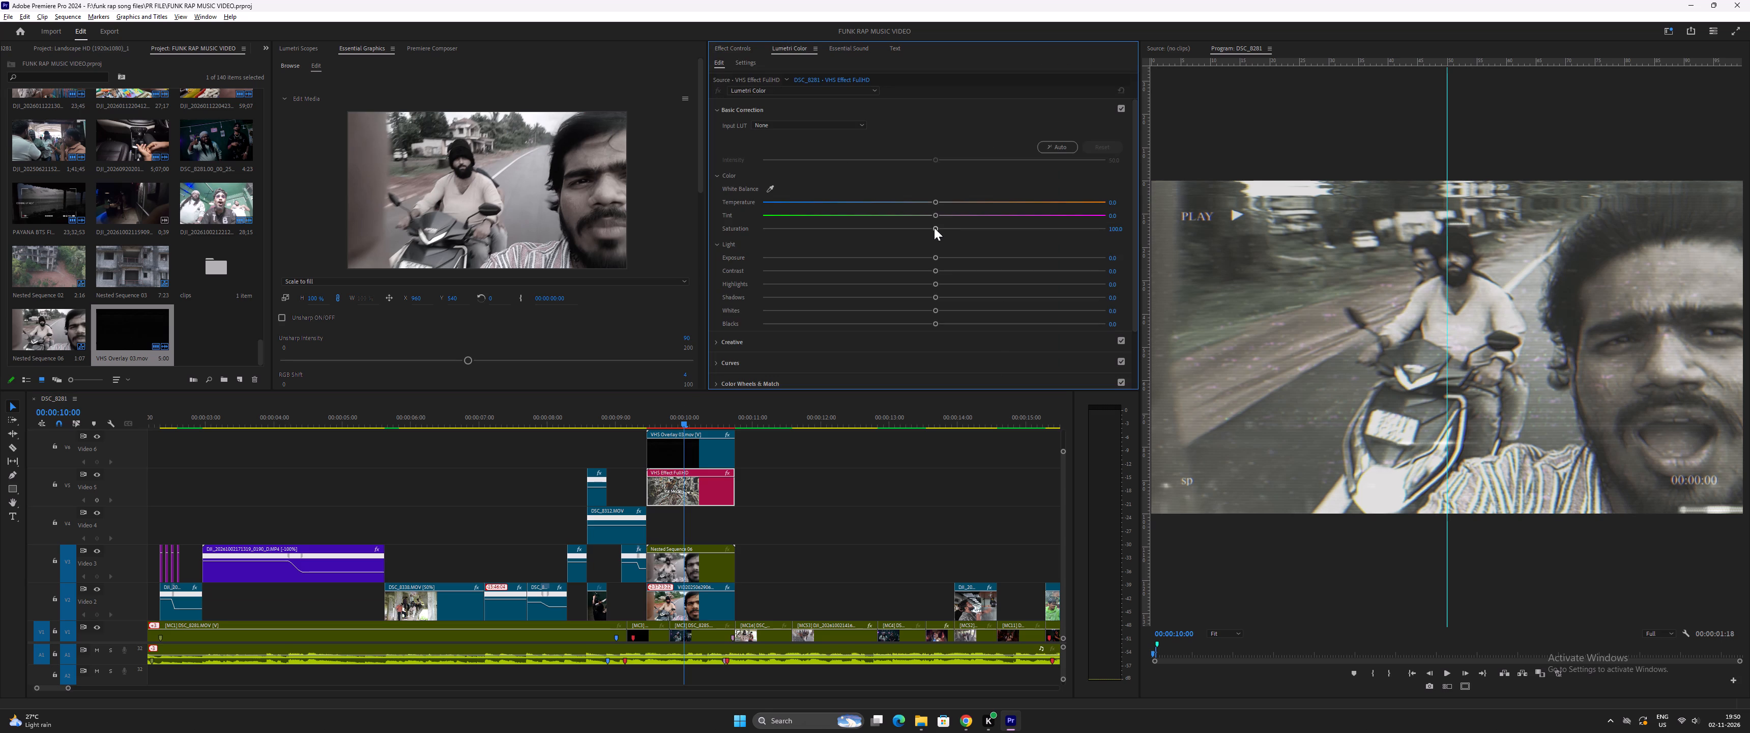
pyautogui.moveTo(934, 228); pyautogui.dragTo(898, 233)
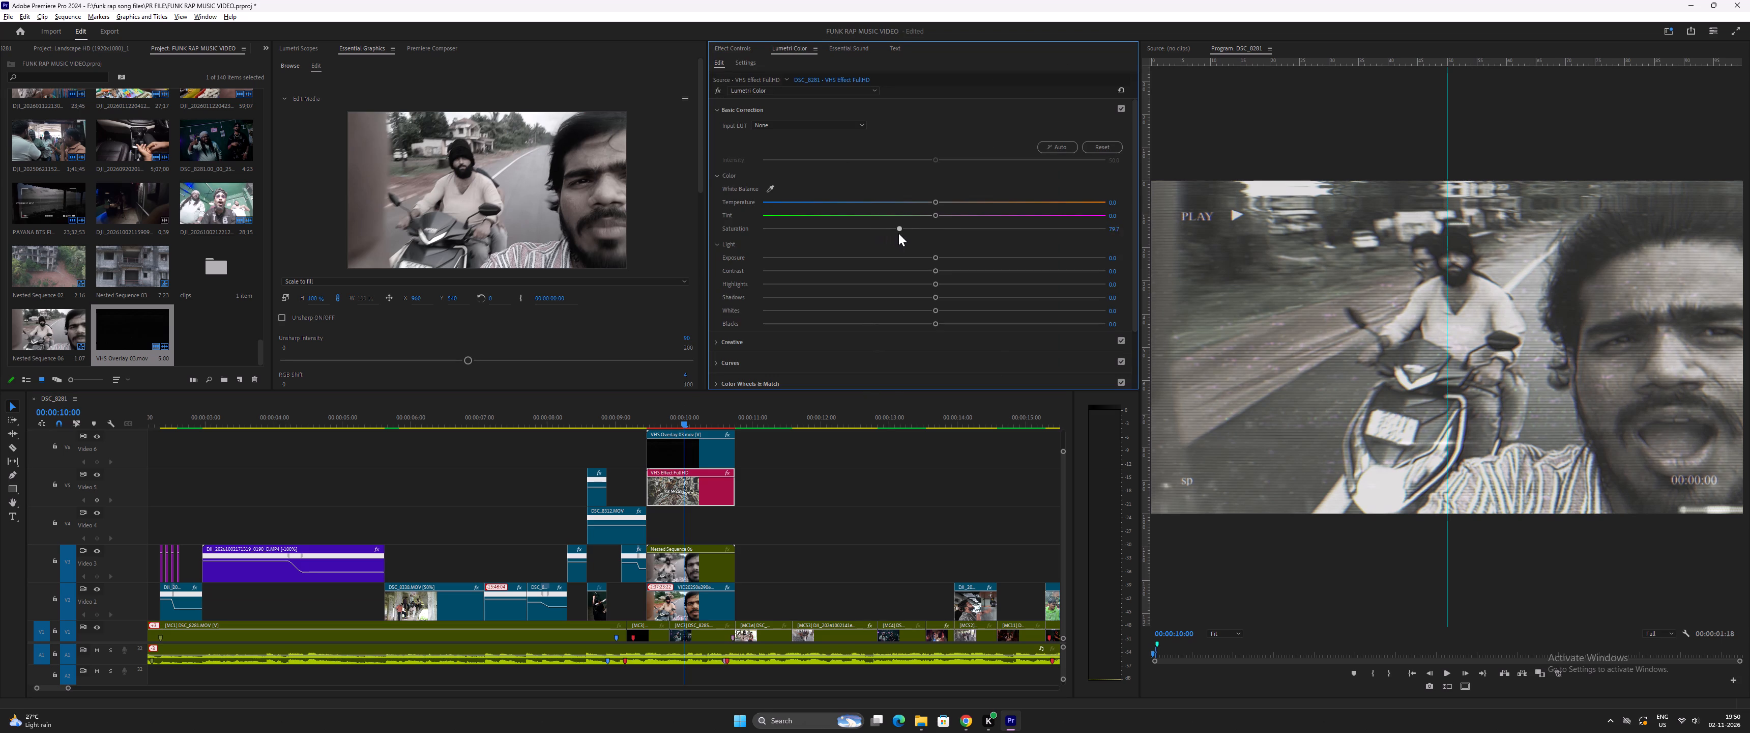
pyautogui.moveTo(898, 233); pyautogui.dragTo(900, 233)
# Play back the scooter selfie from just before it starts to check the muted VHS color.
pyautogui.click(623, 417)
pyautogui.press('space')
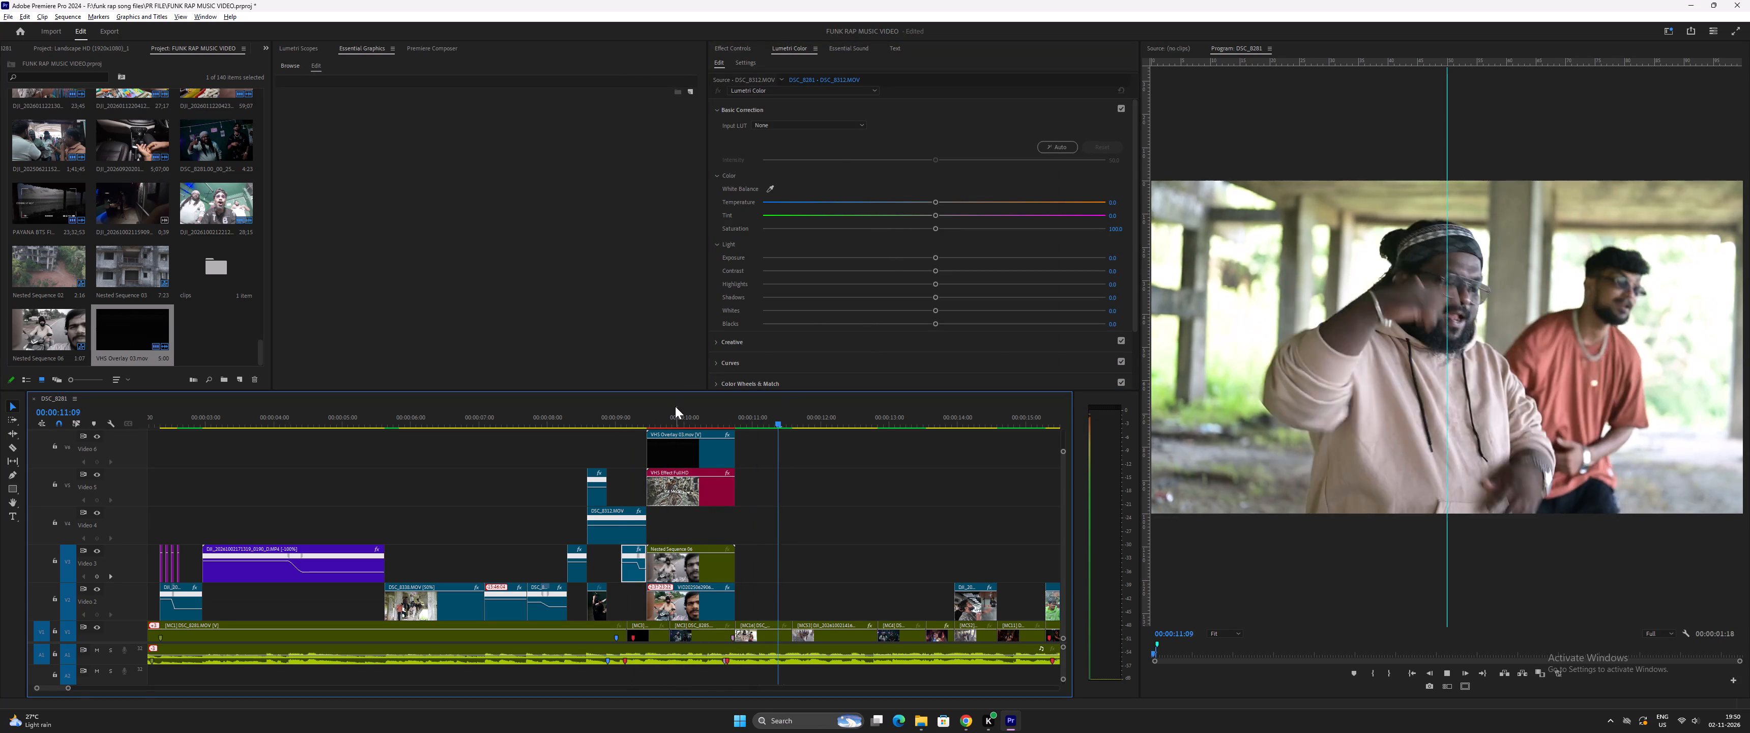
pyautogui.press('space')
# Review the edit following the scooter selfie, from about 00:00:11:03 through the punching-bag shot, and replay the section.
pyautogui.moveTo(769, 417); pyautogui.dragTo(763, 417)
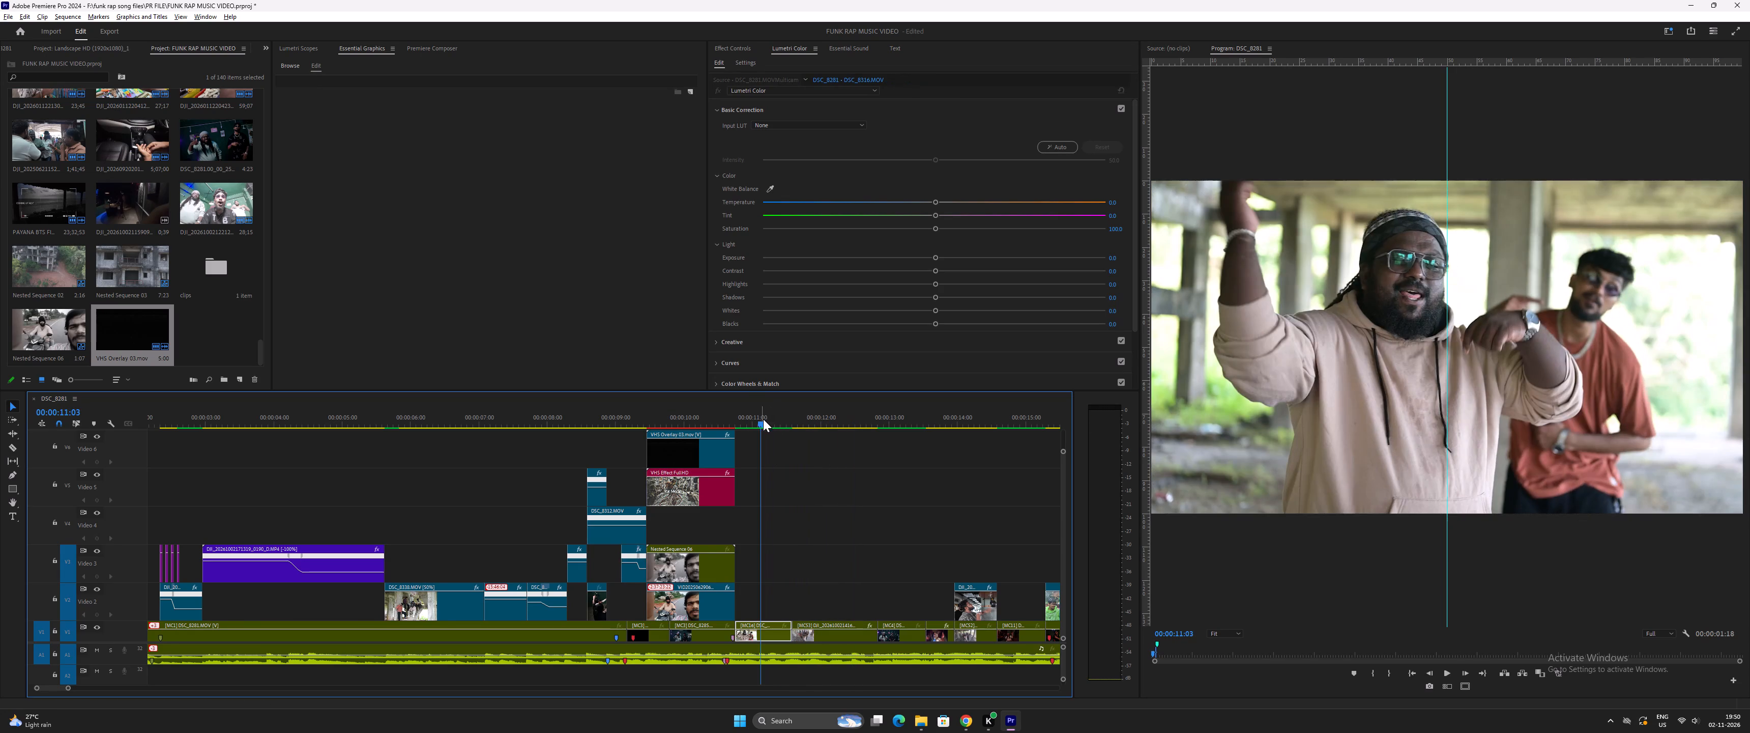
pyautogui.press('space')
pyautogui.scroll(-11, 795, 440)
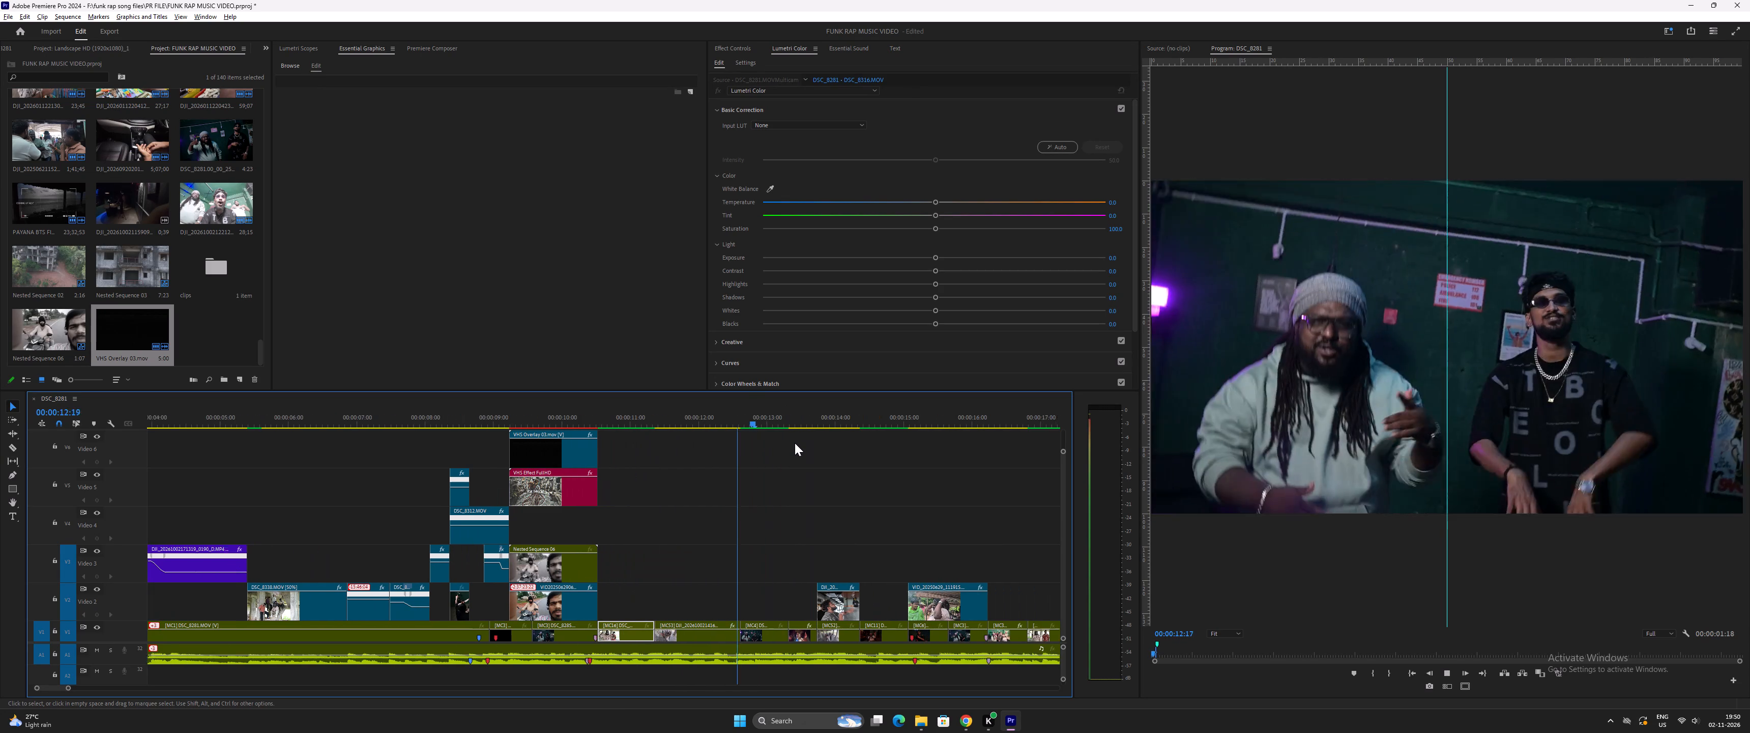
pyautogui.press('space')
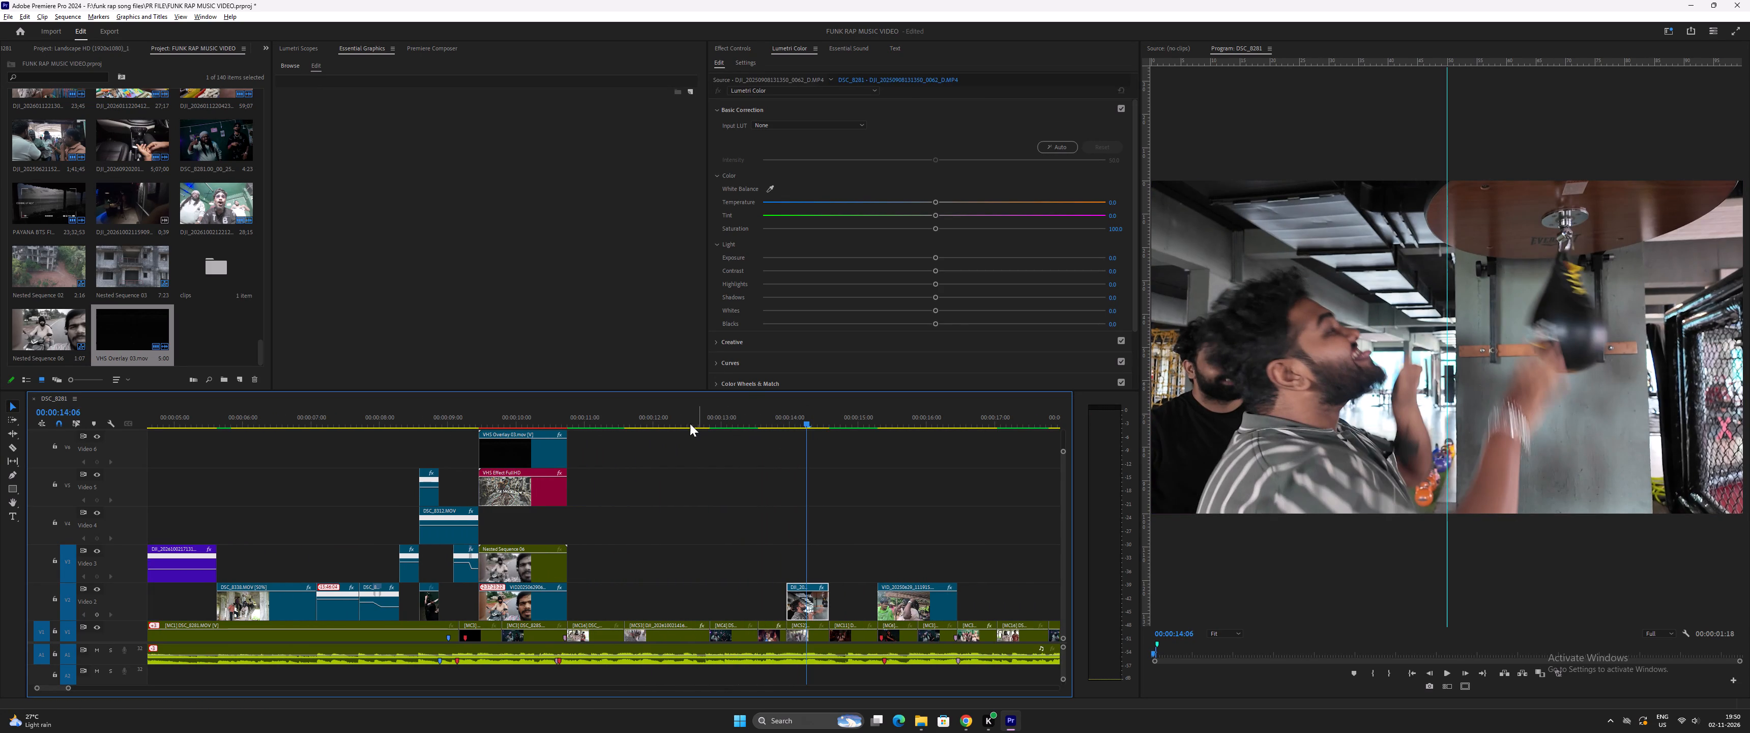
pyautogui.moveTo(689, 419); pyautogui.dragTo(544, 447)
pyautogui.press('space')
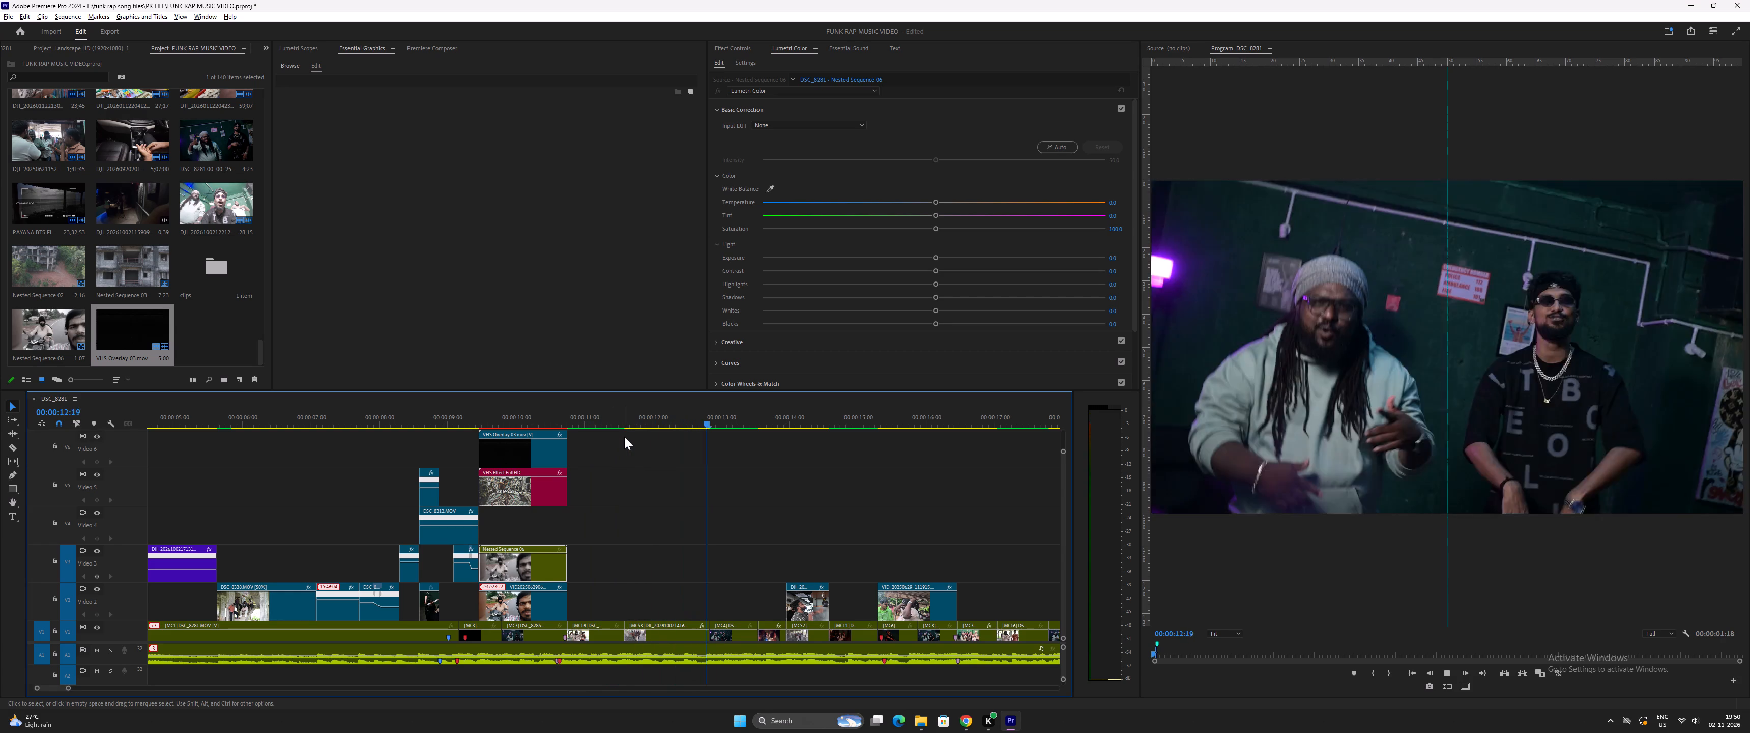
pyautogui.scroll(-6, 624, 437)
pyautogui.press('space')
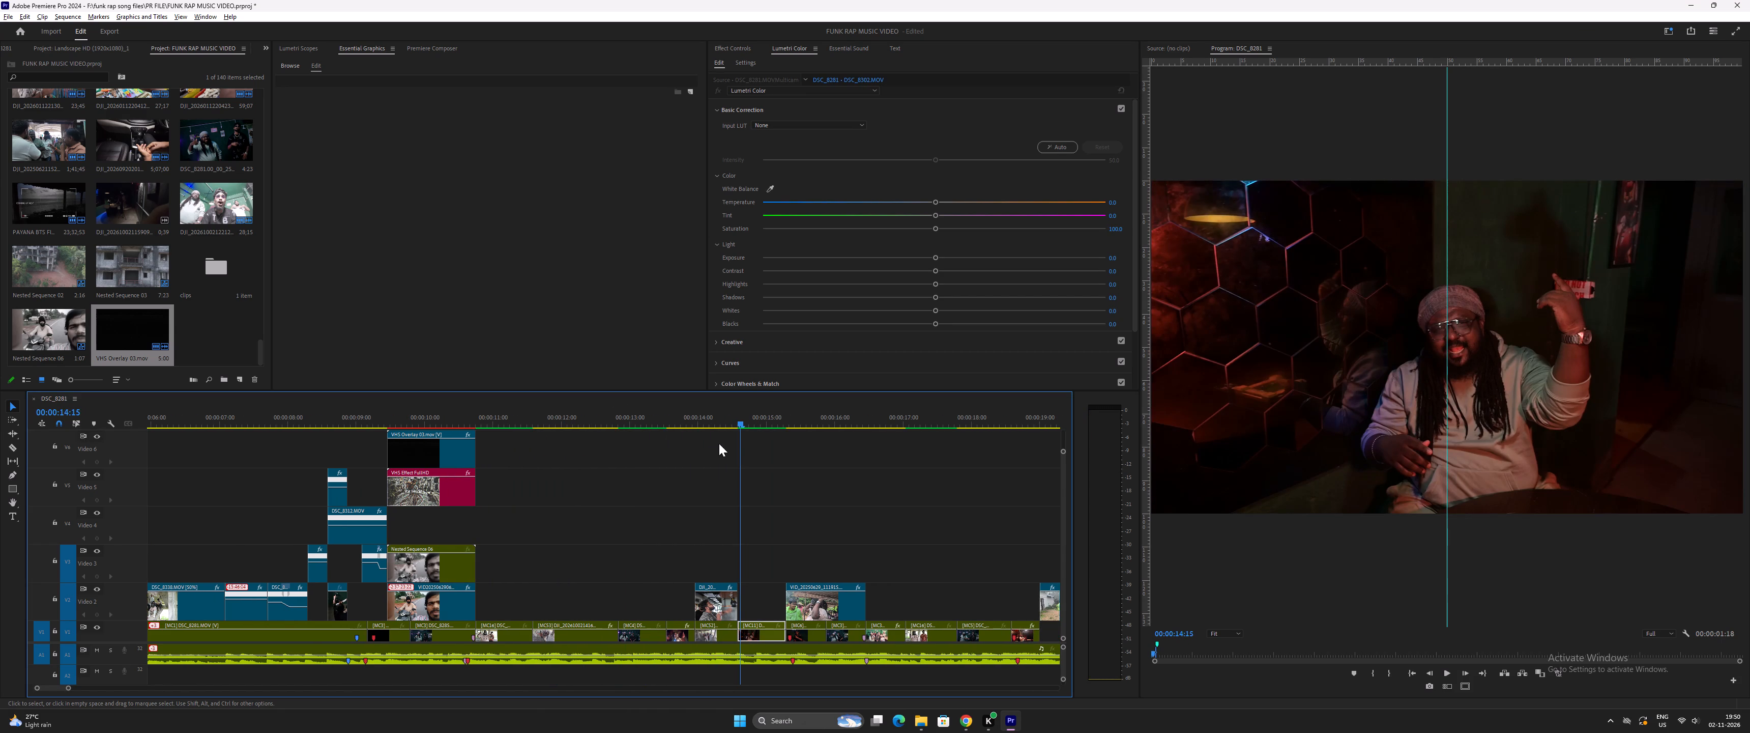
# Replay the cuts around the gym punching-bag shot, between about 00:00:13 and 00:00:14:10, to examine it.
pyautogui.click(648, 414)
pyautogui.press('space')
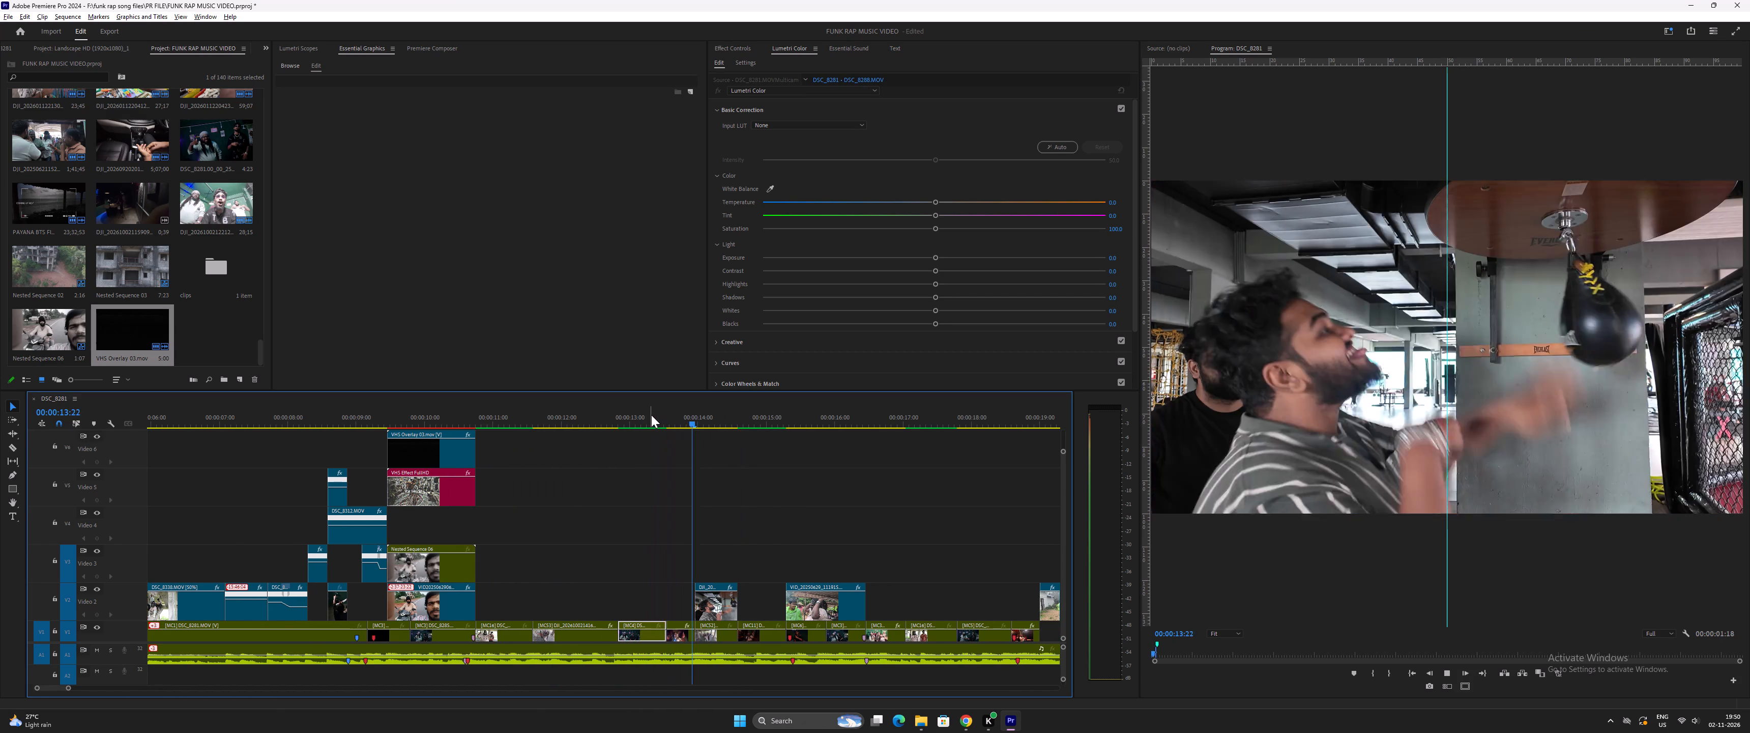
pyautogui.press('space')
pyautogui.click(665, 417)
pyautogui.press('space')
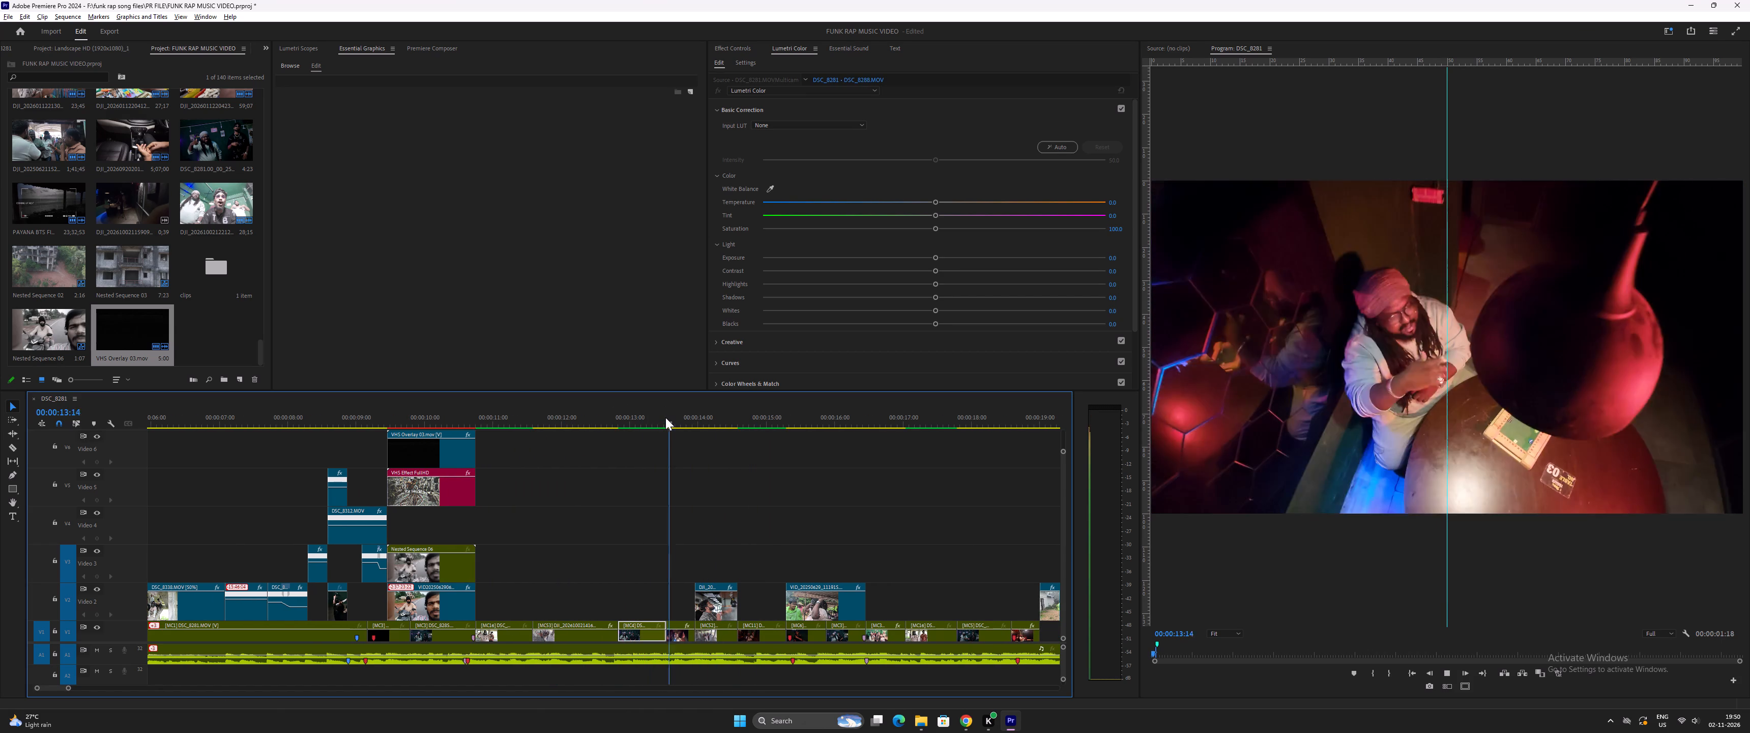
pyautogui.press('space')
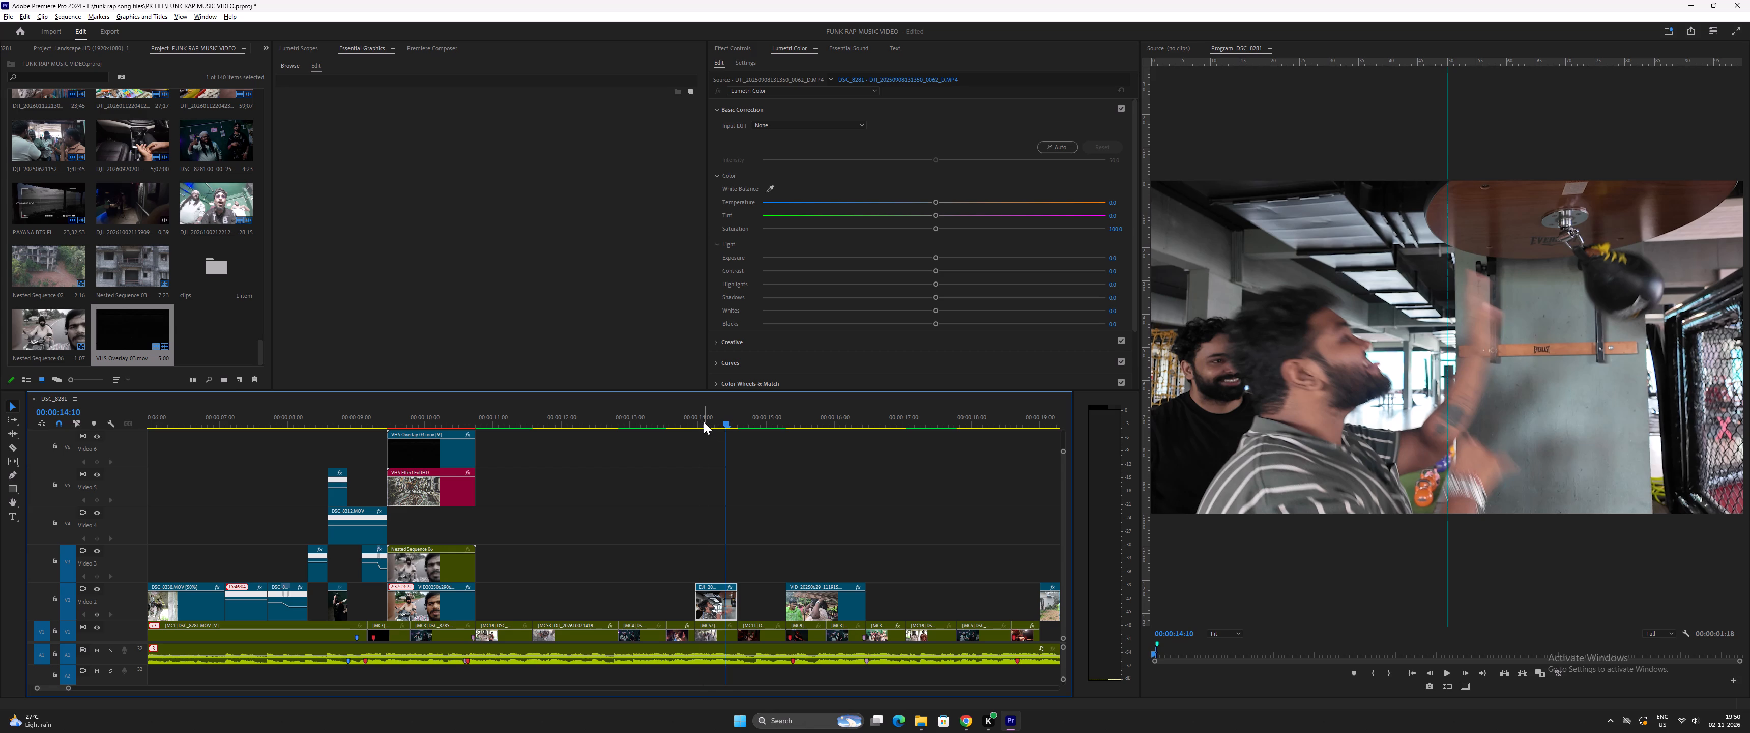
pyautogui.click(704, 421)
pyautogui.press('space')
pyautogui.press('space')
pyautogui.click(714, 420)
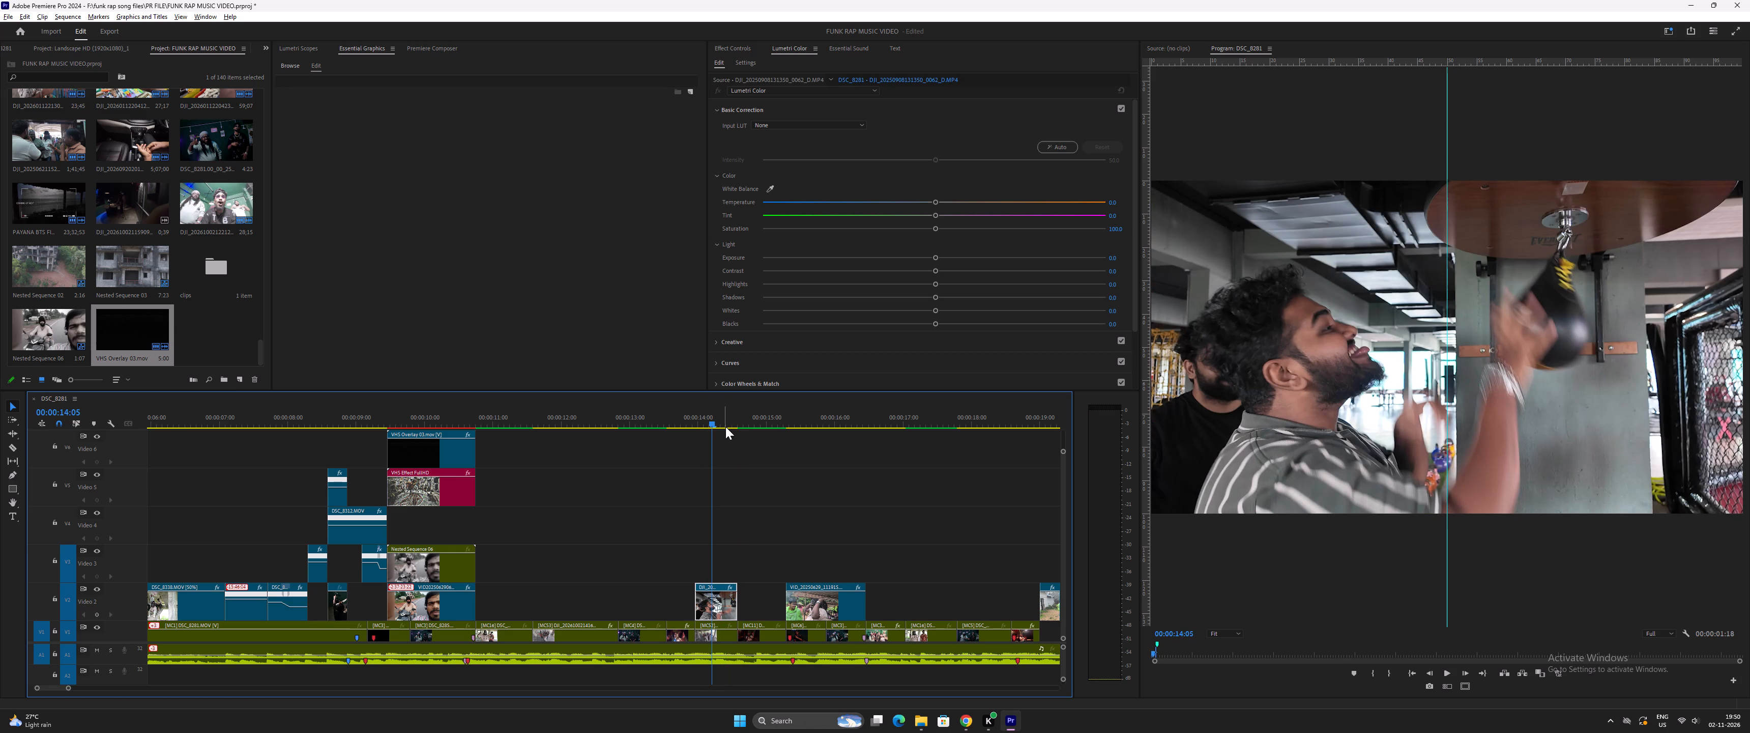
# Play on into the green raincoat shot and return the playhead to its beginning at about 00:00:15:09.
pyautogui.press('space')
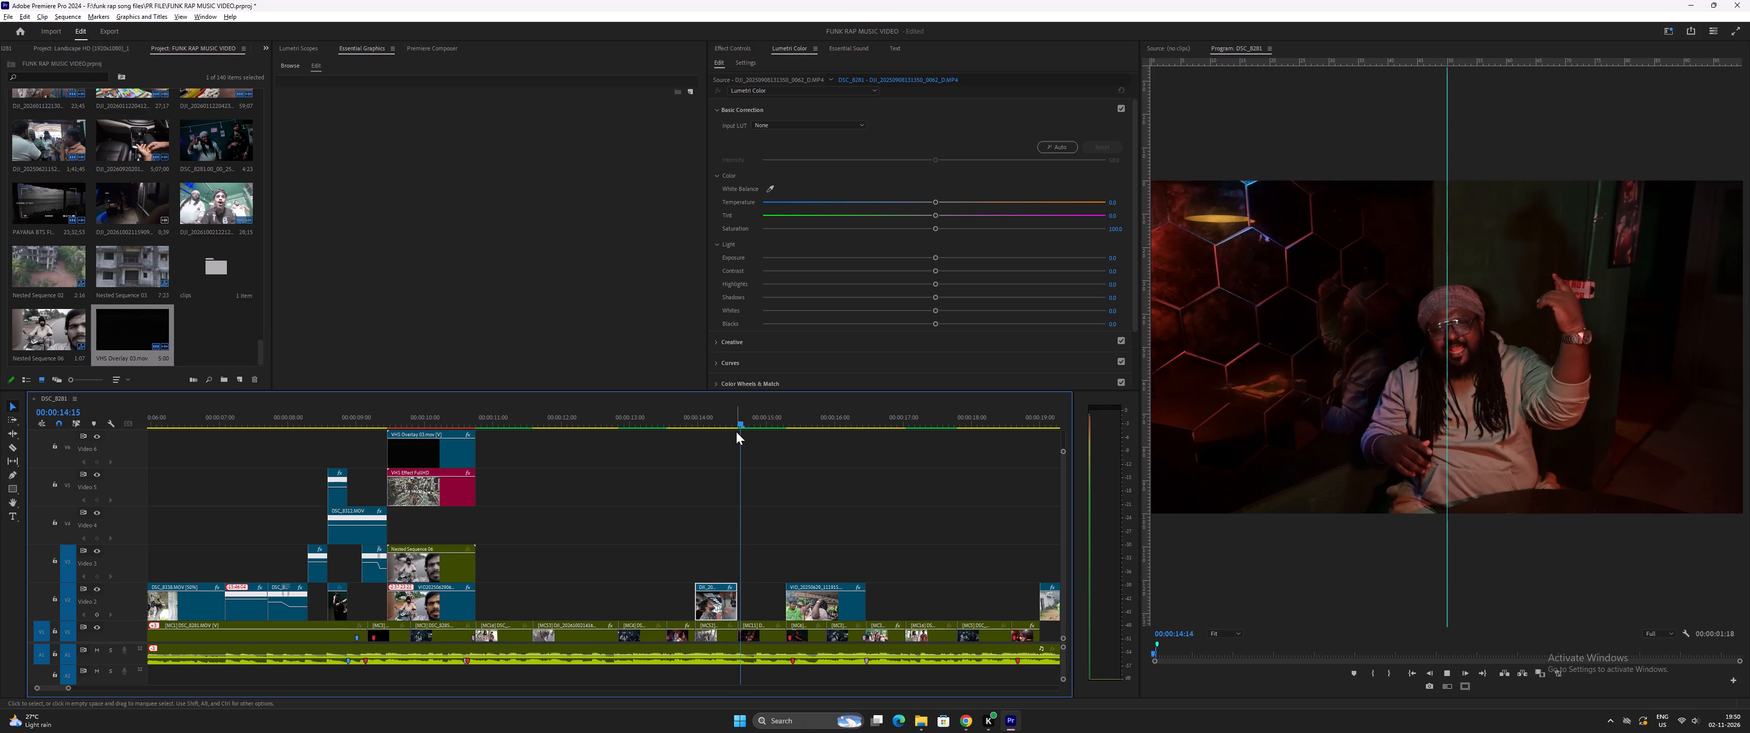
pyautogui.press('space')
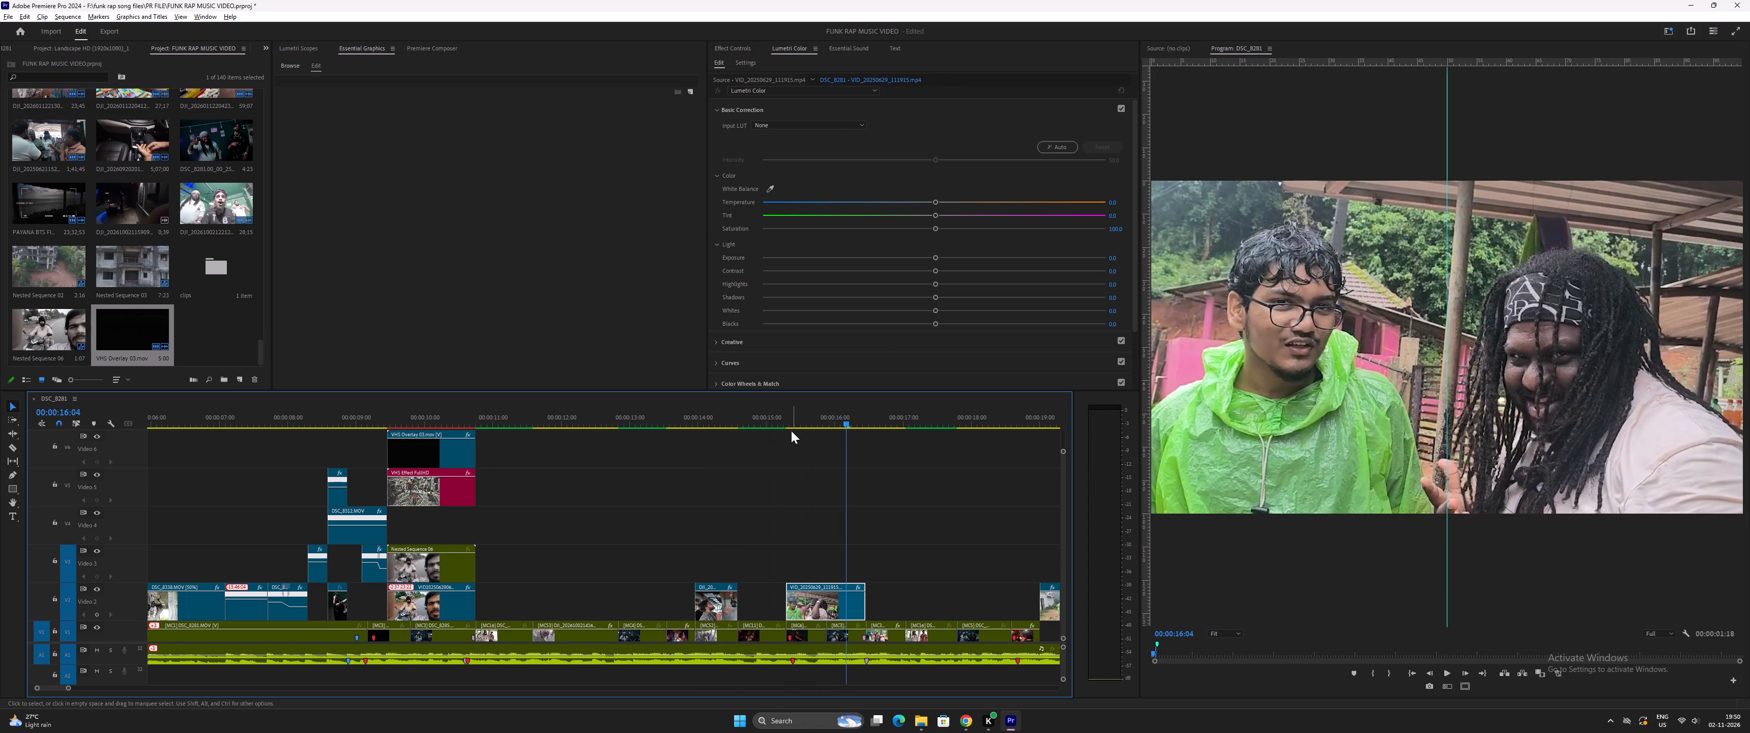
pyautogui.click(793, 419)
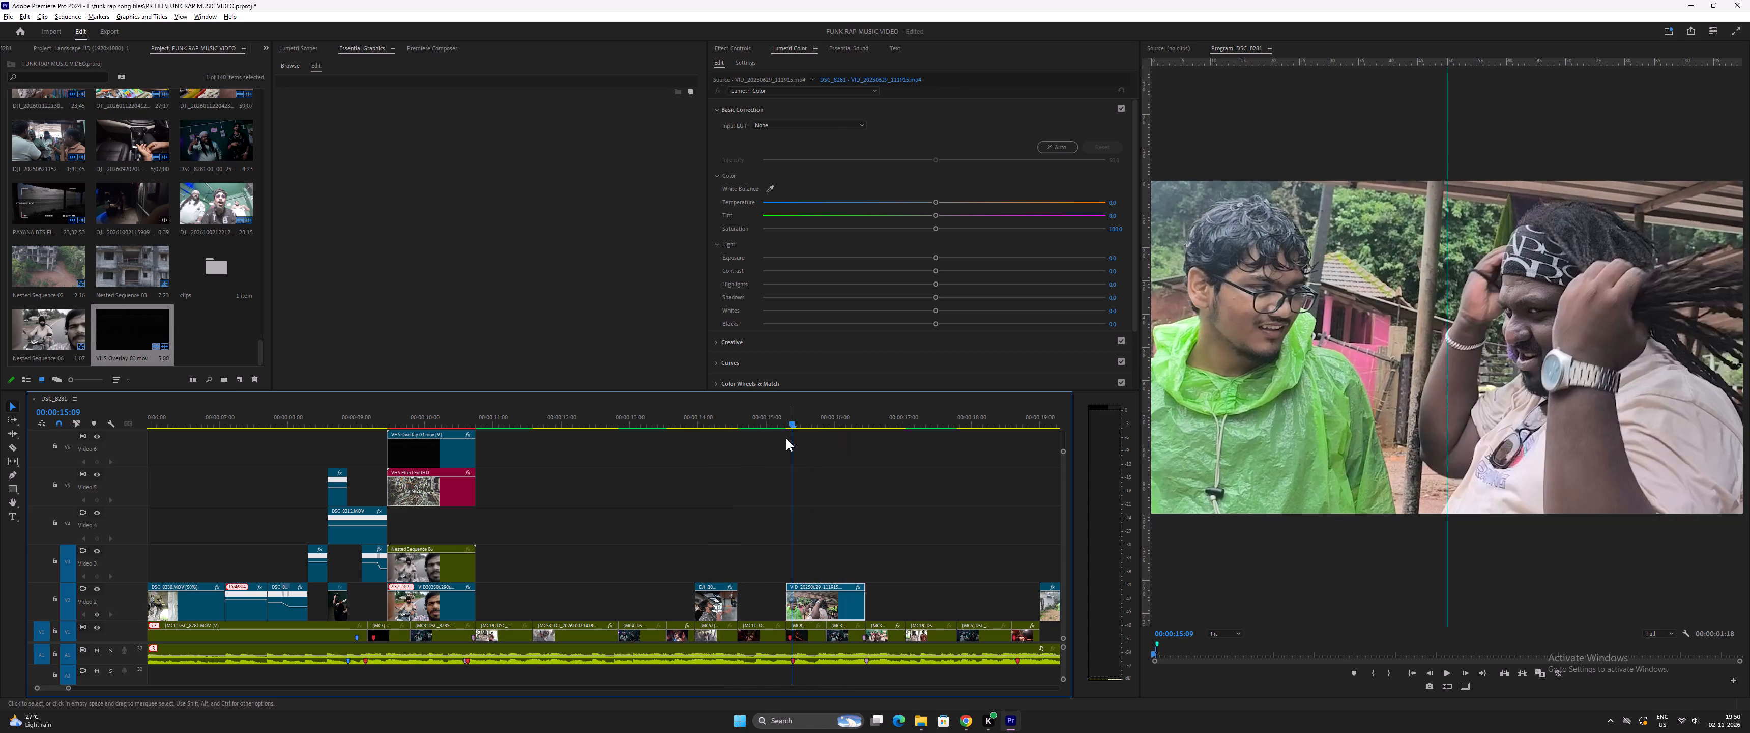
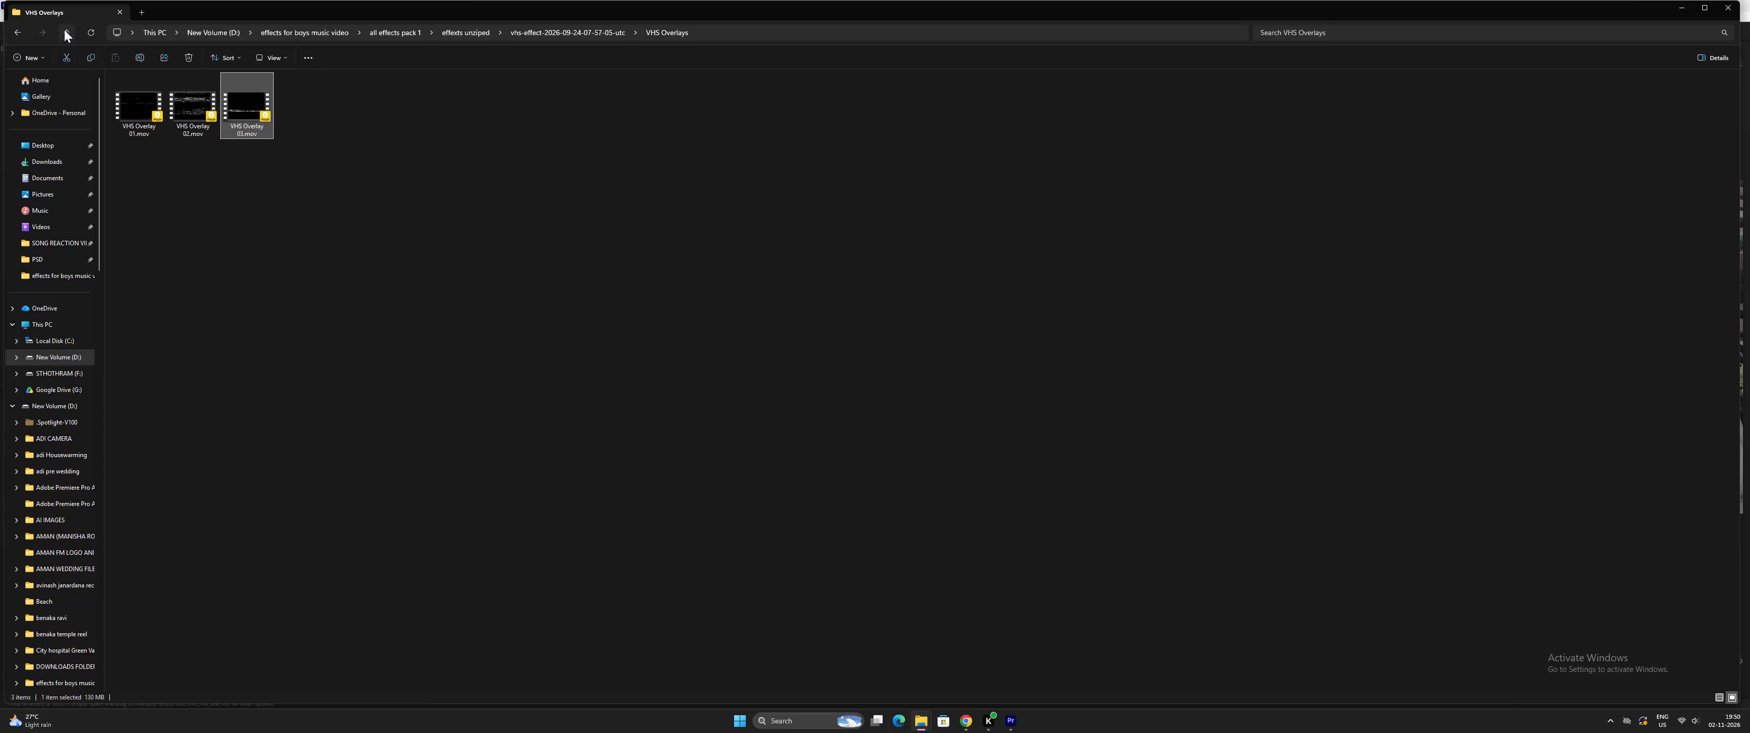
# Go from the VHS Overlays folder back up to the effects unziped folder to browse the other effect packs.
pyautogui.click(64, 30)
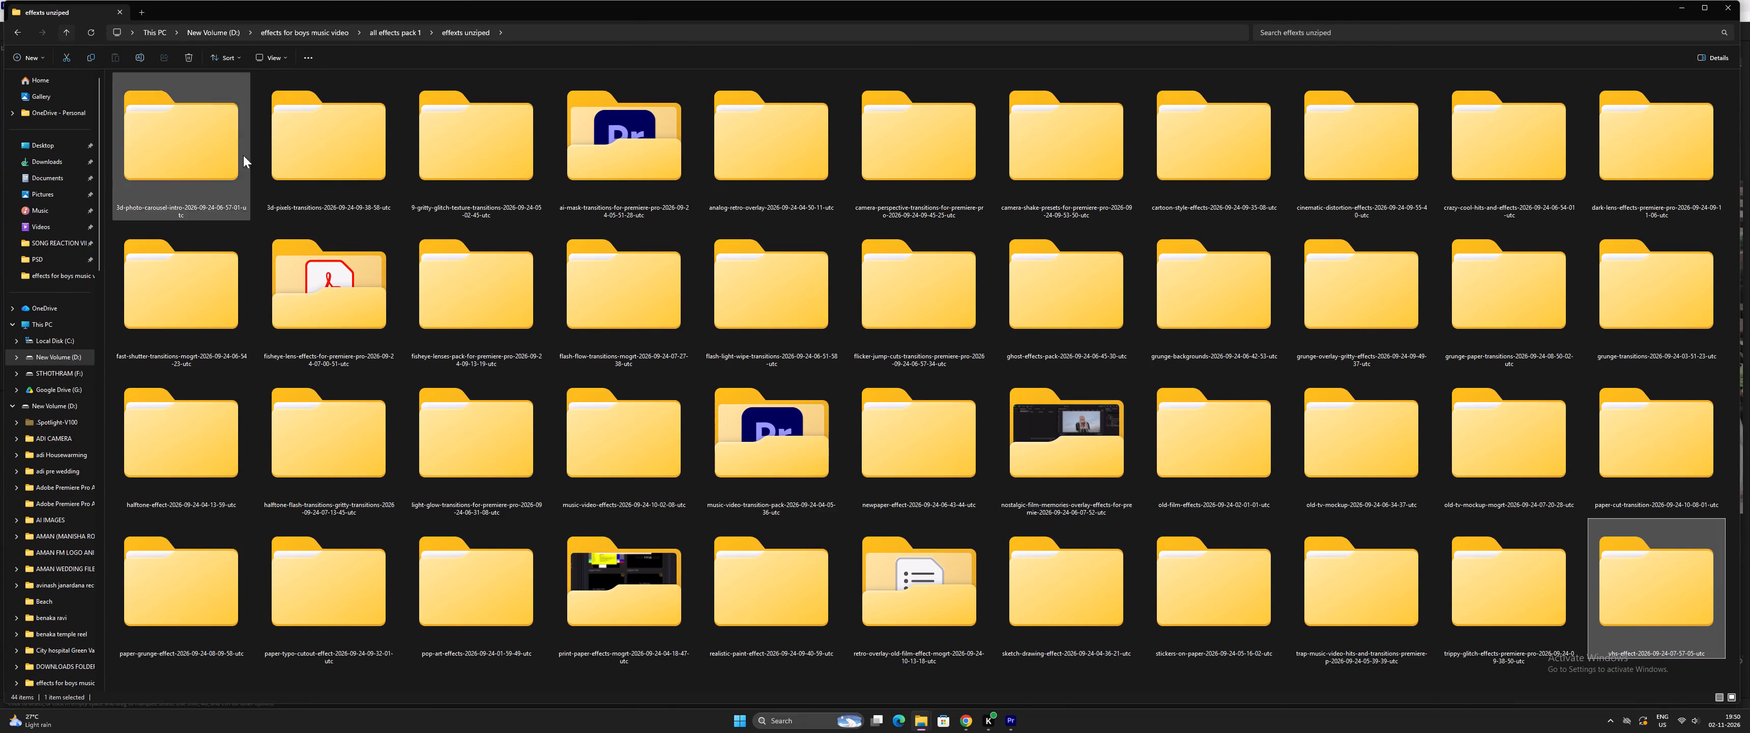
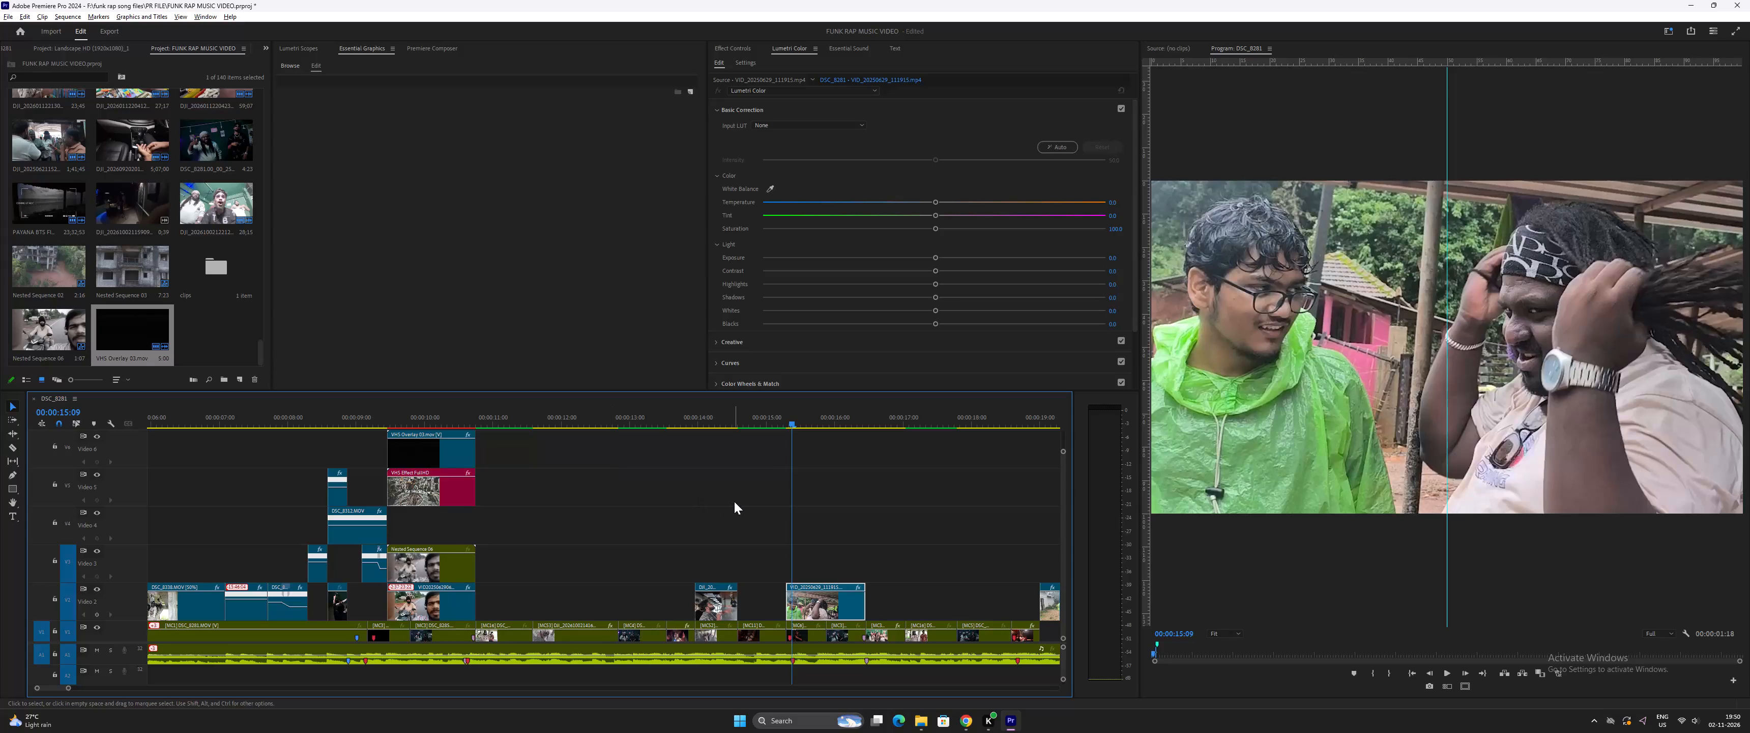
# Save the project.
pyautogui.hotkey('ctrl', 's')
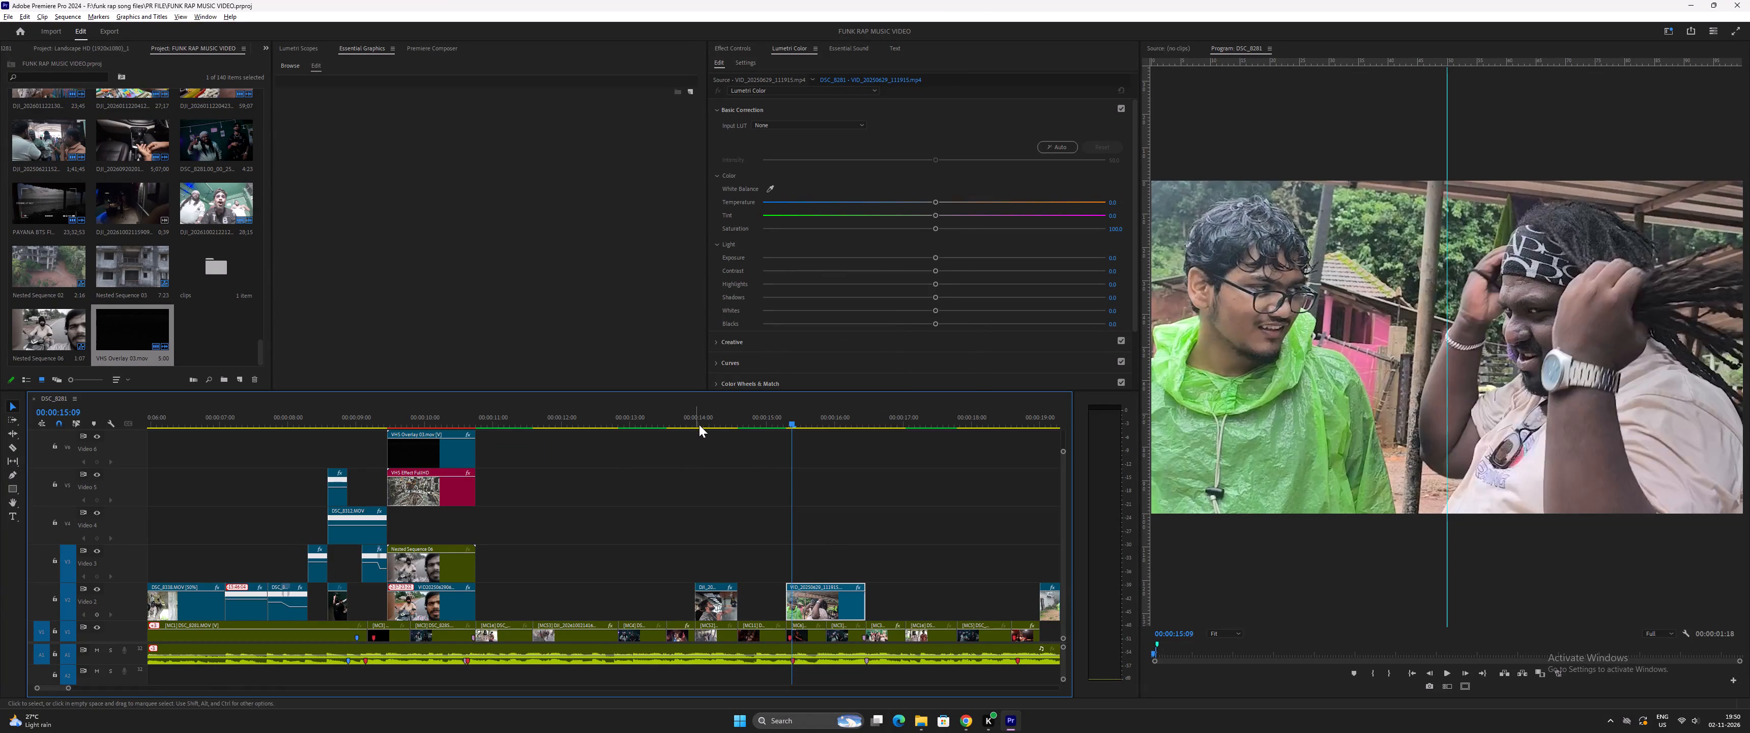
# At the gym speed-bag shot, open the motion graphics template browser, clear its VHS Effect MOGRT filter and enlarge the thumbnail area.
pyautogui.moveTo(704, 421); pyautogui.dragTo(710, 422)
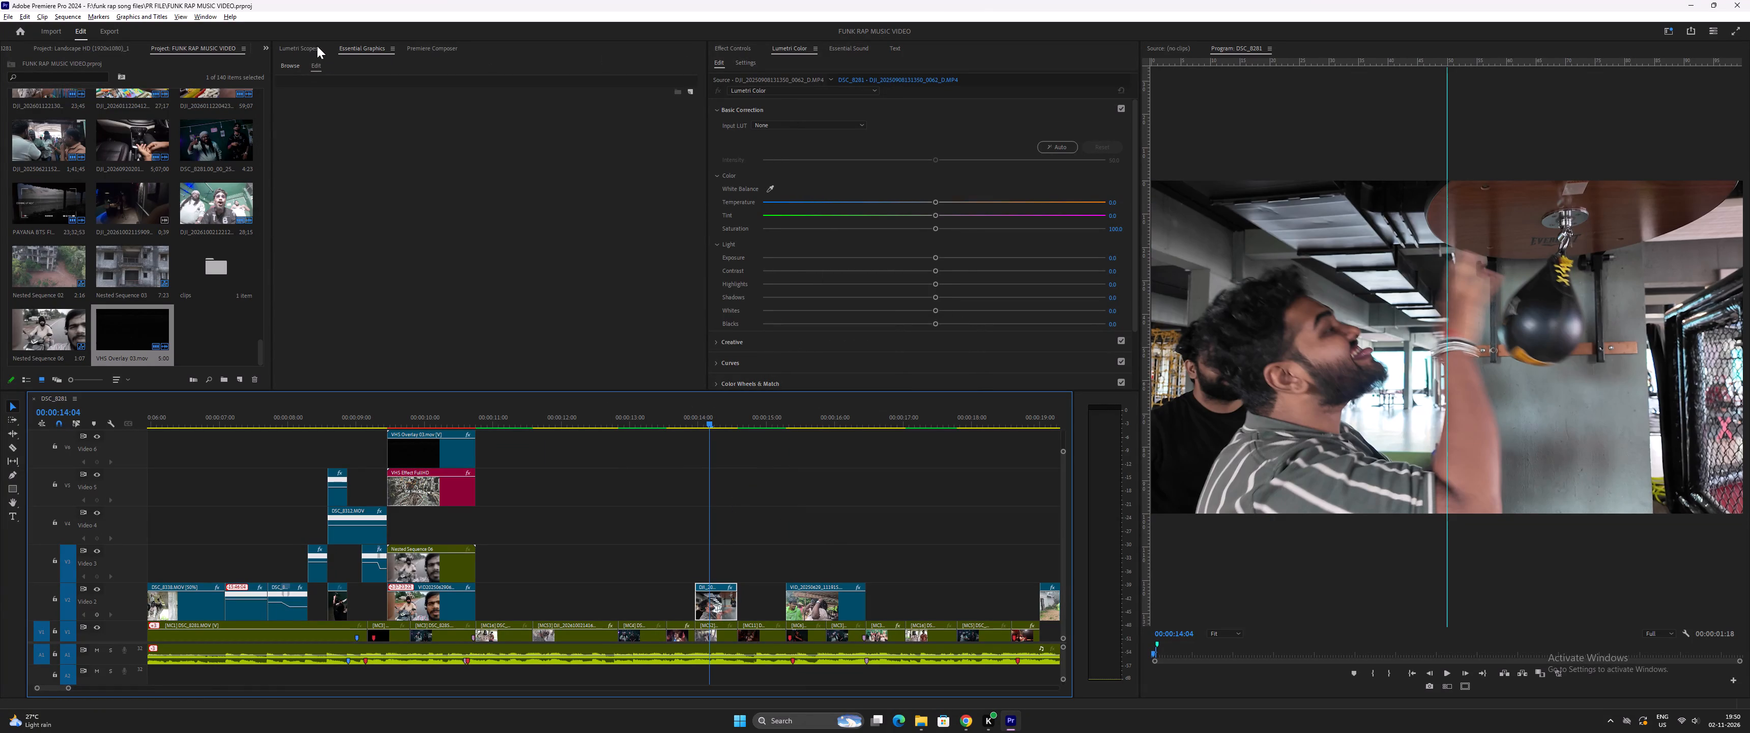
pyautogui.click(283, 65)
pyautogui.scroll(4, 389, 231)
pyautogui.scroll(-13, 388, 230)
pyautogui.click(305, 286)
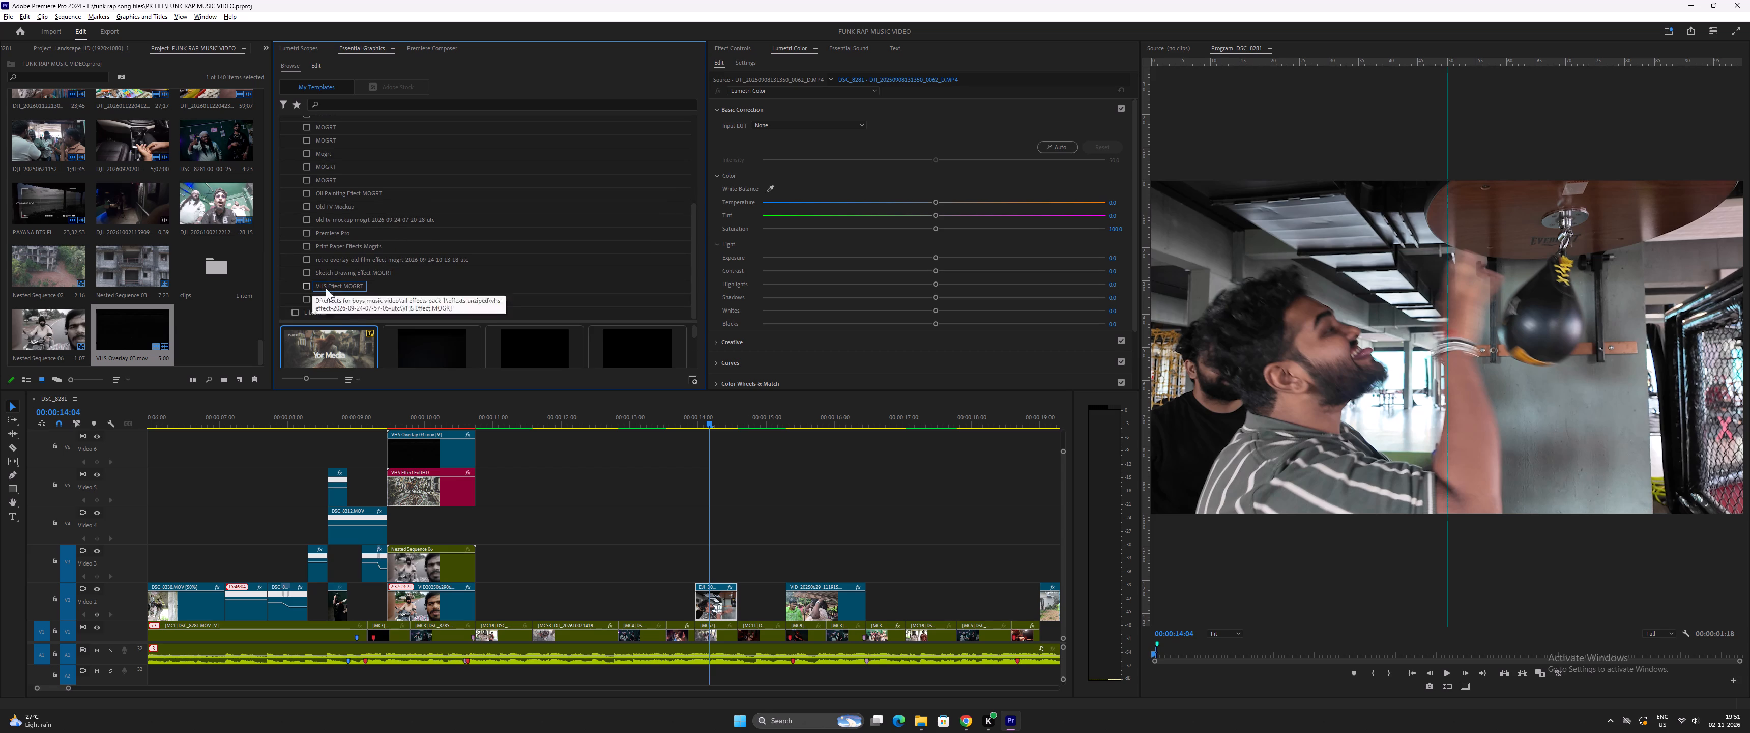
pyautogui.scroll(-6, 505, 339)
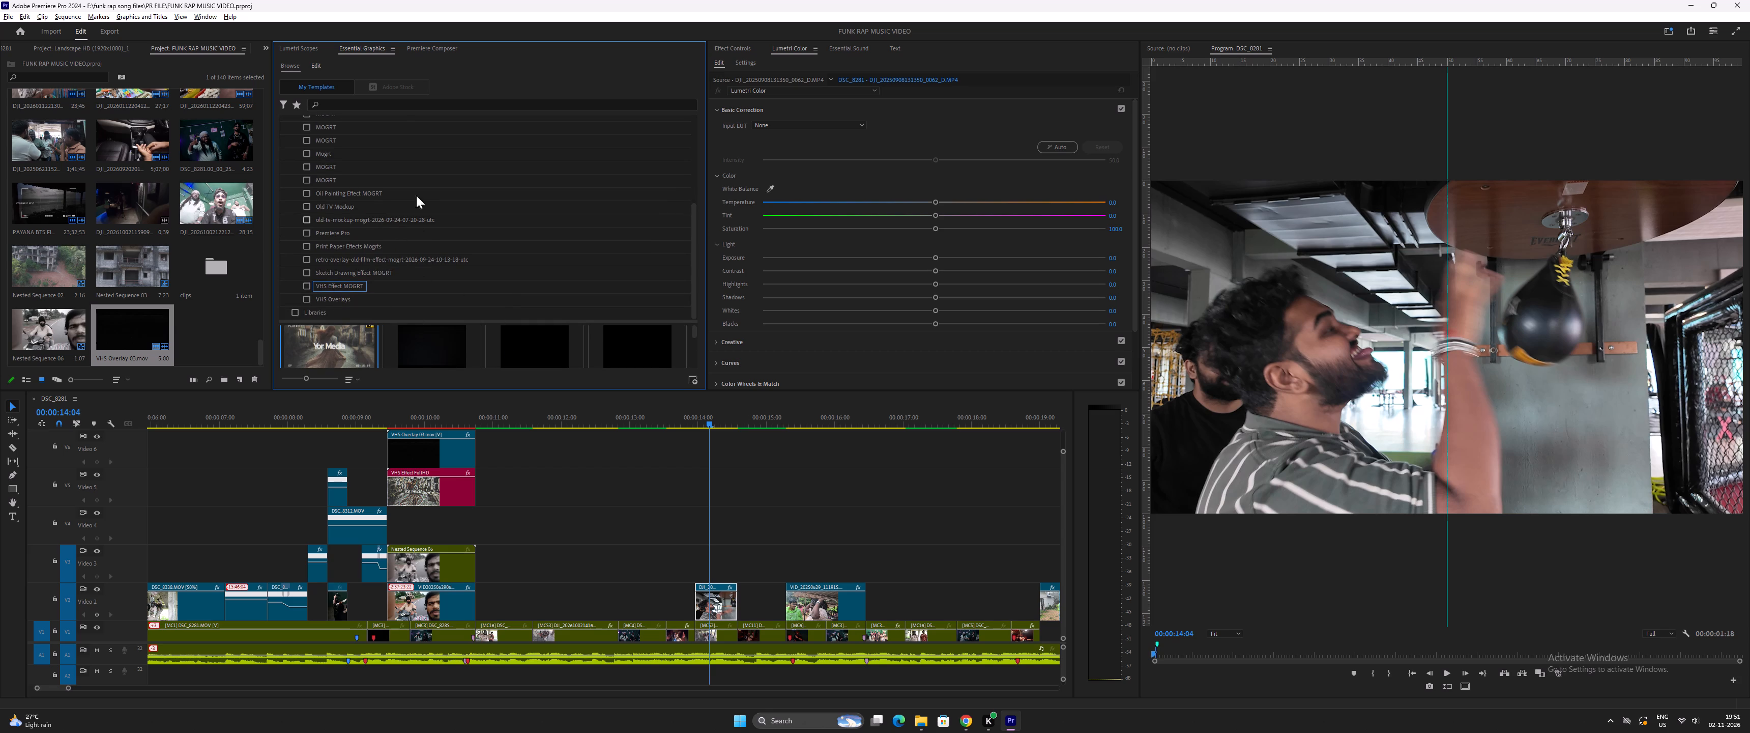
pyautogui.moveTo(426, 321); pyautogui.dragTo(453, 187)
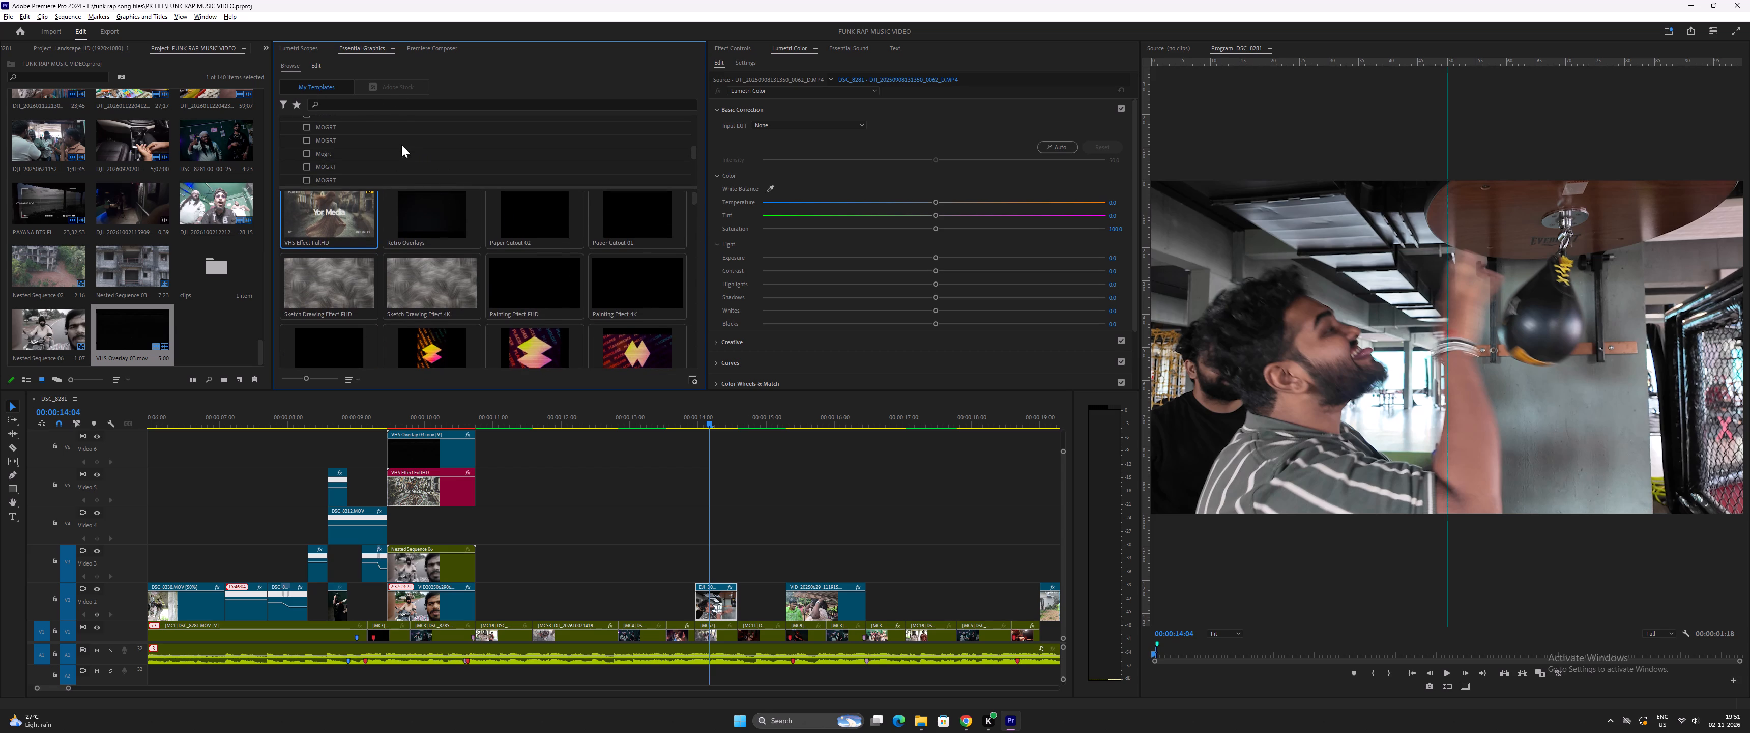
pyautogui.scroll(5, 390, 241)
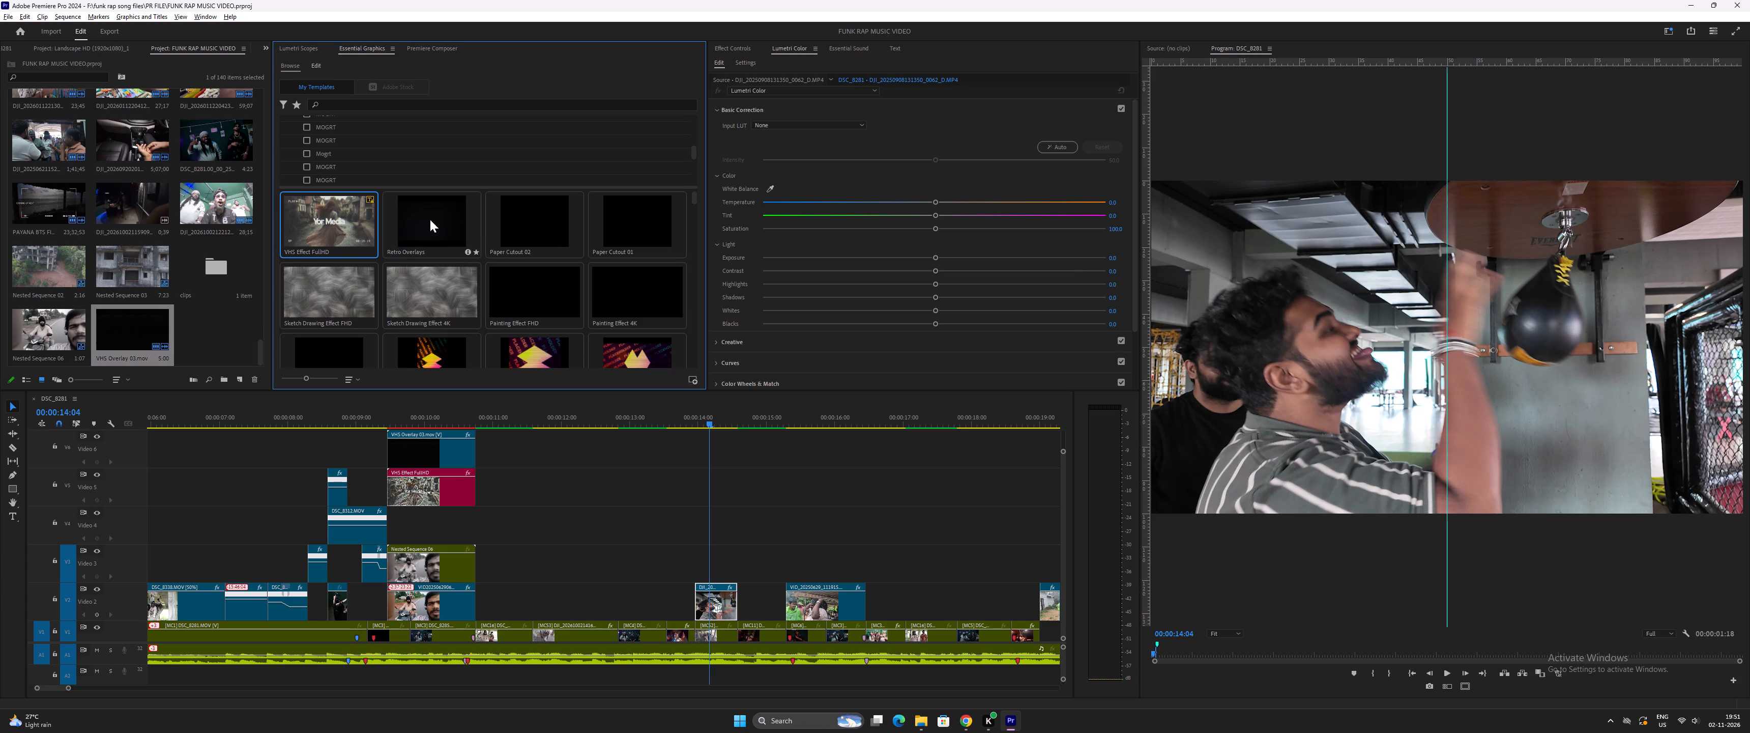
# Look through all the local motion graphics templates for an effect suited to the gym speed-bag shot.
pyautogui.click(430, 219)
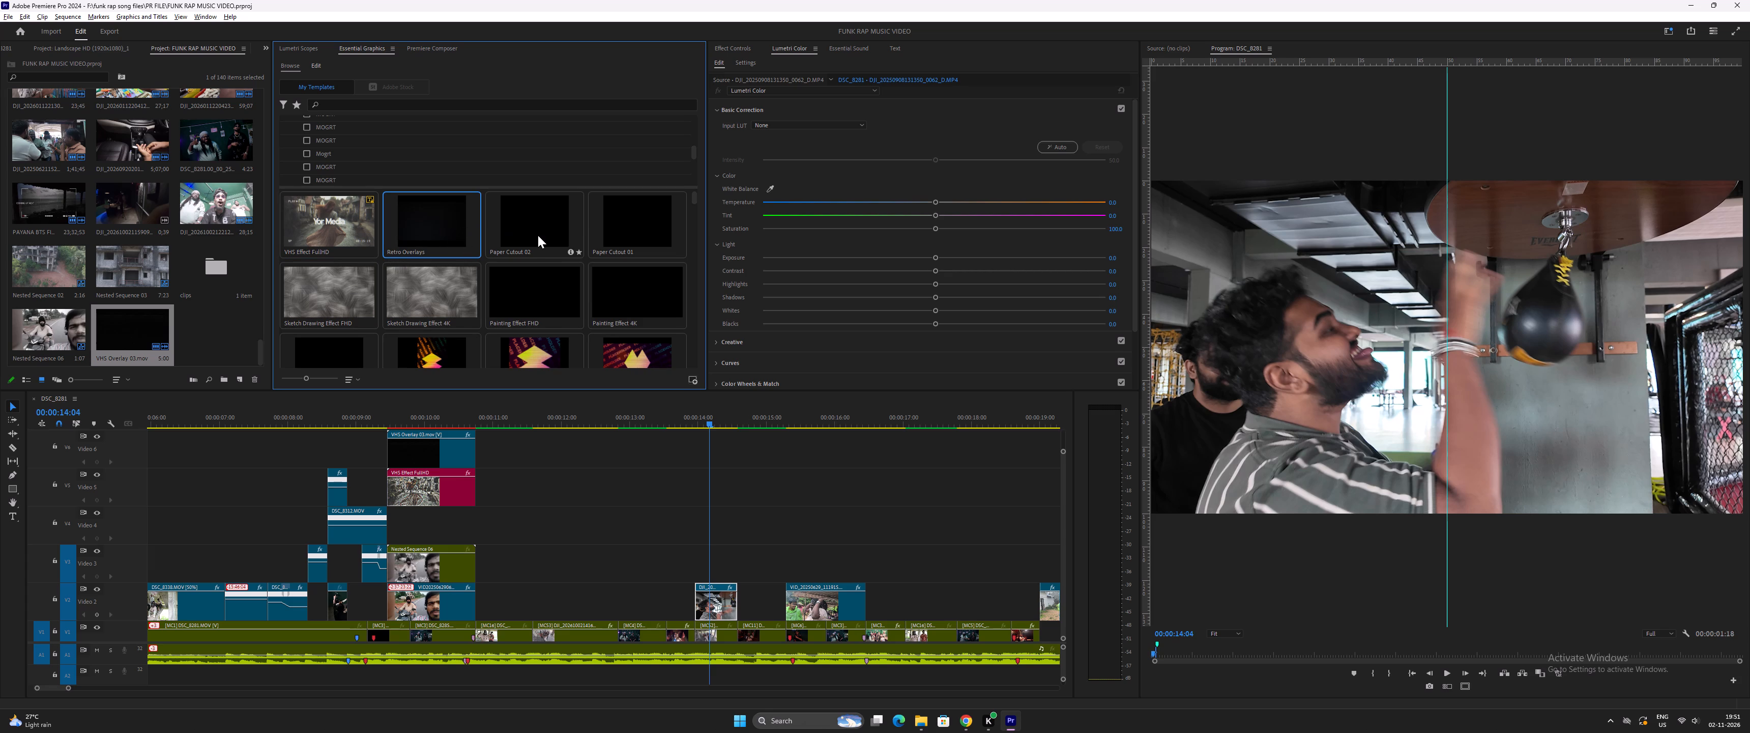
pyautogui.scroll(-6, 425, 301)
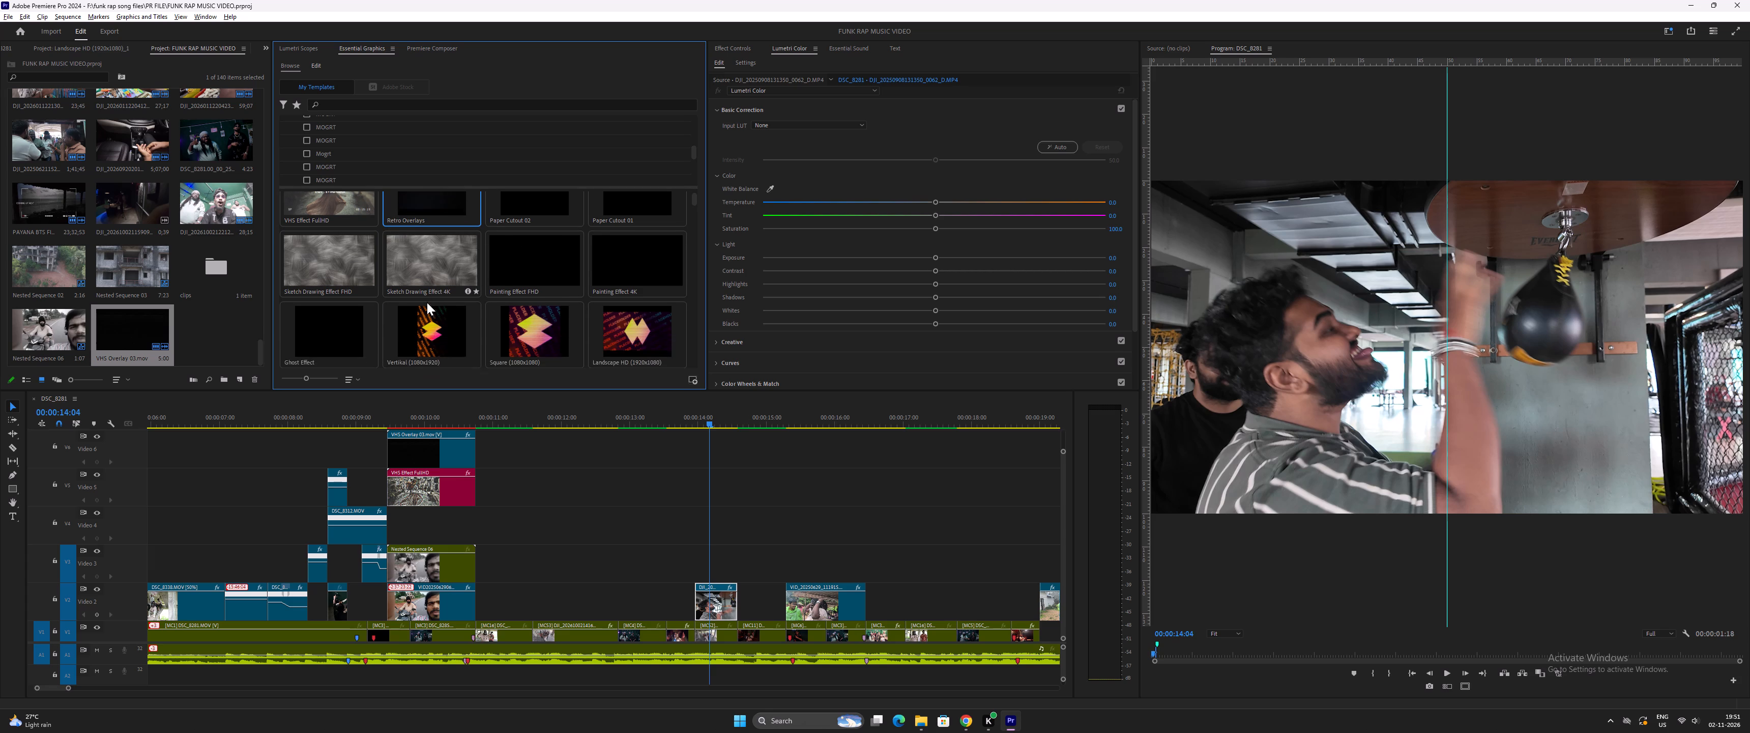
pyautogui.scroll(-20, 427, 302)
pyautogui.scroll(-2, 427, 302)
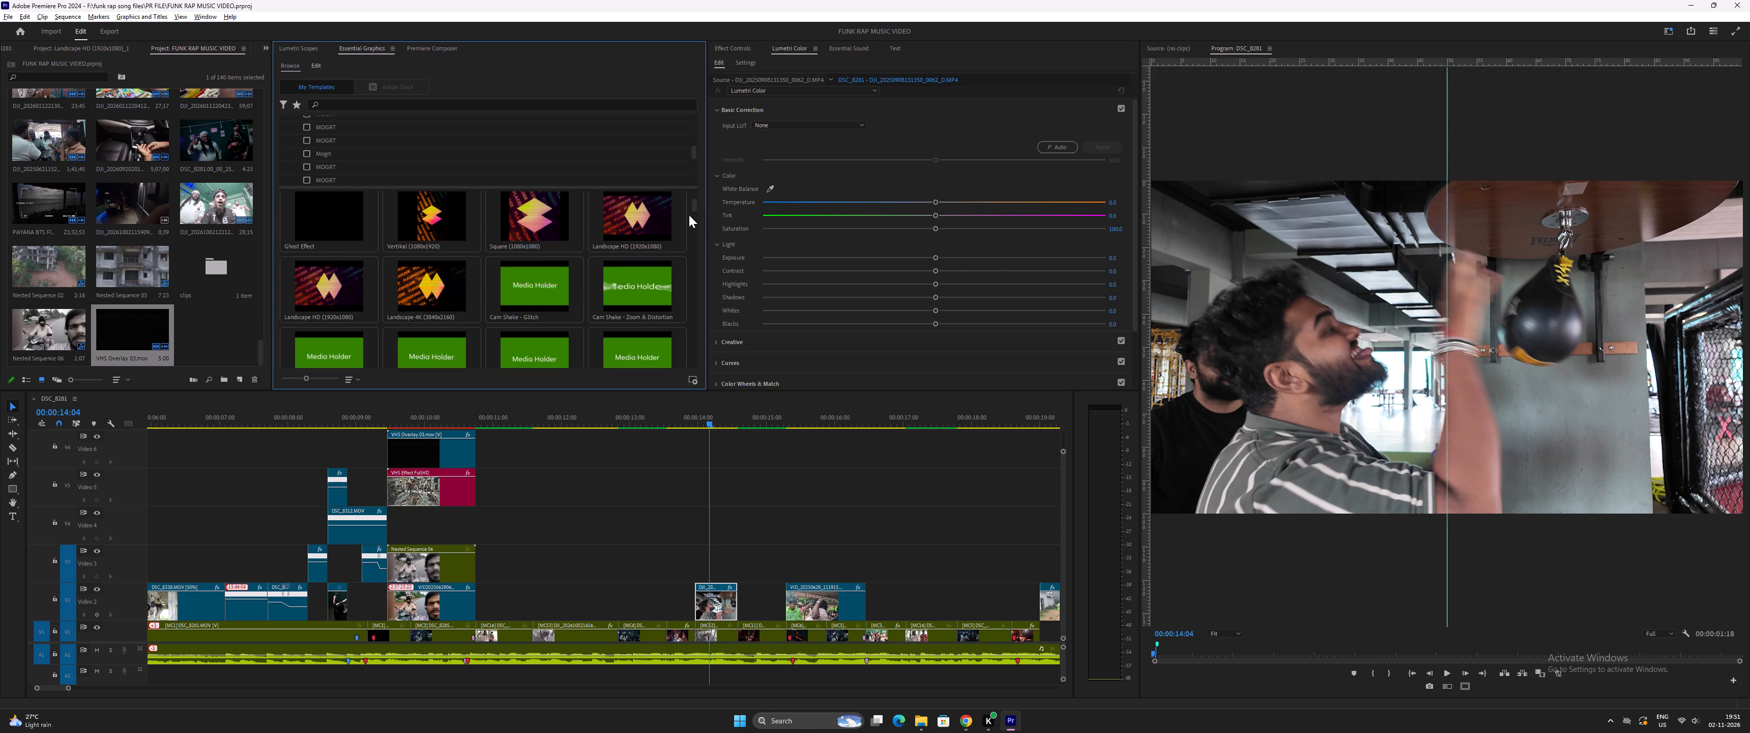
pyautogui.moveTo(694, 207); pyautogui.dragTo(684, 257)
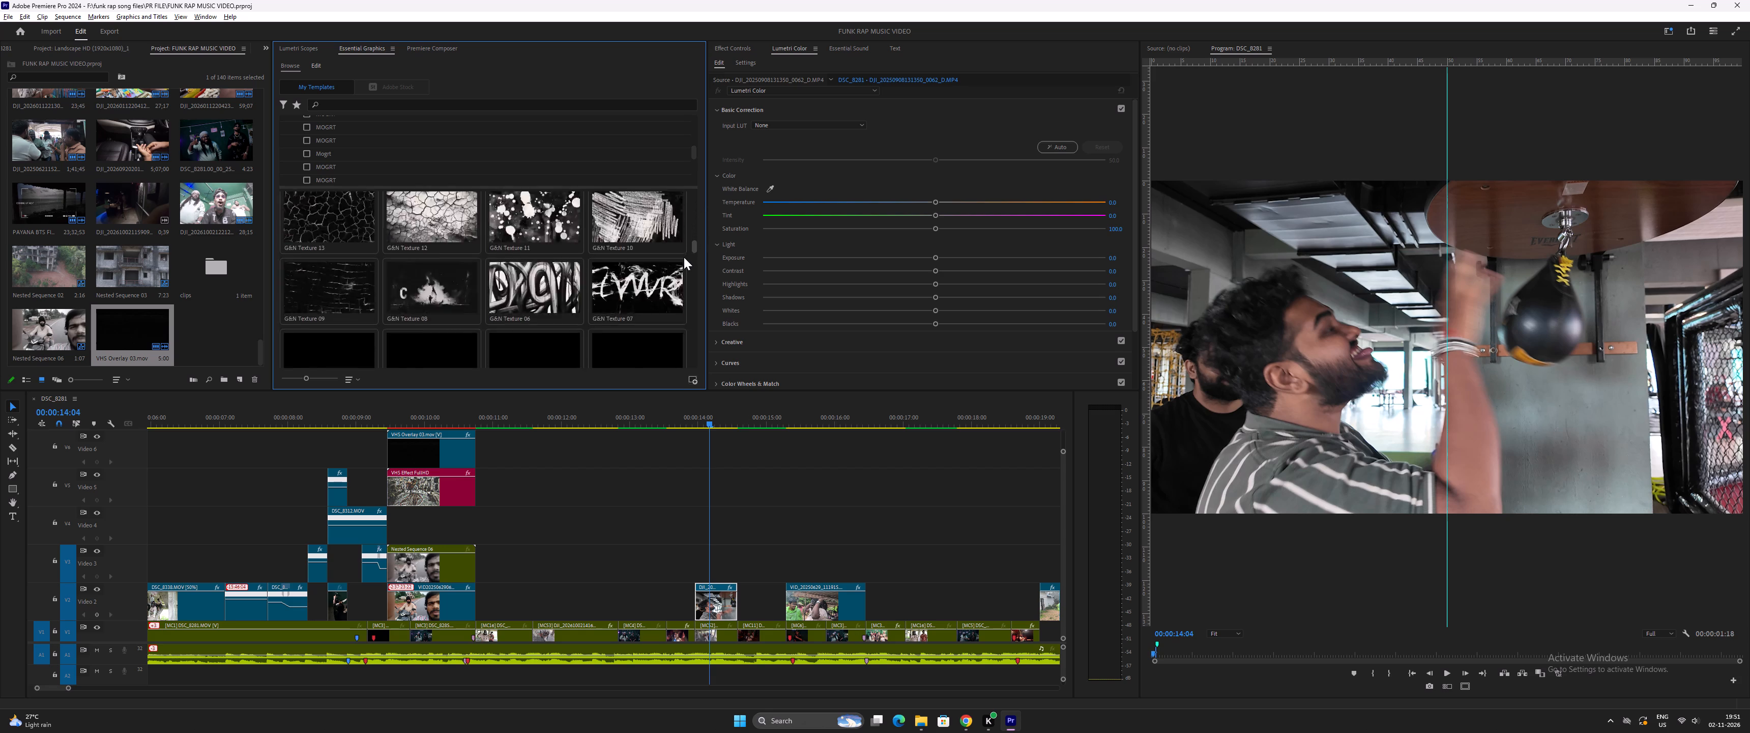
pyautogui.moveTo(684, 257); pyautogui.dragTo(680, 250)
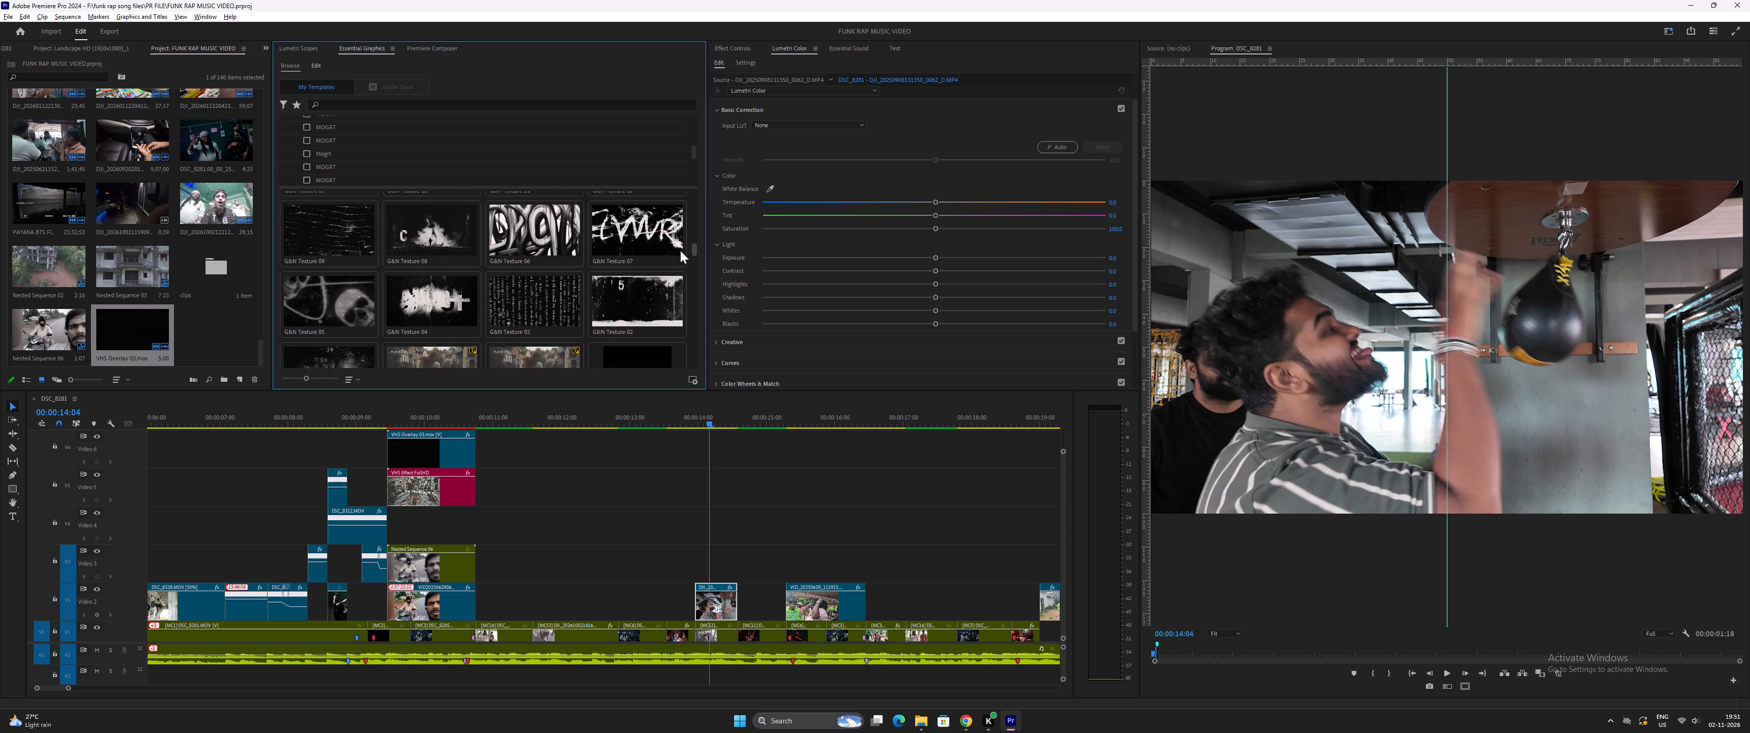
pyautogui.moveTo(680, 250); pyautogui.dragTo(680, 240)
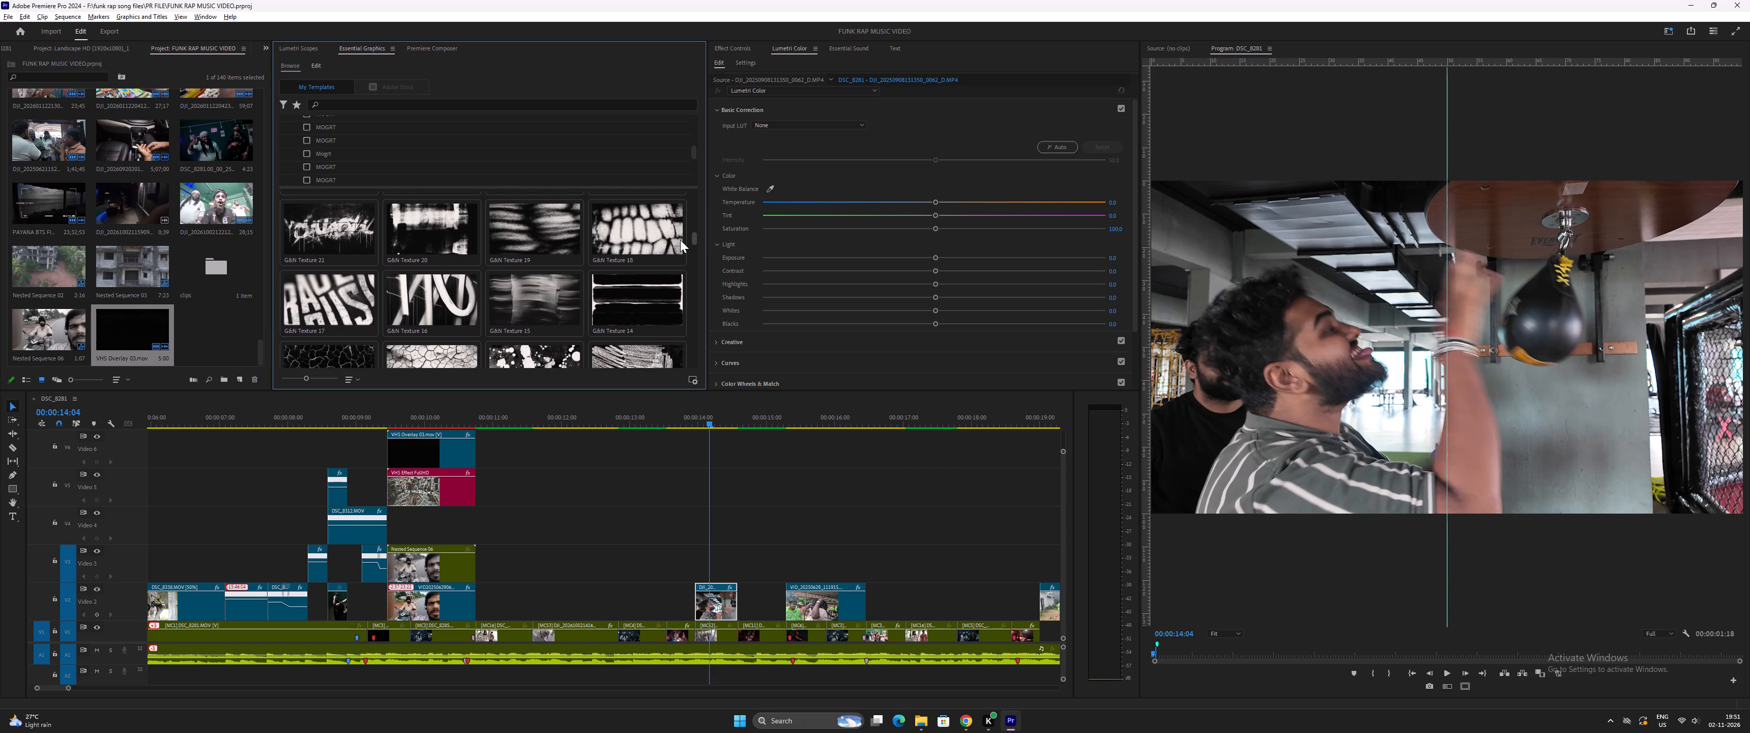
pyautogui.moveTo(680, 240); pyautogui.dragTo(681, 236)
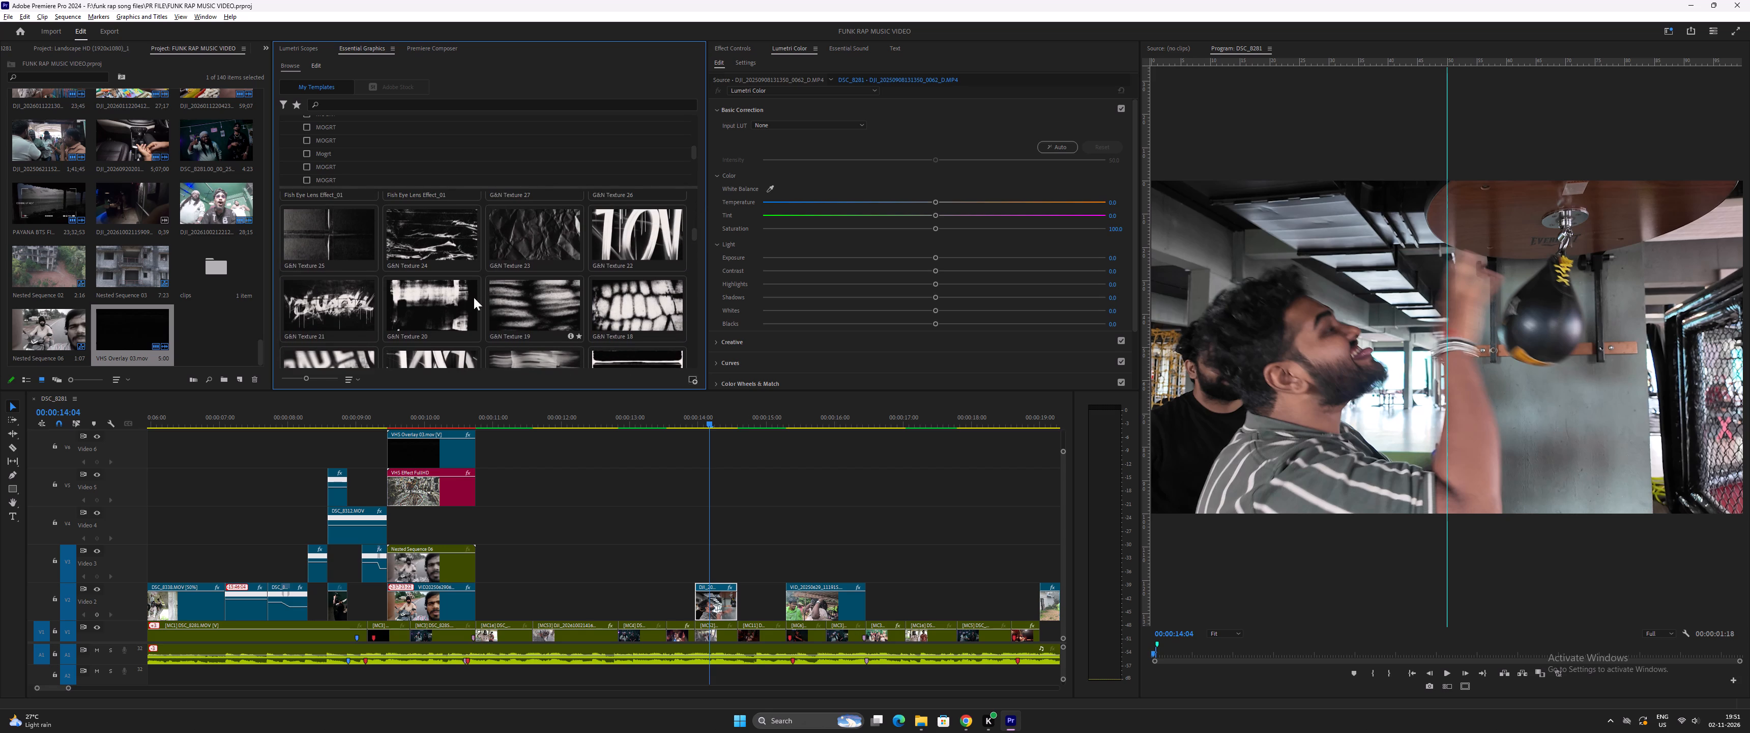
pyautogui.scroll(-19, 402, 304)
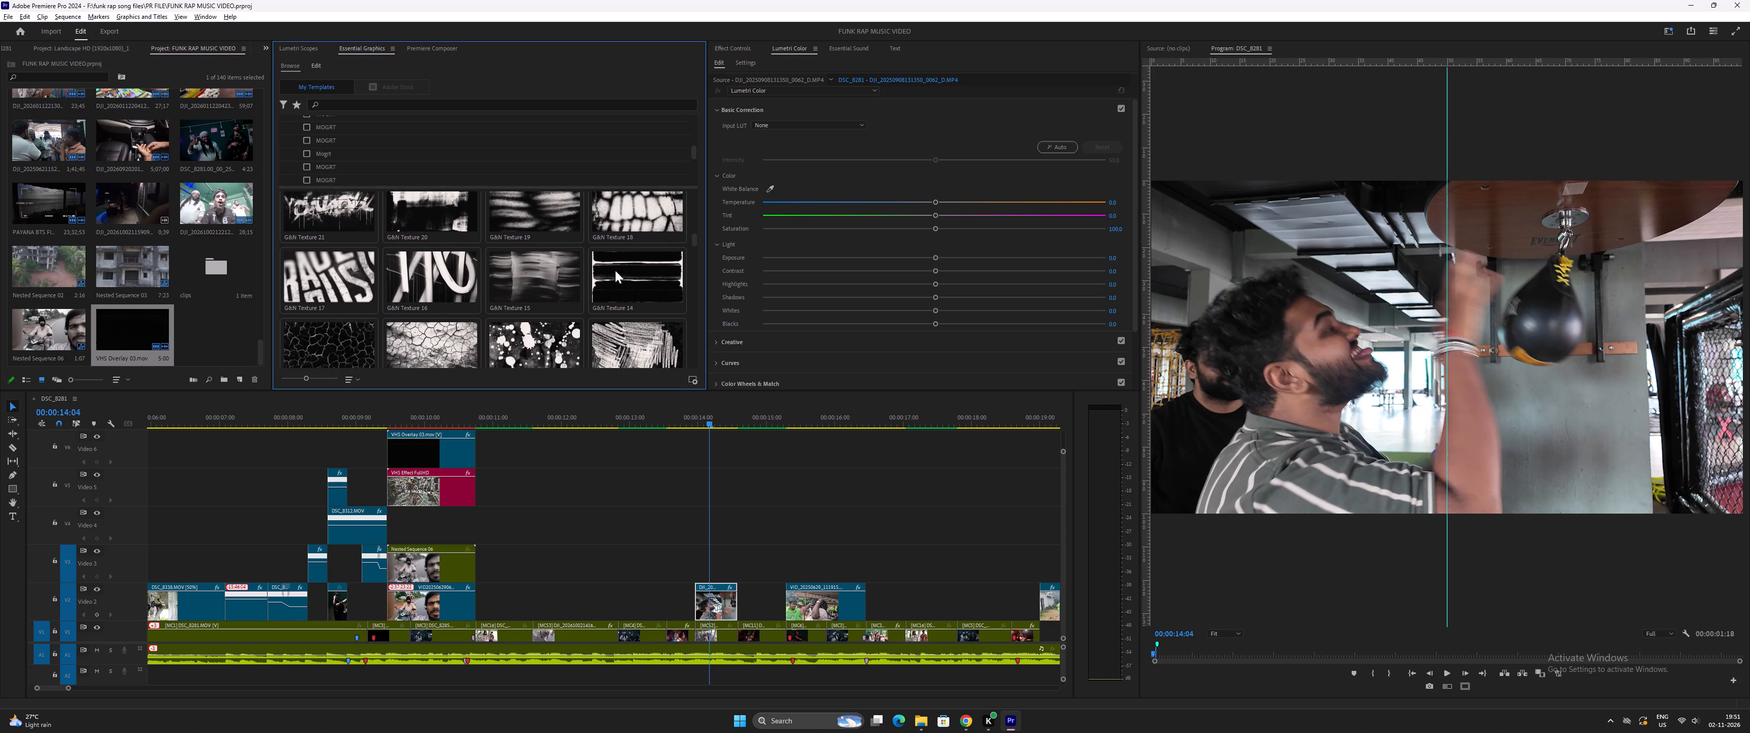
pyautogui.moveTo(693, 241); pyautogui.dragTo(693, 261)
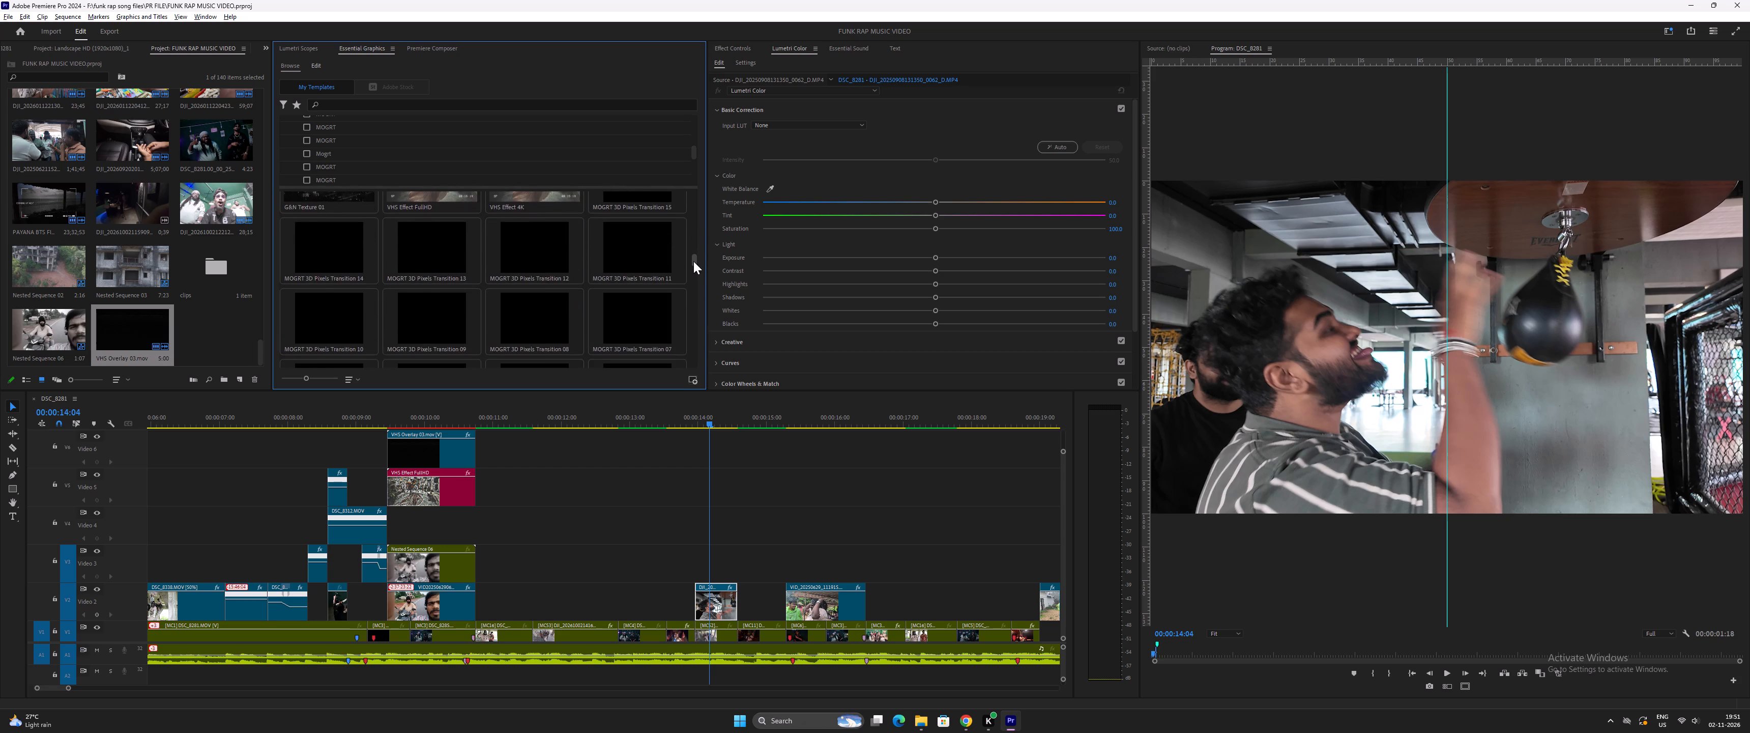
pyautogui.moveTo(693, 261); pyautogui.dragTo(692, 253)
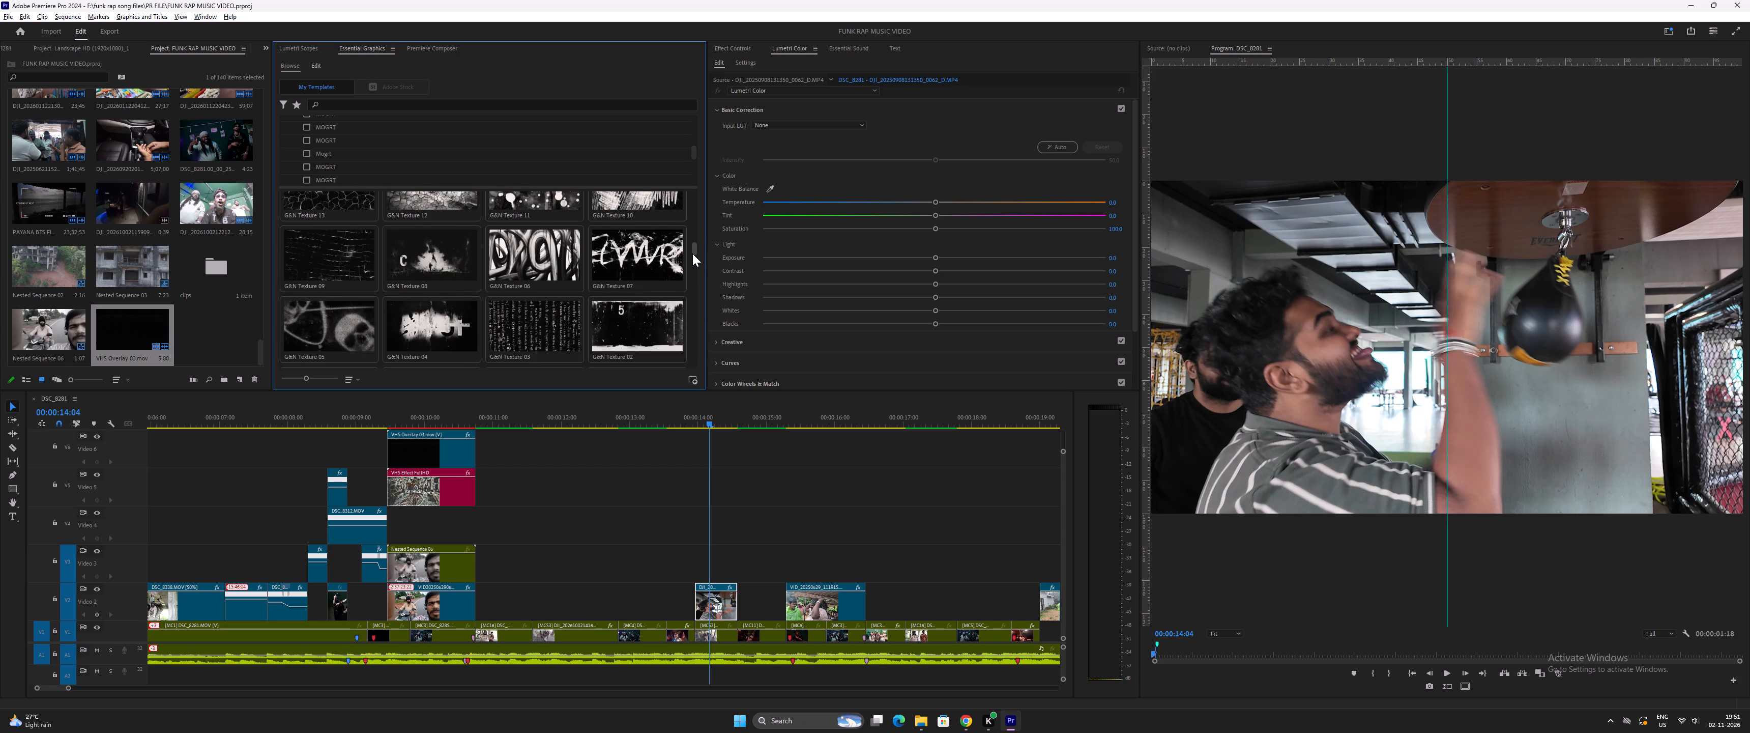
pyautogui.moveTo(692, 253); pyautogui.dragTo(694, 281)
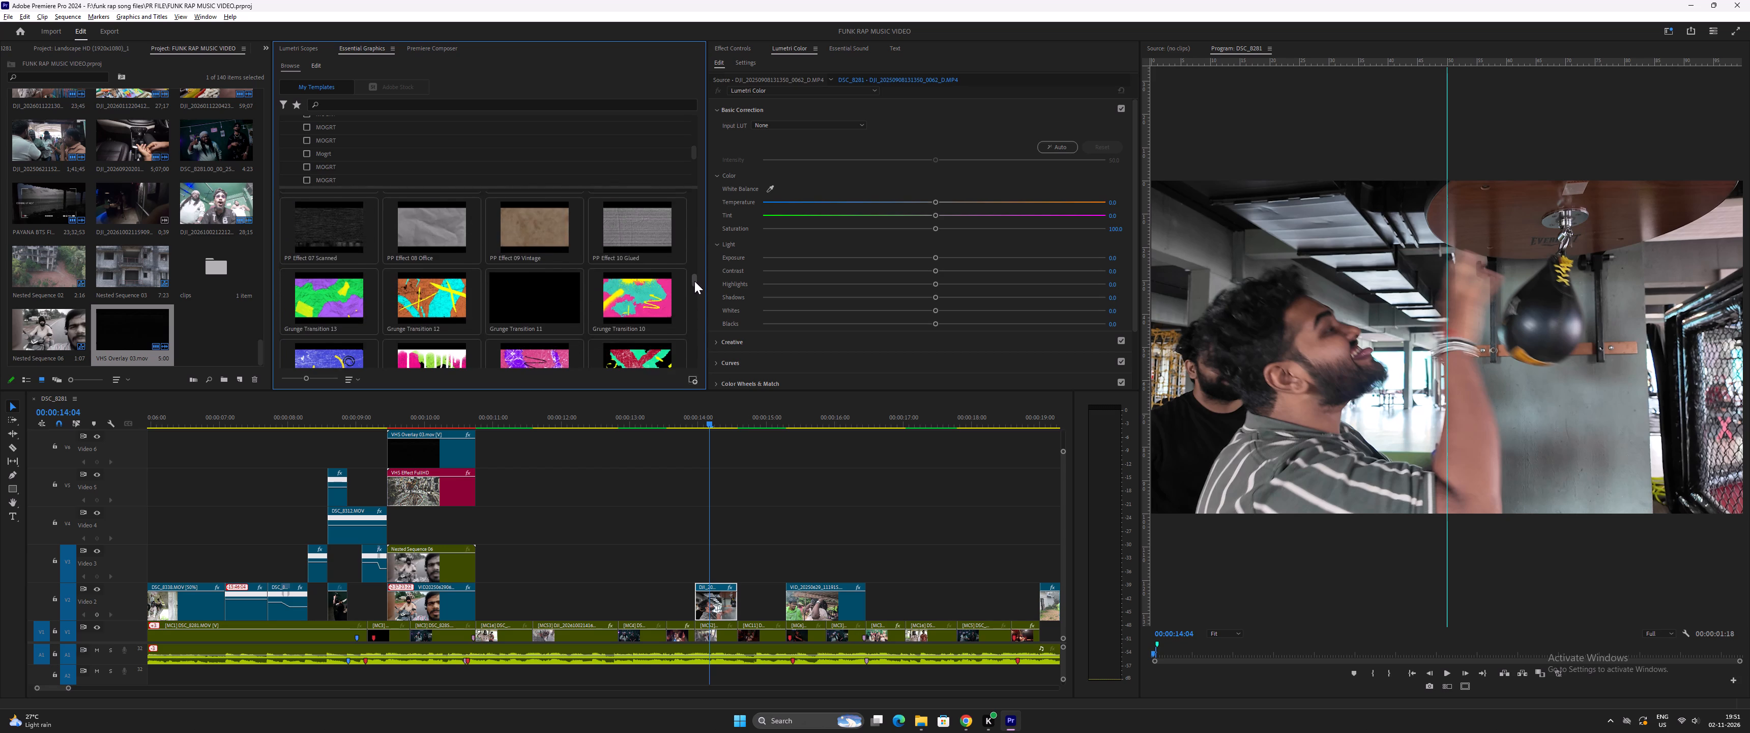
pyautogui.moveTo(694, 281); pyautogui.dragTo(691, 284)
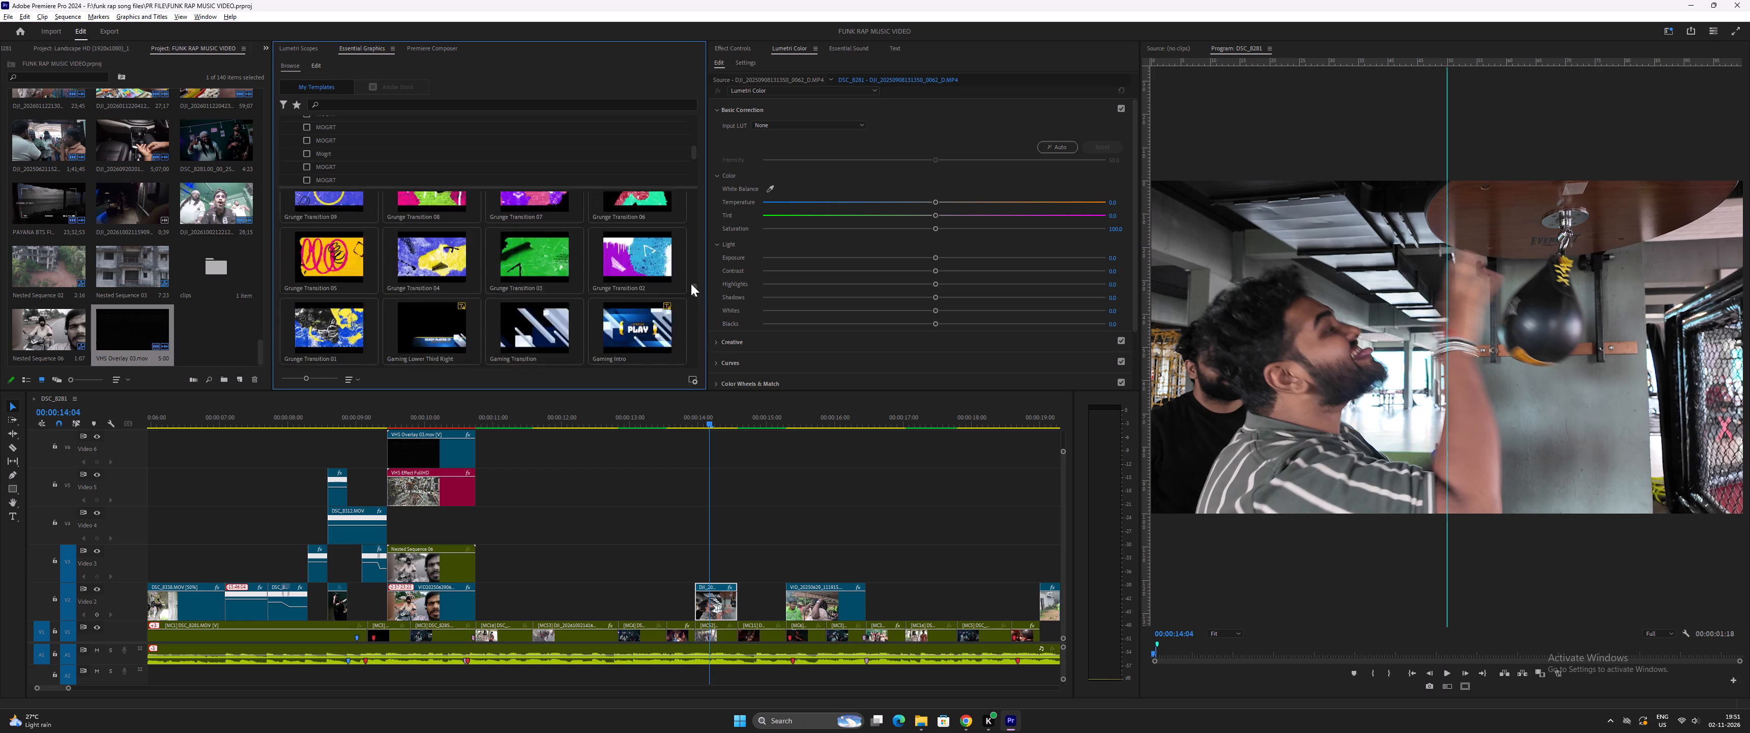
pyautogui.moveTo(691, 284); pyautogui.dragTo(691, 279)
pyautogui.click(418, 208)
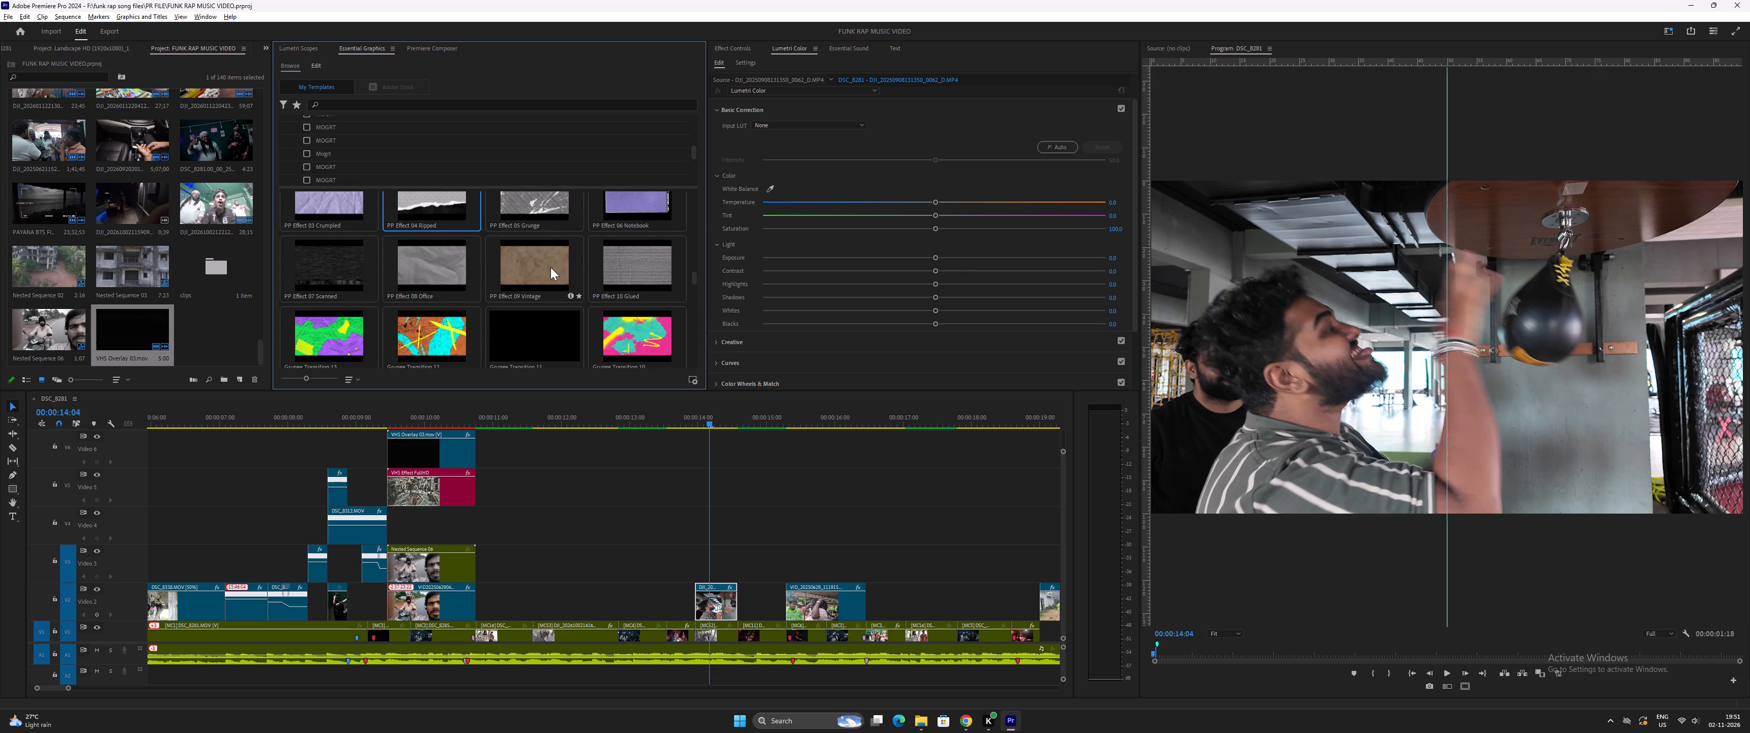
pyautogui.scroll(14, 612, 274)
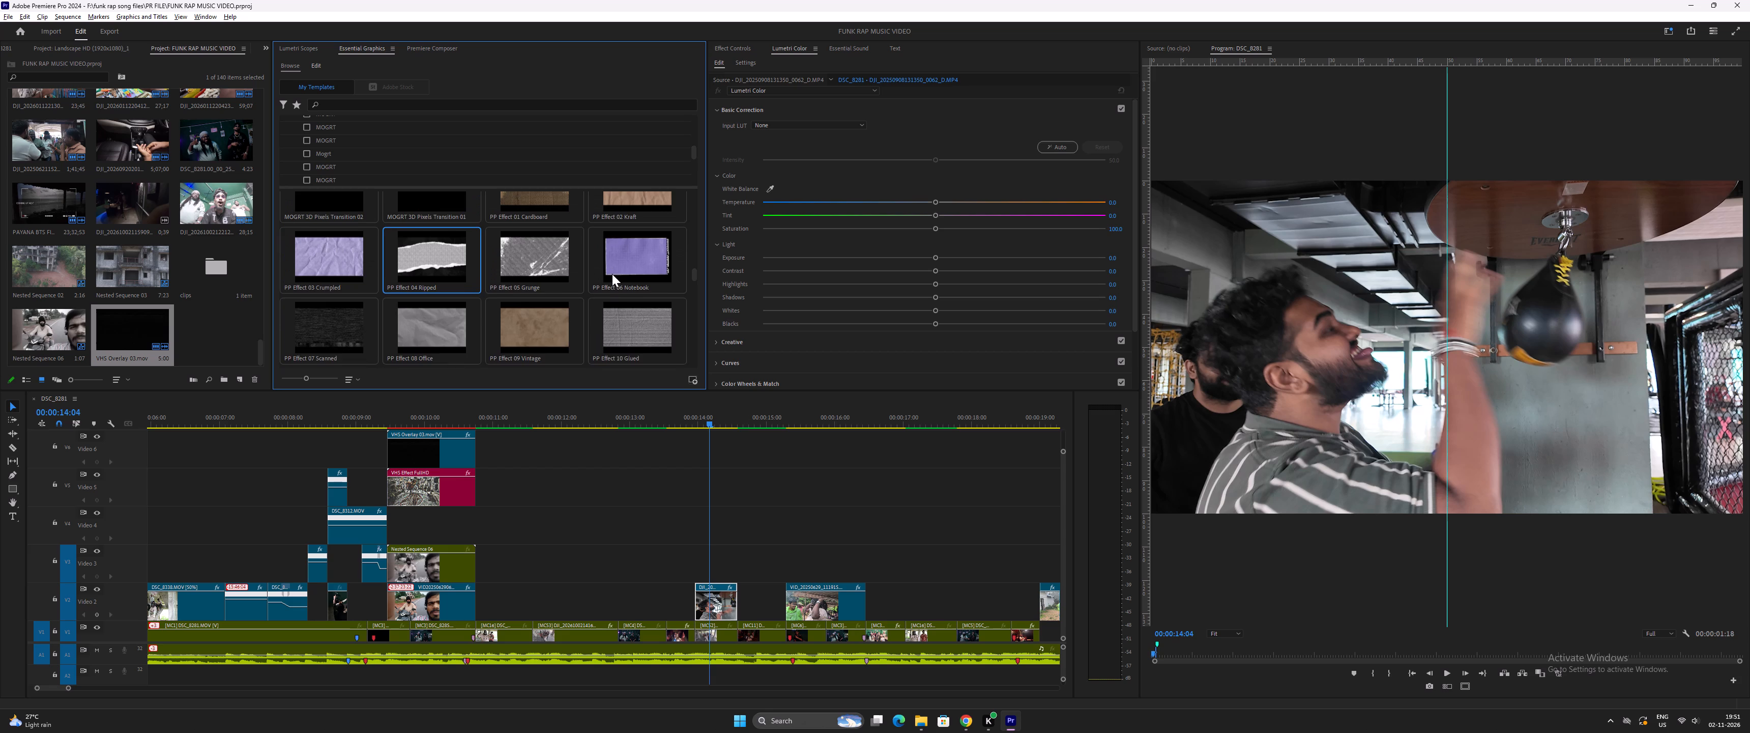
pyautogui.scroll(18, 612, 274)
pyautogui.scroll(9, 608, 270)
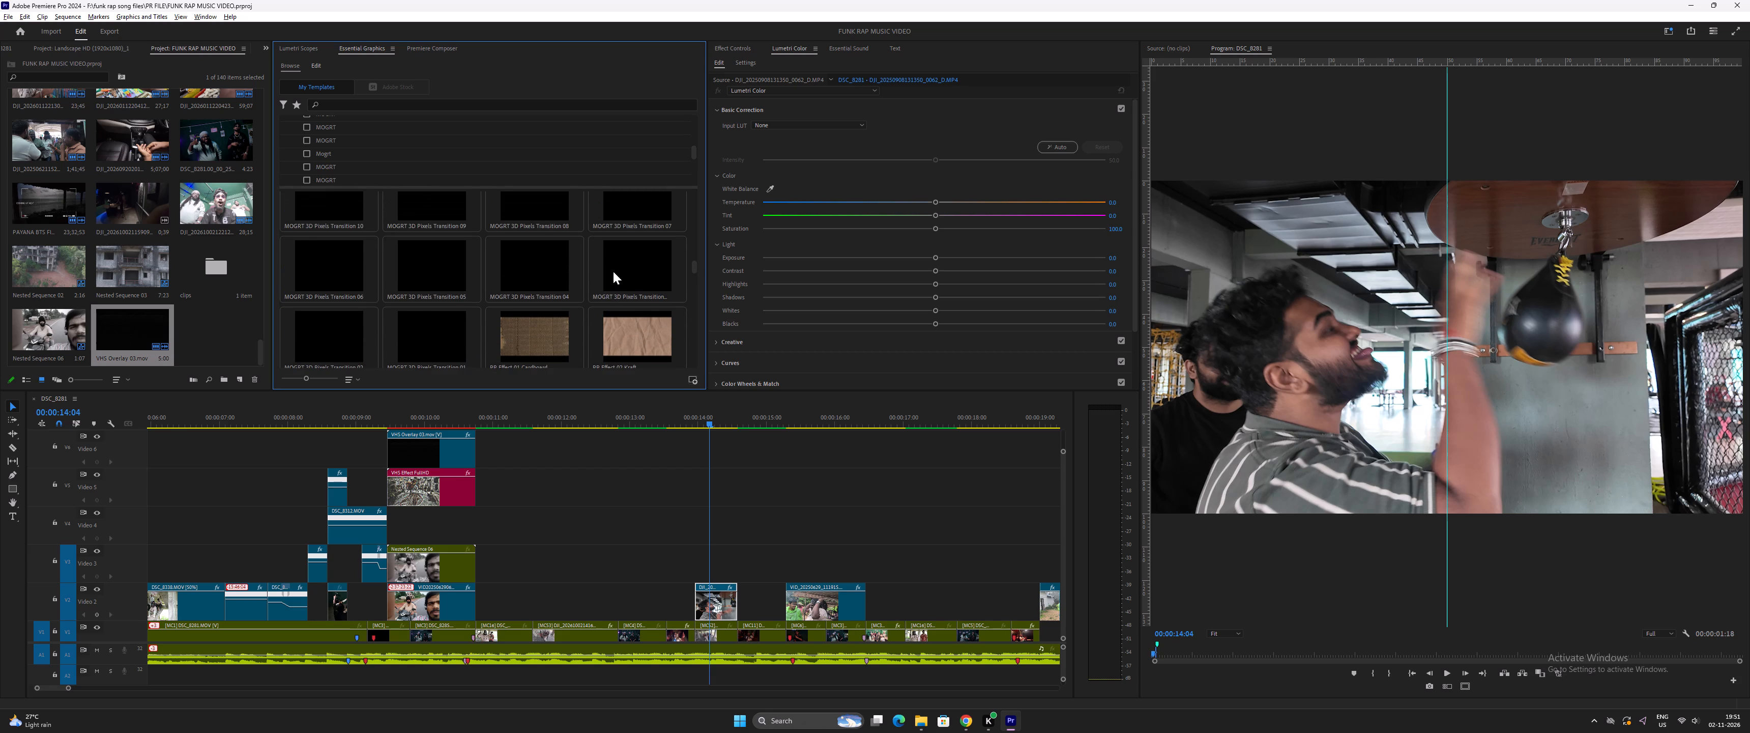
pyautogui.click(695, 271)
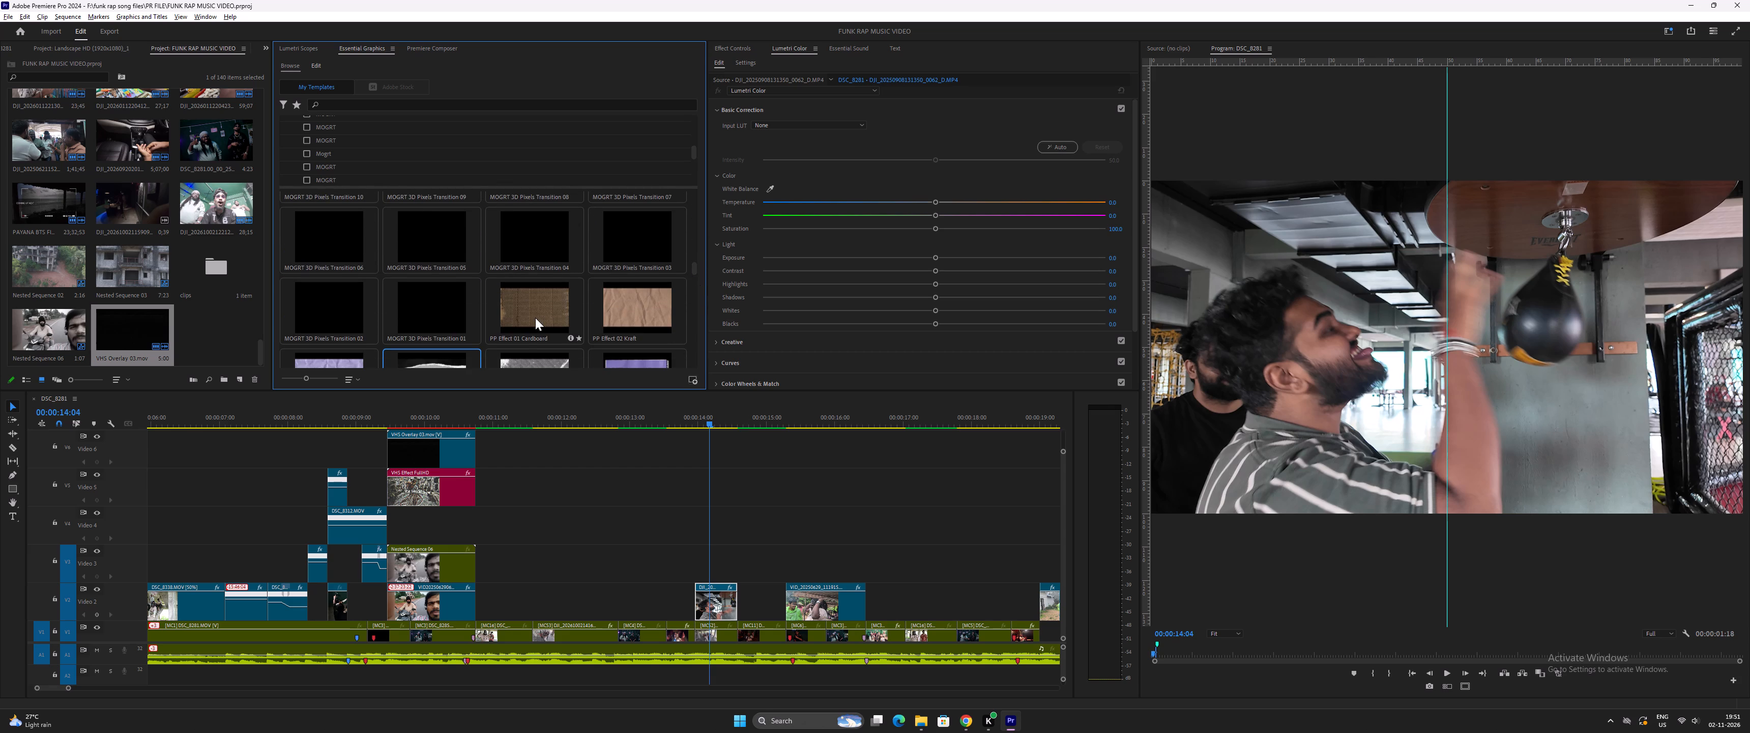
pyautogui.click(691, 271)
pyautogui.moveTo(695, 278); pyautogui.dragTo(695, 269)
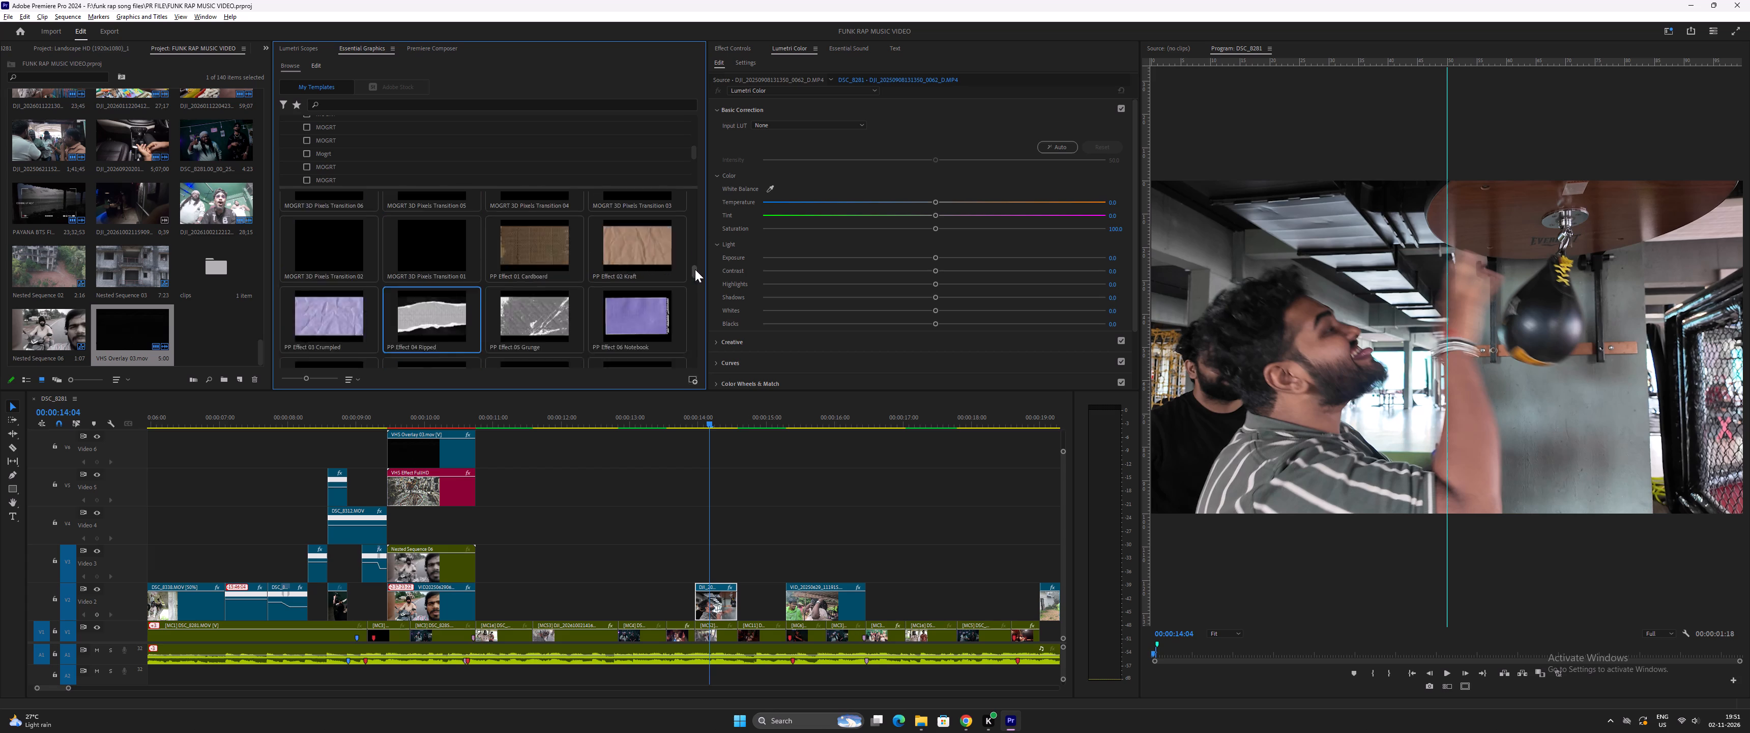
pyautogui.moveTo(695, 269); pyautogui.dragTo(695, 235)
# Check the Camera Shake Presets (MOGRT) pack, then filter the templates to the Fisheye Lens Effects for Premiere Pro pack only.
pyautogui.scroll(6, 313, 137)
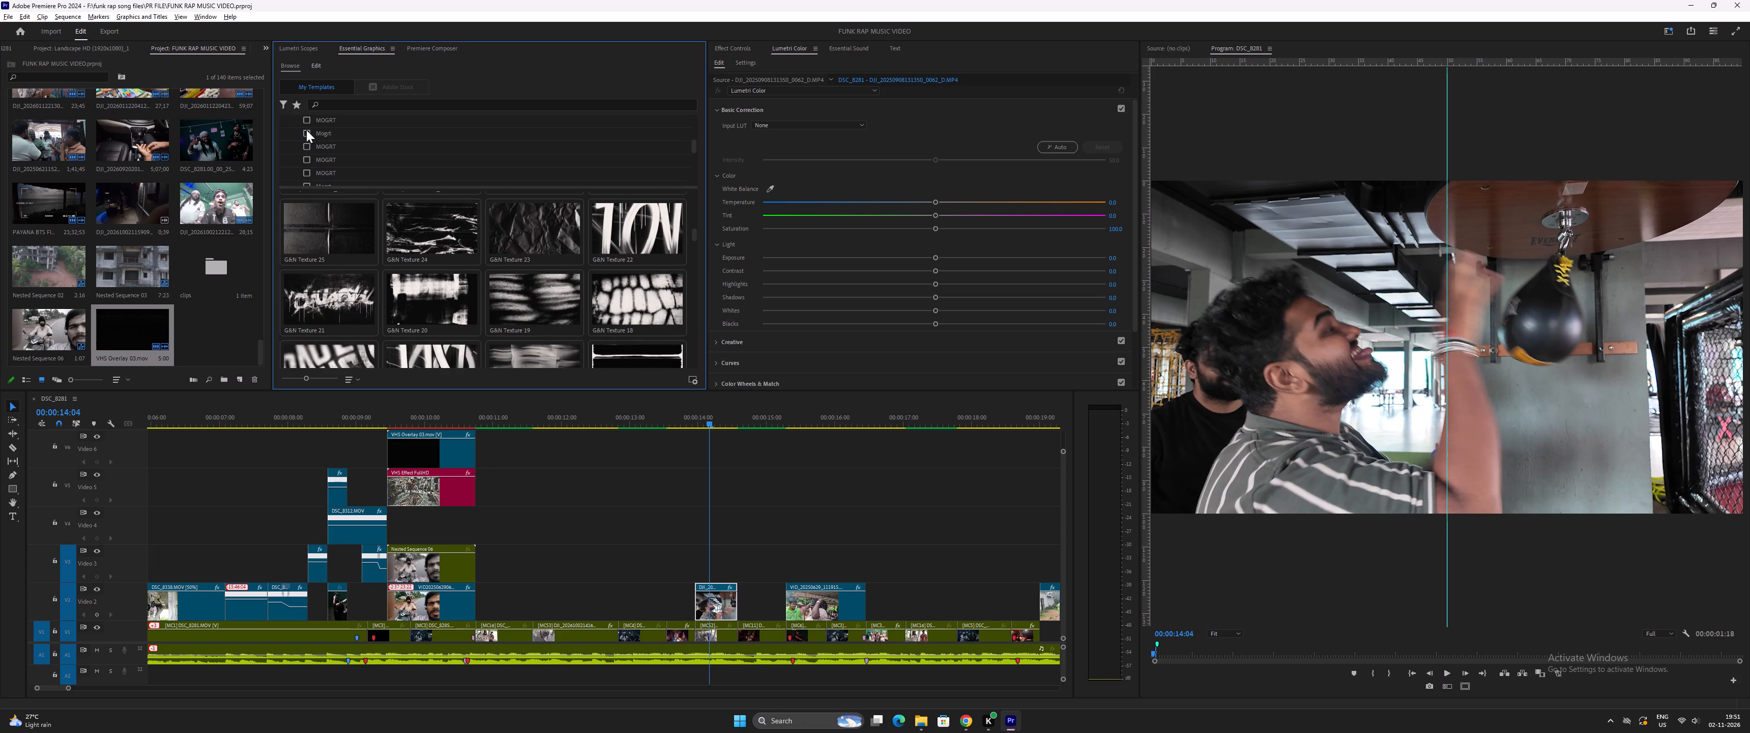
pyautogui.scroll(20, 306, 130)
pyautogui.scroll(16, 306, 130)
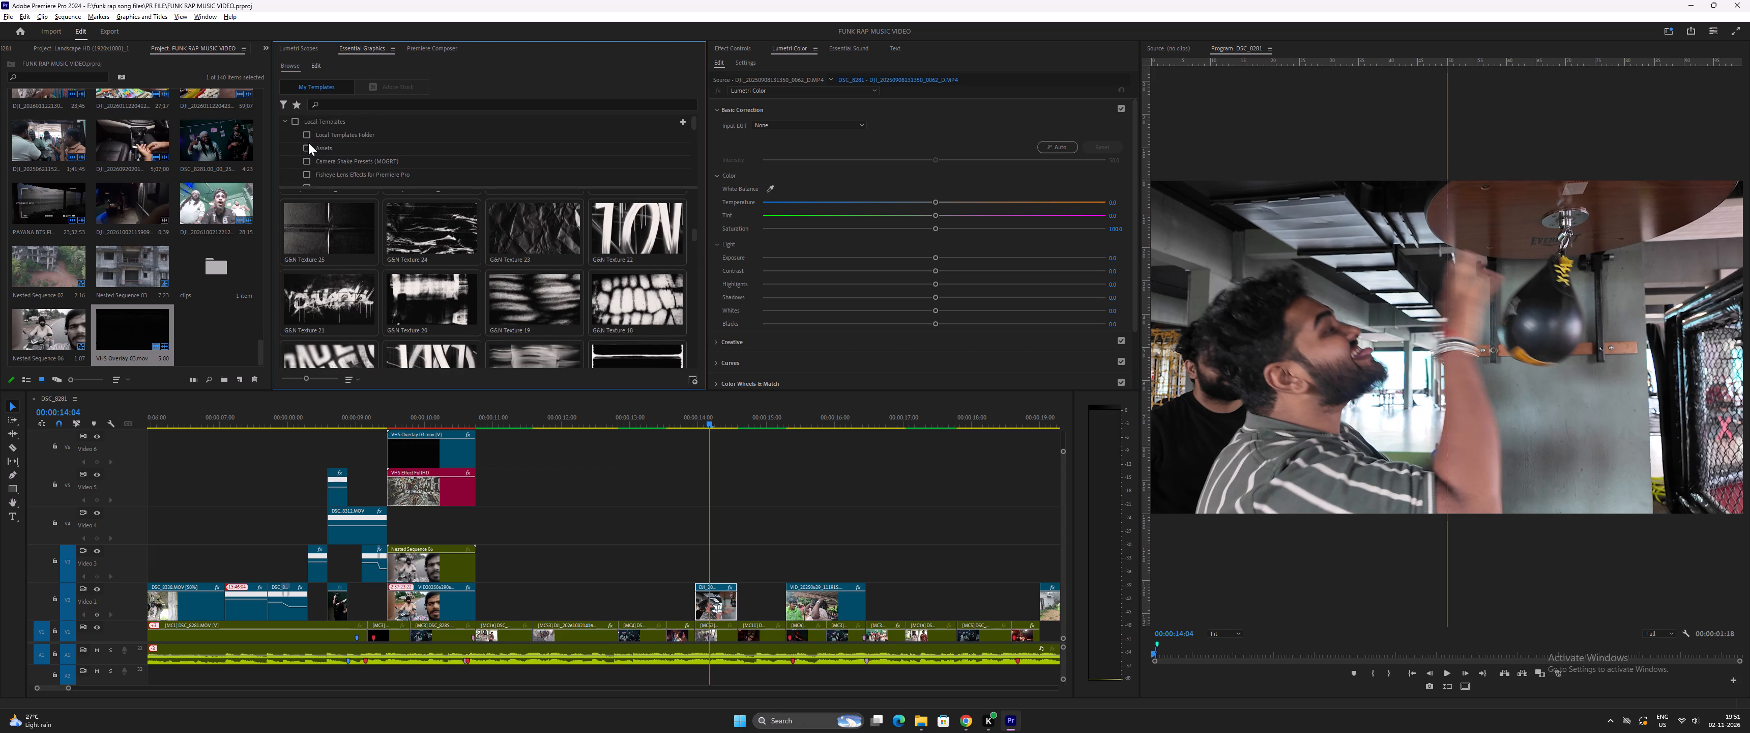
pyautogui.click(309, 148)
pyautogui.click(306, 159)
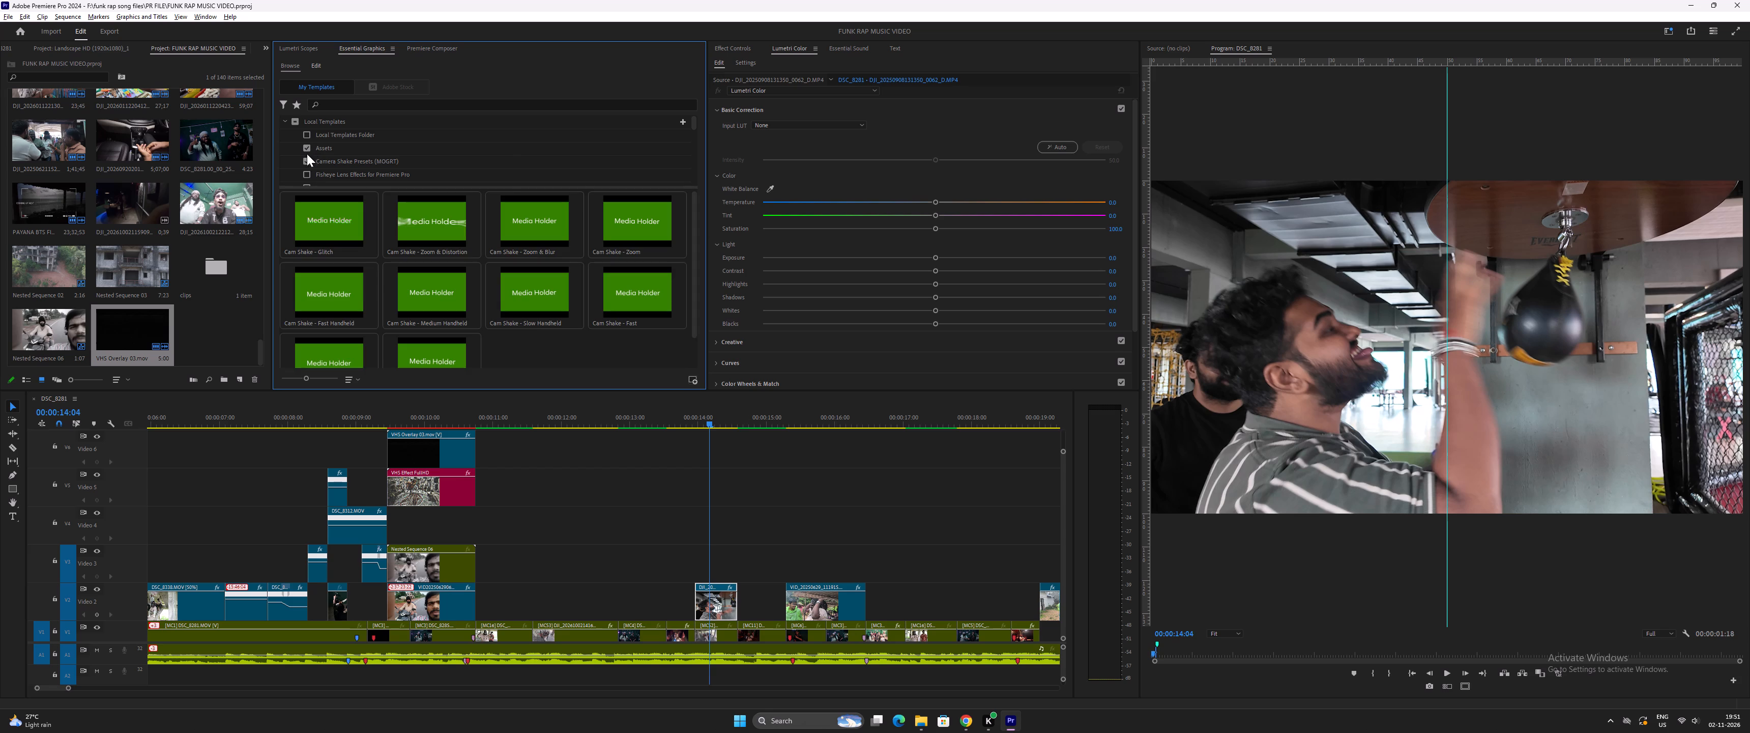
pyautogui.click(306, 149)
pyautogui.scroll(-5, 318, 154)
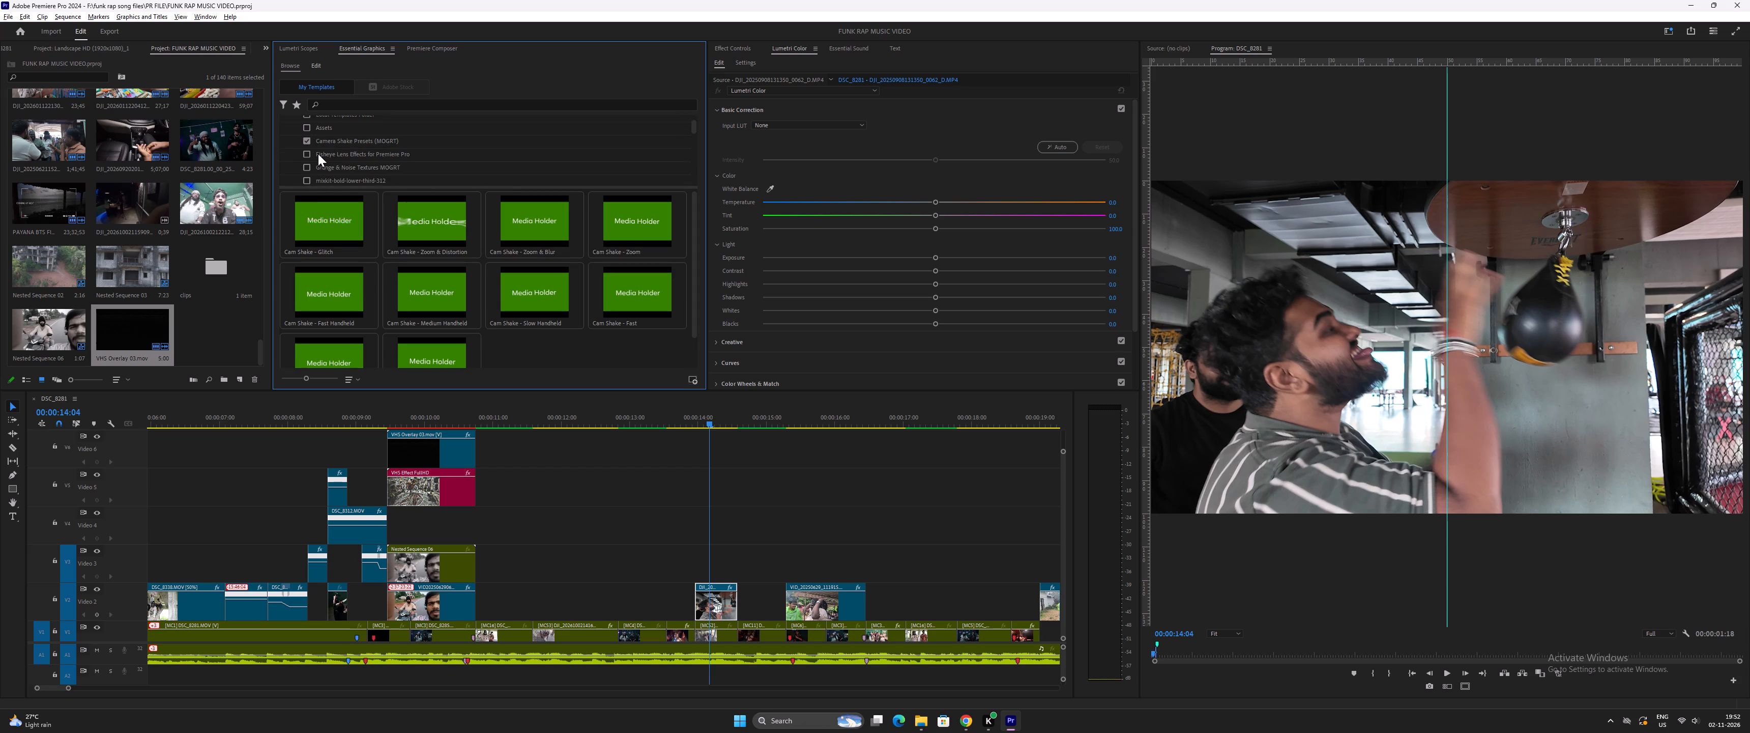
pyautogui.click(309, 153)
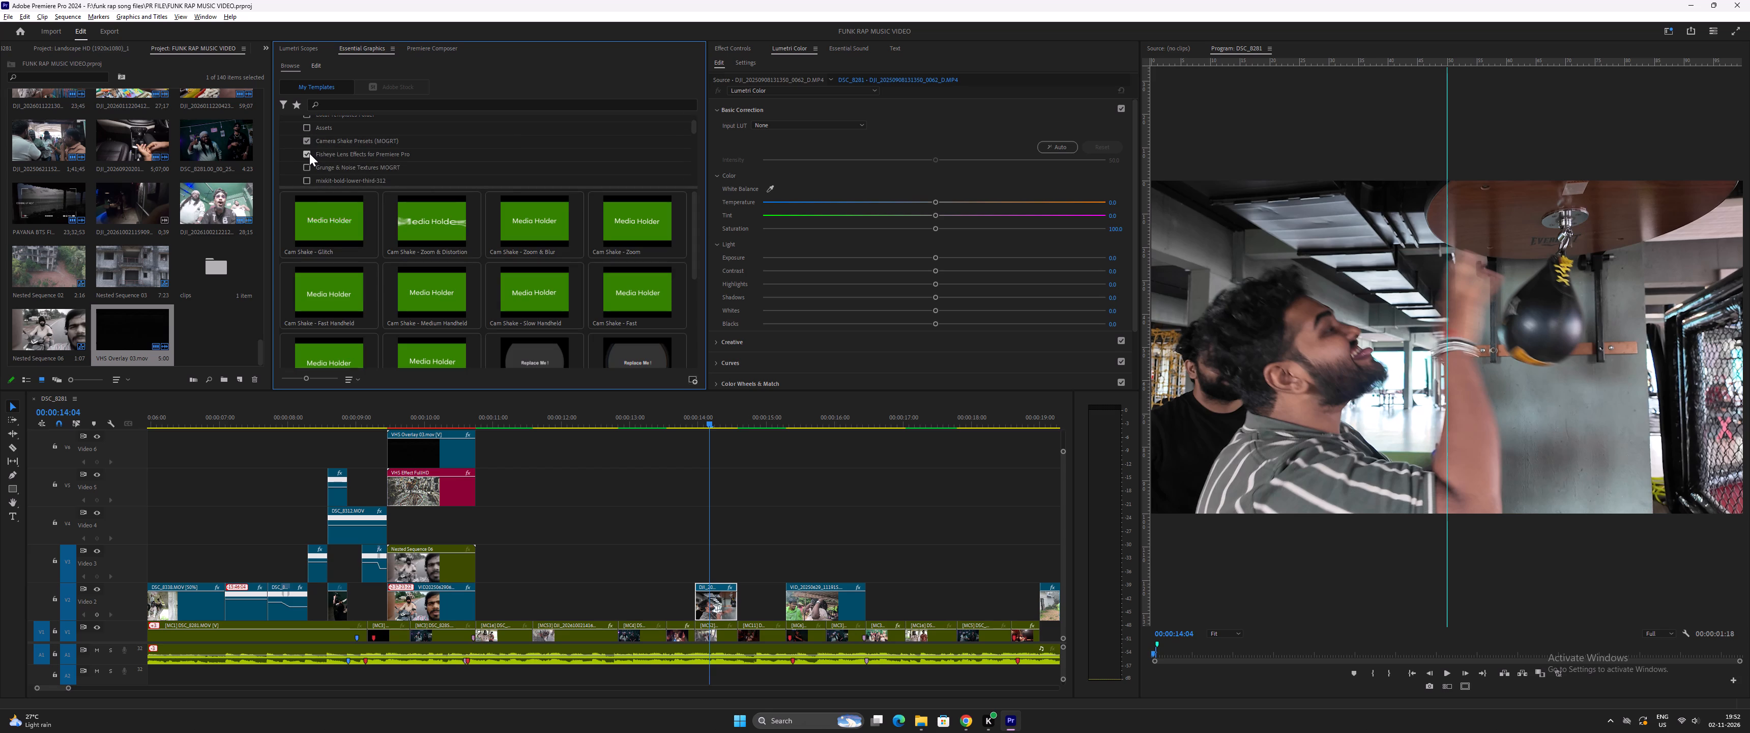
pyautogui.click(305, 140)
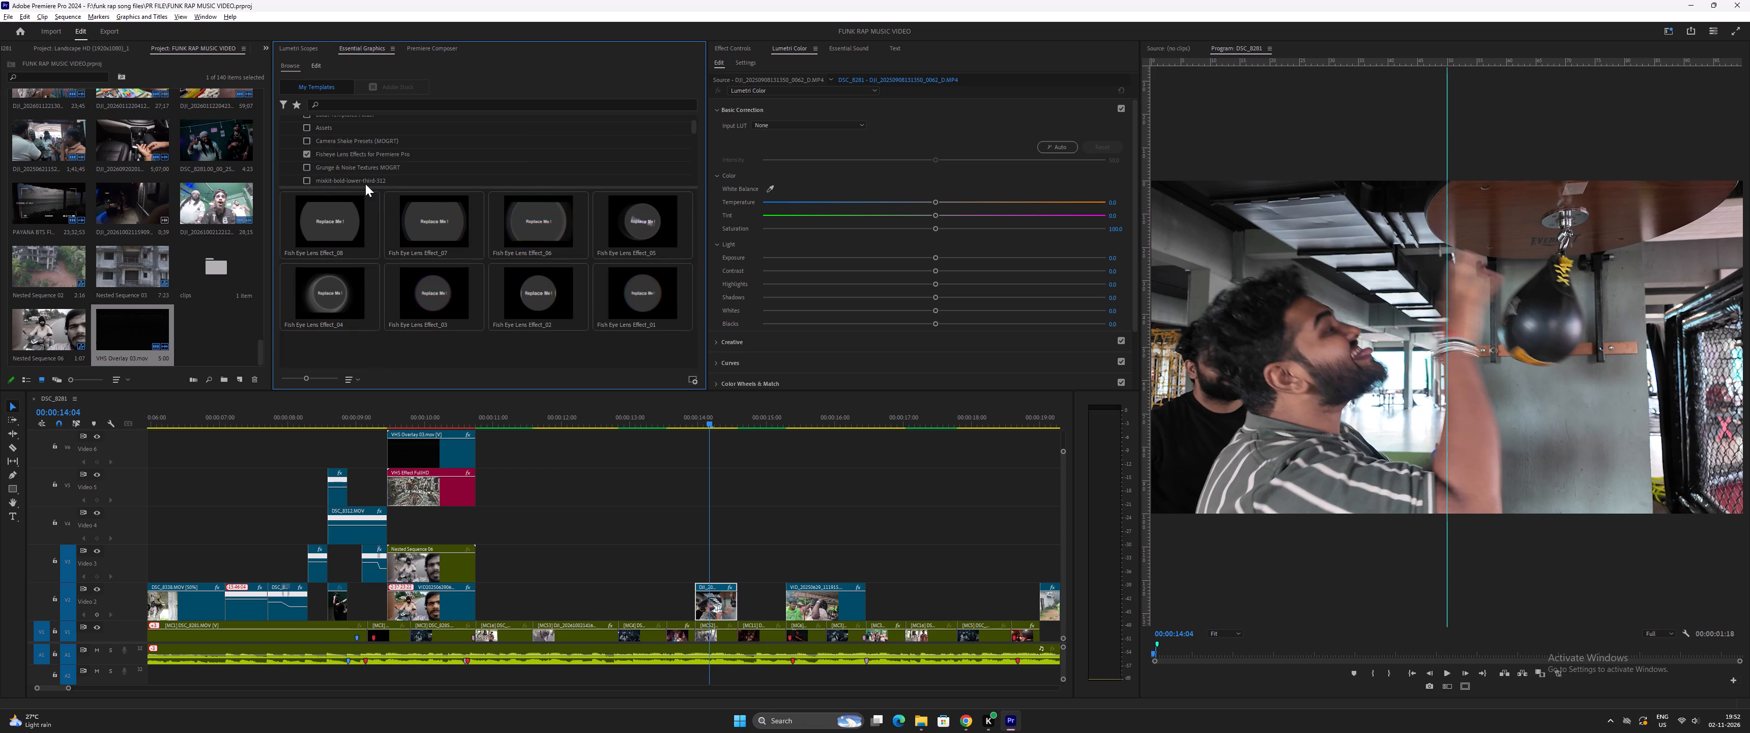
# Play the sequence from the green raincoat shot at about 00:00:15:09 to examine the shots that follow as candidates for an effect.
pyautogui.moveTo(746, 418); pyautogui.dragTo(754, 418)
pyautogui.moveTo(754, 418); pyautogui.dragTo(792, 424)
pyautogui.press('space')
pyautogui.press('-')
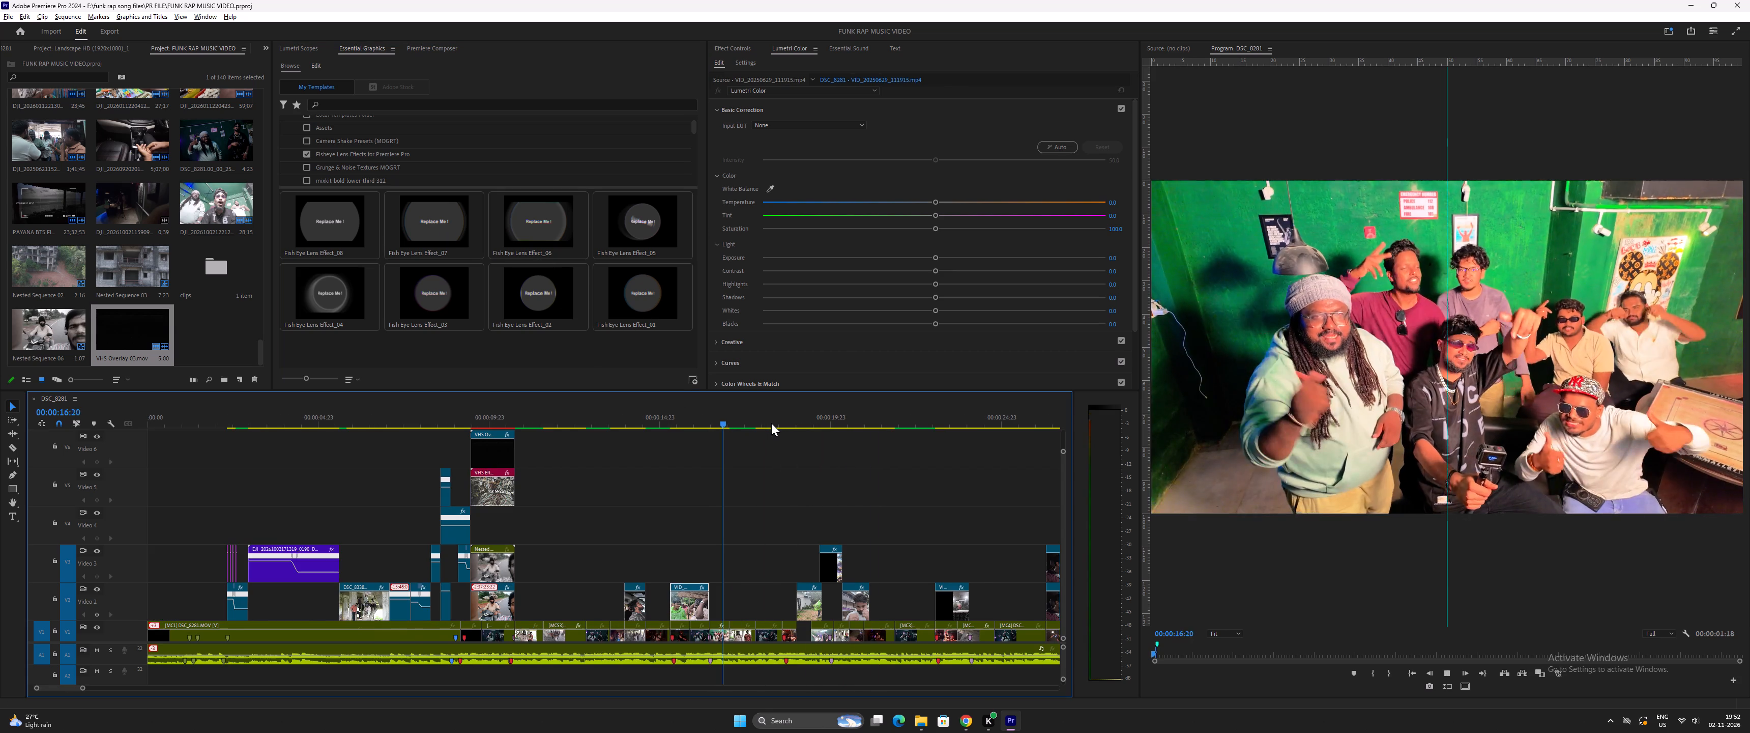
pyautogui.press('=')
pyautogui.press('-')
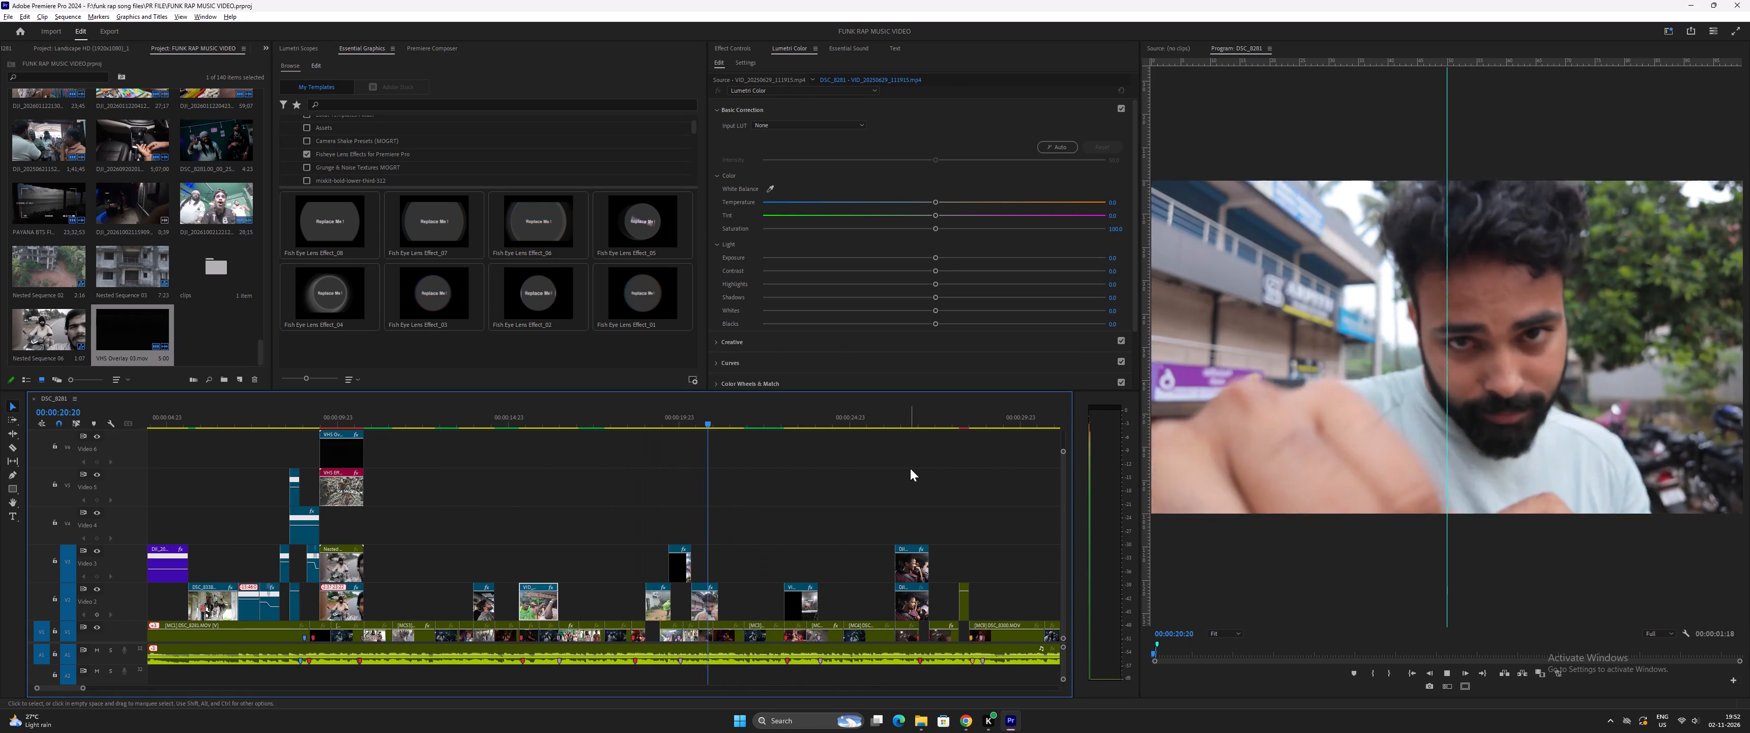
pyautogui.press('-')
pyautogui.press('=')
pyautogui.press('space')
# Replay the section with the colourful raincoat group clip and the fist-to-camera shot, around 00:00:19 to 00:00:20, to examine those shots.
pyautogui.click(538, 417)
pyautogui.press('=')
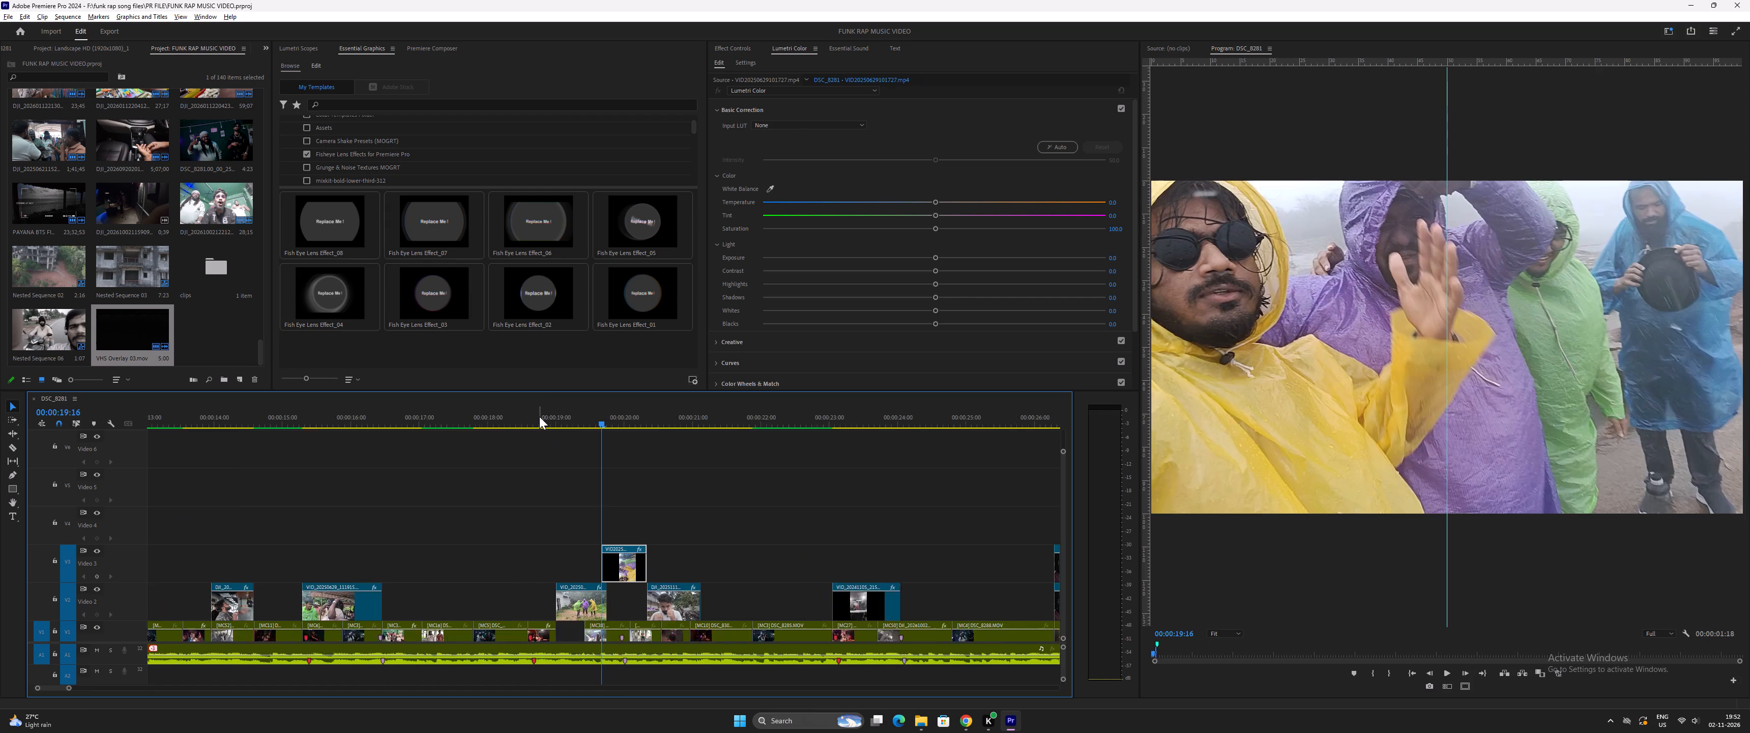
pyautogui.write('=')
pyautogui.press('space')
pyautogui.press('space')
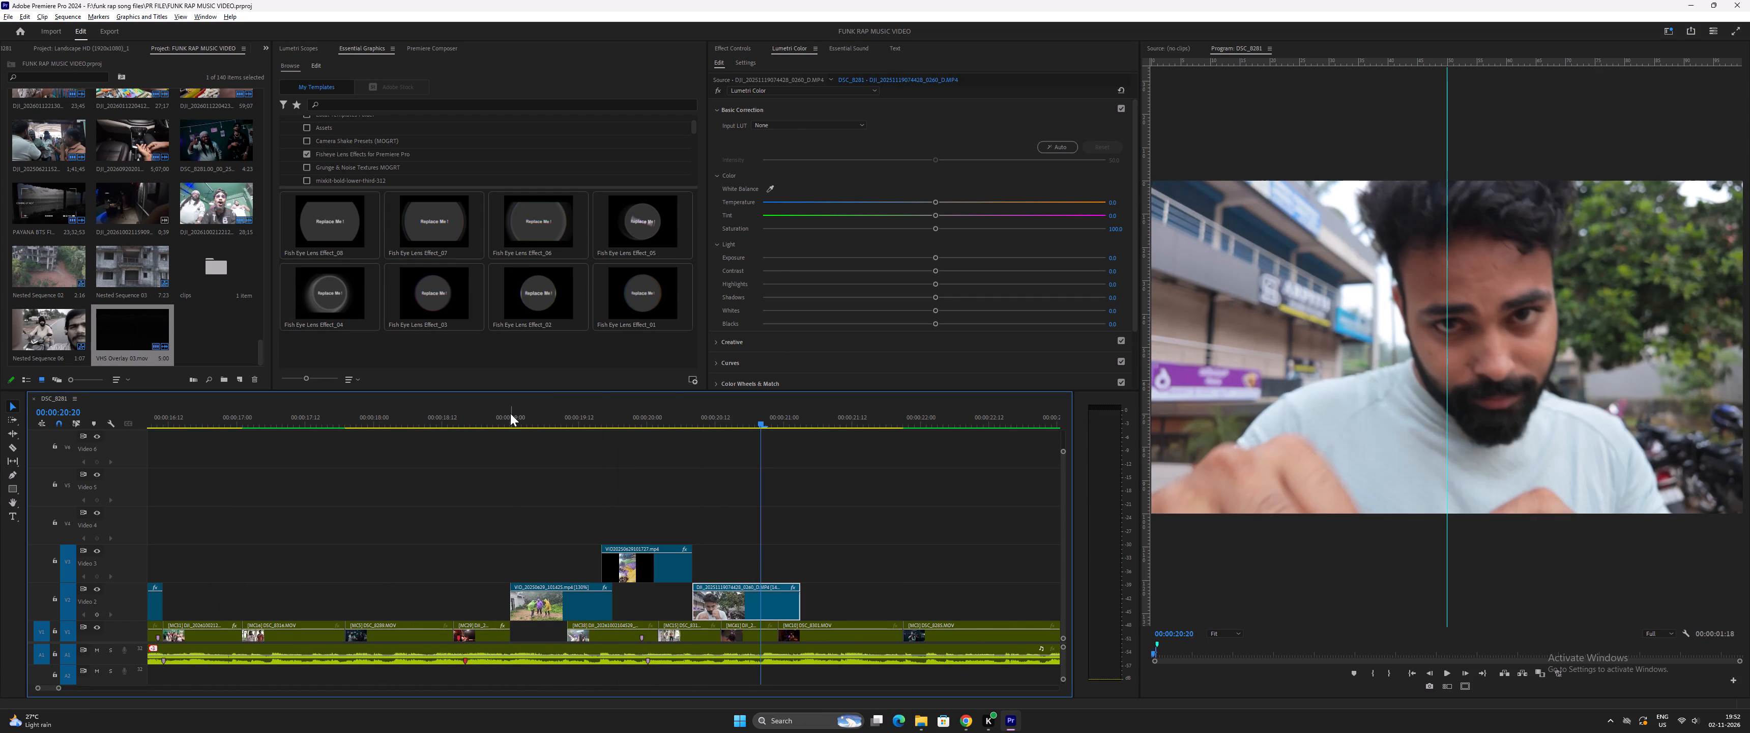
pyautogui.click(510, 413)
pyautogui.press('space')
pyautogui.press('space')
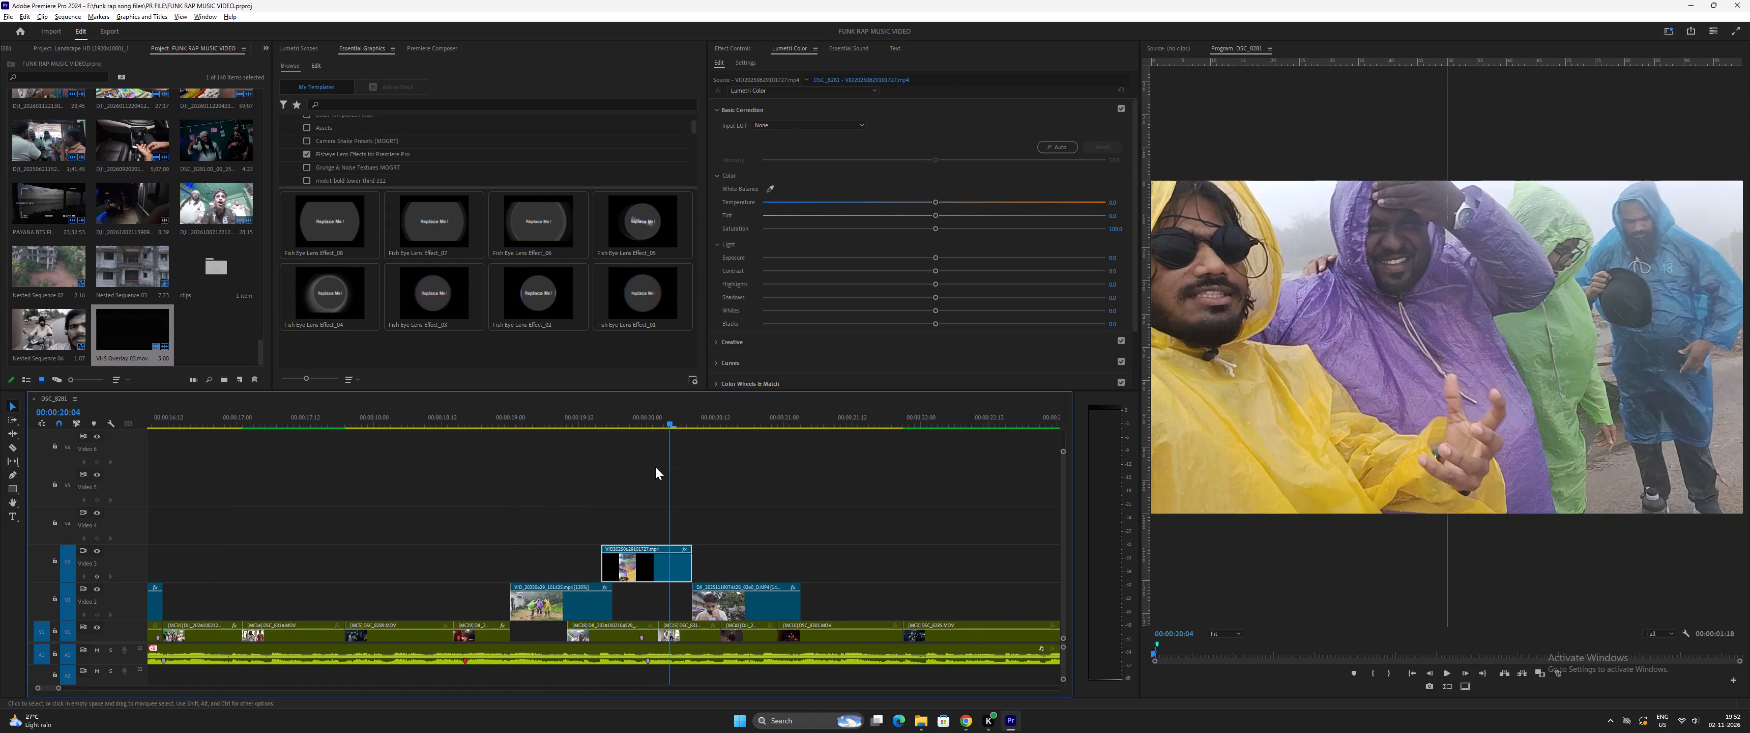
# Play on from the raincoat group shot at 00:00:20:04 to about 00:00:29, examining the studio, car and red-lit shots as effect candidates.
pyautogui.press('space')
pyautogui.press('space')
pyautogui.press('space')
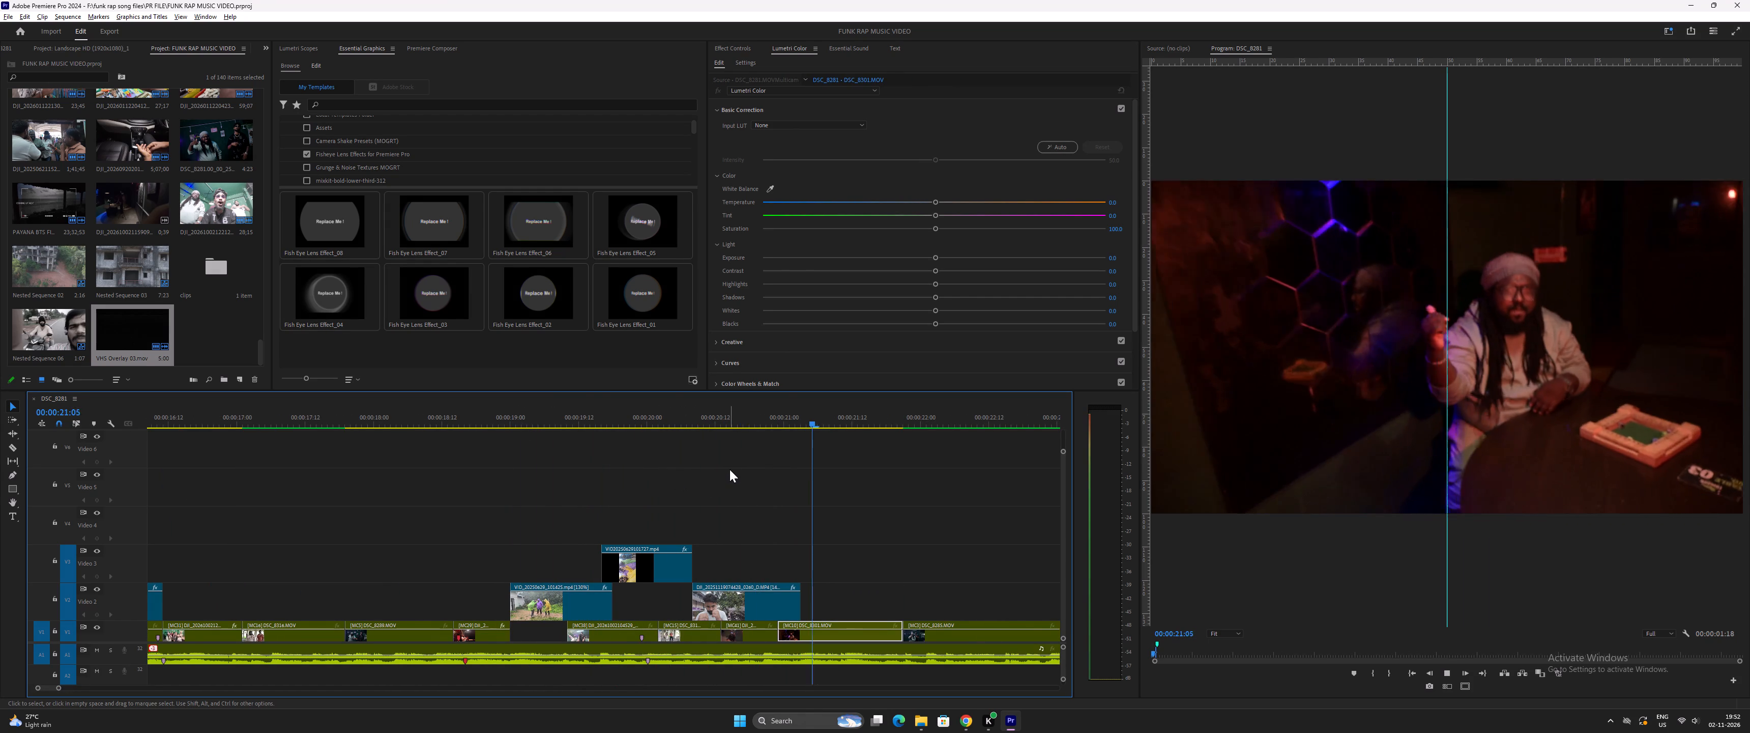
pyautogui.press('-')
pyautogui.press('-')
pyautogui.write('==')
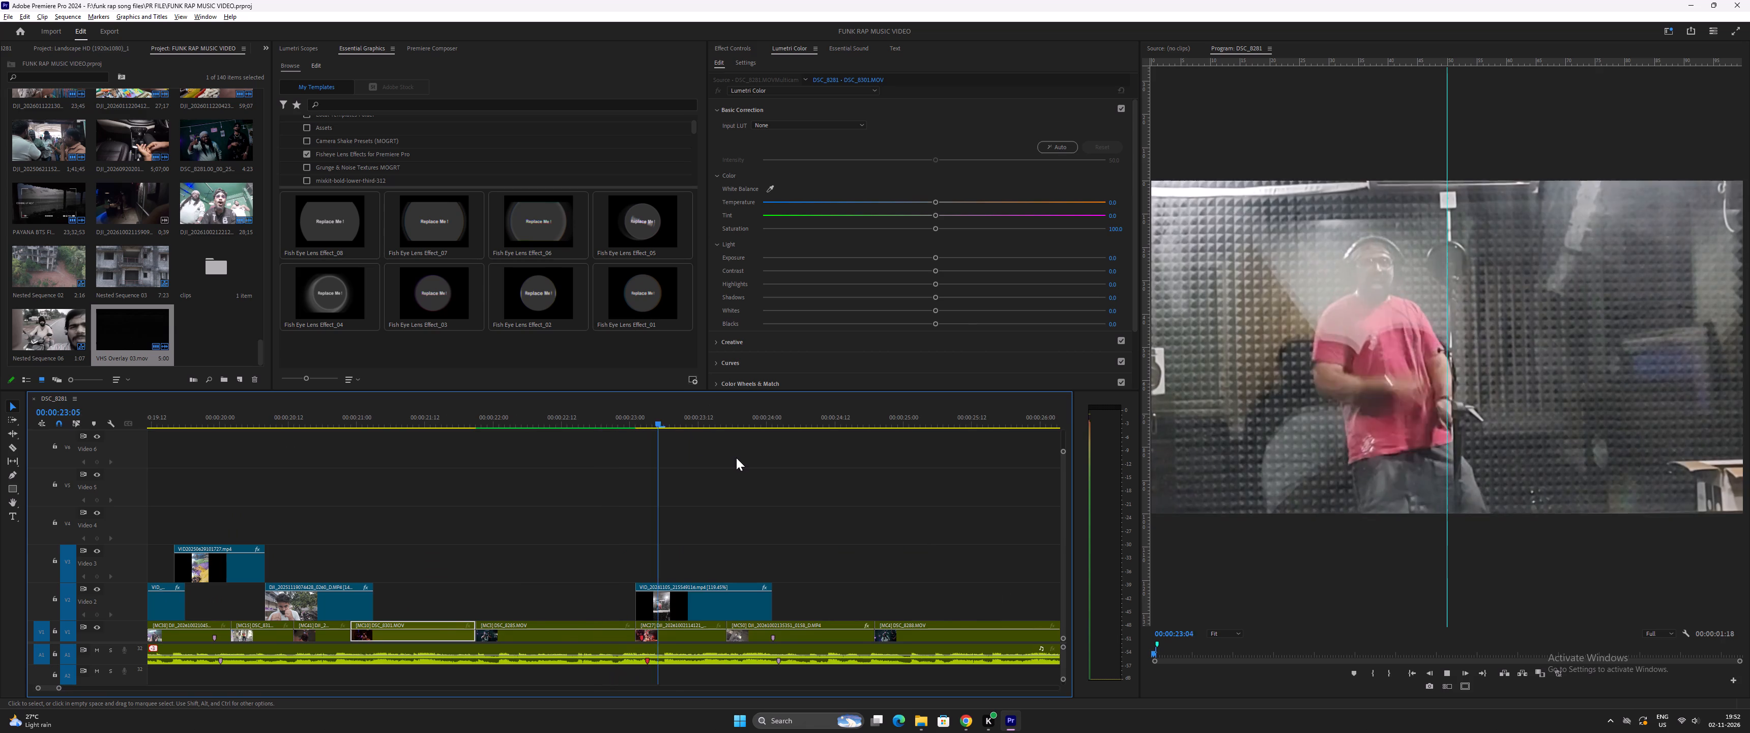
pyautogui.press('-')
pyautogui.press('space')
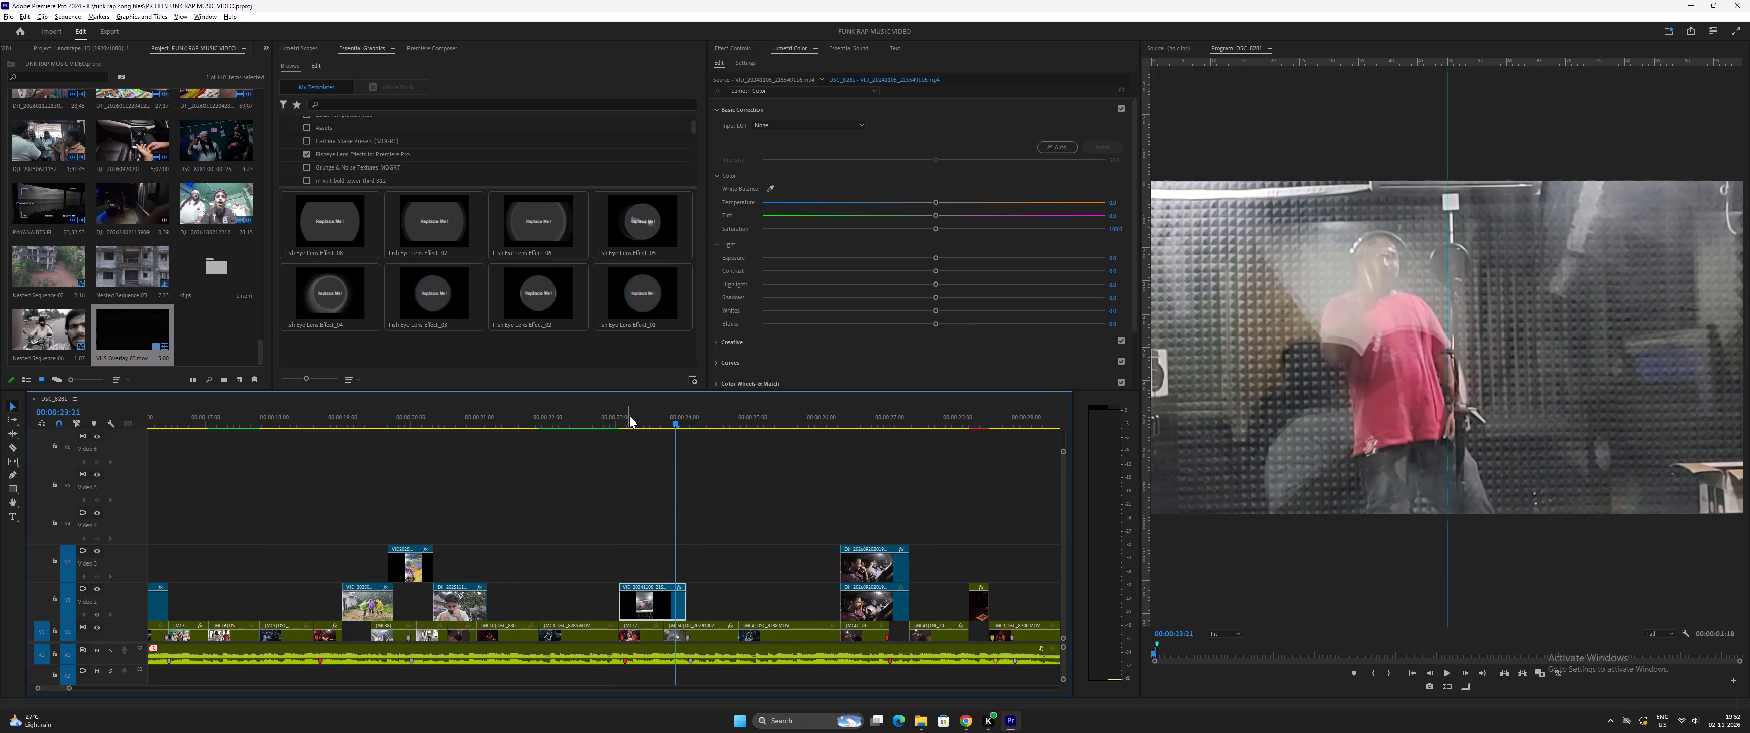
pyautogui.press('space')
pyautogui.press('-')
pyautogui.moveTo(719, 422); pyautogui.dragTo(739, 426)
pyautogui.press('space')
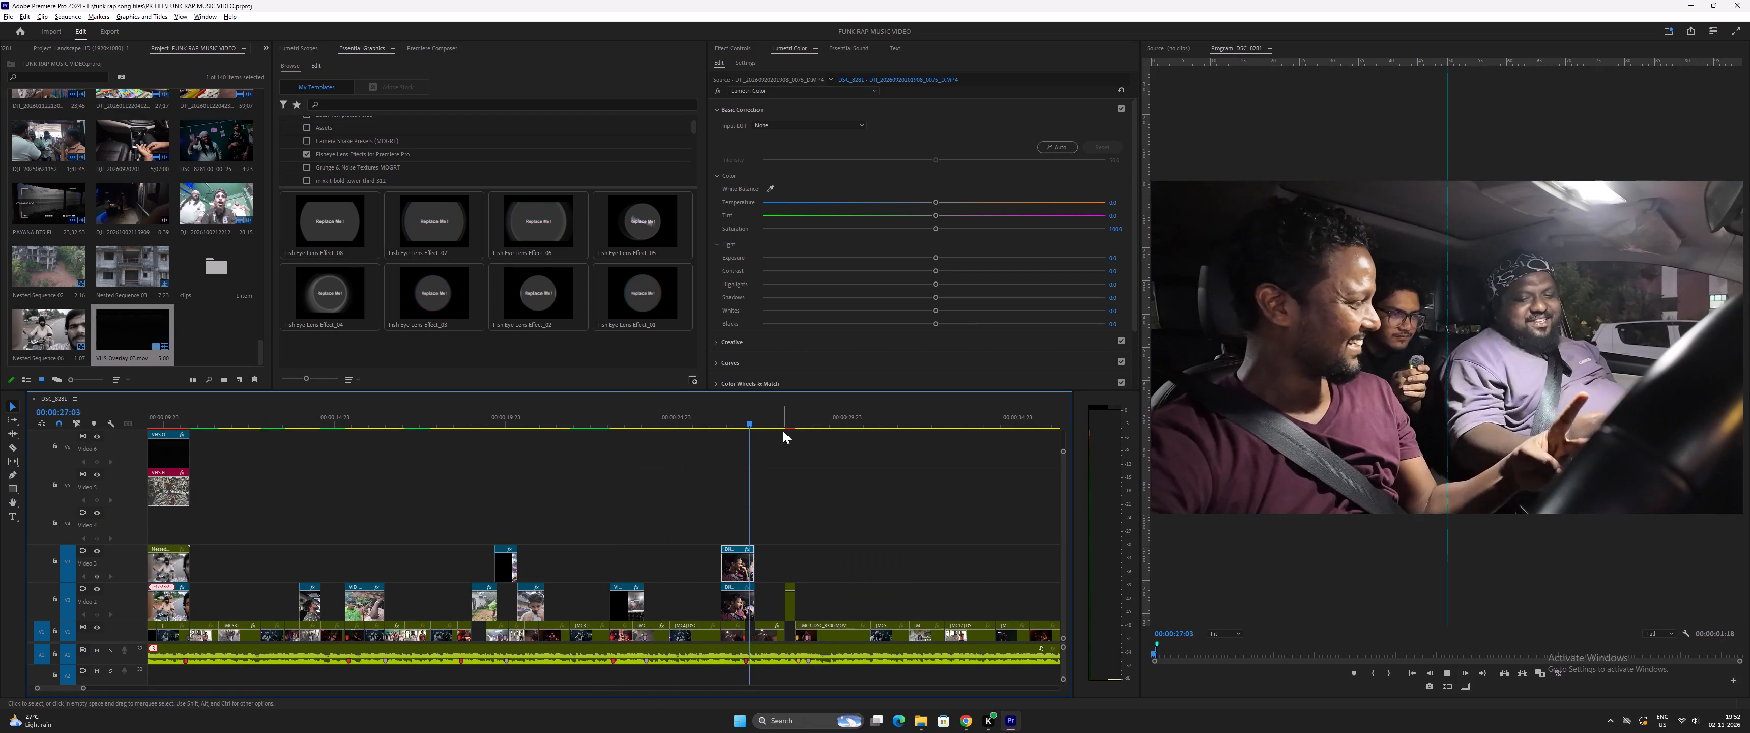
pyautogui.press('=')
pyautogui.press('=')
pyautogui.press('space')
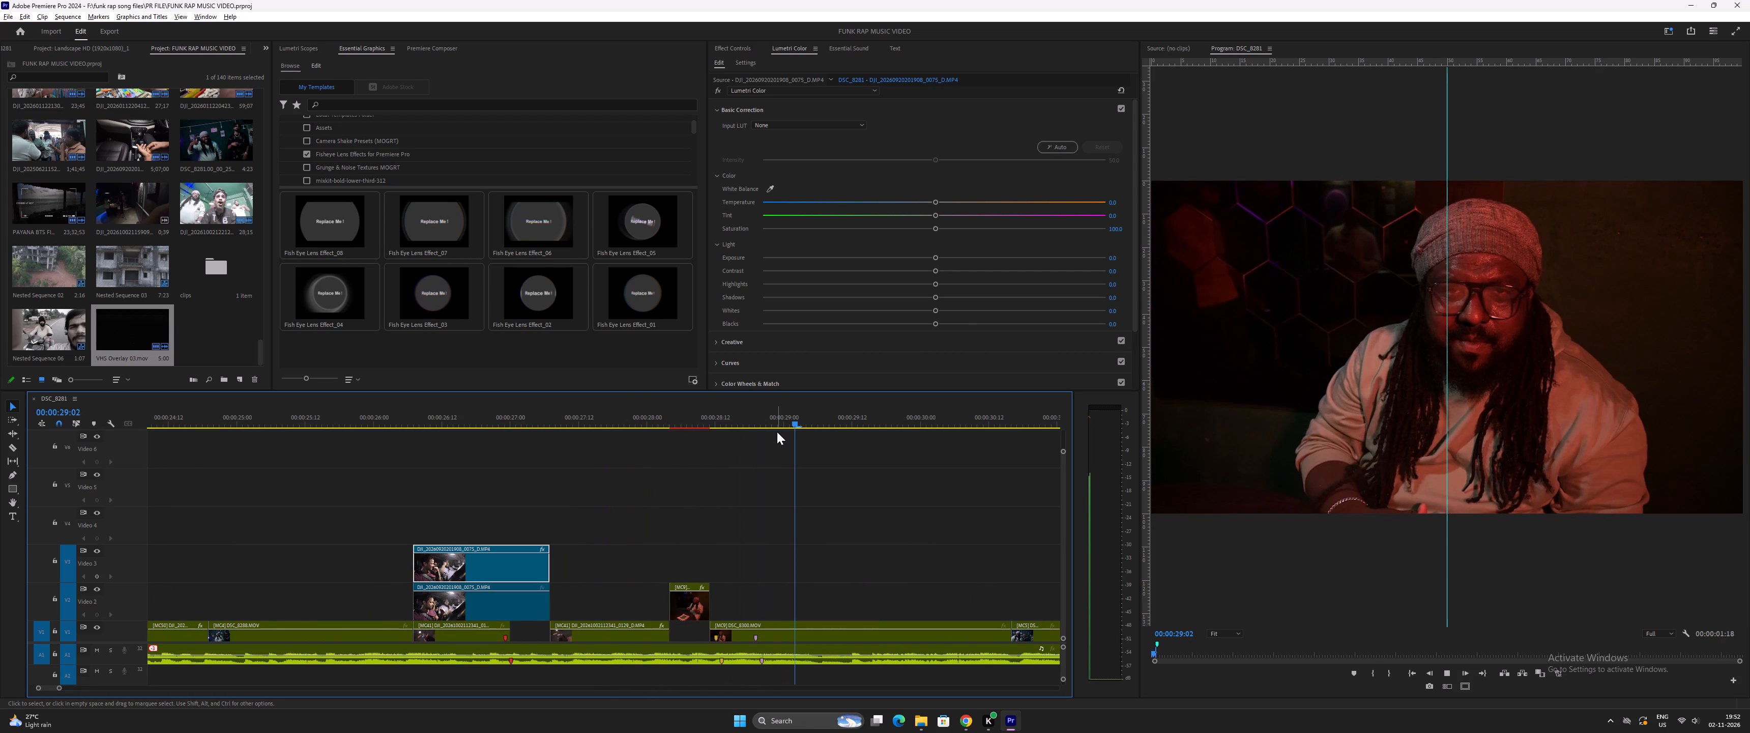
# Skim the following shots, from the forest scene at about 00:00:39 to the green-room selfie at about 00:00:53, for effect candidates.
pyautogui.press('-')
pyautogui.press('-')
pyautogui.moveTo(698, 416); pyautogui.dragTo(707, 416)
pyautogui.press('space')
pyautogui.press('=')
pyautogui.write('=-')
pyautogui.press('-')
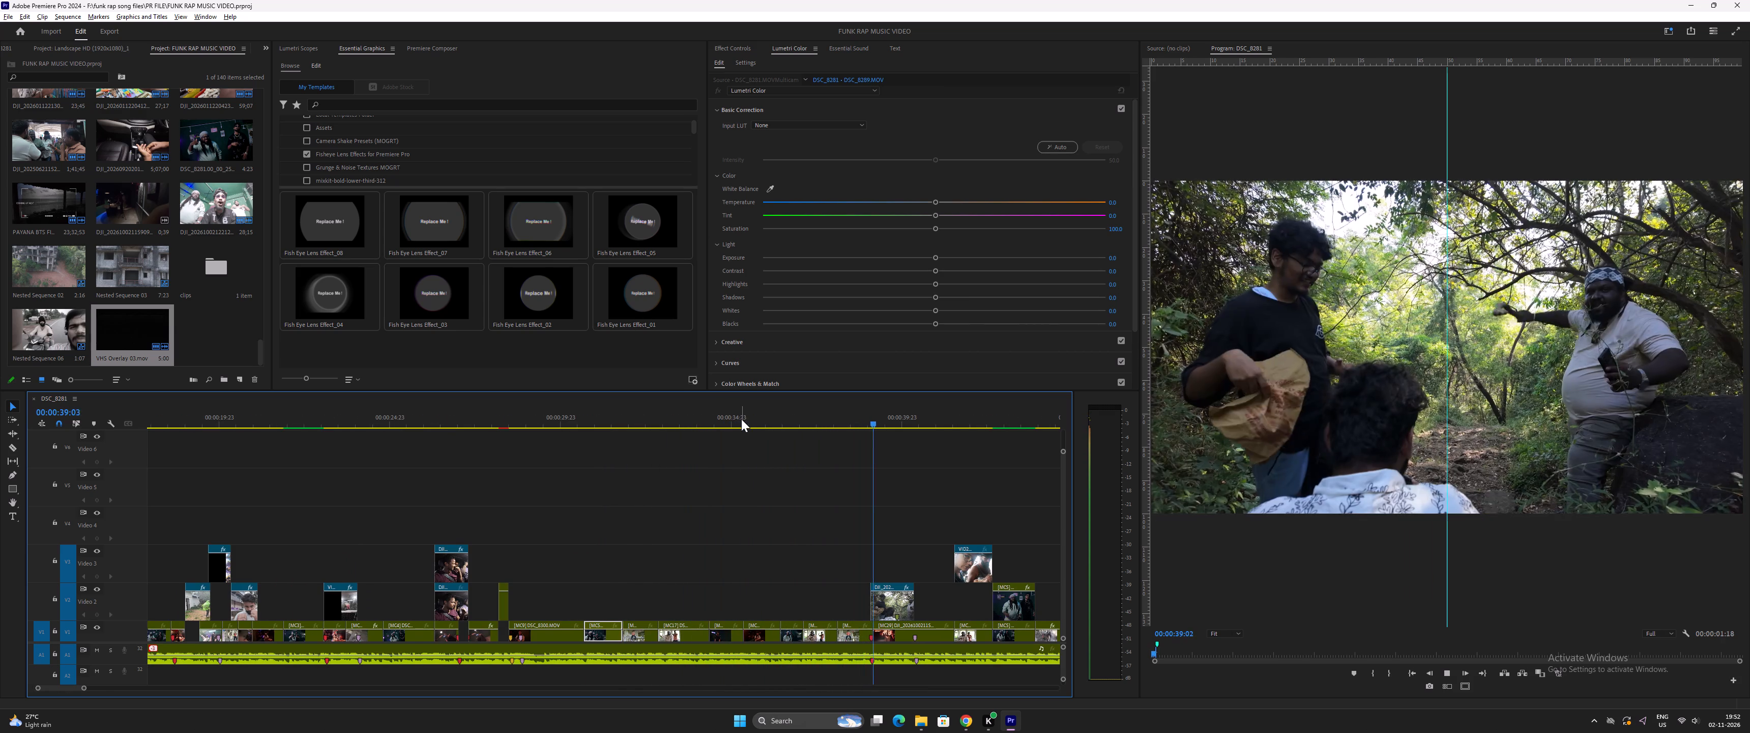
pyautogui.press('-')
pyautogui.click(784, 414)
pyautogui.press('space')
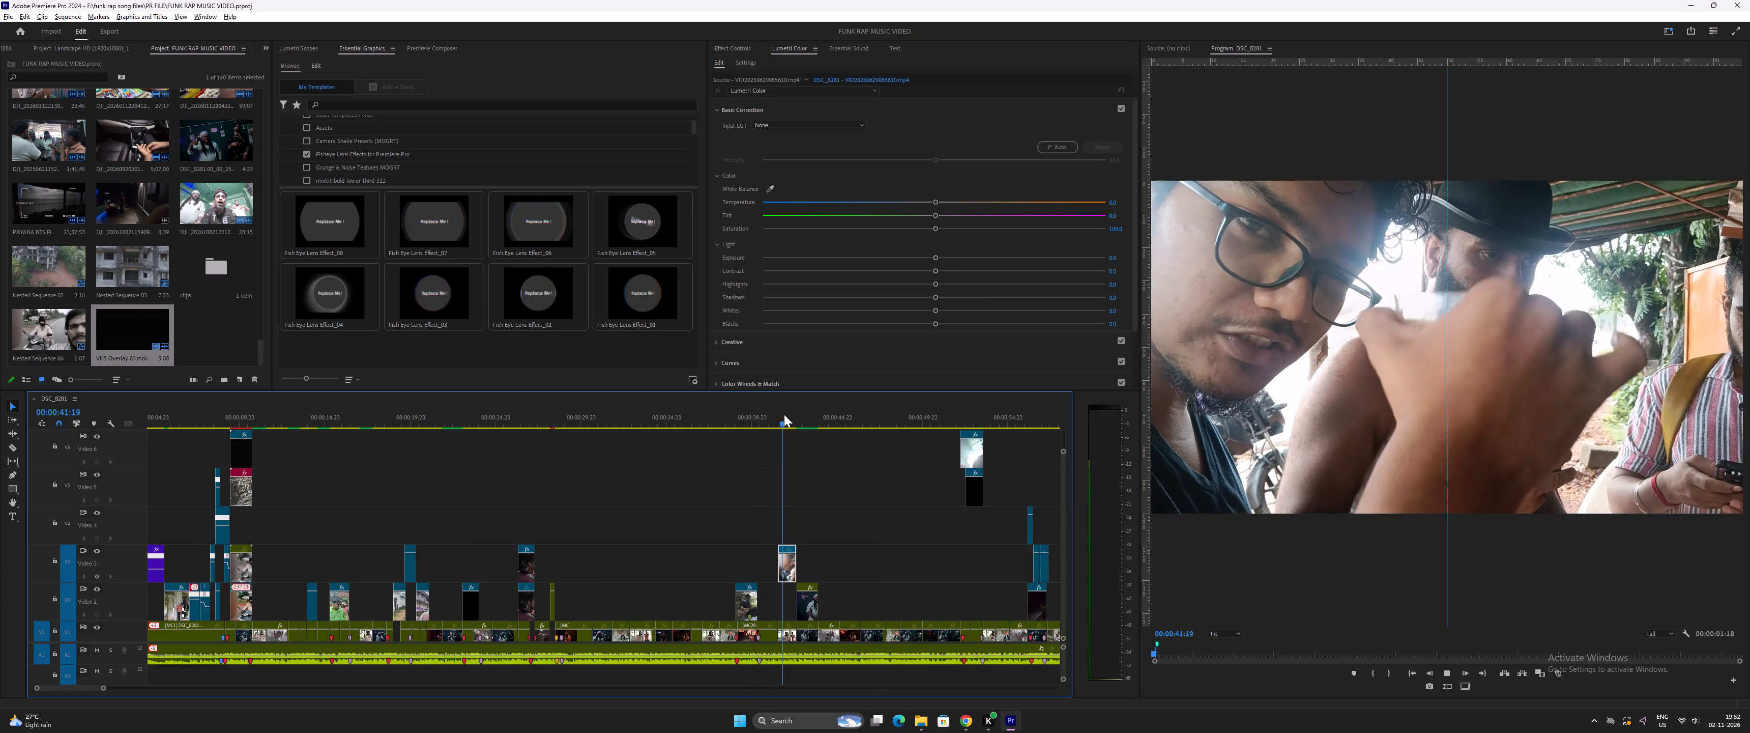
pyautogui.write('-')
pyautogui.press('space')
pyautogui.click(594, 418)
pyautogui.press('space')
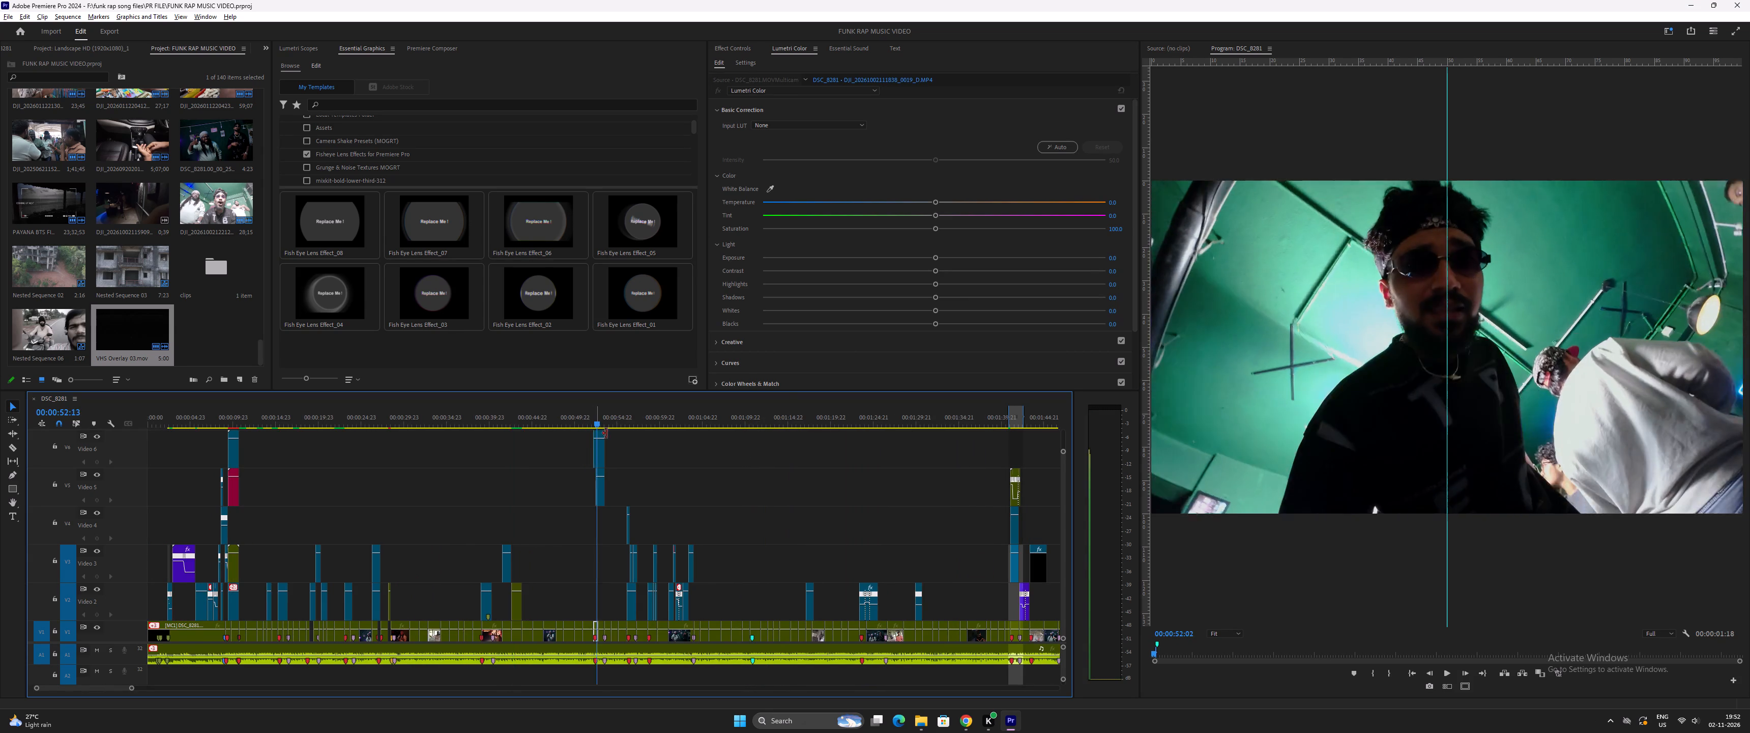
pyautogui.press('=')
pyautogui.press('=')
pyautogui.press('=')
pyautogui.press('space')
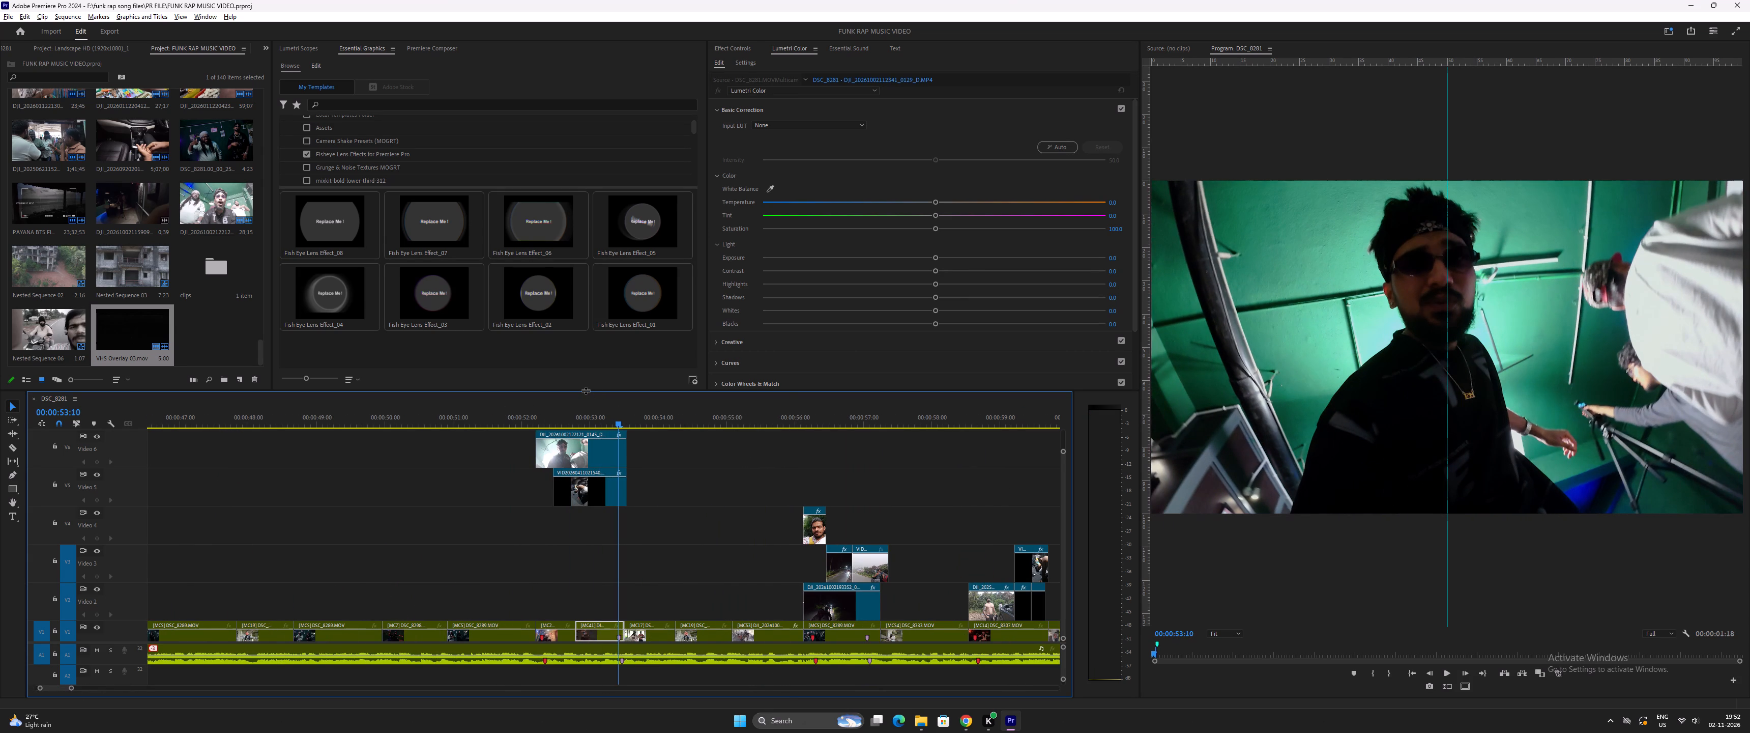
# Add the Fish Eye Lens Effect_05 template to an empty stretch after the edit, at about 00:04:11, and shorten the clip considerably.
pyautogui.moveTo(586, 390); pyautogui.dragTo(582, 358)
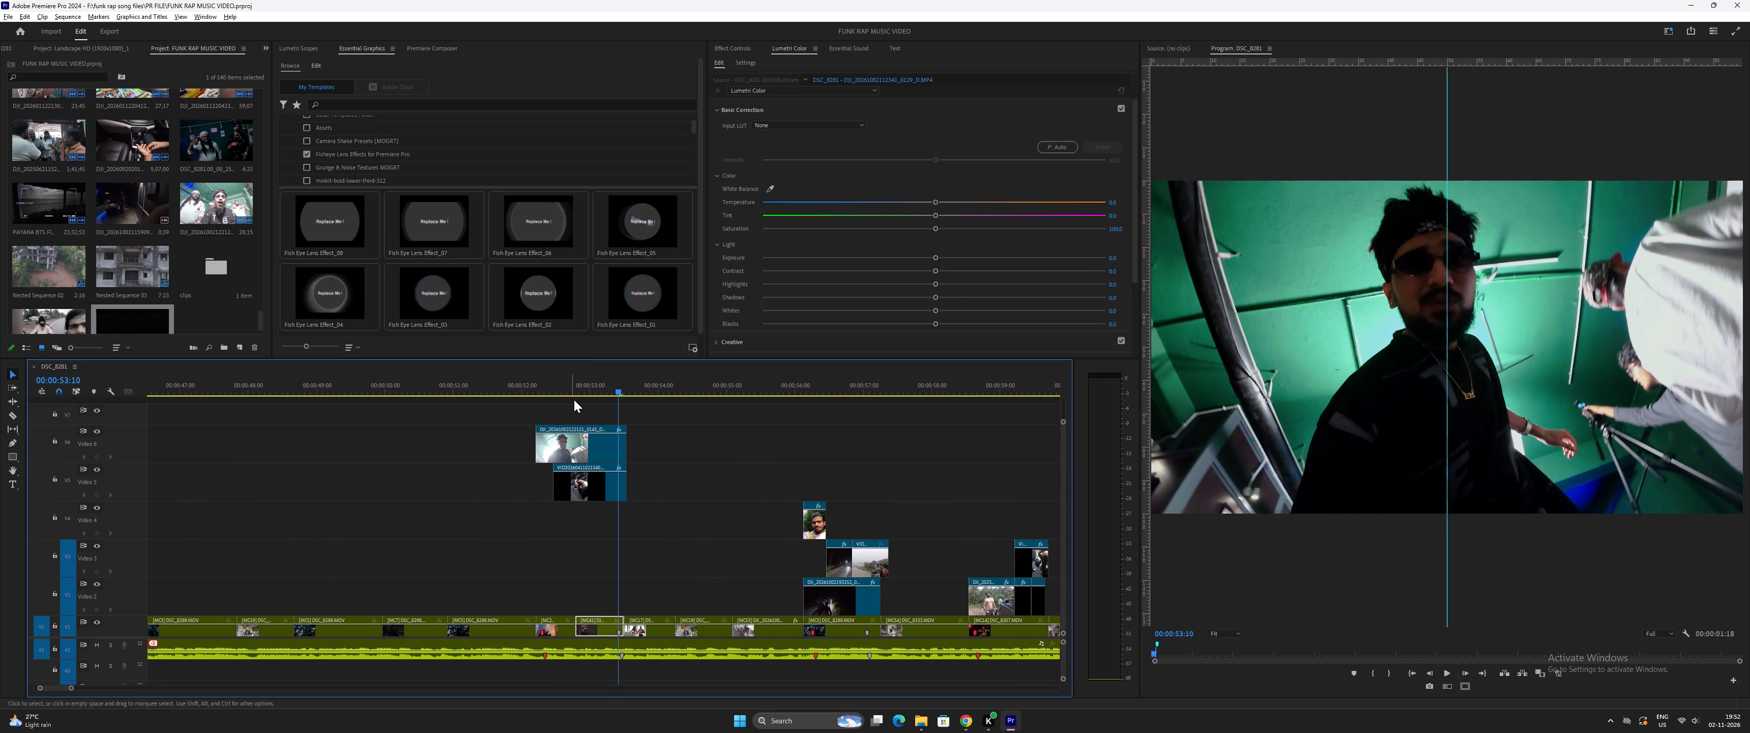
pyautogui.click(560, 387)
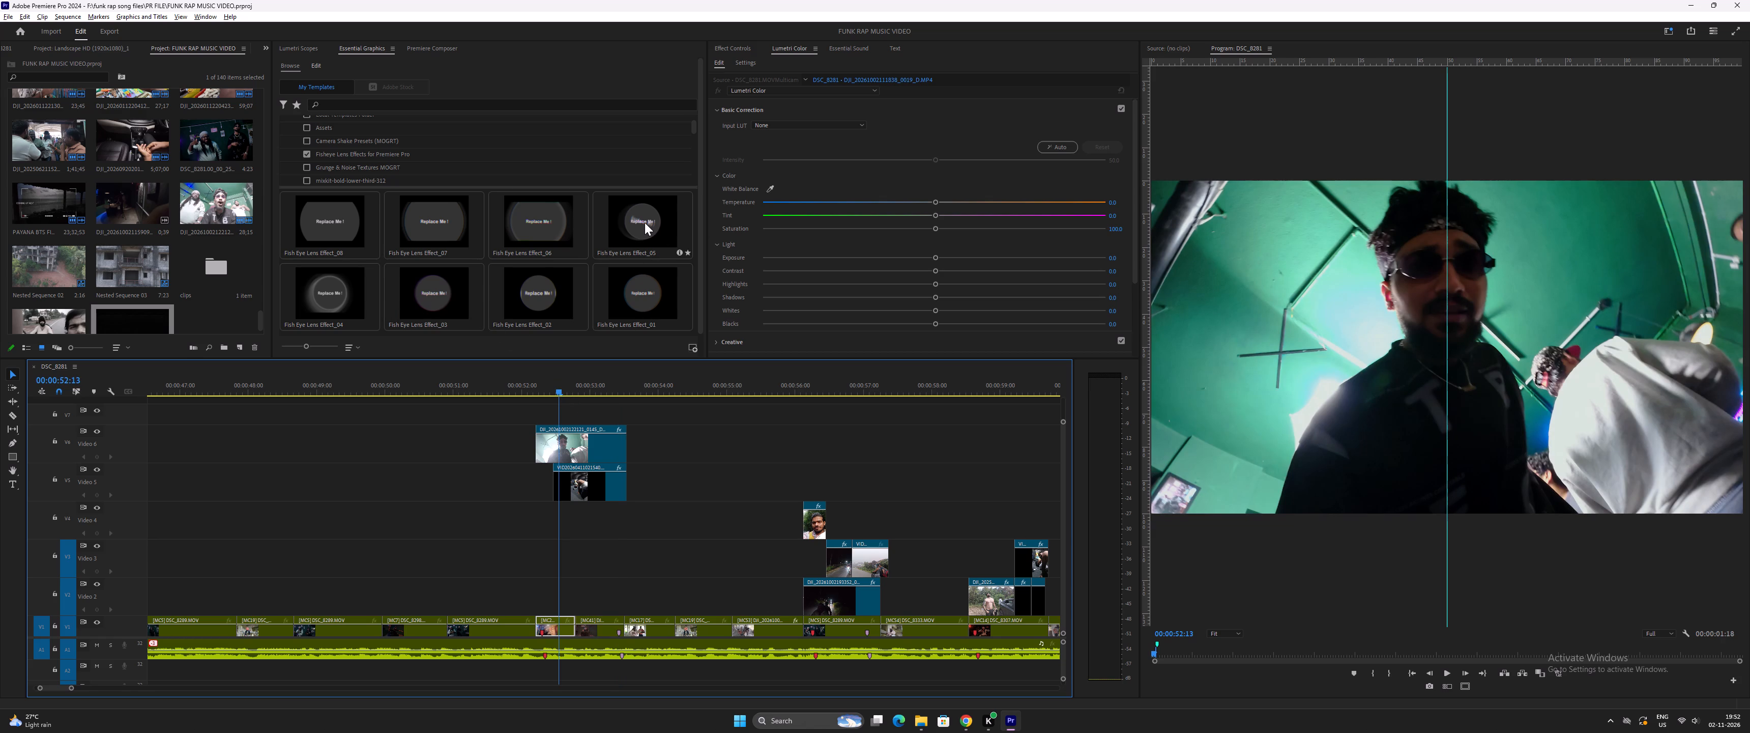
pyautogui.write('-----')
pyautogui.moveTo(632, 224); pyautogui.dragTo(668, 471)
pyautogui.click(686, 388)
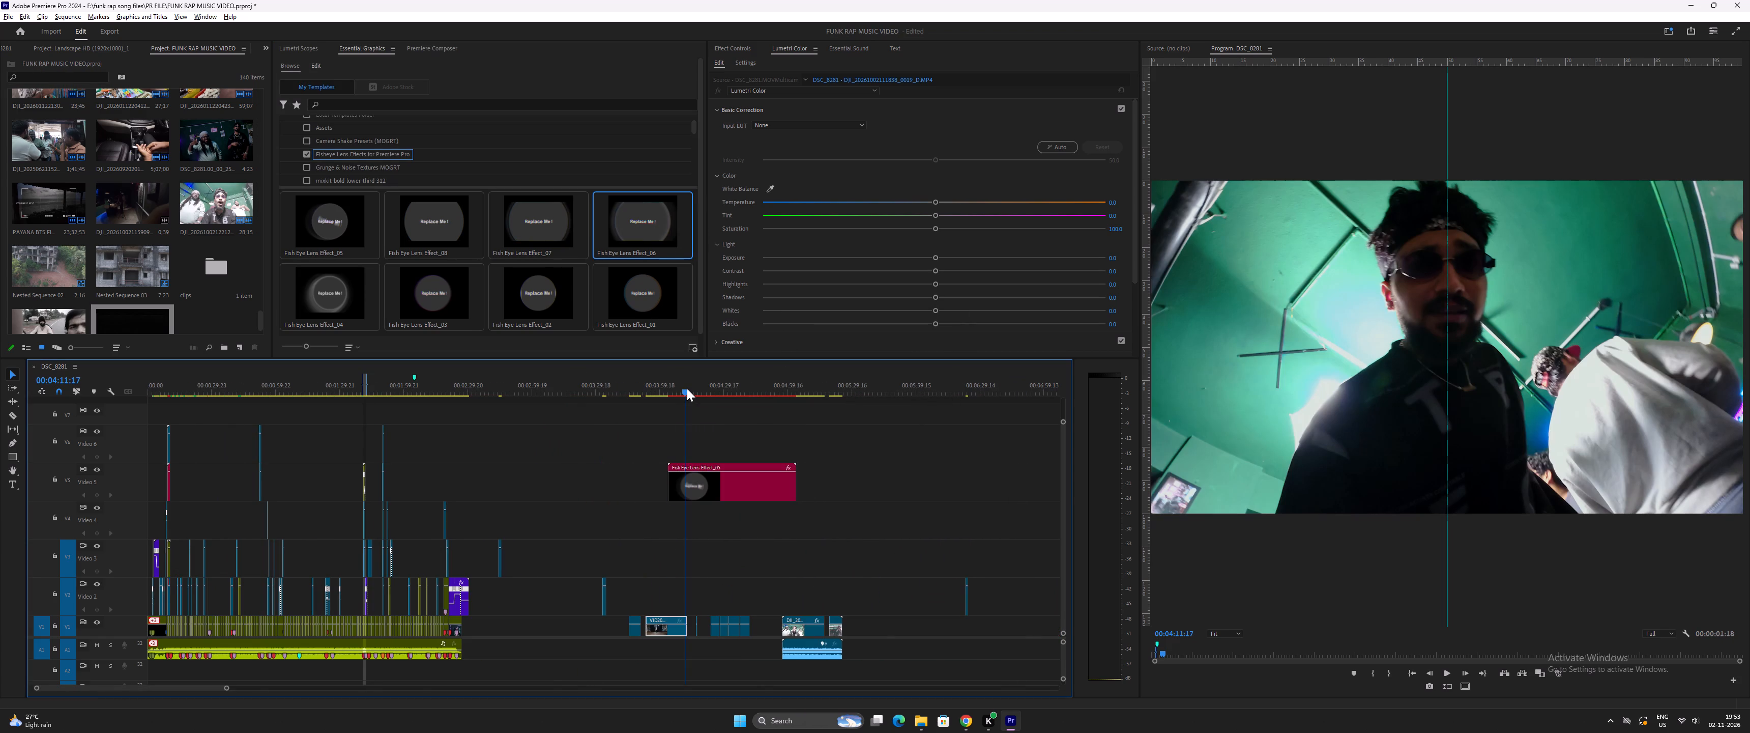
pyautogui.moveTo(793, 488); pyautogui.dragTo(692, 478)
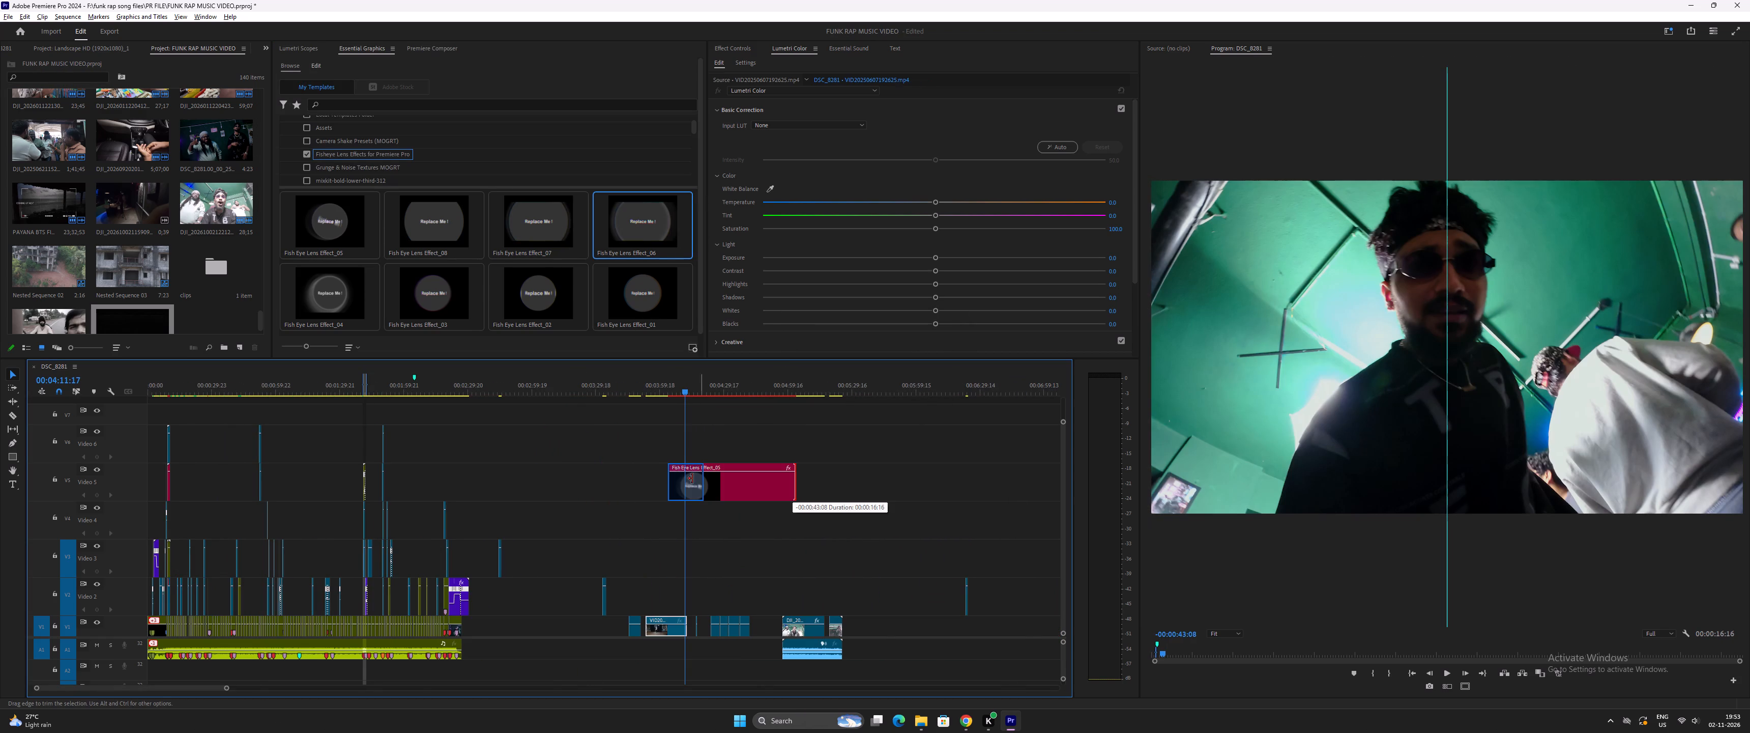
pyautogui.moveTo(692, 478); pyautogui.dragTo(676, 482)
# Move the Fish Eye Lens Effect_05 clip onto the track above the green-room selfie shot, aligned with the start of the stacked clips.
pyautogui.moveTo(673, 490); pyautogui.dragTo(240, 452)
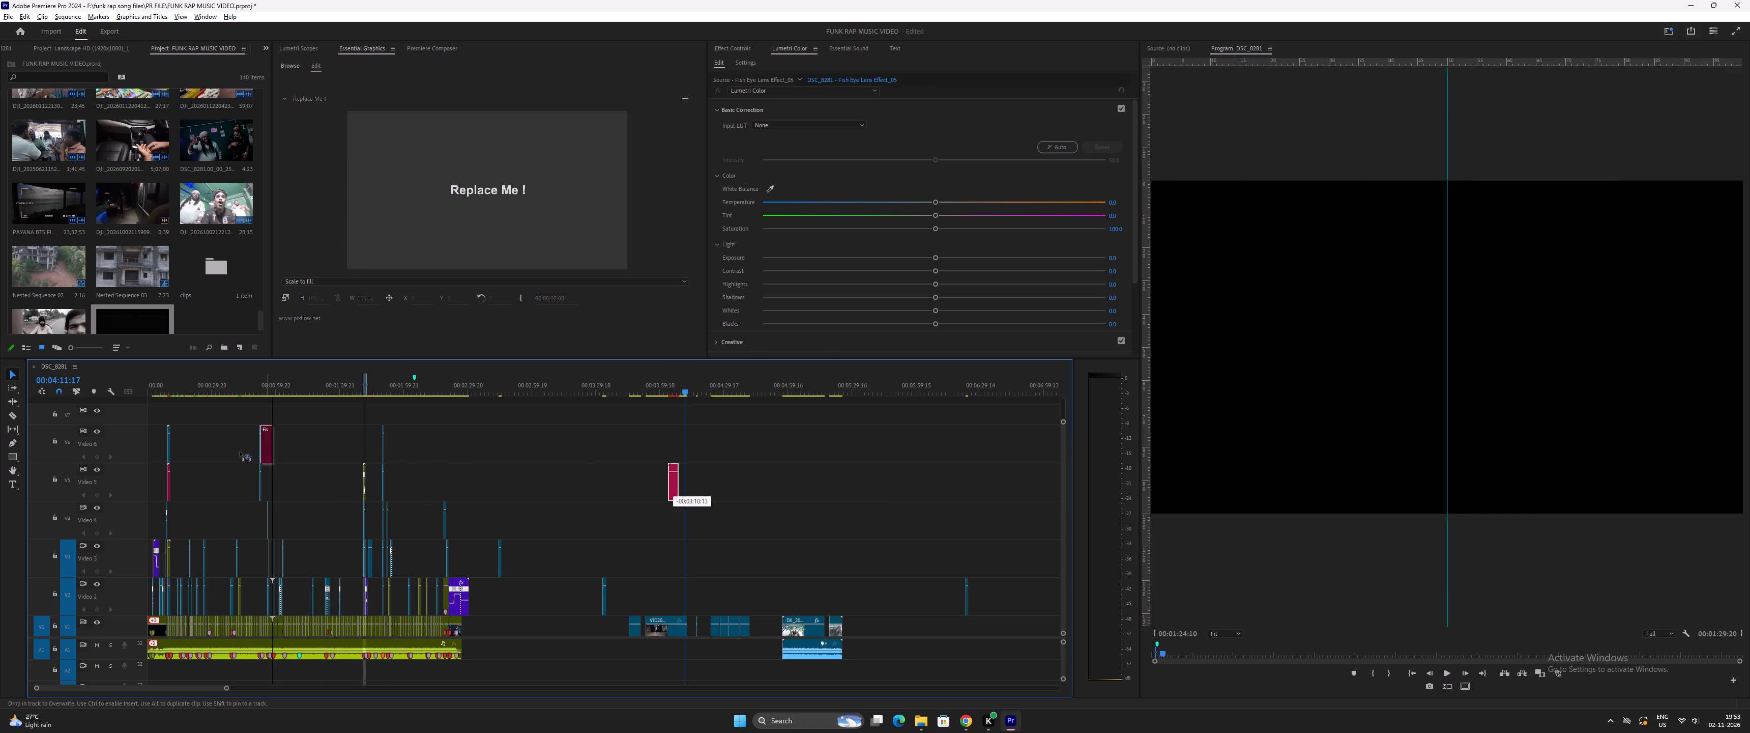
pyautogui.moveTo(240, 452); pyautogui.dragTo(623, 491)
pyautogui.press('=')
pyautogui.press('=')
pyautogui.press('=')
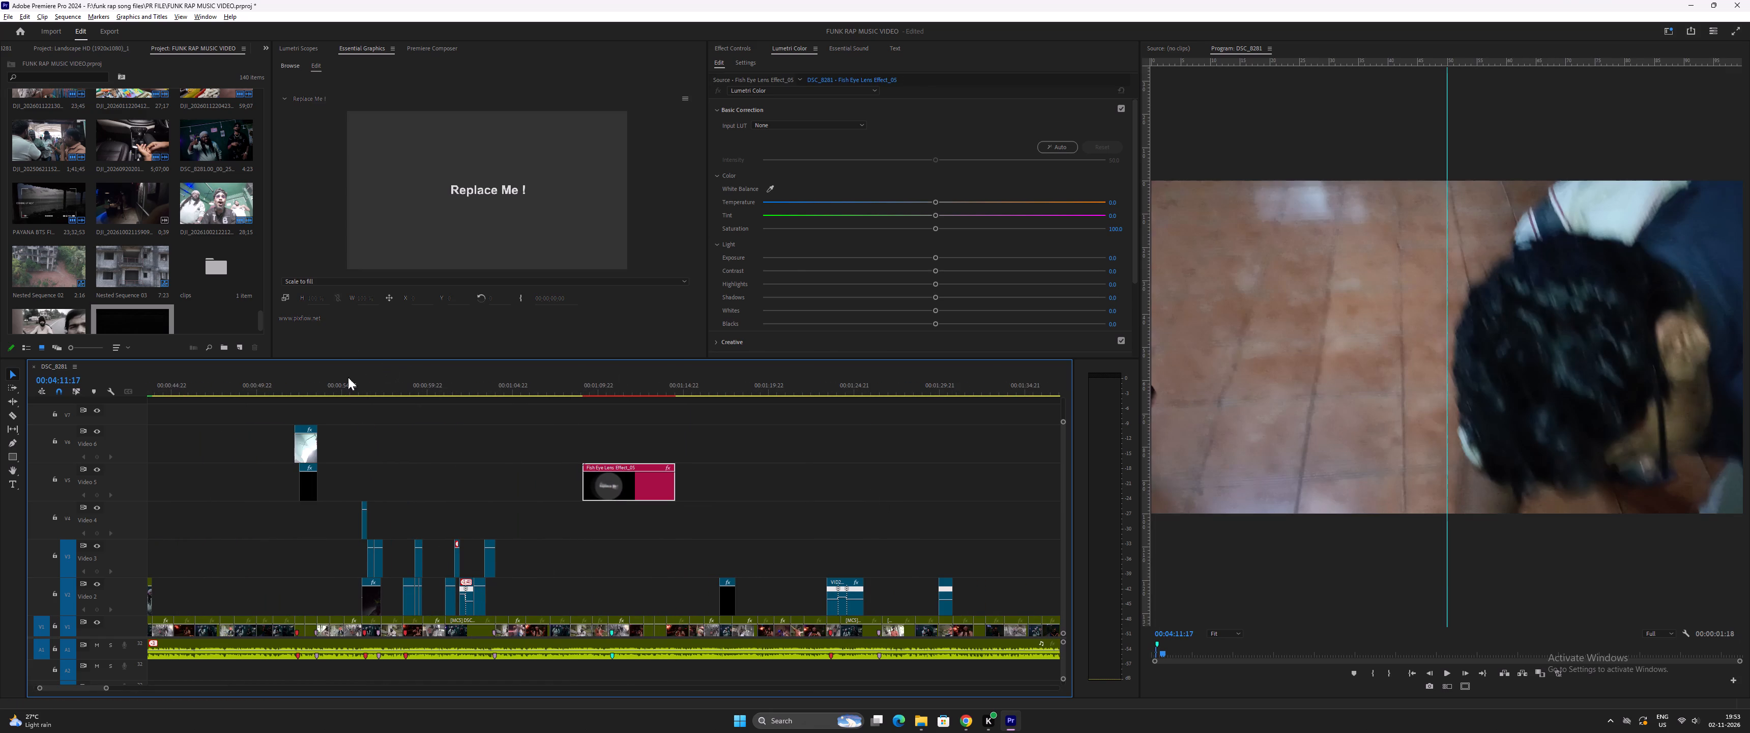
pyautogui.moveTo(332, 382); pyautogui.dragTo(314, 391)
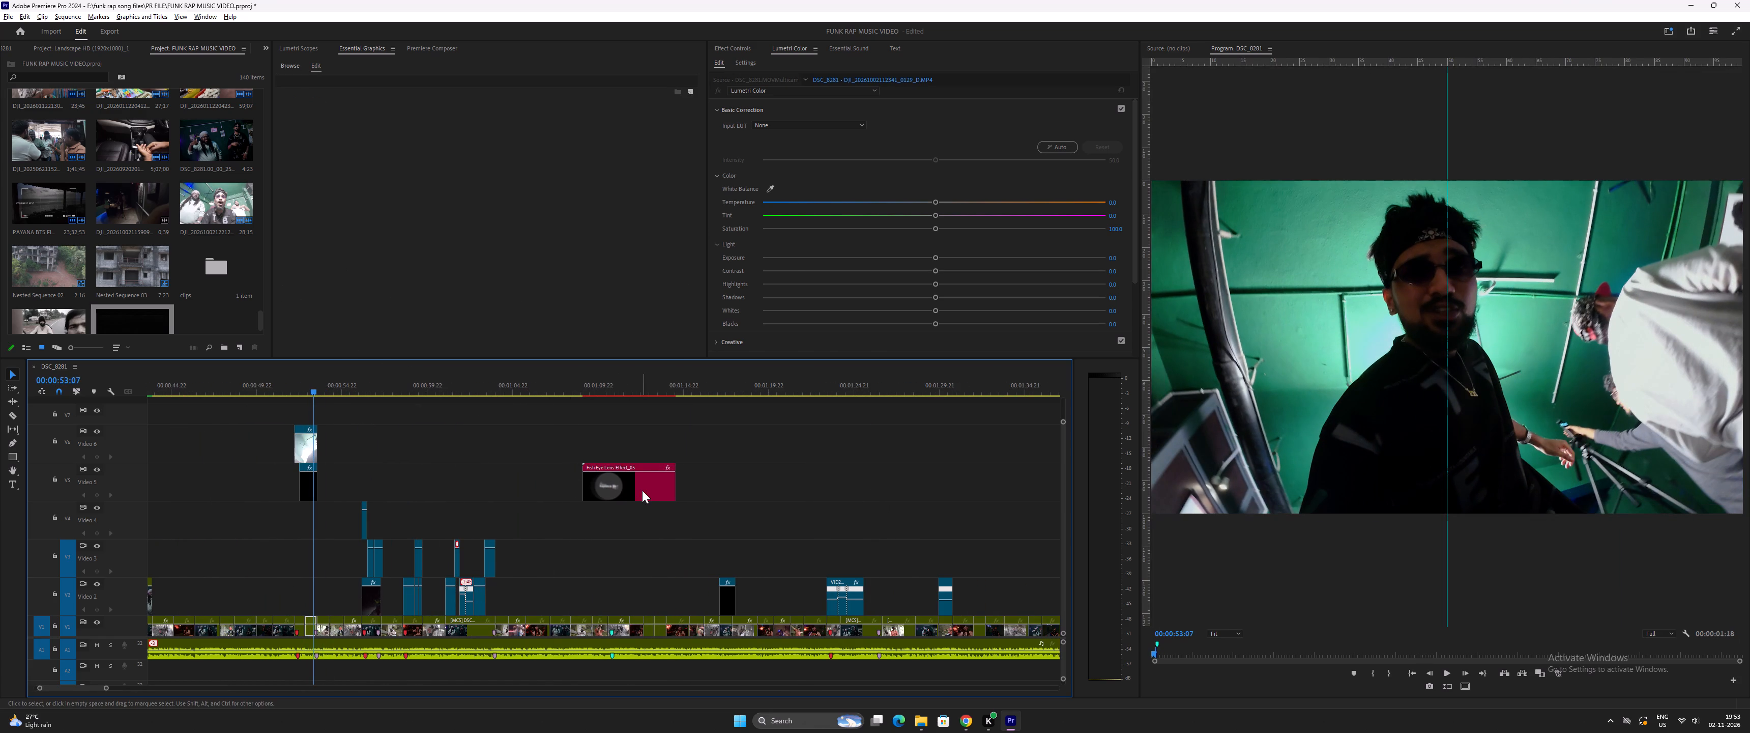
pyautogui.moveTo(641, 490); pyautogui.dragTo(352, 415)
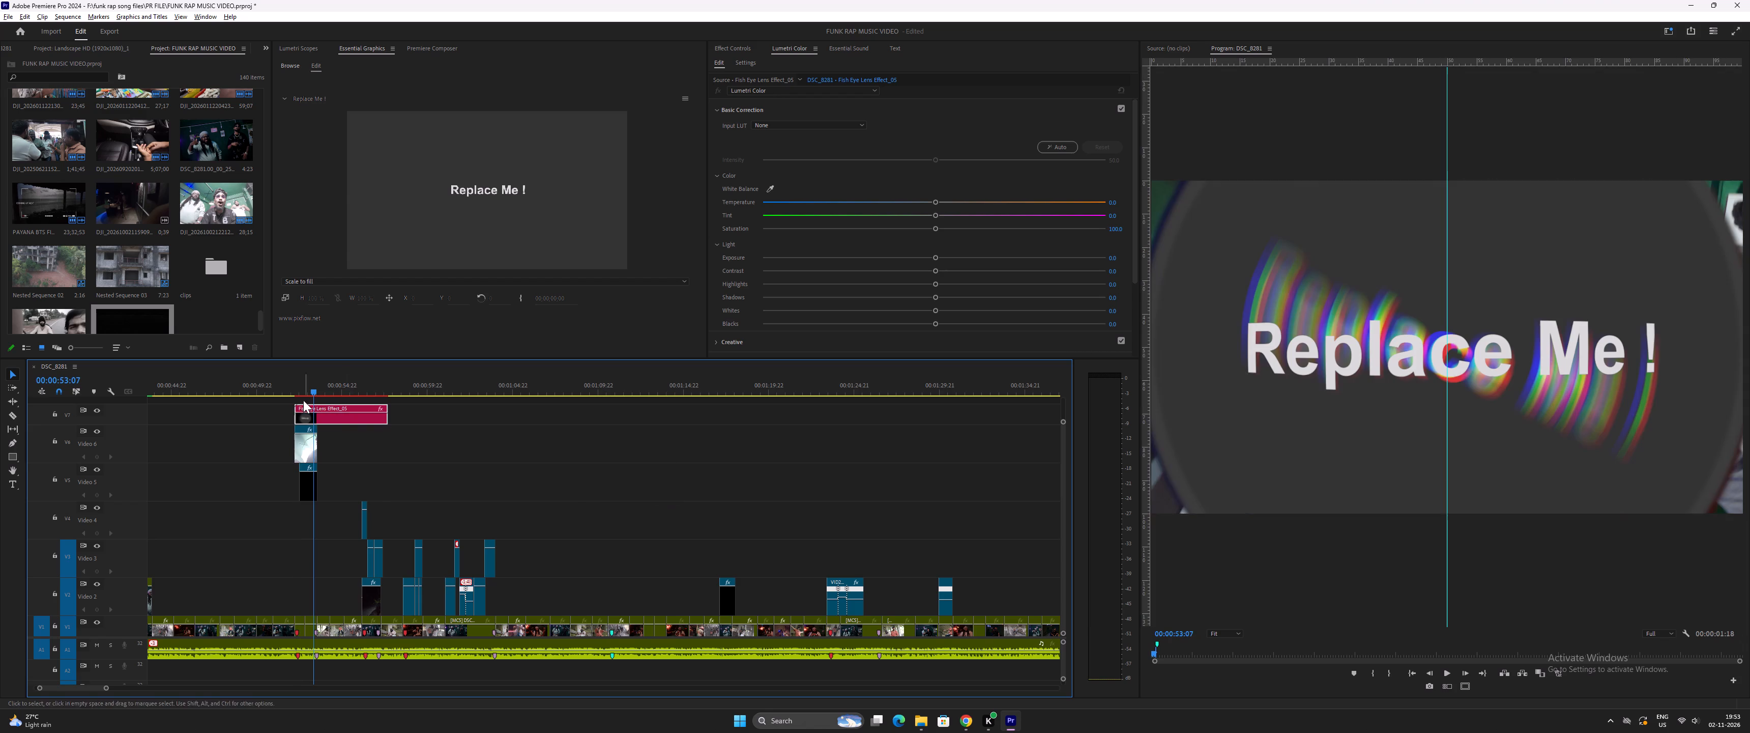
# Trim the Fish Eye Lens Effect_05 clip to end with the green-room clips beneath it, and play the section back.
pyautogui.click(299, 382)
pyautogui.press('=')
pyautogui.press('=')
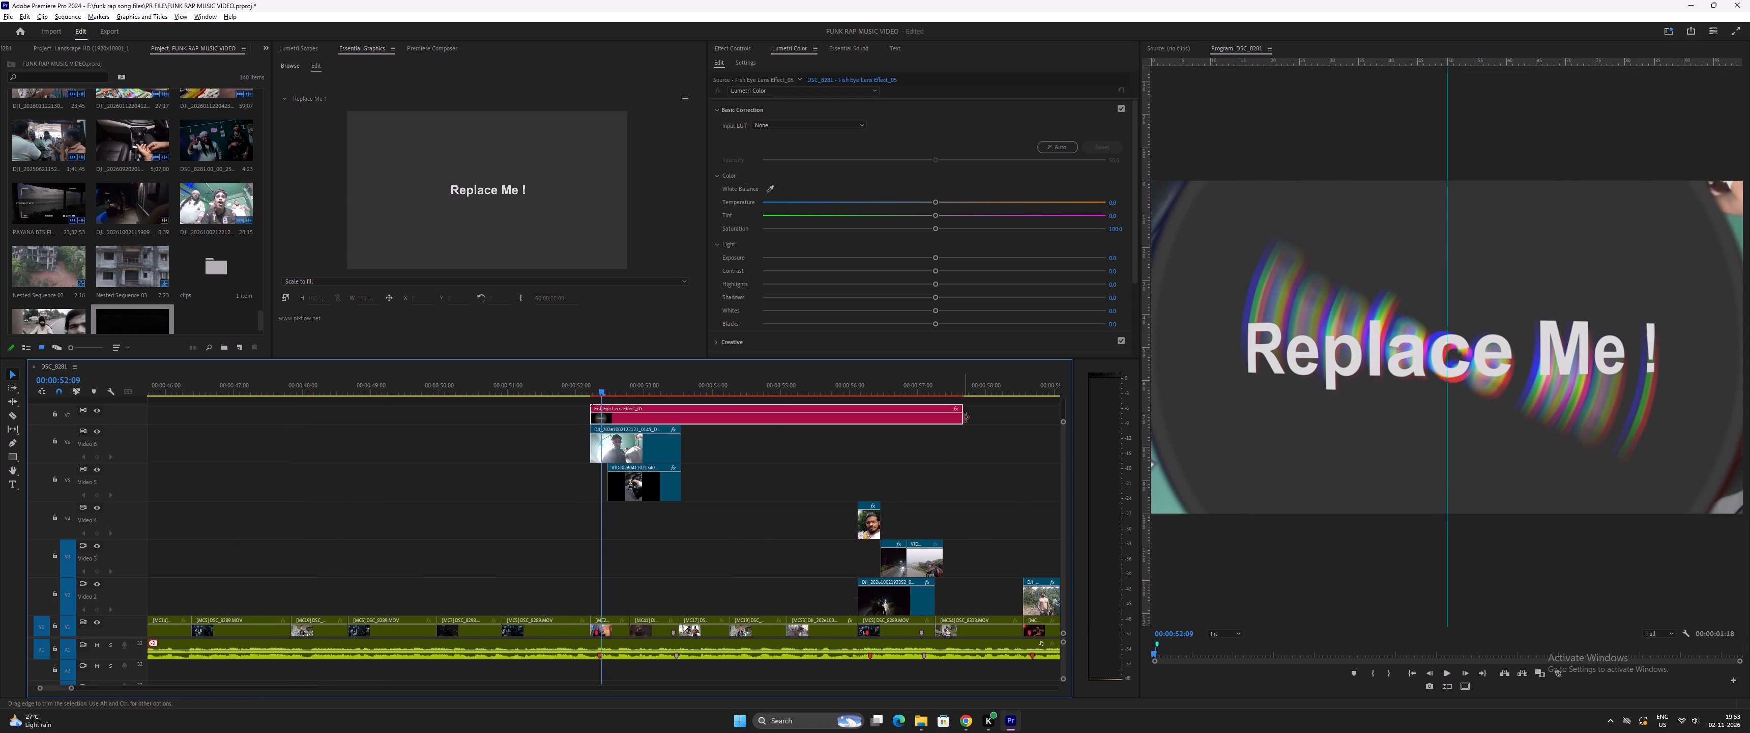
pyautogui.moveTo(964, 417); pyautogui.dragTo(681, 418)
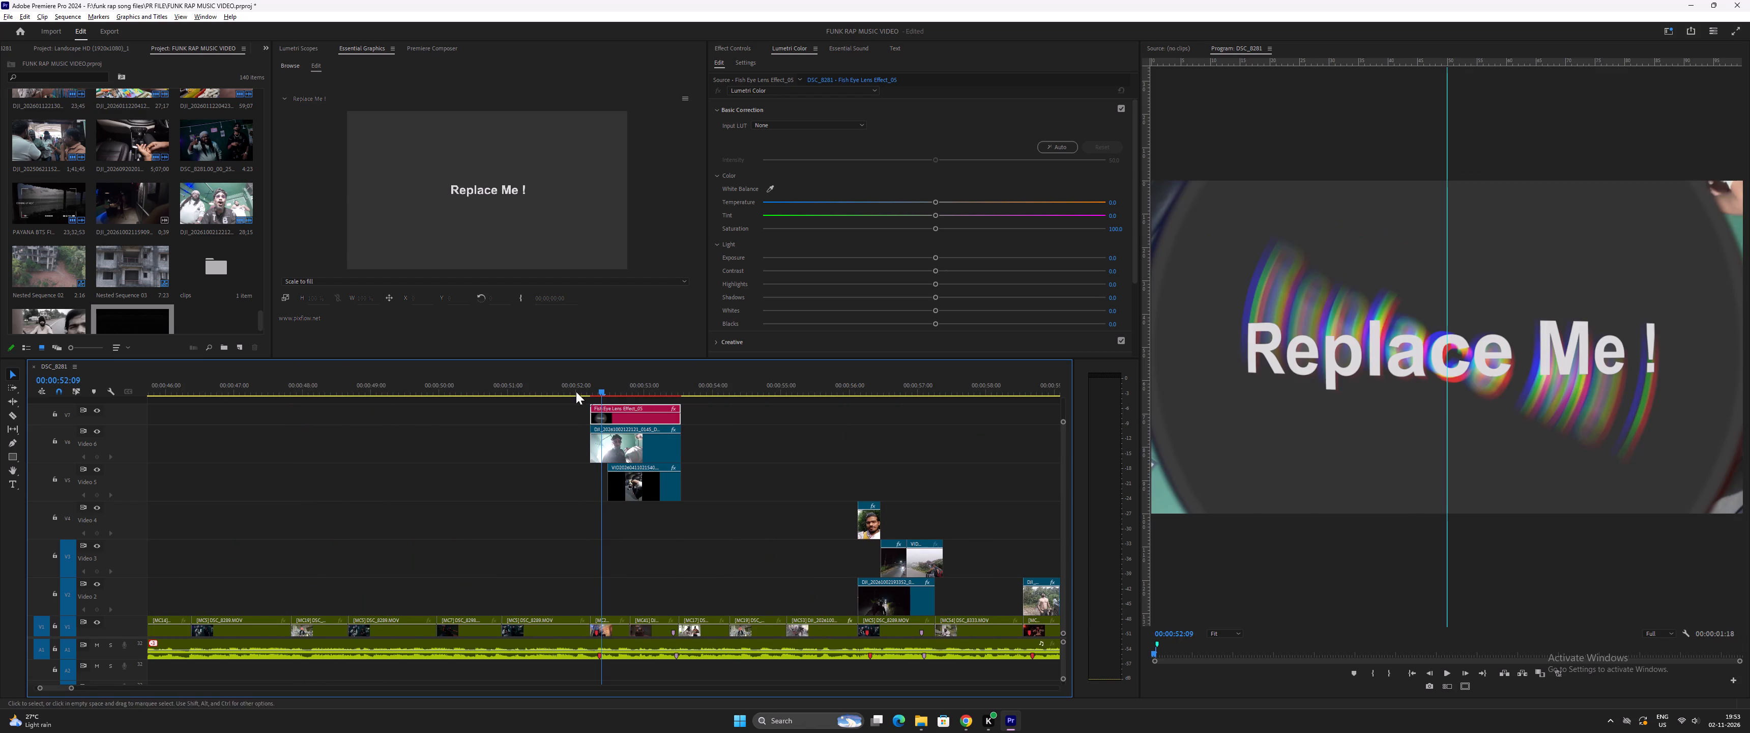
pyautogui.click(578, 383)
pyautogui.press('space')
pyautogui.press('=')
pyautogui.press('space')
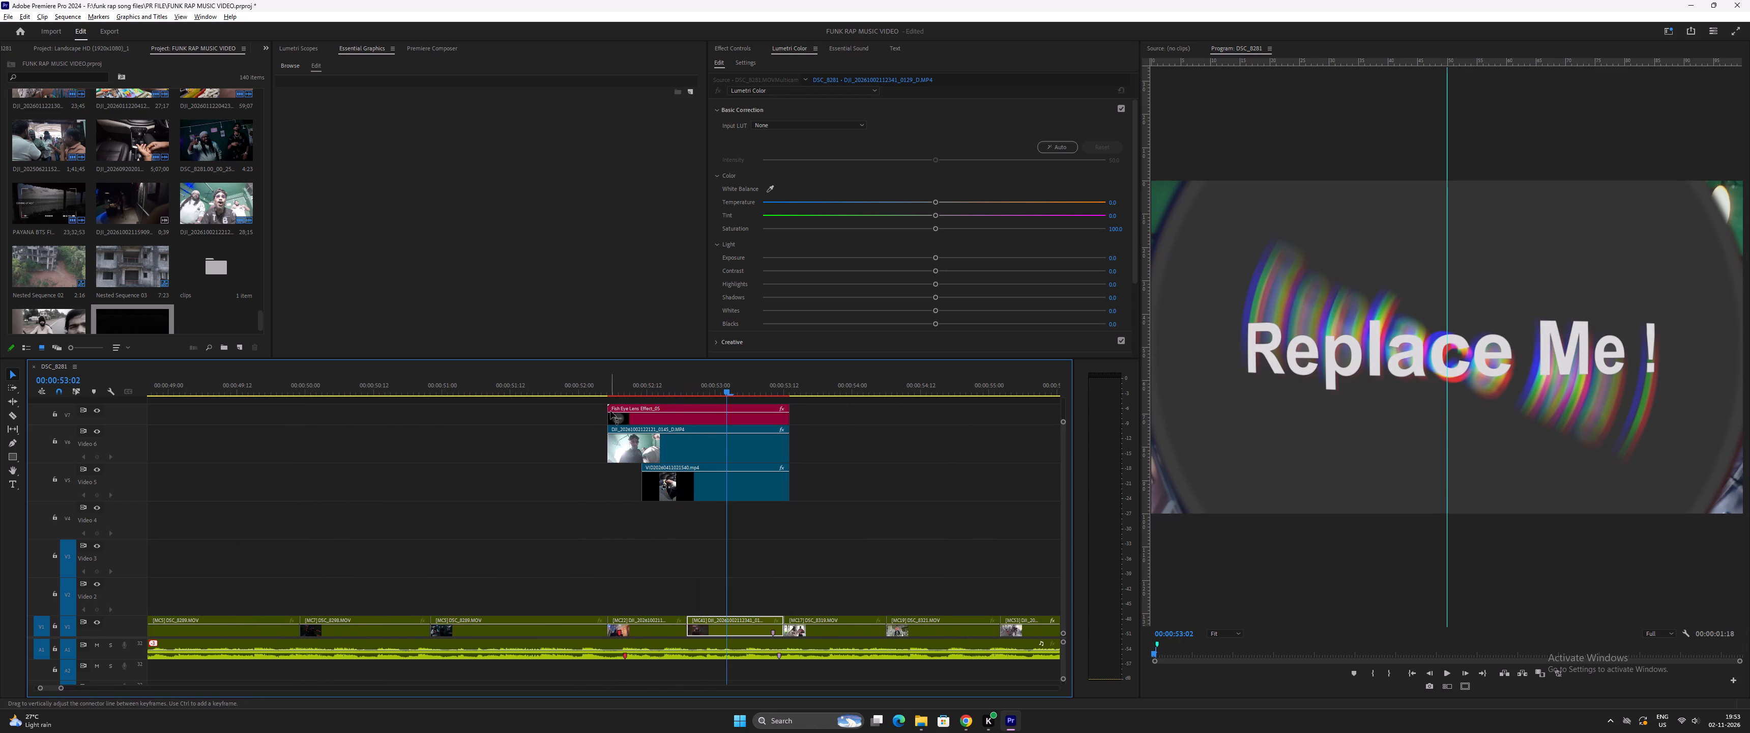
pyautogui.press('-')
pyautogui.click(661, 415)
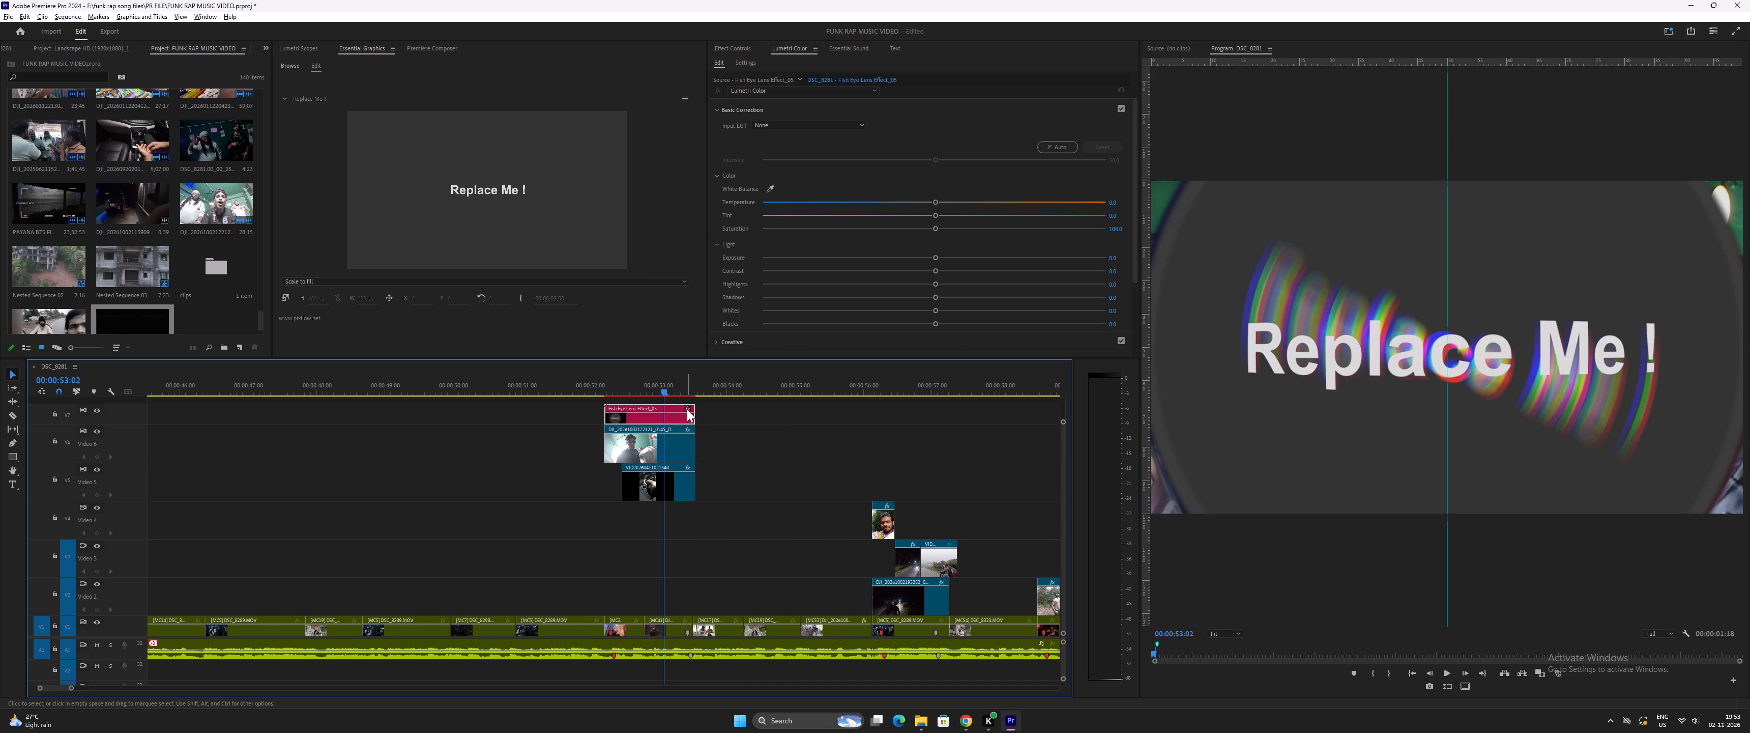
pyautogui.press('-')
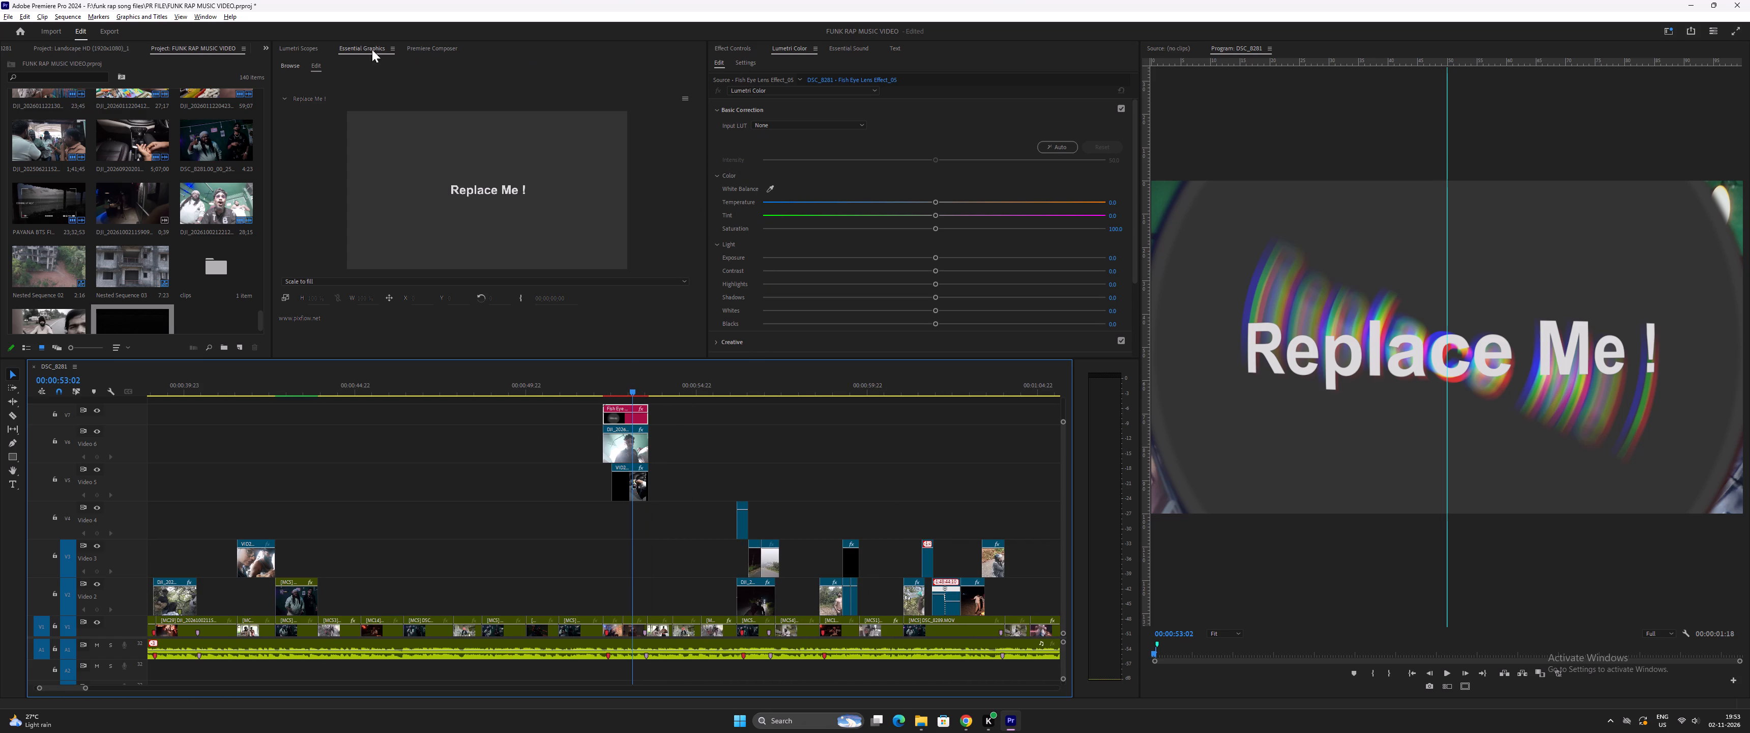
# Browse the fisheye templates again and add Fish Eye Lens Effect_03 to the empty timeline area after the end of the song.
pyautogui.click(287, 68)
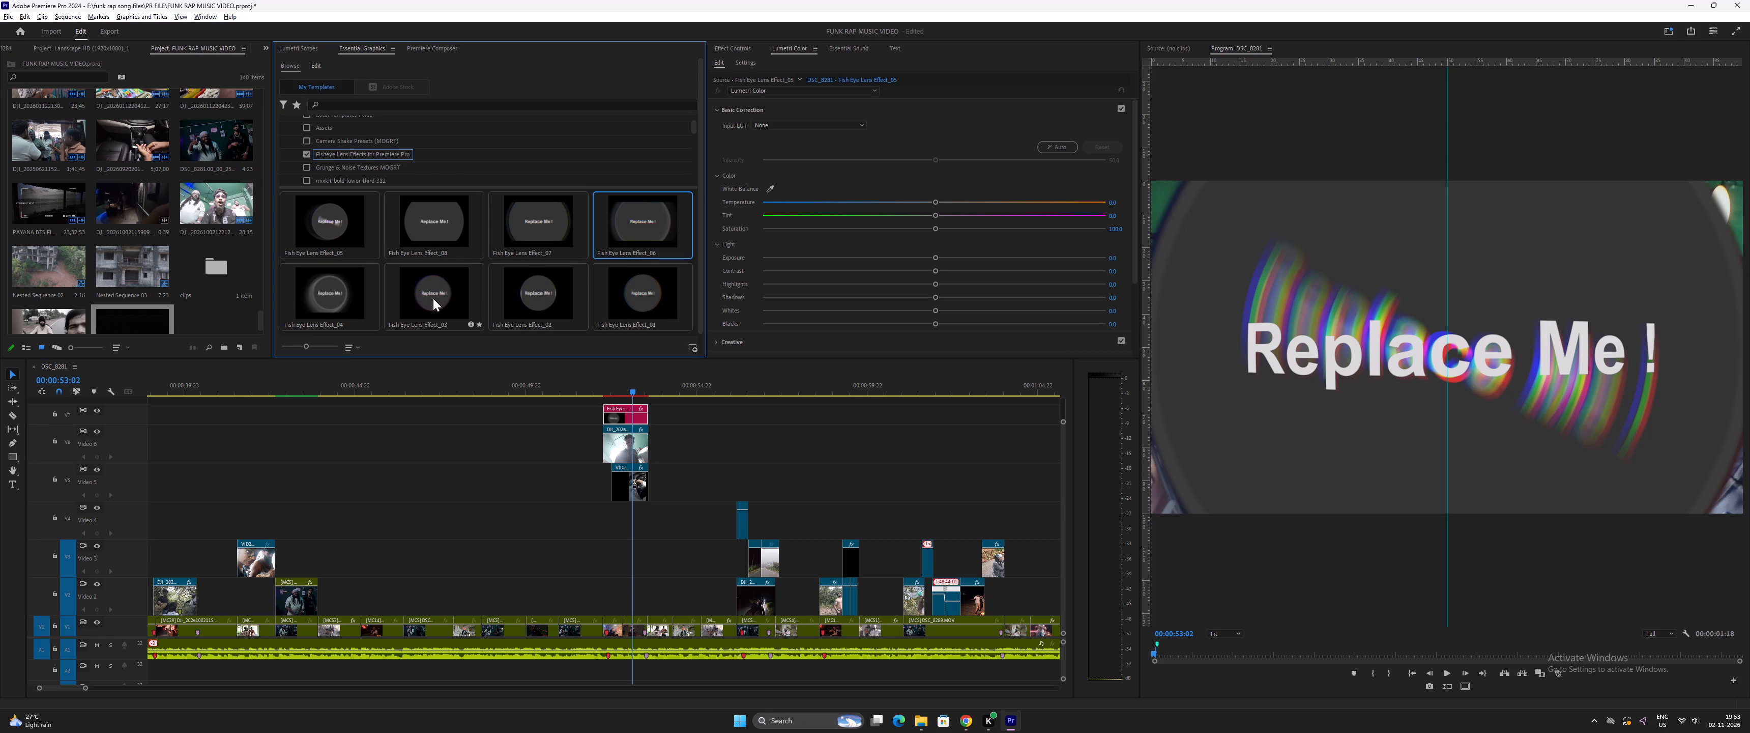
pyautogui.scroll(-2, 351, 258)
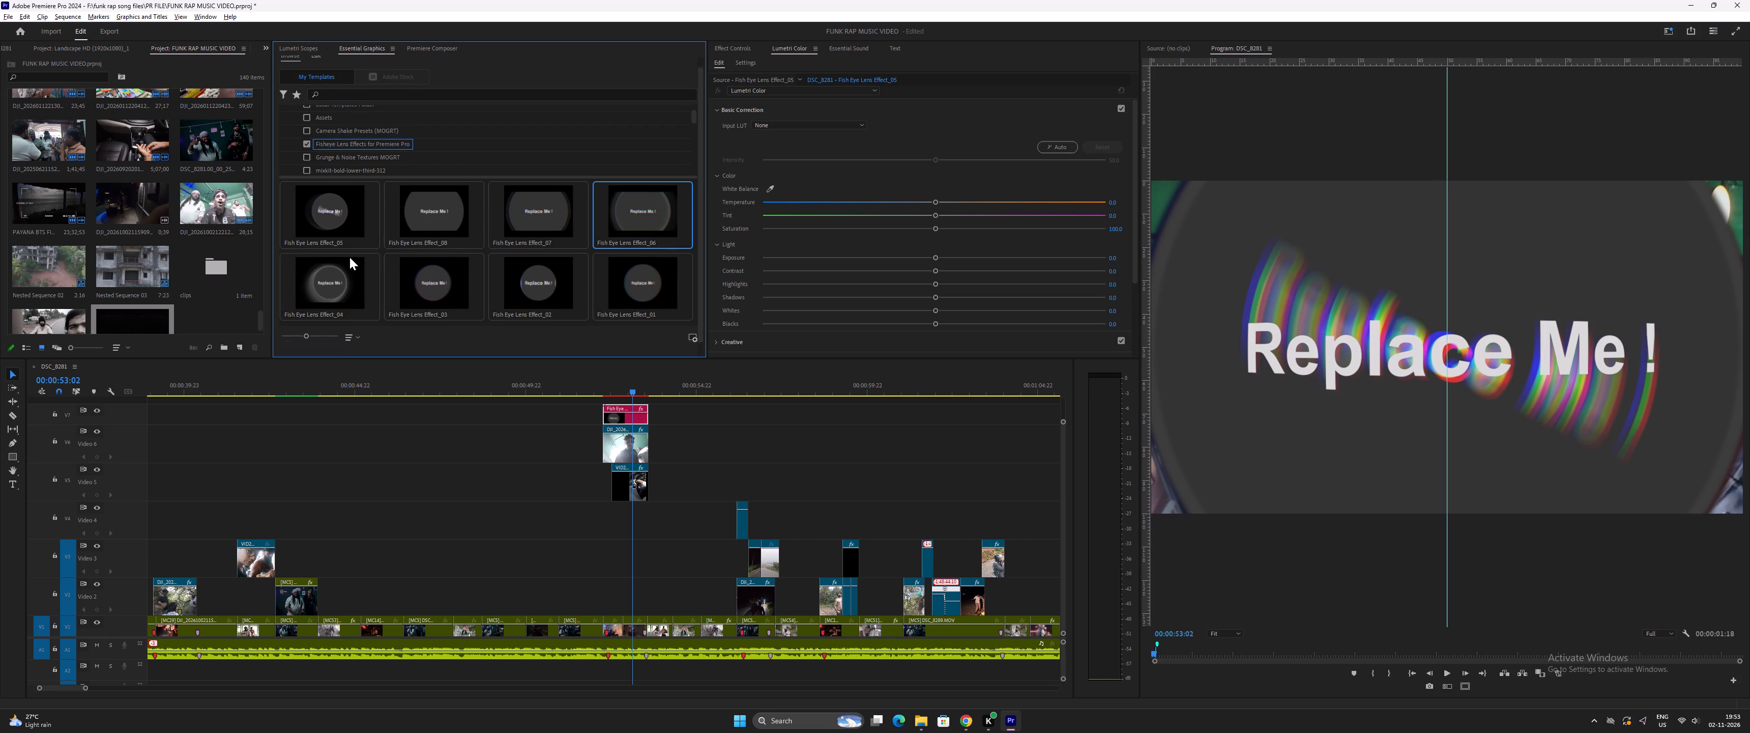
pyautogui.scroll(-3, 349, 257)
pyautogui.scroll(1, 370, 260)
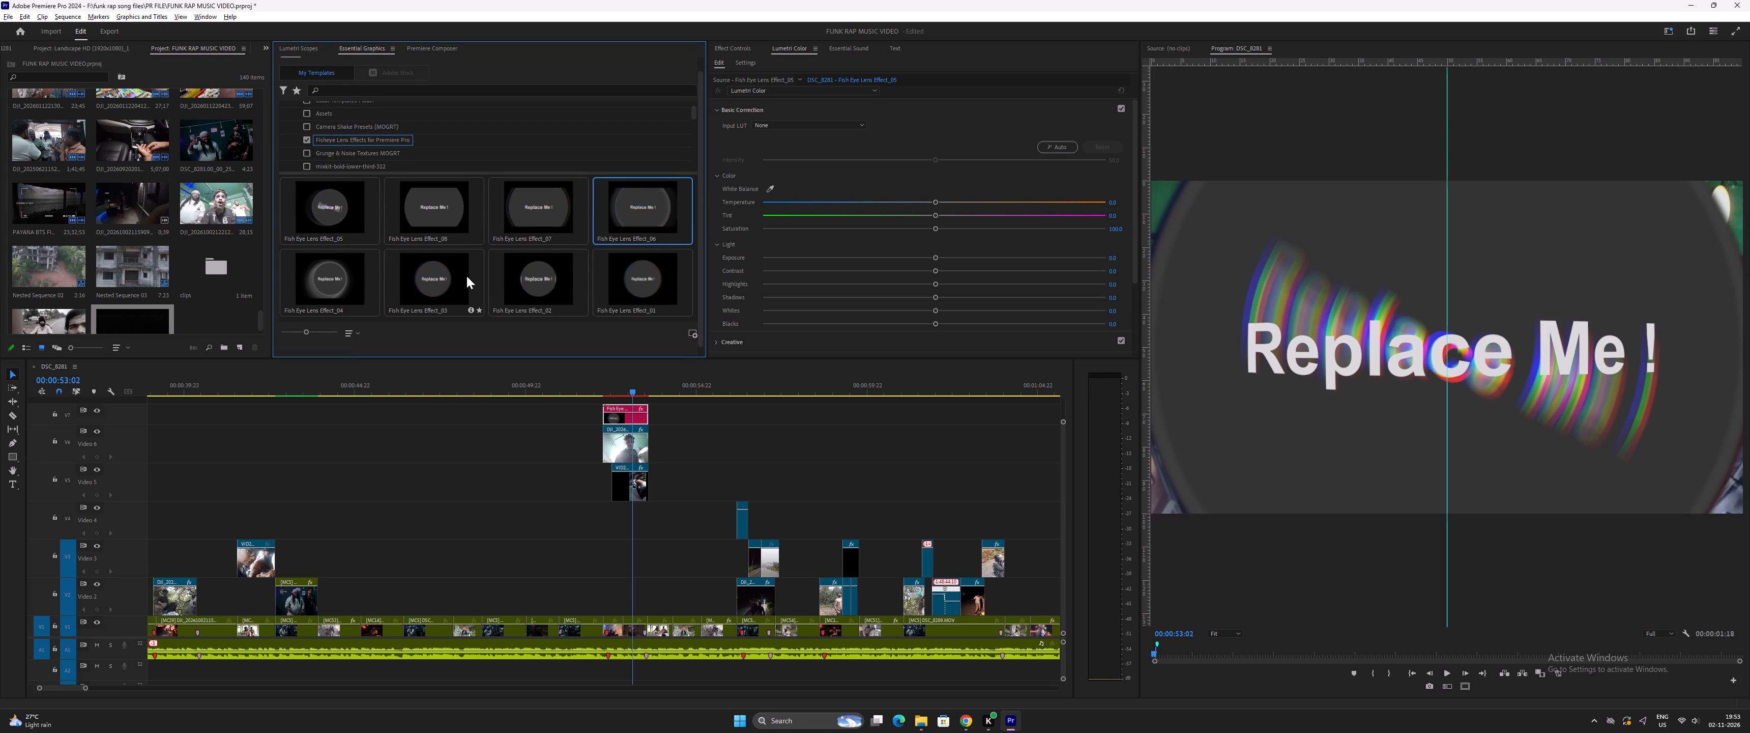
pyautogui.click(449, 274)
pyautogui.write('--')
pyautogui.press('-')
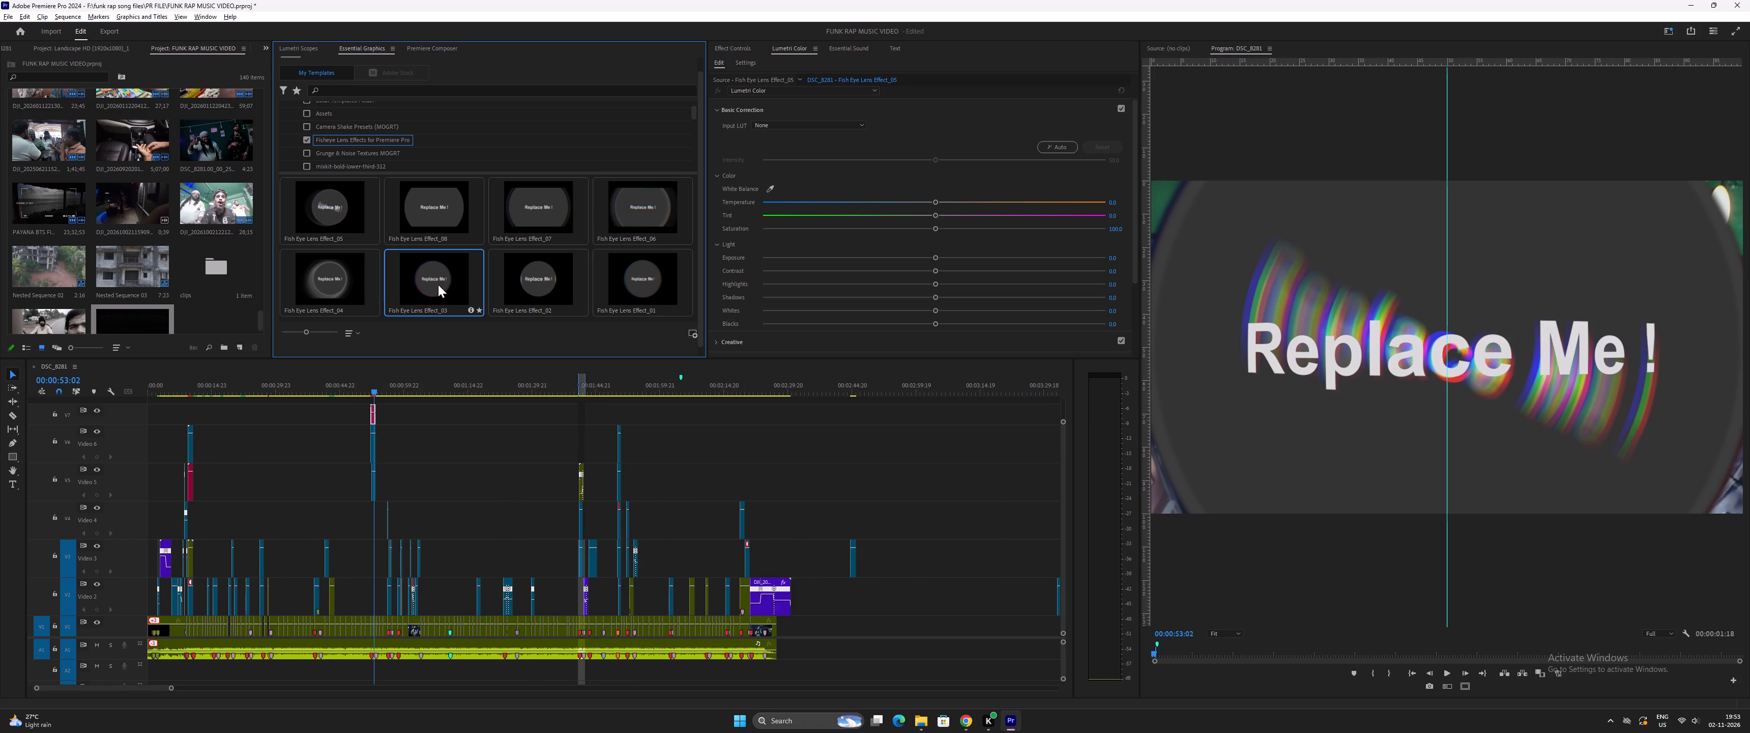
pyautogui.moveTo(436, 285); pyautogui.dragTo(805, 469)
pyautogui.click(839, 379)
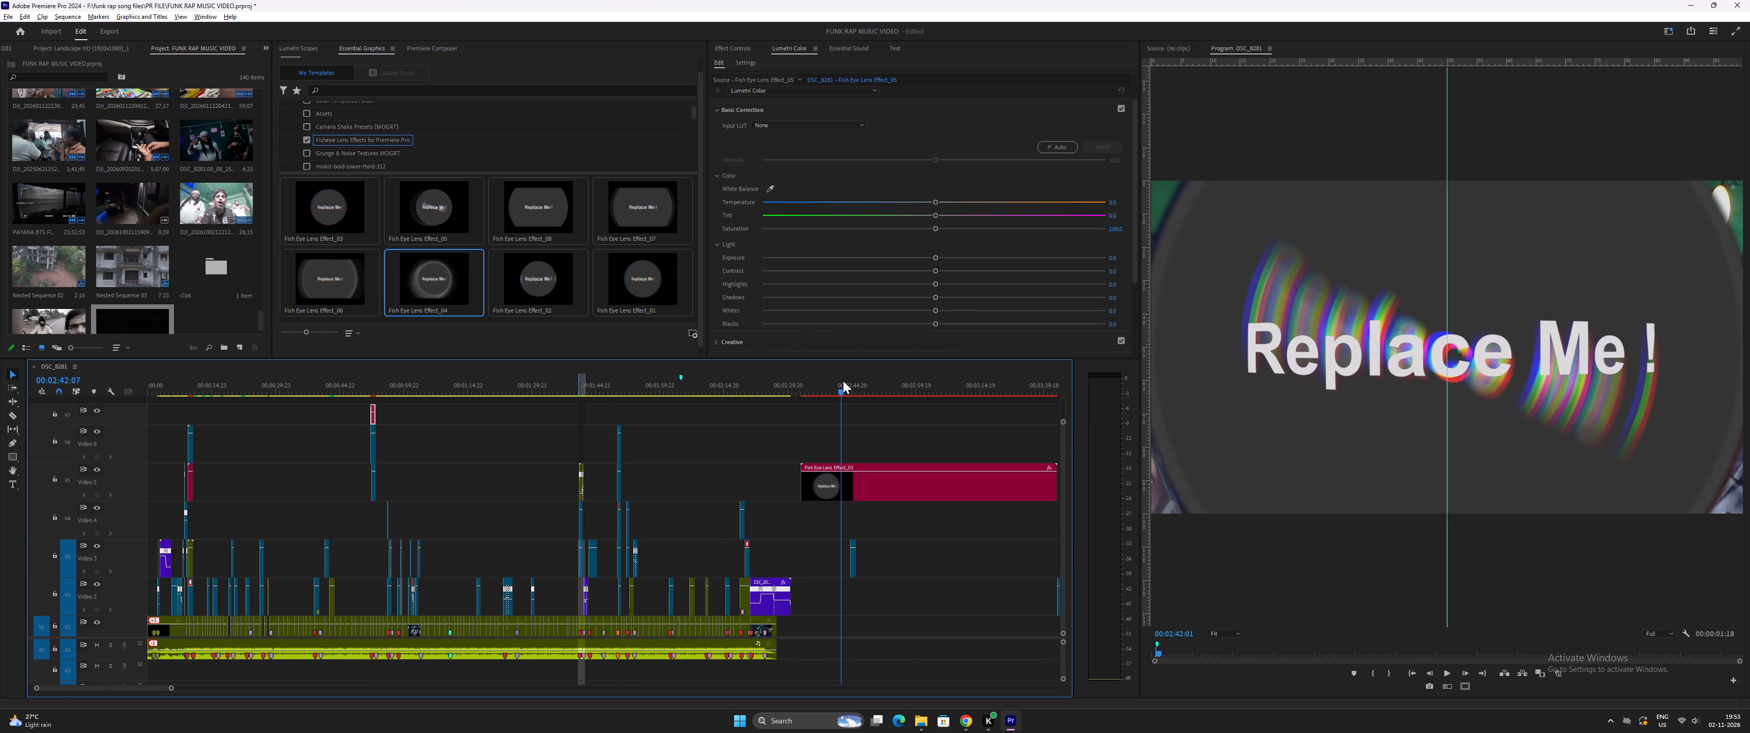
# With the playhead at 00:02:45:04, reduce the Fish Eye Lens Effect_03 clip's scale to about 64 over the group-on-concrete-stairs shot.
pyautogui.moveTo(844, 387); pyautogui.dragTo(855, 391)
pyautogui.press('=')
pyautogui.press('=')
pyautogui.click(616, 484)
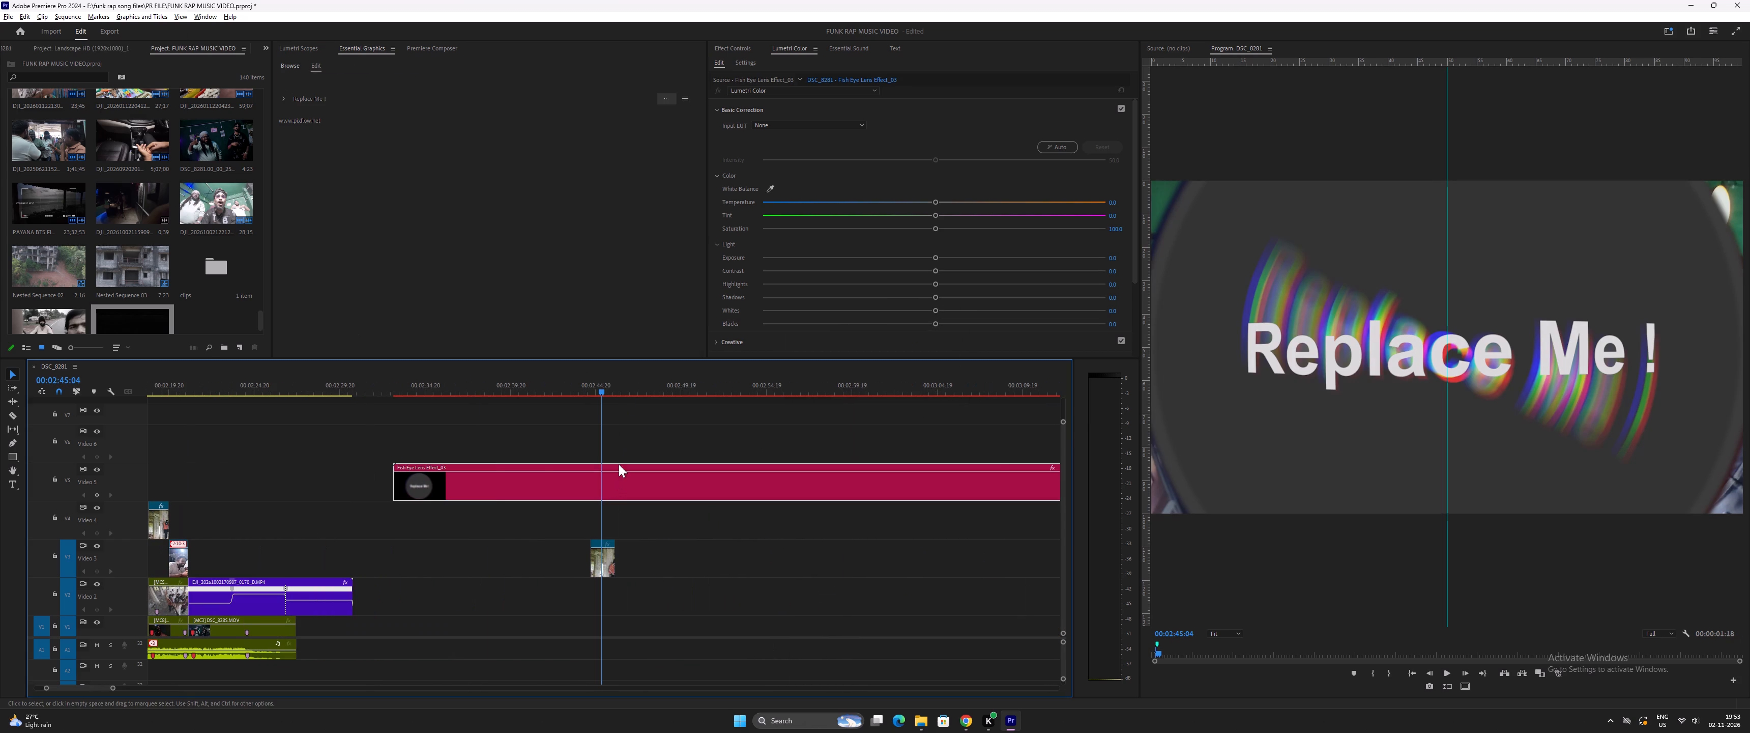
pyautogui.press('-')
pyautogui.press('-')
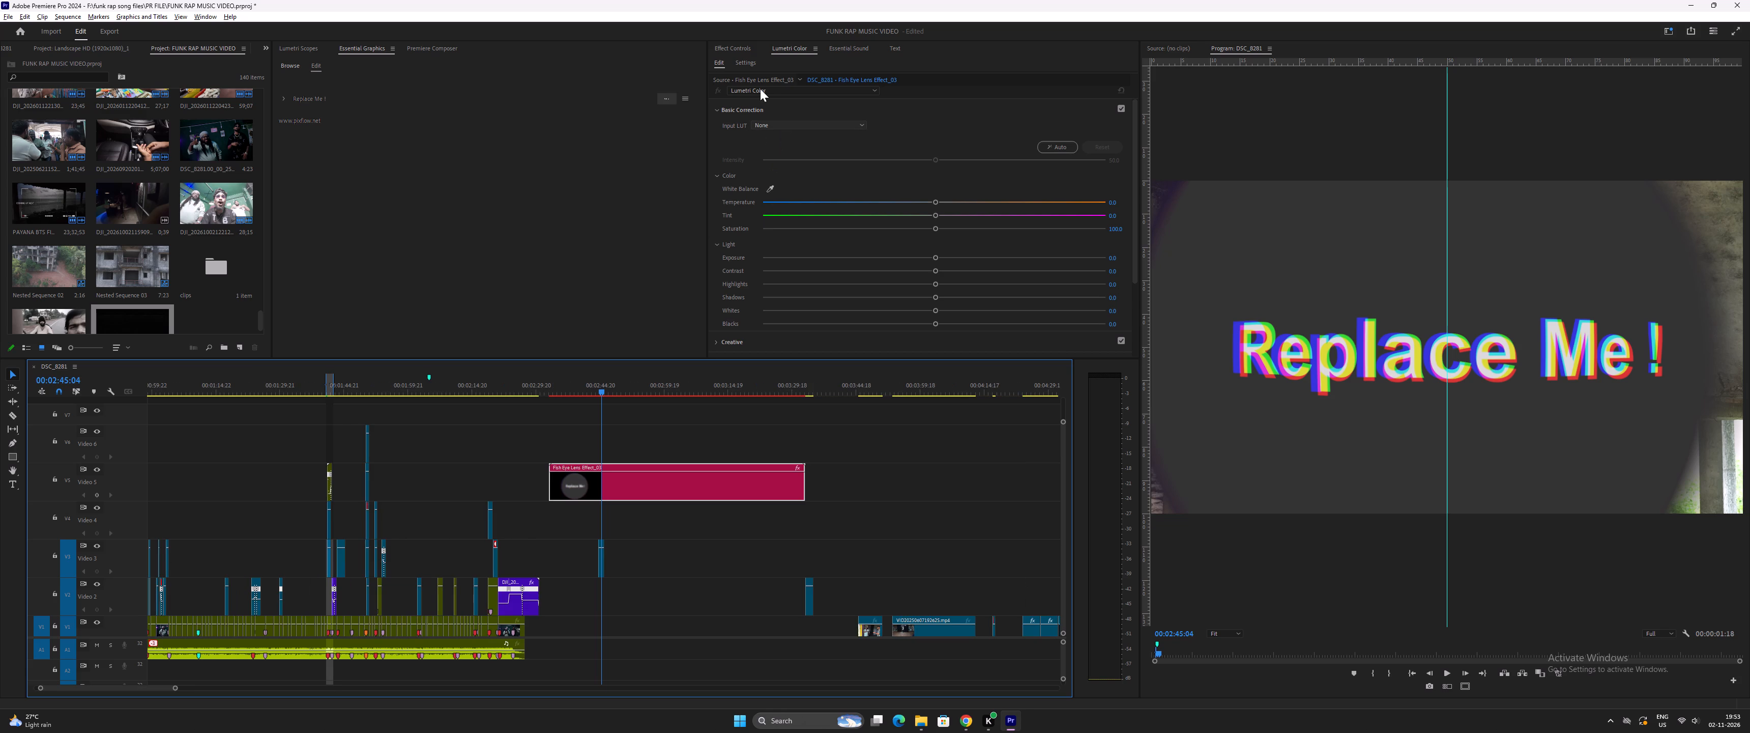
pyautogui.click(741, 46)
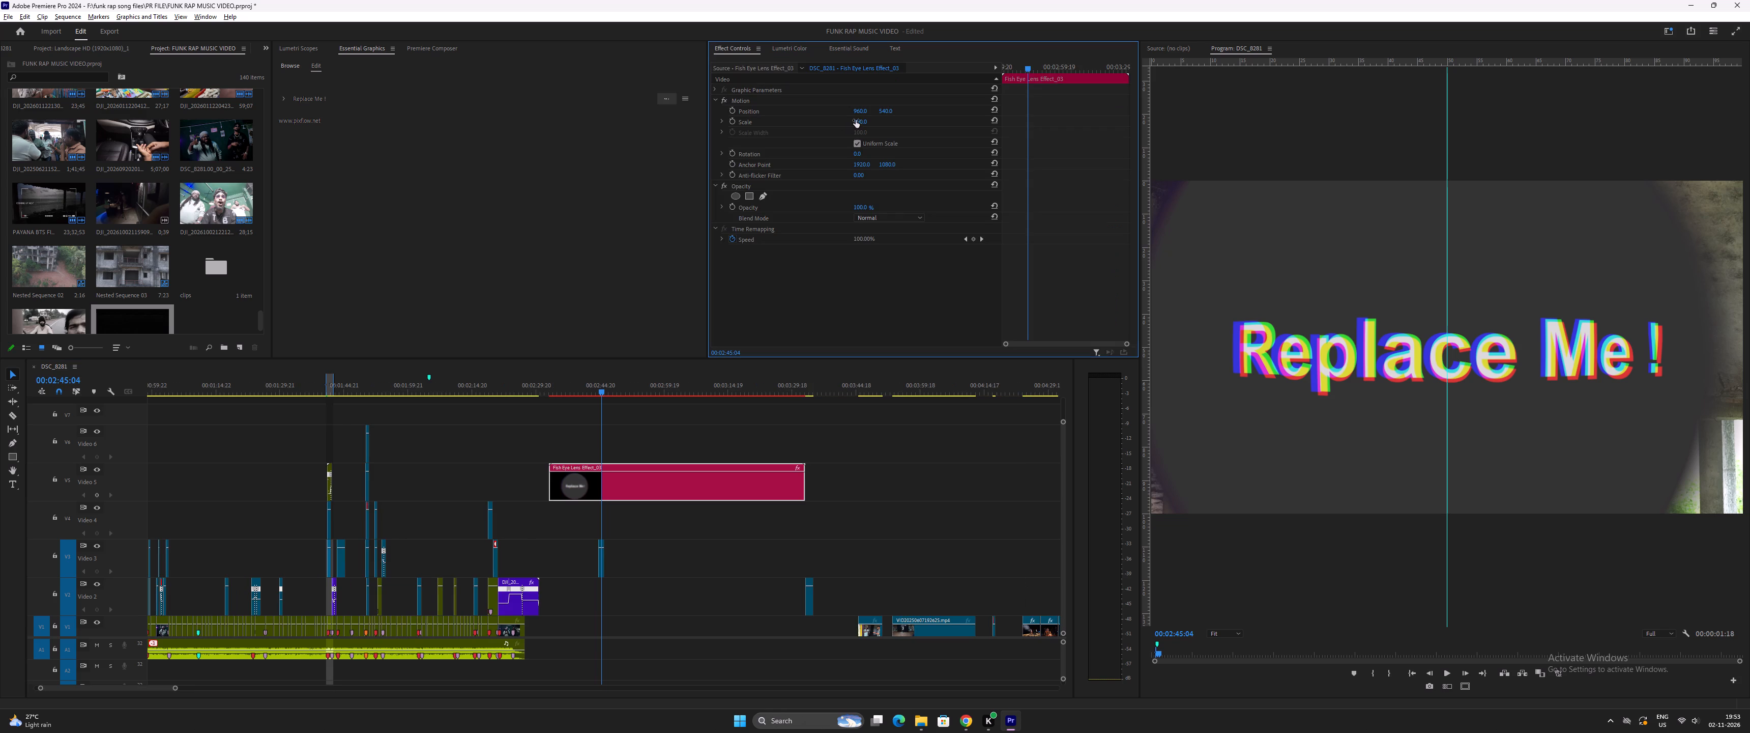
pyautogui.moveTo(856, 120); pyautogui.dragTo(852, 136)
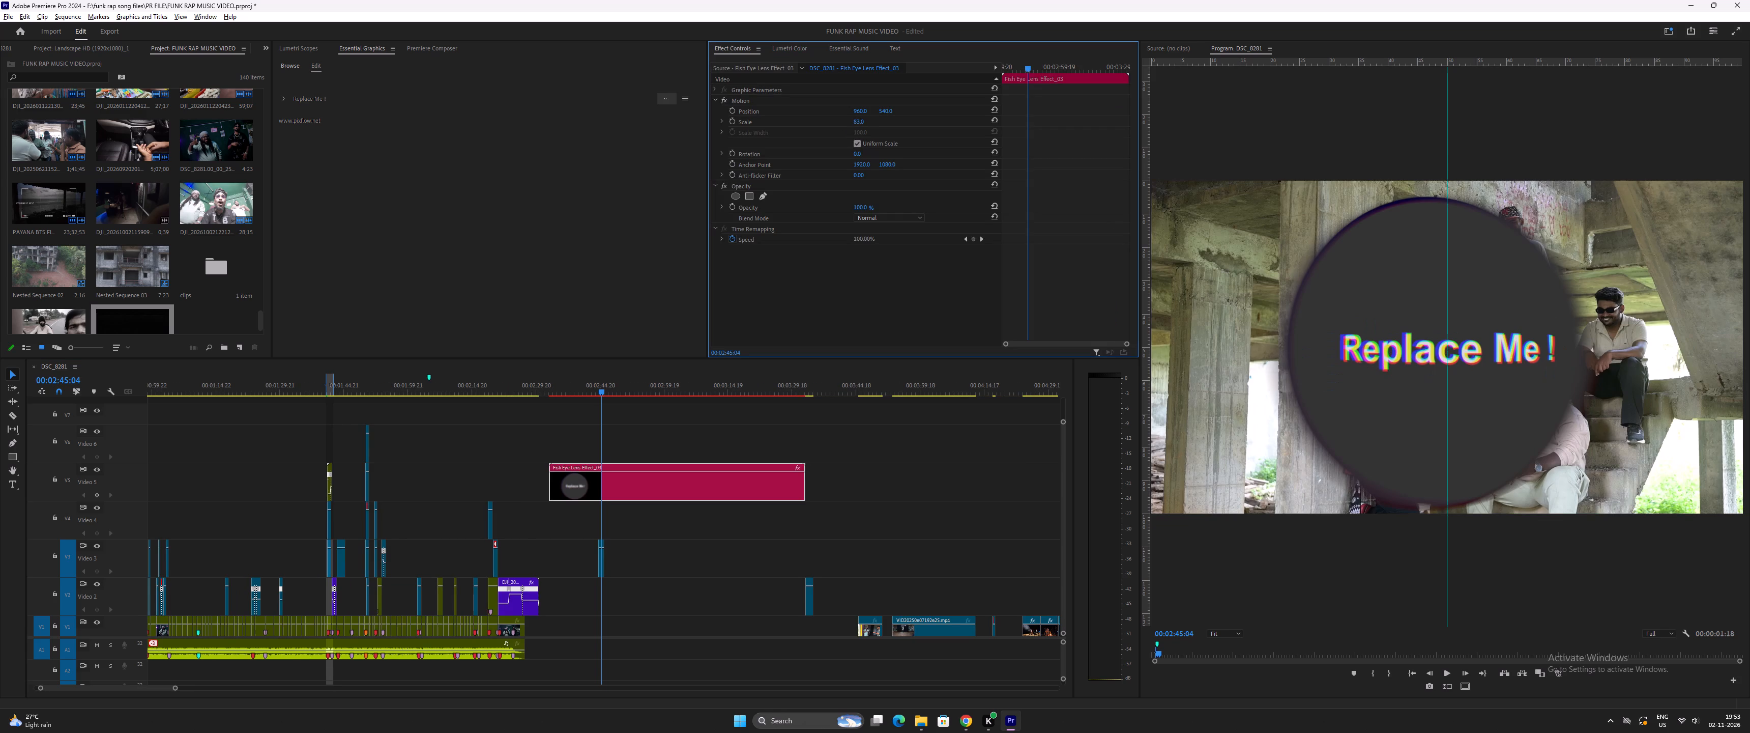
pyautogui.moveTo(852, 136); pyautogui.dragTo(833, 137)
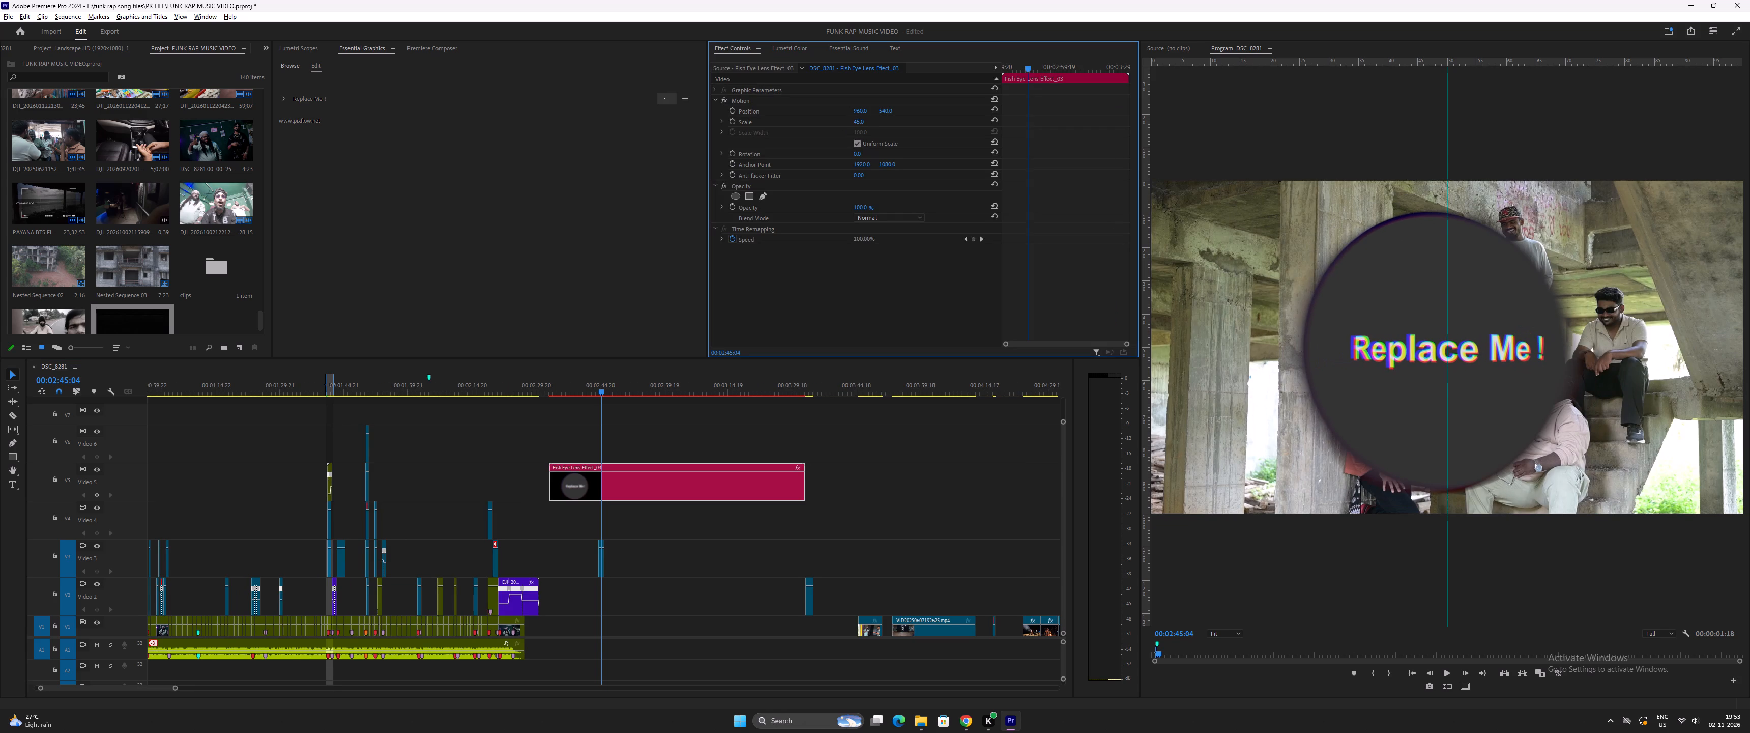
pyautogui.moveTo(833, 137); pyautogui.dragTo(833, 137)
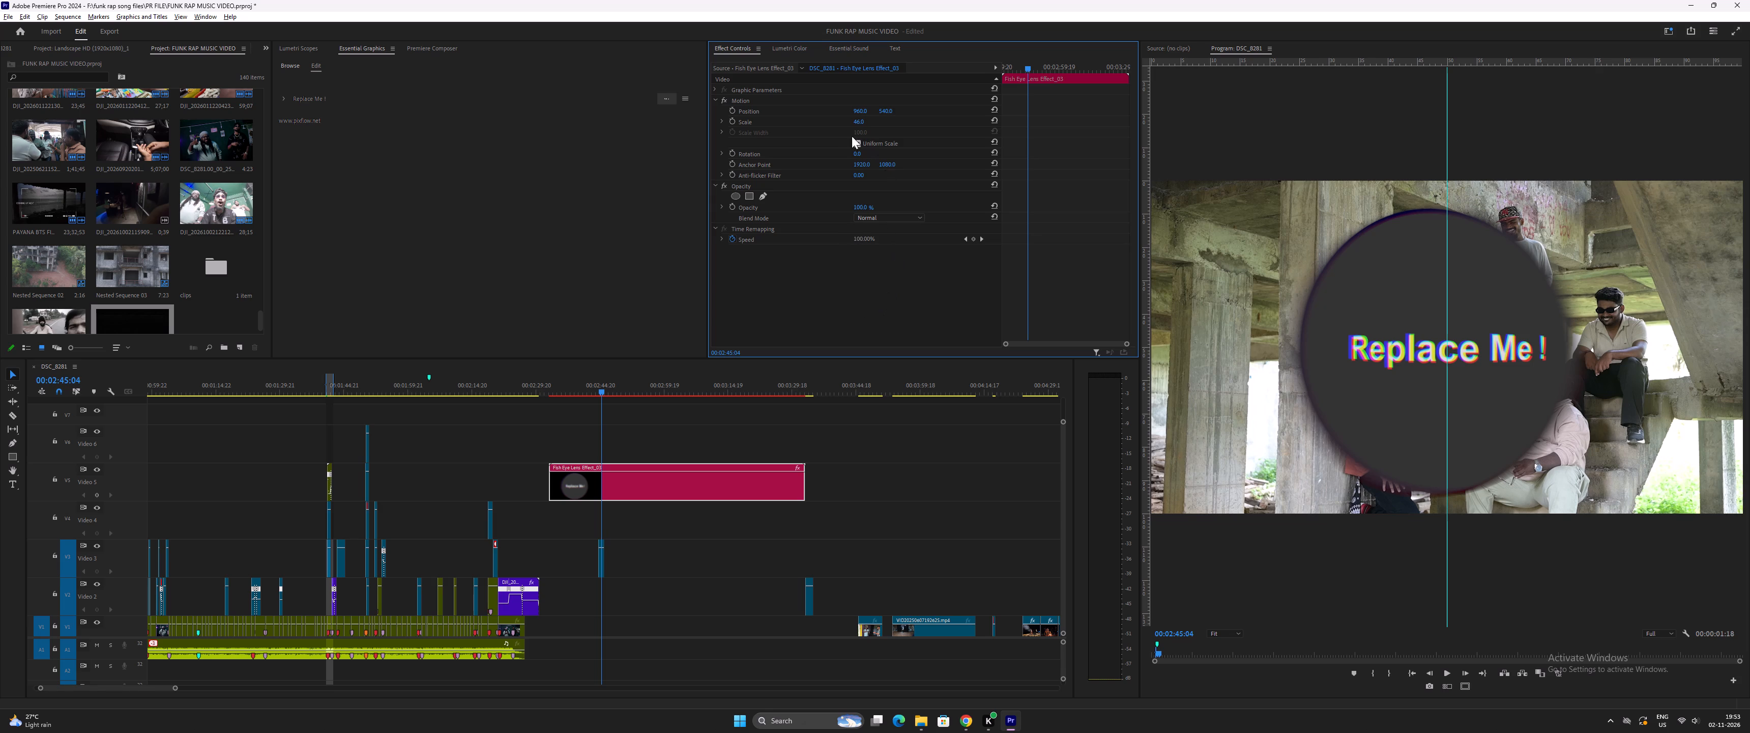
pyautogui.moveTo(861, 122); pyautogui.dragTo(871, 125)
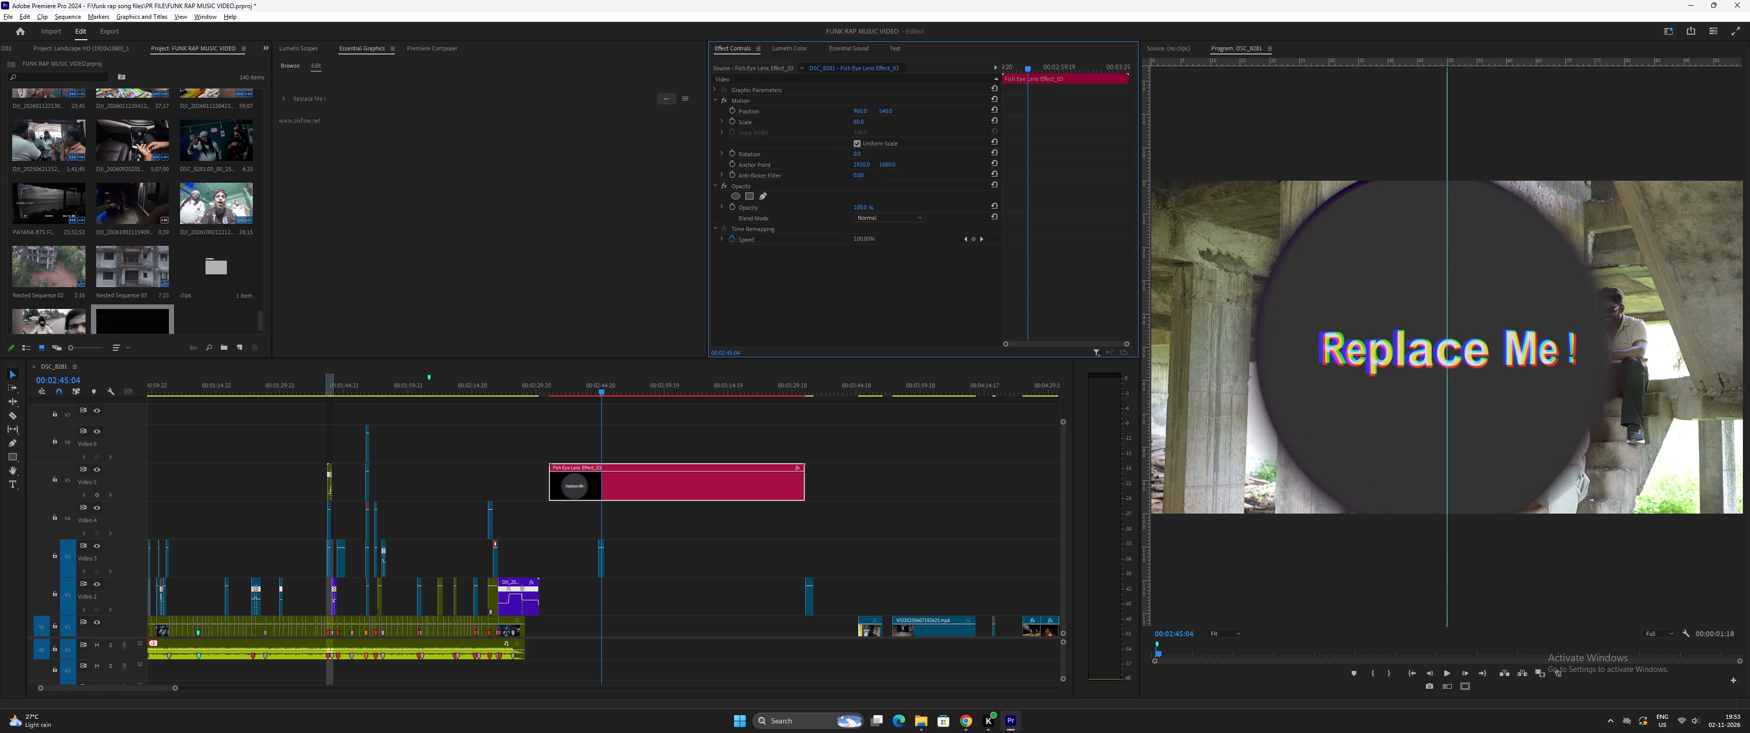
pyautogui.moveTo(871, 125); pyautogui.dragTo(885, 133)
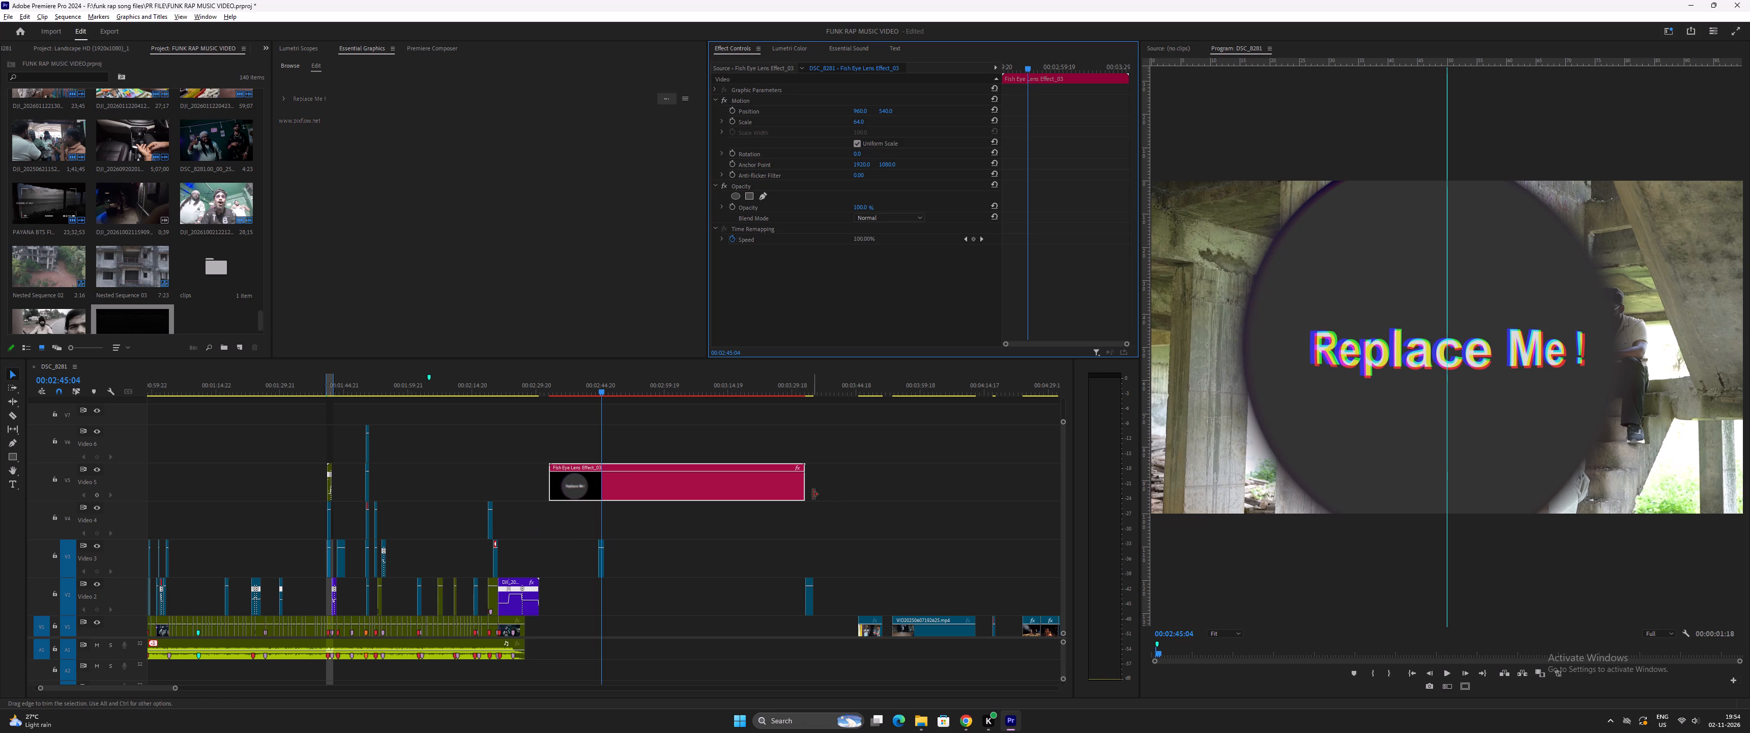
# Trim the Fish Eye Lens Effect_03 clip to a short segment and move it back to Video 6, shortly after the green-room selfie stack.
pyautogui.moveTo(808, 492); pyautogui.dragTo(562, 491)
pyautogui.moveTo(553, 492); pyautogui.dragTo(320, 449)
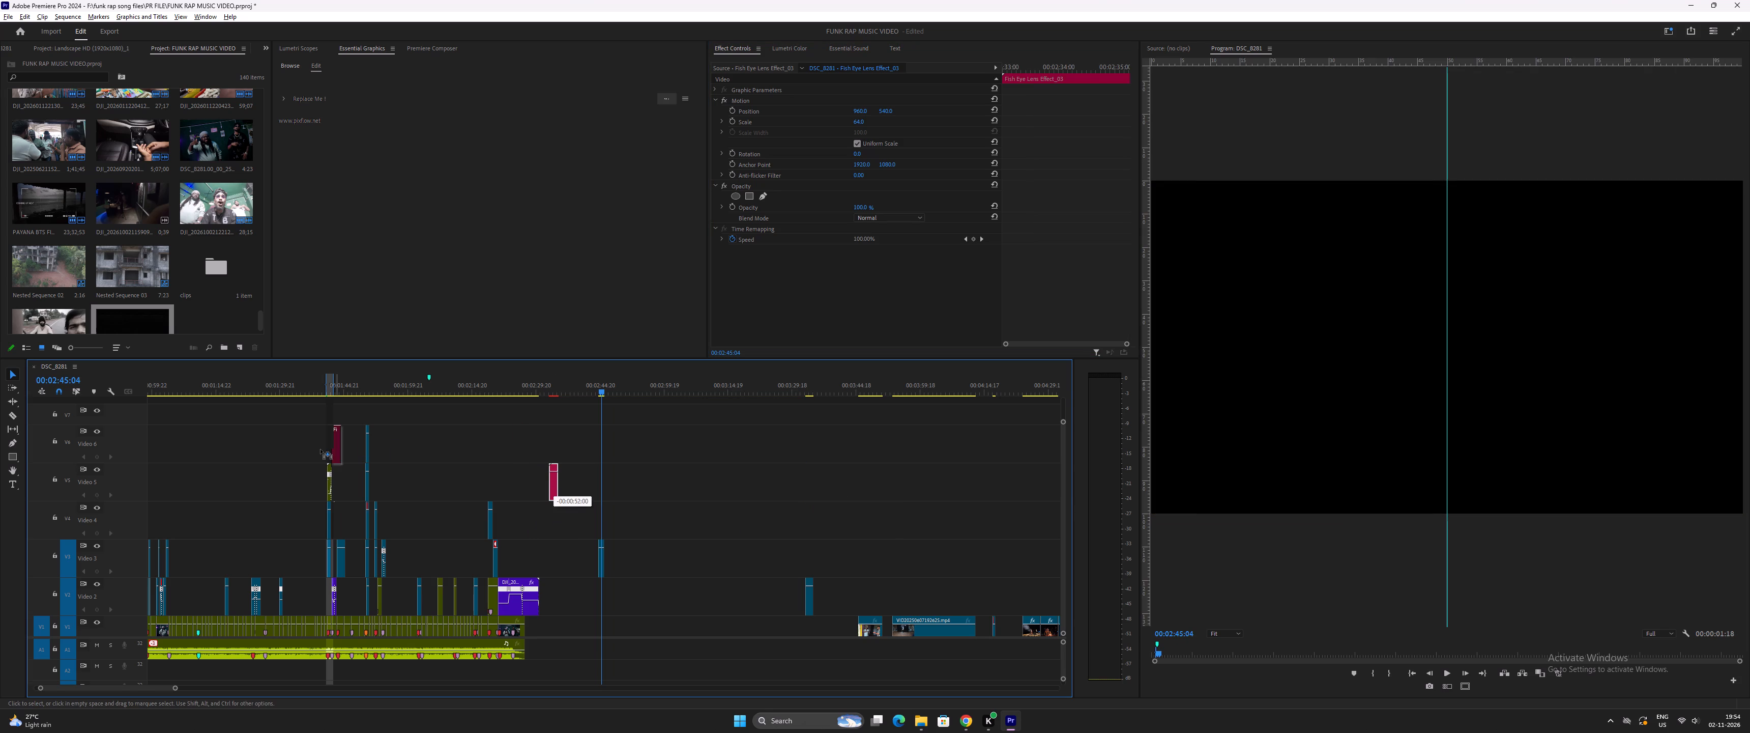
pyautogui.moveTo(320, 449); pyautogui.dragTo(193, 428)
pyautogui.press('=')
pyautogui.press('=')
pyautogui.write('=-')
pyautogui.press('-')
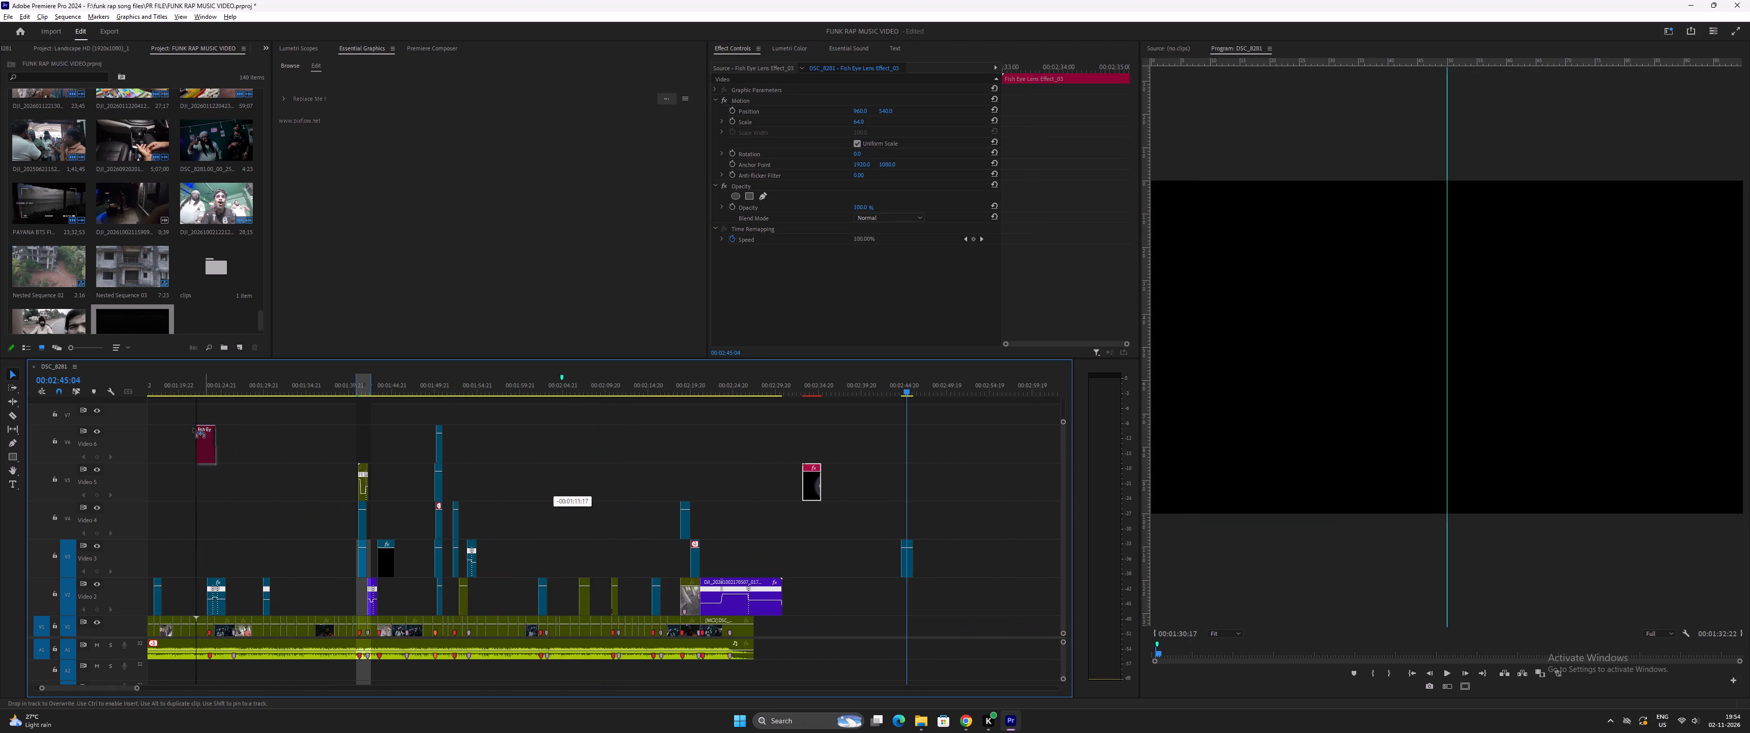
pyautogui.moveTo(193, 428); pyautogui.dragTo(398, 431)
pyautogui.press('=')
pyautogui.press('=')
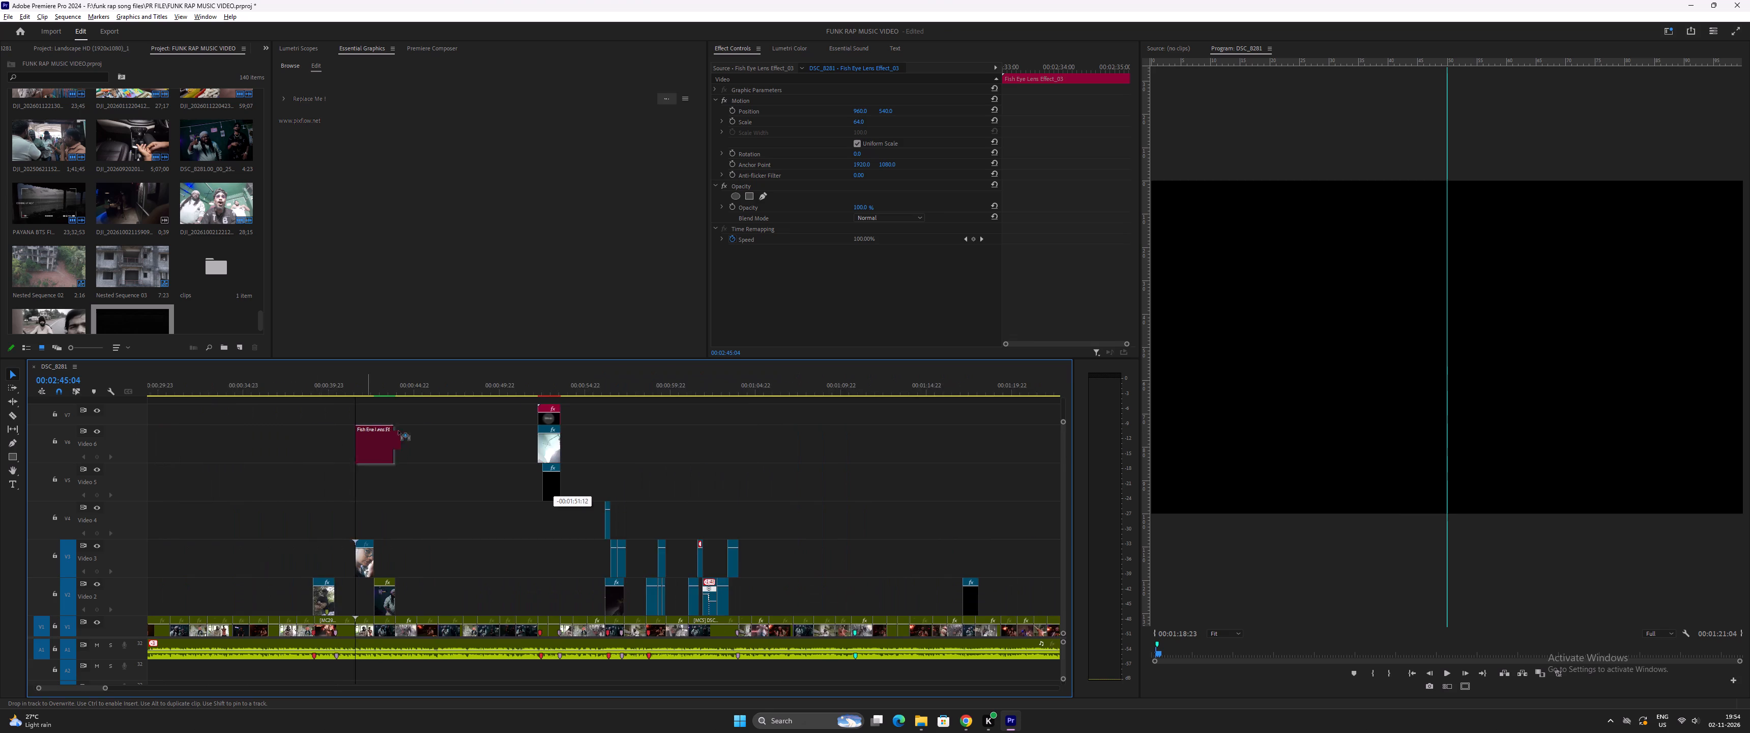
pyautogui.moveTo(398, 431); pyautogui.dragTo(863, 431)
# Delete the Fish Eye Lens Effect_05 clip above the green-room selfie stack.
pyautogui.moveTo(716, 385); pyautogui.dragTo(723, 388)
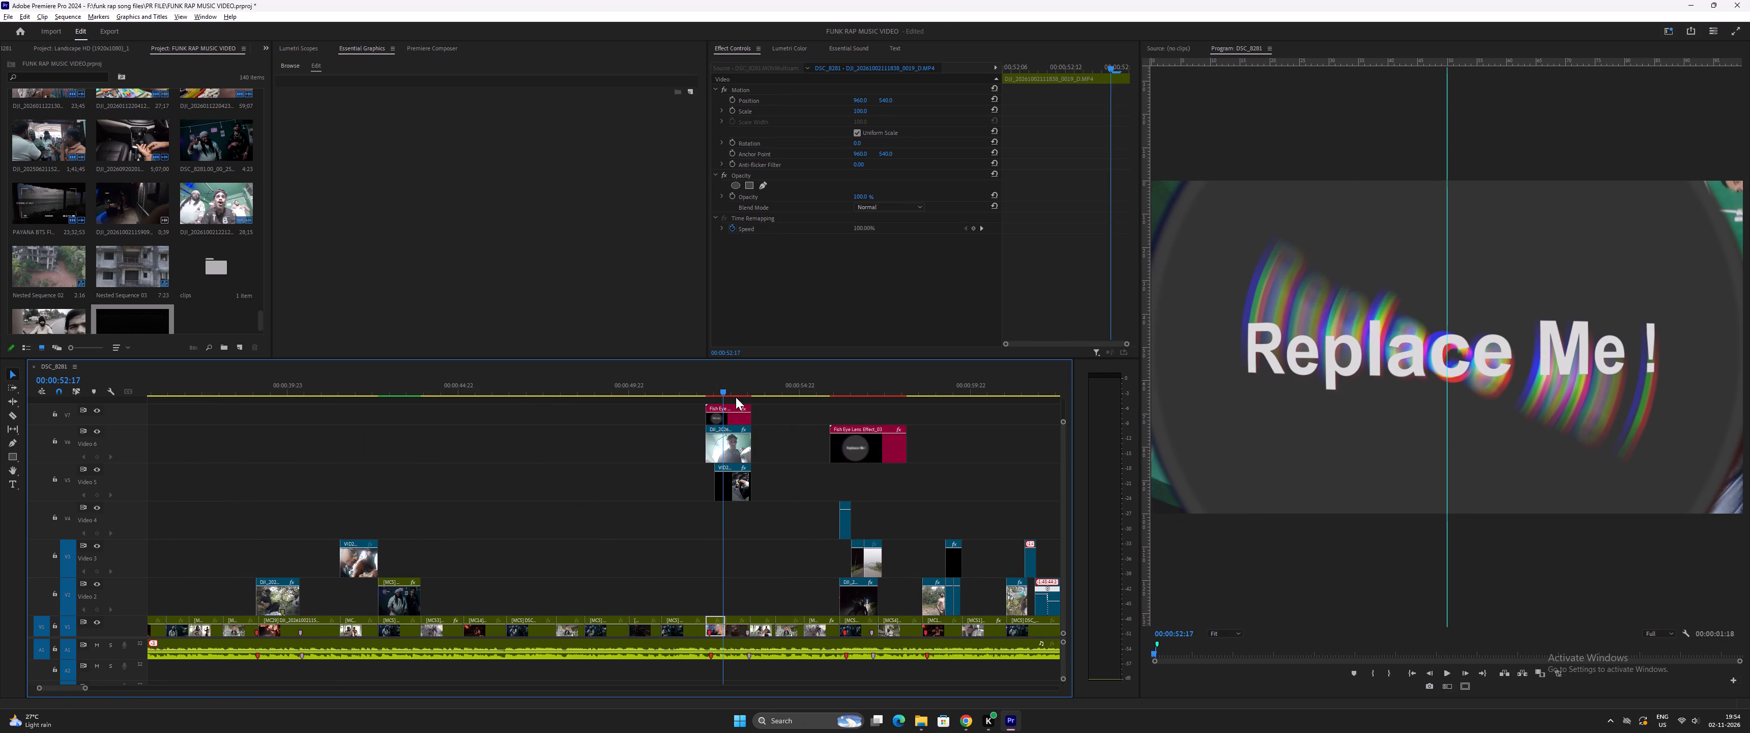
pyautogui.click(735, 417)
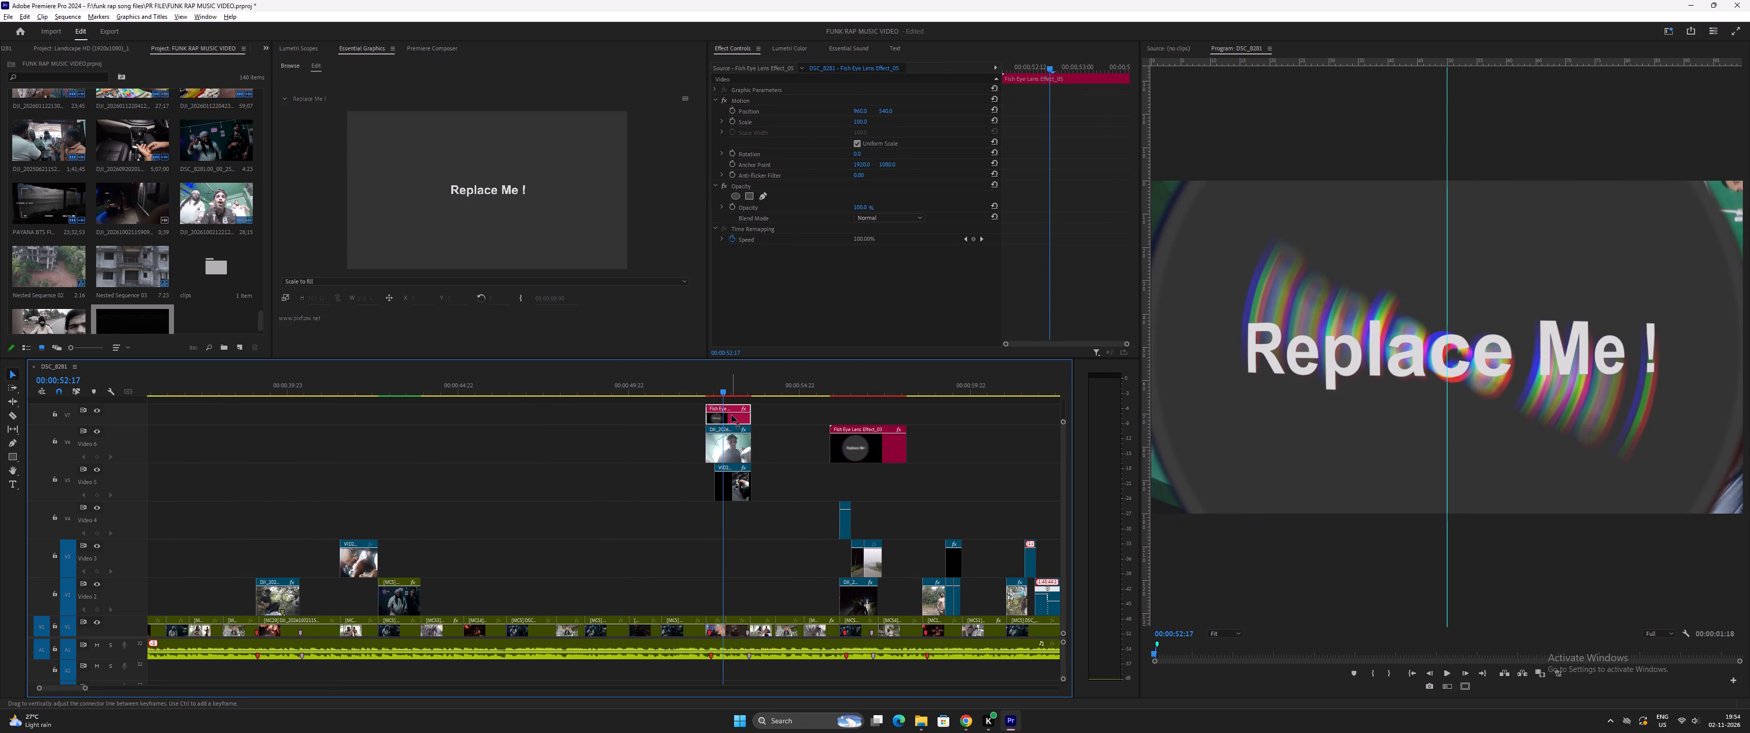
pyautogui.moveTo(732, 415); pyautogui.dragTo(697, 415)
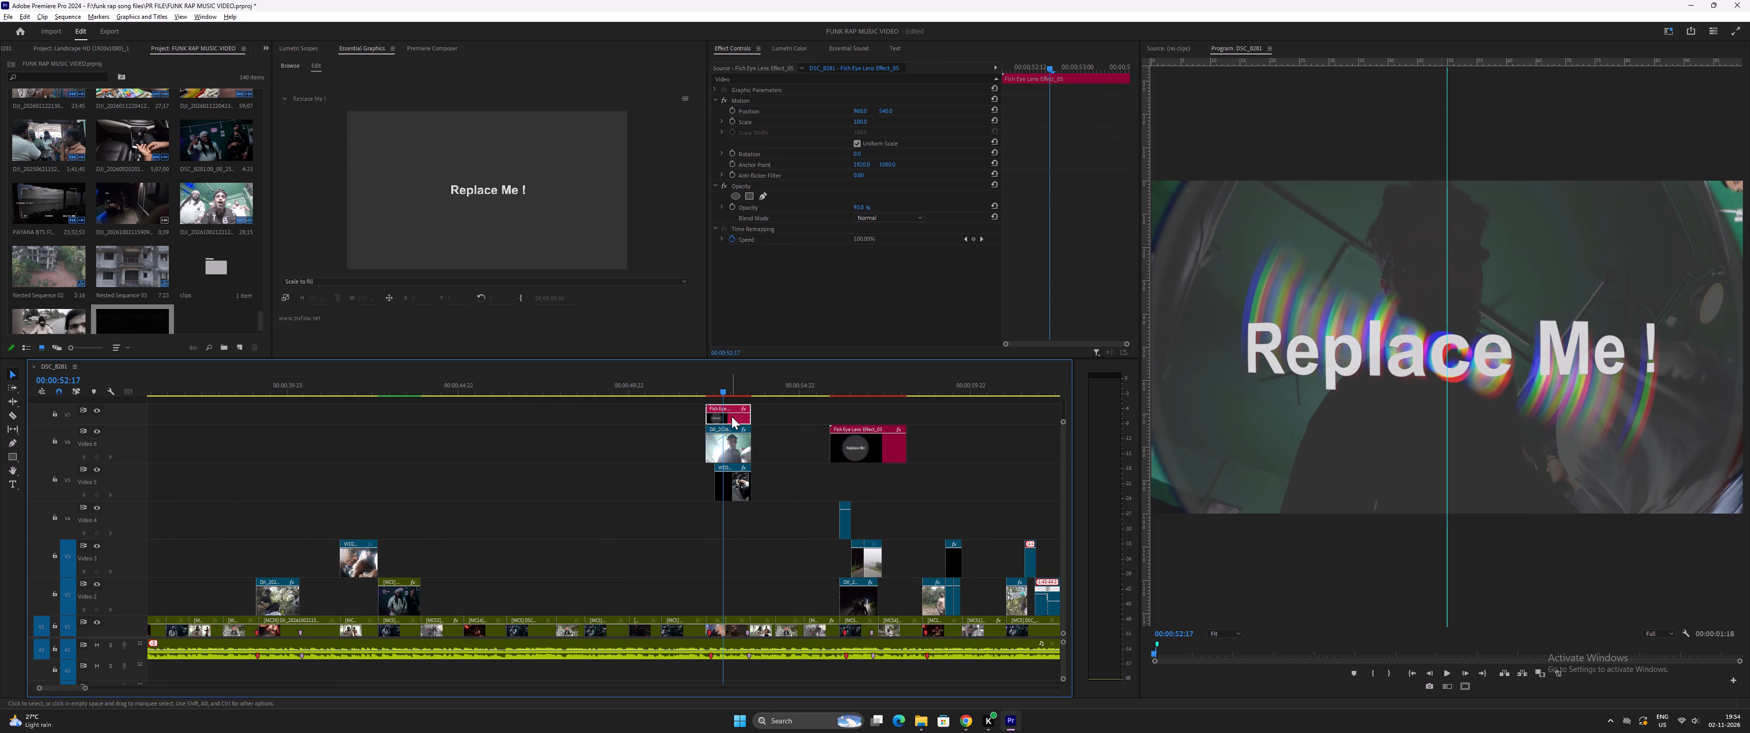
pyautogui.click(732, 416)
pyautogui.press('Delete')
# Move the Fish Eye Lens Effect_03 clip onto the track above the green-room selfie shot, aligned with the start of the stack.
pyautogui.moveTo(871, 455); pyautogui.dragTo(746, 414)
pyautogui.click(720, 384)
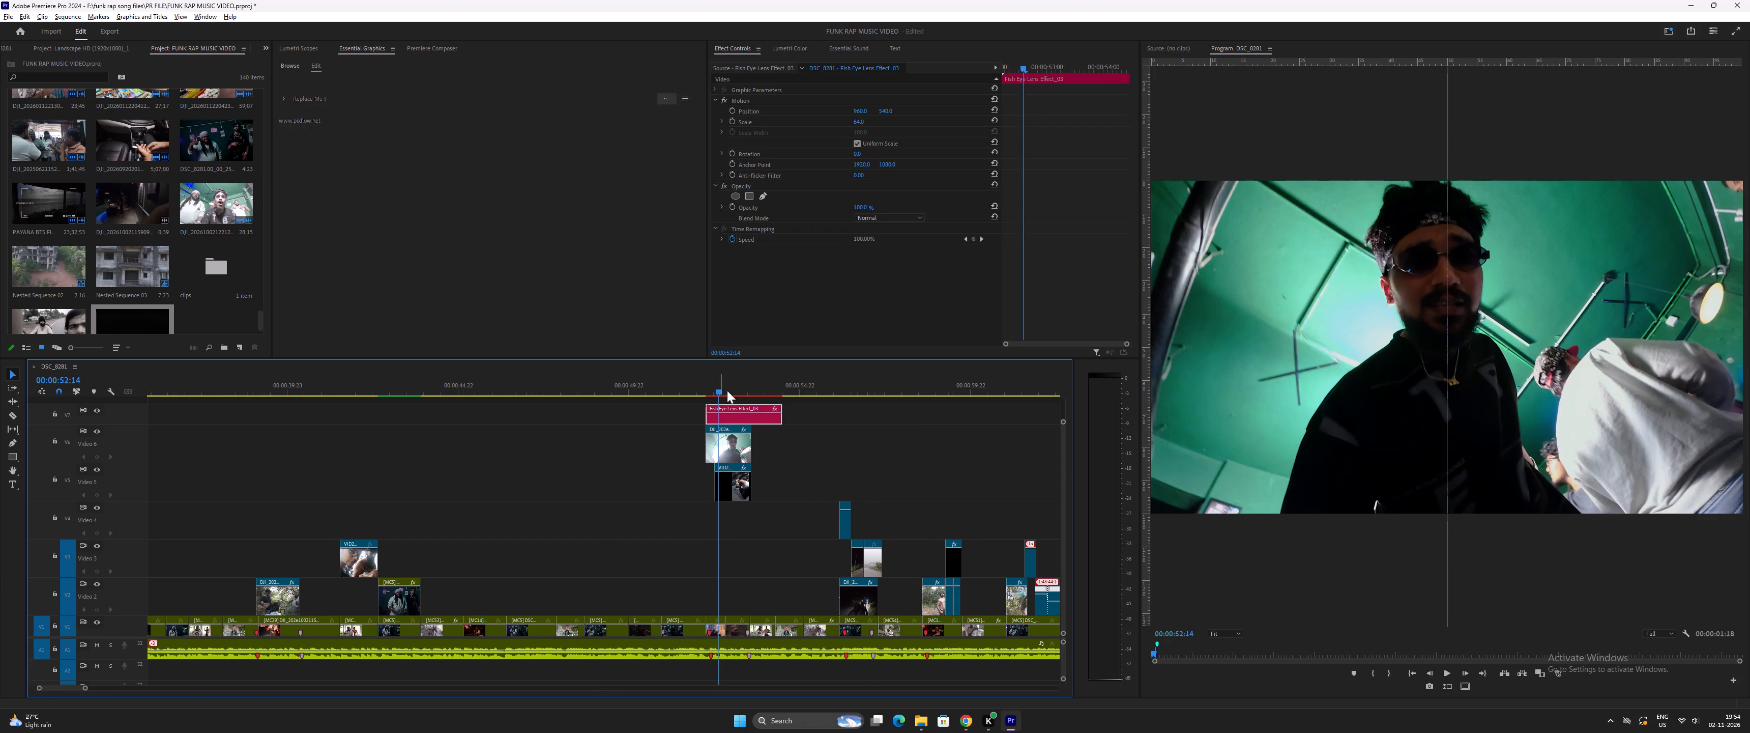
# Move the lowest overlay clip of the green-room stack down to Video 2 and the selfie clip down to Video 3.
pyautogui.press('=')
pyautogui.moveTo(638, 490); pyautogui.dragTo(635, 588)
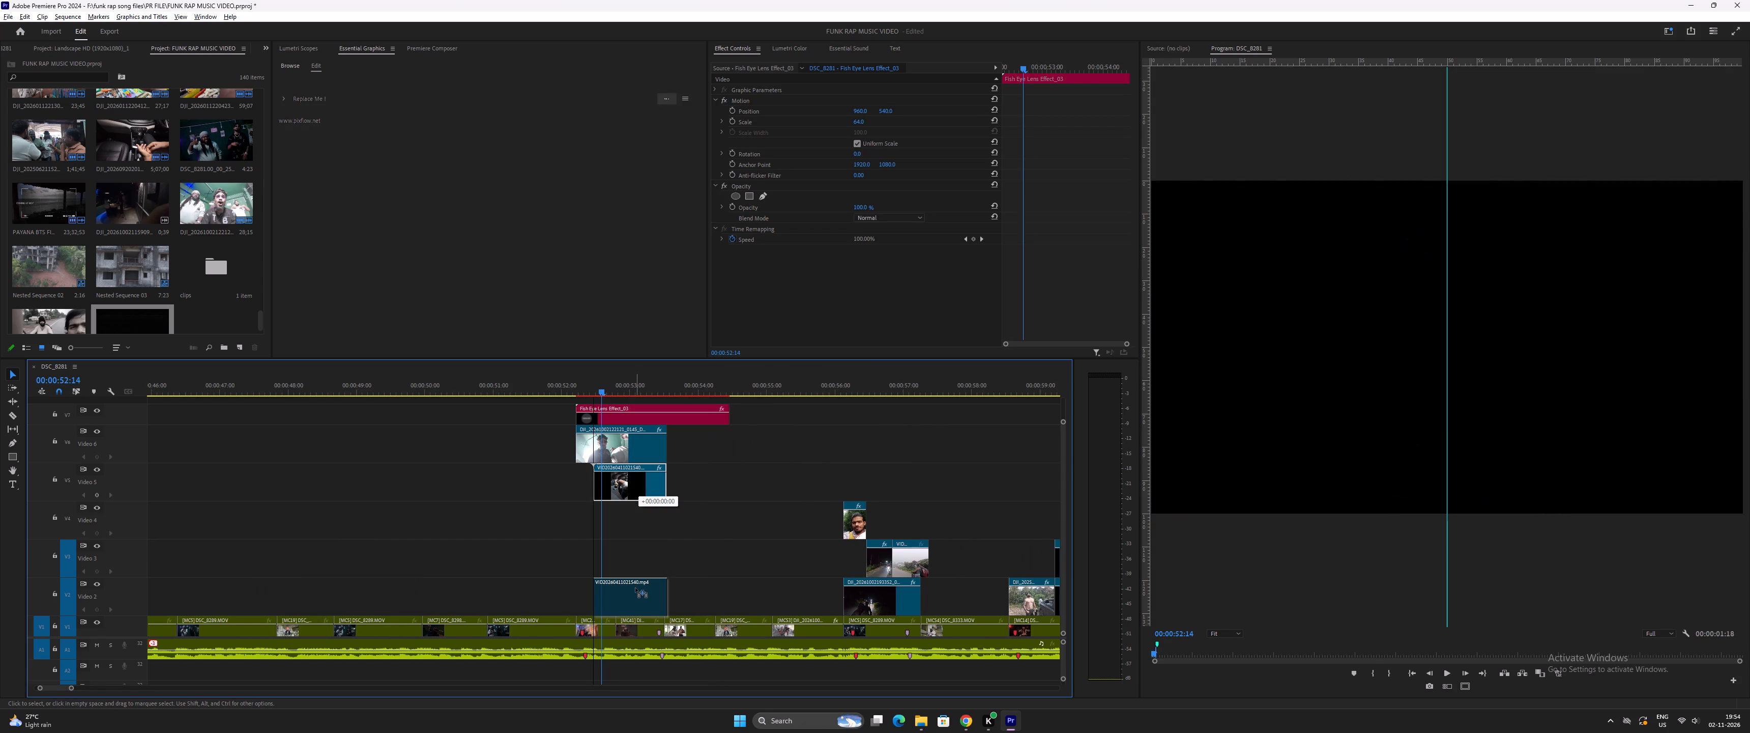
pyautogui.moveTo(635, 588); pyautogui.dragTo(635, 597)
pyautogui.moveTo(634, 445); pyautogui.dragTo(636, 550)
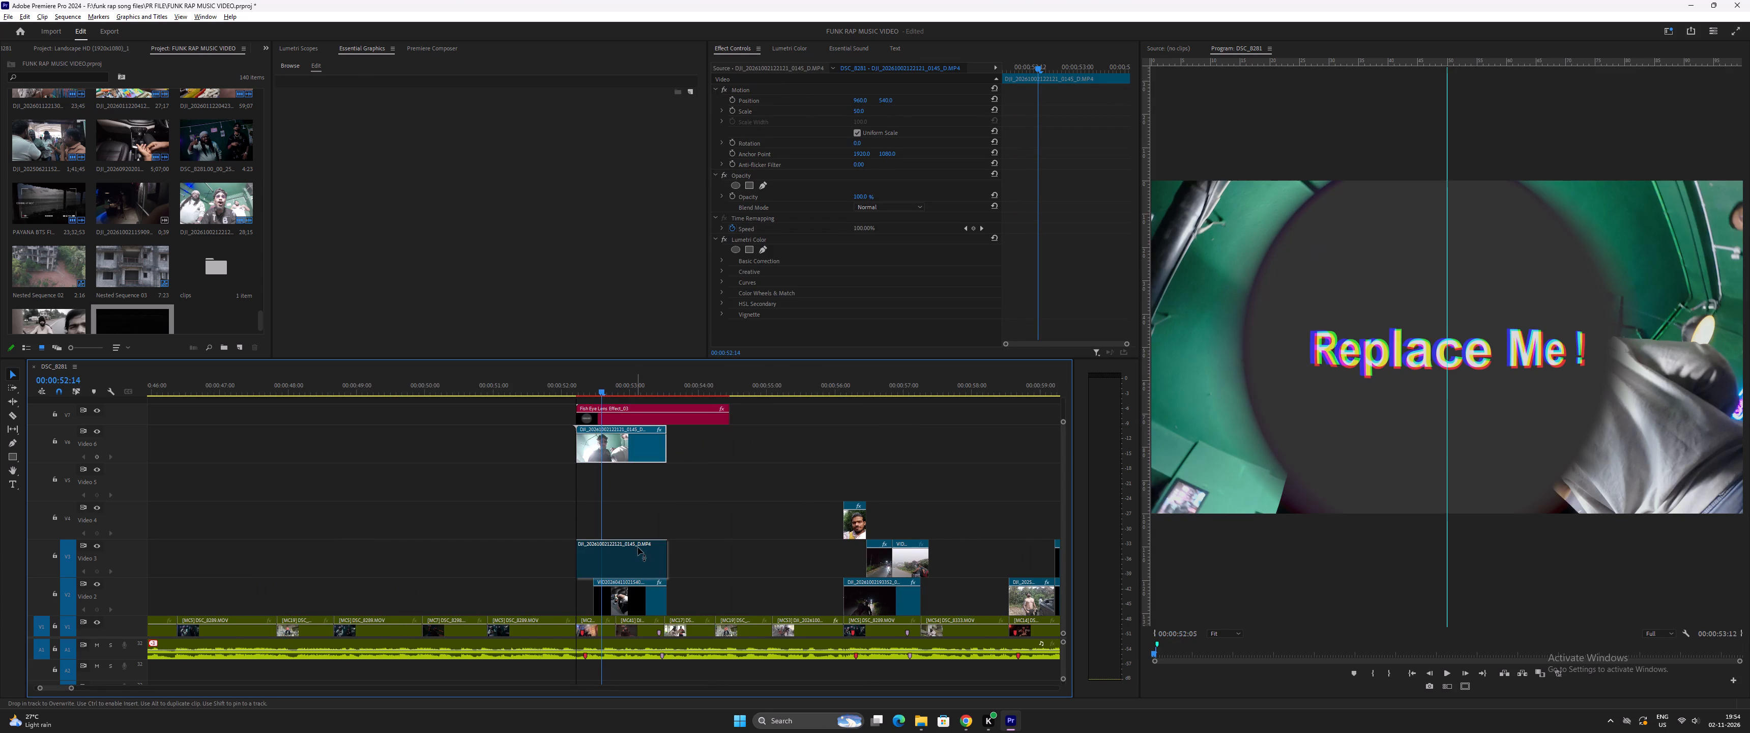
# Duplicate the green-room selfie clip onto Video 4, directly above the original.
pyautogui.press('=')
pyautogui.keyDown('alt'); pyautogui.moveTo(645, 564); pyautogui.dragTo(650, 527); pyautogui.keyUp('alt')
pyautogui.click(651, 527)
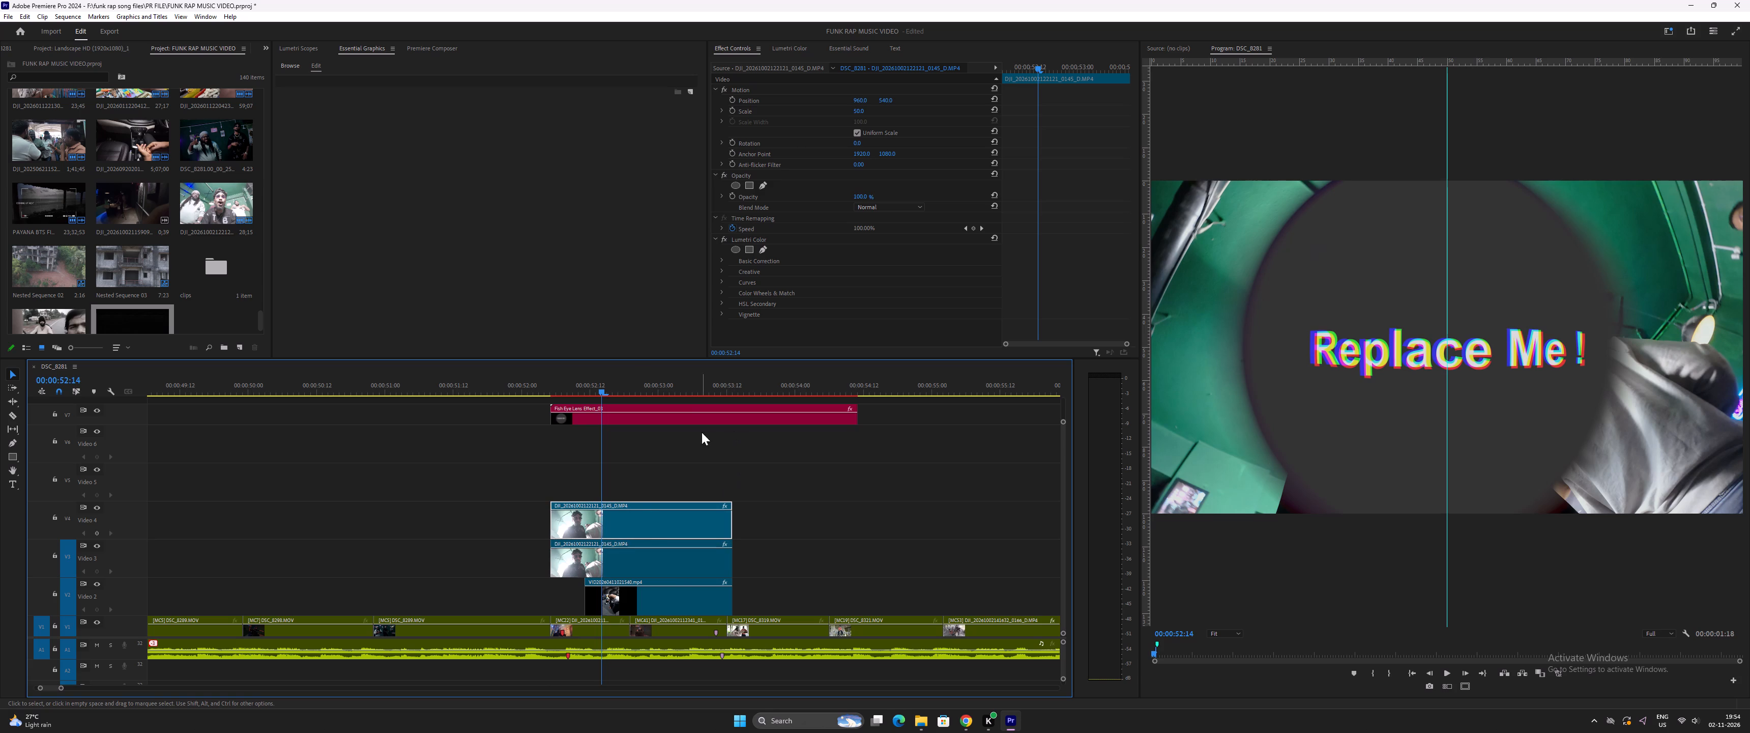
# Lower the Fish Eye Lens Effect_03 clip to Video 5 and trim its end to match the selfie clips beneath it.
pyautogui.moveTo(691, 418); pyautogui.dragTo(686, 472)
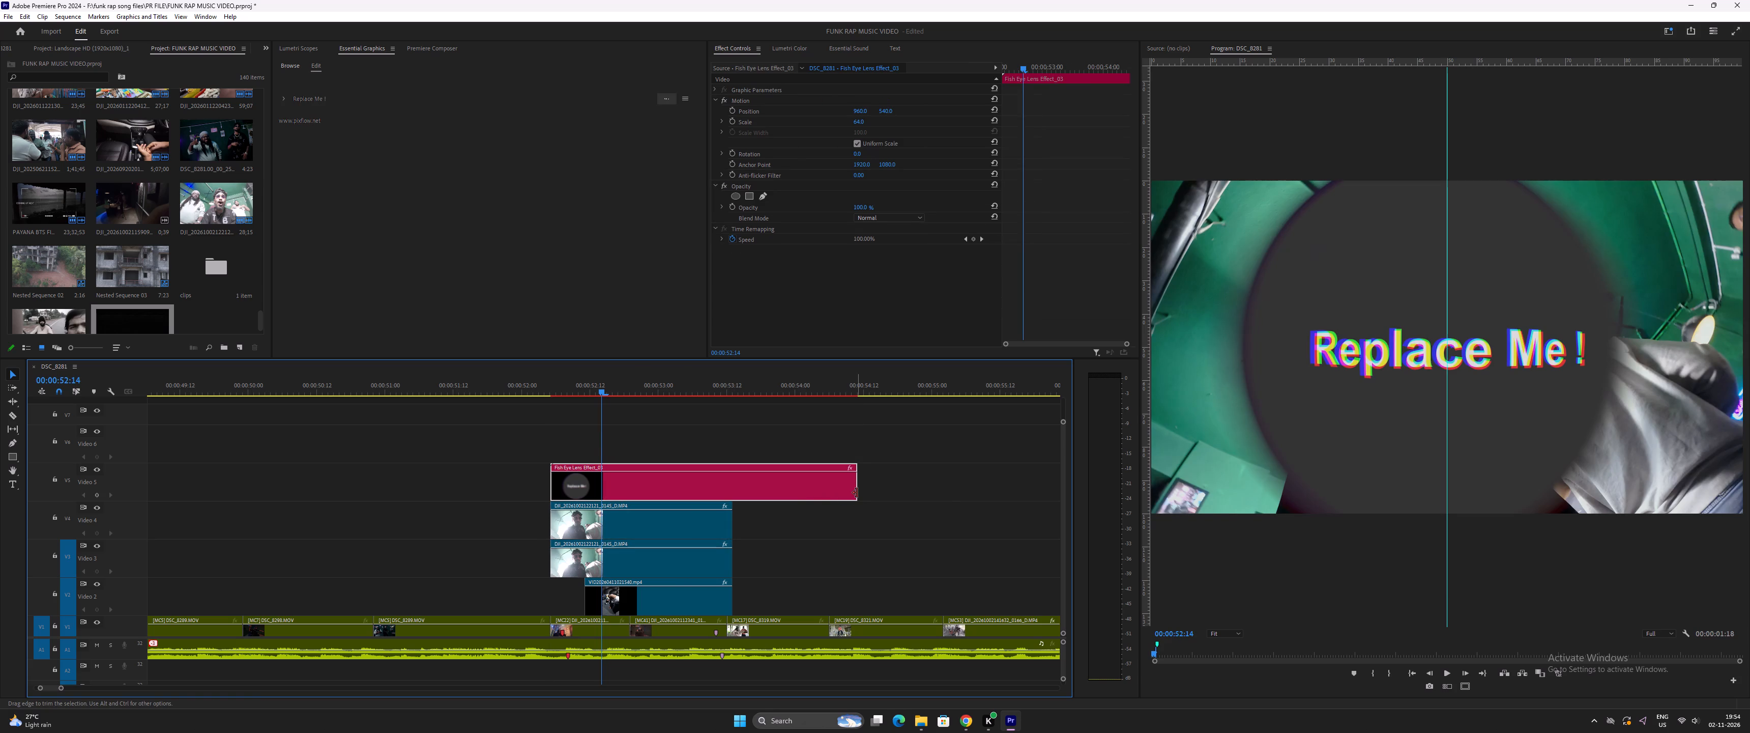
pyautogui.moveTo(857, 493); pyautogui.dragTo(732, 484)
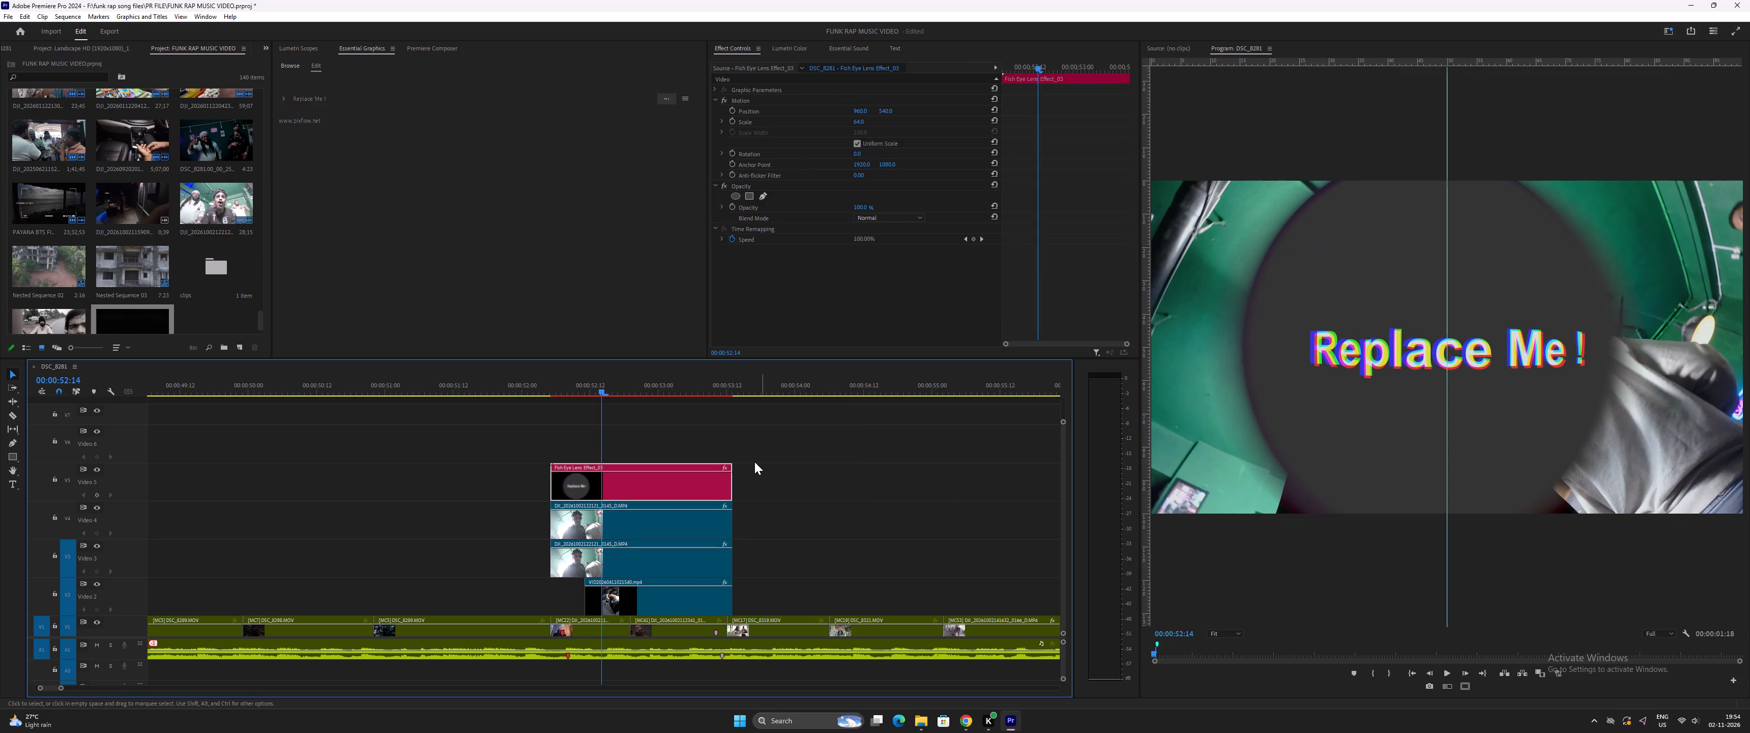
# Nest the duplicated green-room selfie clip on Video 4, accepting the default sequence name.
pyautogui.click(681, 490)
pyautogui.click(627, 530)
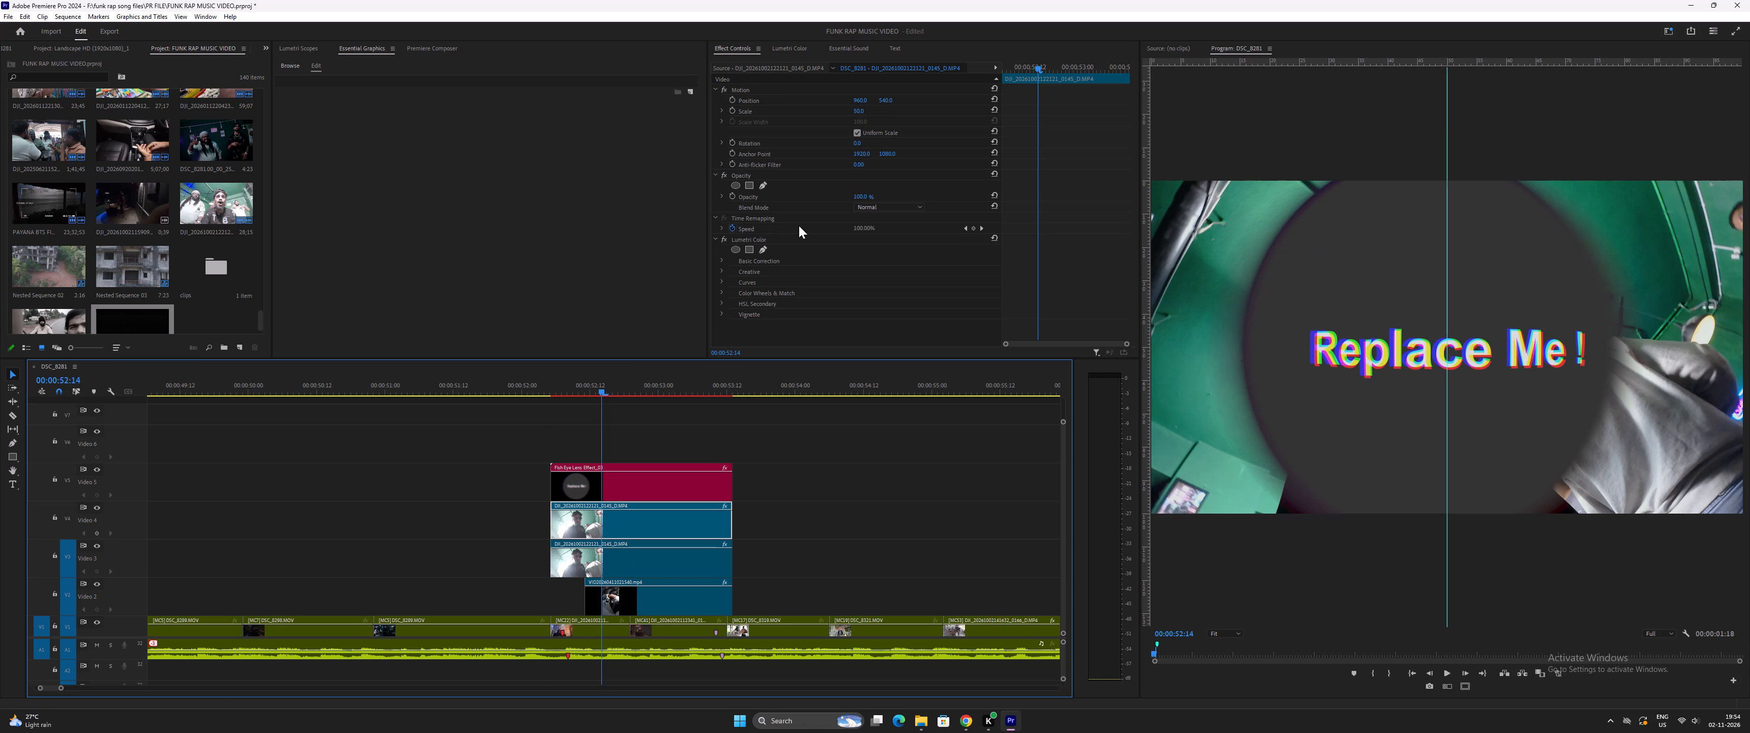
pyautogui.click(782, 47)
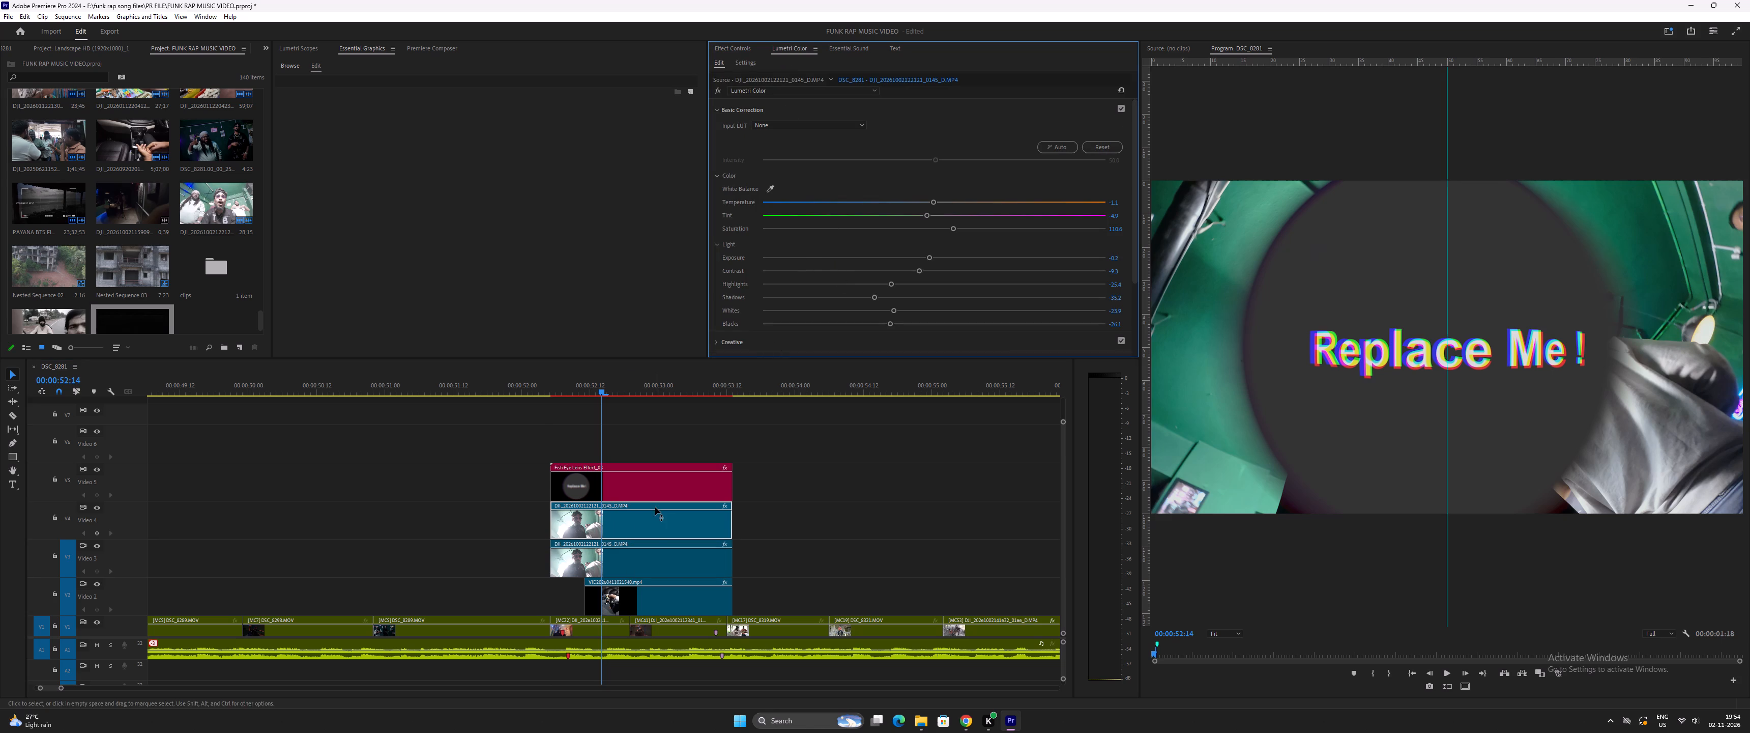
pyautogui.click(638, 528)
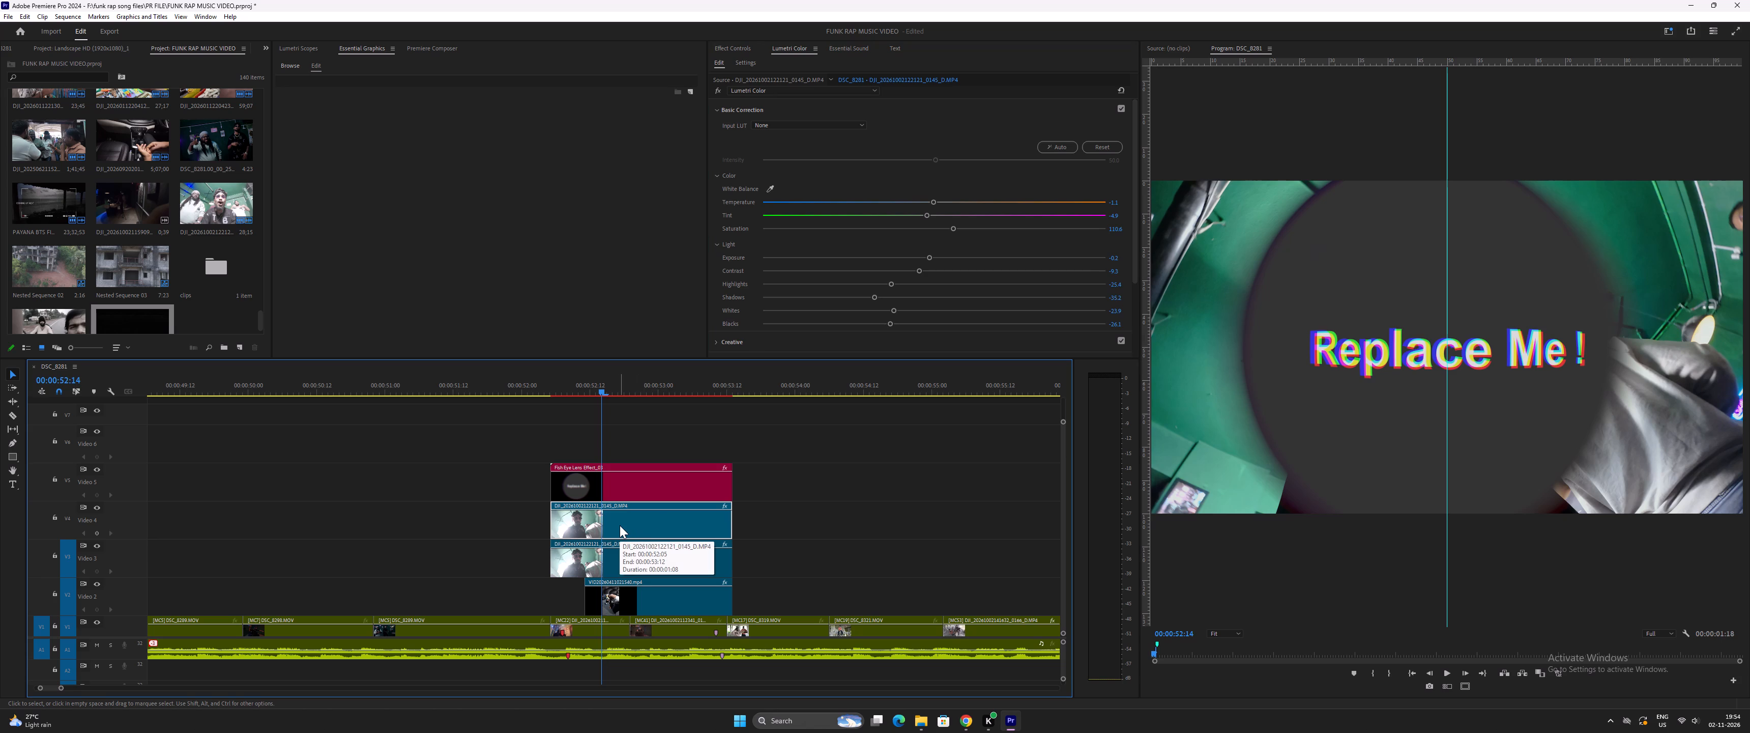
pyautogui.rightClick(620, 526)
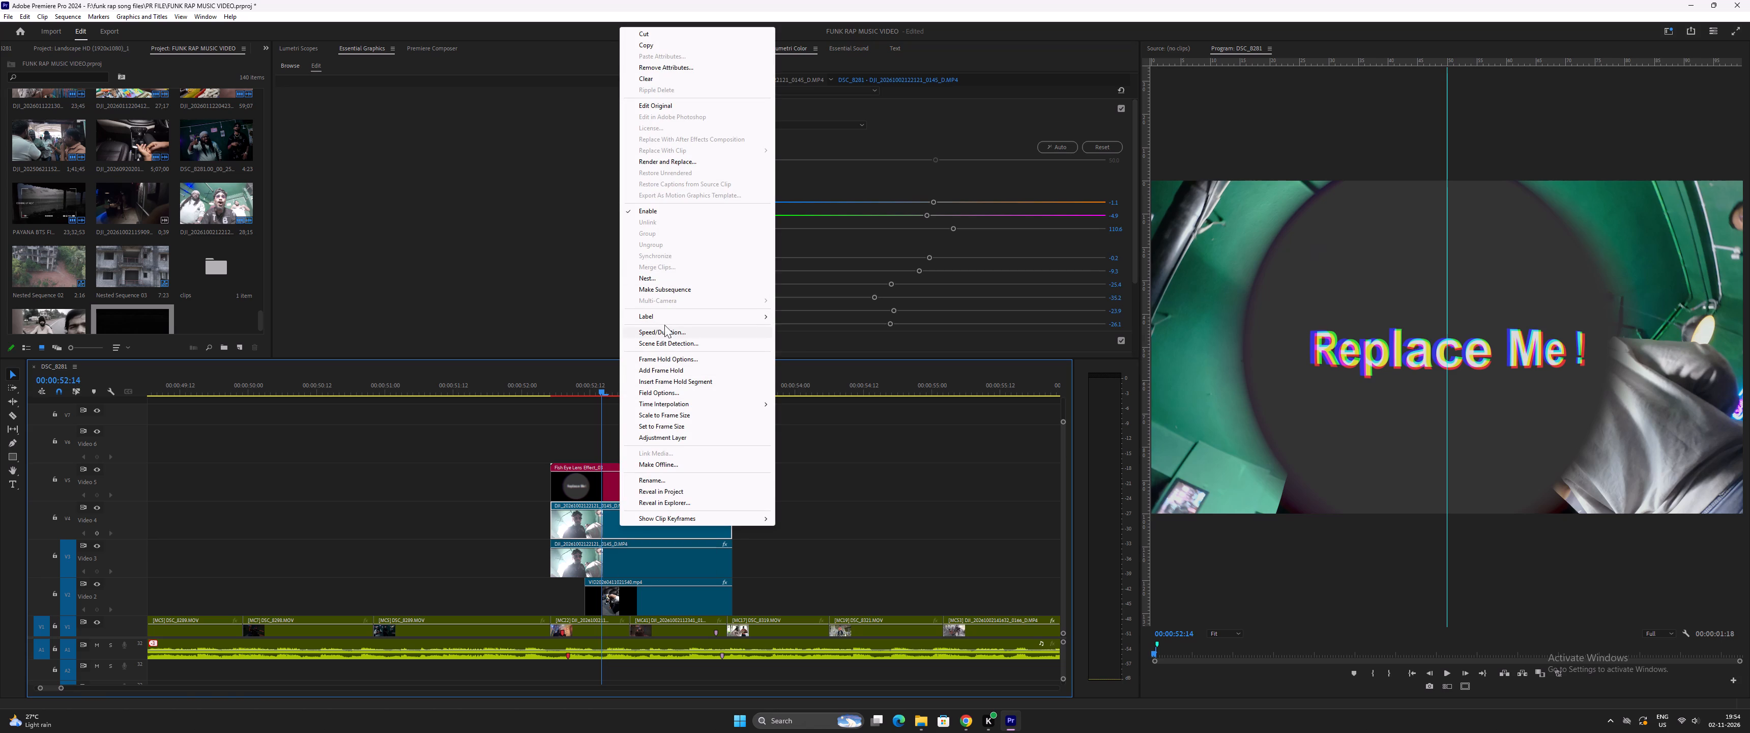
pyautogui.click(660, 279)
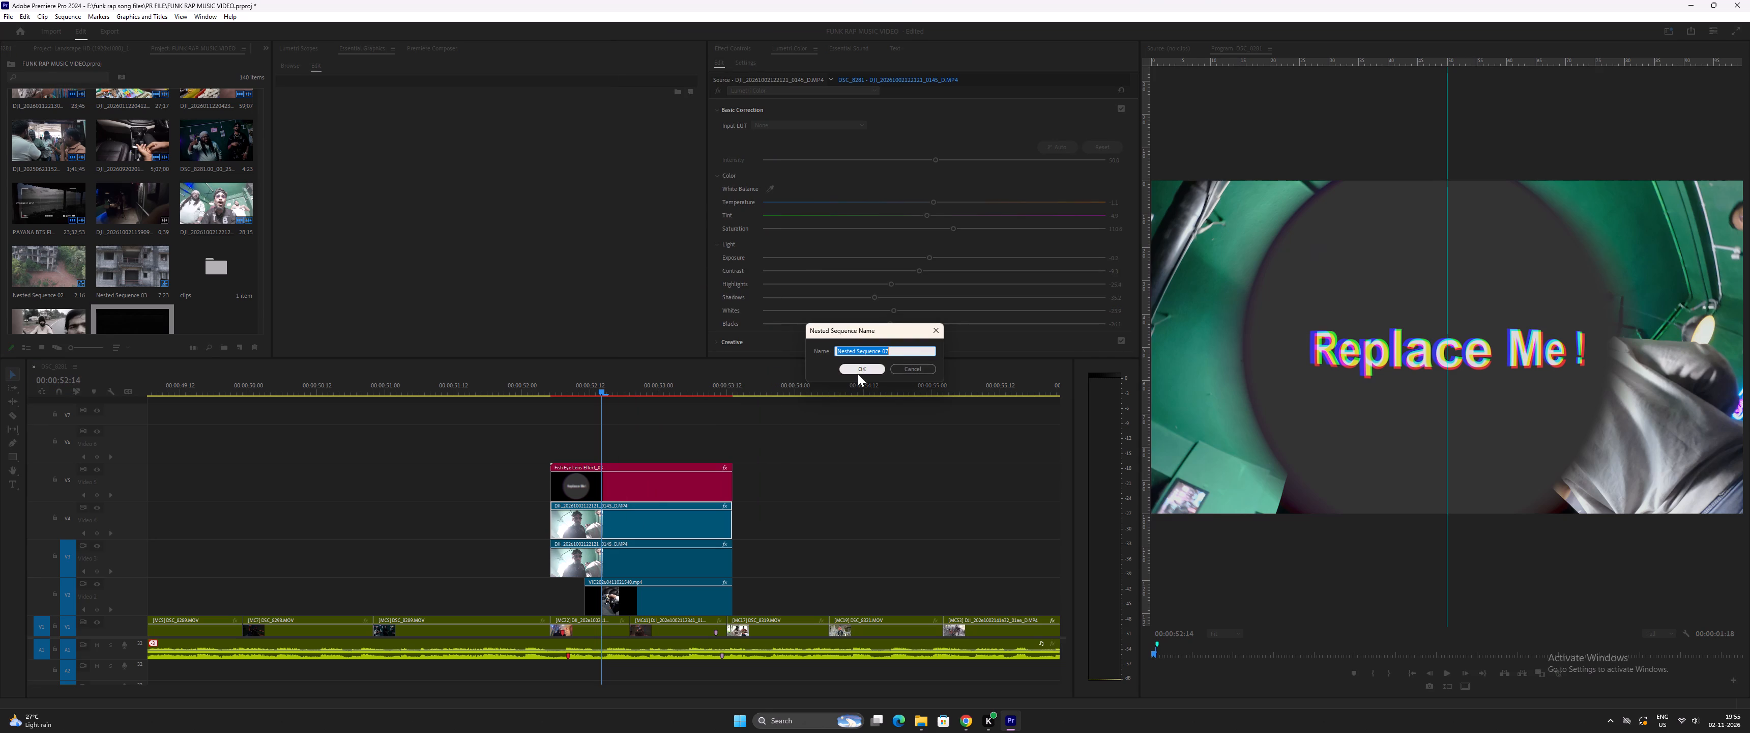
pyautogui.click(858, 374)
# Fill the Fish Eye Lens Effect_03 template's Replace Me placeholder with the nested green-room selfie sequence.
pyautogui.click(635, 525)
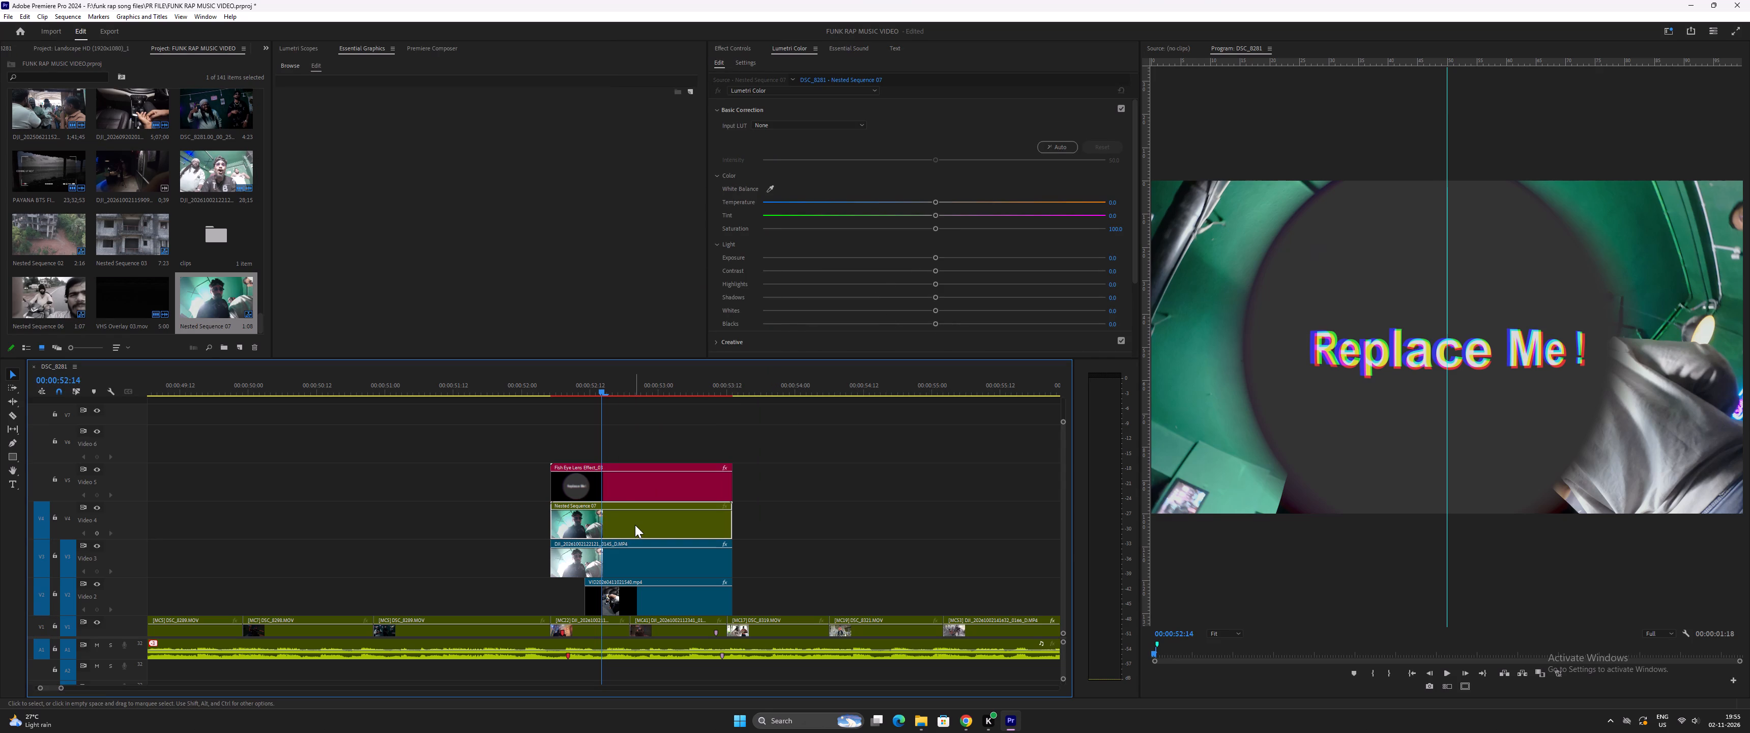
pyautogui.click(623, 486)
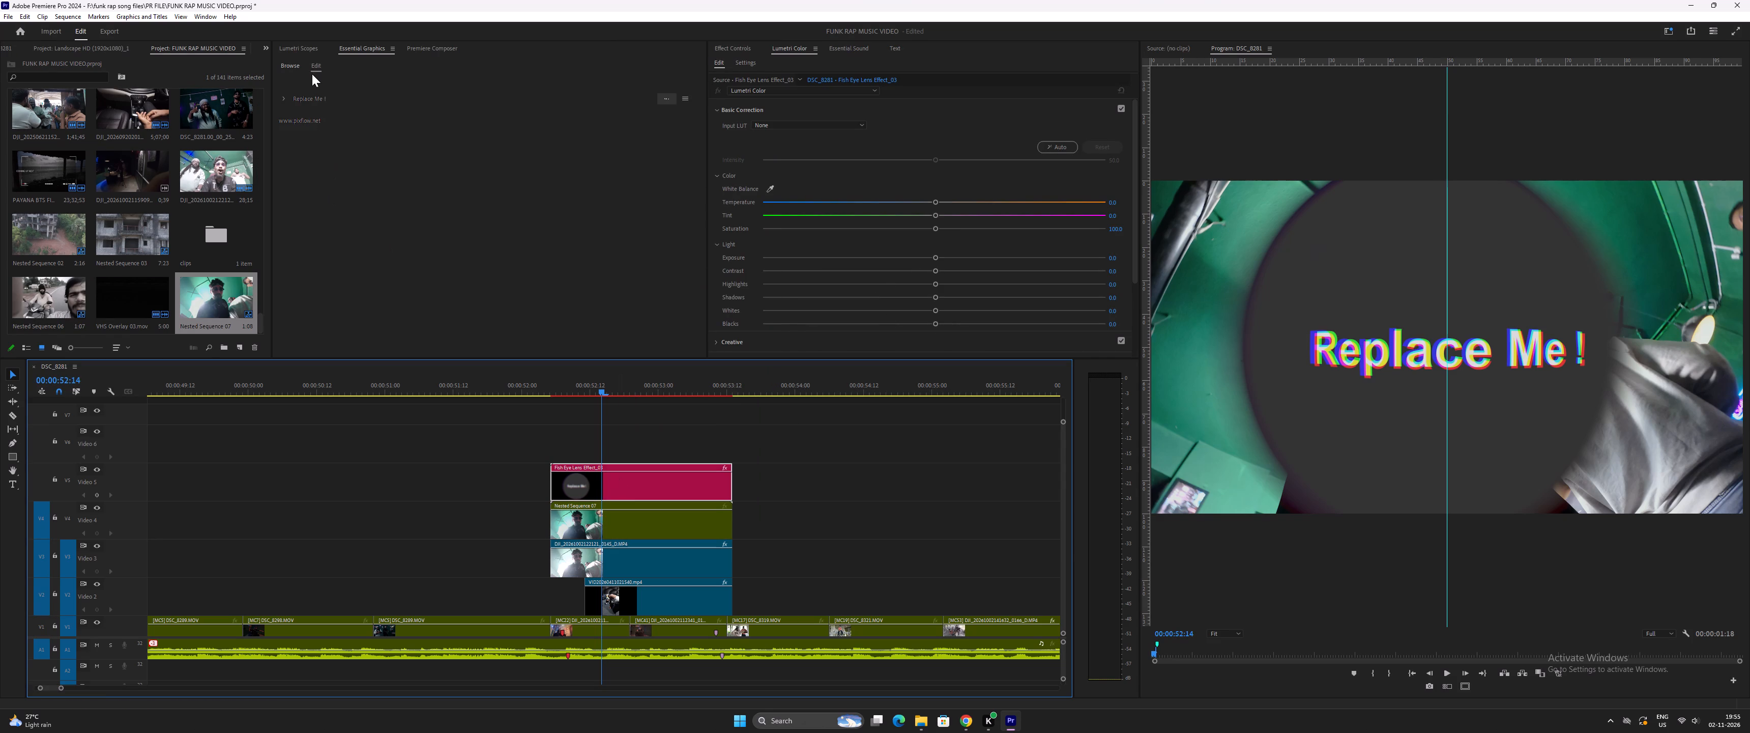
pyautogui.click(286, 96)
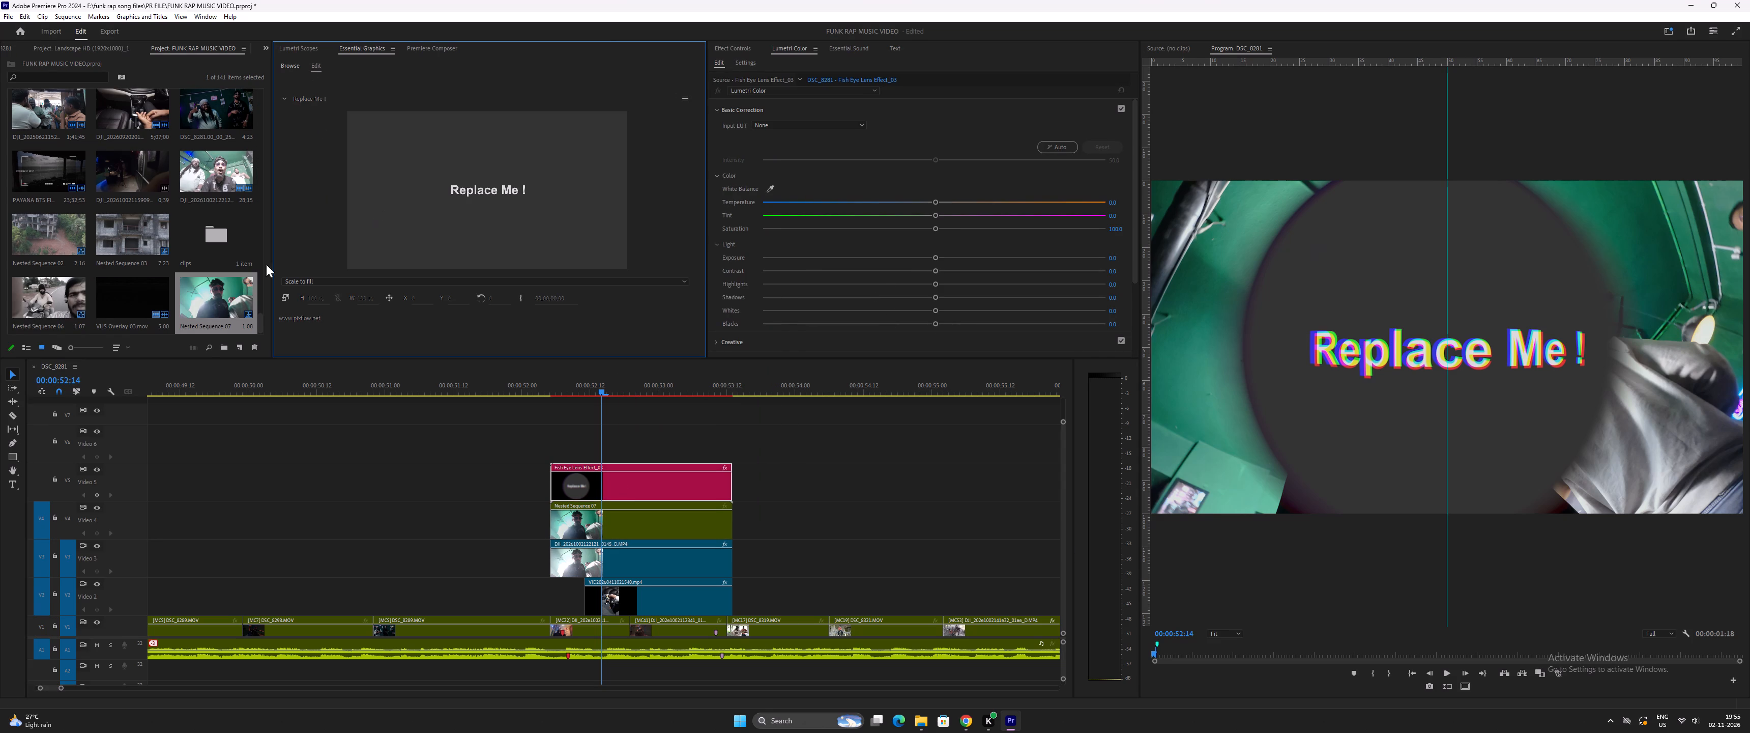
pyautogui.moveTo(223, 299); pyautogui.dragTo(429, 225)
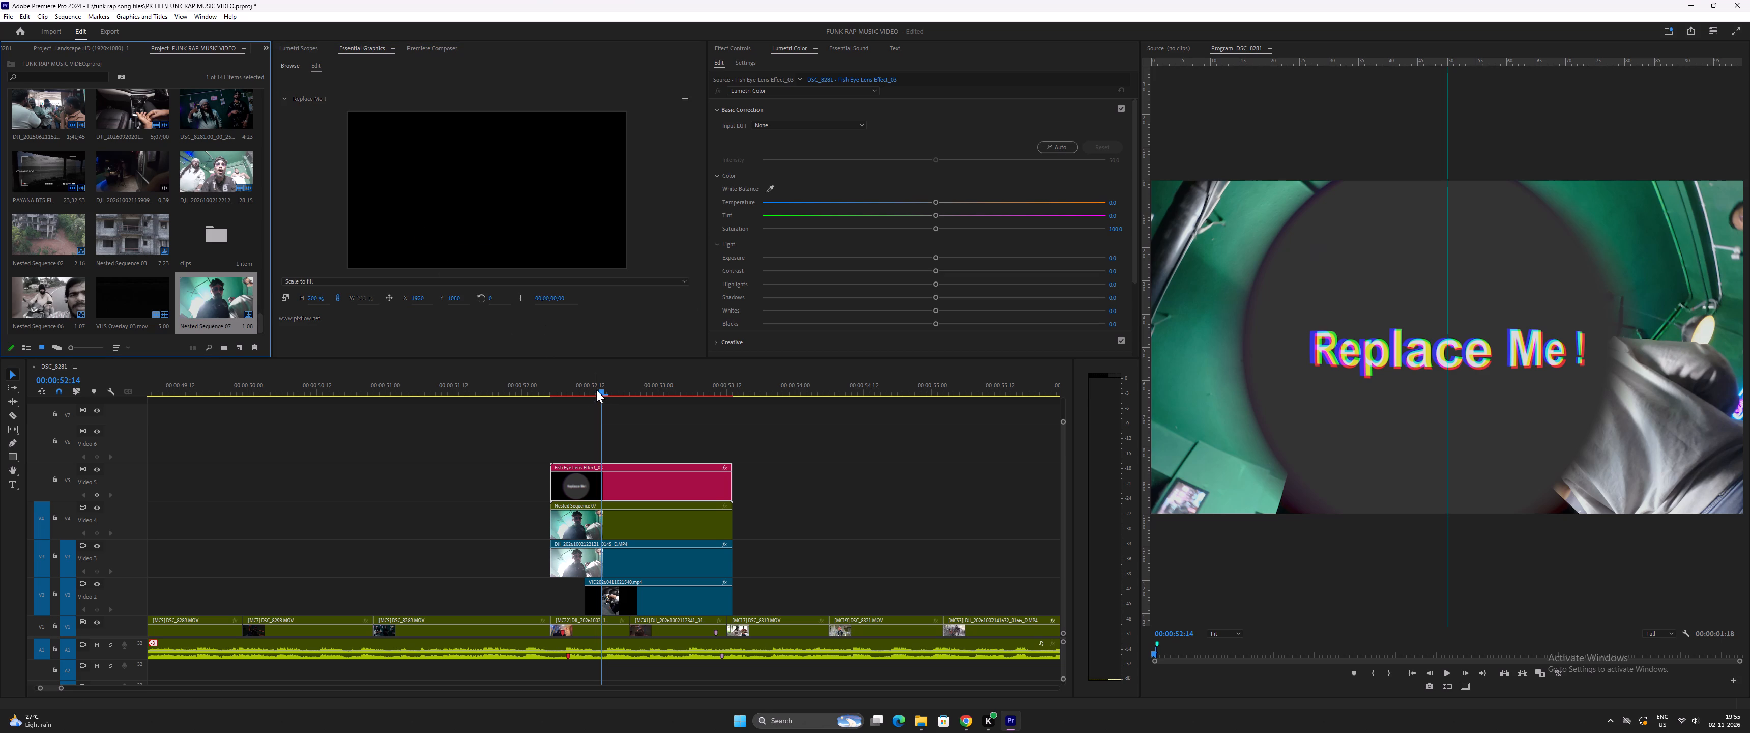
# Play back the green-room section from about 00:00:52:04 to check the fisheye effect with the selfie footage.
pyautogui.moveTo(596, 390); pyautogui.dragTo(544, 395)
pyautogui.press('space')
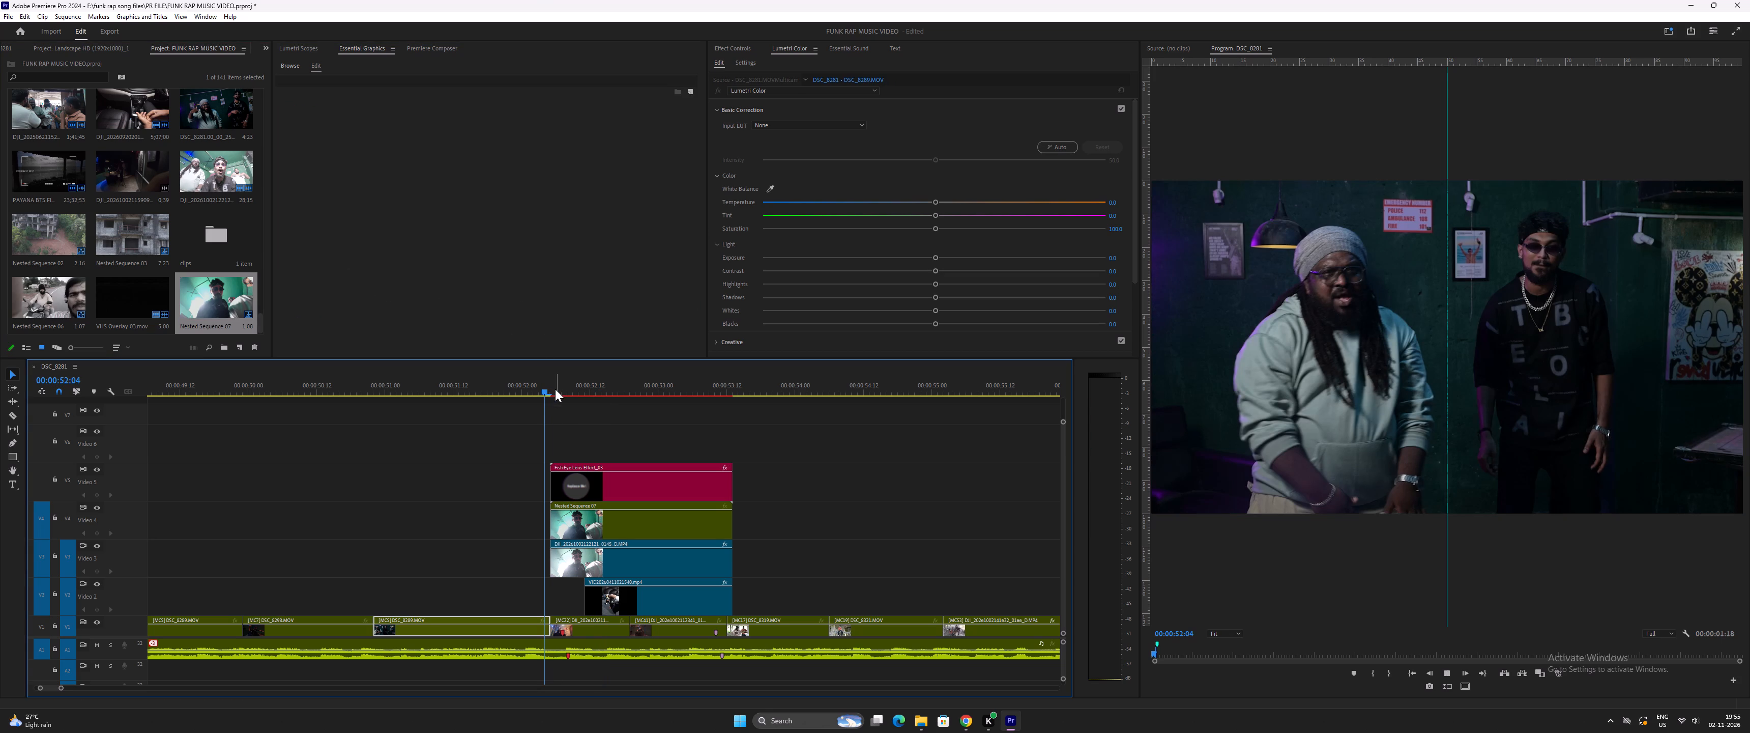
pyautogui.click(550, 387)
pyautogui.press('space')
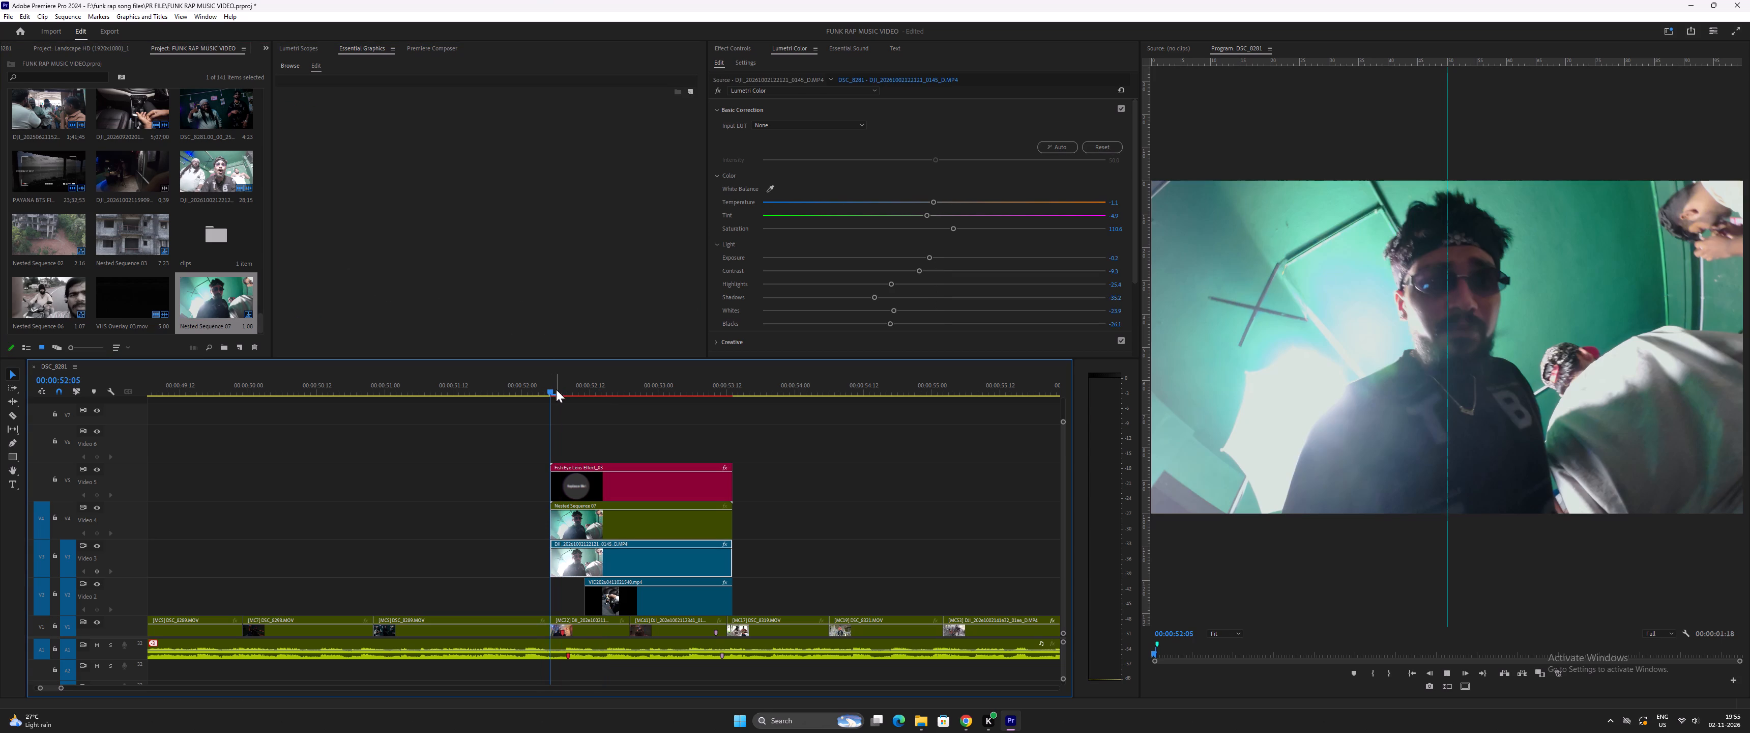
pyautogui.moveTo(566, 386); pyautogui.dragTo(575, 386)
pyautogui.press('space')
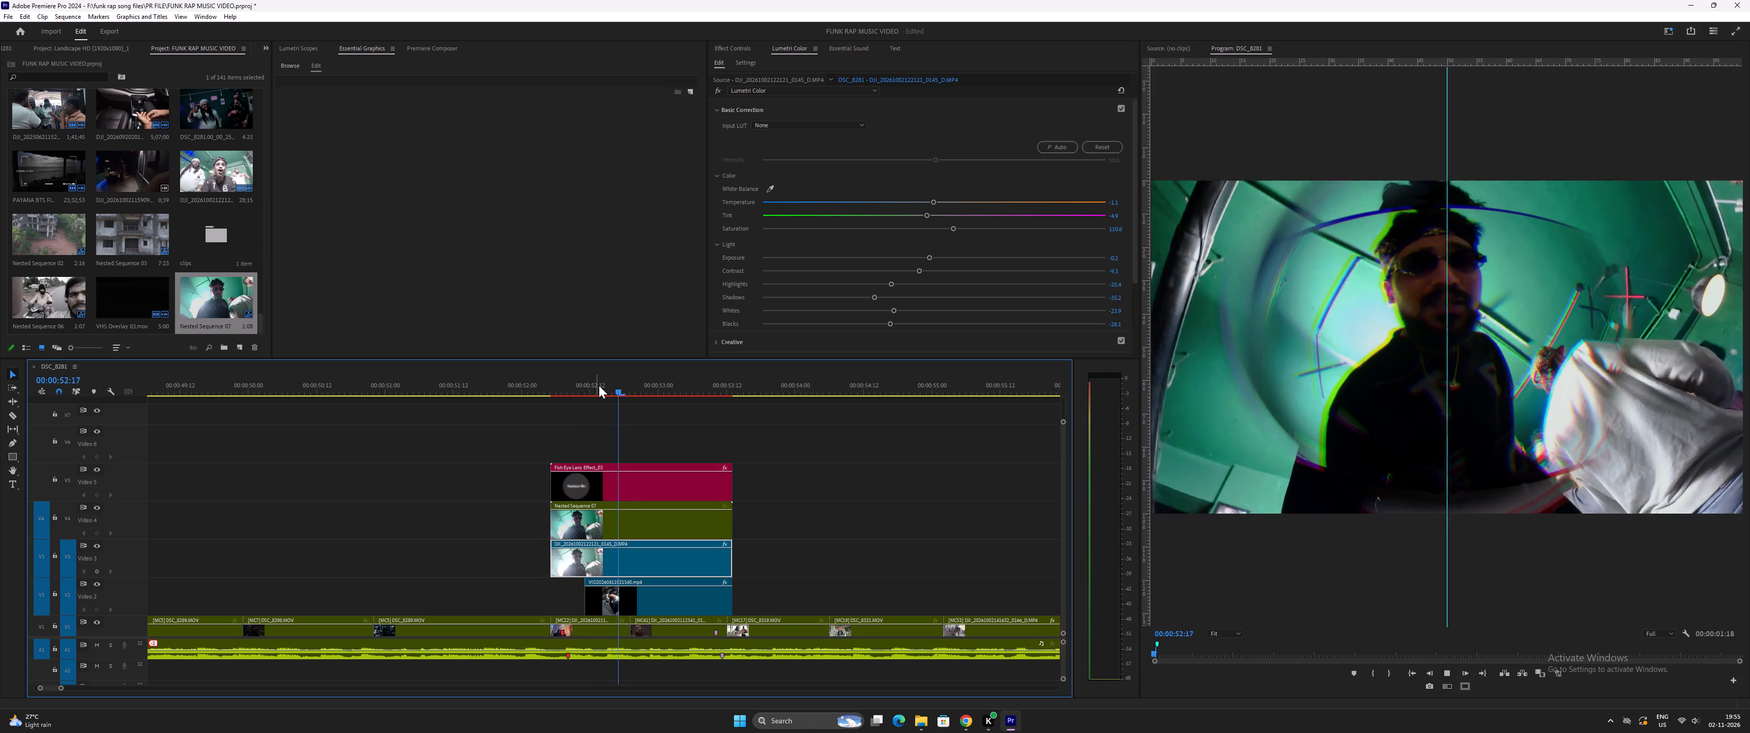
pyautogui.press('space')
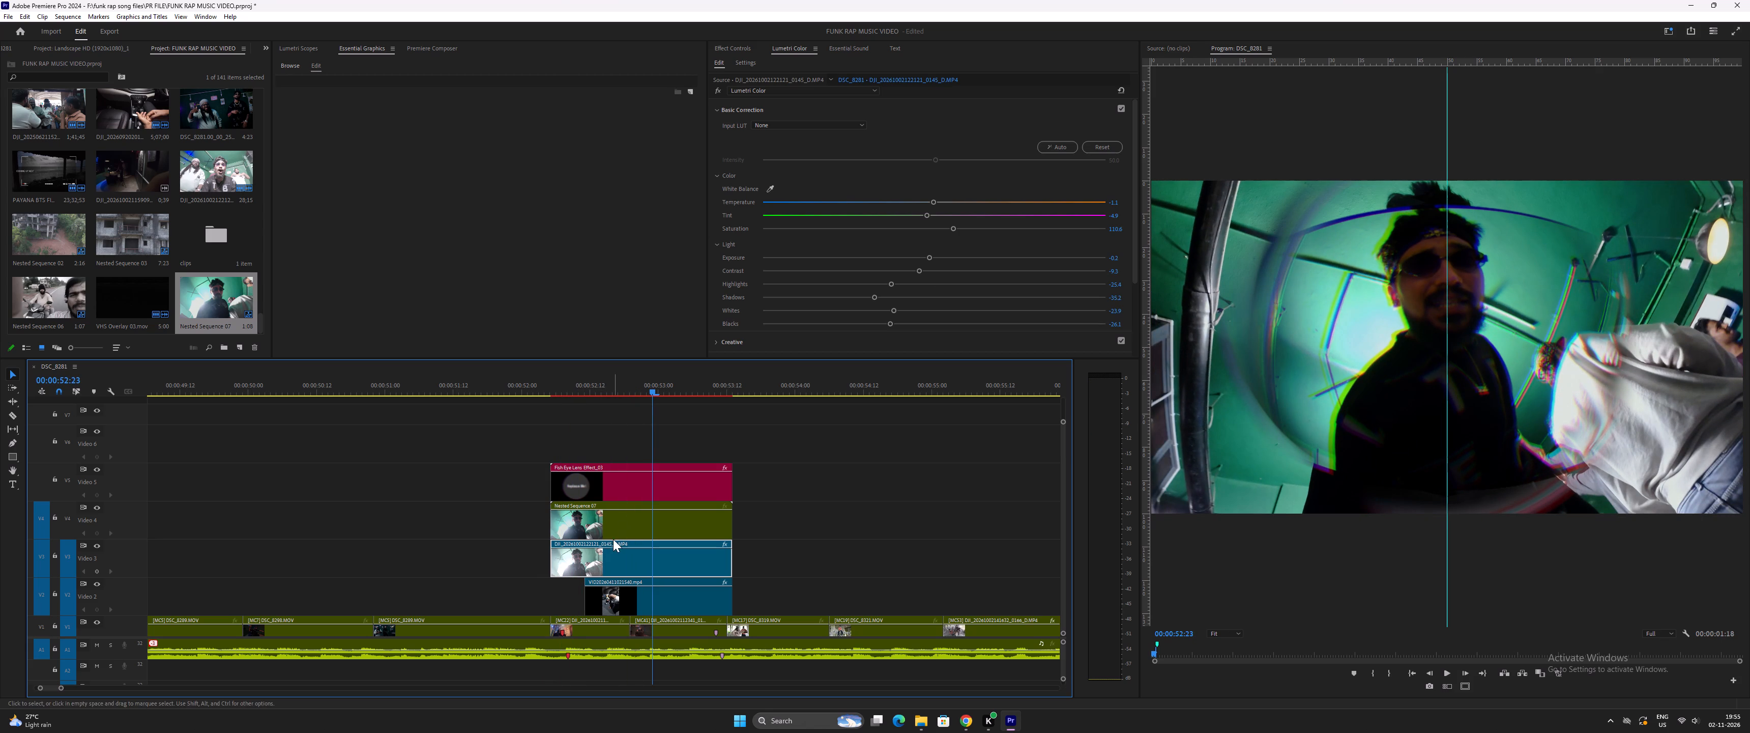
# Hide the output of tracks Video 4, Video 3, Video 2 and Video 1 beneath the fisheye clip.
pyautogui.click(96, 508)
pyautogui.click(96, 546)
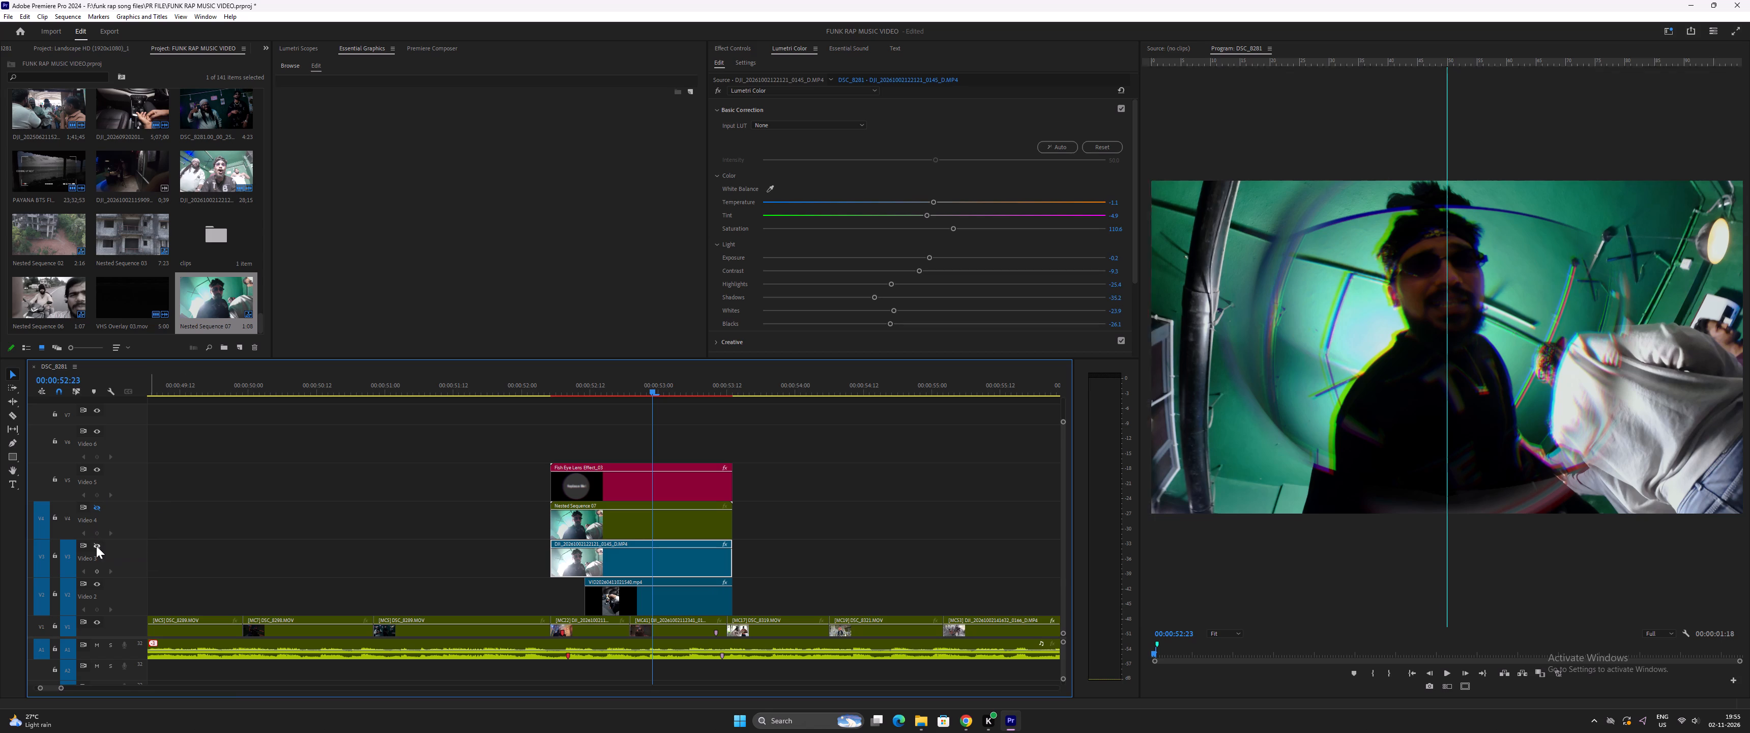
pyautogui.click(95, 582)
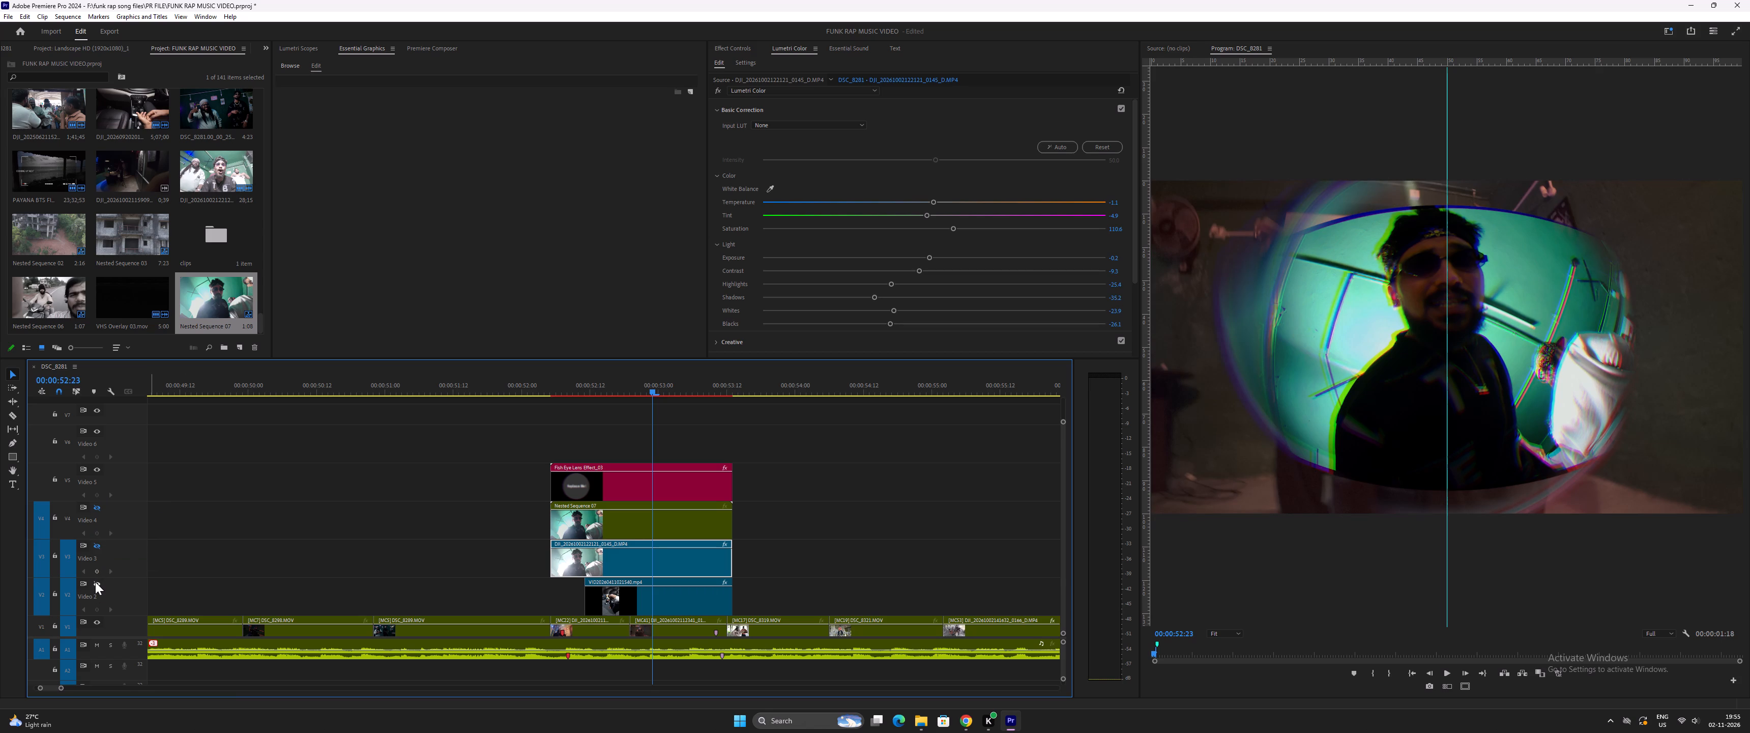
pyautogui.click(98, 621)
# Play the green-room section back several times to examine the fisheye clip on its own.
pyautogui.click(545, 384)
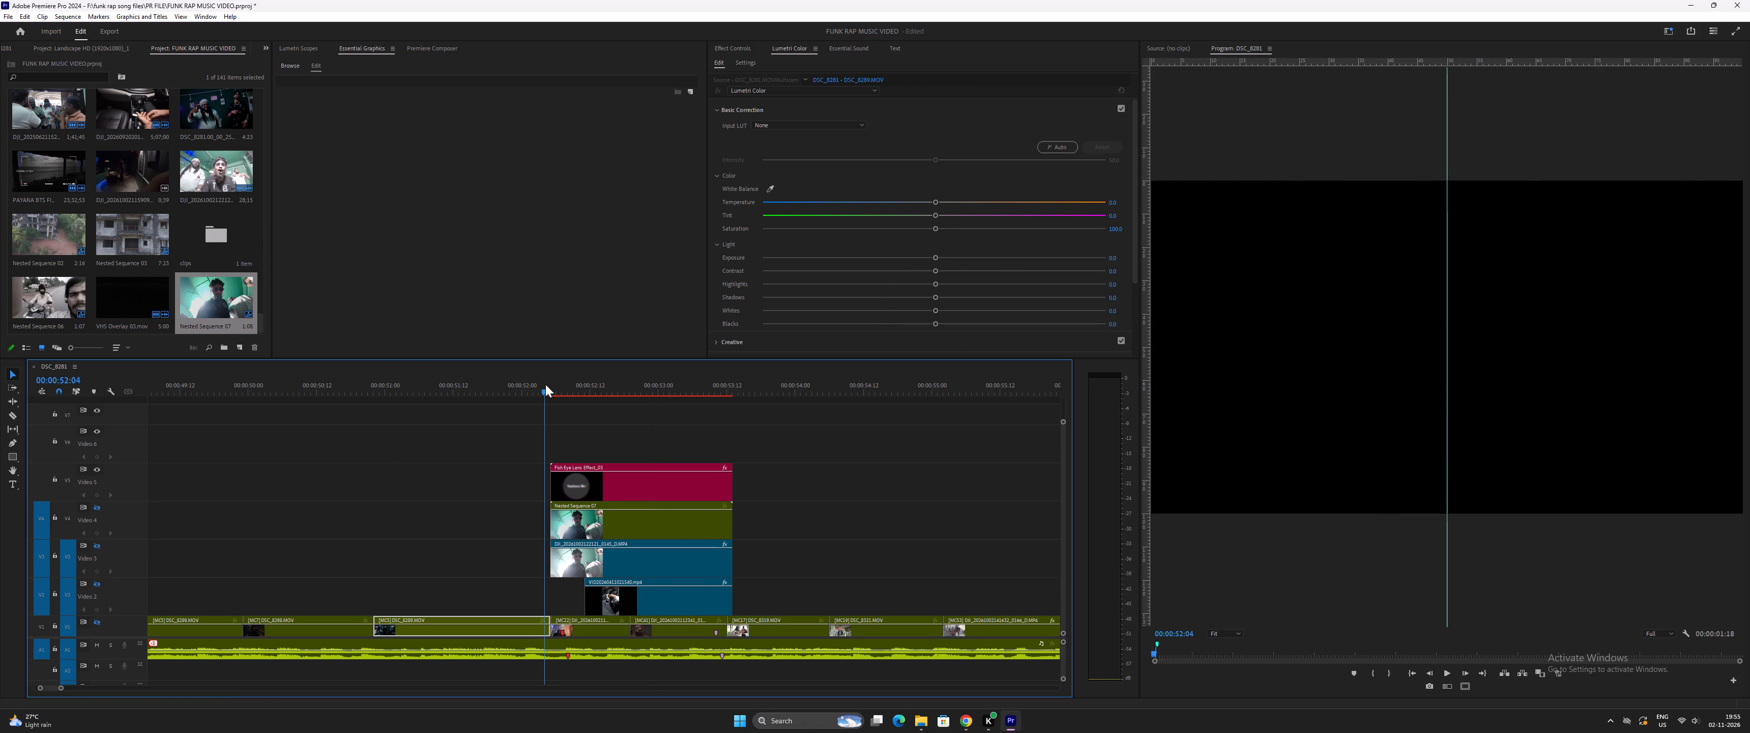
pyautogui.press('space')
pyautogui.press('space')
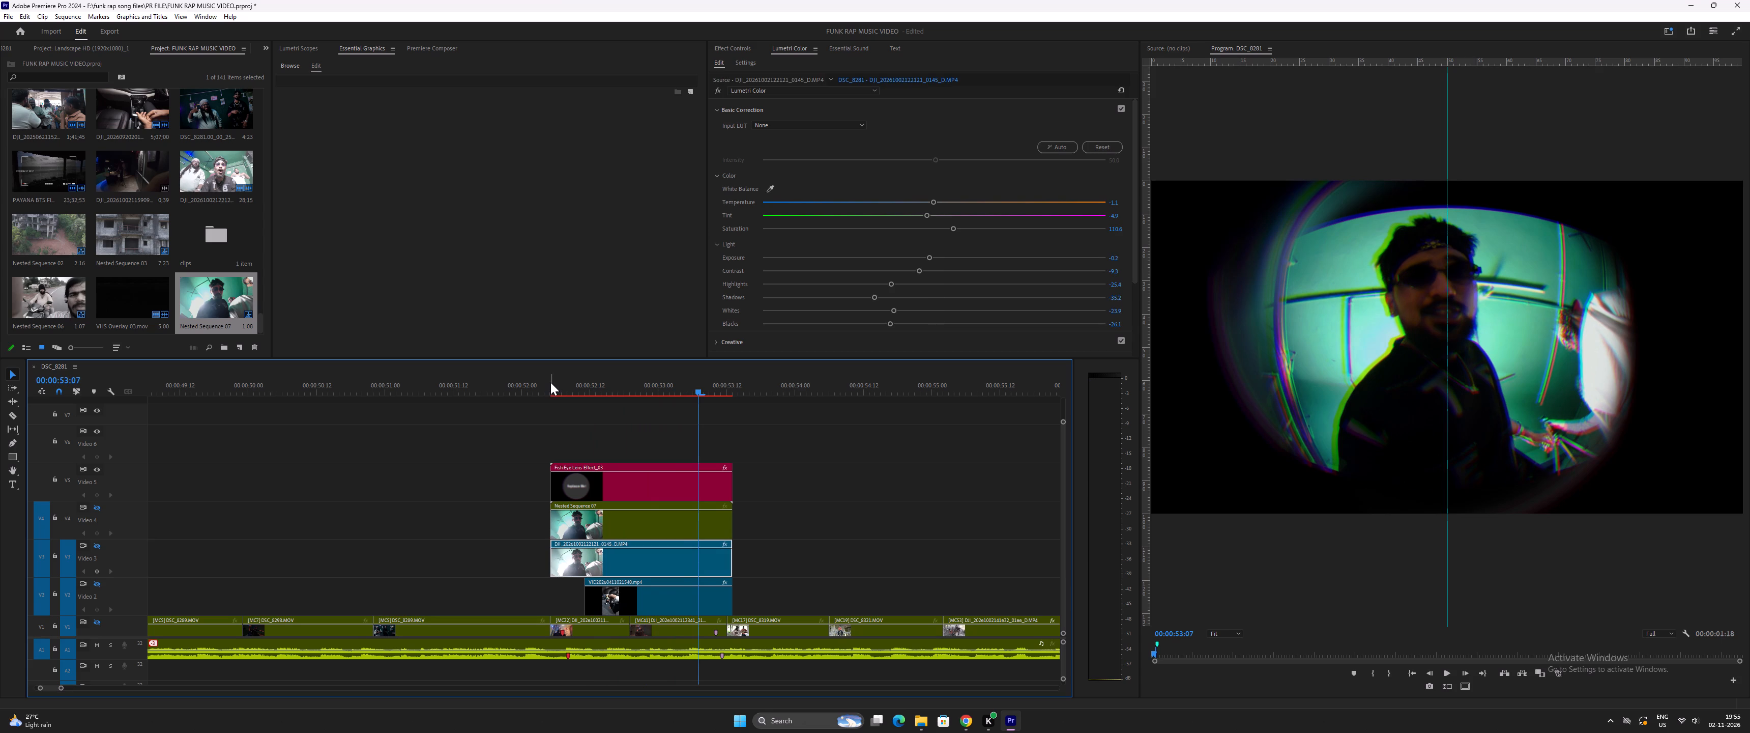
pyautogui.press('space')
pyautogui.press('space')
pyautogui.click(581, 388)
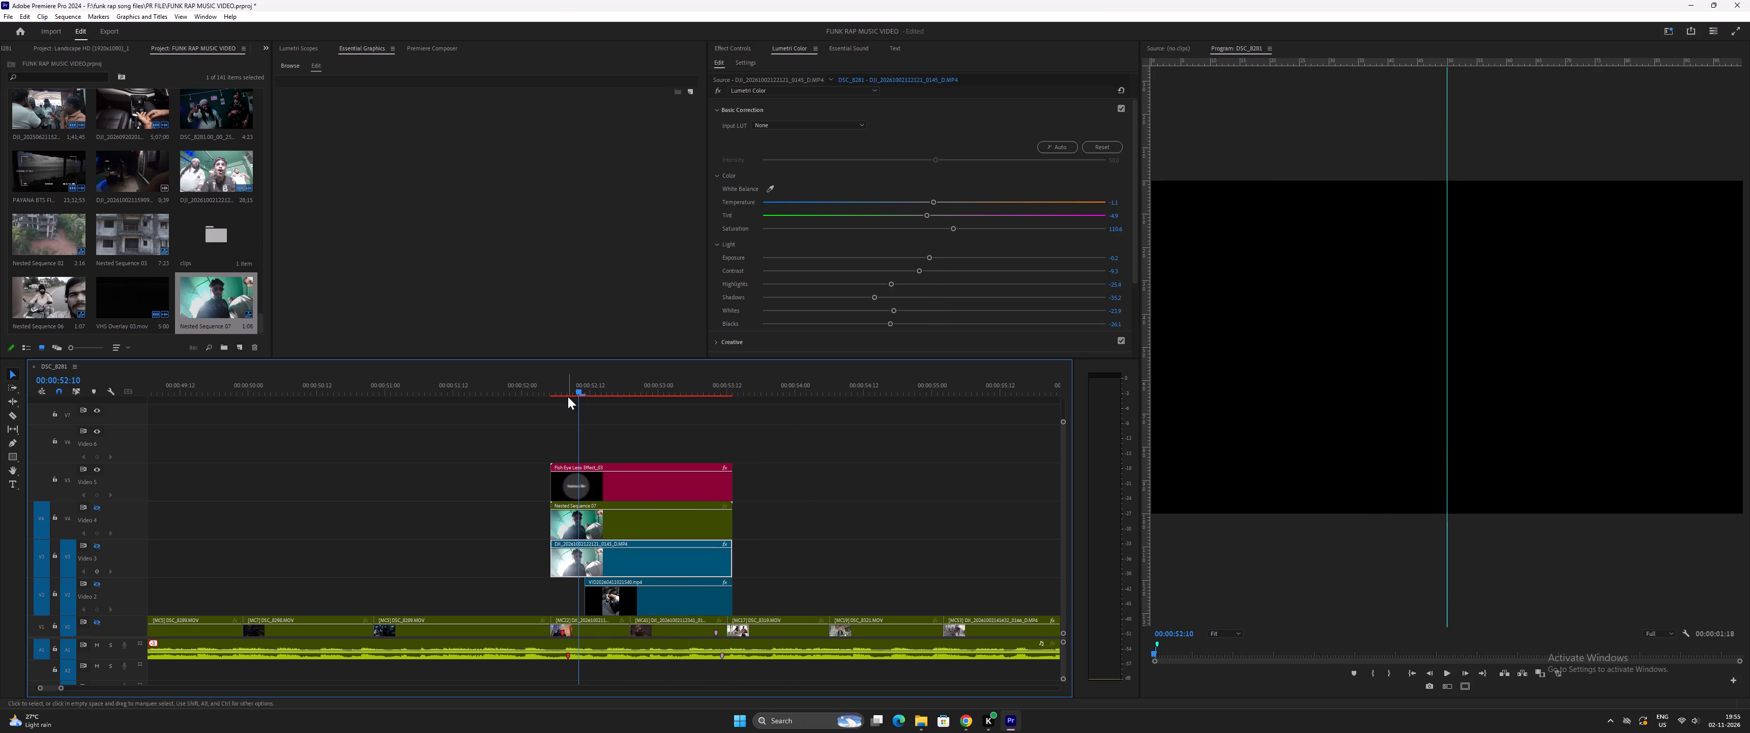
pyautogui.click(546, 382)
pyautogui.press('space')
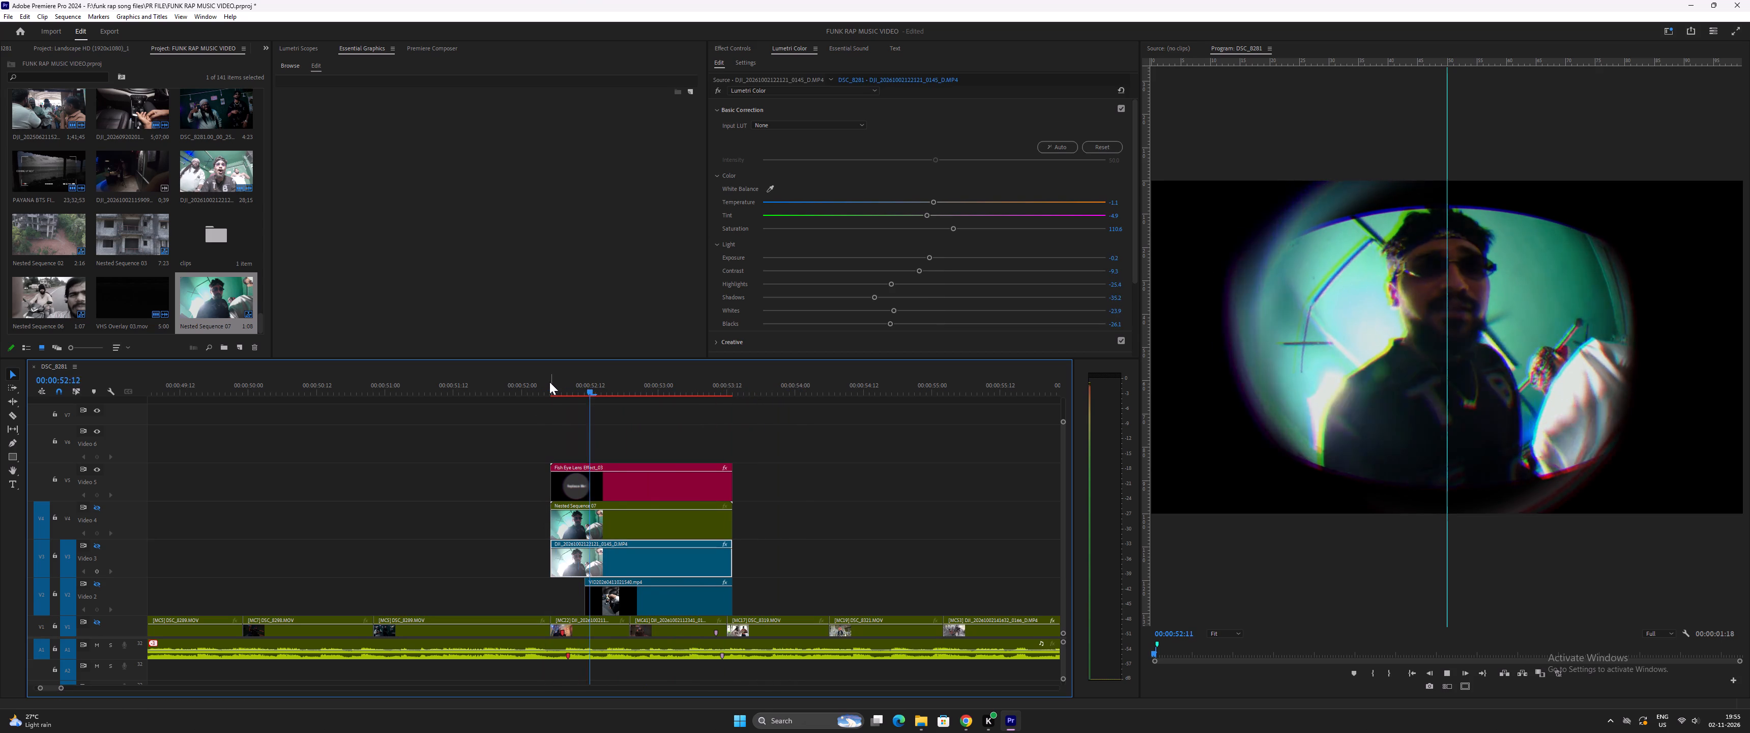
pyautogui.press('space')
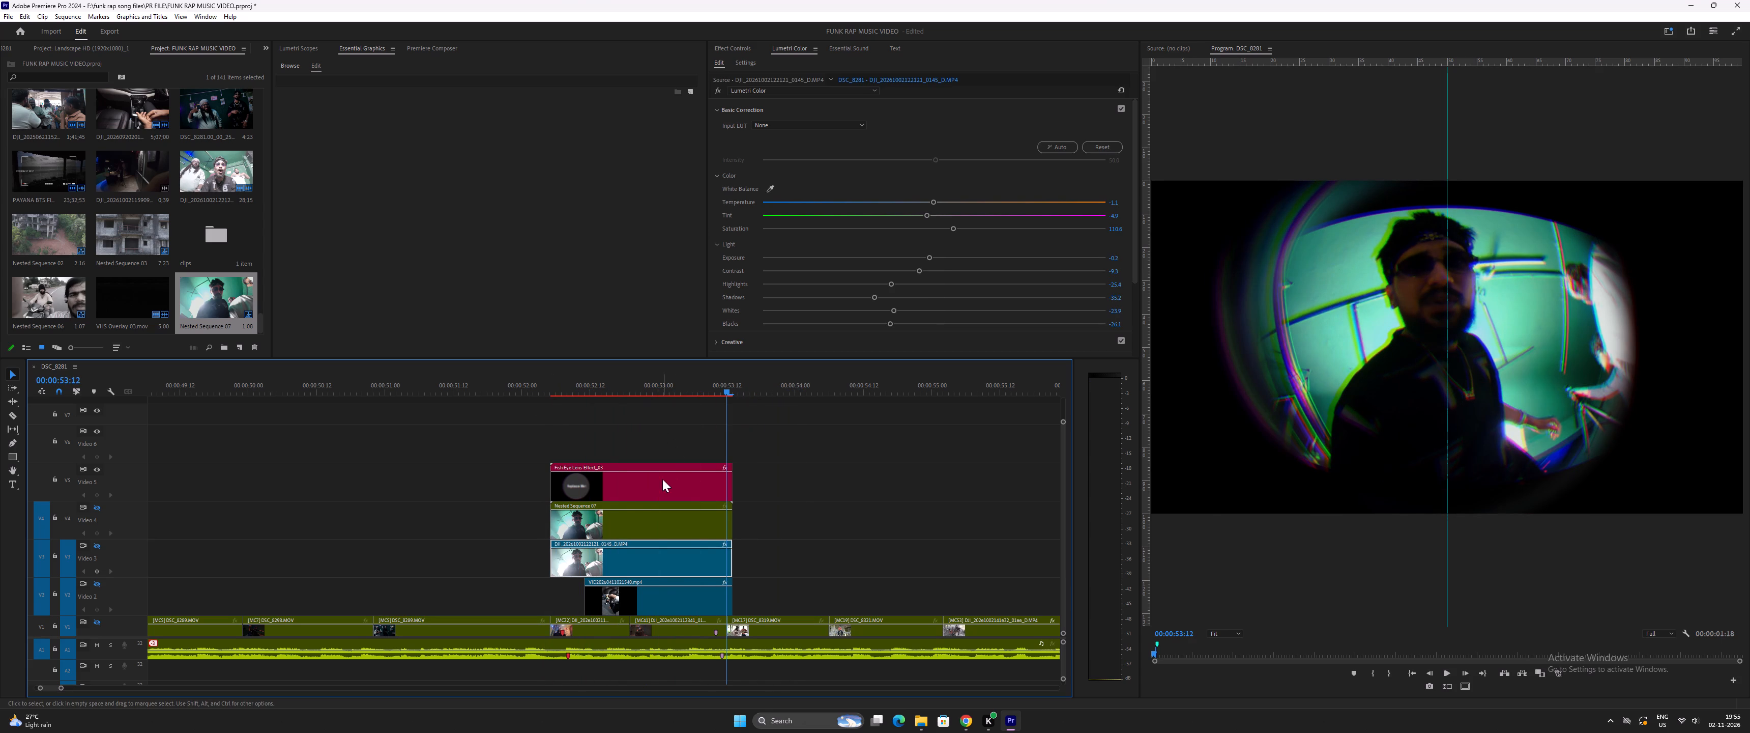
# Scale up the Fish Eye Lens Effect_03 clip slightly so its circular image nearly fills the frame's width.
pyautogui.click(627, 486)
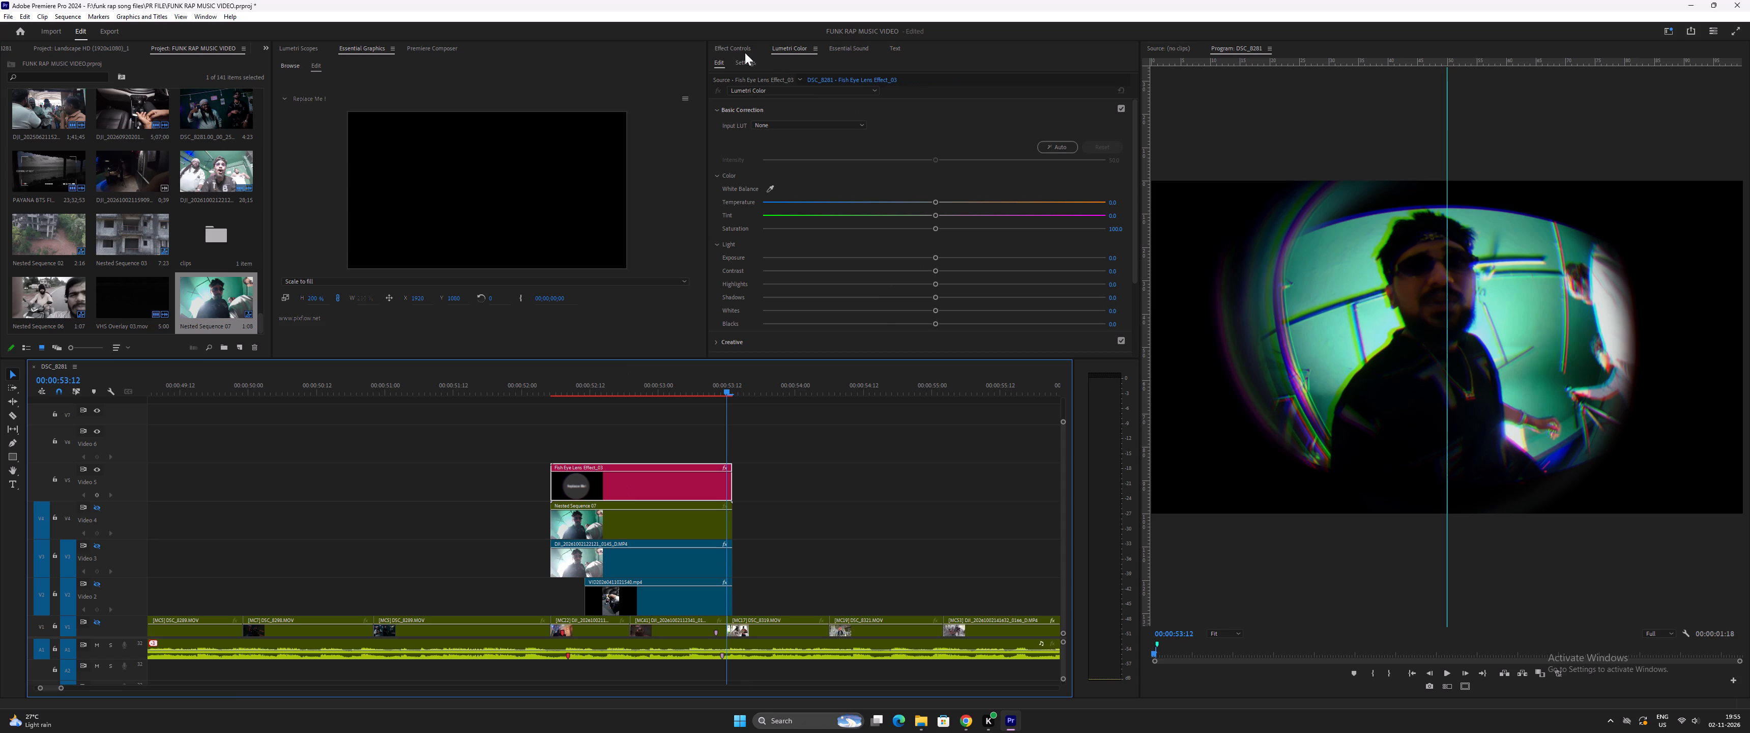
pyautogui.click(732, 45)
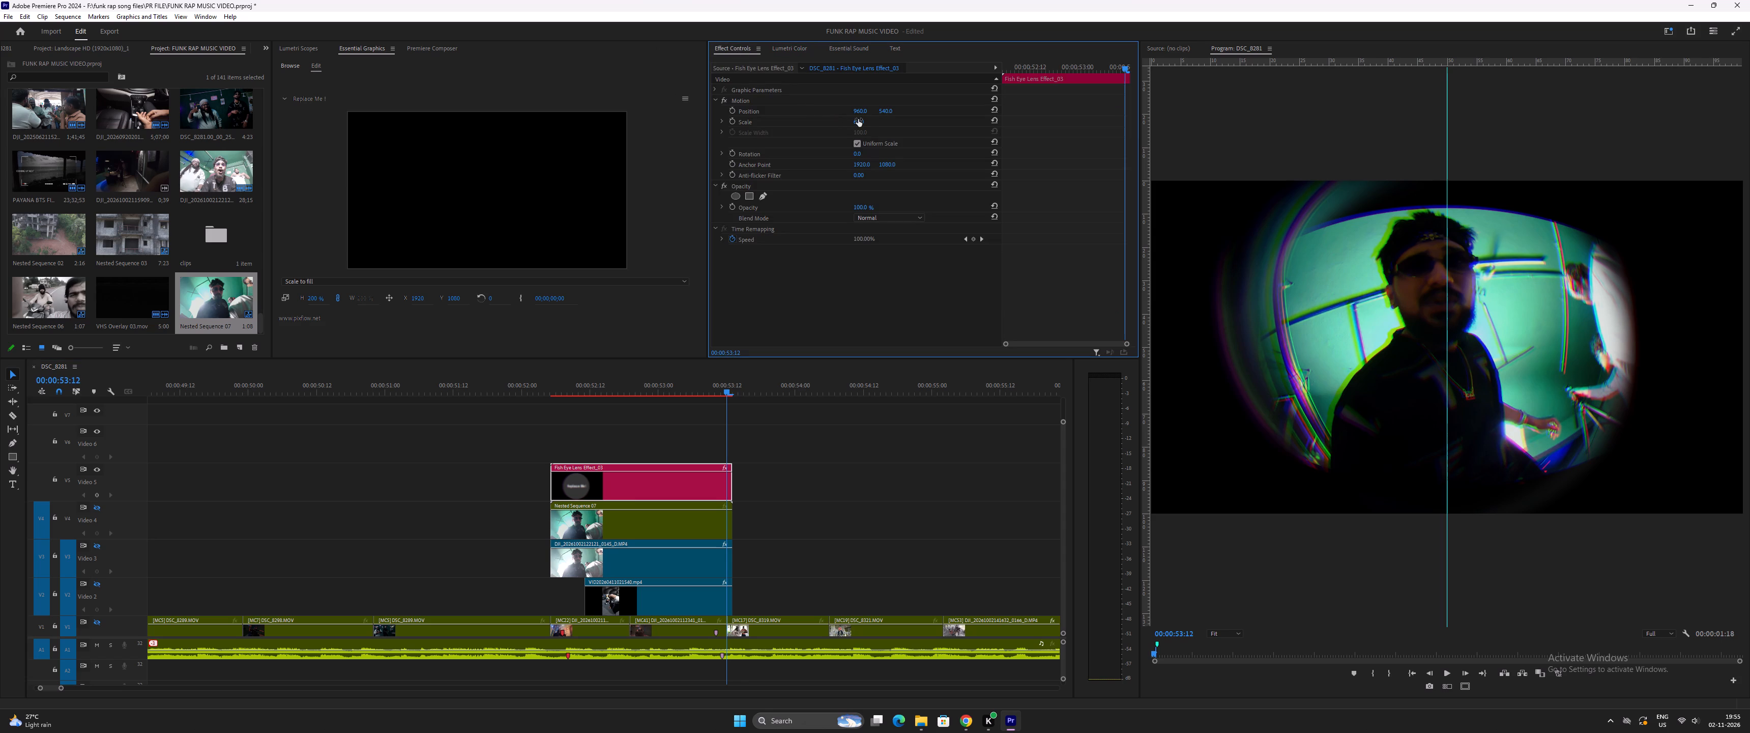
pyautogui.moveTo(860, 121); pyautogui.dragTo(892, 125)
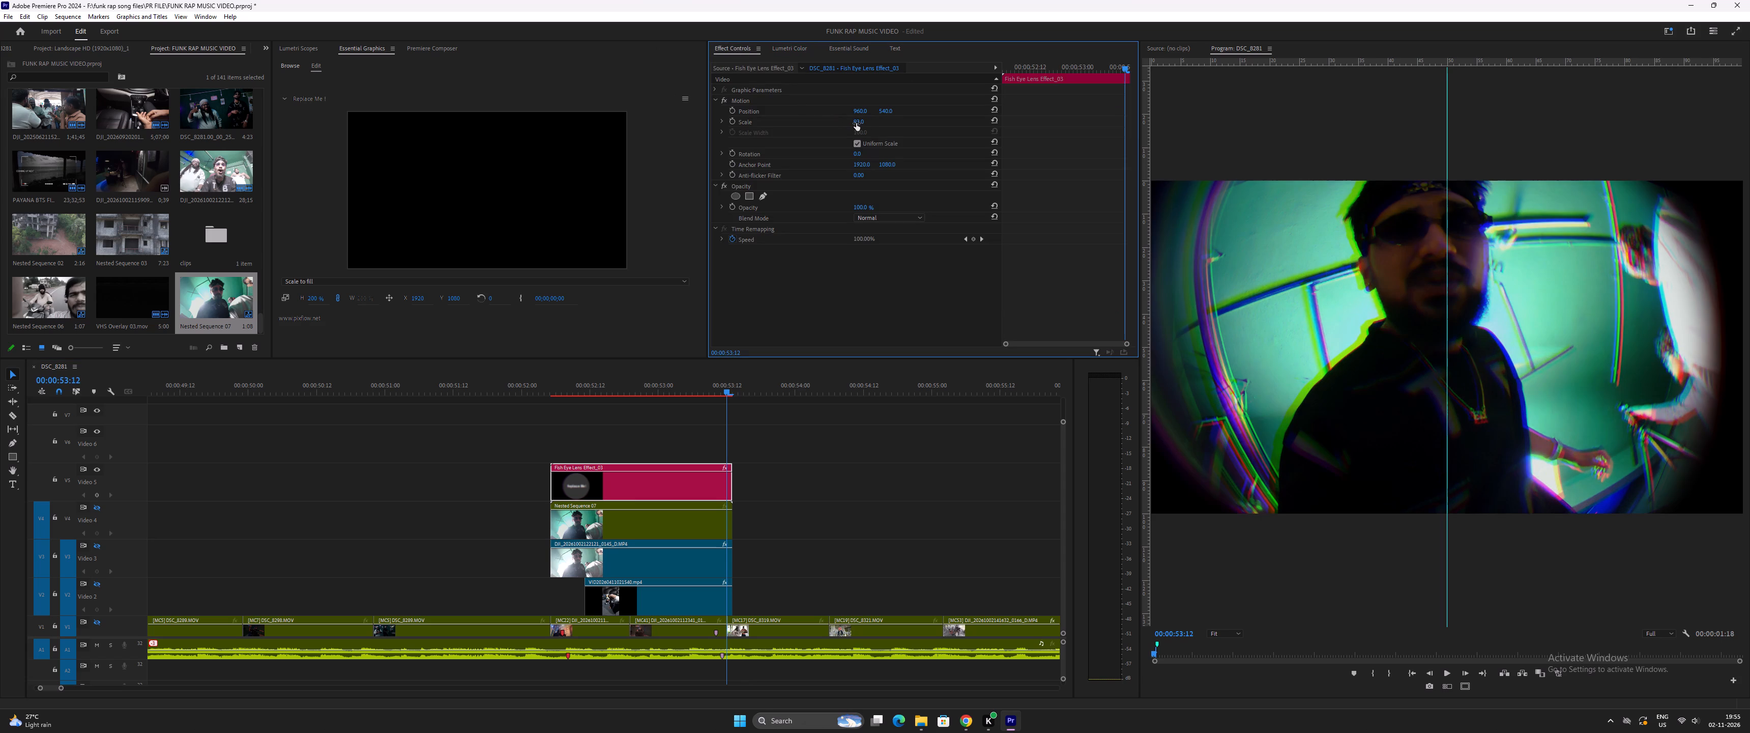
pyautogui.moveTo(856, 123); pyautogui.dragTo(848, 123)
pyautogui.click(895, 123)
pyautogui.moveTo(863, 122); pyautogui.dragTo(853, 122)
pyautogui.moveTo(868, 120); pyautogui.dragTo(870, 120)
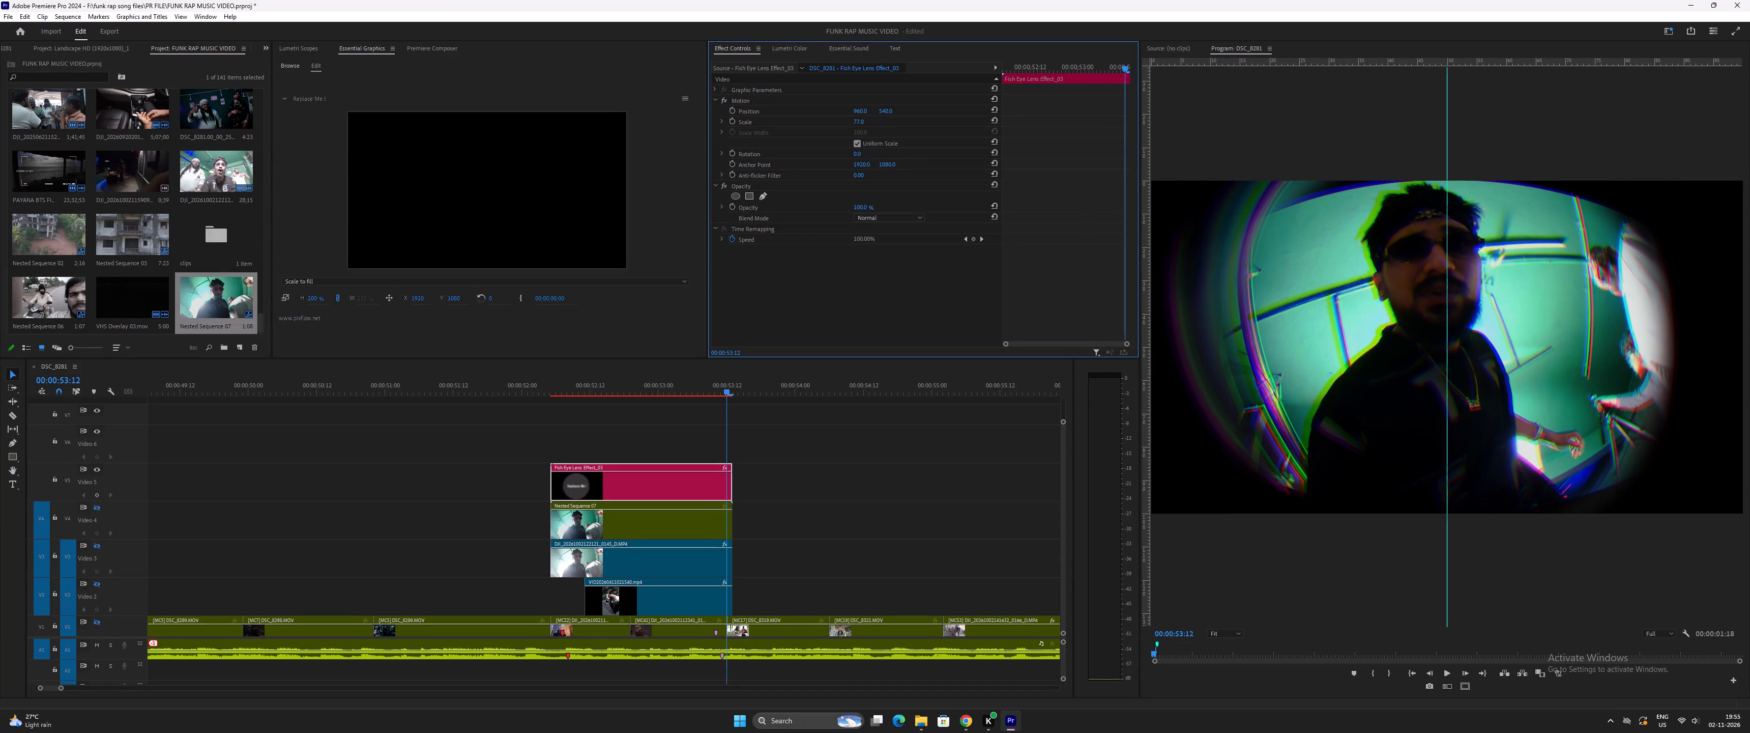
pyautogui.moveTo(870, 120); pyautogui.dragTo(874, 120)
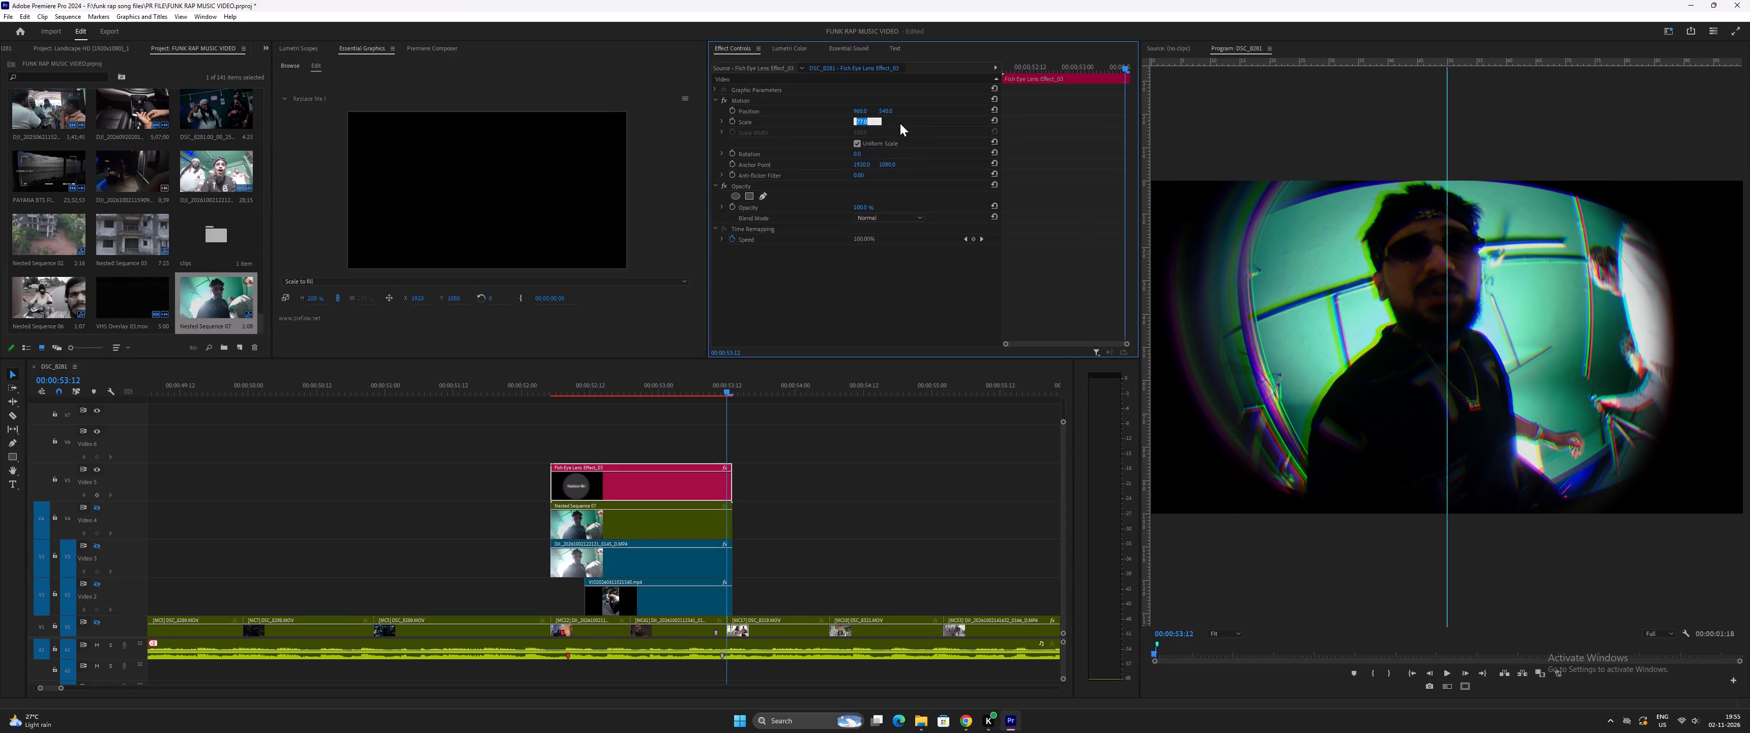
pyautogui.click(906, 120)
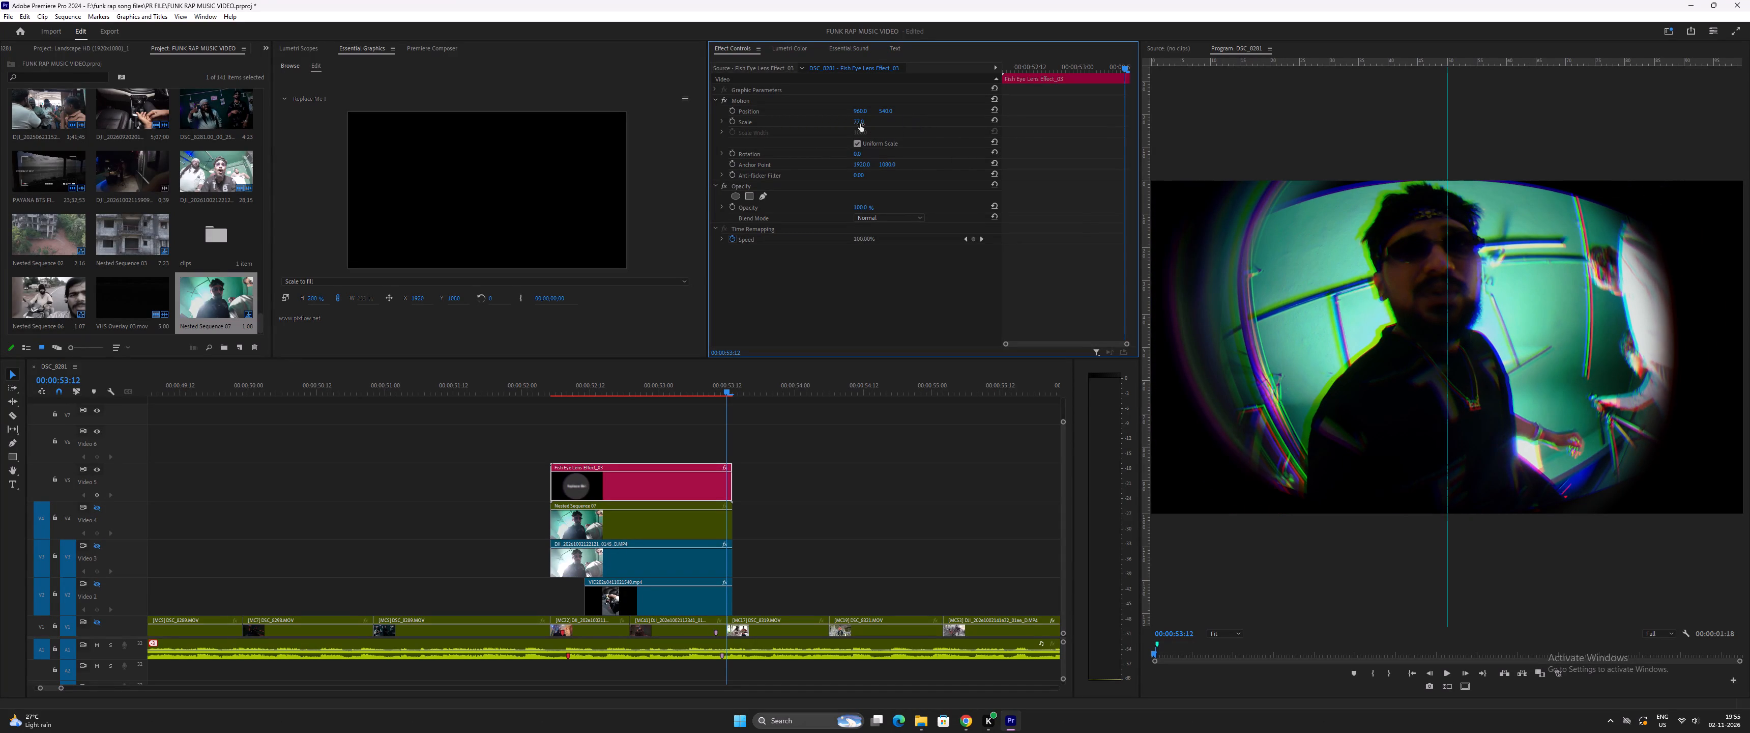
pyautogui.click(858, 124)
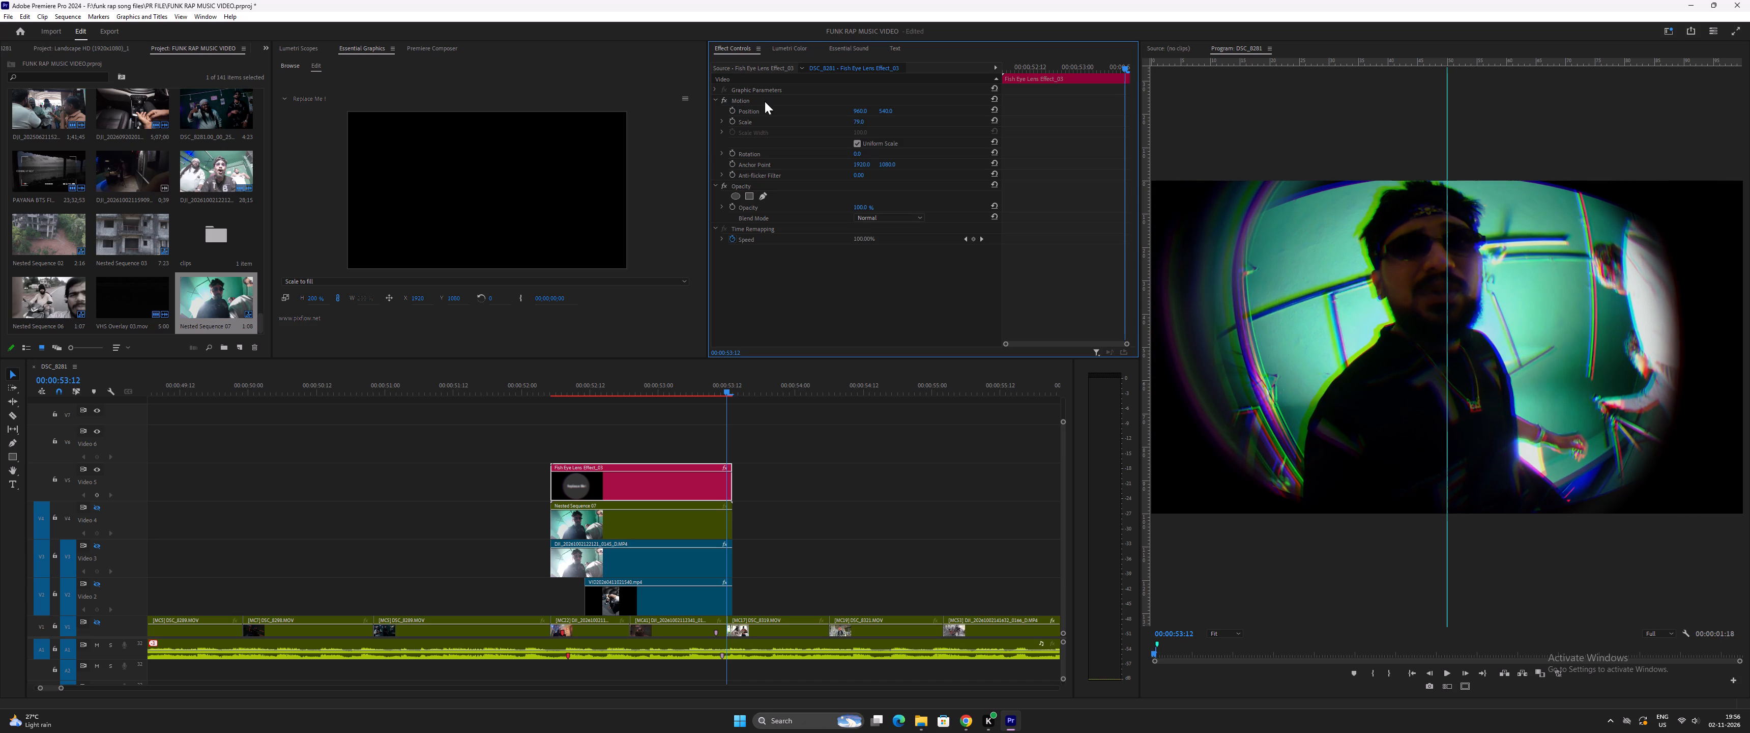
# Color-correct the Fish Eye Lens Effect_03 clip: shift tint toward green, warm the temperature to about 21 and raise saturation to about 107.
pyautogui.click(779, 47)
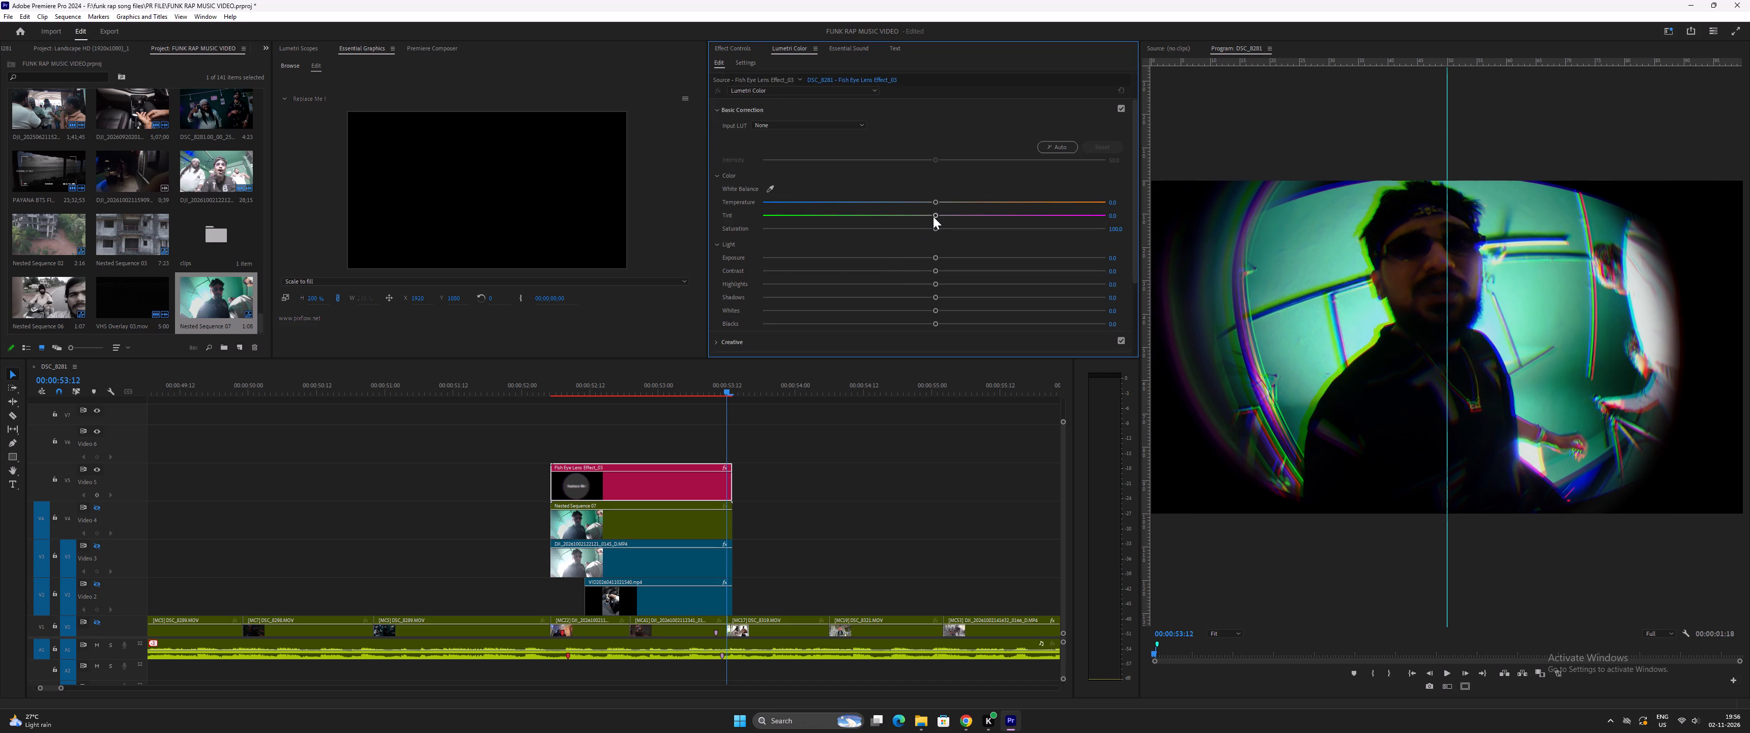
pyautogui.moveTo(933, 216); pyautogui.dragTo(906, 227)
pyautogui.moveTo(906, 227); pyautogui.dragTo(876, 228)
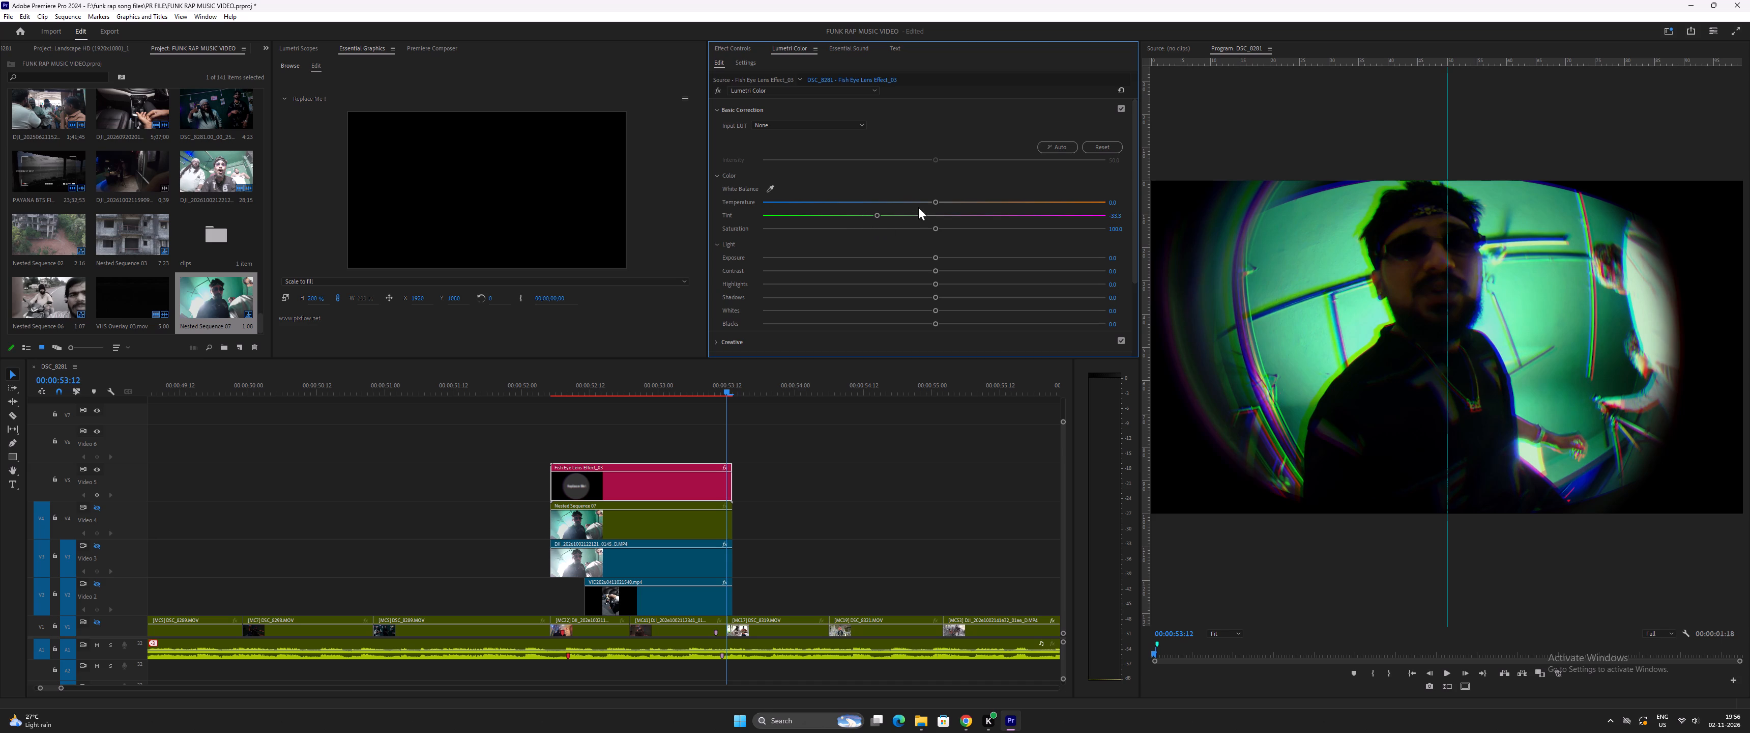
pyautogui.moveTo(934, 201); pyautogui.dragTo(970, 210)
pyautogui.moveTo(935, 230); pyautogui.dragTo(951, 230)
pyautogui.moveTo(951, 230); pyautogui.dragTo(942, 235)
pyautogui.moveTo(942, 235); pyautogui.dragTo(946, 235)
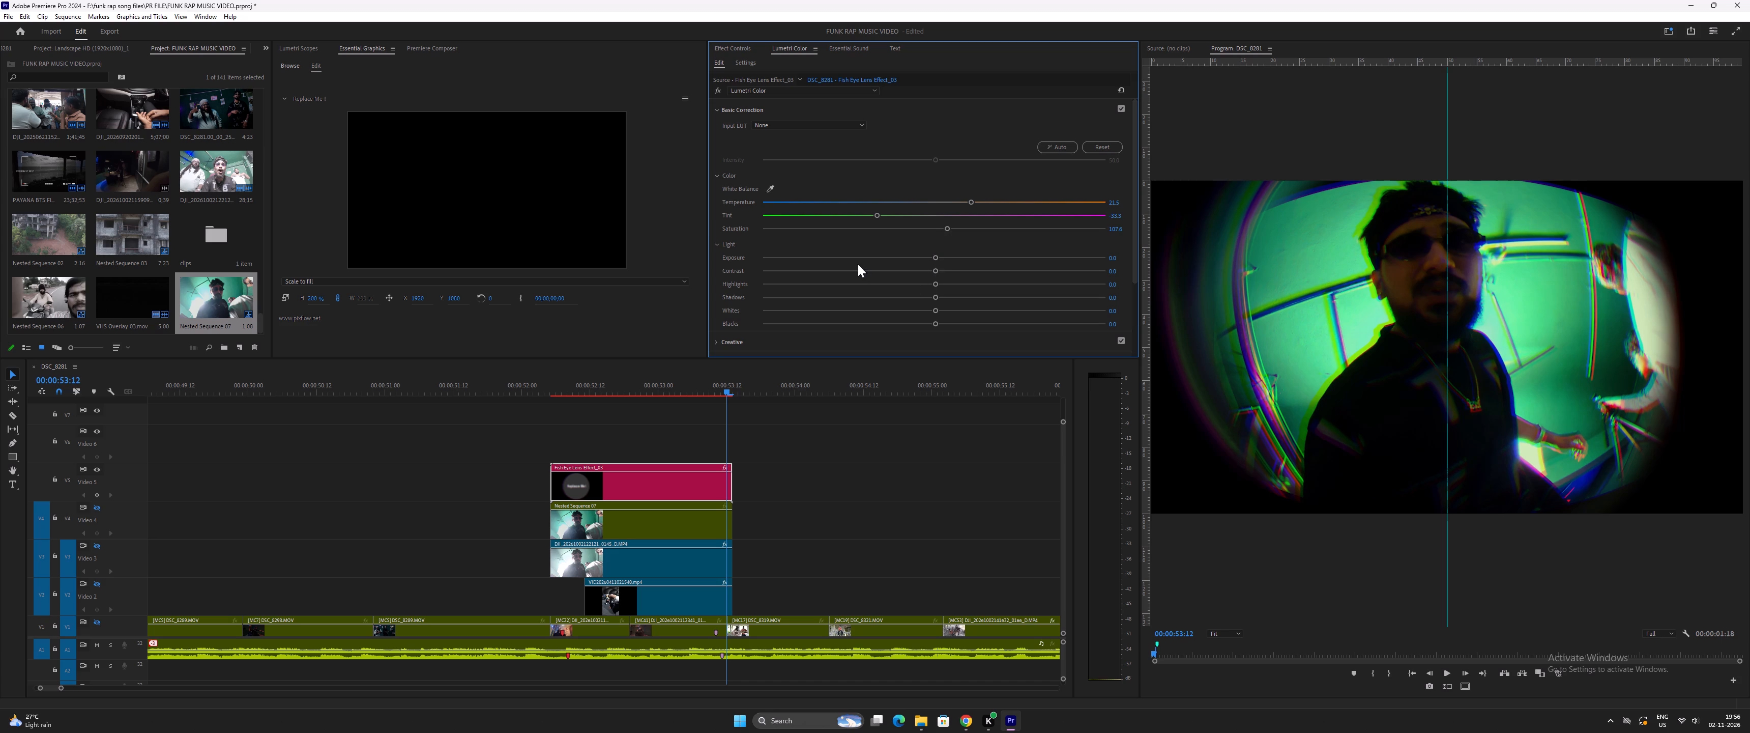
pyautogui.scroll(-12, 856, 264)
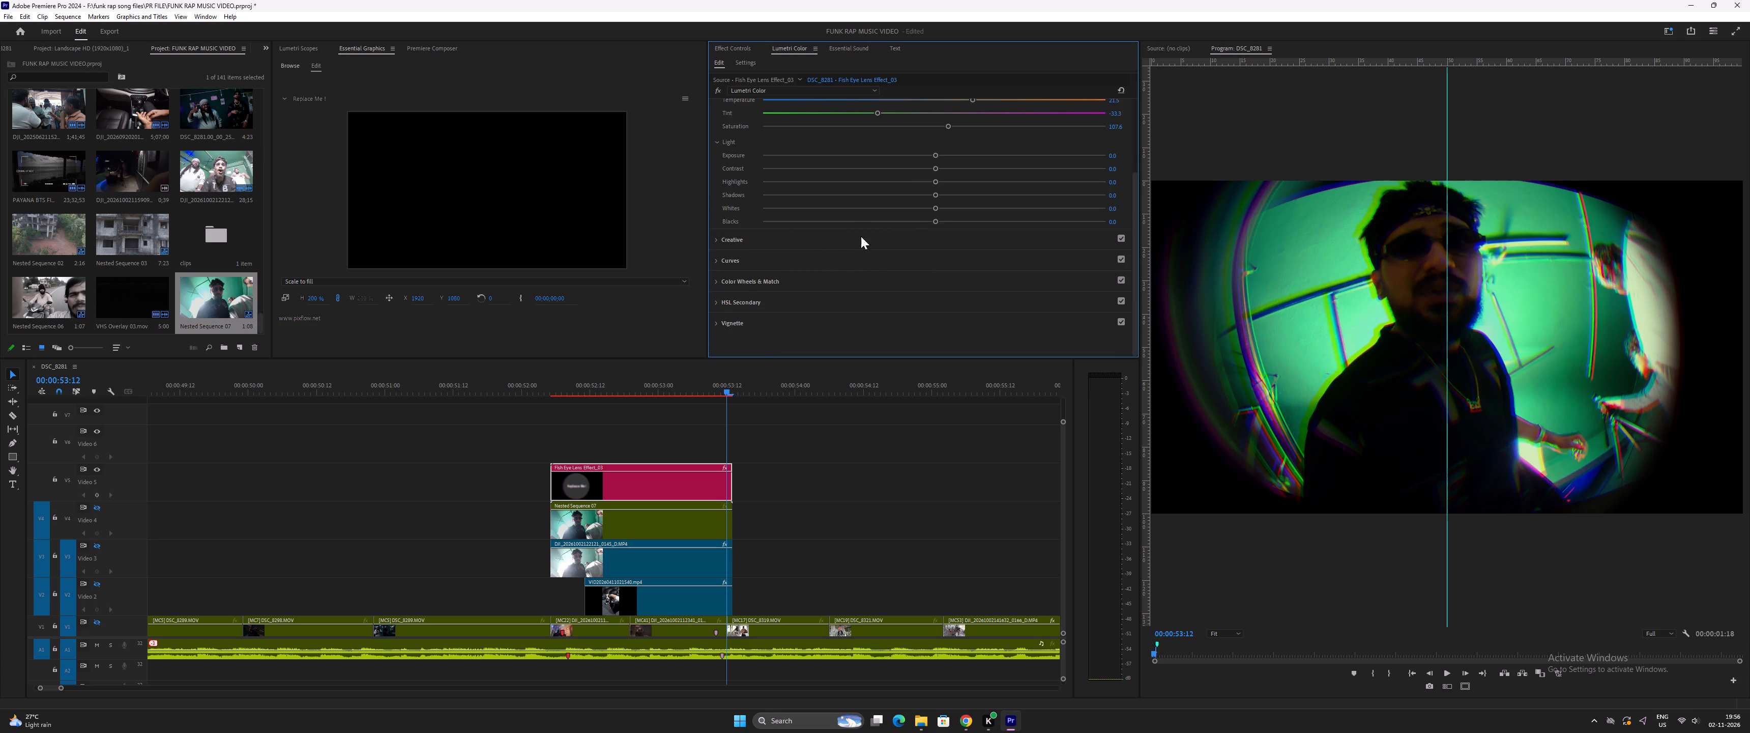
pyautogui.scroll(-4, 751, 250)
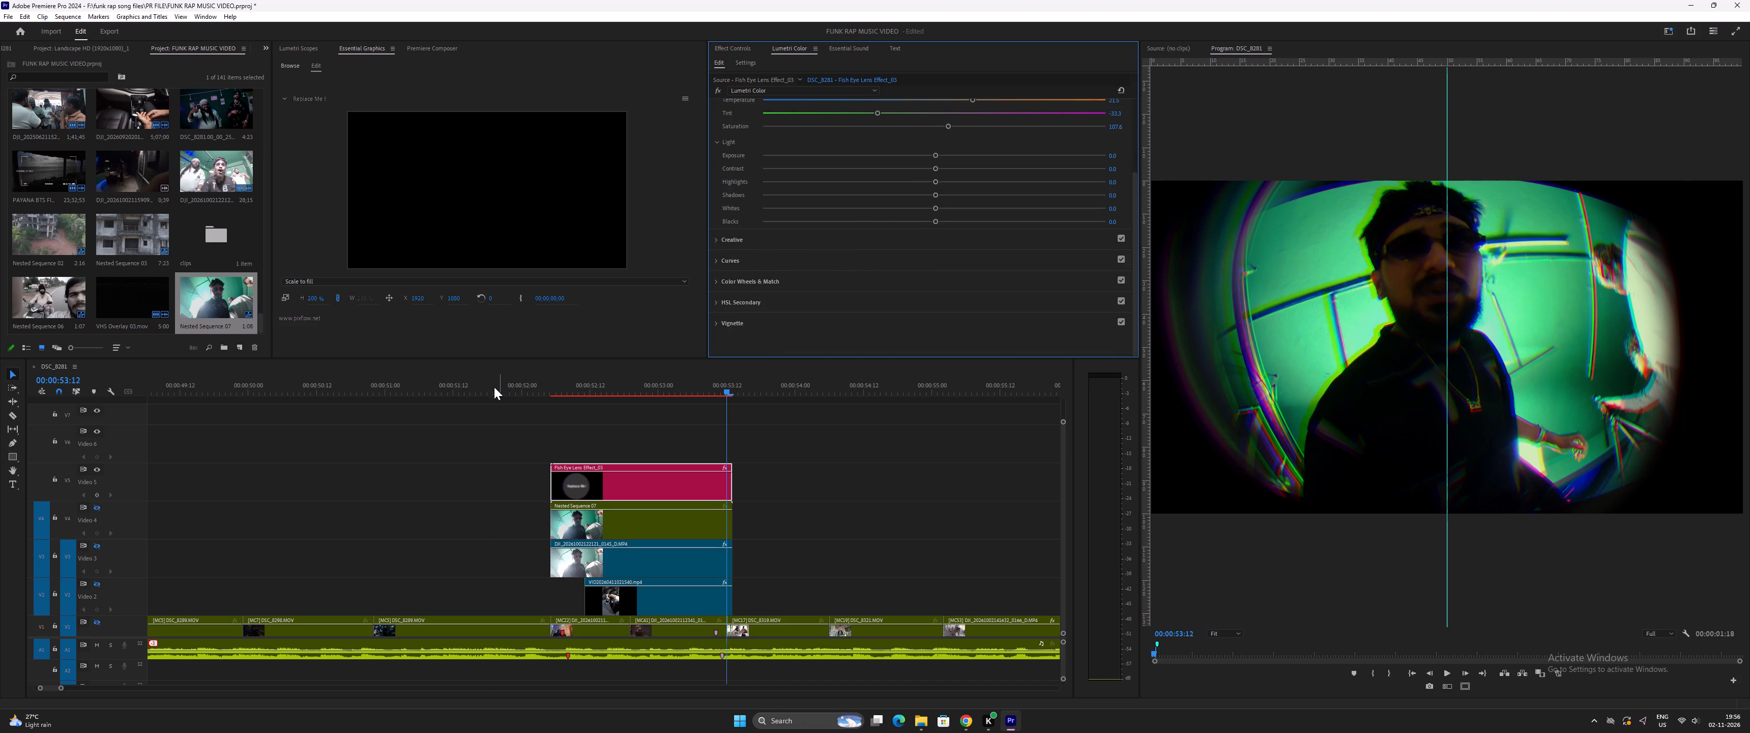
# Play back the green-room section to check the enlarged and color-corrected fisheye clip.
pyautogui.click(494, 387)
pyautogui.press('space')
pyautogui.press('space')
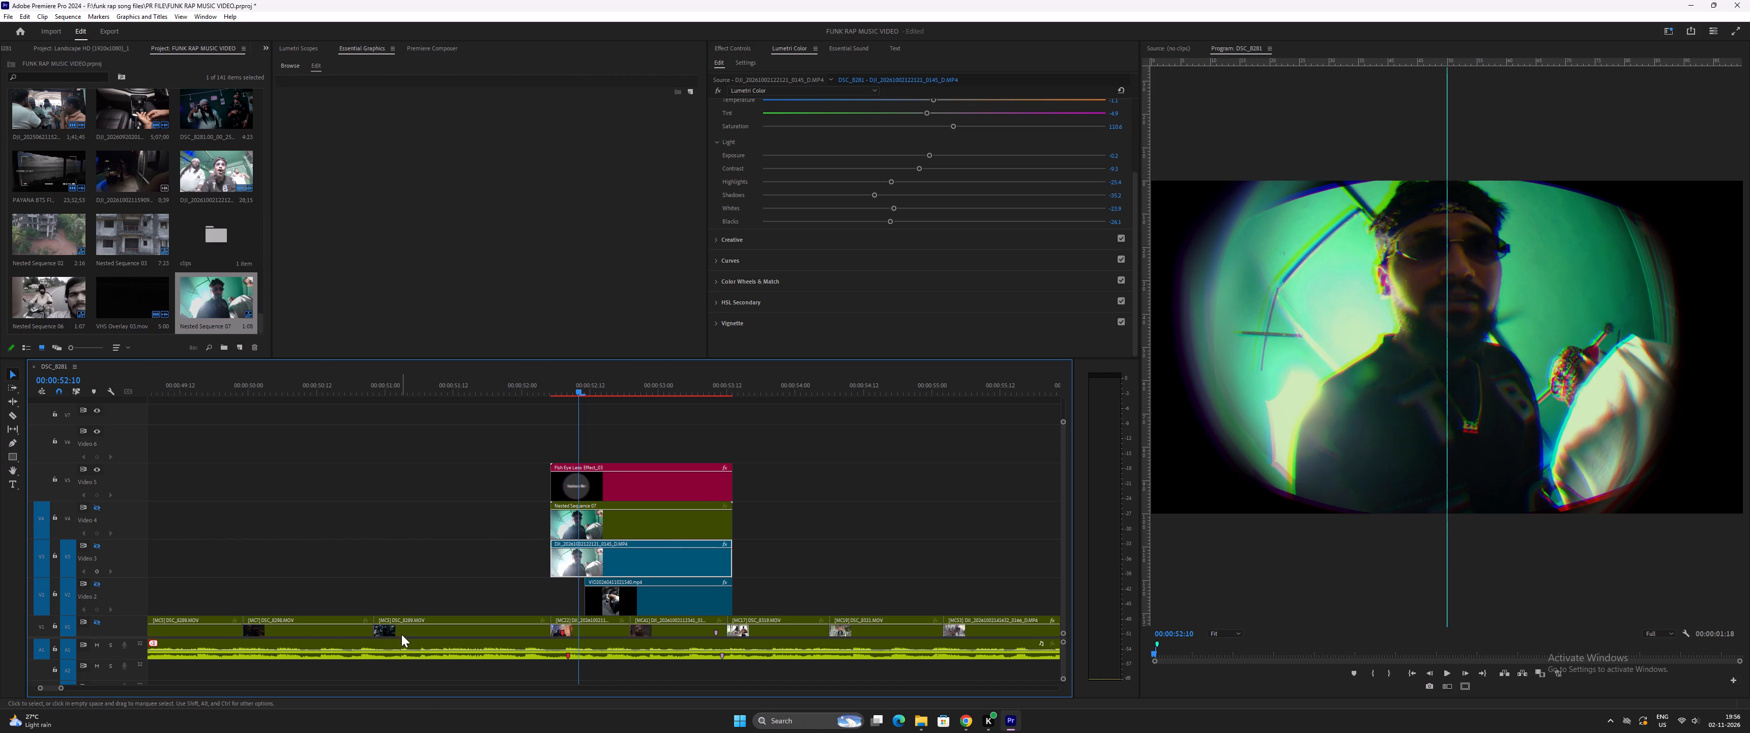
# Turn the output of Video 1 back on and move the four clips stacked above it up one track.
pyautogui.click(100, 623)
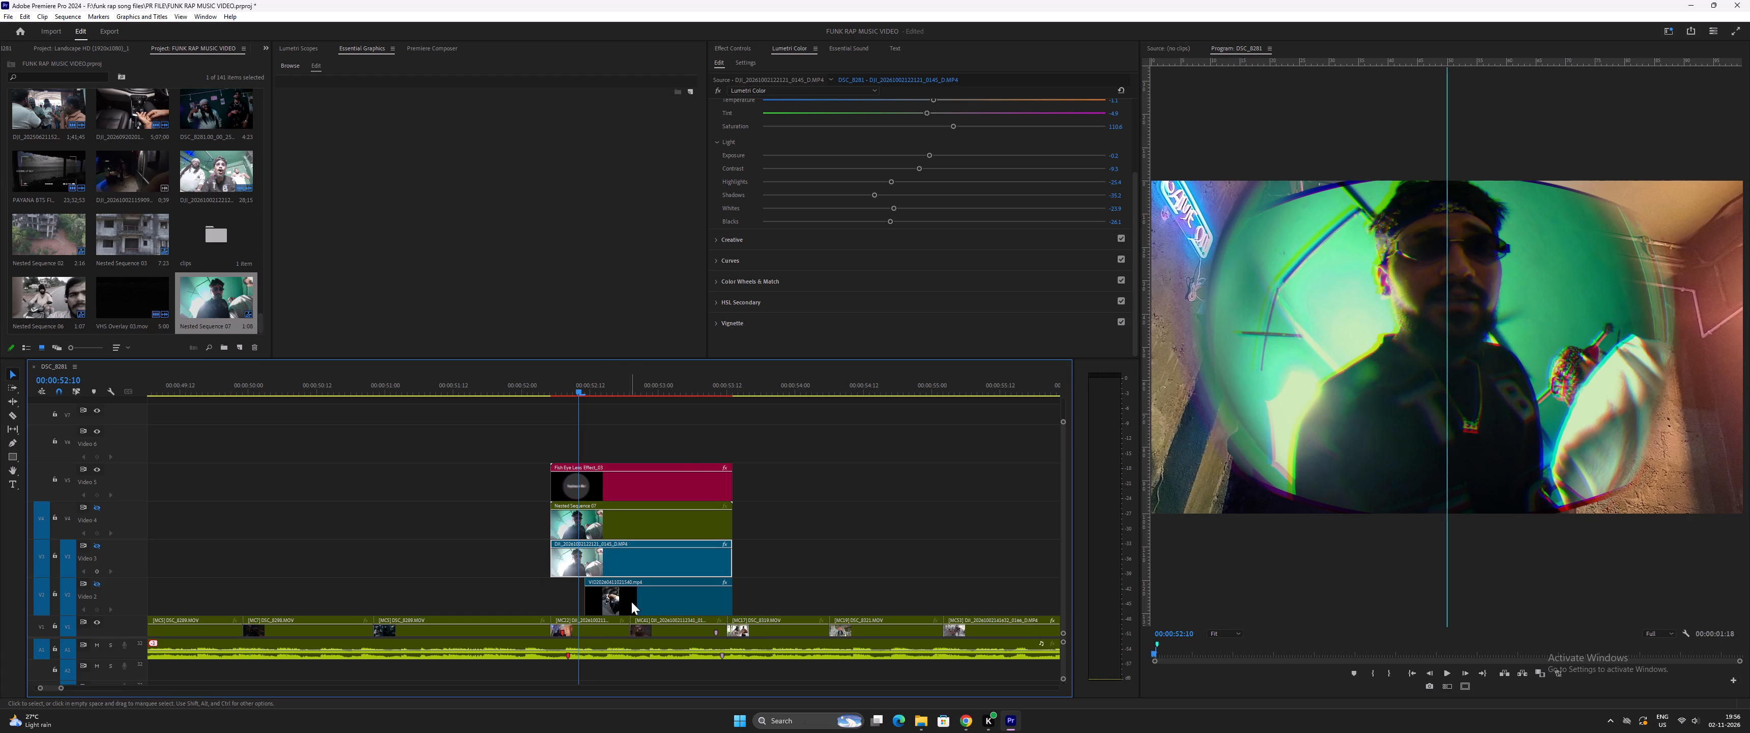
pyautogui.moveTo(637, 427); pyautogui.dragTo(692, 596)
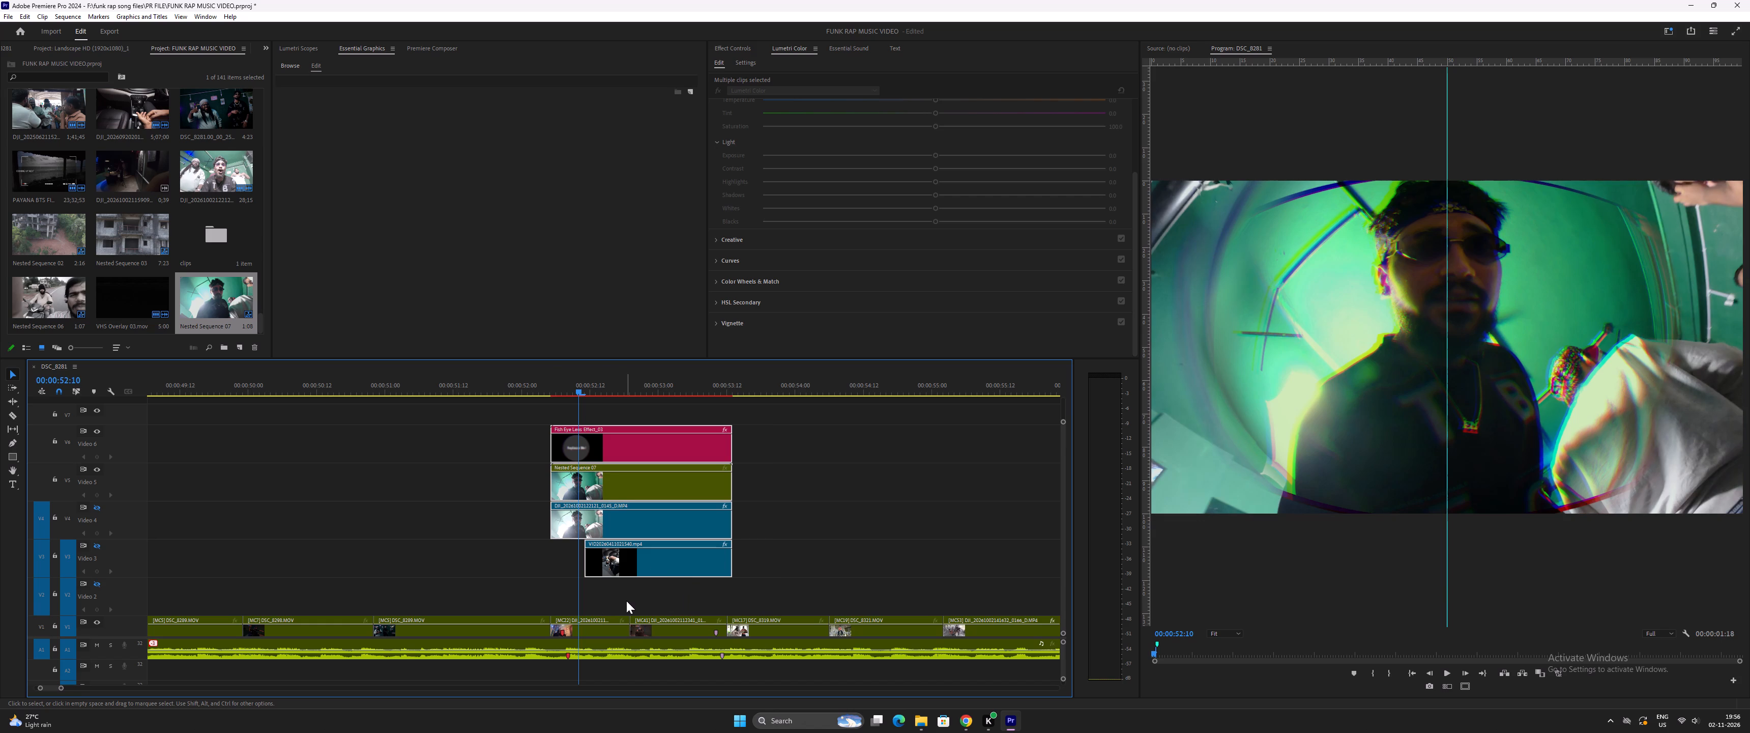
# Delete the shorter lowest clip of the green-room stack from Video 3.
pyautogui.click(623, 584)
pyautogui.click(624, 570)
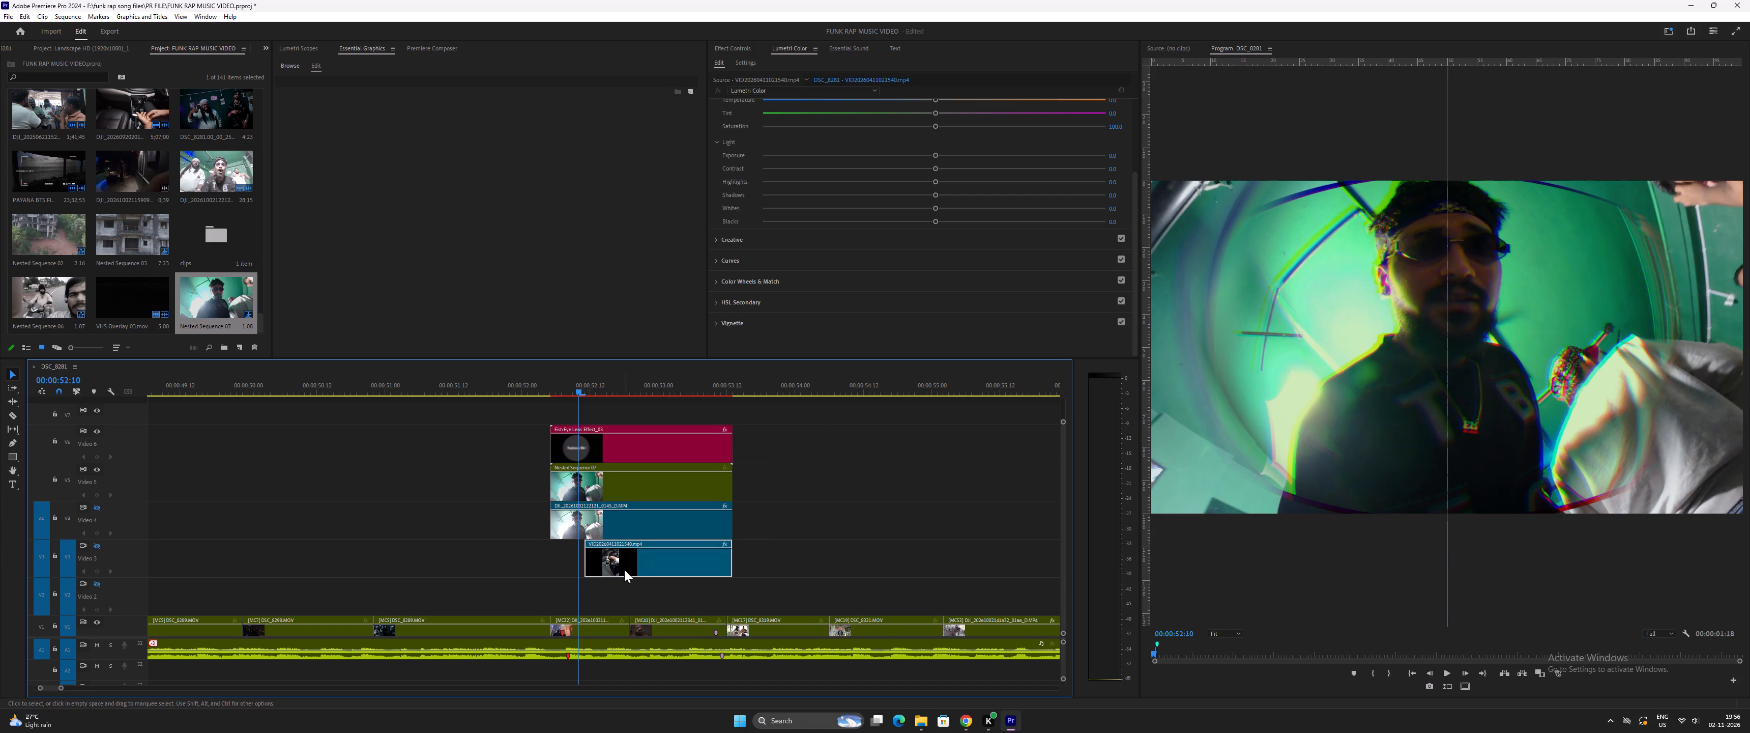
pyautogui.press('Delete')
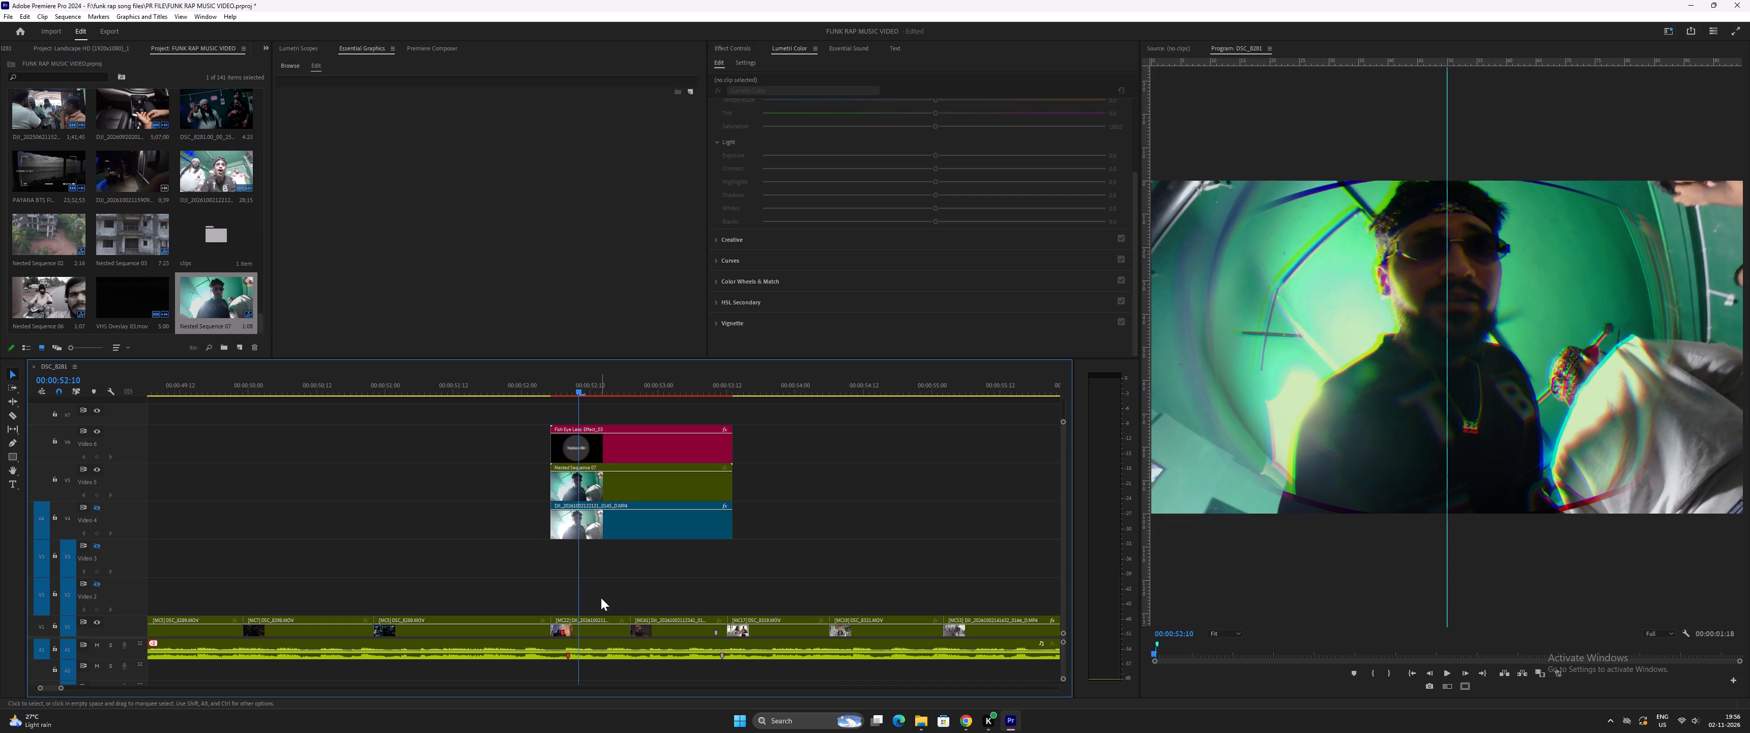
# Move the two Video 1 clips beneath the fisheye stack up to Video 2.
pyautogui.moveTo(601, 598); pyautogui.dragTo(641, 619)
pyautogui.moveTo(648, 629); pyautogui.dragTo(649, 608)
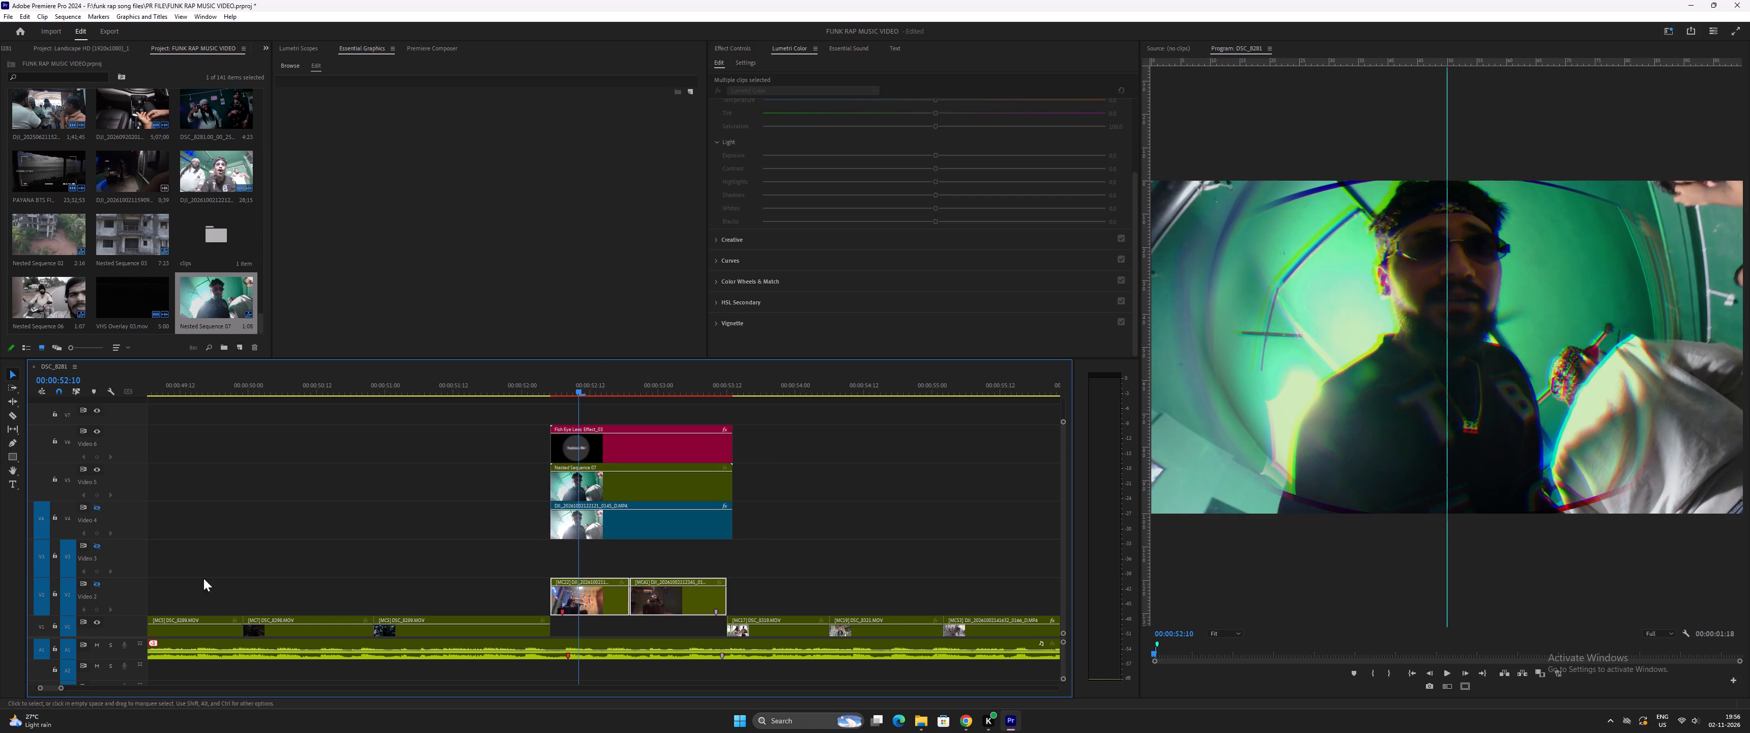
# Hide the output of Video 5 and Video 2, keeping the fisheye clip on Video 6 shown.
pyautogui.click(101, 583)
pyautogui.click(96, 465)
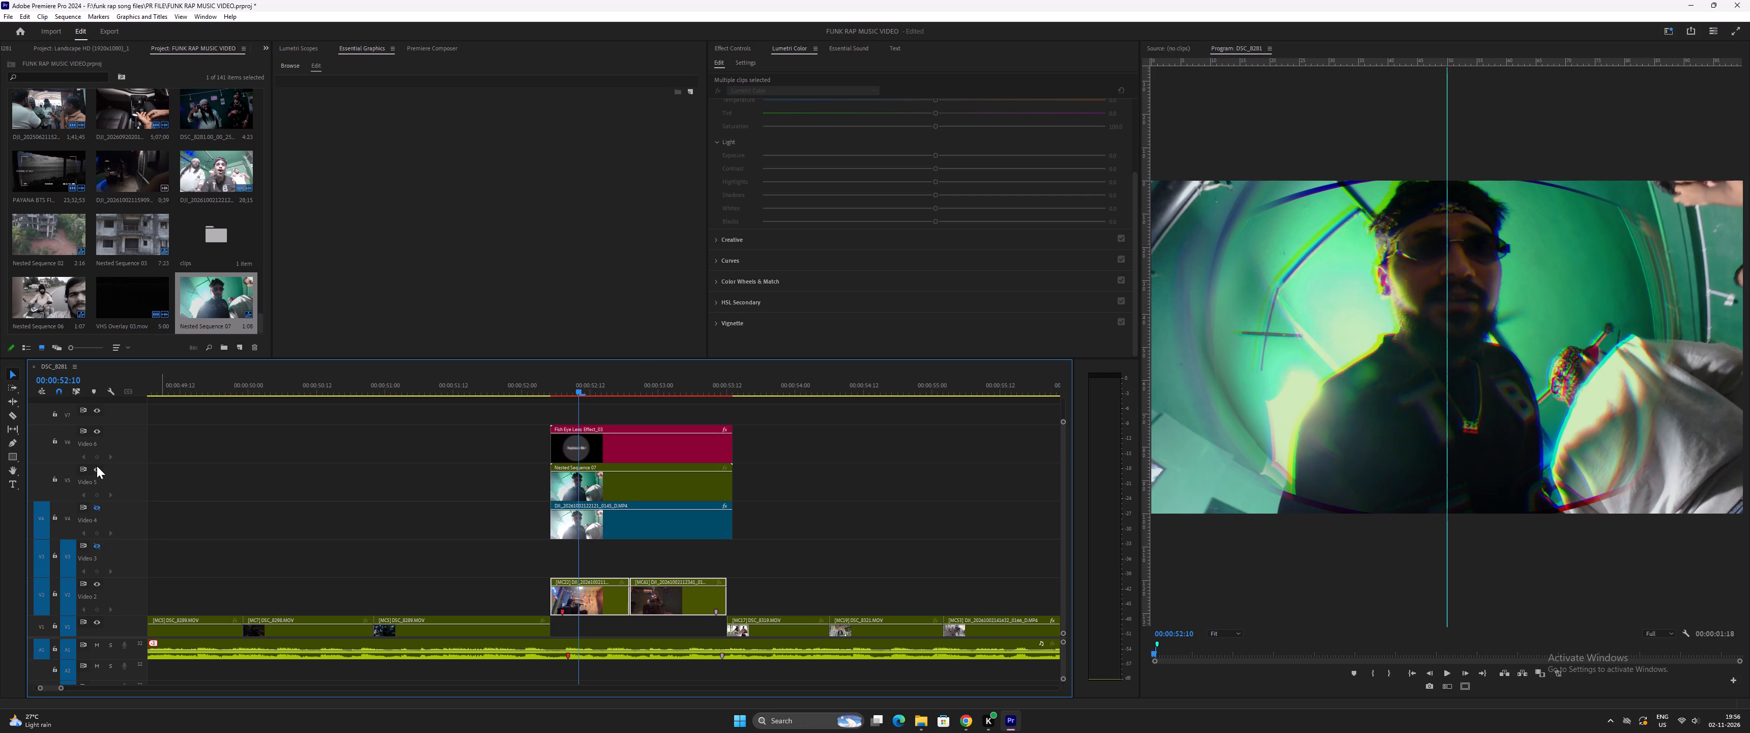
pyautogui.click(97, 470)
pyautogui.click(98, 430)
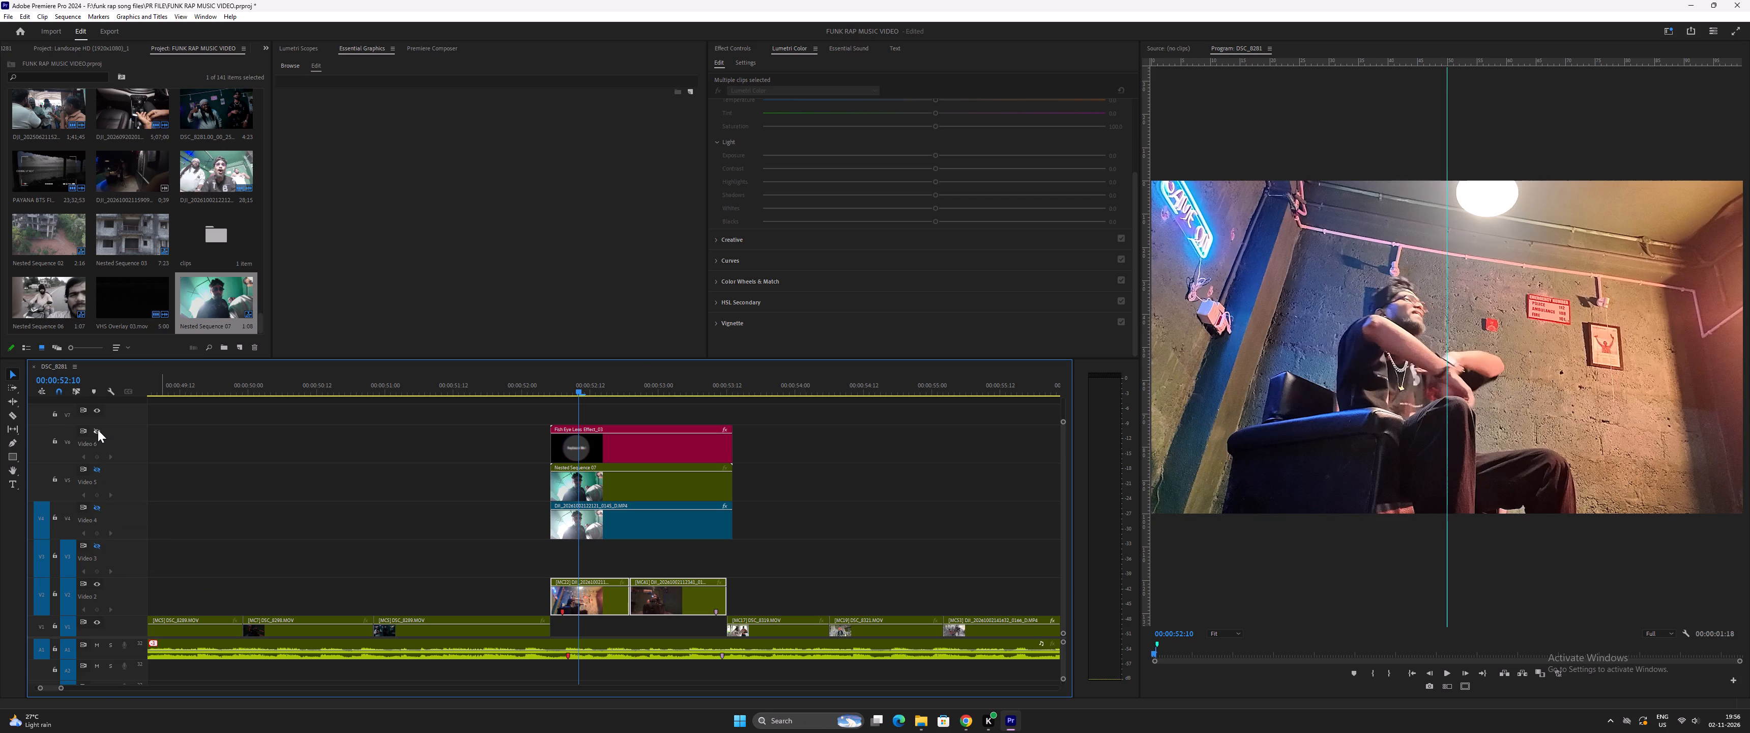
pyautogui.click(98, 430)
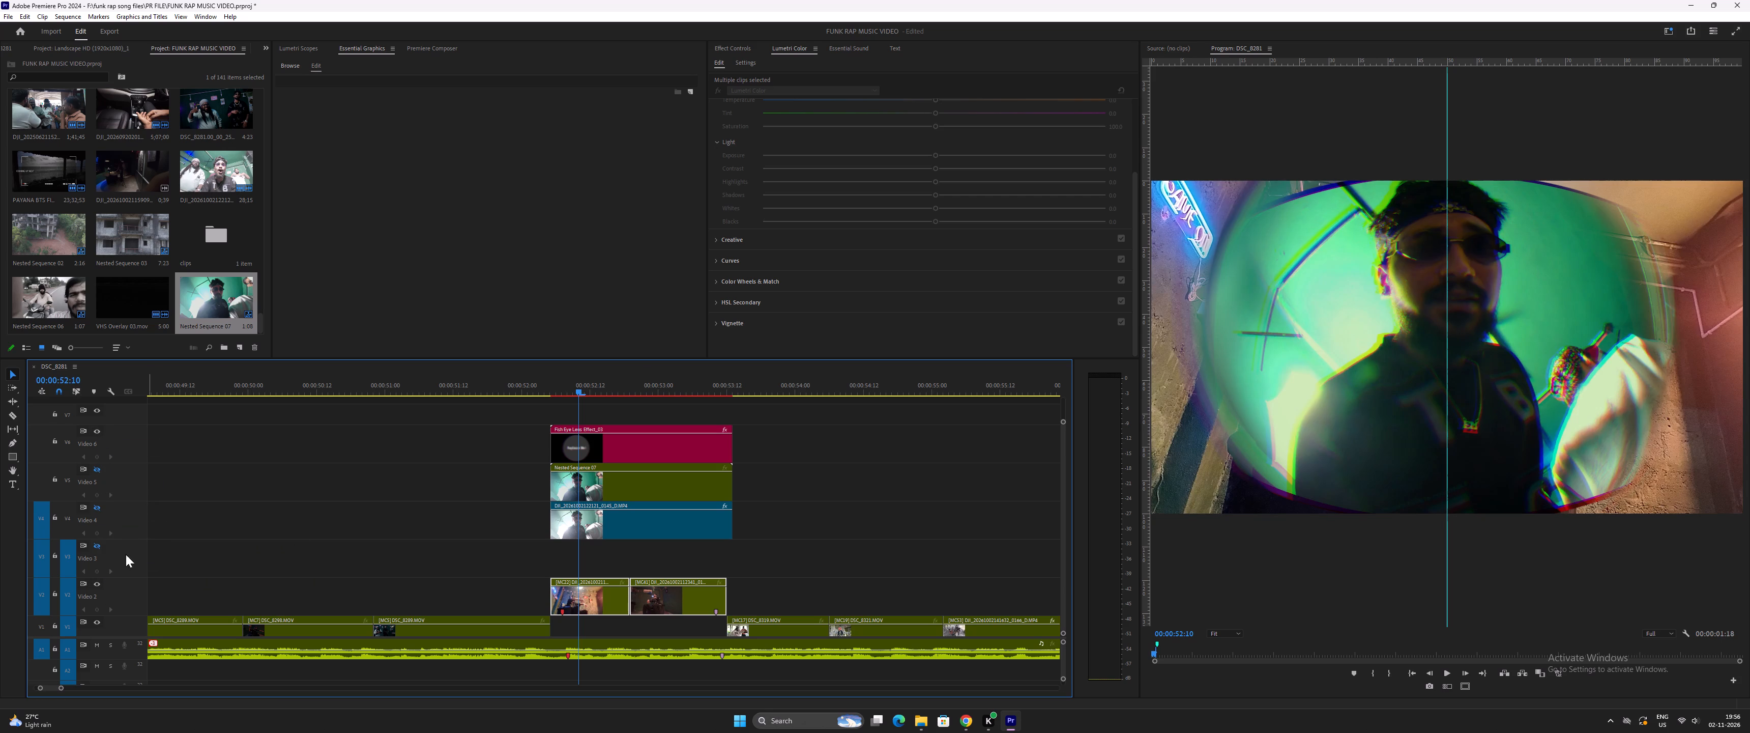
pyautogui.click(93, 583)
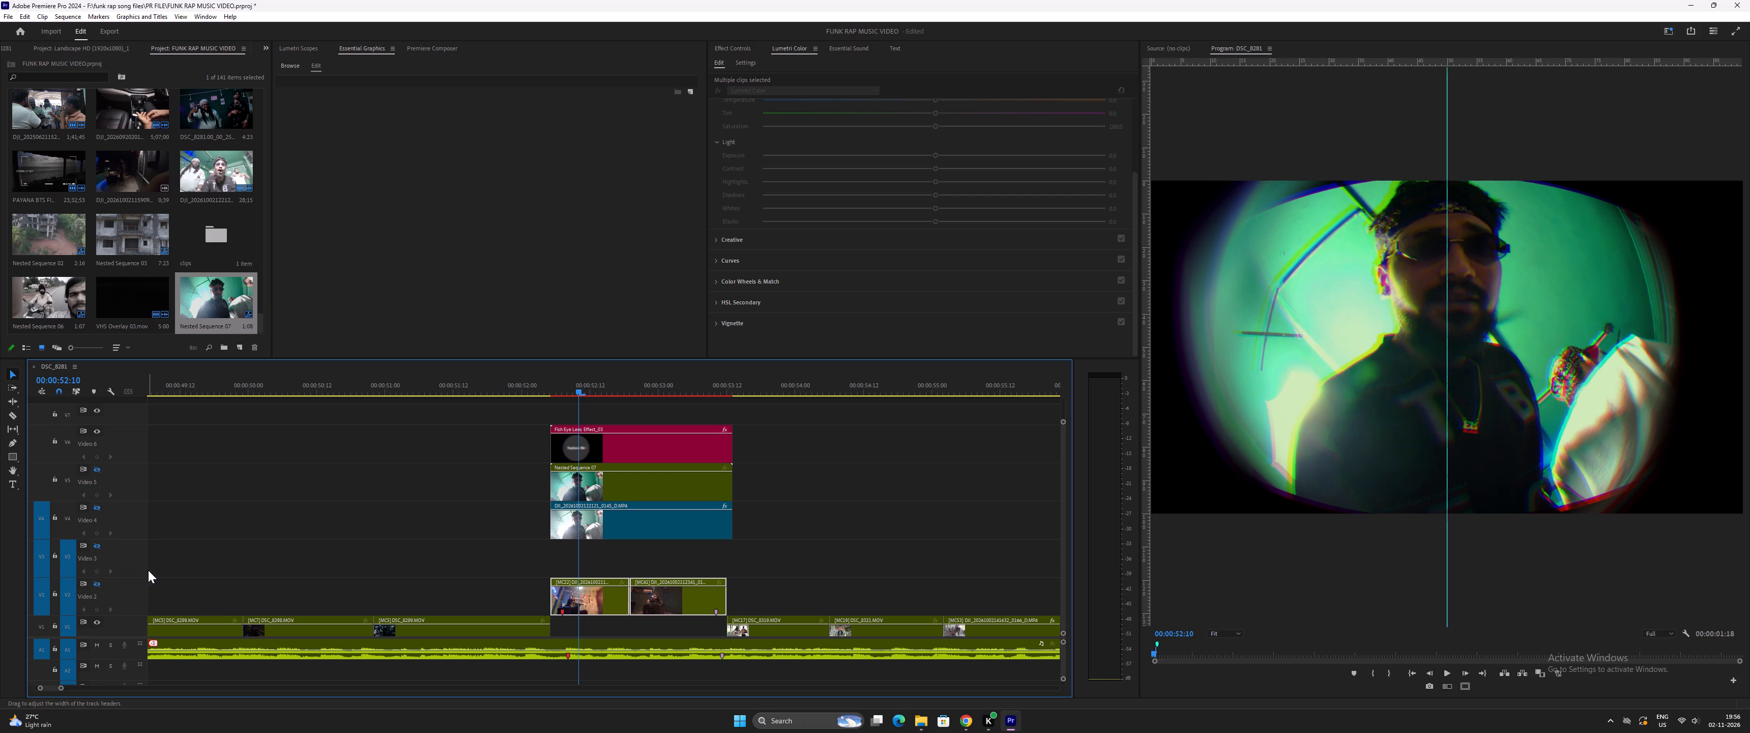
# Play back from about 00:00:50:09 and scrub through the start of the fisheye clip to examine how it cuts in.
pyautogui.click(298, 384)
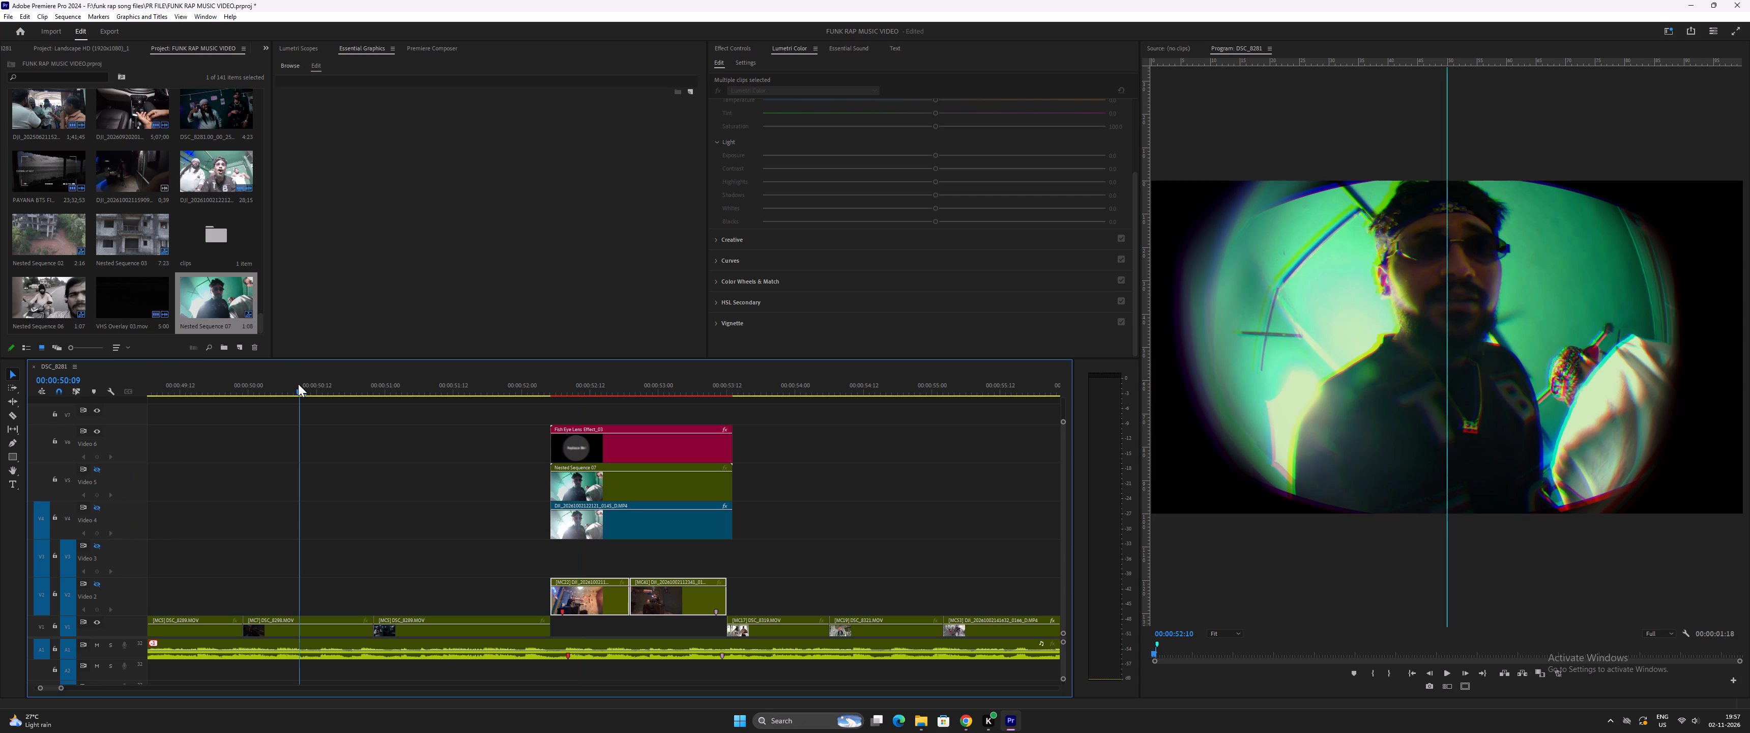
pyautogui.press('space')
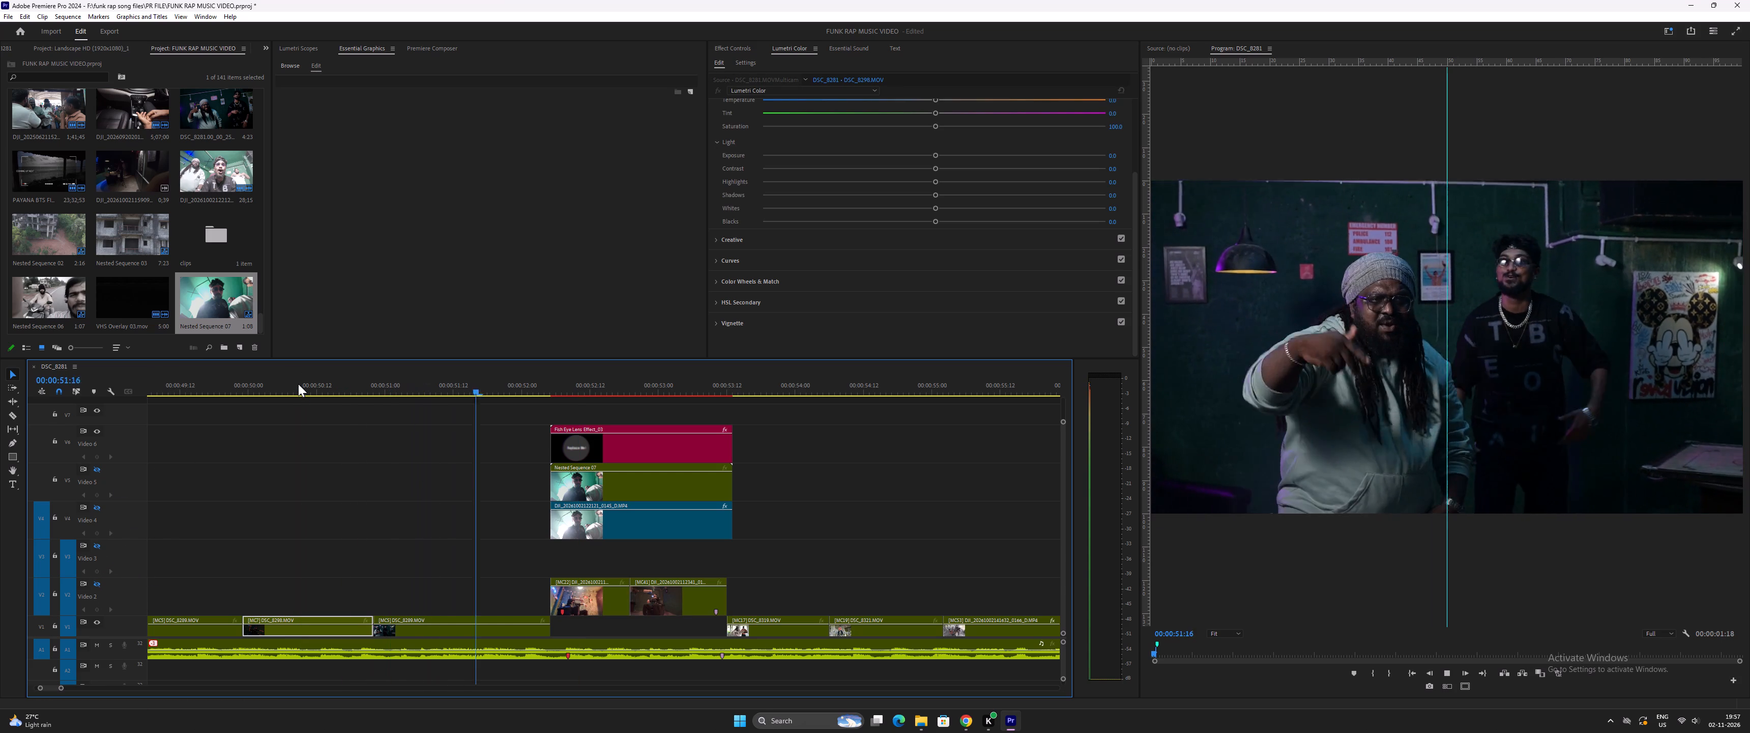
pyautogui.press('space')
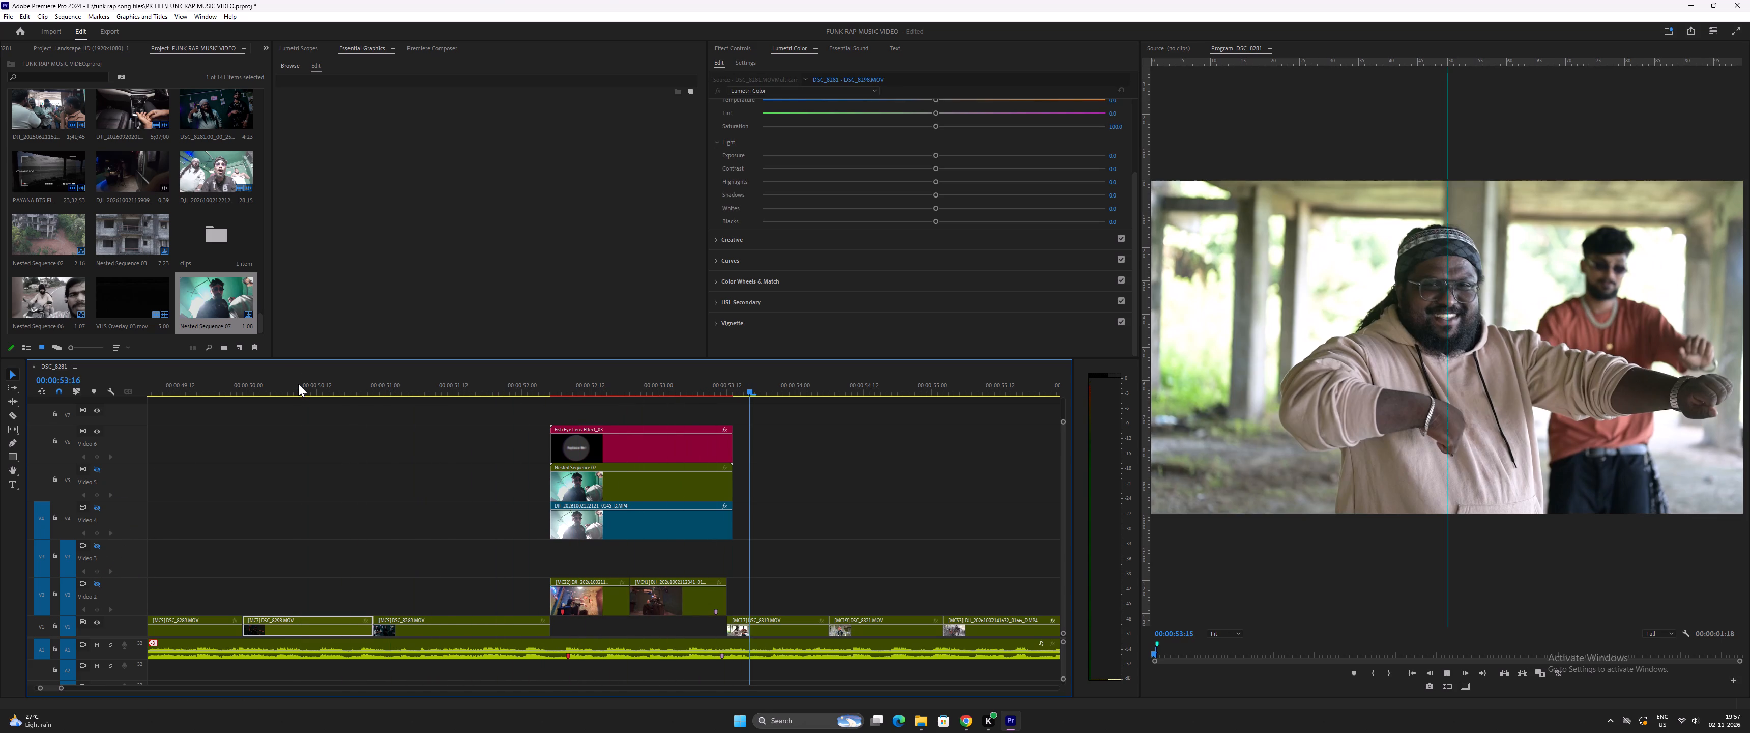
pyautogui.moveTo(523, 387); pyautogui.dragTo(553, 393)
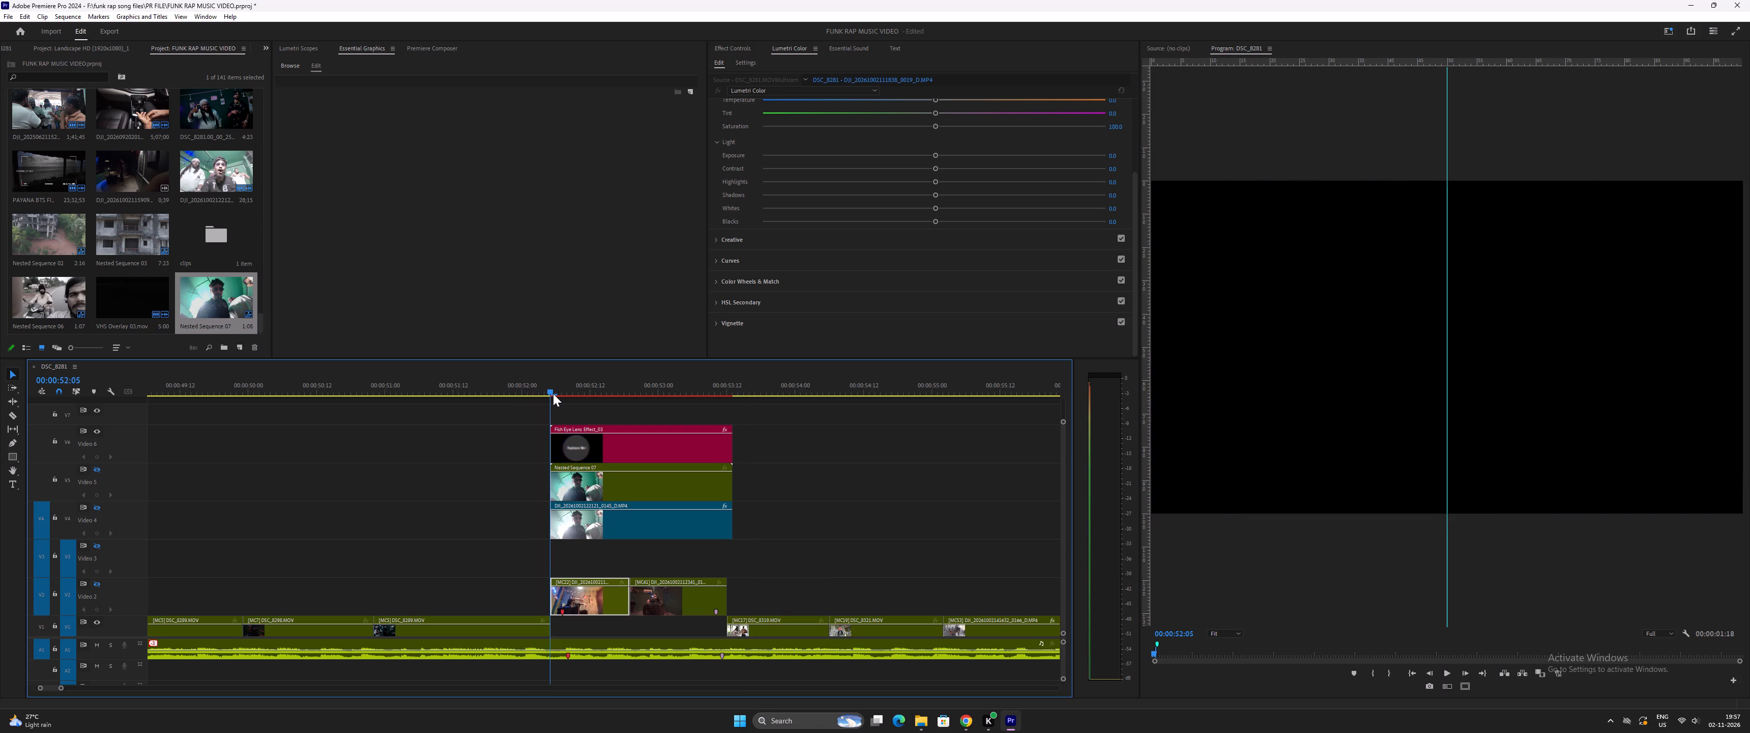
pyautogui.moveTo(553, 393); pyautogui.dragTo(569, 397)
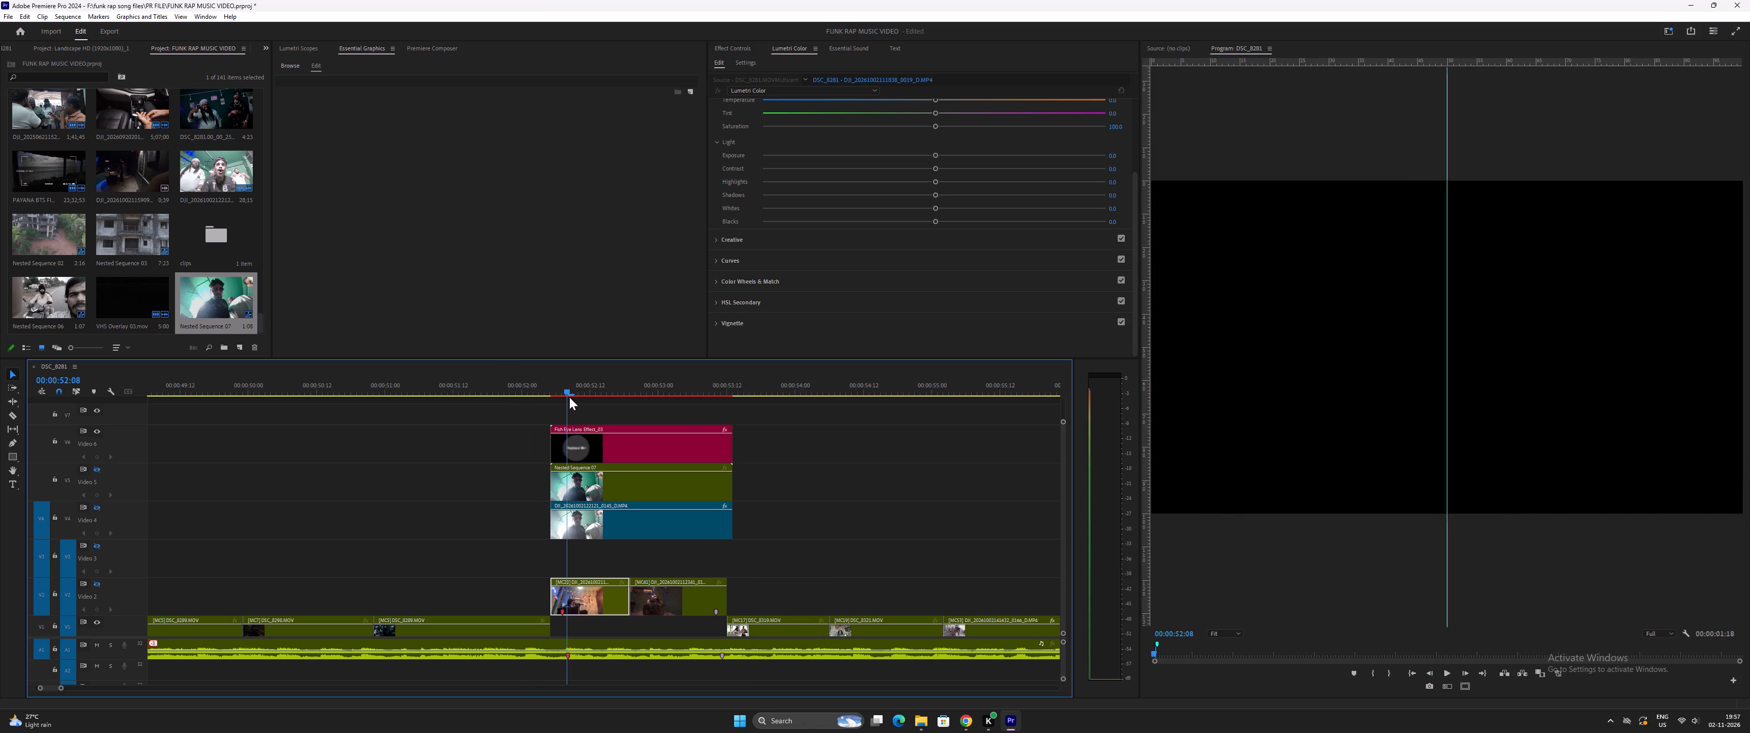
pyautogui.moveTo(569, 397); pyautogui.dragTo(605, 398)
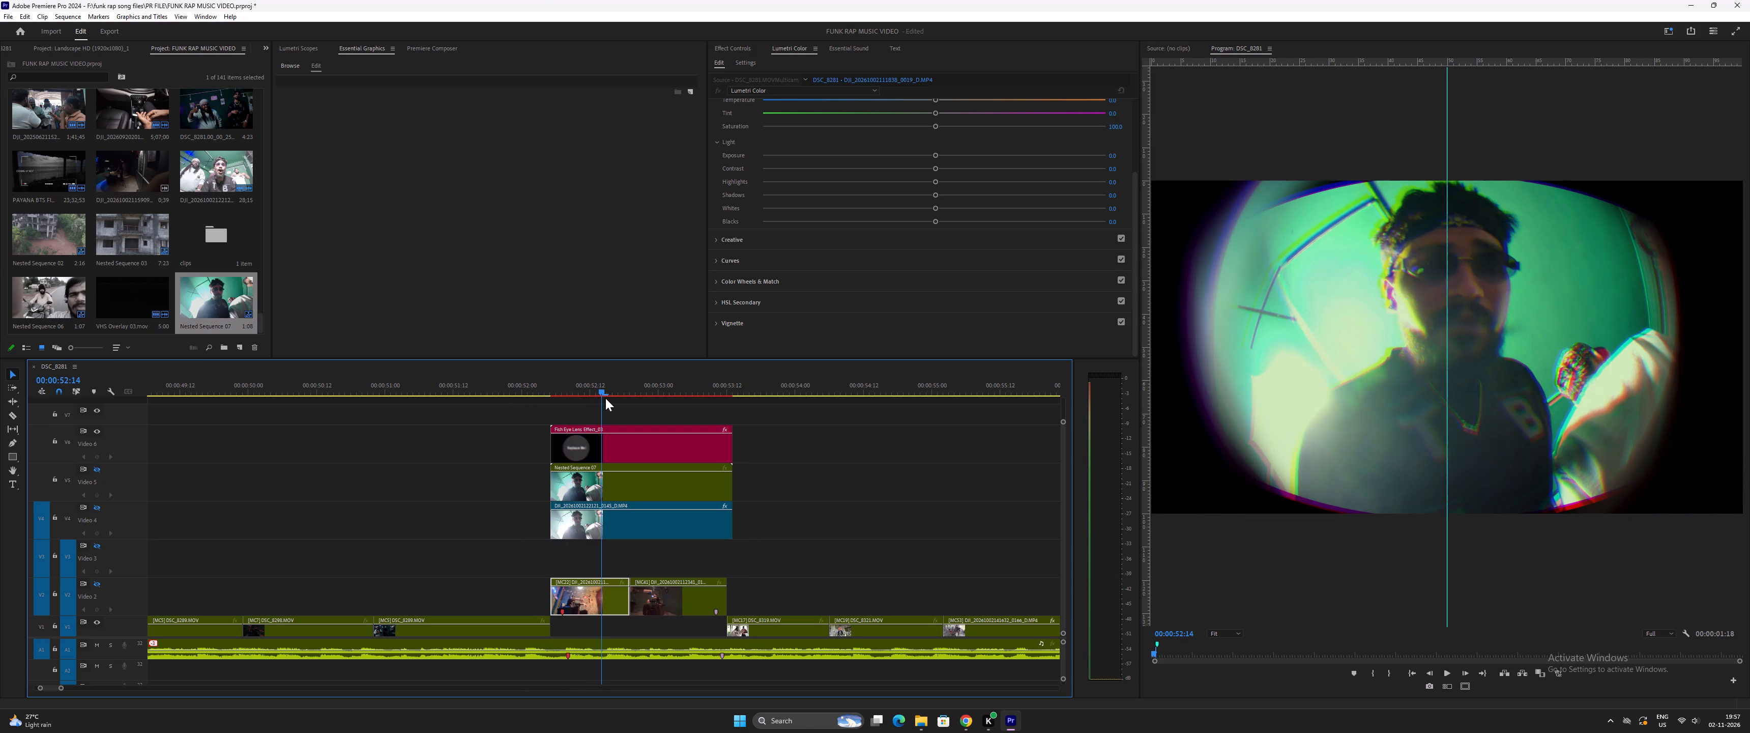
pyautogui.moveTo(605, 398); pyautogui.dragTo(457, 400)
pyautogui.press('space')
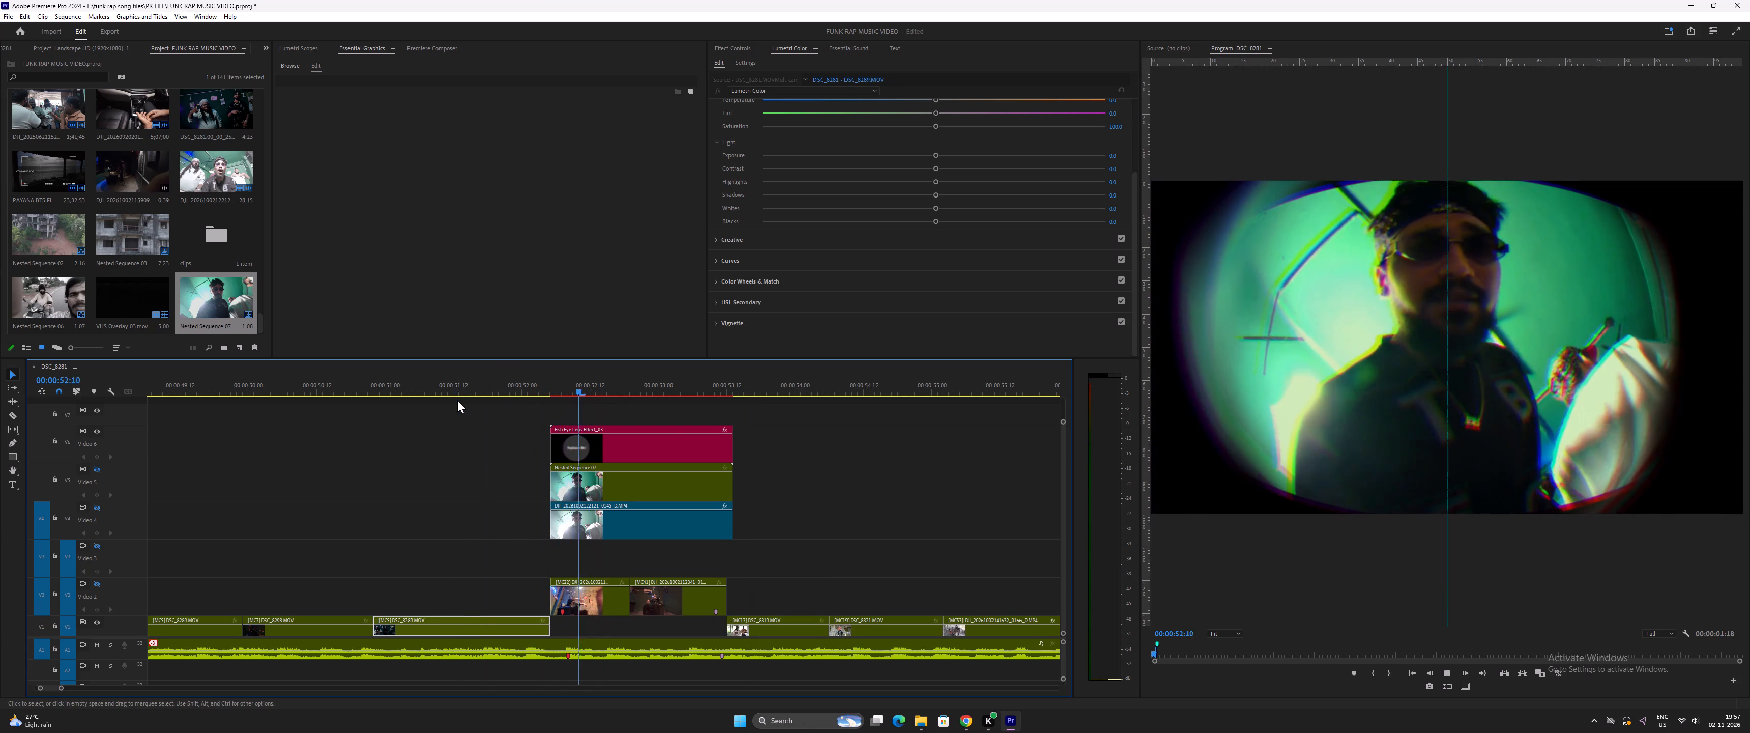
pyautogui.press('space')
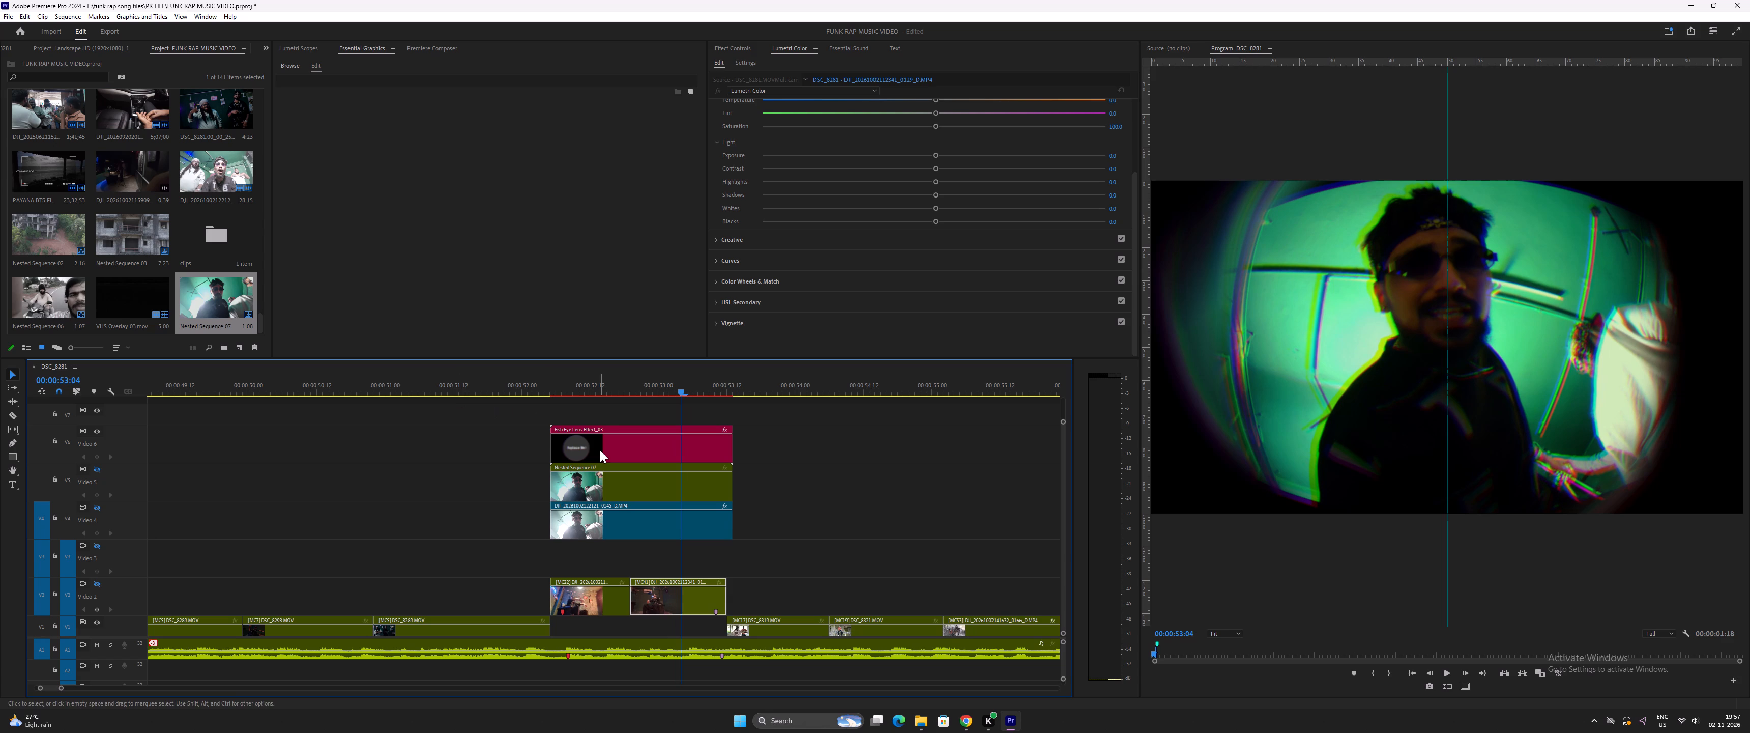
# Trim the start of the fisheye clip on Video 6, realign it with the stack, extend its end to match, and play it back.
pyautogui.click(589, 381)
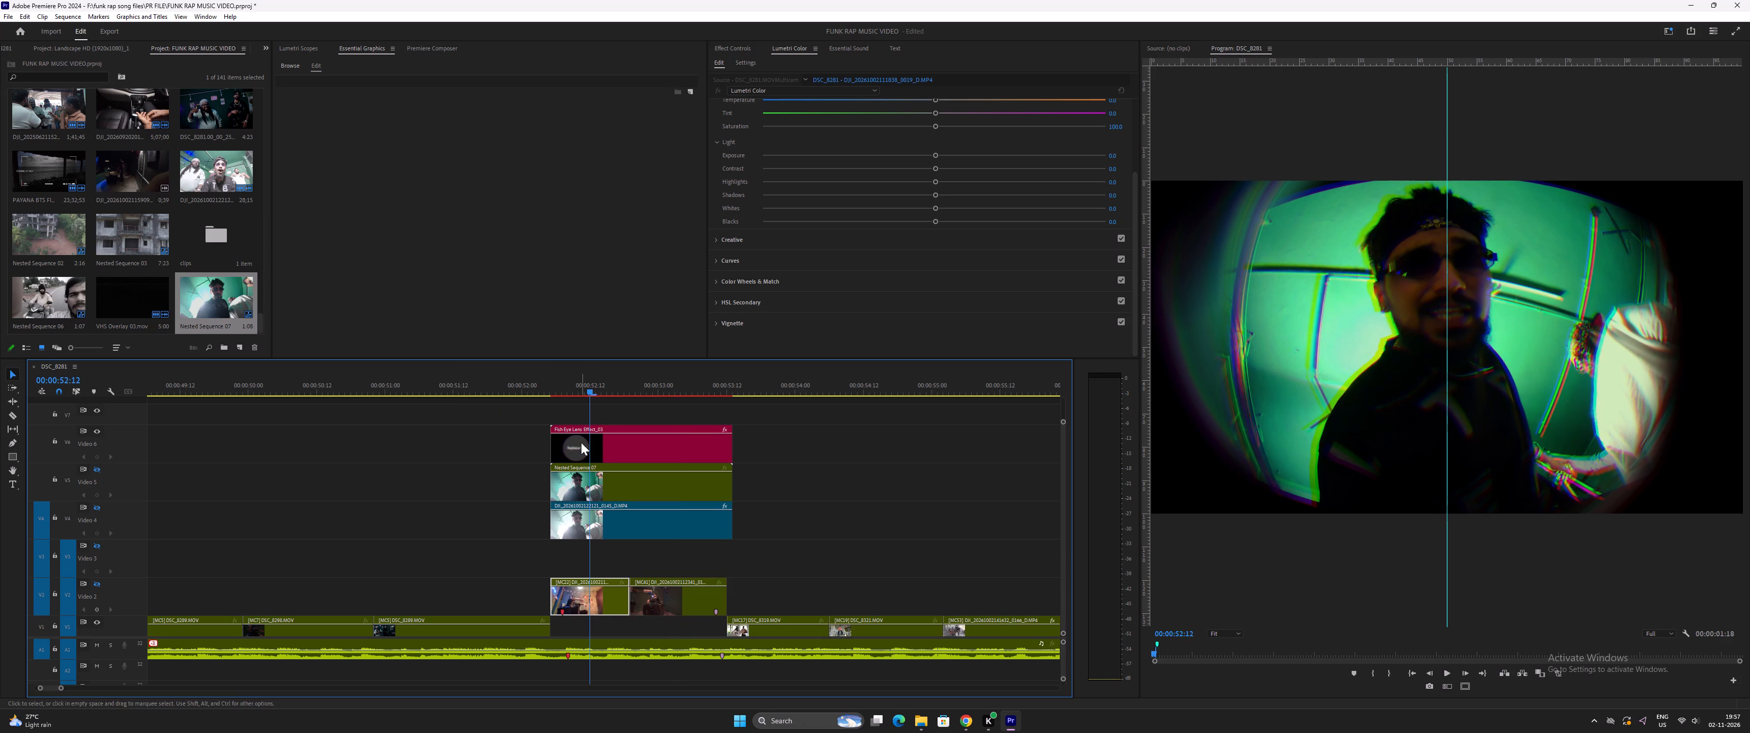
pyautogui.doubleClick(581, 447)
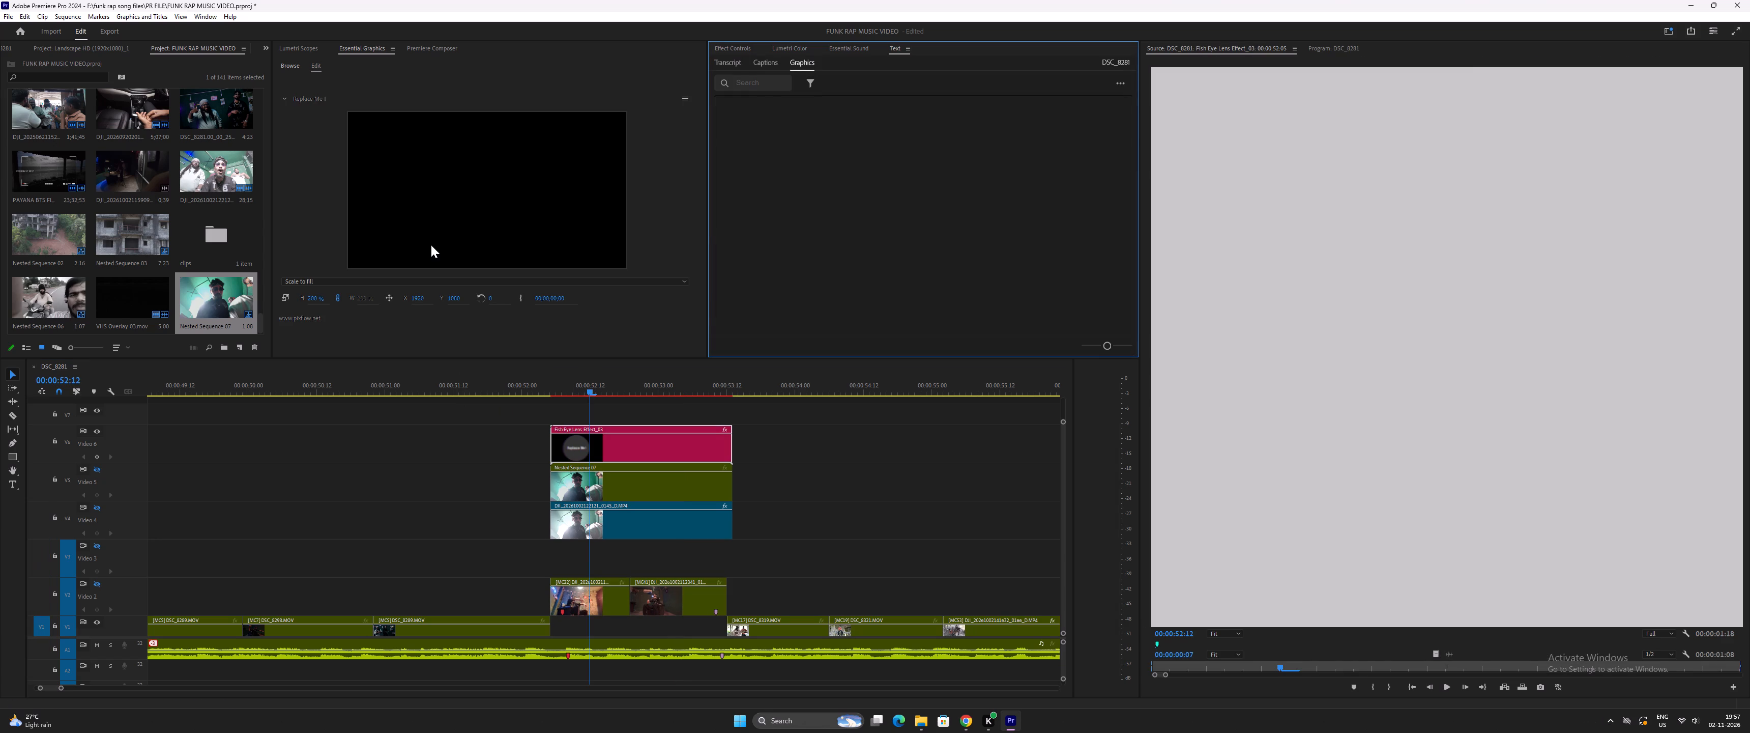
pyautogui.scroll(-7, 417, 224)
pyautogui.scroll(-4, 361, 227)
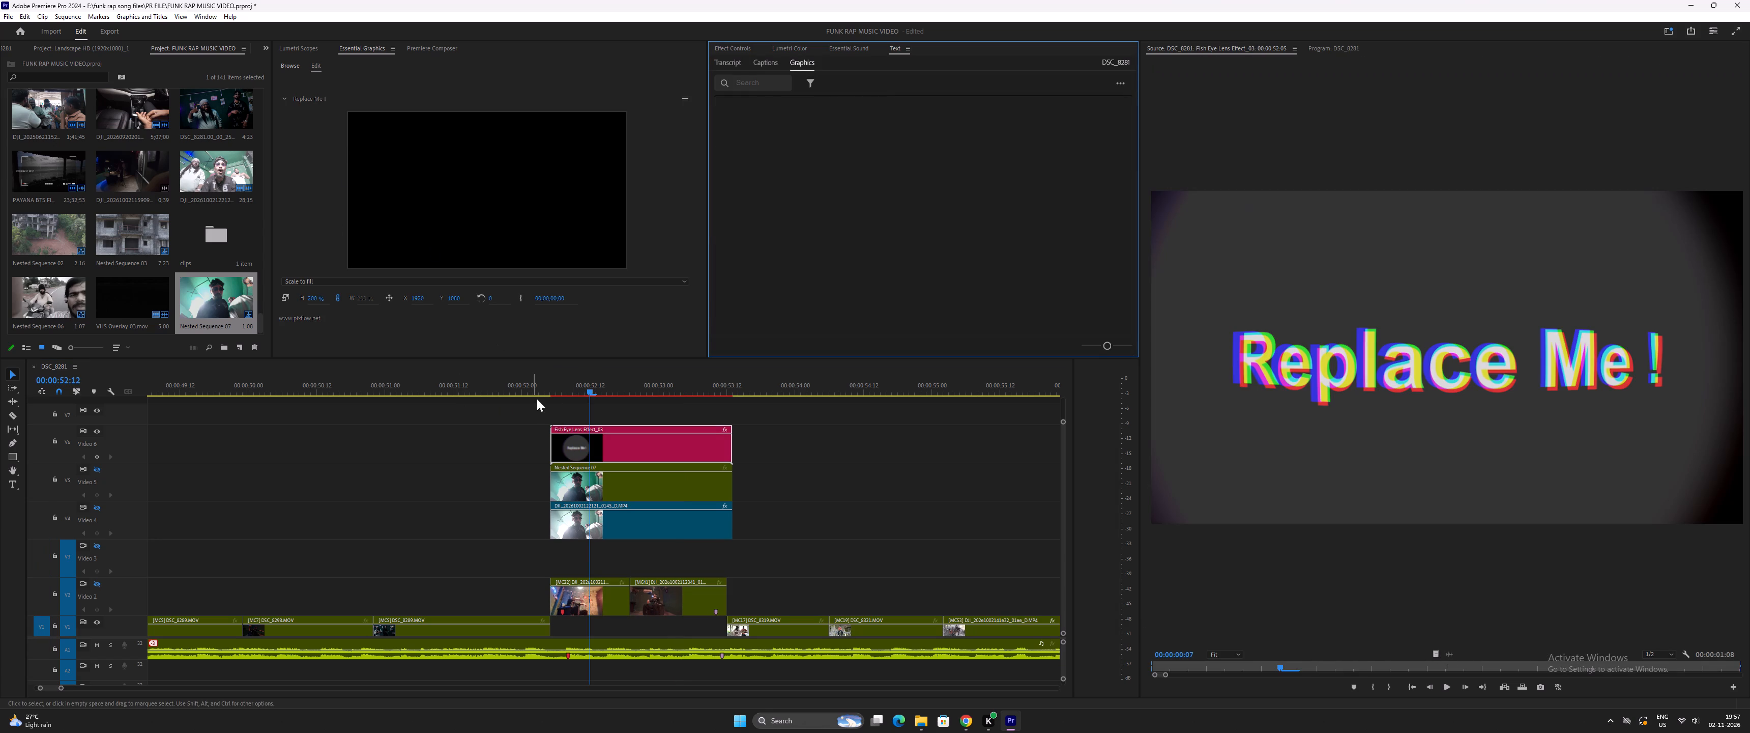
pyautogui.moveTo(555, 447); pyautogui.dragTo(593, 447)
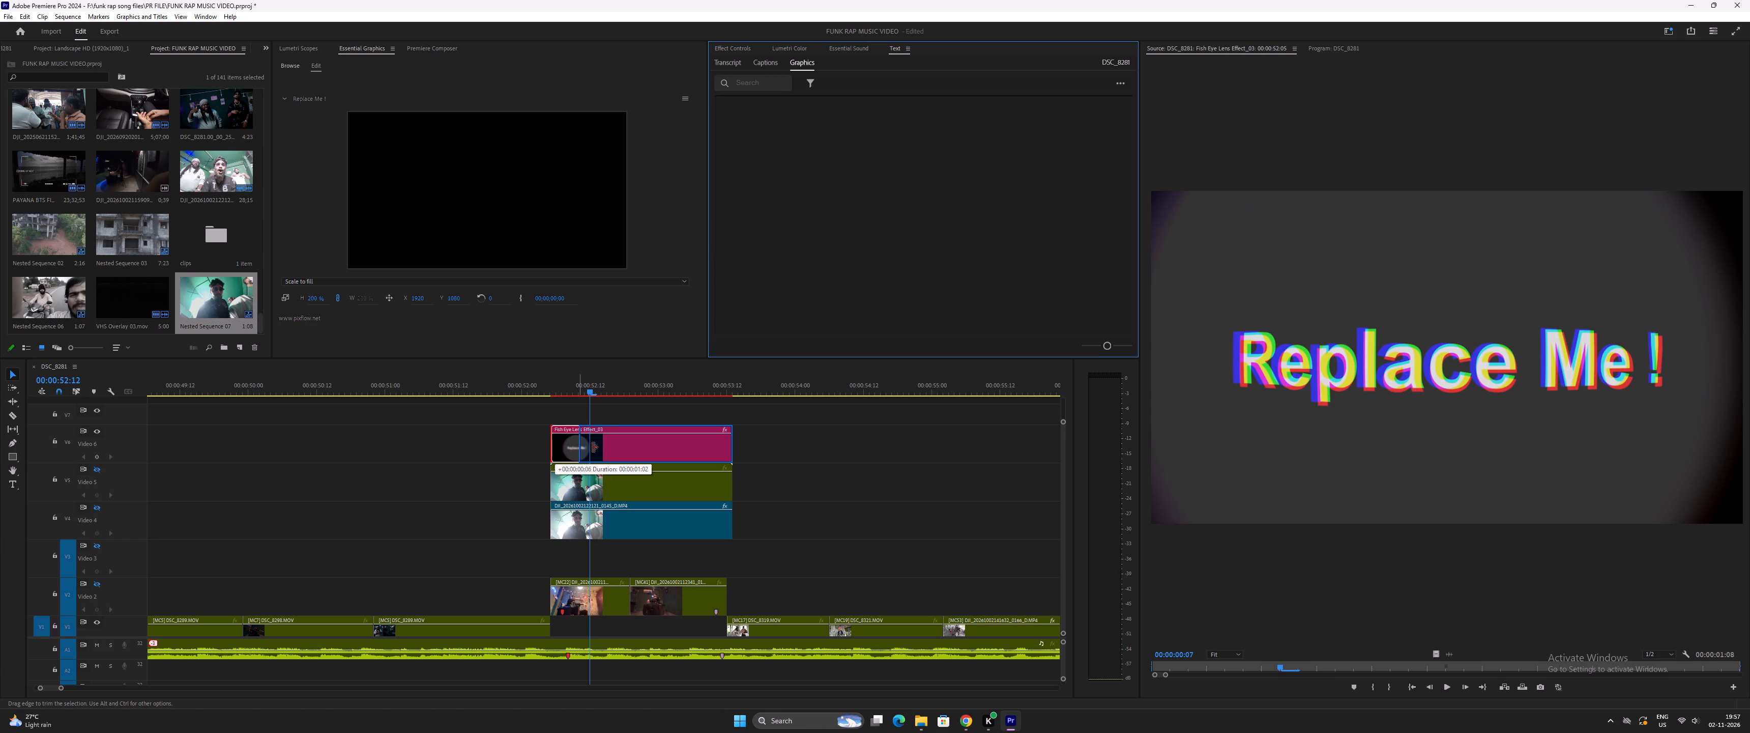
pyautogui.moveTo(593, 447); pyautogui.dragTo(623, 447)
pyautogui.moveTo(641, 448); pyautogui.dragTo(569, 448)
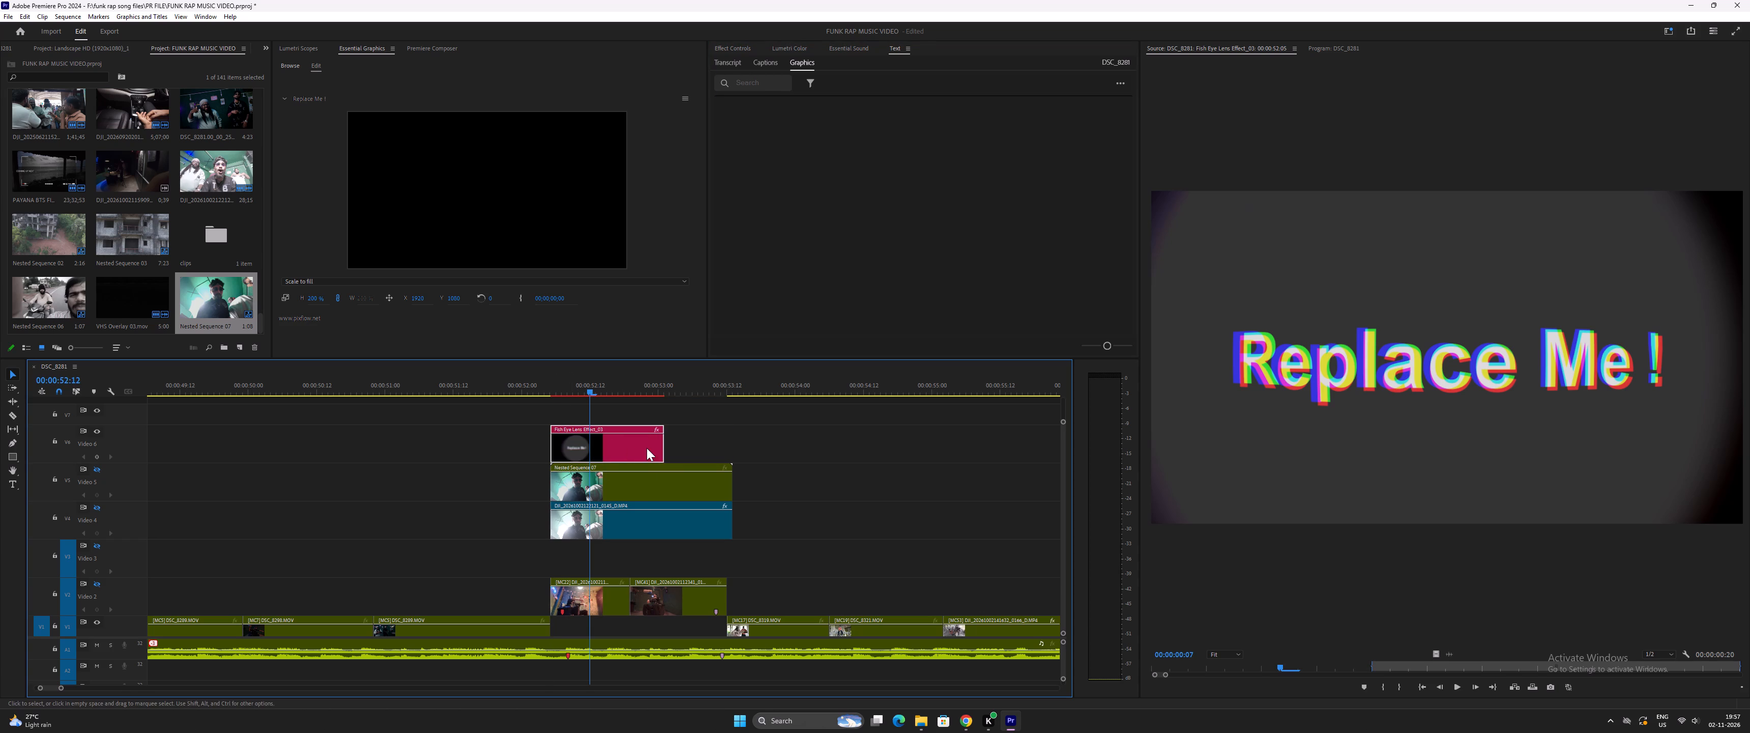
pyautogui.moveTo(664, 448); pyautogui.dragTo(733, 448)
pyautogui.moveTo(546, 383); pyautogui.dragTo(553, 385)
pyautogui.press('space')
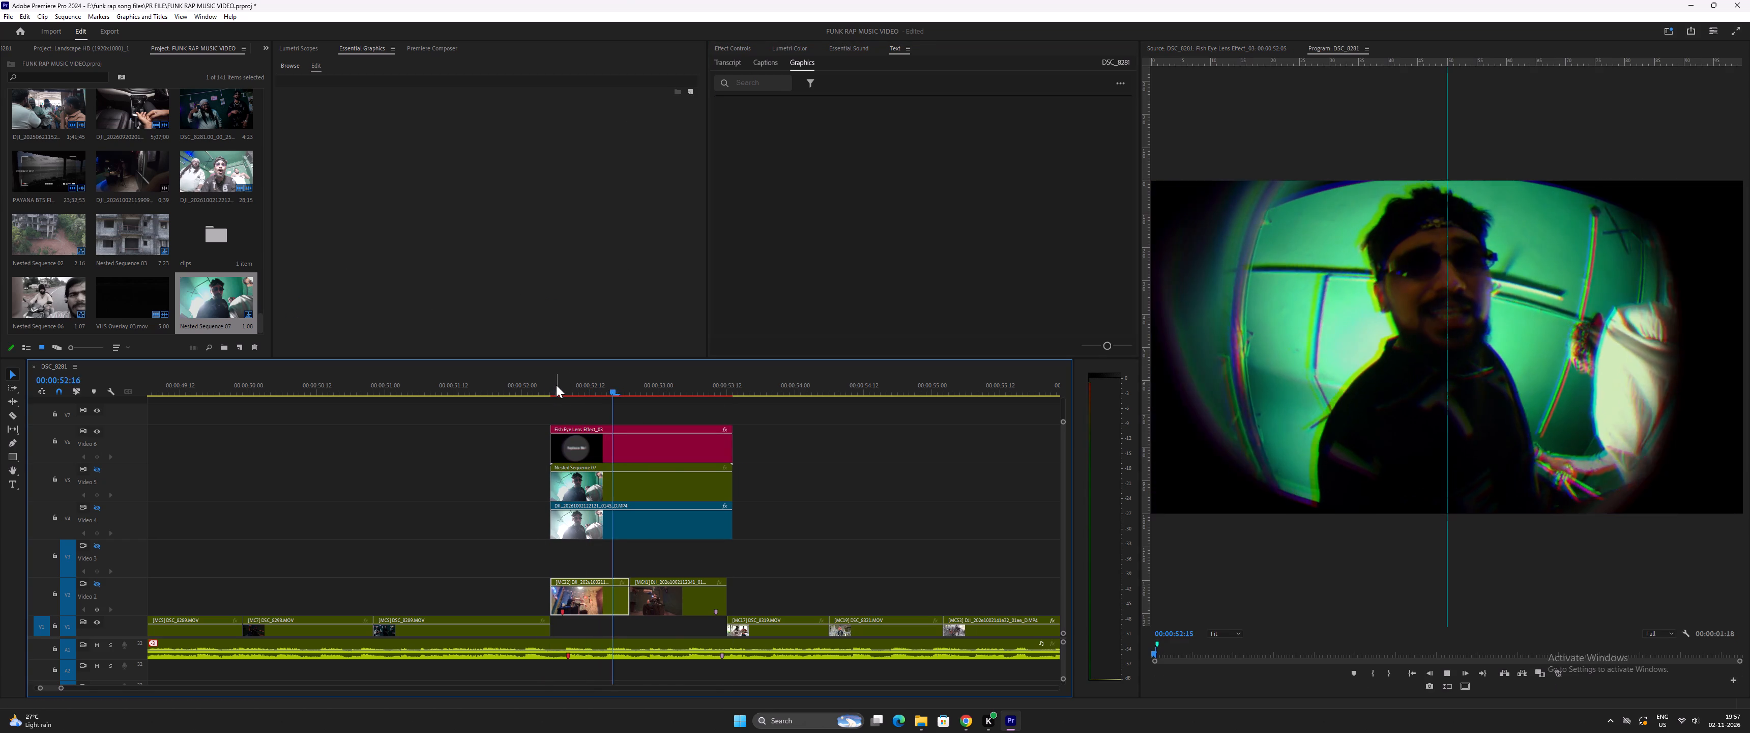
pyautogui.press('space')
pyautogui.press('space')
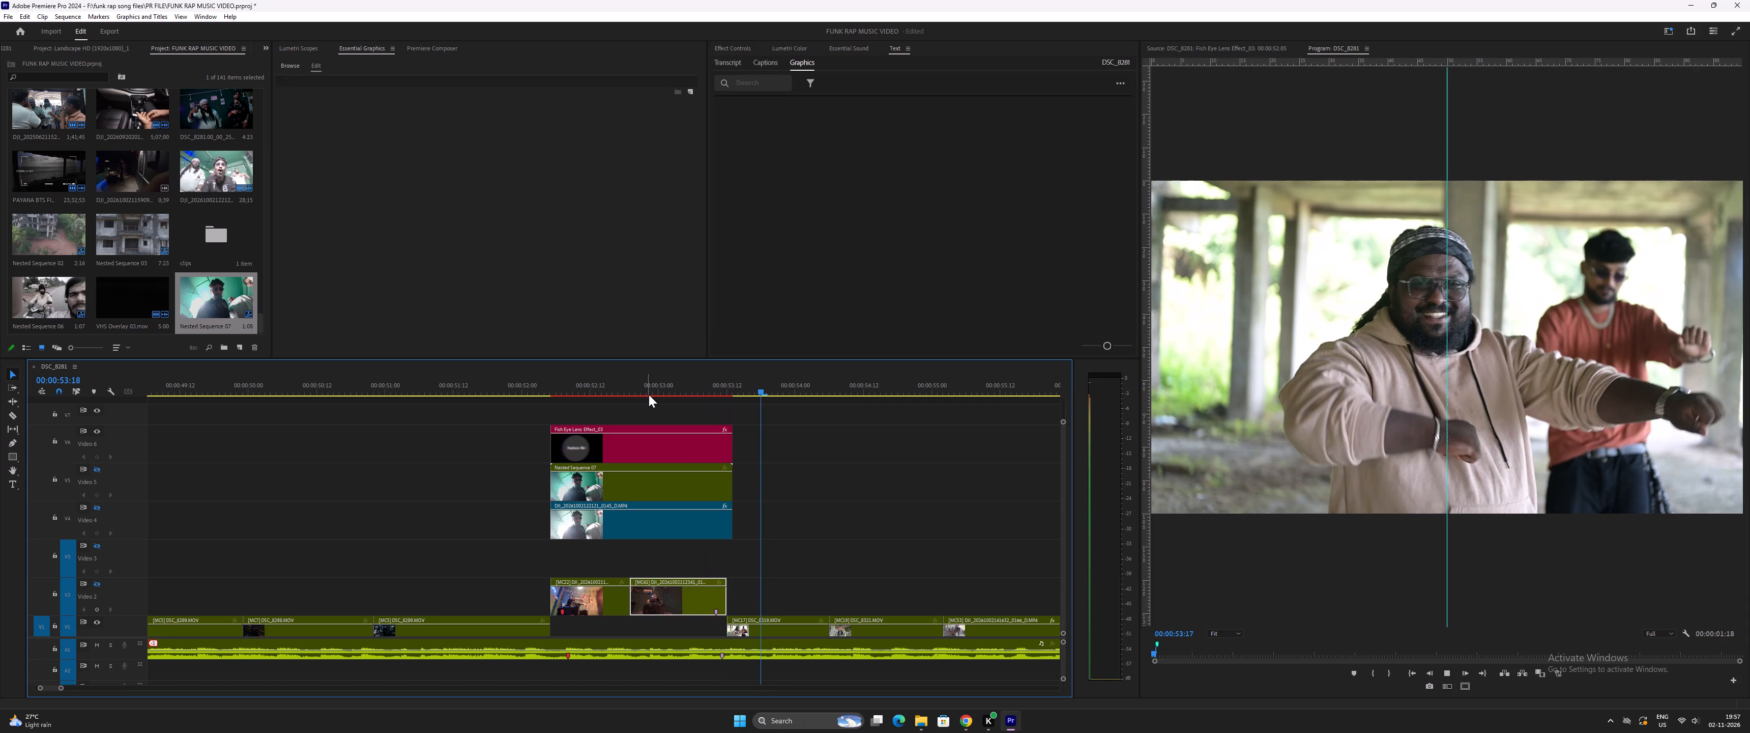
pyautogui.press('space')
# Undo the recent edits until the fisheye stack sits on Video 2 to Video 5 with its base clips on Video 1, and save the project.
pyautogui.click(632, 440)
pyautogui.hotkey('ctrl', 'z')
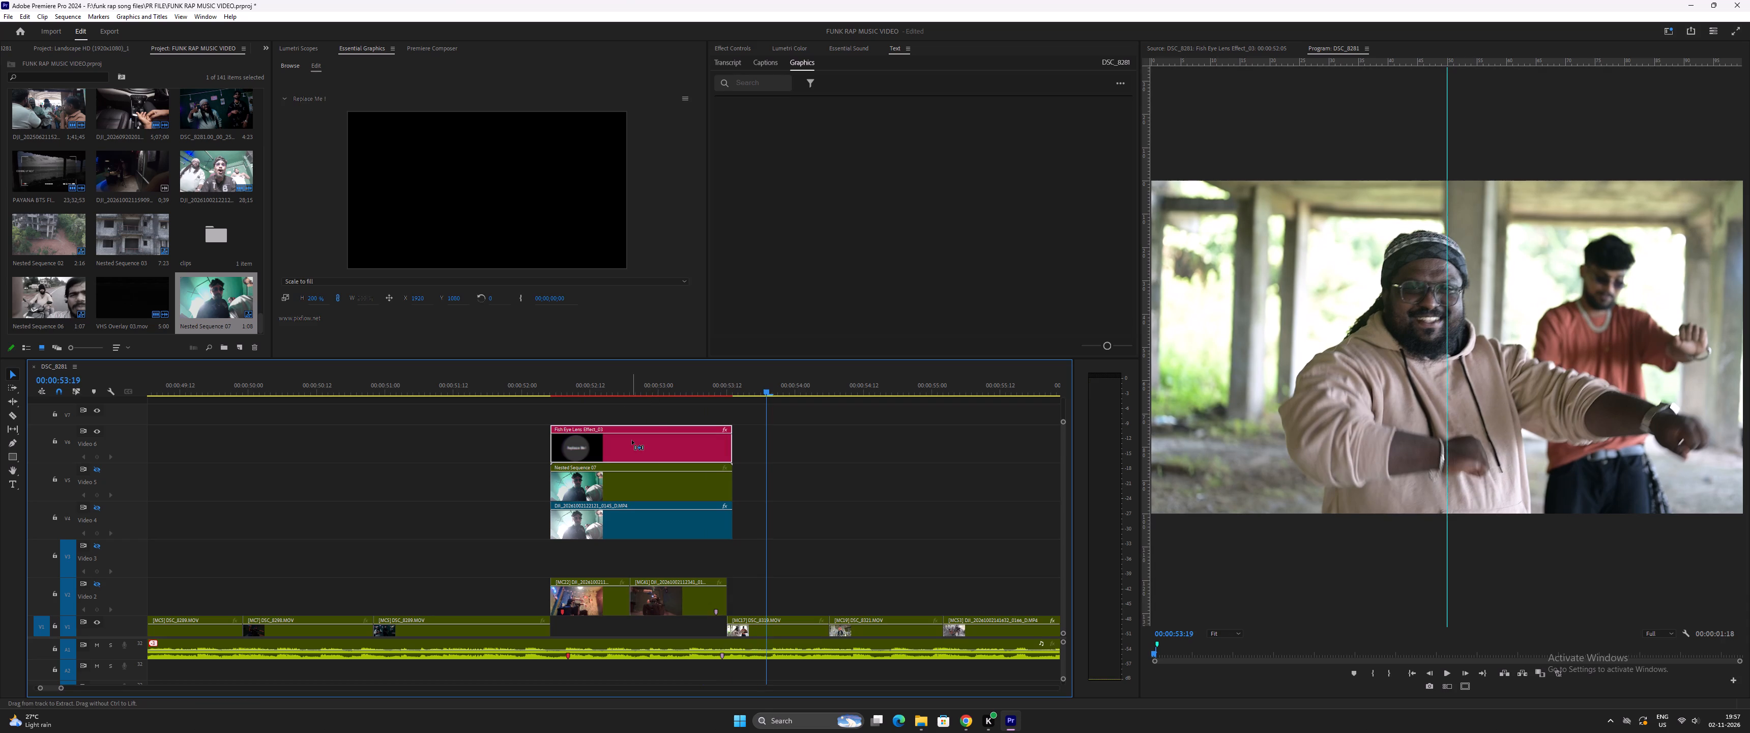
pyautogui.hotkey('ctrl', 'z')
pyautogui.hotkey('ctrl', 'z')
pyautogui.hotkey('ctrl', 'z')
pyautogui.hotkey('ctrl', 'z')
pyautogui.hotkey('ctrl', 'z')
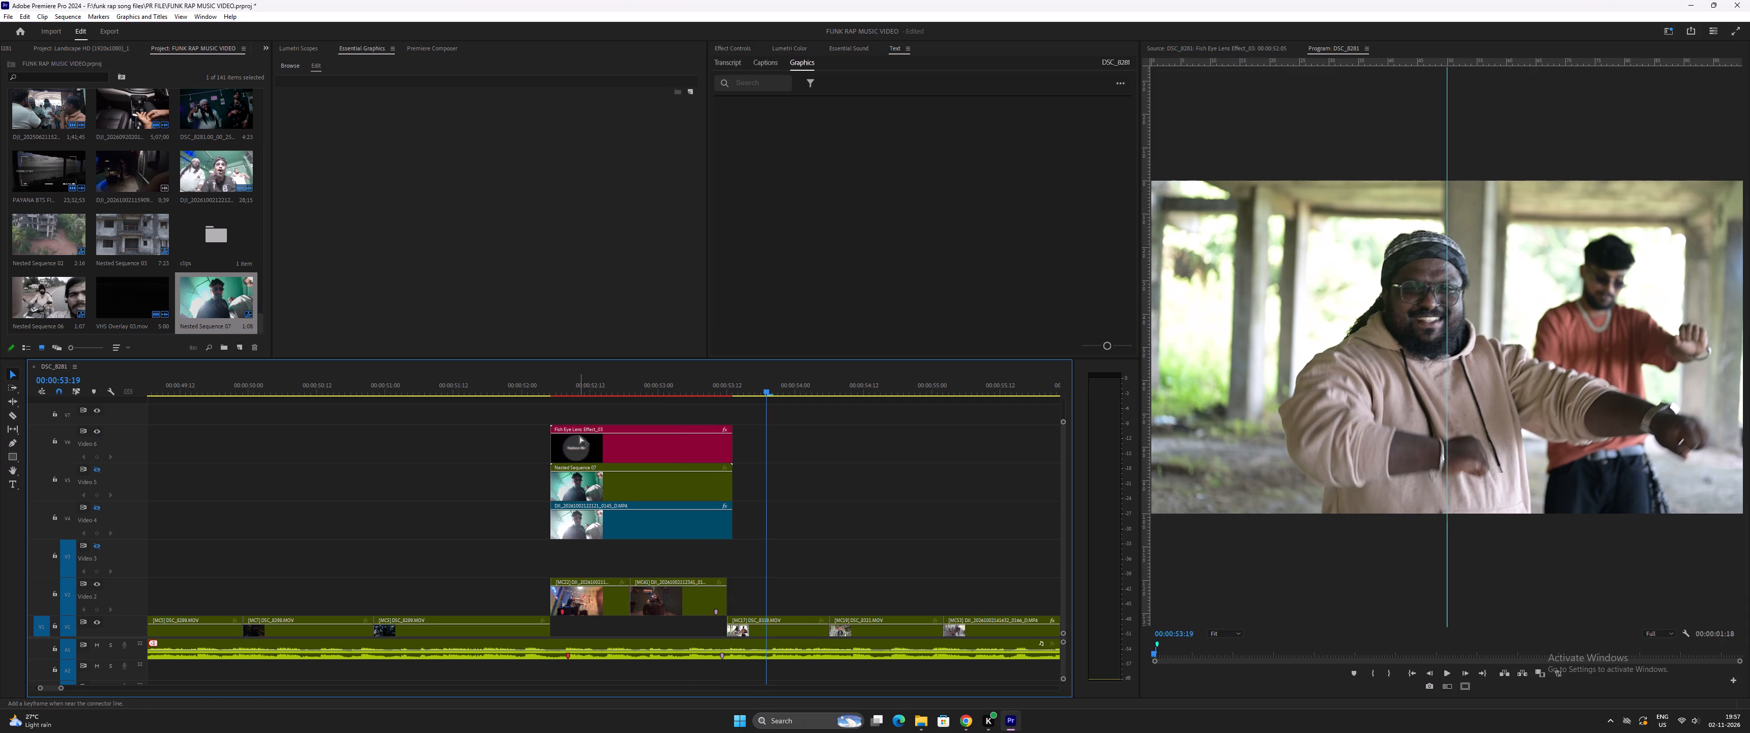
pyautogui.hotkey('ctrl', 'z')
pyautogui.hotkey('ctrl', 'z')
pyautogui.hotkey('ctrl', 'z')
pyautogui.hotkey('ctrl', 'z')
pyautogui.hotkey('ctrl', 'z')
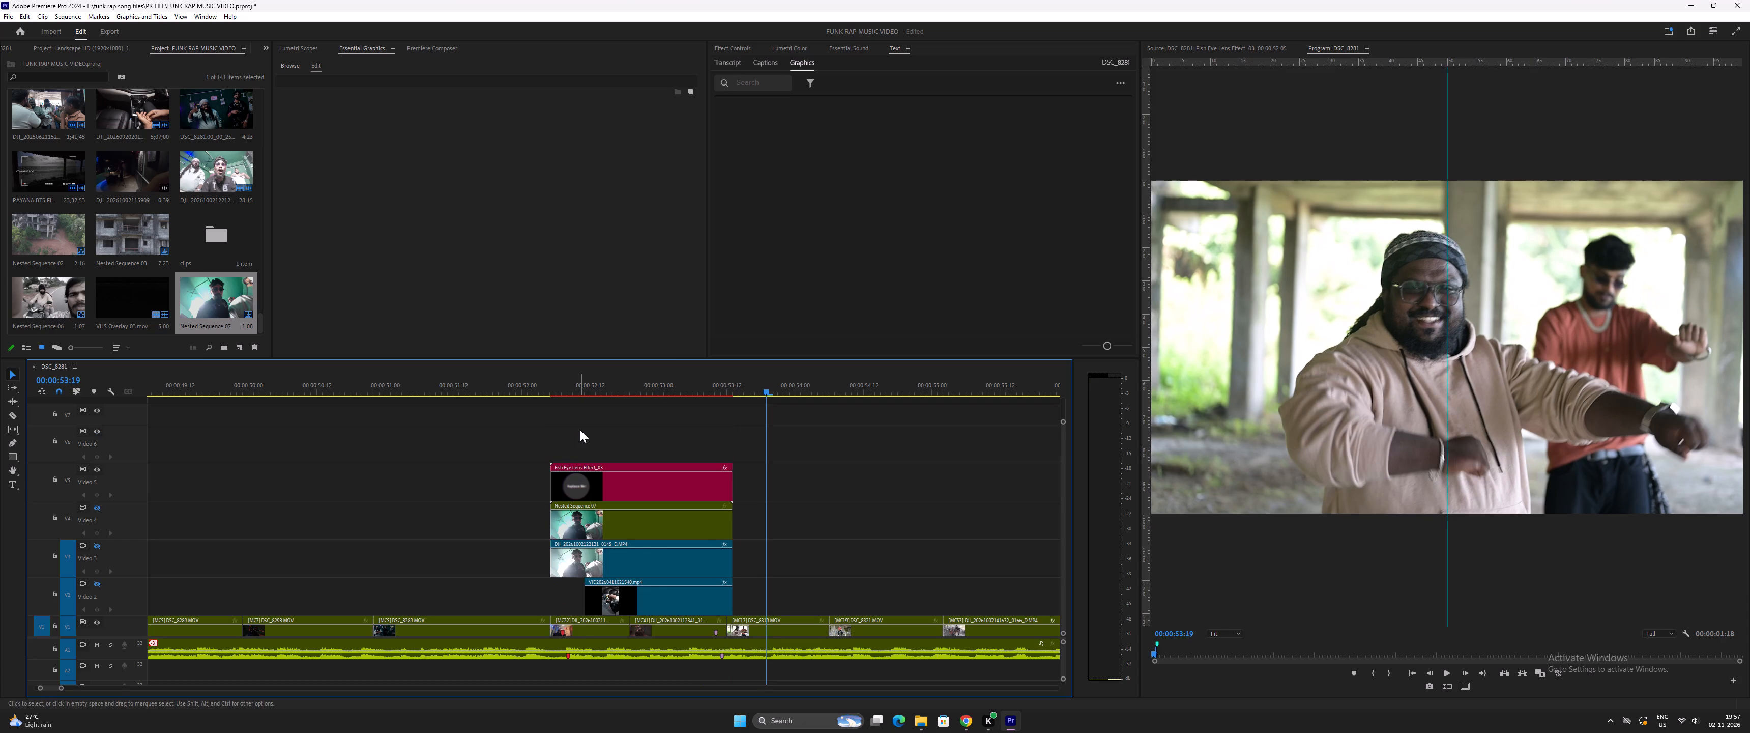
pyautogui.hotkey('ctrl', 'z')
pyautogui.hotkey('ctrl', 'z')
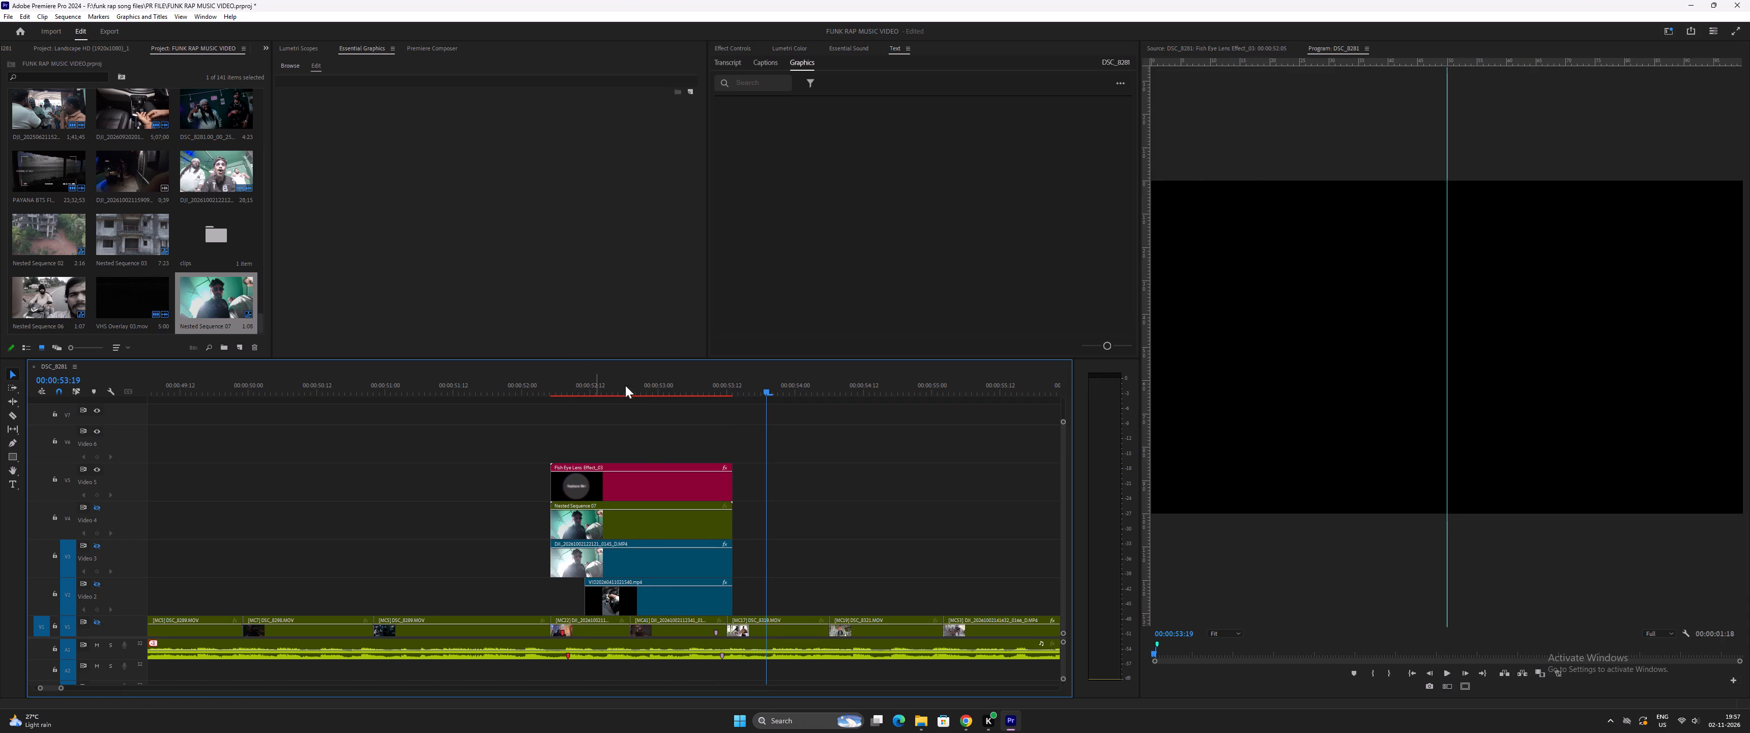
pyautogui.click(646, 383)
pyautogui.hotkey('ctrl', 'z')
pyautogui.hotkey('ctrl', 's')
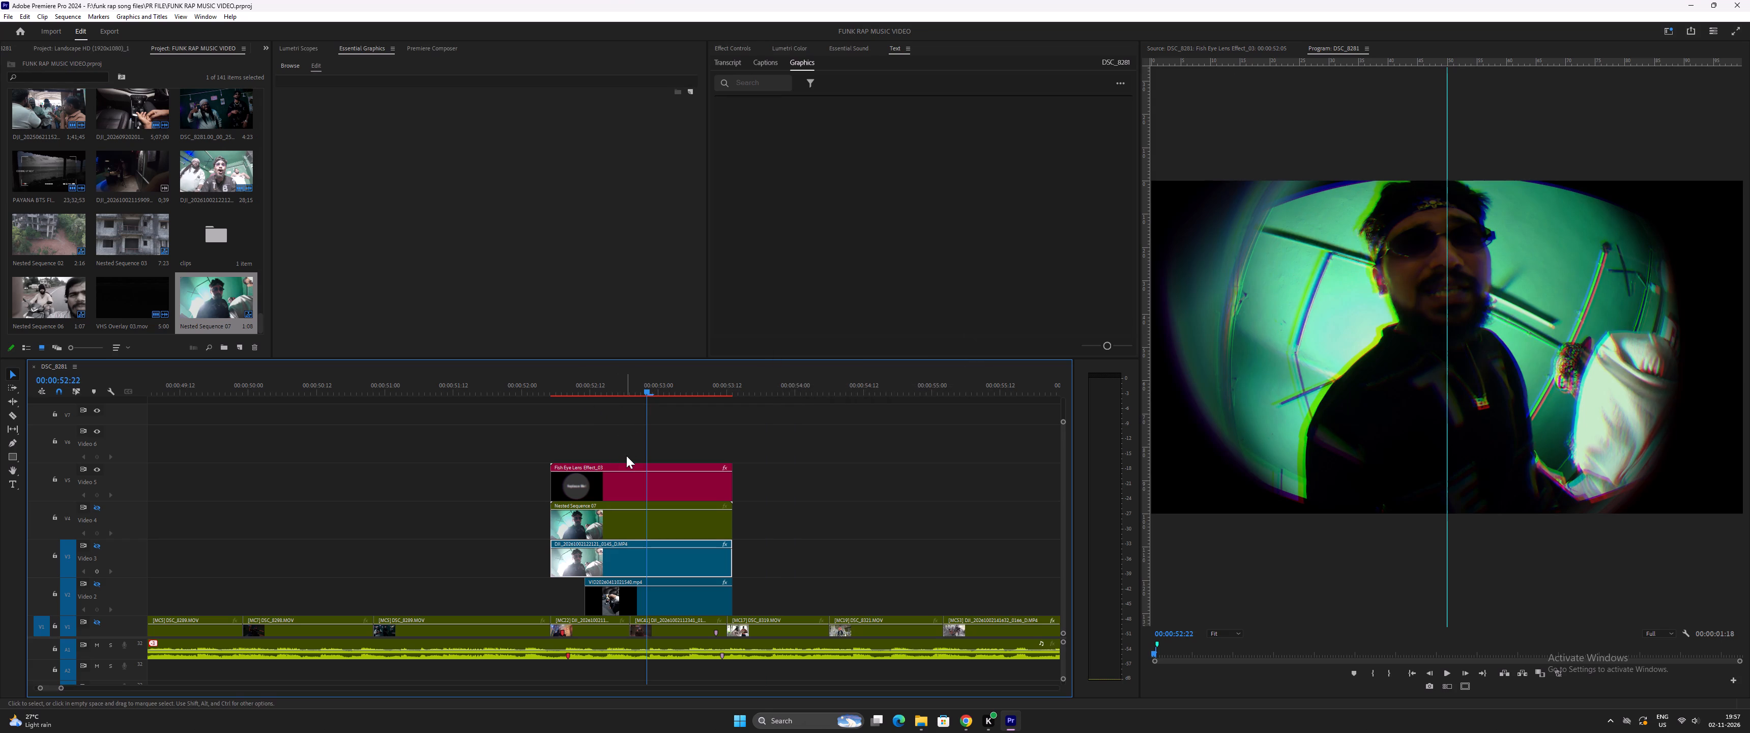
# Undo further back to before the Video 4 green-room clip was nested and placed in the fisheye template.
pyautogui.hotkey('ctrl', 'z')
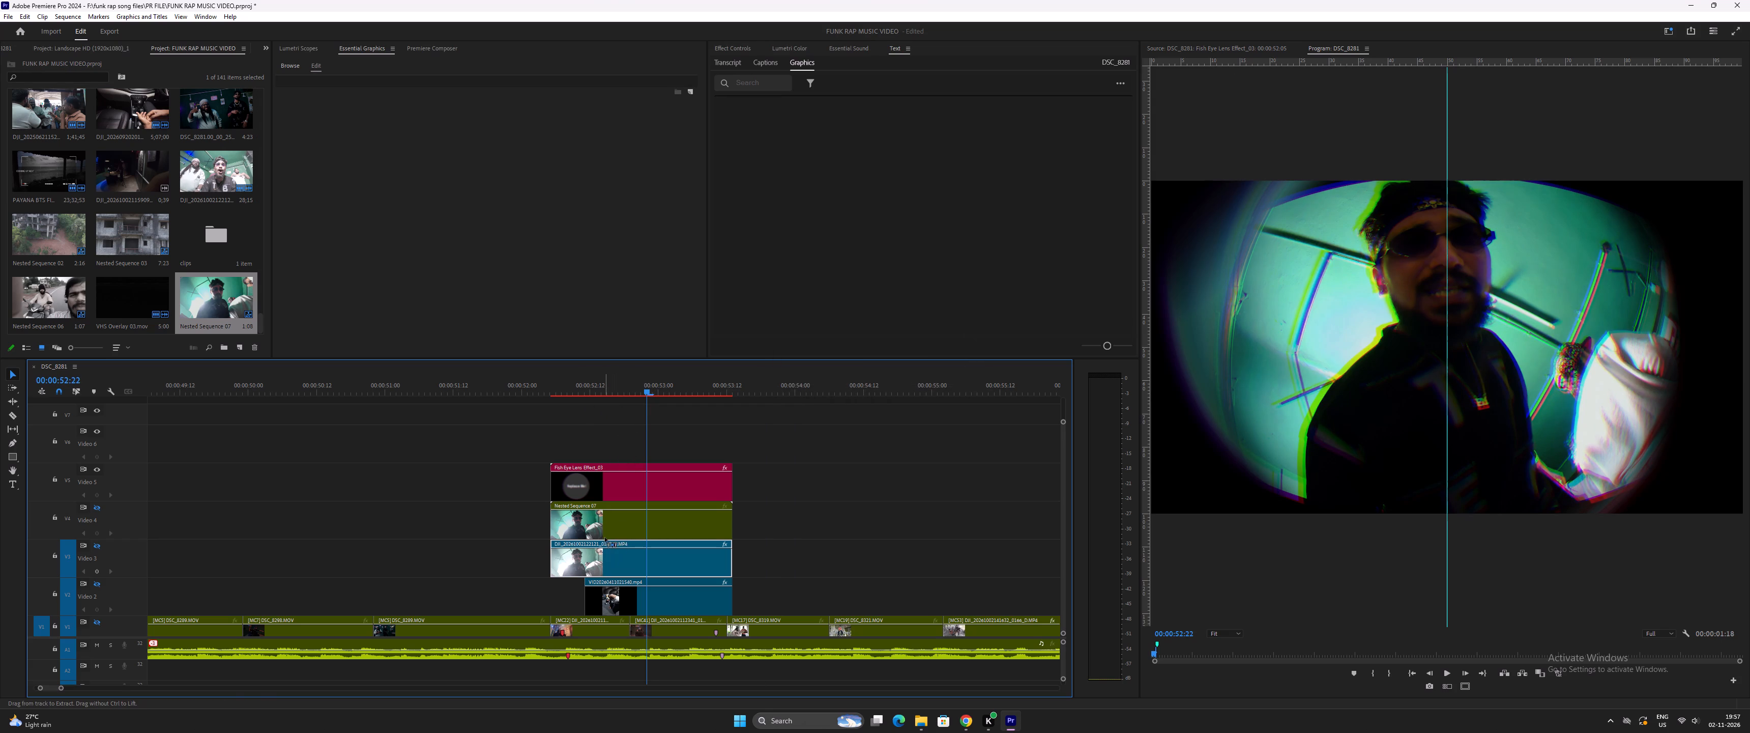
pyautogui.hotkey('ctrl', 'z')
pyautogui.hotkey('ctrl', 'z')
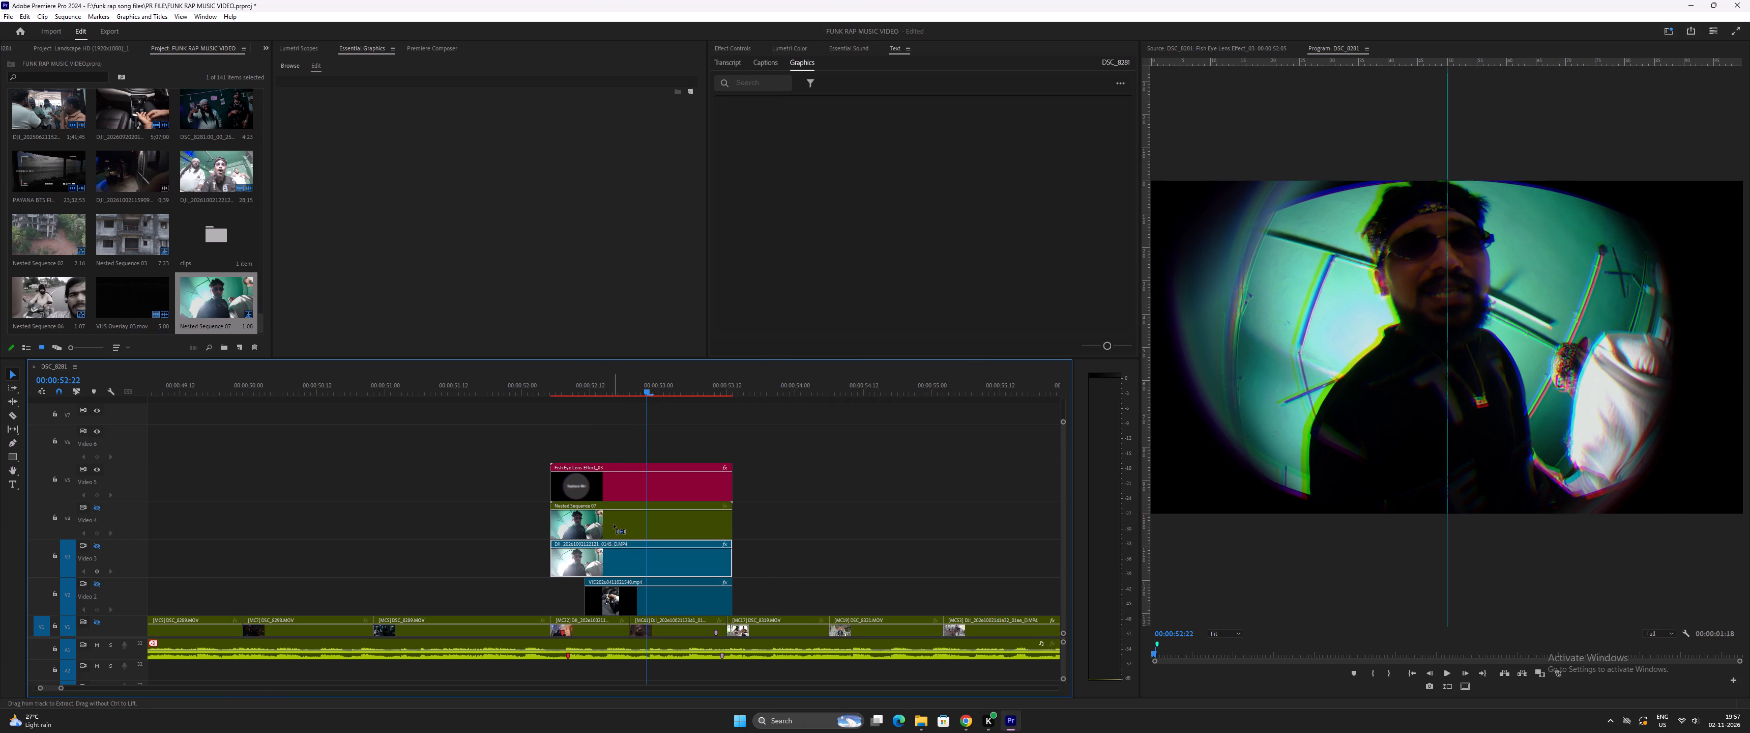
pyautogui.hotkey('ctrl', 'z')
pyautogui.hotkey('ctrl', 'z')
pyautogui.hotkey('ctrl', 'z')
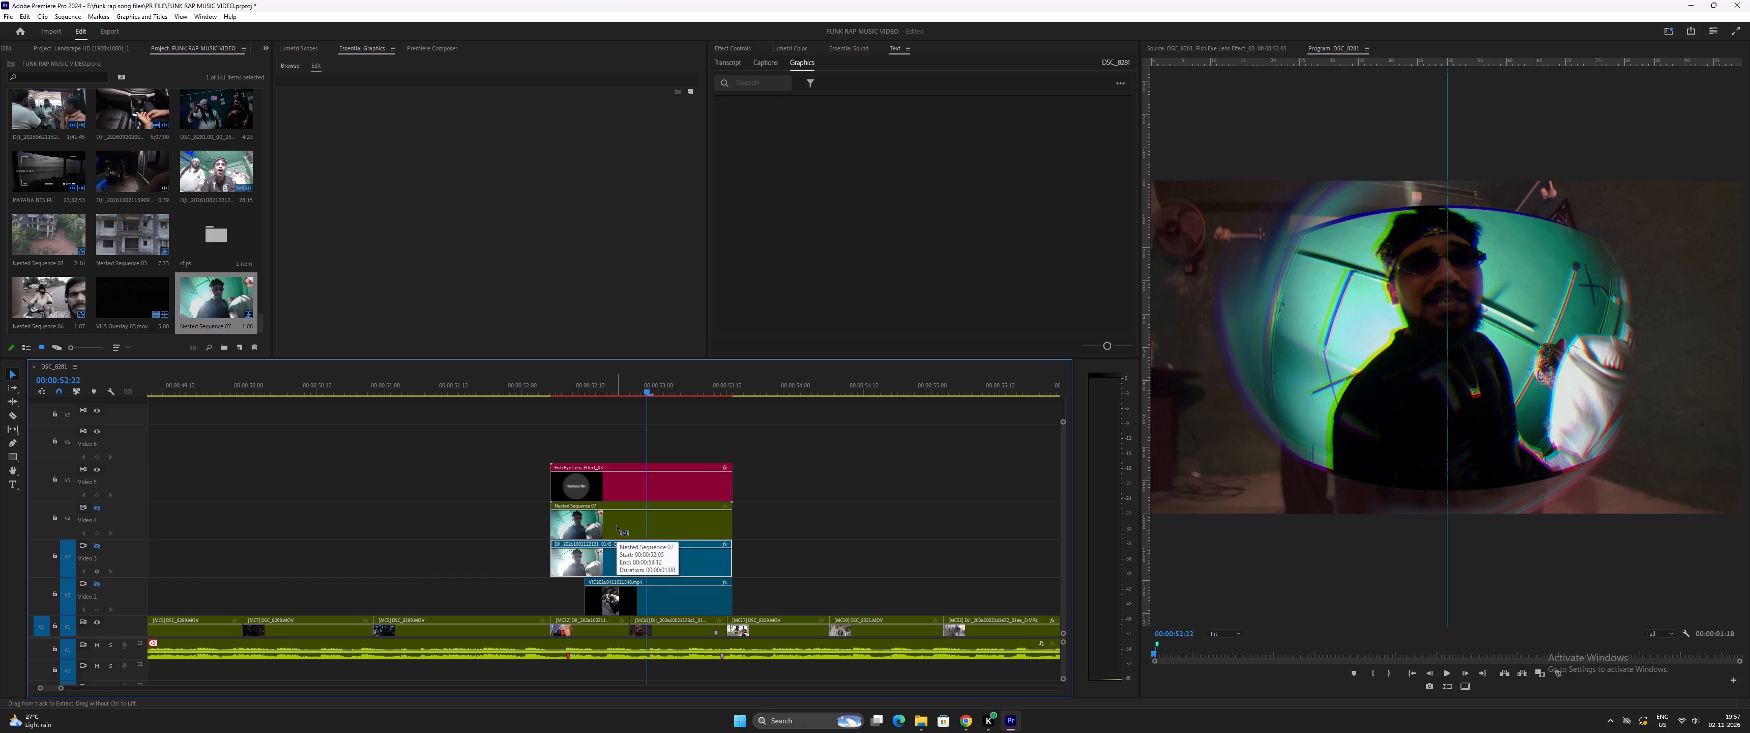
pyautogui.hotkey('ctrl', 'z')
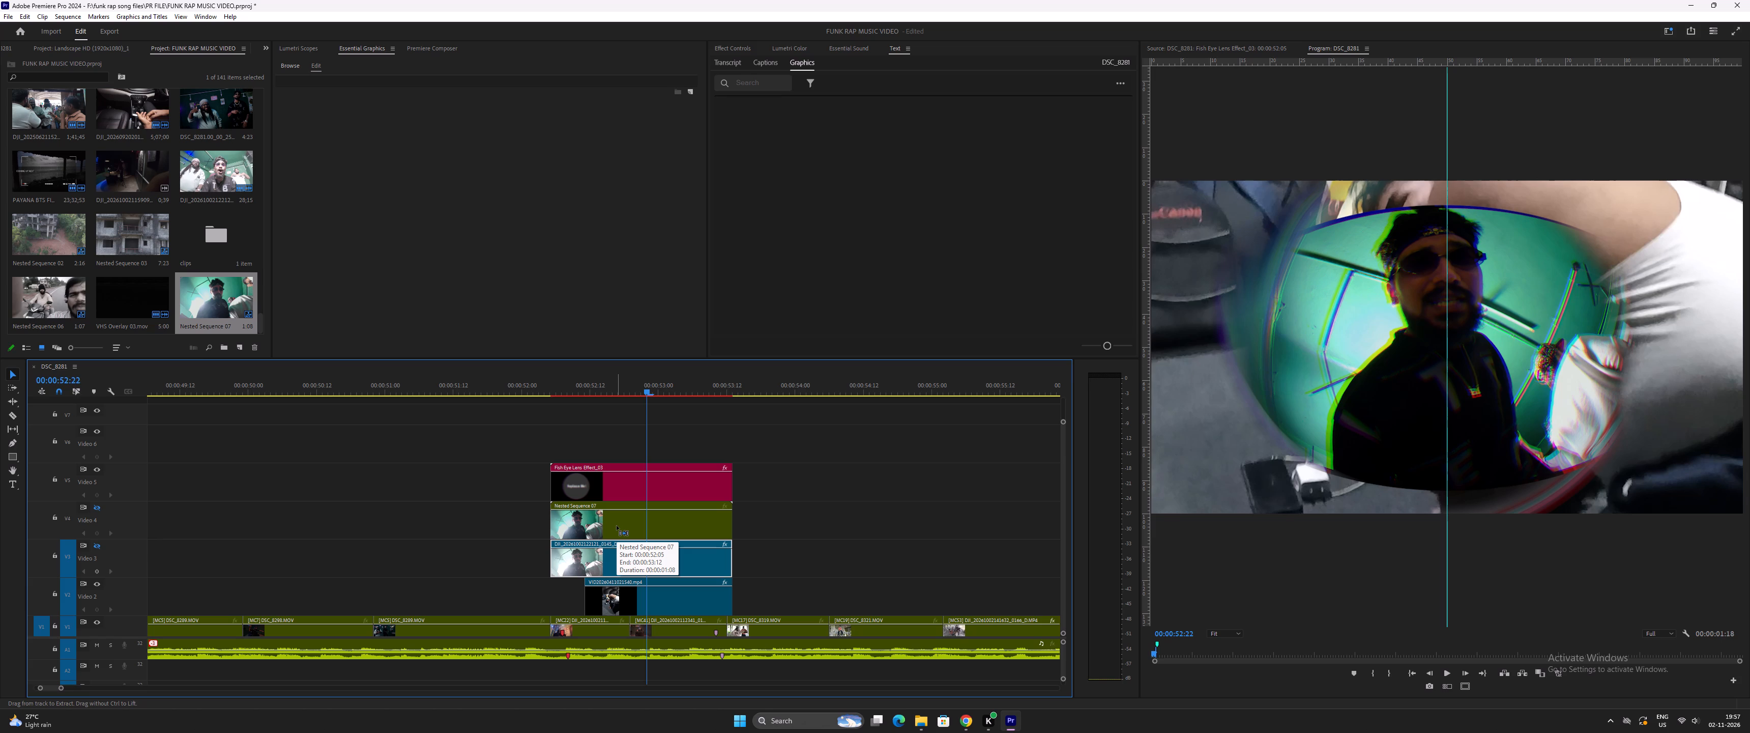
pyautogui.hotkey('ctrl', 'z')
pyautogui.hotkey('ctrl', 'z')
pyautogui.hotkey('ctrl', 'z')
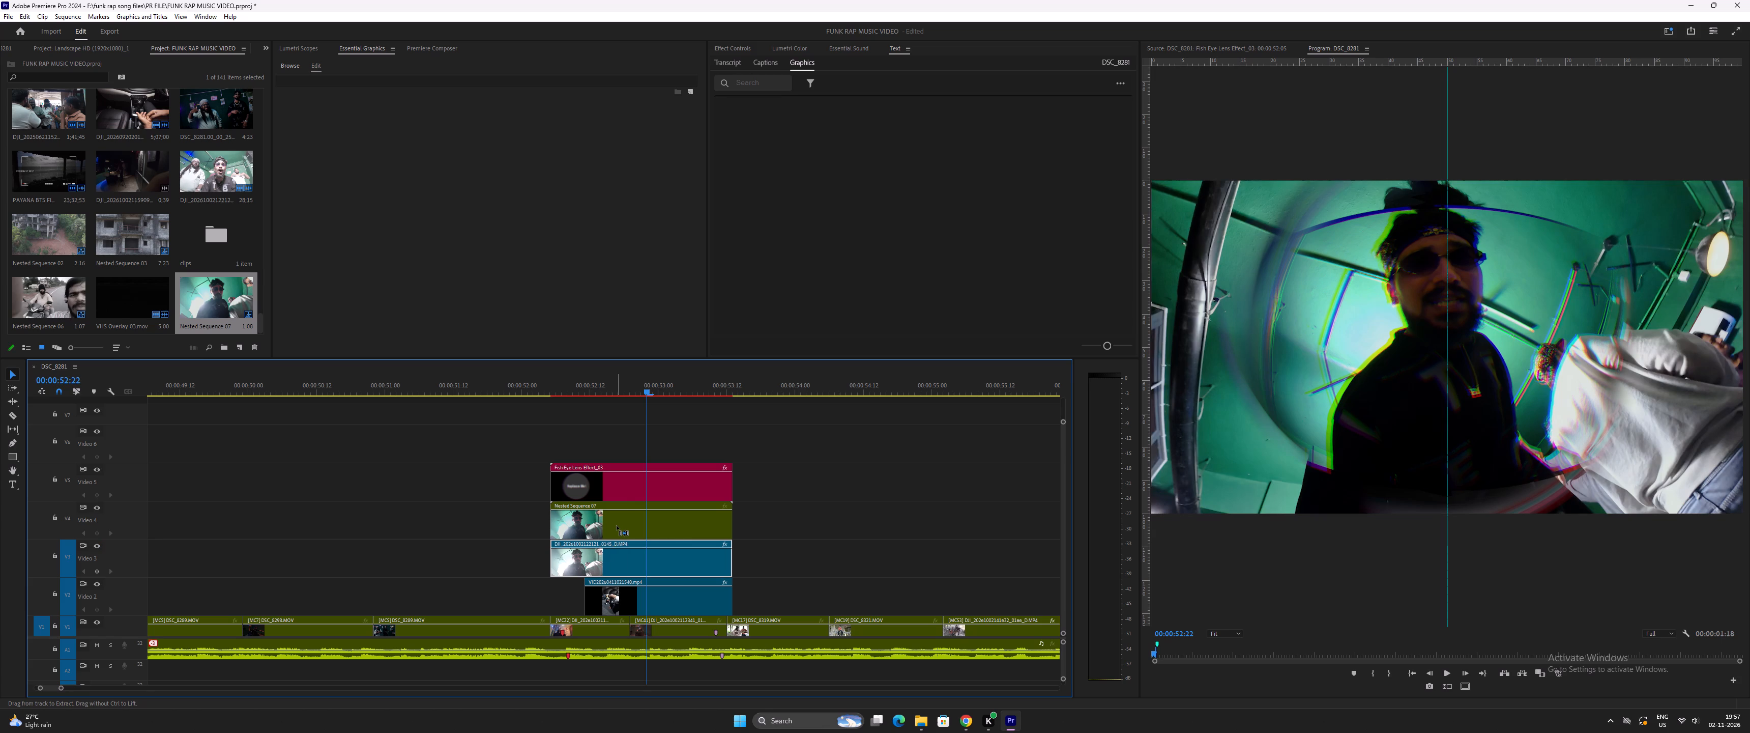
pyautogui.hotkey('ctrl', 'z')
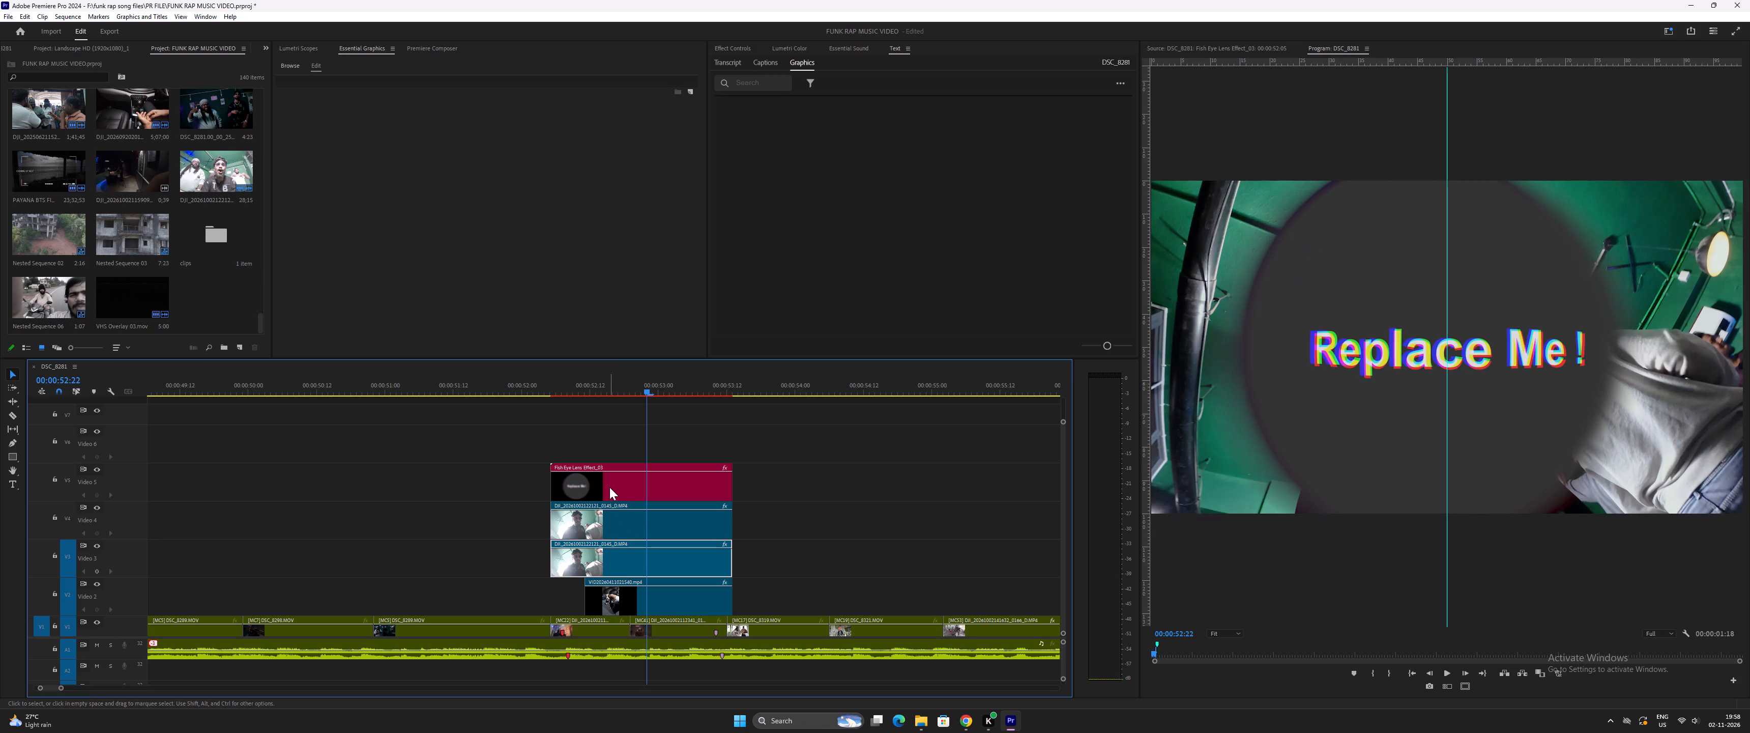
# Trim the opening off the fisheye template clip on Video 5, realign it with the stack's start, and extend its end to match the clips below.
pyautogui.click(609, 487)
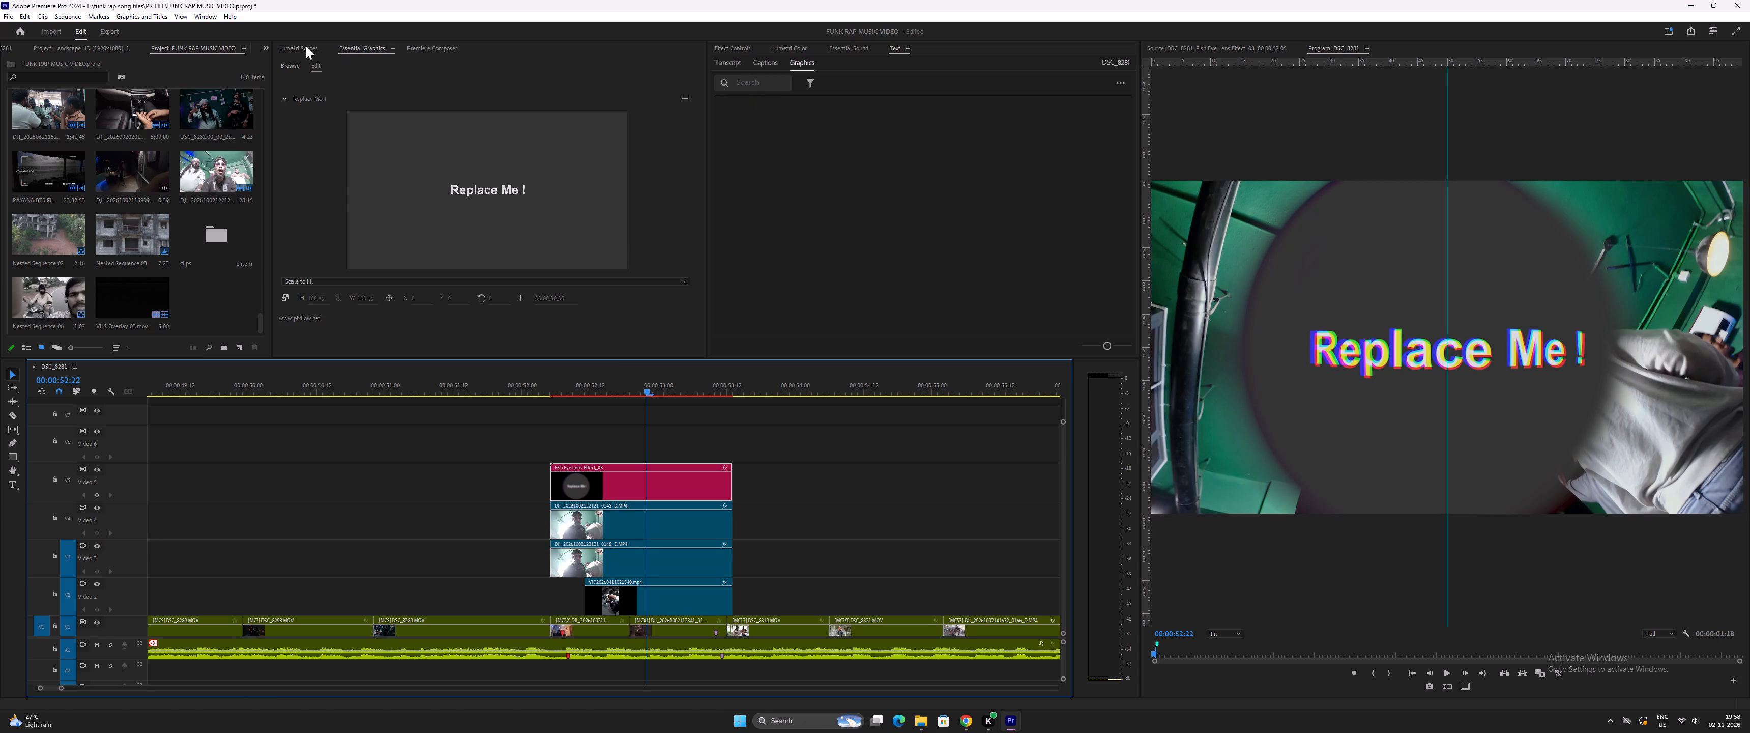
pyautogui.moveTo(555, 484); pyautogui.dragTo(647, 482)
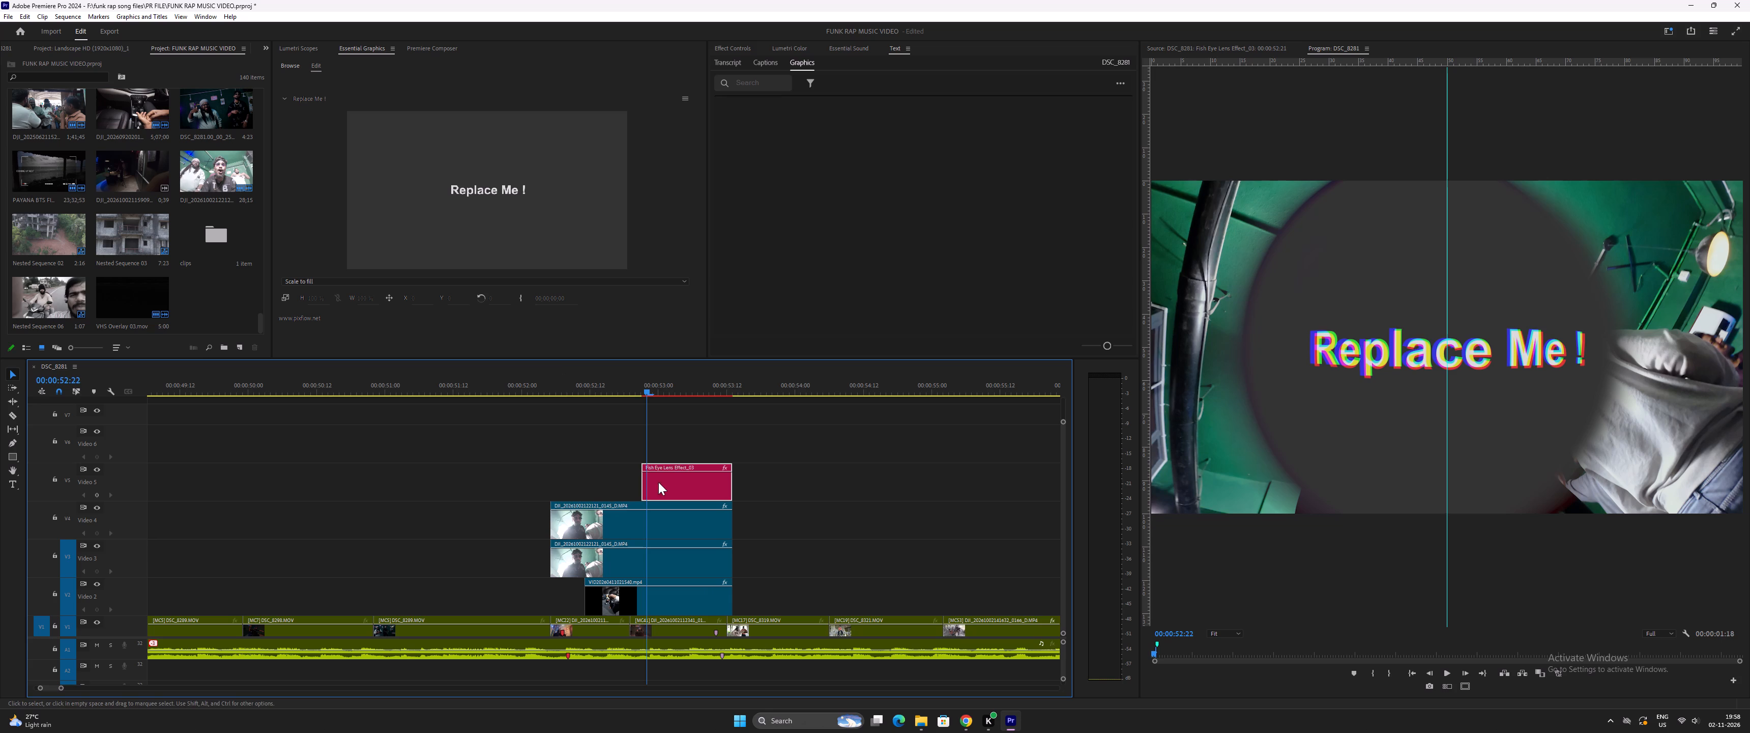
pyautogui.moveTo(673, 487); pyautogui.dragTo(588, 472)
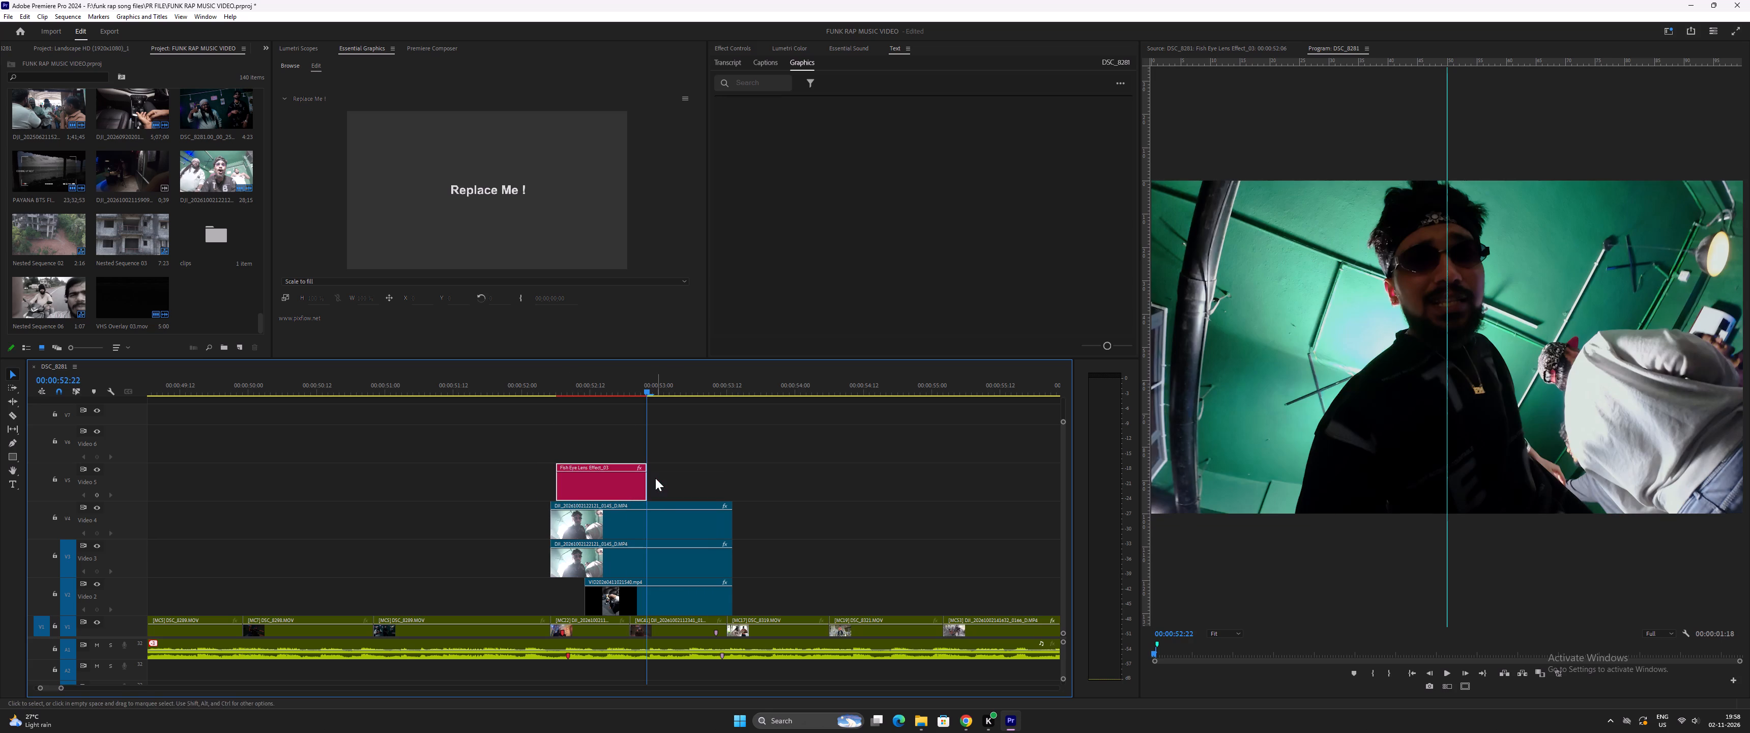
pyautogui.moveTo(618, 492); pyautogui.dragTo(583, 490)
pyautogui.moveTo(522, 490); pyautogui.dragTo(549, 490)
pyautogui.moveTo(613, 479); pyautogui.dragTo(621, 479)
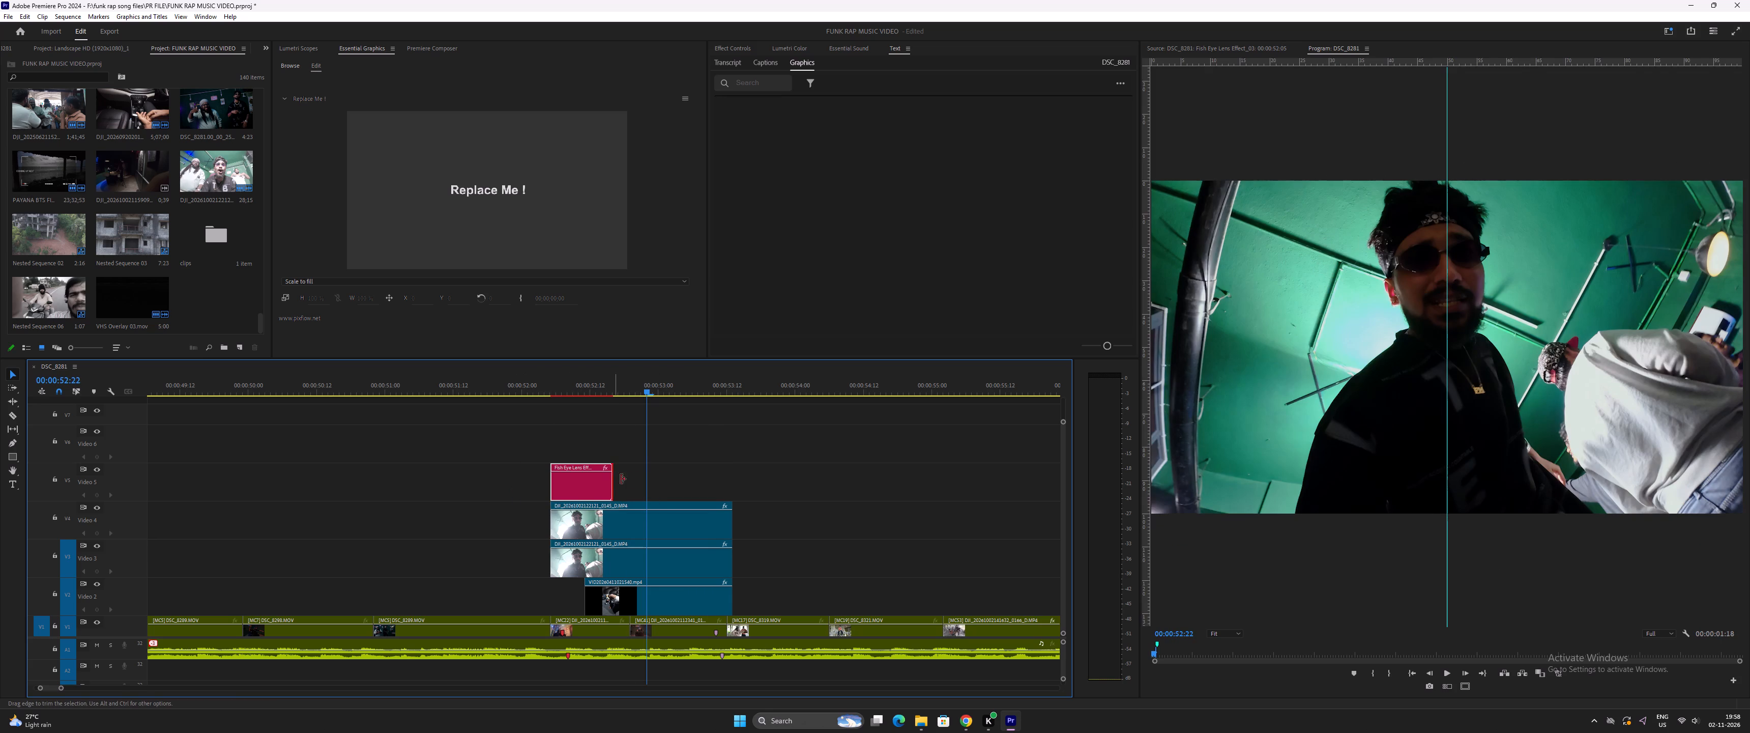
pyautogui.moveTo(621, 479); pyautogui.dragTo(731, 477)
# Hide the Video 5 output, tint the shadows of the Video 4 green-room clip slightly red-orange with Lumetri colour wheels, and lower the shadow level.
pyautogui.click(675, 514)
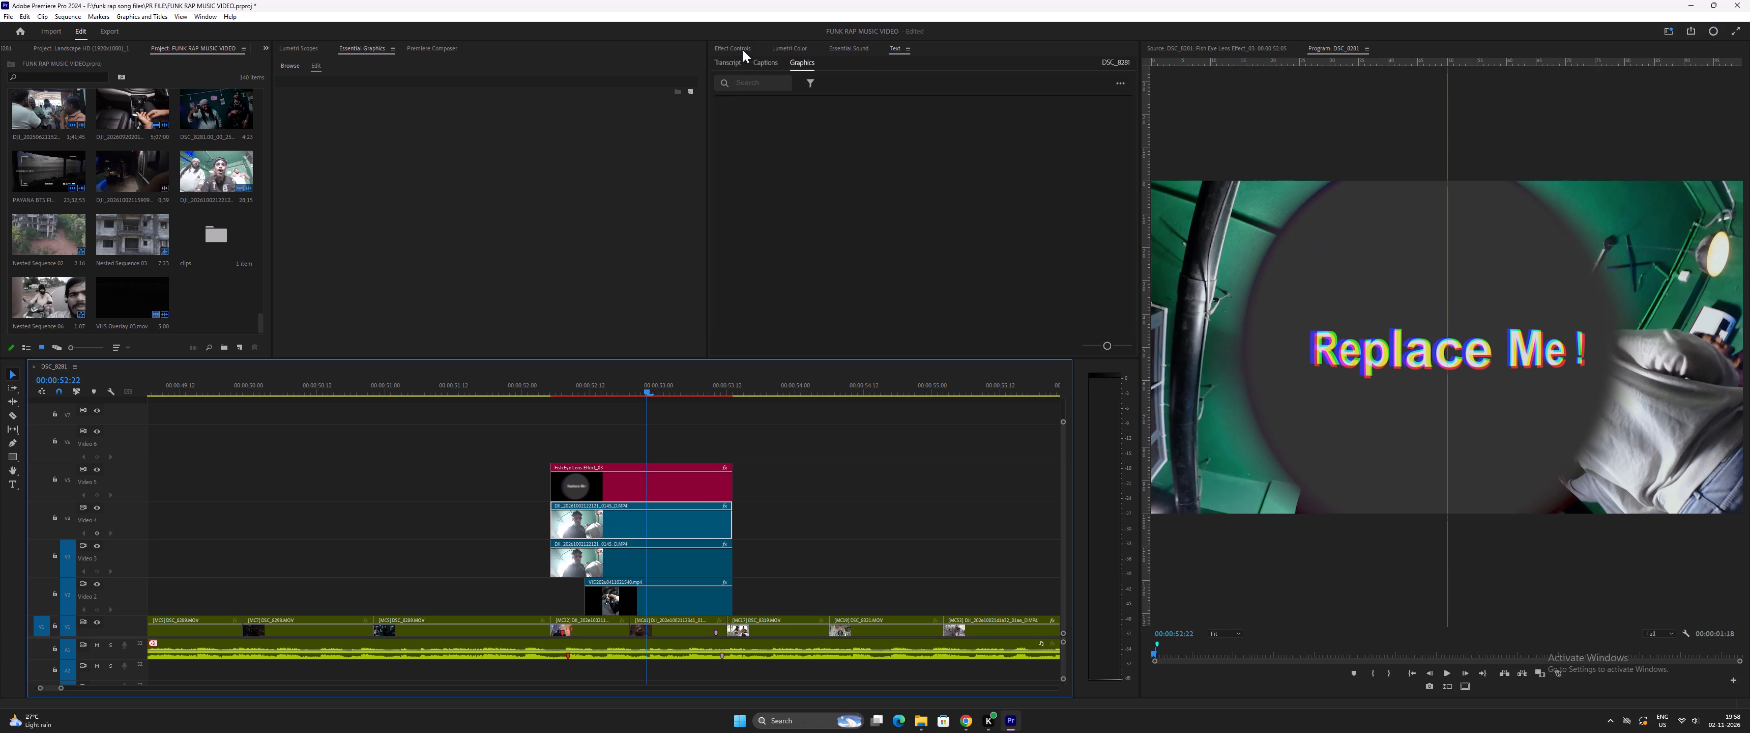
pyautogui.click(742, 50)
pyautogui.click(782, 51)
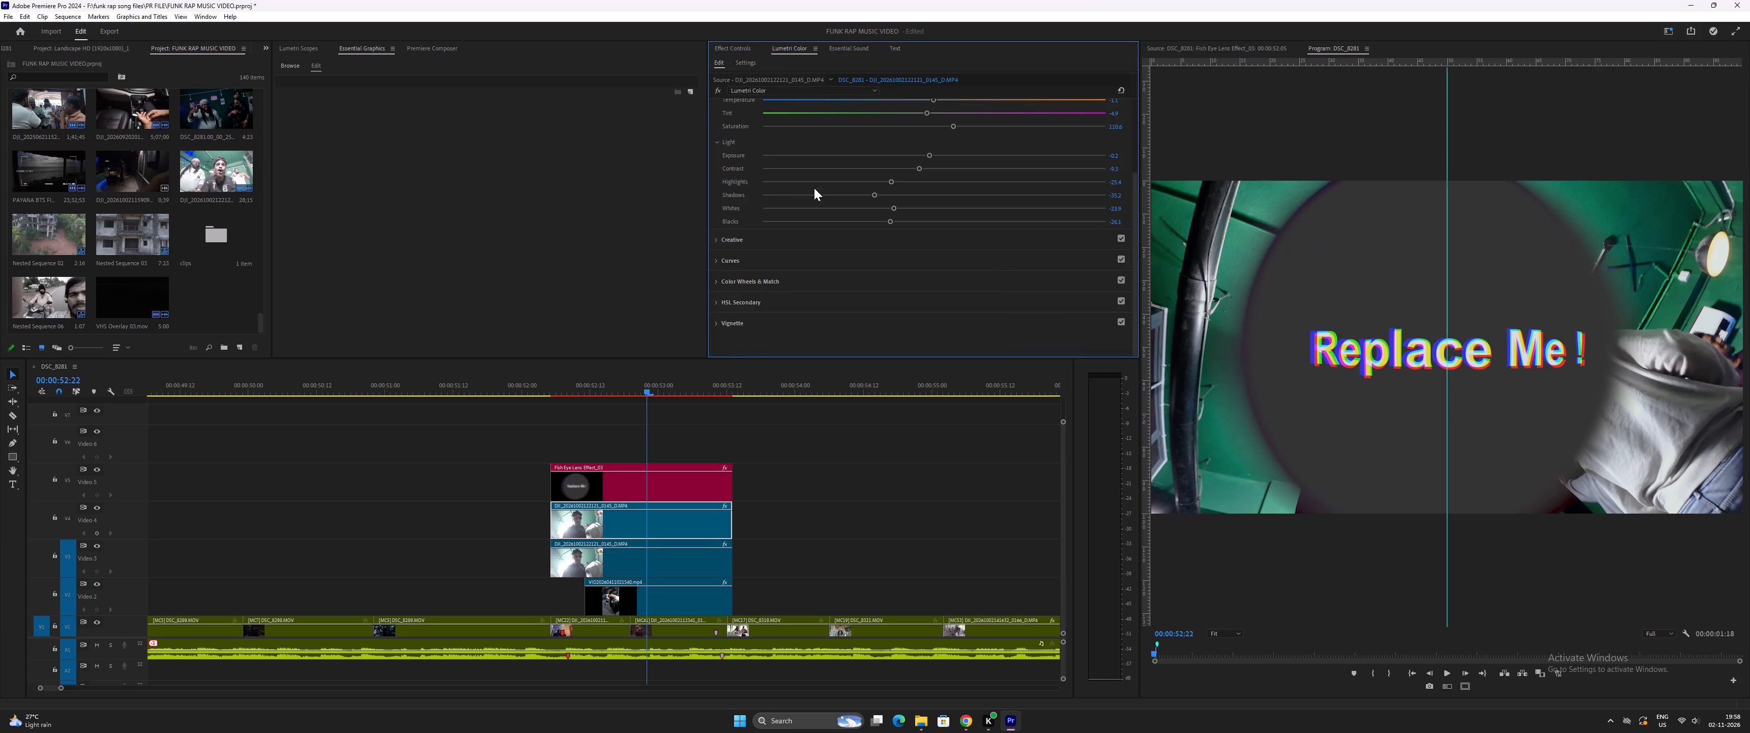
pyautogui.scroll(8, 824, 245)
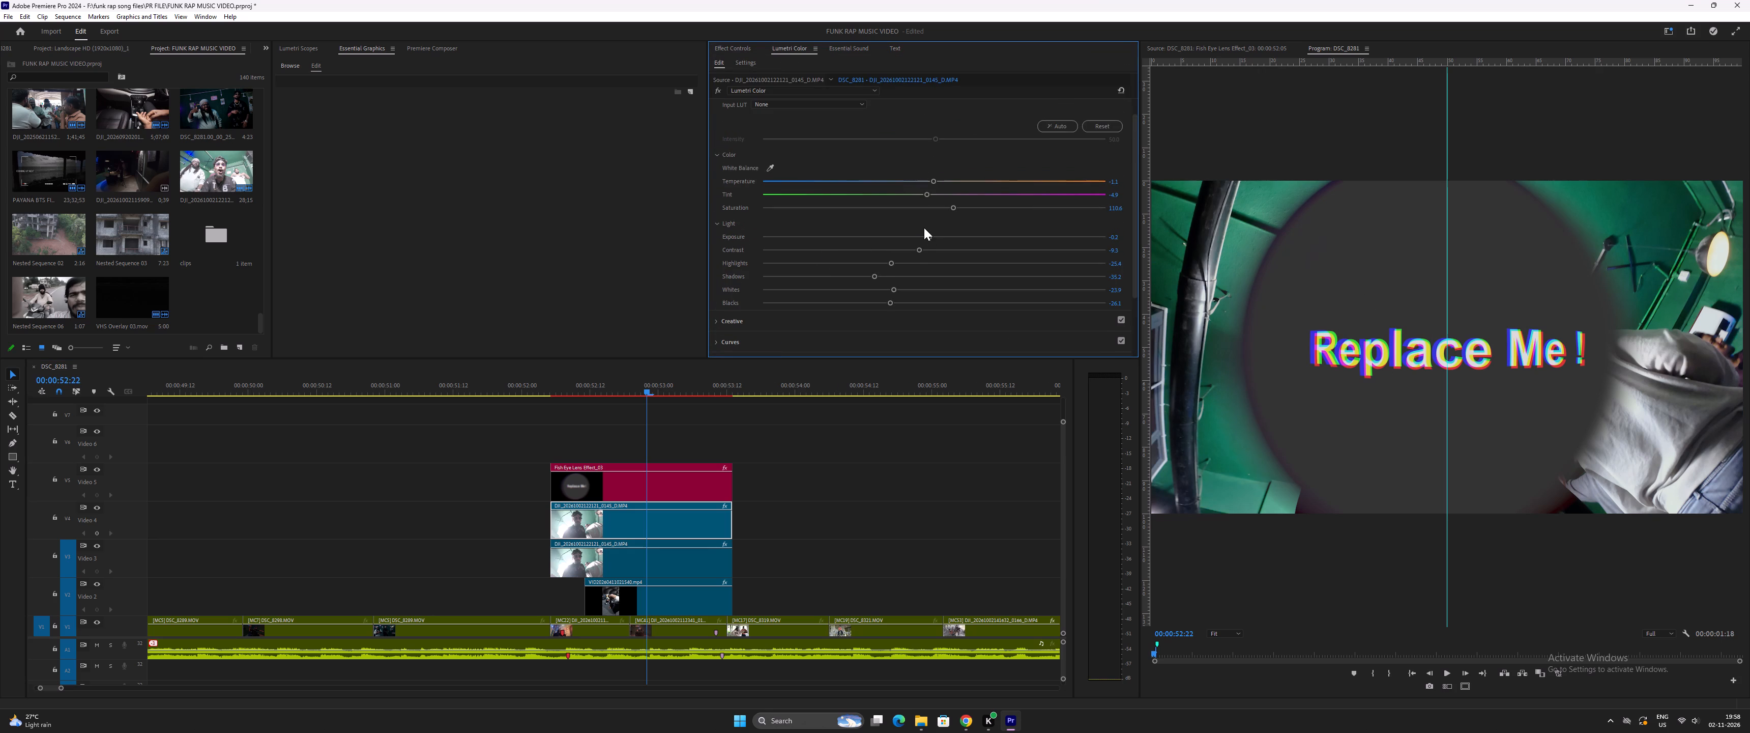
pyautogui.click(97, 468)
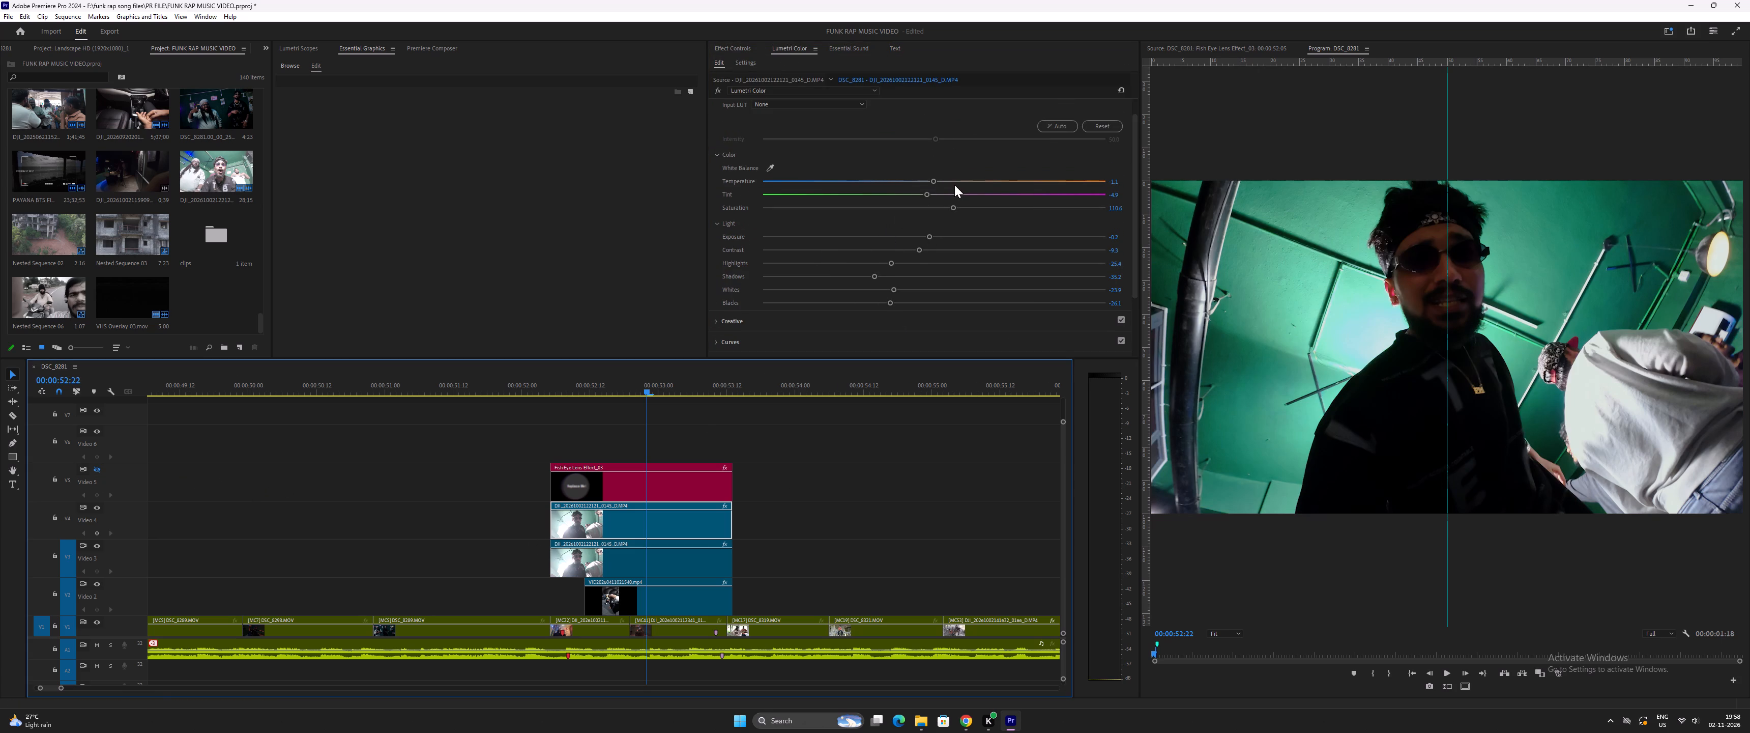
pyautogui.scroll(-9, 863, 309)
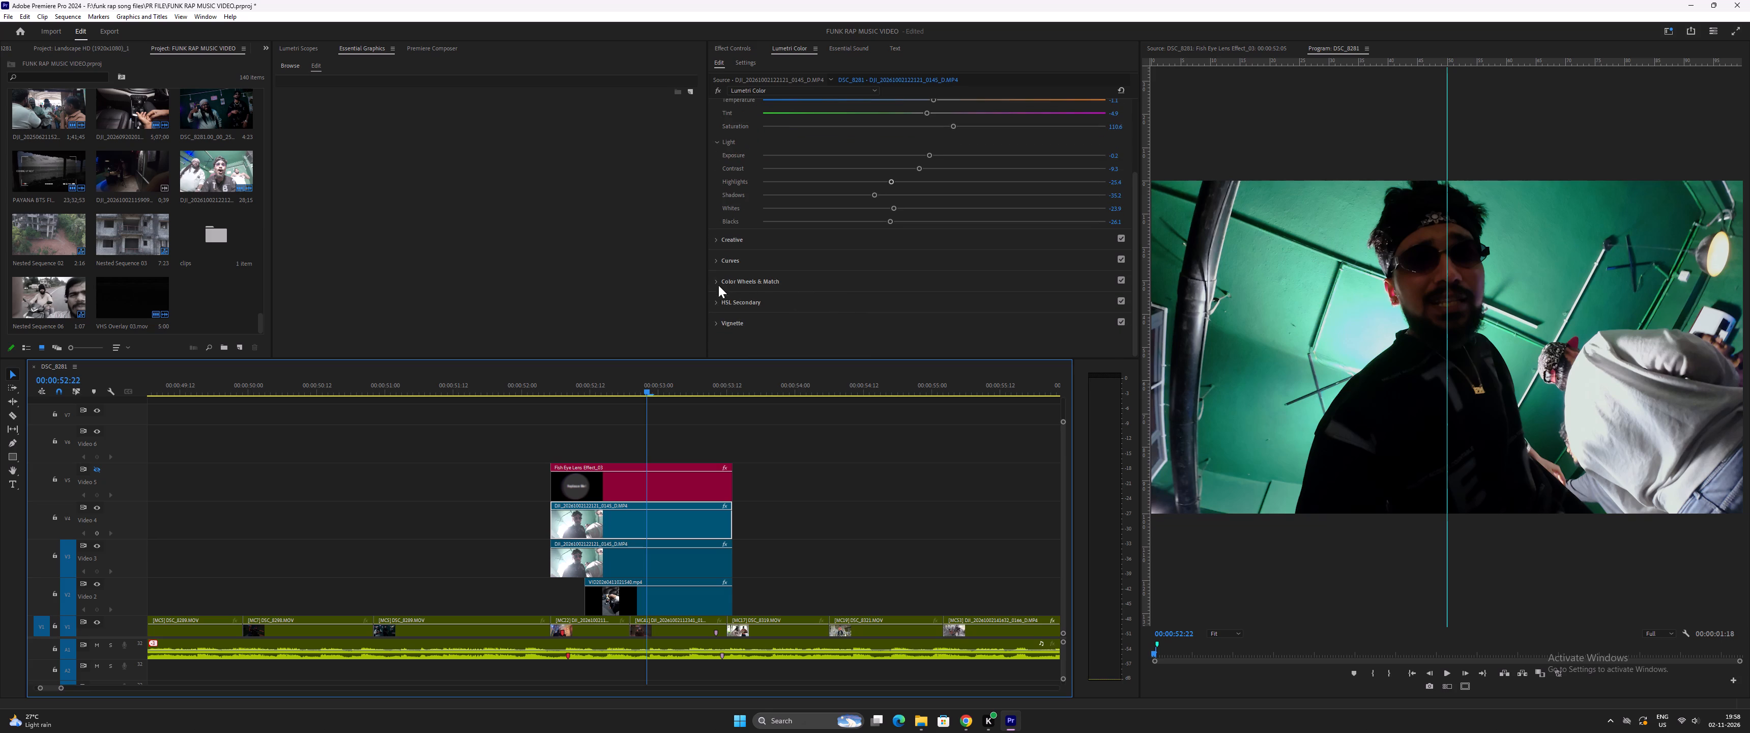
pyautogui.click(715, 278)
pyautogui.moveTo(789, 183); pyautogui.dragTo(743, 268)
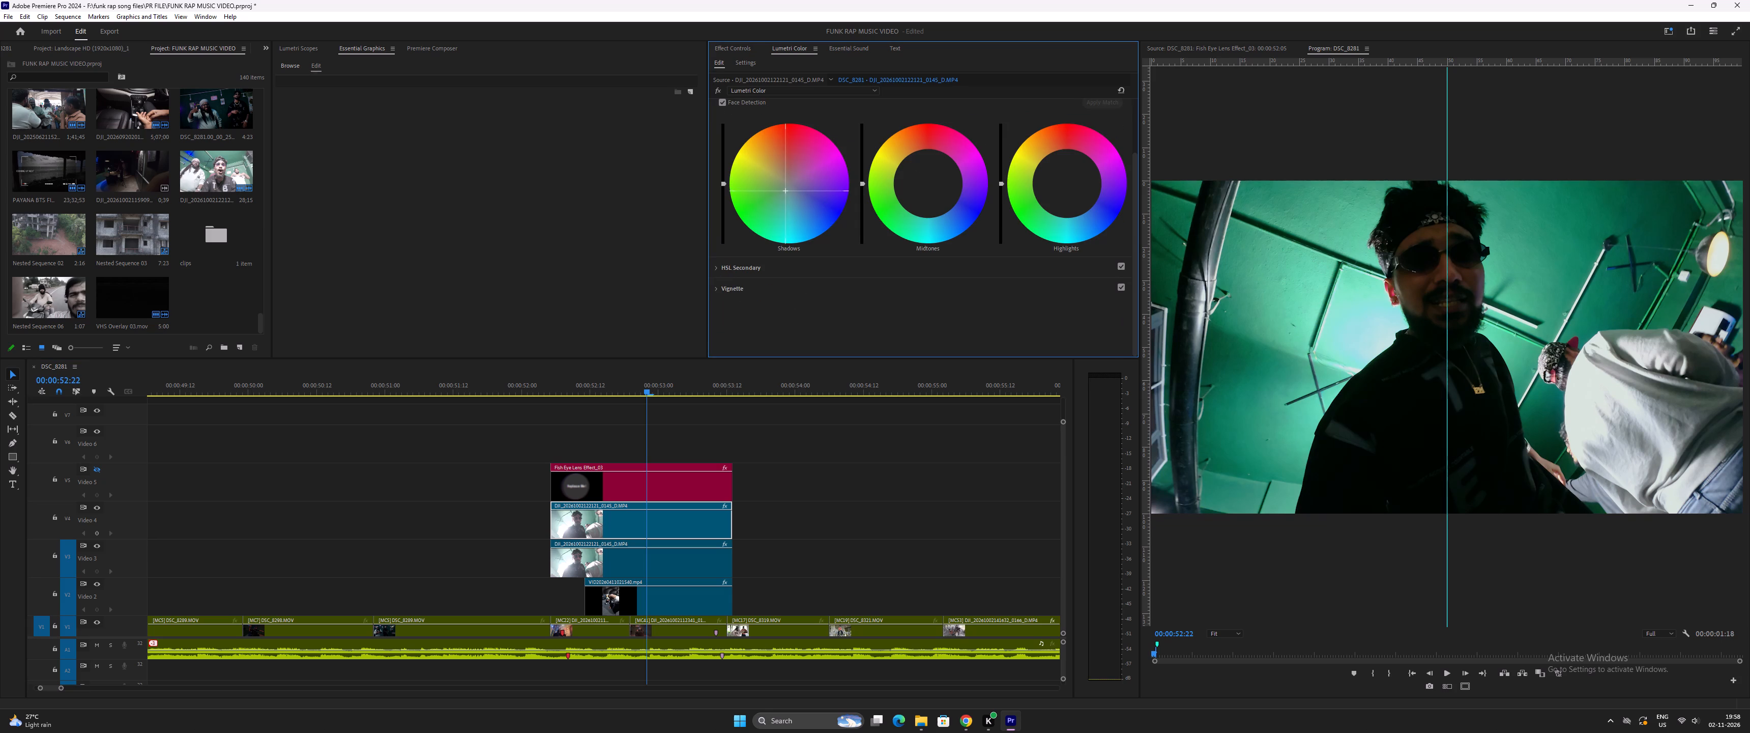
pyautogui.moveTo(743, 268); pyautogui.dragTo(749, 95)
pyautogui.moveTo(749, 95); pyautogui.dragTo(728, 51)
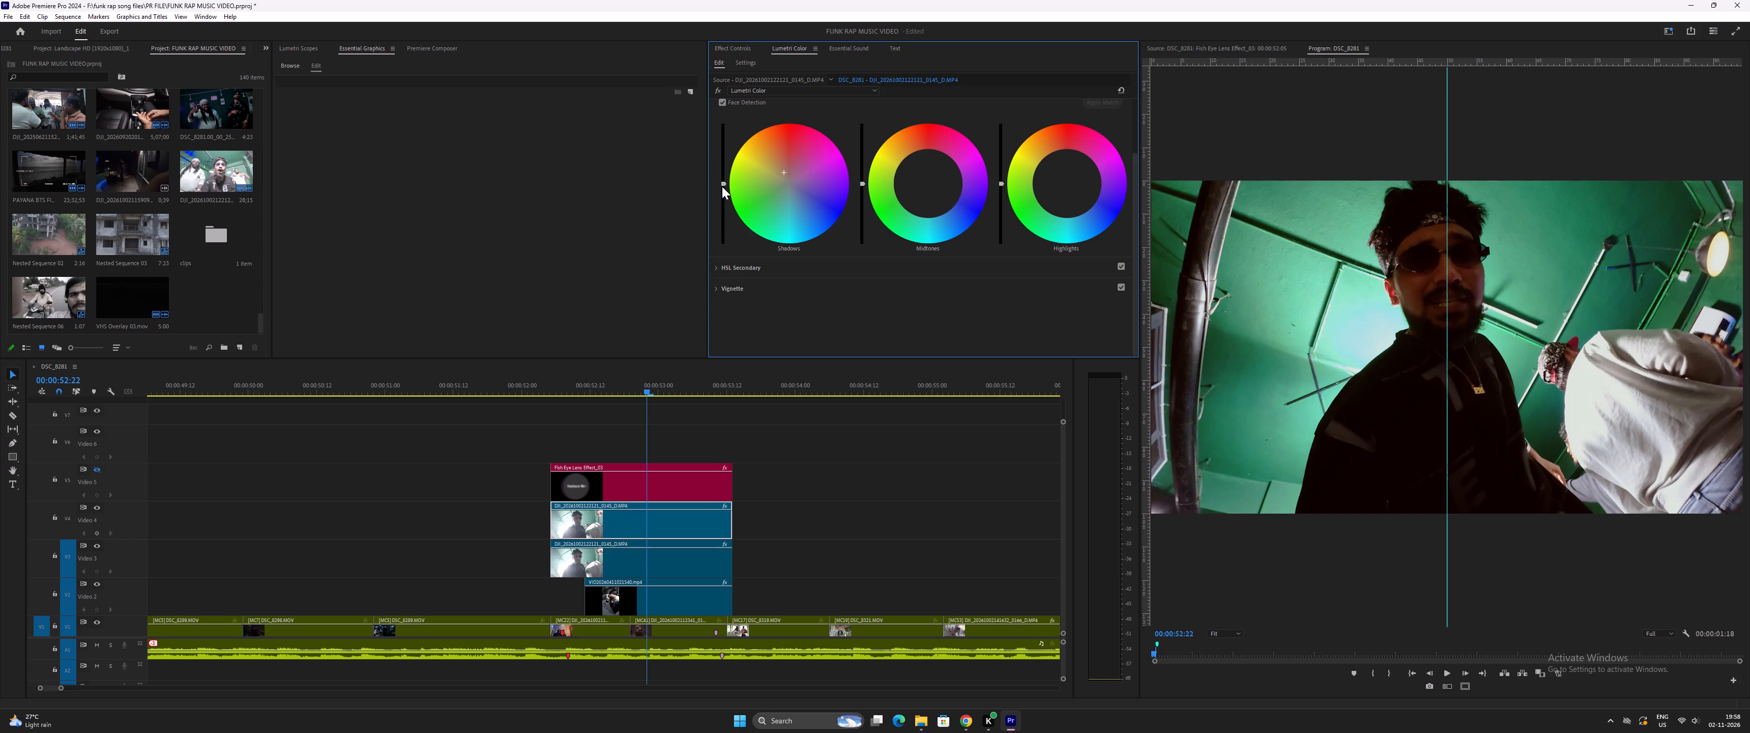
pyautogui.moveTo(721, 183); pyautogui.dragTo(716, 279)
# Tint the midtones of the green-room clip on Video 4 slightly toward blue with the Lumetri colour wheels.
pyautogui.moveTo(929, 182); pyautogui.dragTo(1107, 112)
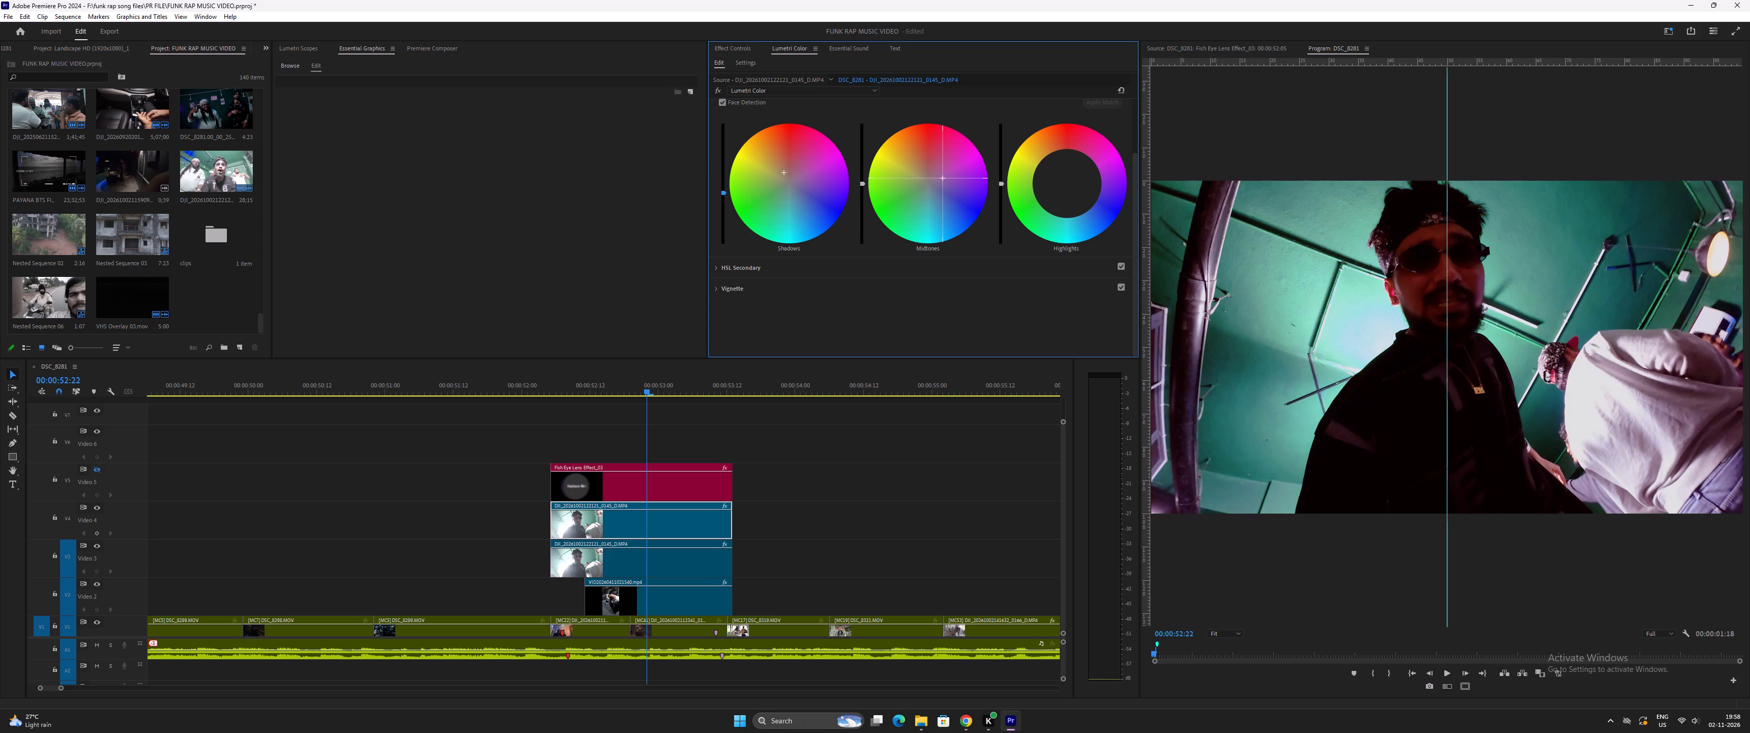
pyautogui.moveTo(1107, 112); pyautogui.dragTo(1109, 280)
pyautogui.moveTo(1109, 280); pyautogui.dragTo(1089, 364)
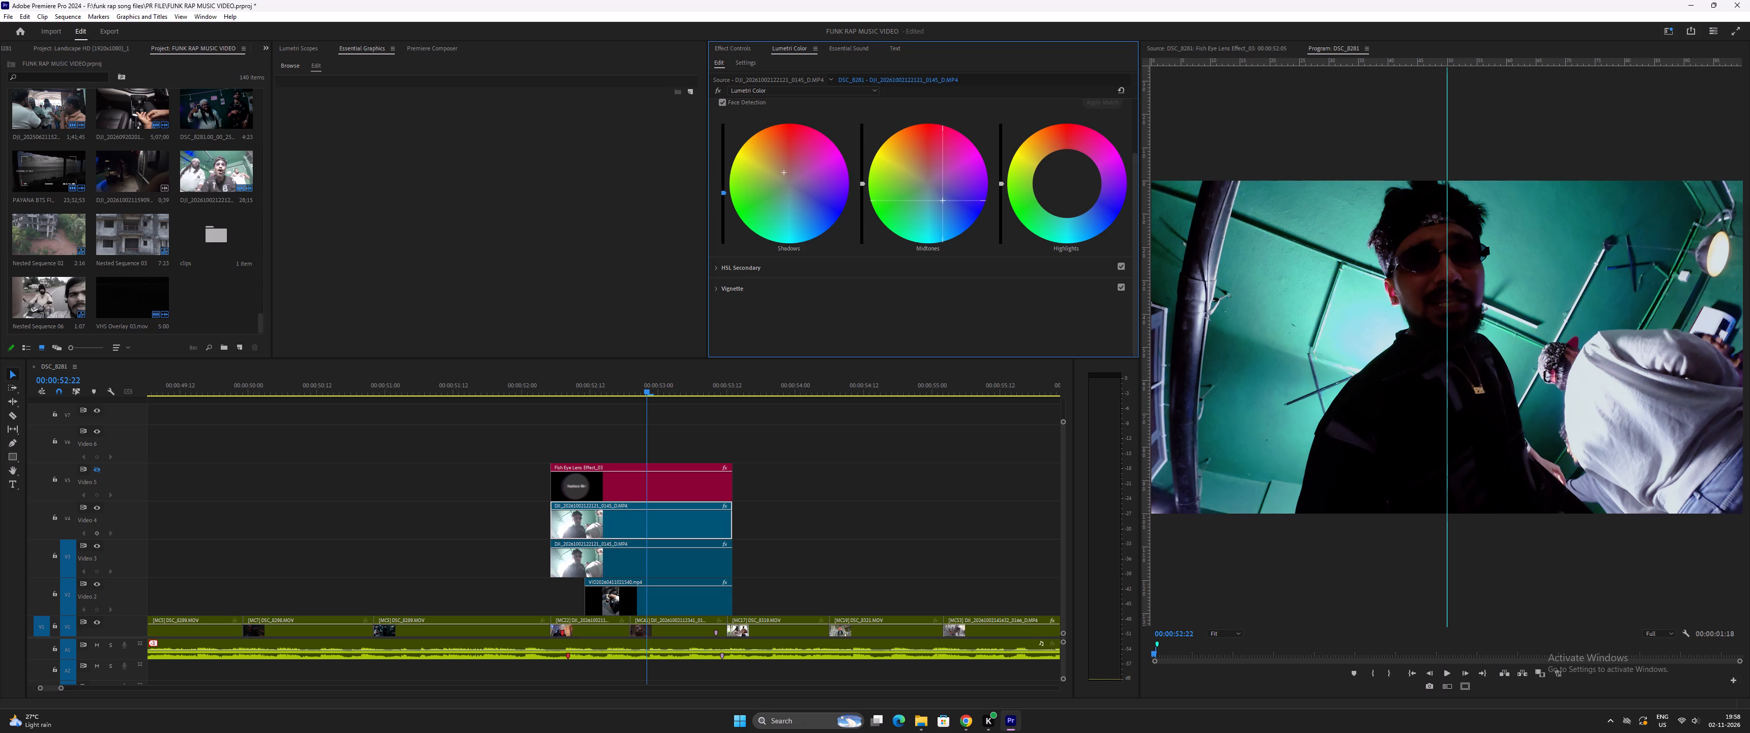
pyautogui.moveTo(1089, 364); pyautogui.dragTo(793, 373)
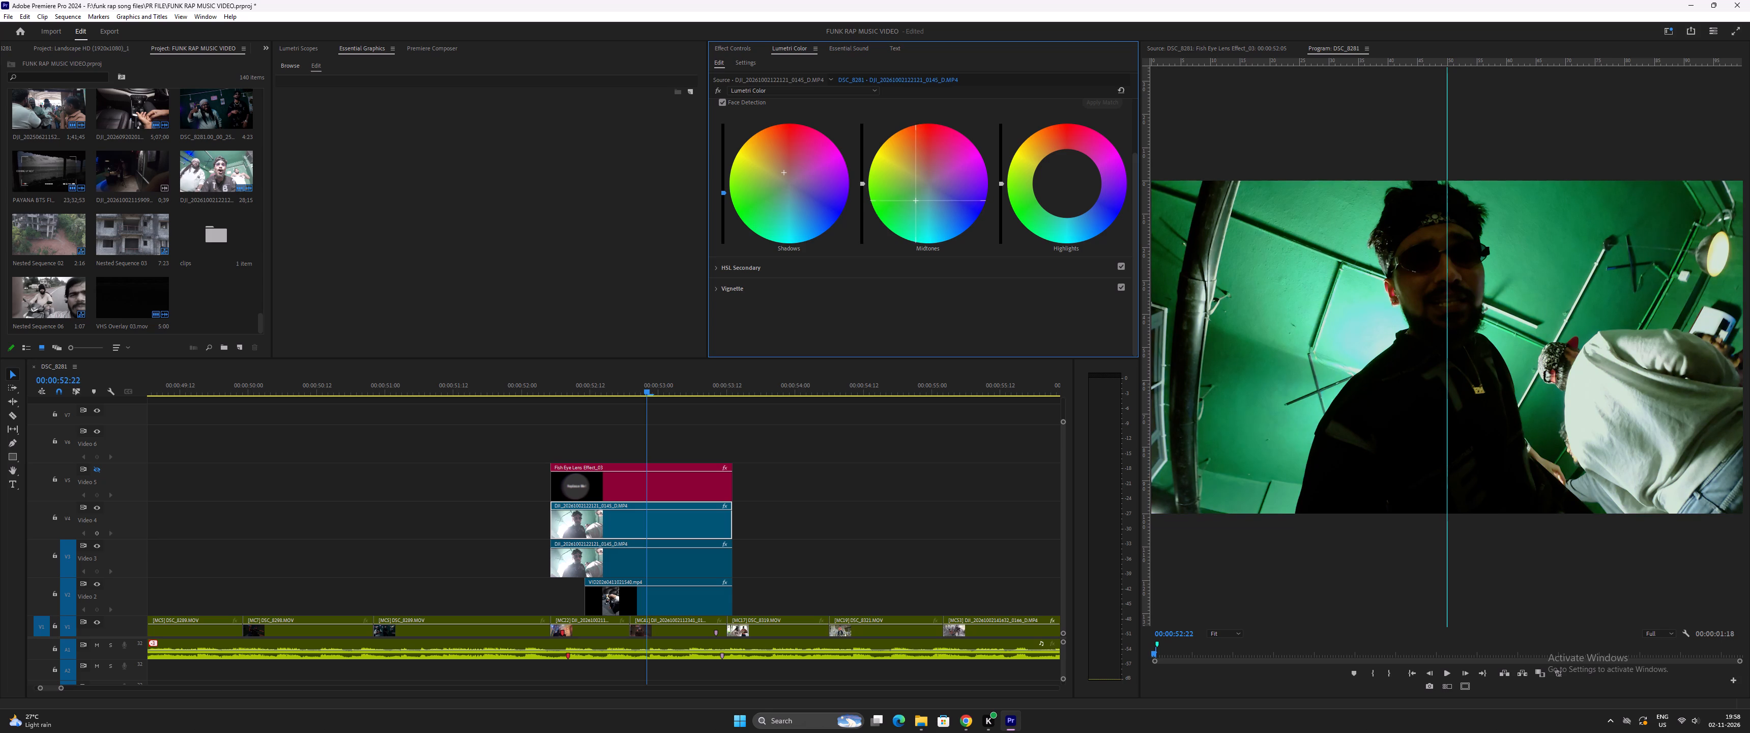
pyautogui.moveTo(793, 373); pyautogui.dragTo(1241, 419)
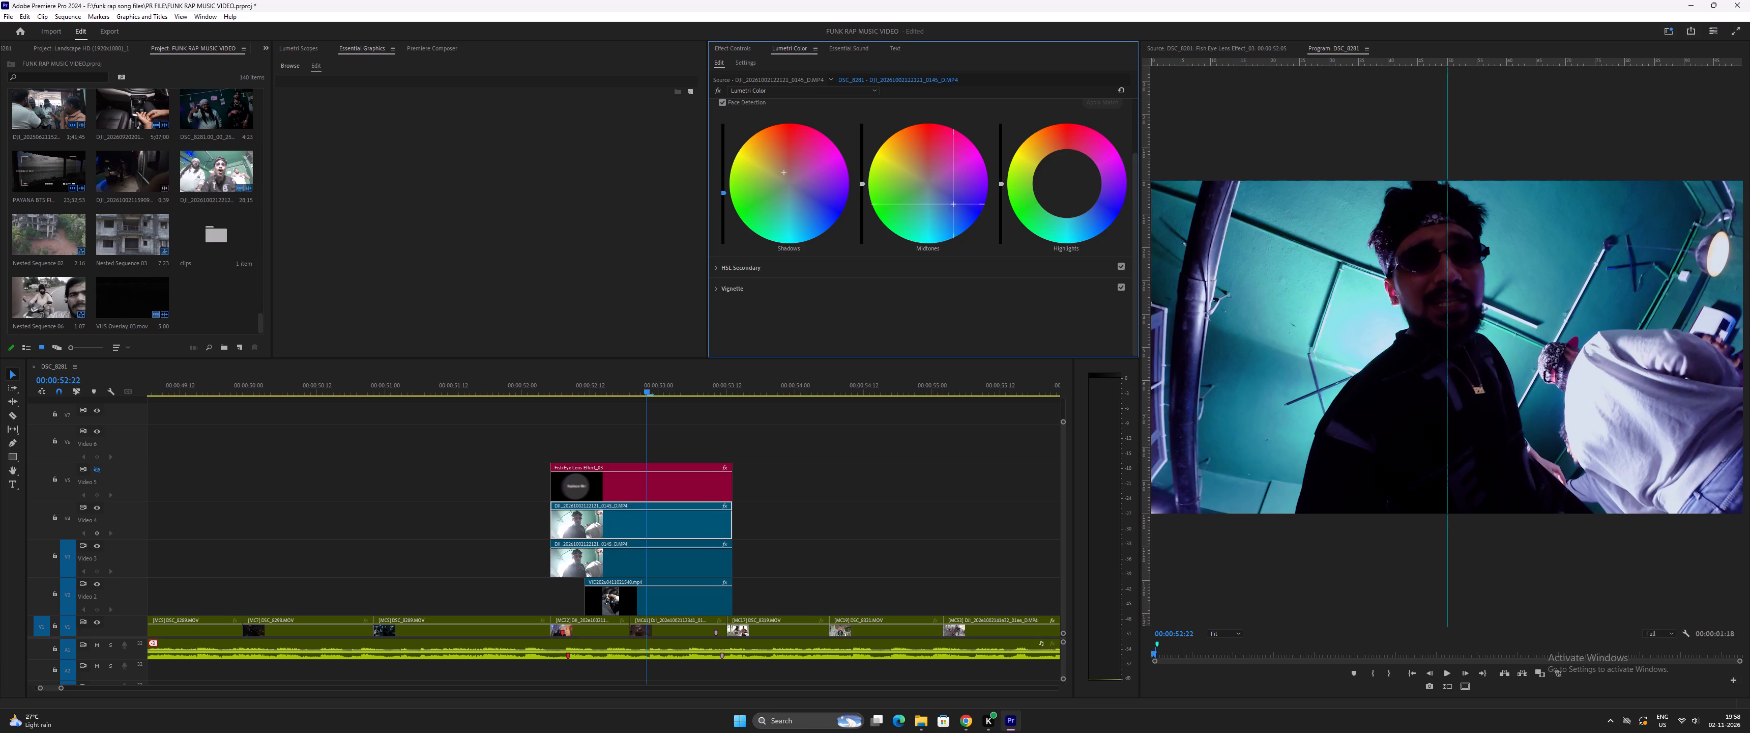
pyautogui.moveTo(1241, 419); pyautogui.dragTo(1230, 429)
pyautogui.moveTo(1230, 429); pyautogui.dragTo(1155, 470)
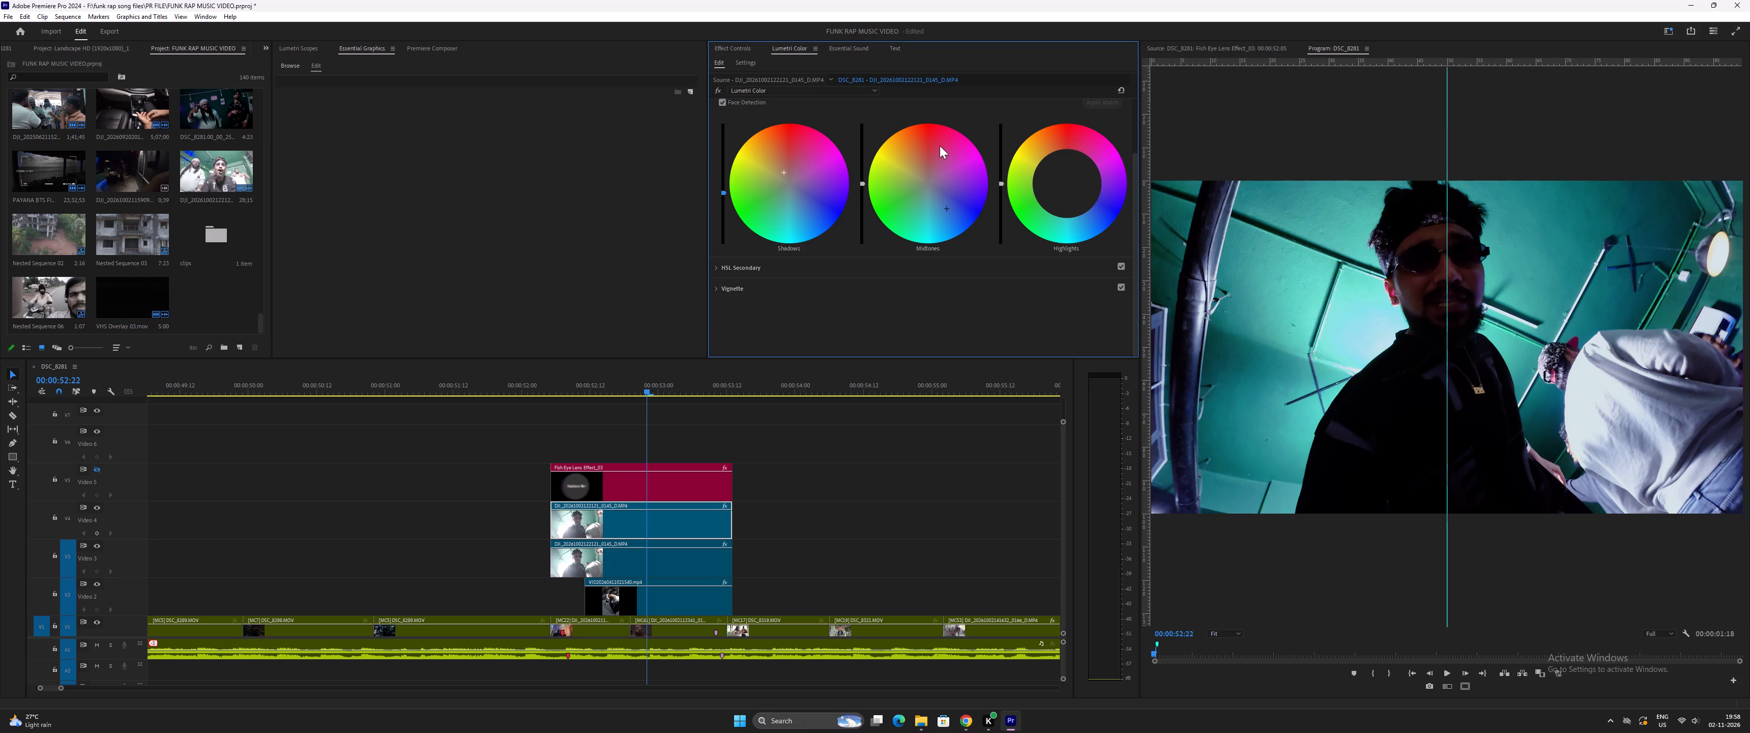
# Tint the highlights of the green-room clip on Video 4 slightly toward orange with the Lumetri colour wheels.
pyautogui.moveTo(1066, 183); pyautogui.dragTo(983, 42)
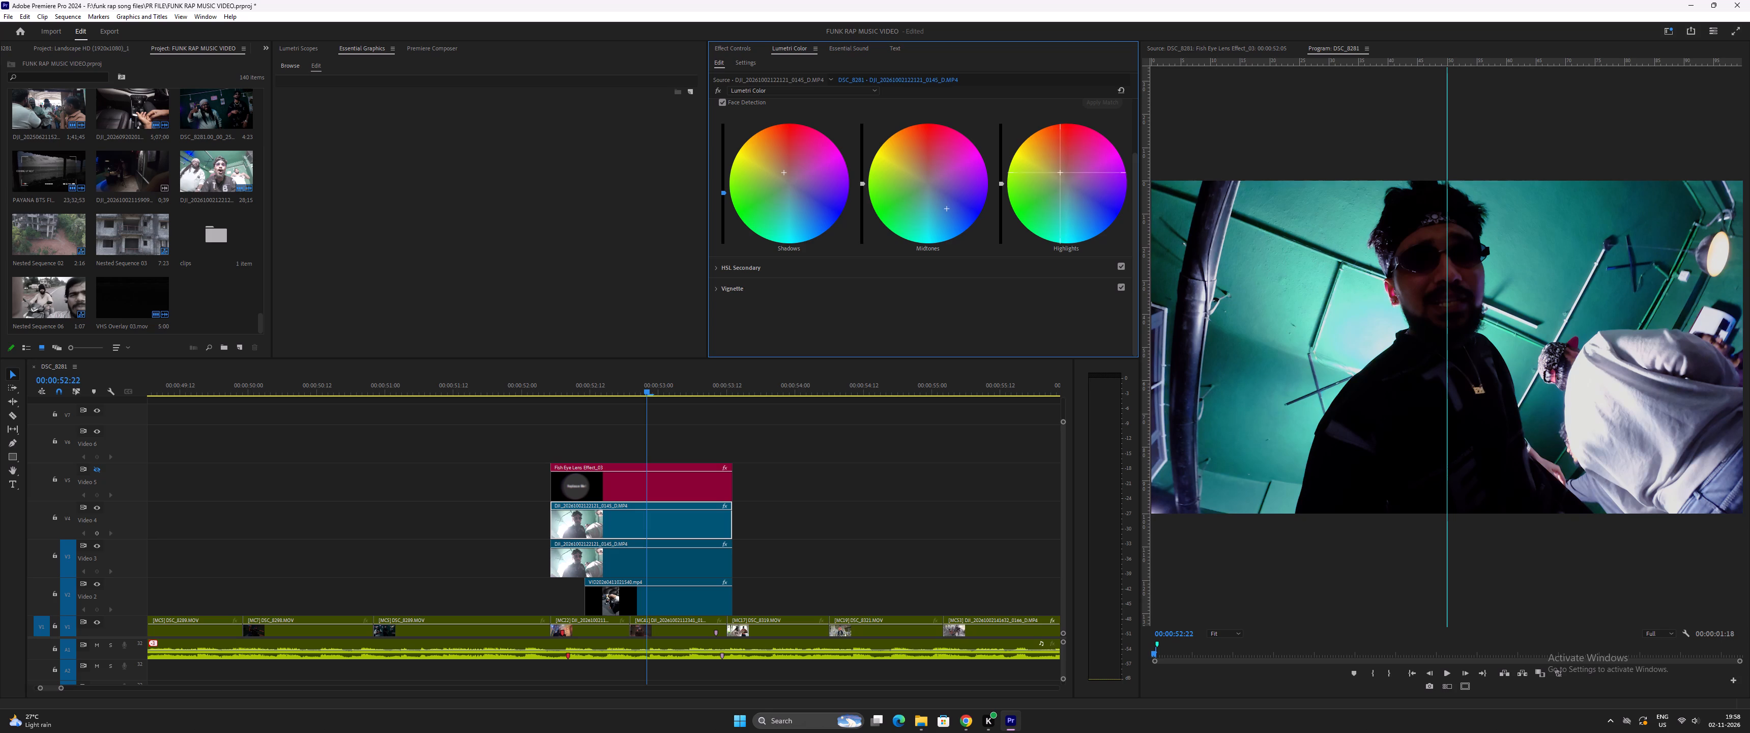
pyautogui.moveTo(983, 42); pyautogui.dragTo(1306, 79)
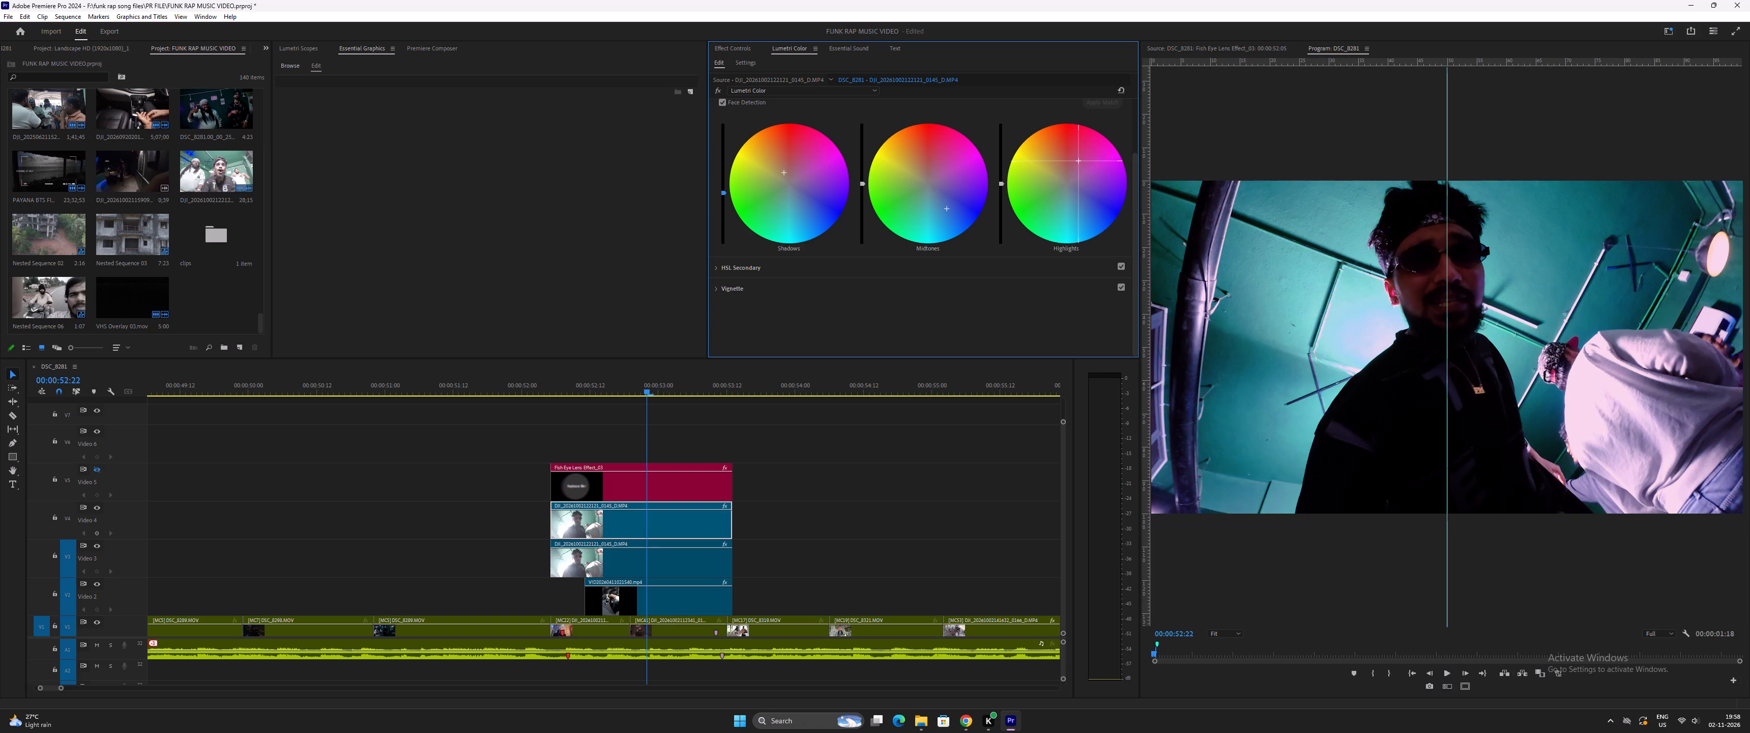
pyautogui.moveTo(1306, 79); pyautogui.dragTo(1015, 90)
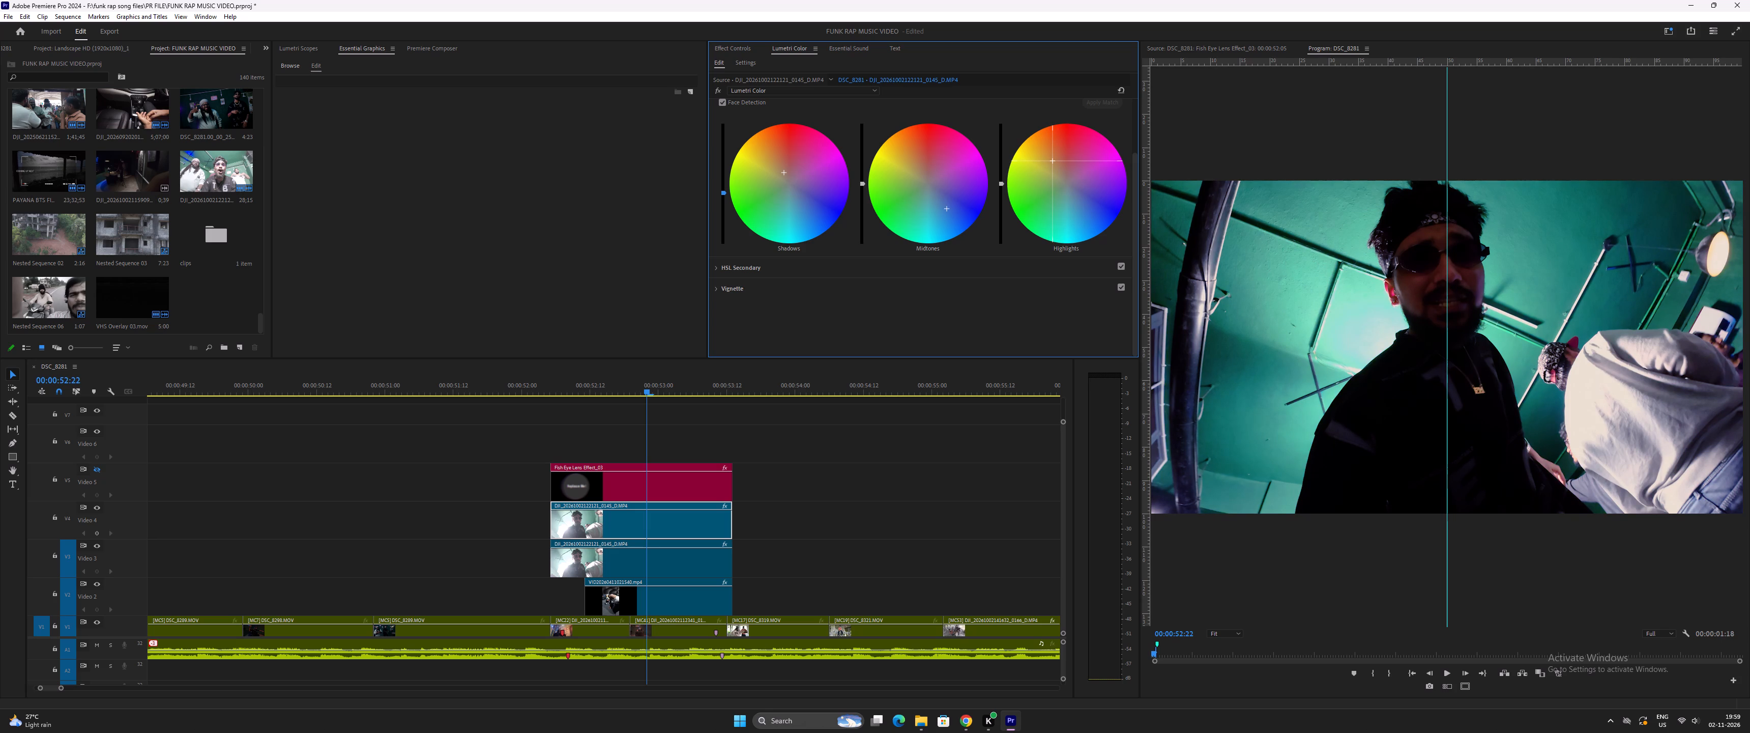
pyautogui.moveTo(1015, 90); pyautogui.dragTo(1037, 94)
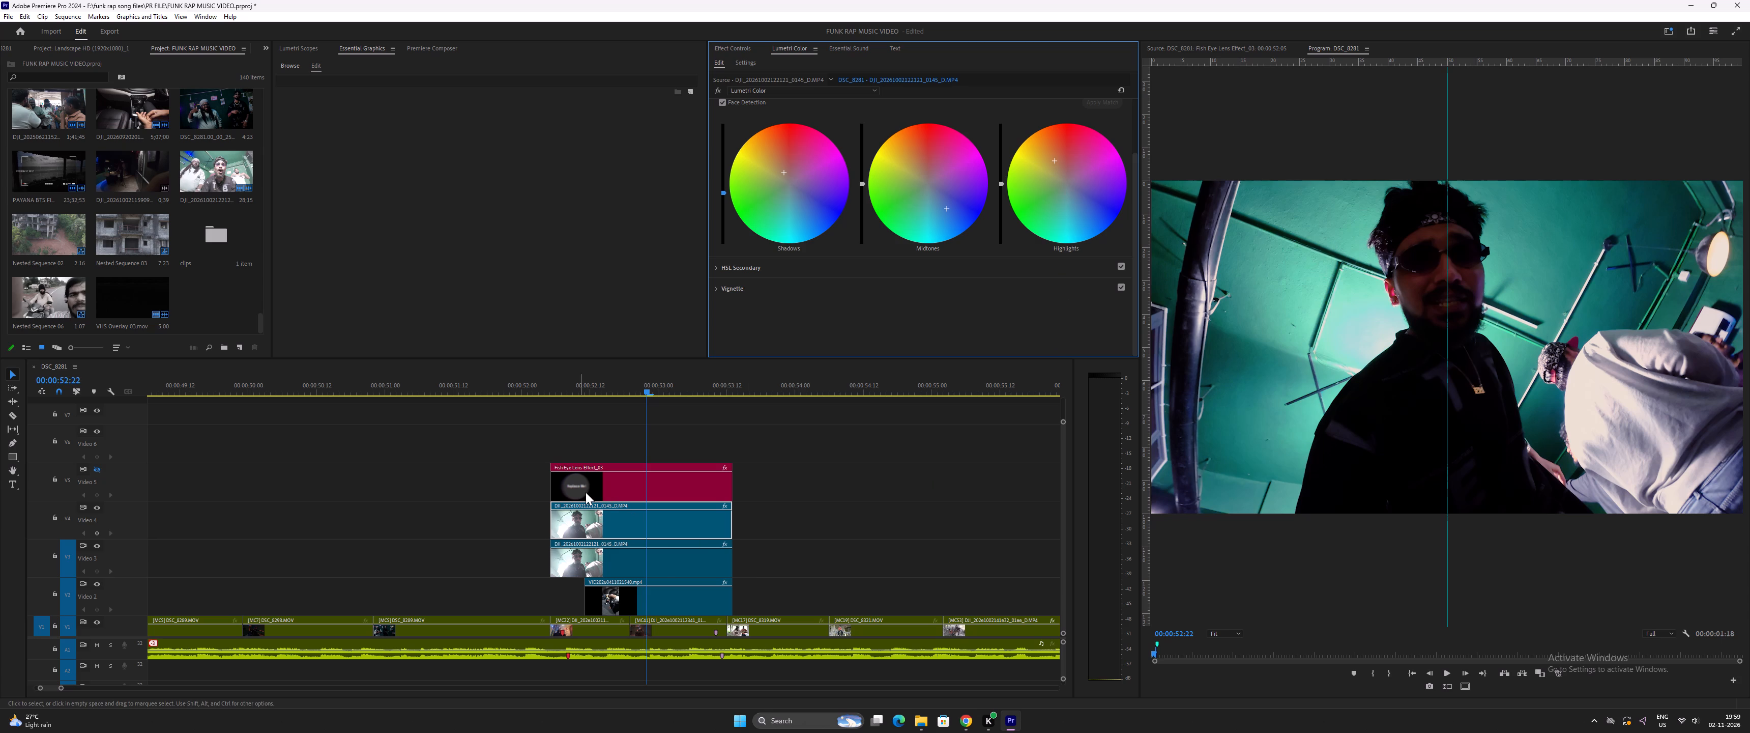
# Raise the Basic Correction shadows of the Video 4 green-room clip slightly, about level with its highlights setting.
pyautogui.click(655, 527)
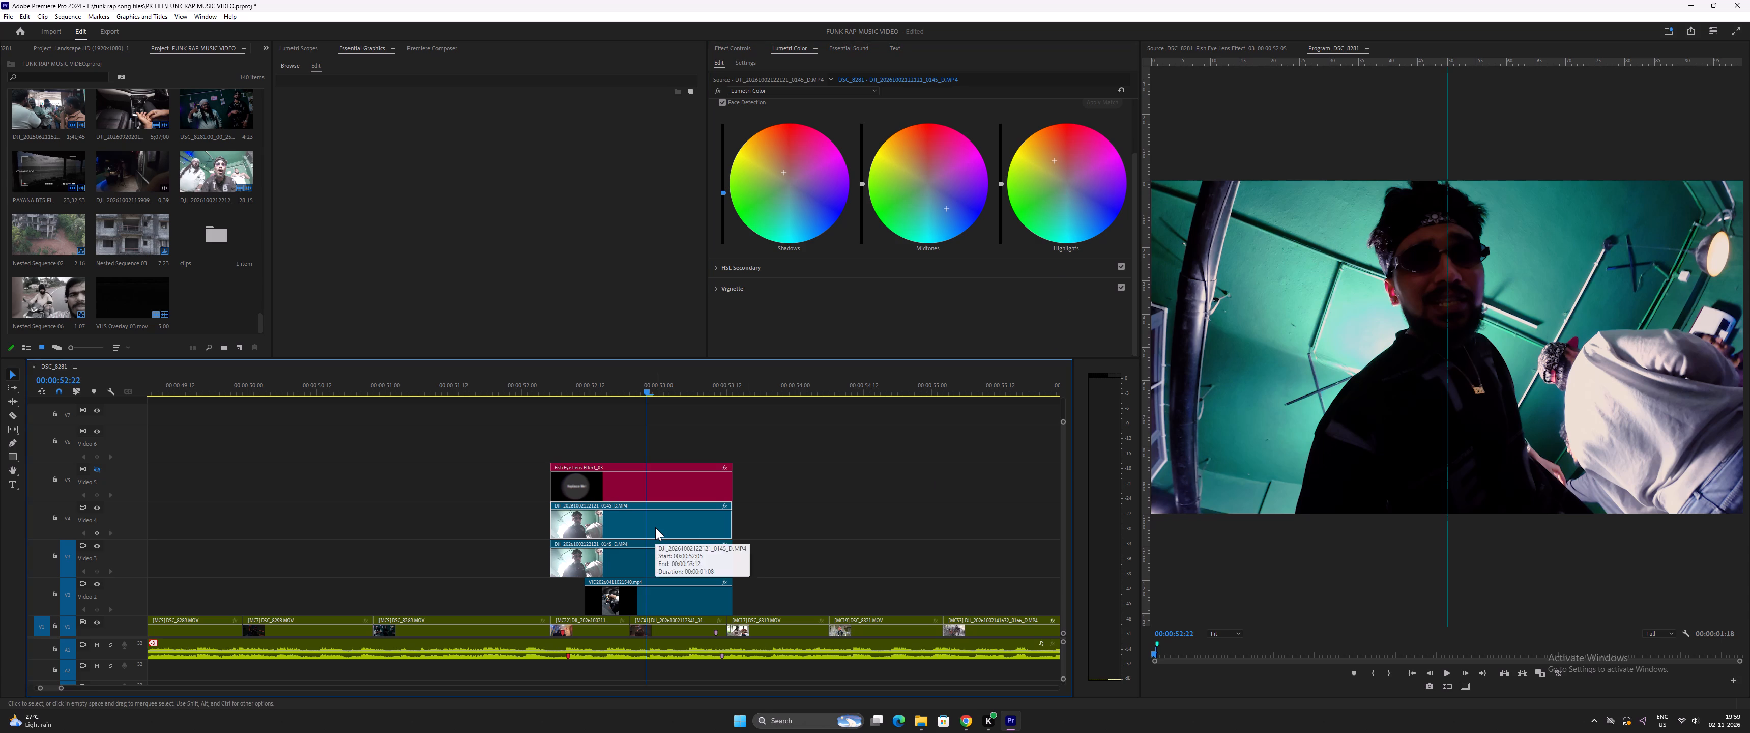
pyautogui.click(750, 48)
pyautogui.scroll(6, 781, 155)
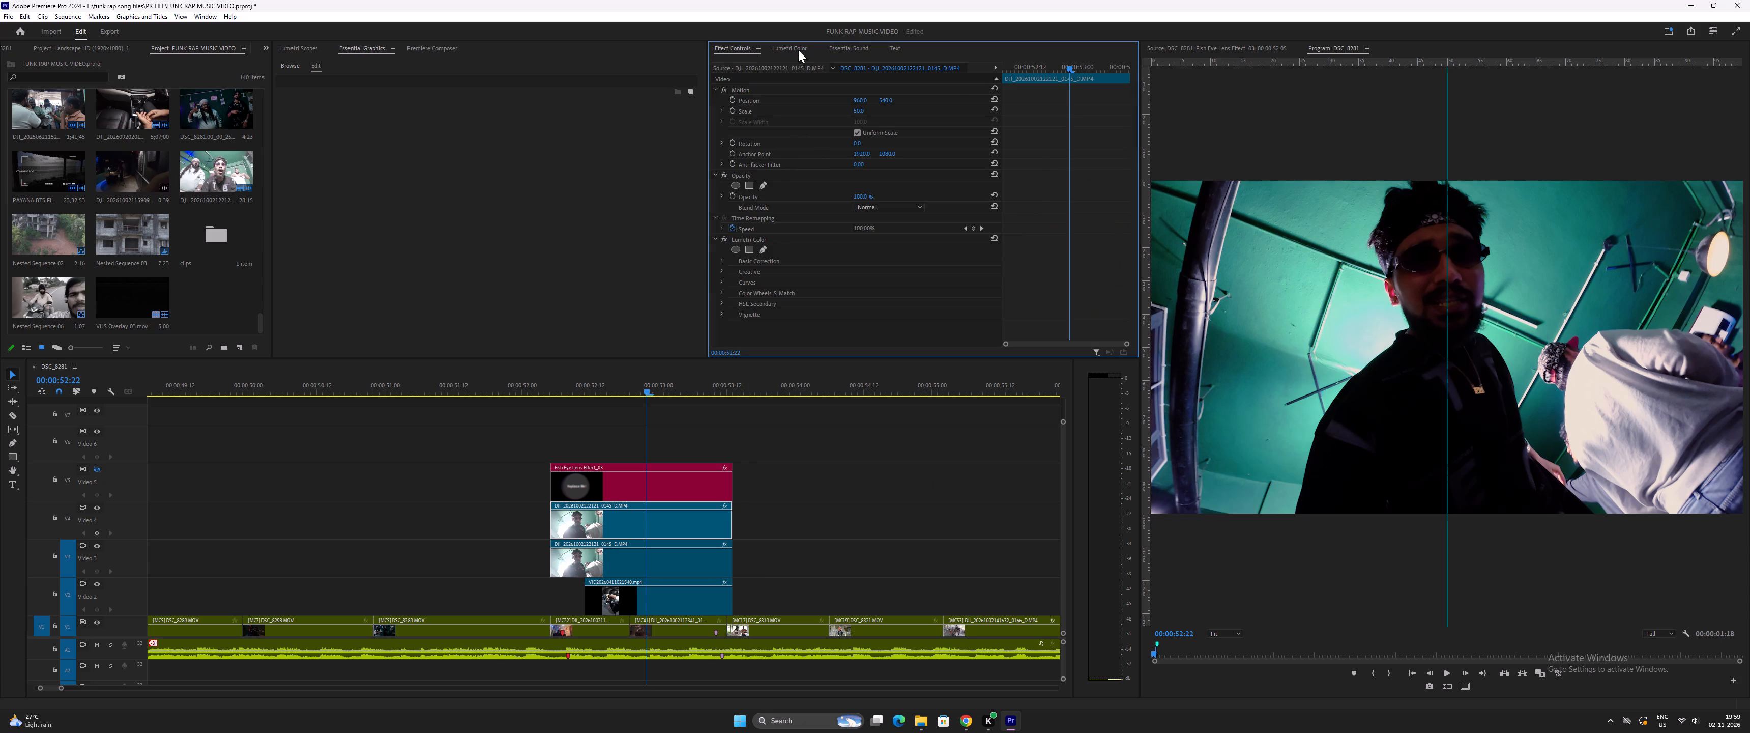
pyautogui.click(798, 50)
pyautogui.click(851, 49)
pyautogui.click(797, 42)
pyautogui.scroll(19, 790, 187)
pyautogui.scroll(4, 789, 172)
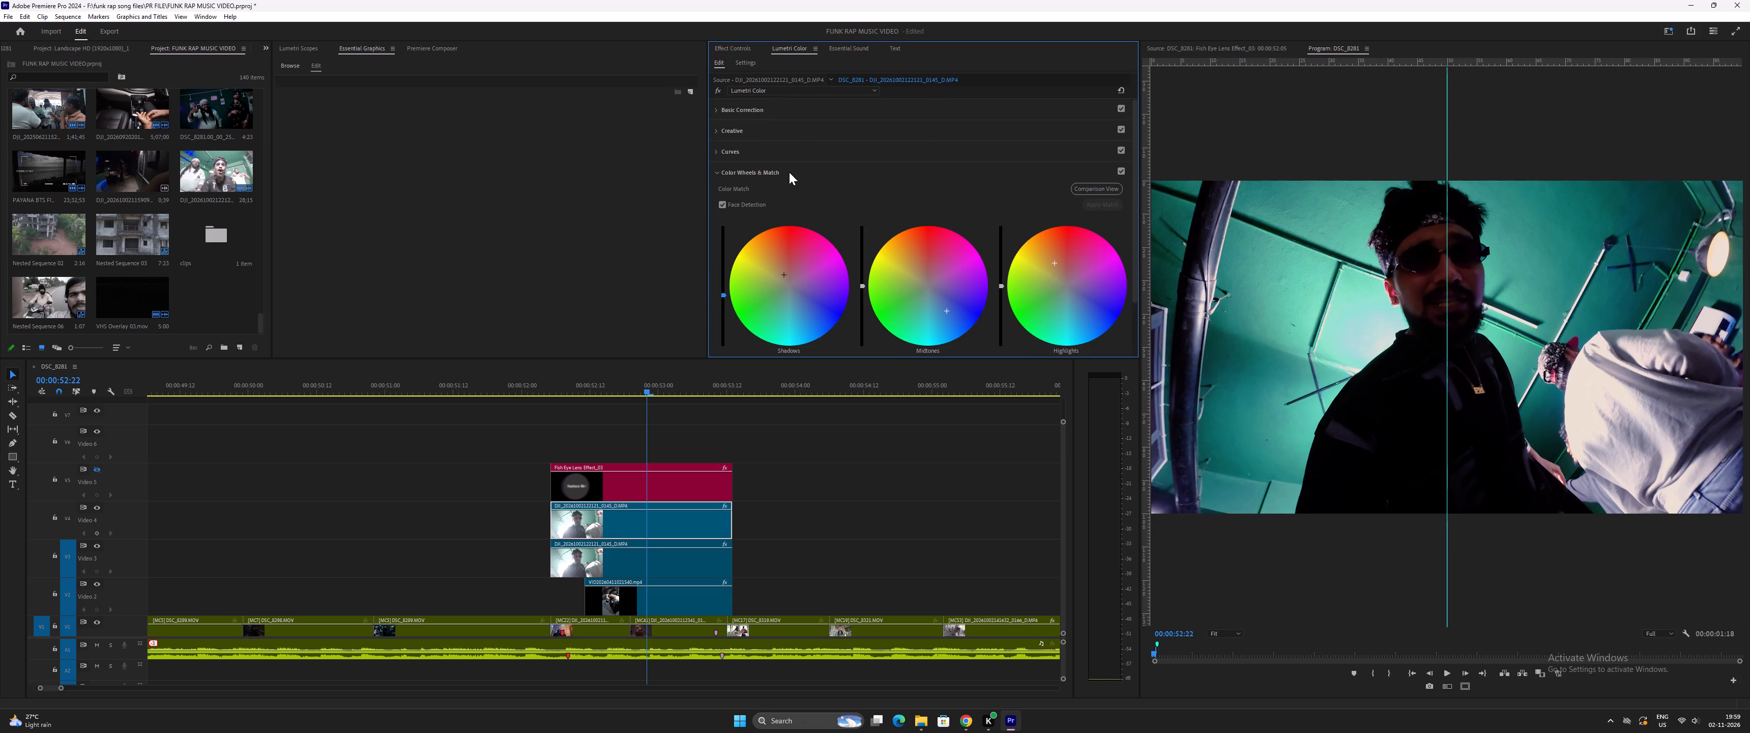
pyautogui.click(719, 107)
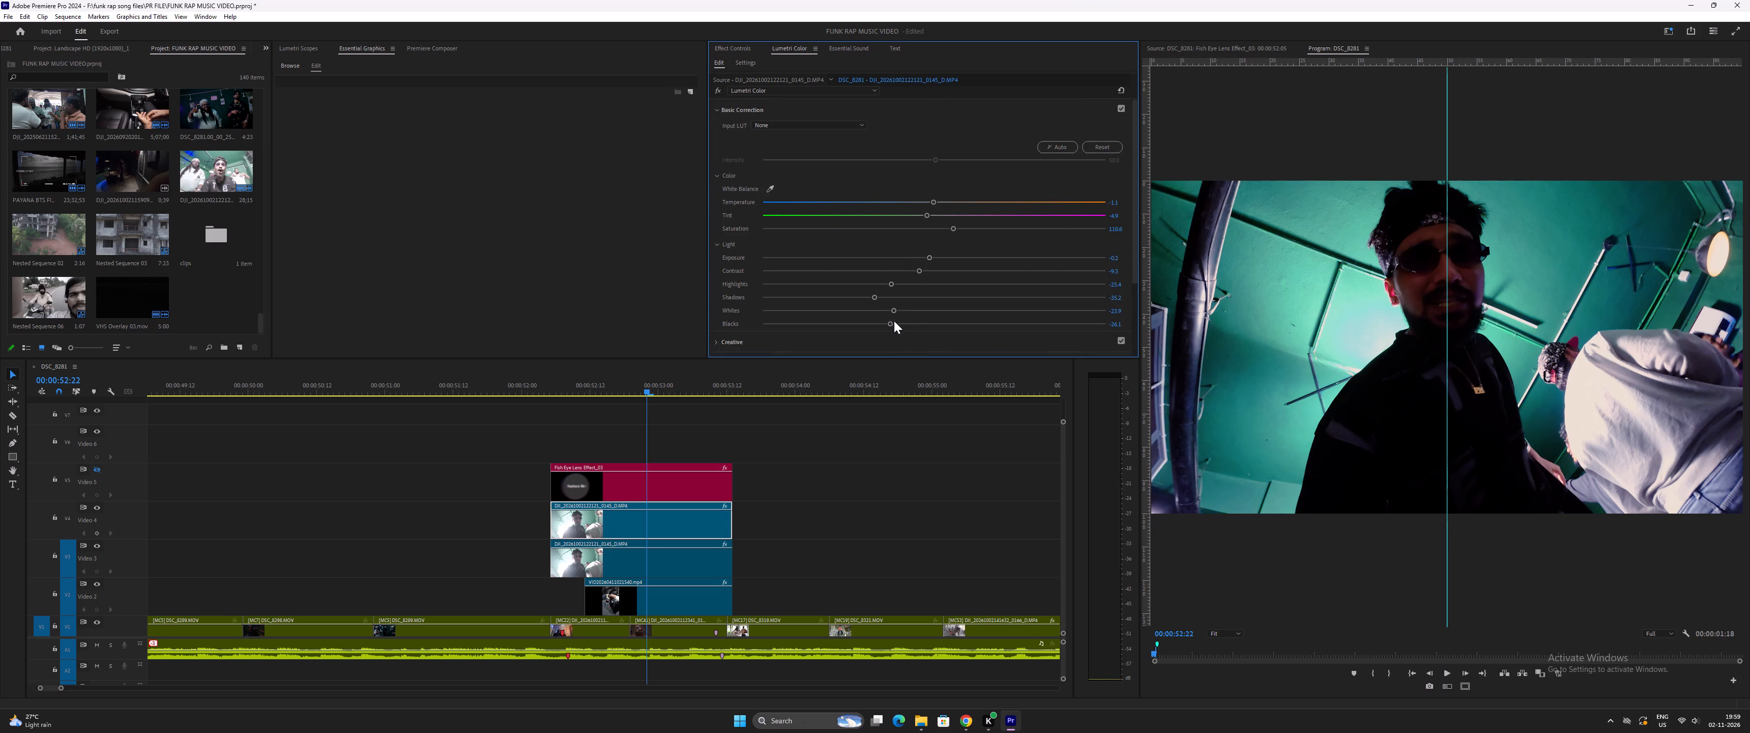
pyautogui.moveTo(872, 297); pyautogui.dragTo(911, 297)
pyautogui.moveTo(911, 297); pyautogui.dragTo(891, 309)
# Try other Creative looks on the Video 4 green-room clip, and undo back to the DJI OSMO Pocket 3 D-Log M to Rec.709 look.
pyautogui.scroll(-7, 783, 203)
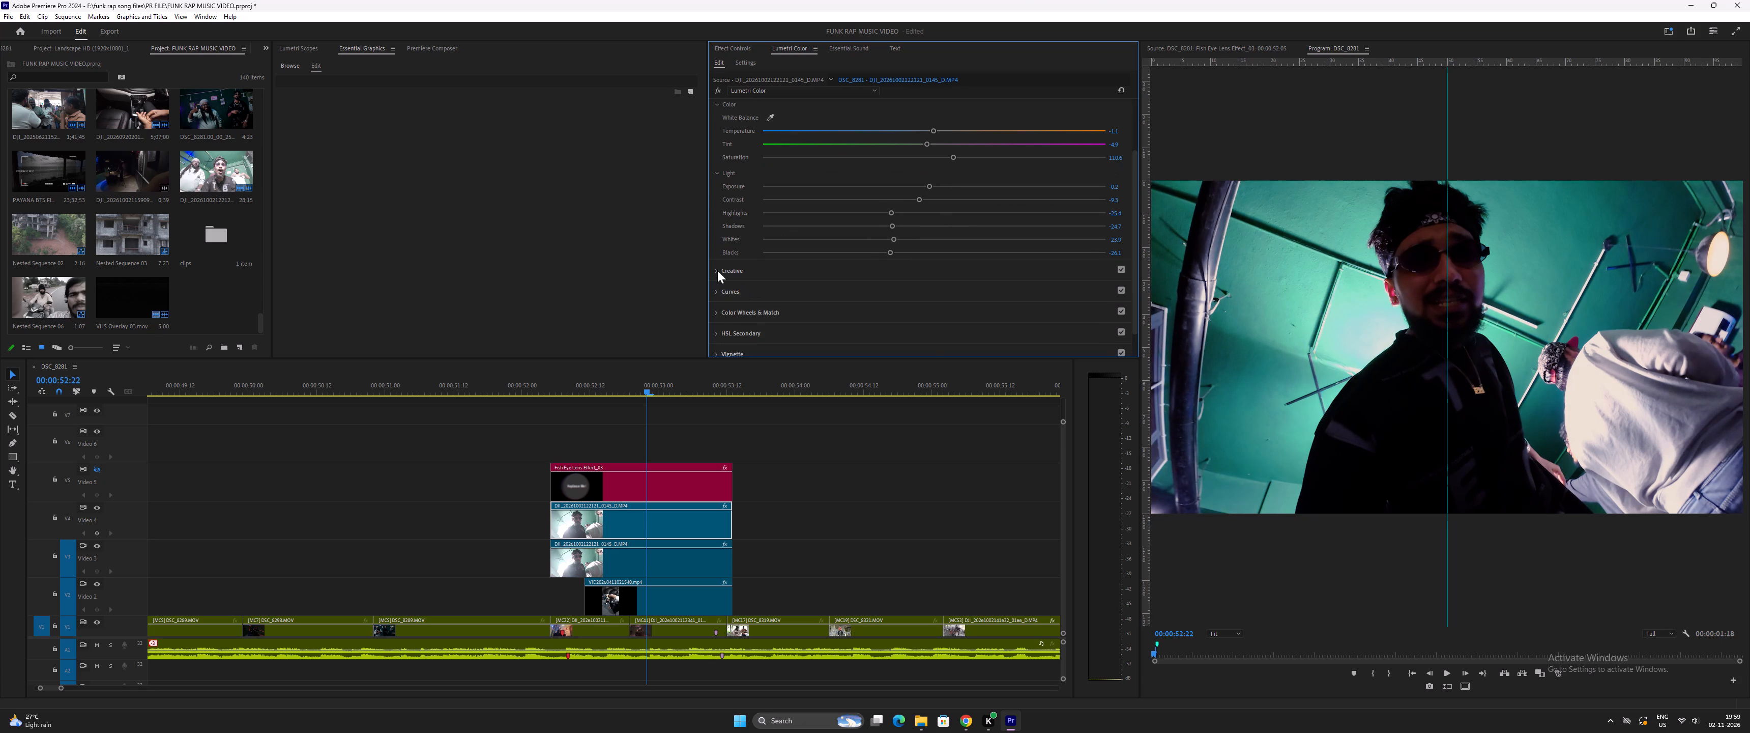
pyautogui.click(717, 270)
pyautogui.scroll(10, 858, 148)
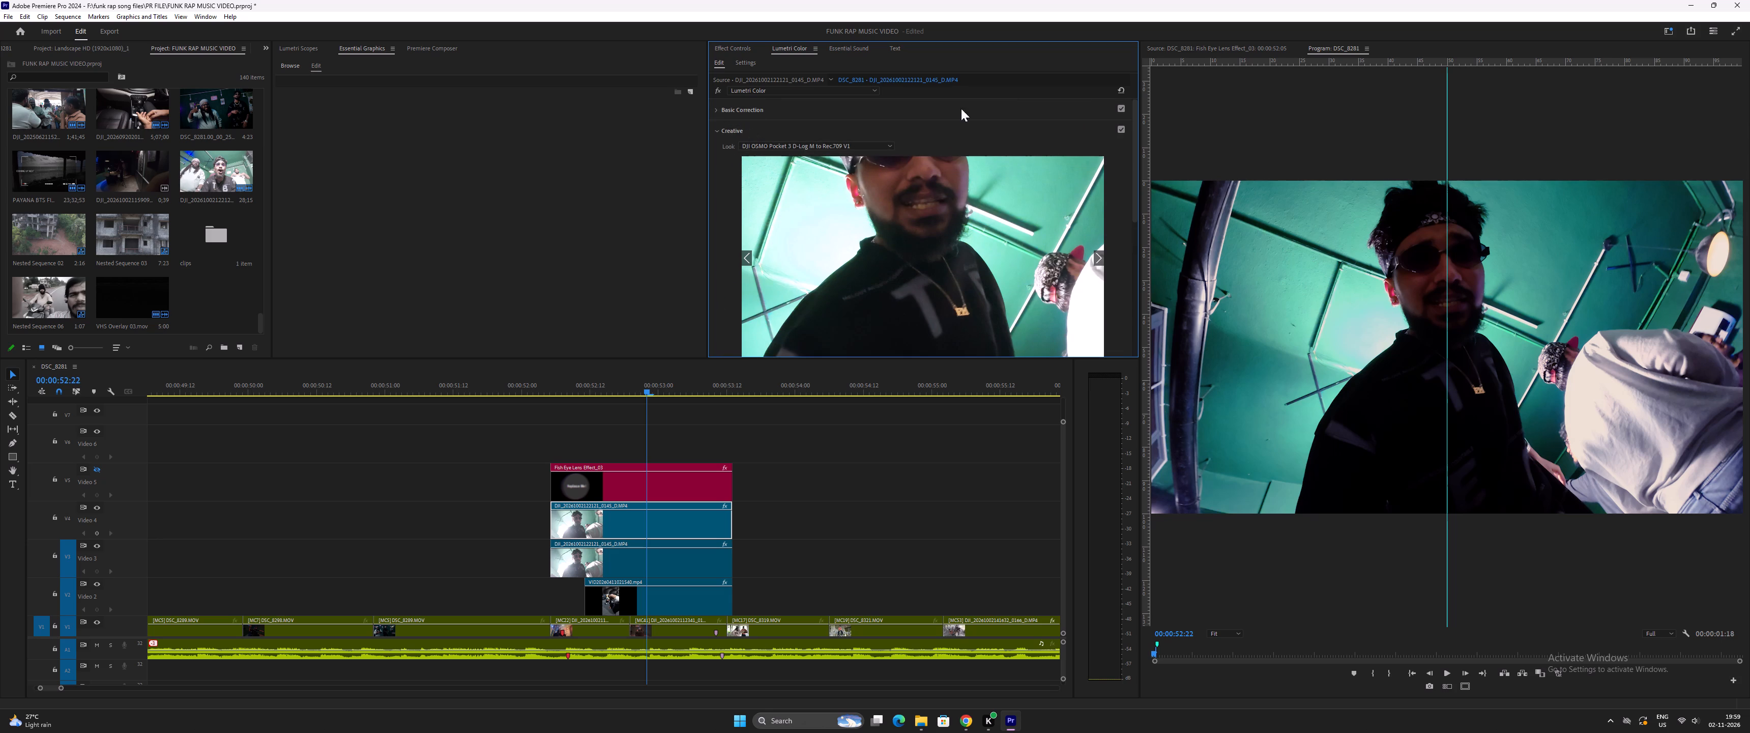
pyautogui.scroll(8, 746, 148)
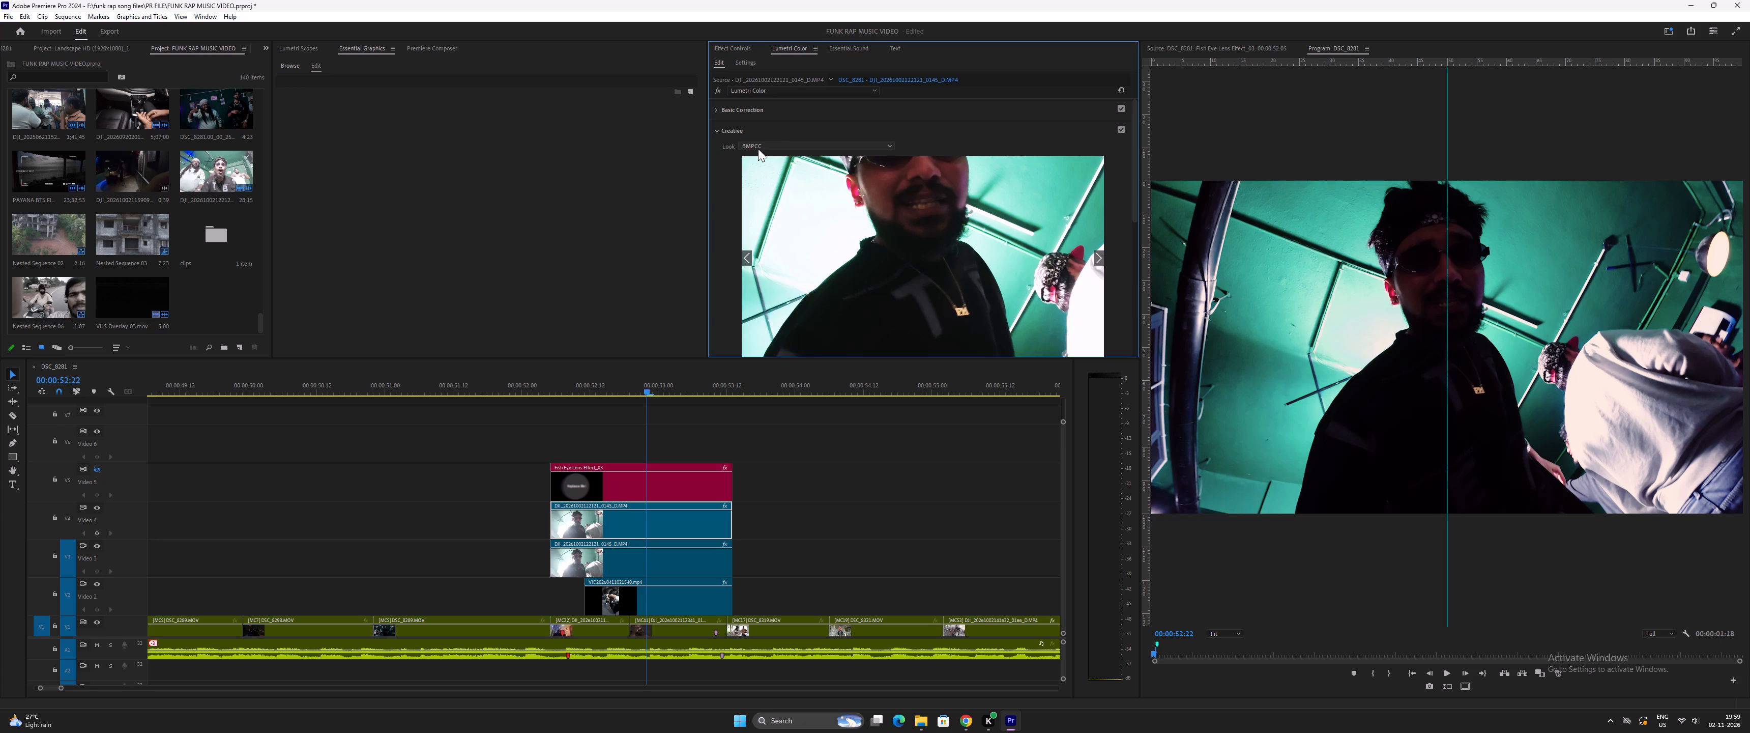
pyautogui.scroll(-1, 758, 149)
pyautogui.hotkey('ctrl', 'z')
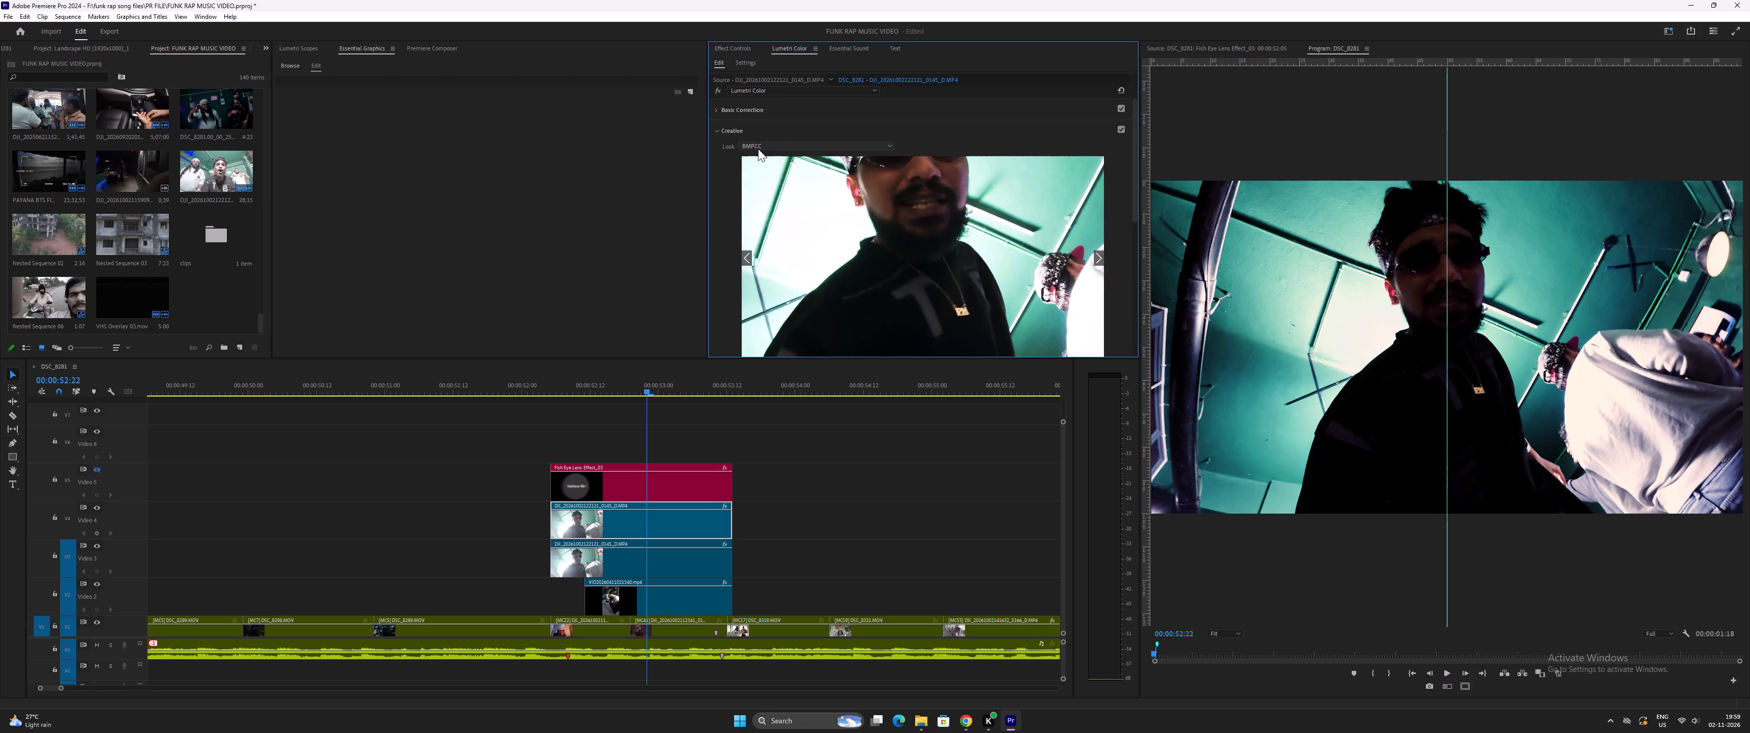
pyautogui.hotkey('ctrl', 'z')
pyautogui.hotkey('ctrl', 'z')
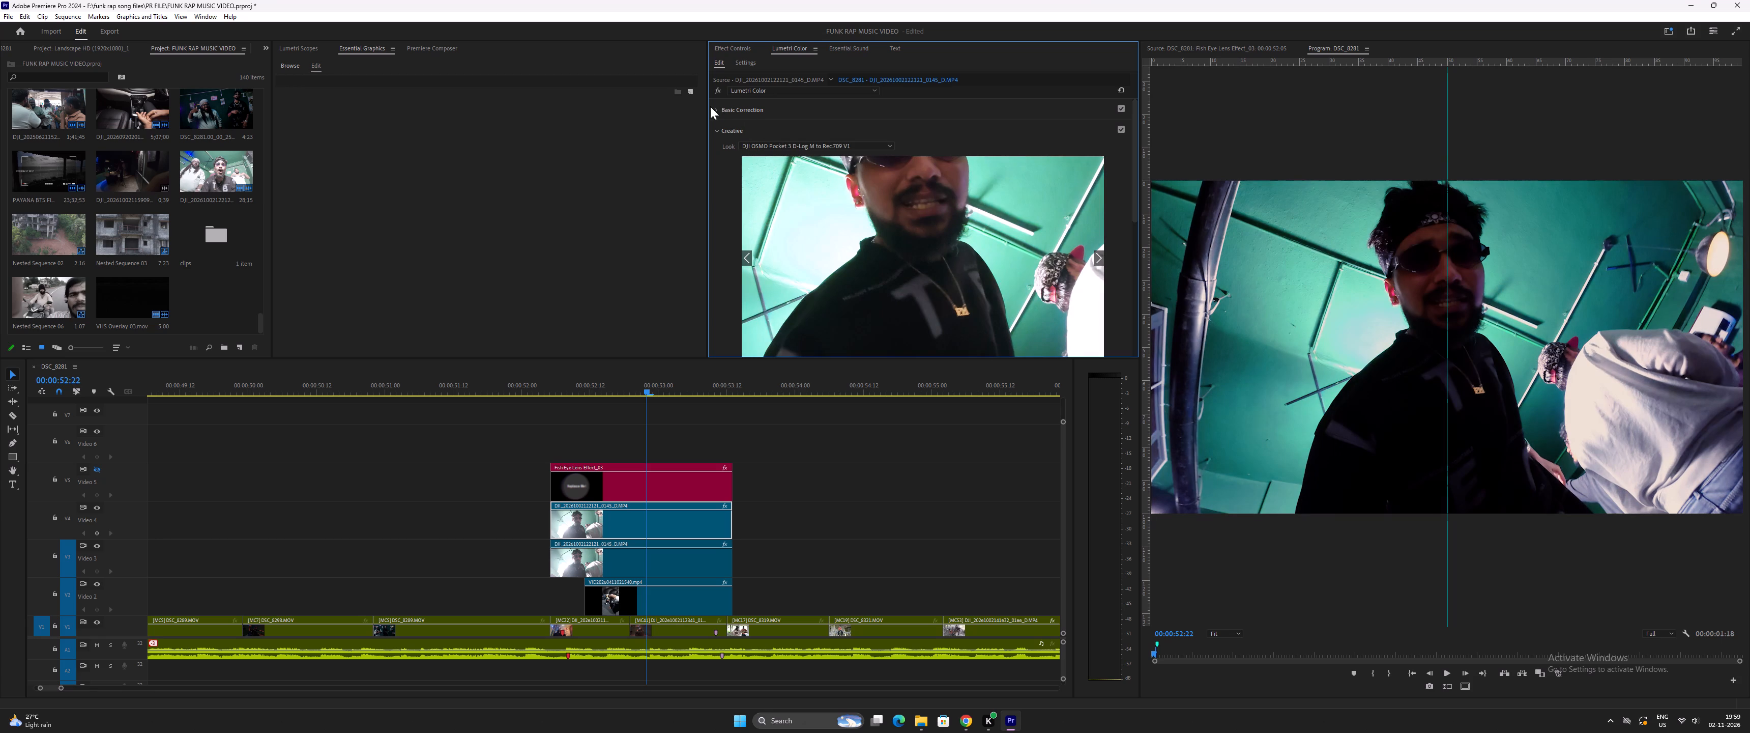
# Warm the Basic Correction temperature of the Video 4 green-room clip very slightly.
pyautogui.click(715, 108)
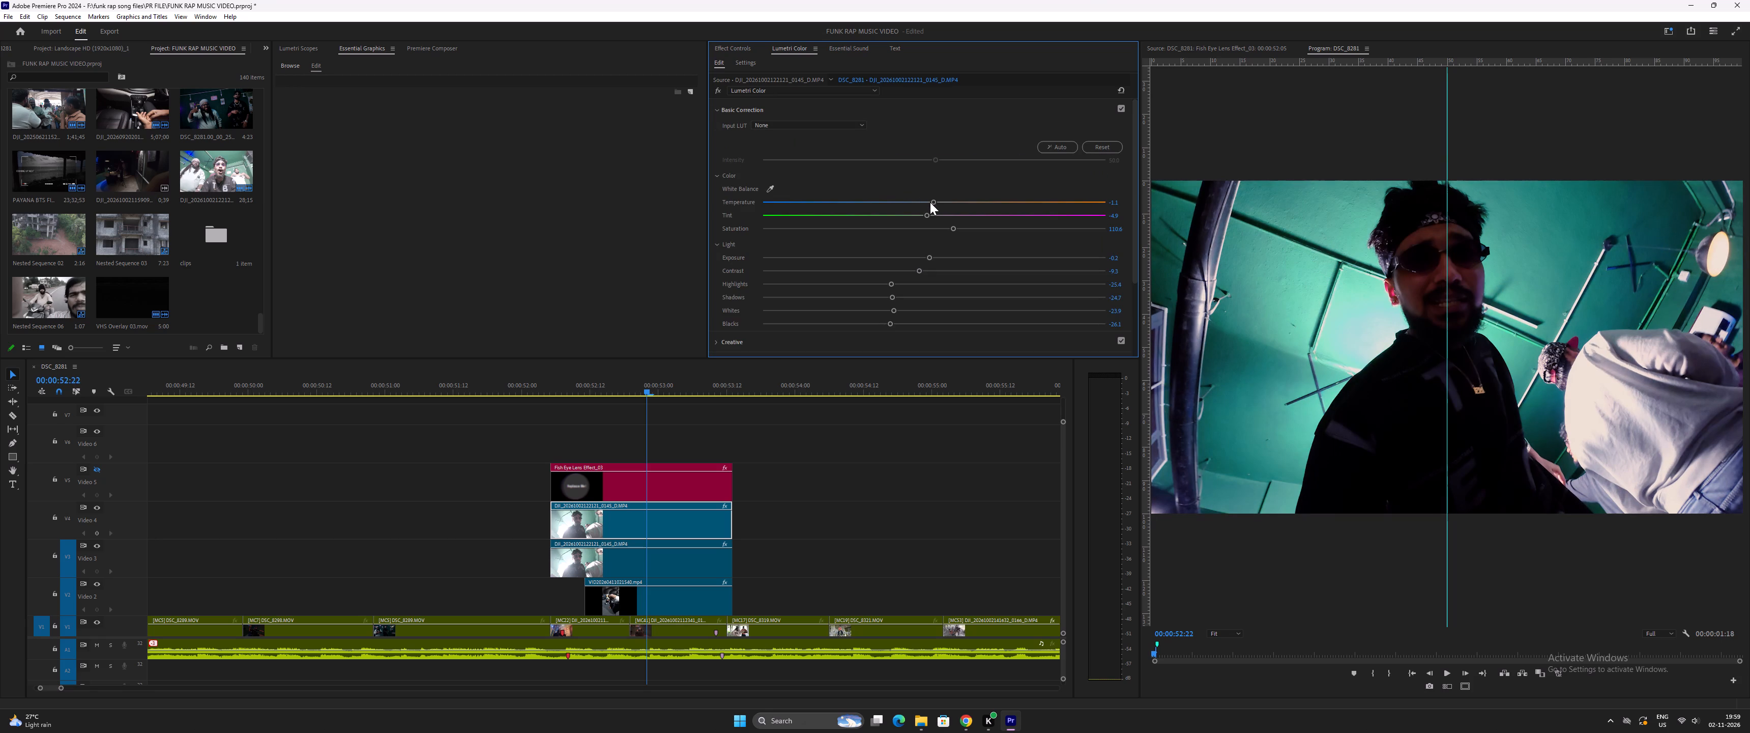
pyautogui.moveTo(930, 203); pyautogui.dragTo(936, 204)
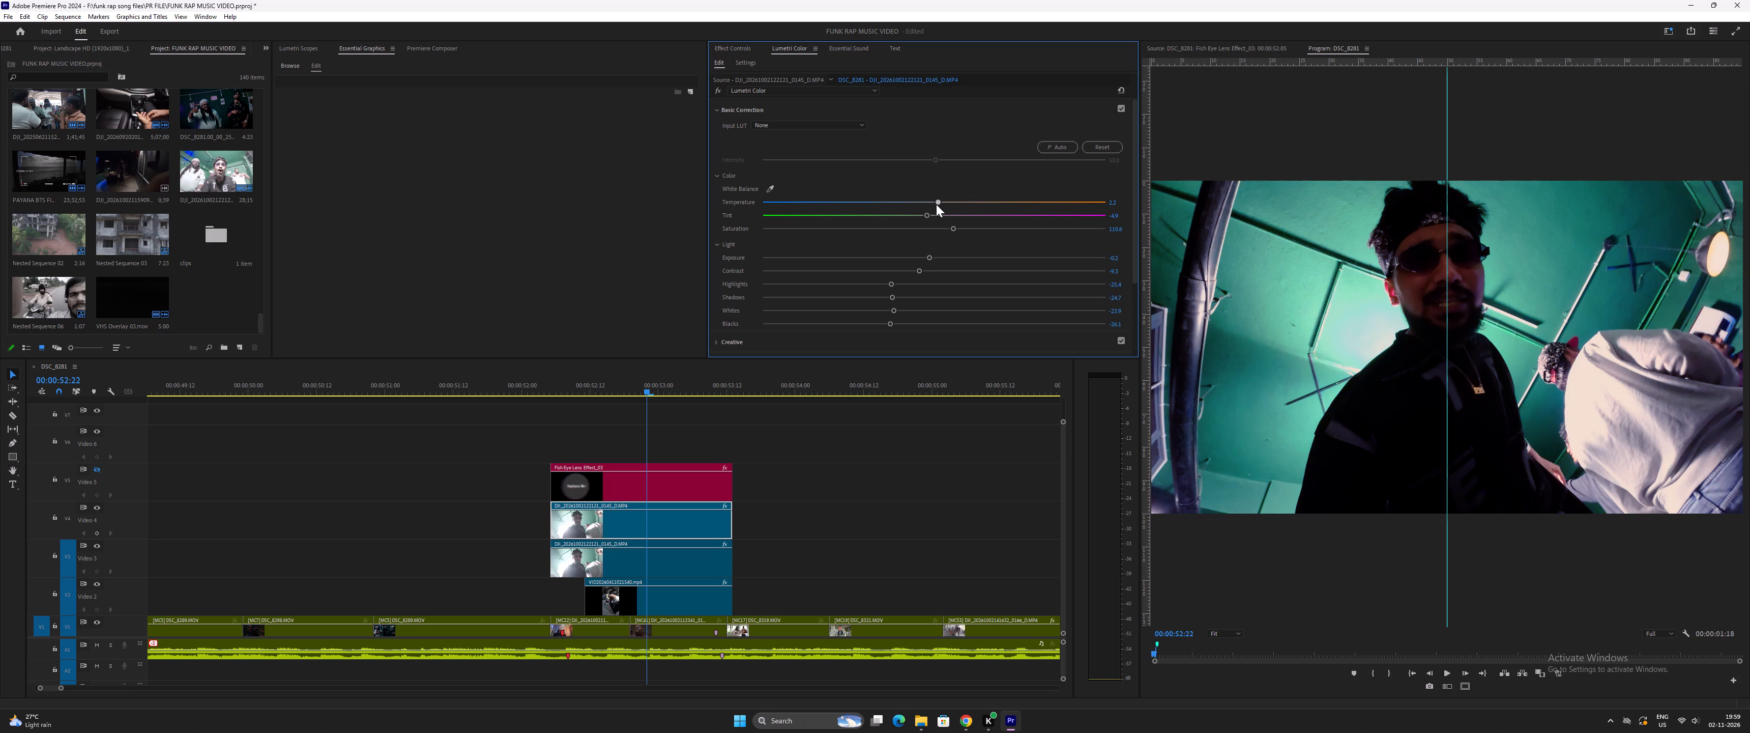
pyautogui.moveTo(936, 204); pyautogui.dragTo(935, 204)
# Nest the regraded green-room clip on Video 4, keeping the default sequence name.
pyautogui.rightClick(633, 522)
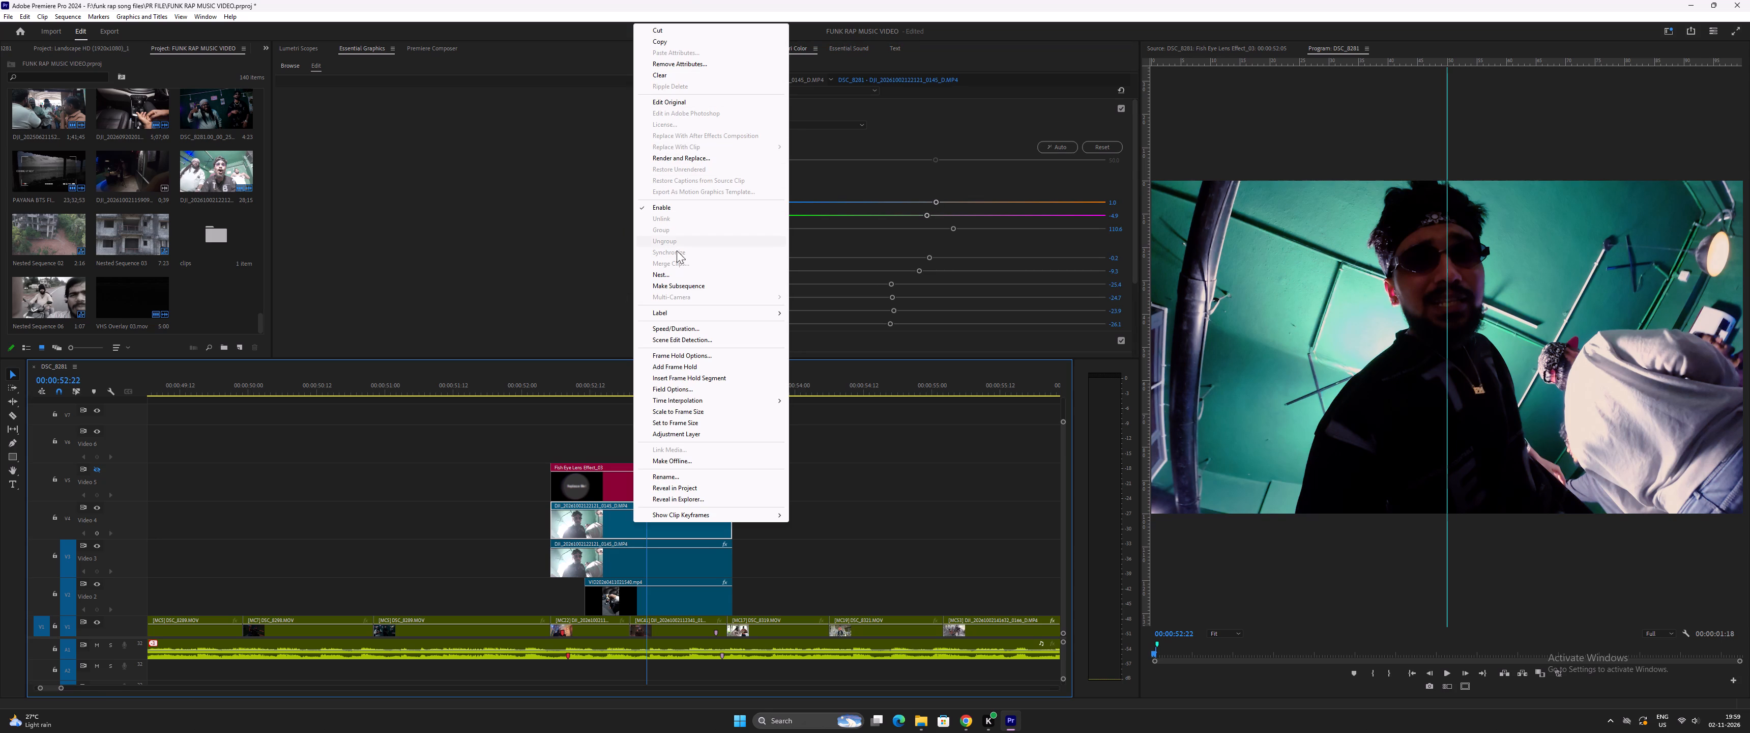
pyautogui.click(667, 274)
pyautogui.click(856, 368)
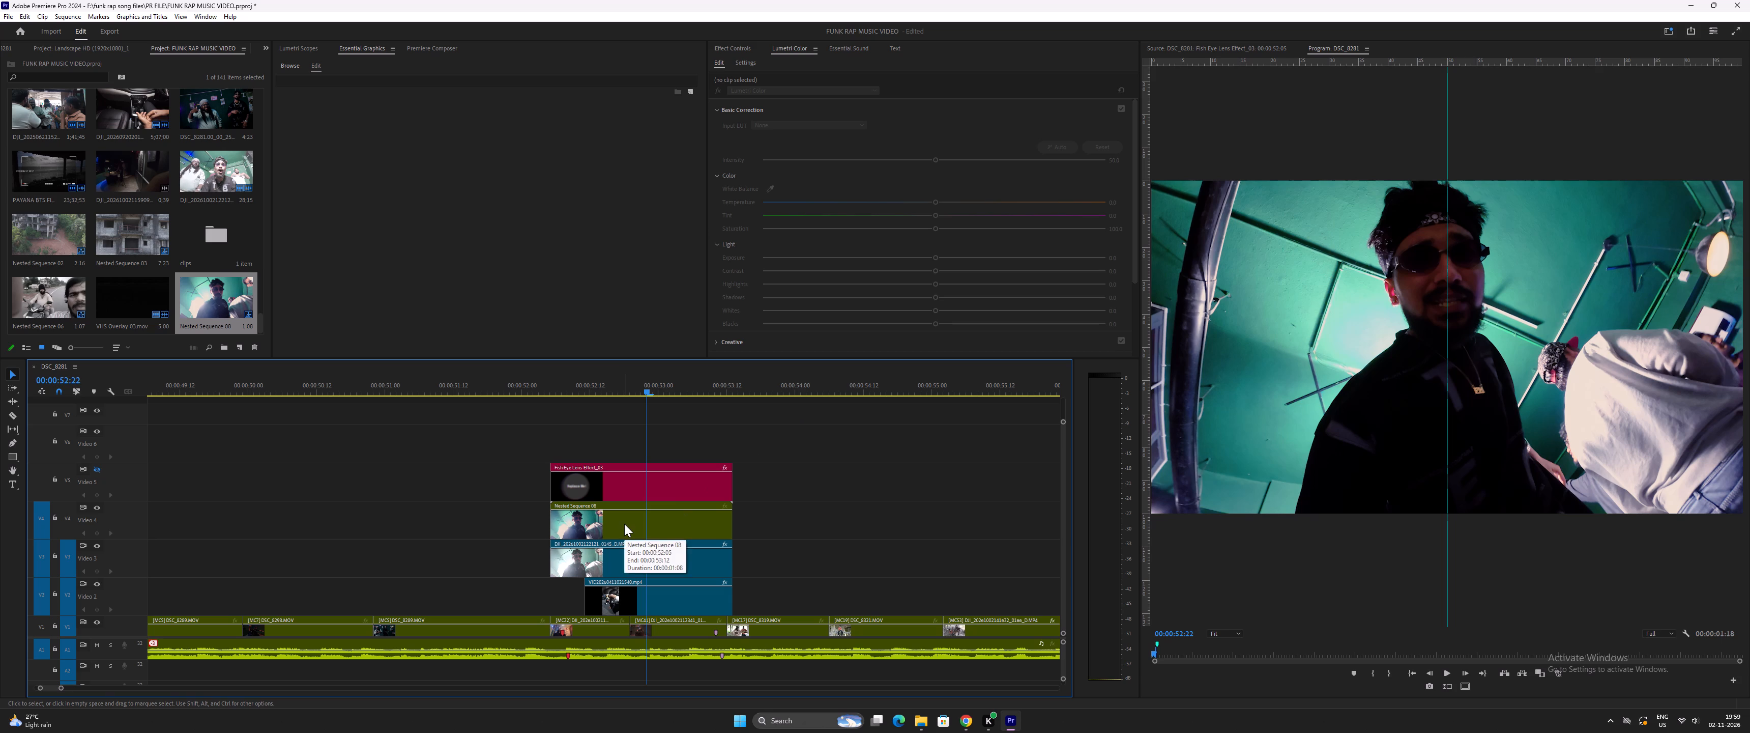
# Place the new nested sequence in the Replace Me placeholder of the fisheye lens template clip on Video 5, and save the project.
pyautogui.click(631, 483)
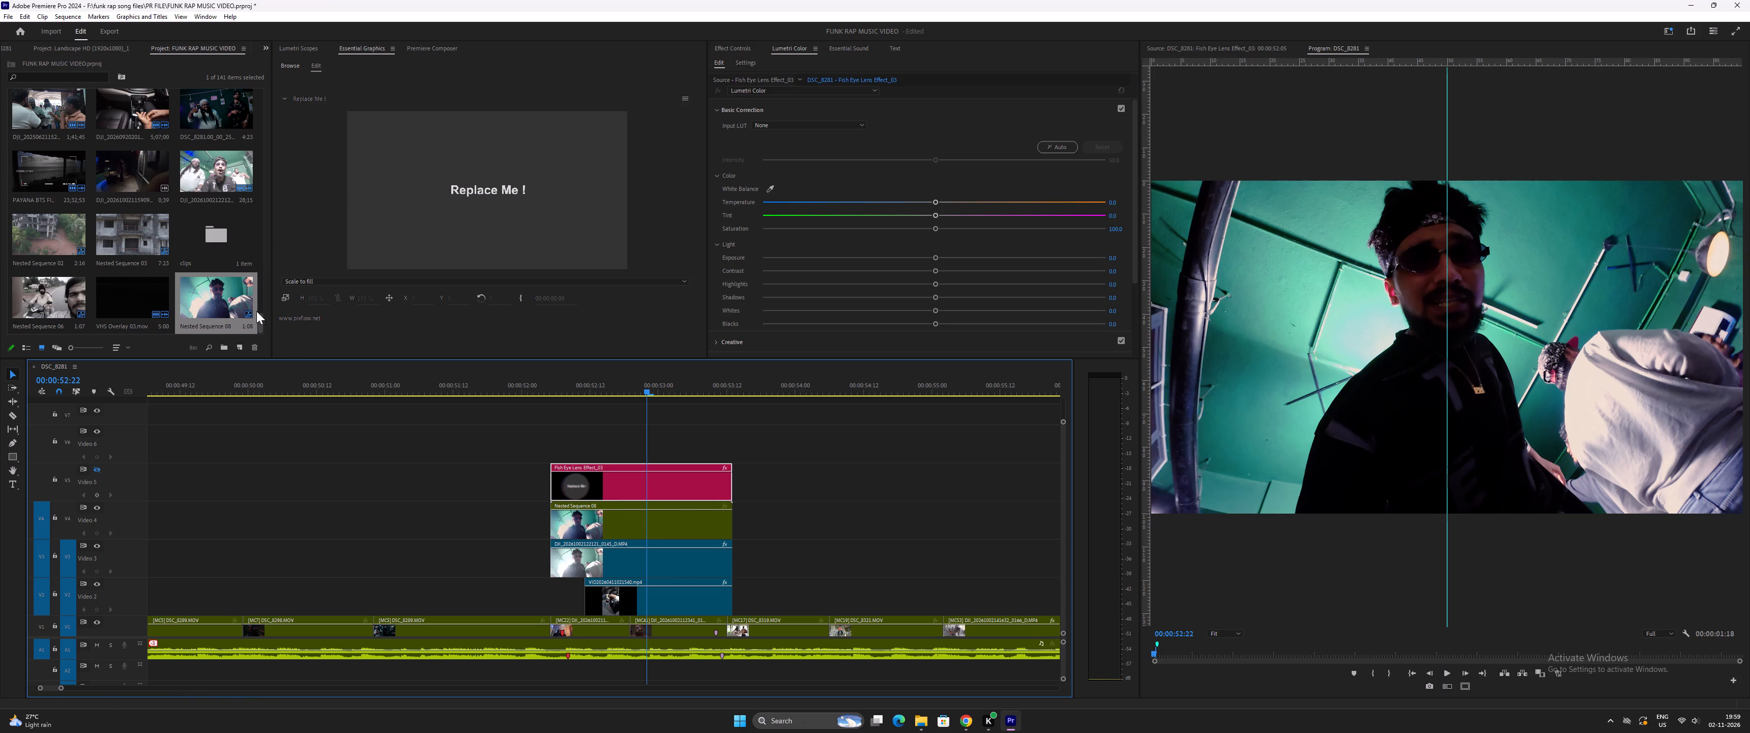
pyautogui.moveTo(219, 300); pyautogui.dragTo(415, 231)
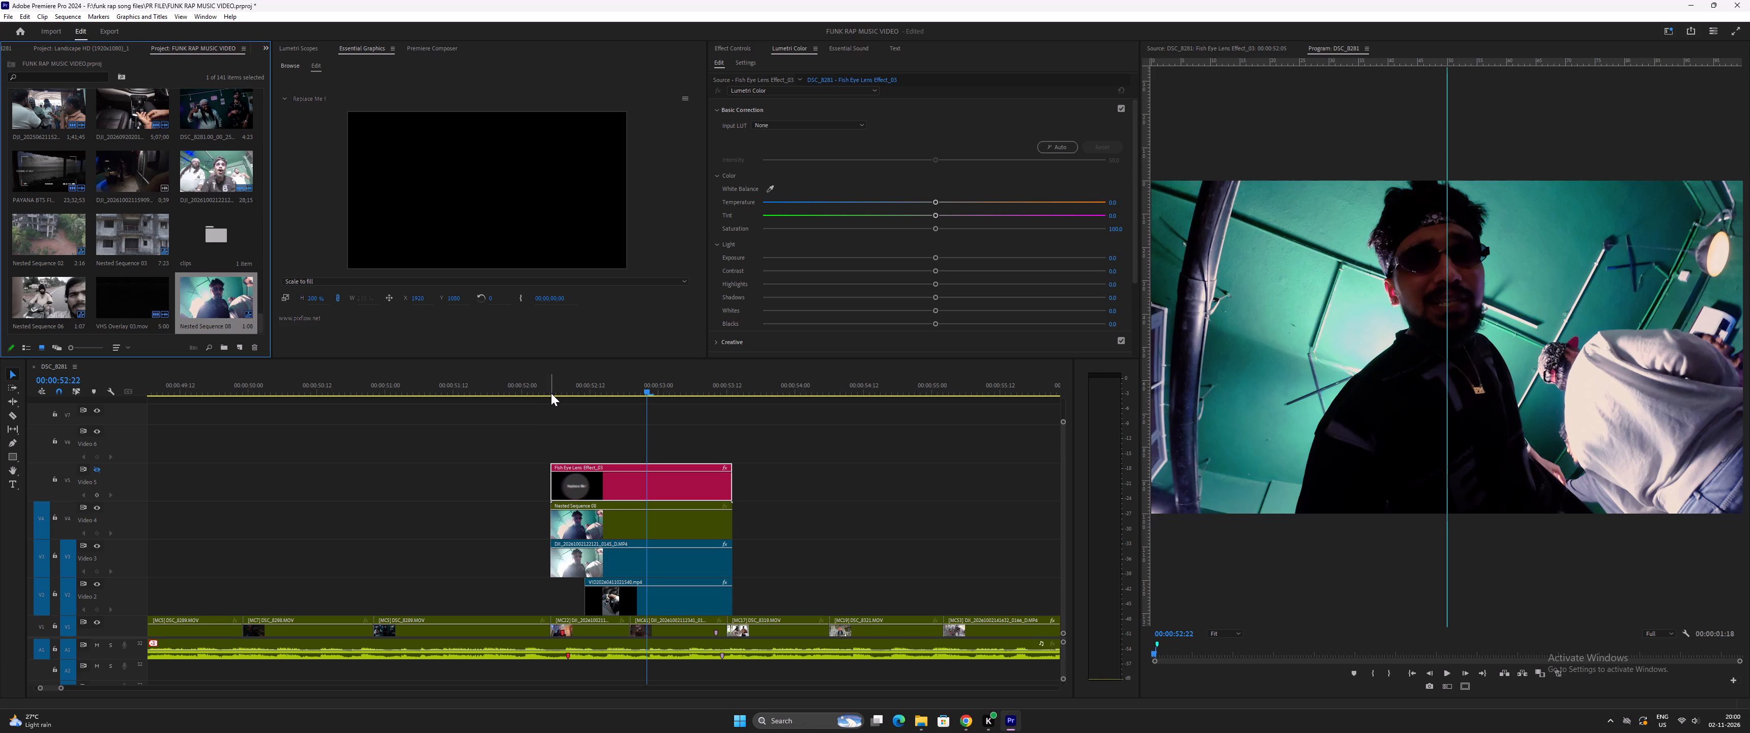
pyautogui.hotkey('ctrl', 's')
# Play back the regraded green-room shot from just before the stack's start to check it.
pyautogui.moveTo(599, 389); pyautogui.dragTo(573, 394)
pyautogui.press('space')
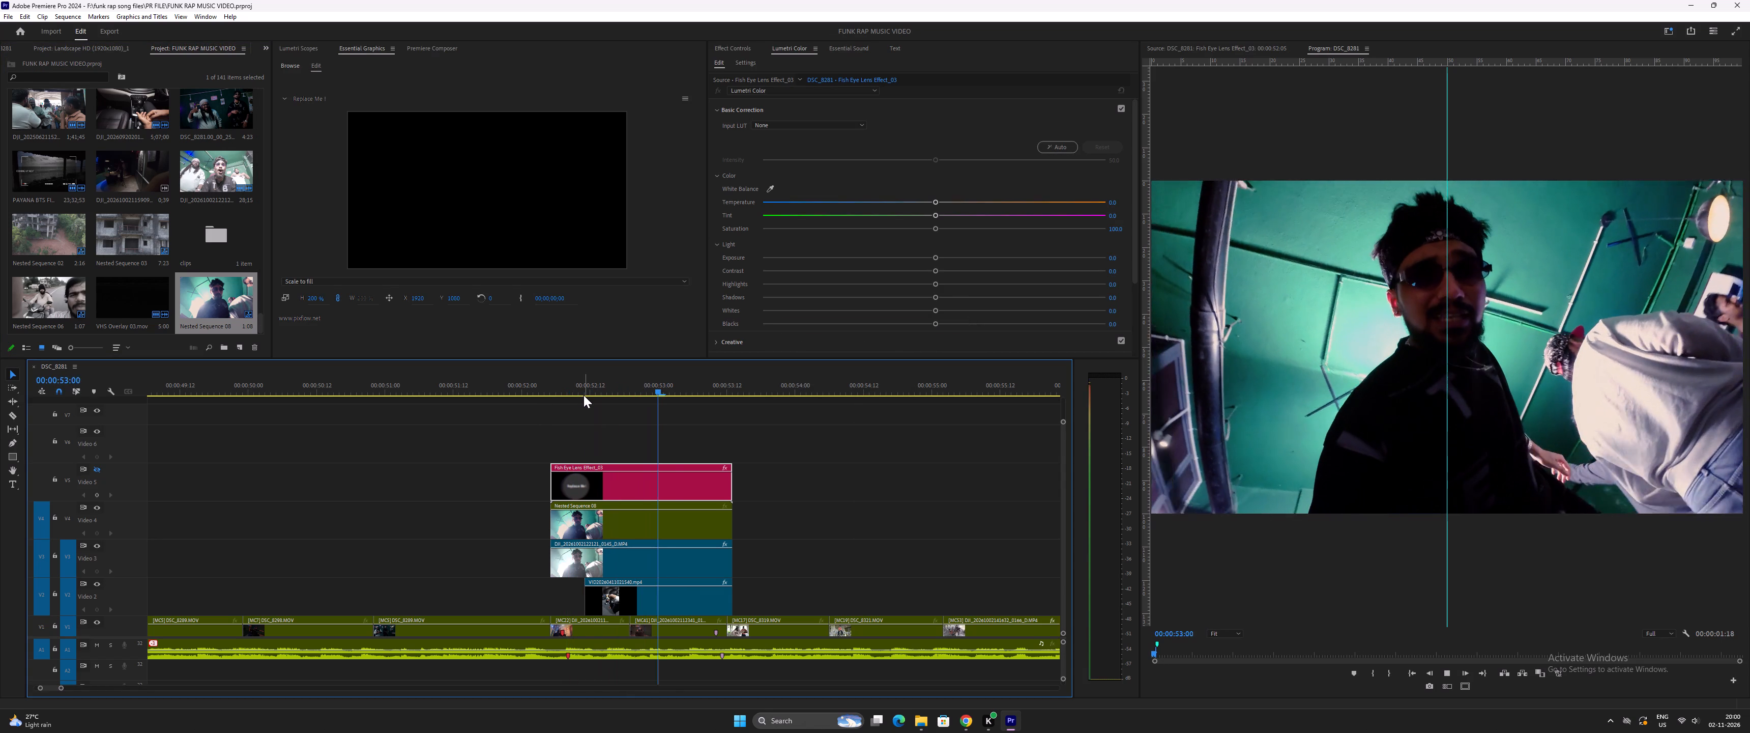
pyautogui.press('space')
pyautogui.click(543, 390)
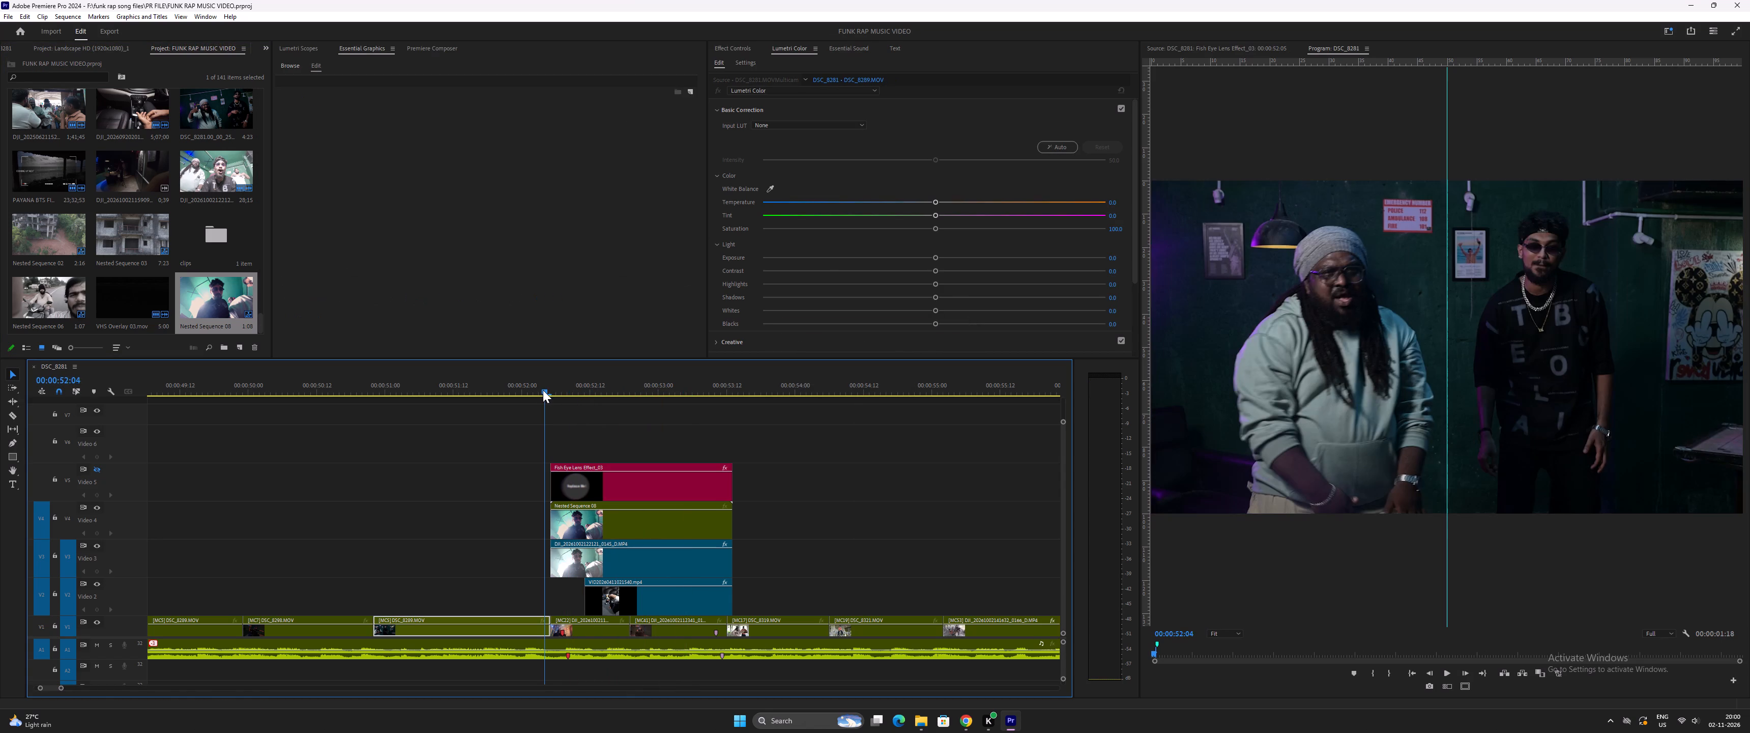
pyautogui.press('space')
pyautogui.press('space')
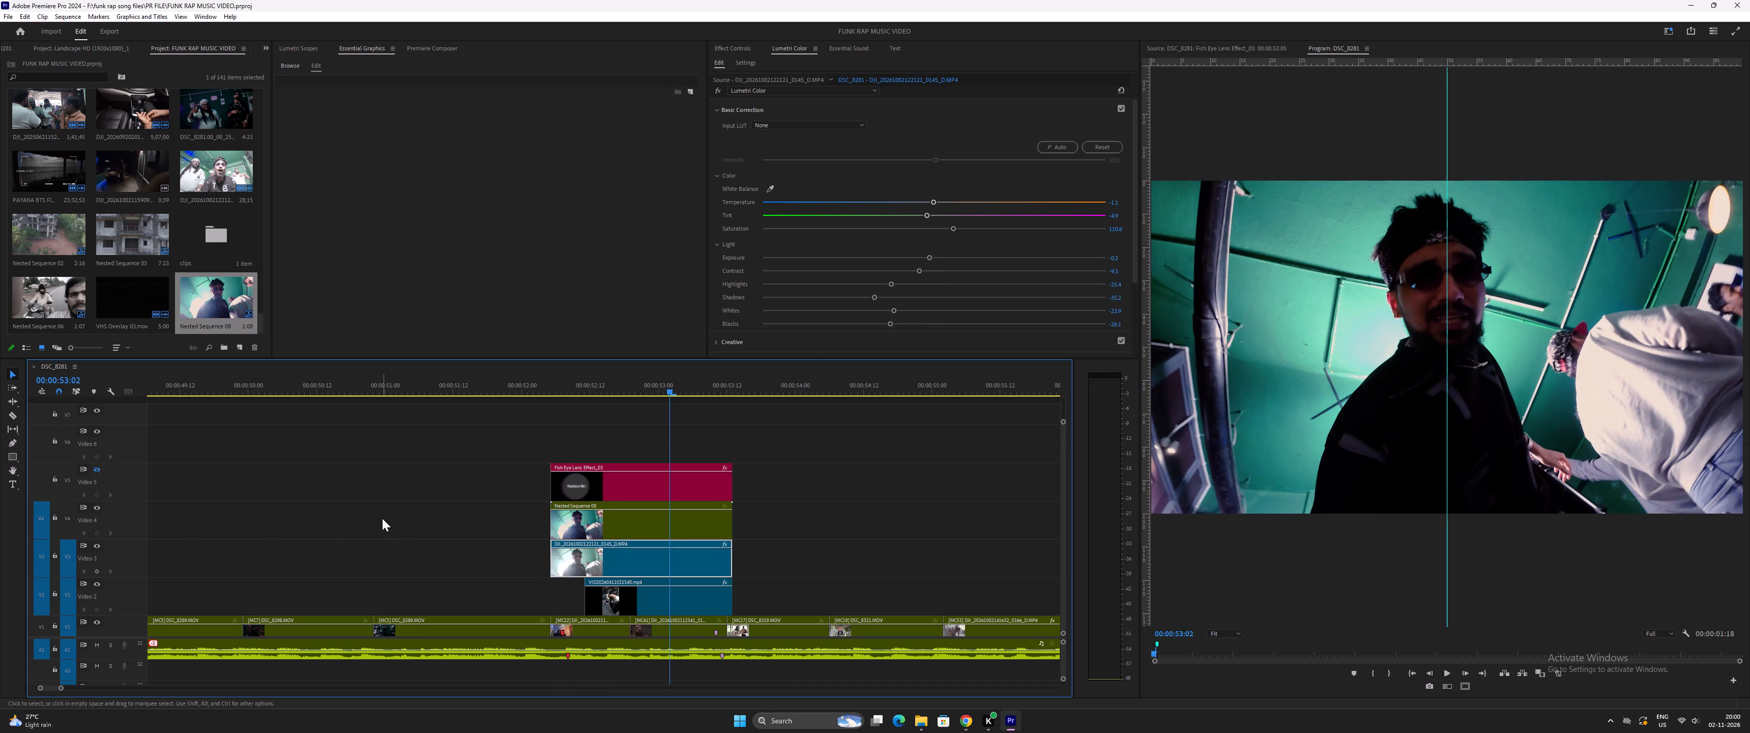
# Turn the Video 5 output back on, save the project, and play back the fisheye green-room shot repeatedly to check the effect.
pyautogui.click(95, 467)
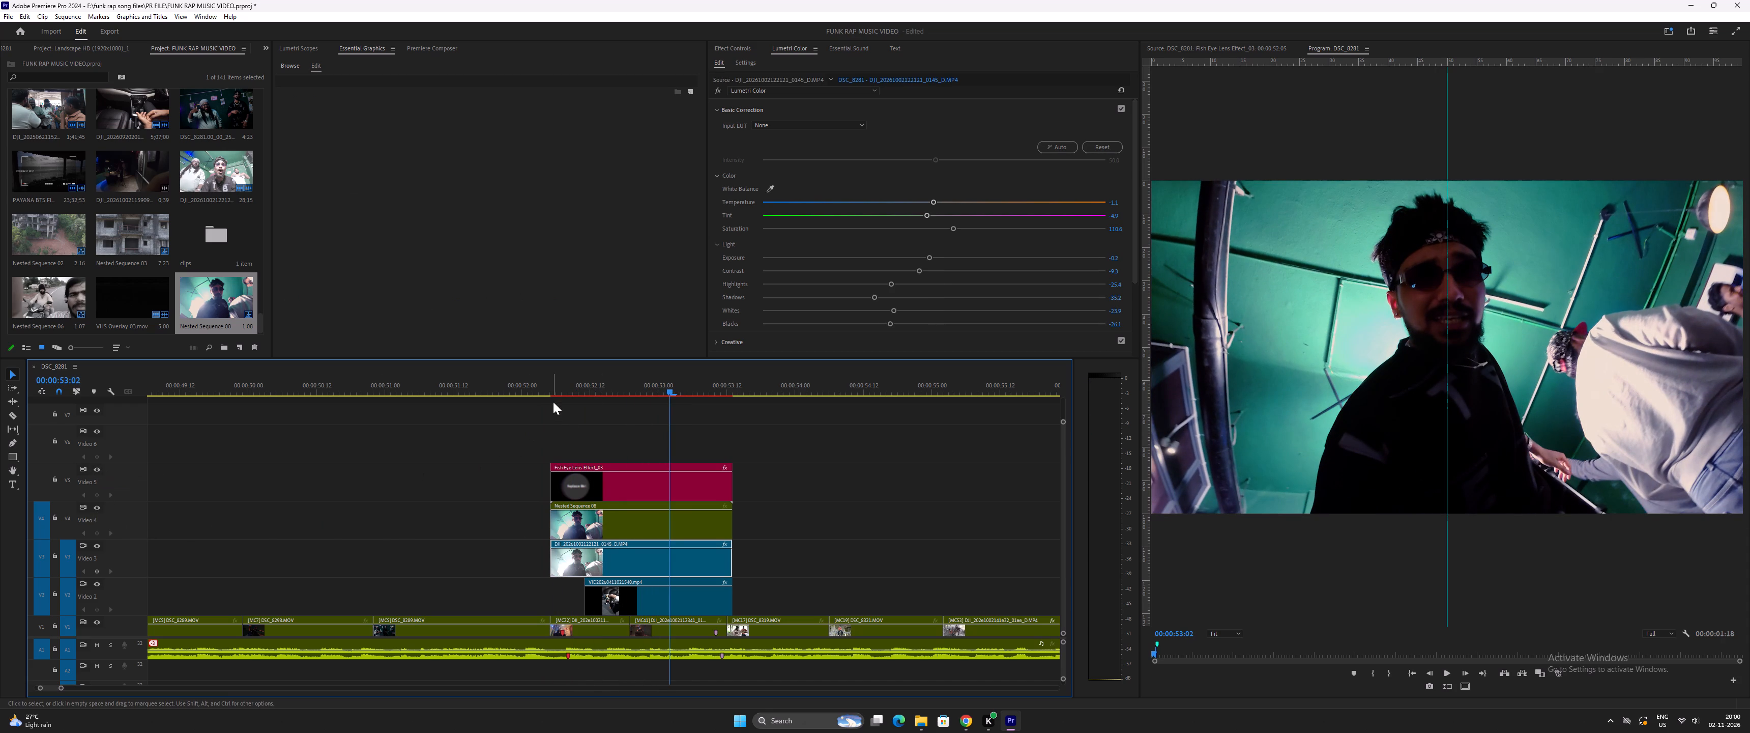
pyautogui.click(564, 386)
pyautogui.press('space')
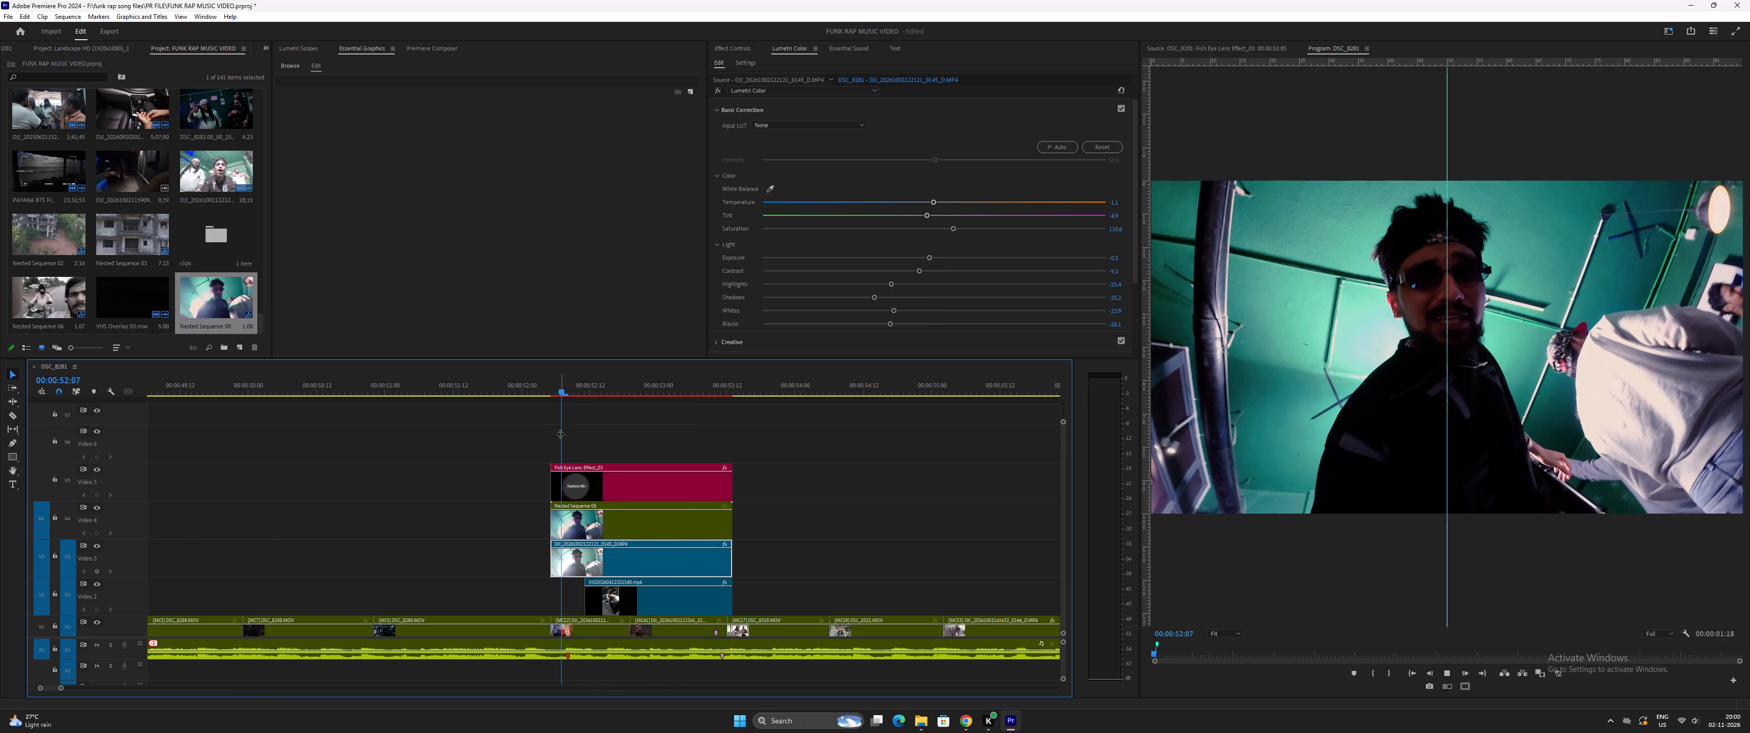
pyautogui.click(529, 386)
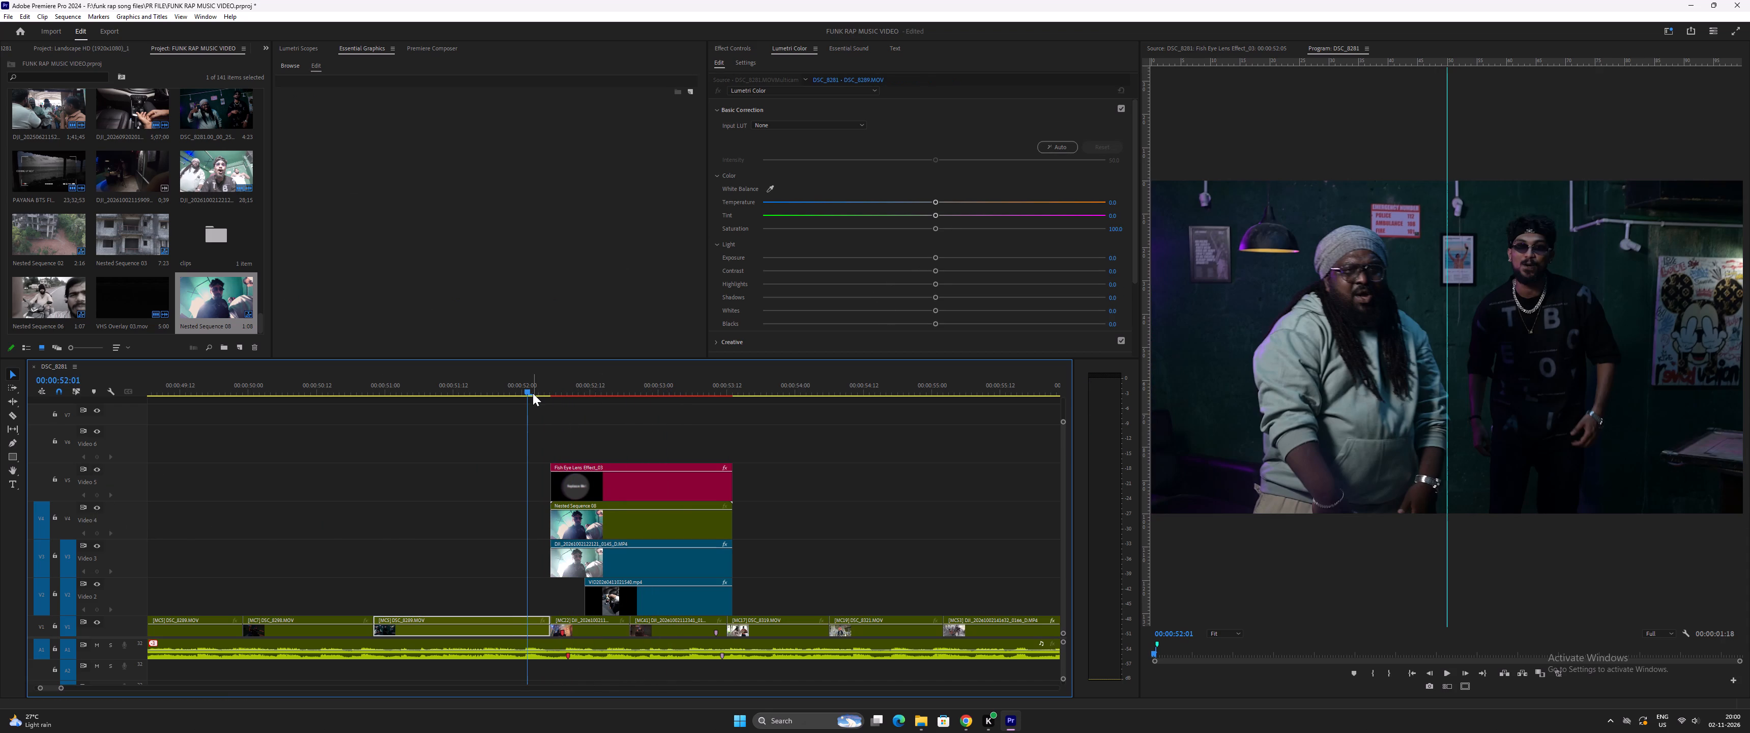
pyautogui.hotkey('ctrl', 's')
pyautogui.press('space')
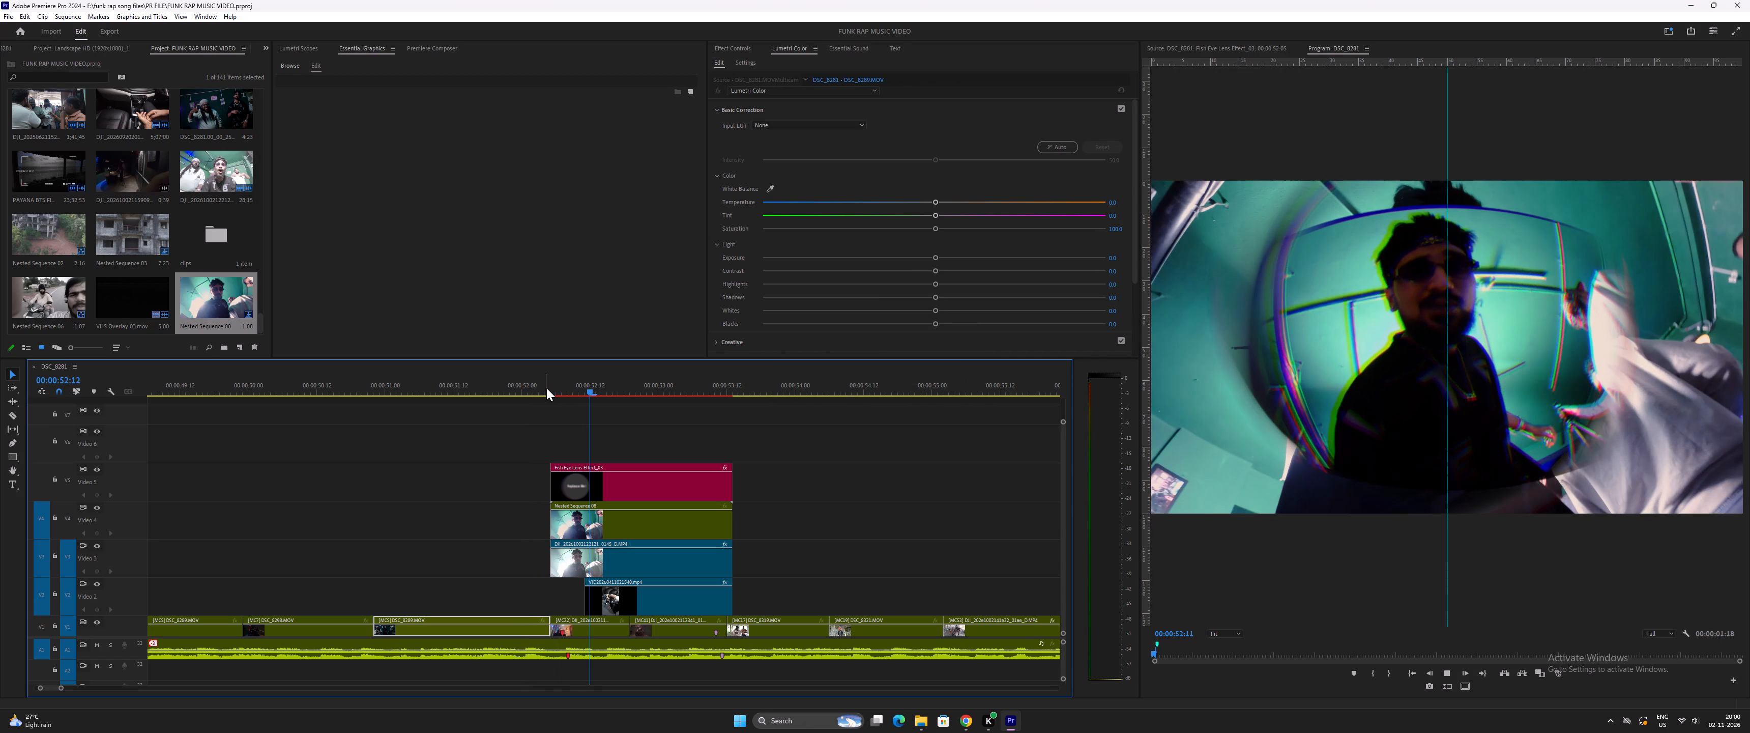
pyautogui.press('space')
pyautogui.click(549, 385)
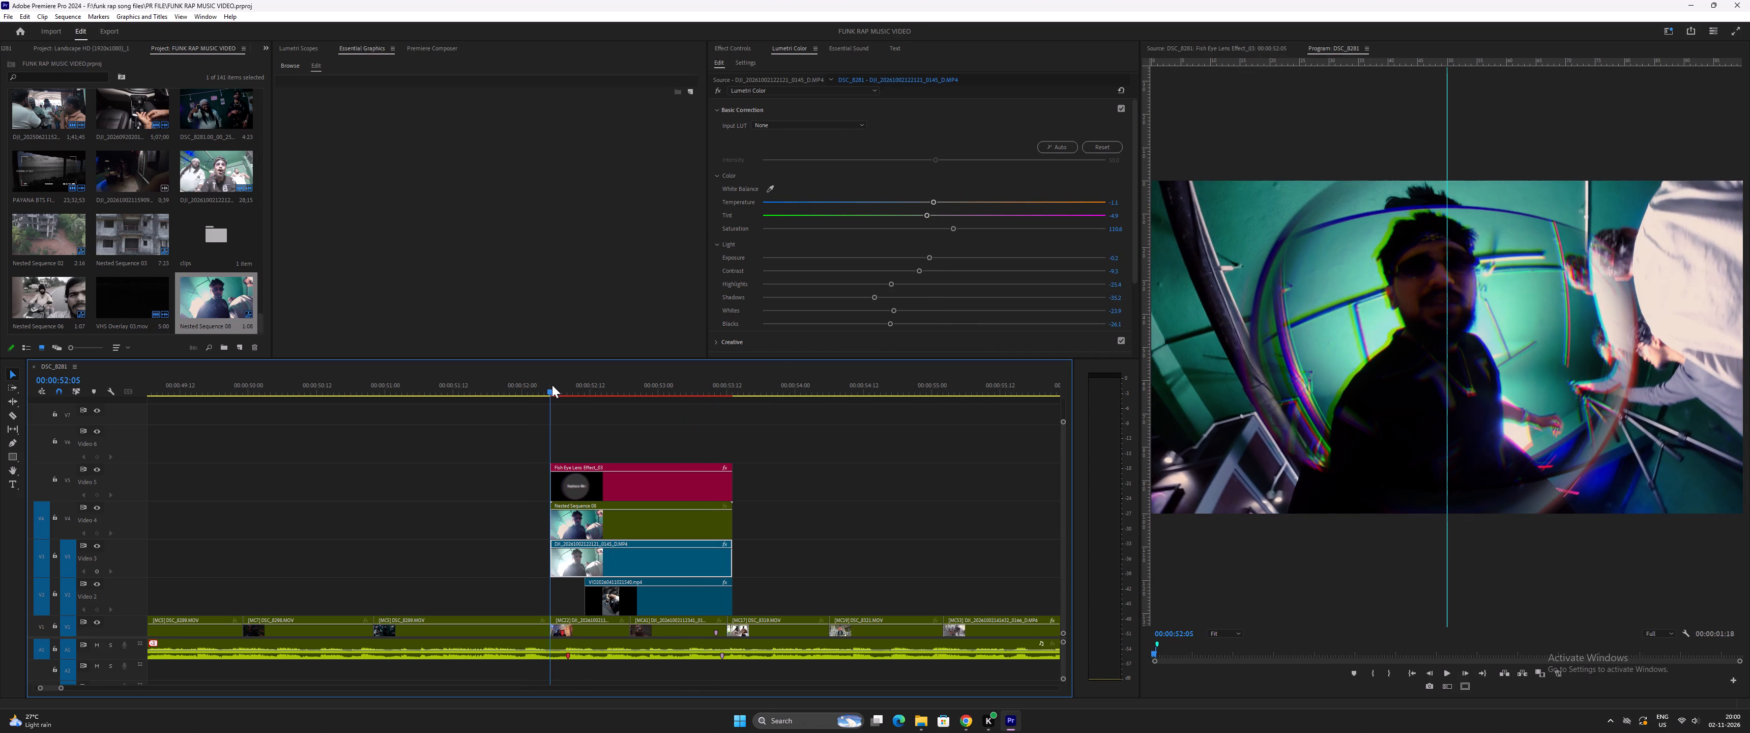
pyautogui.press('space')
pyautogui.press('space')
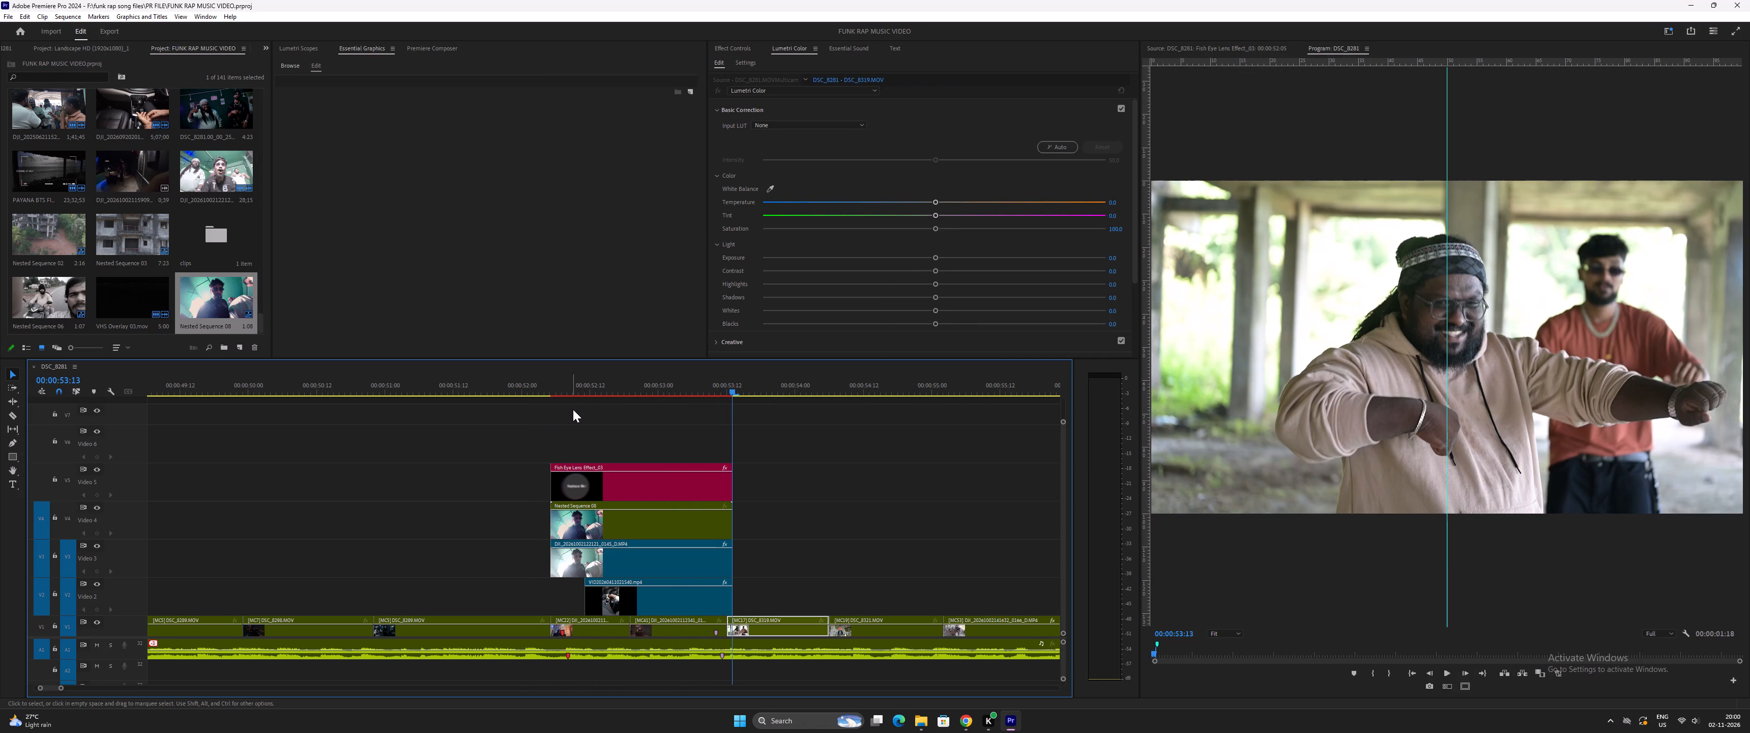
pyautogui.click(639, 487)
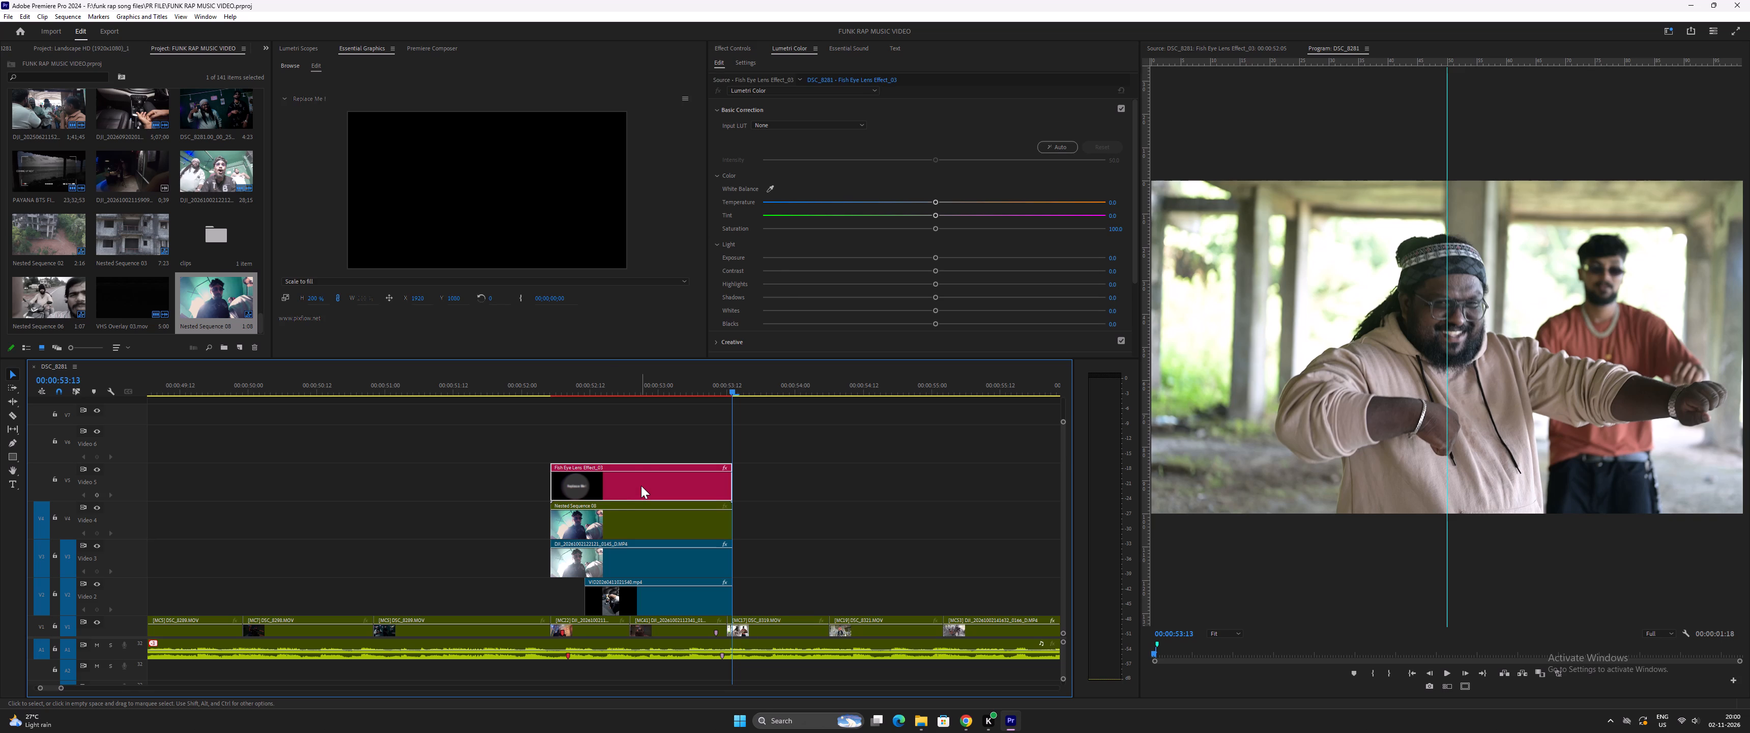
pyautogui.click(537, 385)
pyautogui.press('space')
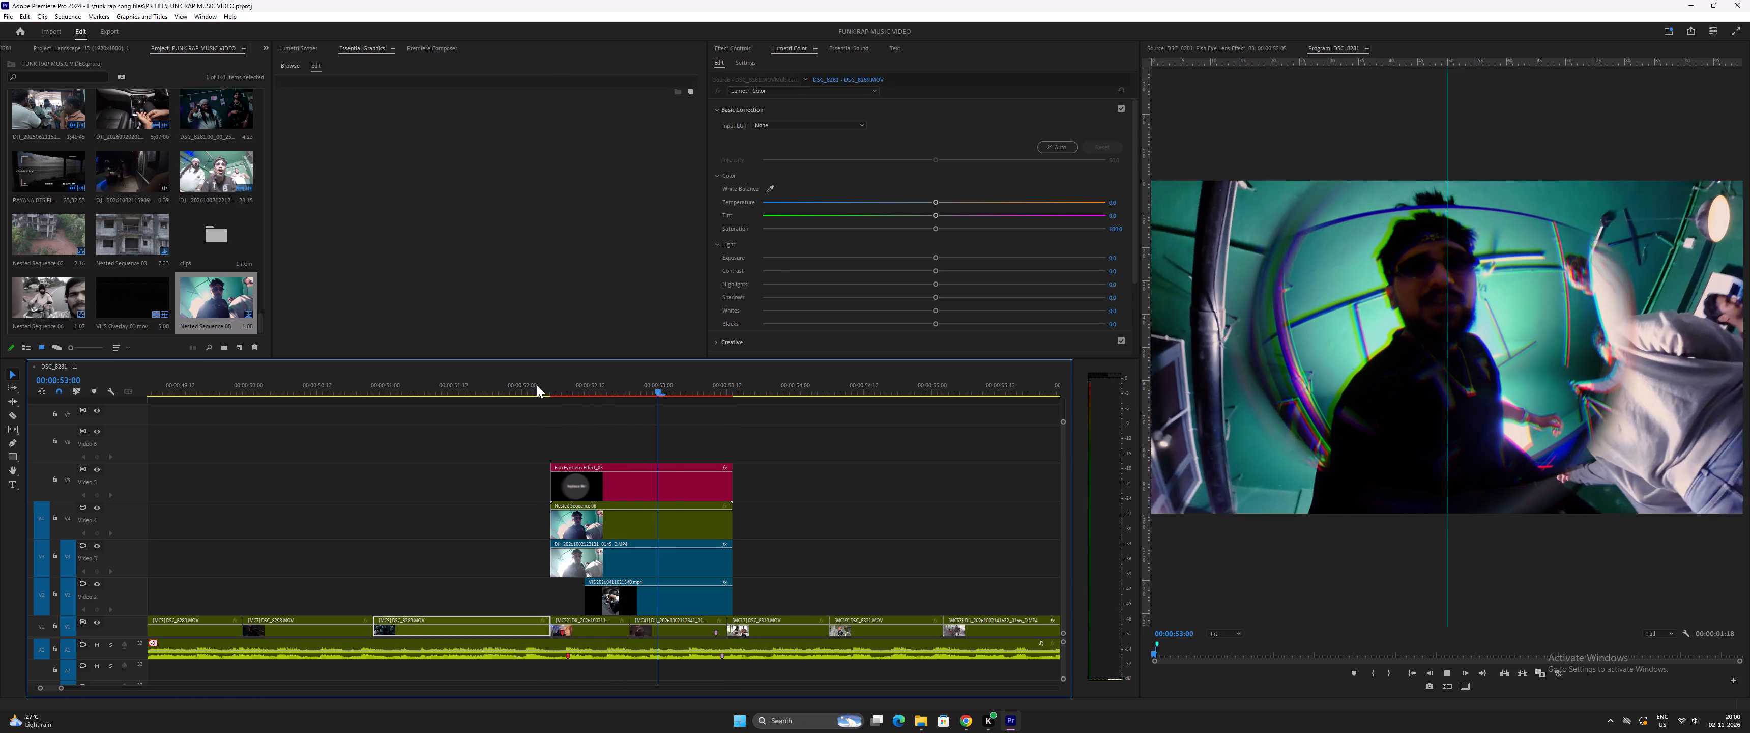
pyautogui.press('space')
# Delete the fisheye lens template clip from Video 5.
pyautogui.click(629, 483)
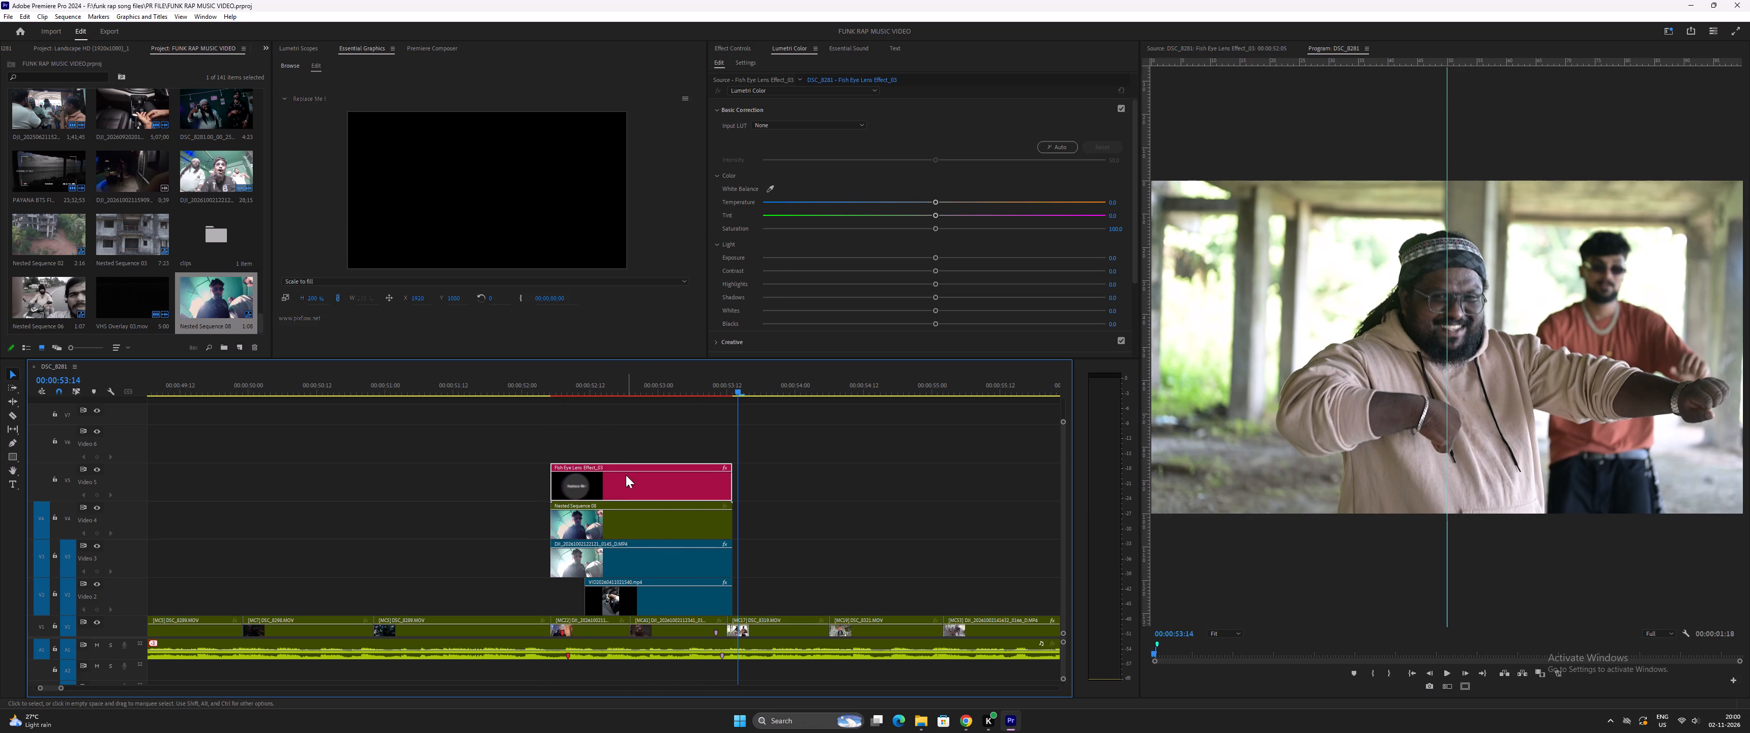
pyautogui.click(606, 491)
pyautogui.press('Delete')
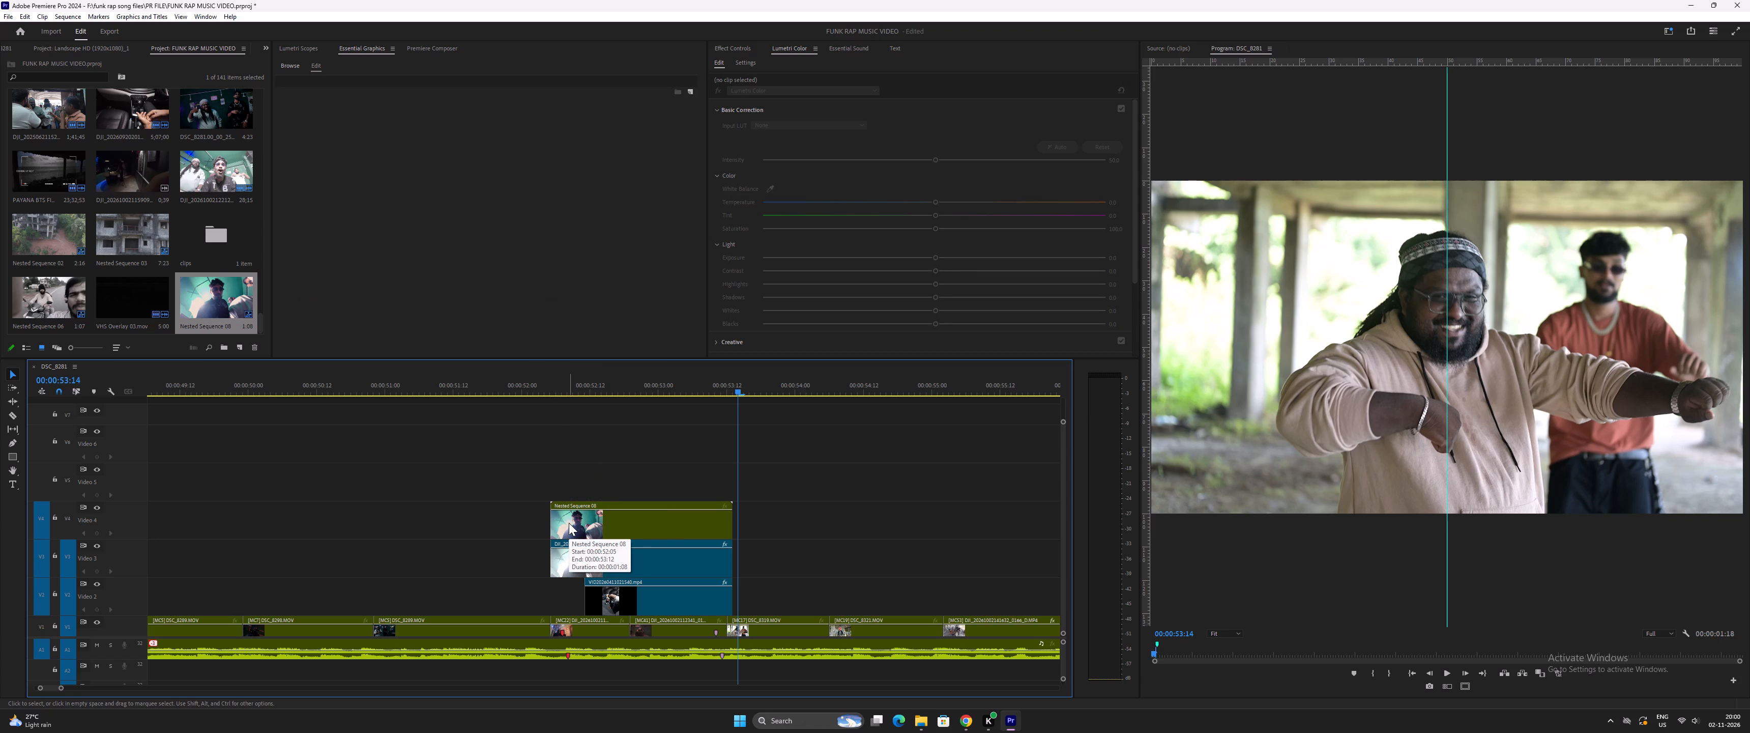
# Undo the clip deletion and the earlier changes back to the un-nested green-room clip on Video 4.
pyautogui.hotkey('ctrl', 'z')
pyautogui.hotkey('ctrl', 'z')
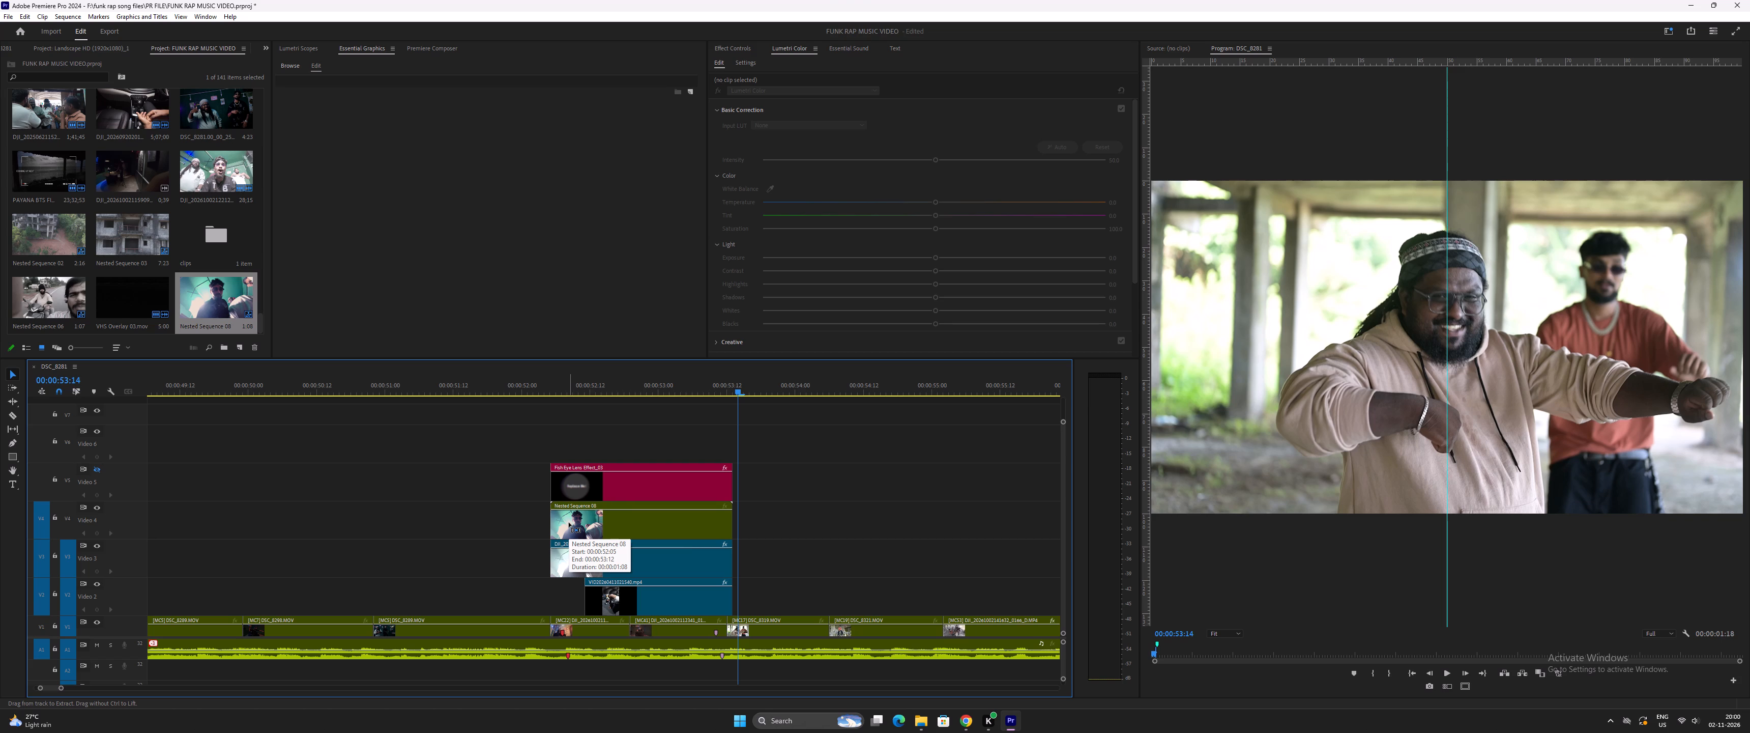
pyautogui.hotkey('ctrl', 'z')
pyautogui.hotkey('ctrl', 'z')
pyautogui.hotkey('ctrl', 'z')
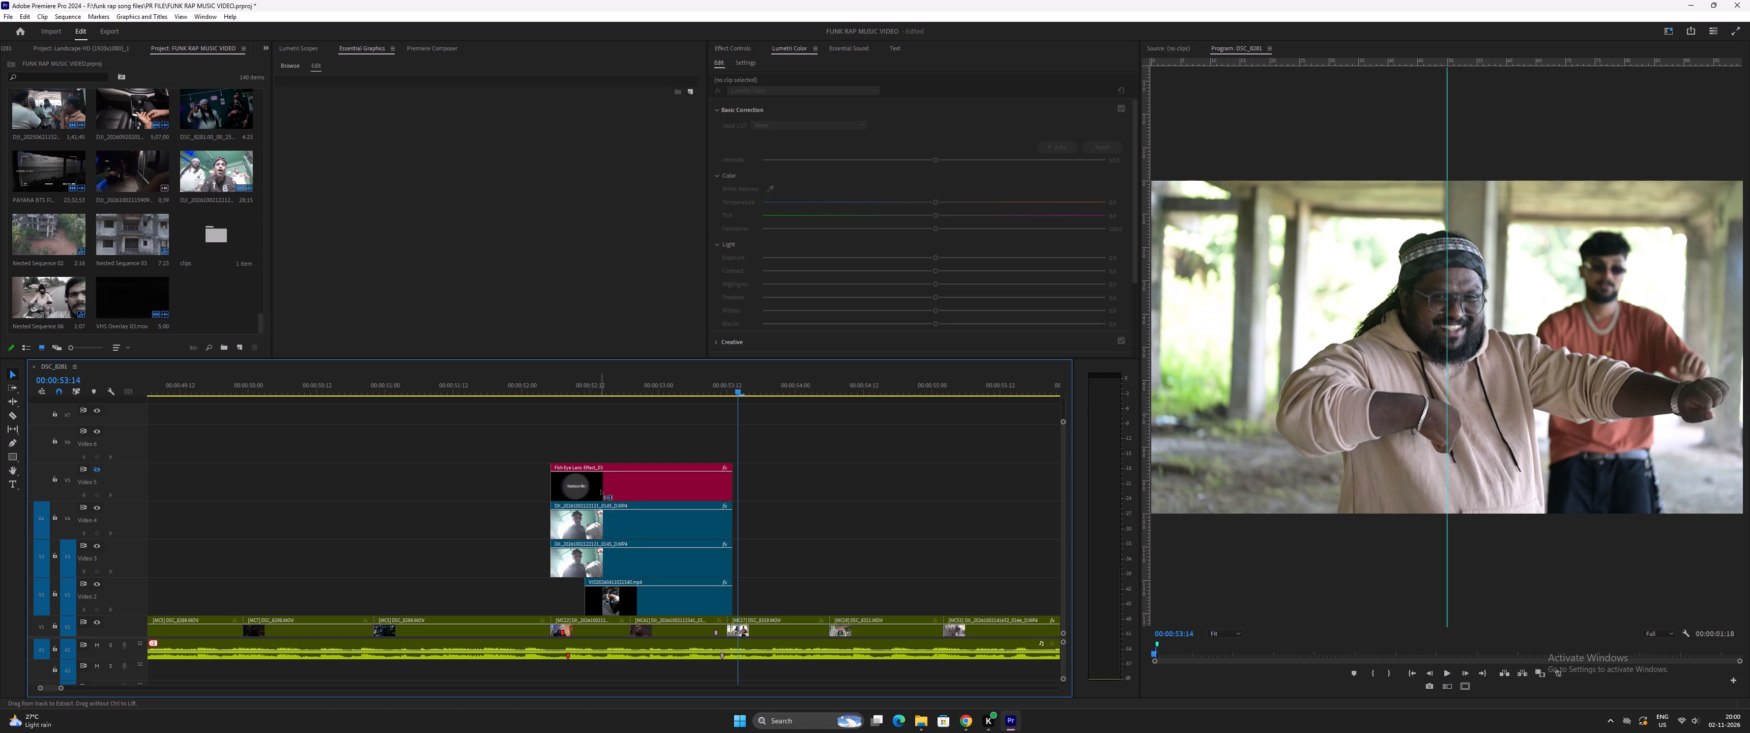
# Remove the fisheye lens template clip from Video 5 and play back the green-room shot without it.
pyautogui.click(601, 486)
pyautogui.press('Delete')
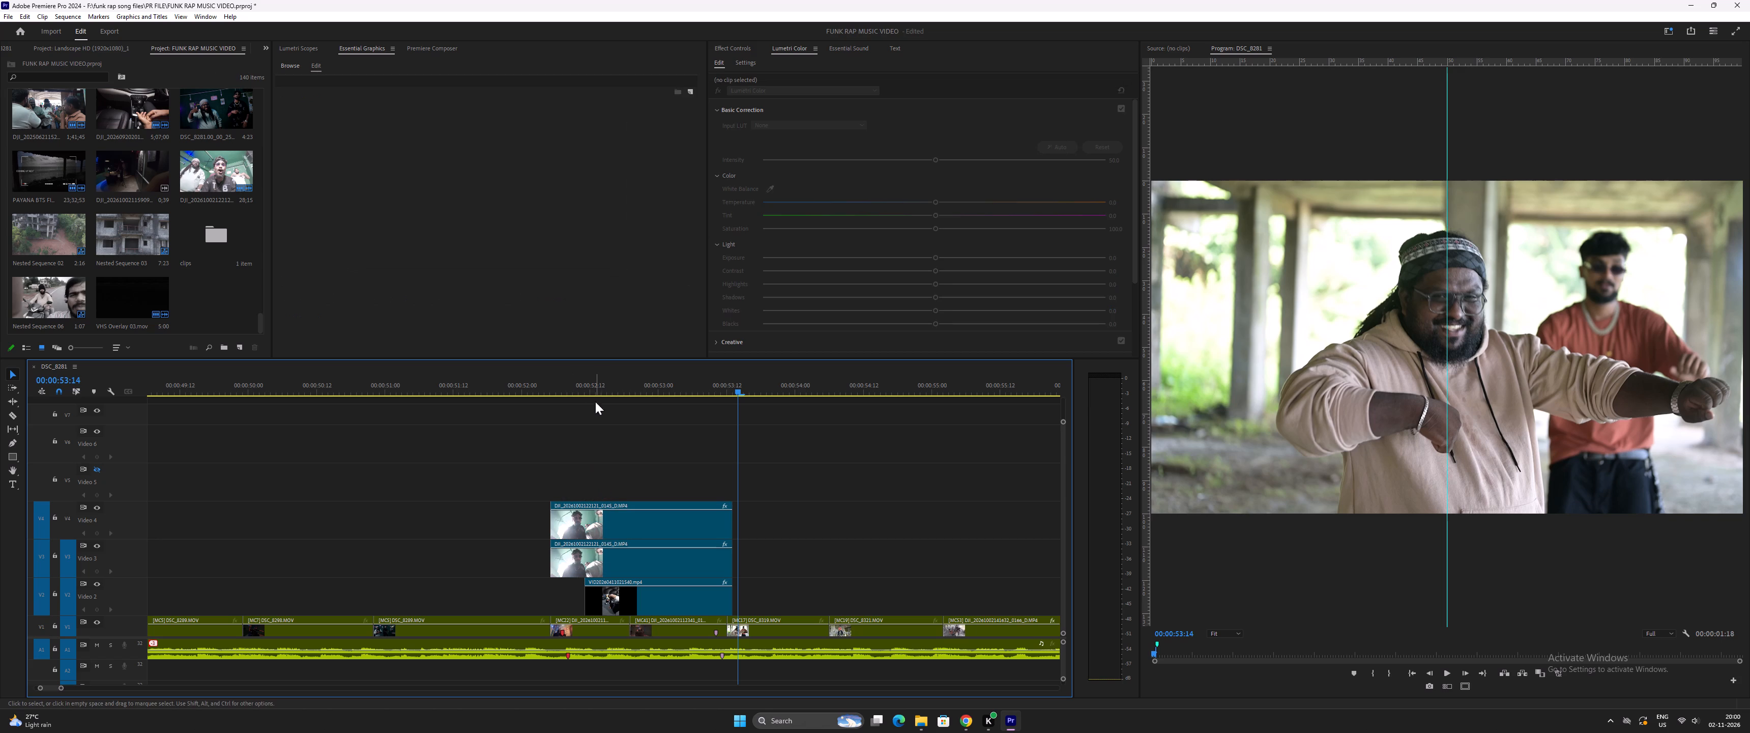
pyautogui.click(572, 381)
pyautogui.press('space')
pyautogui.press('space')
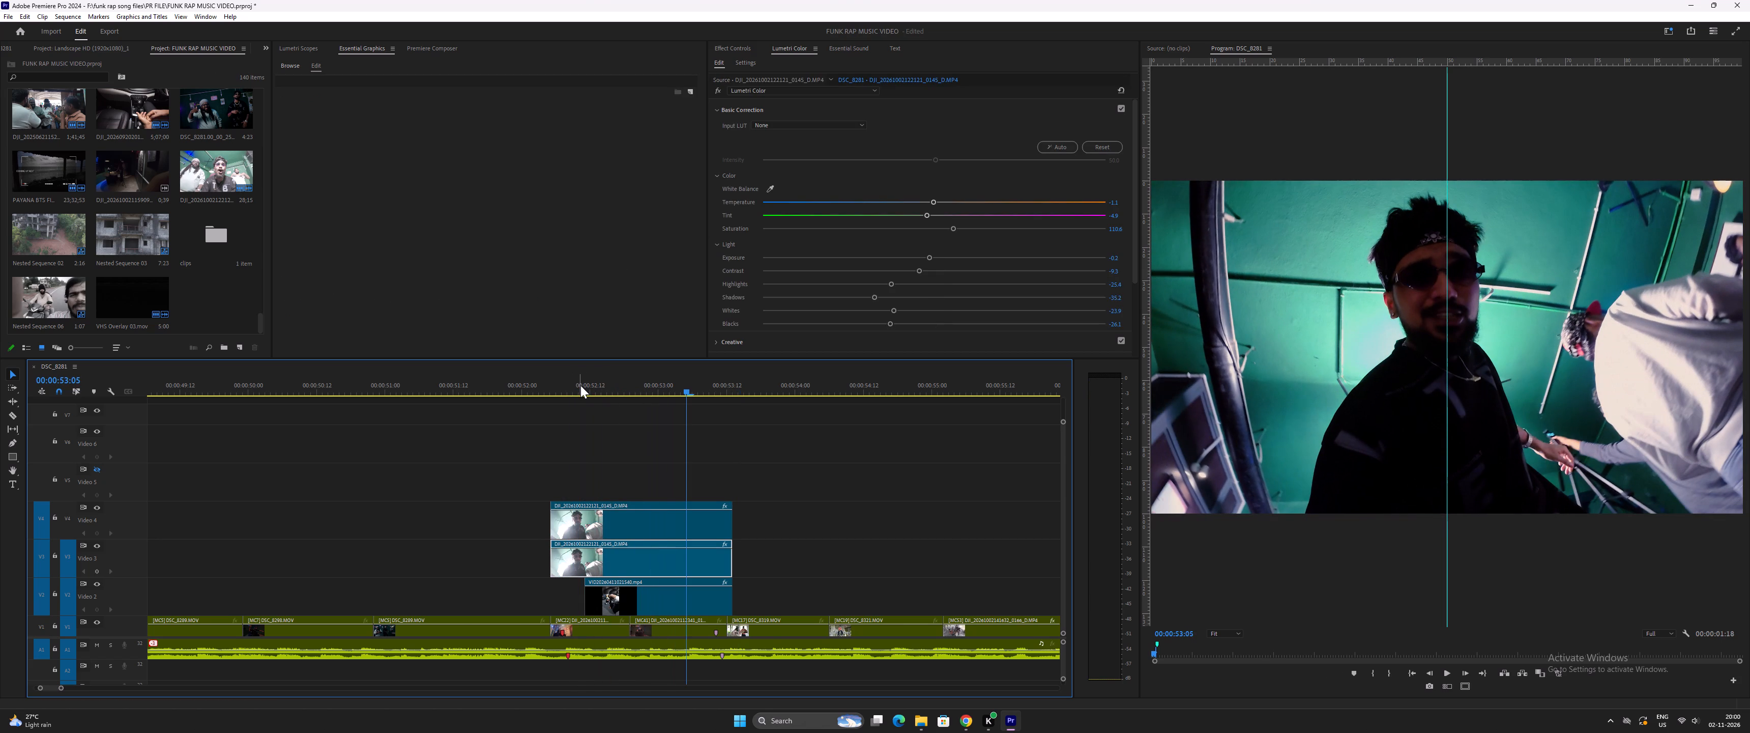
# Add the Fish Eye Lens Effect_04 template to Video 5 in an empty stretch past the main edit and trim it short at both ends.
pyautogui.write('--')
pyautogui.press('-')
pyautogui.press('-')
pyautogui.press('-')
pyautogui.press('-')
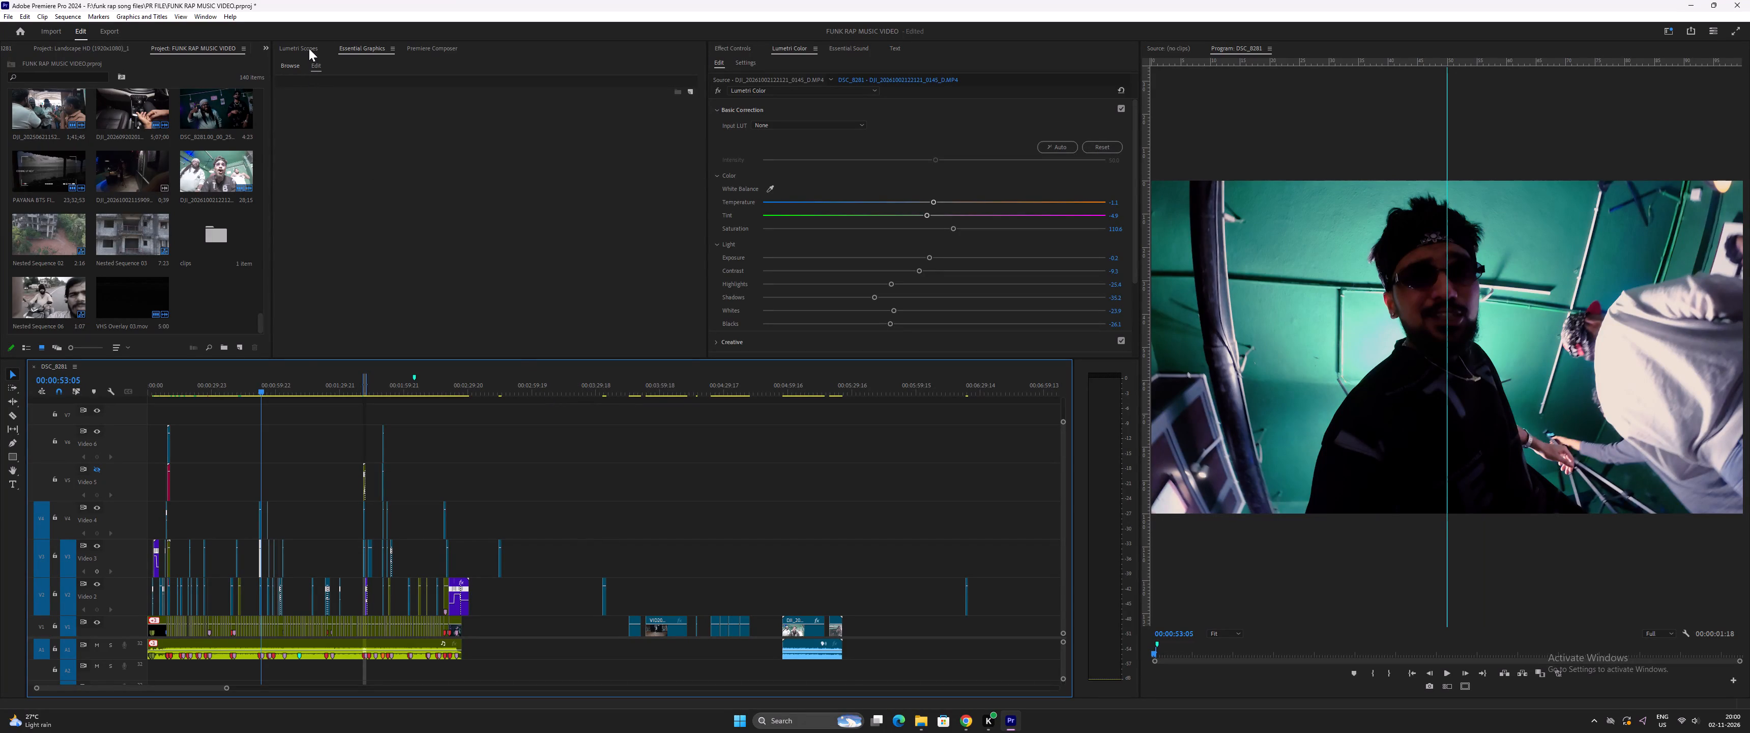
pyautogui.click(298, 65)
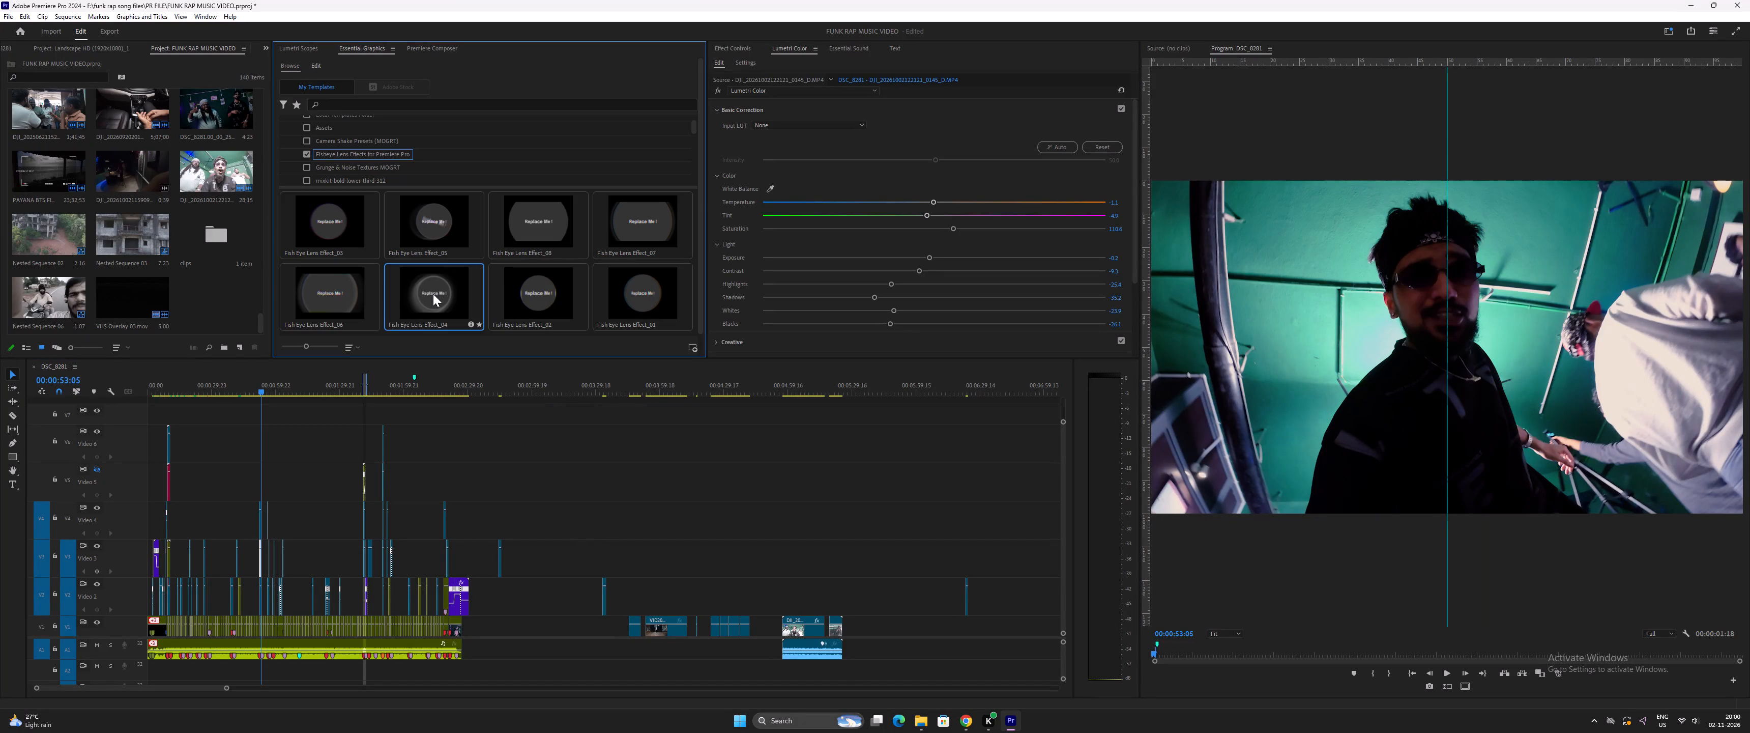
pyautogui.moveTo(433, 294); pyautogui.dragTo(616, 495)
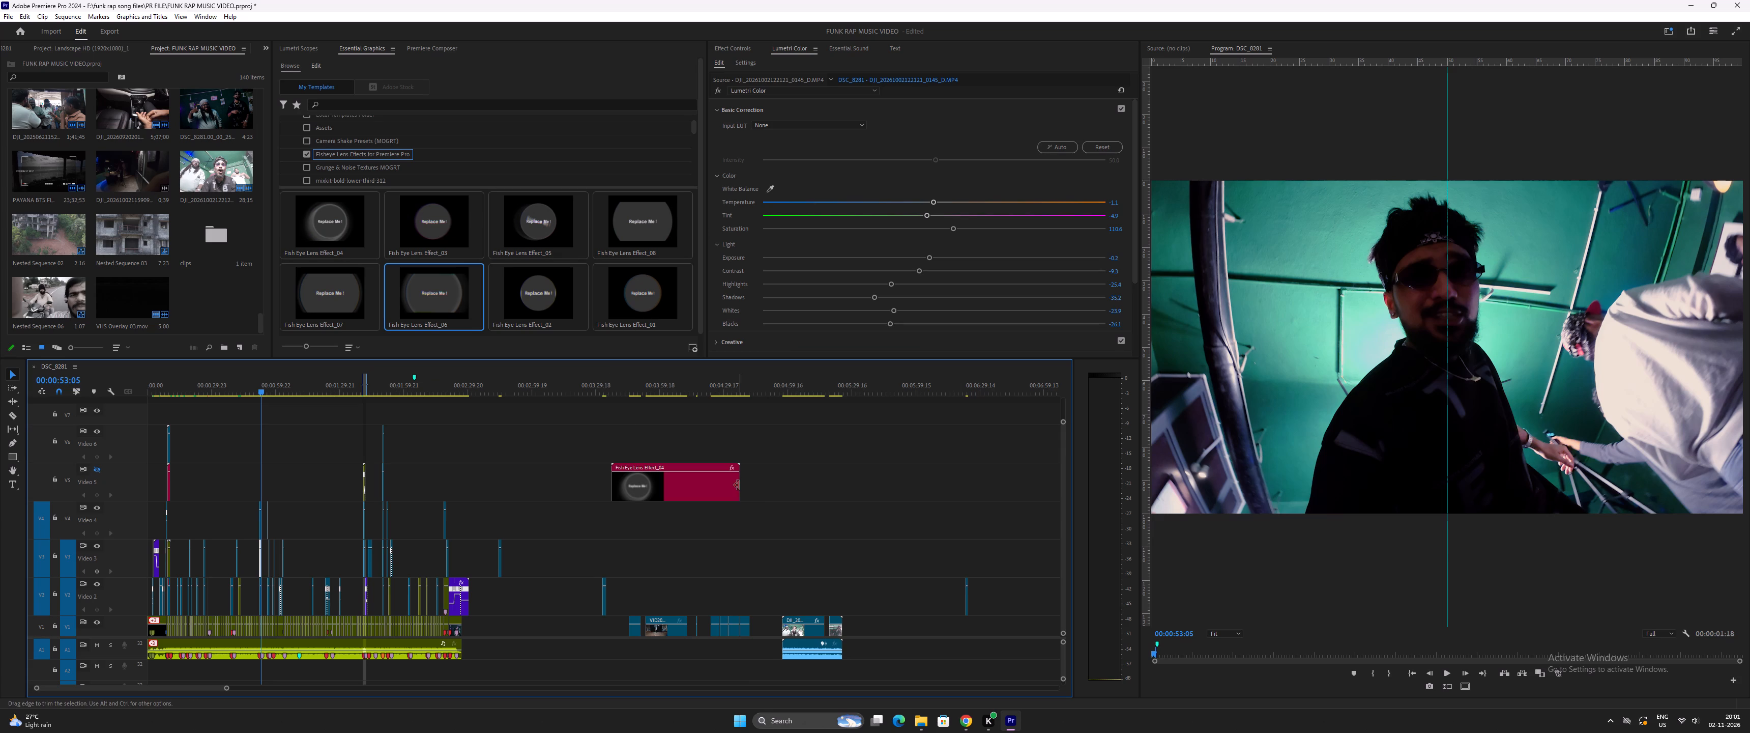
pyautogui.moveTo(612, 490); pyautogui.dragTo(636, 490)
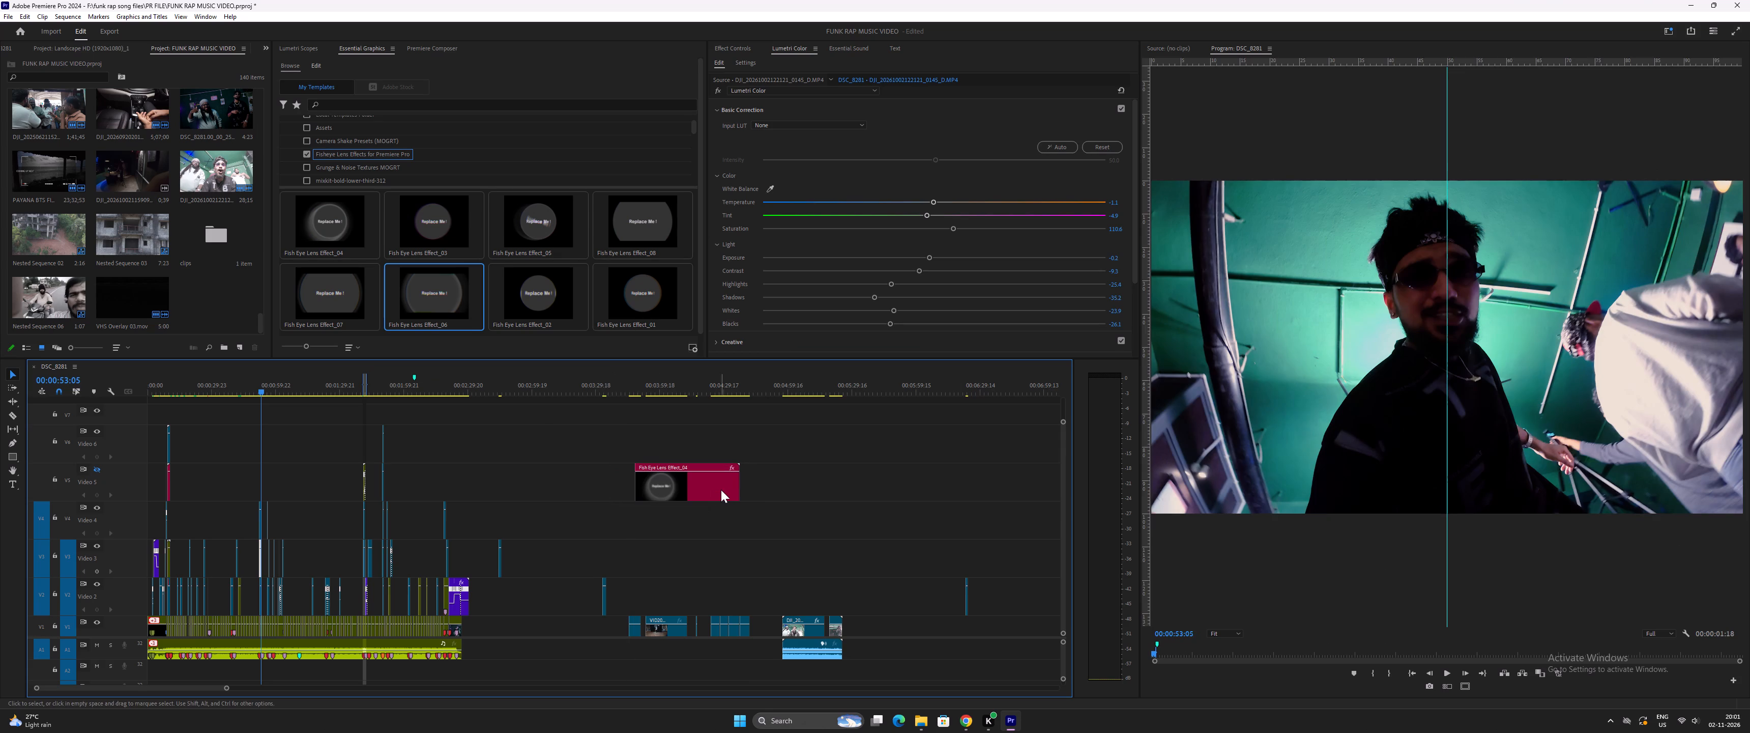
pyautogui.moveTo(737, 486); pyautogui.dragTo(654, 481)
pyautogui.moveTo(635, 490); pyautogui.dragTo(567, 490)
pyautogui.moveTo(655, 482); pyautogui.dragTo(629, 482)
pyautogui.moveTo(619, 488); pyautogui.dragTo(577, 471)
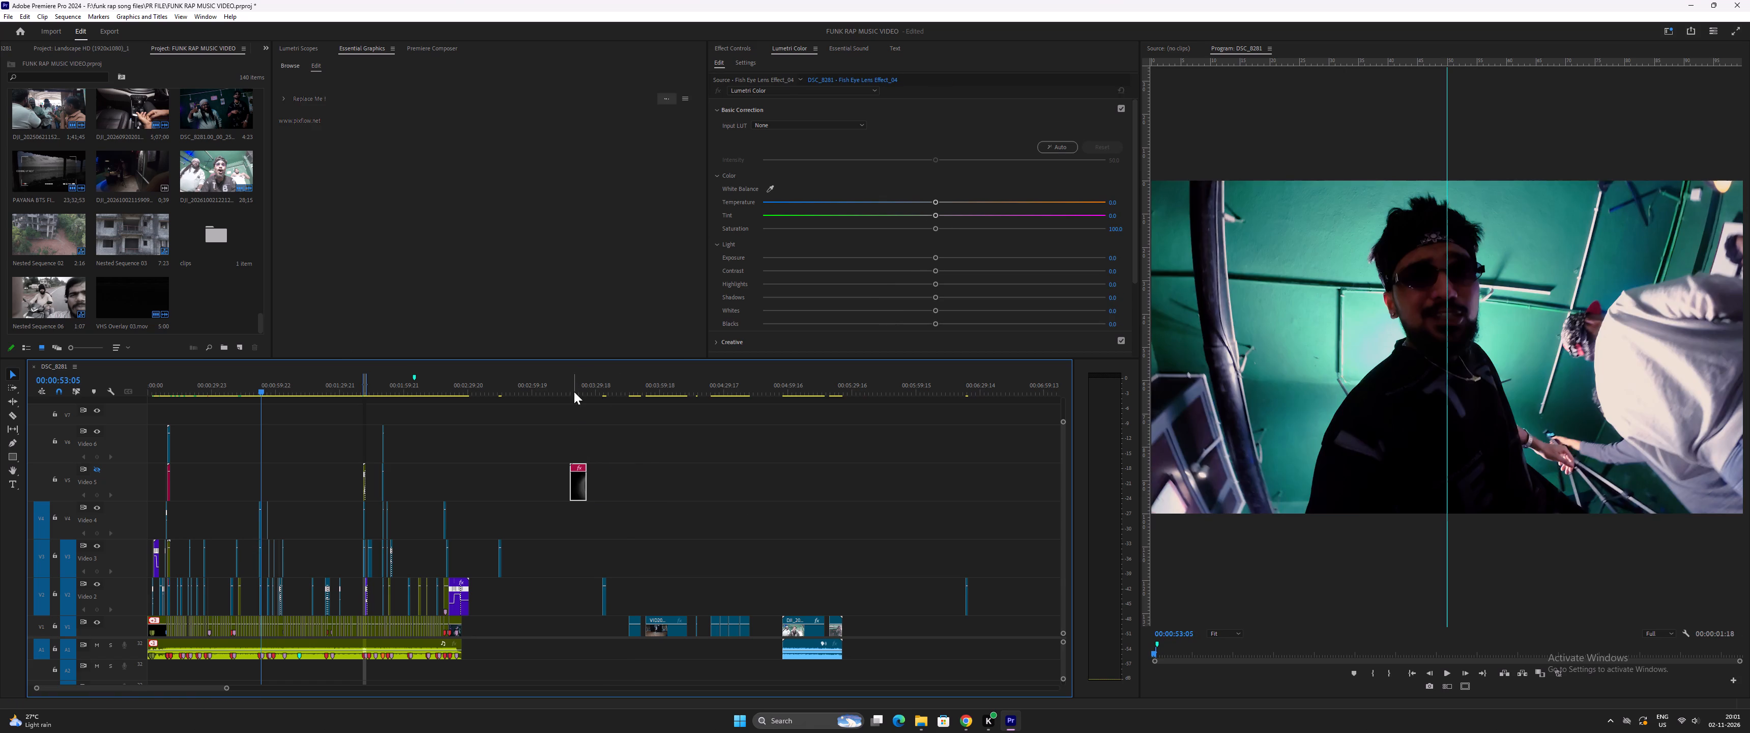
# Preview the trimmed fisheye template clip and move it onto Video 2 above the elevator-door clip.
pyautogui.click(573, 391)
pyautogui.press('space')
pyautogui.press('=')
pyautogui.press('=')
pyautogui.press('space')
pyautogui.moveTo(631, 488); pyautogui.dragTo(931, 566)
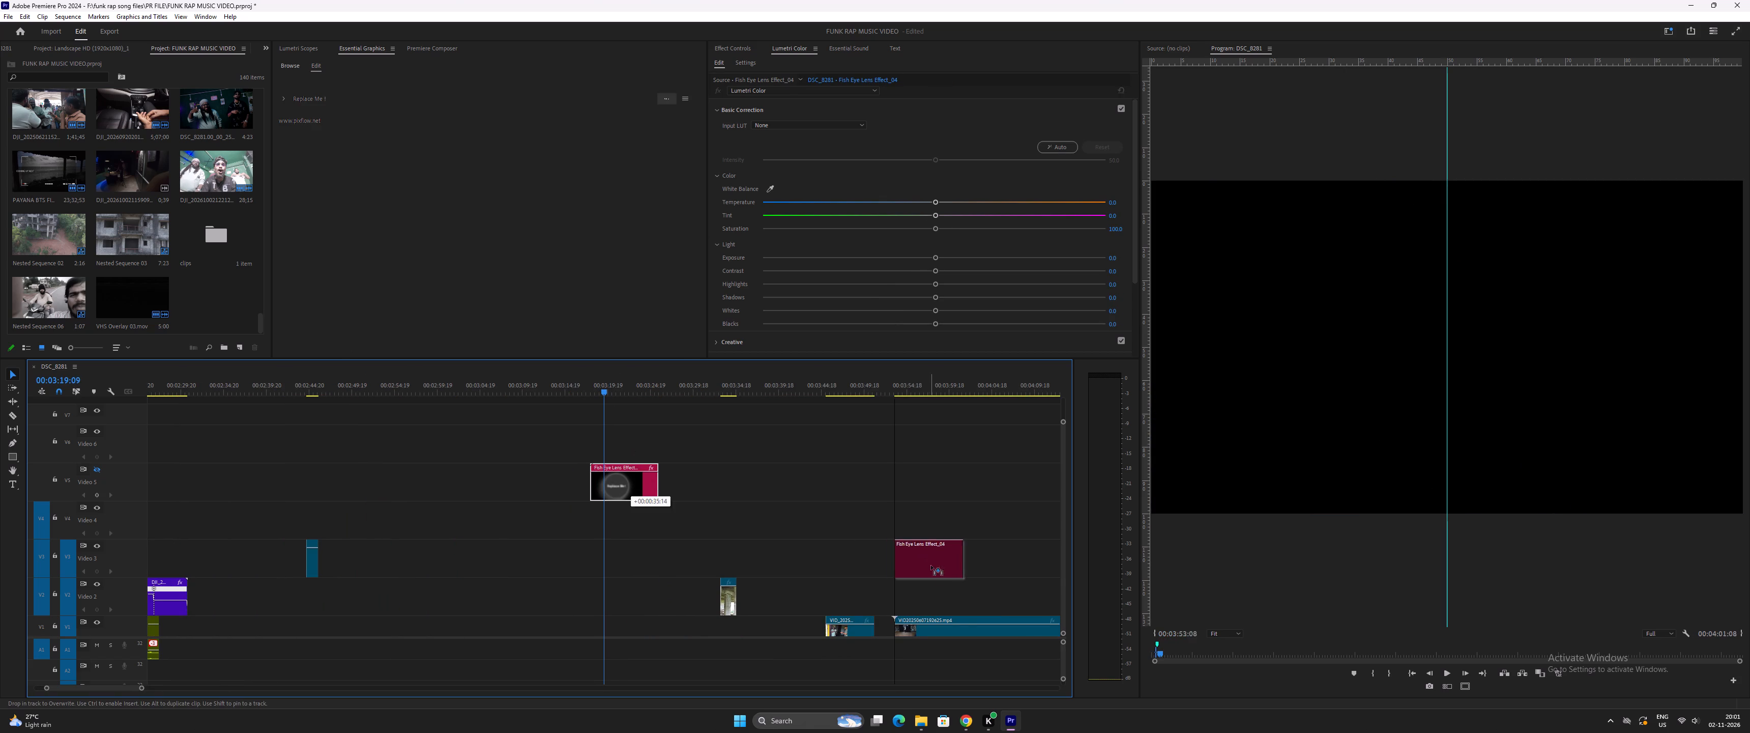
pyautogui.moveTo(931, 566); pyautogui.dragTo(947, 591)
# Play and scrub through the start of the fisheye template over the elevator-door clip to examine its effect.
pyautogui.moveTo(894, 378); pyautogui.dragTo(909, 393)
pyautogui.press('space')
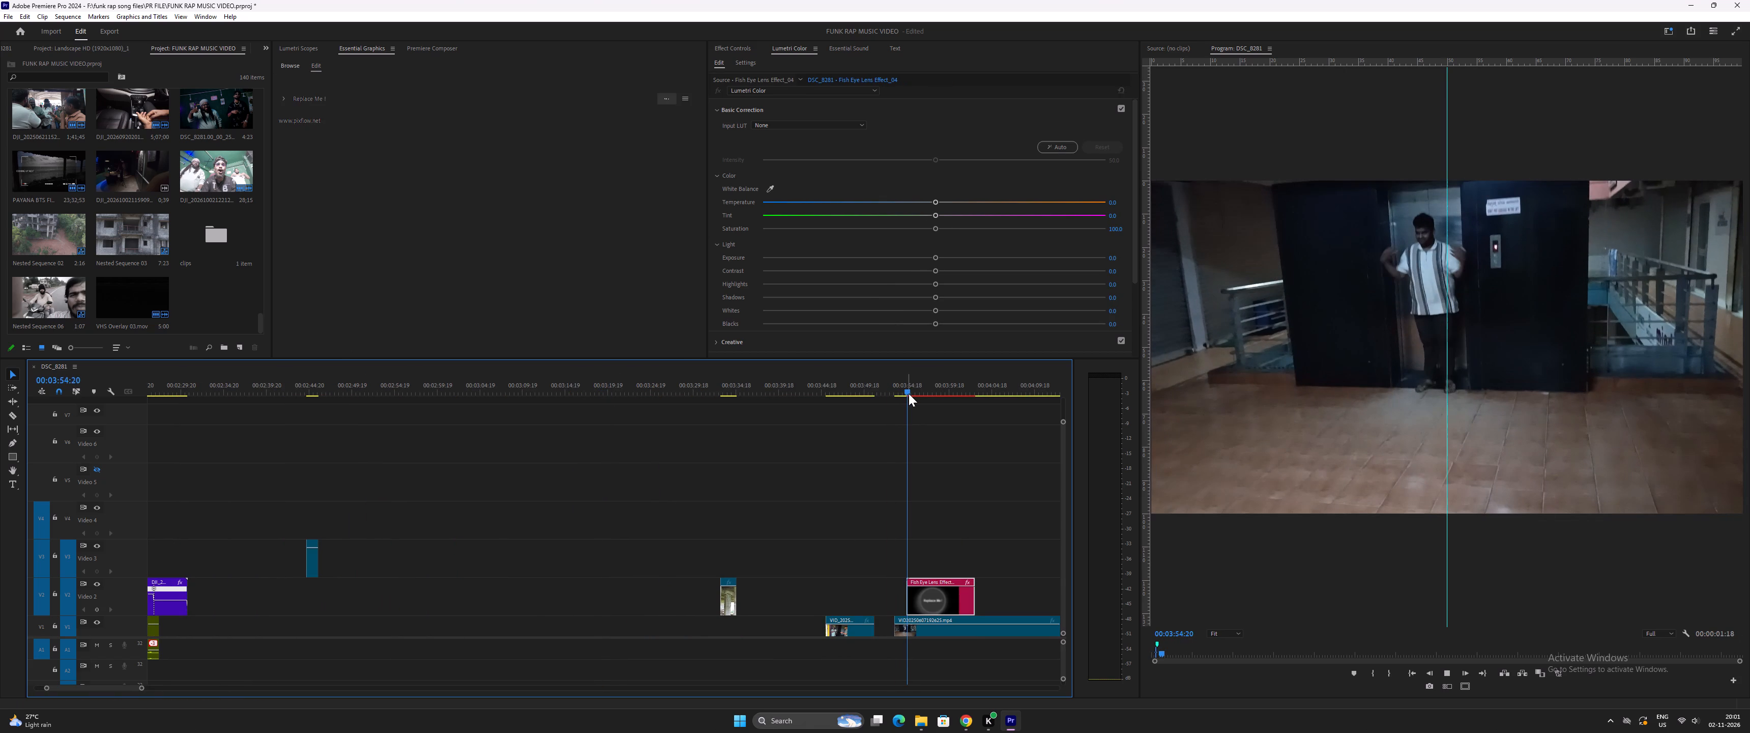
pyautogui.write('==')
pyautogui.press('=')
pyautogui.moveTo(595, 392); pyautogui.dragTo(589, 392)
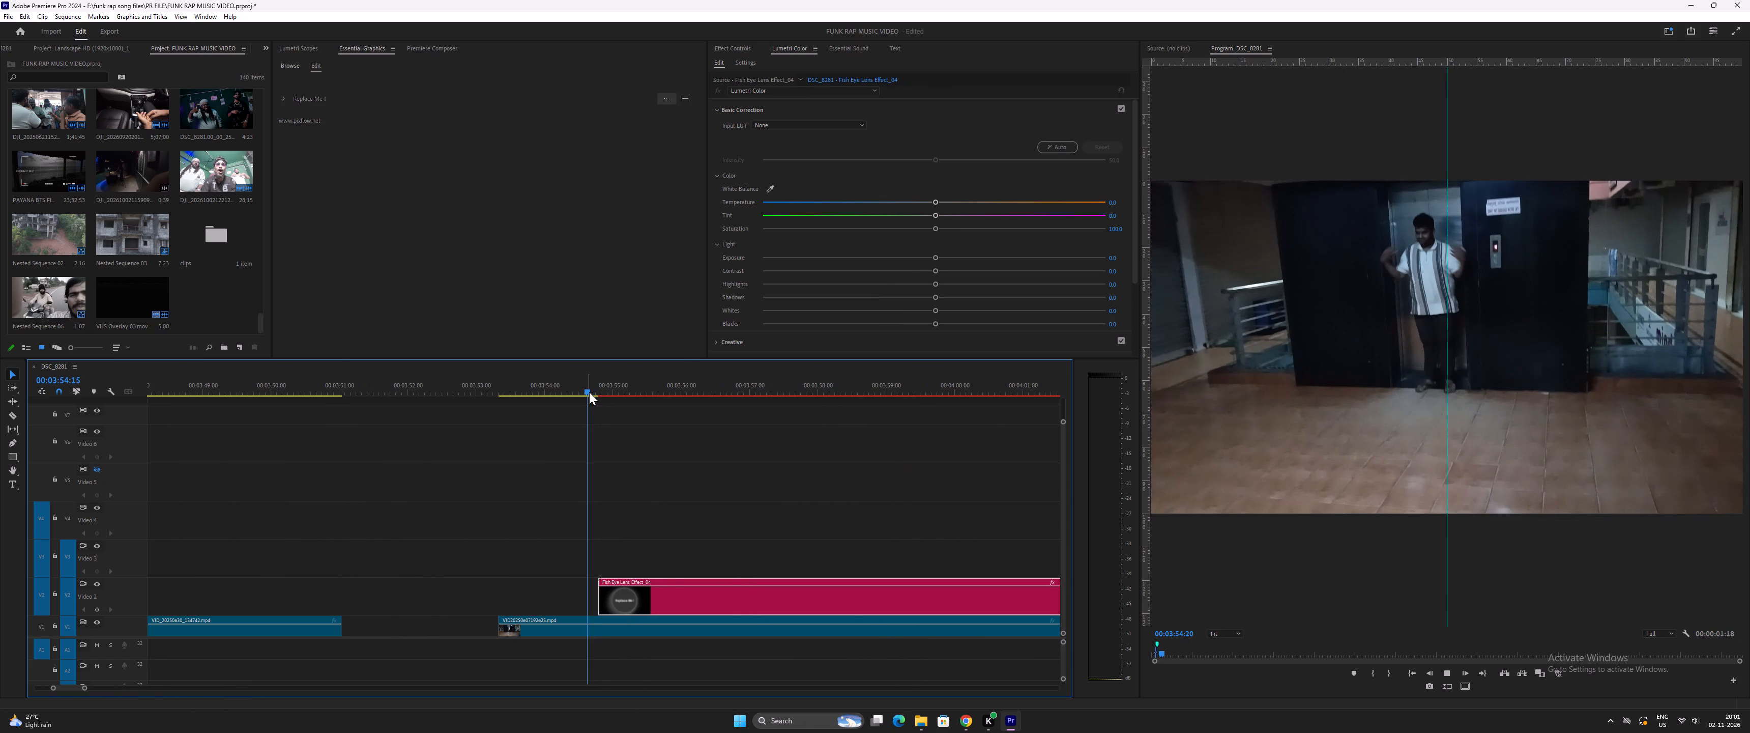
pyautogui.press('space')
pyautogui.write('=')
pyautogui.press('-')
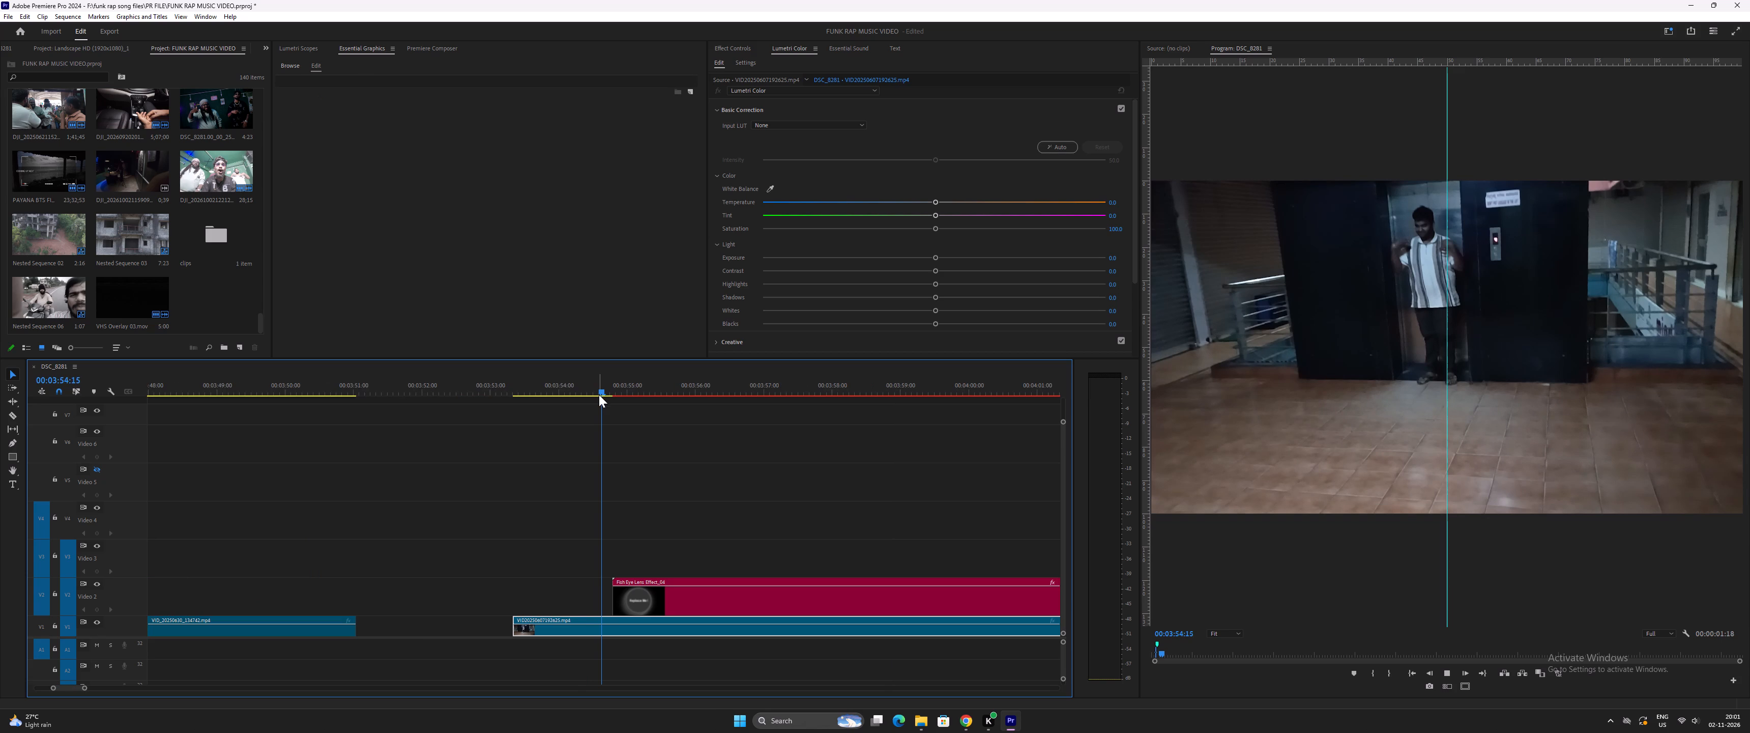
pyautogui.press('space')
pyautogui.moveTo(605, 391); pyautogui.dragTo(625, 396)
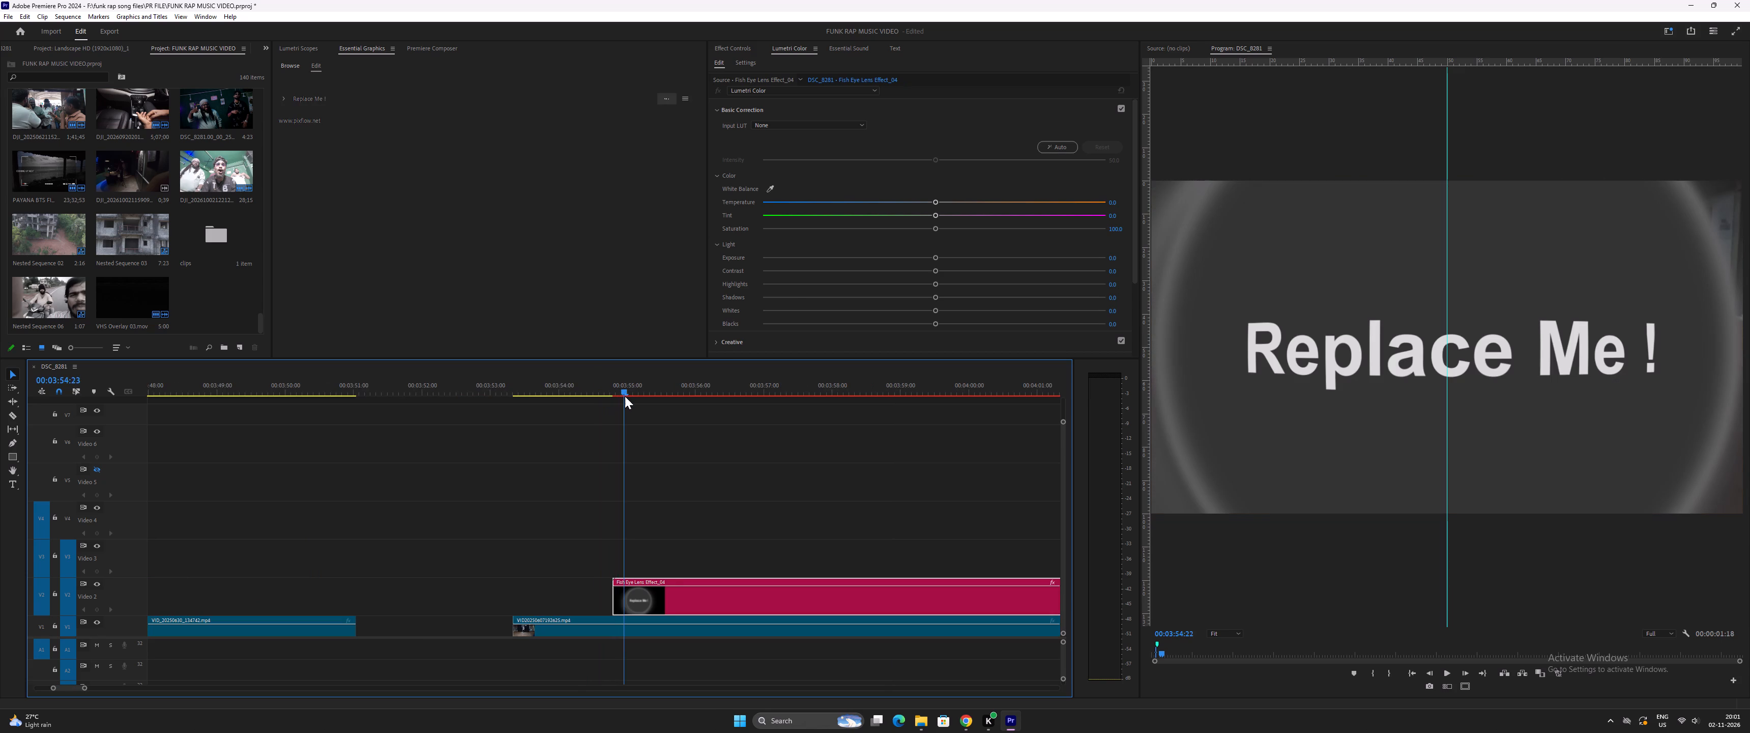
pyautogui.moveTo(625, 396); pyautogui.dragTo(740, 418)
pyautogui.press('space')
pyautogui.press('-')
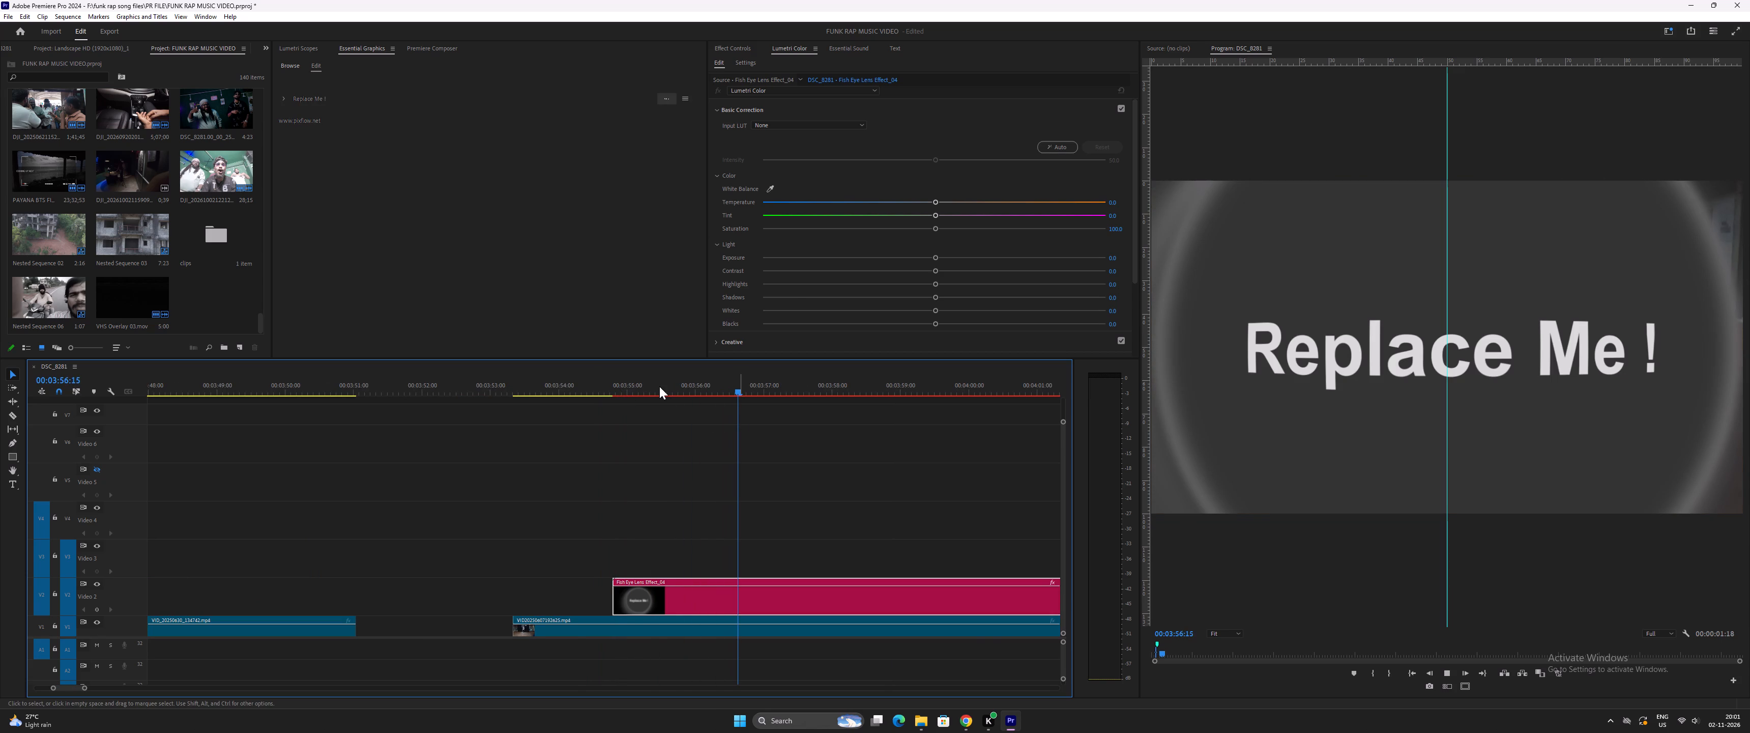
pyautogui.press('-')
pyautogui.moveTo(628, 387); pyautogui.dragTo(604, 390)
pyautogui.press('space')
pyautogui.press('space')
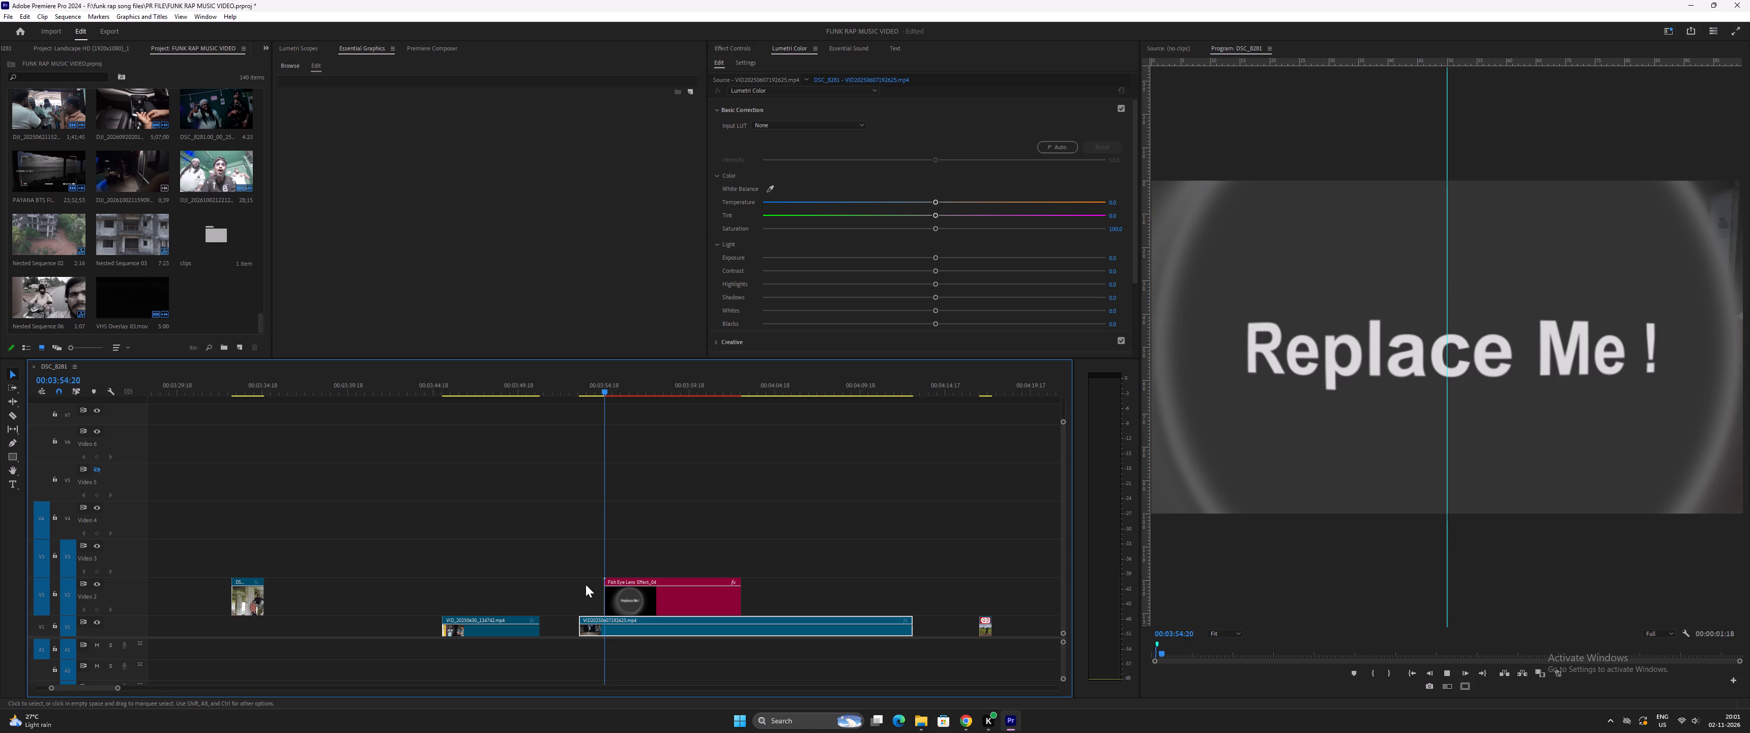
# Trim off the fisheye template clip's opening, align it on Video 2 with the elevator-door clip's start, and extend its end.
pyautogui.moveTo(607, 598); pyautogui.dragTo(647, 594)
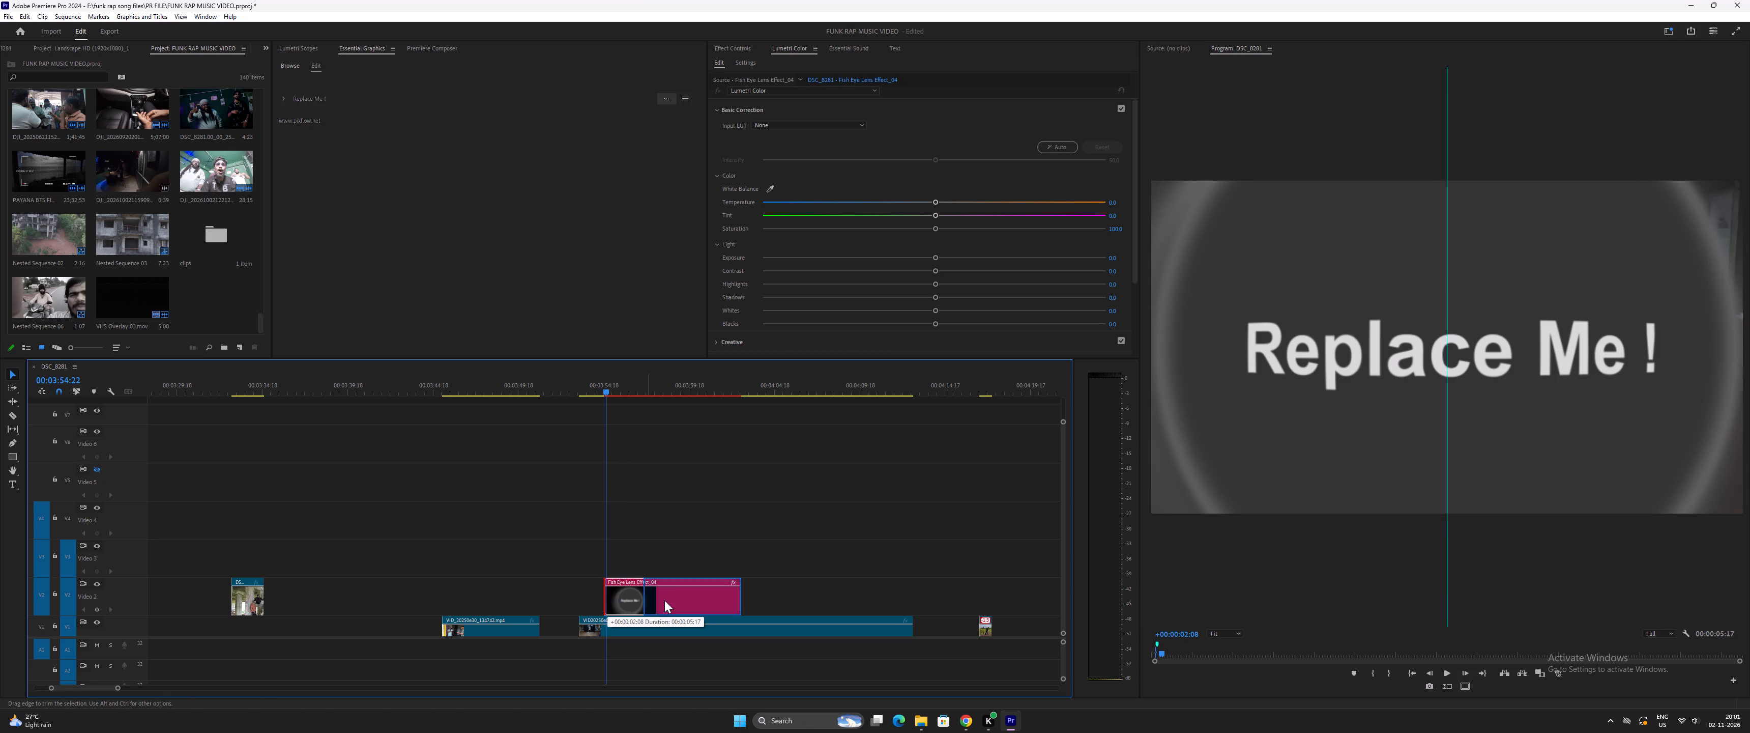
pyautogui.moveTo(664, 600); pyautogui.dragTo(662, 546)
pyautogui.moveTo(672, 558); pyautogui.dragTo(603, 590)
pyautogui.moveTo(619, 597); pyautogui.dragTo(620, 561)
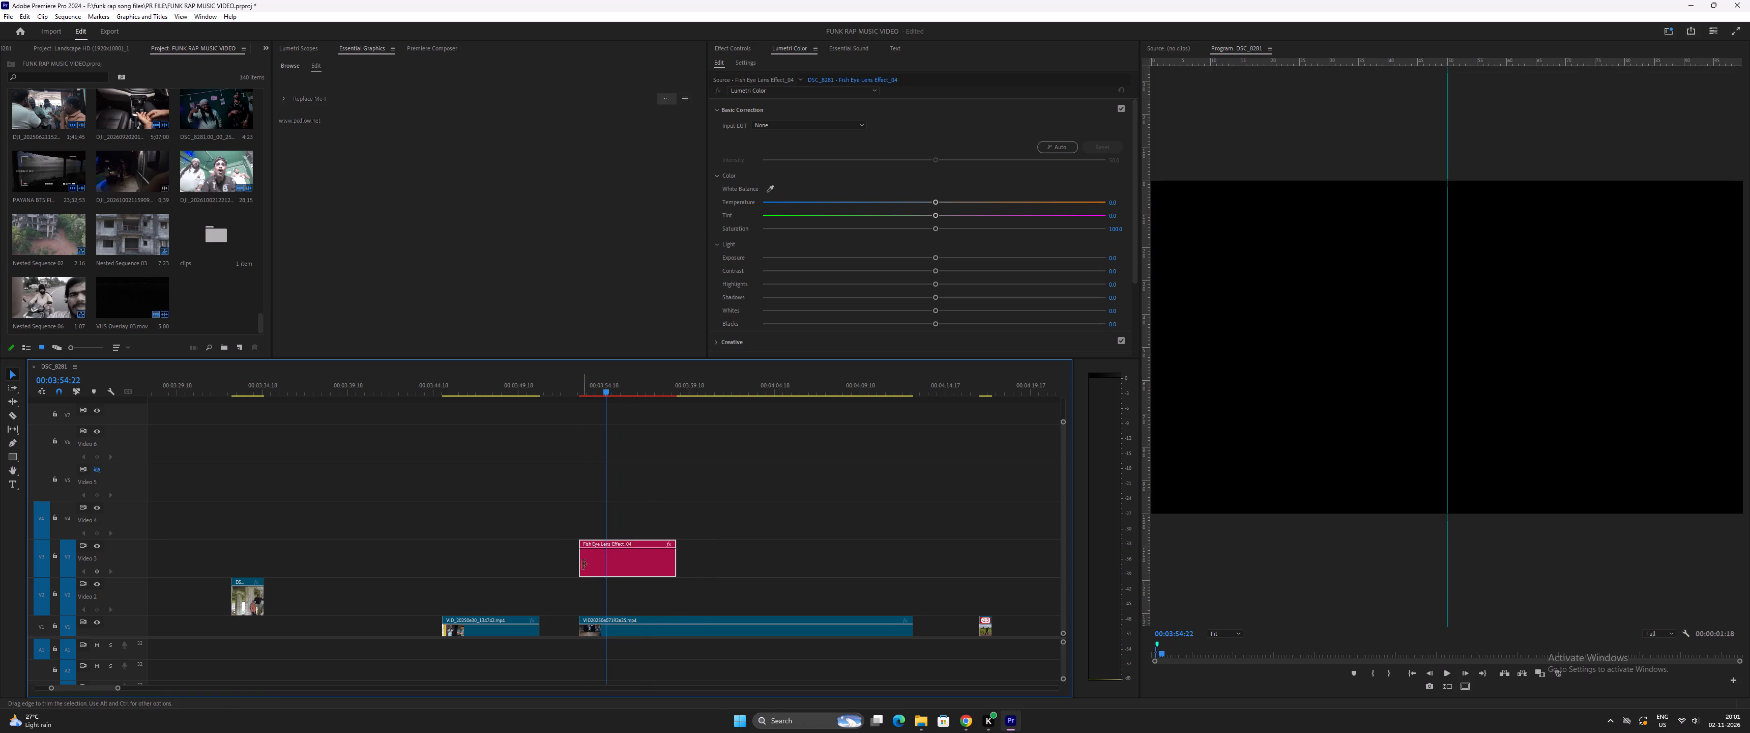
pyautogui.moveTo(582, 565); pyautogui.dragTo(639, 565)
pyautogui.moveTo(655, 567); pyautogui.dragTo(592, 596)
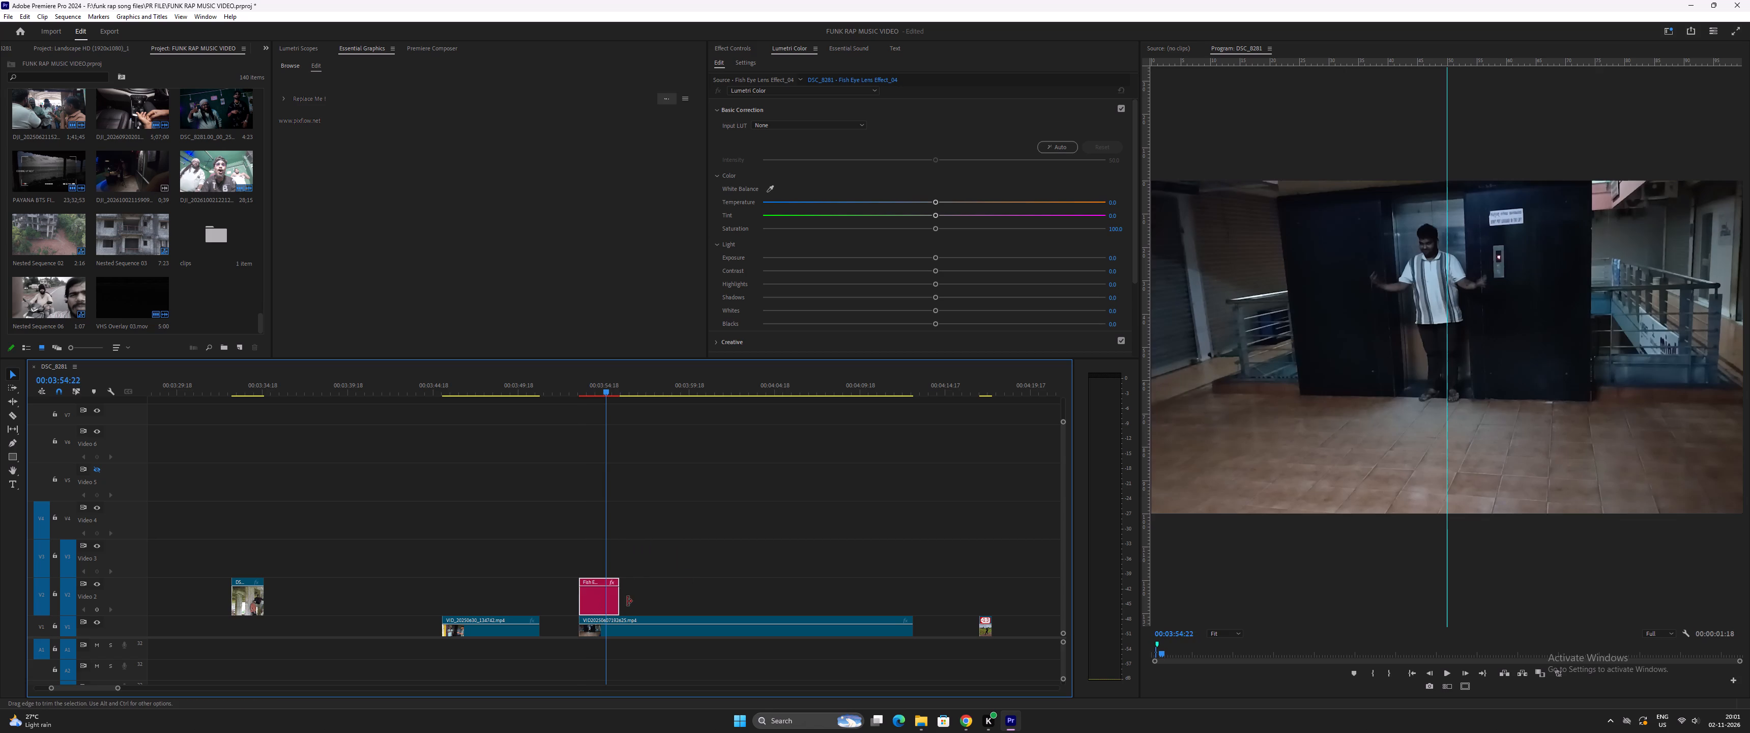
pyautogui.moveTo(622, 599); pyautogui.dragTo(716, 595)
pyautogui.click(638, 595)
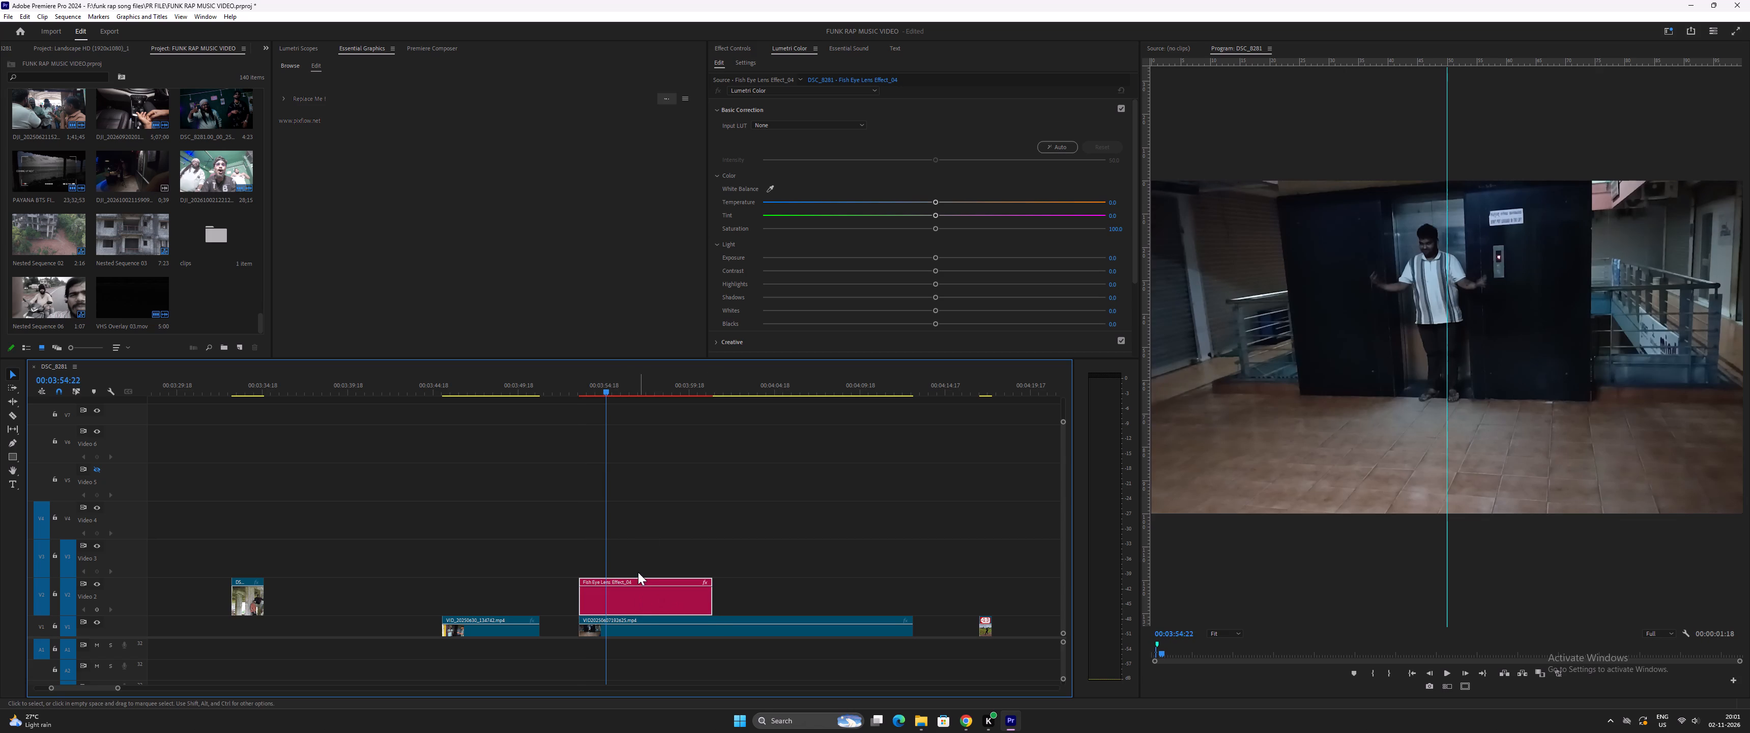
# Duplicate the elevator-door clip onto Video 2 and place the copy further along the timeline, past the group of four leftover clips.
pyautogui.click(634, 626)
pyautogui.press('-')
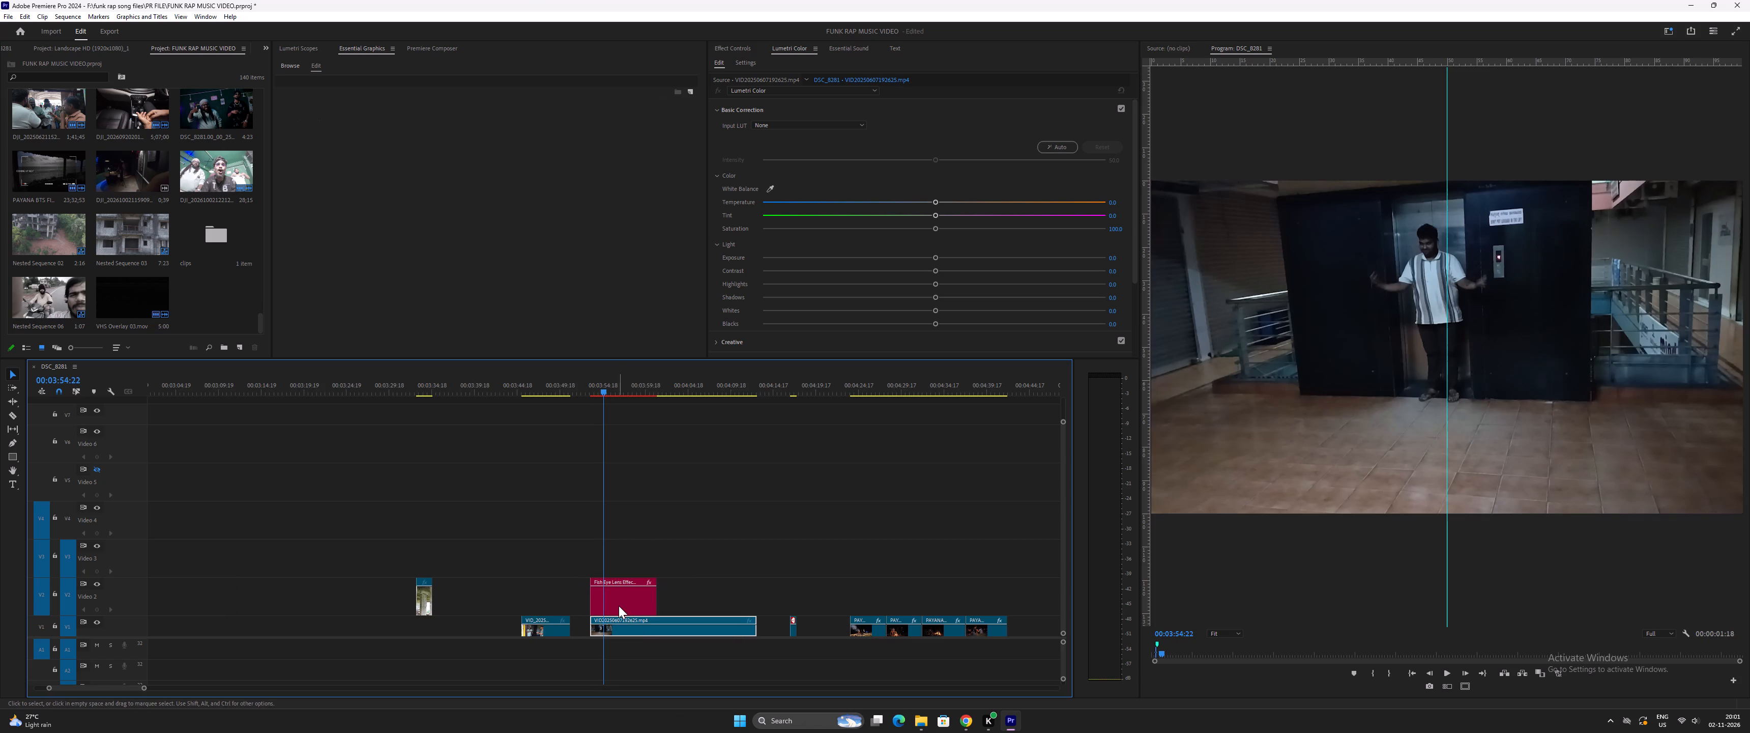
pyautogui.keyDown('alt'); pyautogui.moveTo(627, 630); pyautogui.dragTo(726, 578); pyautogui.keyUp('alt')
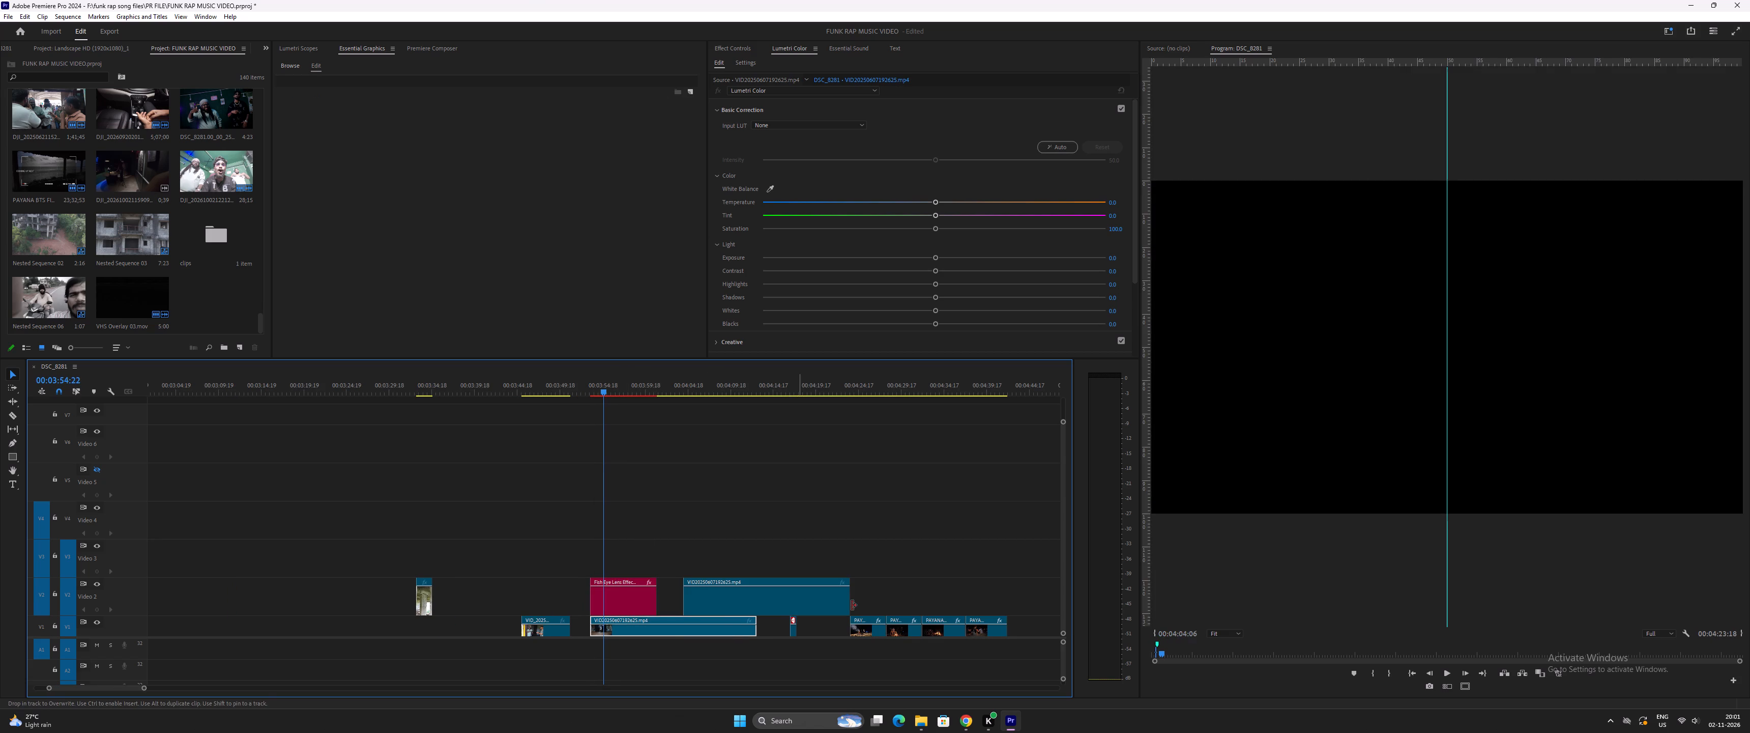
pyautogui.moveTo(791, 604); pyautogui.dragTo(942, 603)
pyautogui.scroll(-10, 782, 565)
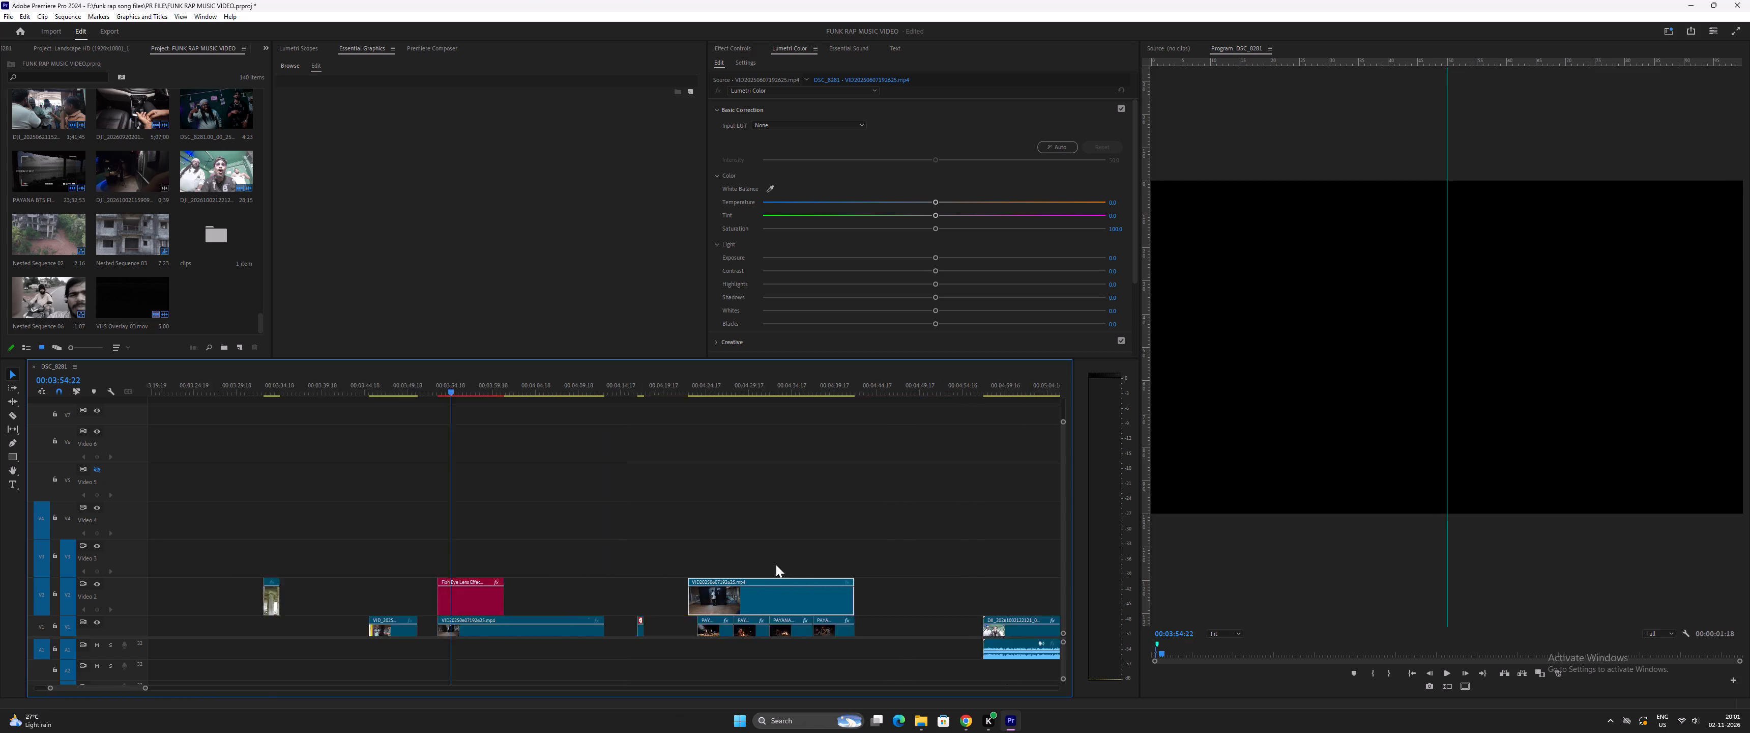
pyautogui.moveTo(753, 604); pyautogui.dragTo(940, 591)
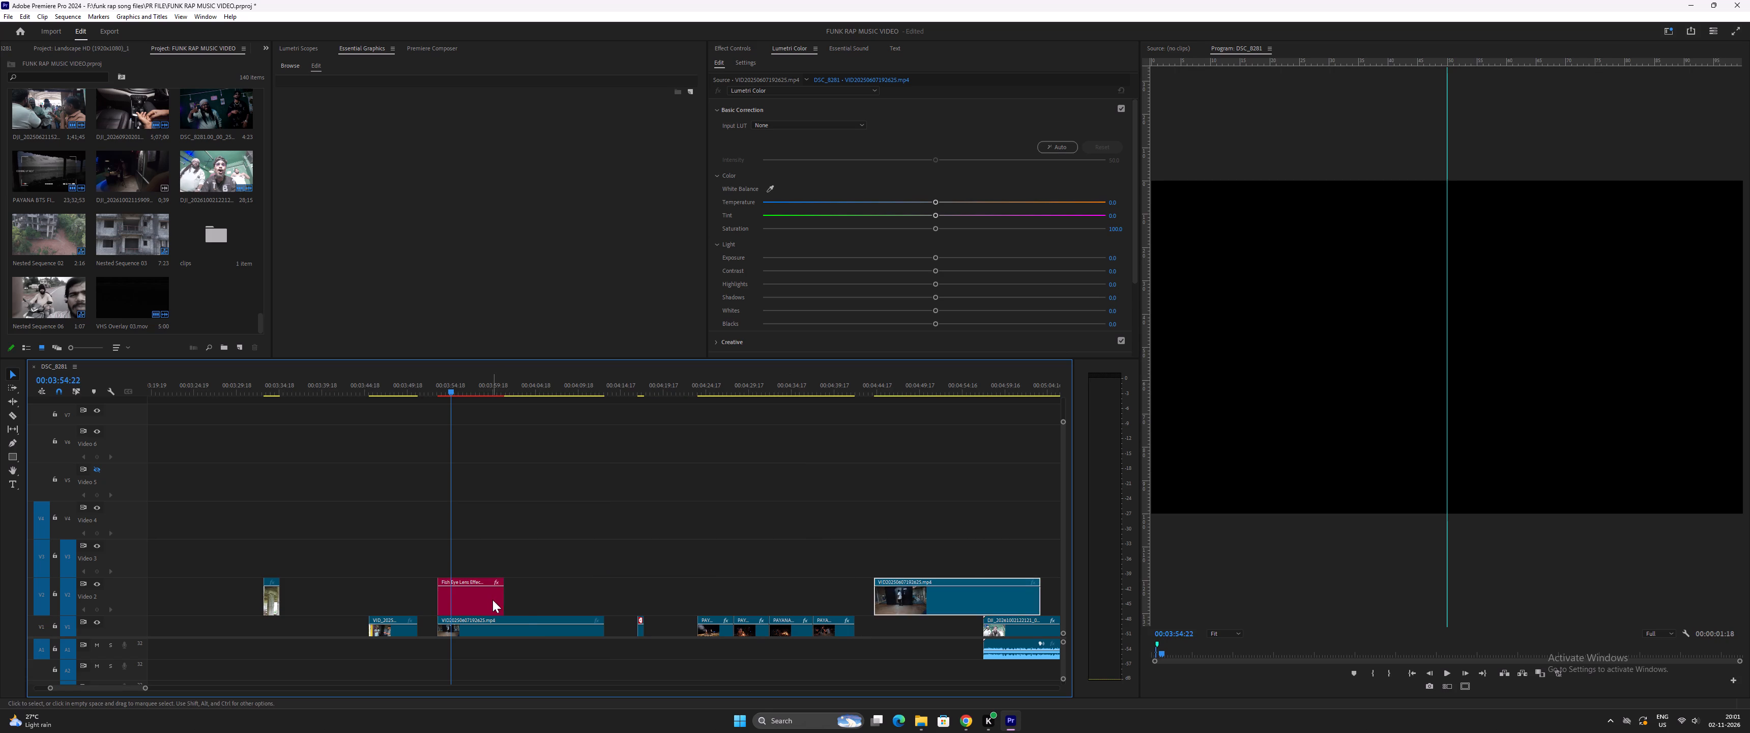
# Move the fisheye template clip onto Video 3 above the copied elevator-door clip.
pyautogui.moveTo(490, 600); pyautogui.dragTo(933, 555)
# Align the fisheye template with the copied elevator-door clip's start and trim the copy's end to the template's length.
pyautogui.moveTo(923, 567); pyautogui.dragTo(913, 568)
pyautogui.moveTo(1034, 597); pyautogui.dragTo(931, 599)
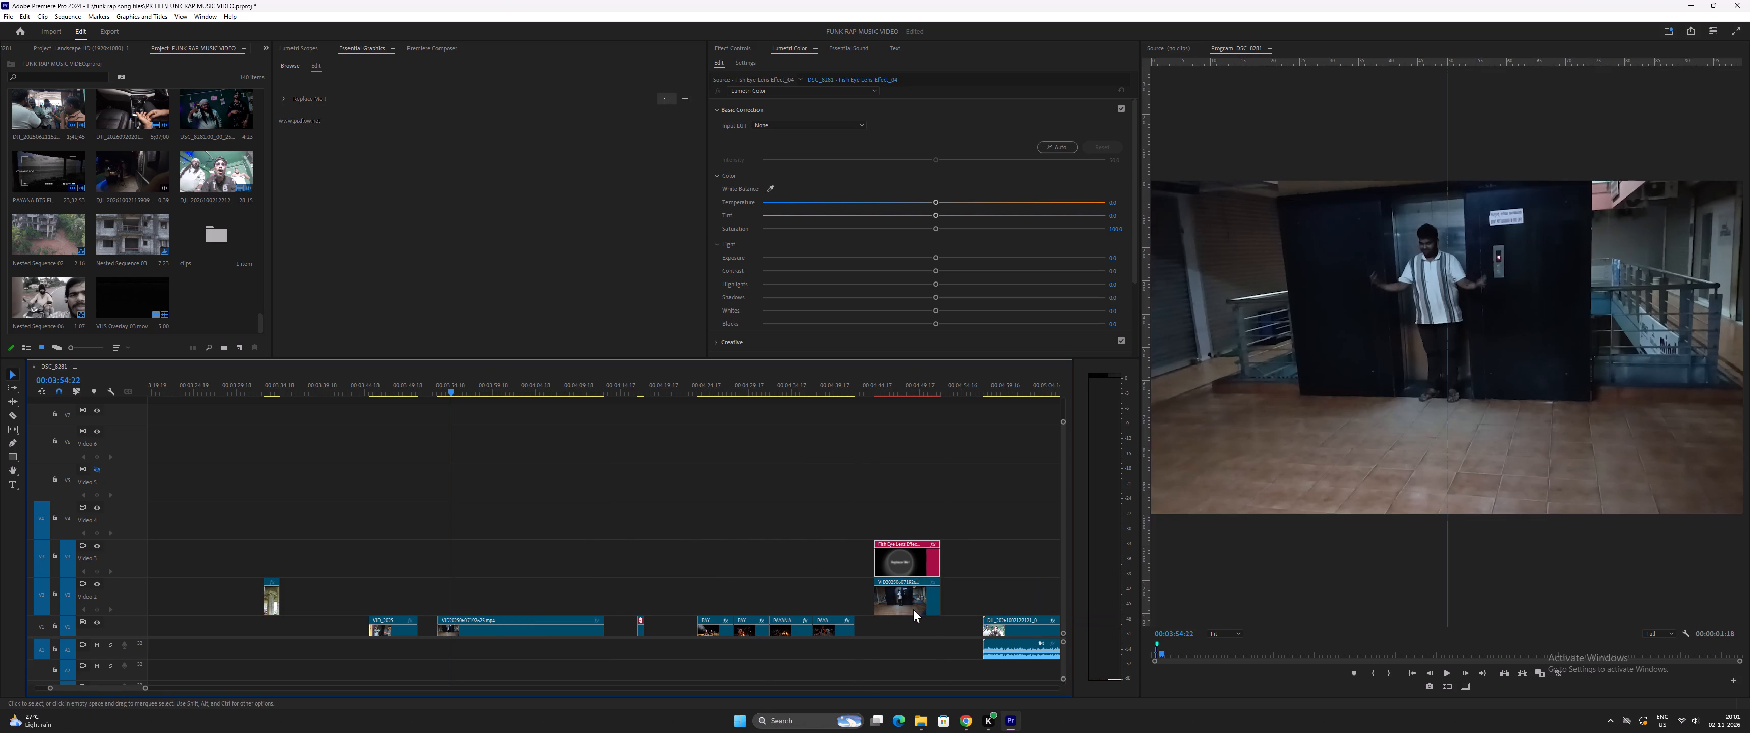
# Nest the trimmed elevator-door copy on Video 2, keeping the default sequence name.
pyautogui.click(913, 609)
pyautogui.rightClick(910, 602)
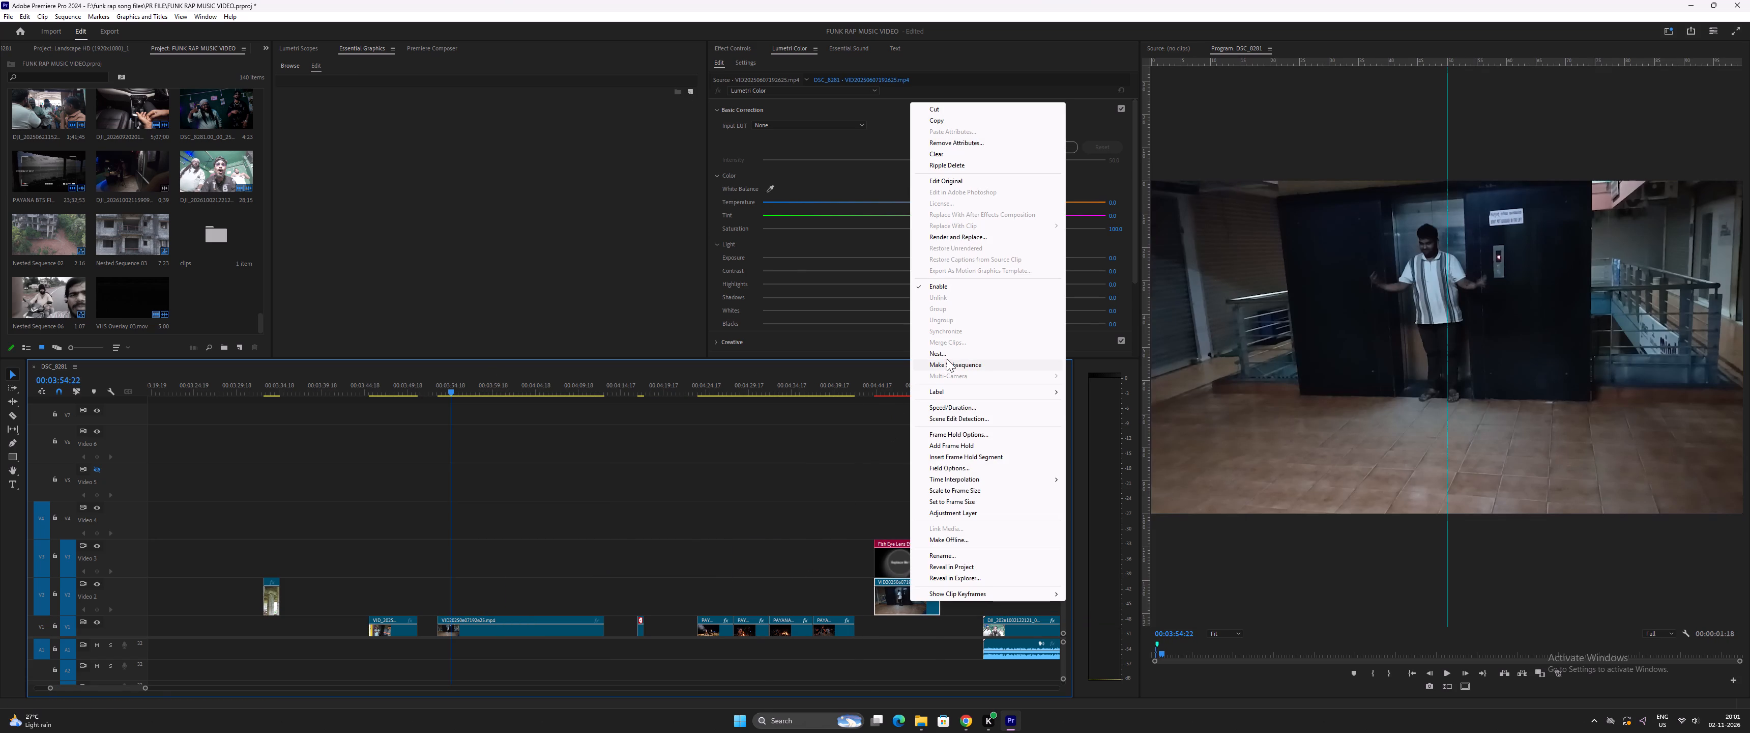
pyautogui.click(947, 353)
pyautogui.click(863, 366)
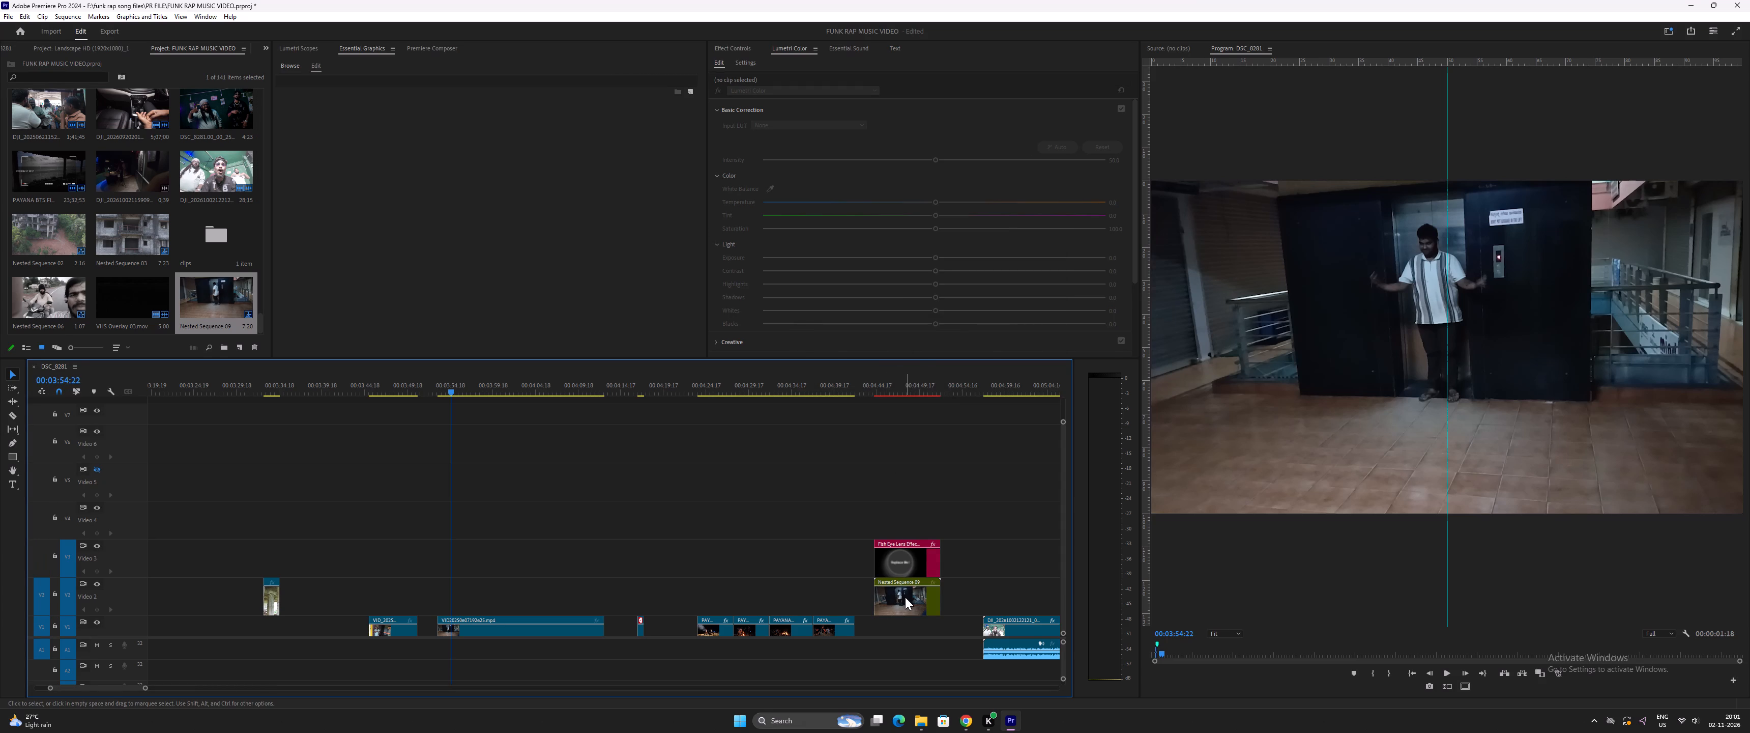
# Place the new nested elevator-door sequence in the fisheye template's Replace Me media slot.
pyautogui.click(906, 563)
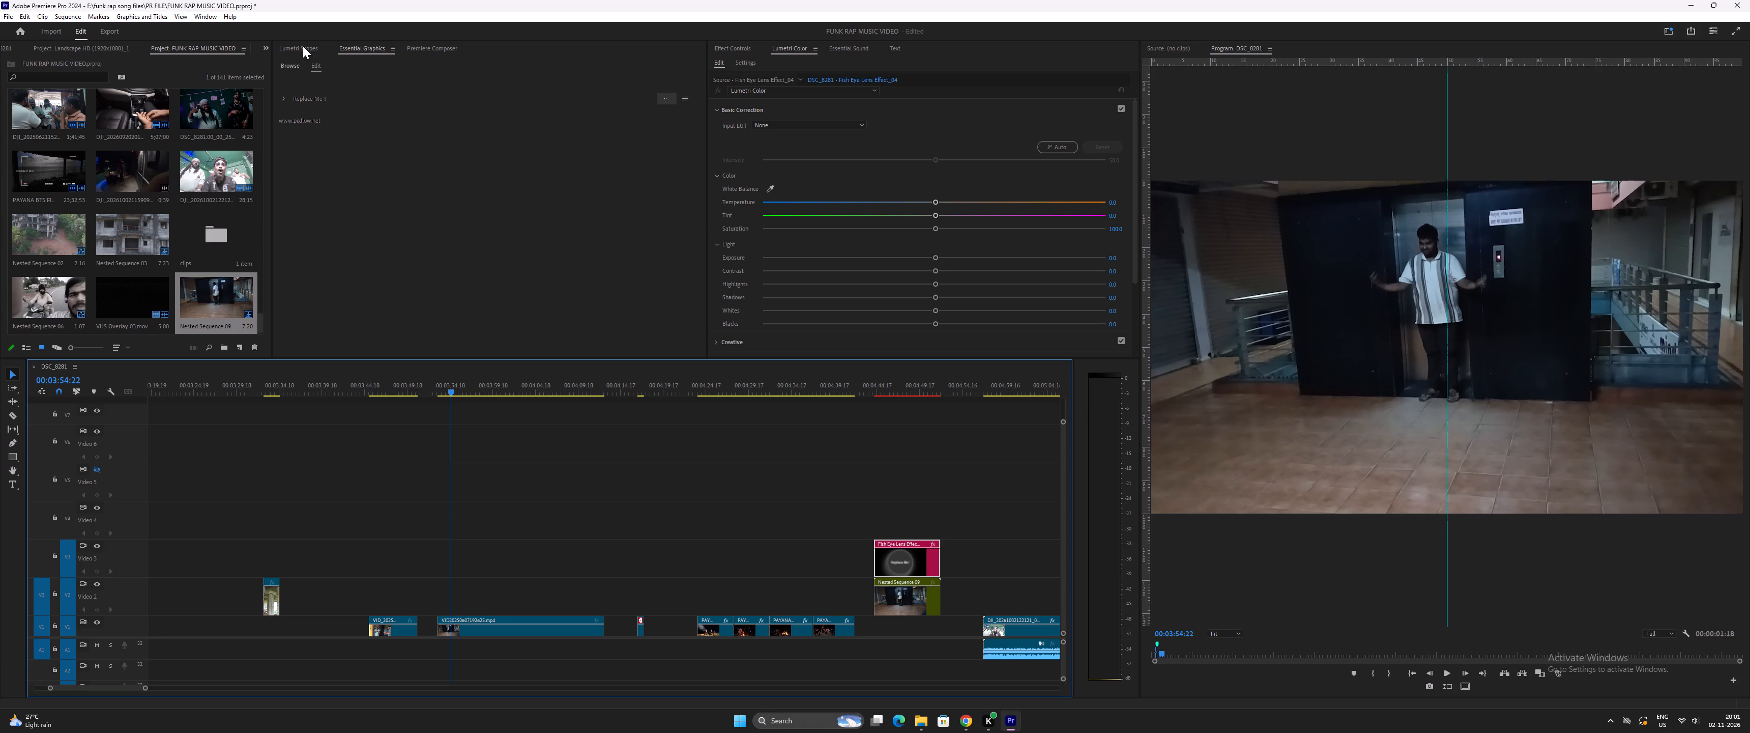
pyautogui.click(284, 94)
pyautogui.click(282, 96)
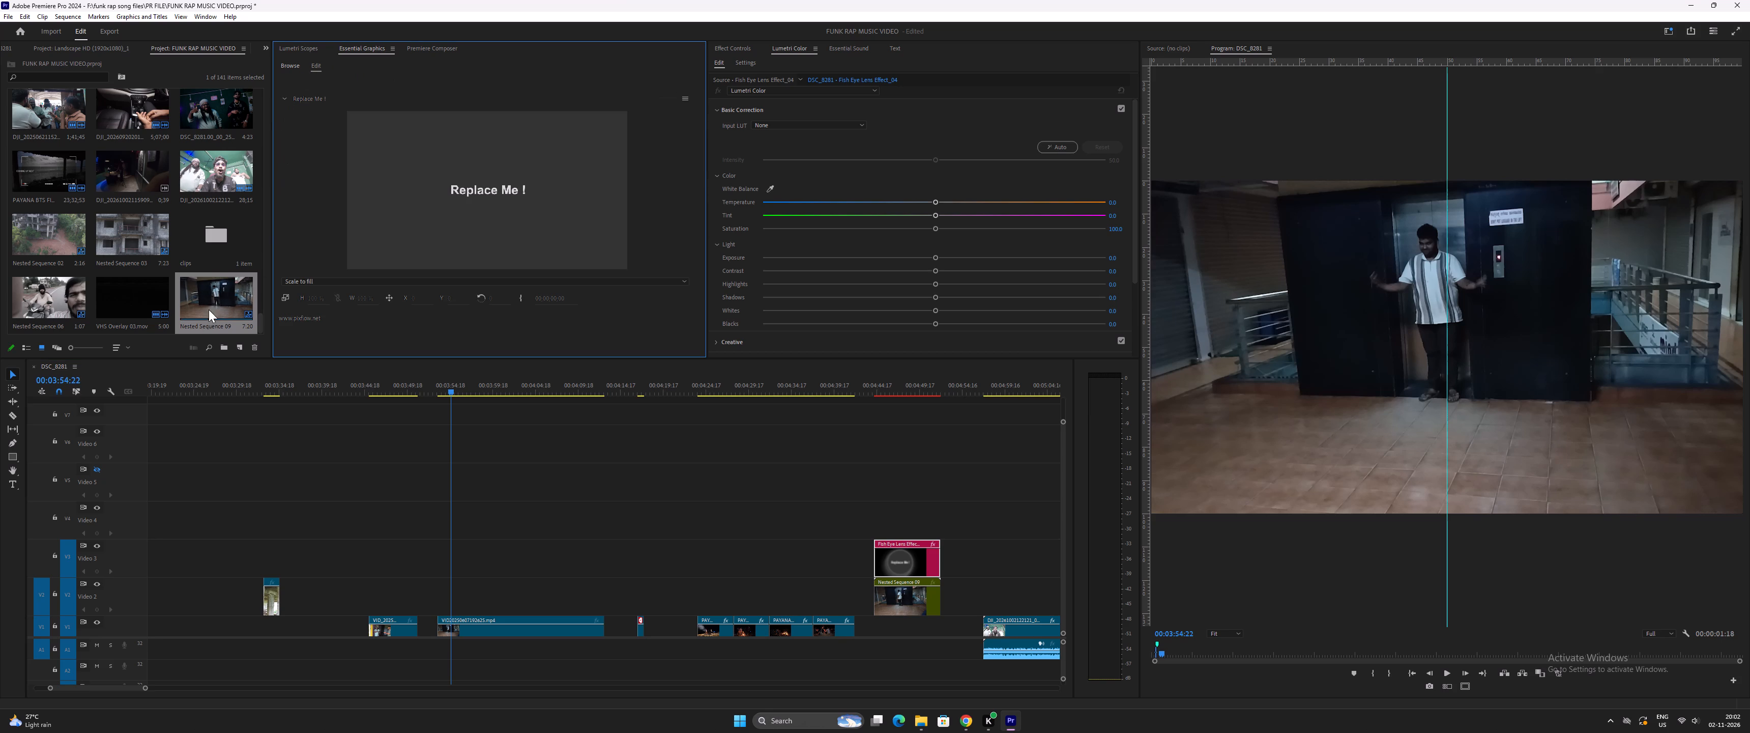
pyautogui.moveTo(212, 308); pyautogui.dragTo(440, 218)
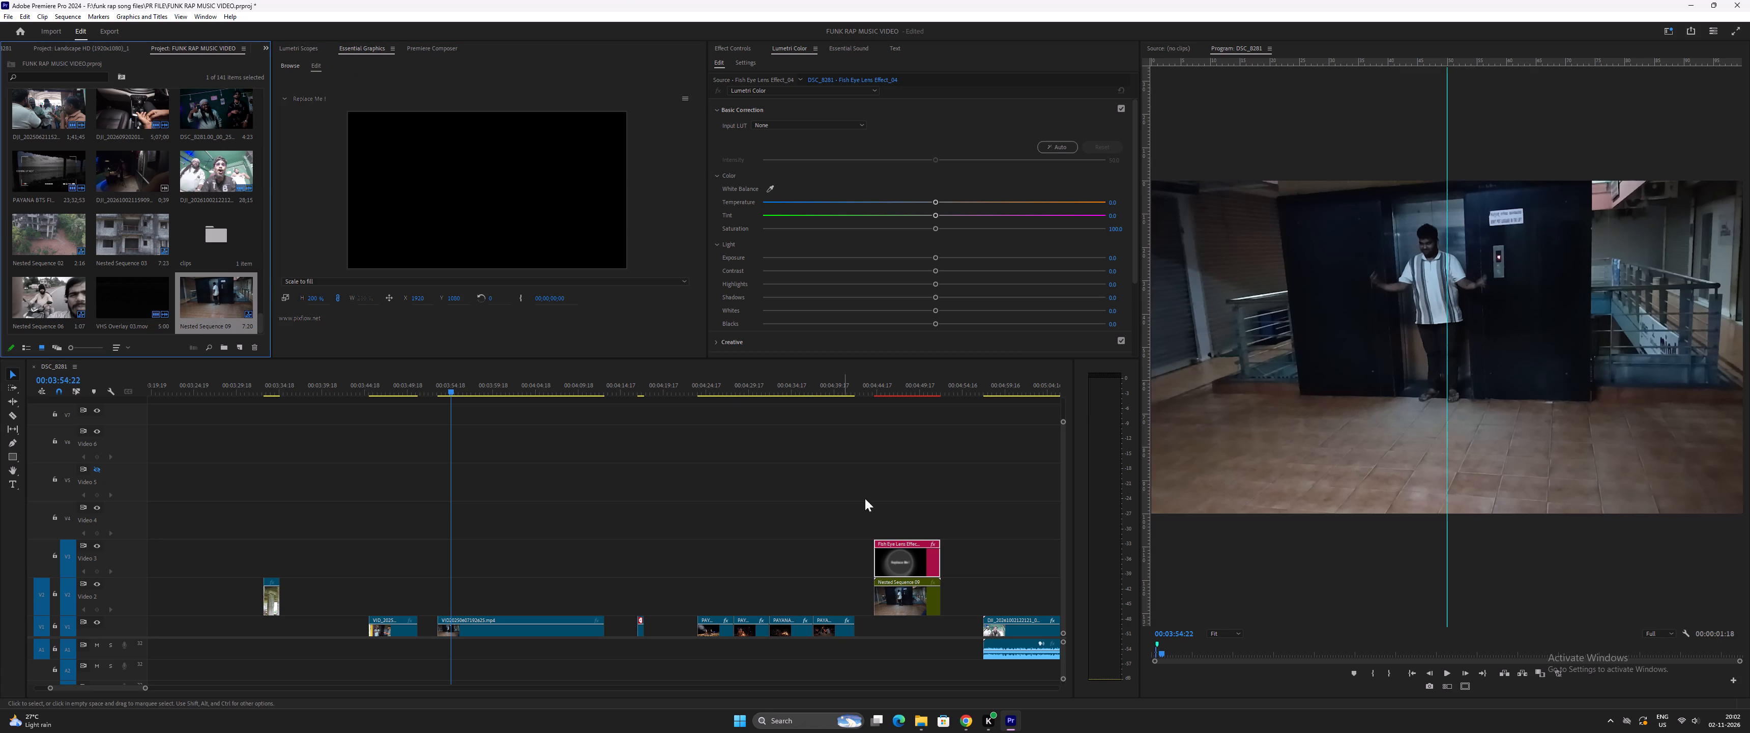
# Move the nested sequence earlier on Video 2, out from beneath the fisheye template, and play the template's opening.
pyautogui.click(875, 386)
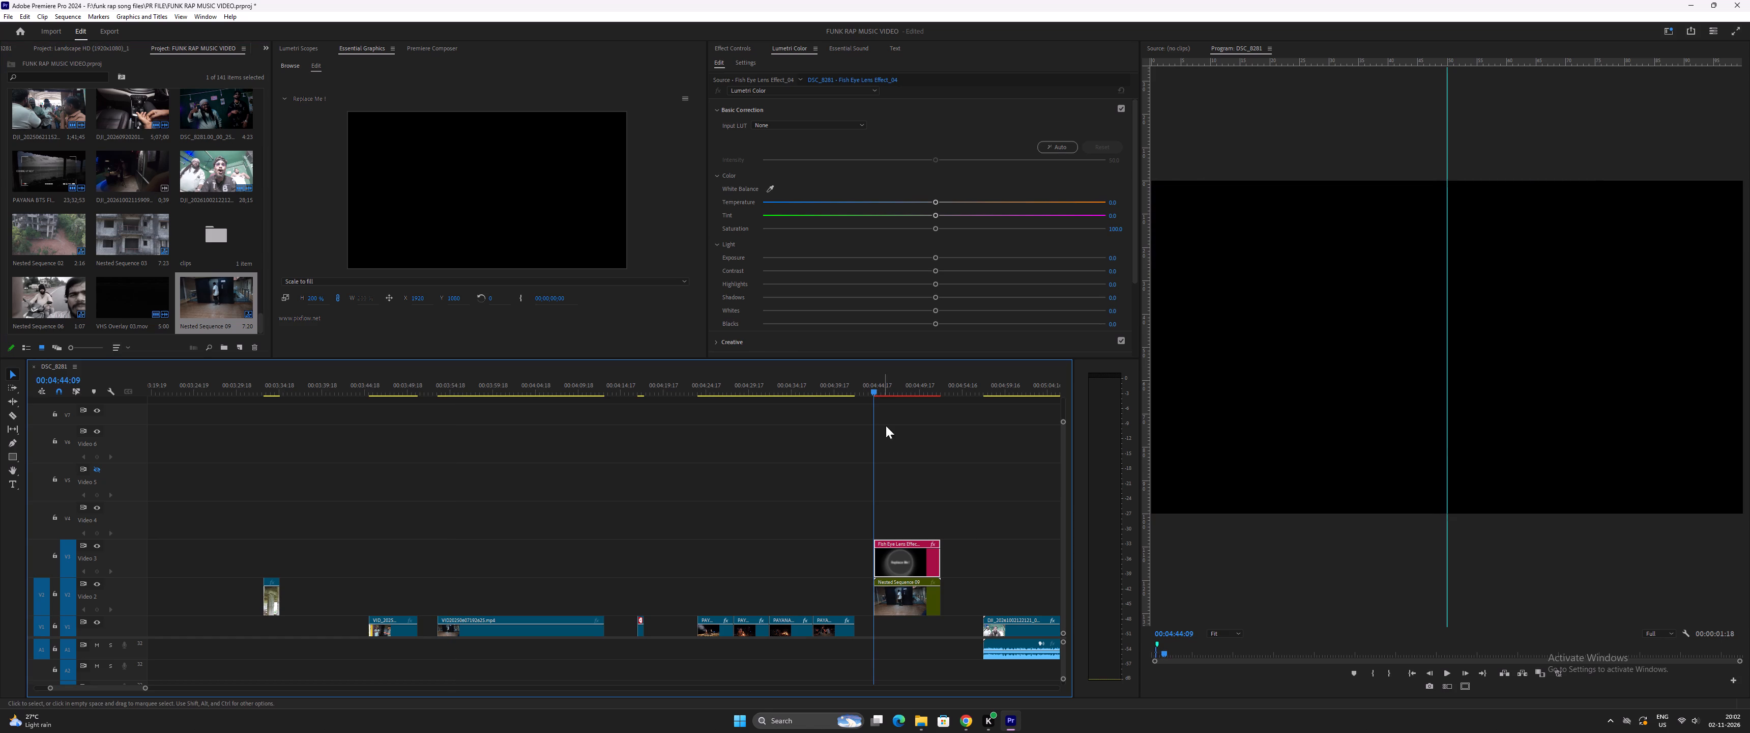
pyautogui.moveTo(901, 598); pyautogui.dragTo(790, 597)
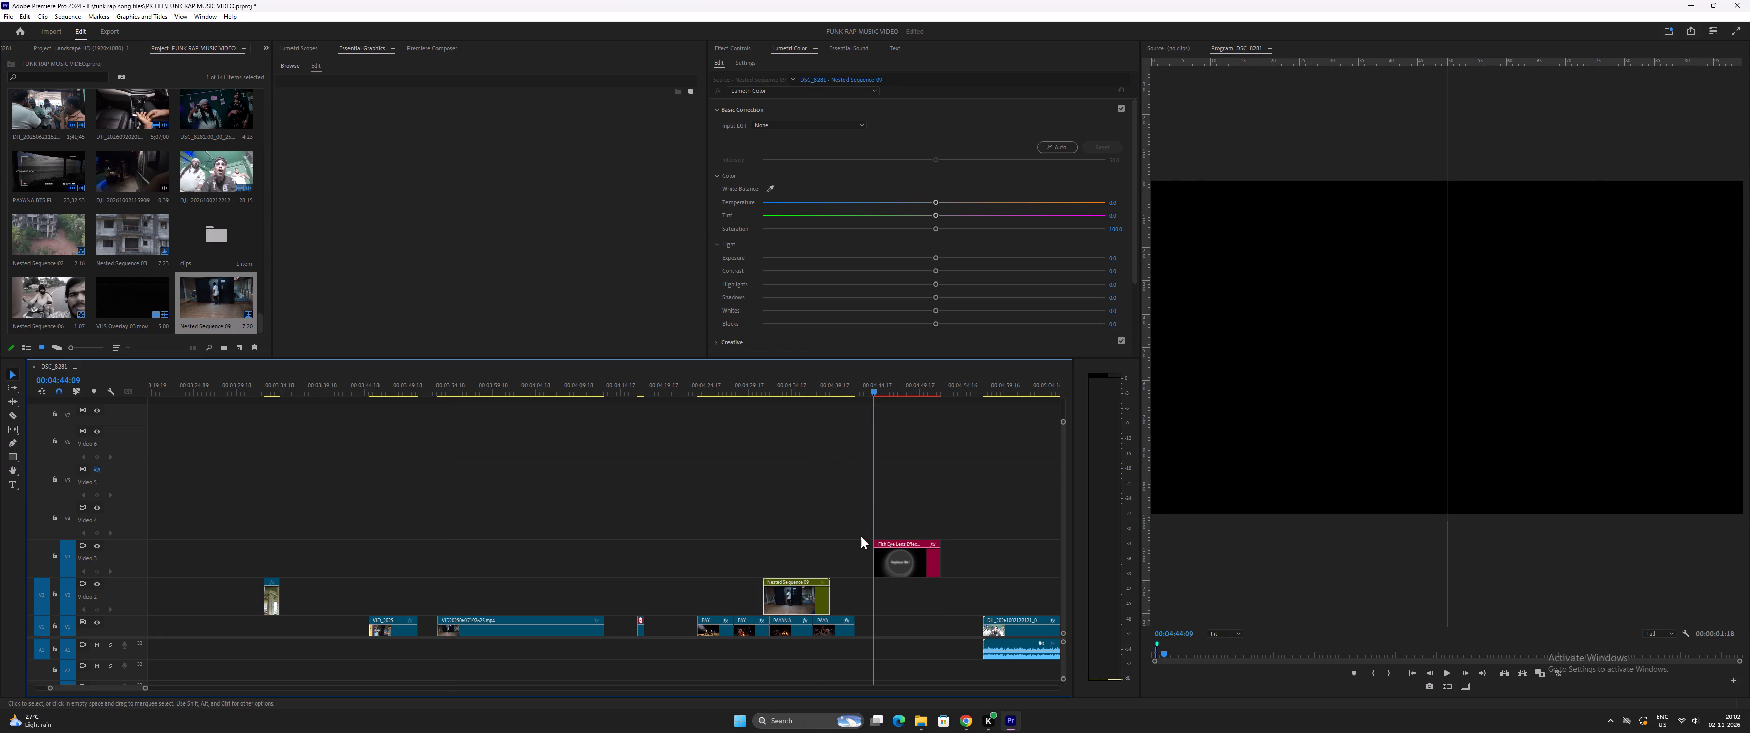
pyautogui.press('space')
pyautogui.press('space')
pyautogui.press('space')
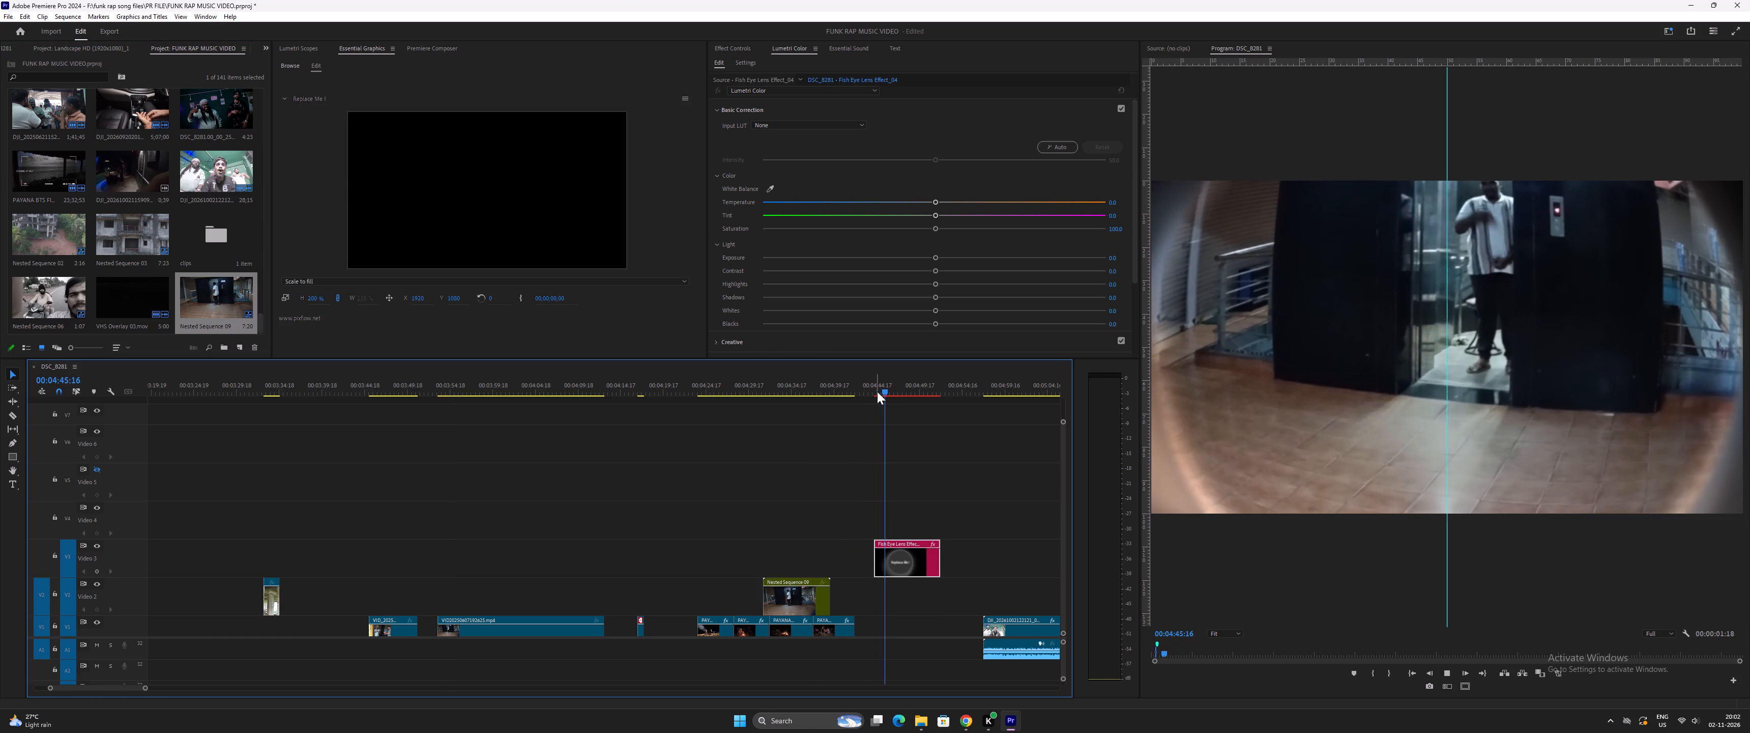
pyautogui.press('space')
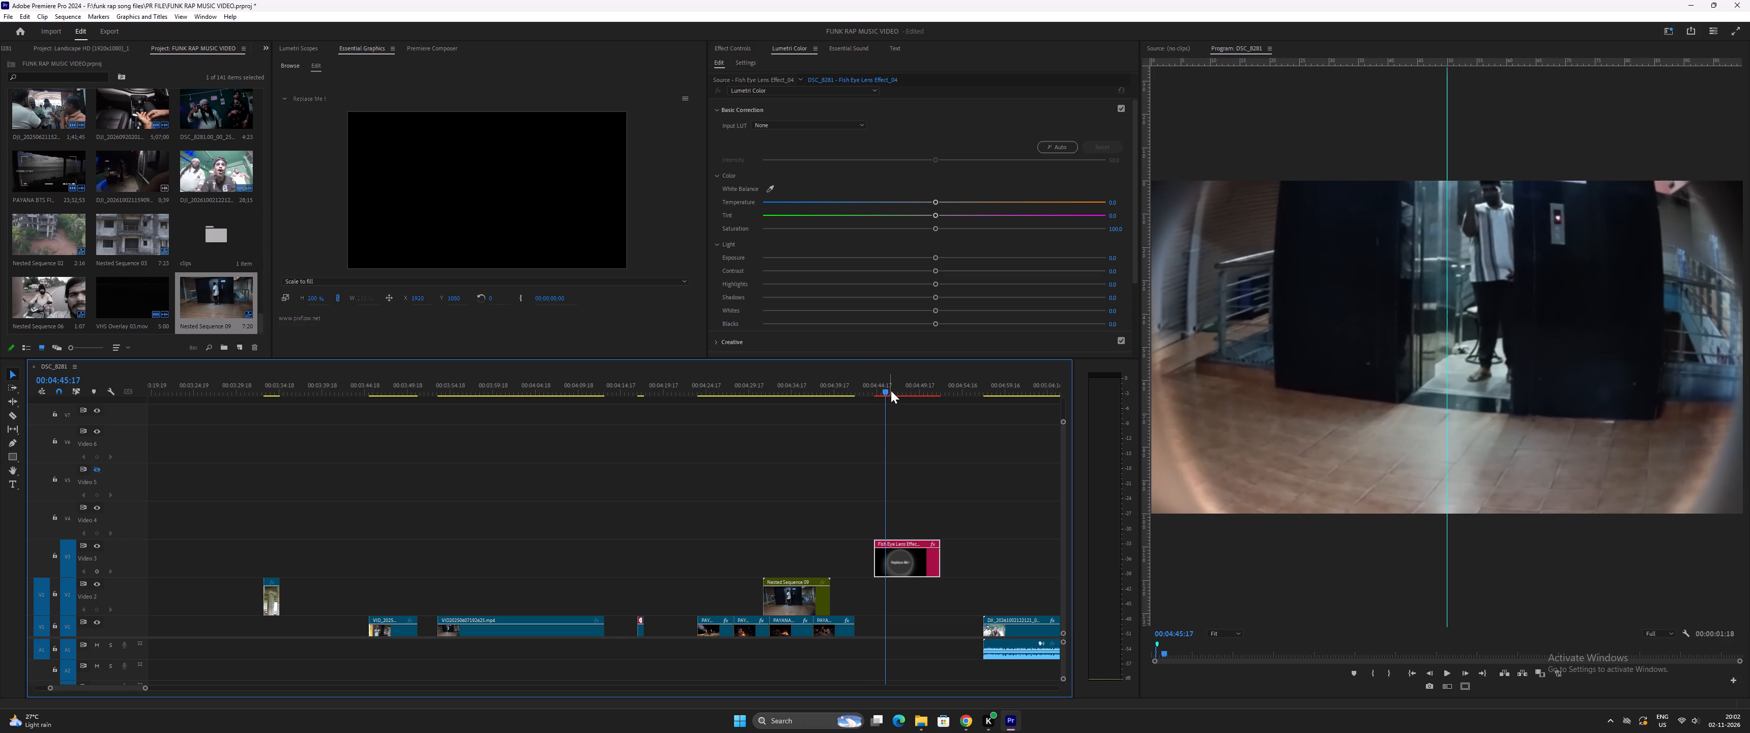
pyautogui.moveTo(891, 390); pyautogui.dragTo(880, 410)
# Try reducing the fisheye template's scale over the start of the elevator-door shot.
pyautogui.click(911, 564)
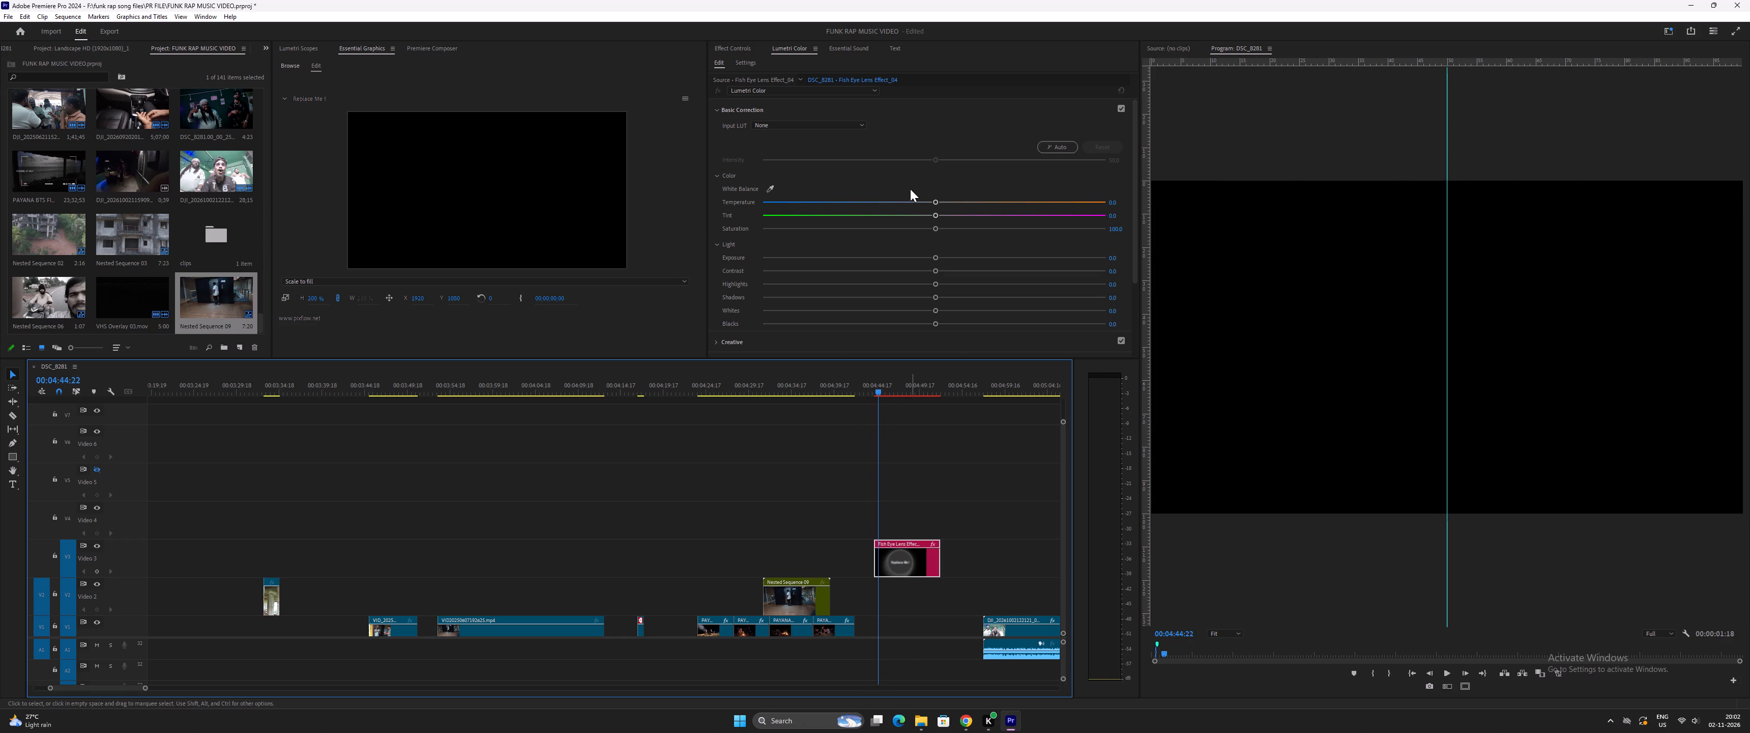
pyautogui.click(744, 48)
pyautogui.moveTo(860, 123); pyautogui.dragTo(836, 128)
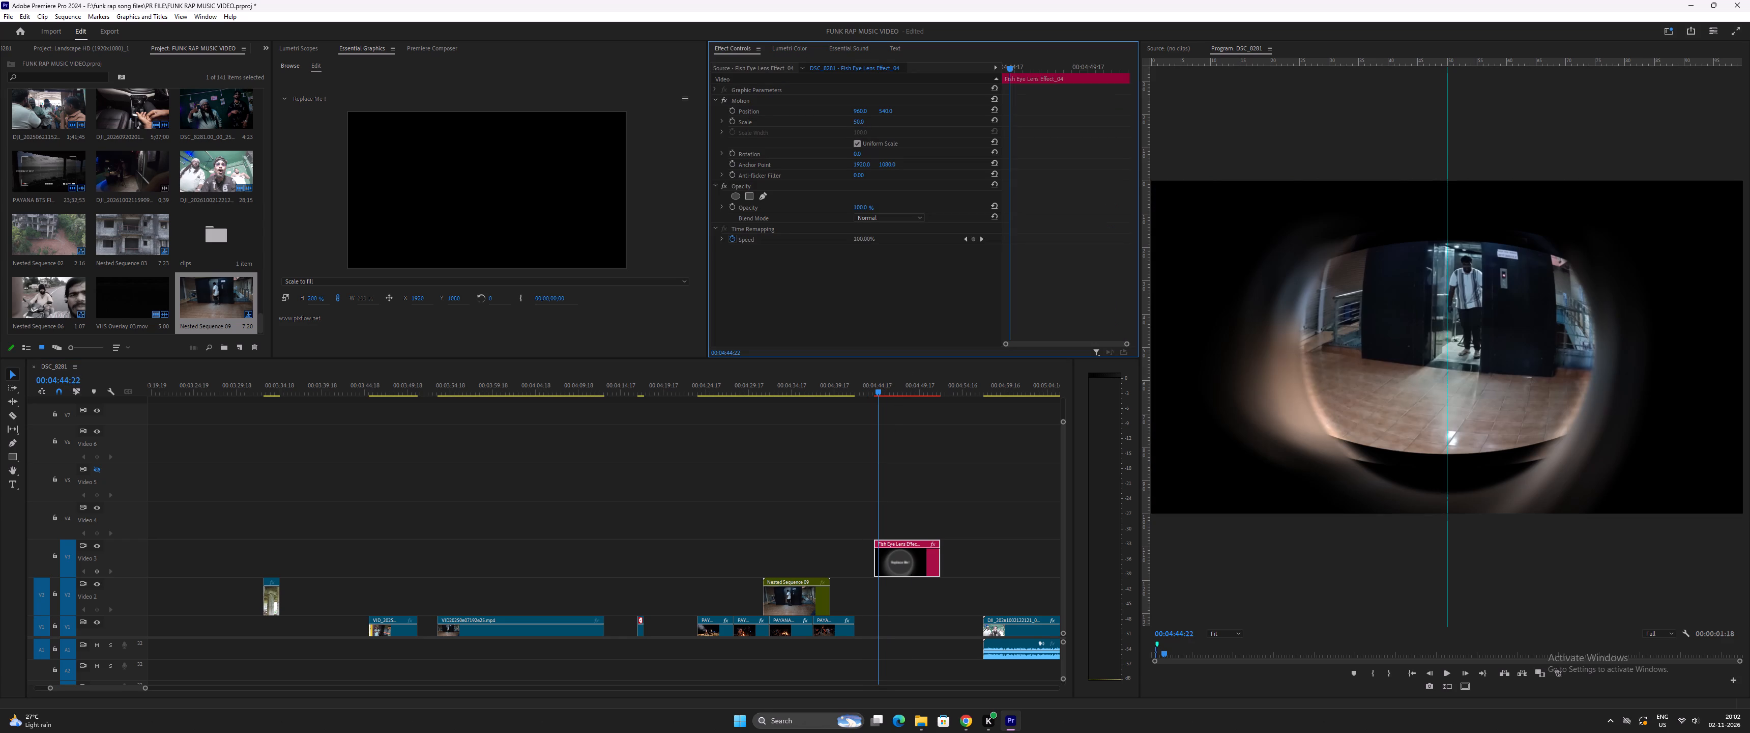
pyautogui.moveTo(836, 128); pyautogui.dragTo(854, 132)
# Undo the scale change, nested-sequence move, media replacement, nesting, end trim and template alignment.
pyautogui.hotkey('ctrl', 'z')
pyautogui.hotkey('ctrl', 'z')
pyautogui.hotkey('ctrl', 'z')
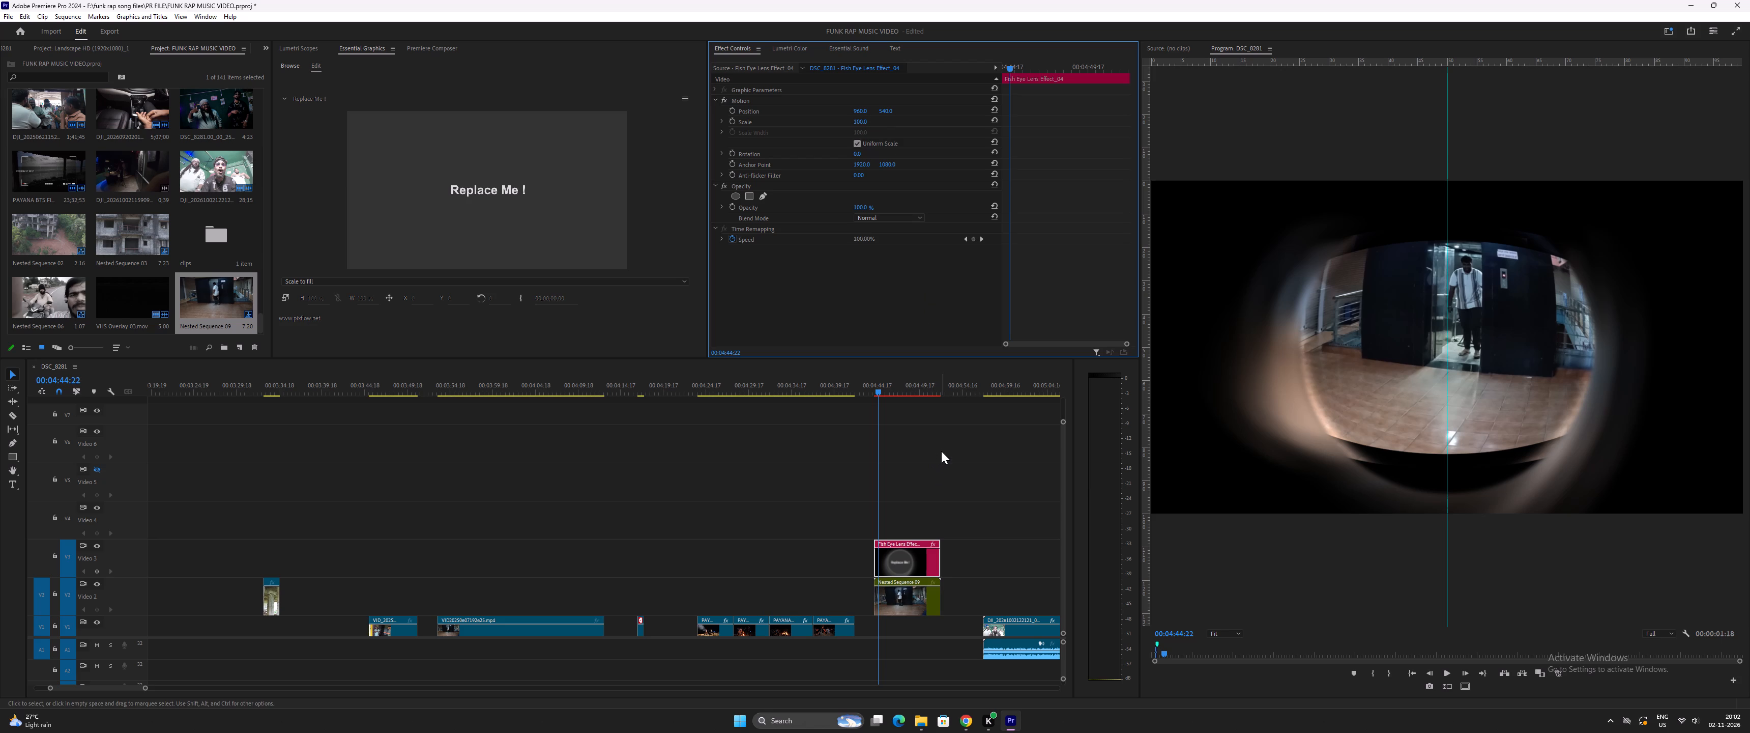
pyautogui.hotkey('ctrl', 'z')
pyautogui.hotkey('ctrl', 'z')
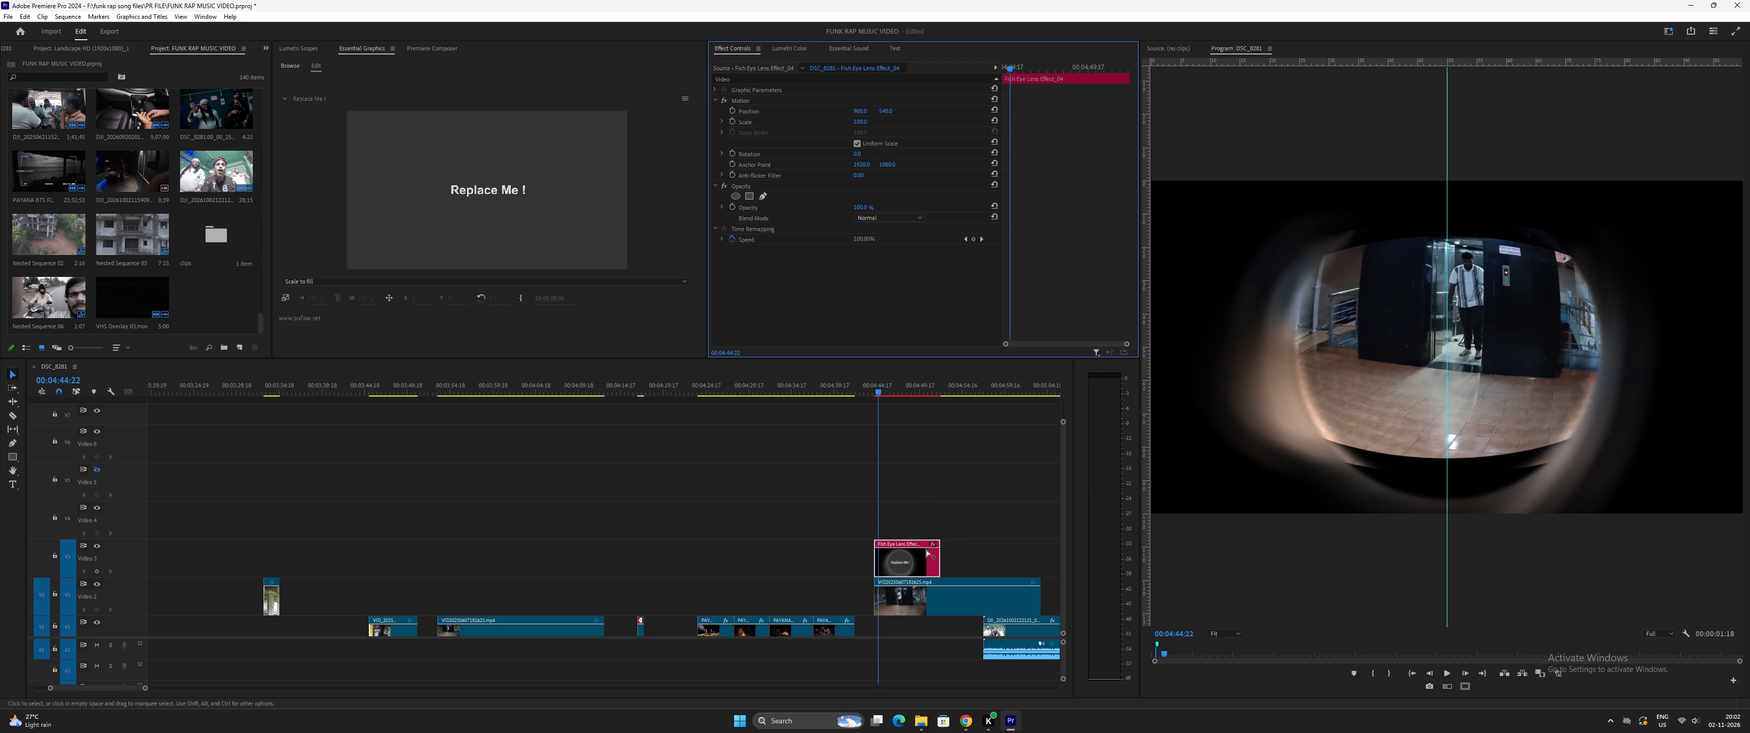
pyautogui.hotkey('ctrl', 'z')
# Align the fisheye template on Video 3 with the elevator-door copy's start and trim the copy's end to match.
pyautogui.moveTo(914, 562); pyautogui.dragTo(912, 562)
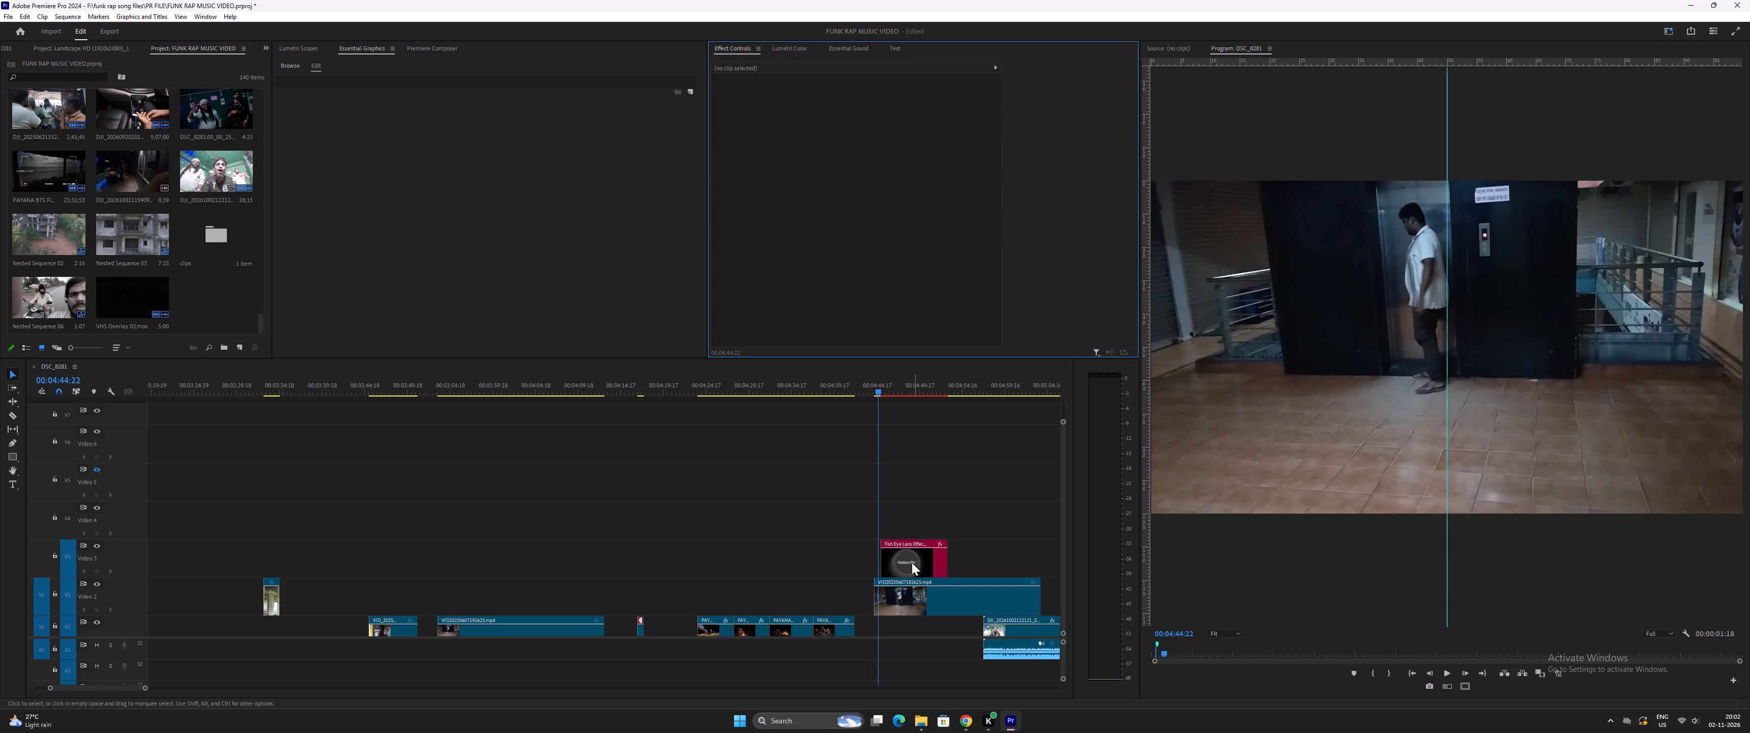
pyautogui.moveTo(912, 562); pyautogui.dragTo(905, 562)
pyautogui.moveTo(1042, 601); pyautogui.dragTo(964, 597)
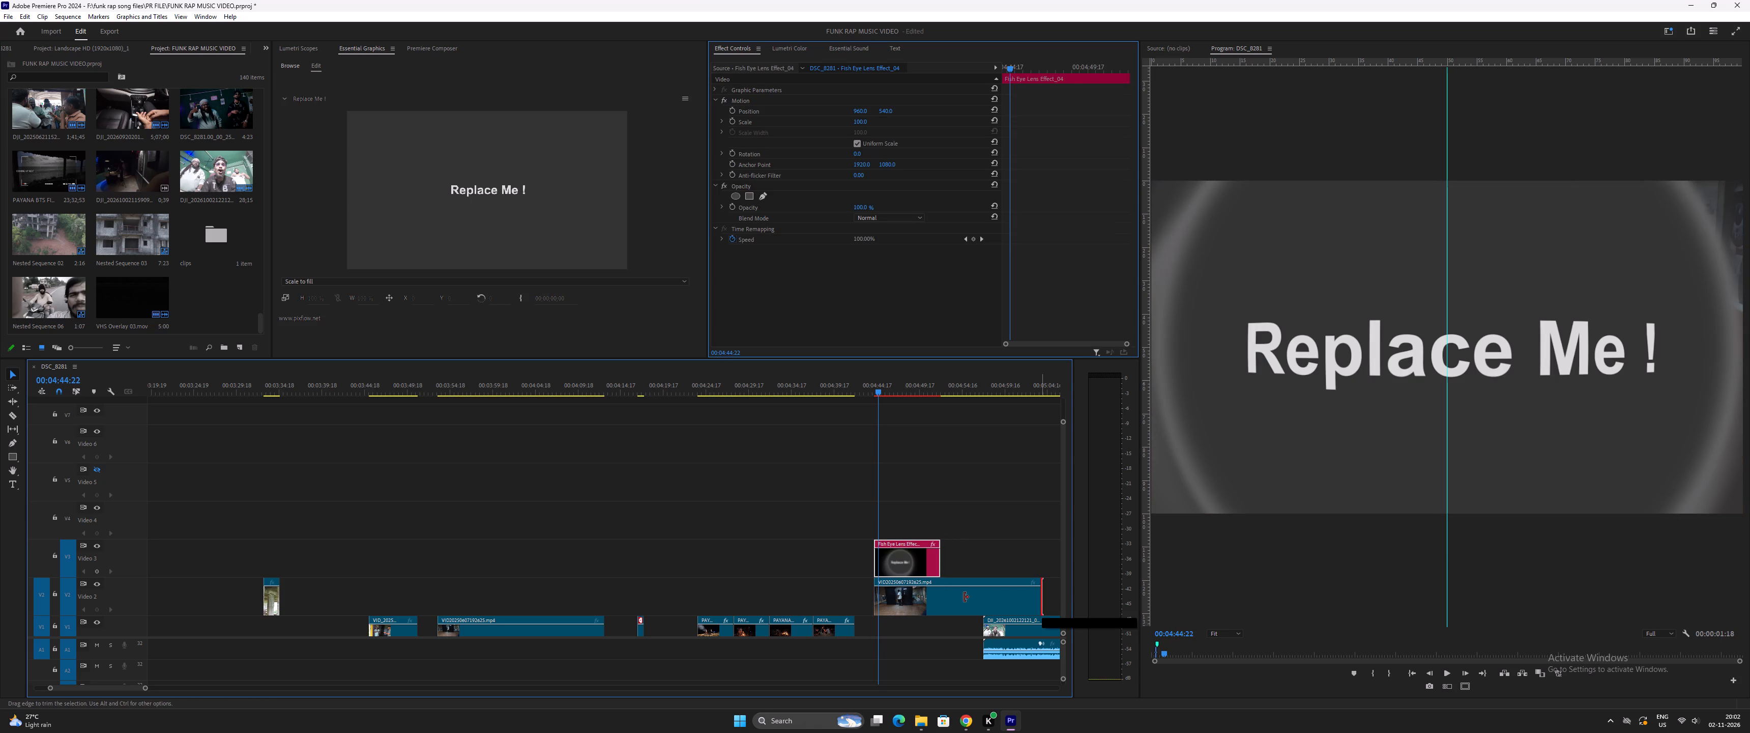
pyautogui.moveTo(964, 597); pyautogui.dragTo(941, 595)
# Reduce the fisheye template's scale to about 56 so its lens circle fits the frame height.
pyautogui.click(903, 561)
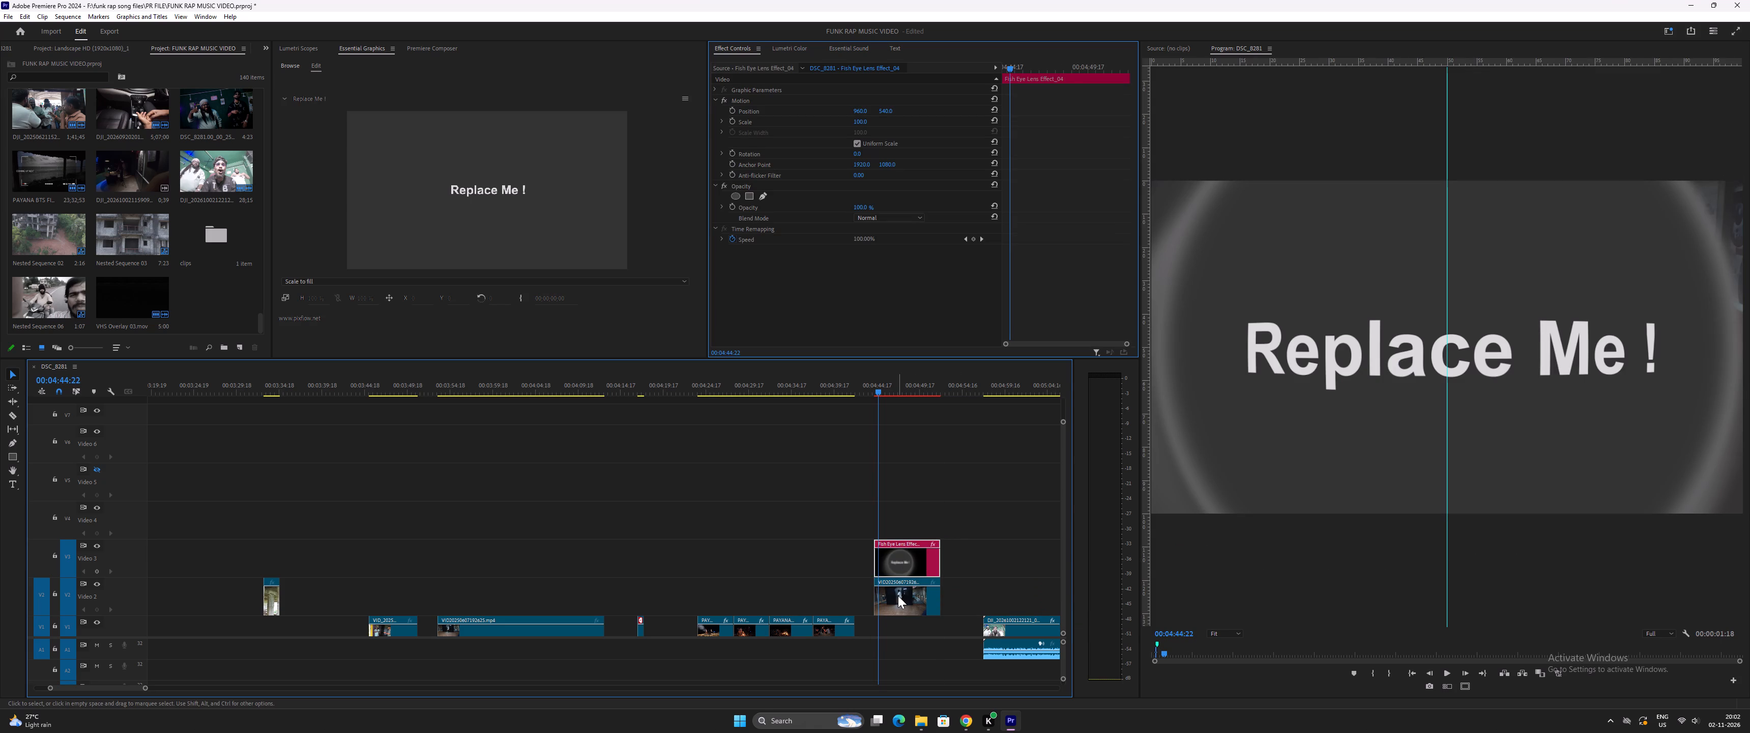
pyautogui.click(902, 562)
pyautogui.moveTo(860, 122); pyautogui.dragTo(848, 129)
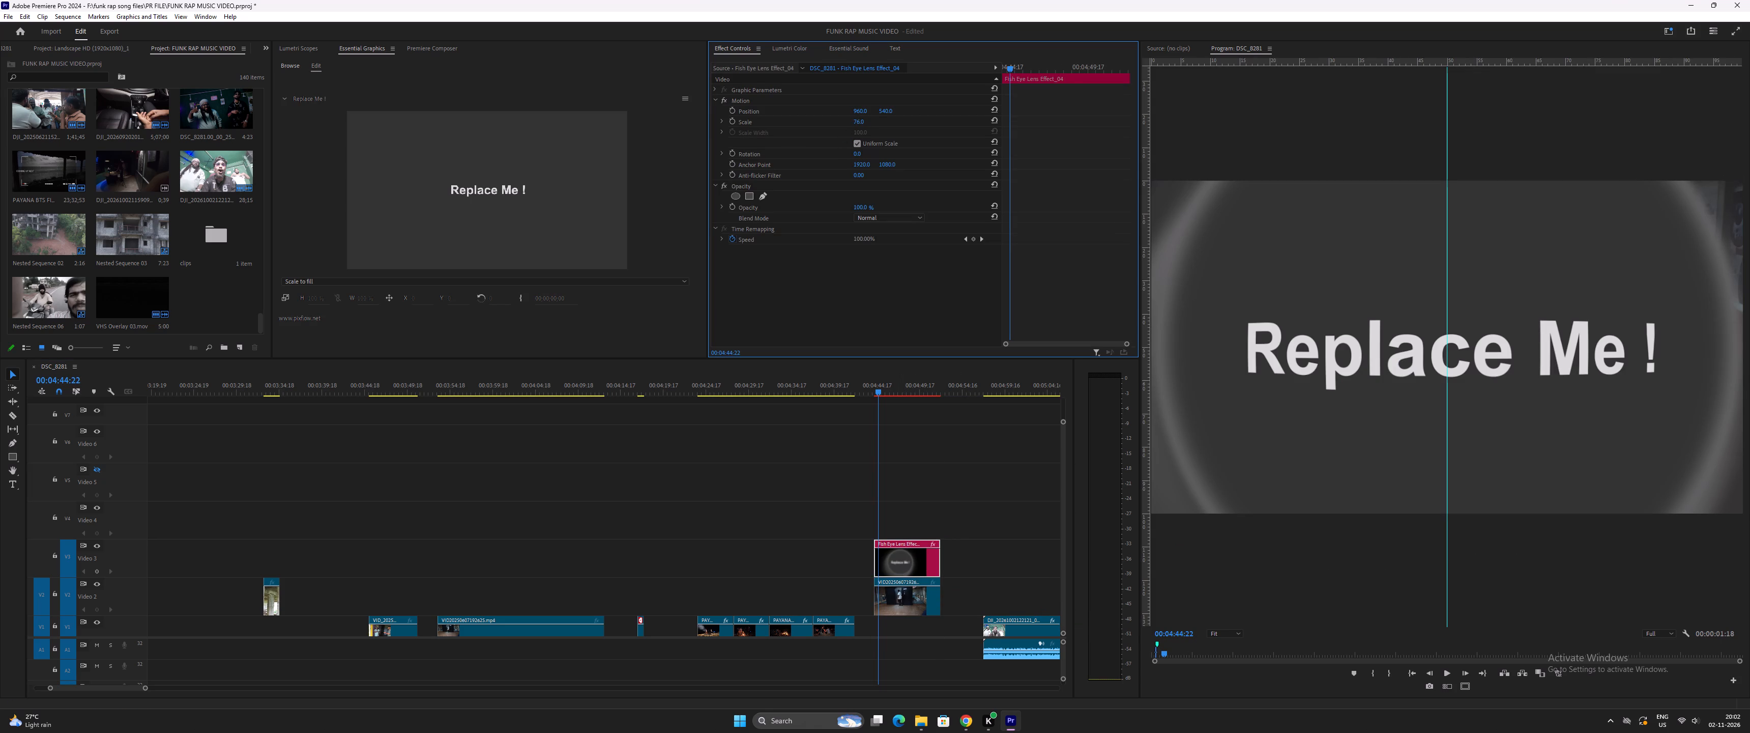
pyautogui.moveTo(848, 129); pyautogui.dragTo(838, 132)
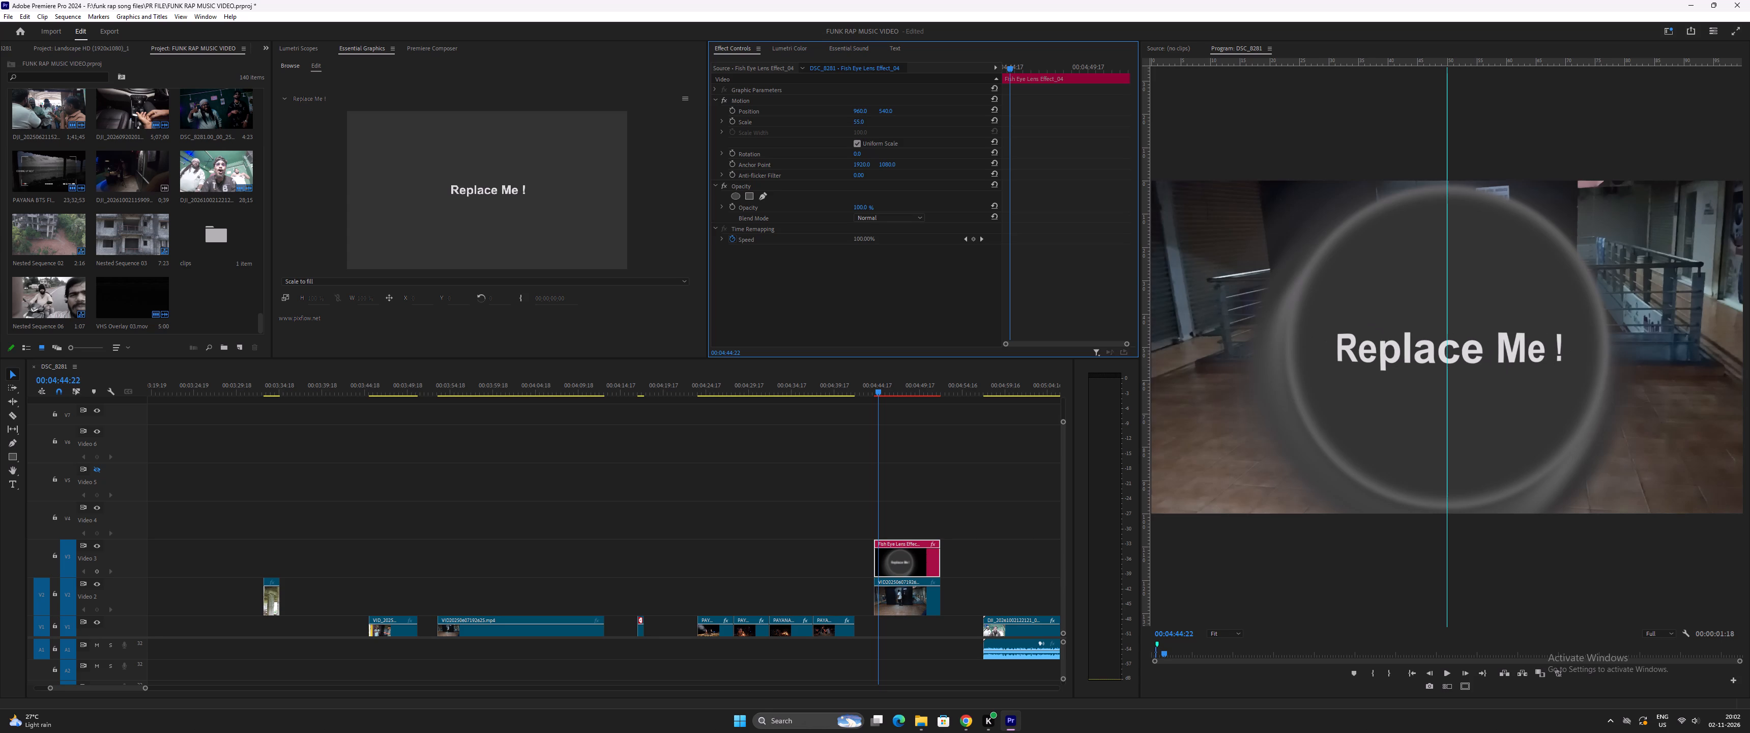
pyautogui.moveTo(838, 132); pyautogui.dragTo(839, 132)
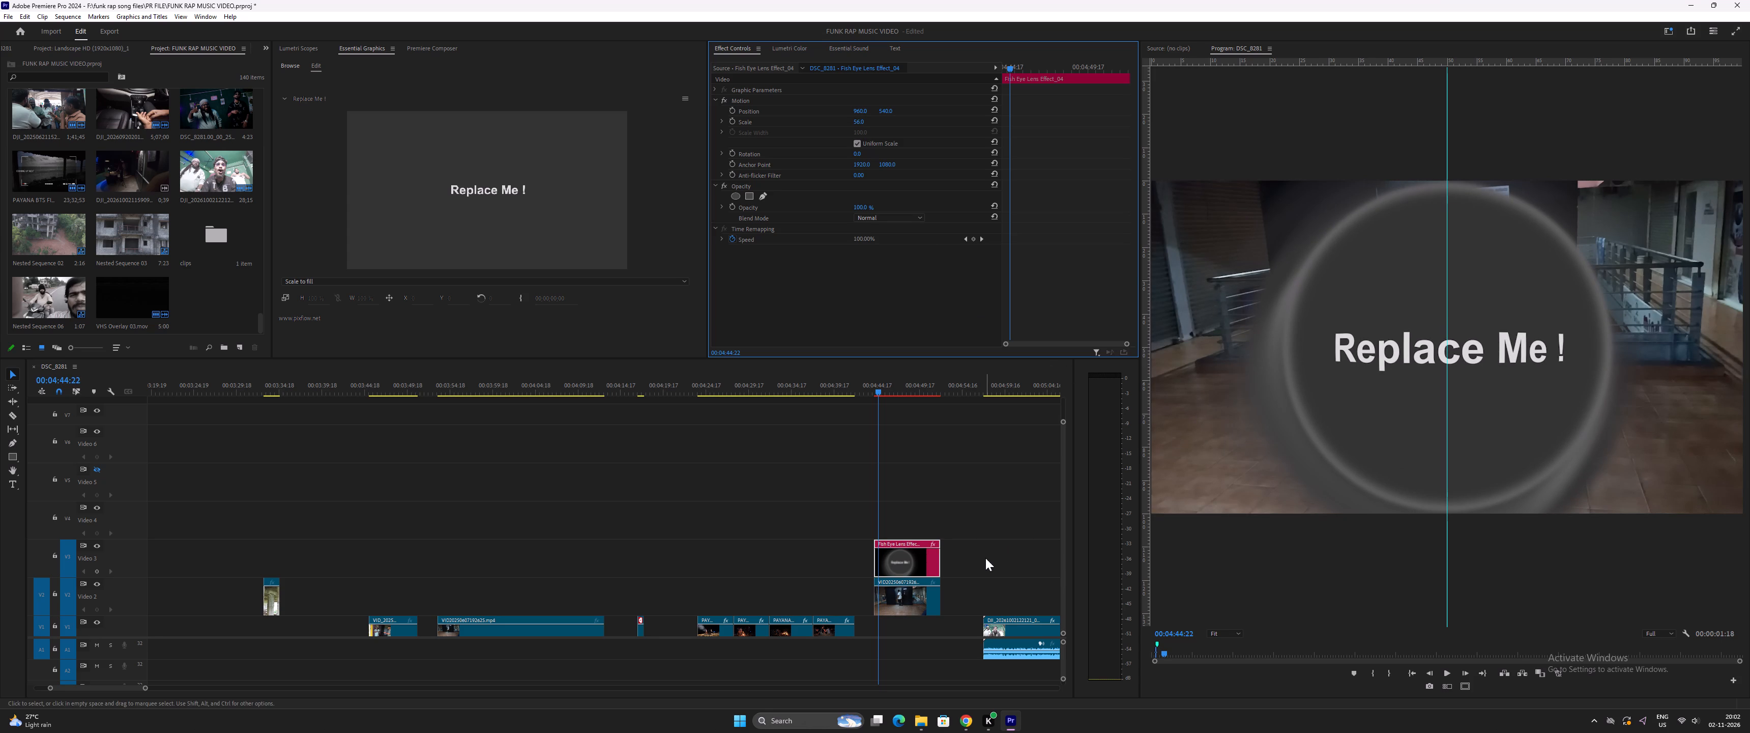
# Nest the trimmed elevator-door copy beneath the fisheye template, keeping the default sequence name.
pyautogui.click(890, 606)
pyautogui.click(898, 572)
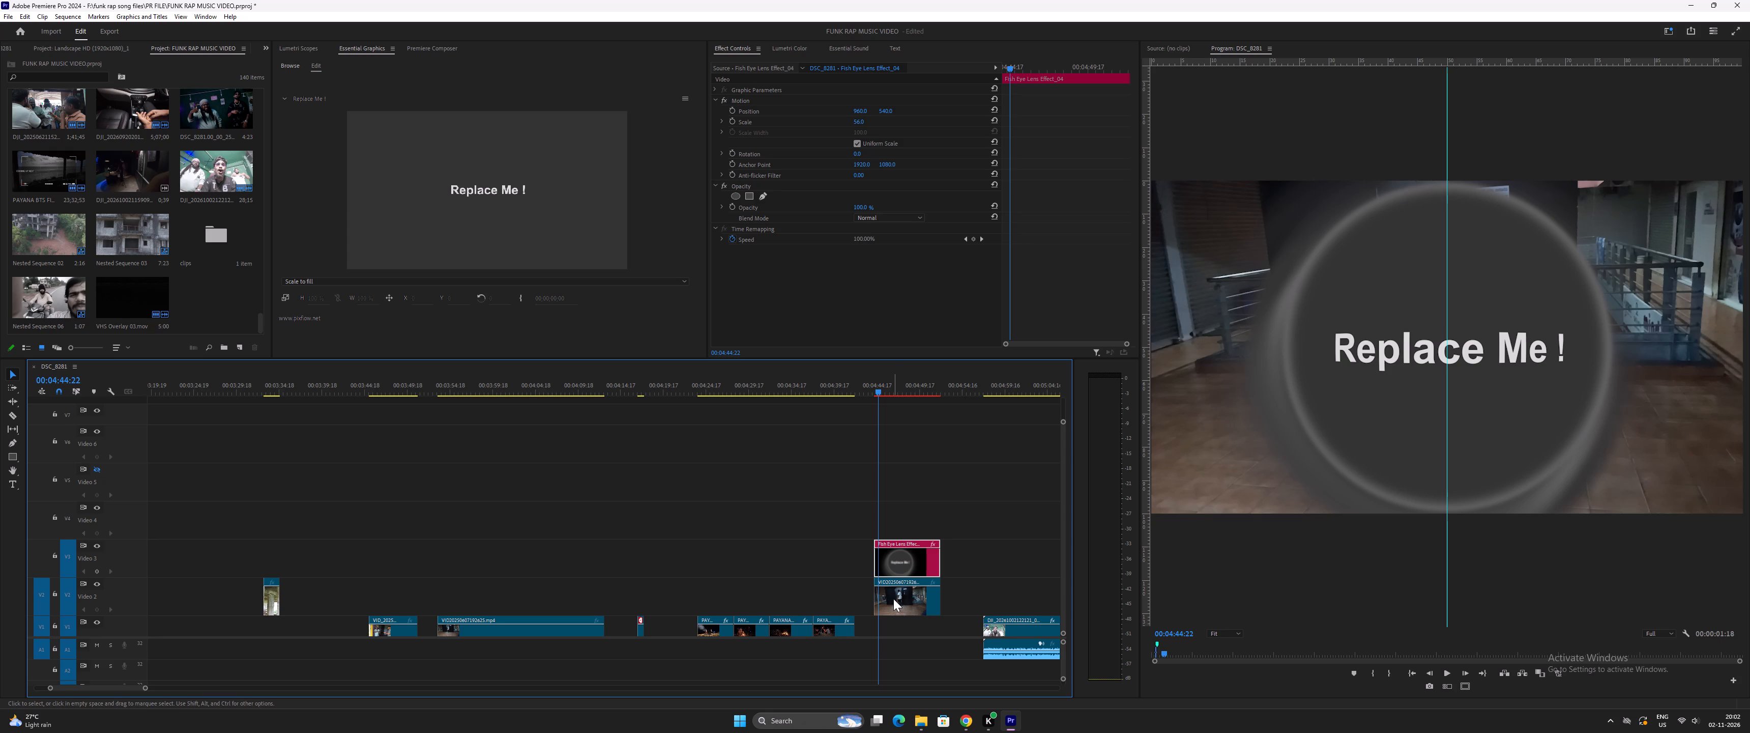
pyautogui.click(908, 597)
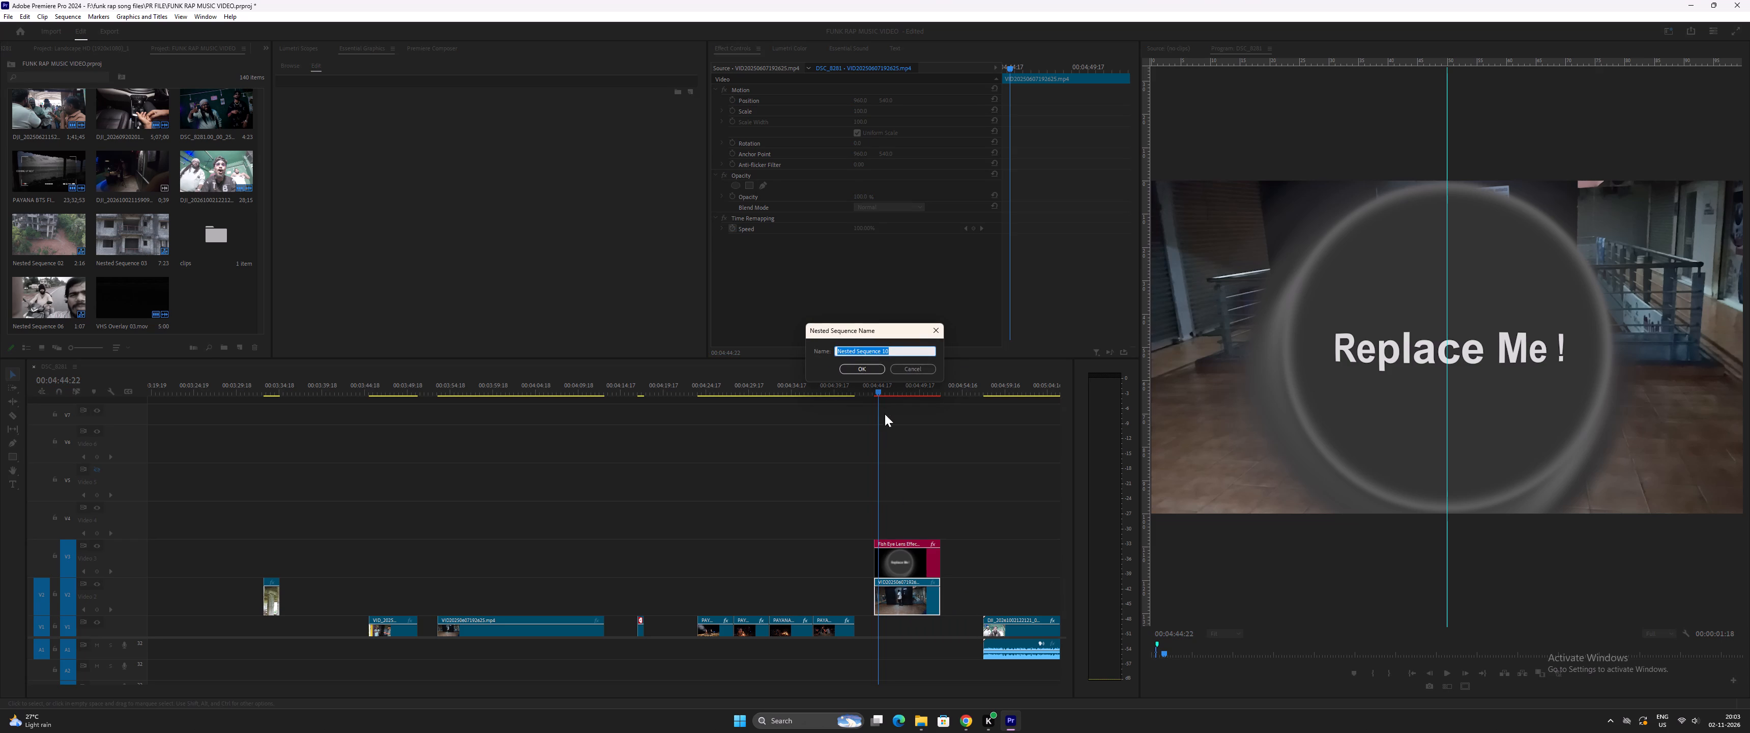
pyautogui.click(867, 368)
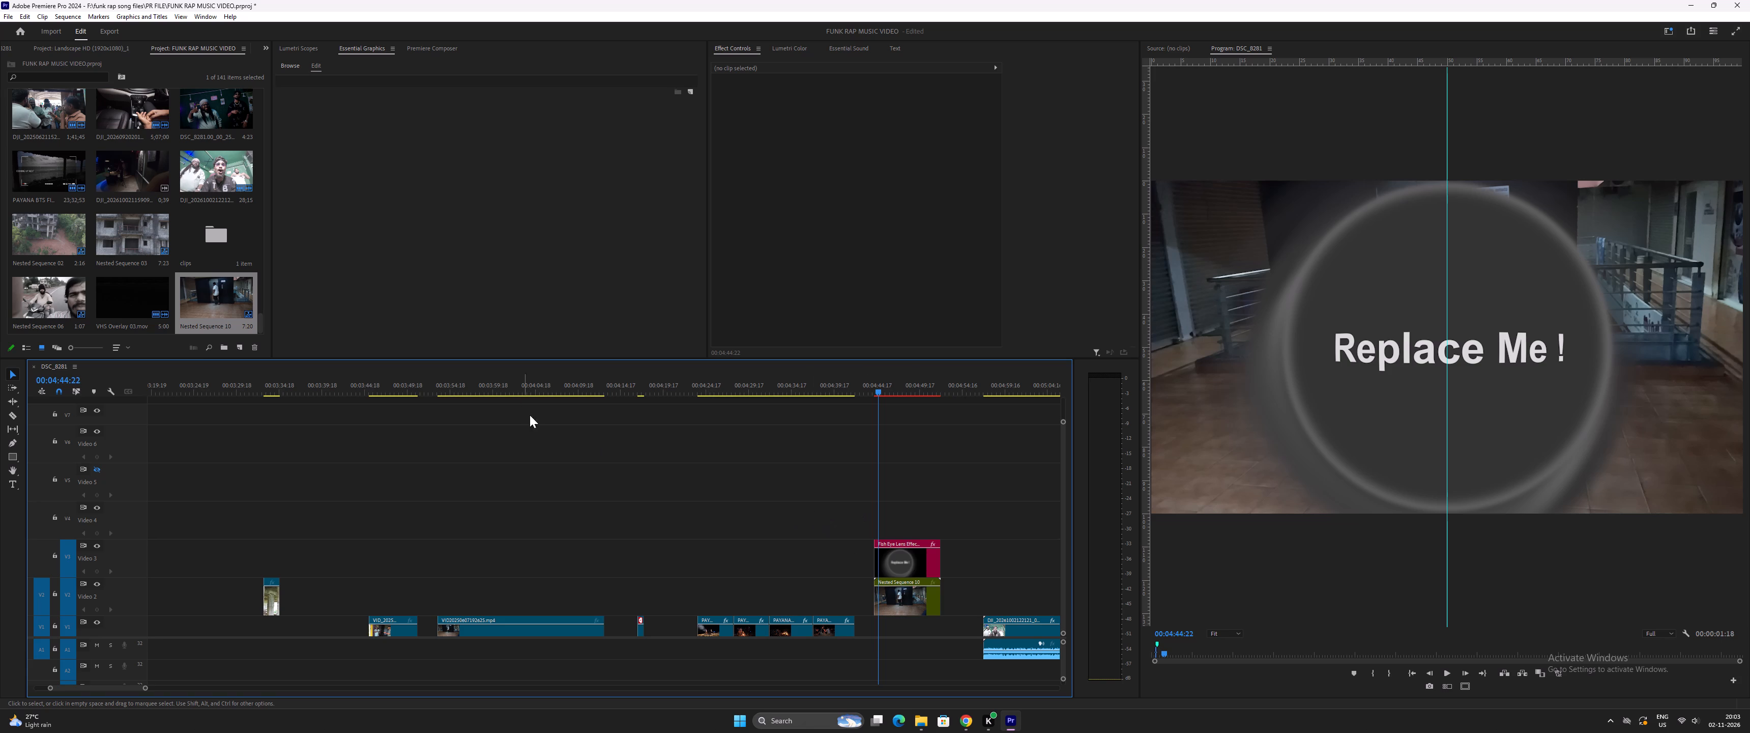
# Place the nested elevator-door sequence in the template's Replace Me slot and move its timeline copy earlier onto Video 3.
pyautogui.click(907, 559)
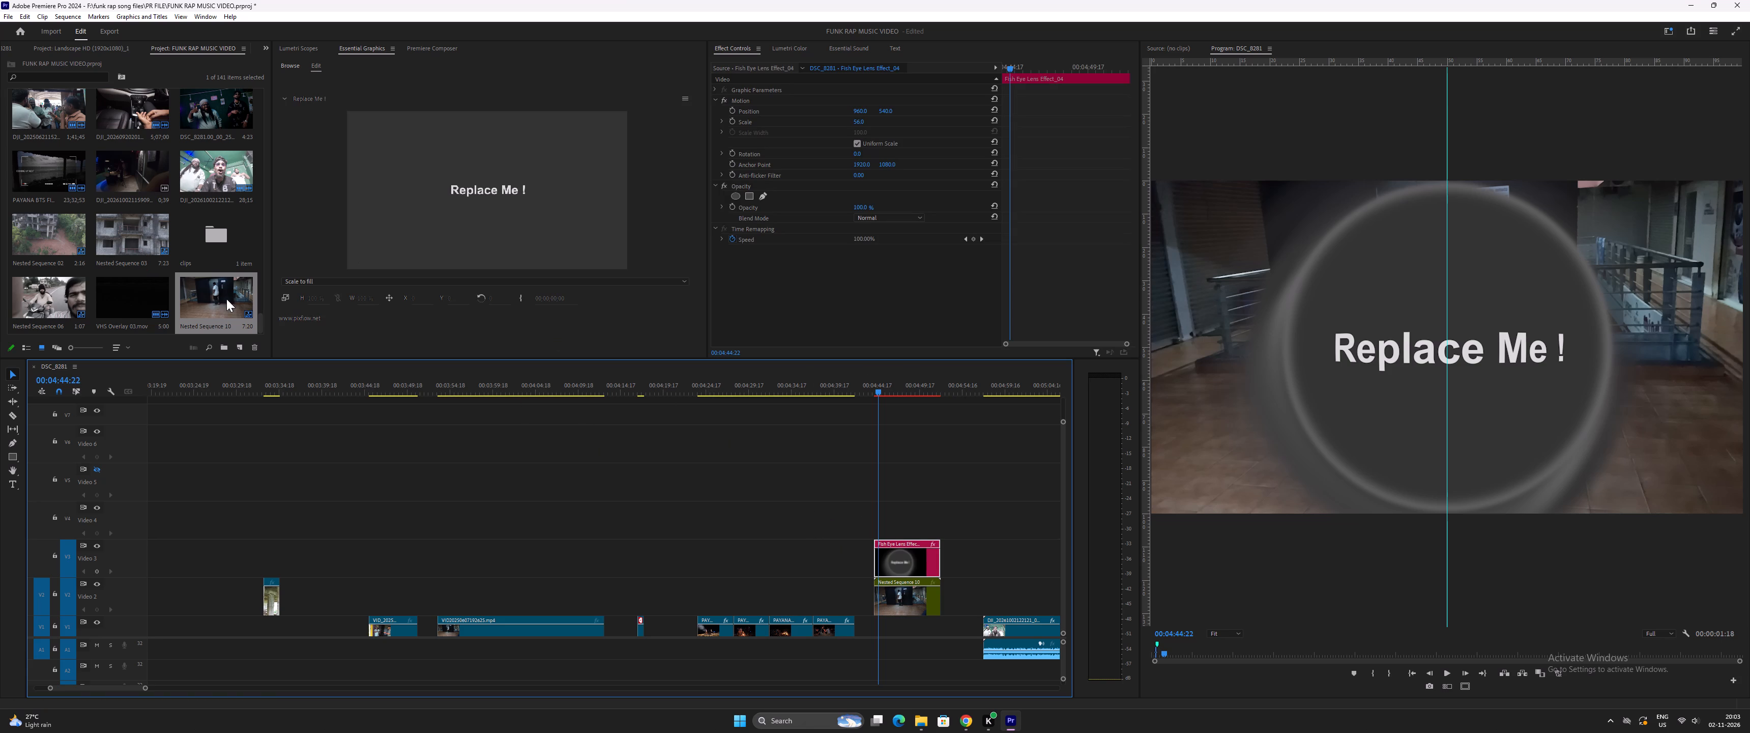
pyautogui.moveTo(226, 299); pyautogui.dragTo(396, 212)
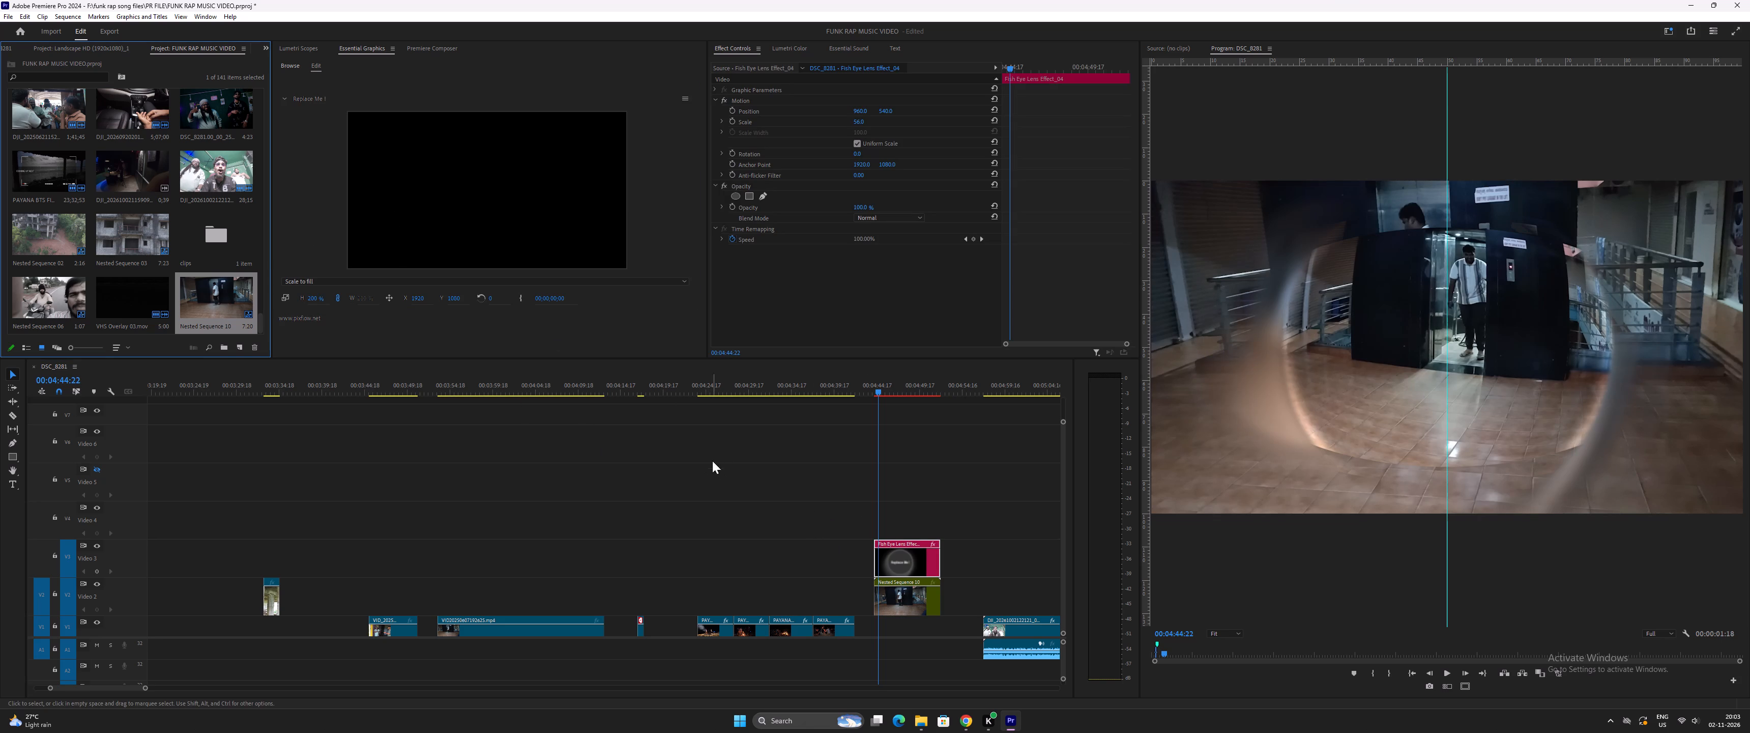
pyautogui.moveTo(899, 601); pyautogui.dragTo(775, 571)
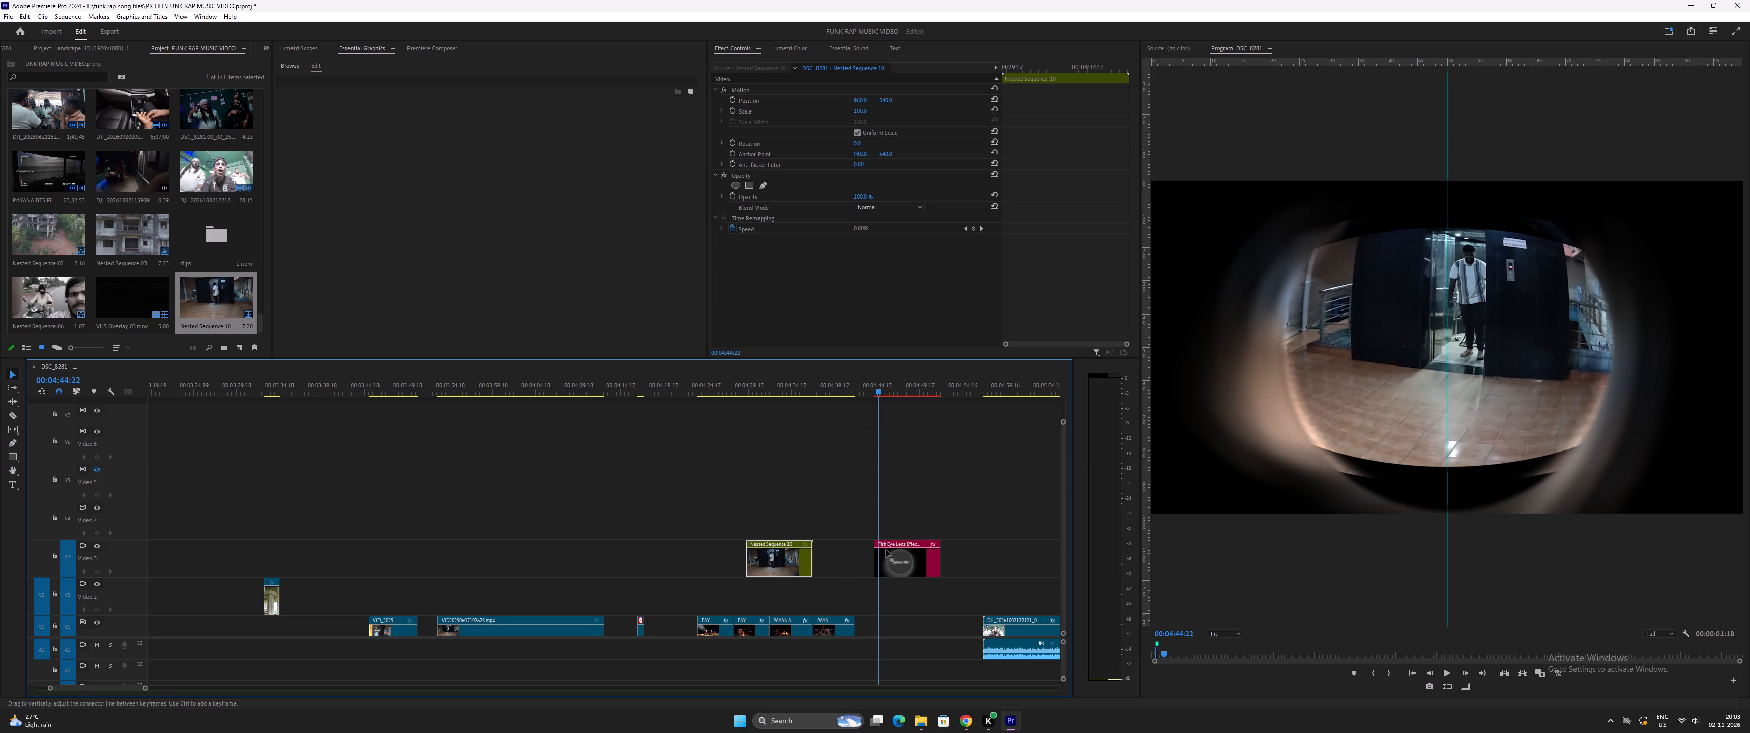
# Play back the fisheye lens template over the elevator-door shot repeatedly to examine how the effect looks from its start.
pyautogui.press('space')
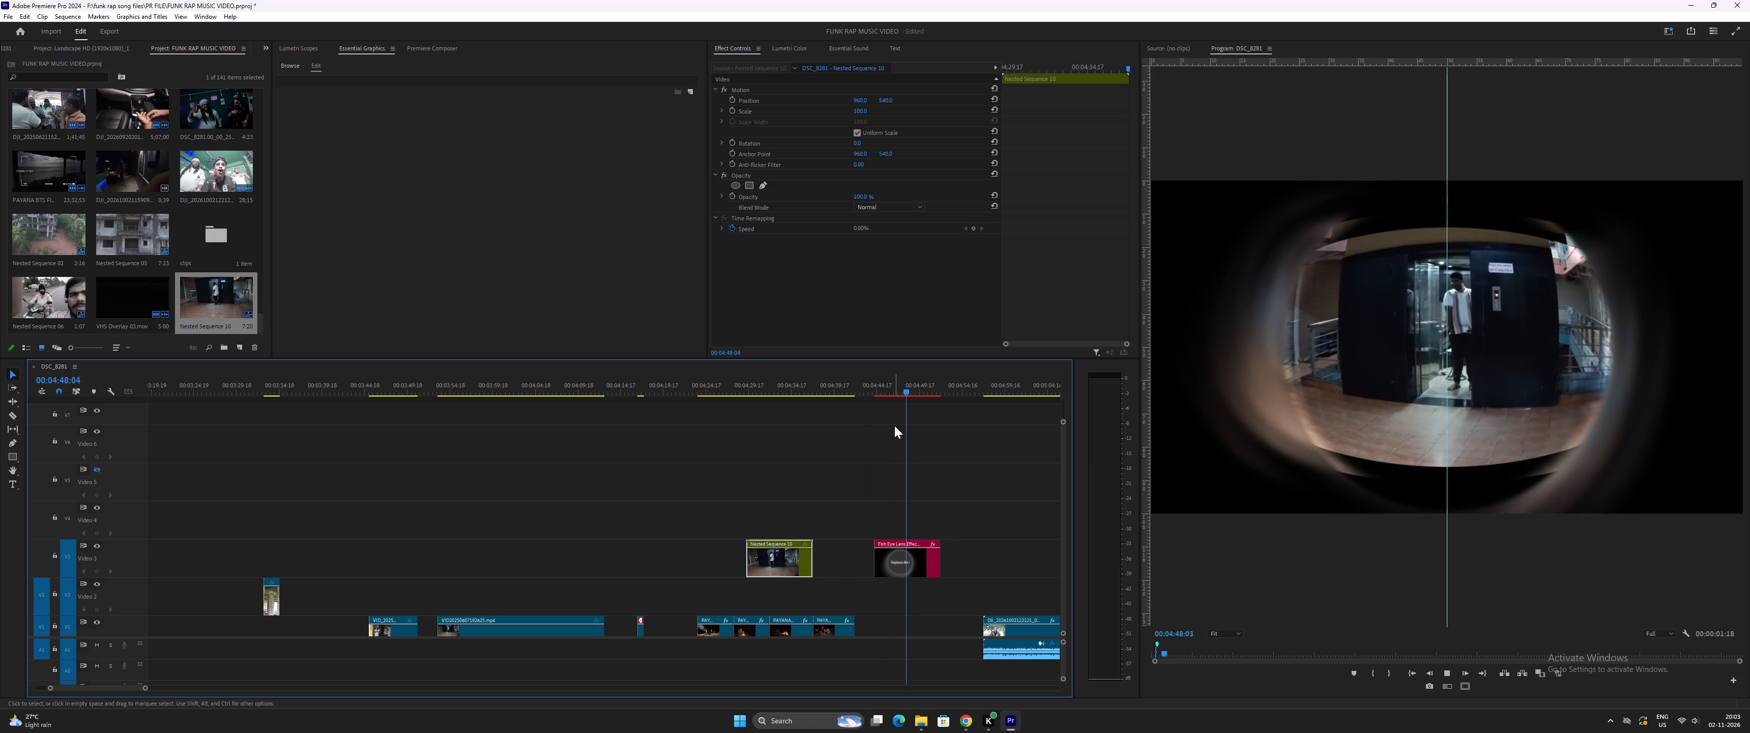
pyautogui.press('space')
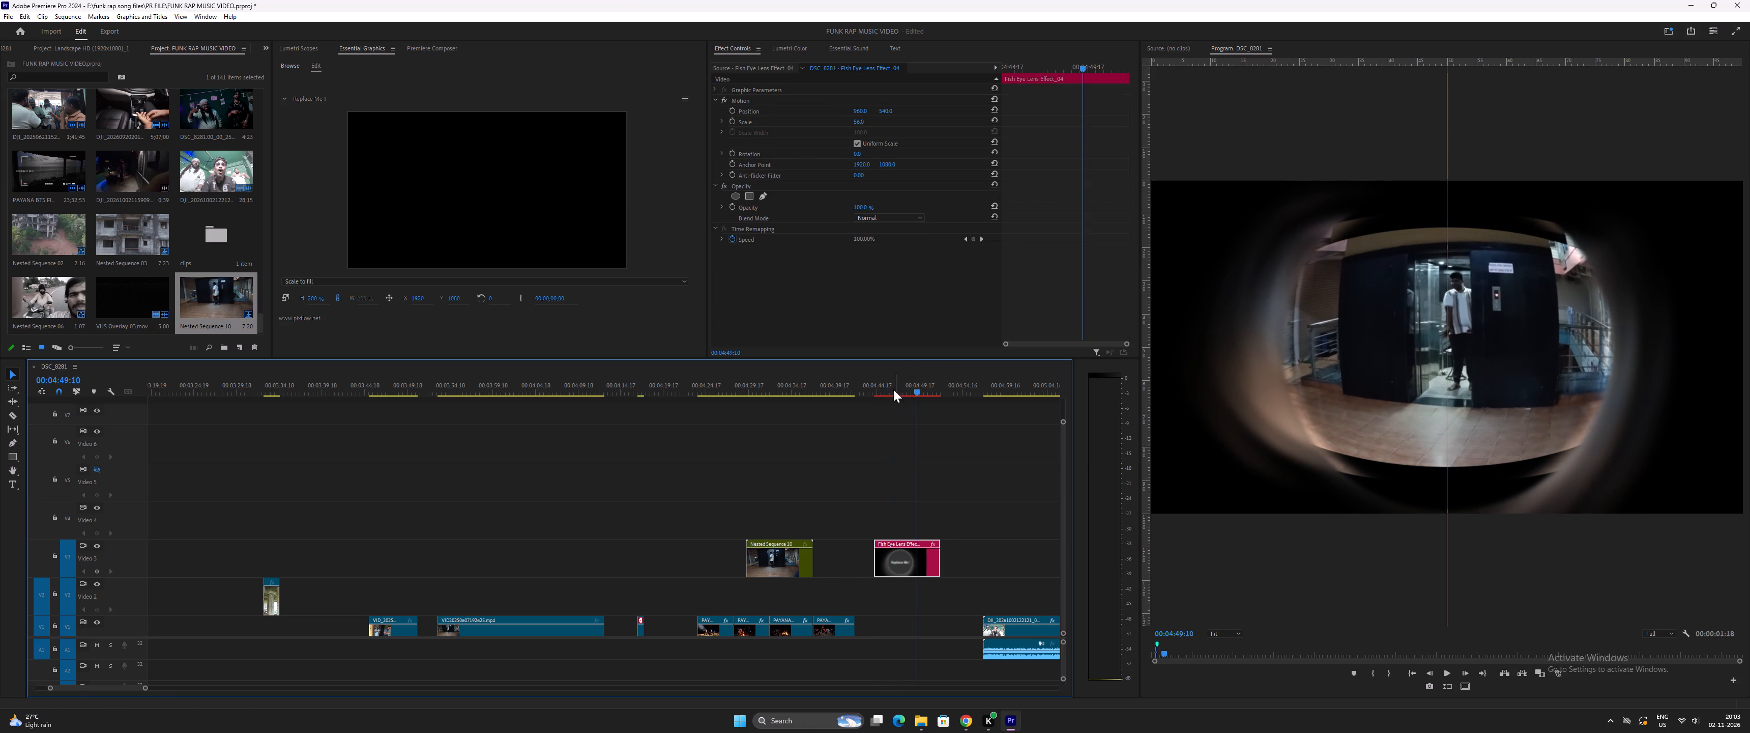
pyautogui.moveTo(881, 385); pyautogui.dragTo(876, 389)
pyautogui.press('space')
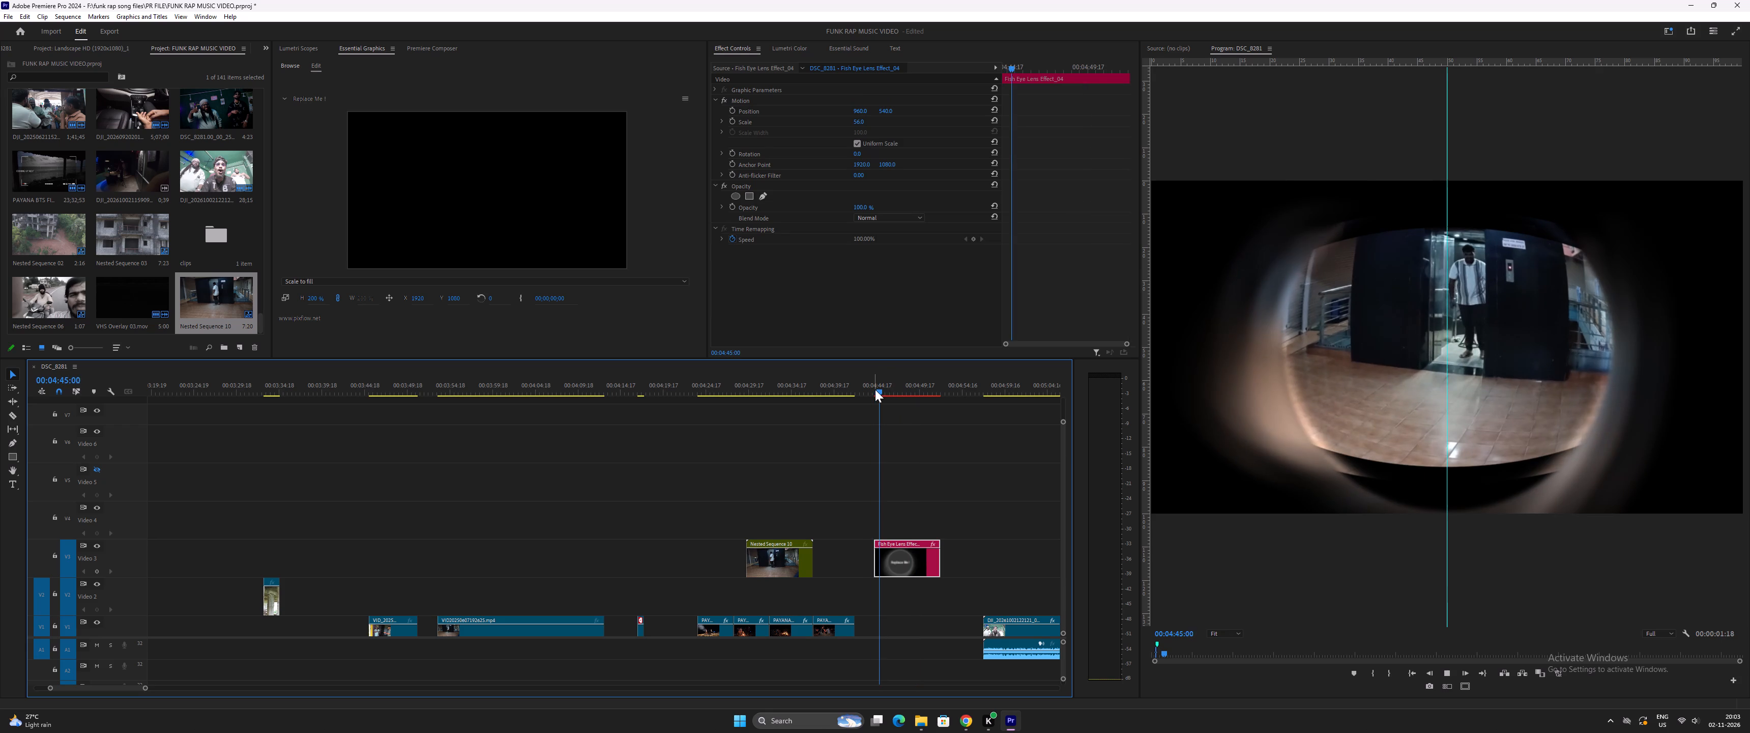
pyautogui.press('space')
pyautogui.write('=')
pyautogui.press('=')
pyautogui.press('=')
pyautogui.press('=')
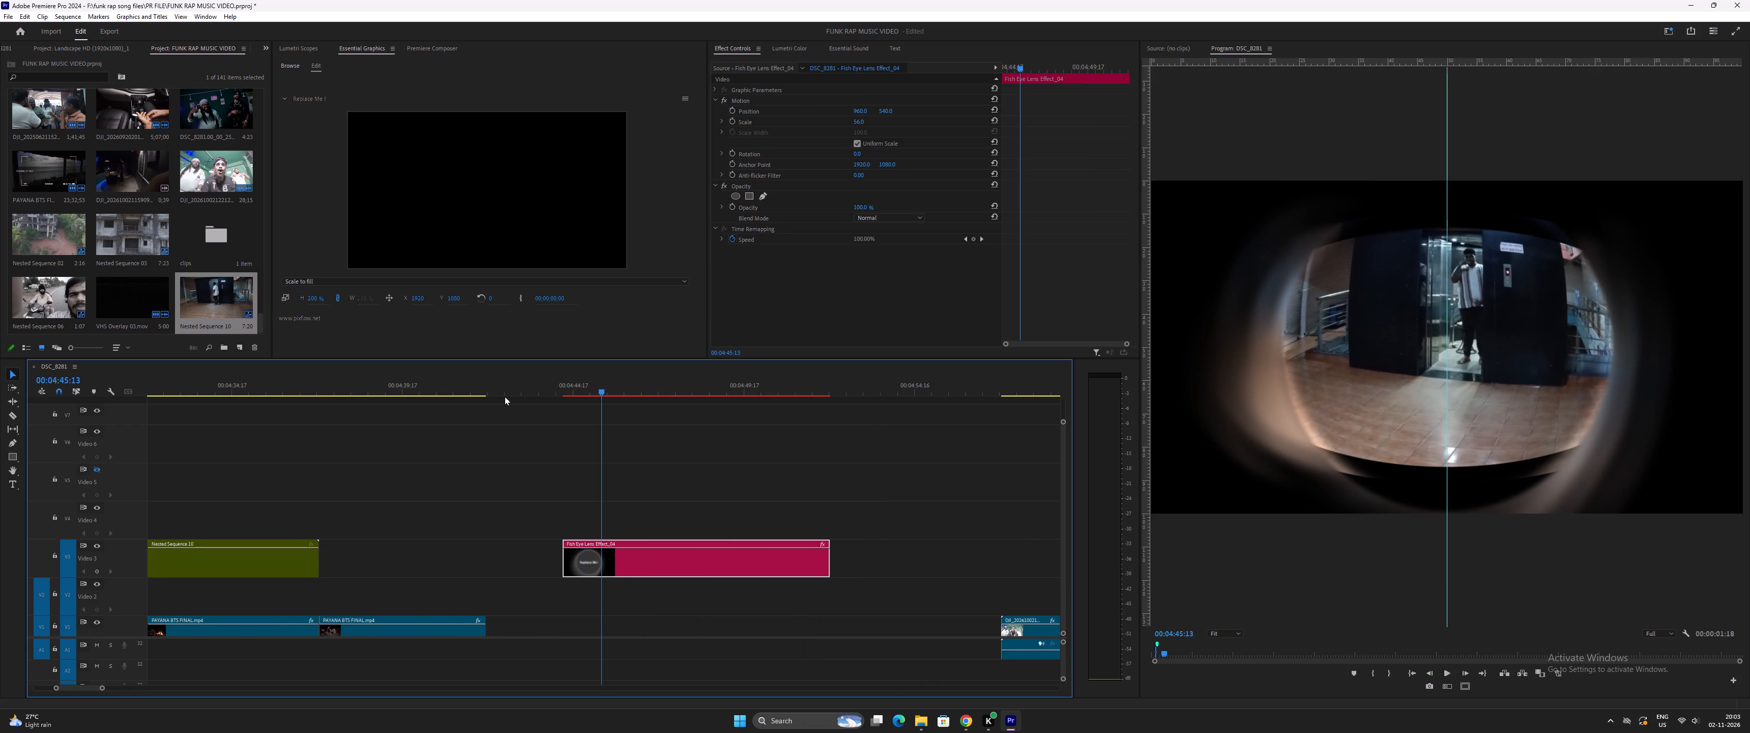
pyautogui.click(445, 385)
pyautogui.click(452, 386)
pyautogui.press('=')
pyautogui.press('=')
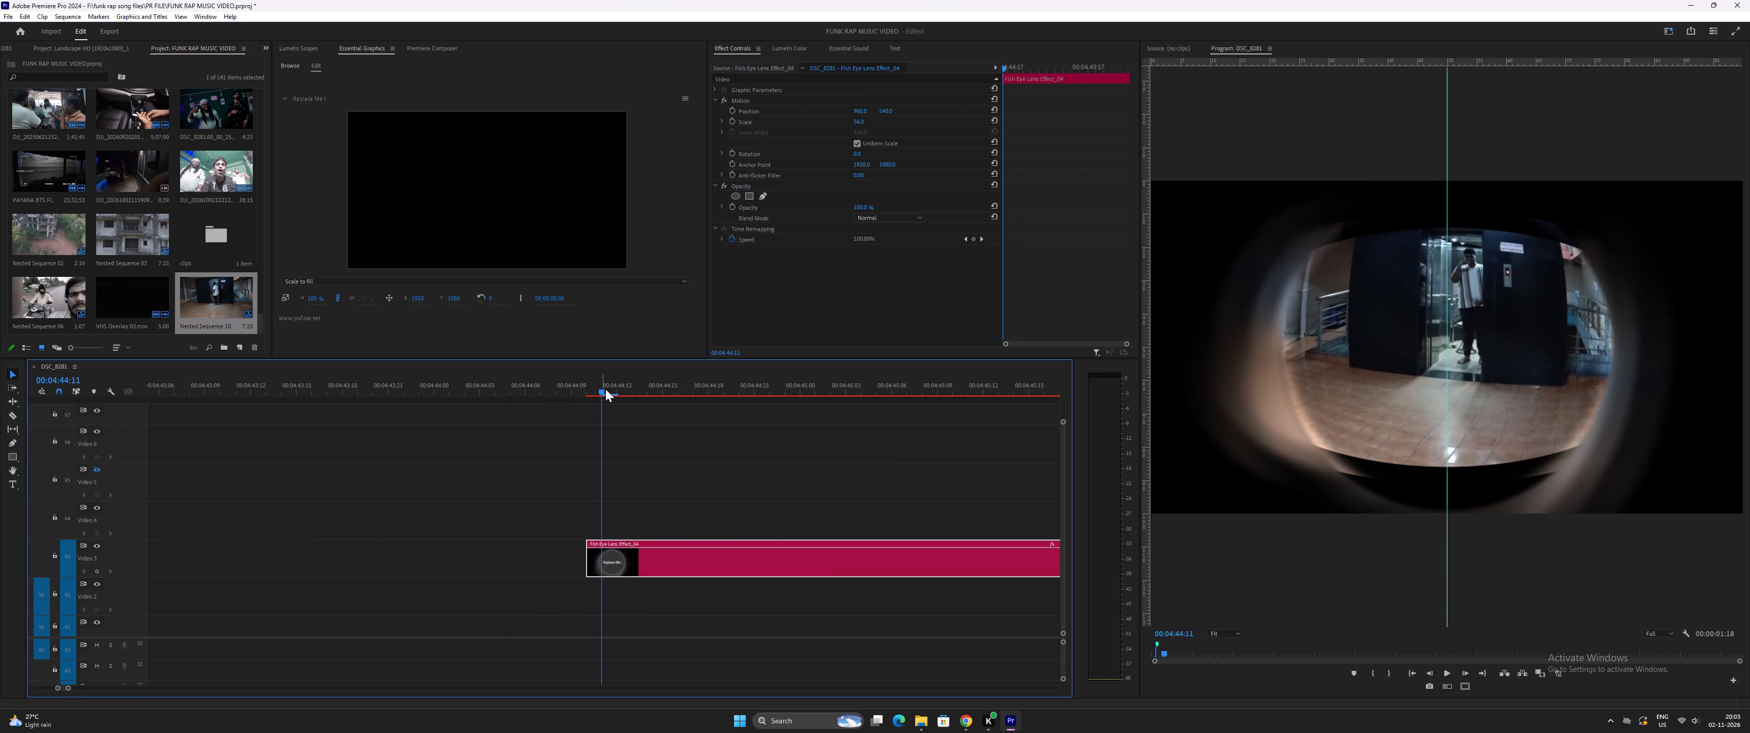
pyautogui.click(602, 388)
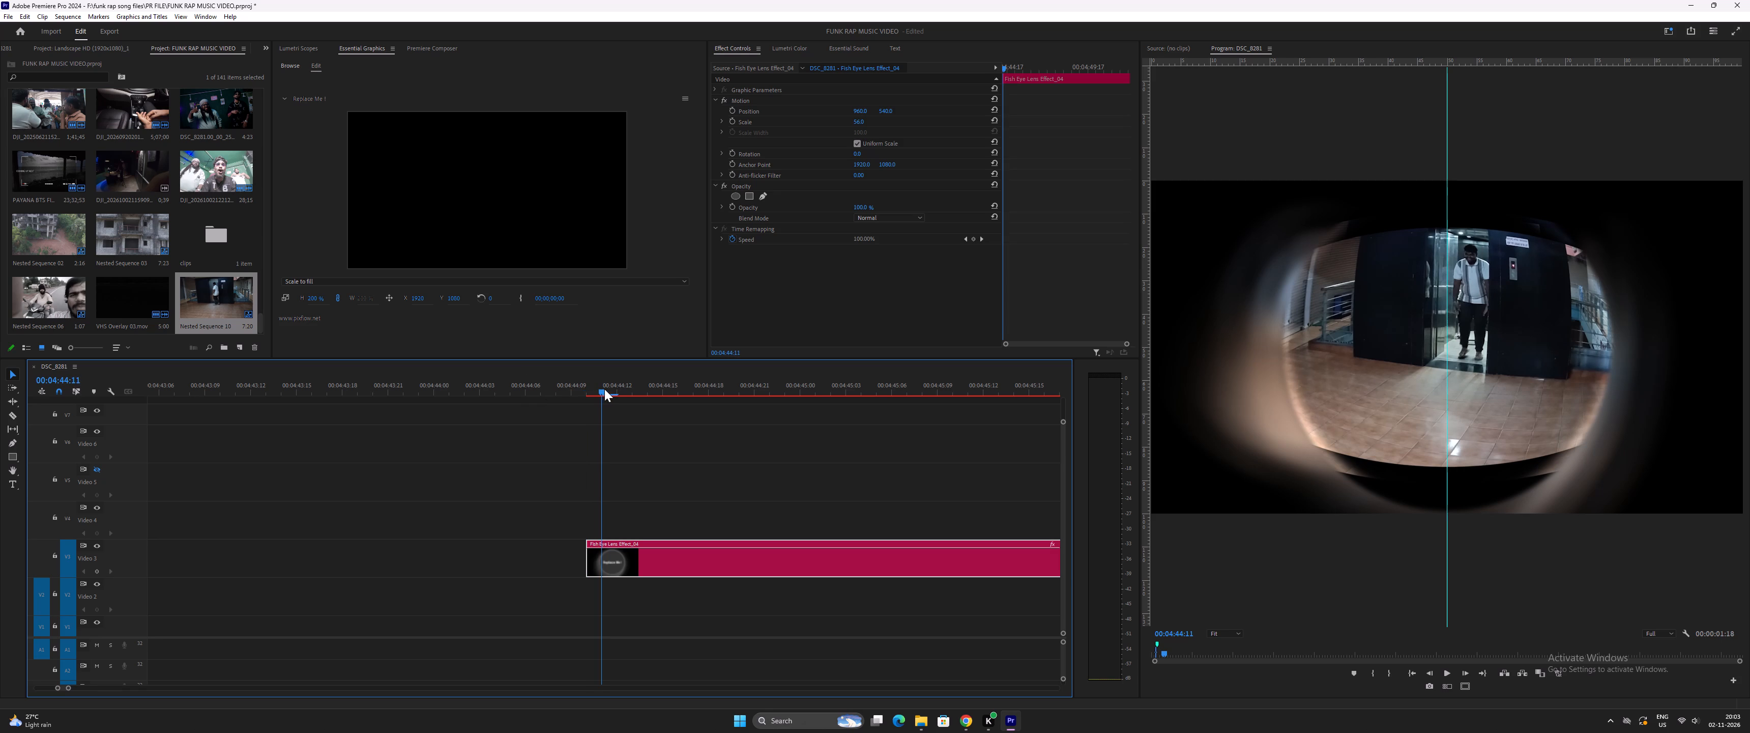
pyautogui.moveTo(609, 389); pyautogui.dragTo(634, 393)
pyautogui.moveTo(635, 393); pyautogui.dragTo(656, 396)
pyautogui.press('space')
pyautogui.write('-')
pyautogui.press('-')
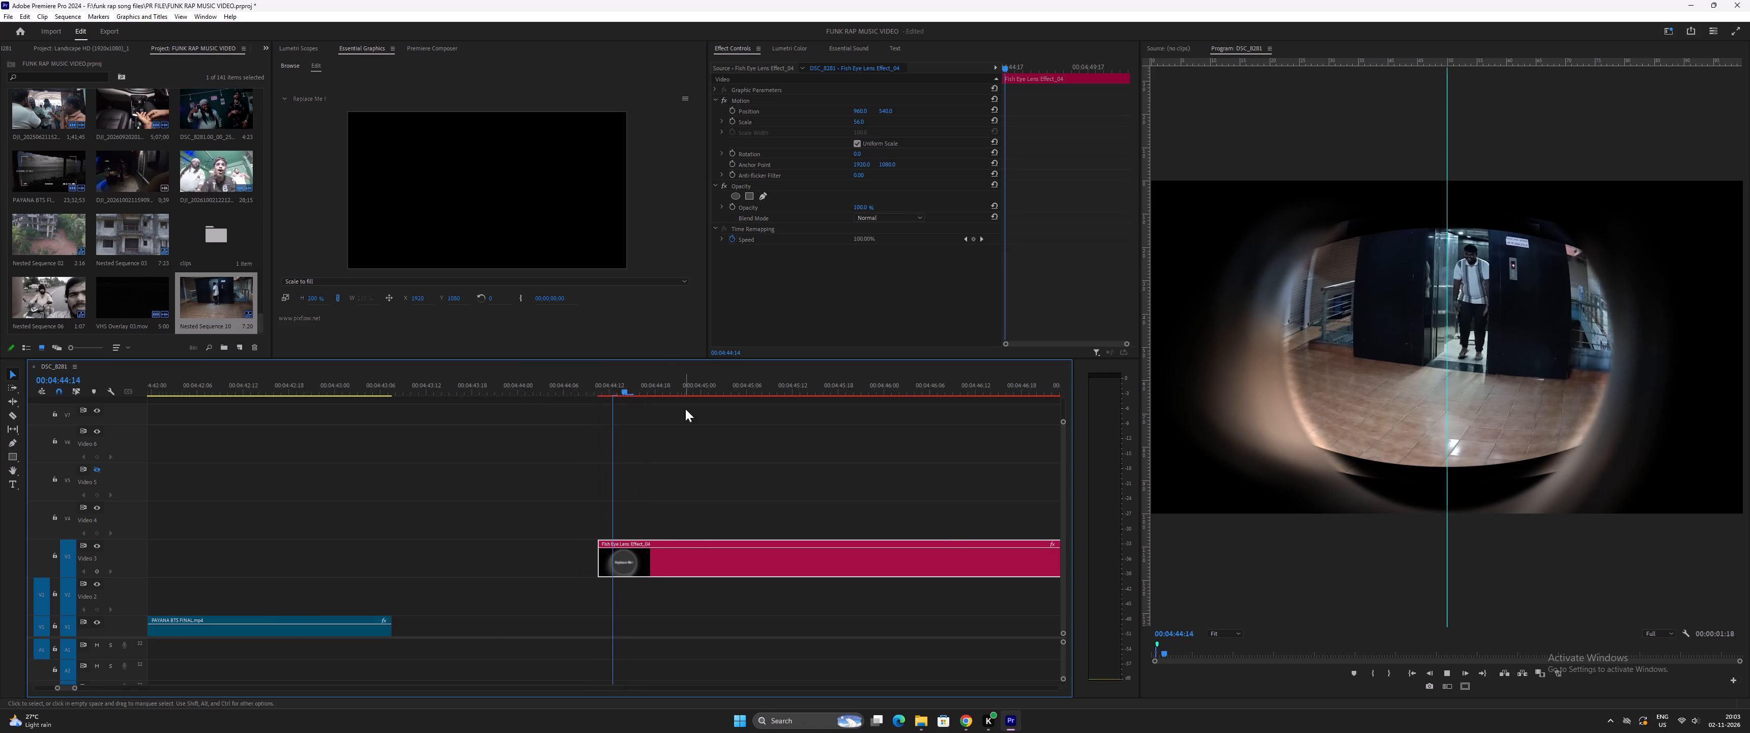
pyautogui.press('-')
# Remove the fisheye lens template and the nested elevator-door copy from Video 3 of the timeline.
pyautogui.click(689, 563)
pyautogui.press('Delete')
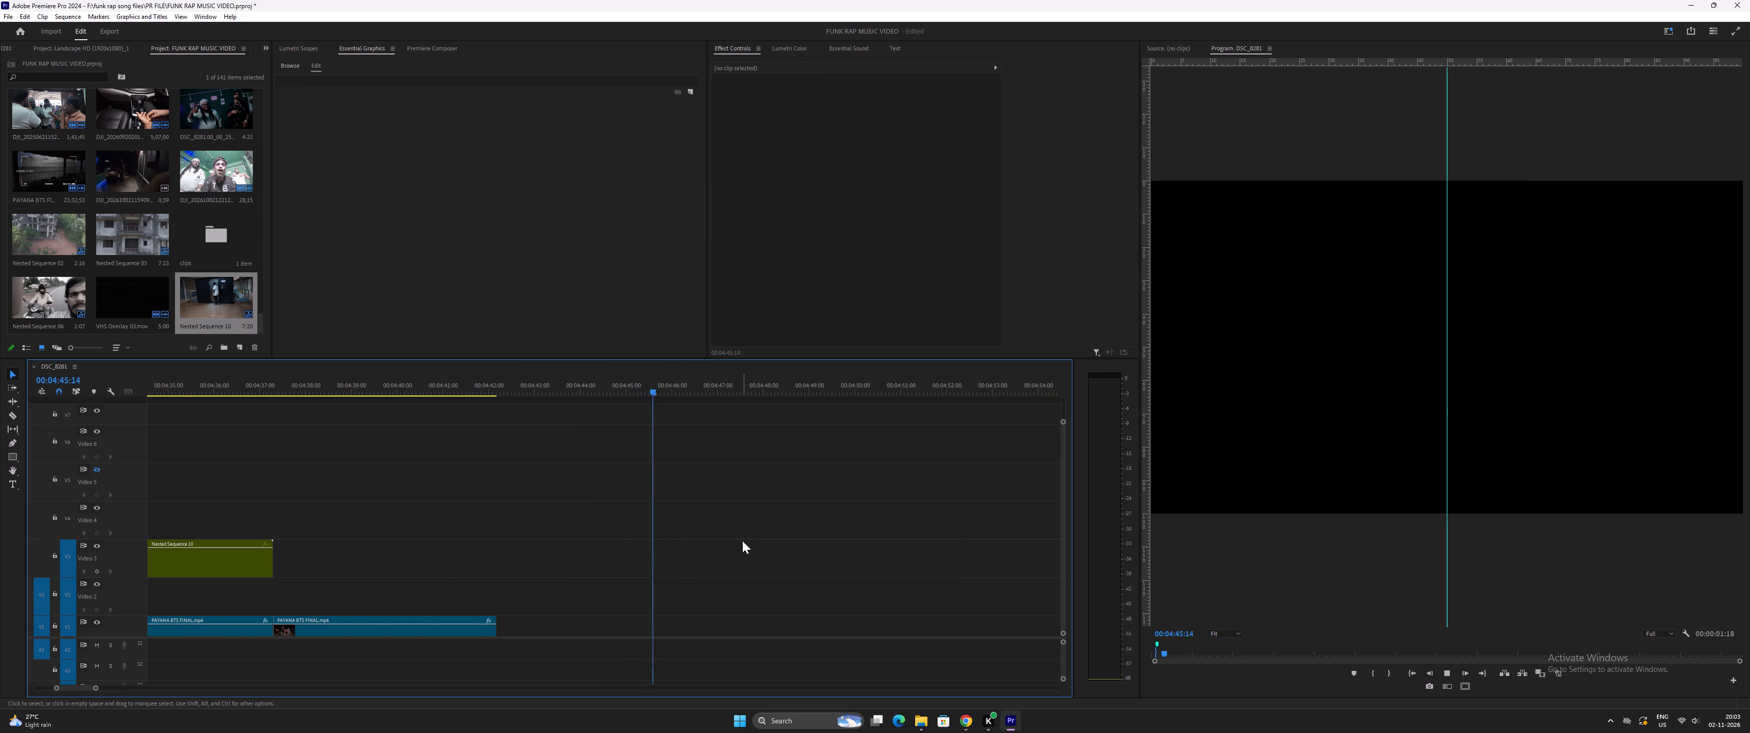
pyautogui.press('-')
pyautogui.press('-')
pyautogui.press('-')
pyautogui.press('space')
pyautogui.hotkey('ctrl', 'z')
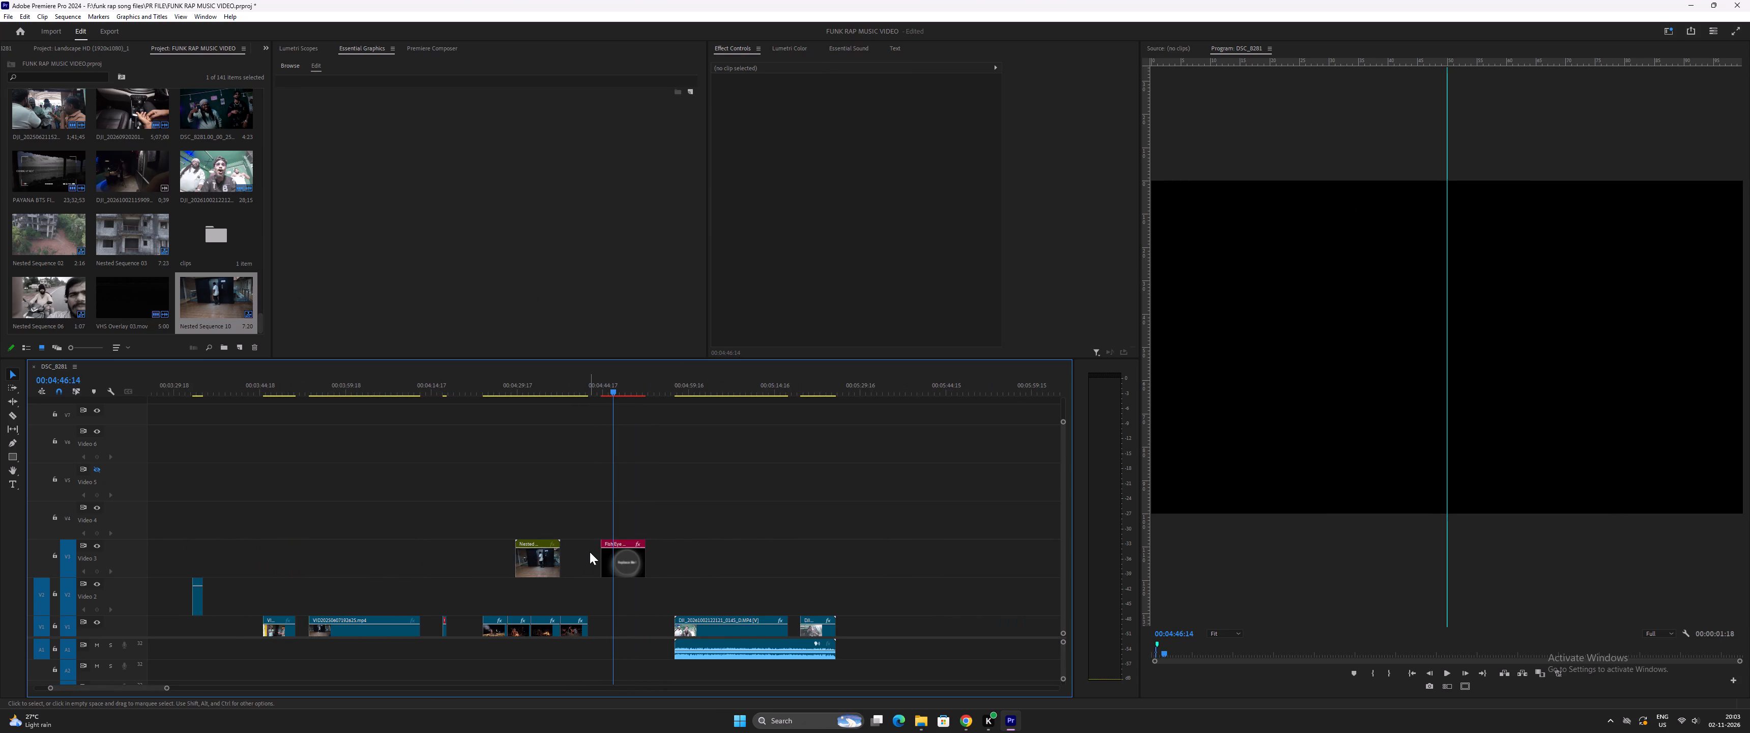
pyautogui.hotkey('ctrl', 'z')
pyautogui.moveTo(621, 525); pyautogui.dragTo(647, 589)
pyautogui.press('Delete')
pyautogui.press('-')
pyautogui.press('-')
pyautogui.press('-')
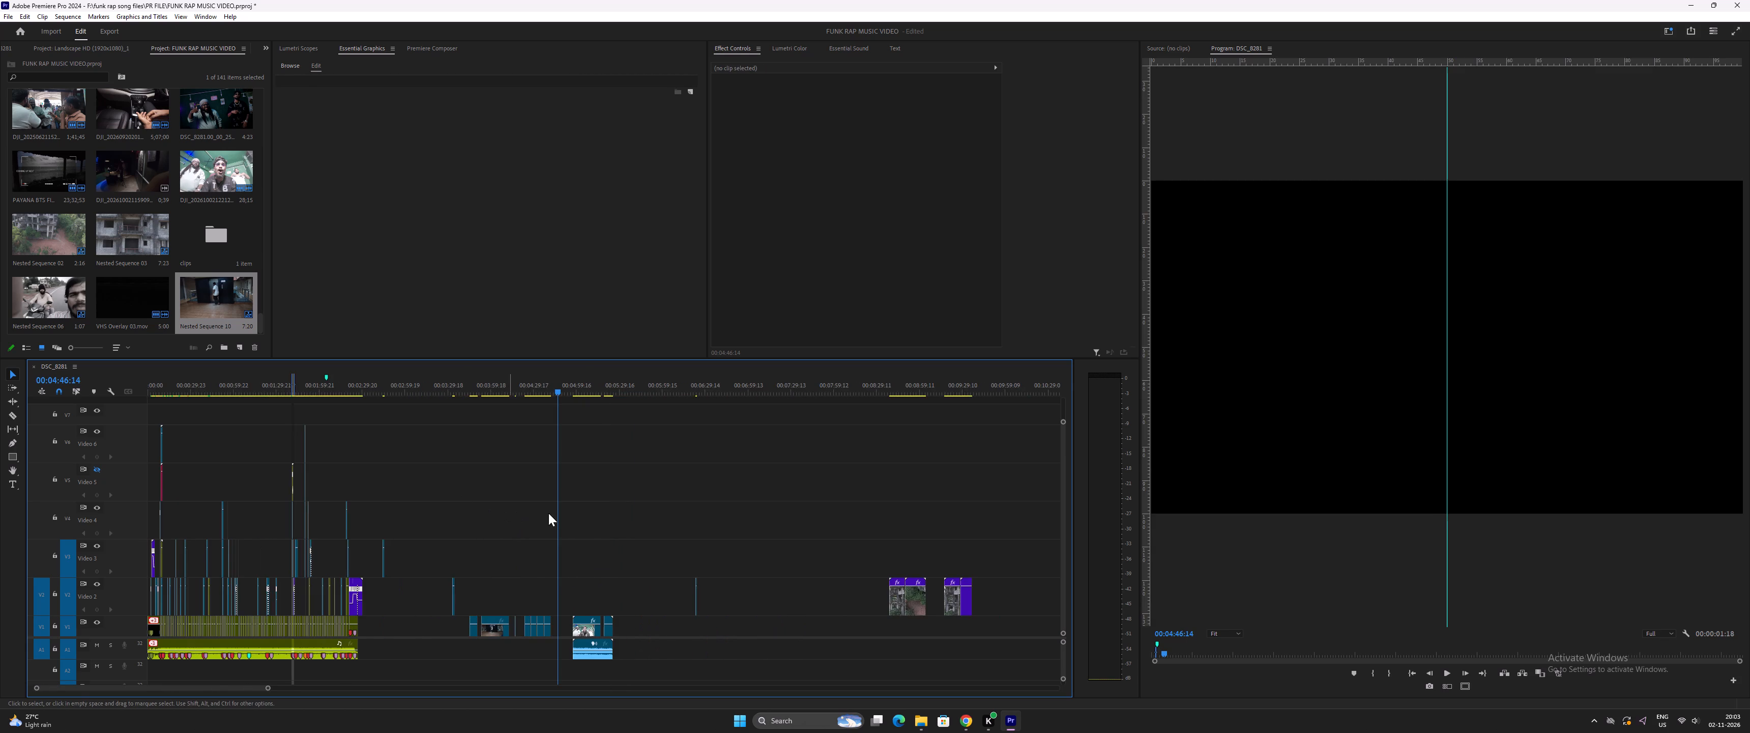
# Delete the nested elevator-door sequence from the project's media.
pyautogui.click(223, 300)
pyautogui.press('Delete')
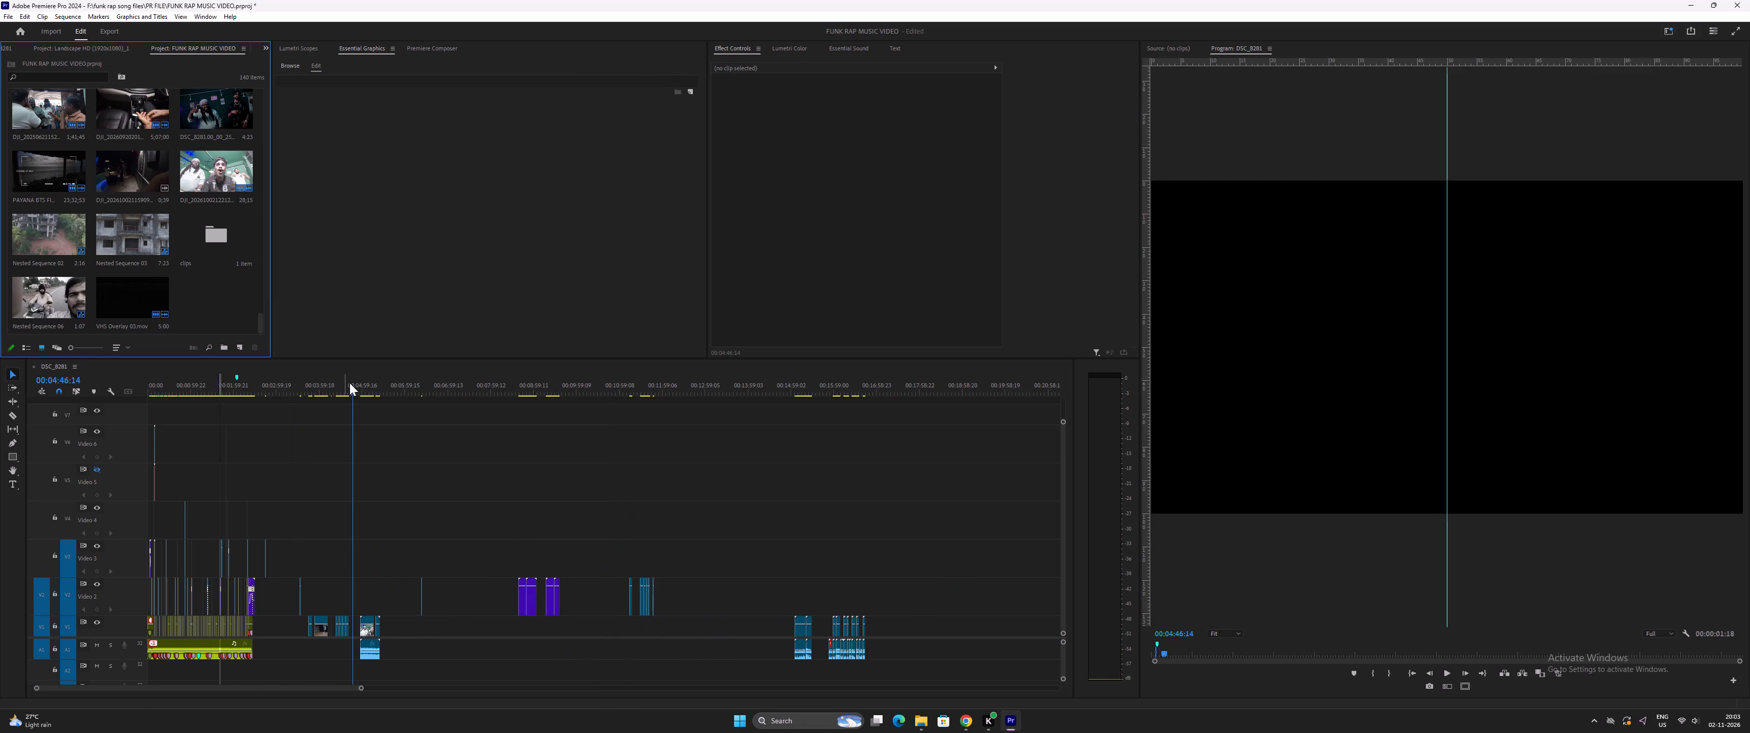
# Play the sequence from its opening through about 13 seconds to review the cuts and effects already applied.
pyautogui.moveTo(300, 391); pyautogui.dragTo(150, 407)
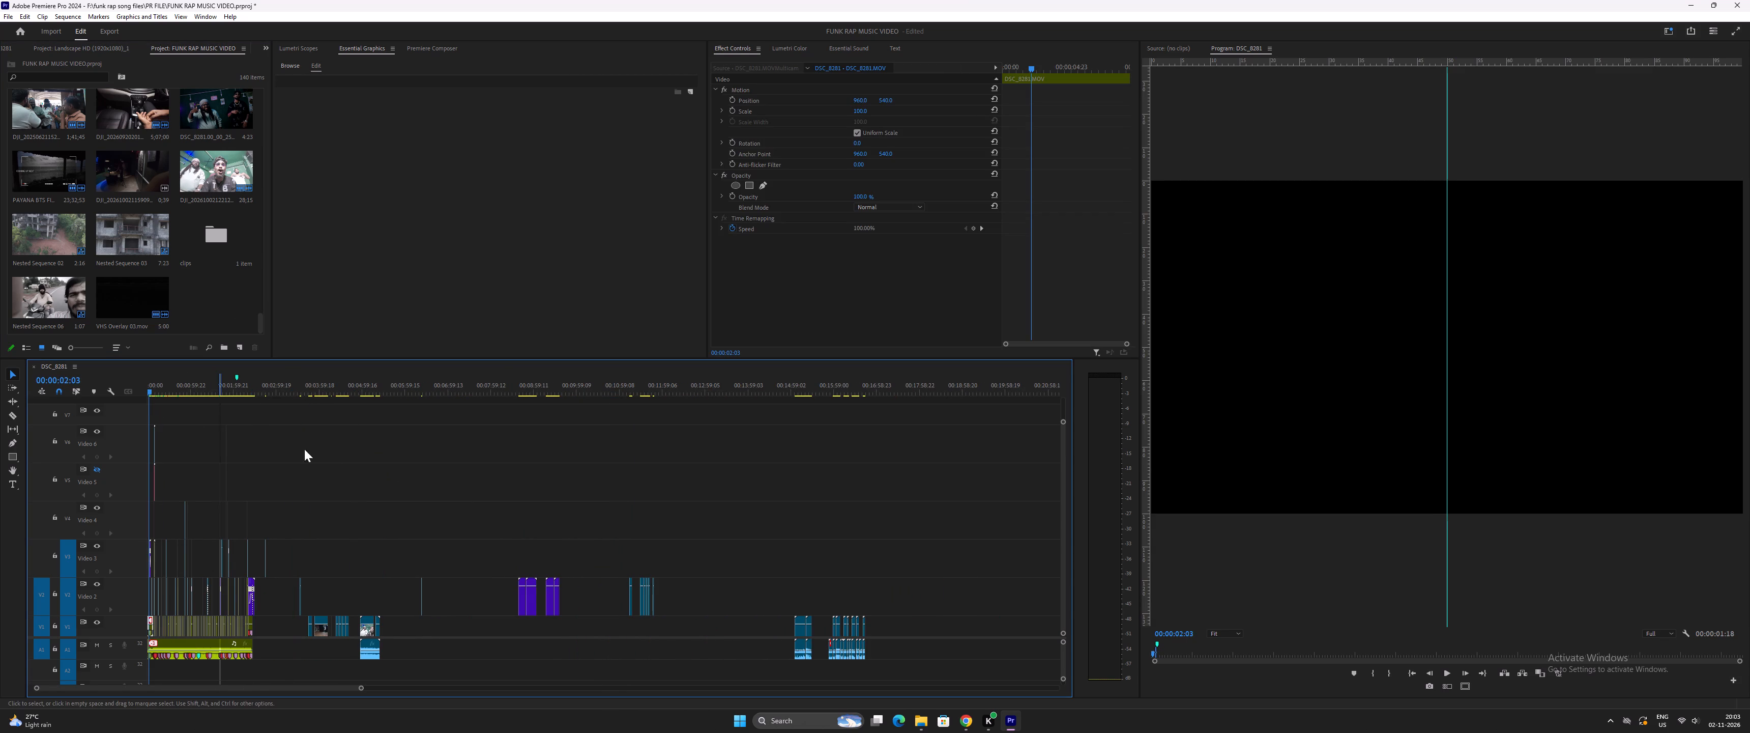
pyautogui.press('=')
pyautogui.press('=')
pyautogui.press('=')
pyautogui.press('space')
pyautogui.press('=')
pyautogui.press('=')
pyautogui.press('=')
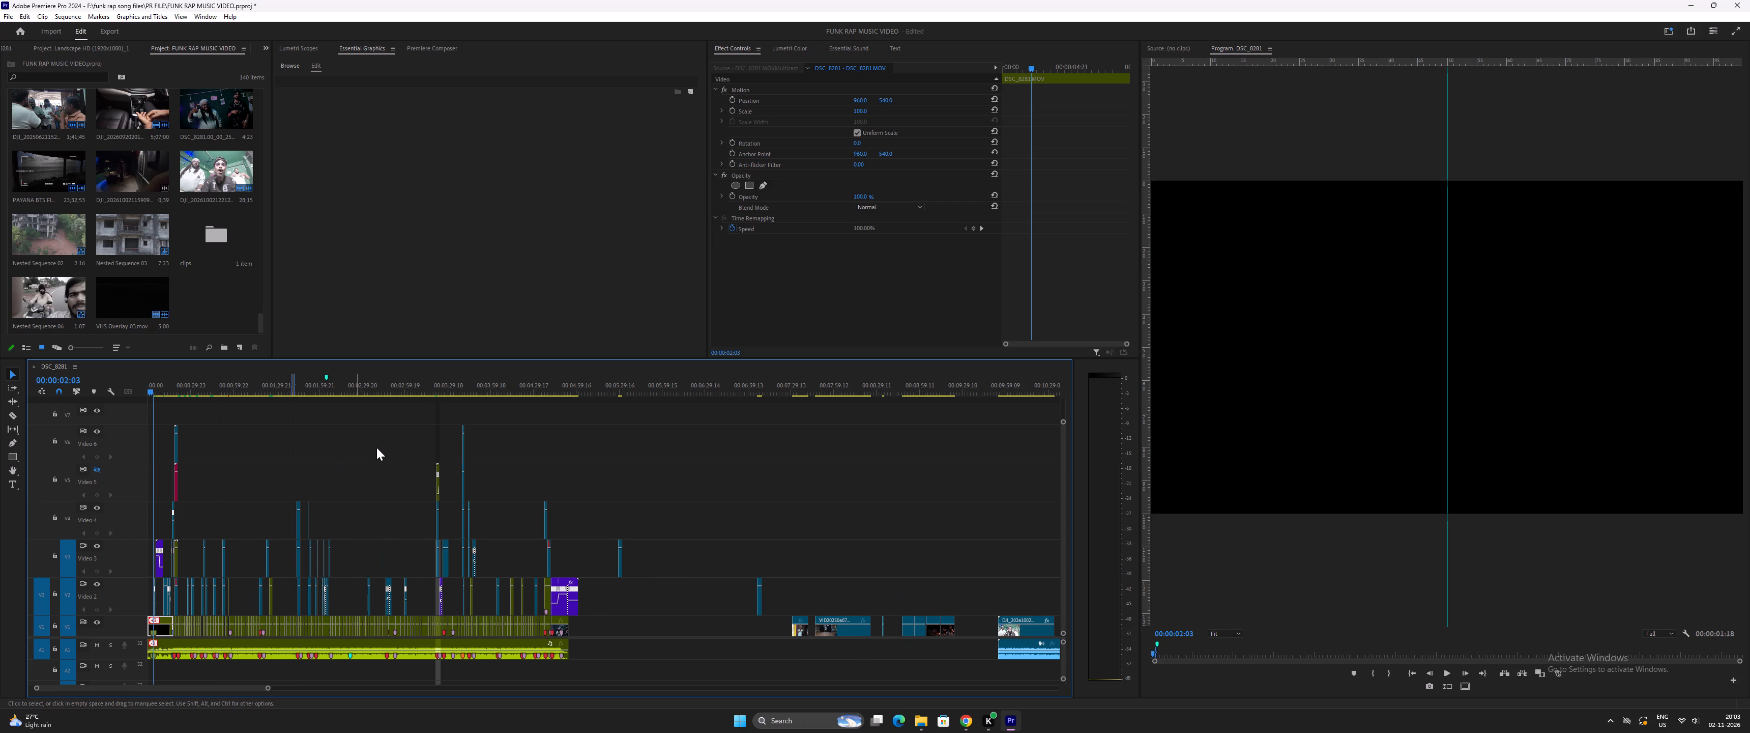
pyautogui.press('=')
pyautogui.press('=')
pyautogui.press('-')
pyautogui.press('-')
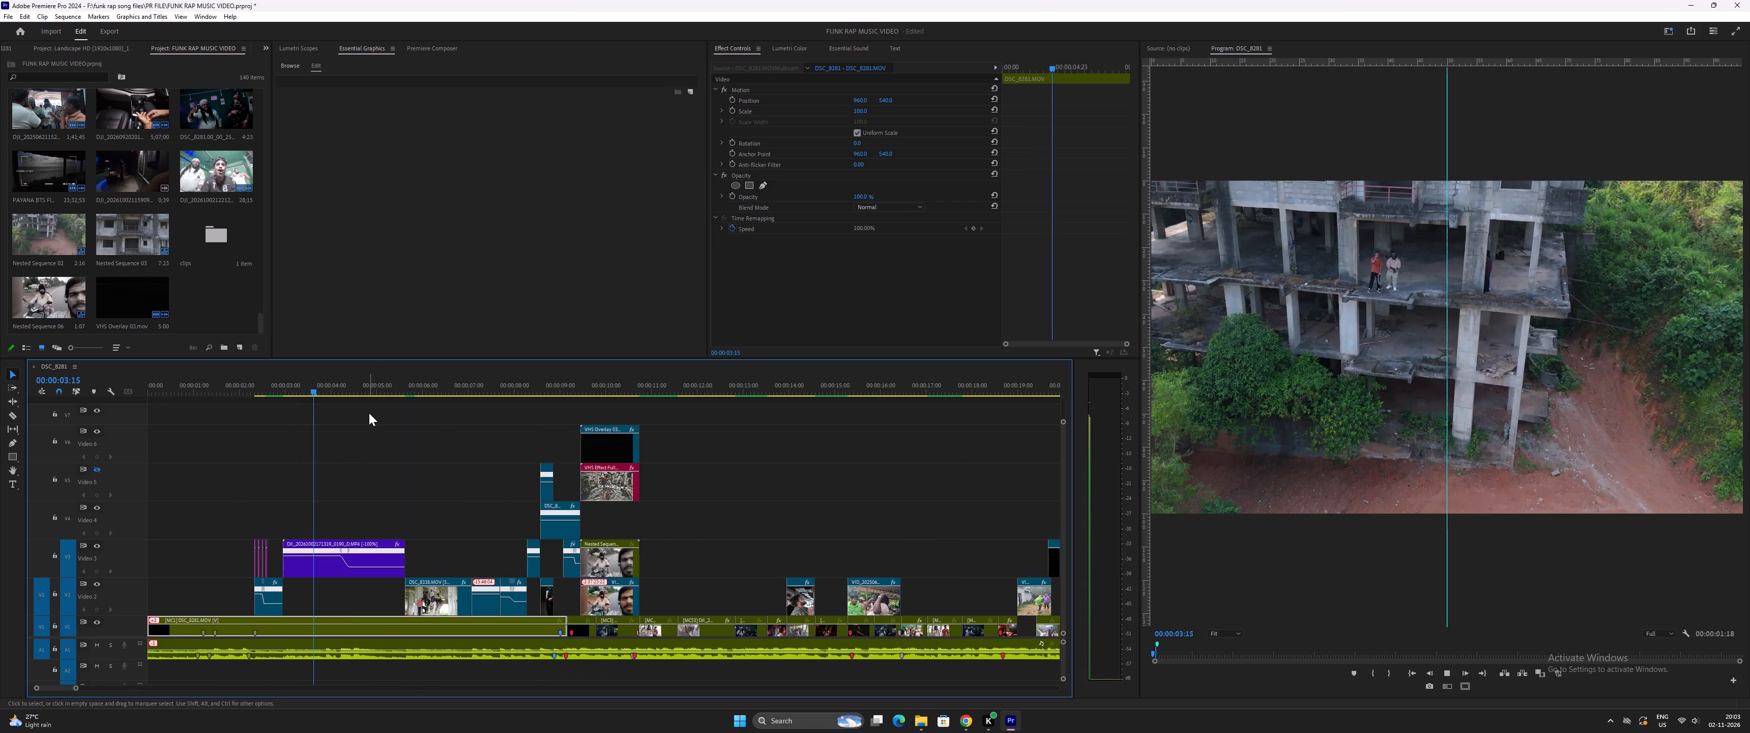
pyautogui.write('=')
pyautogui.press('space')
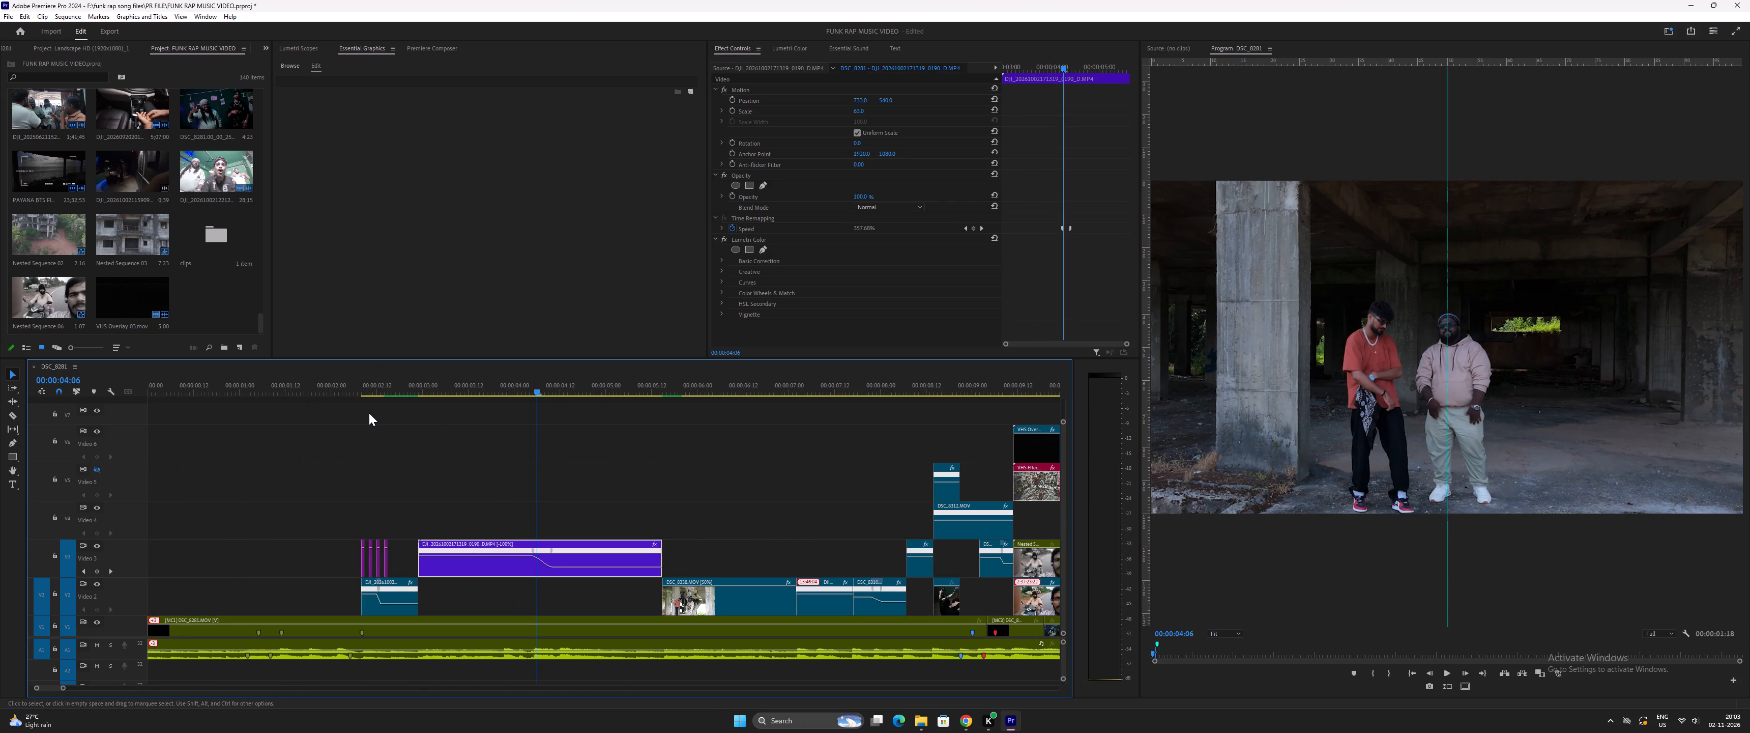
pyautogui.press('space')
pyautogui.press('-')
pyautogui.press('-')
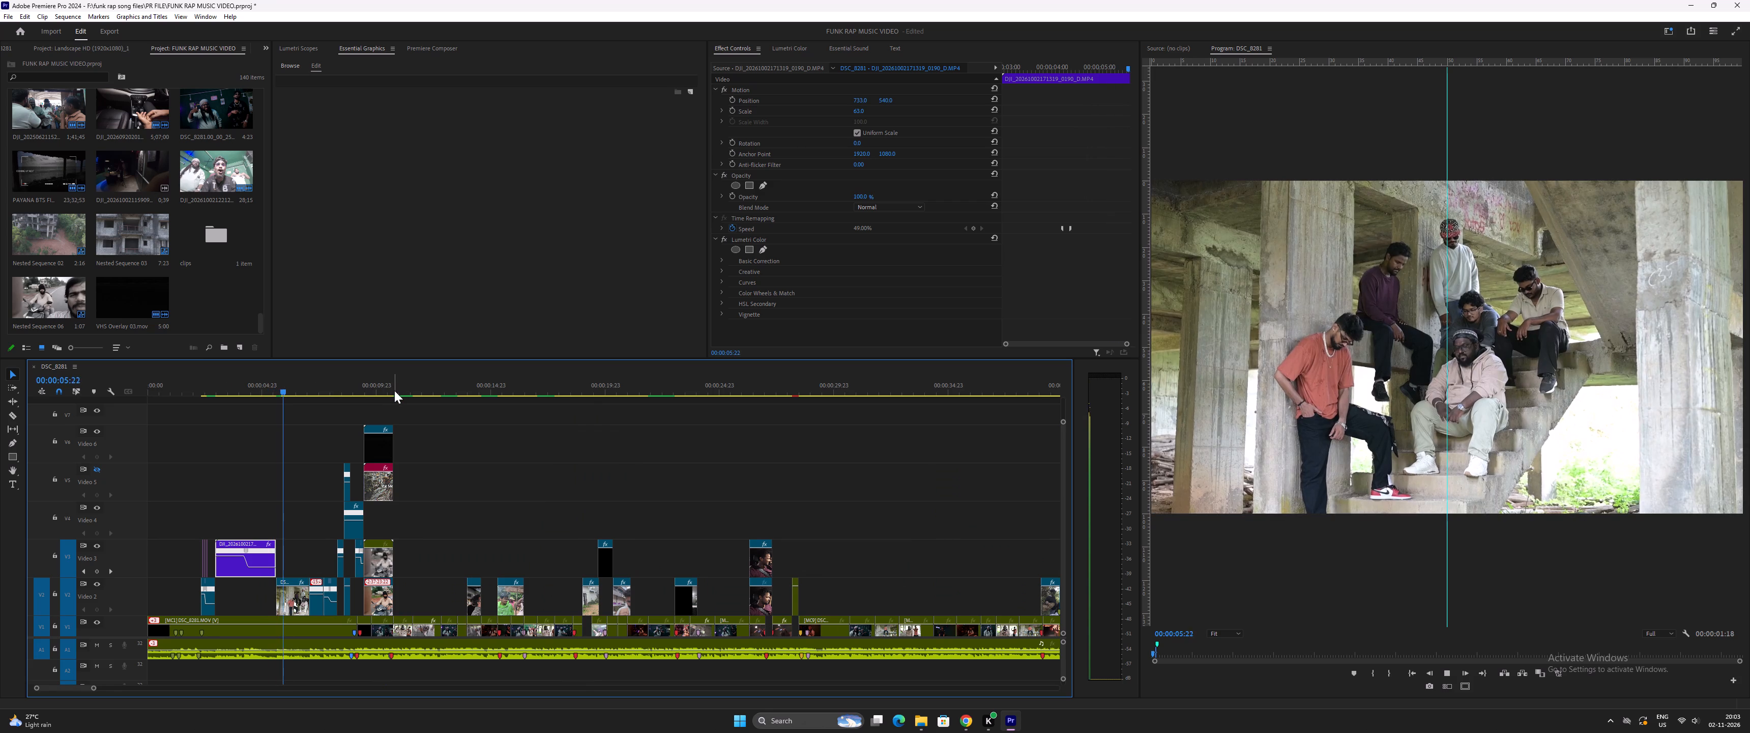
pyautogui.press('=')
pyautogui.press('=')
pyautogui.press('-')
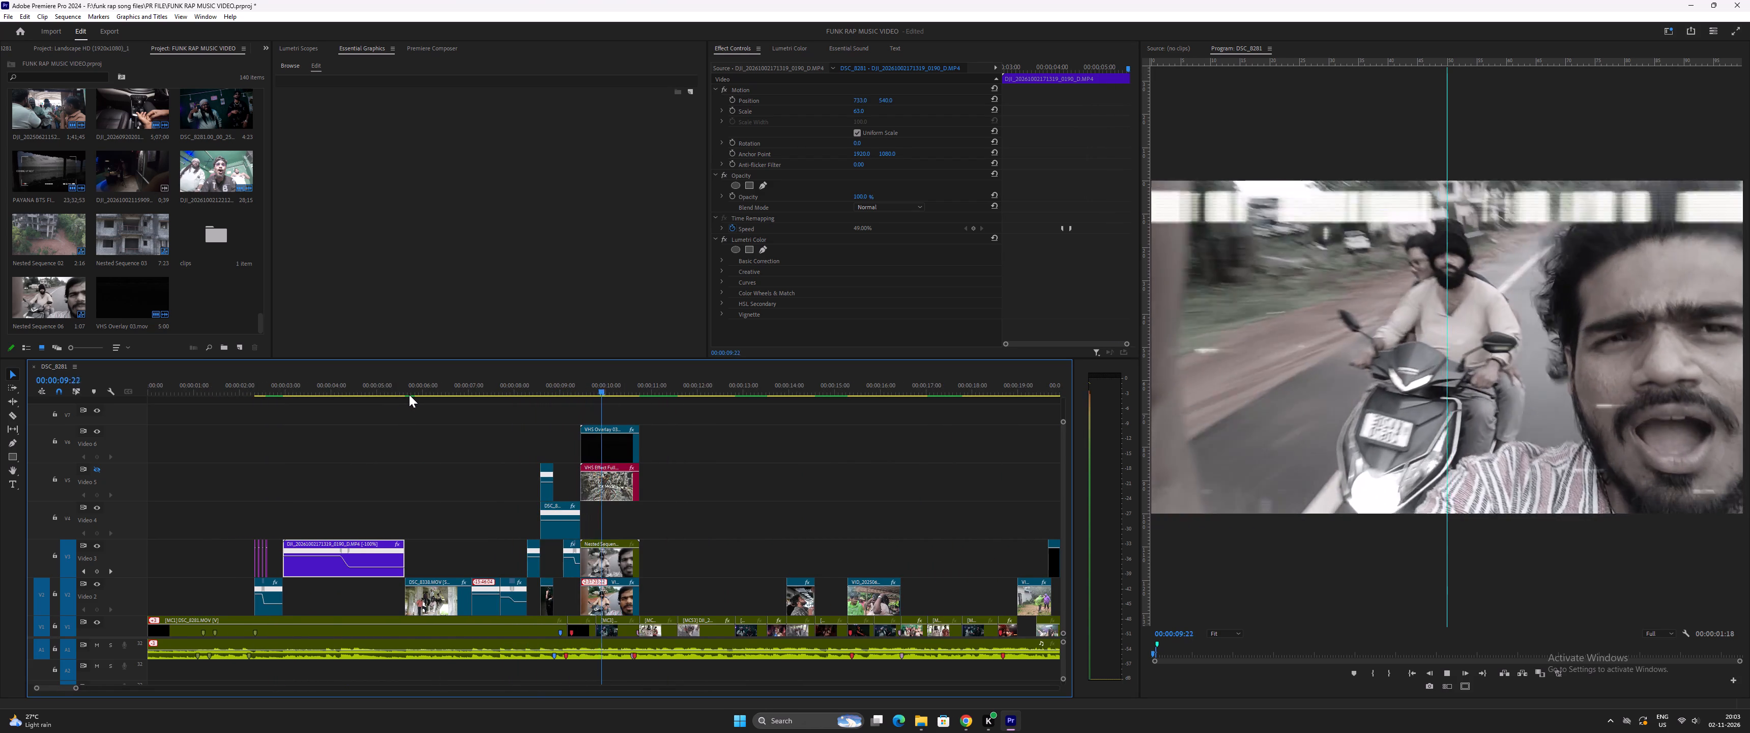
pyautogui.press('-')
pyautogui.press('=')
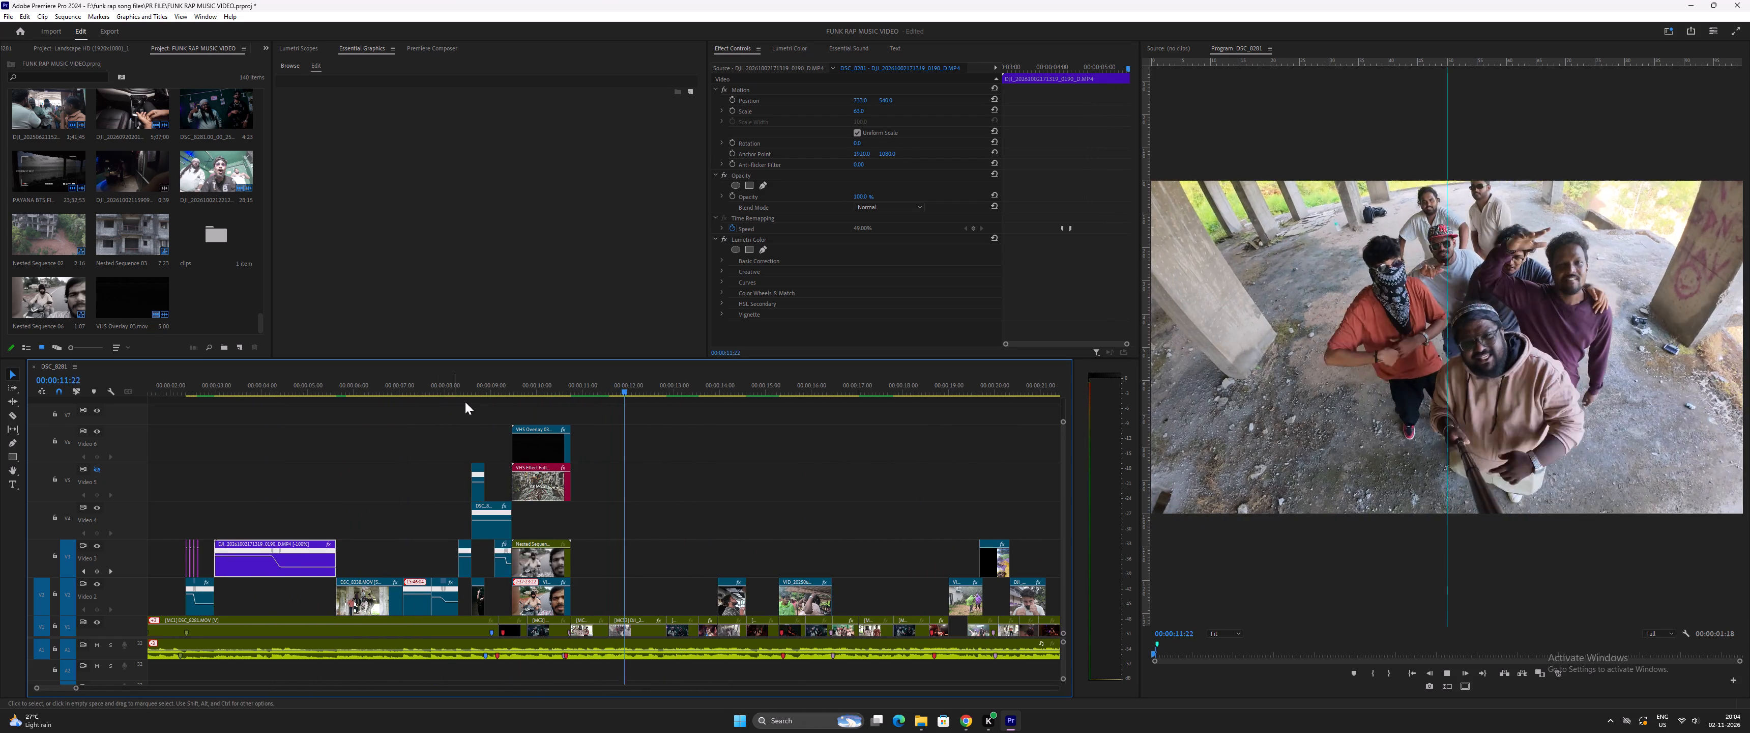
pyautogui.press('space')
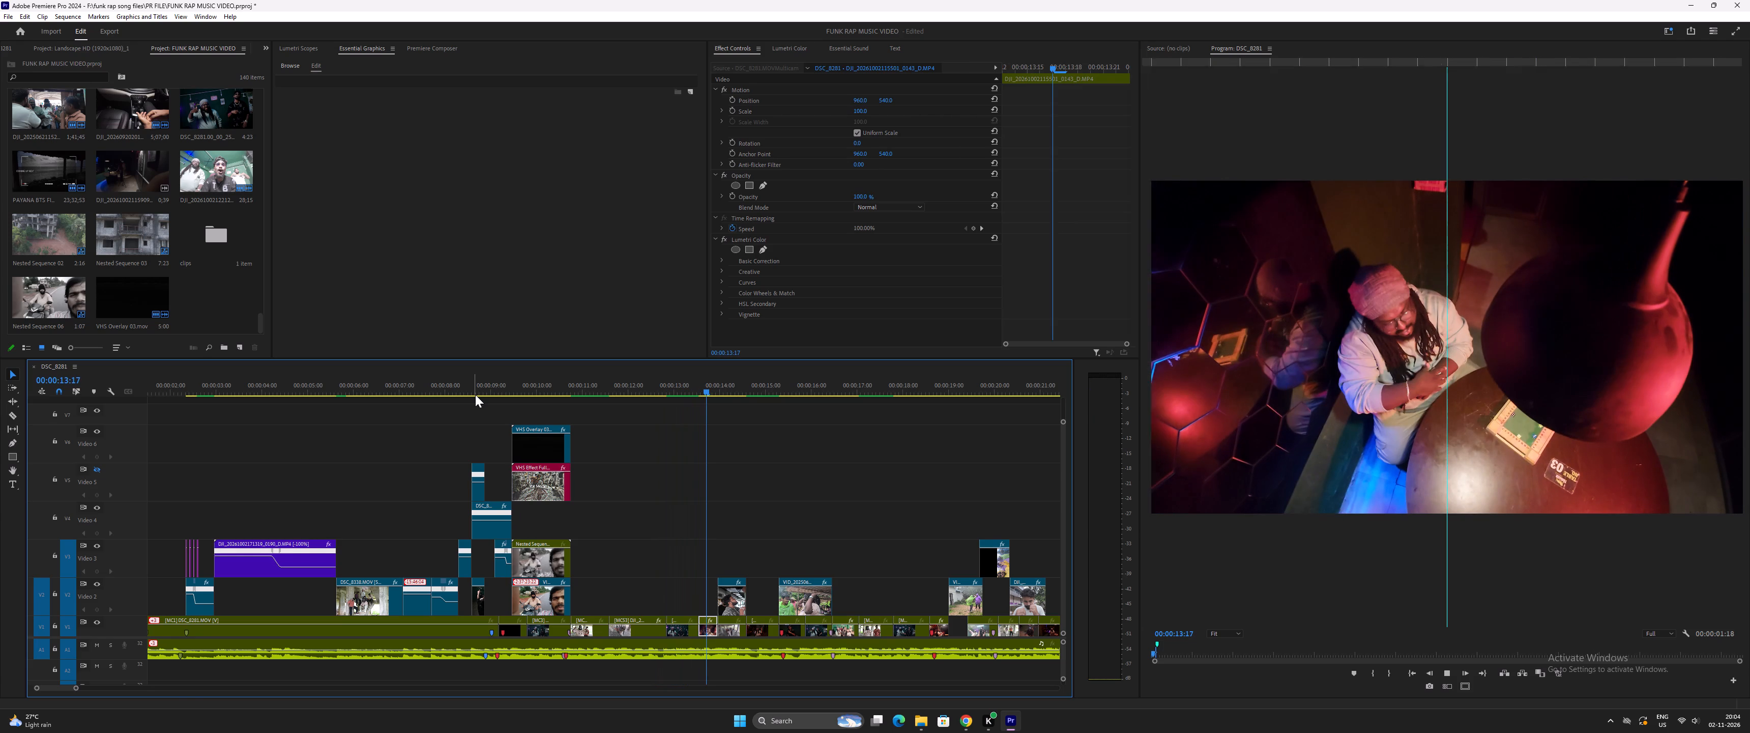
# Replay the section around 13 to 15 seconds to examine the punching-bag clip on Video 2 and its neighbouring shots.
pyautogui.click(662, 386)
pyautogui.press('space')
pyautogui.write('=')
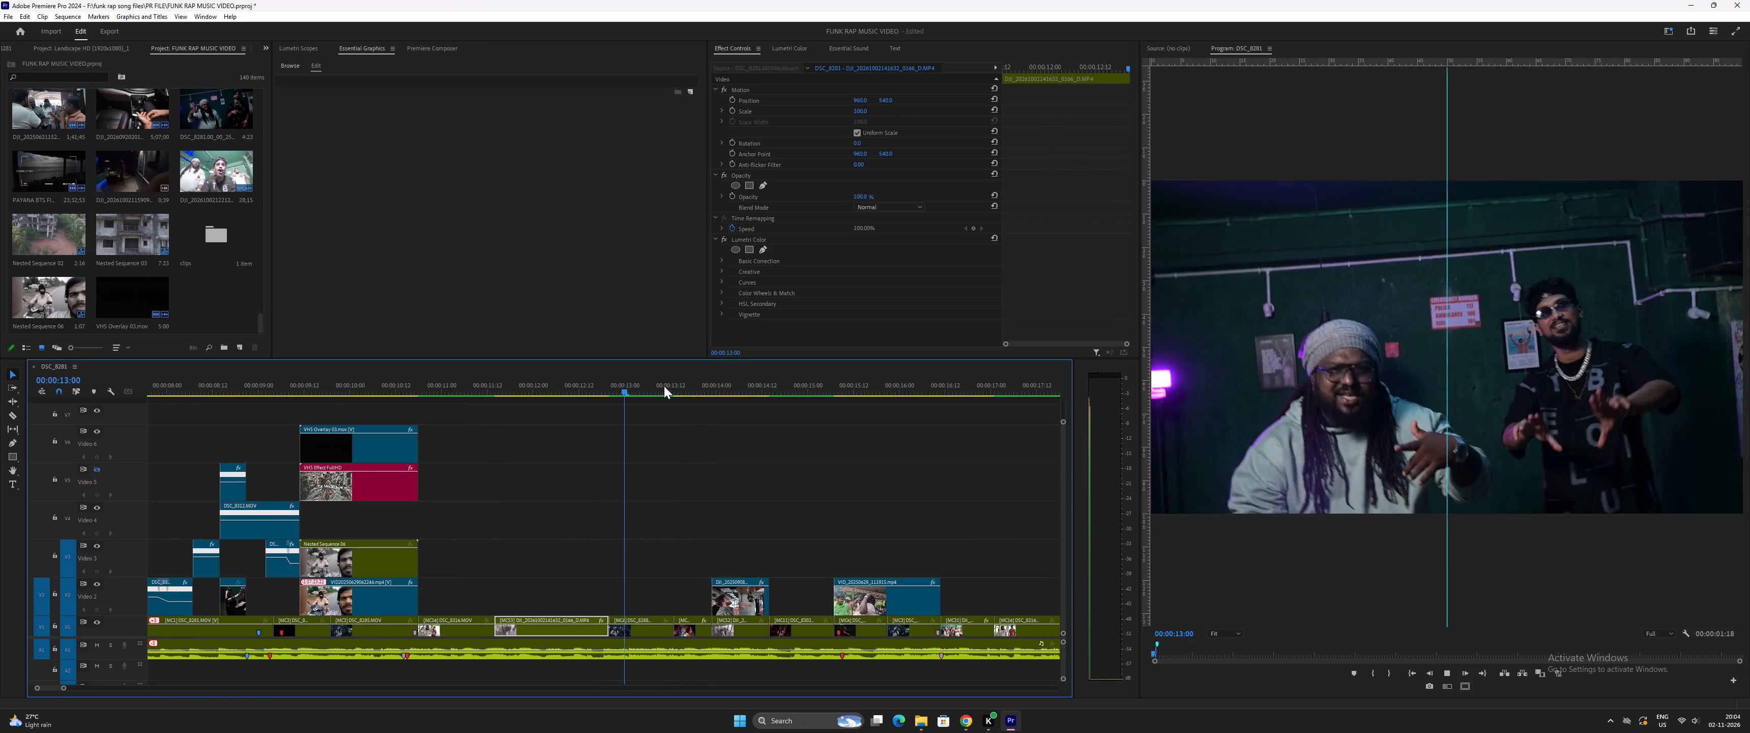
pyautogui.press('space')
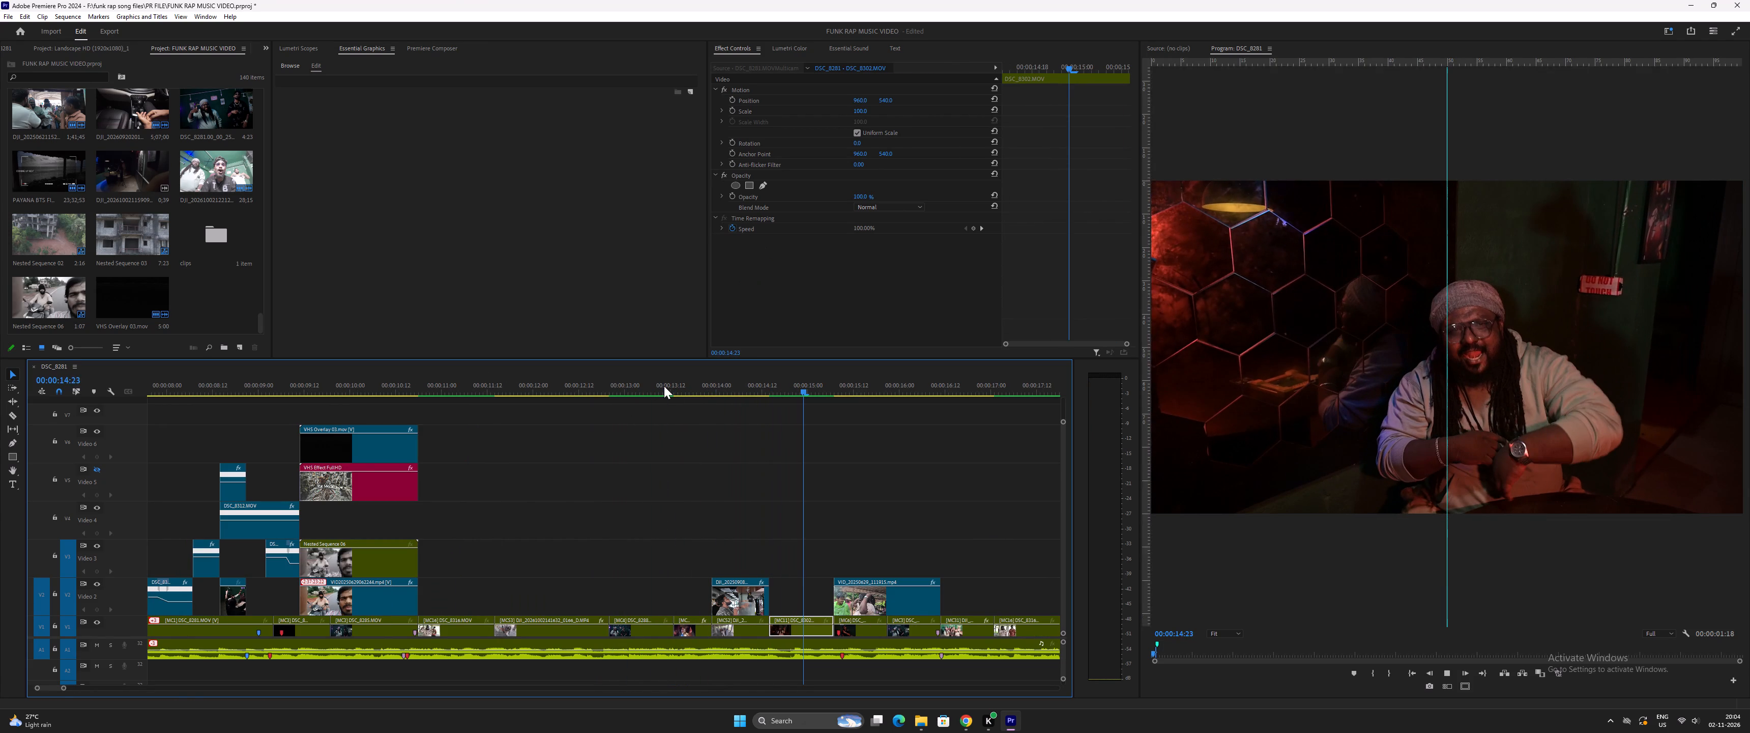
pyautogui.press('space')
pyautogui.write('-')
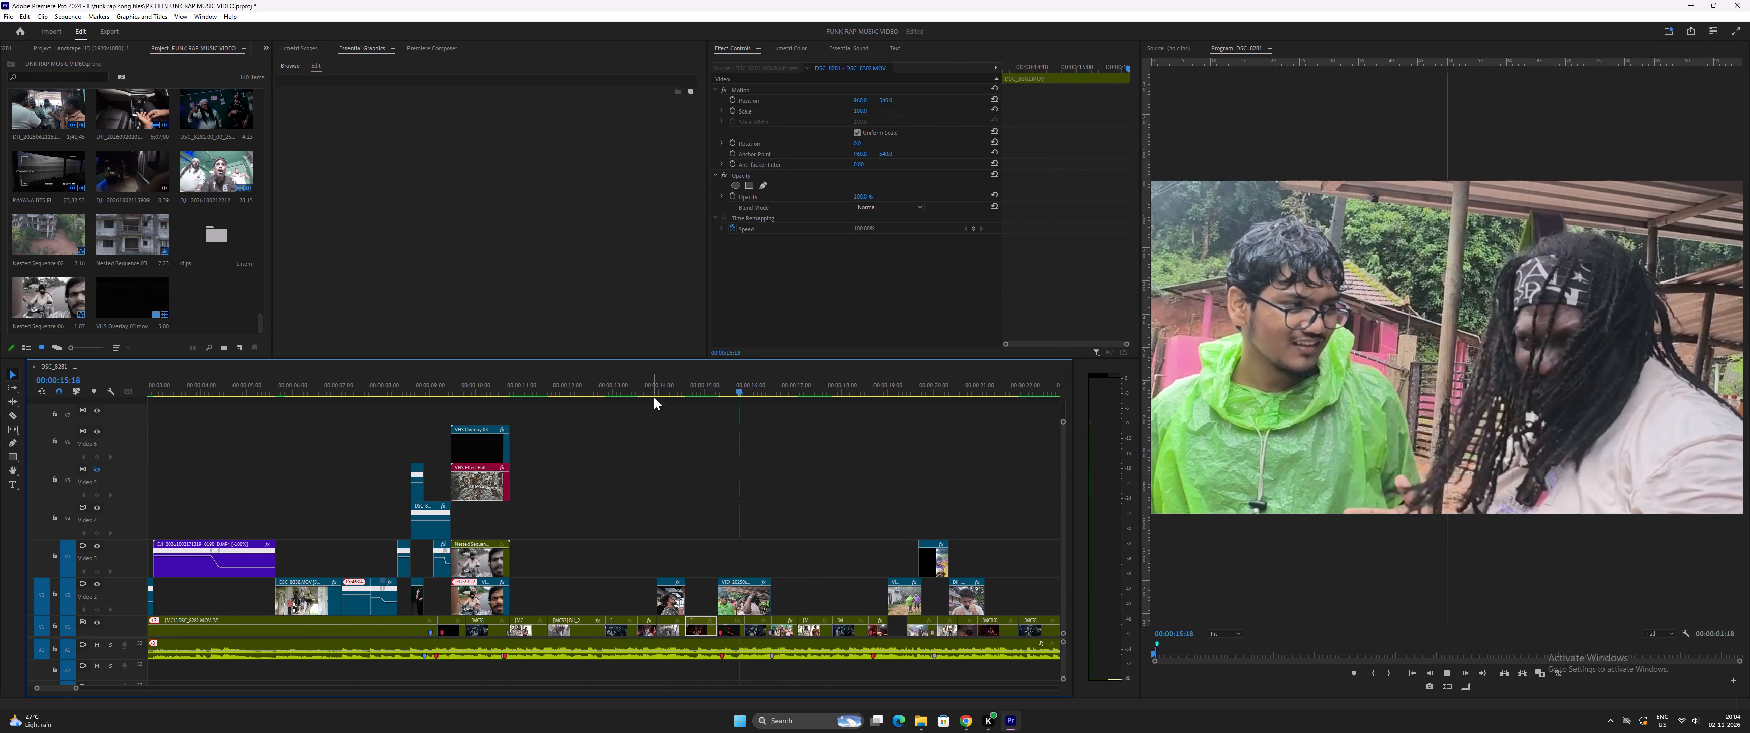
pyautogui.press('space')
pyautogui.click(679, 387)
pyautogui.press('space')
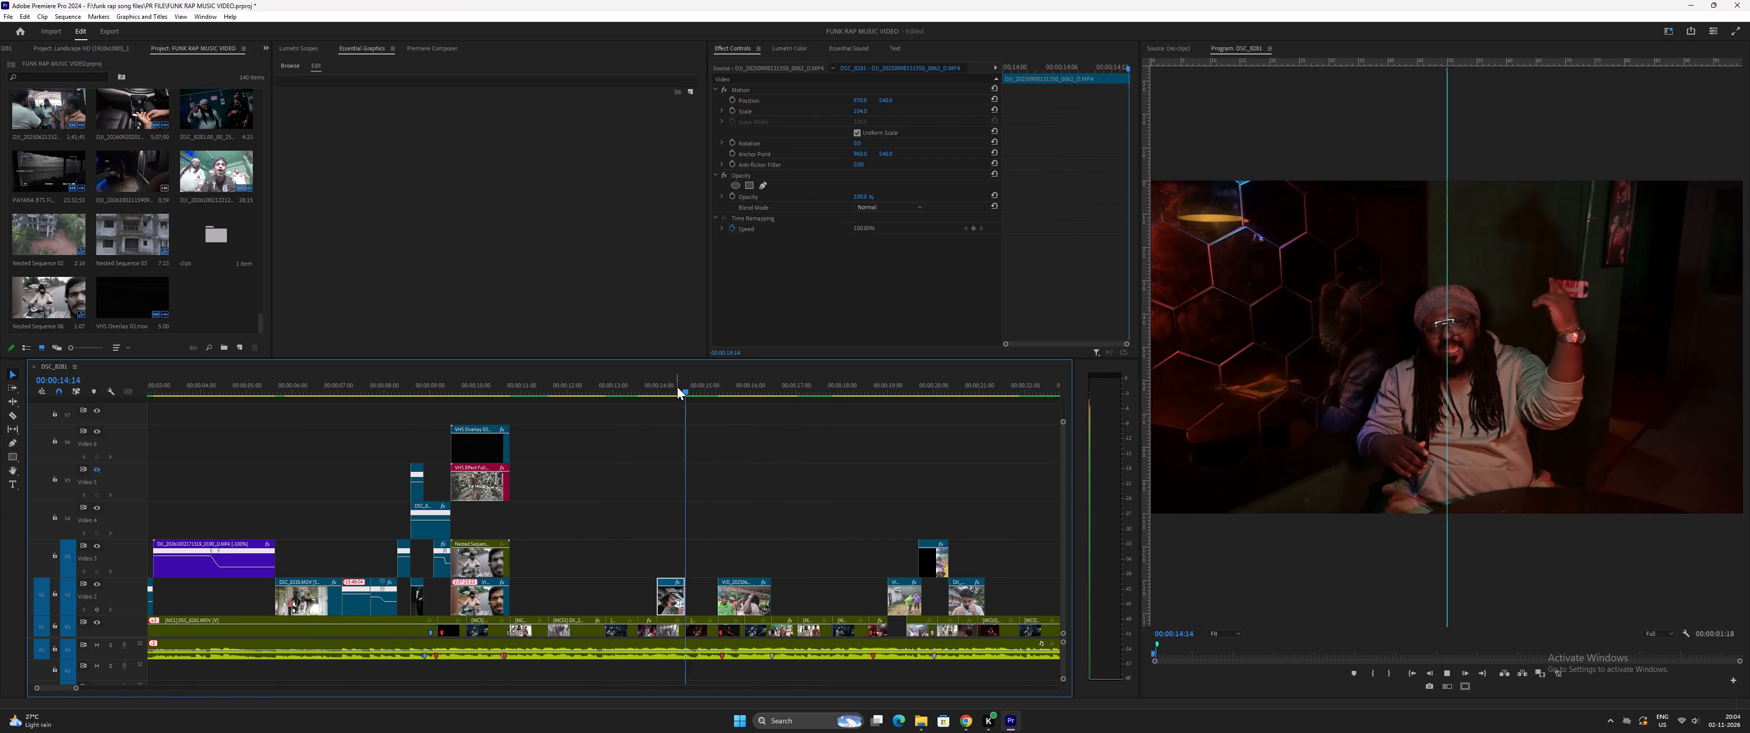
pyautogui.press('space')
pyautogui.click(656, 386)
pyautogui.press('=')
pyautogui.press('=')
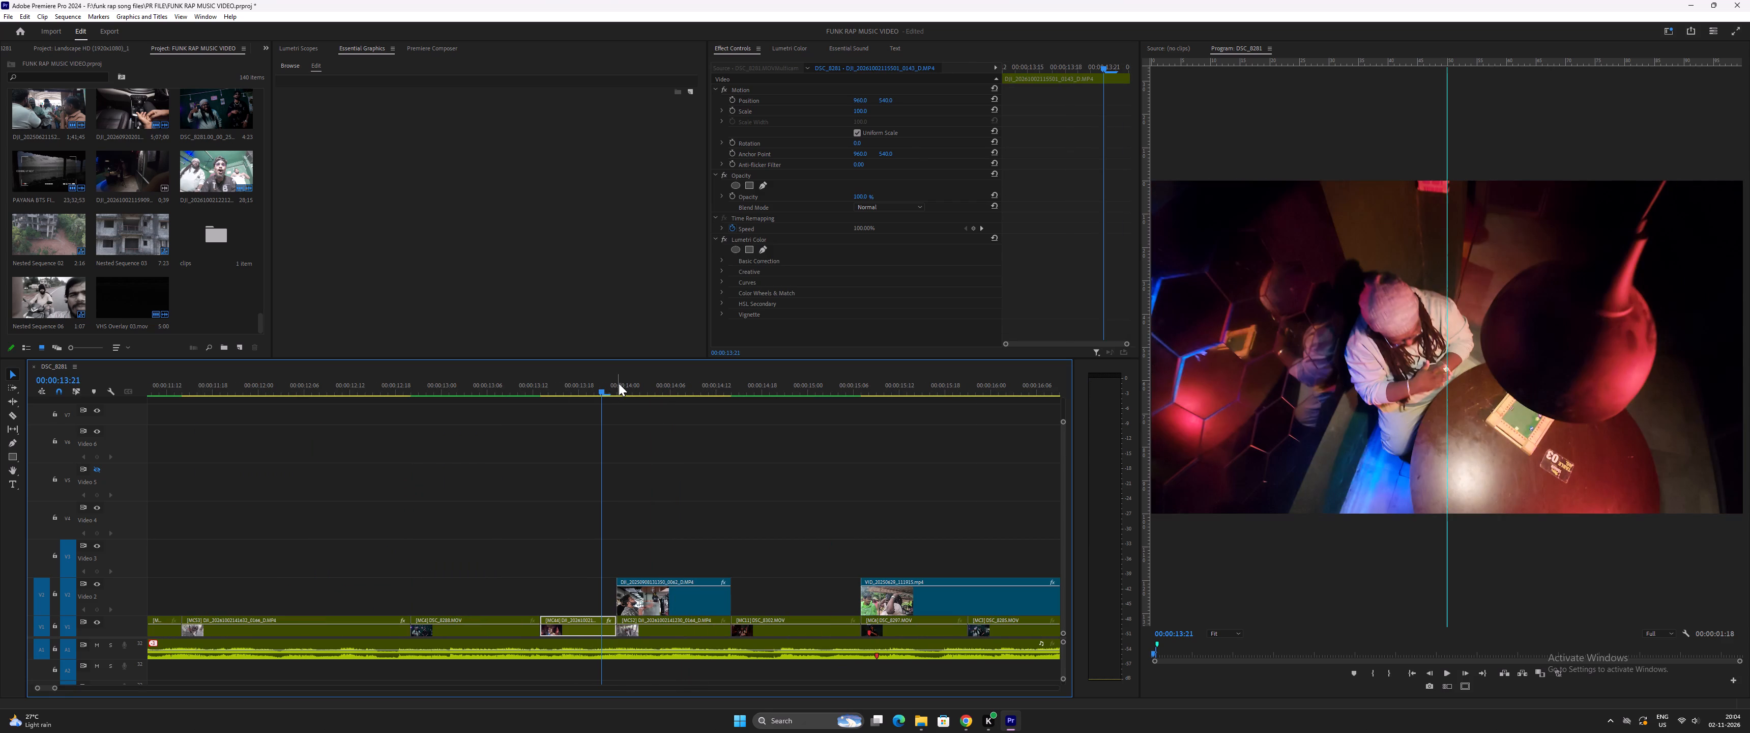
pyautogui.click(616, 382)
pyautogui.press('space')
pyautogui.press('space')
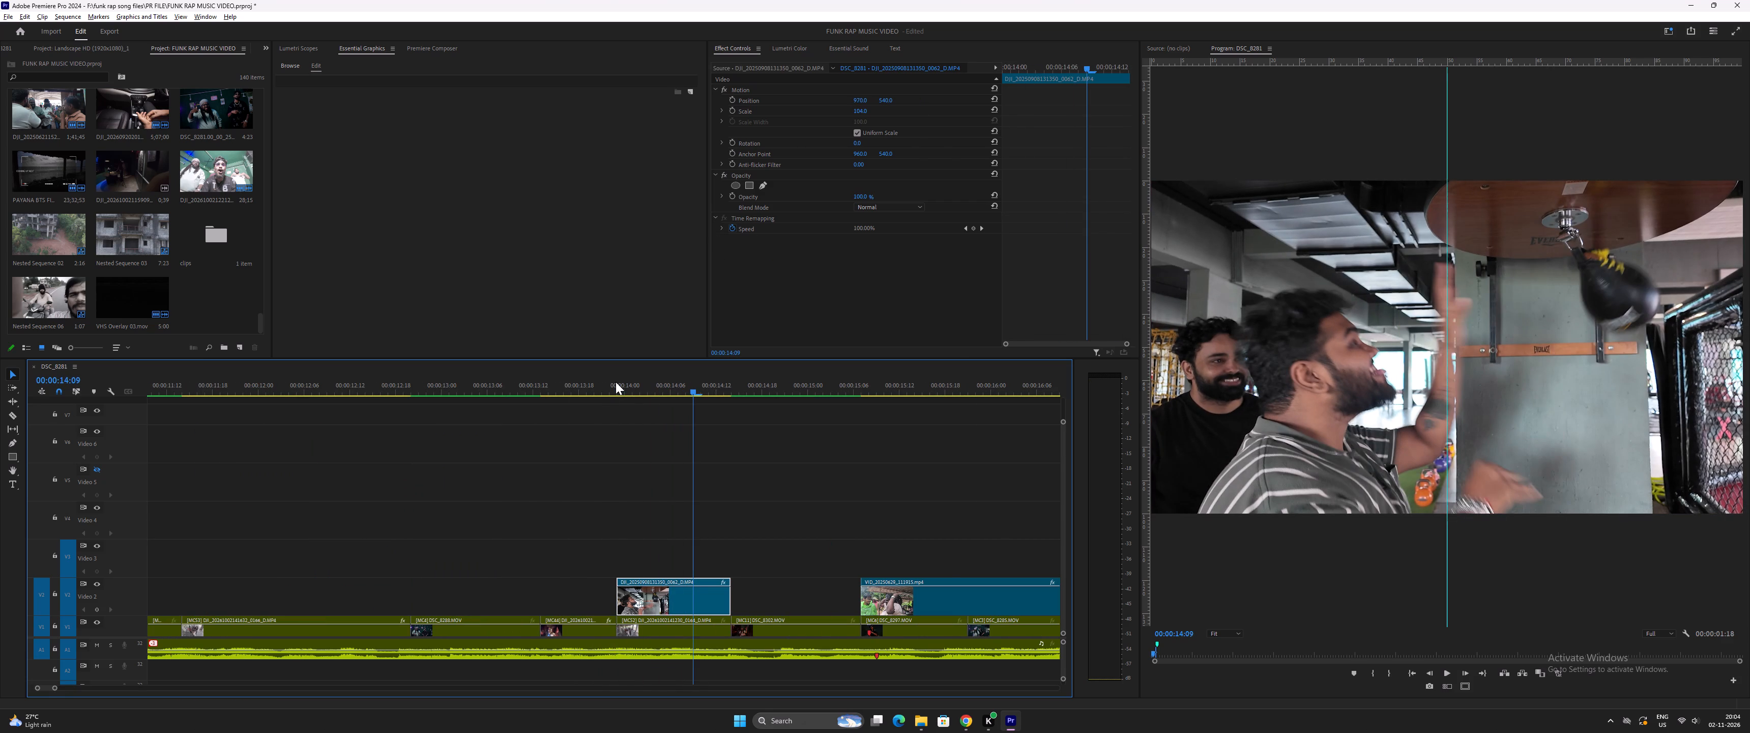
# Clear the Fisheye Lens filter, check the VHS Overlays and VHS Effect template sets, and filter the templates to Sketch Drawing Effect MOGRT.
pyautogui.hotkey('alt', 'Tab')
pyautogui.hotkey('alt', 'Tab')
pyautogui.click(291, 64)
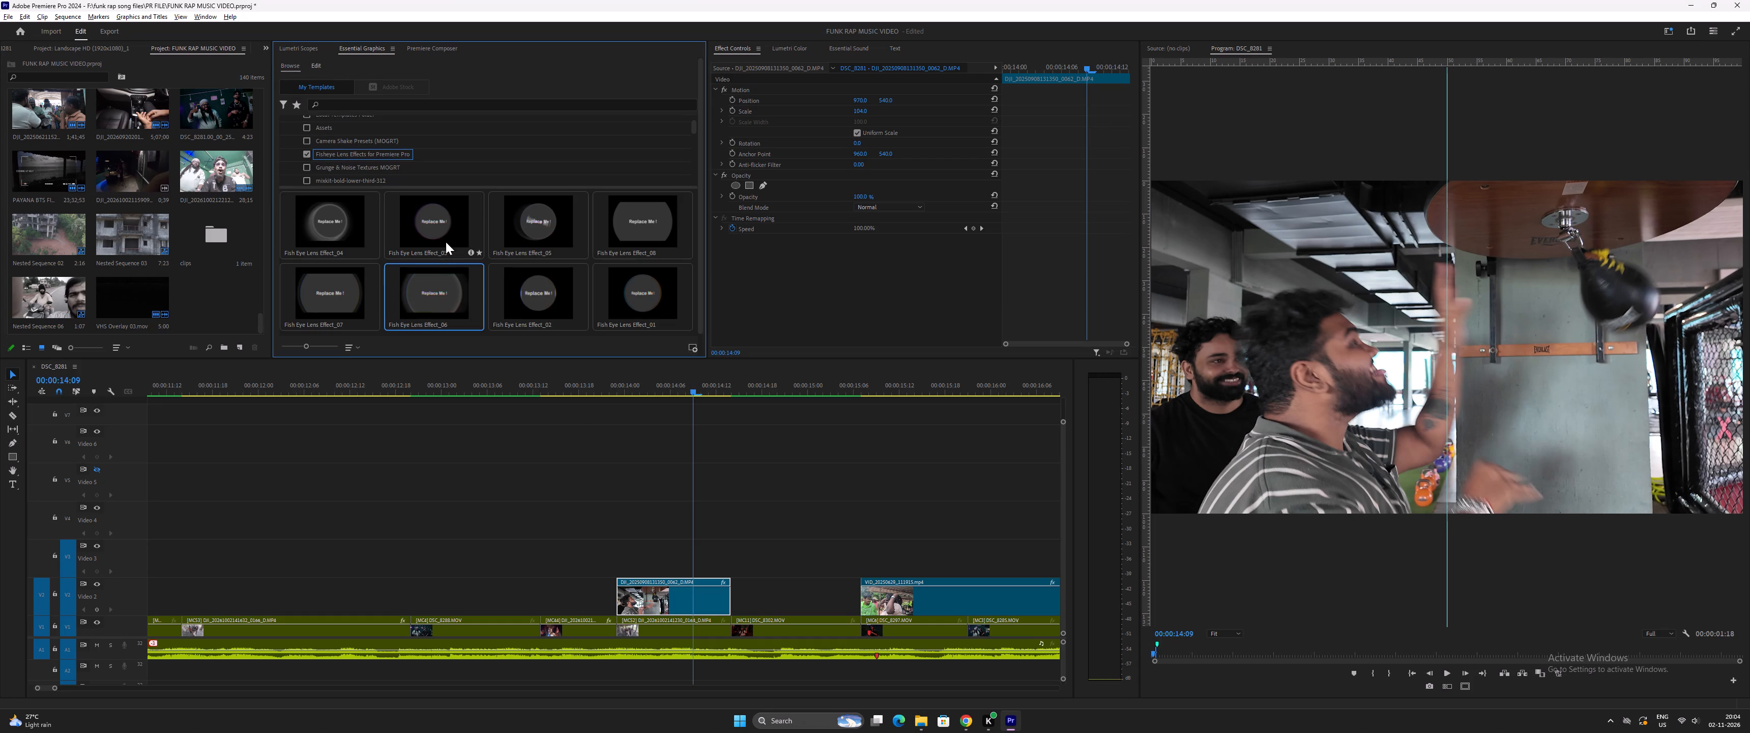
pyautogui.scroll(-6, 429, 230)
pyautogui.scroll(7, 427, 229)
pyautogui.click(309, 155)
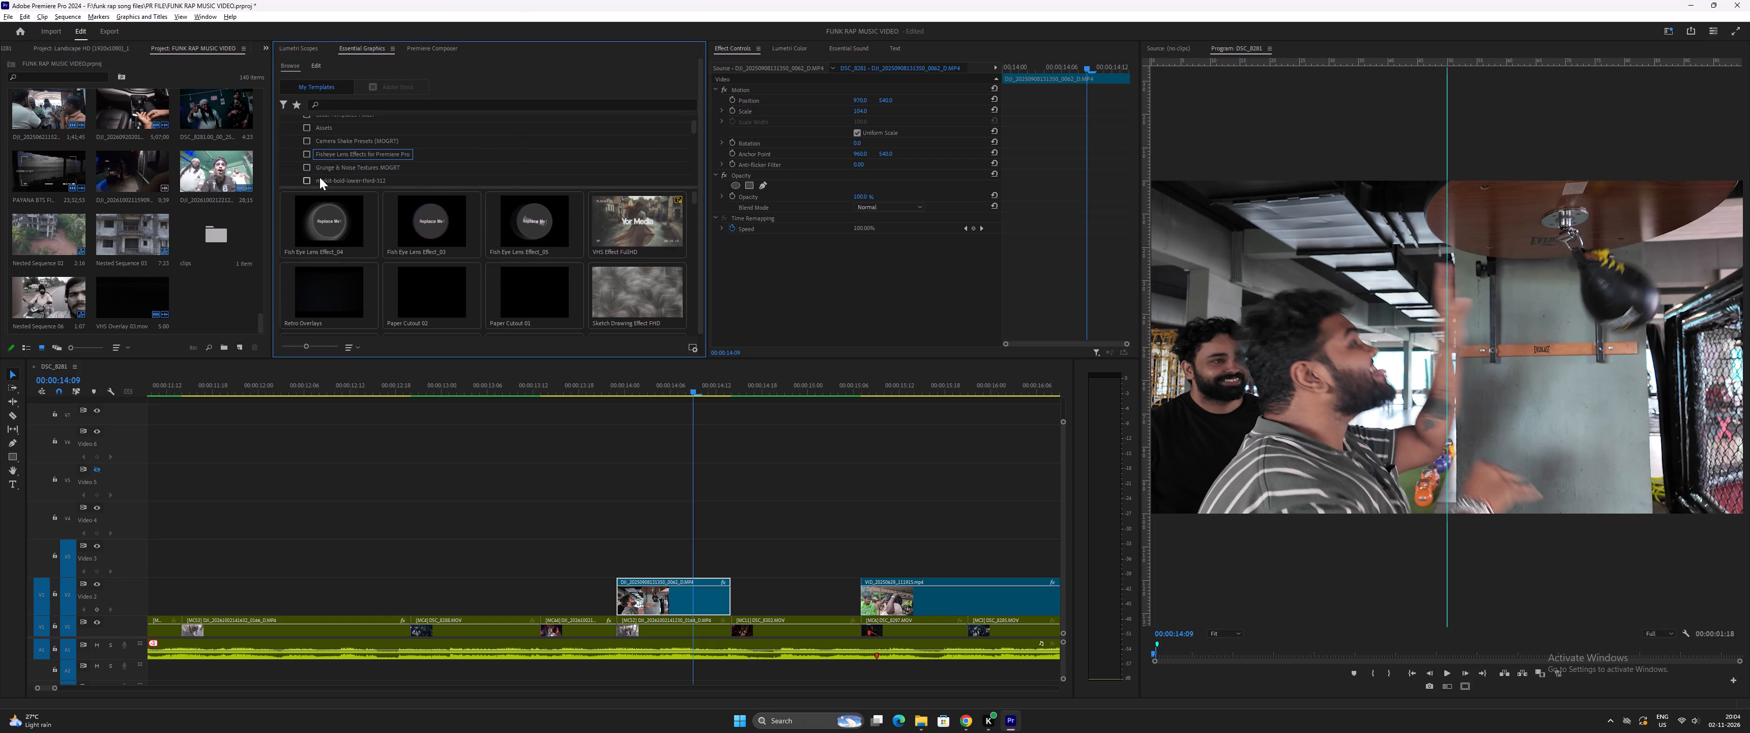
pyautogui.scroll(-8, 320, 177)
pyautogui.scroll(-20, 322, 177)
pyautogui.scroll(-5, 322, 177)
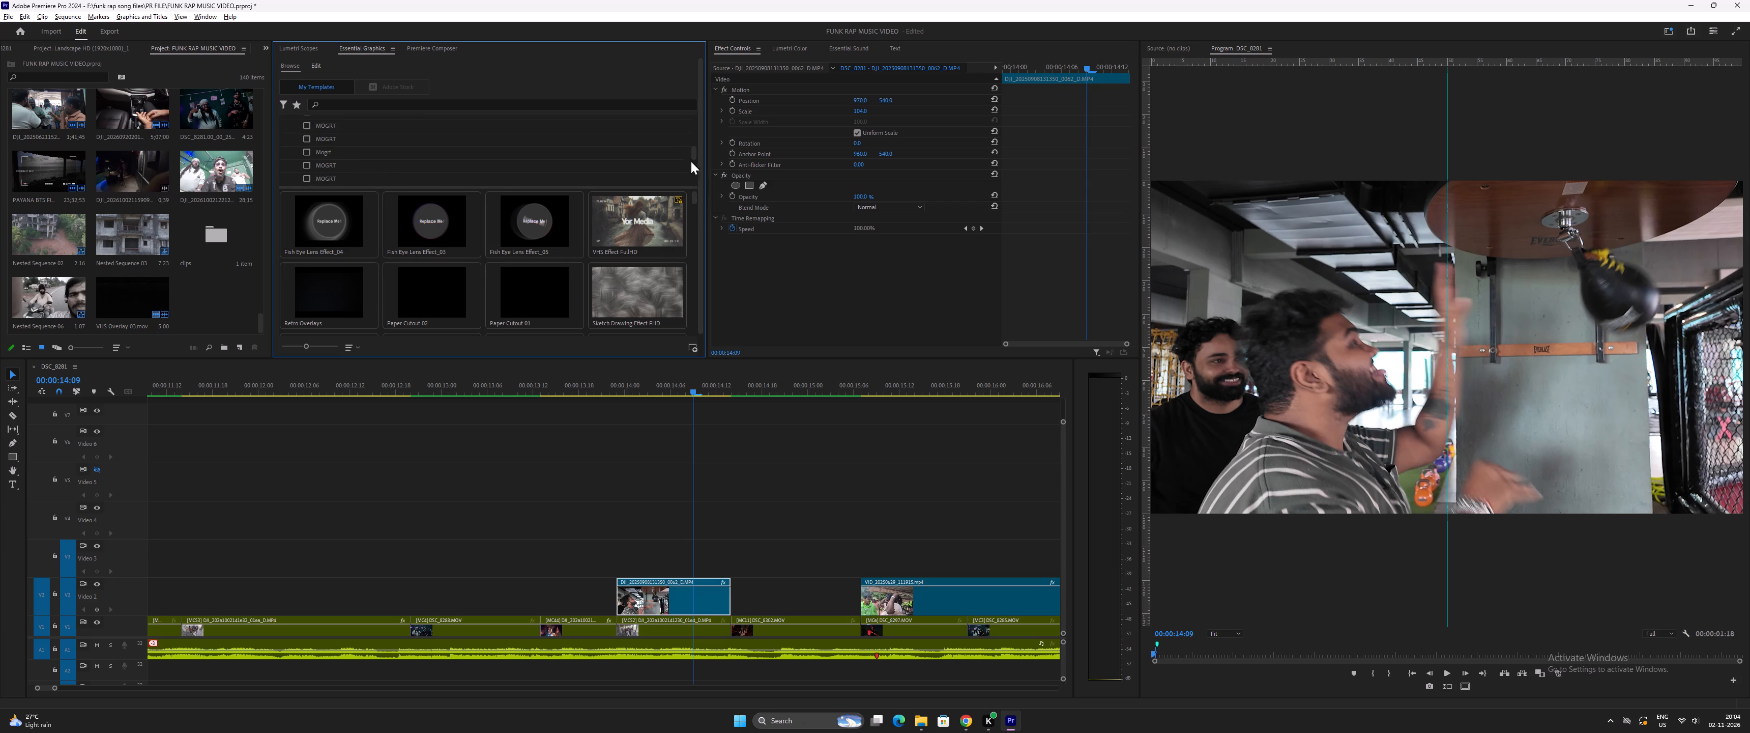
pyautogui.moveTo(692, 155); pyautogui.dragTo(686, 214)
pyautogui.click(309, 165)
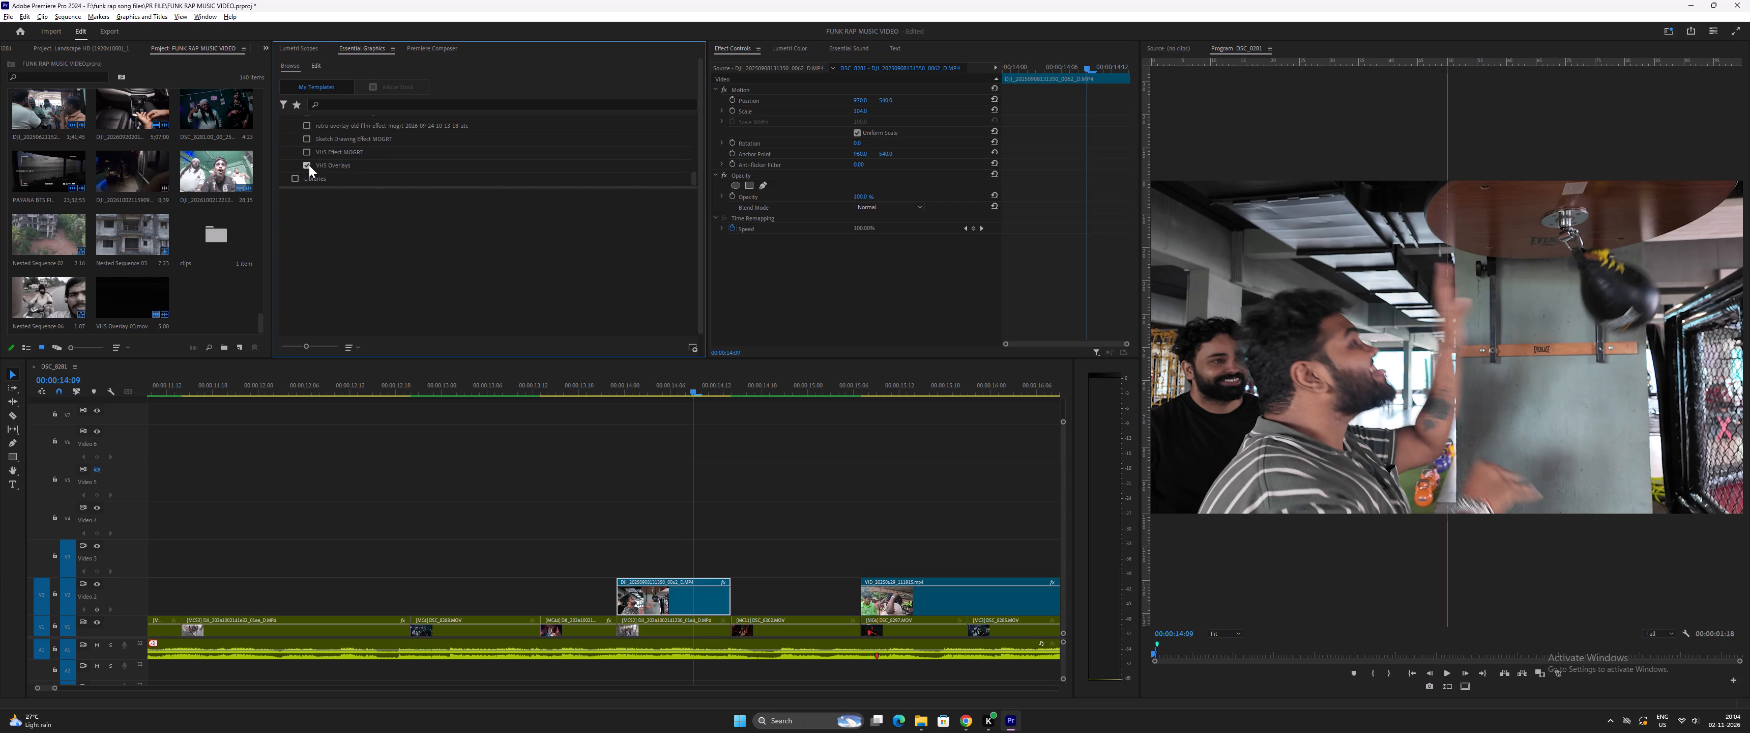
pyautogui.click(309, 165)
pyautogui.click(307, 152)
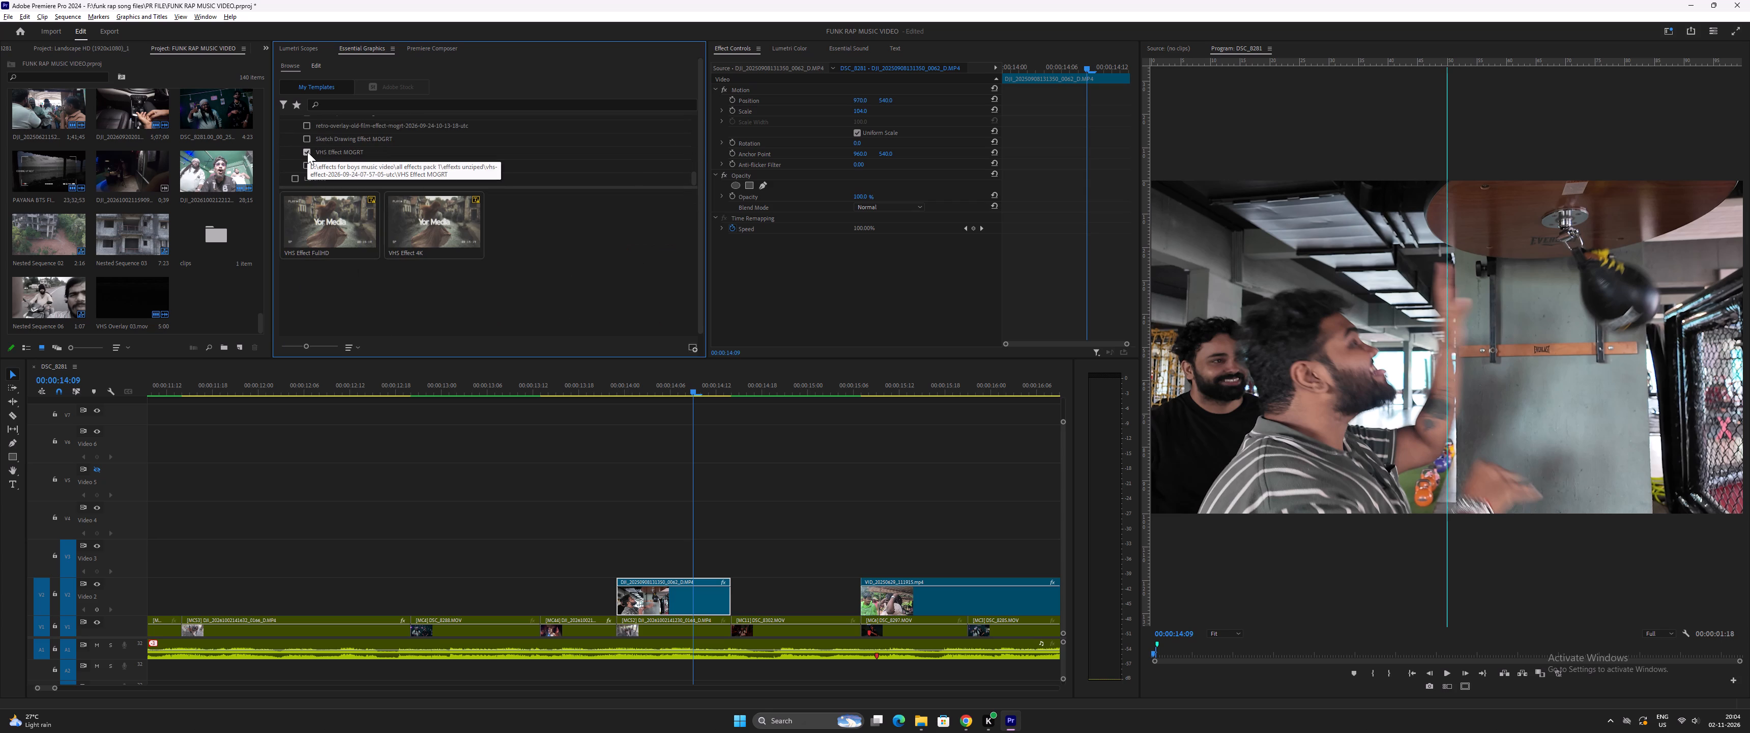
pyautogui.click(307, 152)
pyautogui.click(306, 138)
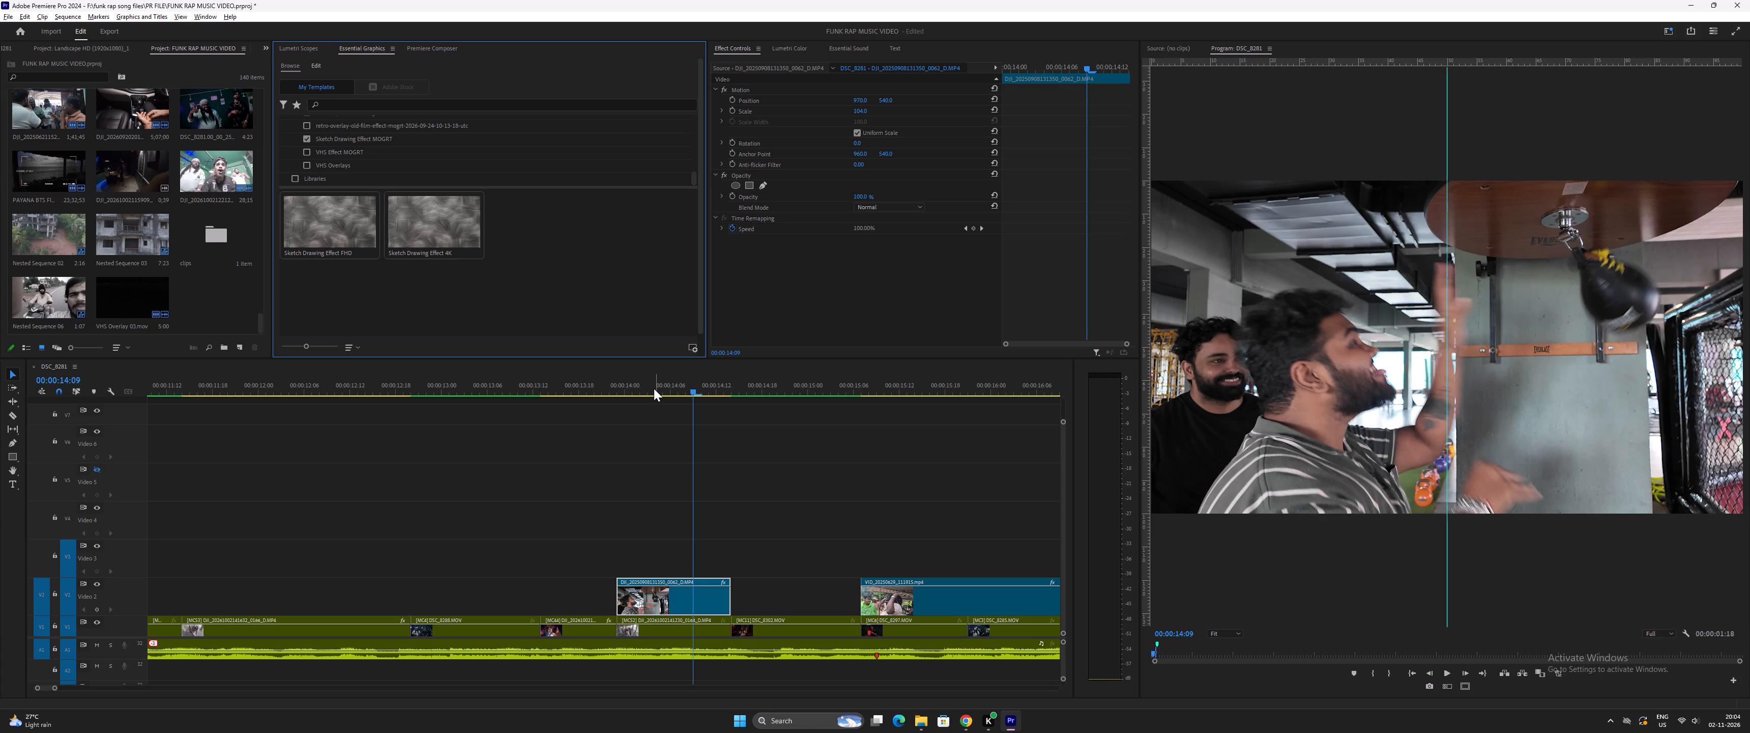
# Place the Sketch Drawing Effect FHD template on Video 4 in the empty stretch after the finished edit.
pyautogui.click(654, 388)
pyautogui.press('-')
pyautogui.press('-')
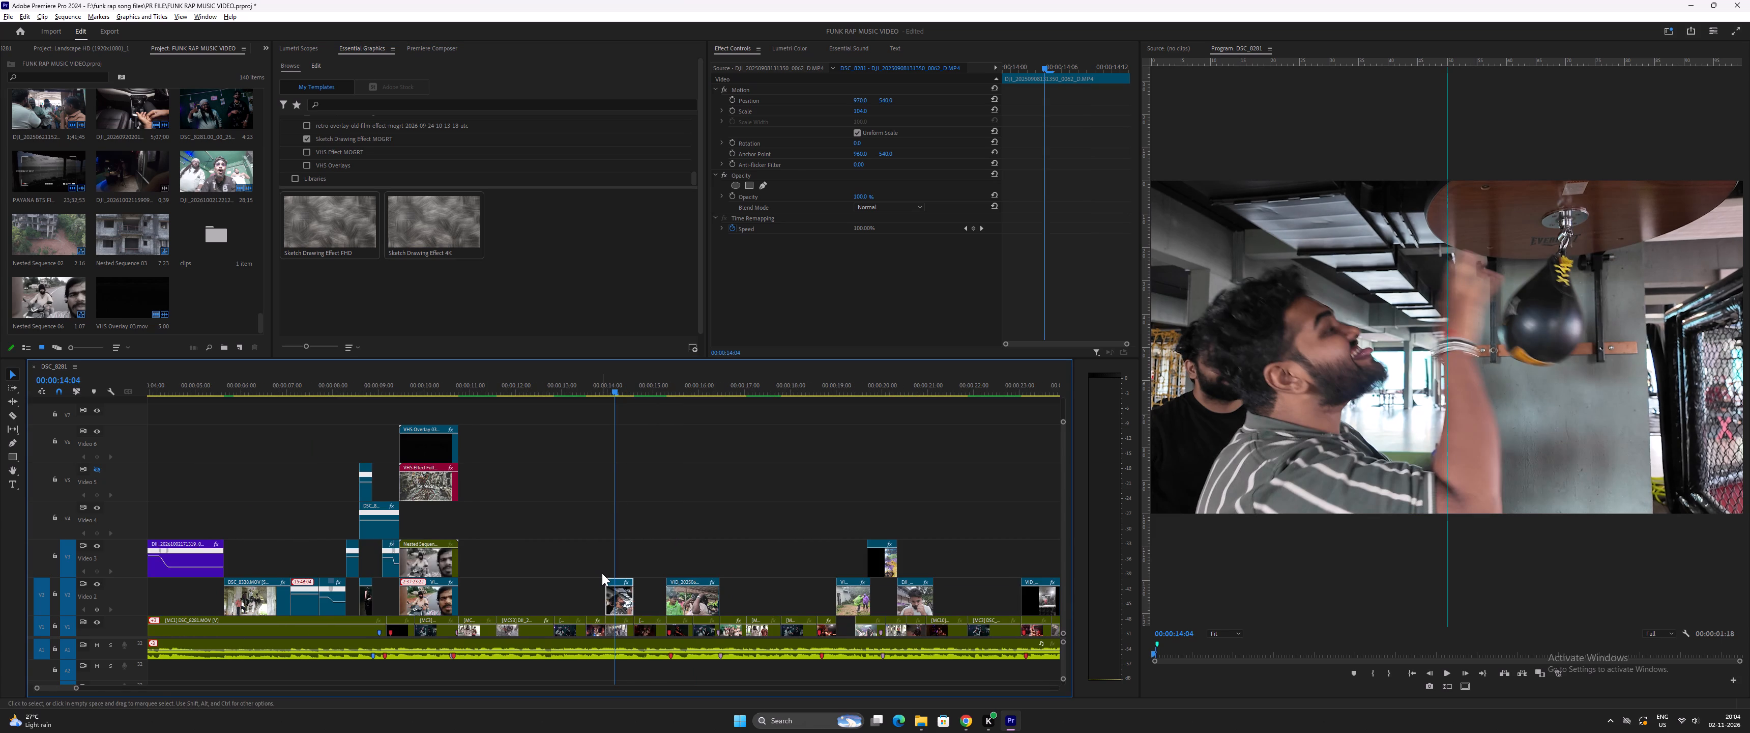
pyautogui.press('-')
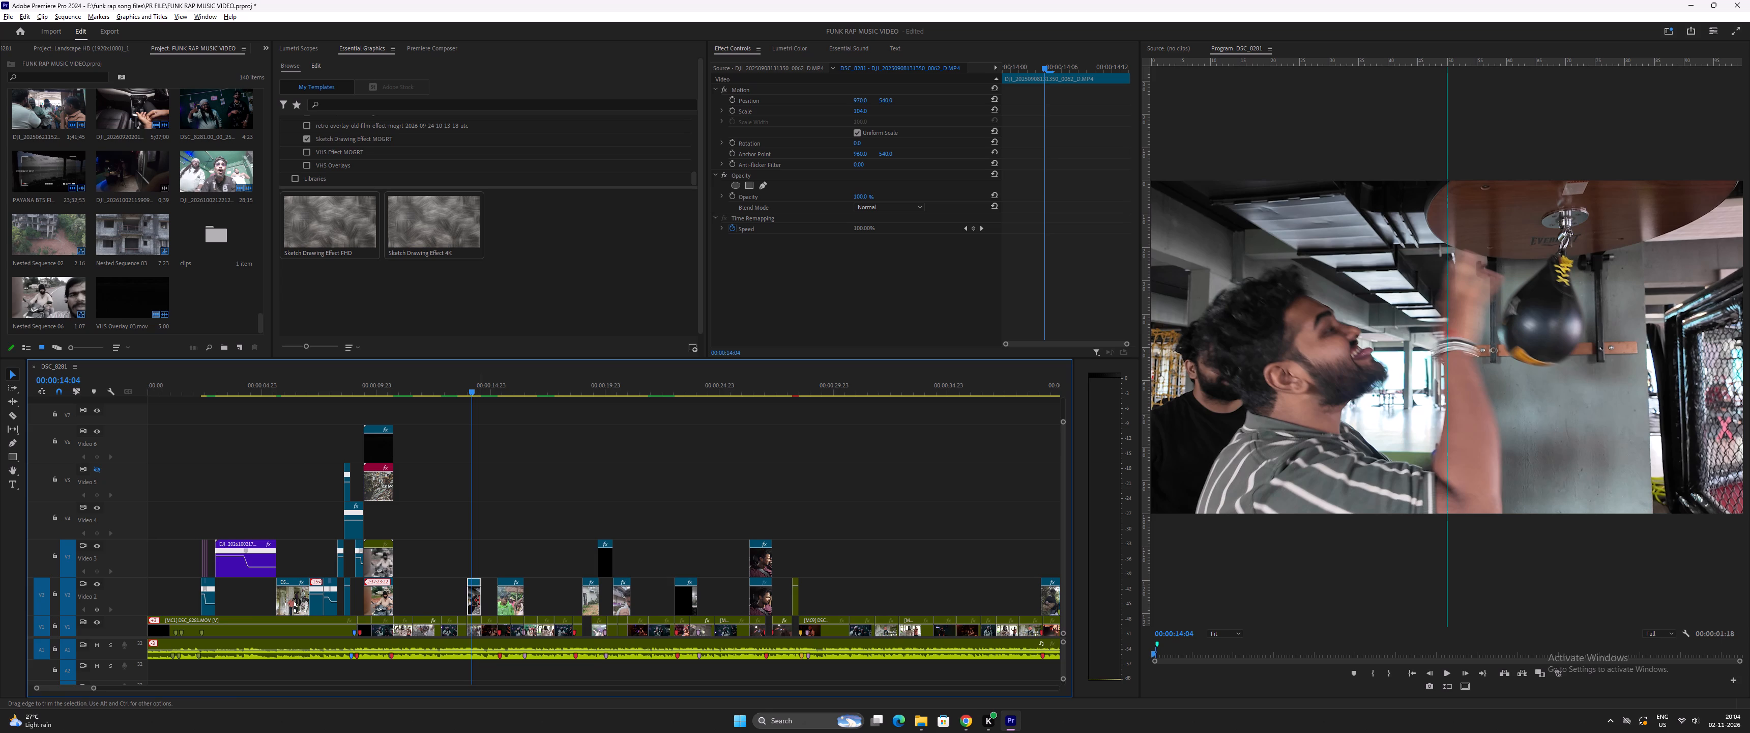
pyautogui.press('=')
pyautogui.press('=')
pyautogui.press('-')
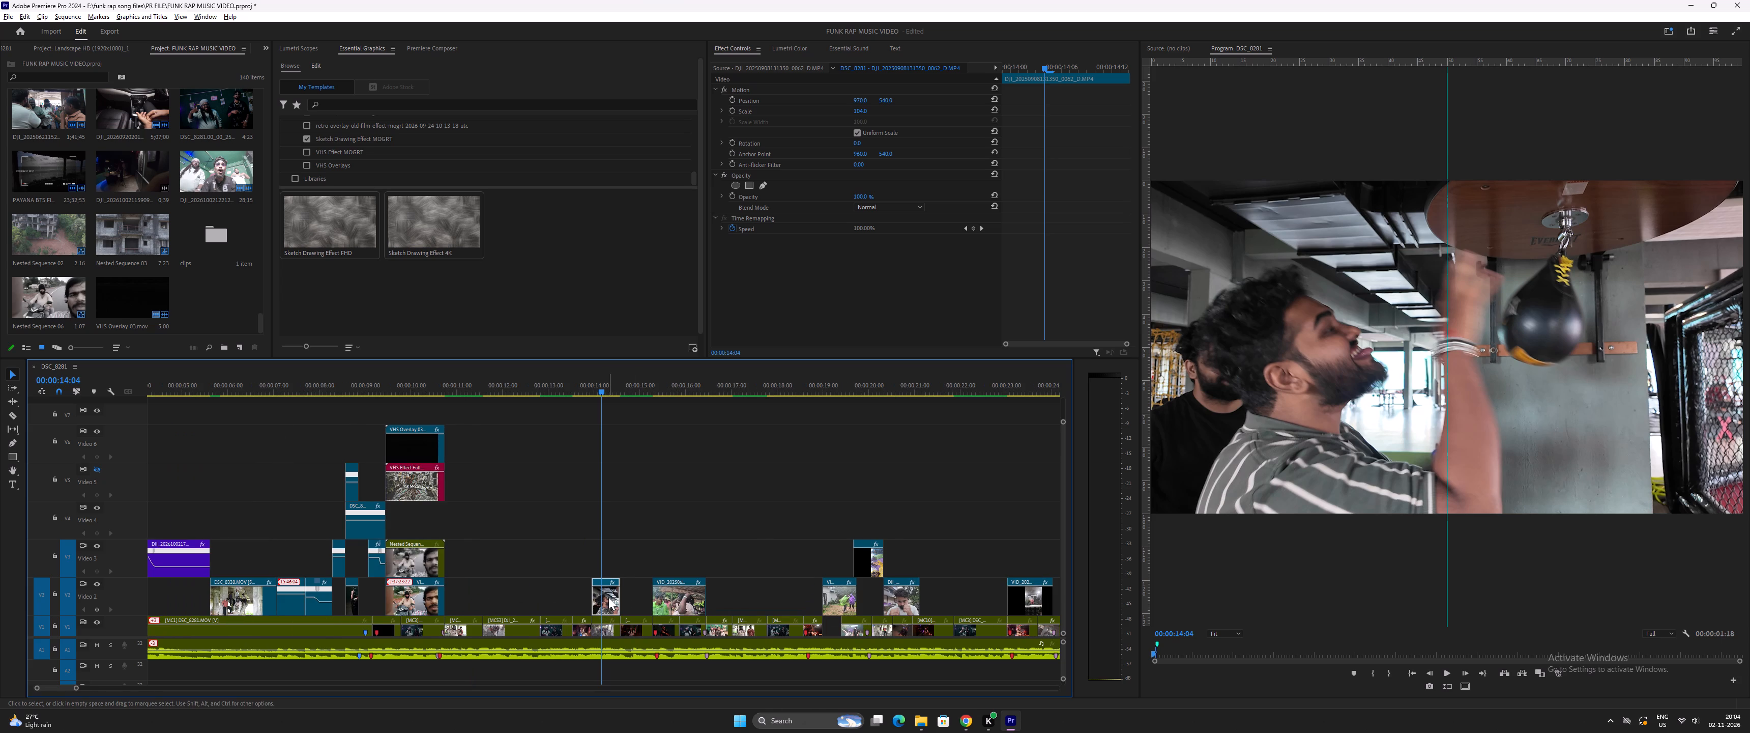
pyautogui.press('-')
pyautogui.press('-')
pyautogui.press('-')
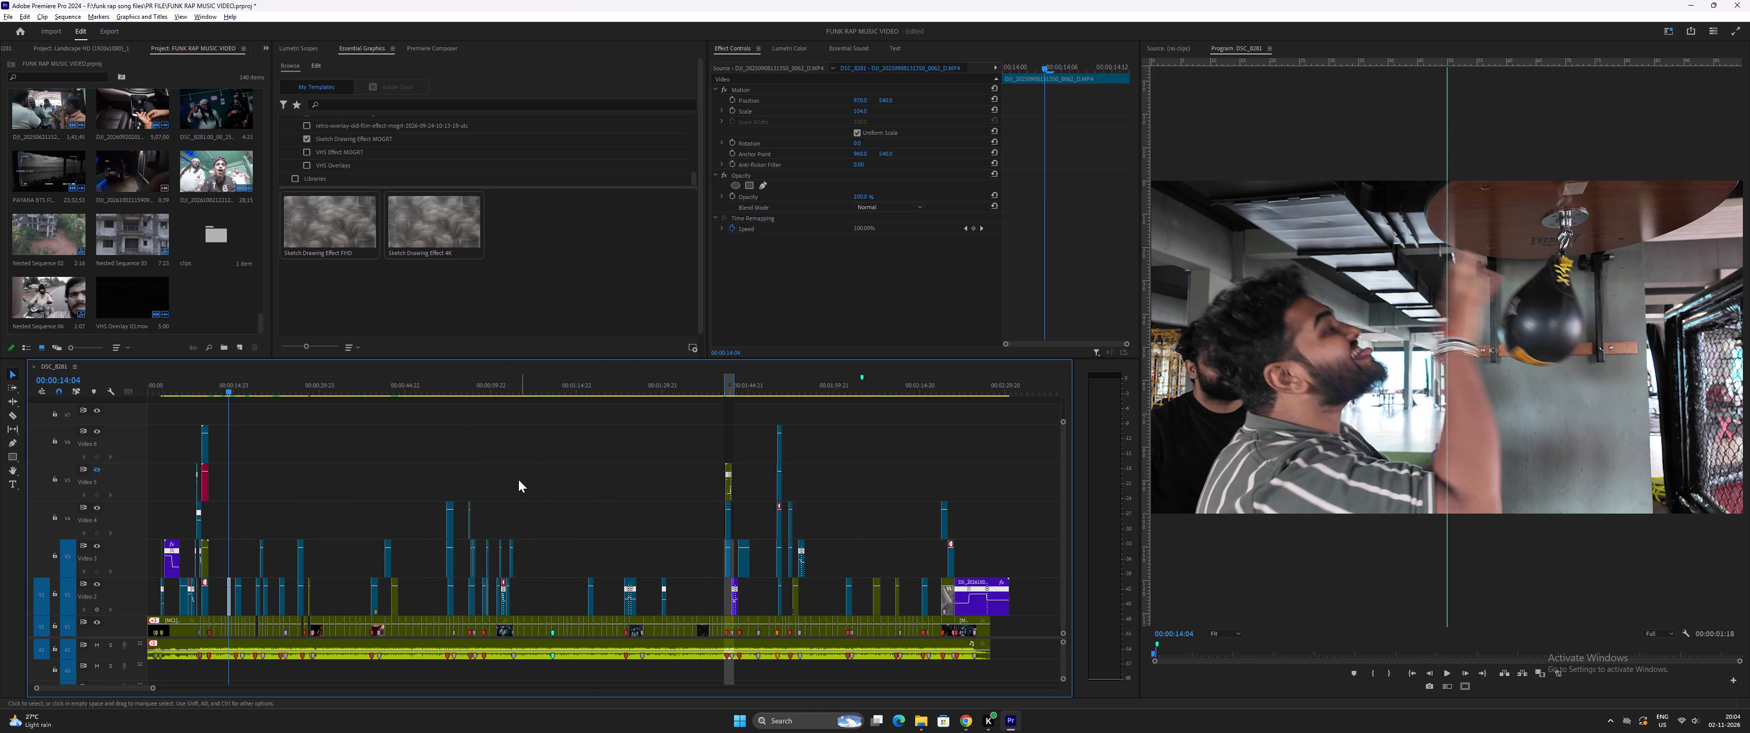
pyautogui.press('-')
pyautogui.moveTo(349, 232); pyautogui.dragTo(368, 244)
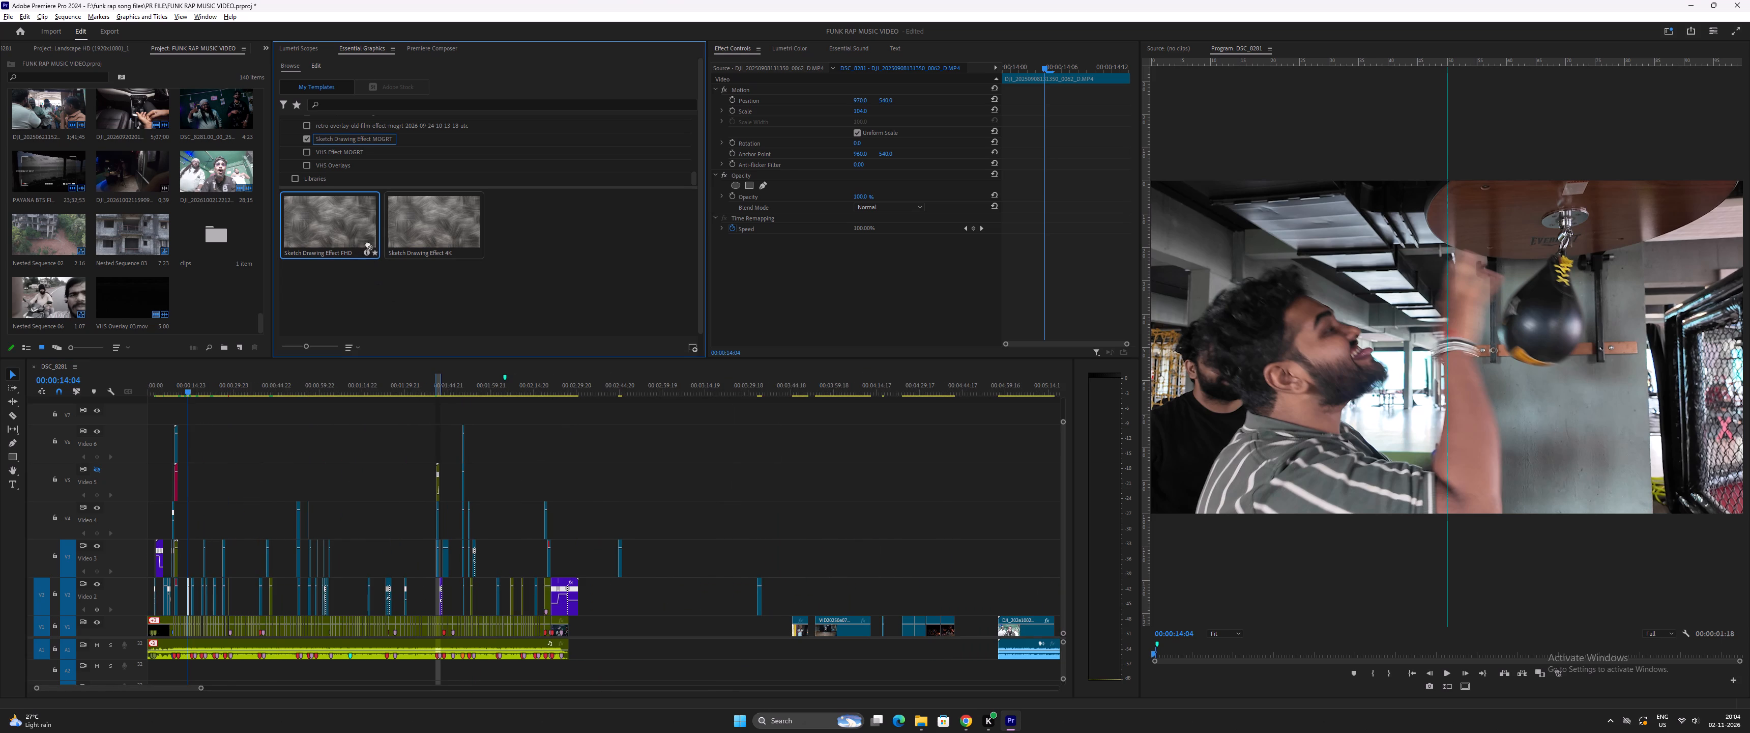
pyautogui.moveTo(368, 244); pyautogui.dragTo(734, 530)
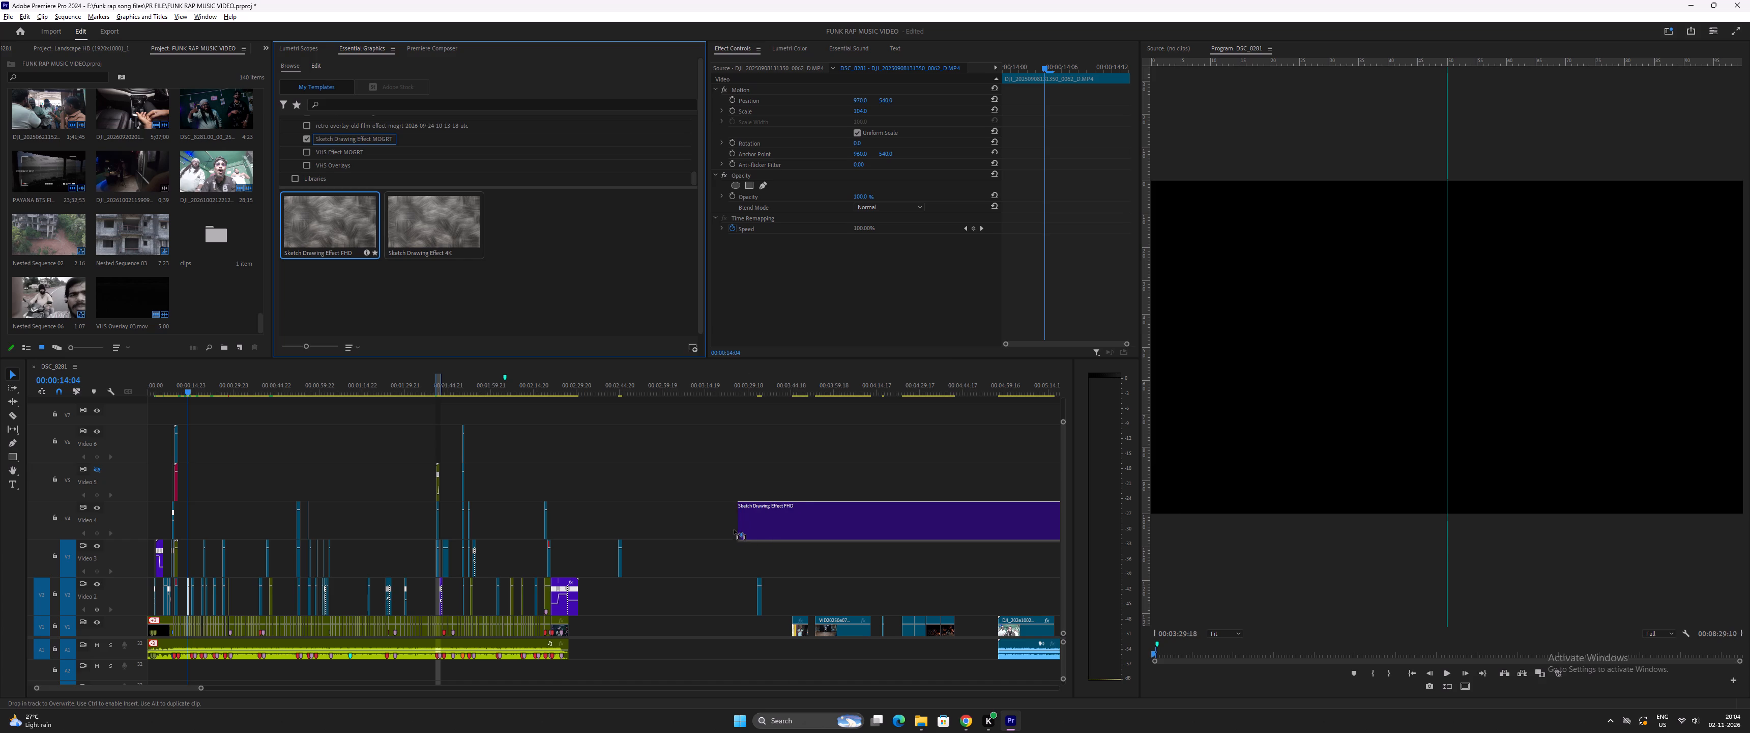
pyautogui.moveTo(734, 530); pyautogui.dragTo(732, 530)
pyautogui.press('-')
pyautogui.press('-')
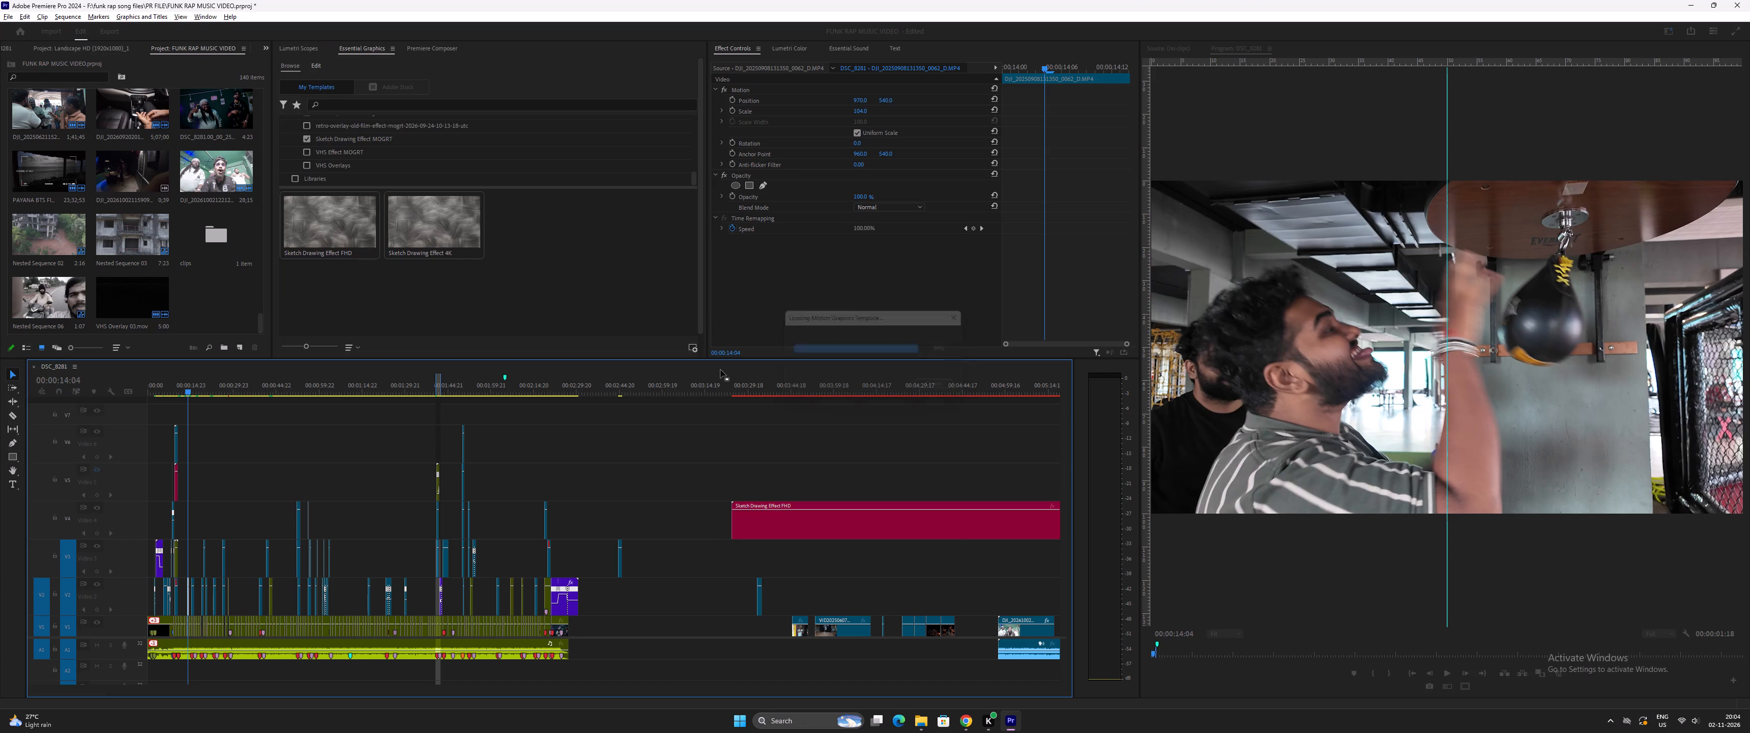
pyautogui.press('-')
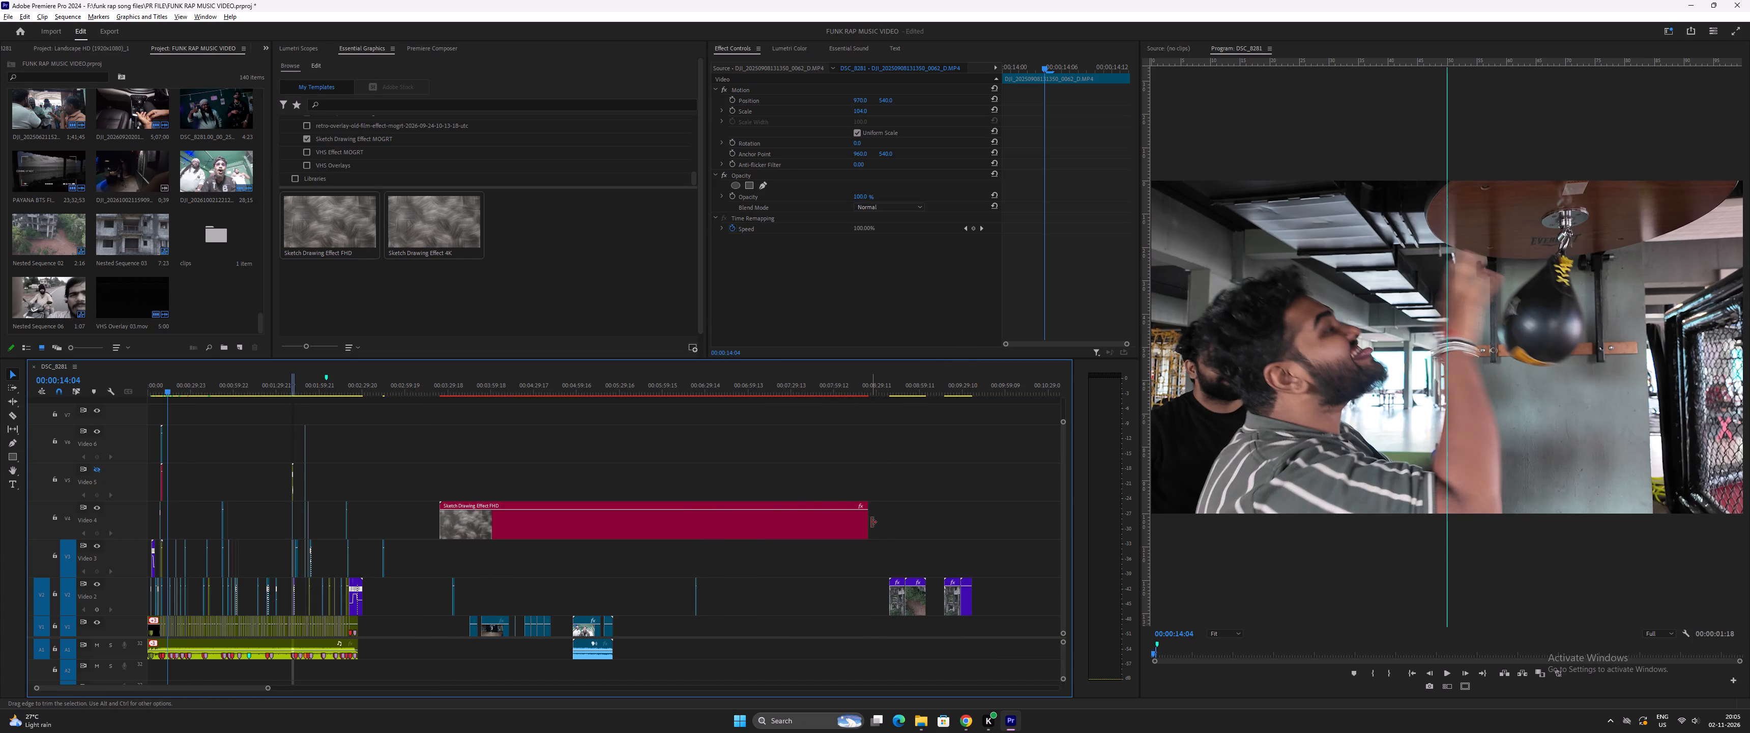
# Trim both ends of the Sketch Drawing Effect FHD template on Video 4 down to a short clip.
pyautogui.moveTo(871, 522); pyautogui.dragTo(524, 522)
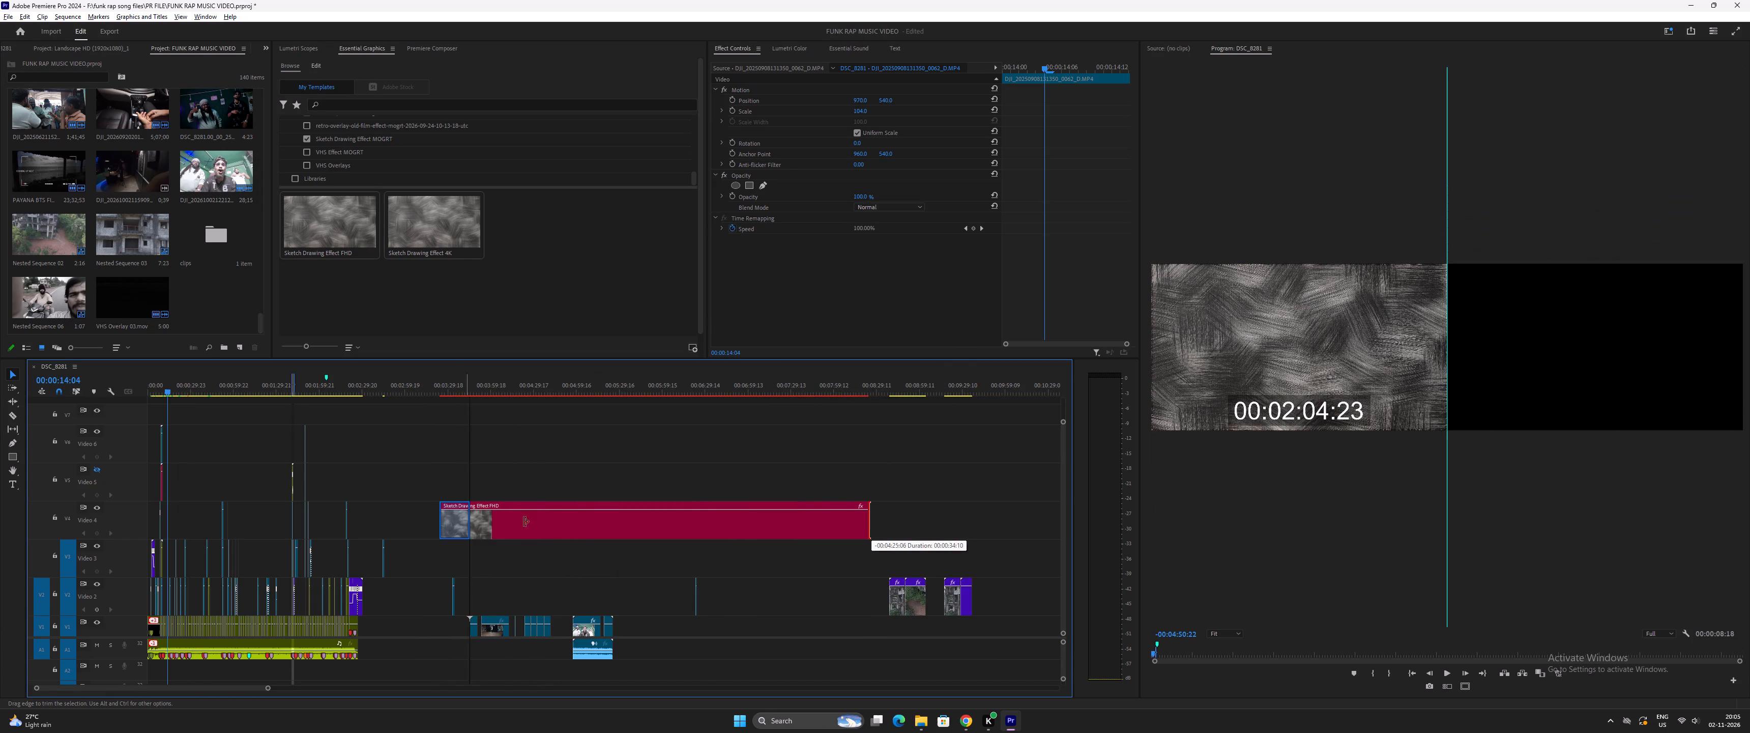
pyautogui.moveTo(524, 522); pyautogui.dragTo(595, 522)
pyautogui.moveTo(443, 523); pyautogui.dragTo(527, 523)
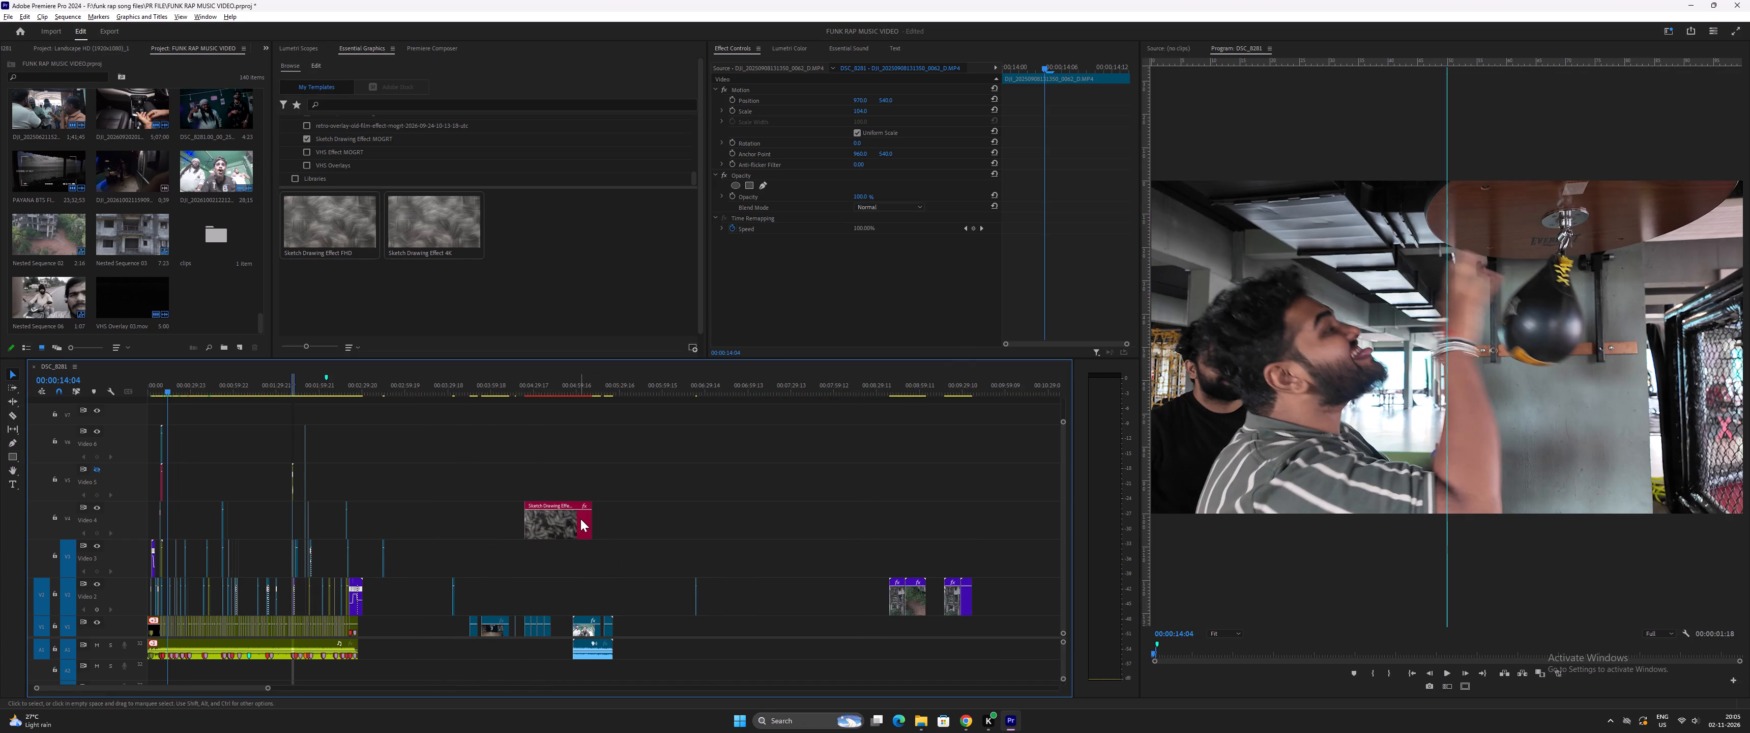
pyautogui.moveTo(587, 520); pyautogui.dragTo(535, 517)
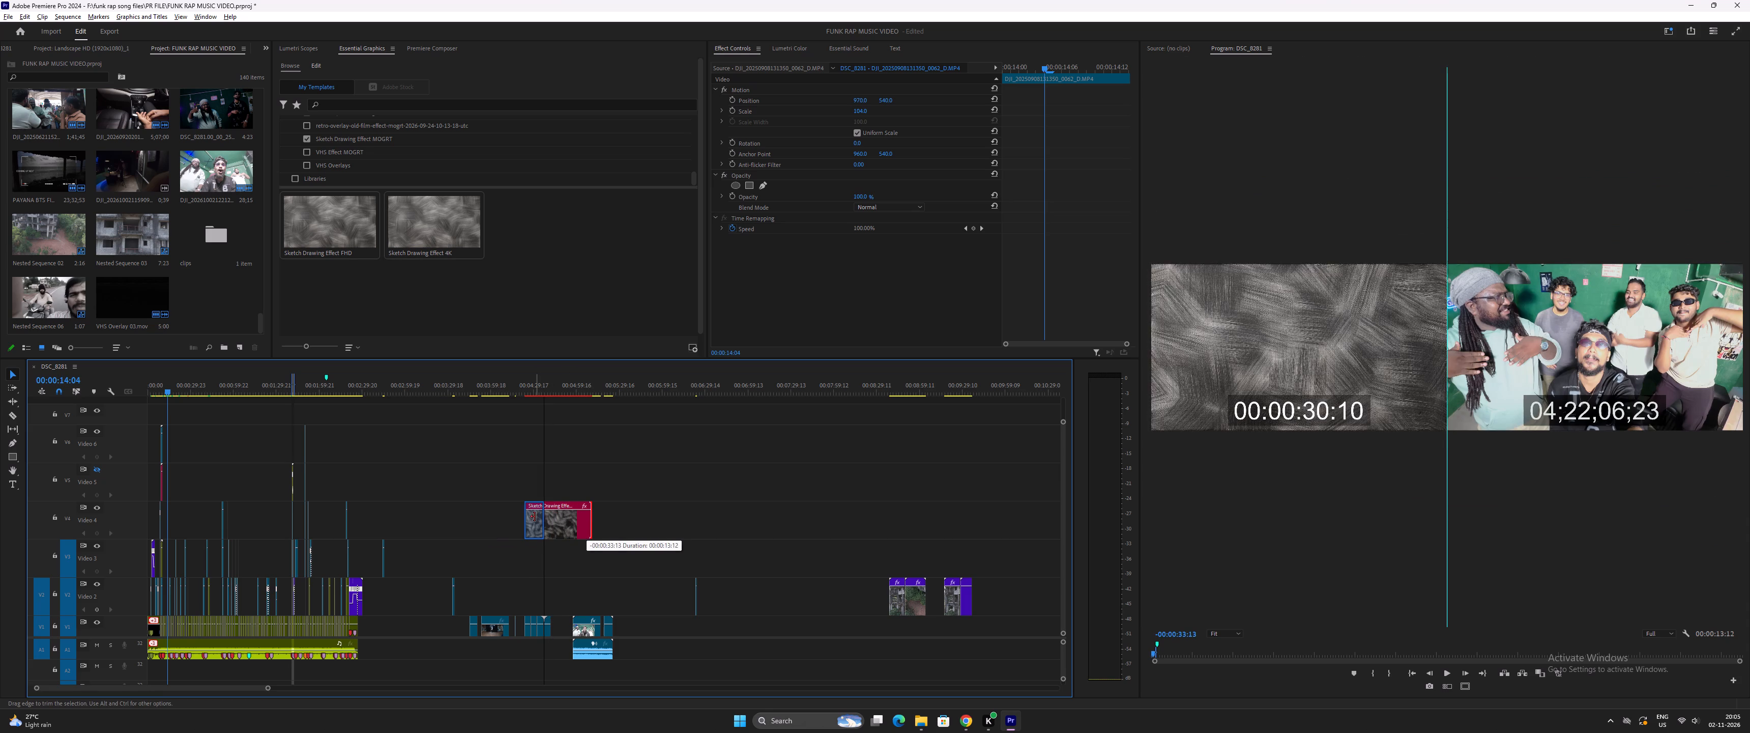
pyautogui.moveTo(535, 517); pyautogui.dragTo(531, 517)
# Move the shortened sketch template to Video 5, aligned with the start of the punching-bag clip near 14 seconds.
pyautogui.moveTo(530, 526); pyautogui.dragTo(327, 453)
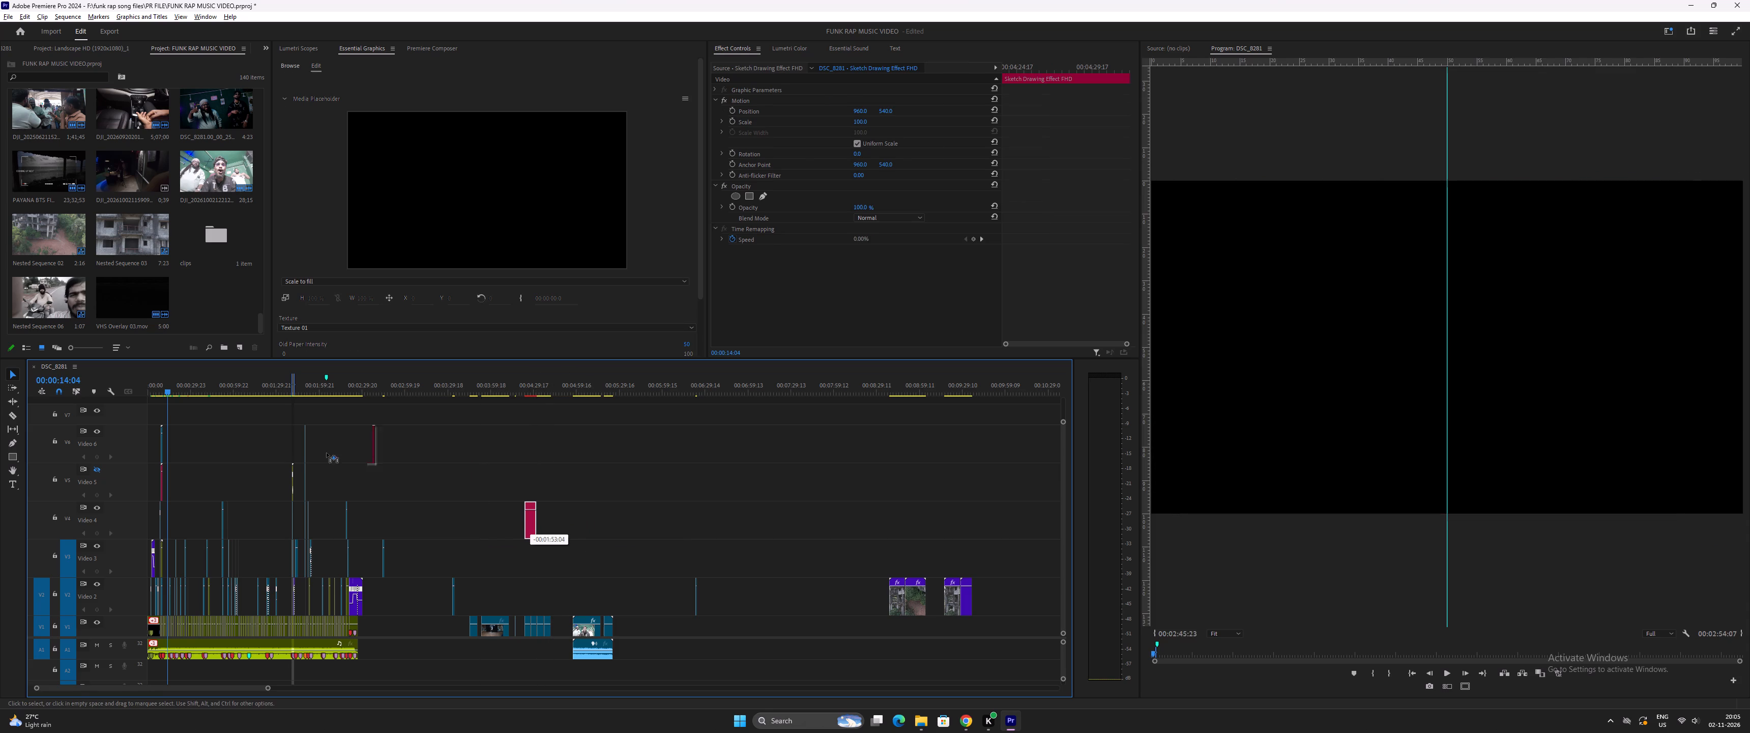
pyautogui.moveTo(327, 453); pyautogui.dragTo(460, 470)
pyautogui.press('=')
pyautogui.press('=')
pyautogui.press('=')
pyautogui.press('=')
pyautogui.press('=')
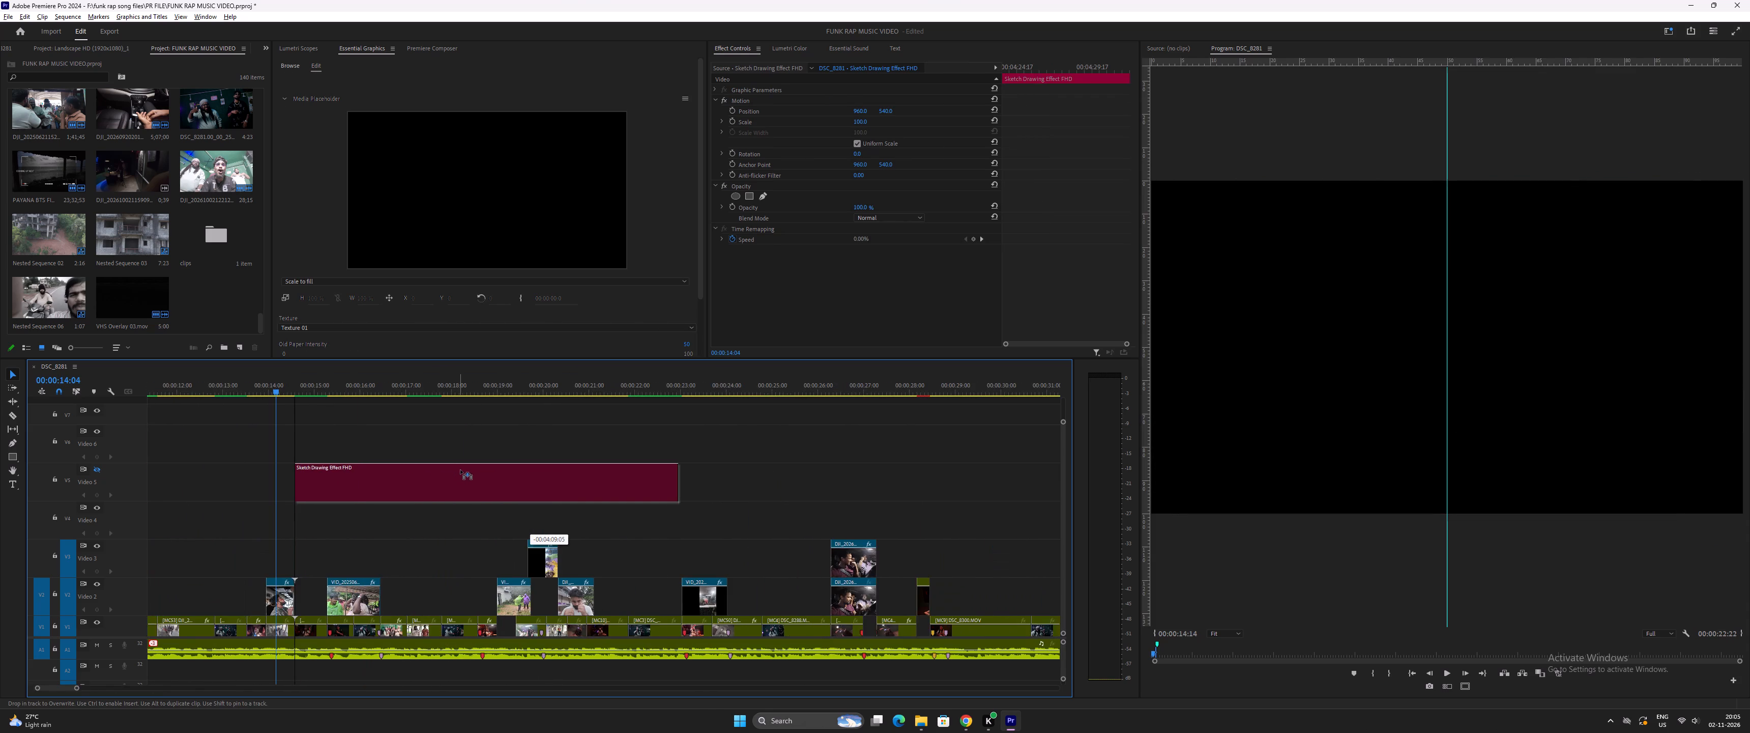
pyautogui.moveTo(460, 470); pyautogui.dragTo(452, 479)
pyautogui.press('=')
pyautogui.press('-')
pyautogui.press('-')
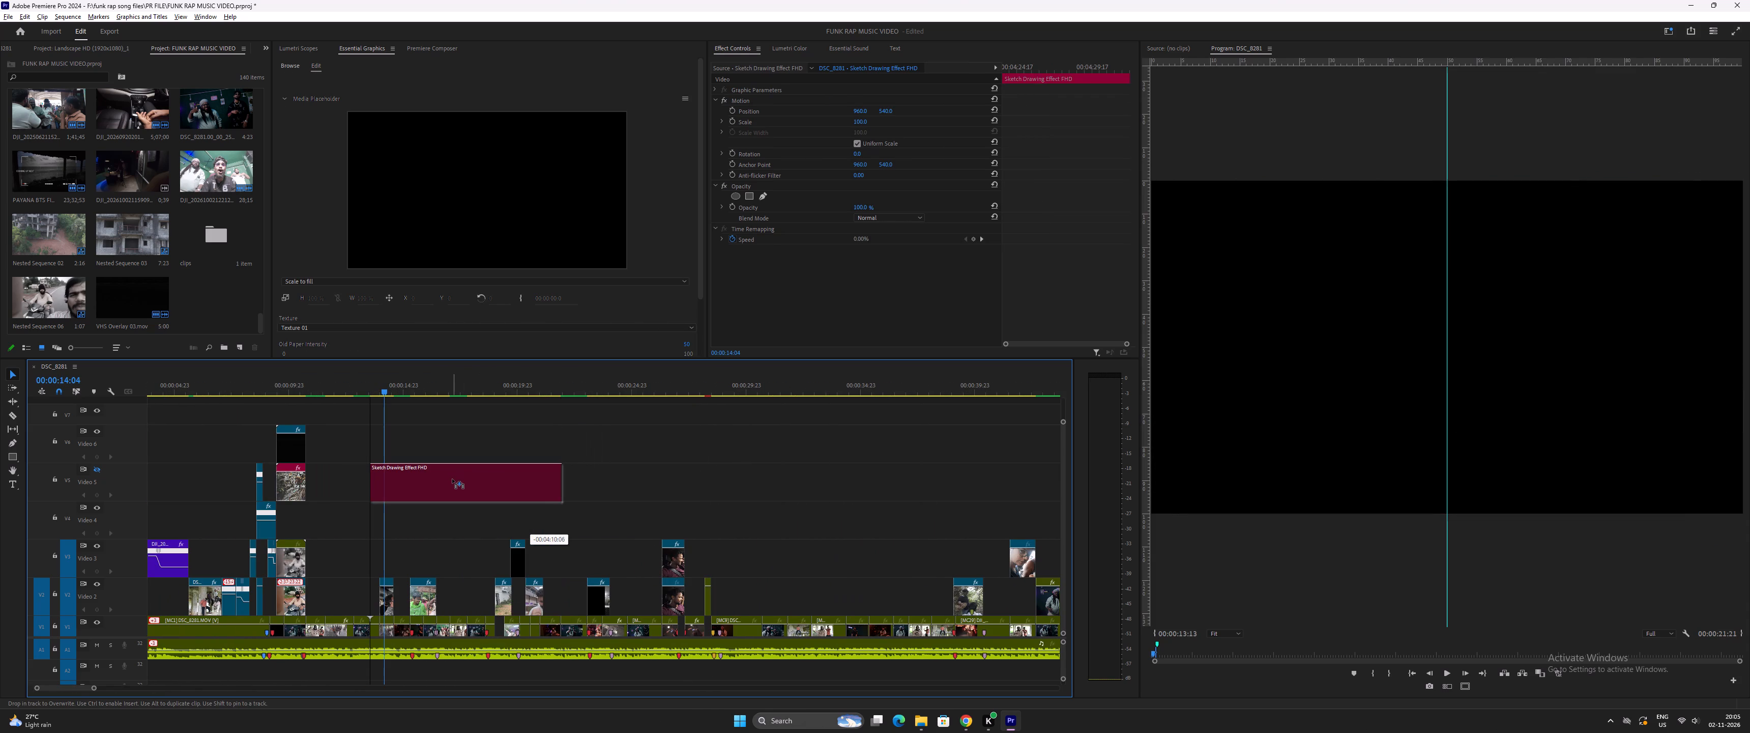
pyautogui.moveTo(452, 479); pyautogui.dragTo(458, 488)
# Split the sketch template at the end of the punching-bag clip, 00:00:14:14, and delete the excess portion.
pyautogui.click(378, 392)
pyautogui.press('=')
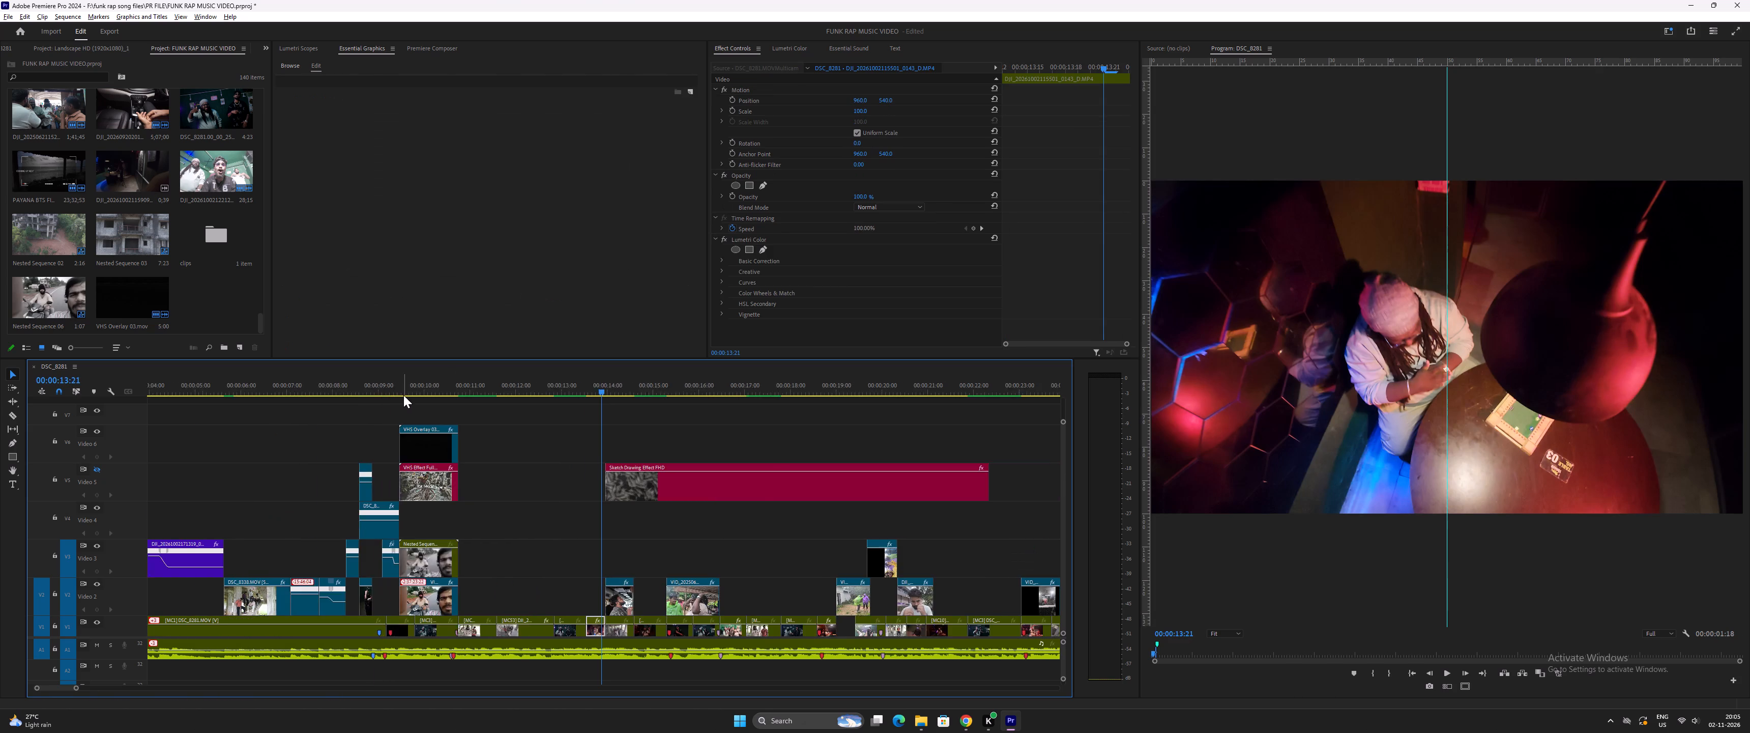
pyautogui.press('=')
pyautogui.press('=')
pyautogui.click(617, 377)
pyautogui.press('=')
pyautogui.press('-')
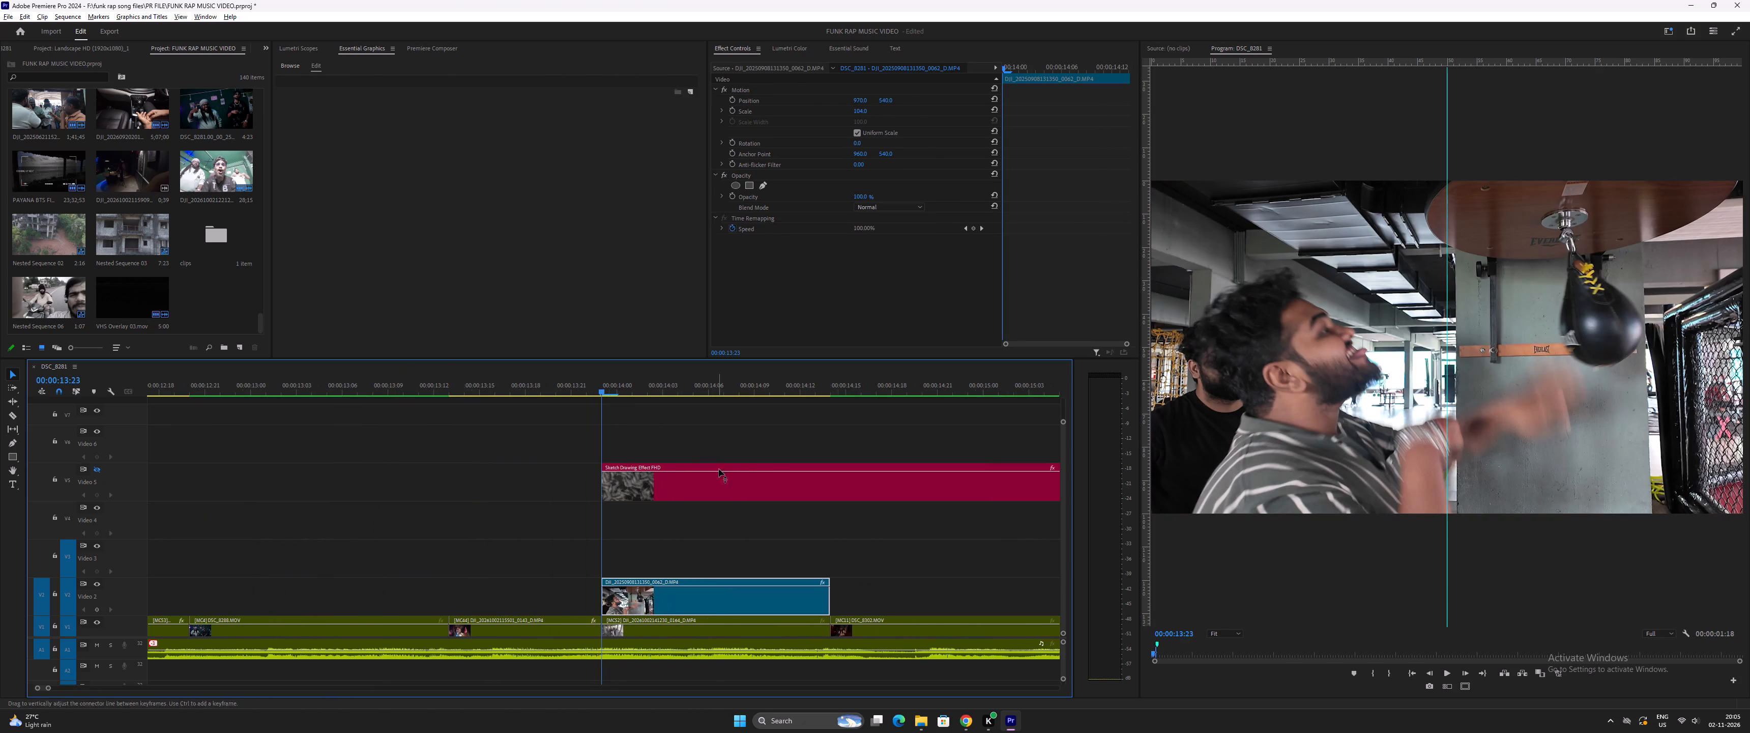
pyautogui.click(720, 385)
pyautogui.click(737, 481)
pyautogui.hotkey('ctrl', '[')
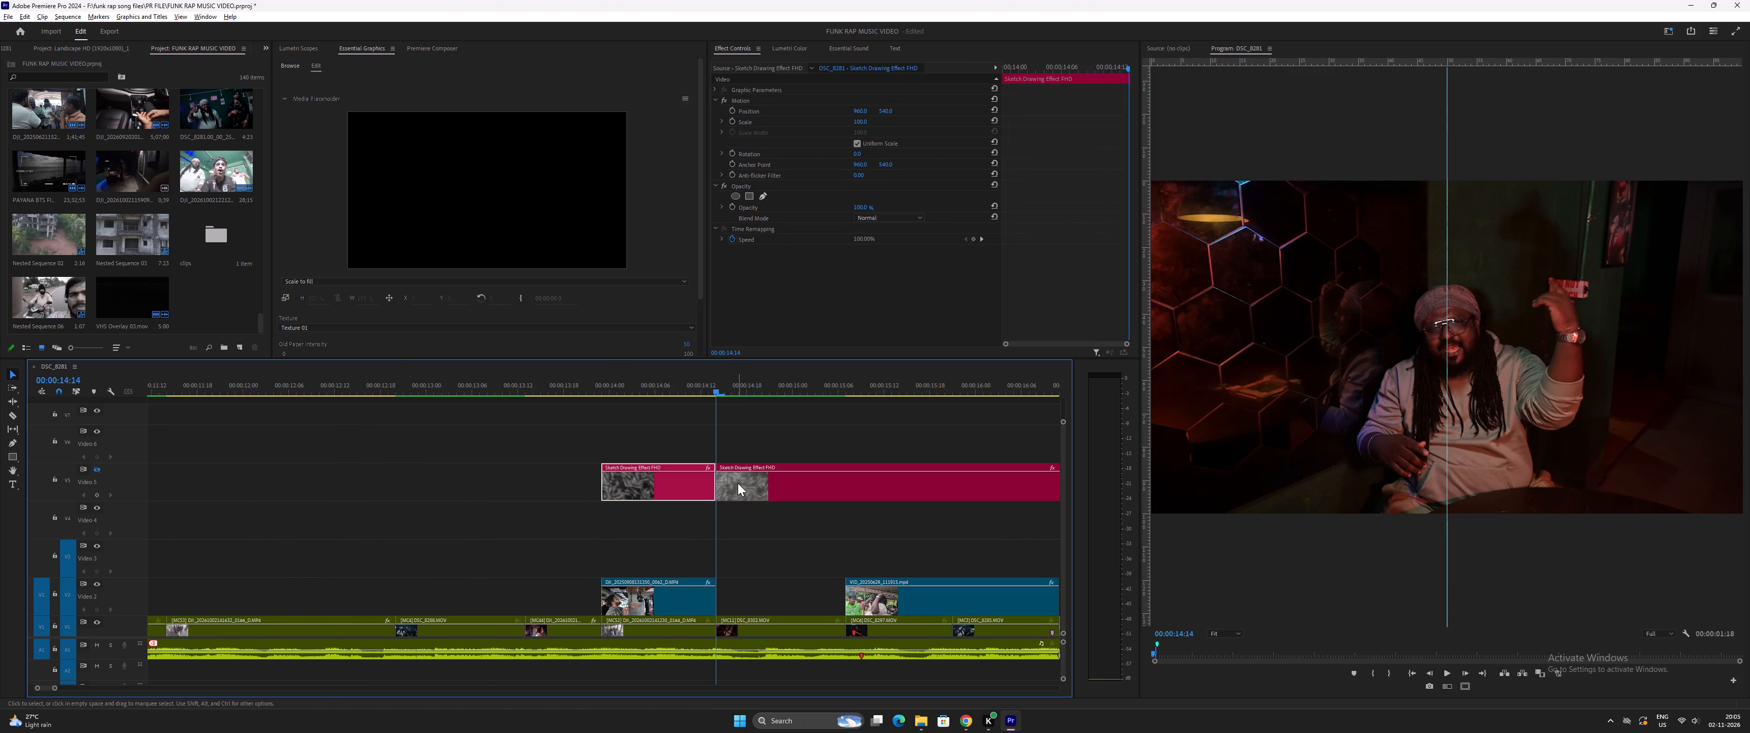
pyautogui.click(738, 483)
pyautogui.press('Delete')
# Duplicate the punching-bag clip from Video 2 onto Video 3 directly above it.
pyautogui.press('=')
pyautogui.press('=')
pyautogui.press('-')
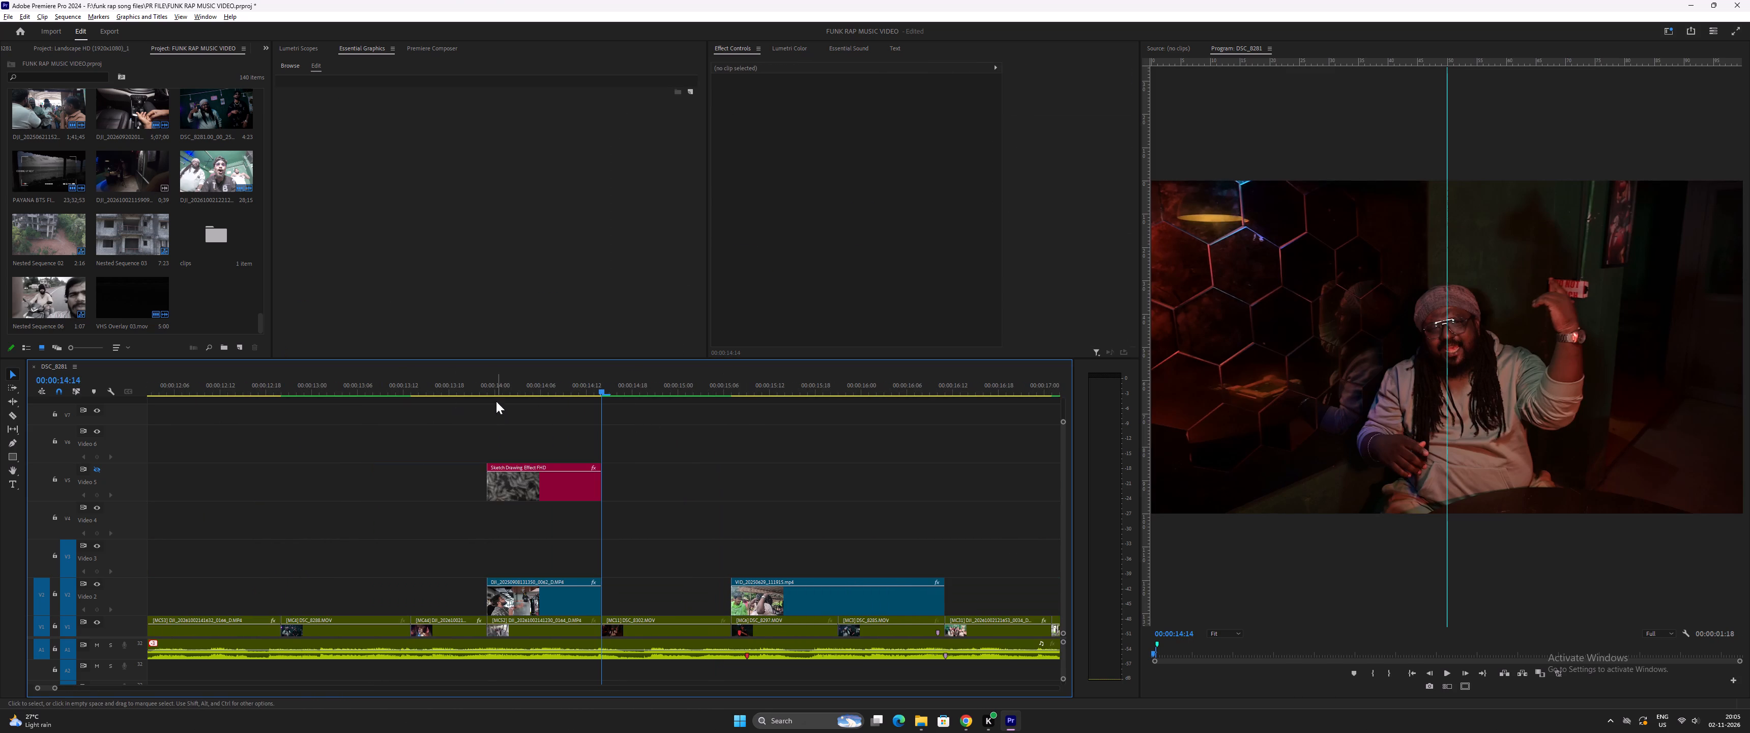
pyautogui.click(508, 392)
pyautogui.press('=')
pyautogui.press('=')
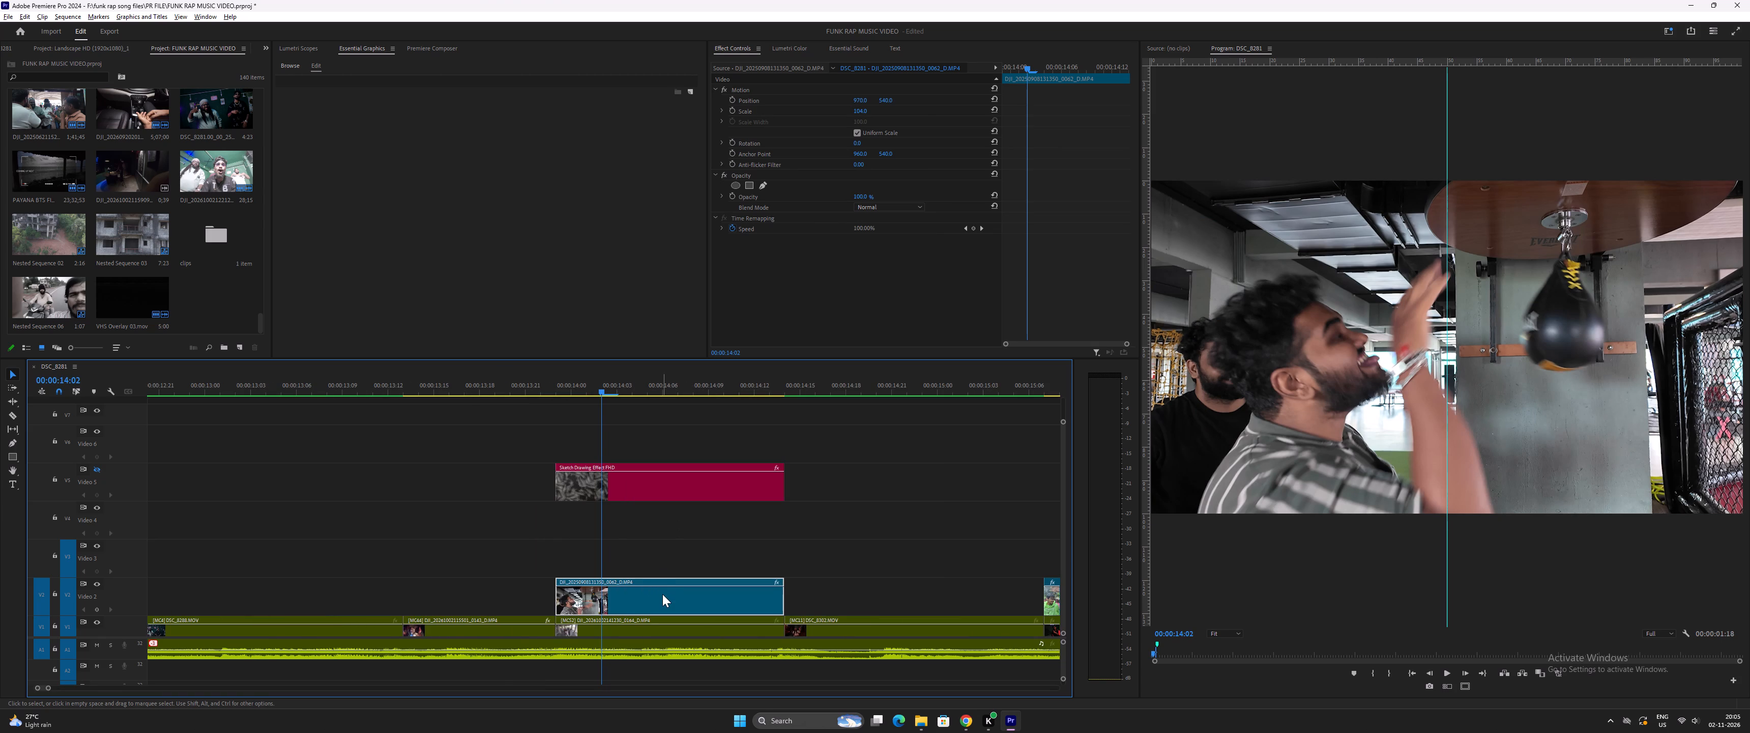
pyautogui.click(662, 594)
pyautogui.keyDown('alt'); pyautogui.moveTo(665, 600); pyautogui.dragTo(666, 572); pyautogui.keyUp('alt')
pyautogui.click(657, 566)
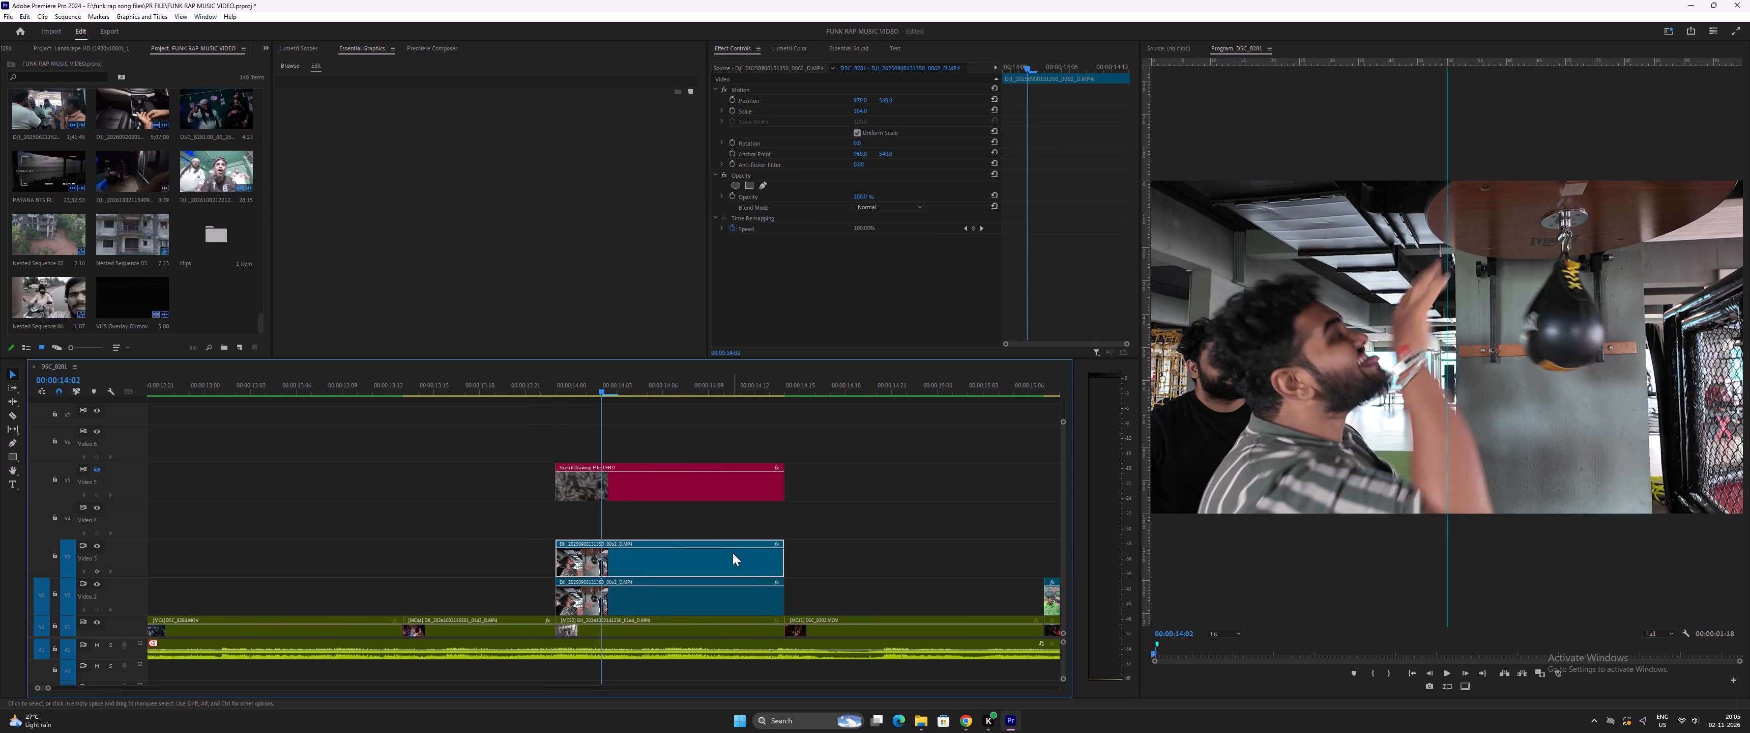
# Nest the punching-bag copy on Video 3, keeping the default sequence name.
pyautogui.rightClick(687, 560)
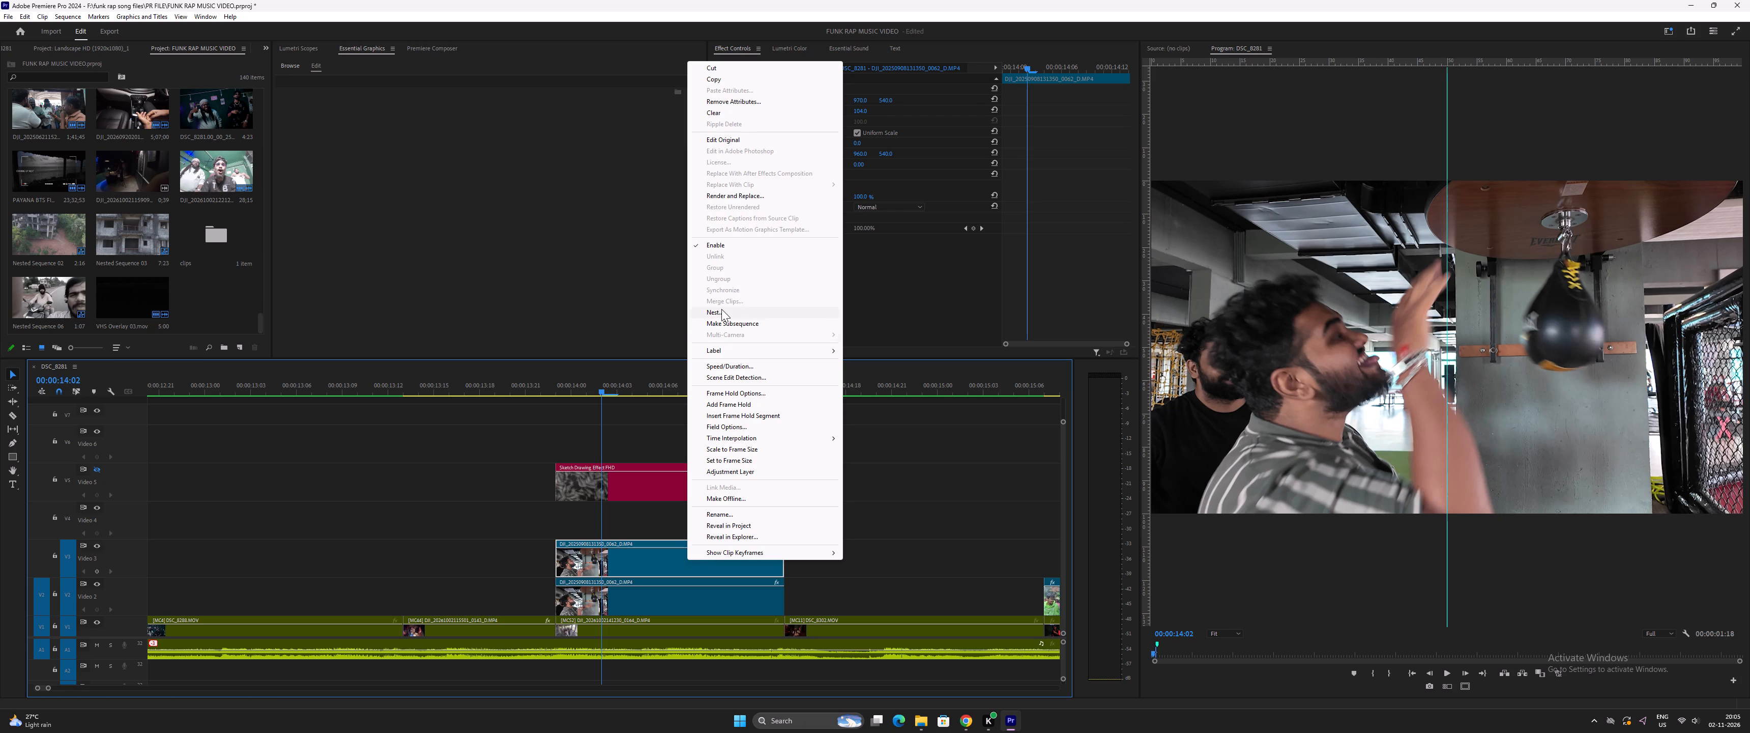
pyautogui.click(721, 312)
pyautogui.click(850, 369)
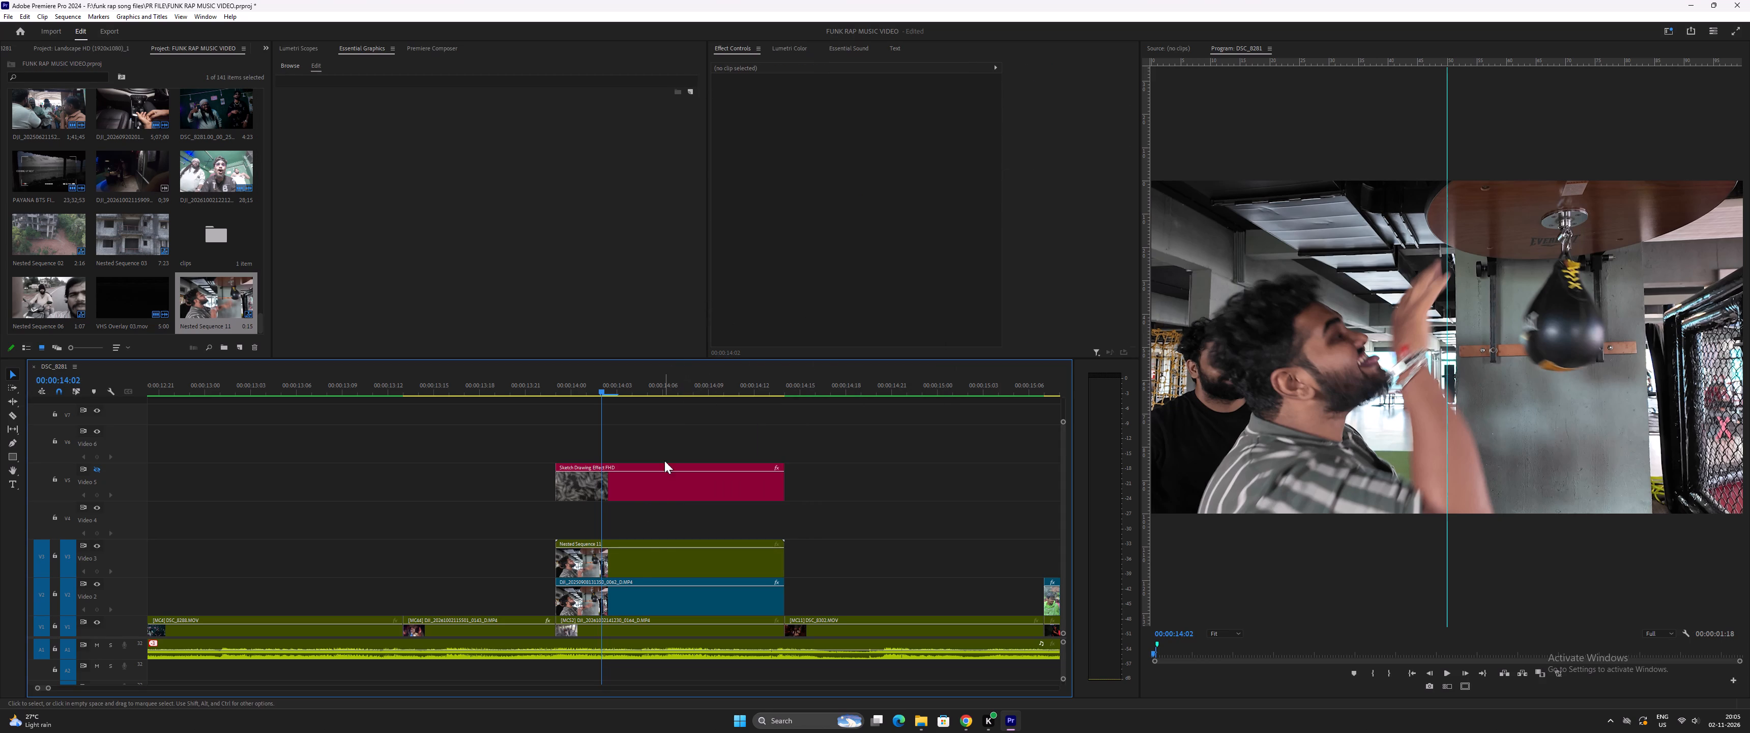
# Fill the sketch template's media placeholder with the new nested punching-bag sequence from the project bin.
pyautogui.click(635, 562)
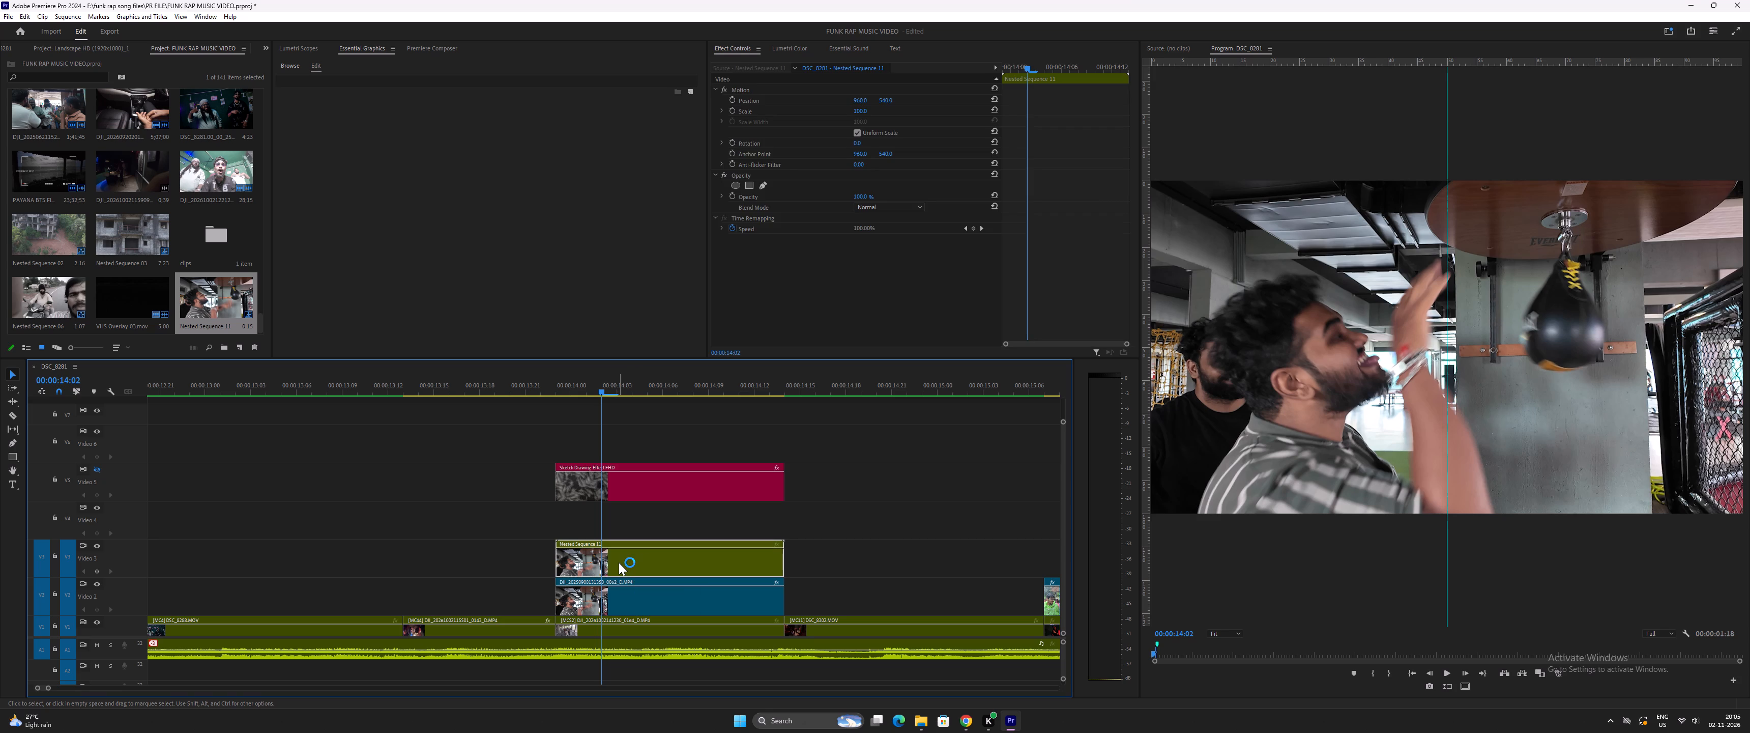
pyautogui.click(650, 485)
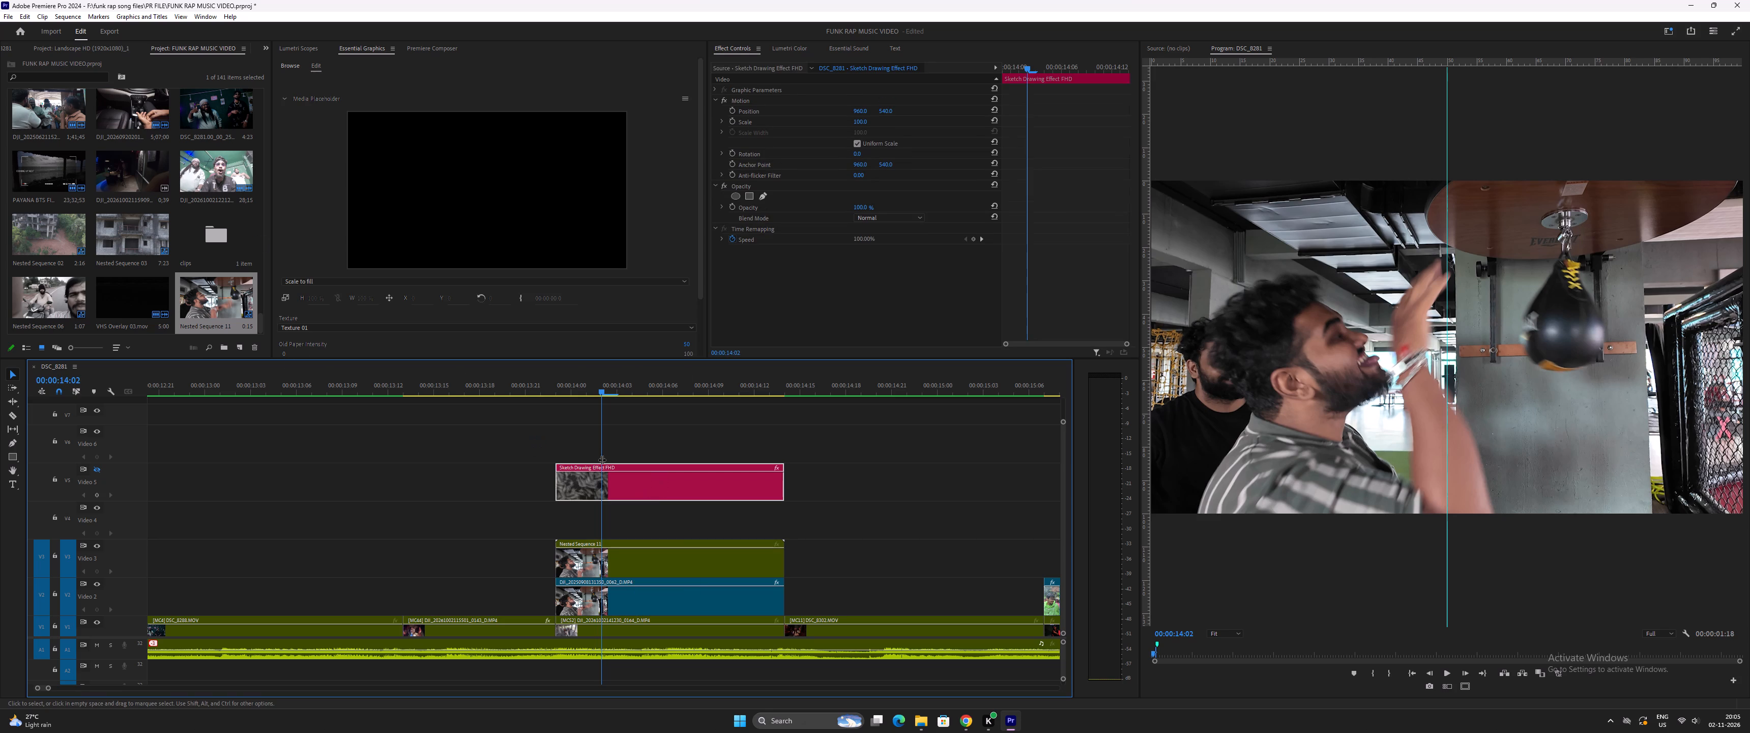
pyautogui.moveTo(227, 309); pyautogui.dragTo(449, 216)
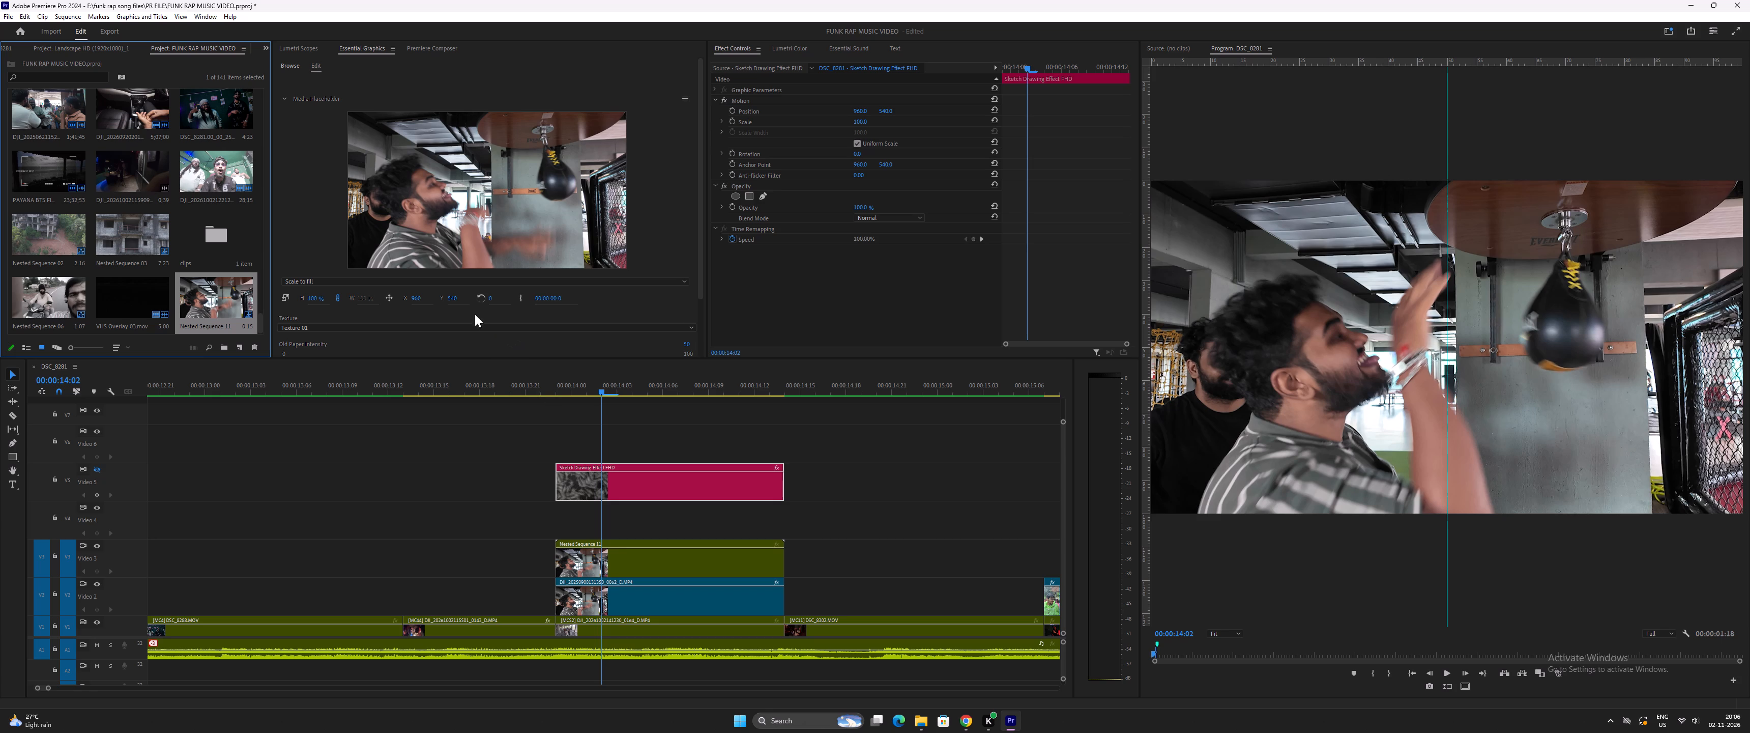
# Play the punching-bag section around 14 seconds and look over the sketch template's settings to check the effect.
pyautogui.click(547, 391)
pyautogui.press('space')
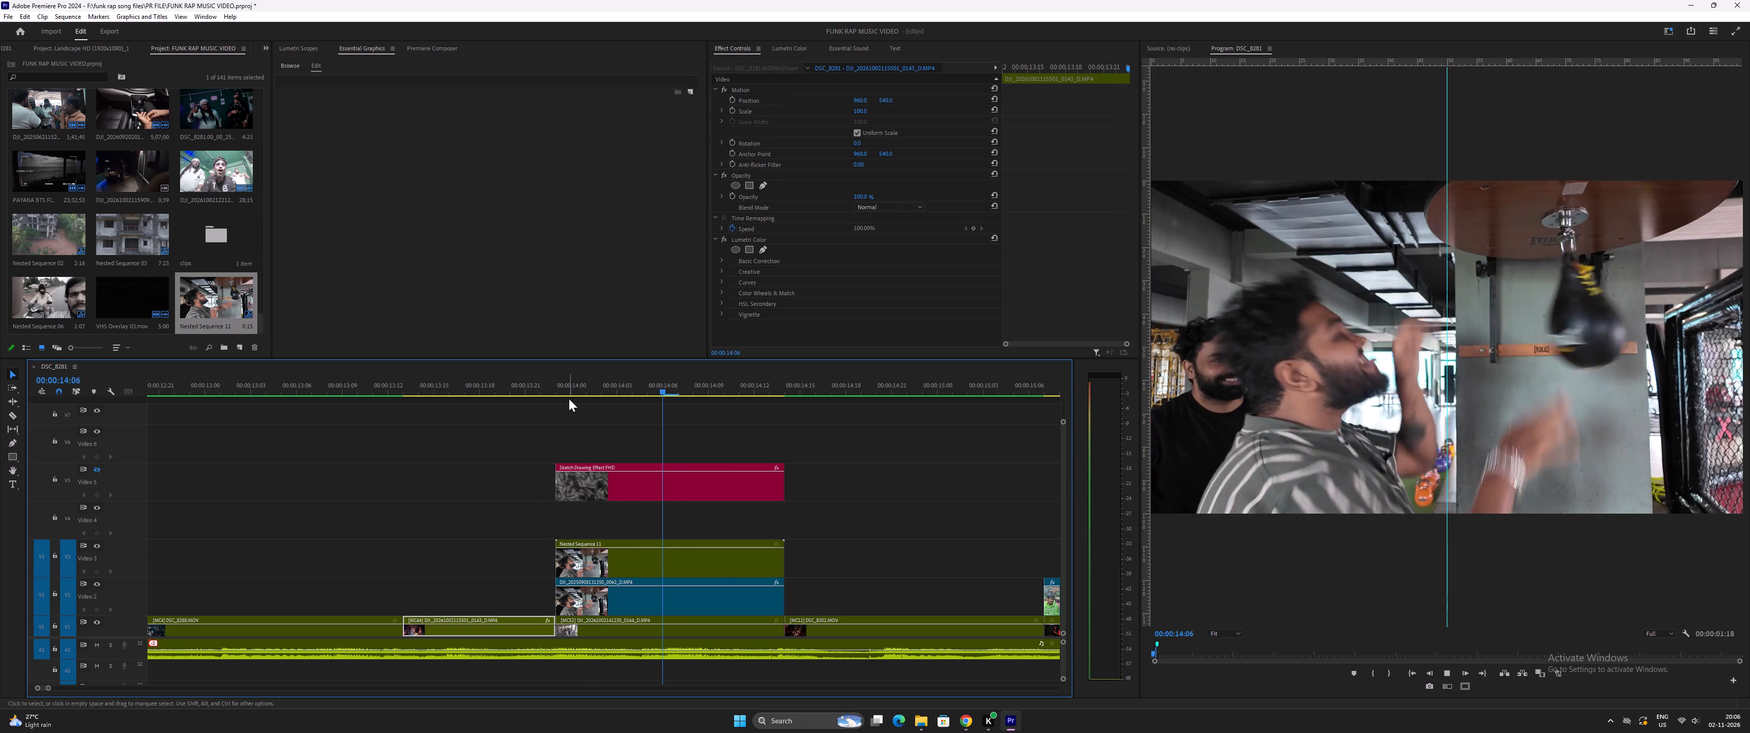
pyautogui.press('space')
pyautogui.click(584, 380)
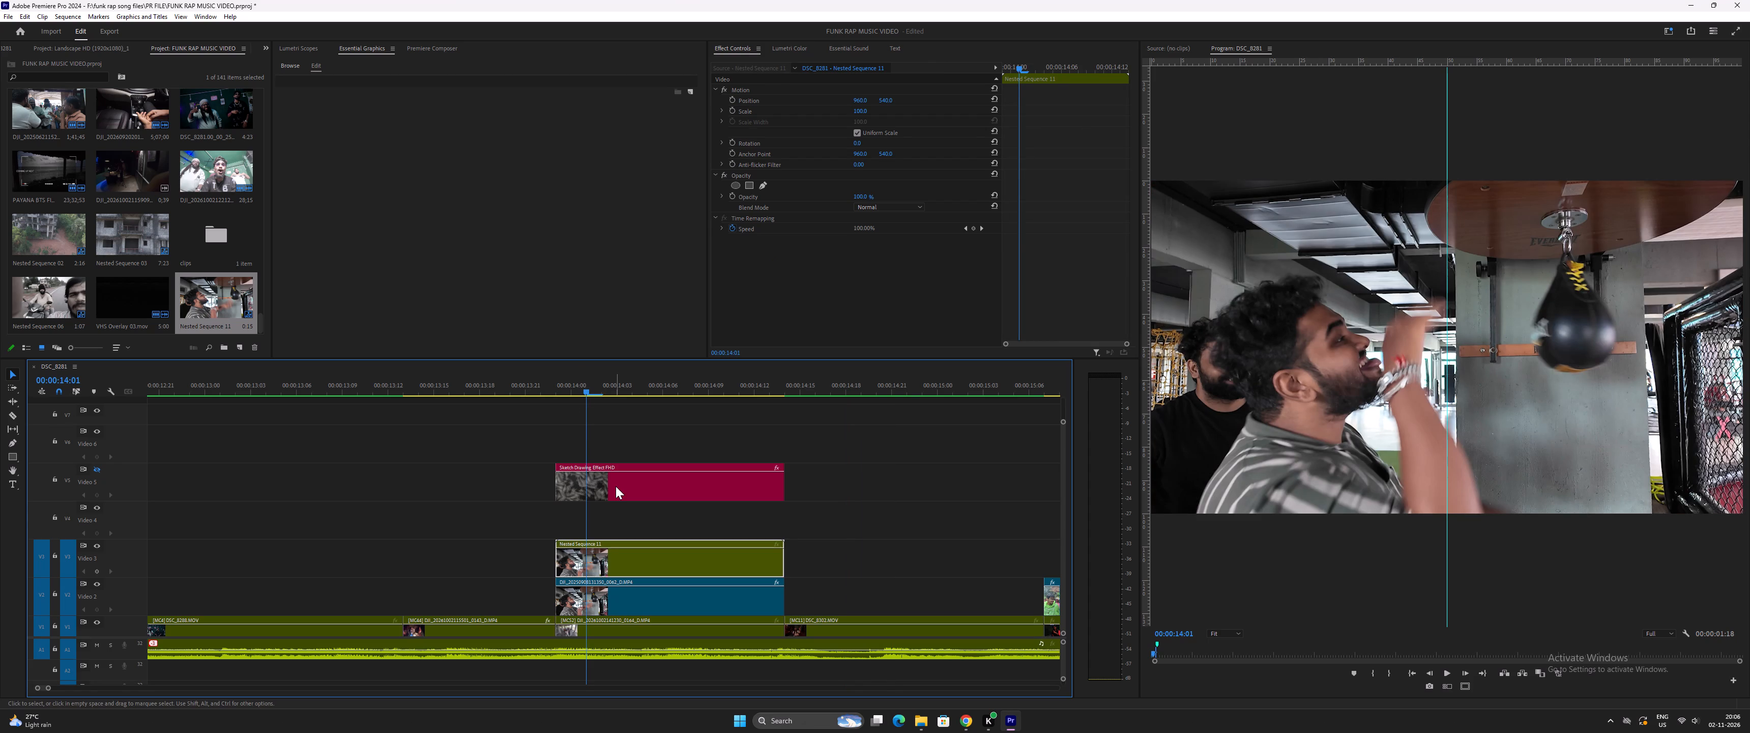
pyautogui.click(616, 486)
pyautogui.scroll(-6, 412, 199)
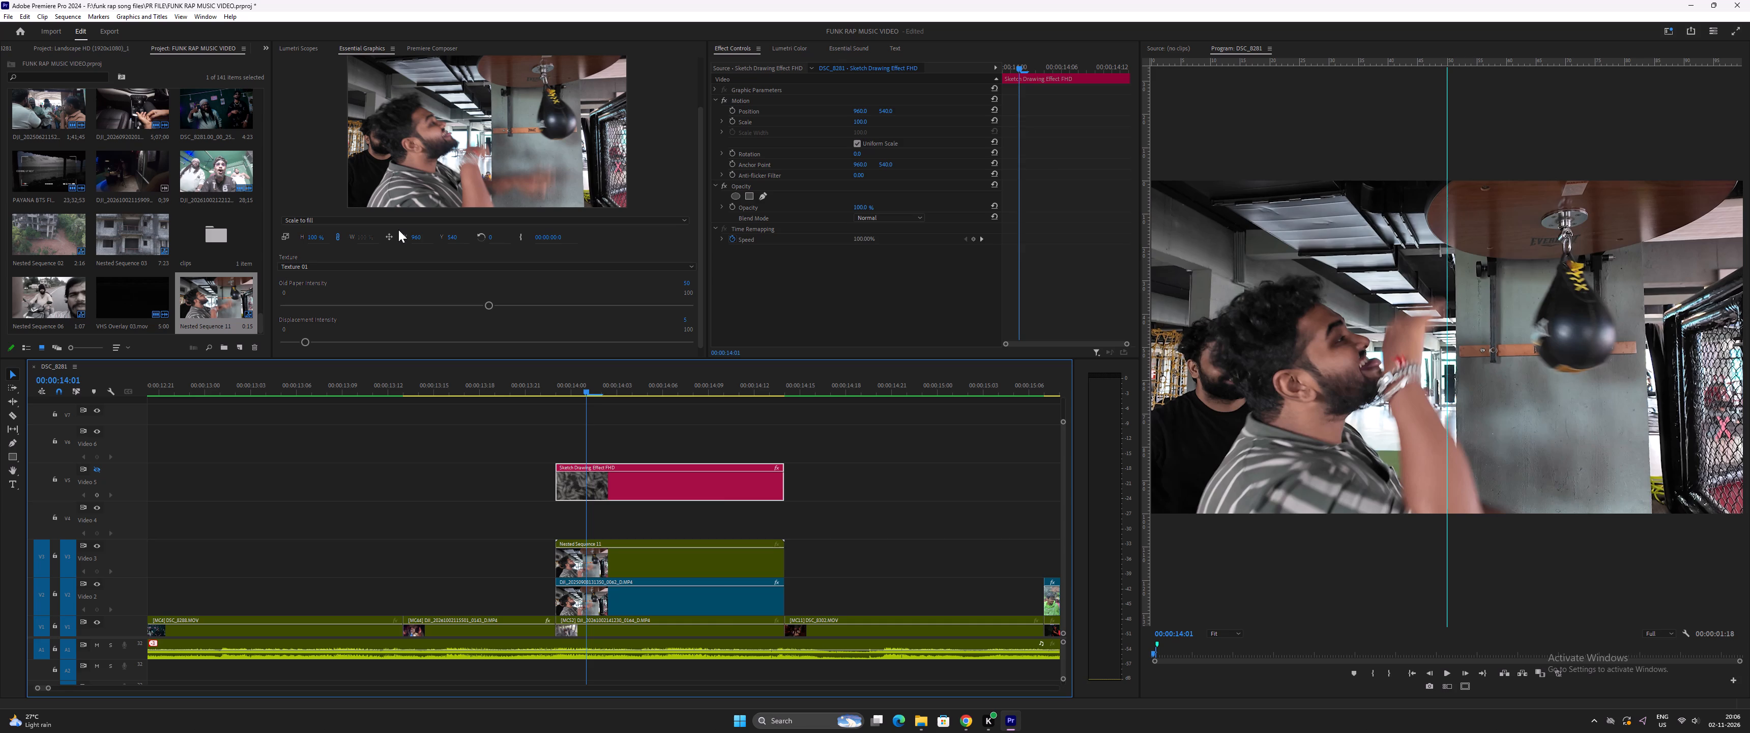
pyautogui.press('space')
pyautogui.press('space')
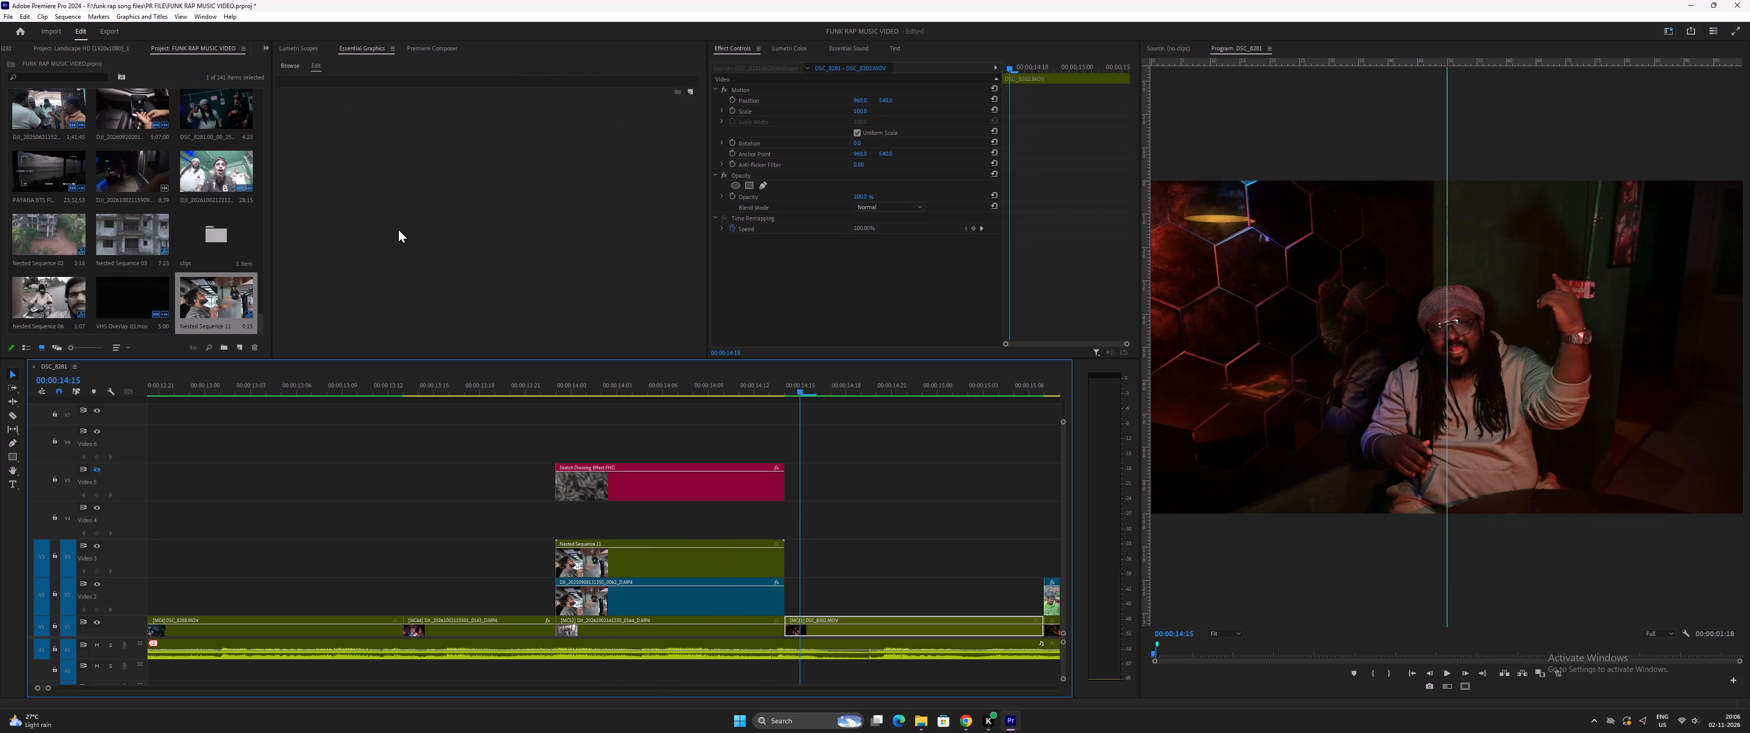
pyautogui.click(592, 381)
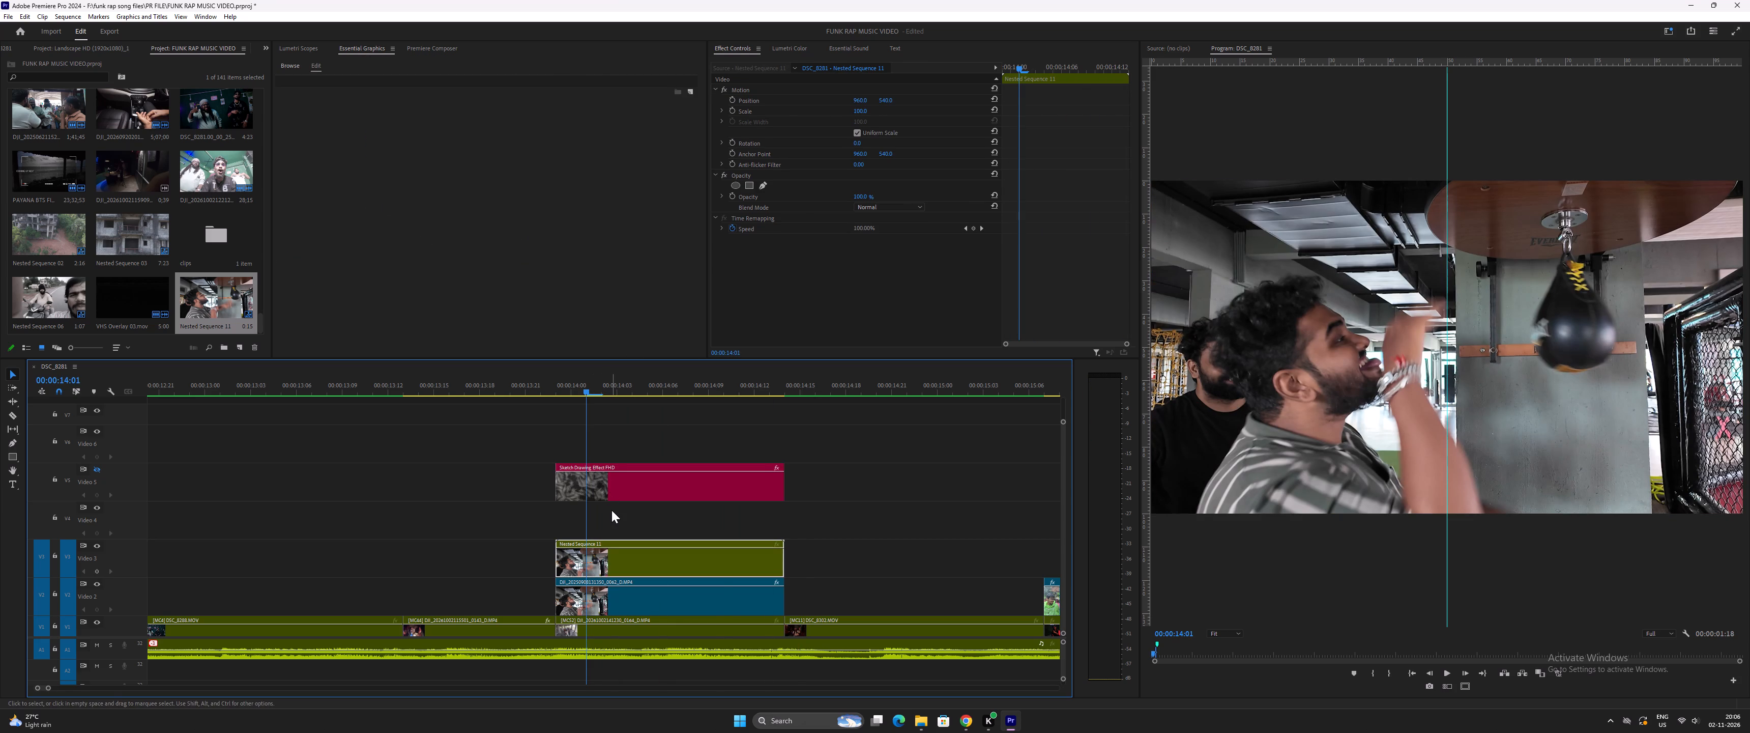
# Turn on the Video 5 track output and play from 00:00:13:22 to check the sketch effect.
pyautogui.click(611, 510)
pyautogui.click(615, 569)
pyautogui.click(95, 468)
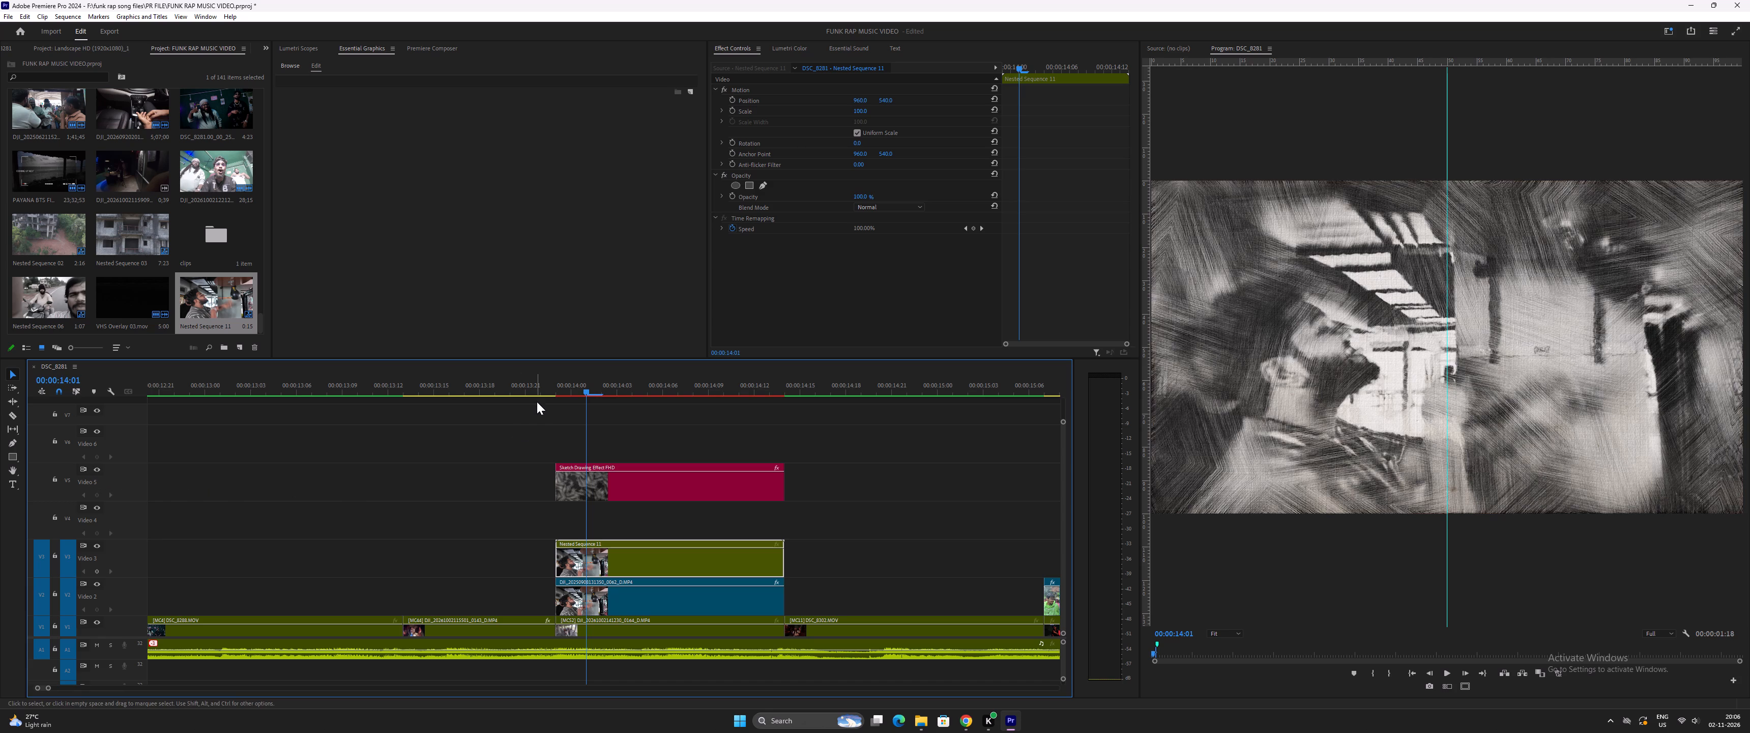
pyautogui.click(540, 391)
pyautogui.press('space')
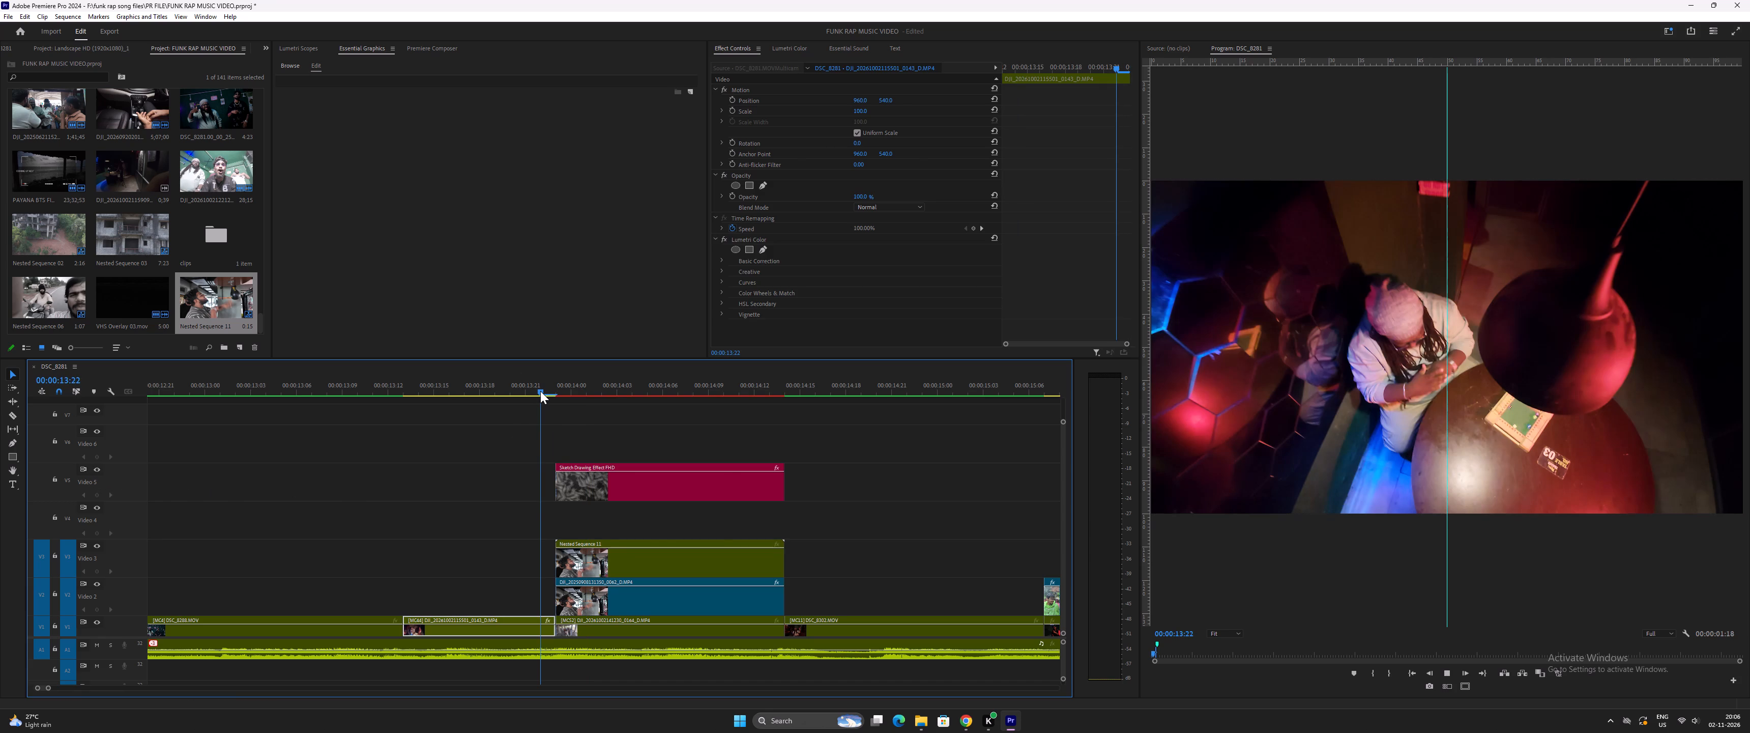
pyautogui.press('space')
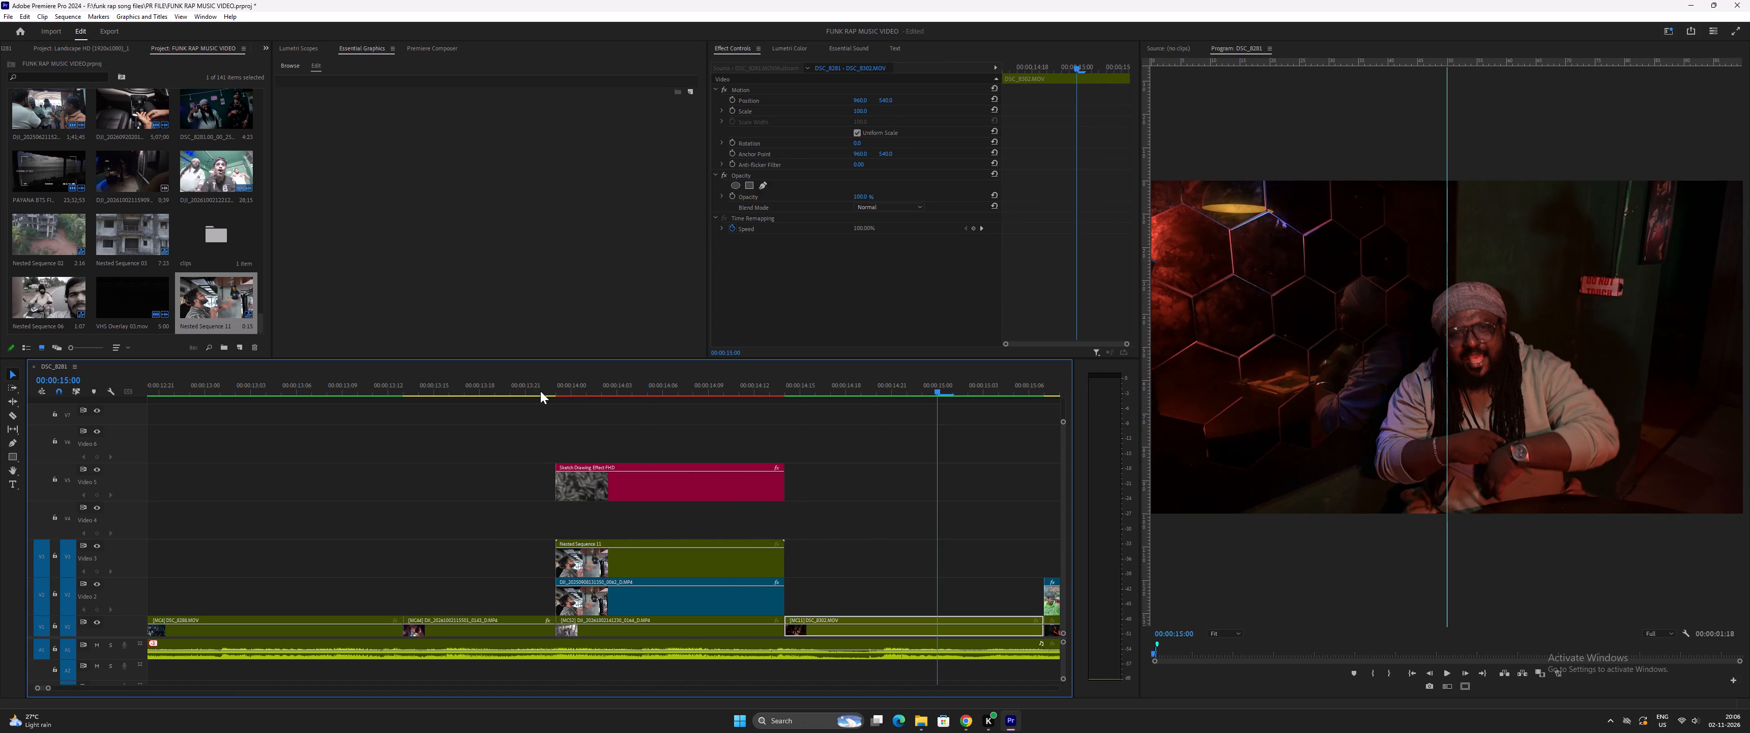
pyautogui.click(556, 393)
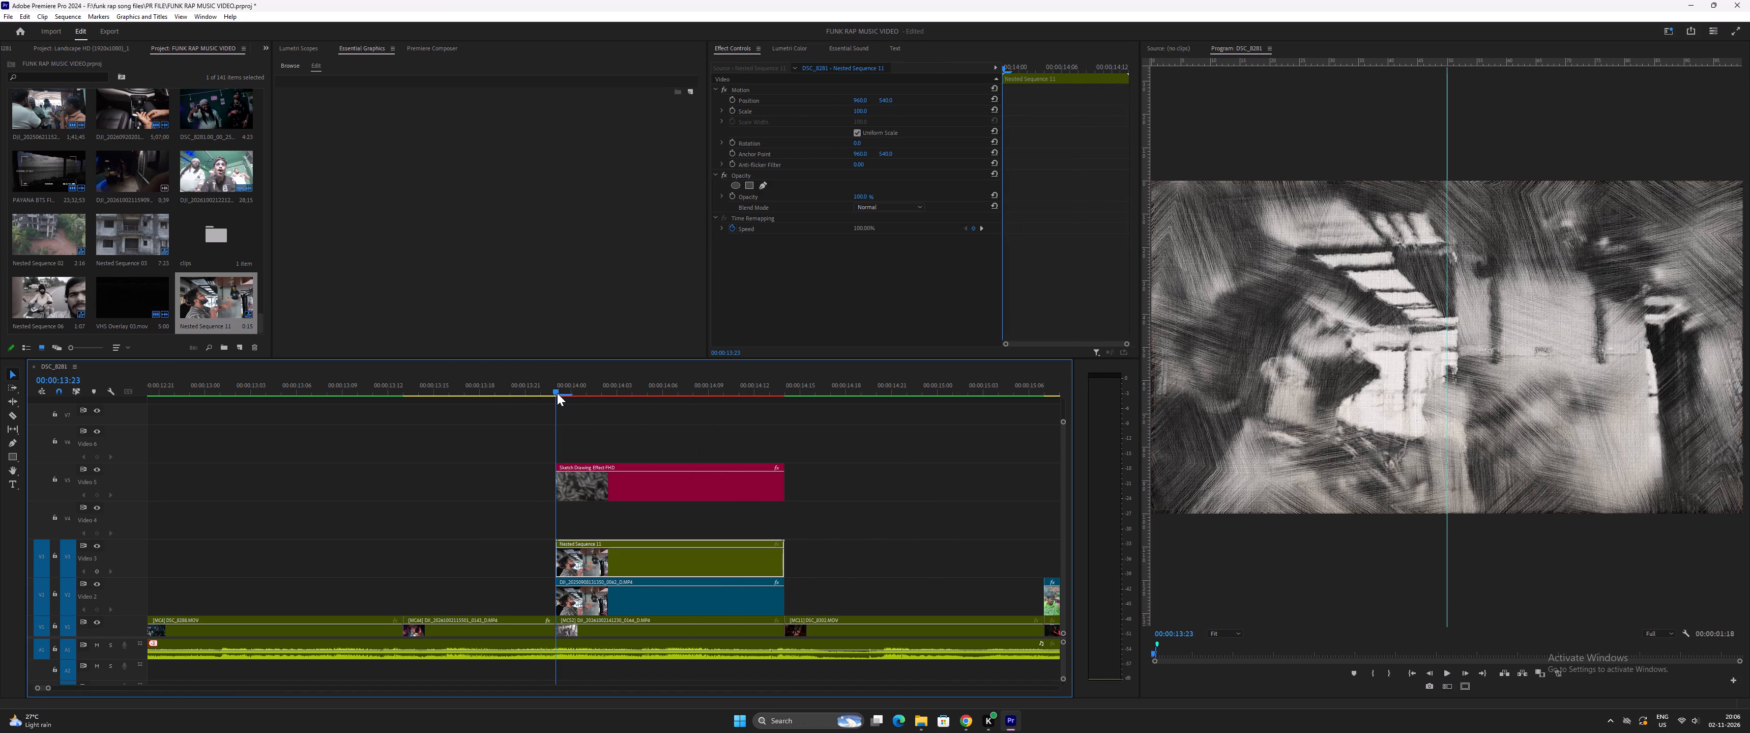
# Recheck the punching-bag section in playback, delete the sketch drawing effect clip from Video 5, and save the project.
pyautogui.press('n')
pyautogui.press('space')
pyautogui.press('space')
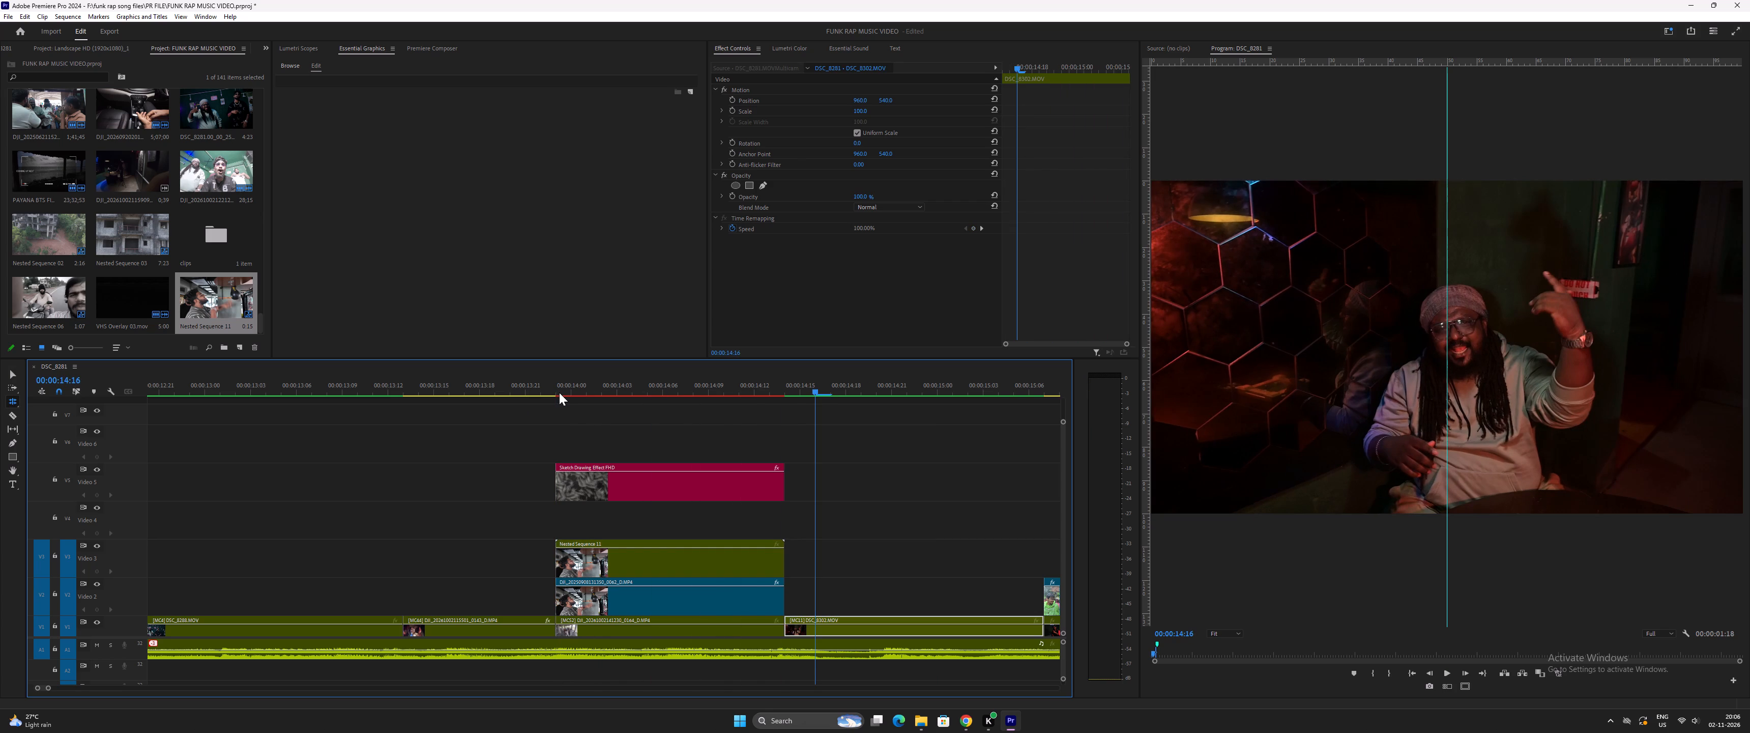
pyautogui.moveTo(614, 439); pyautogui.dragTo(620, 450)
pyautogui.press('v')
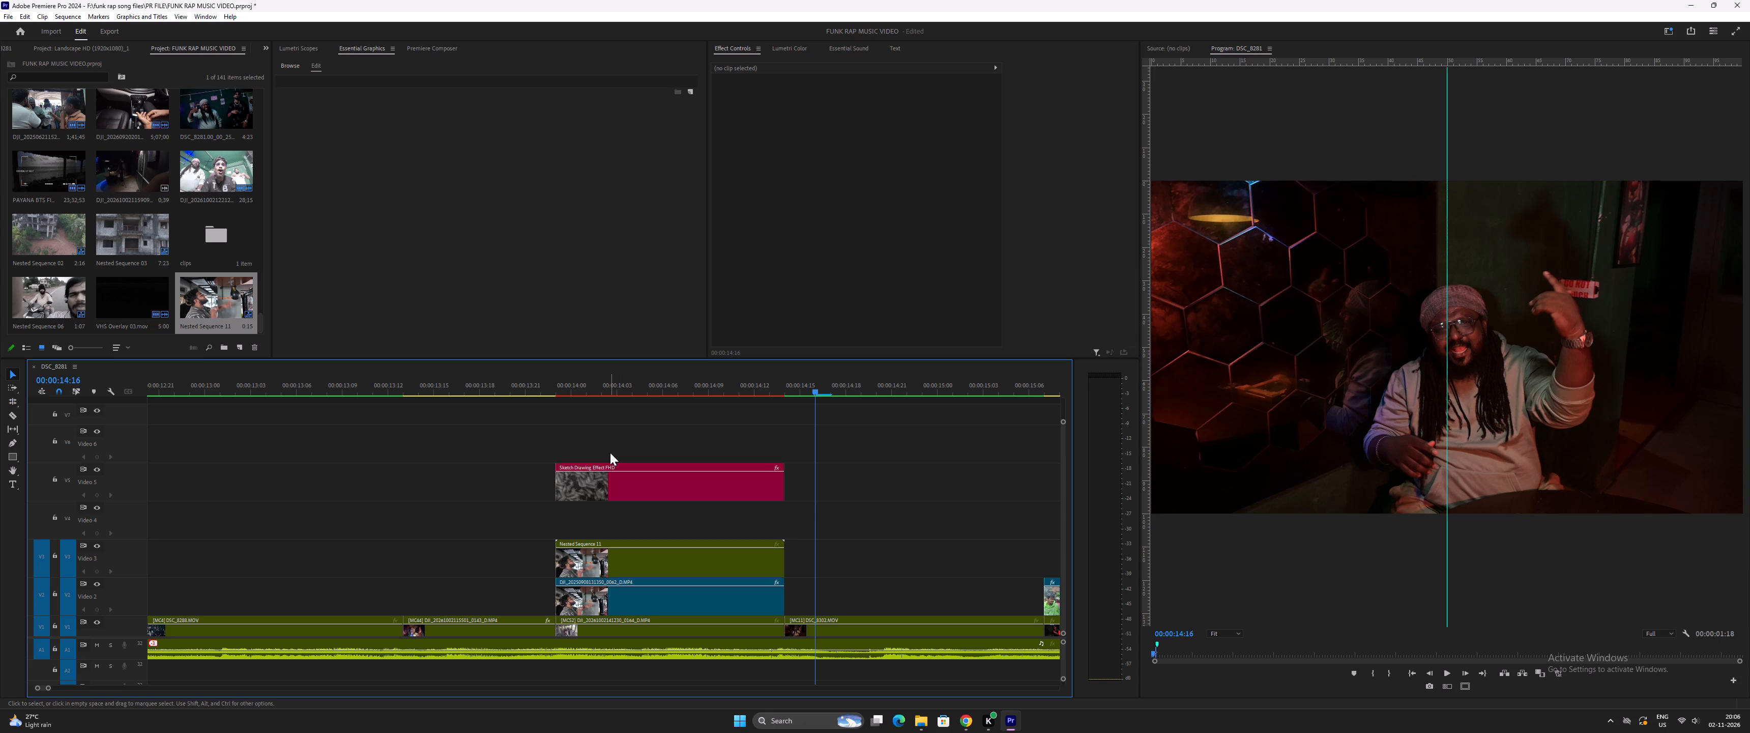
pyautogui.moveTo(568, 438); pyautogui.dragTo(598, 483)
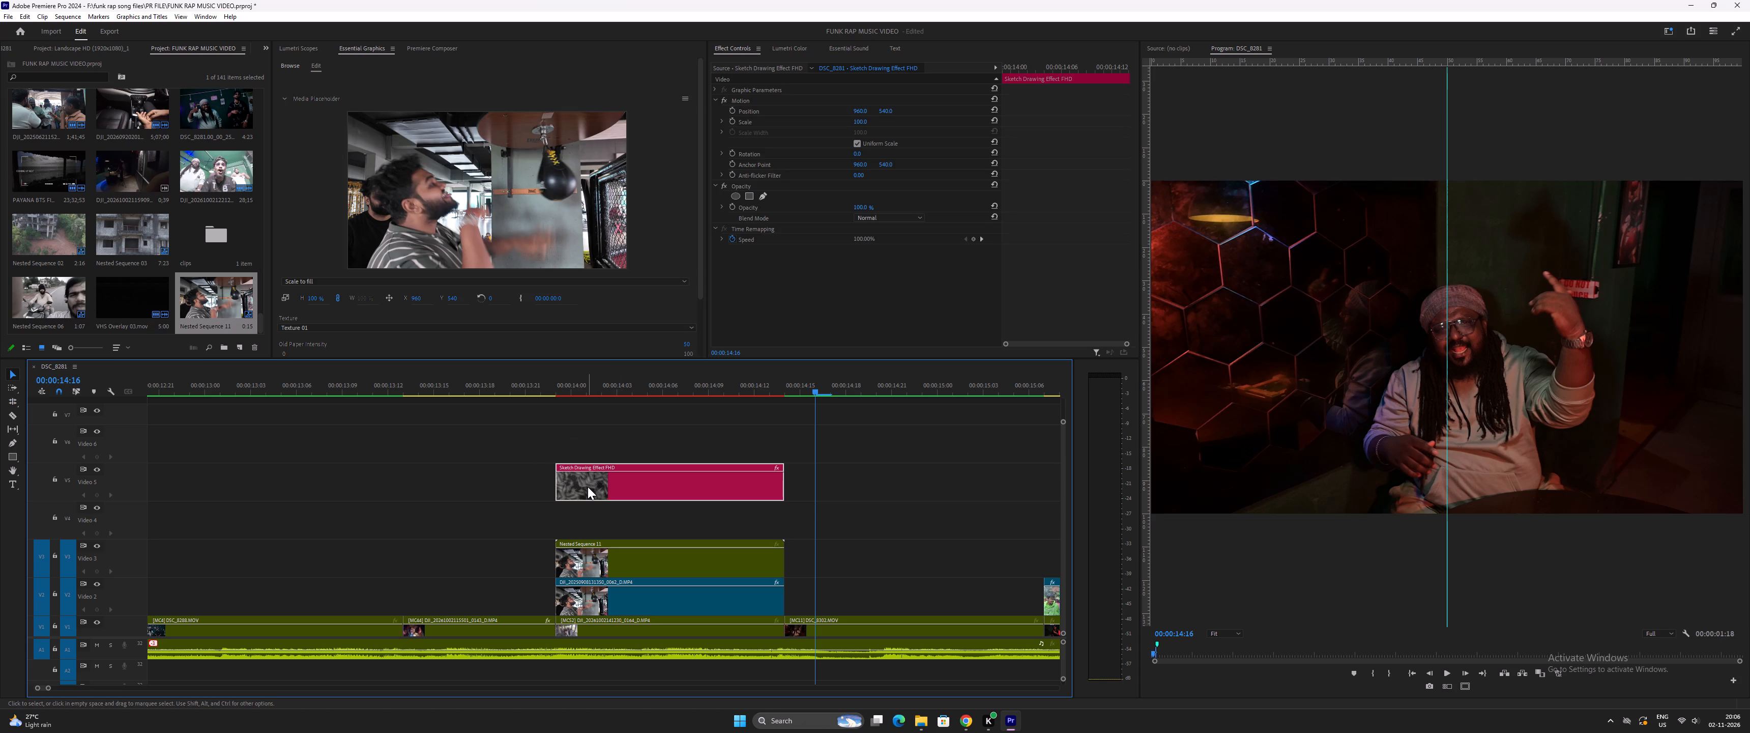
pyautogui.press('Delete')
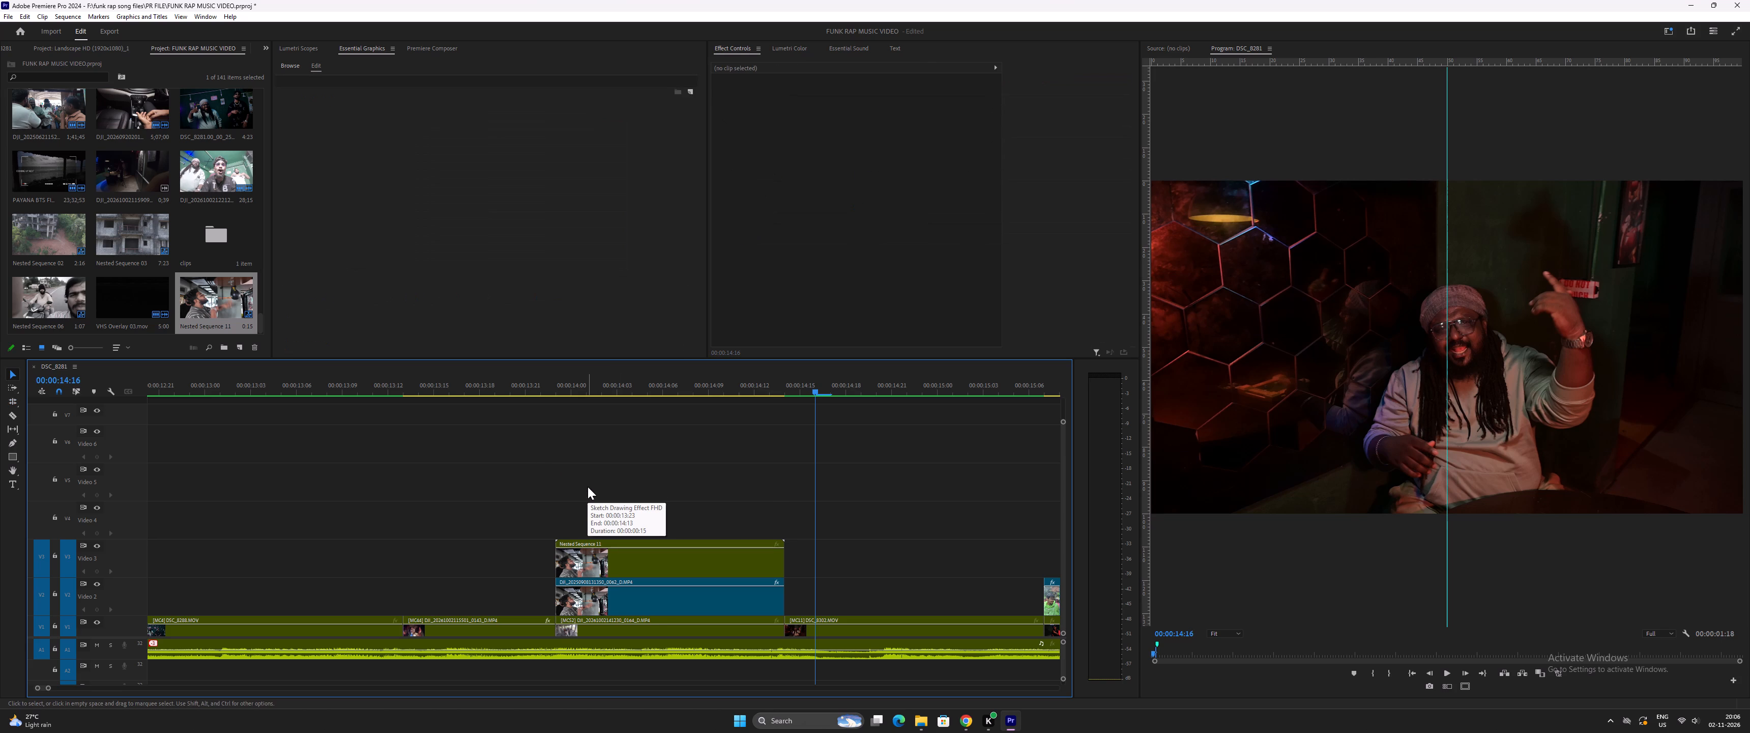
pyautogui.hotkey('ctrl', 's')
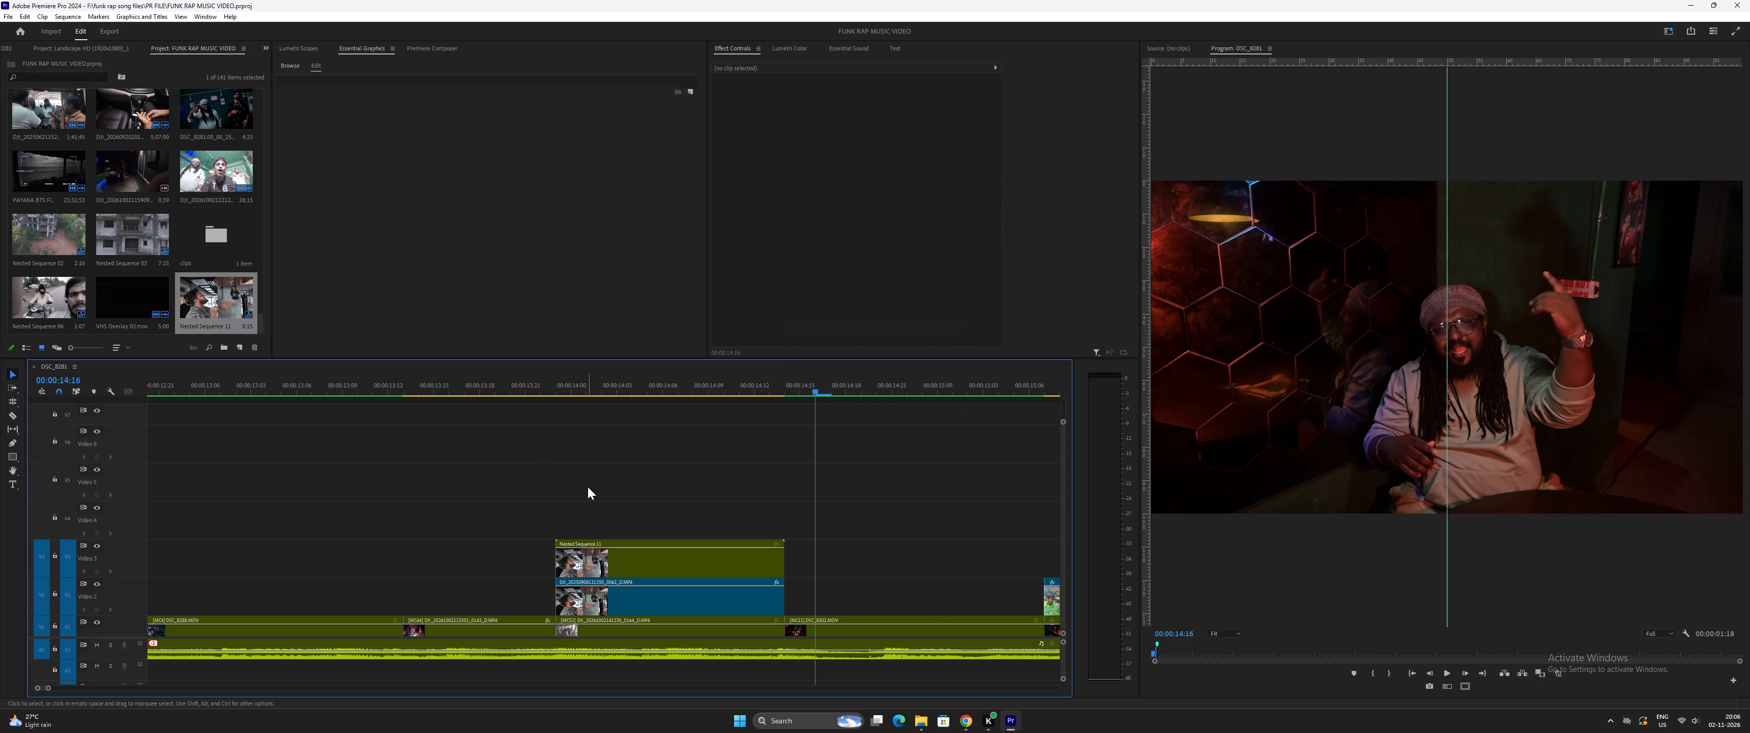
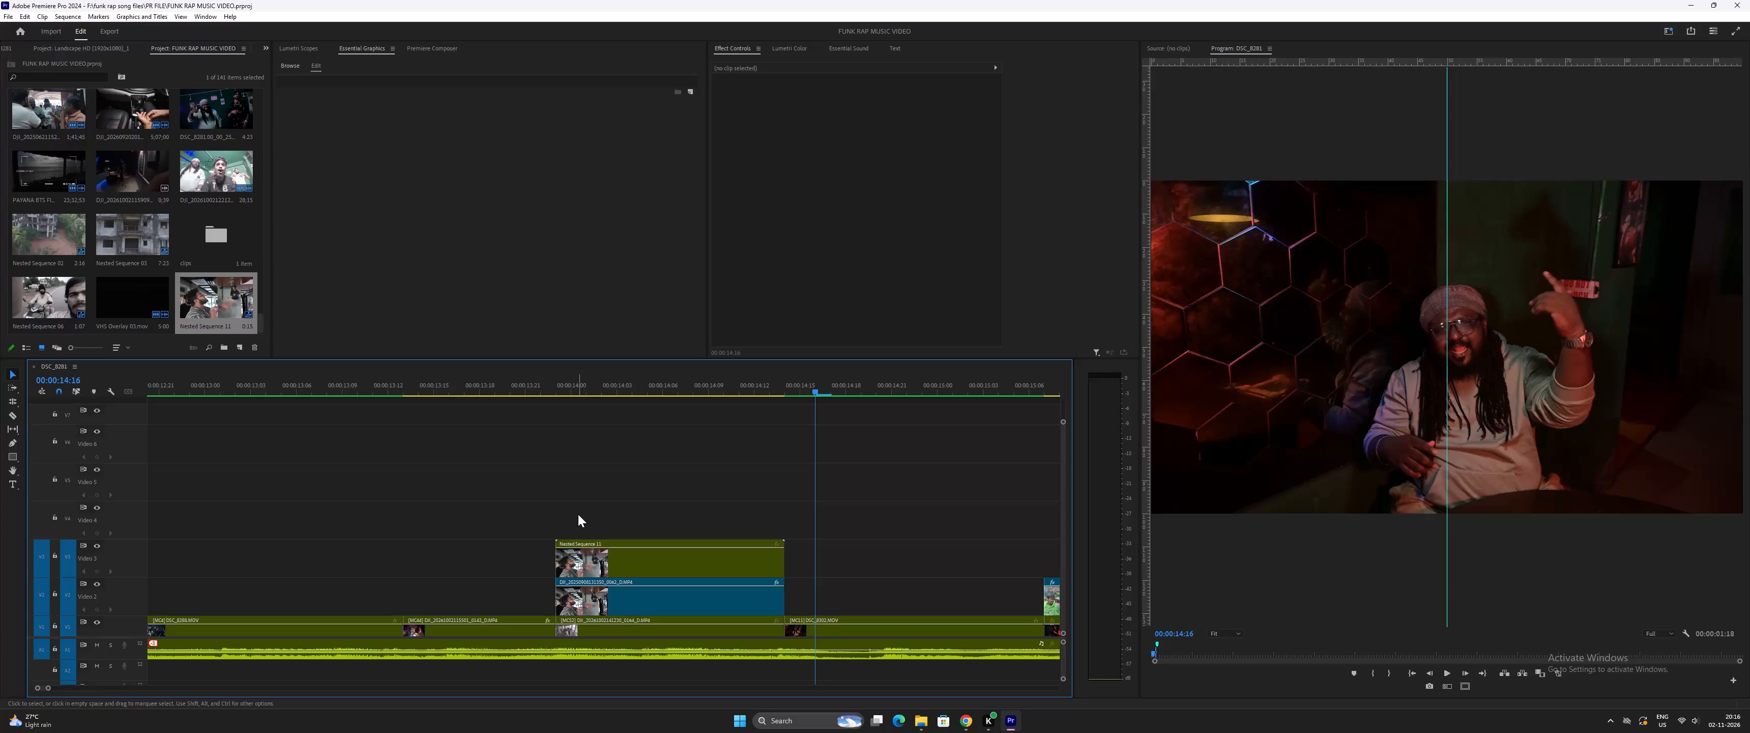
# Play the sequence from about 00:00:15:06 into the clip of the two men in the rain.
pyautogui.press('-')
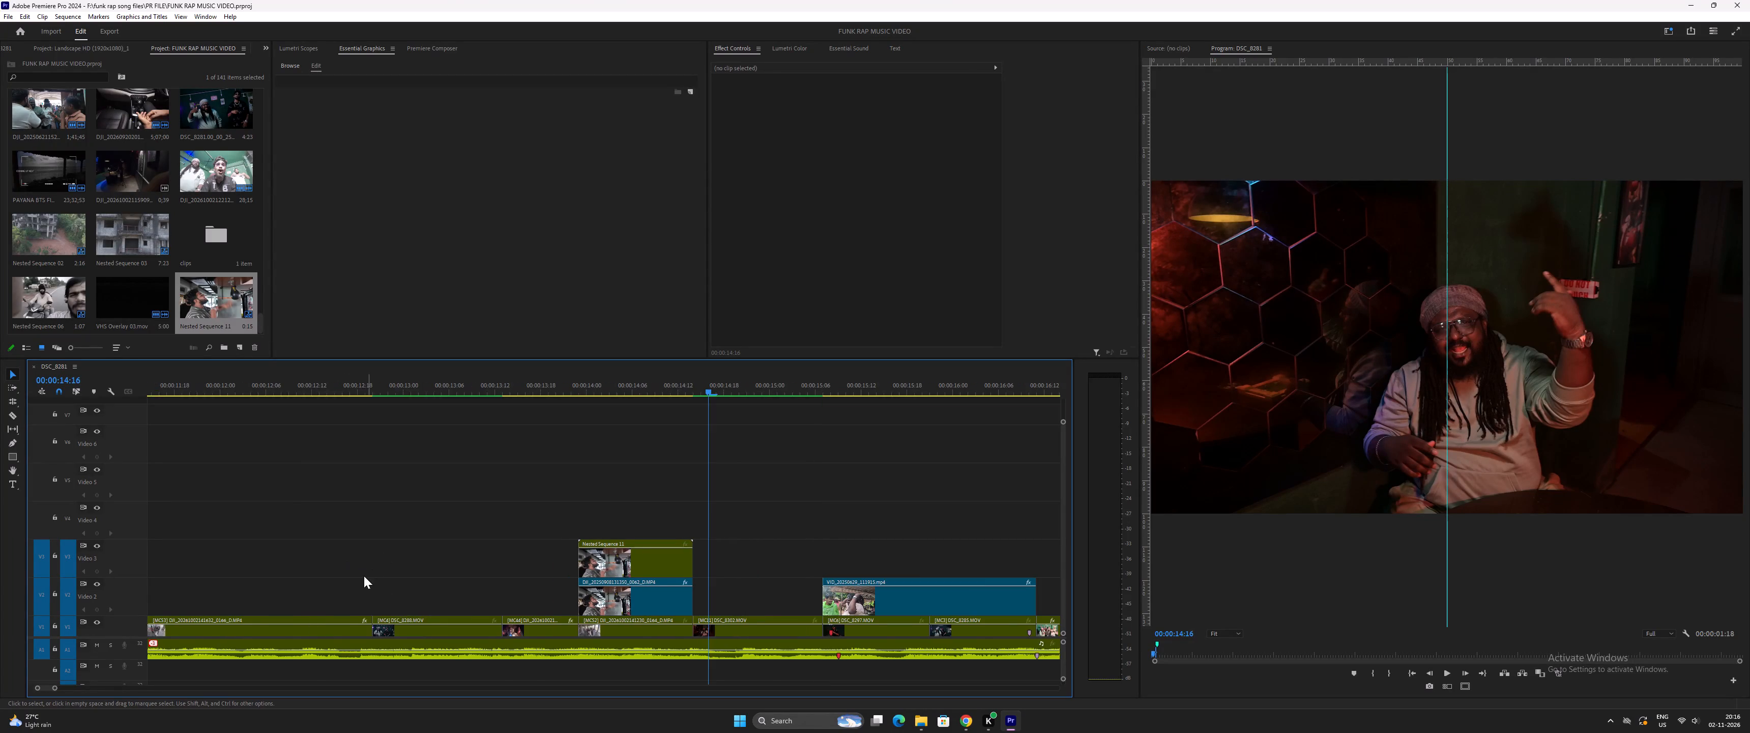
pyautogui.press('-')
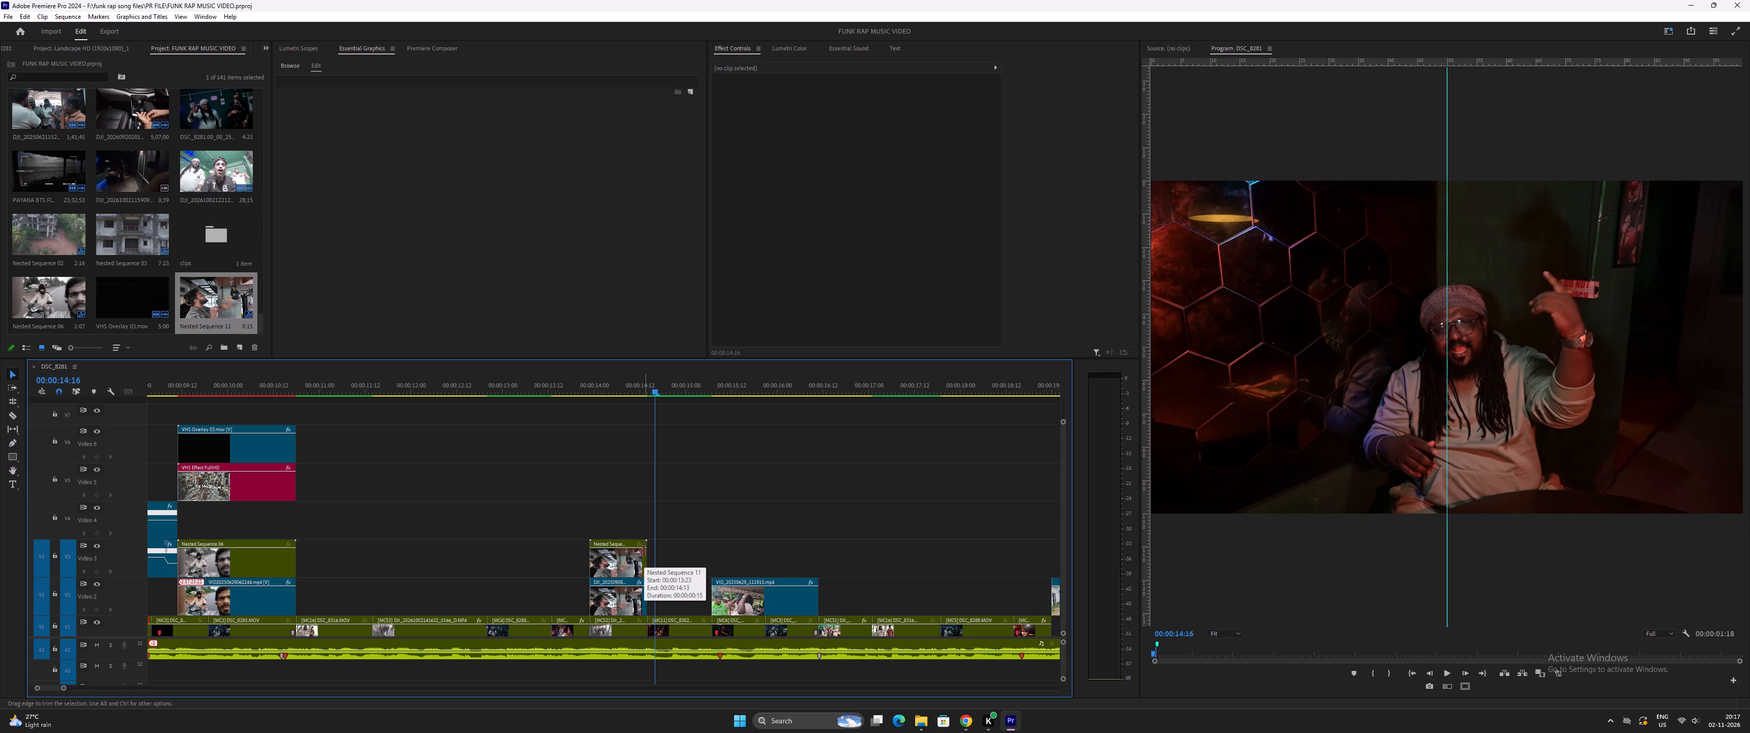
pyautogui.click(708, 382)
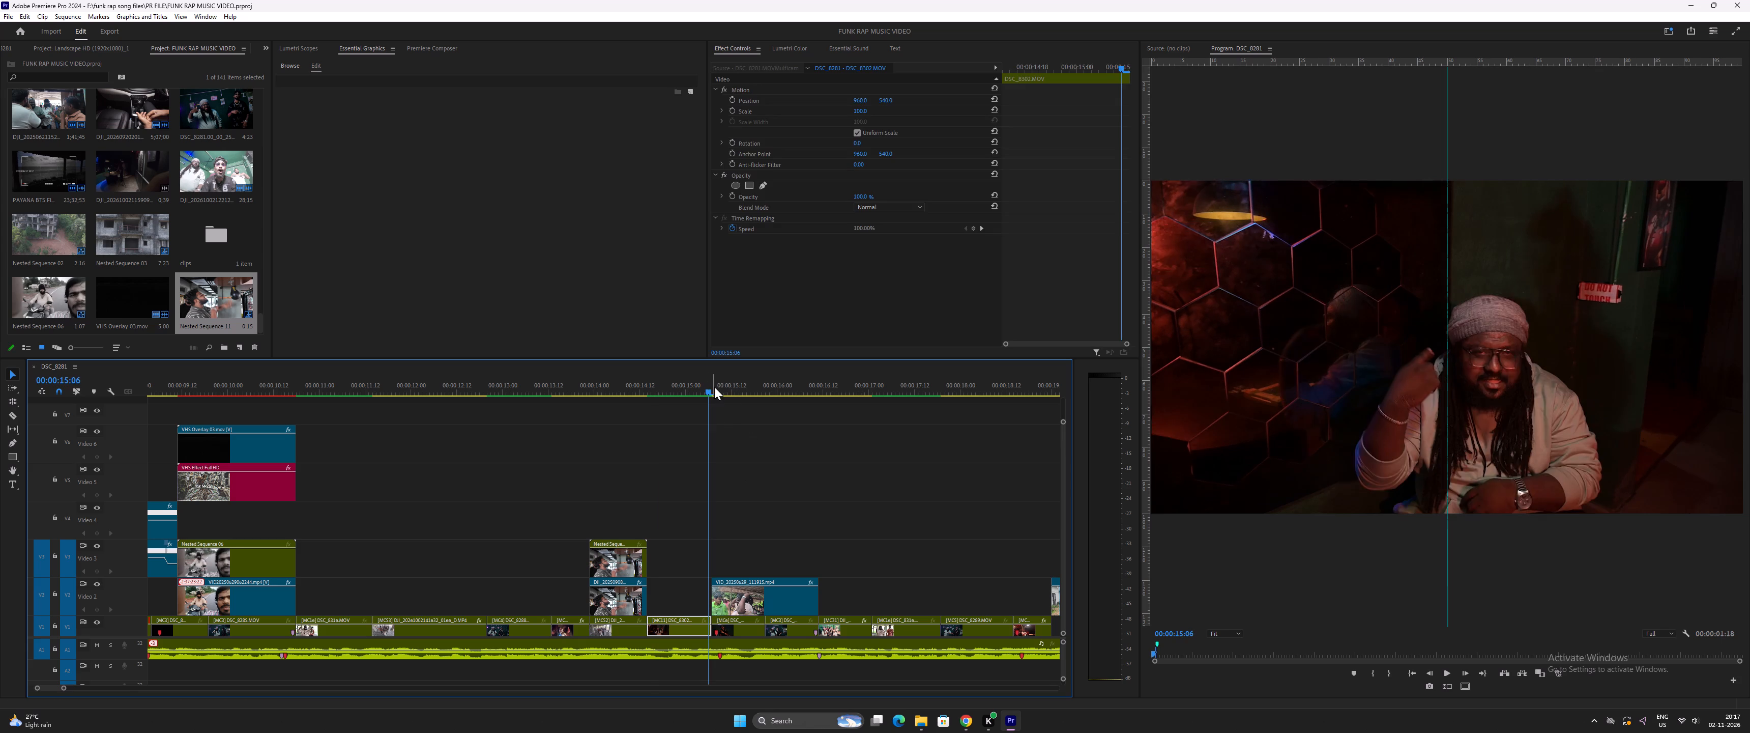
pyautogui.press('space')
pyautogui.press('space')
# Place the playhead in an empty stretch of the sequence at about 00:27:08:11, leaving no clips selected.
pyautogui.press('-')
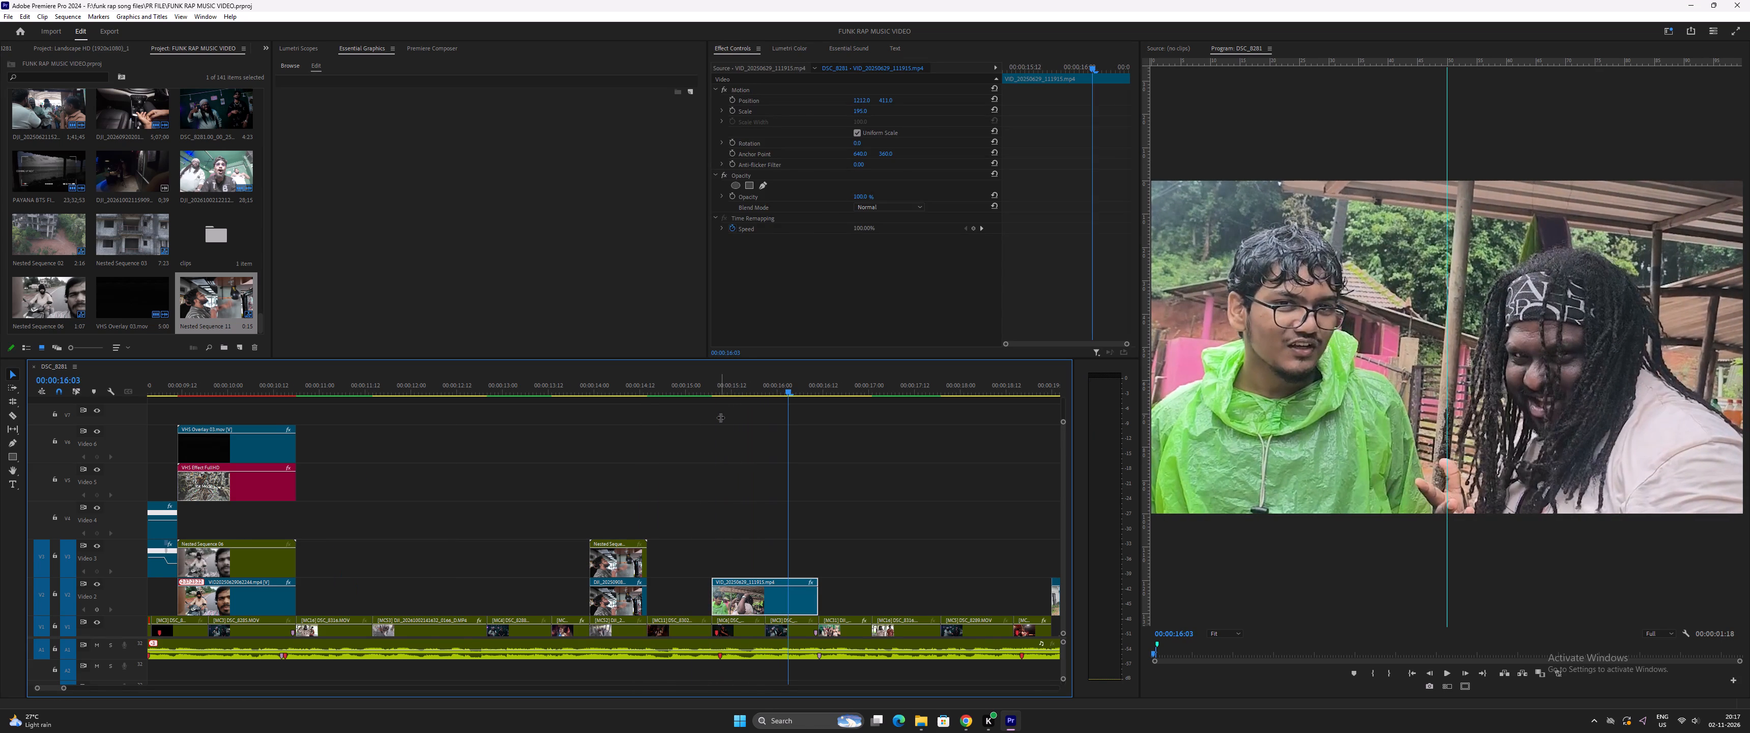
pyautogui.press('-')
pyautogui.press('-')
pyautogui.press('-')
pyautogui.press('-')
pyautogui.press('-')
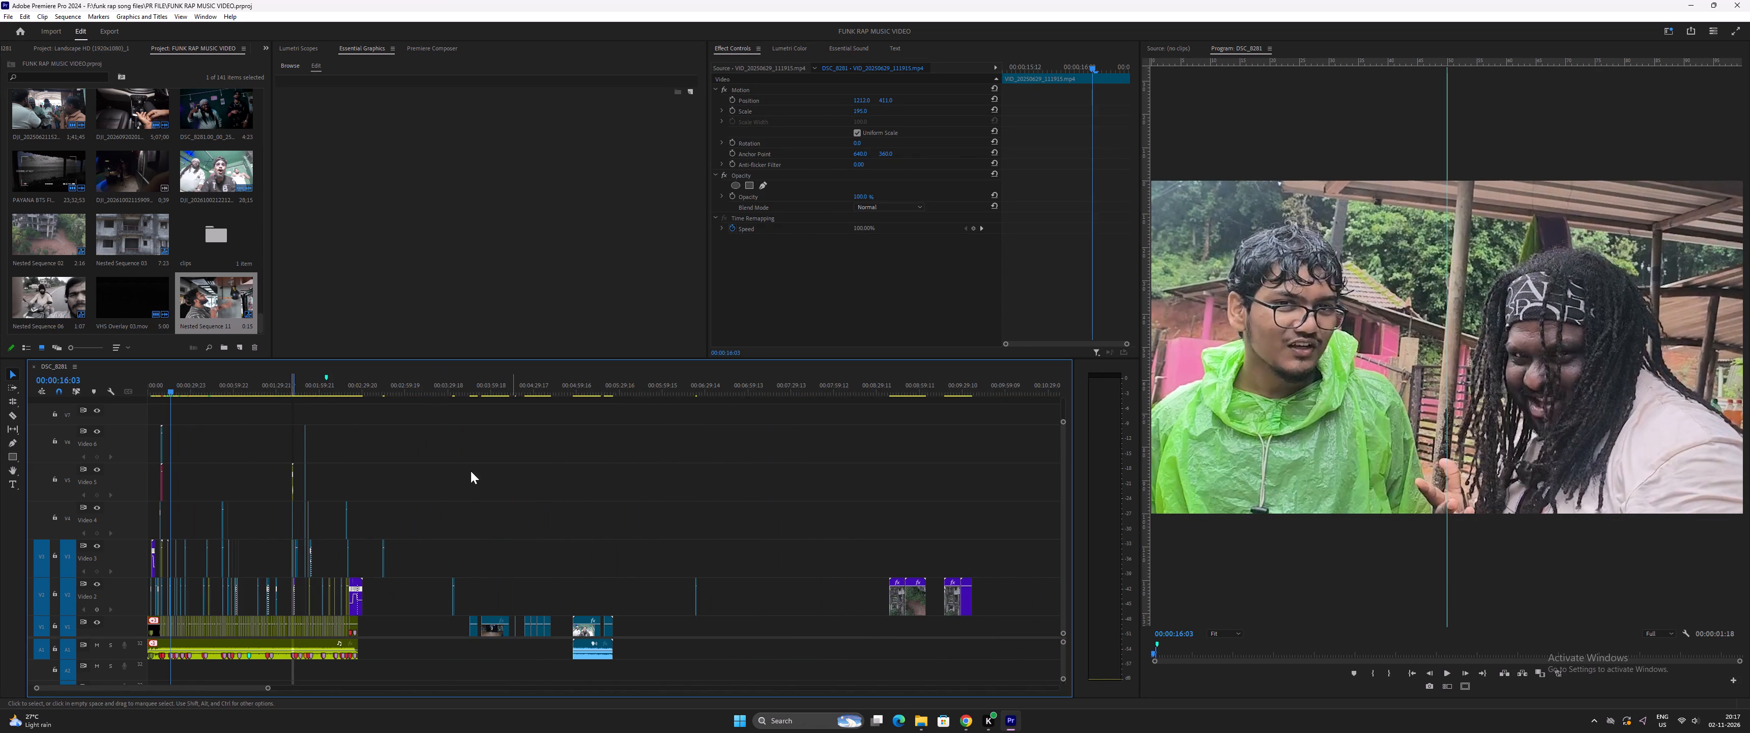
pyautogui.moveTo(374, 485); pyautogui.dragTo(650, 670)
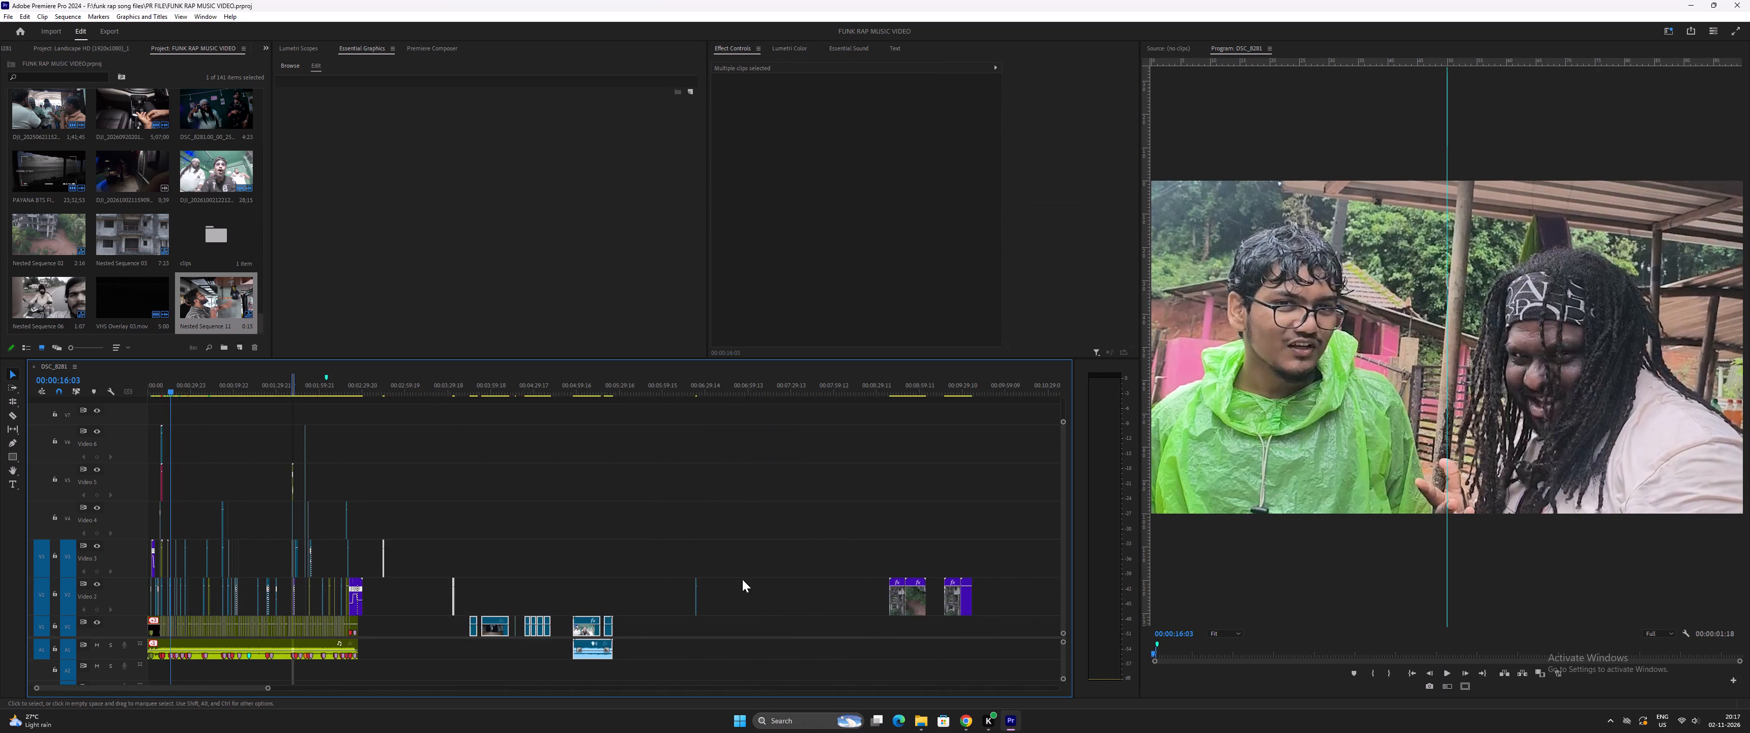
pyautogui.click(772, 540)
pyautogui.press('-')
pyautogui.press('-')
pyautogui.moveTo(717, 389); pyautogui.dragTo(732, 394)
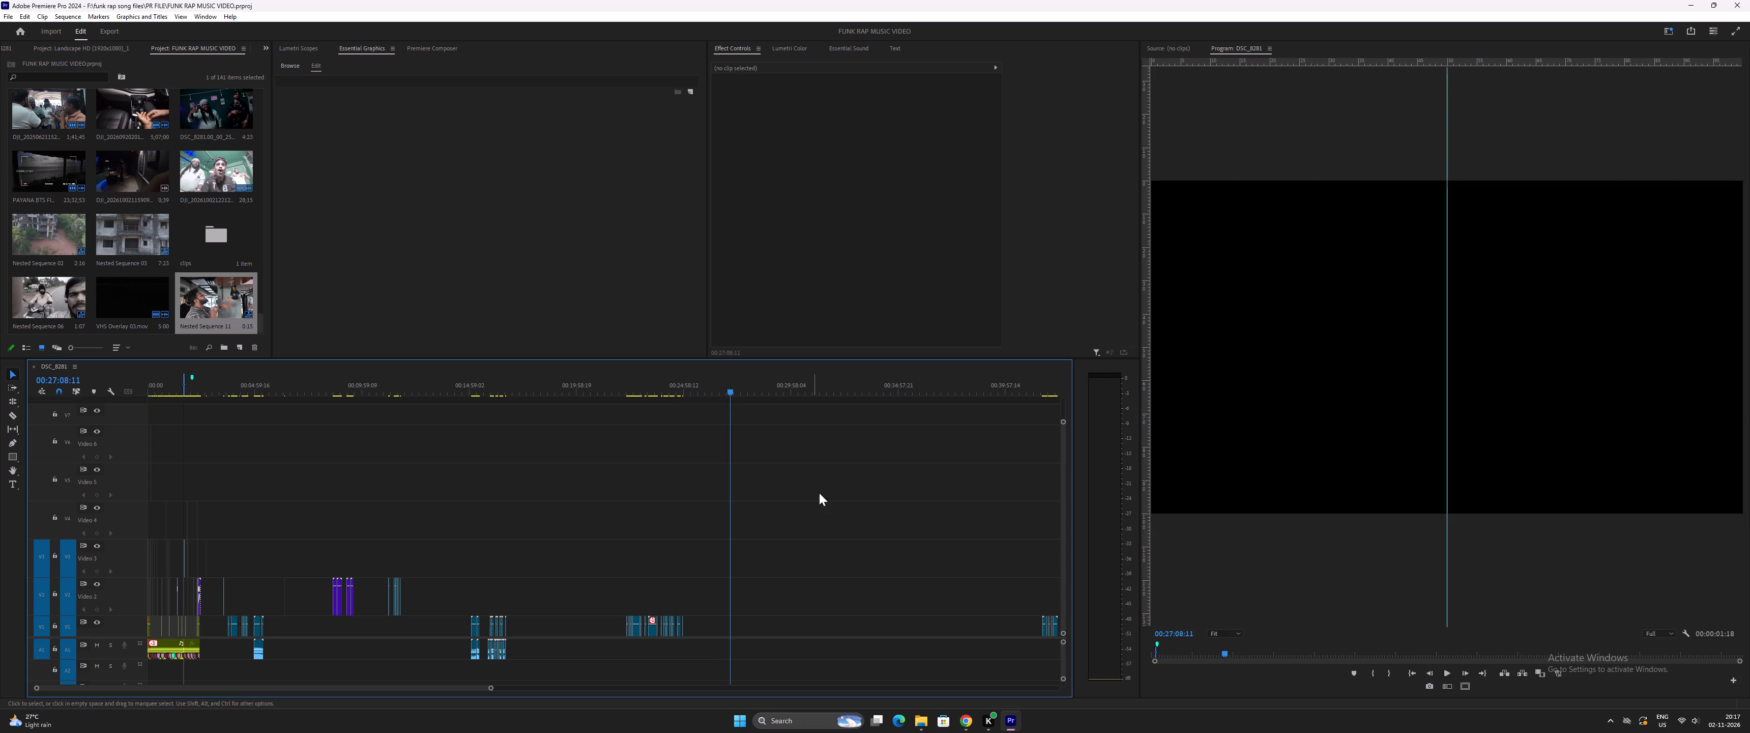
# Examine the graphics templates in the Sketch Drawing Effect and retro overlay old film effect folders.
pyautogui.click(293, 64)
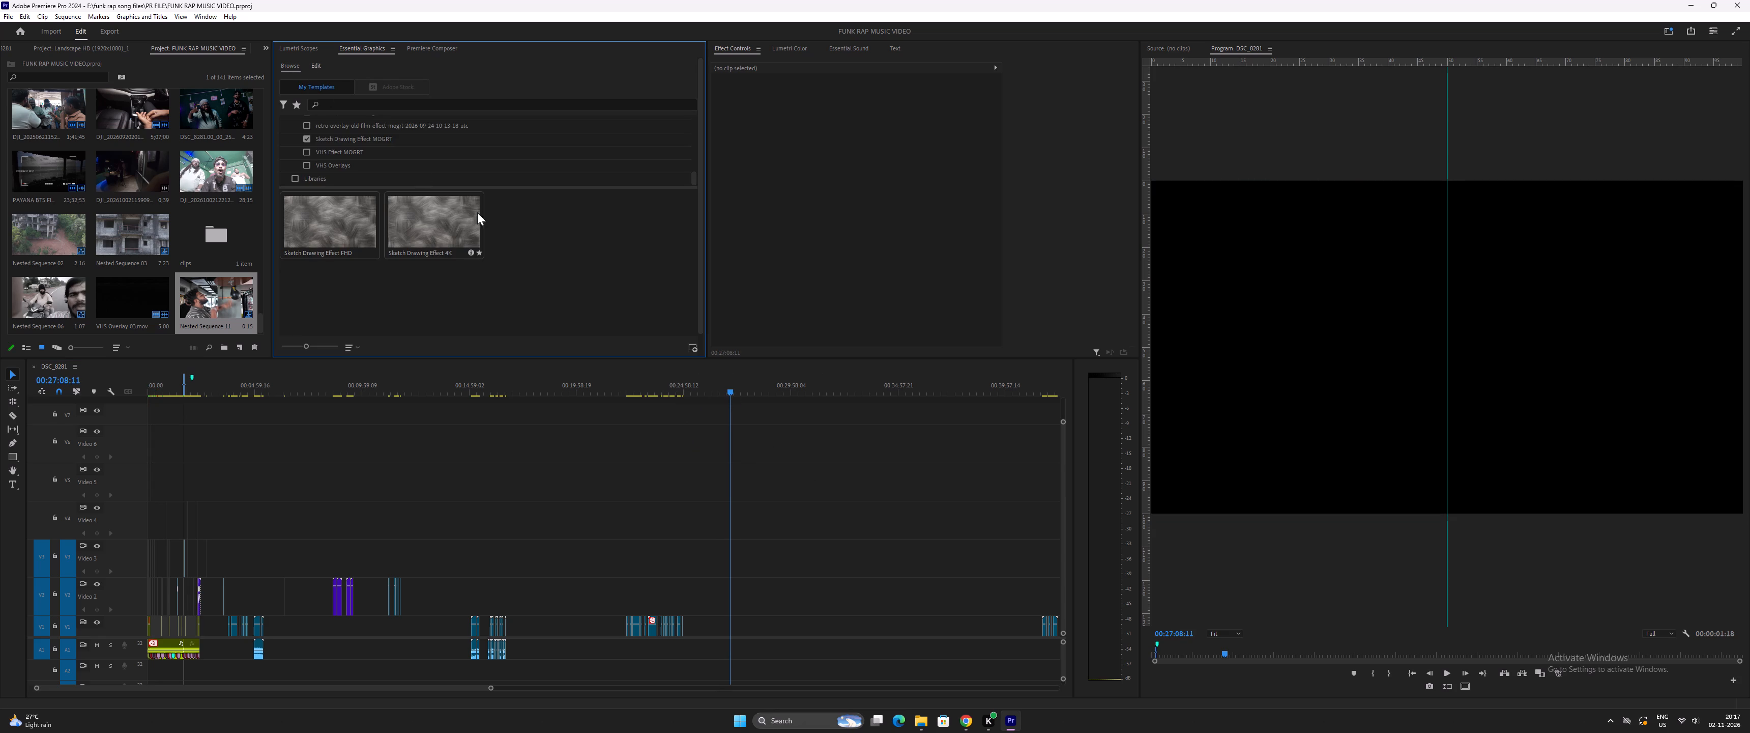
pyautogui.scroll(2, 413, 221)
pyautogui.click(413, 221)
pyautogui.click(336, 215)
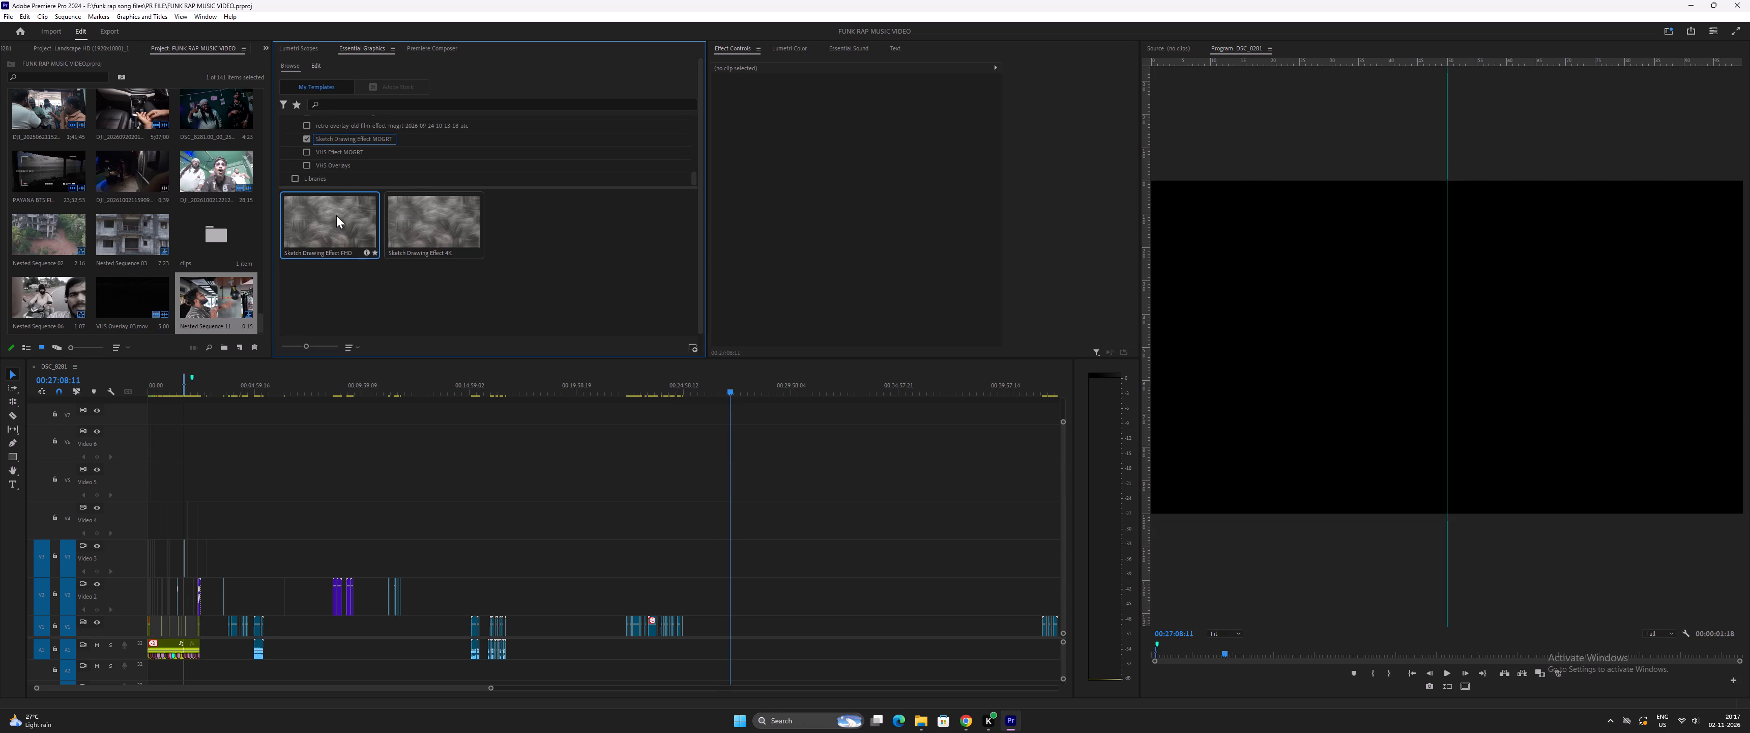
pyautogui.click(307, 139)
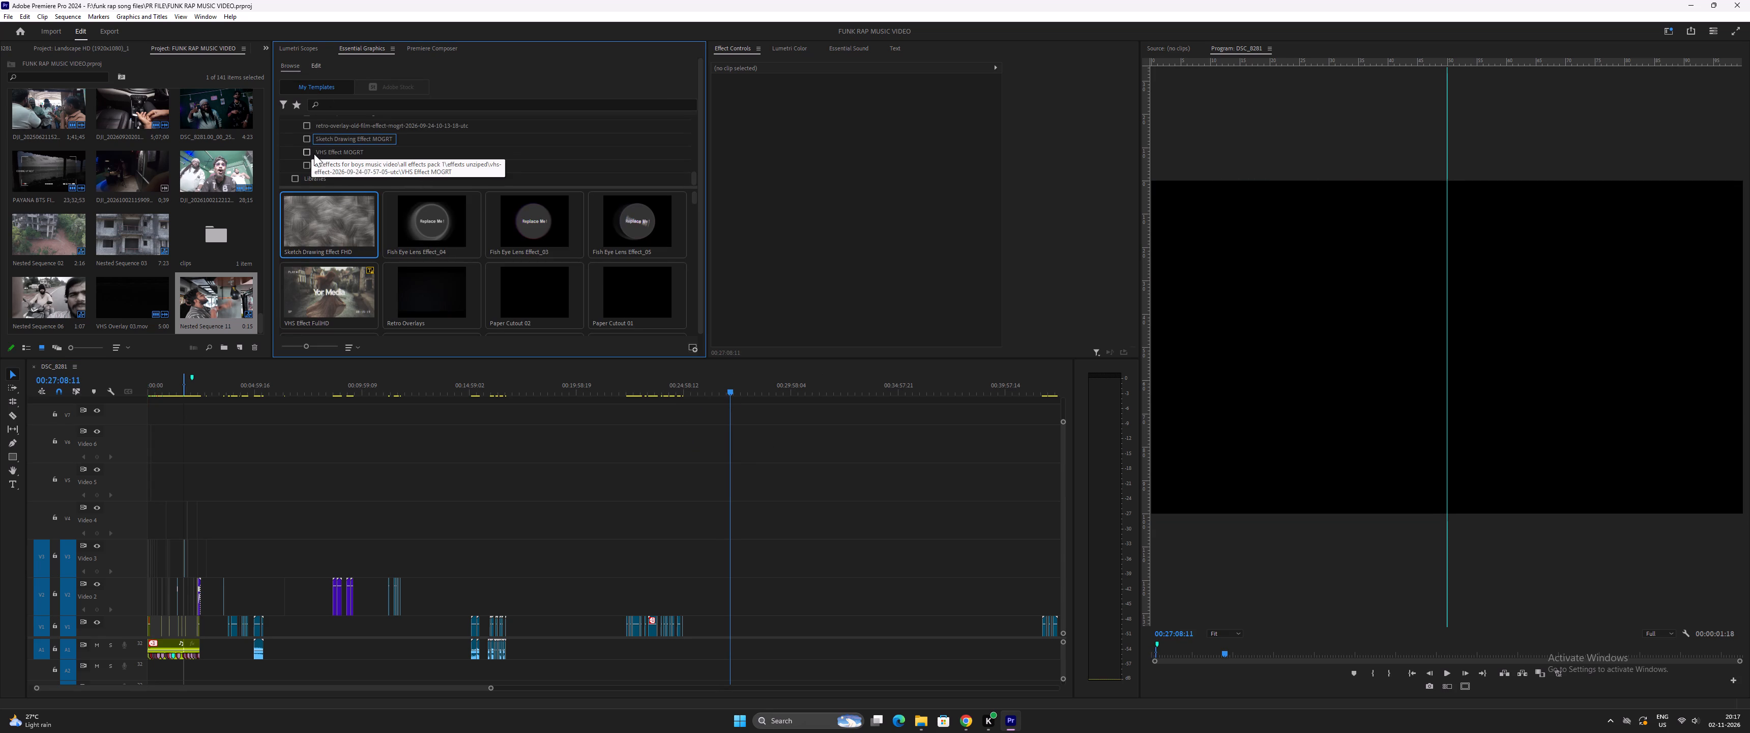
pyautogui.scroll(4, 314, 154)
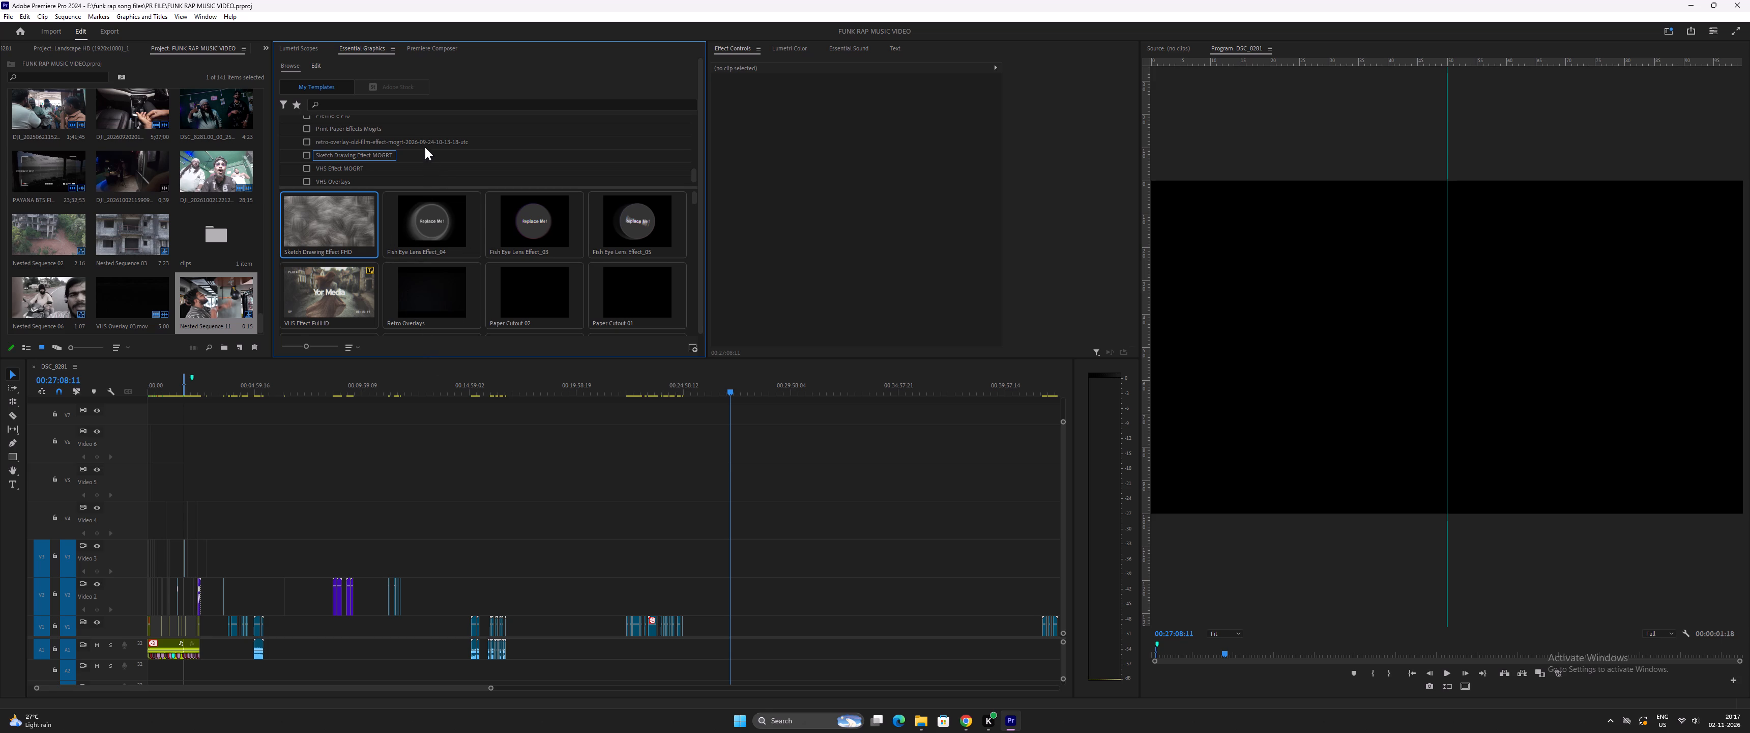
pyautogui.scroll(2, 336, 148)
pyautogui.click(309, 150)
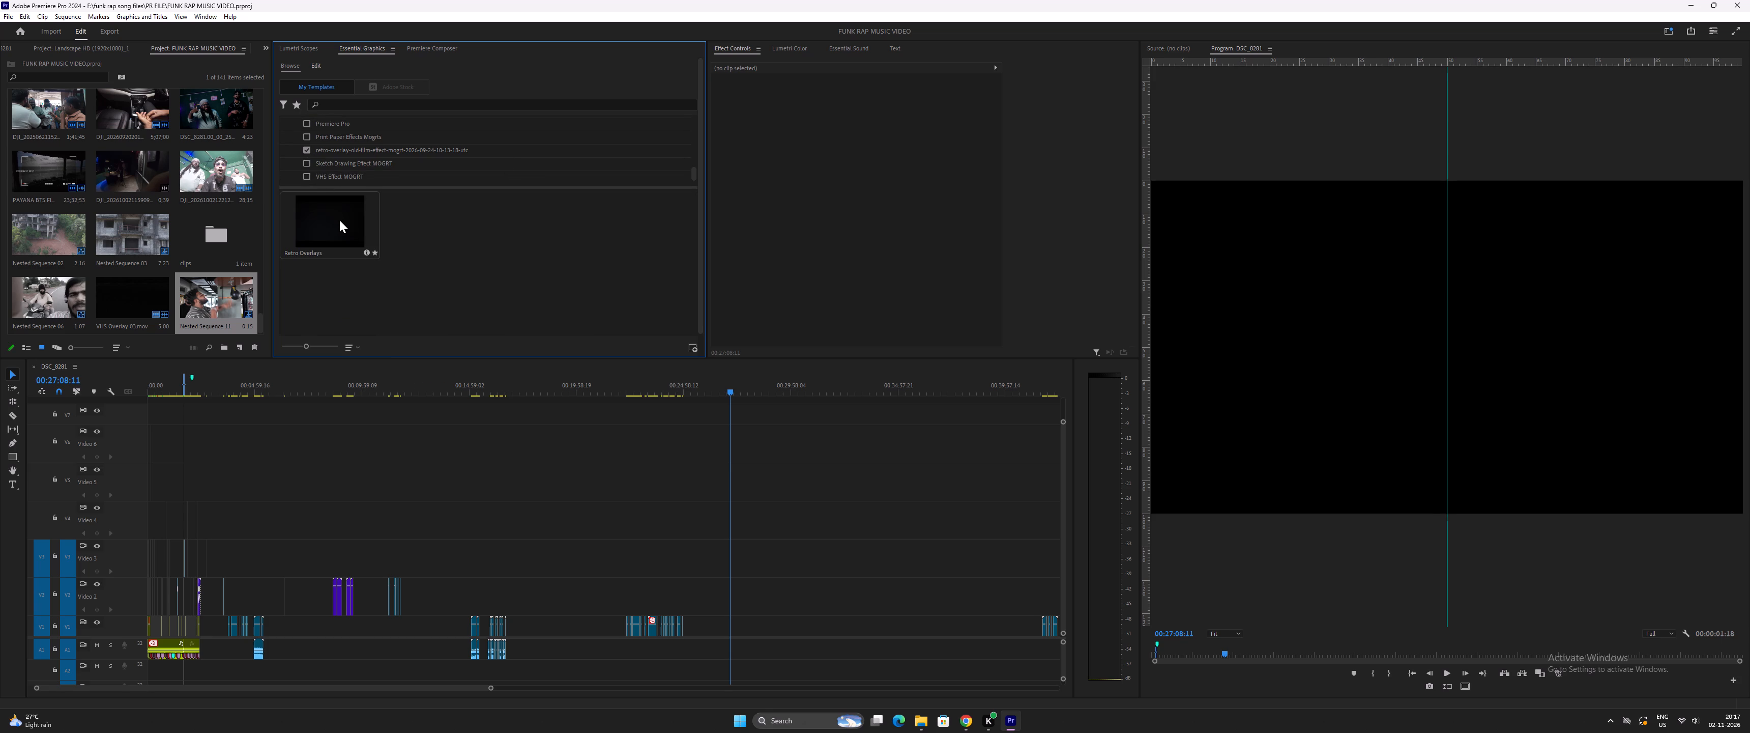
pyautogui.click(339, 220)
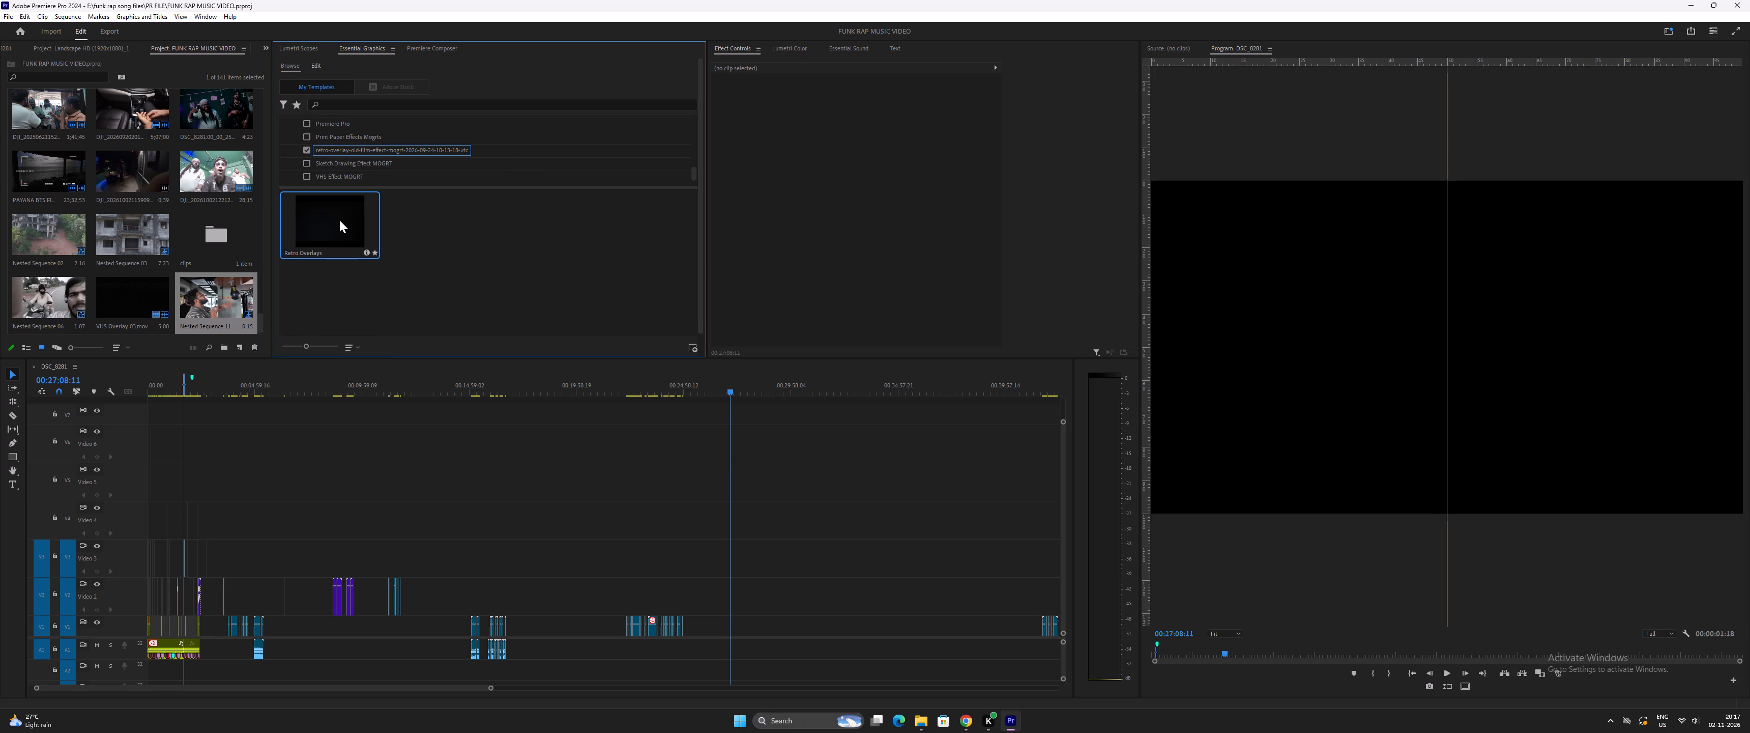
pyautogui.scroll(3, 347, 154)
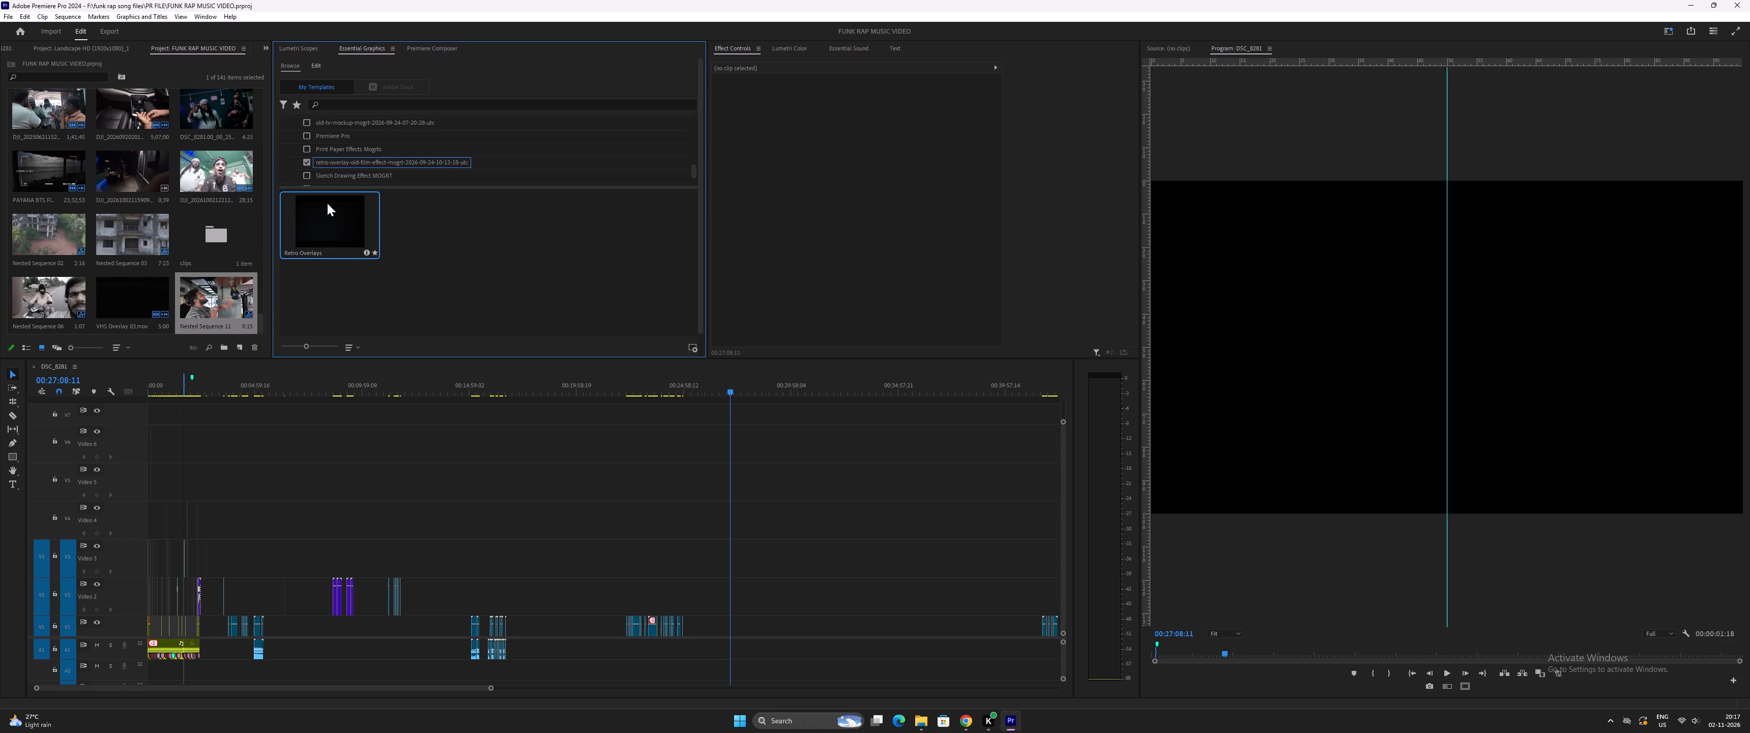
pyautogui.click(305, 161)
# Filter the templates to the Print Paper Effects folder, look through its paper effects, and clear the filter.
pyautogui.click(305, 150)
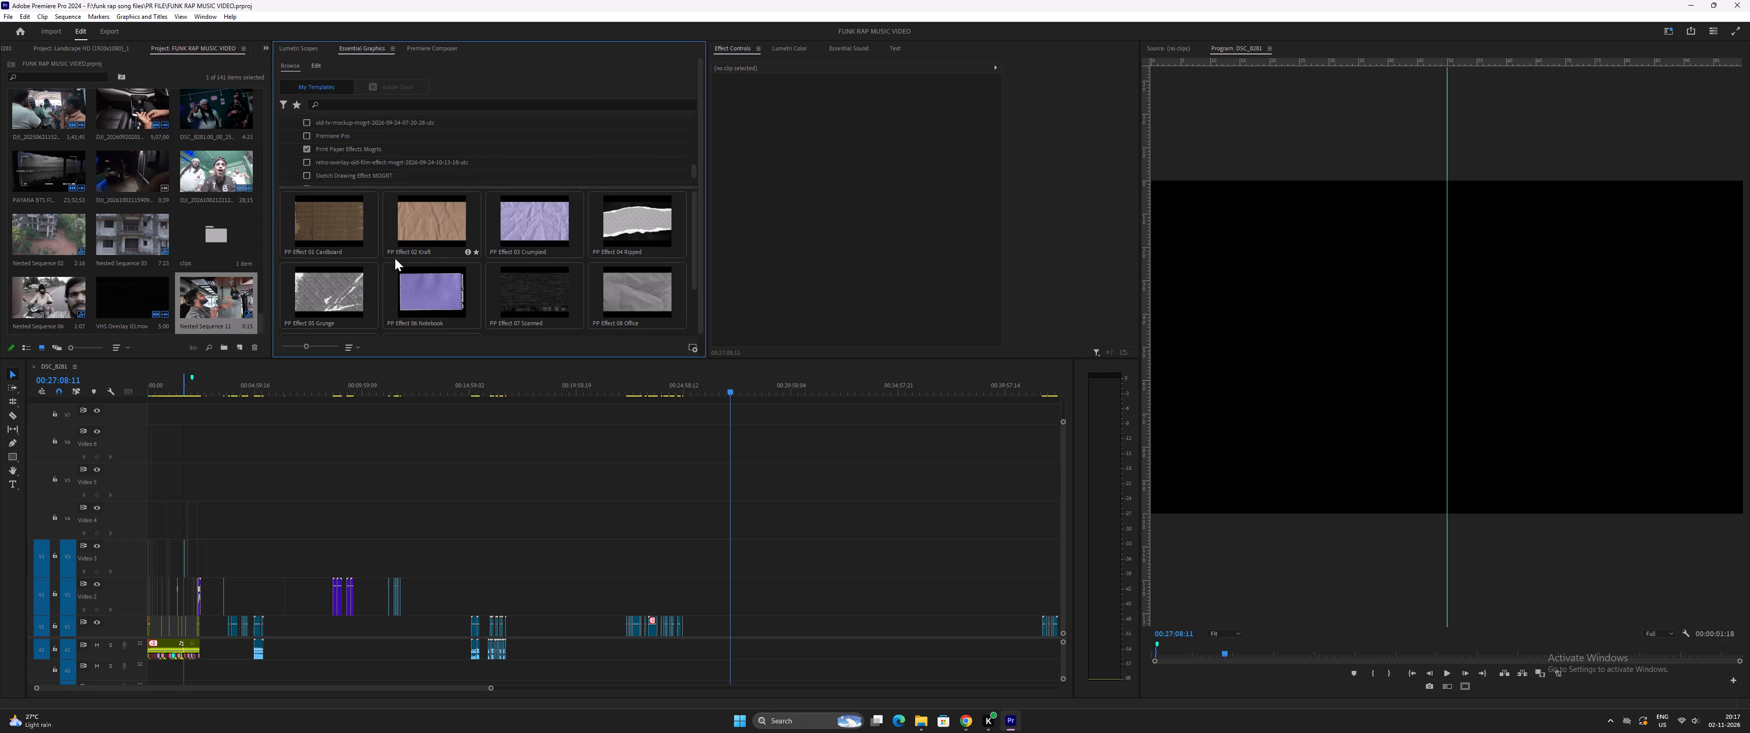
pyautogui.scroll(-16, 395, 258)
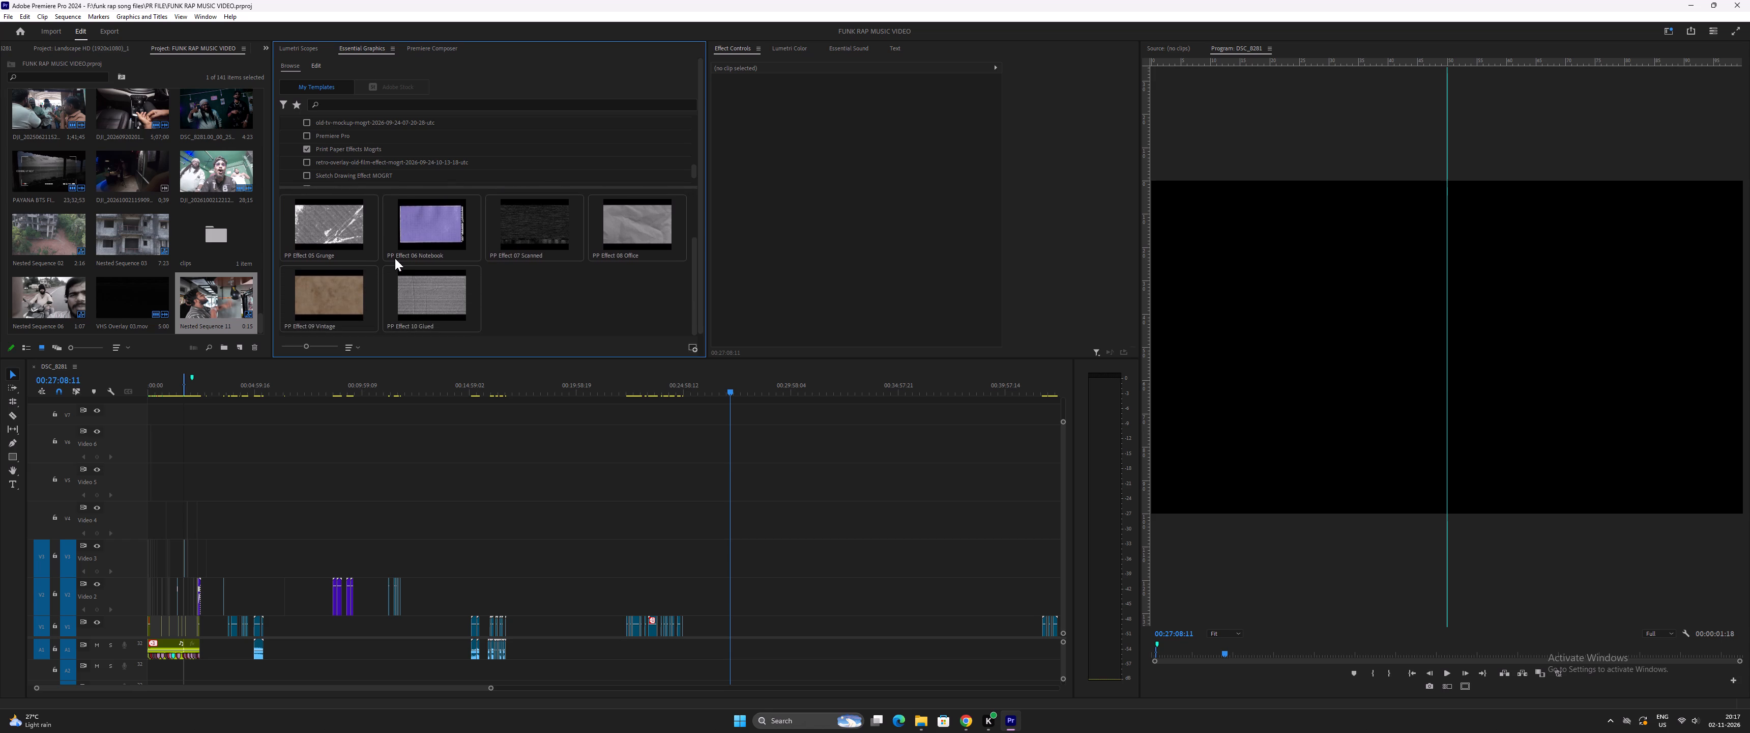
pyautogui.scroll(-4, 395, 258)
pyautogui.scroll(7, 395, 258)
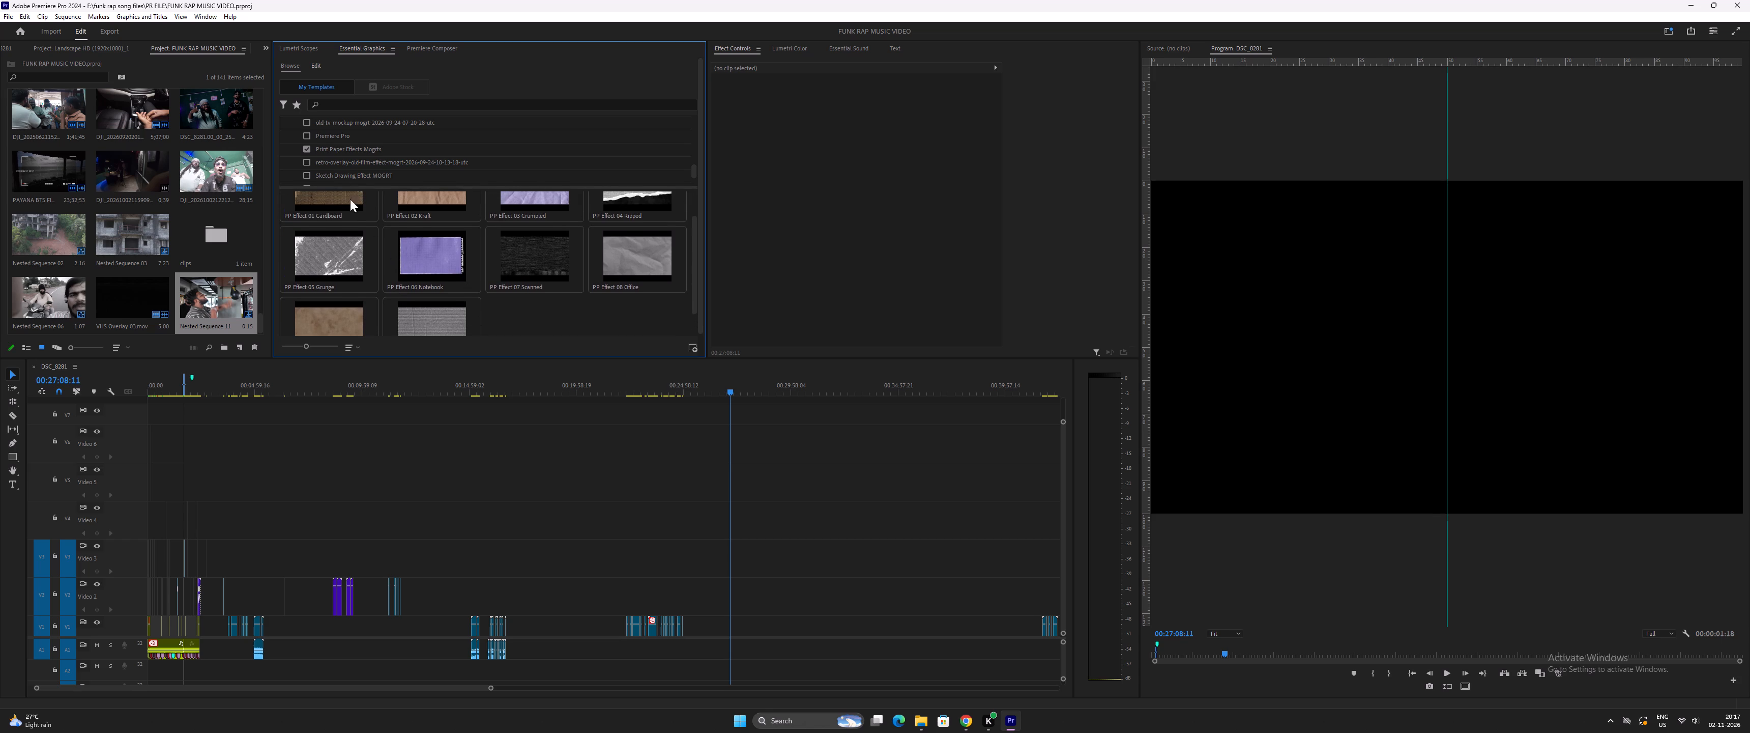
pyautogui.click(310, 148)
# Check the Premiere Pro, old TV mockup and Oil Painting Effect template folders one after another for usable templates.
pyautogui.click(307, 134)
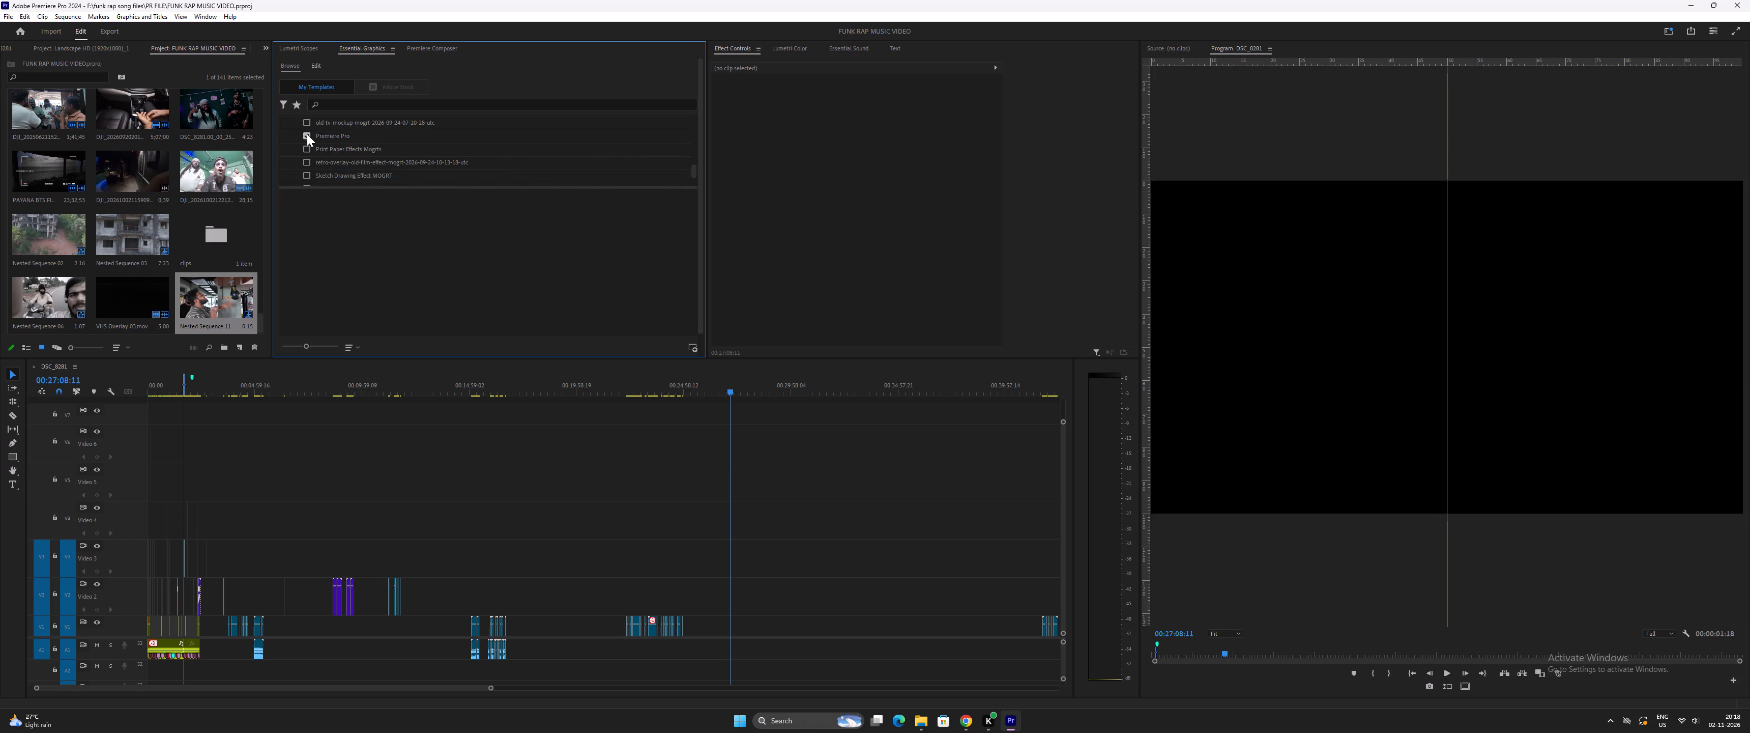
pyautogui.click(307, 134)
pyautogui.scroll(4, 329, 137)
pyautogui.click(306, 138)
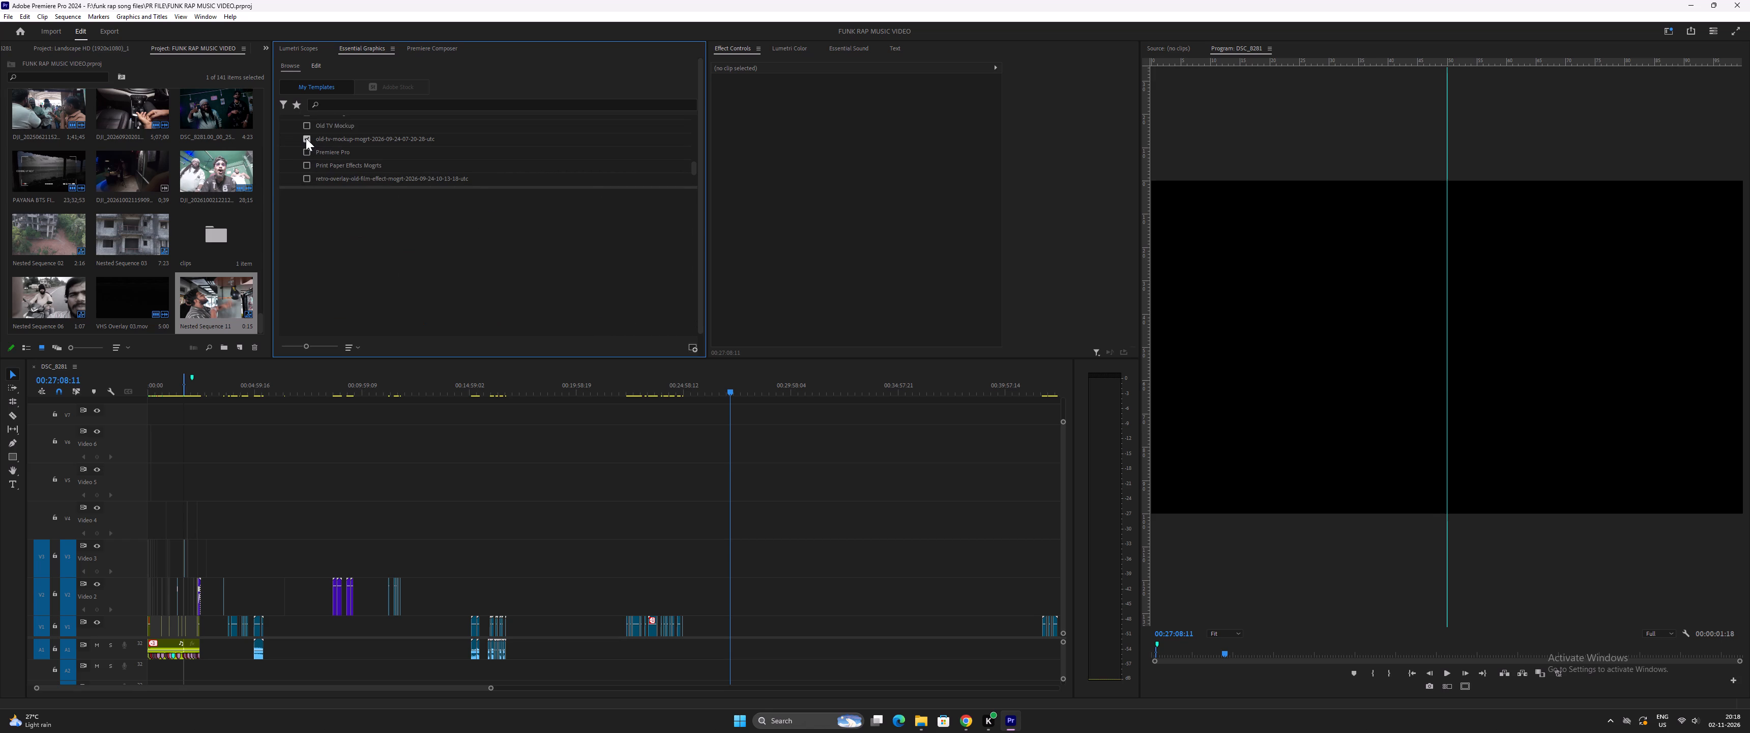
pyautogui.click(306, 138)
pyautogui.scroll(3, 314, 140)
pyautogui.click(310, 140)
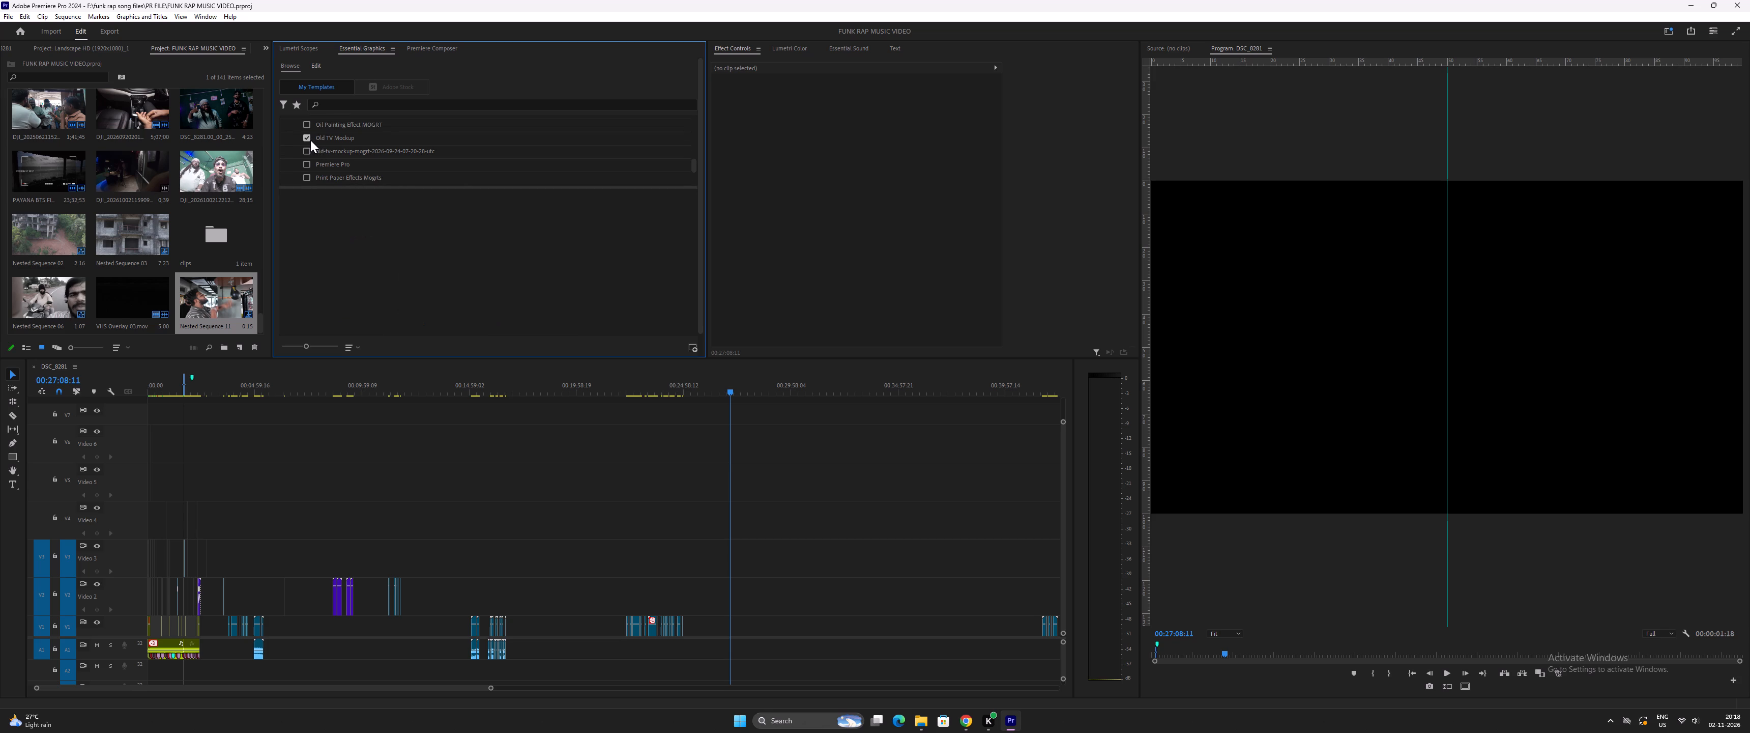
pyautogui.scroll(6, 365, 269)
pyautogui.click(309, 138)
pyautogui.click(305, 126)
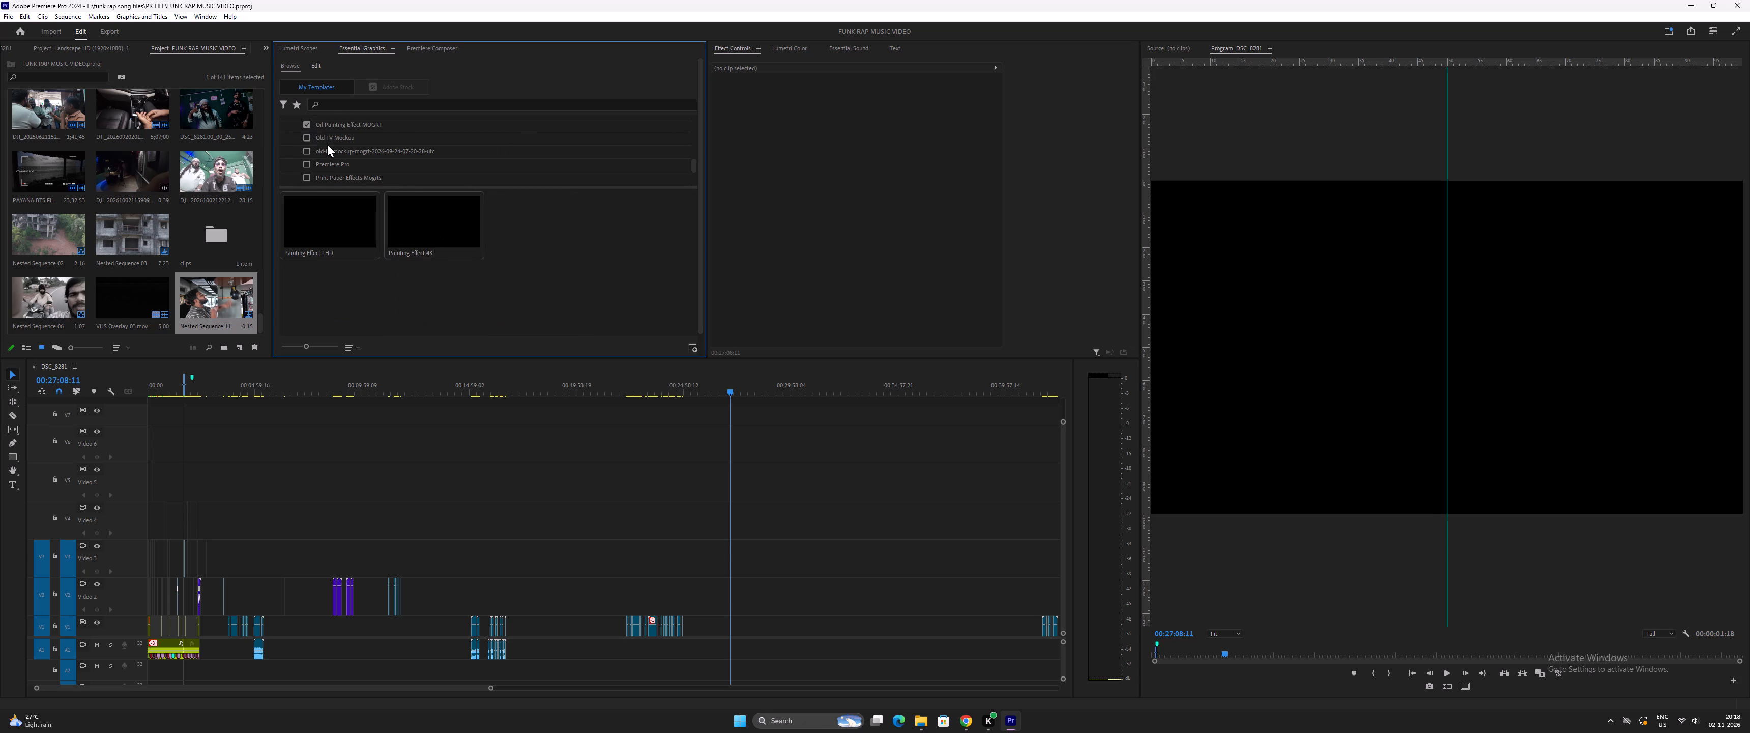
pyautogui.scroll(6, 327, 144)
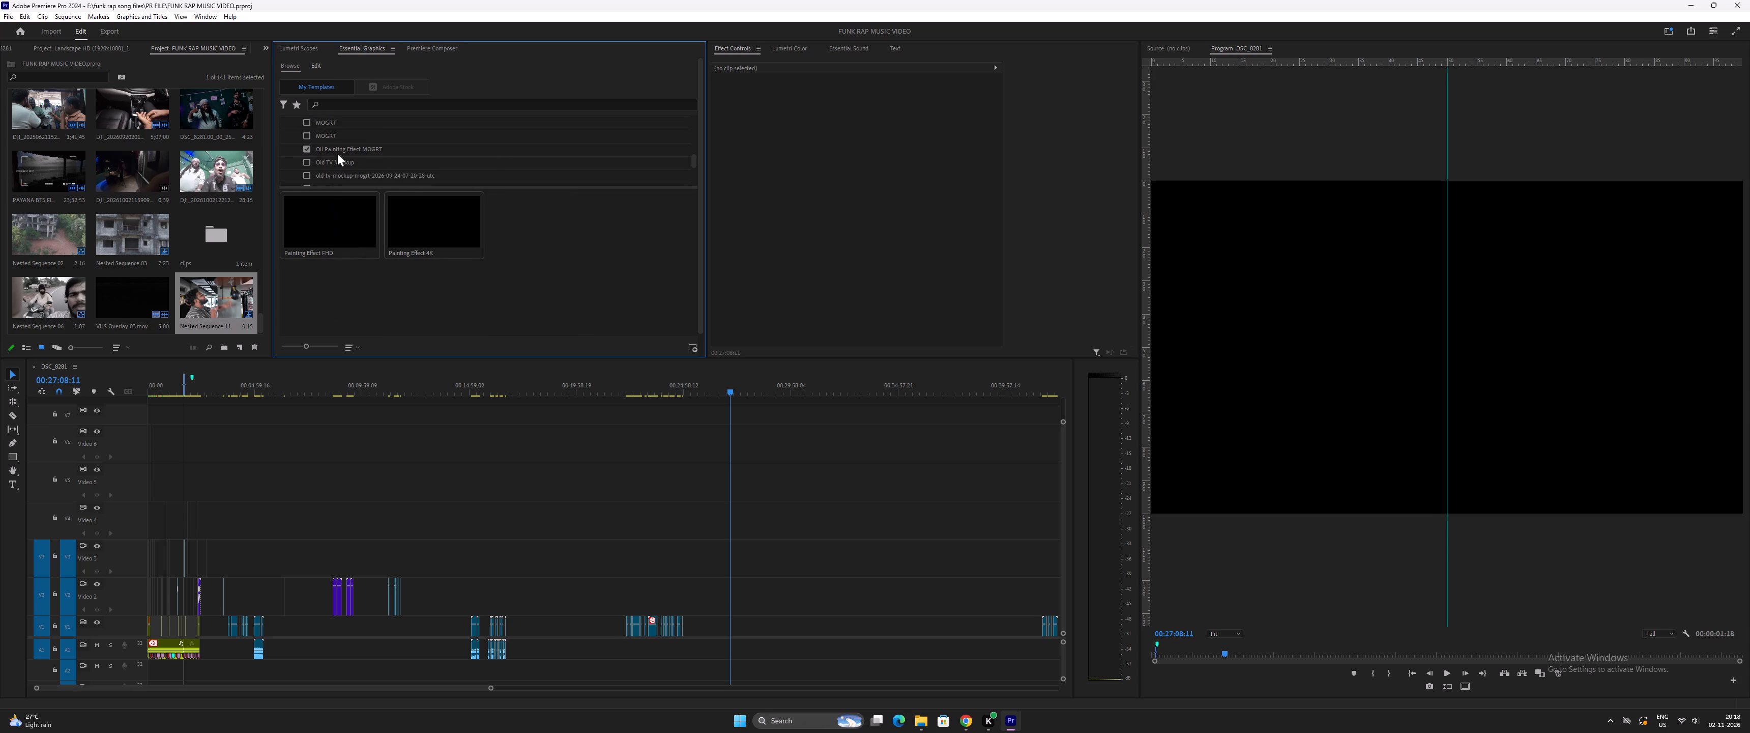
pyautogui.scroll(3, 327, 140)
pyautogui.click(306, 160)
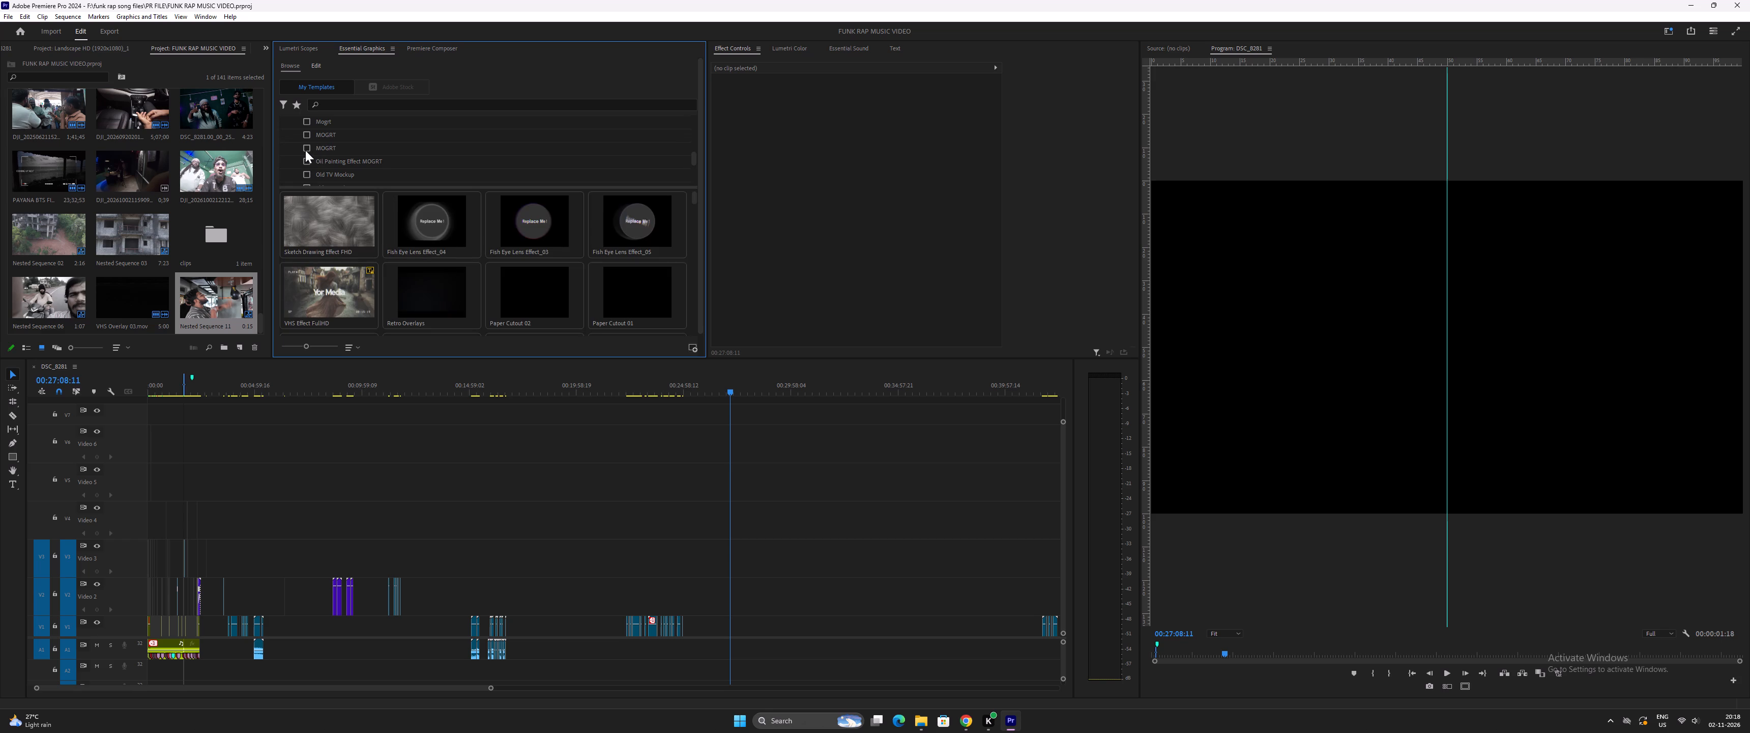
# Compare the Halftone Effect templates with the Grunge Transition templates in the two neighbouring MOGRT folders.
pyautogui.click(305, 150)
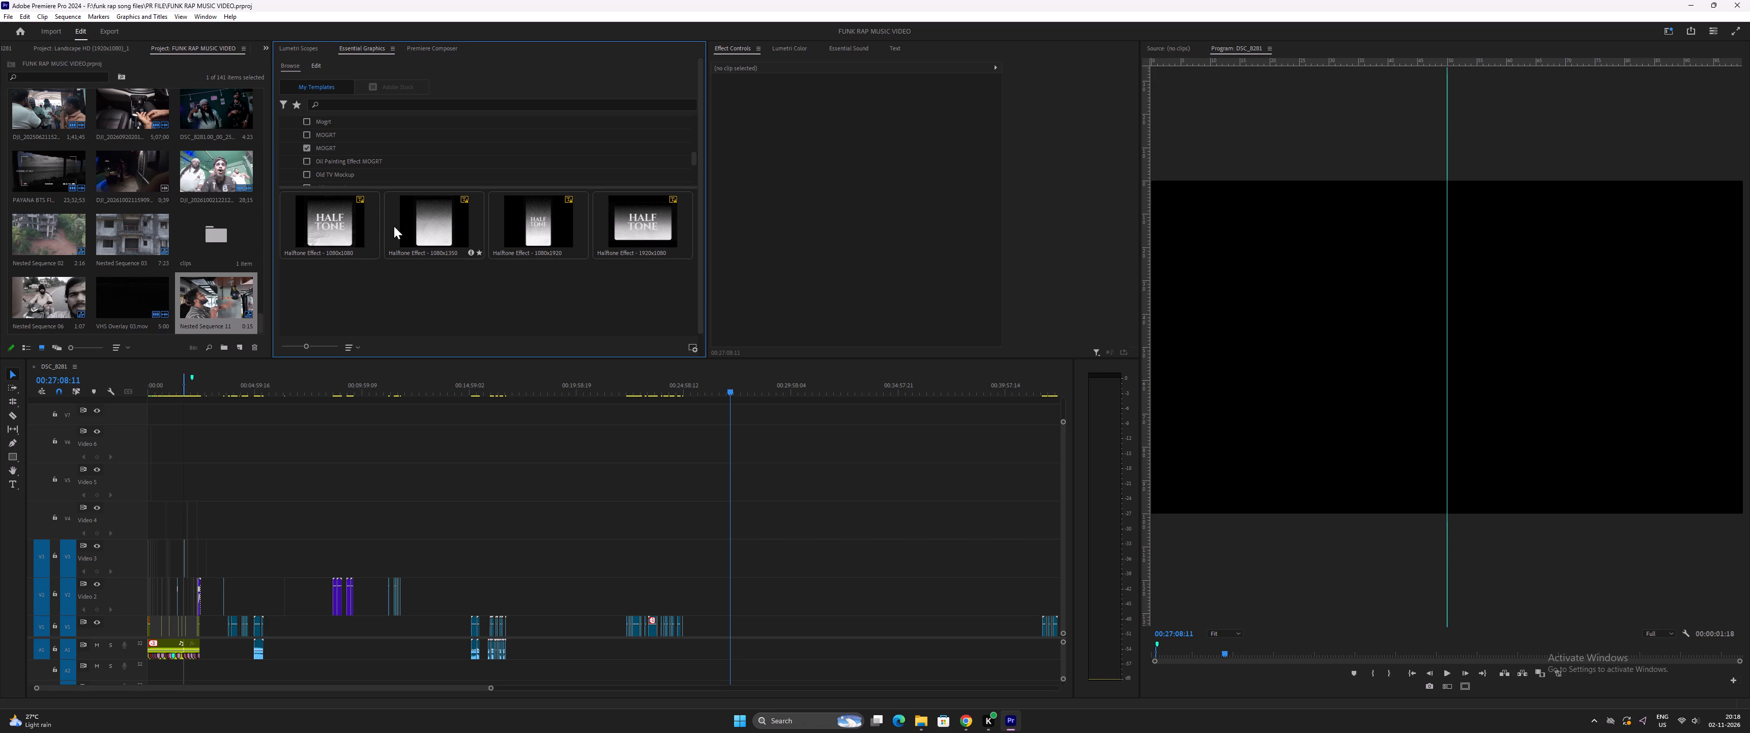
pyautogui.click(306, 133)
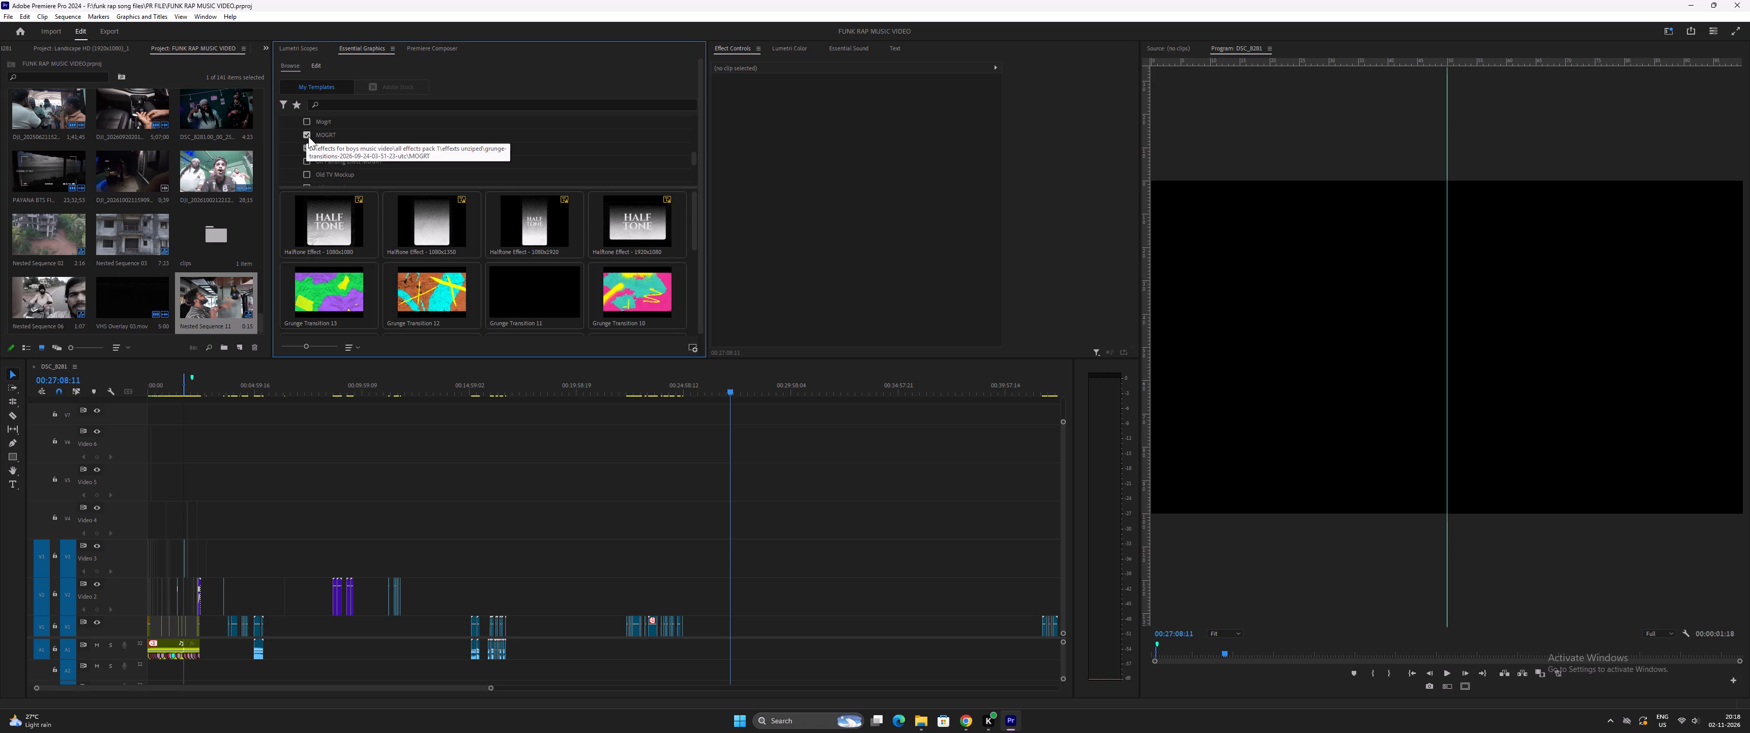
pyautogui.click(308, 146)
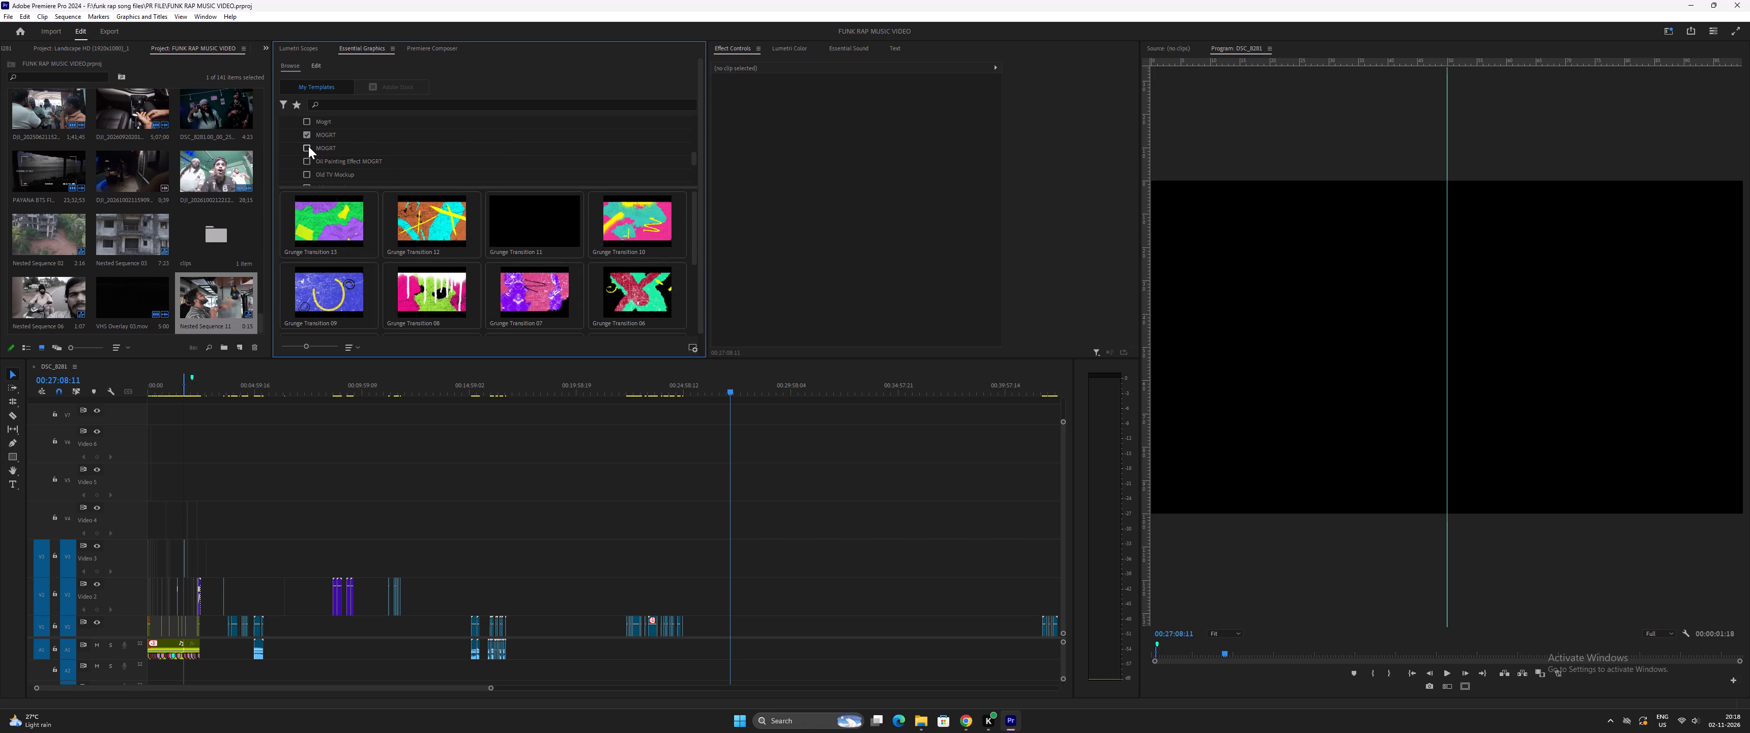
pyautogui.scroll(-12, 536, 232)
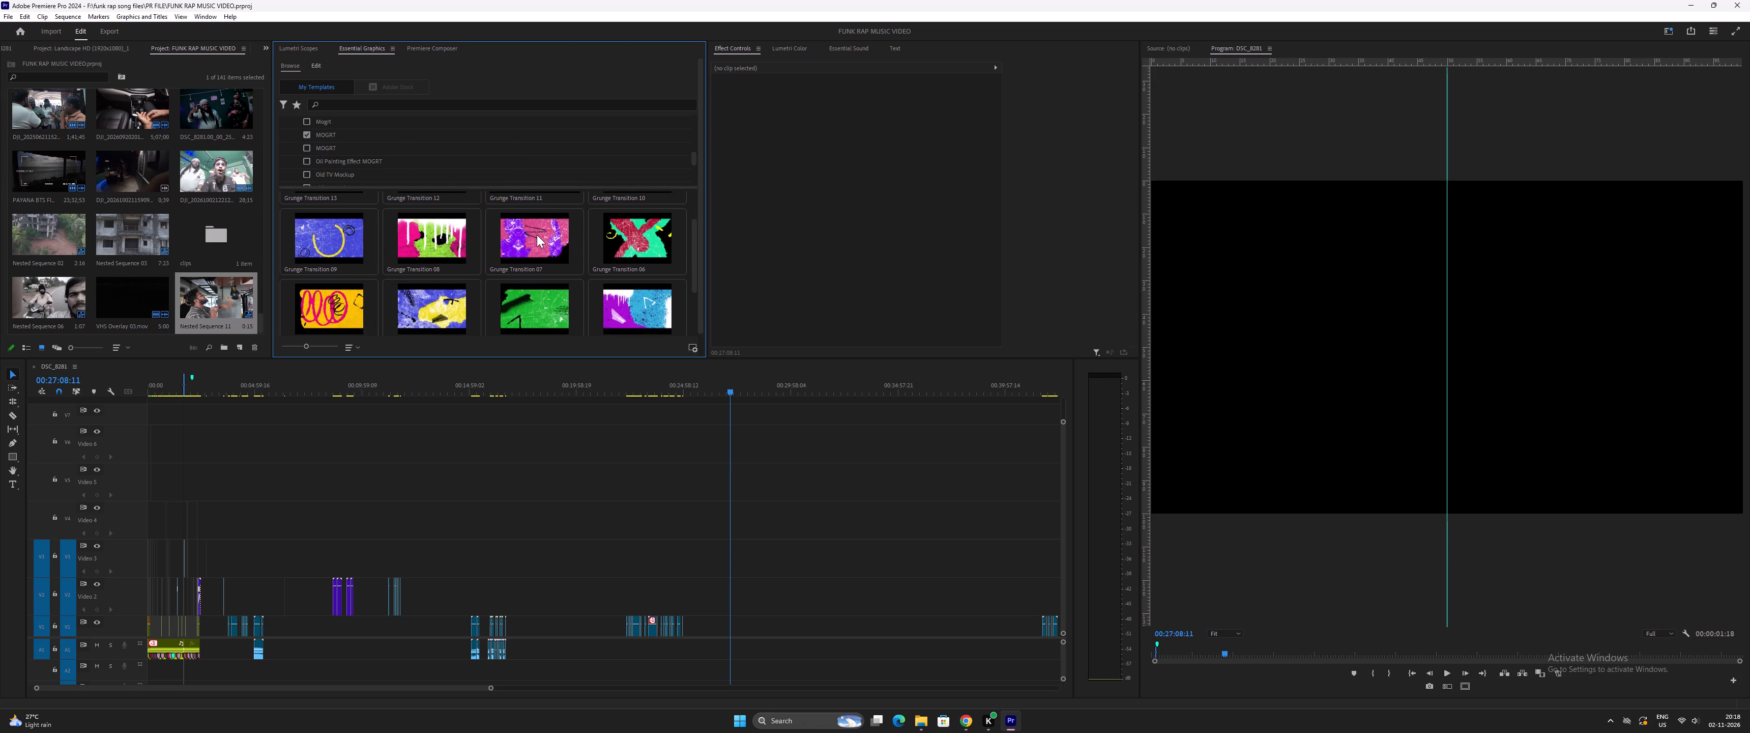
pyautogui.scroll(-13, 537, 235)
pyautogui.scroll(-10, 533, 238)
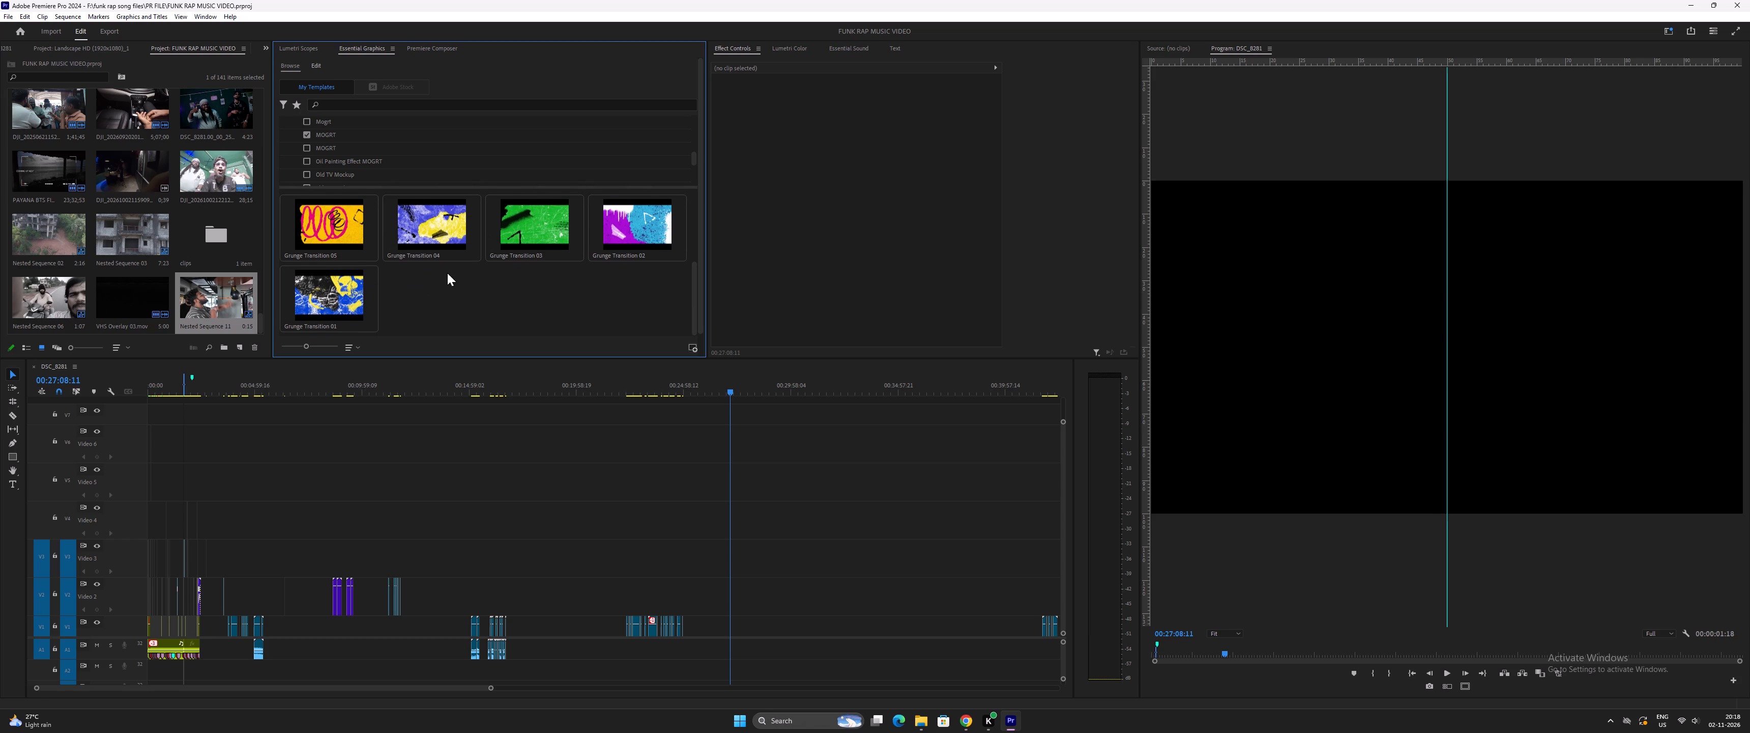
pyautogui.scroll(20, 475, 267)
pyautogui.scroll(1, 475, 267)
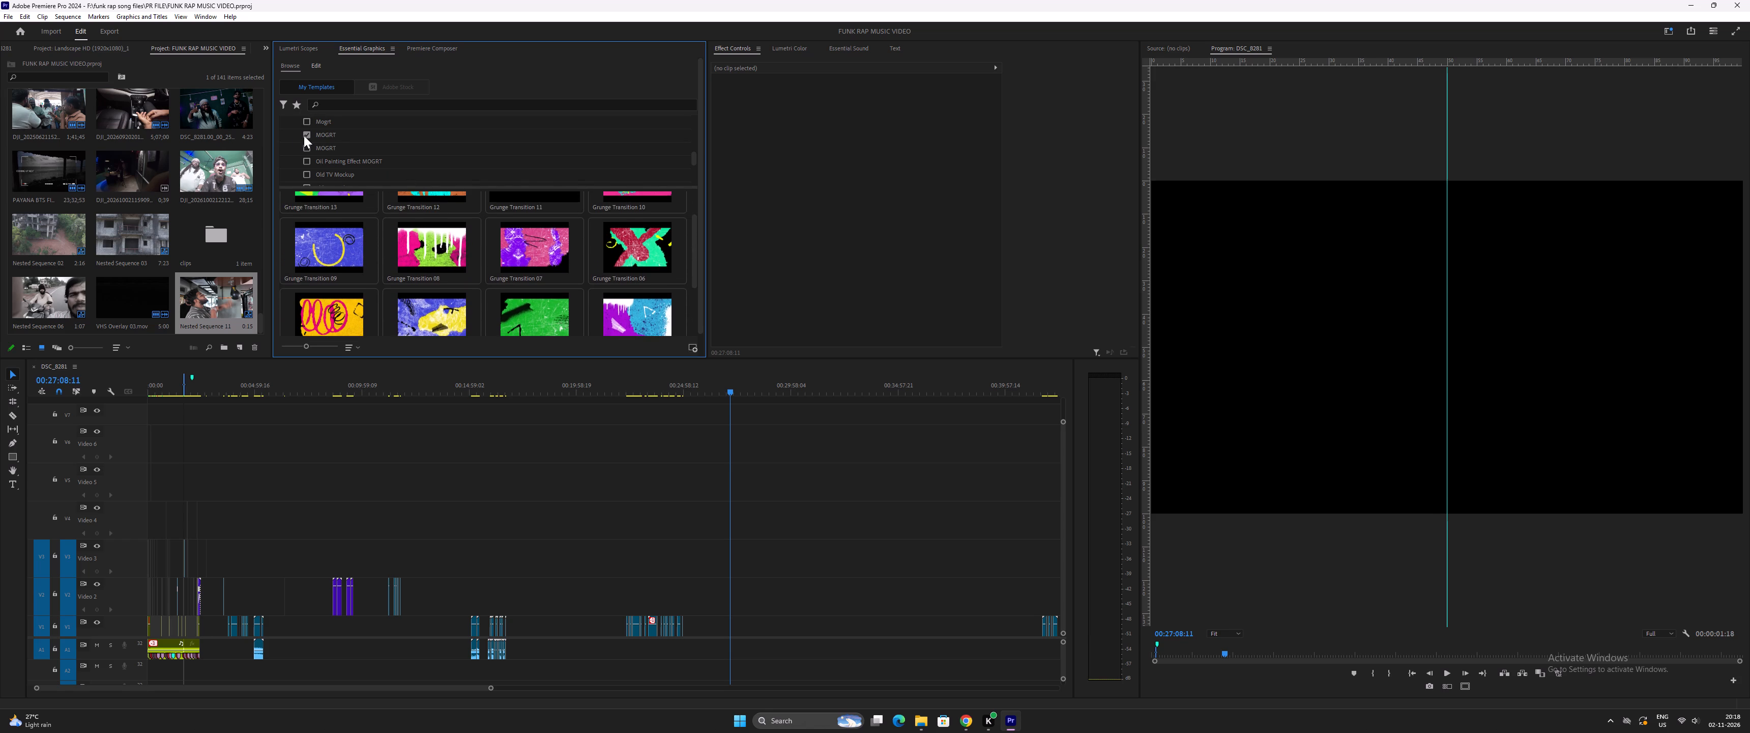
pyautogui.click(304, 135)
# Compare the single black-thumbnail effect template with the Halftone Effect templates by filtering through the neighbouring MOGRT folders.
pyautogui.click(306, 122)
pyautogui.click(306, 146)
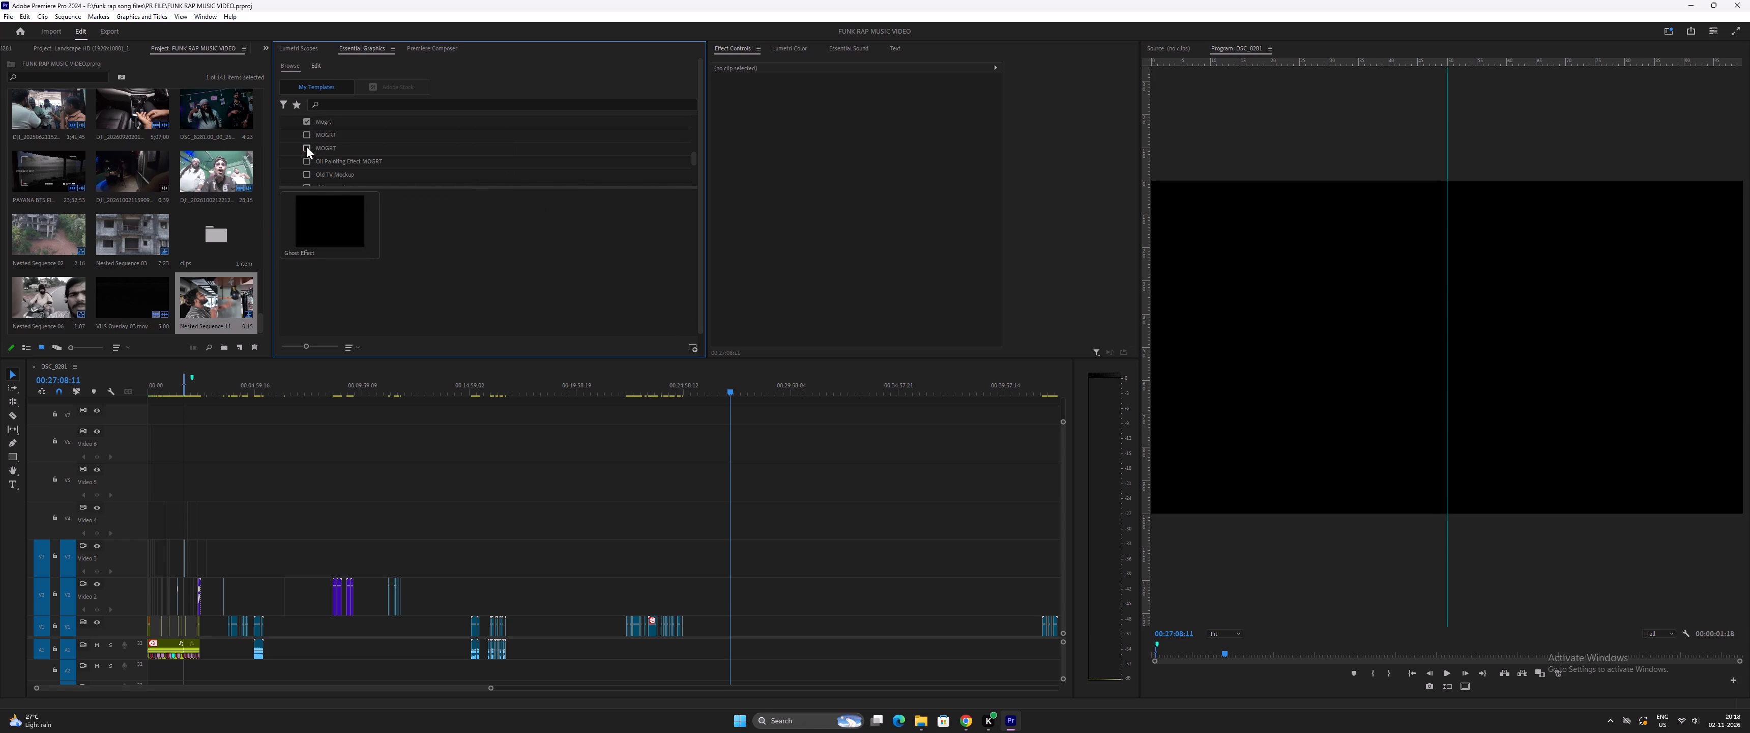
pyautogui.scroll(10, 353, 155)
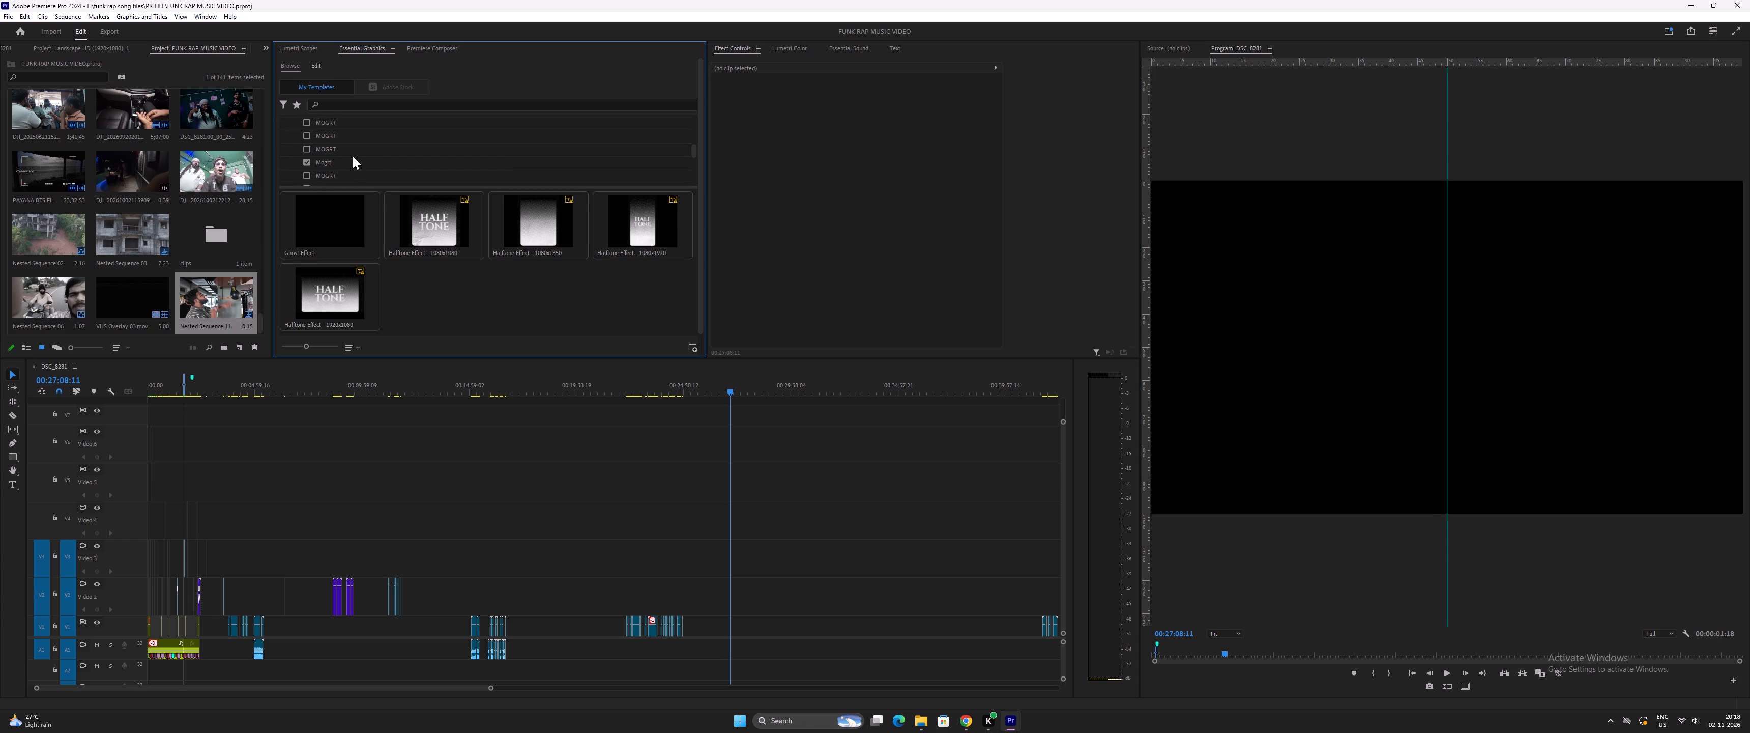
pyautogui.scroll(1, 353, 156)
pyautogui.click(306, 154)
pyautogui.click(307, 164)
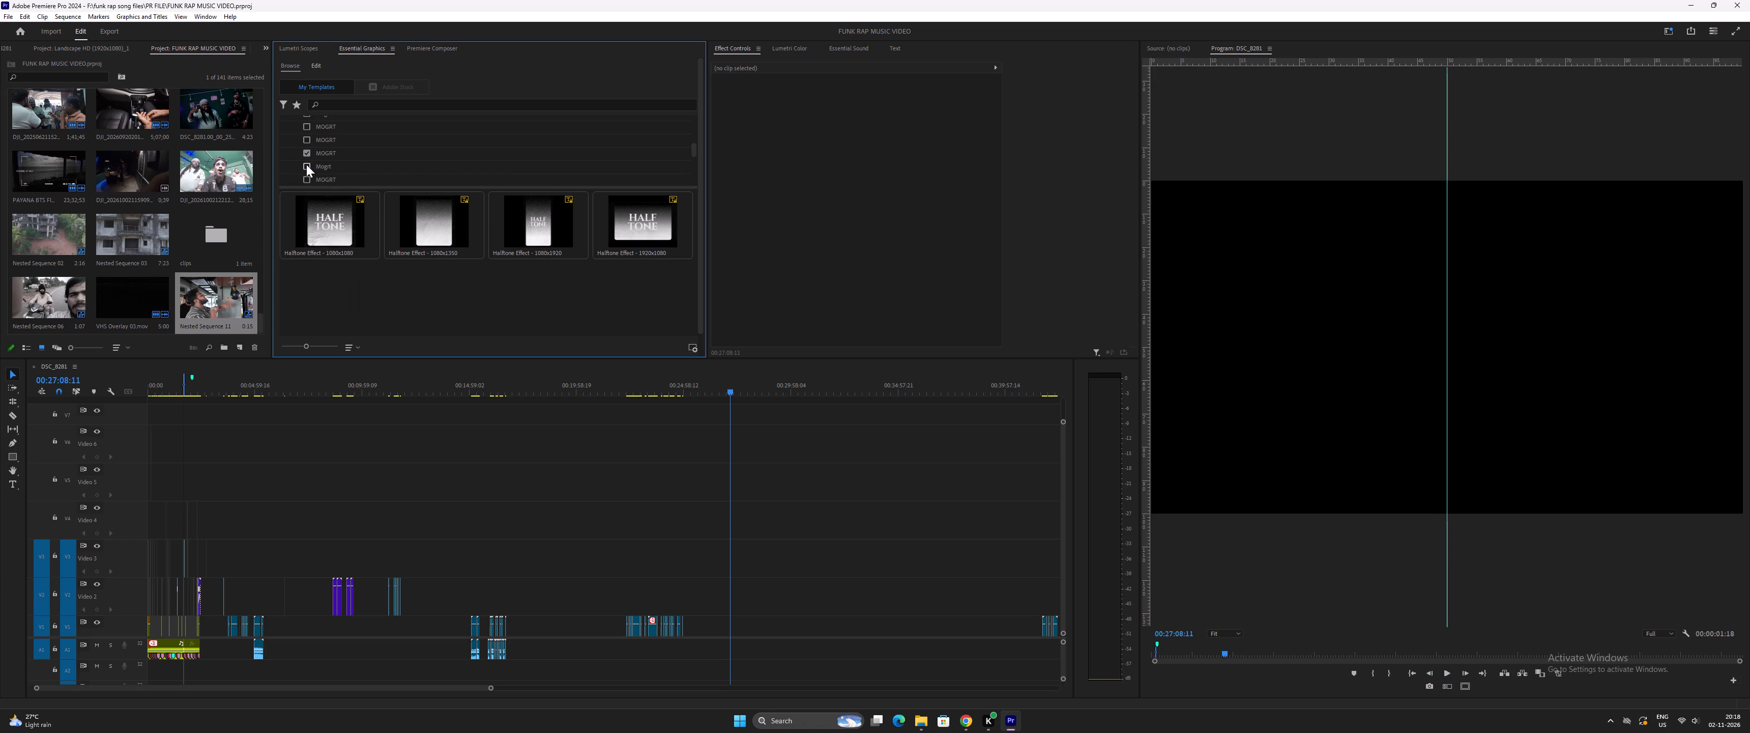
pyautogui.click(307, 163)
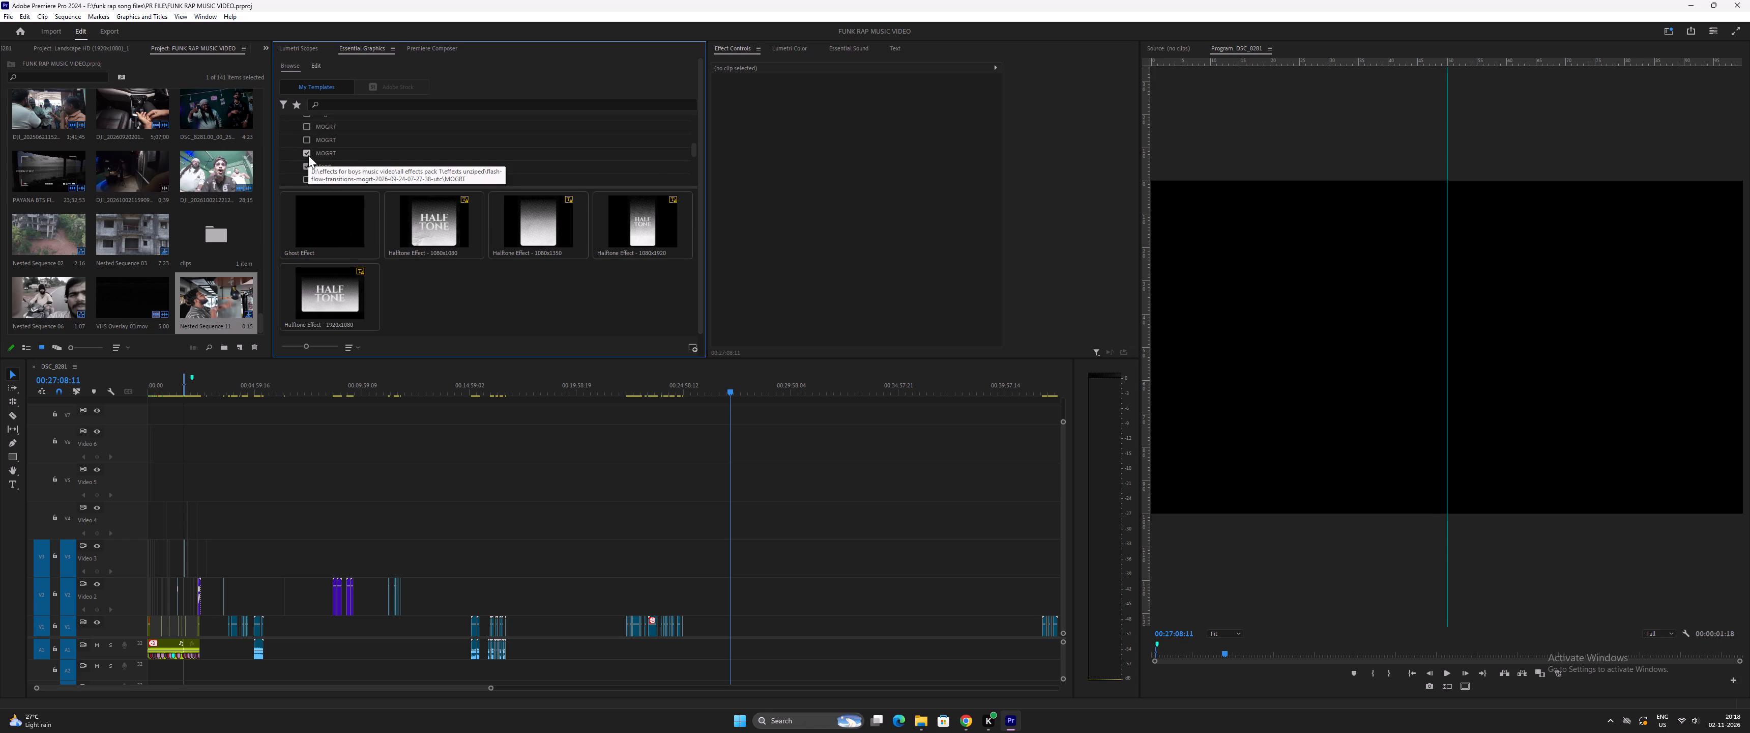
pyautogui.click(308, 155)
pyautogui.click(308, 152)
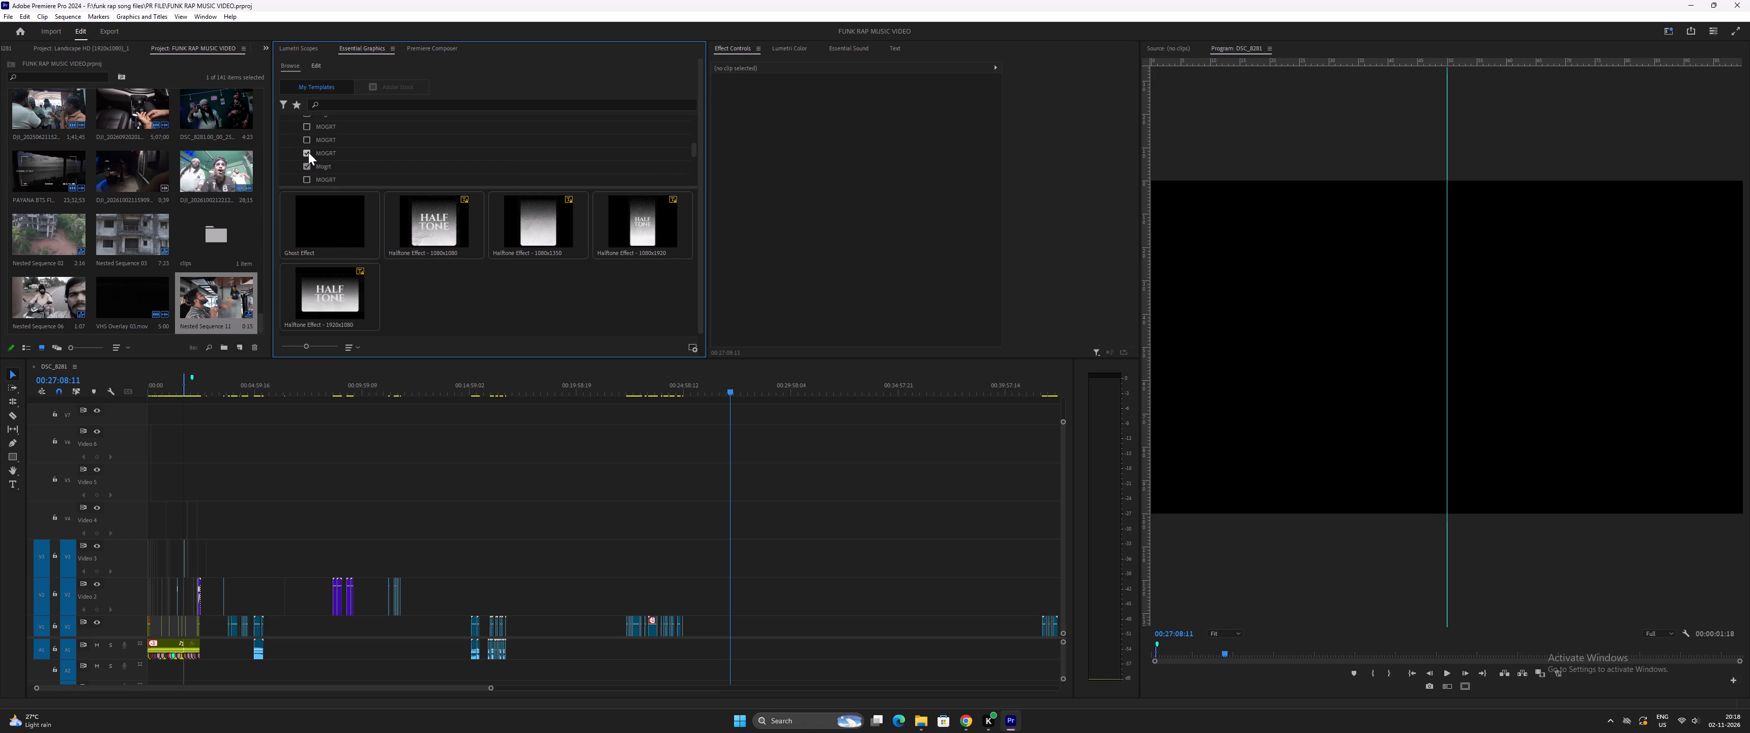
pyautogui.click(308, 152)
pyautogui.click(308, 139)
pyautogui.click(308, 139)
pyautogui.scroll(10, 335, 139)
# Place the black-thumbnail effect template on Video 4 in the empty timeline area near 00:27:38 and preview it.
pyautogui.click(336, 223)
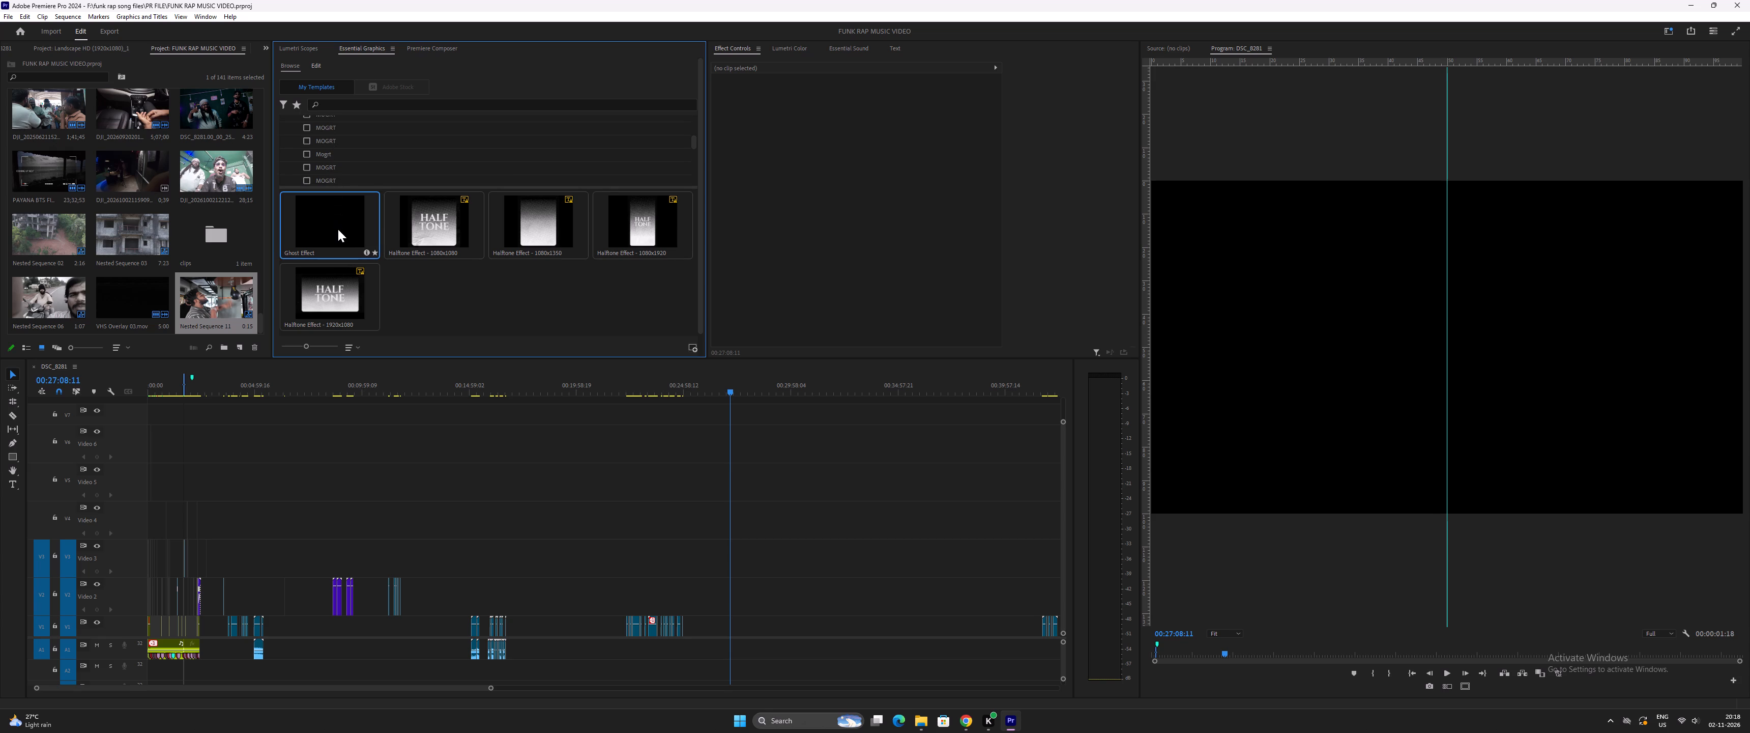
pyautogui.moveTo(338, 229); pyautogui.dragTo(740, 515)
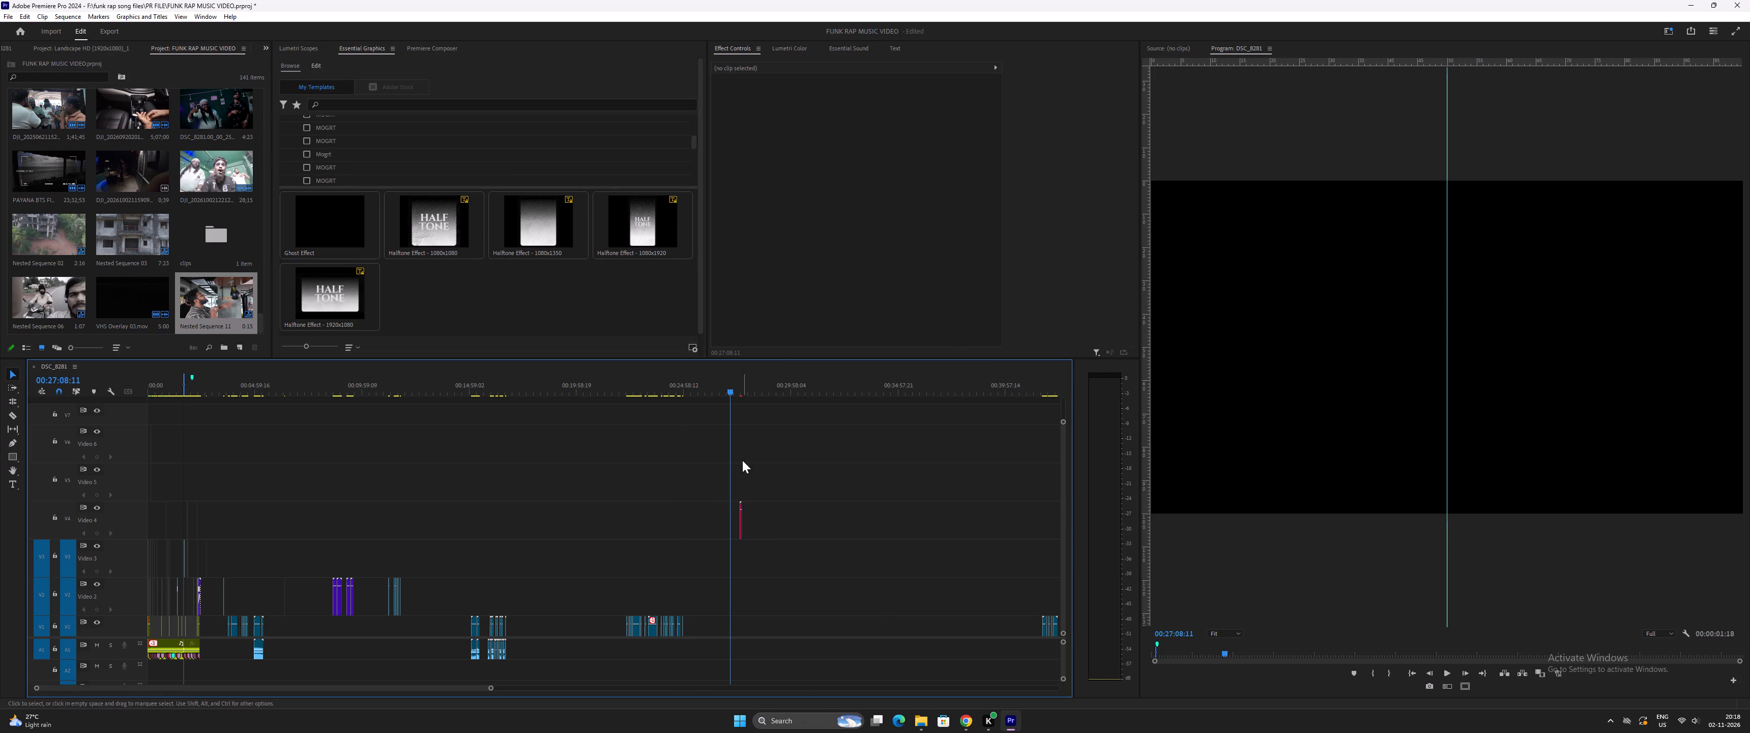
pyautogui.click(741, 387)
pyautogui.press('=')
pyautogui.press('=')
pyautogui.press('=')
pyautogui.press('space')
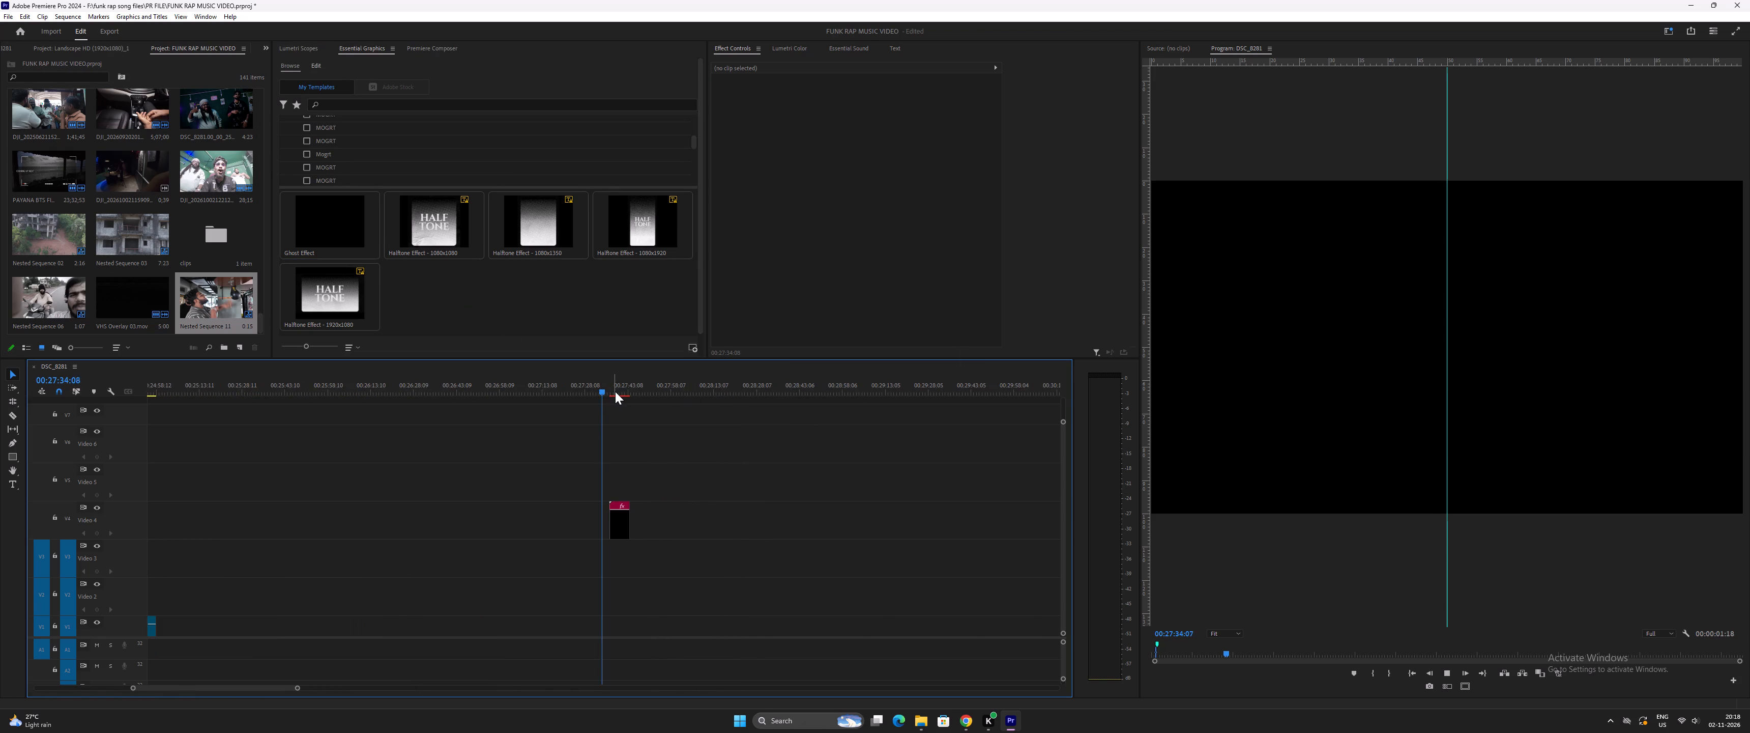
pyautogui.click(615, 389)
pyautogui.press('space')
pyautogui.press('space')
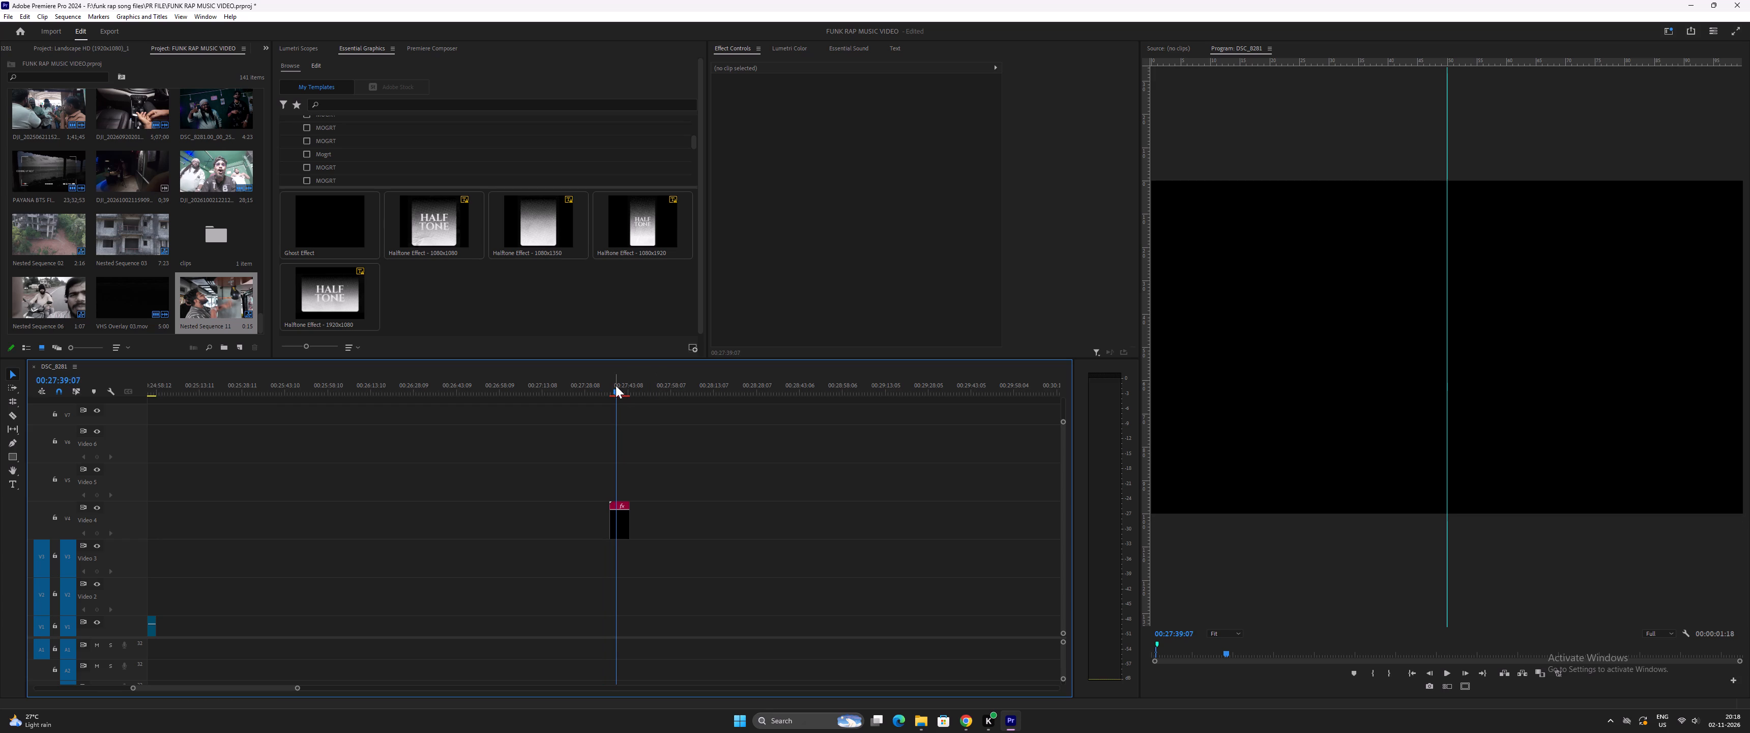
pyautogui.moveTo(616, 385); pyautogui.dragTo(615, 394)
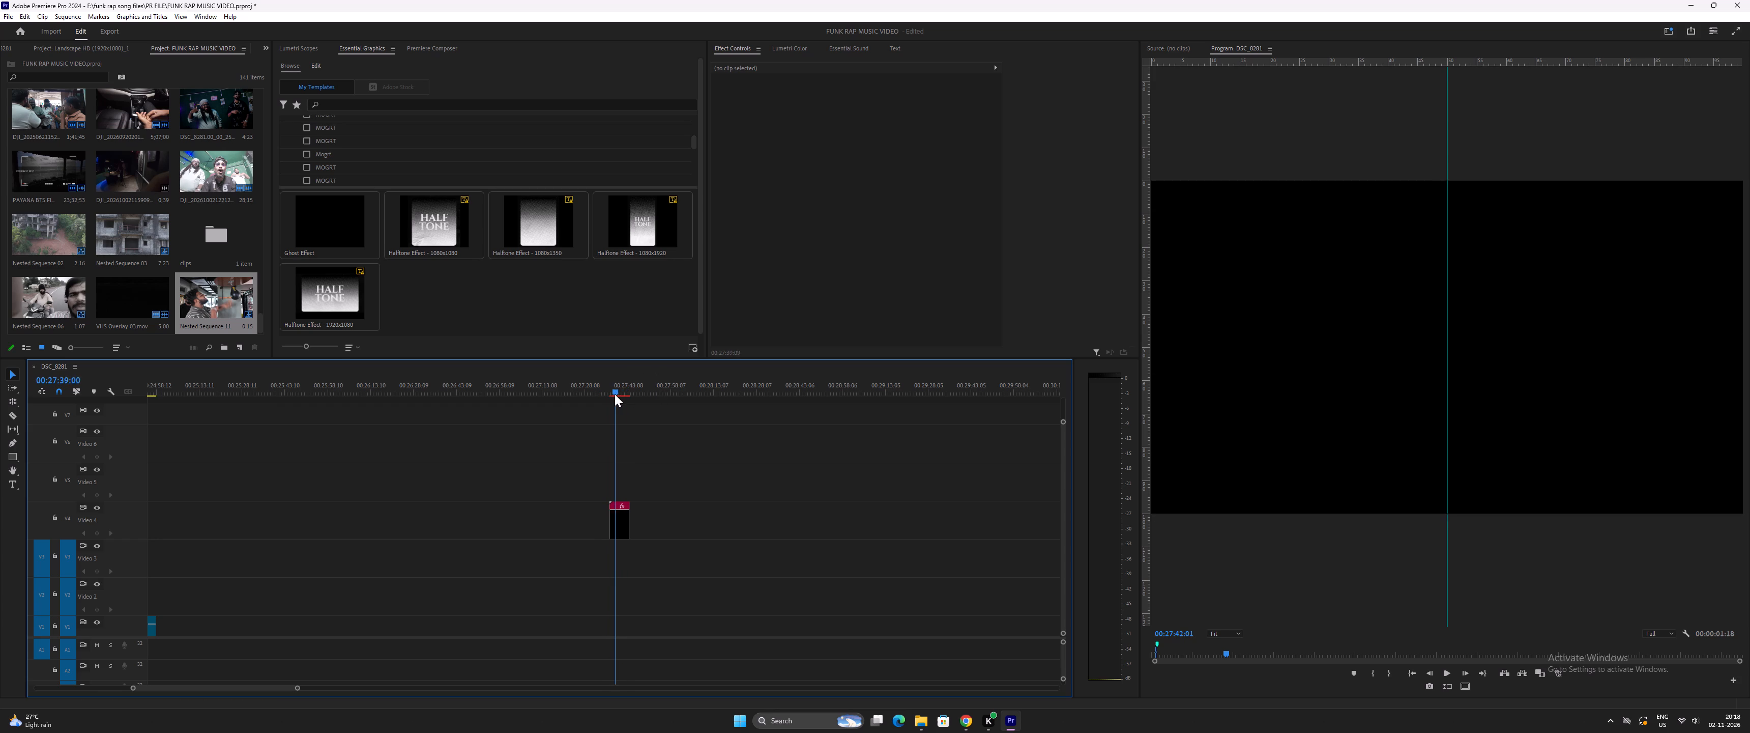
pyautogui.moveTo(615, 394); pyautogui.dragTo(611, 394)
pyautogui.press('space')
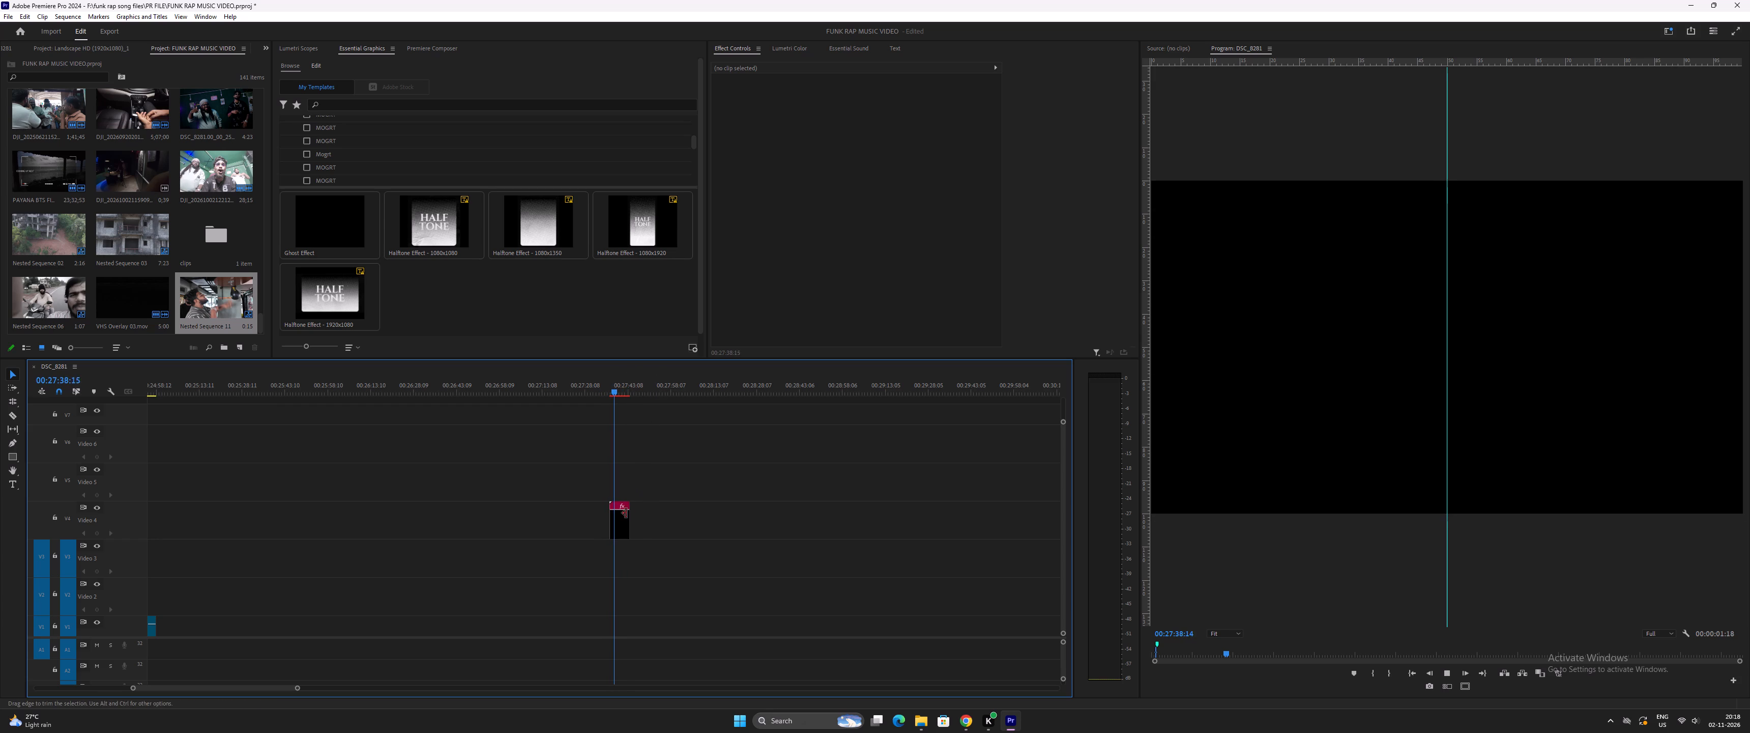
pyautogui.press('space')
# Move the effect graphic from the empty timeline area back into the main edit on Video 5.
pyautogui.moveTo(619, 524); pyautogui.dragTo(482, 467)
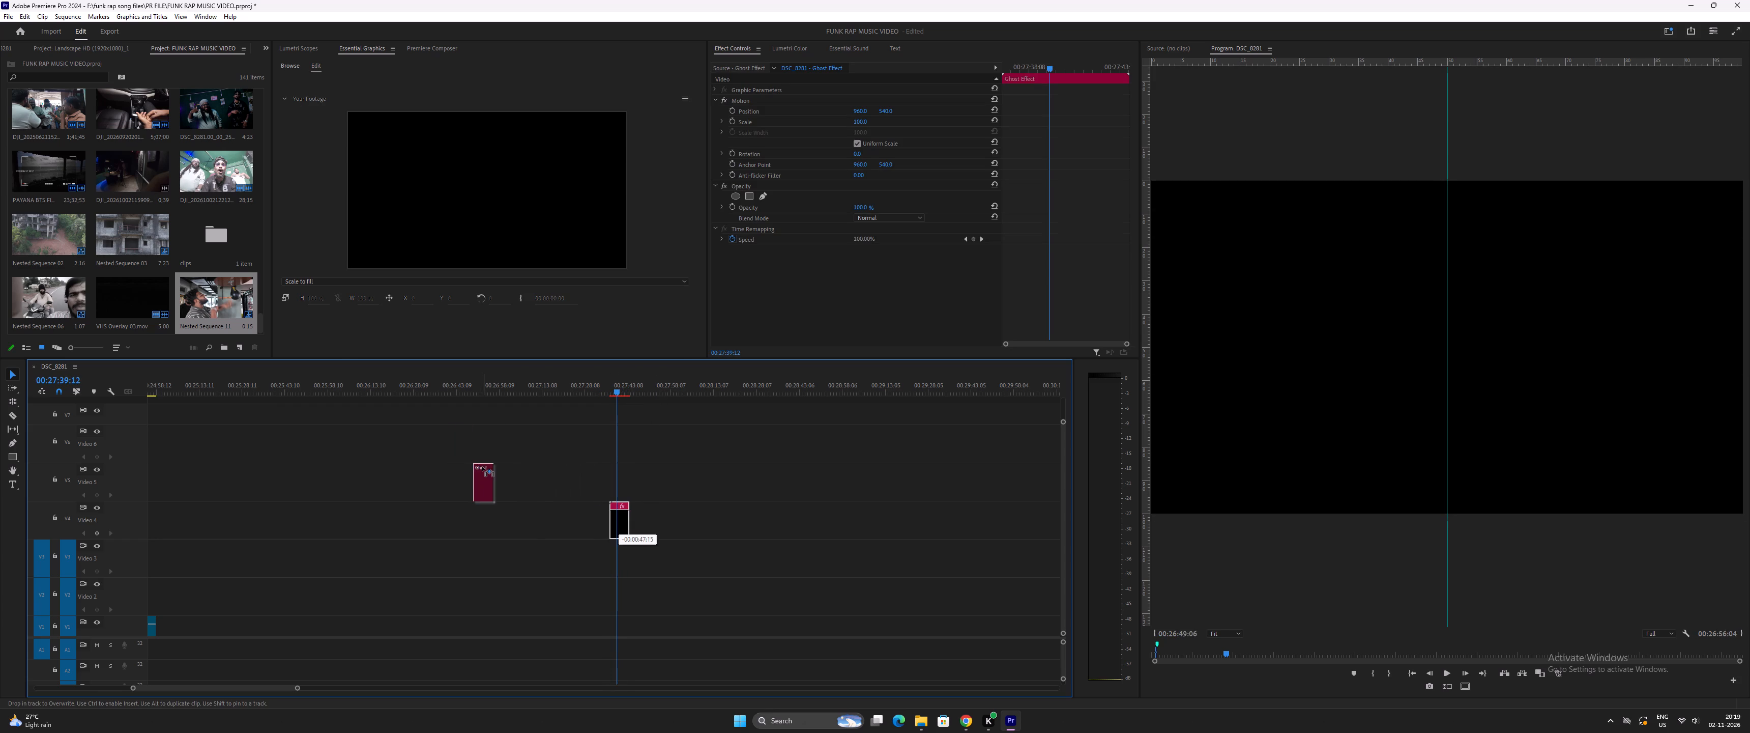
pyautogui.moveTo(482, 467); pyautogui.dragTo(133, 447)
pyautogui.press('-')
pyautogui.press('-')
pyautogui.press('-')
pyautogui.press('-')
pyautogui.press('-')
pyautogui.press('-')
pyautogui.write('==')
pyautogui.moveTo(133, 447); pyautogui.dragTo(281, 457)
pyautogui.press('=')
pyautogui.press('=')
pyautogui.press('=')
pyautogui.press('=')
pyautogui.press('=')
pyautogui.press('=')
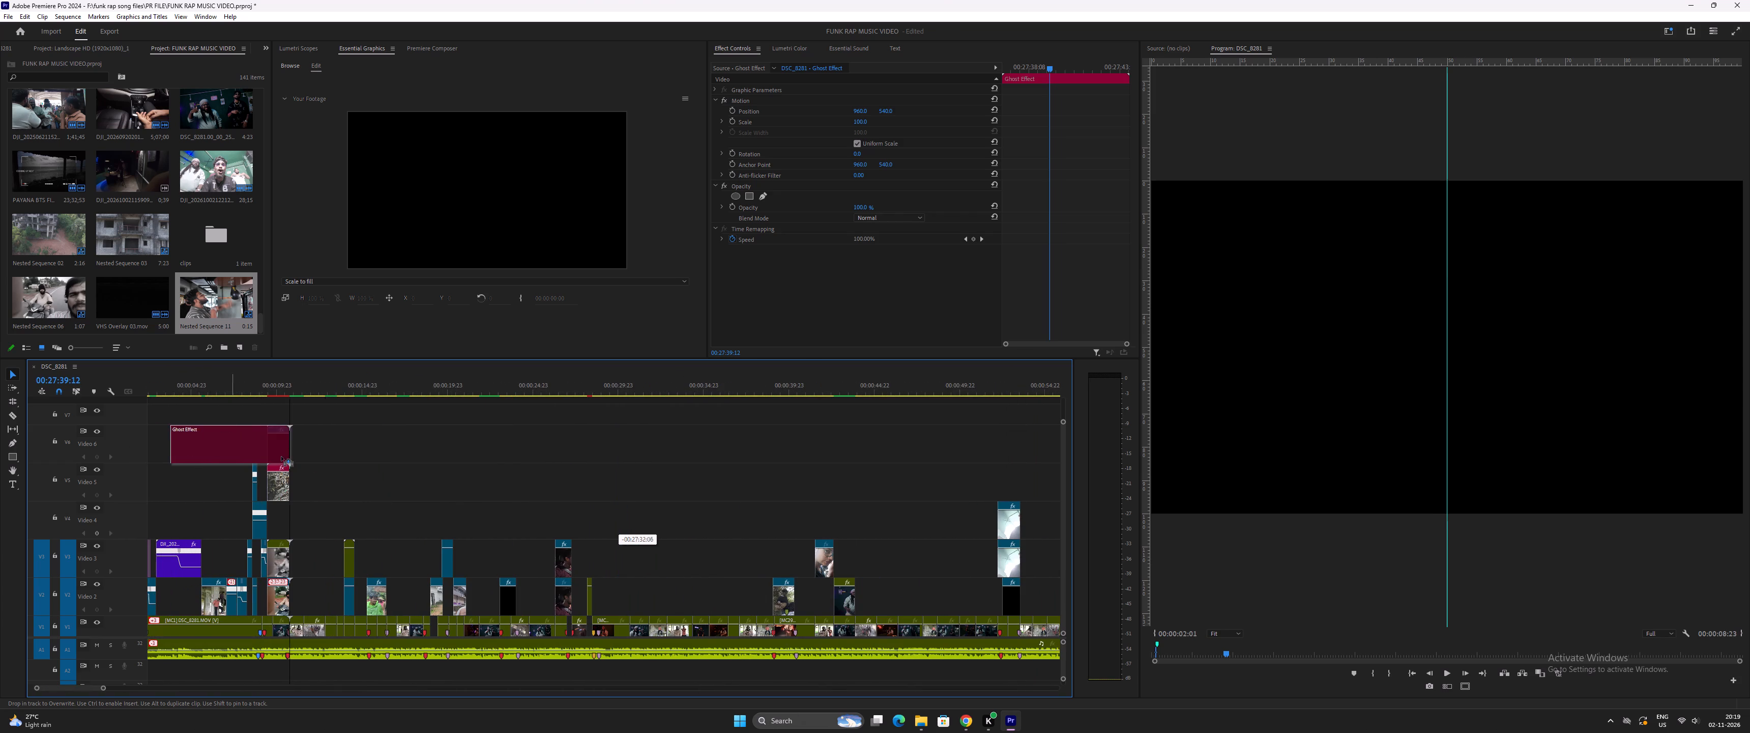
pyautogui.moveTo(281, 457); pyautogui.dragTo(449, 478)
# Align the start of the Video 5 effect graphic with the green raincoat close-up clip, at about 15 seconds.
pyautogui.click(362, 389)
pyautogui.press('=')
pyautogui.press('=')
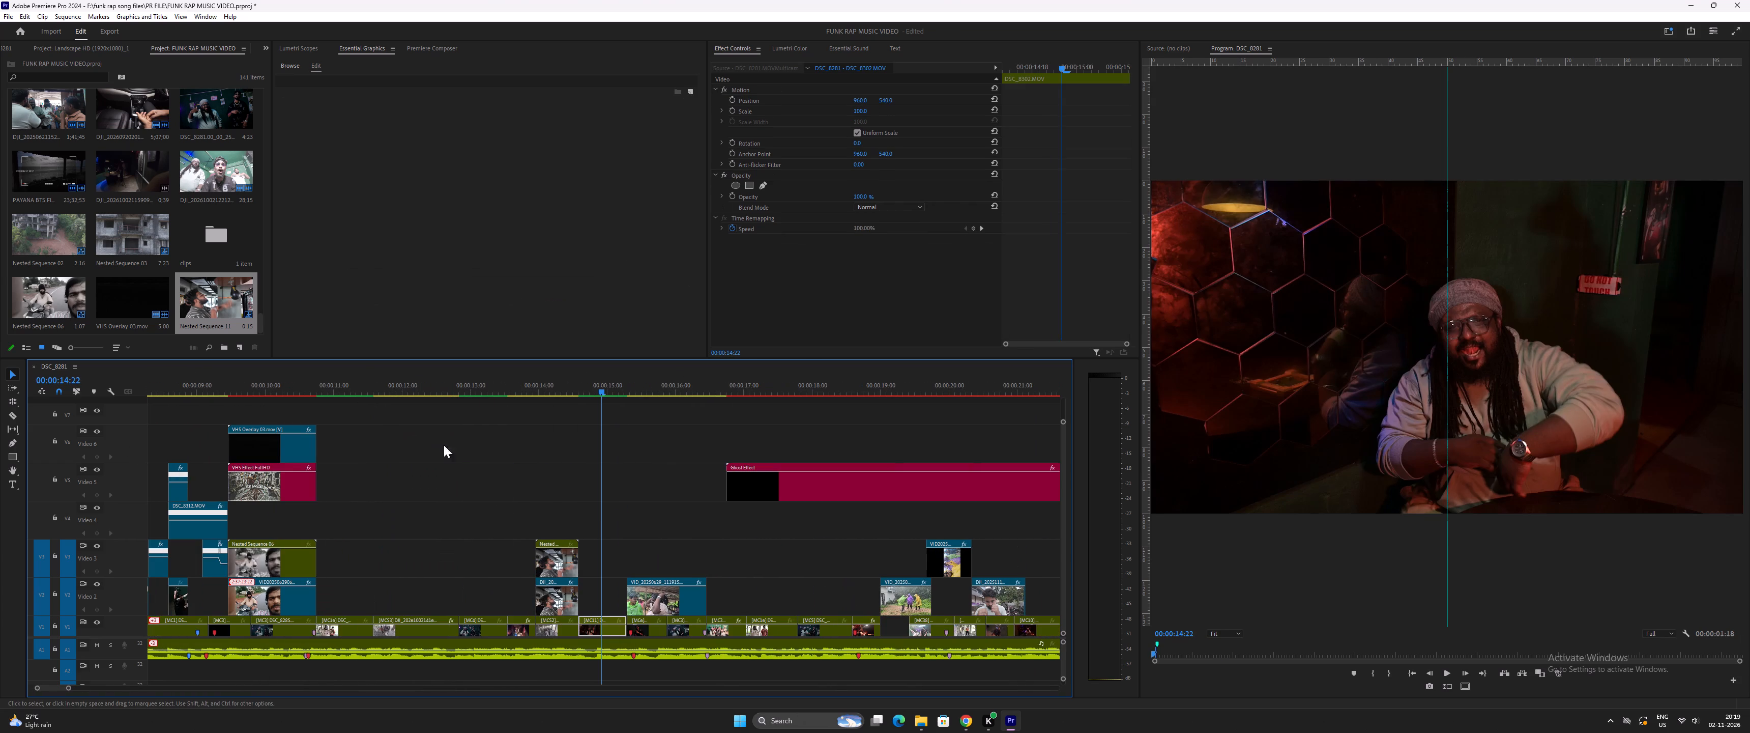
pyautogui.press('space')
pyautogui.press('space')
pyautogui.moveTo(775, 491); pyautogui.dragTo(659, 490)
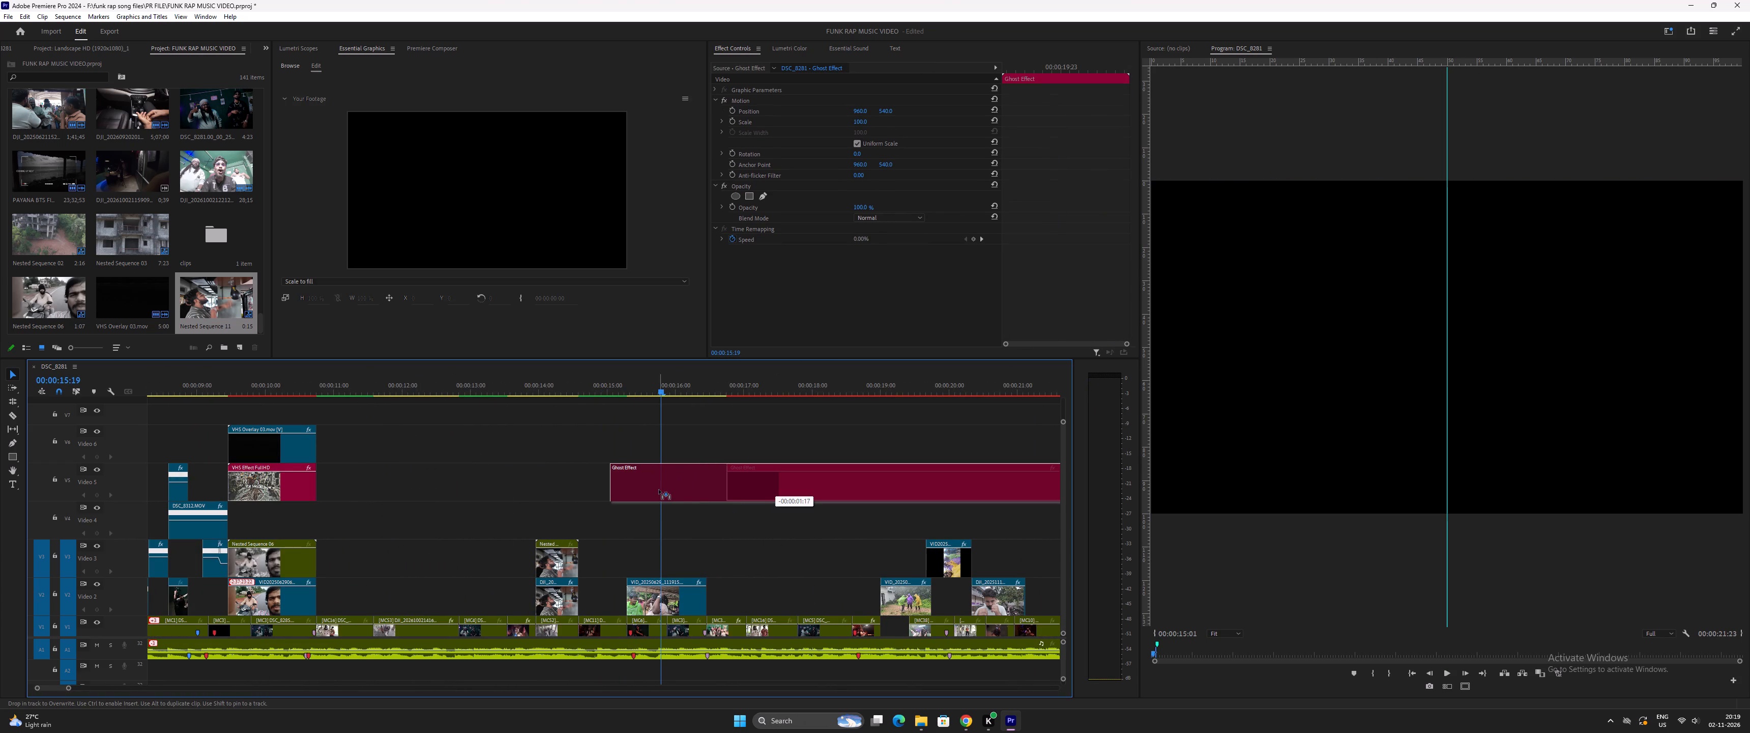
pyautogui.moveTo(659, 490); pyautogui.dragTo(672, 490)
# Play and scrub through the footage under the effect graphic between about 15 and 19 seconds to judge its coverage.
pyautogui.click(622, 393)
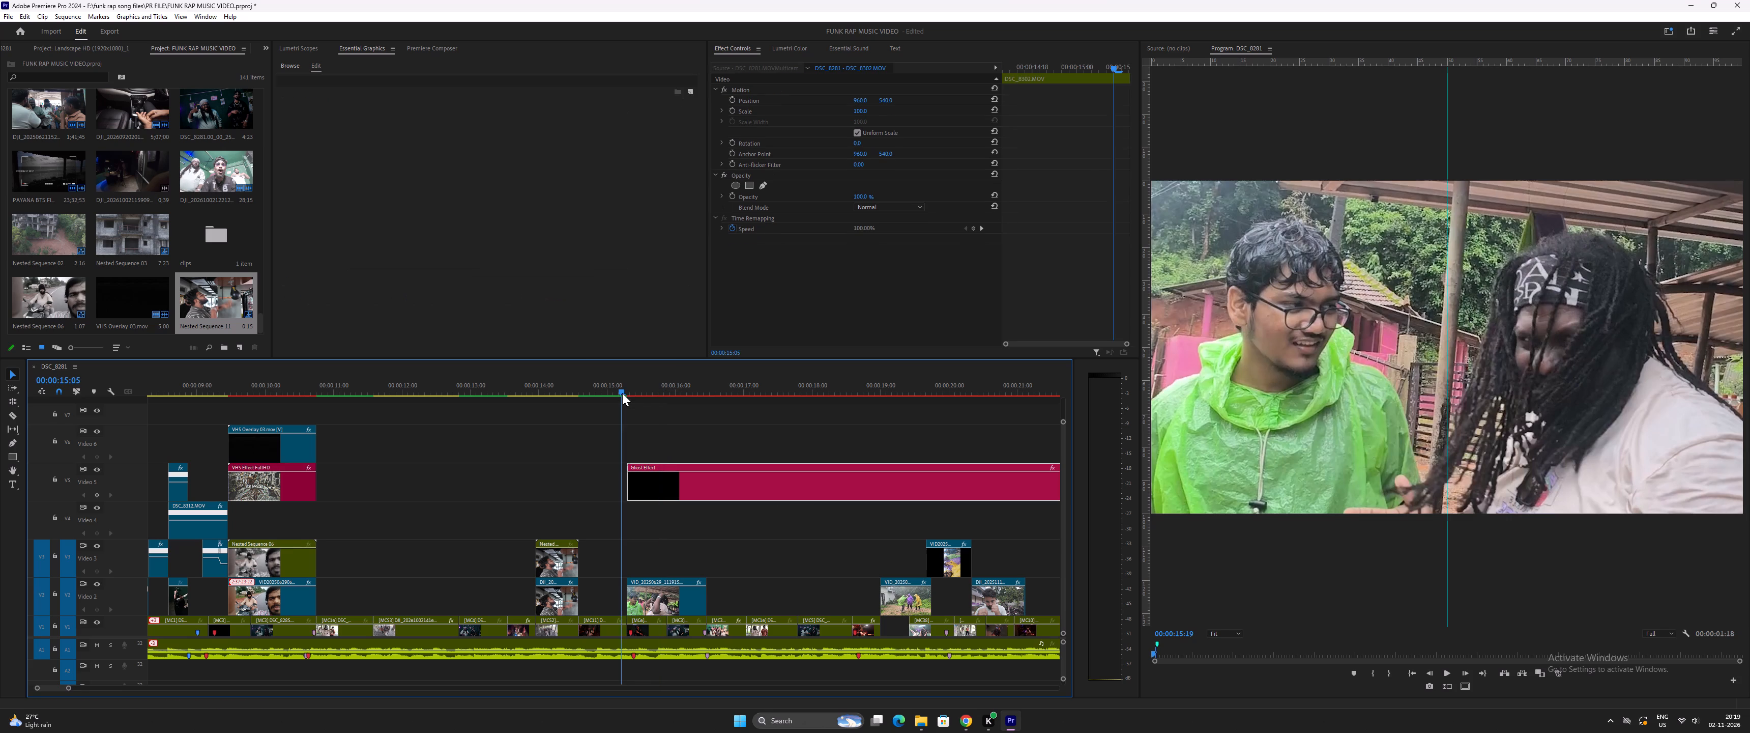
pyautogui.press('space')
pyautogui.press('space')
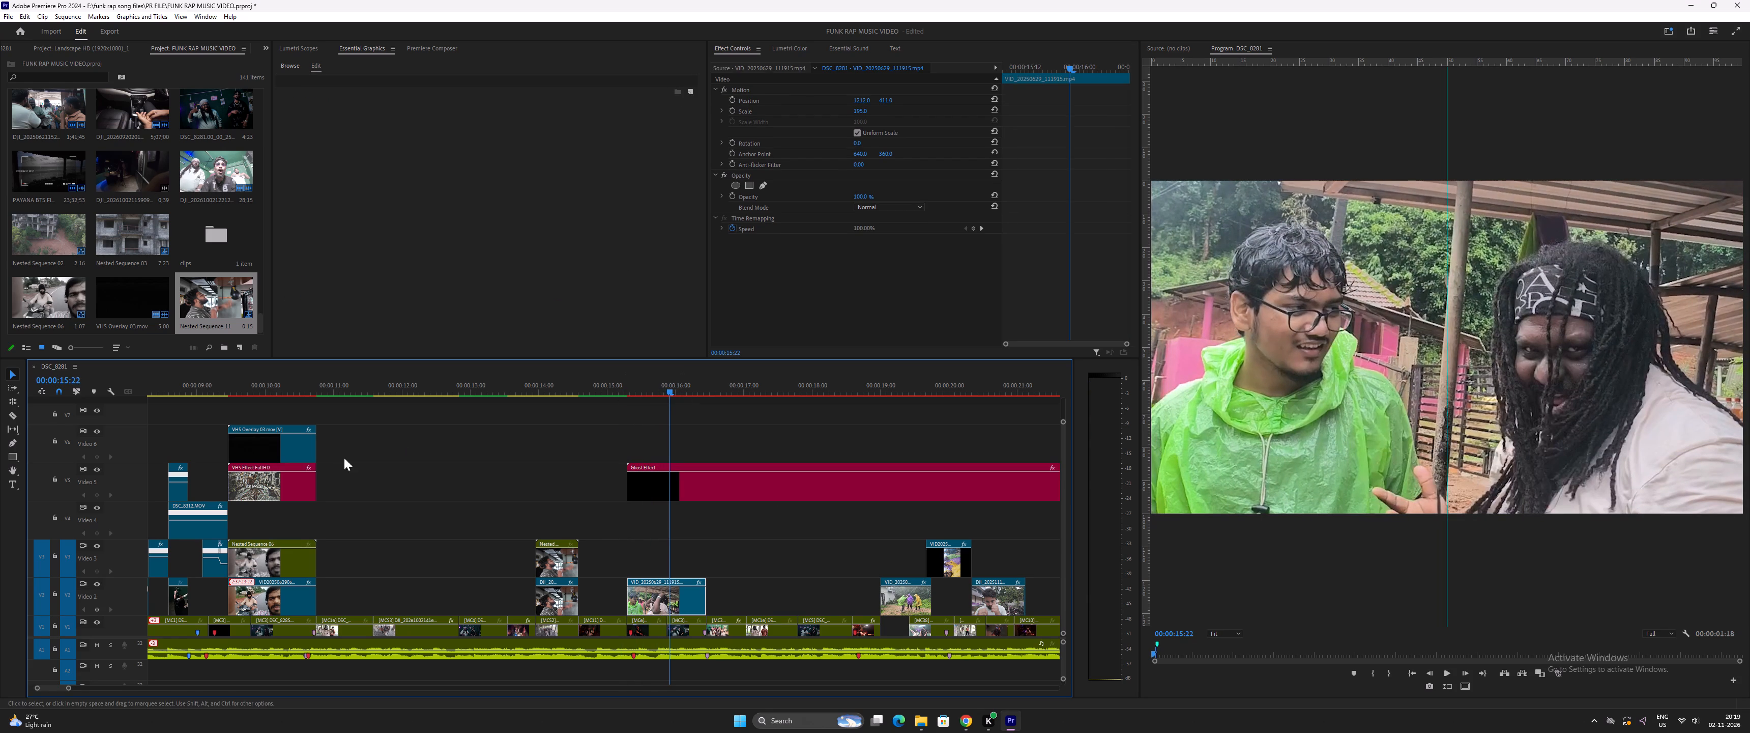
pyautogui.moveTo(674, 387); pyautogui.dragTo(901, 399)
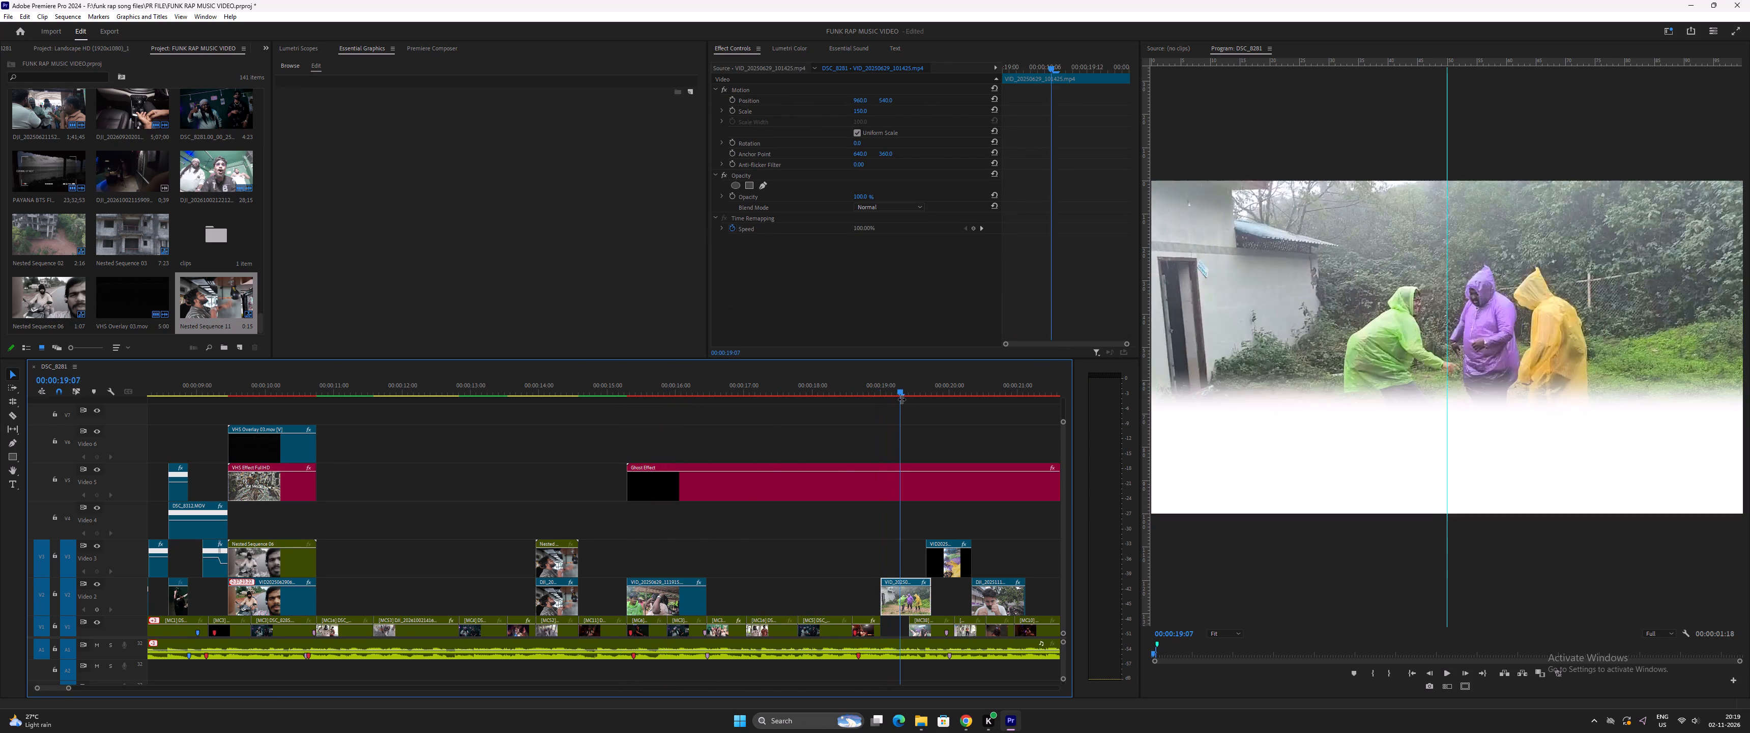
pyautogui.press('space')
pyautogui.press('space')
pyautogui.moveTo(873, 389); pyautogui.dragTo(632, 414)
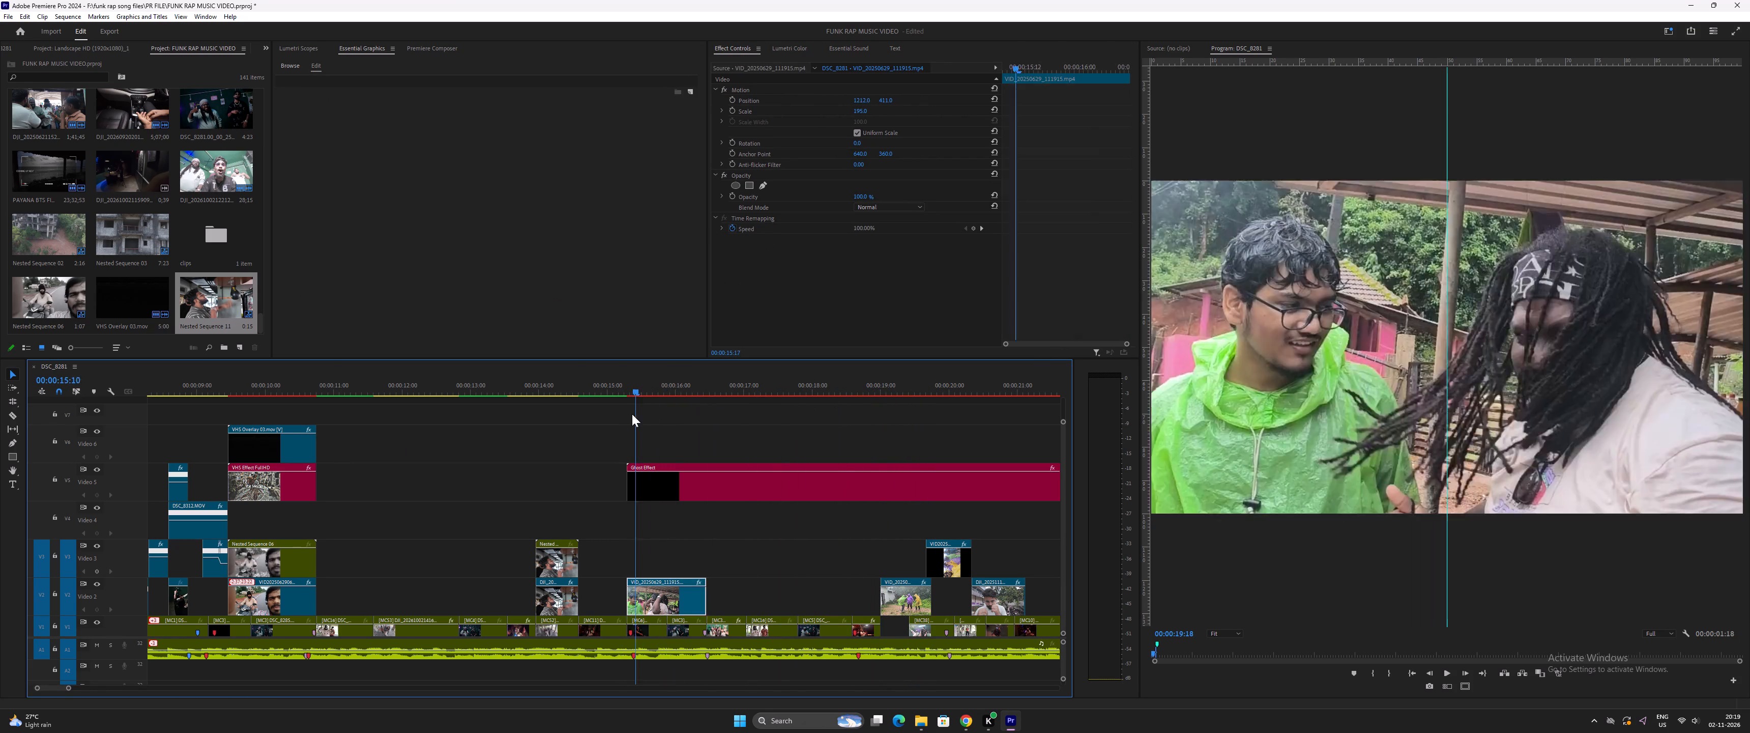
pyautogui.moveTo(632, 414); pyautogui.dragTo(608, 419)
pyautogui.press('space')
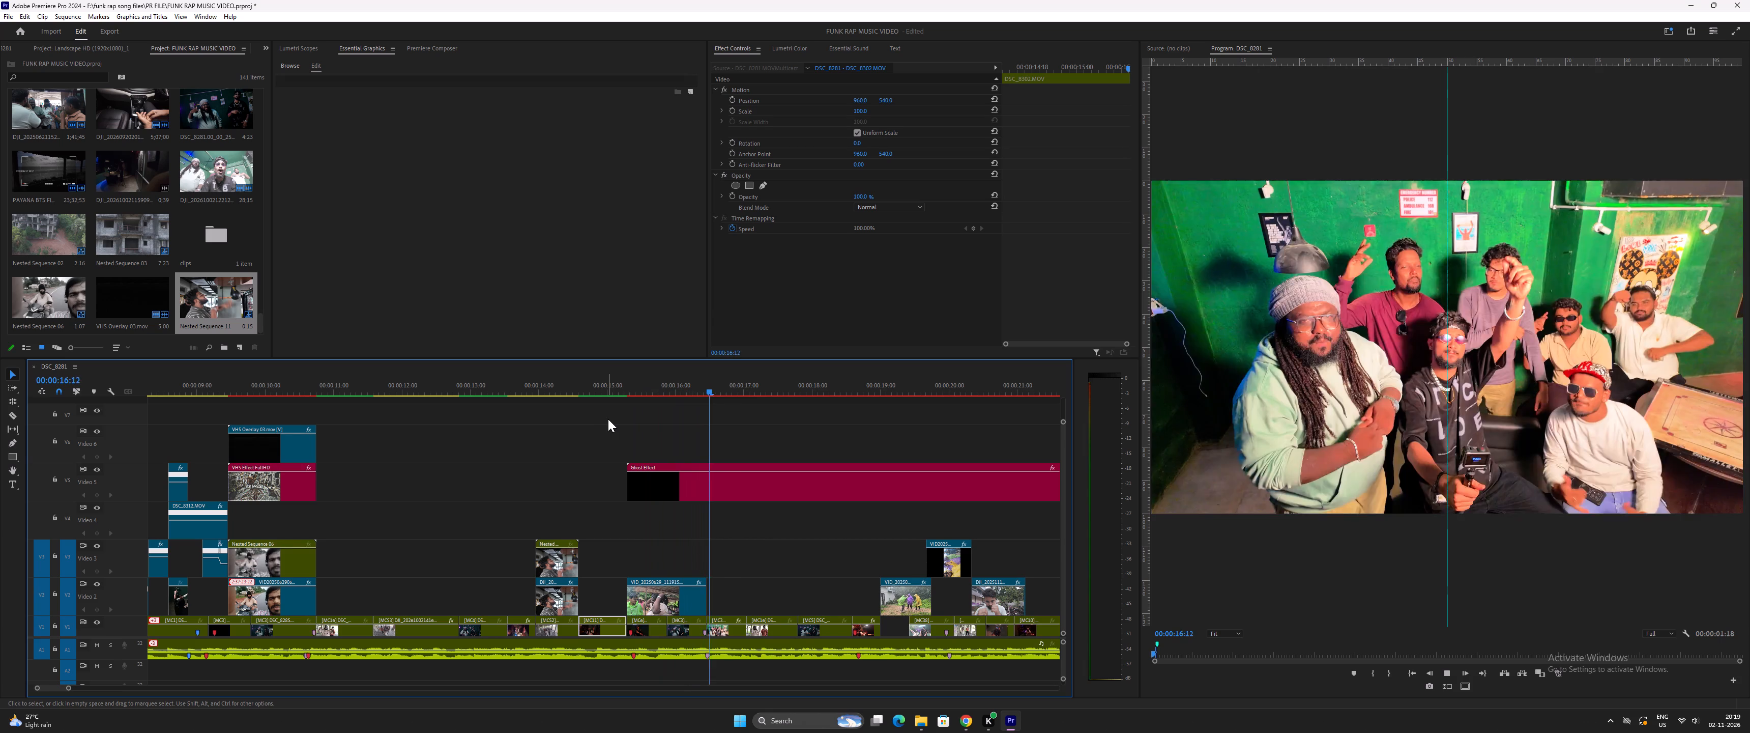
pyautogui.press('space')
pyautogui.moveTo(718, 388); pyautogui.dragTo(713, 388)
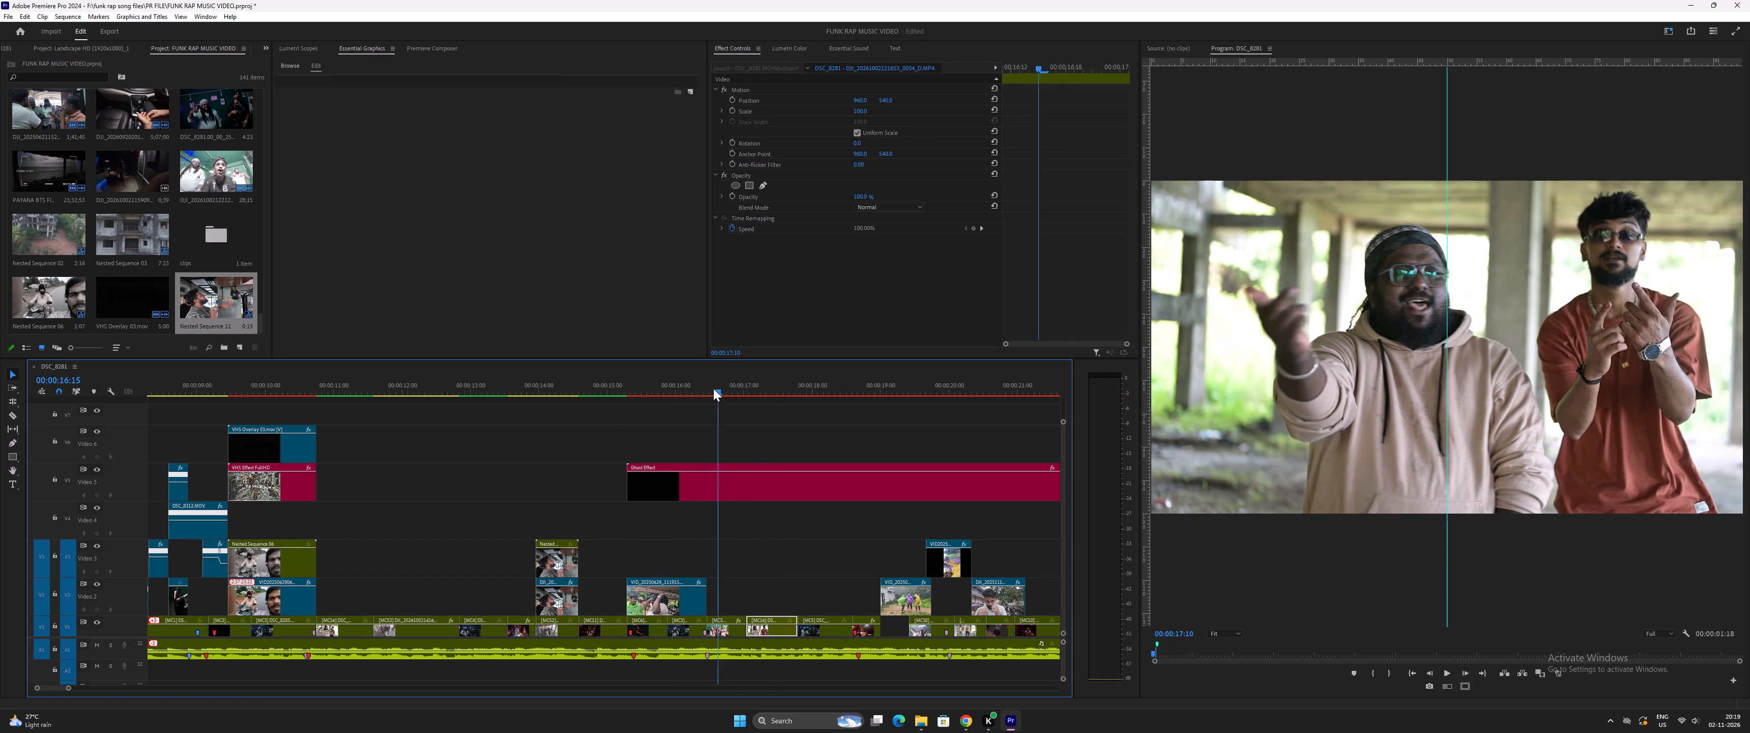
pyautogui.moveTo(713, 388); pyautogui.dragTo(689, 394)
# Trim the end of the effect graphic on Video 5 to match the end of the green raincoat close-up clip.
pyautogui.press('-')
pyautogui.moveTo(849, 484); pyautogui.dragTo(832, 487)
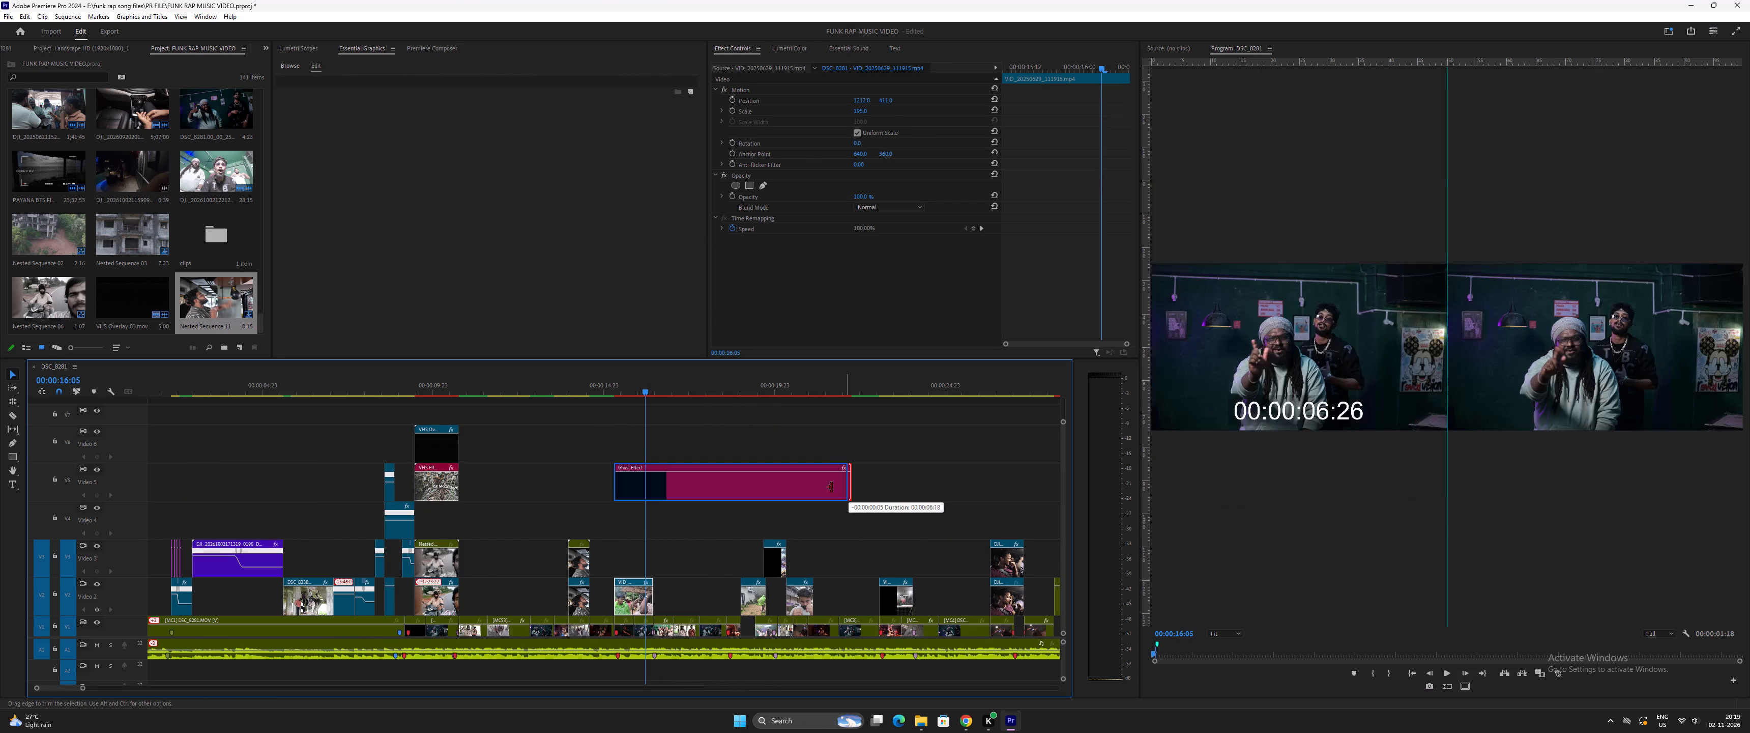
pyautogui.moveTo(832, 487); pyautogui.dragTo(653, 491)
# Duplicate the green raincoat close-up clip onto Video 3 and nest the copy under the default sequence name.
pyautogui.press('=')
pyautogui.press('=')
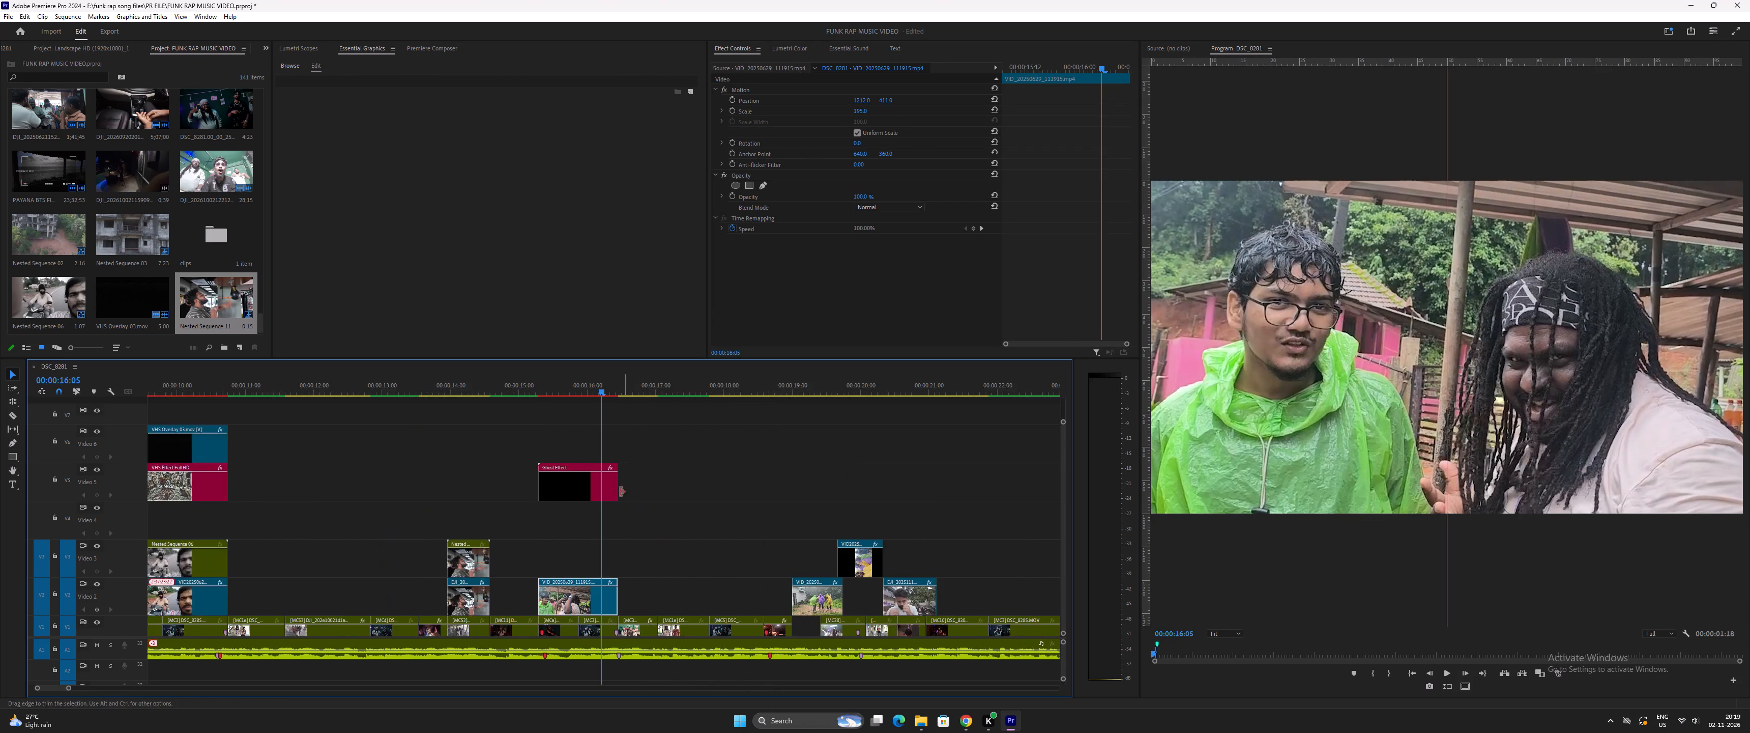
pyautogui.keyDown('alt'); pyautogui.moveTo(527, 605); pyautogui.dragTo(524, 574); pyautogui.keyUp('alt')
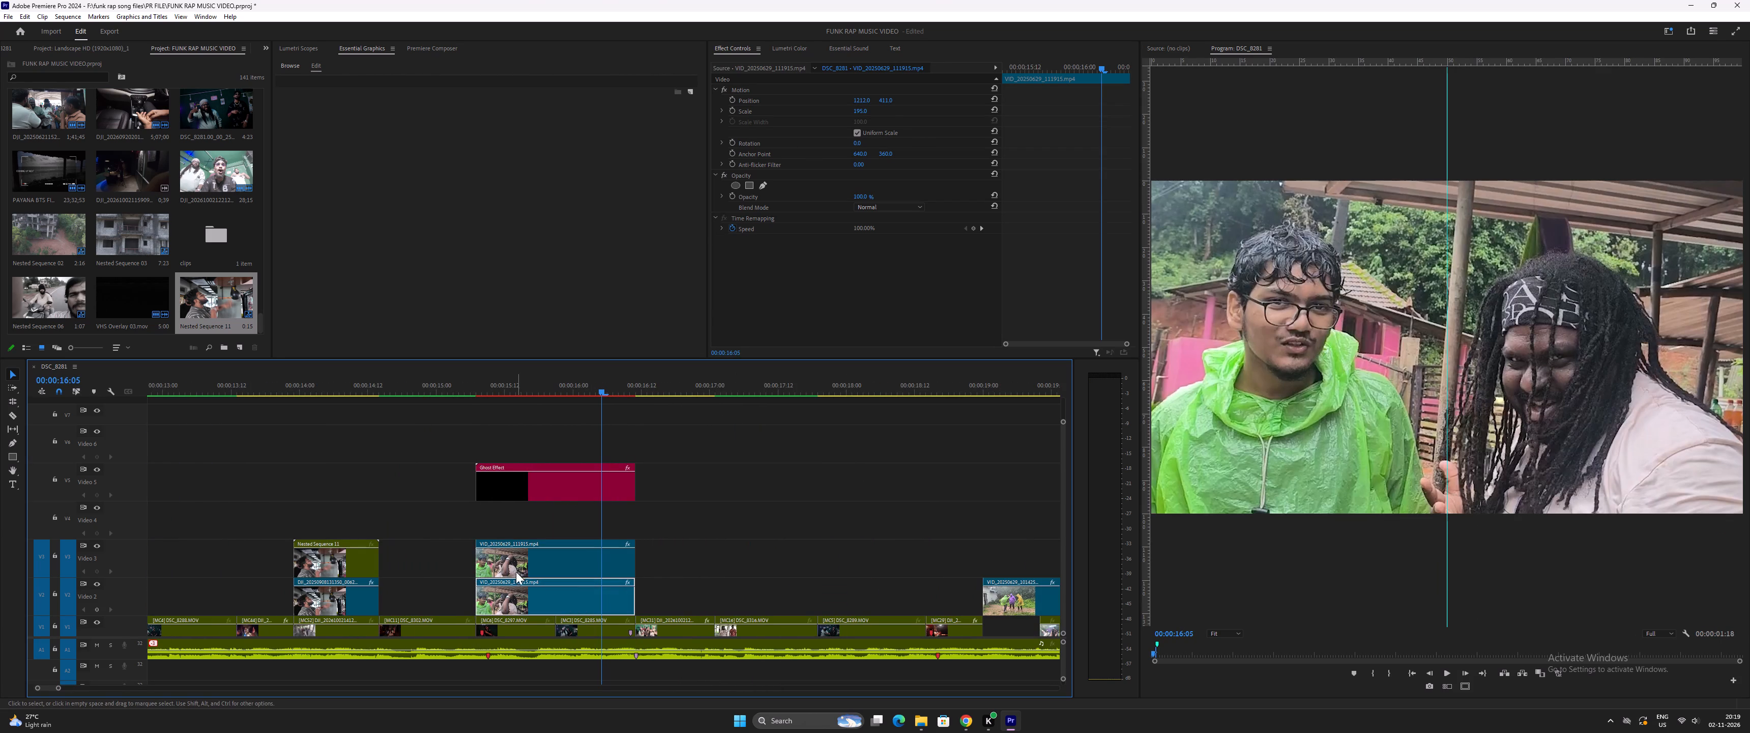
pyautogui.click(515, 574)
pyautogui.rightClick(514, 566)
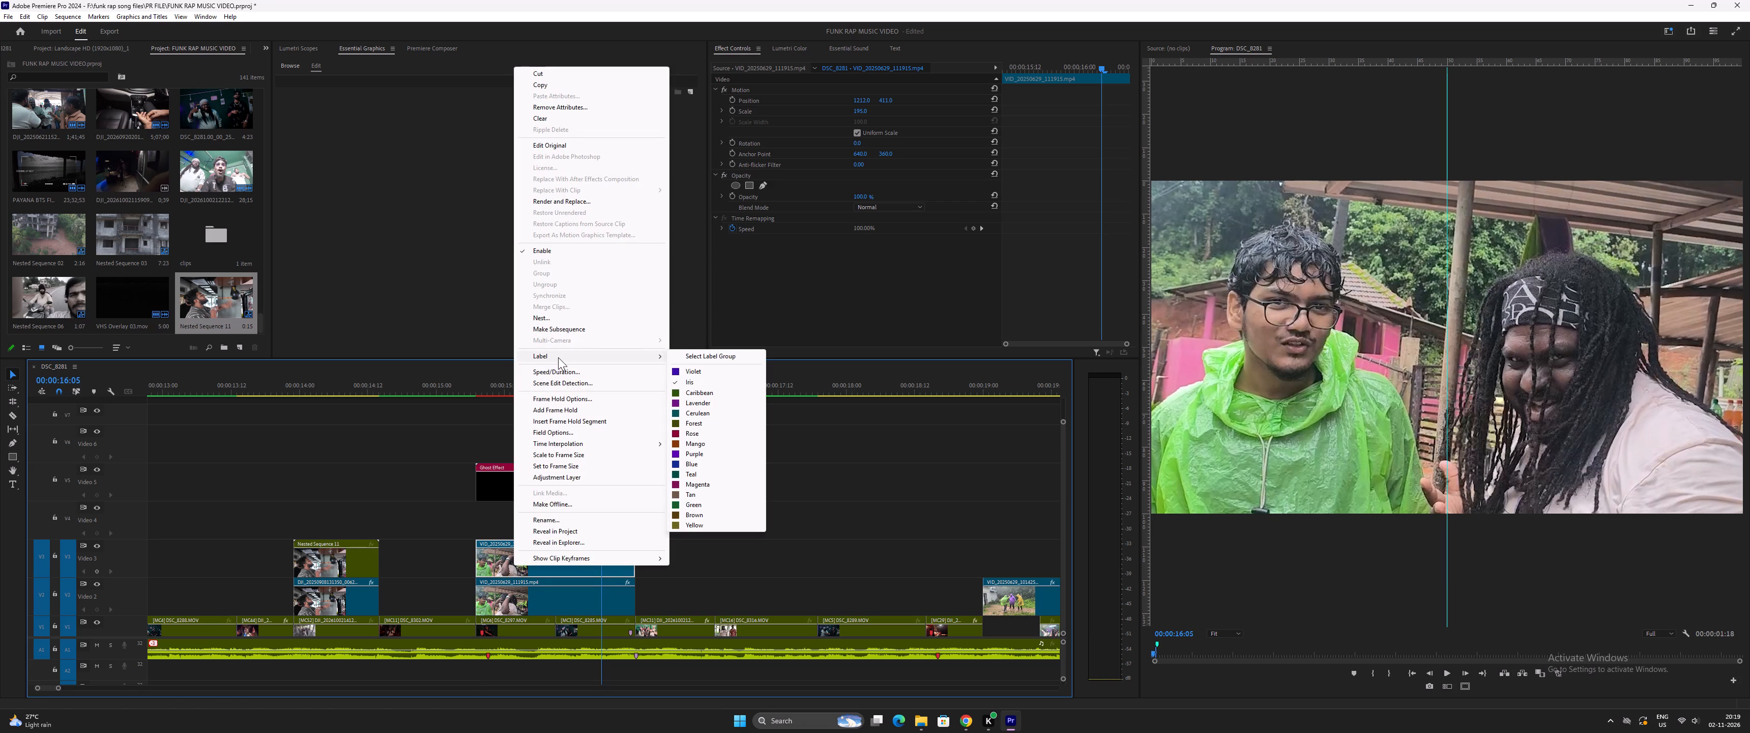
pyautogui.click(553, 319)
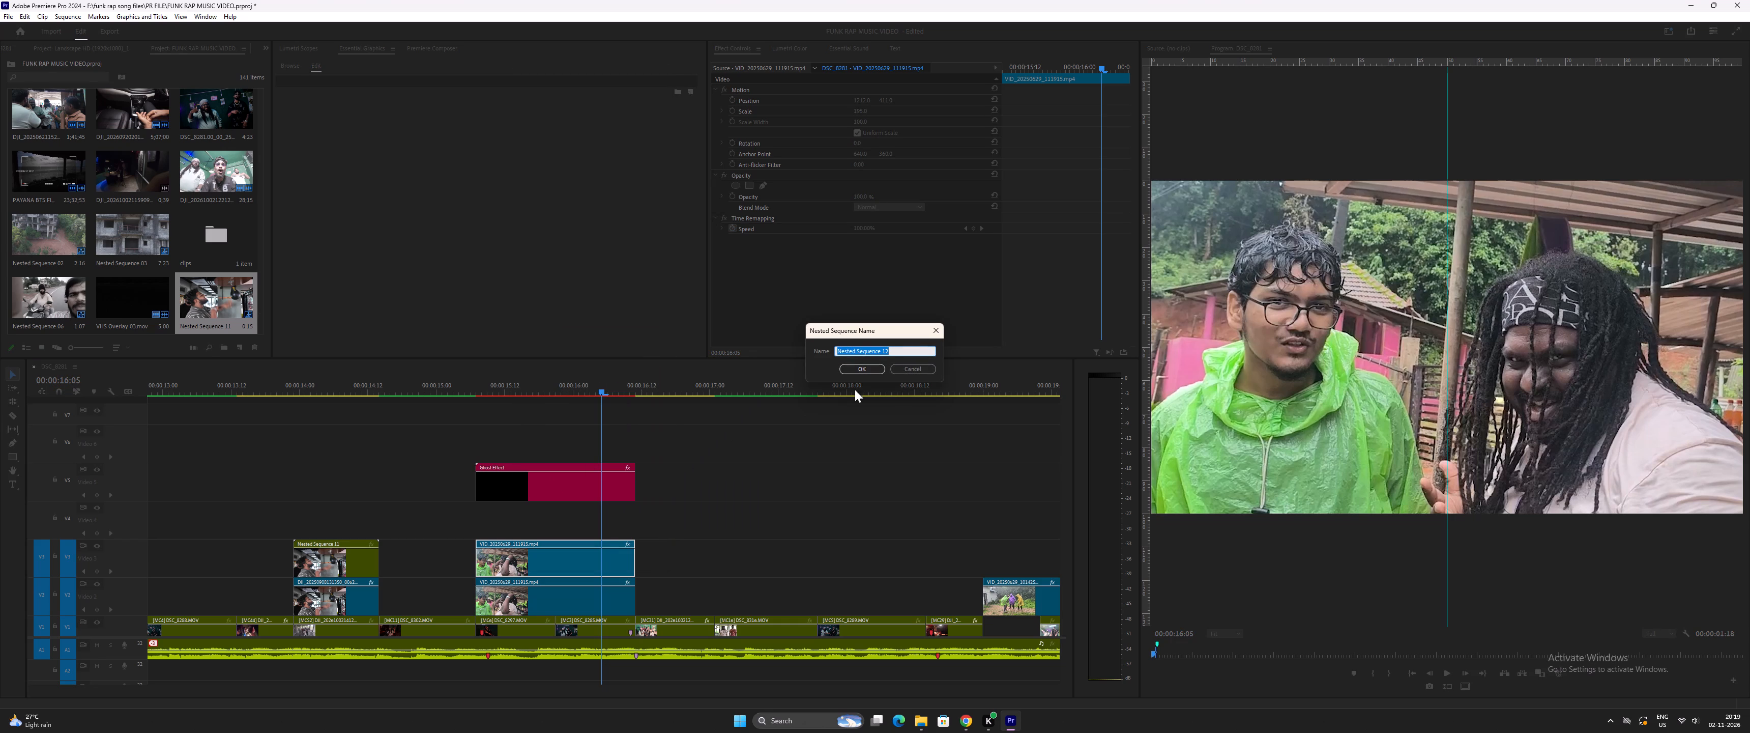
pyautogui.click(870, 371)
# Fill the effect graphic's media placeholder with the new nested sequence of the green raincoat close-up.
pyautogui.click(529, 488)
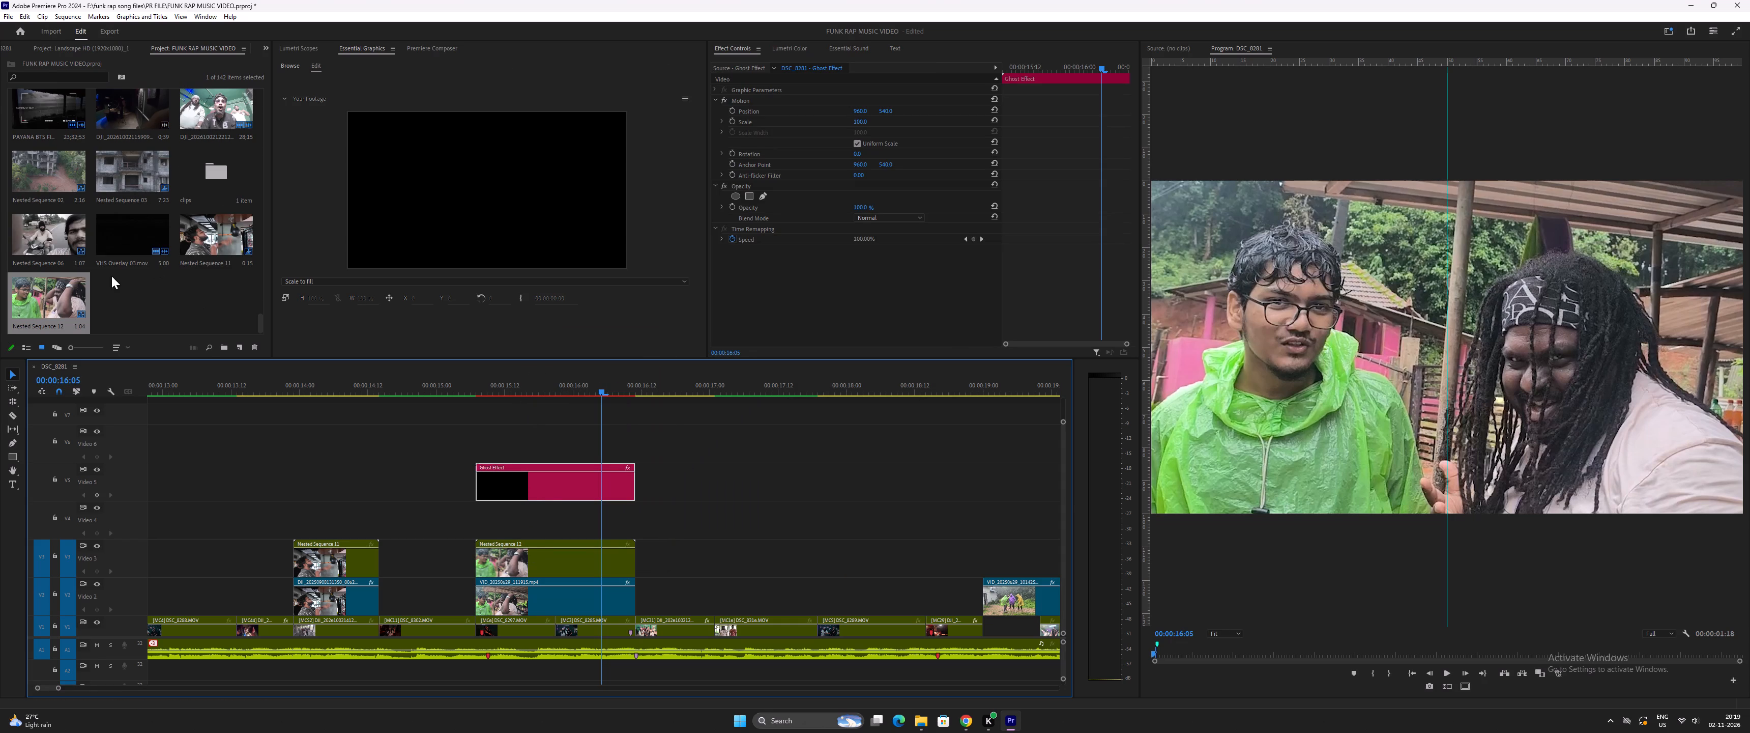
pyautogui.moveTo(52, 296); pyautogui.dragTo(402, 228)
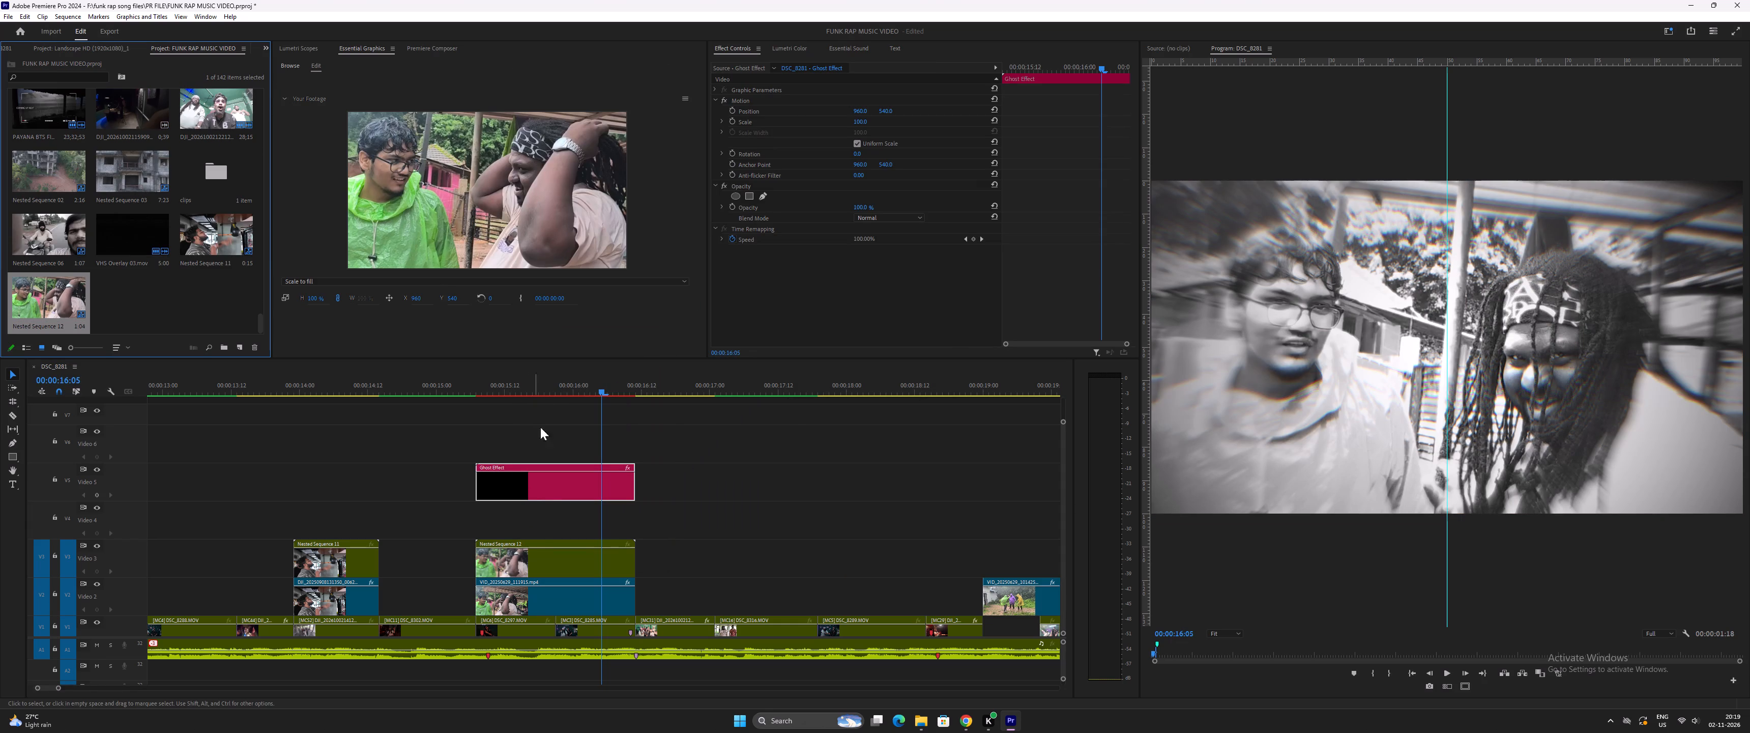
# Play back the section around the effect graphic repeatedly to review the effect on the green raincoat shot.
pyautogui.click(446, 387)
pyautogui.press('space')
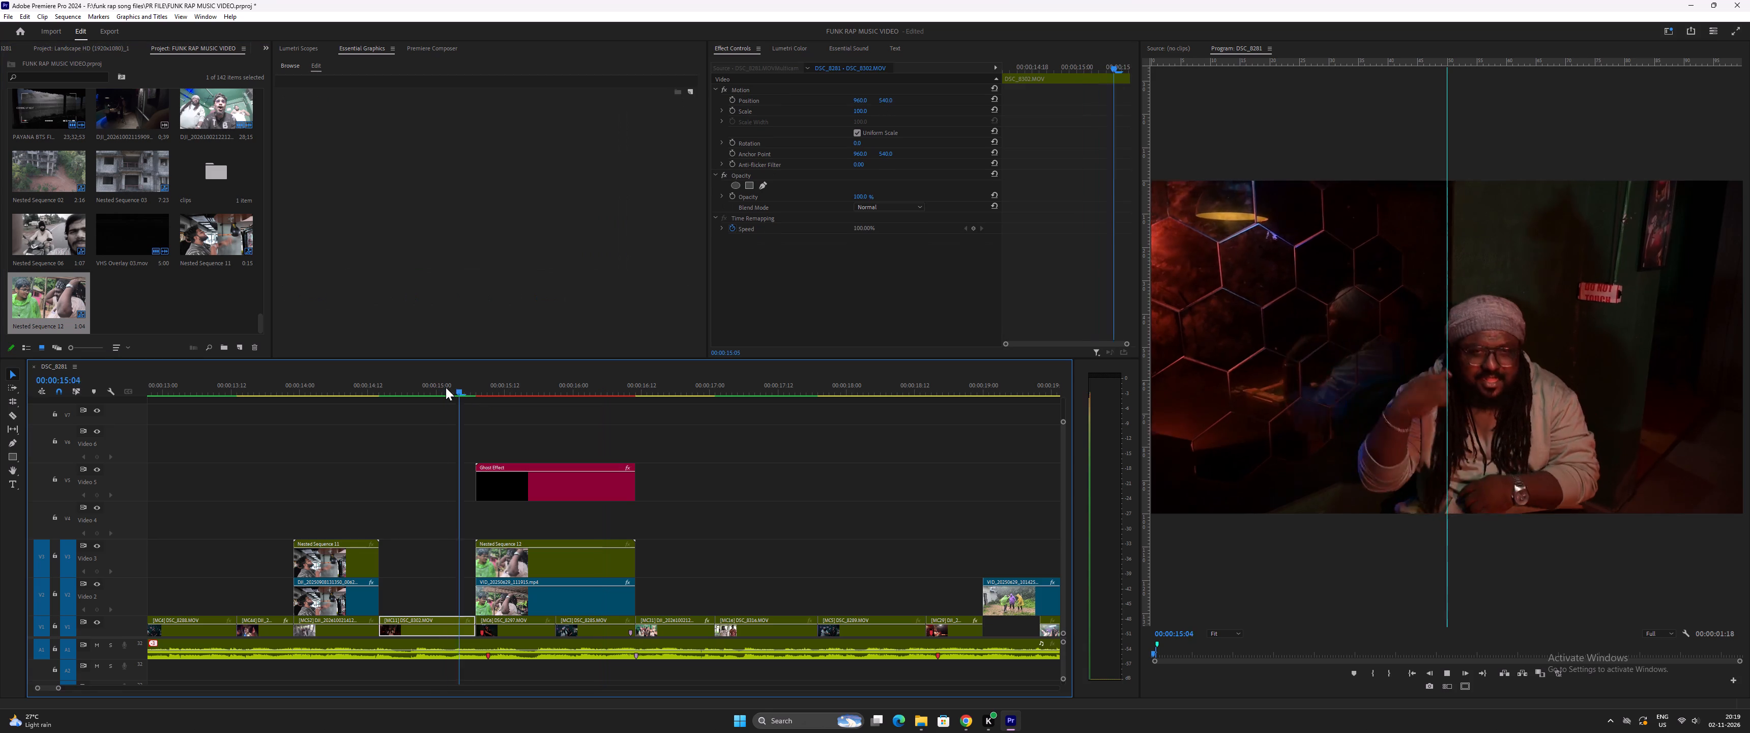
pyautogui.press('space')
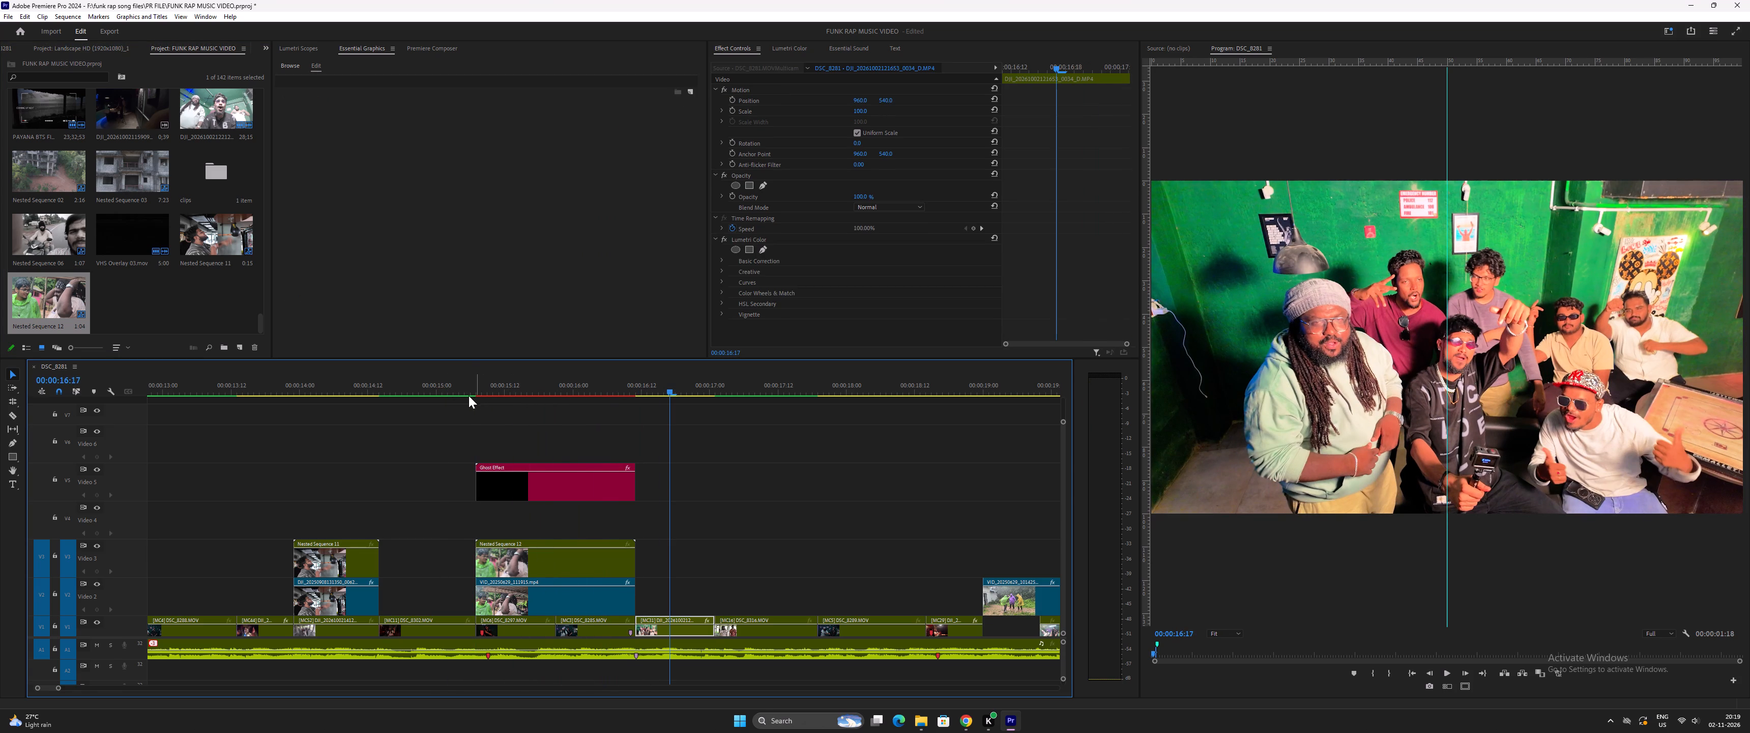
pyautogui.moveTo(473, 390); pyautogui.dragTo(284, 420)
pyautogui.press('space')
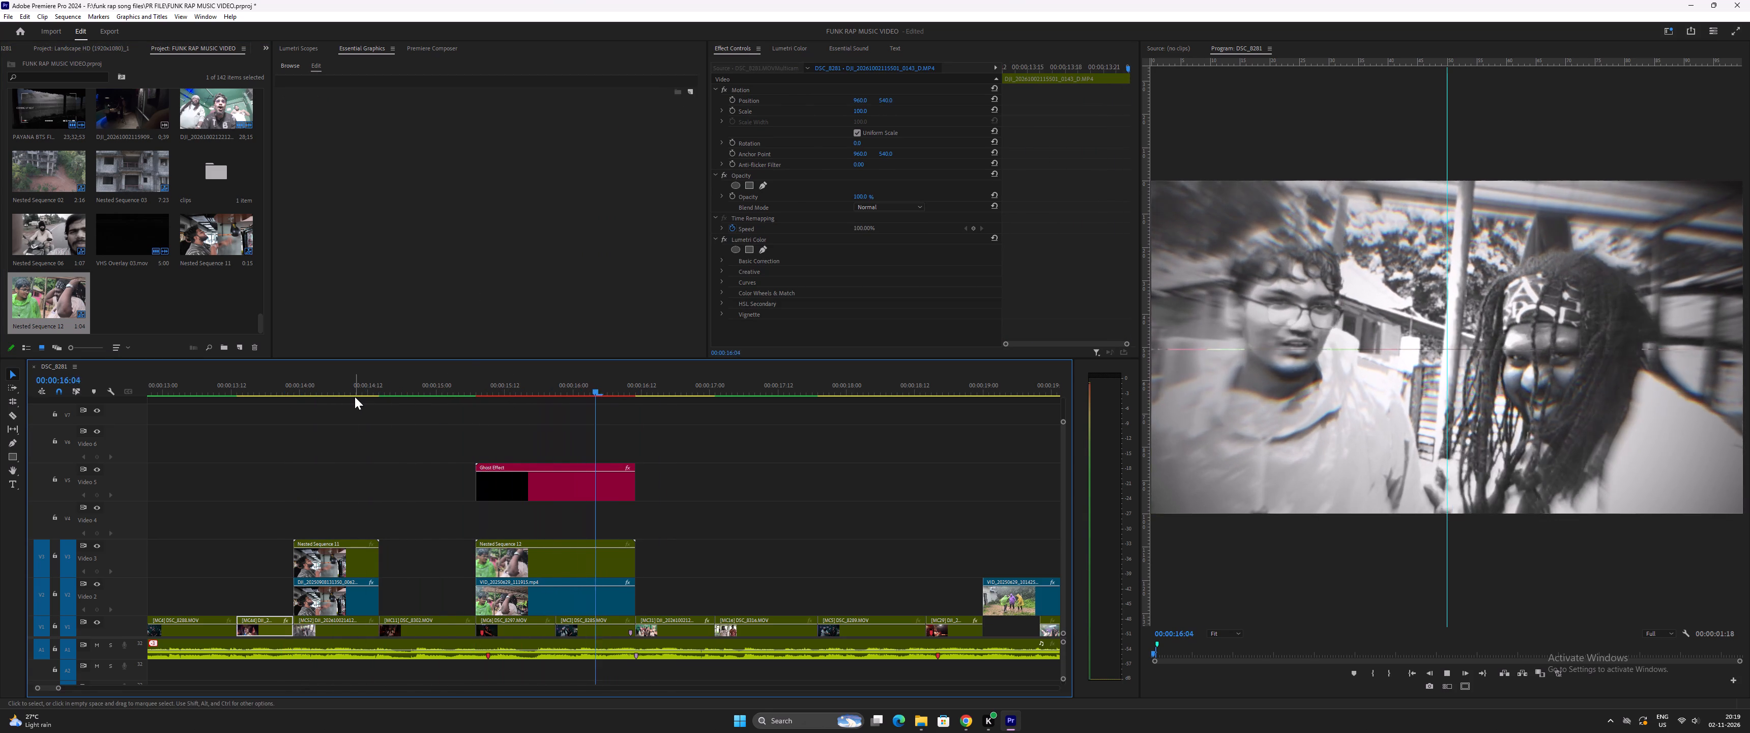
pyautogui.press('space')
pyautogui.click(459, 386)
pyautogui.press('space')
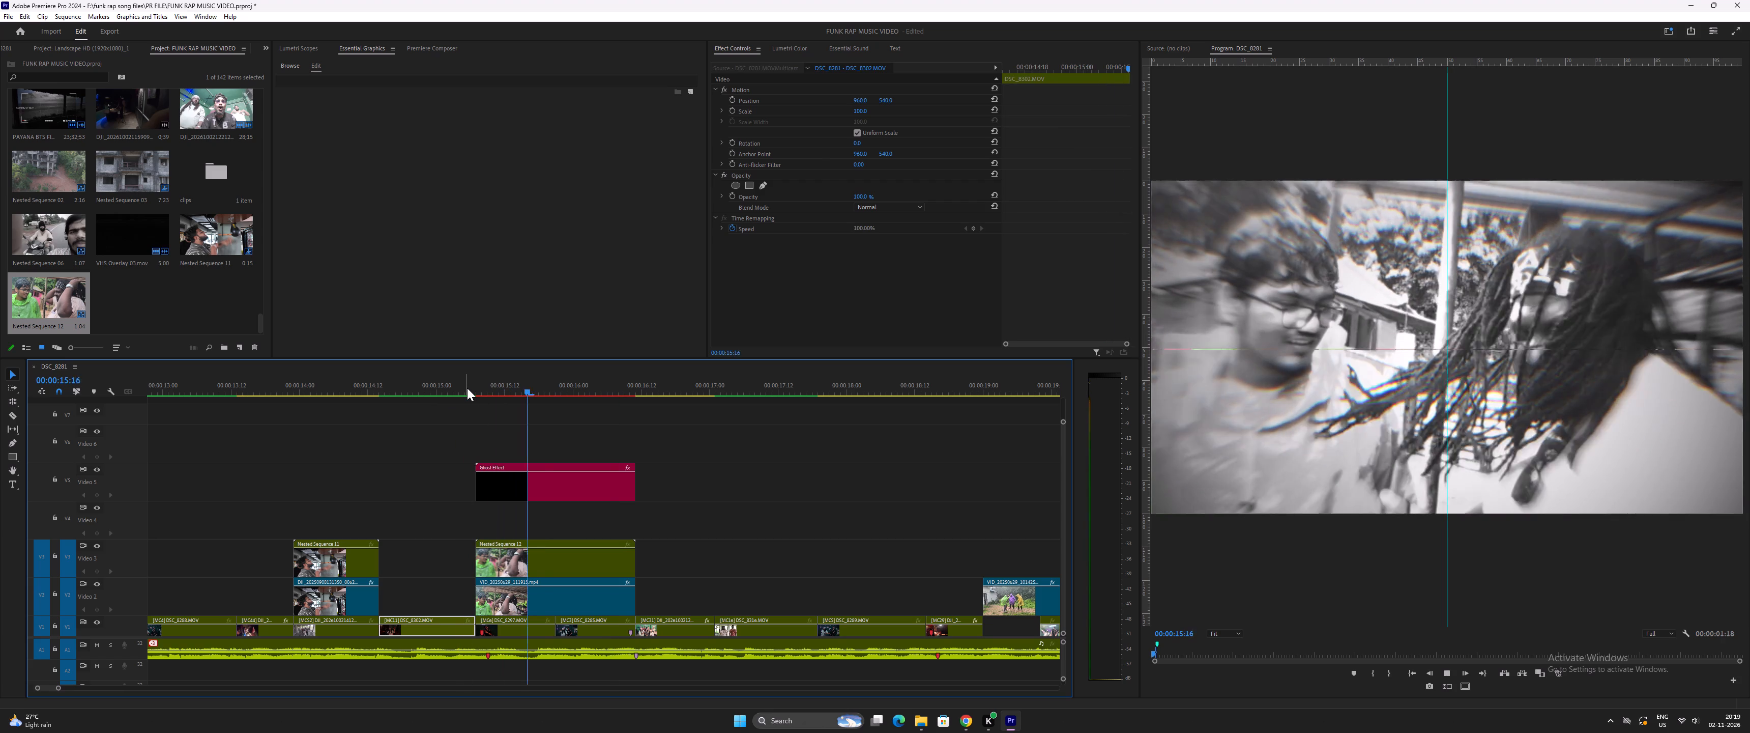
pyautogui.press('space')
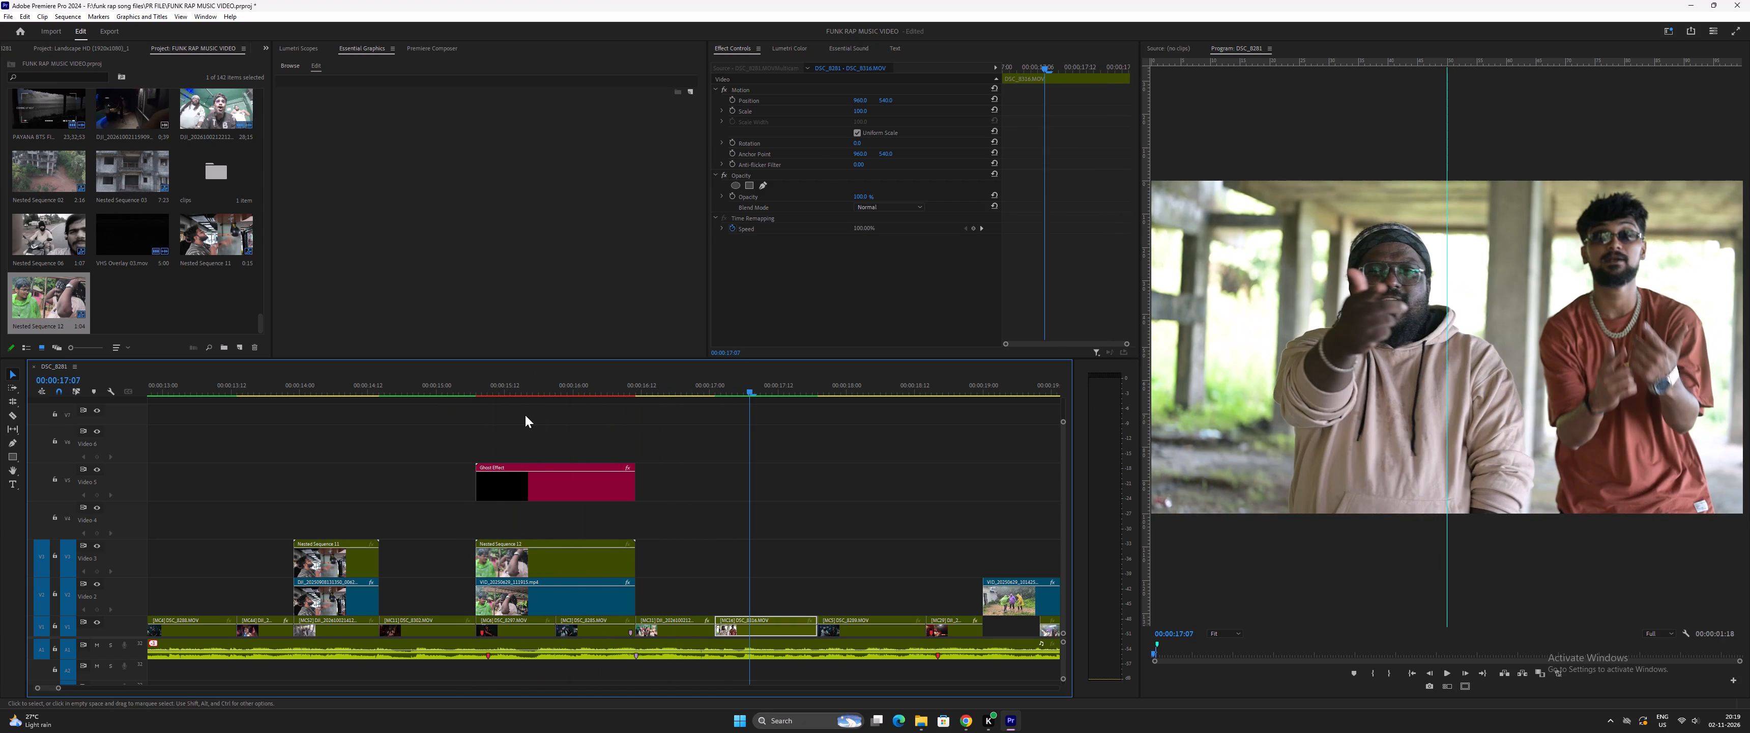
pyautogui.moveTo(617, 389); pyautogui.dragTo(623, 391)
pyautogui.press('space')
pyautogui.press('space')
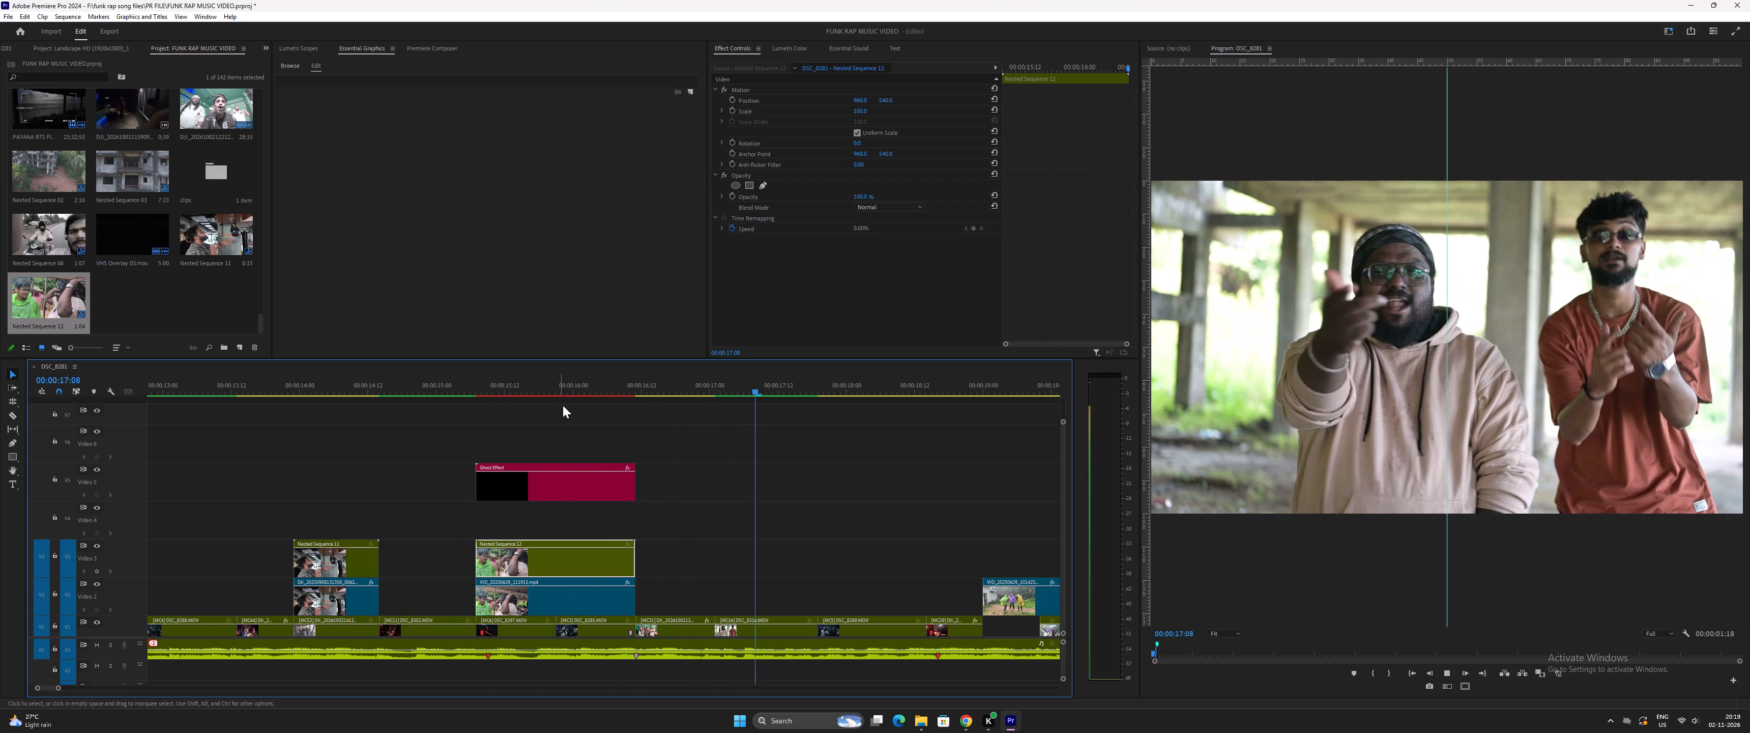
# Play back the section from before the effect graphic through to the green-room group shot to review the transition between them.
pyautogui.moveTo(621, 388); pyautogui.dragTo(324, 419)
pyautogui.press('space')
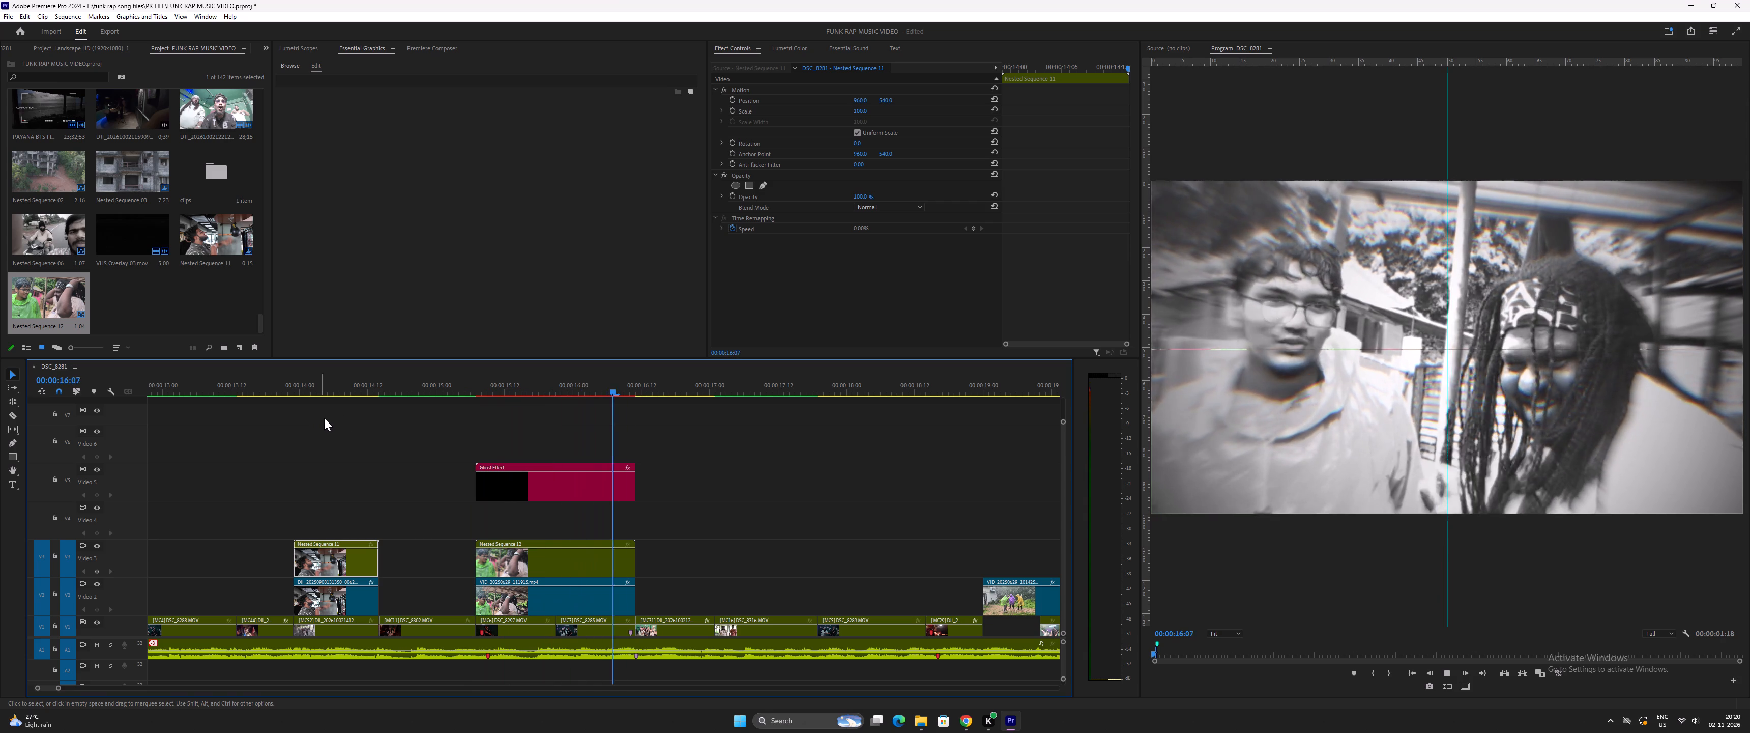
pyautogui.press('space')
pyautogui.click(432, 385)
pyautogui.press('space')
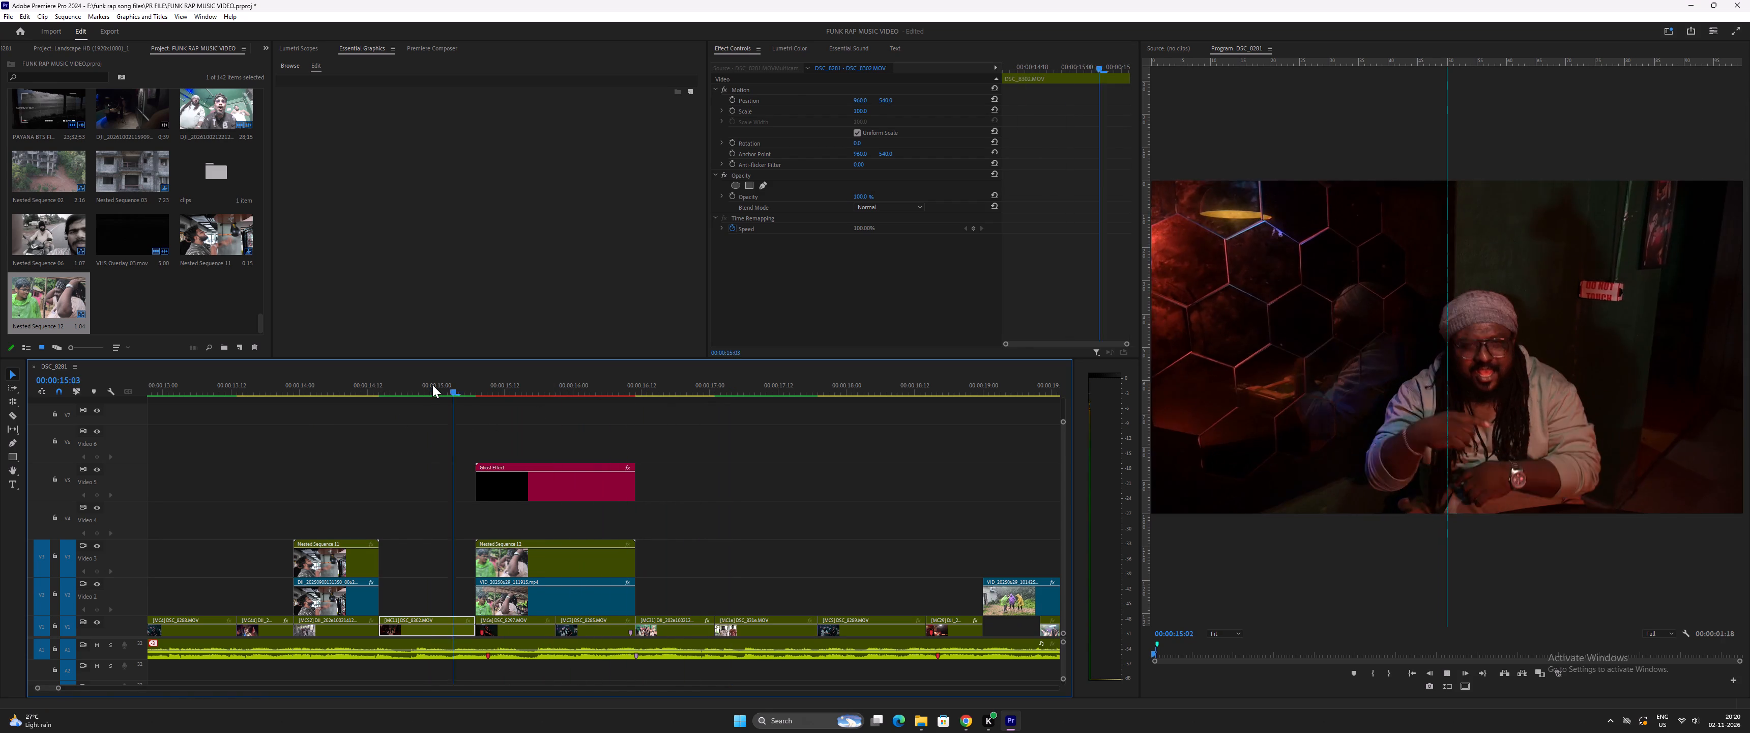
pyautogui.press('space')
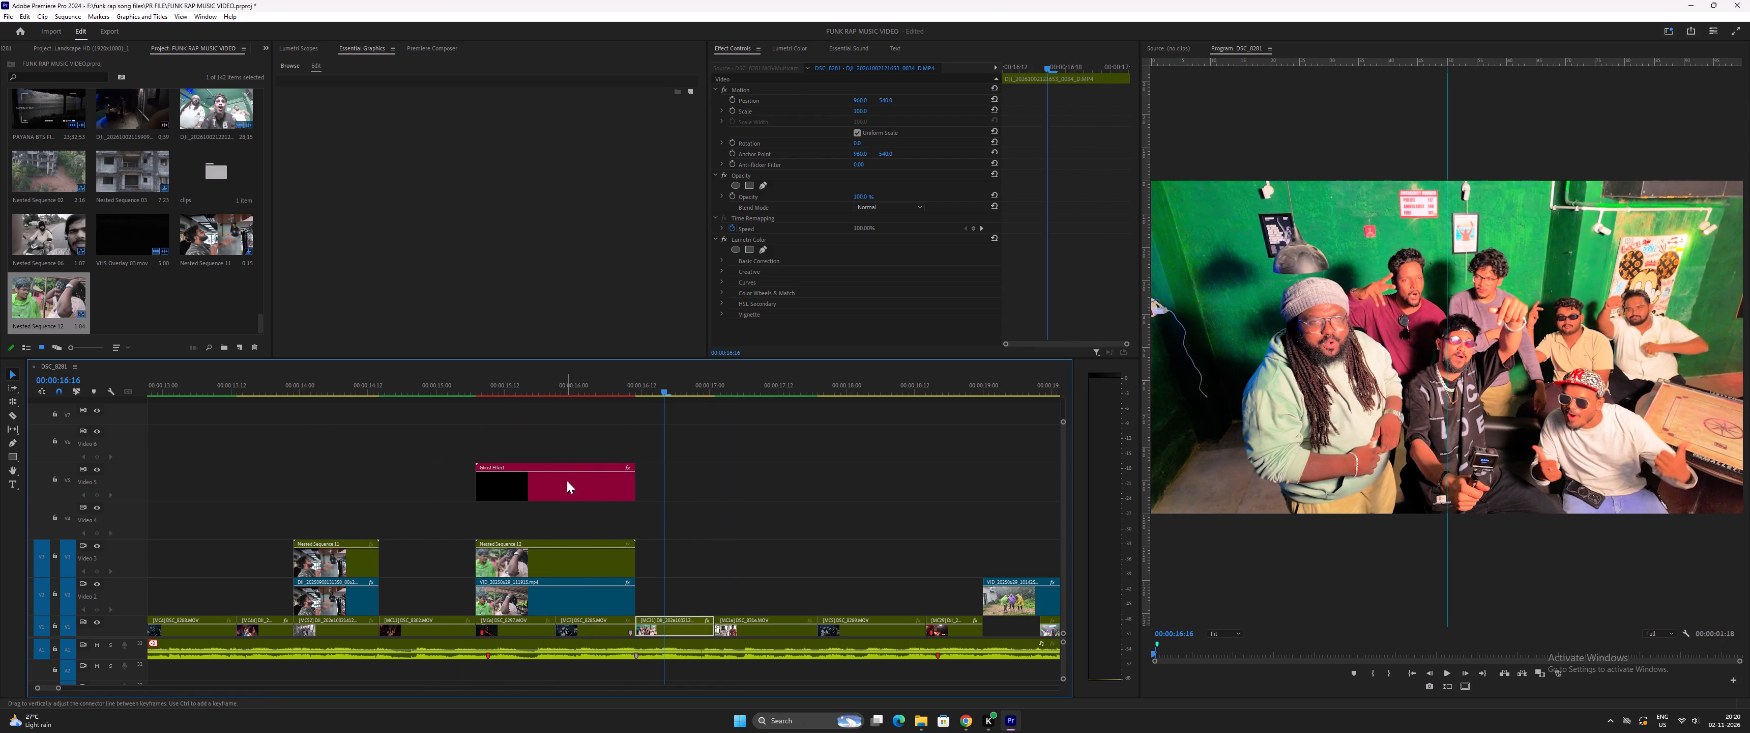
# Tone down the green-room group clip with Lumetri Color, lowering saturation to about 88 and exposure to about -0.7.
pyautogui.click(798, 48)
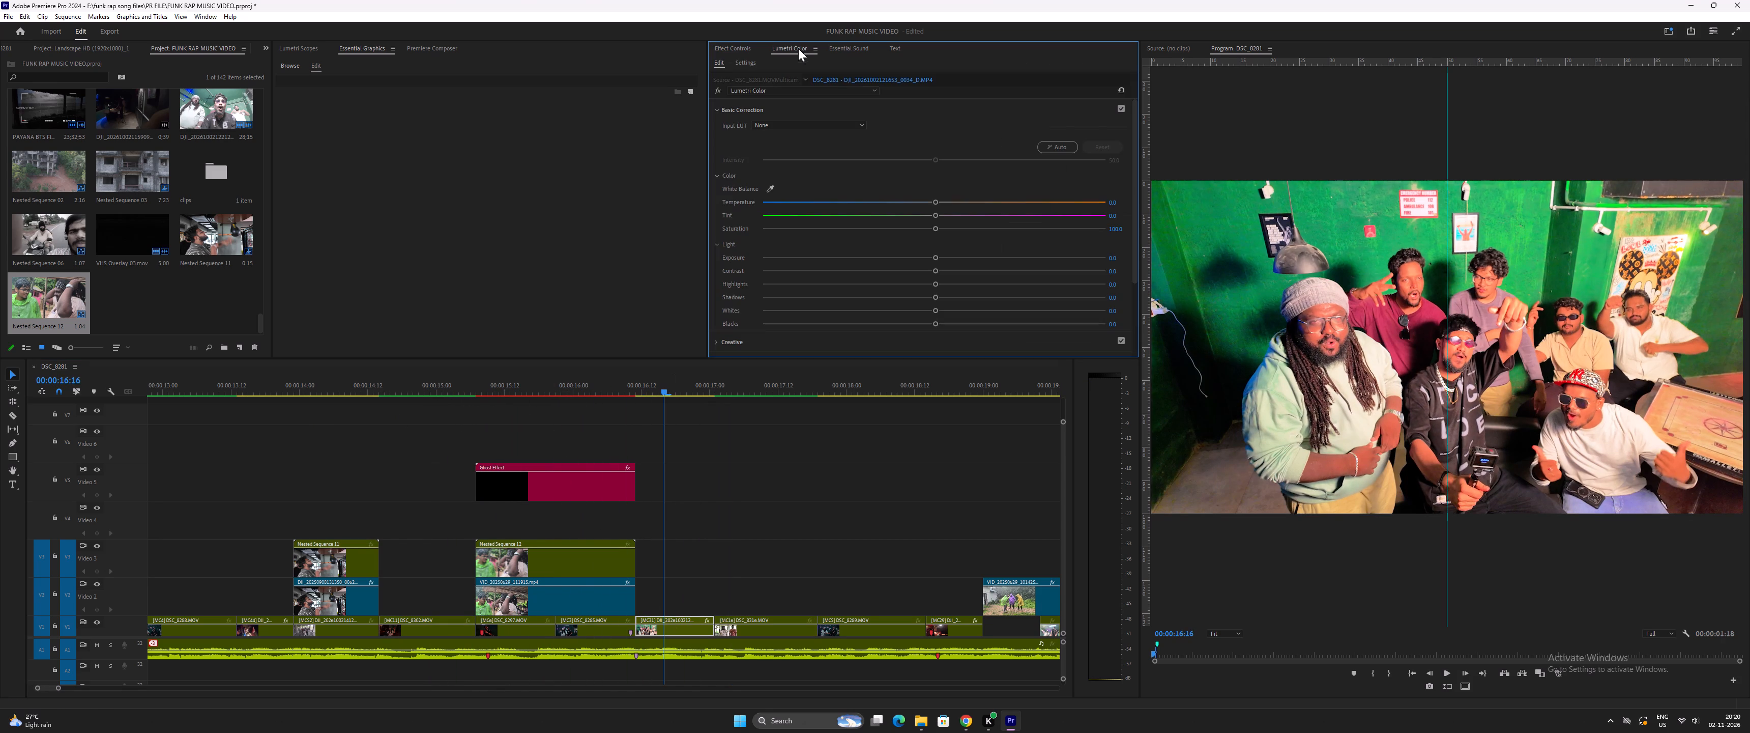
pyautogui.moveTo(934, 227); pyautogui.dragTo(934, 228)
pyautogui.moveTo(934, 228); pyautogui.dragTo(901, 231)
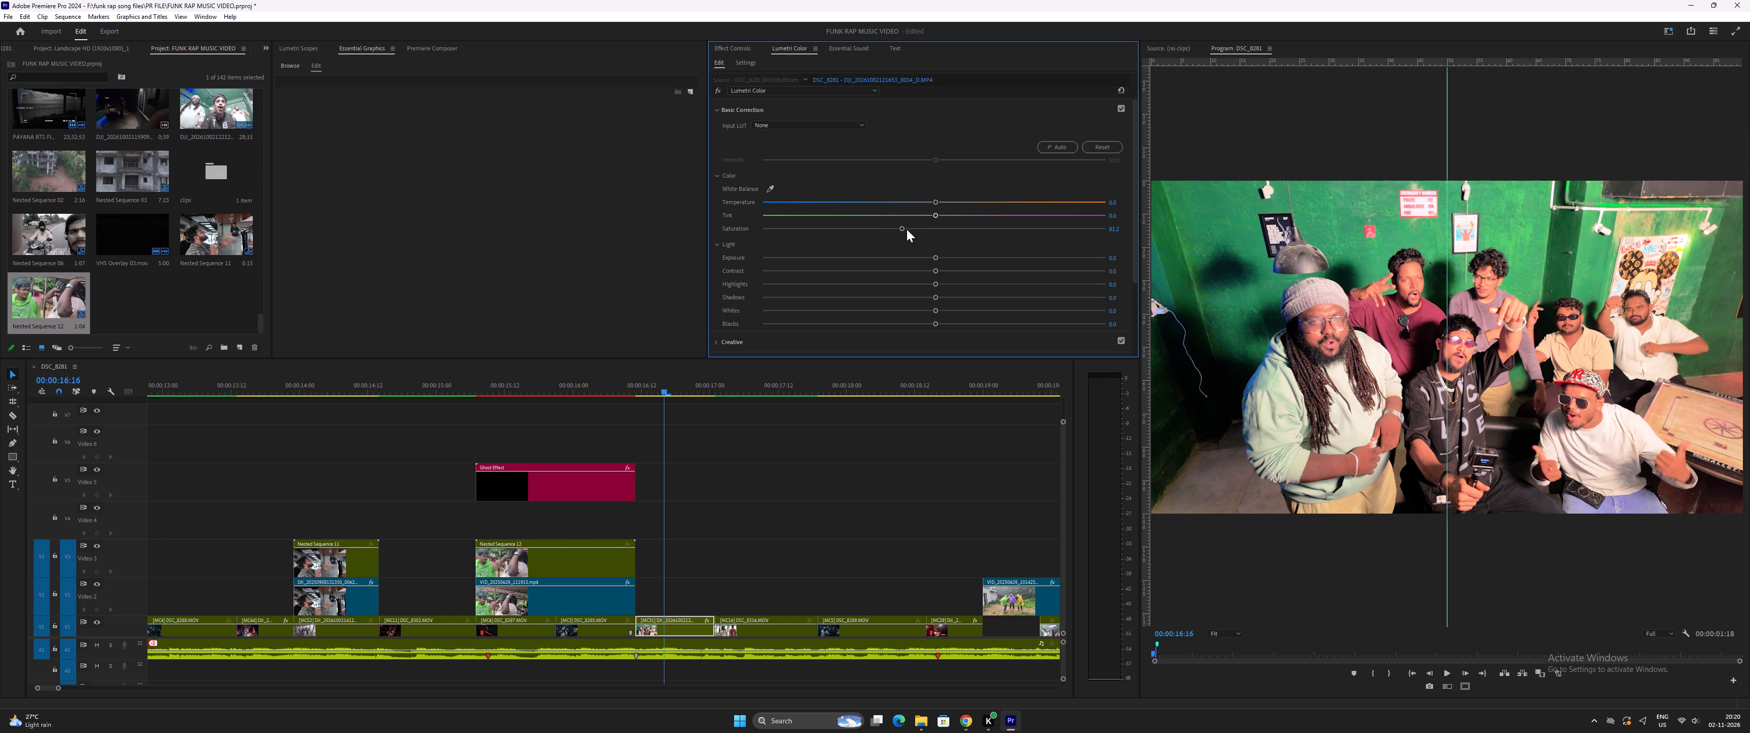
pyautogui.moveTo(934, 255); pyautogui.dragTo(915, 262)
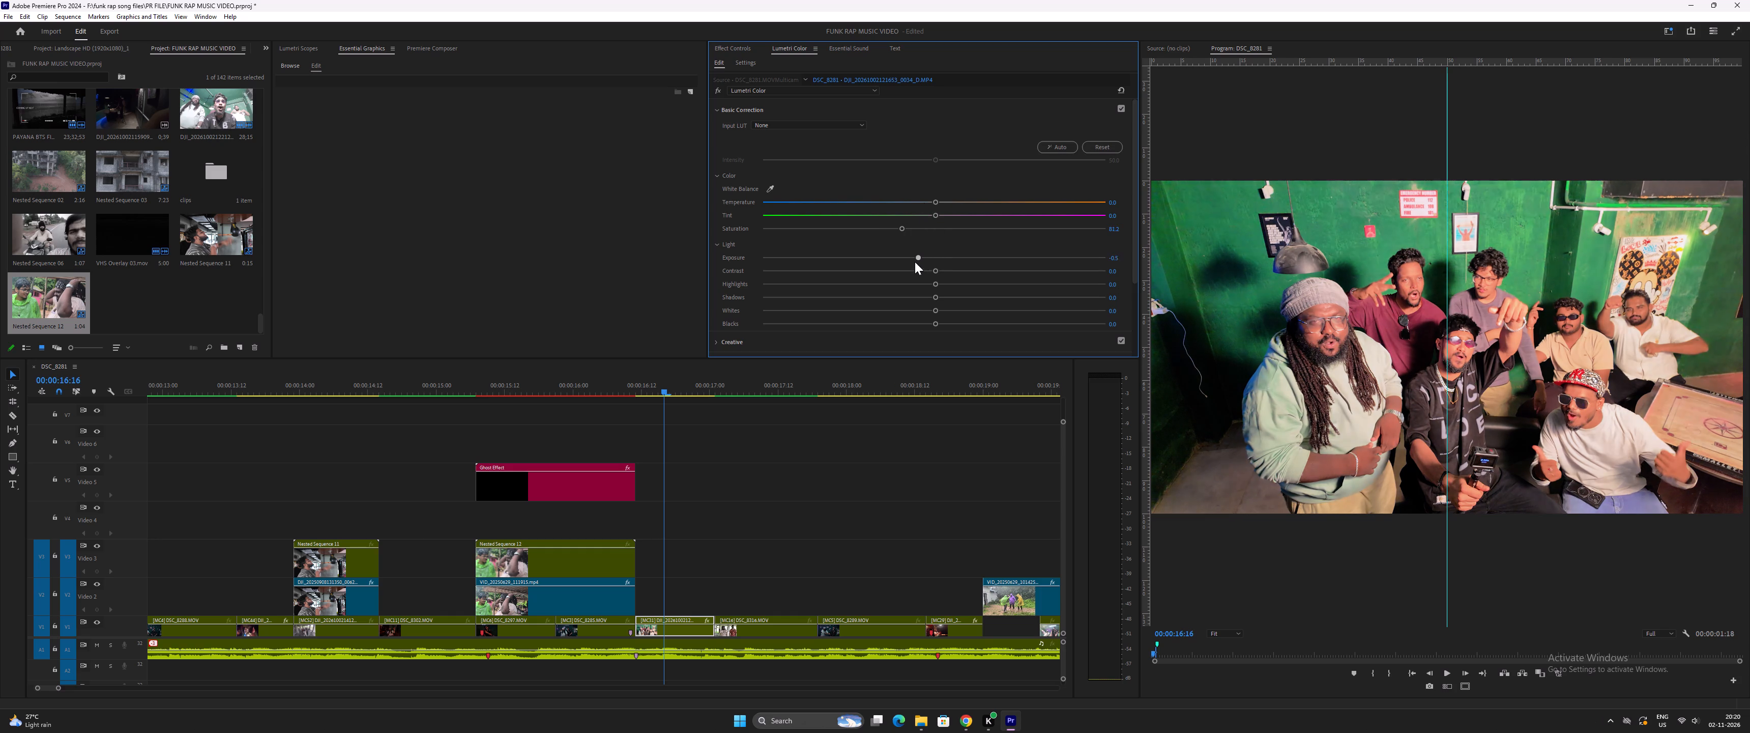
pyautogui.moveTo(915, 262); pyautogui.dragTo(908, 264)
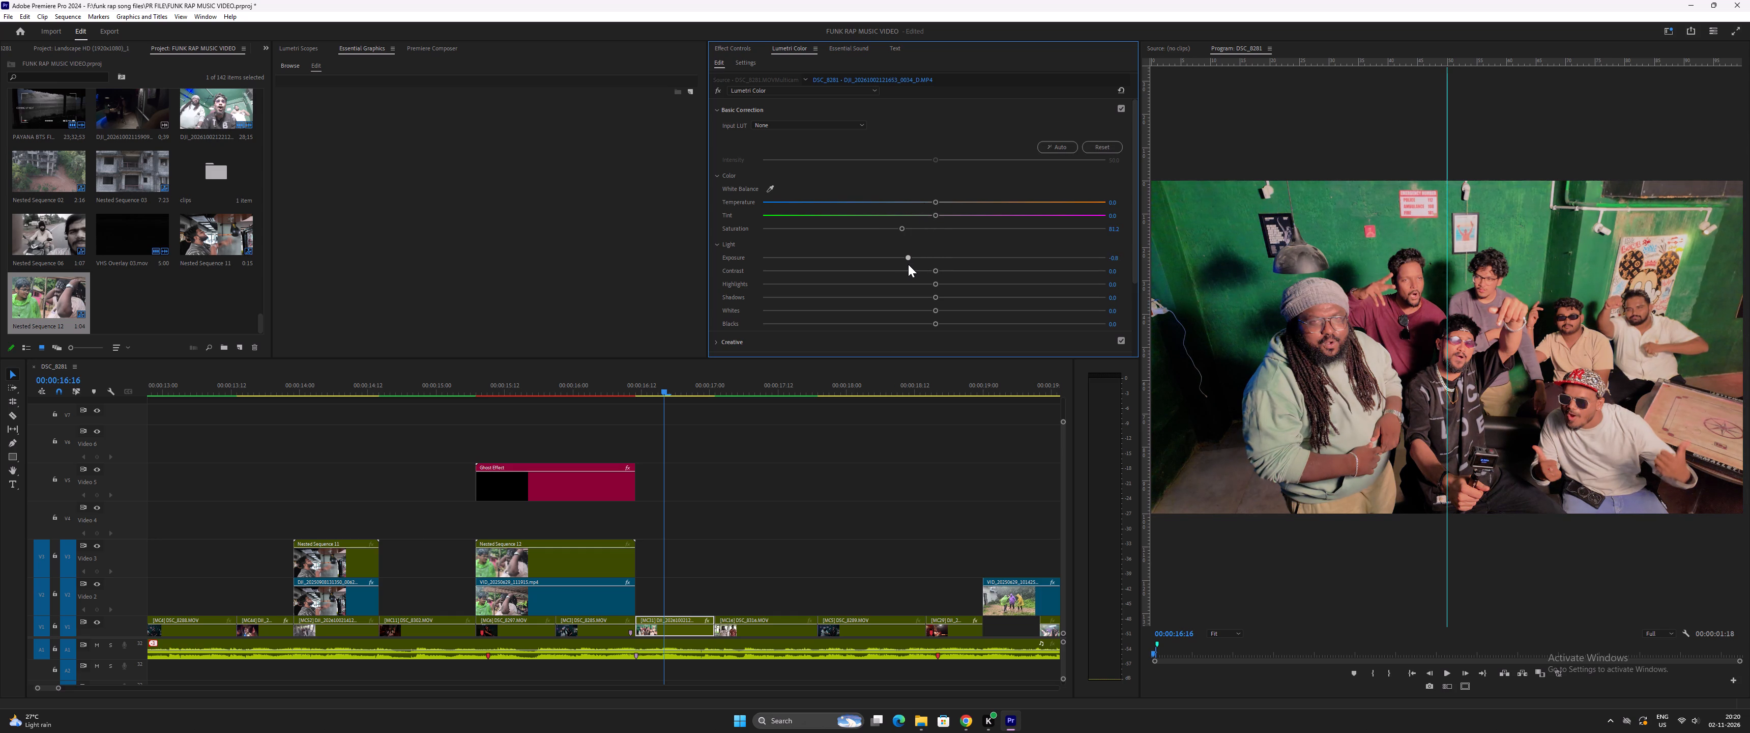
pyautogui.moveTo(908, 264); pyautogui.dragTo(909, 264)
pyautogui.moveTo(906, 229); pyautogui.dragTo(923, 229)
pyautogui.moveTo(923, 229); pyautogui.dragTo(914, 229)
# Cool the green-room group clip's temperature and shift its tint slightly toward green in Lumetri Color.
pyautogui.moveTo(935, 202); pyautogui.dragTo(910, 207)
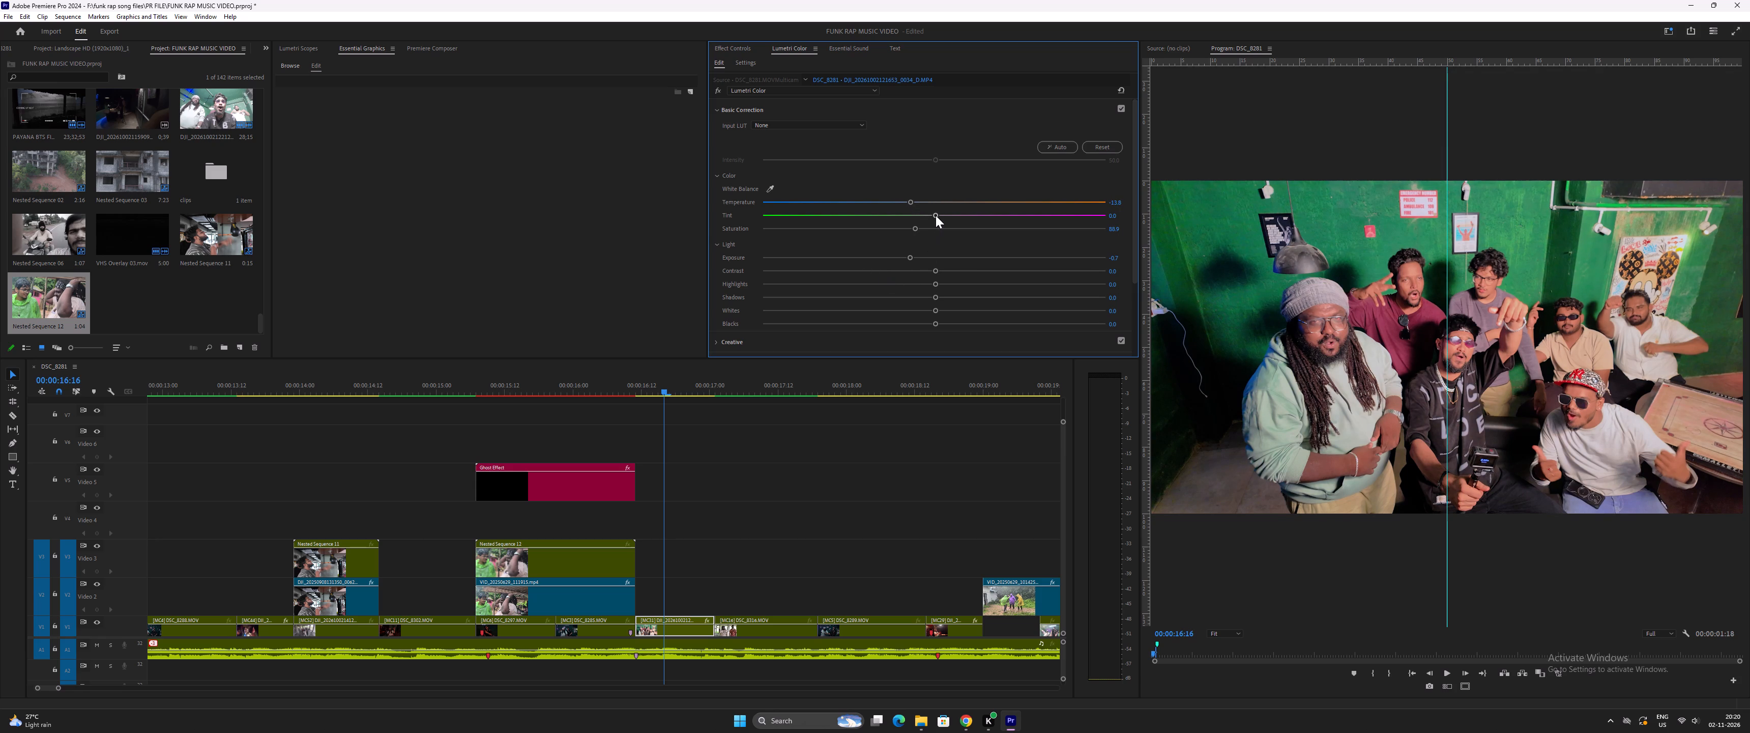
pyautogui.moveTo(936, 215); pyautogui.dragTo(929, 220)
pyautogui.moveTo(929, 220); pyautogui.dragTo(926, 220)
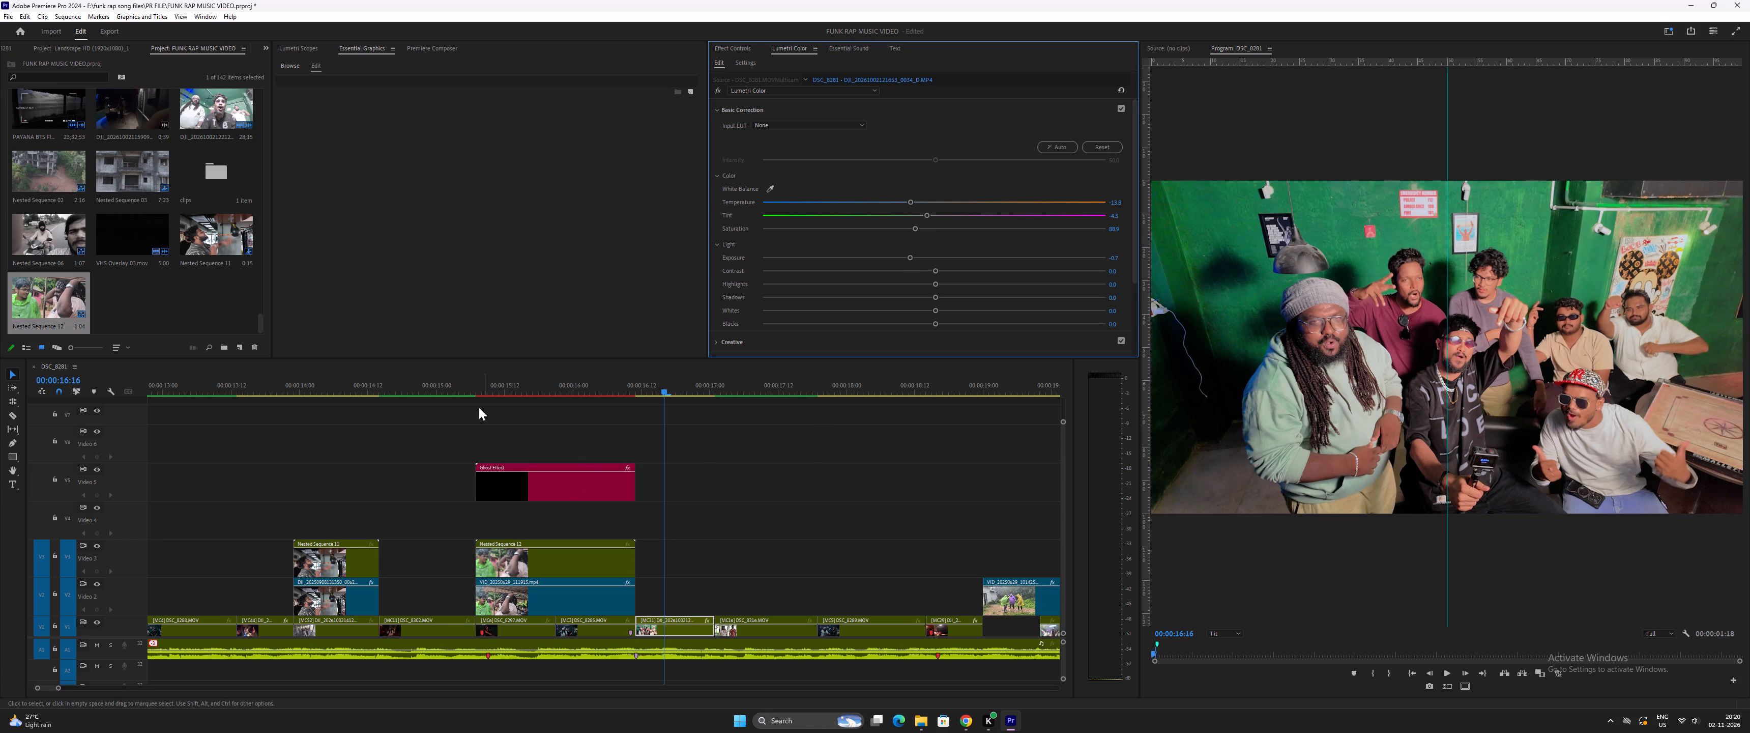
# Play back the effect graphic section and the recoloured green-room clip to check how the shots flow together.
pyautogui.click(462, 387)
pyautogui.press('space')
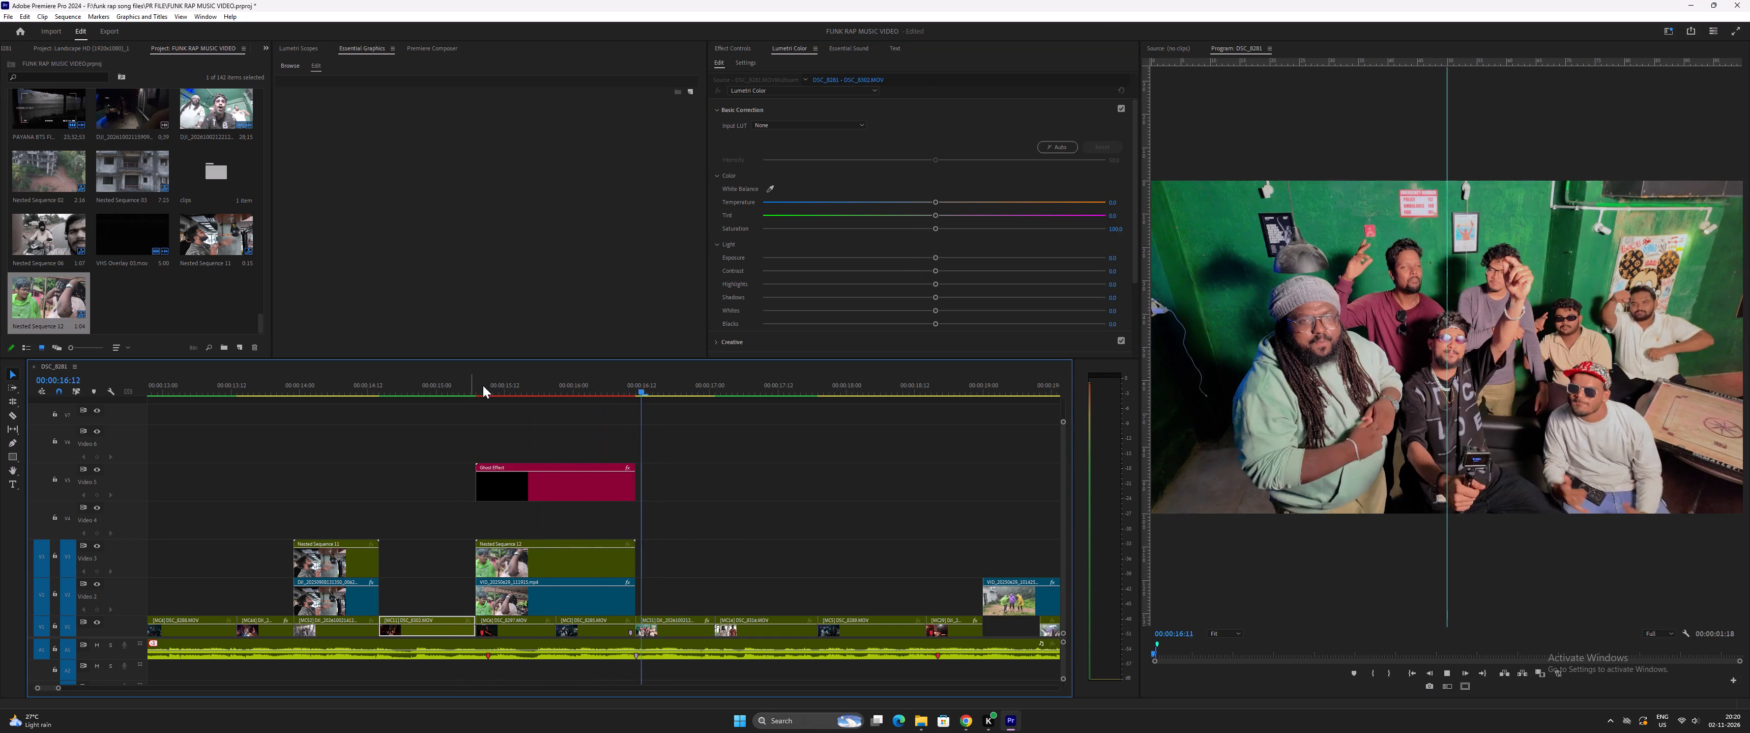
pyautogui.press('space')
pyautogui.moveTo(460, 380); pyautogui.dragTo(233, 413)
pyautogui.press('space')
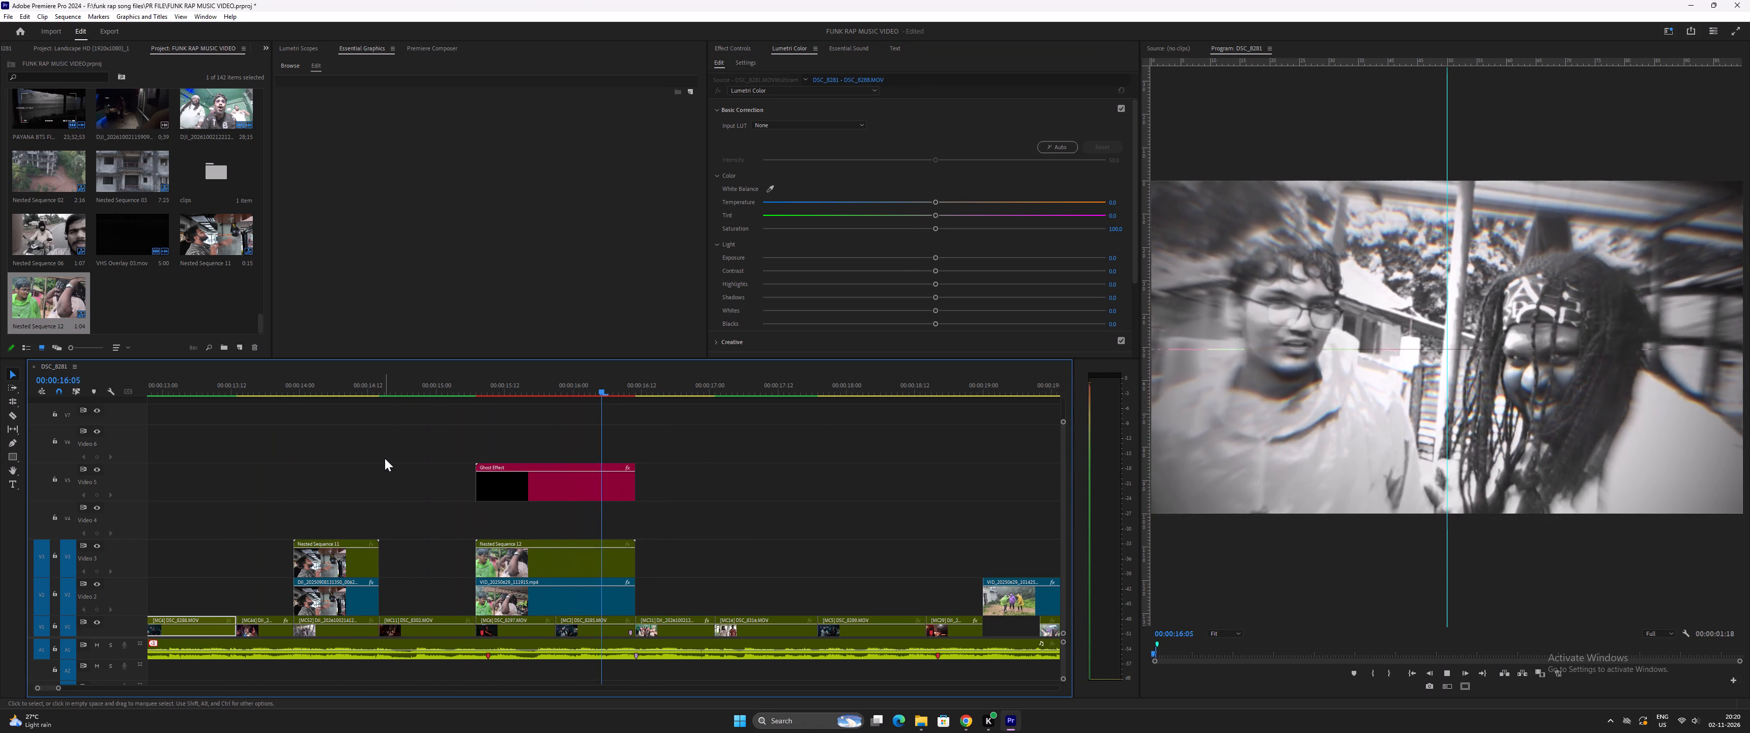
pyautogui.press('space')
pyautogui.click(472, 390)
pyautogui.press('space')
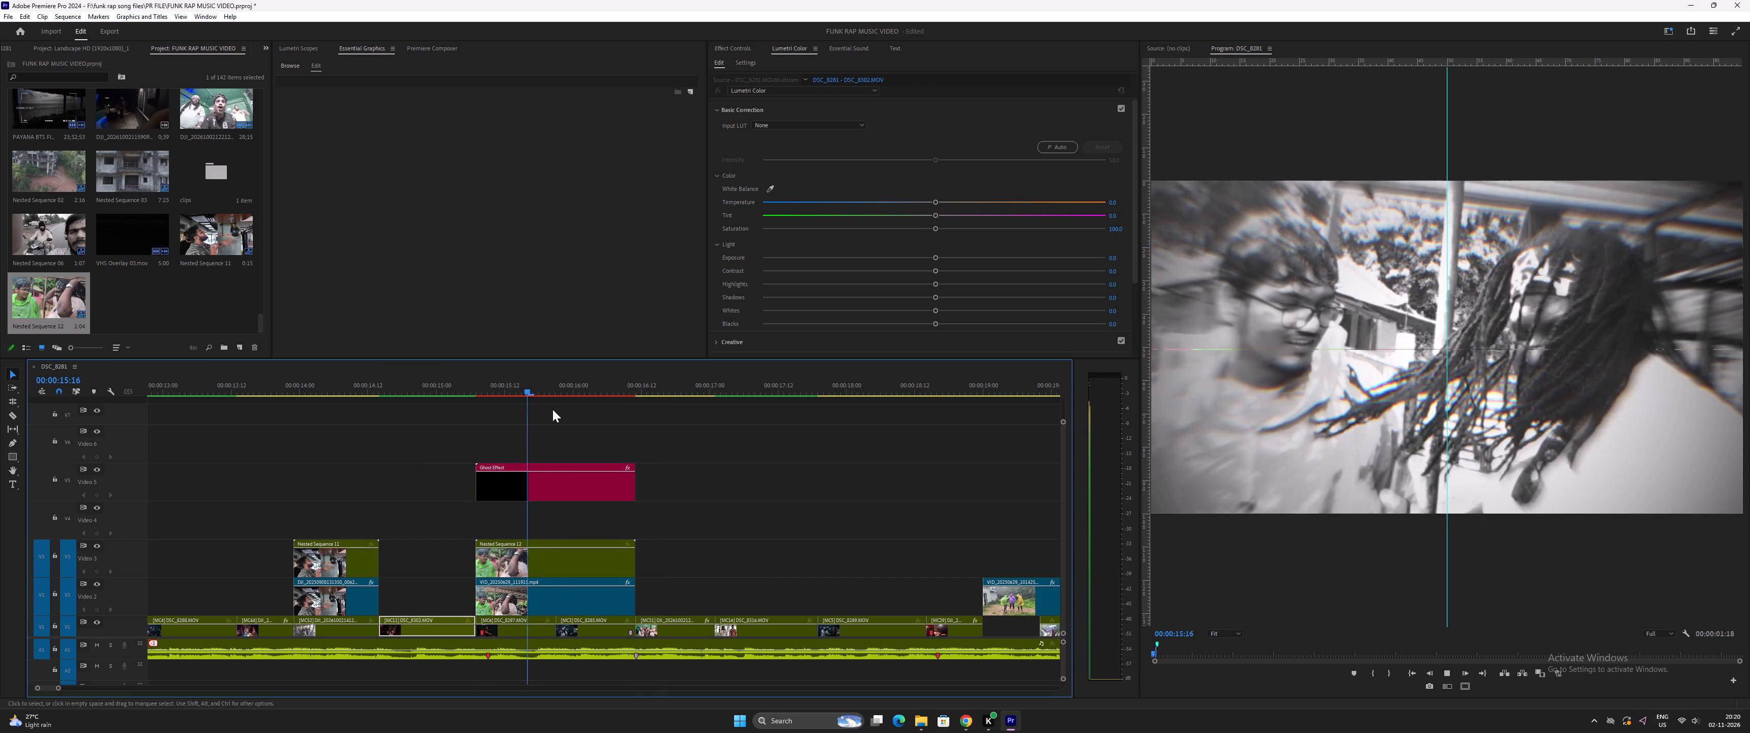
pyautogui.press('space')
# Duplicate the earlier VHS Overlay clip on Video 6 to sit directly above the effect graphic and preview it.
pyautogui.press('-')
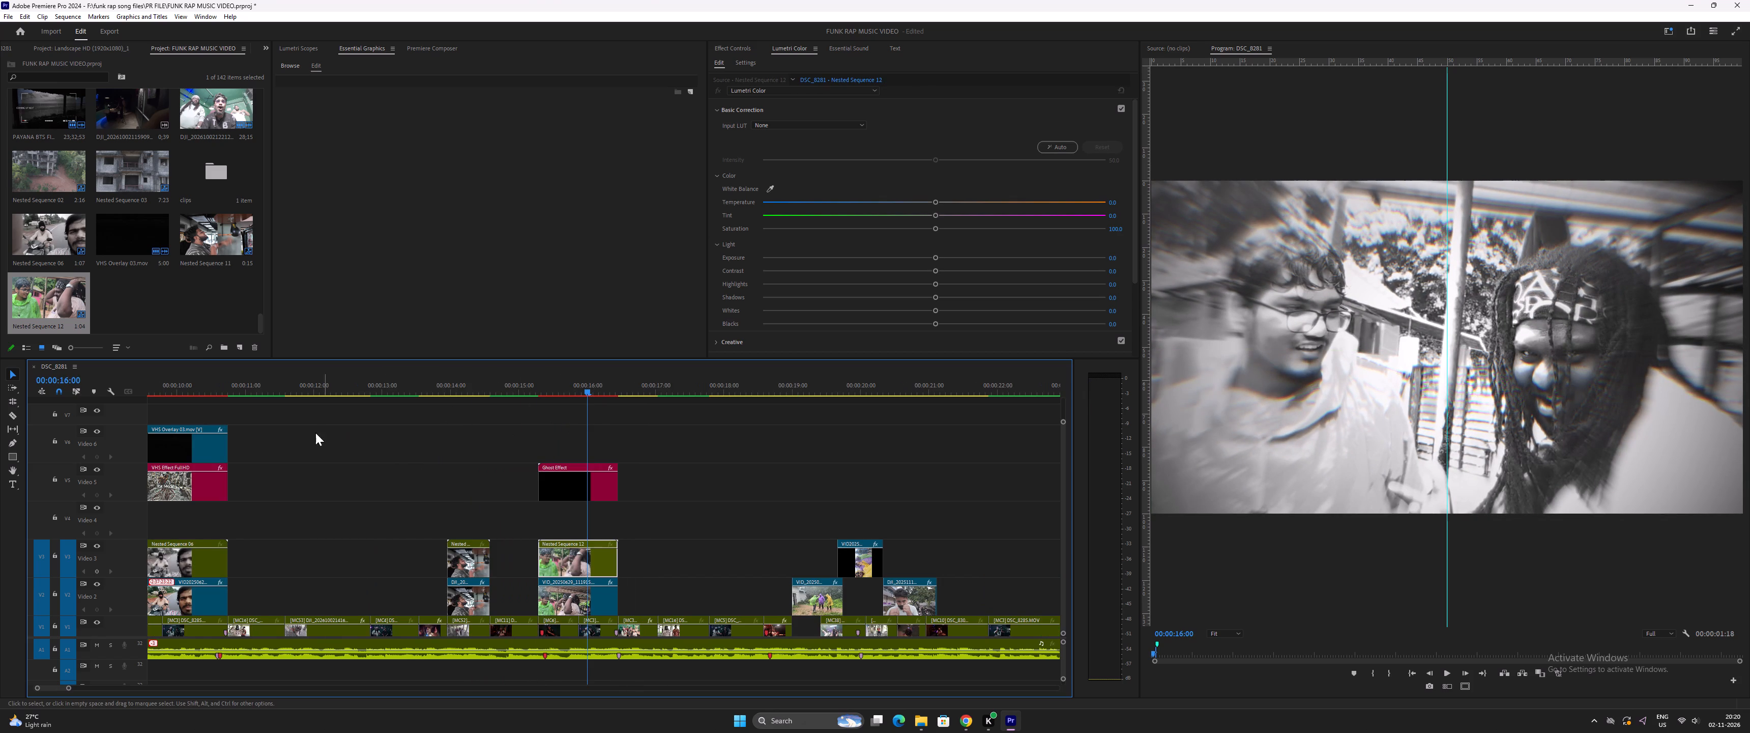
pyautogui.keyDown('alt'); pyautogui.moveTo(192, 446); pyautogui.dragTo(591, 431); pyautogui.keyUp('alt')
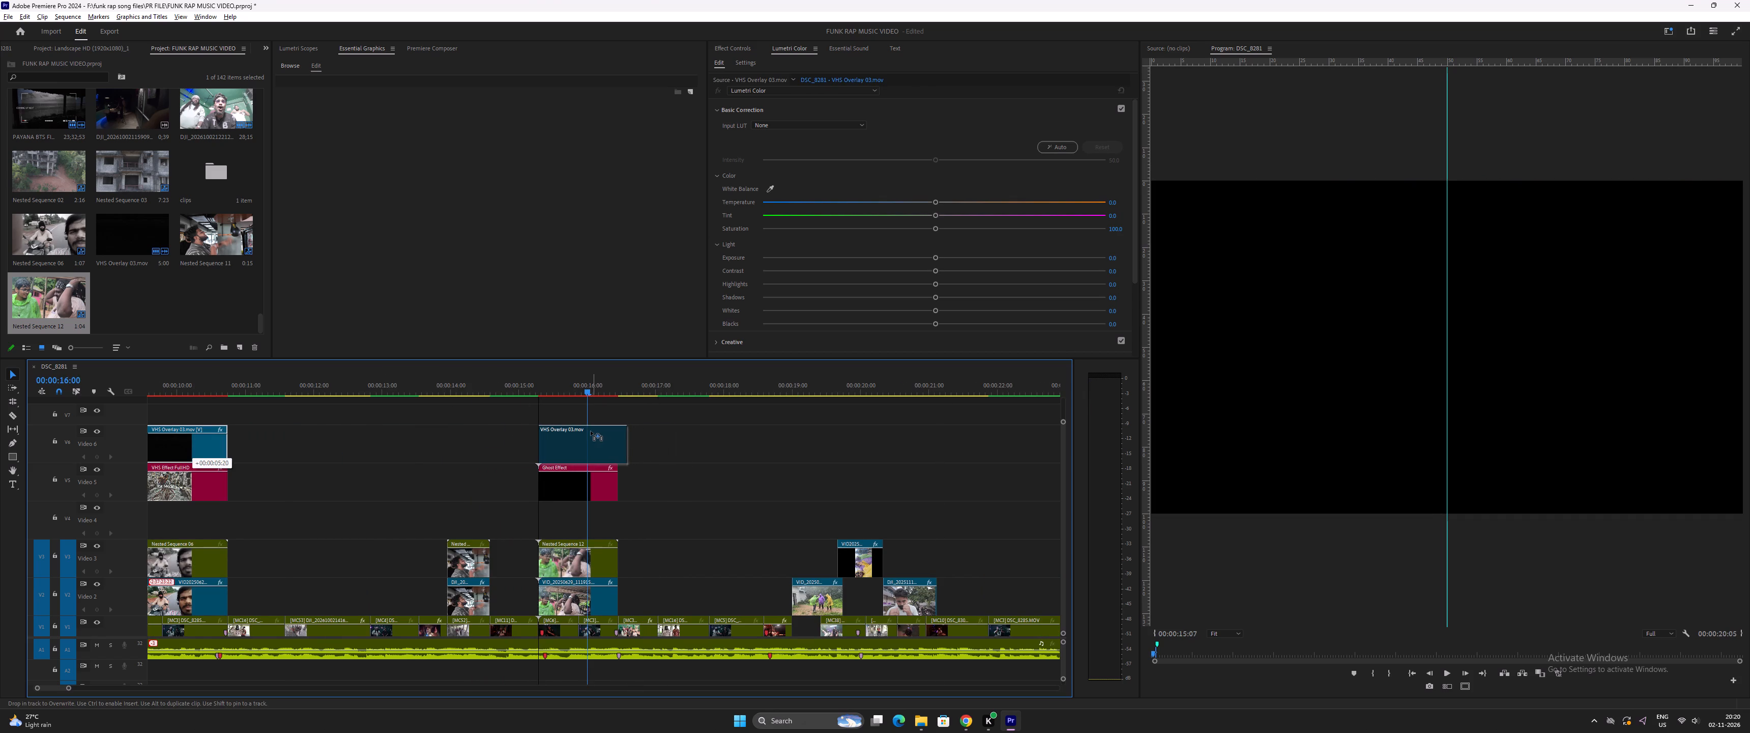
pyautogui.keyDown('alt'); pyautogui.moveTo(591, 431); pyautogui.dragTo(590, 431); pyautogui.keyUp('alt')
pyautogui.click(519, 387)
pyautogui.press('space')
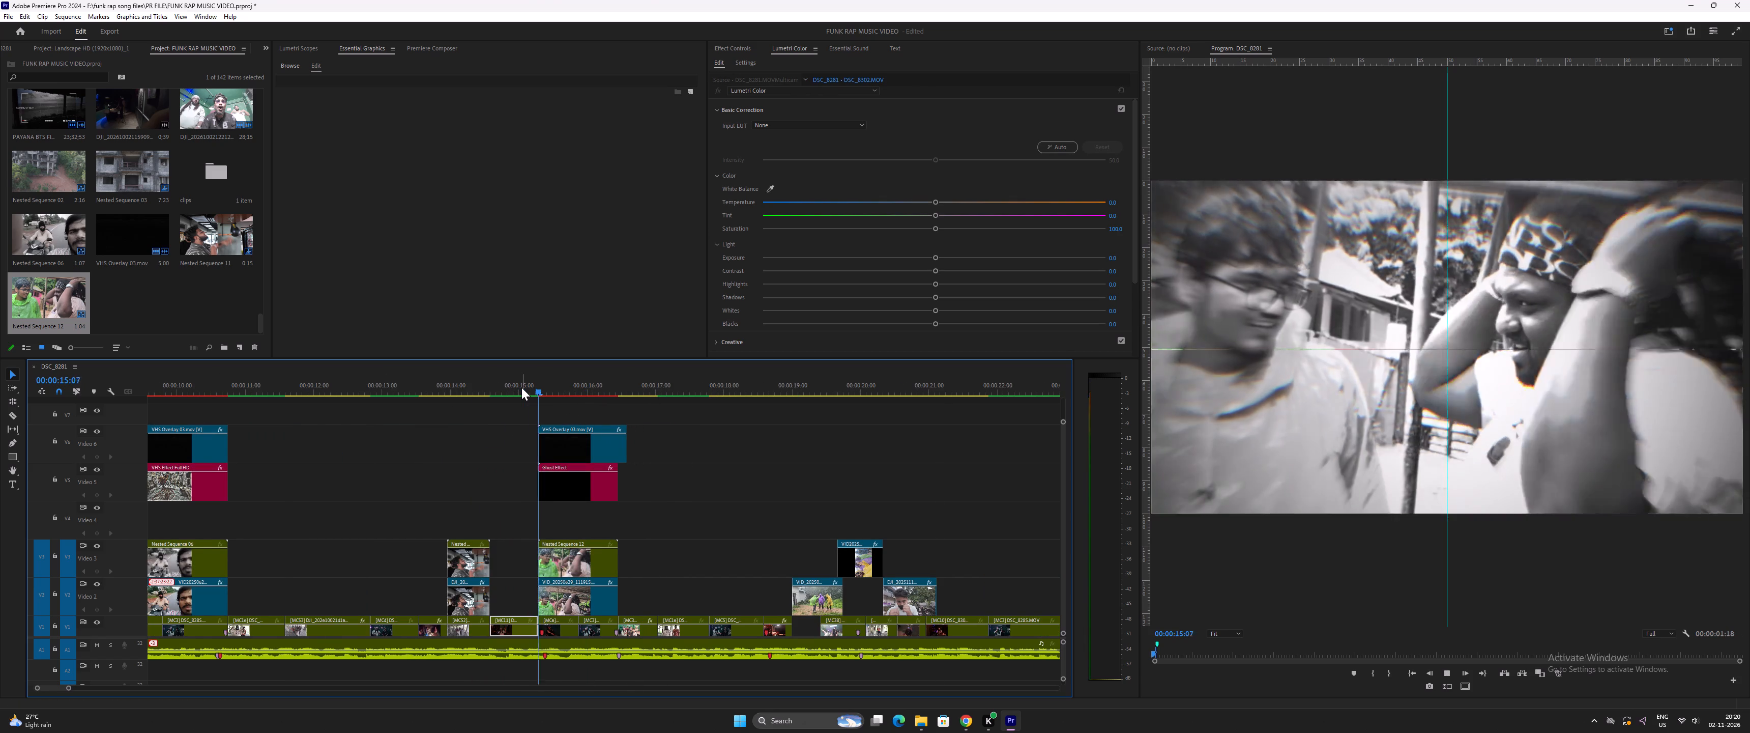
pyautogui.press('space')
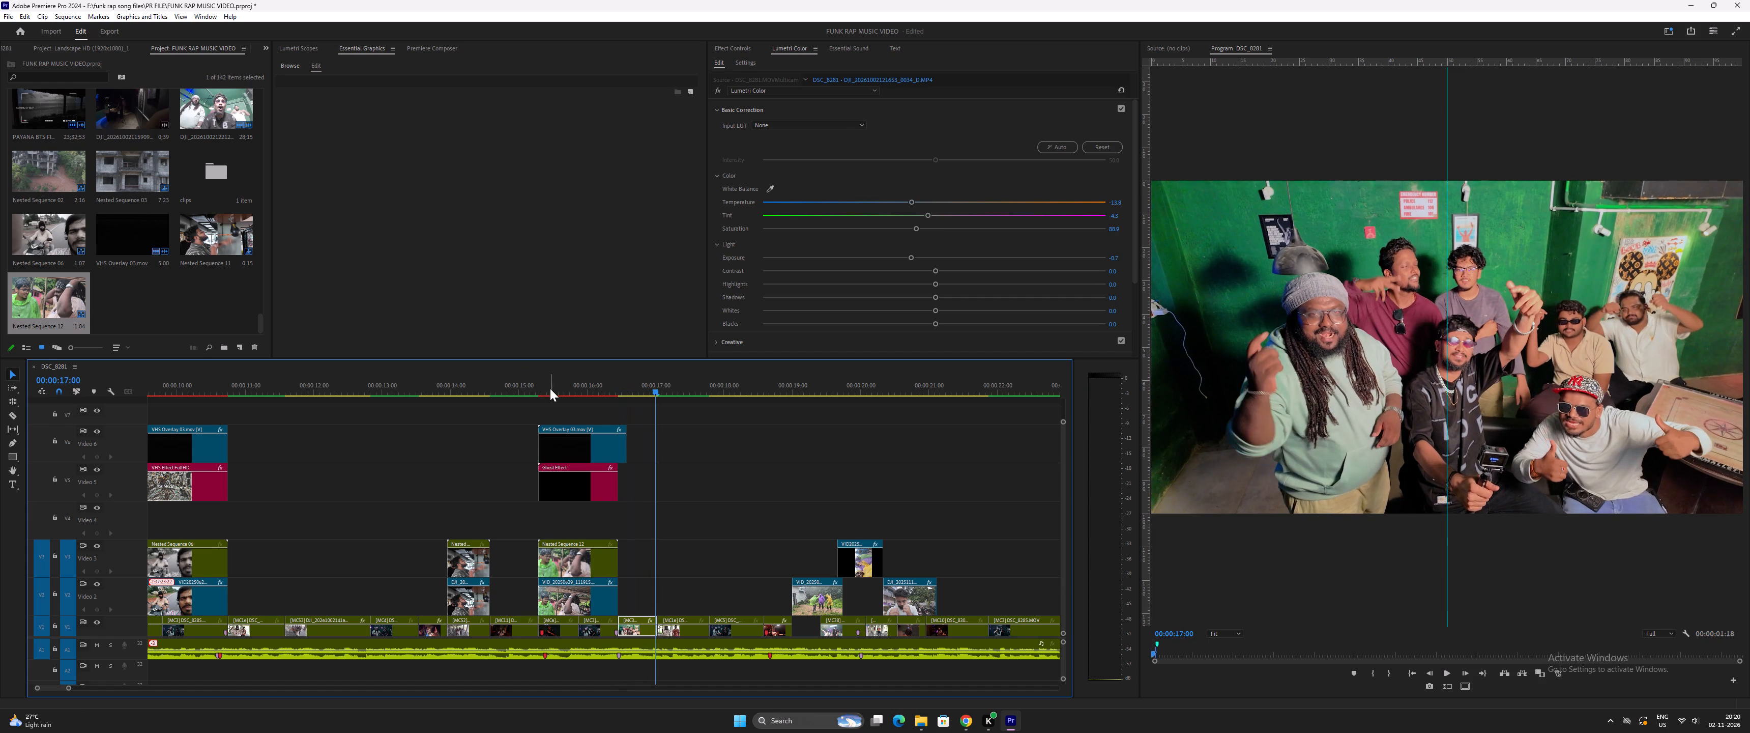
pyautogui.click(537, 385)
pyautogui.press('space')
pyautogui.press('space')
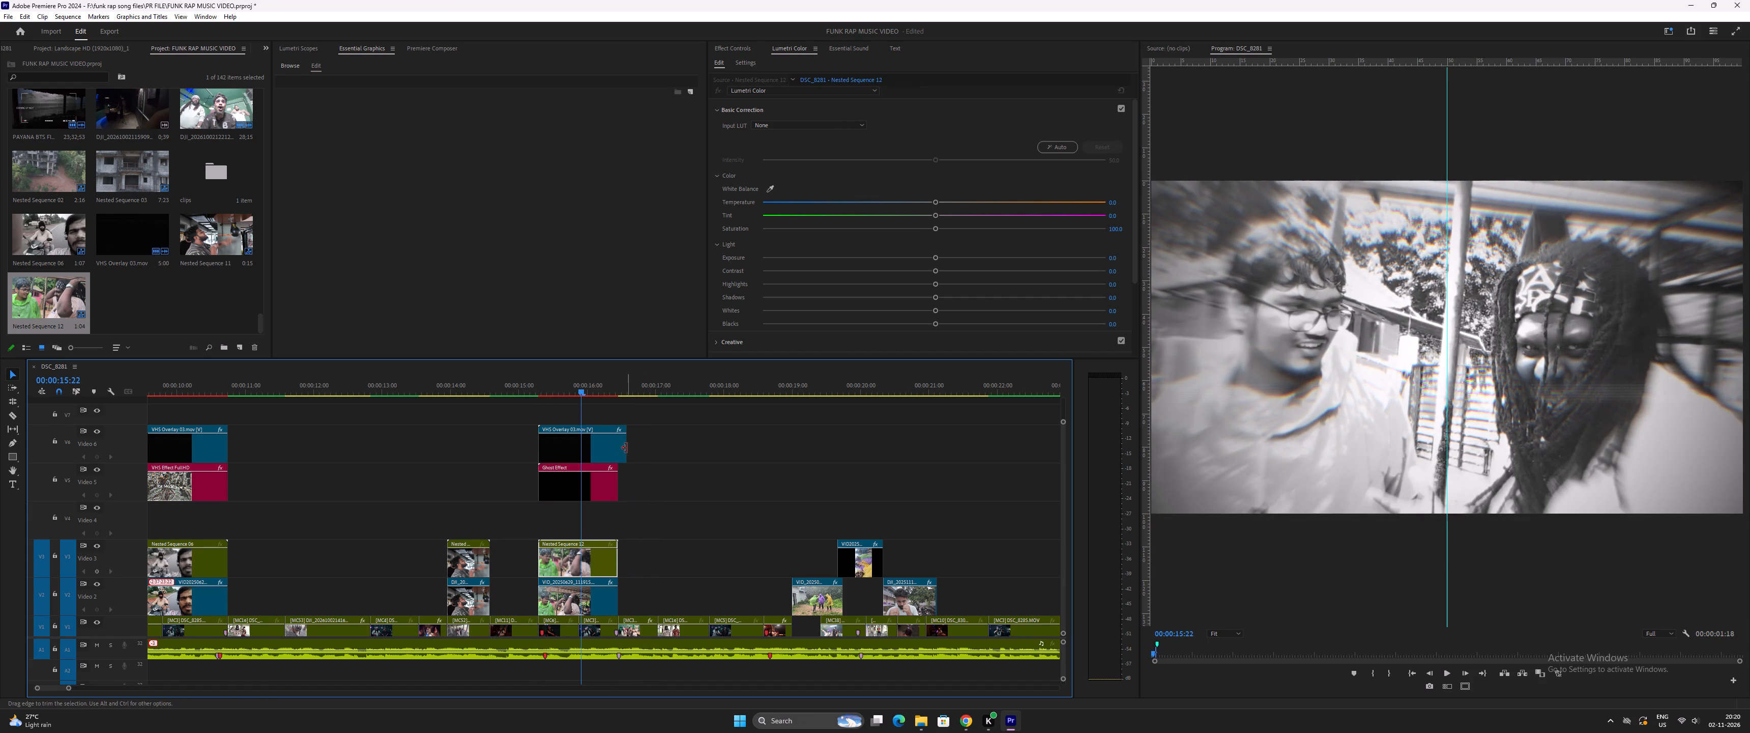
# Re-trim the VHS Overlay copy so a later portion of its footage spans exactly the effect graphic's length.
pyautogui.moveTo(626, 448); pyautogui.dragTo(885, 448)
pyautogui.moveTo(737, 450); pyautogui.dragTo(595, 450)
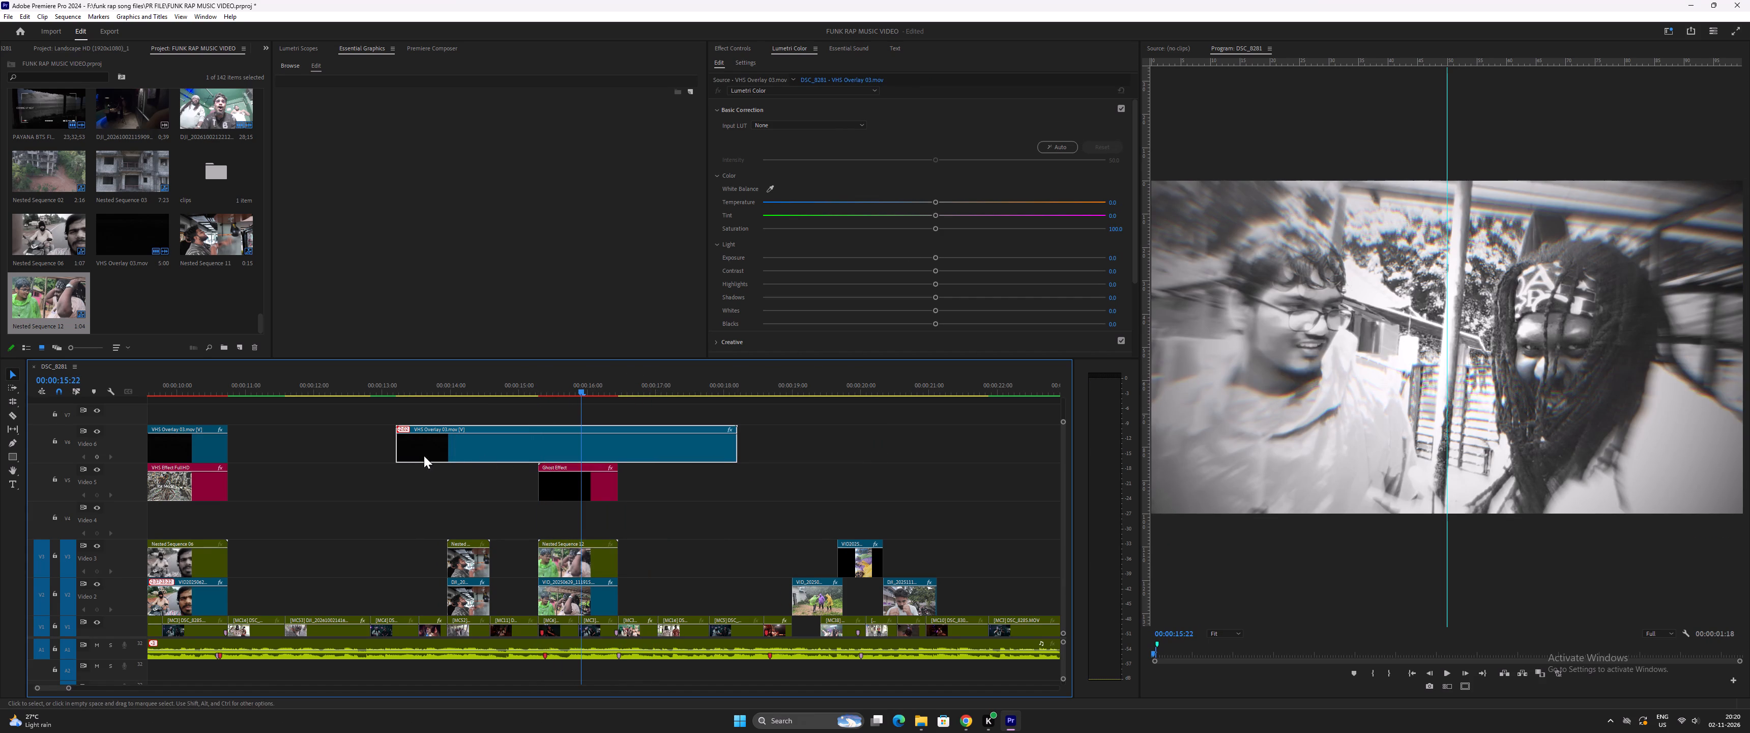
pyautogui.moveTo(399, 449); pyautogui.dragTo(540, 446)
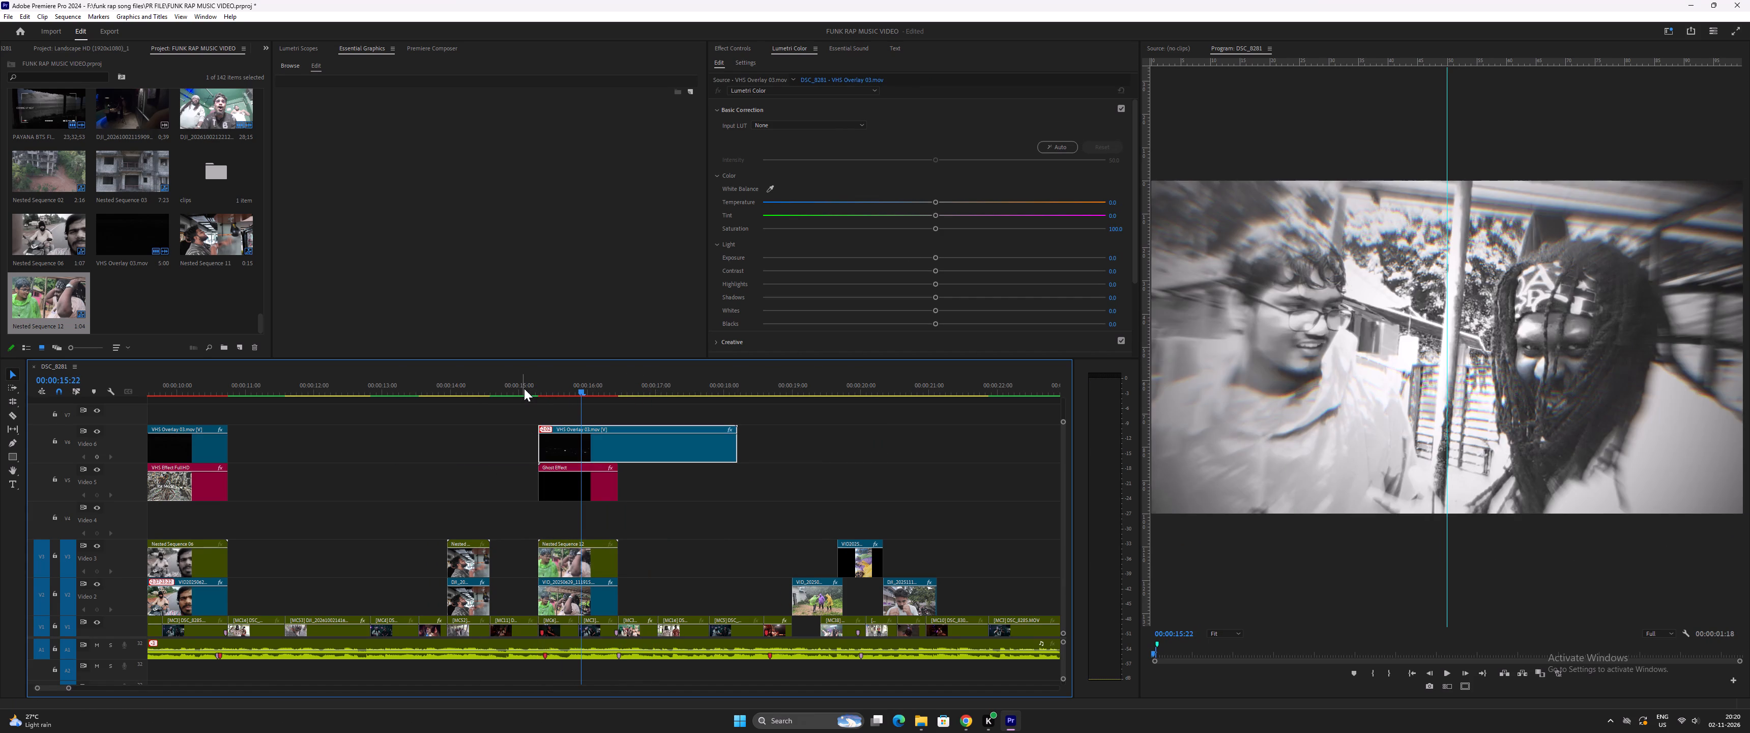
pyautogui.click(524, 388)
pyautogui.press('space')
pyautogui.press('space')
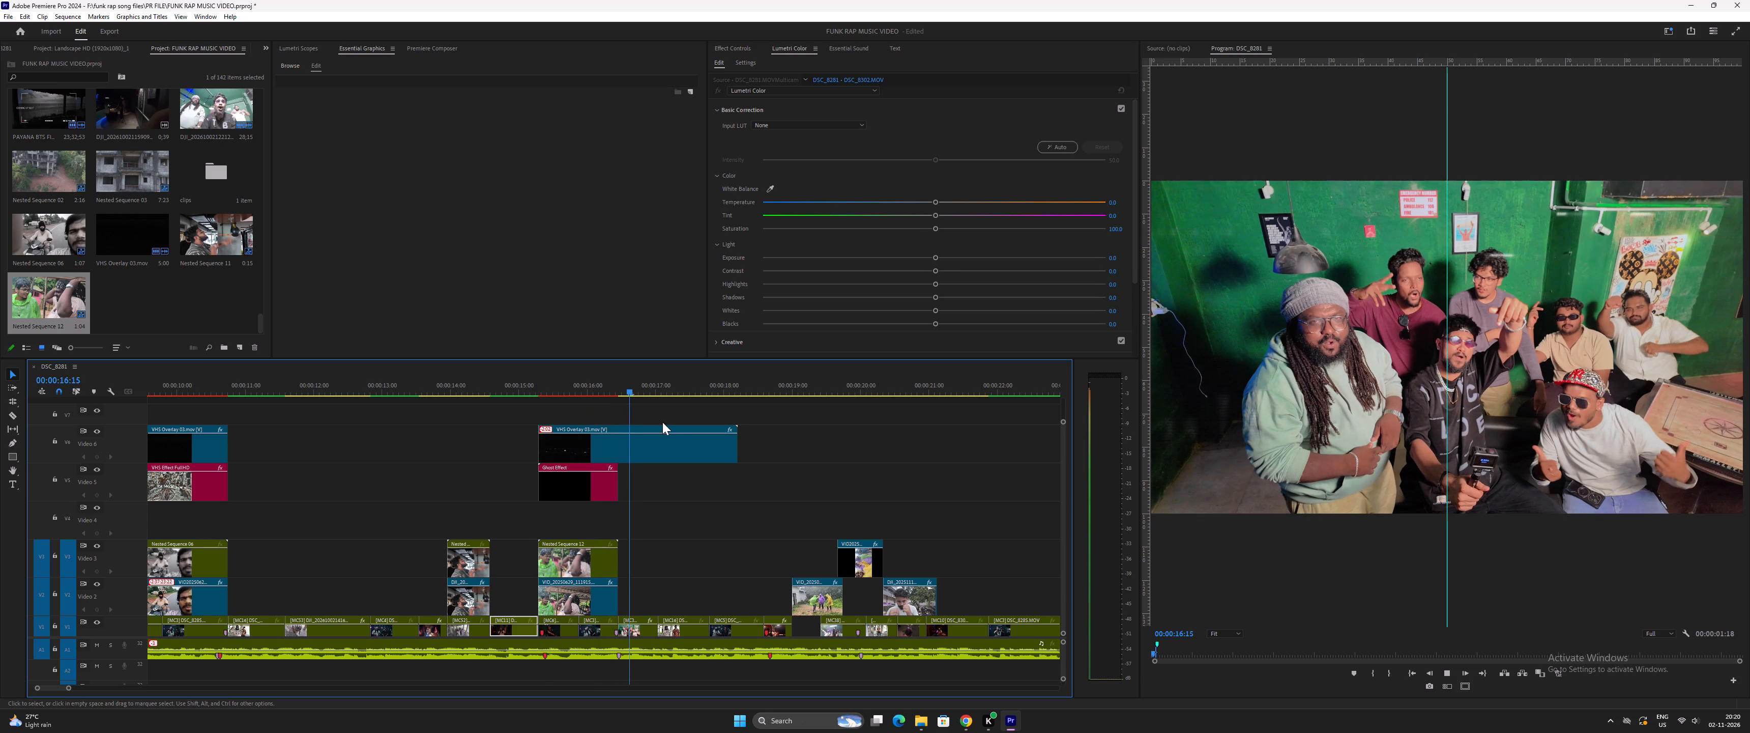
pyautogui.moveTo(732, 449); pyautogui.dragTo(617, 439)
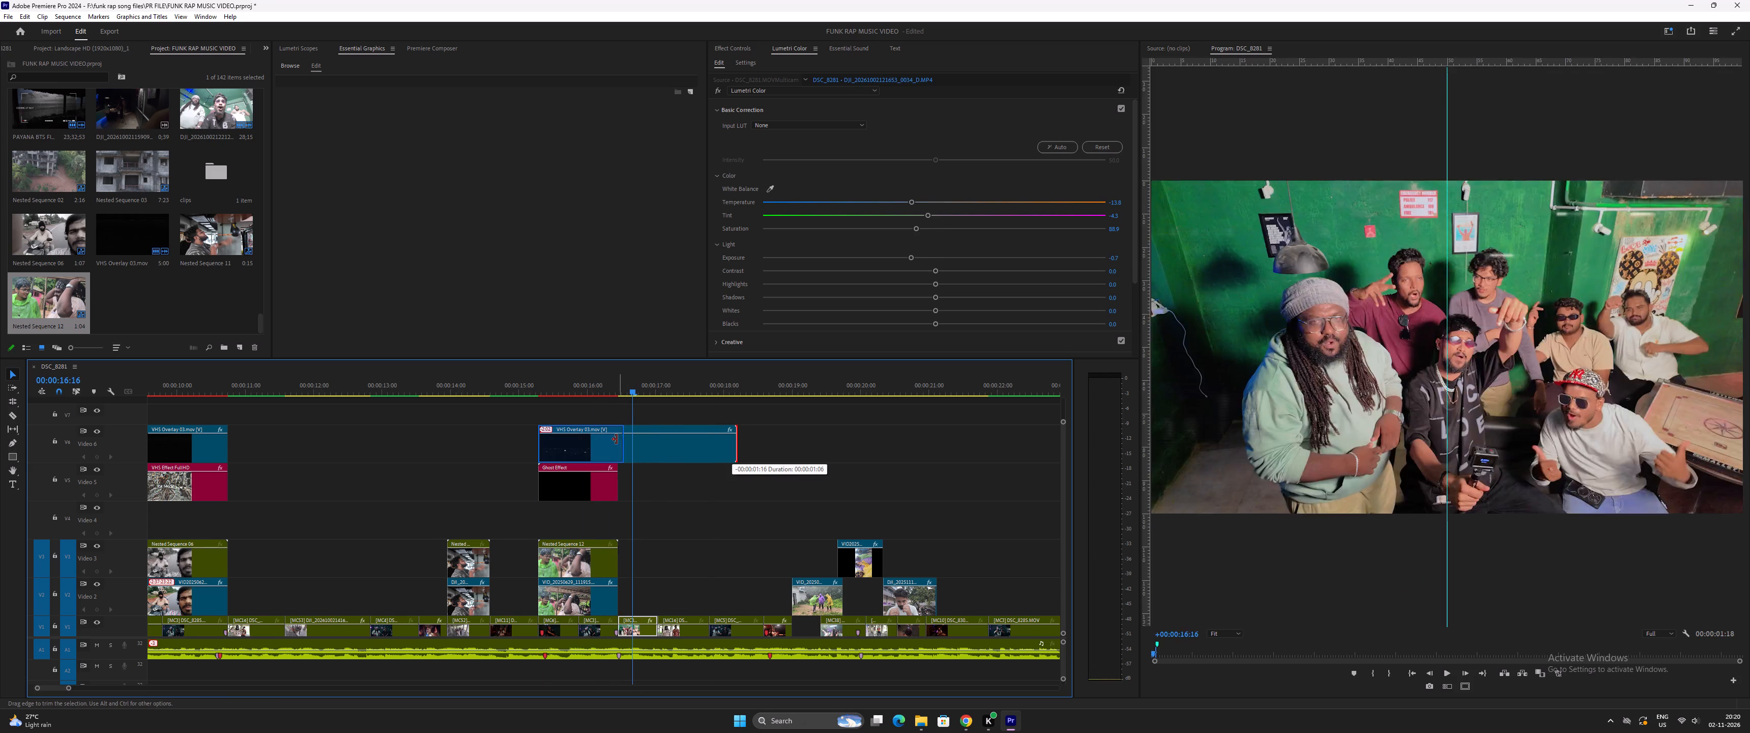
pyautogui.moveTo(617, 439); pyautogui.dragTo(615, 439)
# Play back the effect graphic section repeatedly to judge how the VHS Overlay copy looks on the shot.
pyautogui.click(515, 388)
pyautogui.press('space')
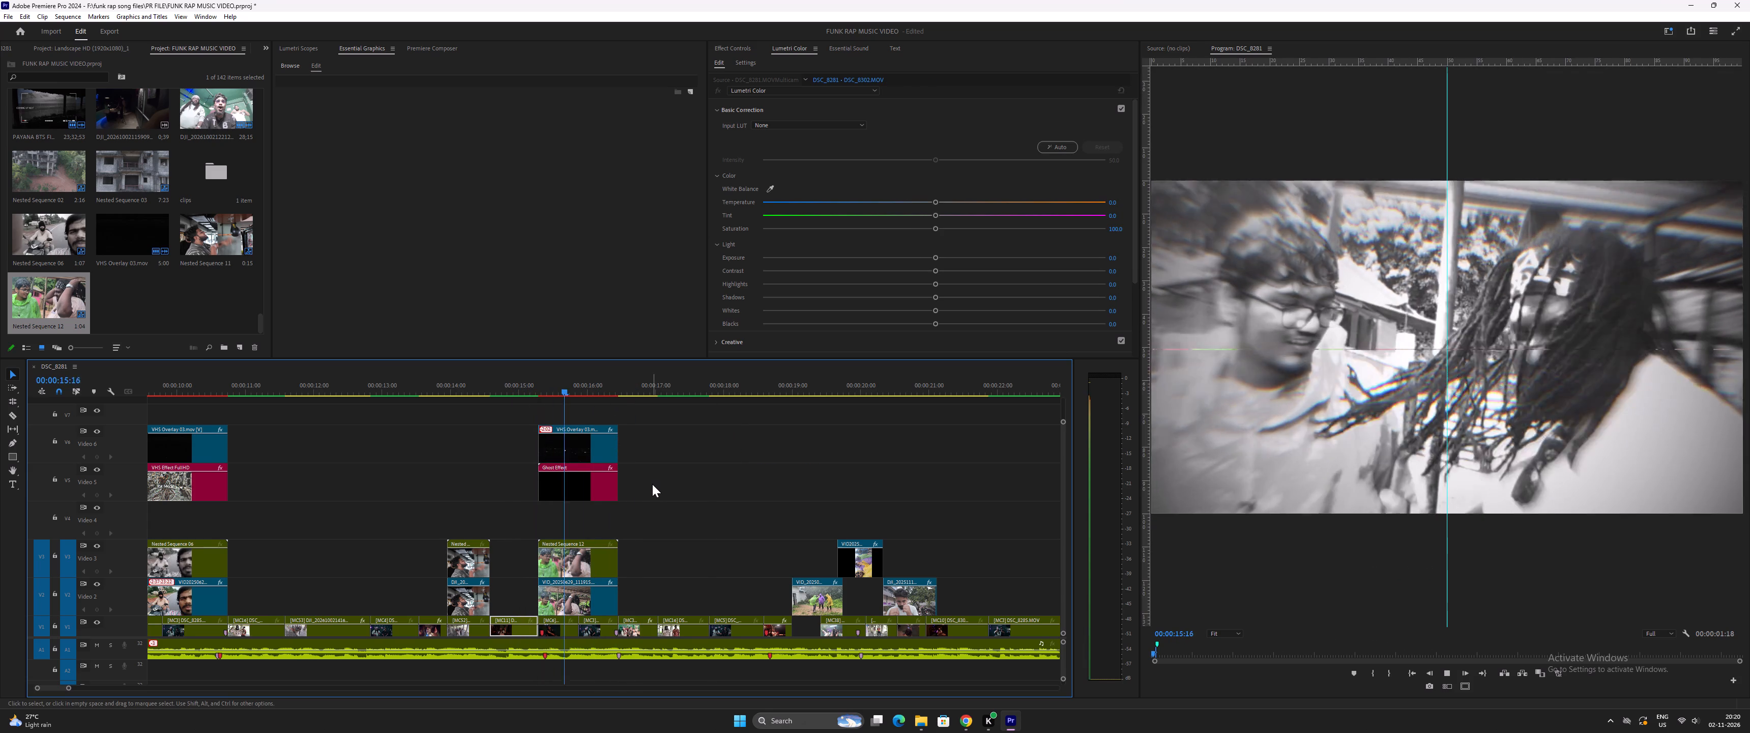
pyautogui.press('space')
pyautogui.click(531, 390)
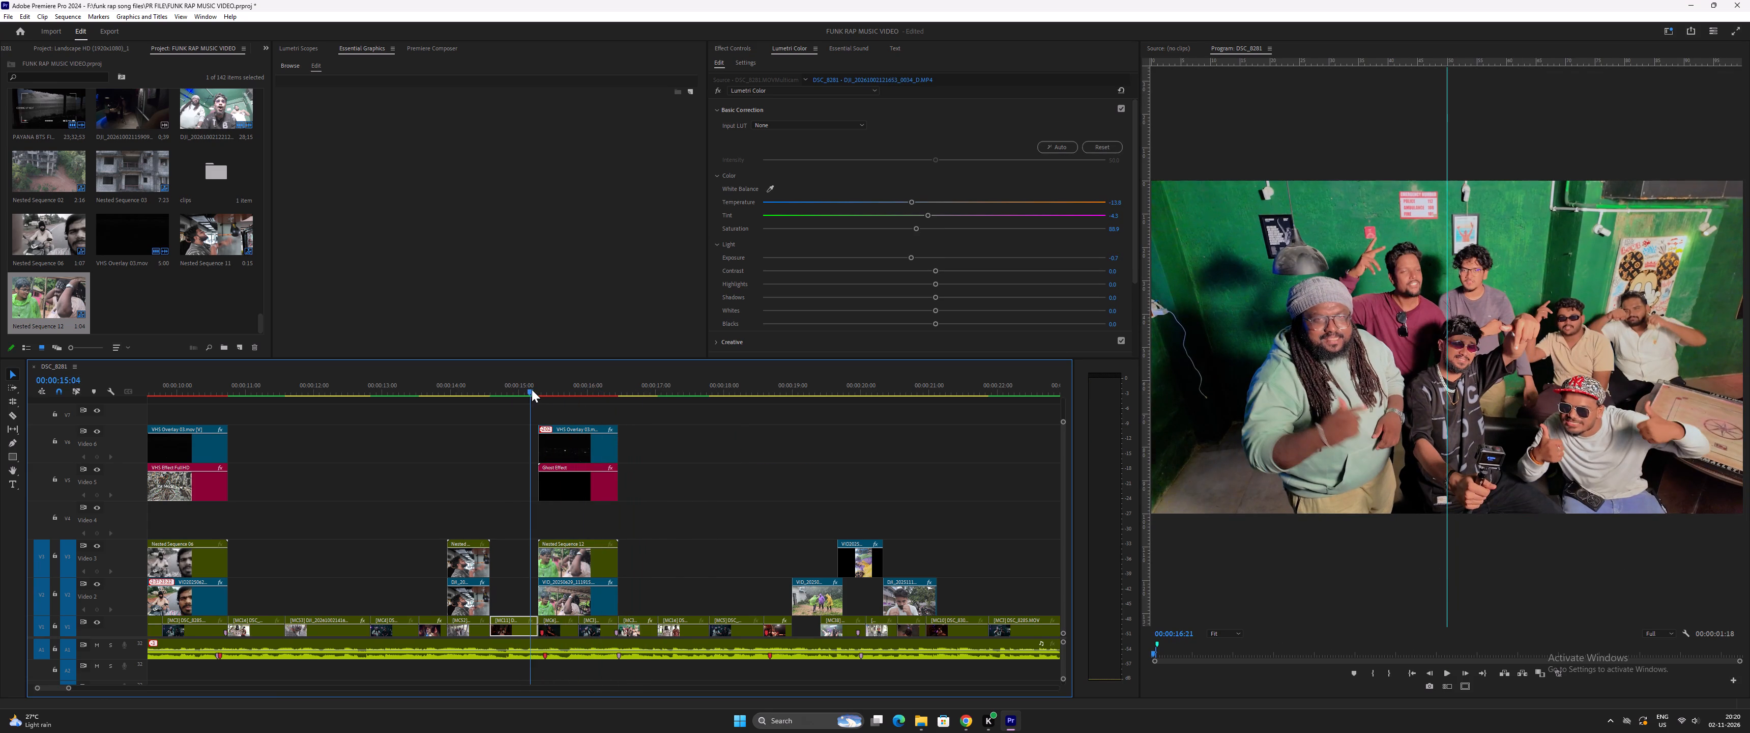
pyautogui.press('space')
pyautogui.press('space')
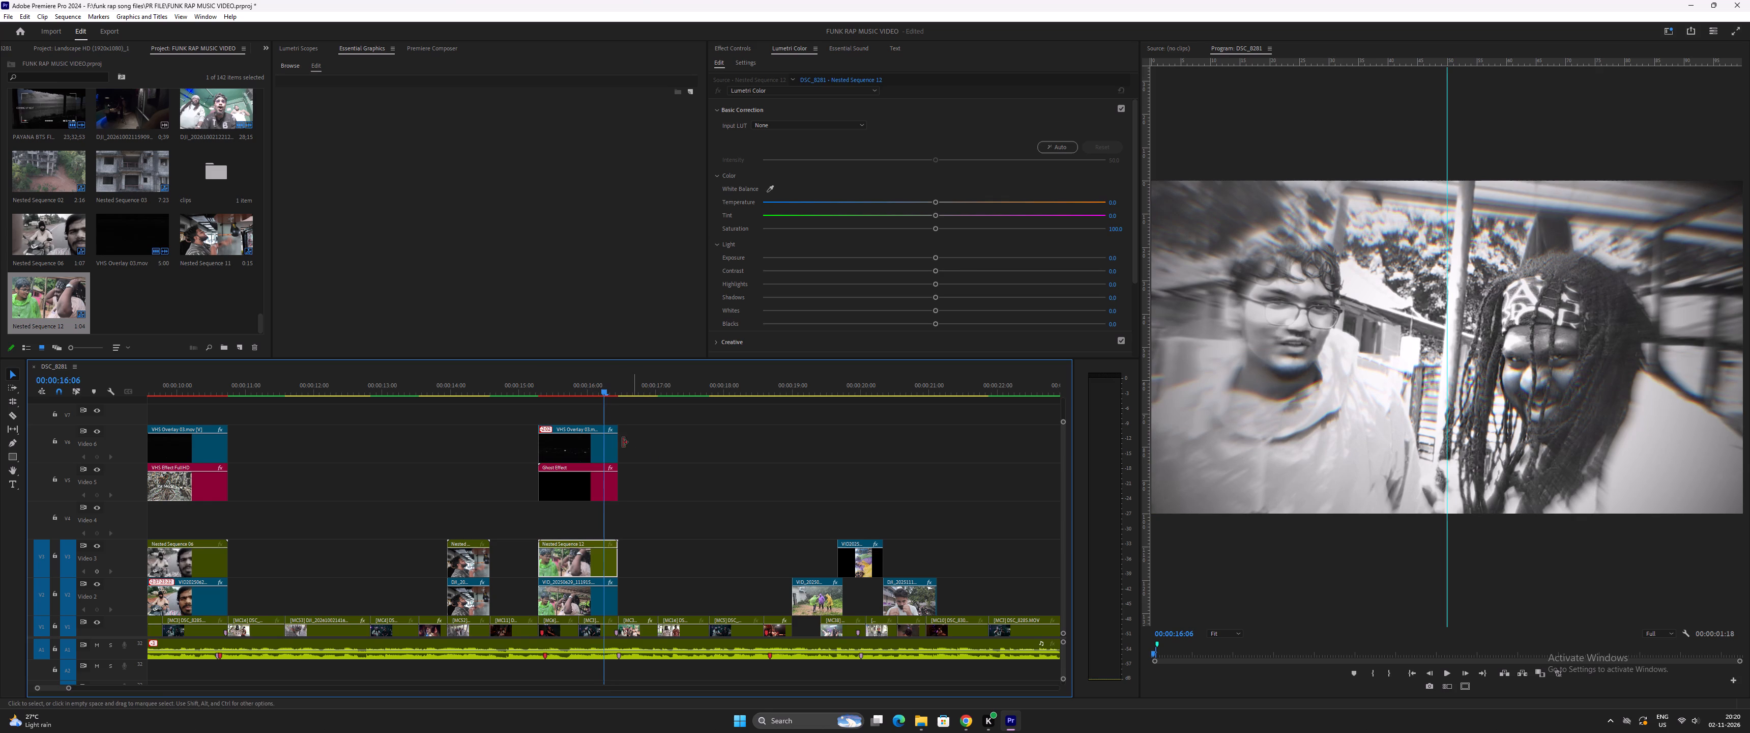
pyautogui.click(600, 444)
pyautogui.moveTo(588, 431); pyautogui.dragTo(585, 438)
pyautogui.click(524, 387)
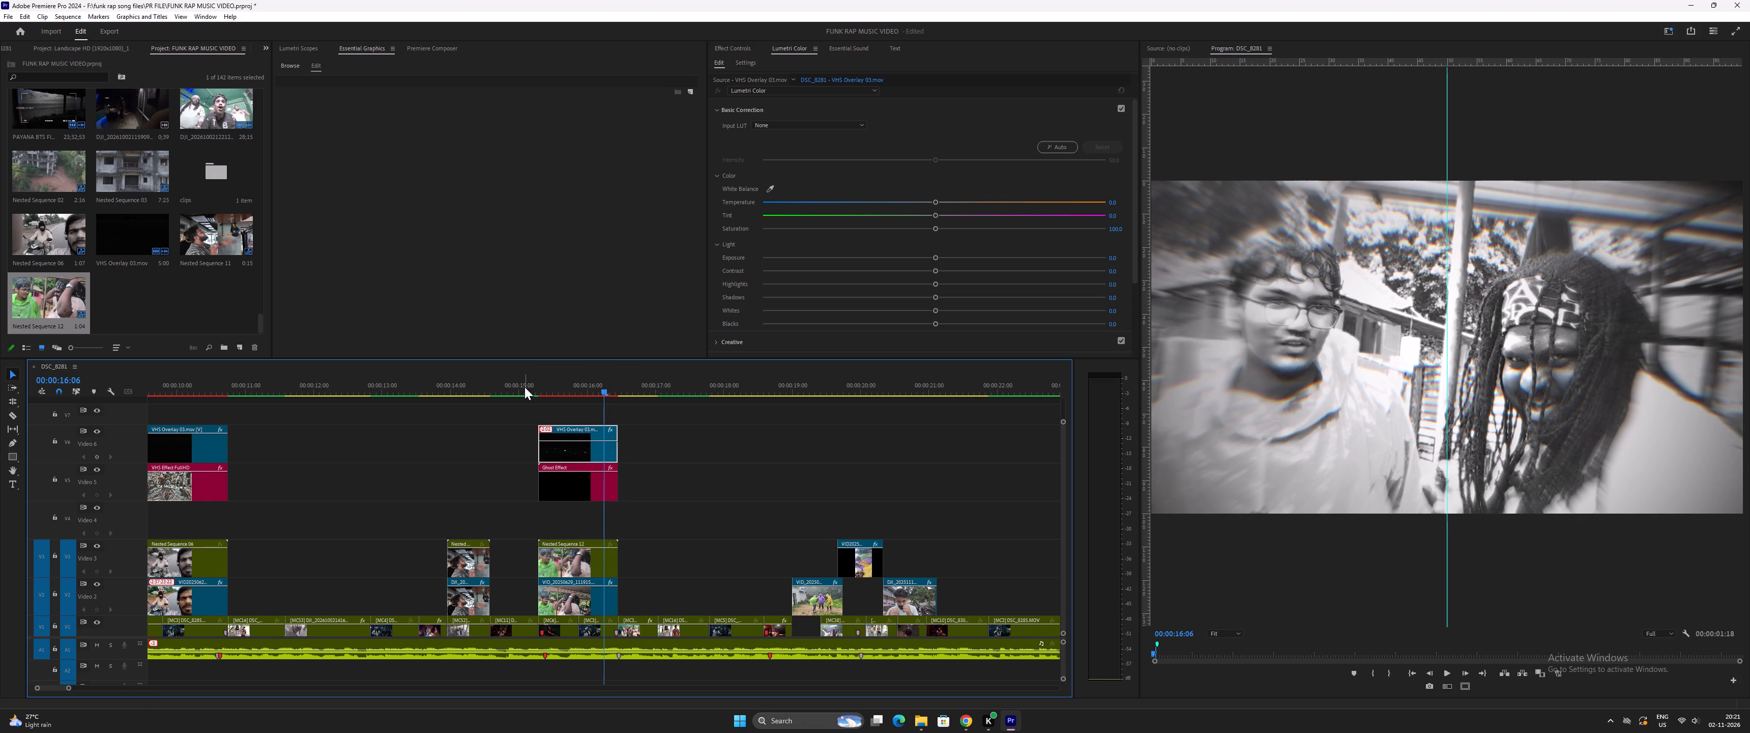
pyautogui.press('space')
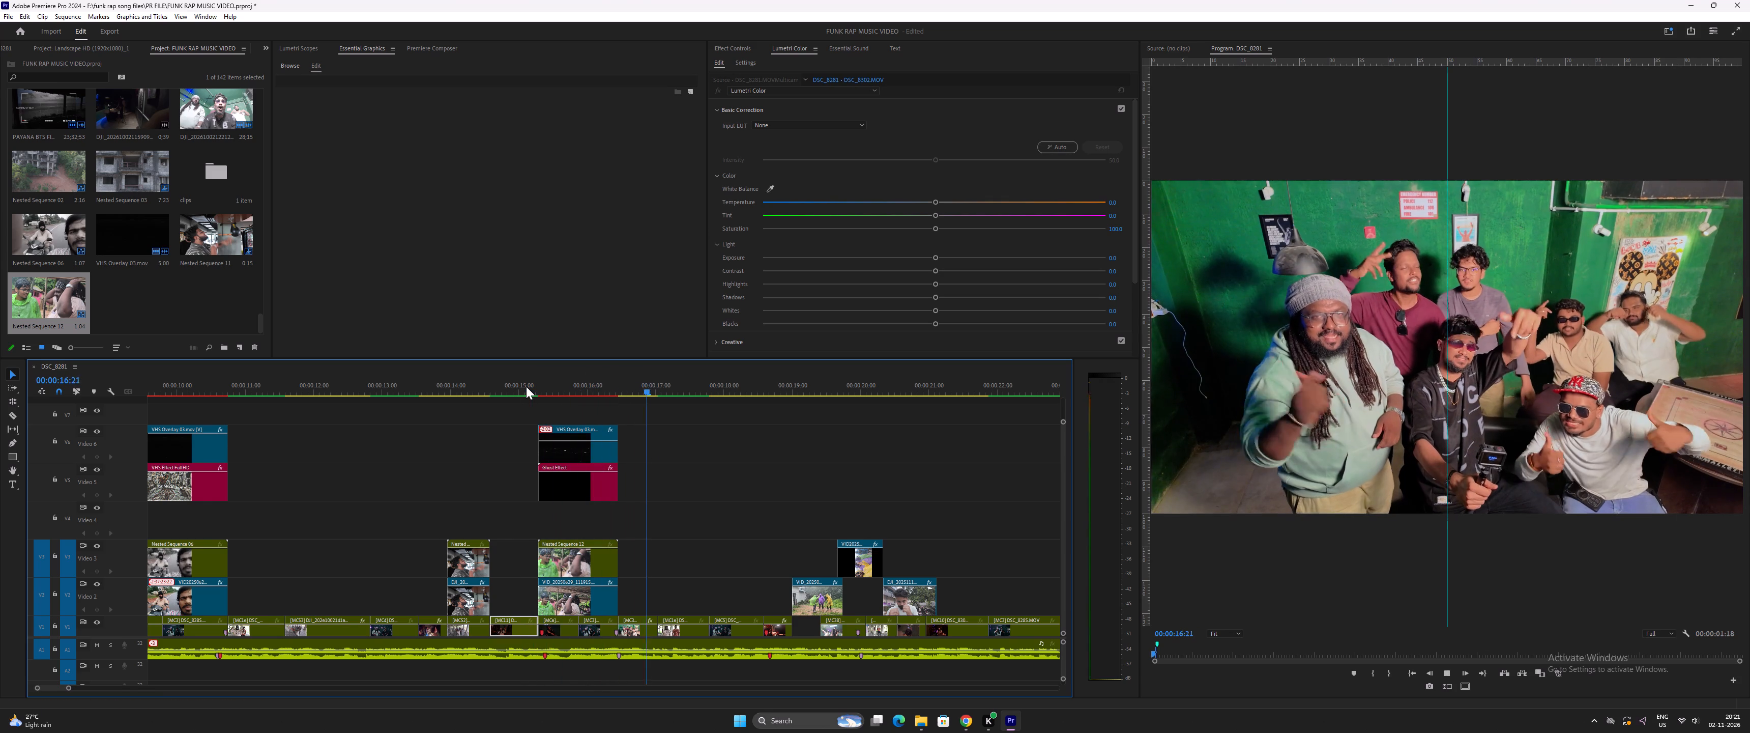
pyautogui.press('space')
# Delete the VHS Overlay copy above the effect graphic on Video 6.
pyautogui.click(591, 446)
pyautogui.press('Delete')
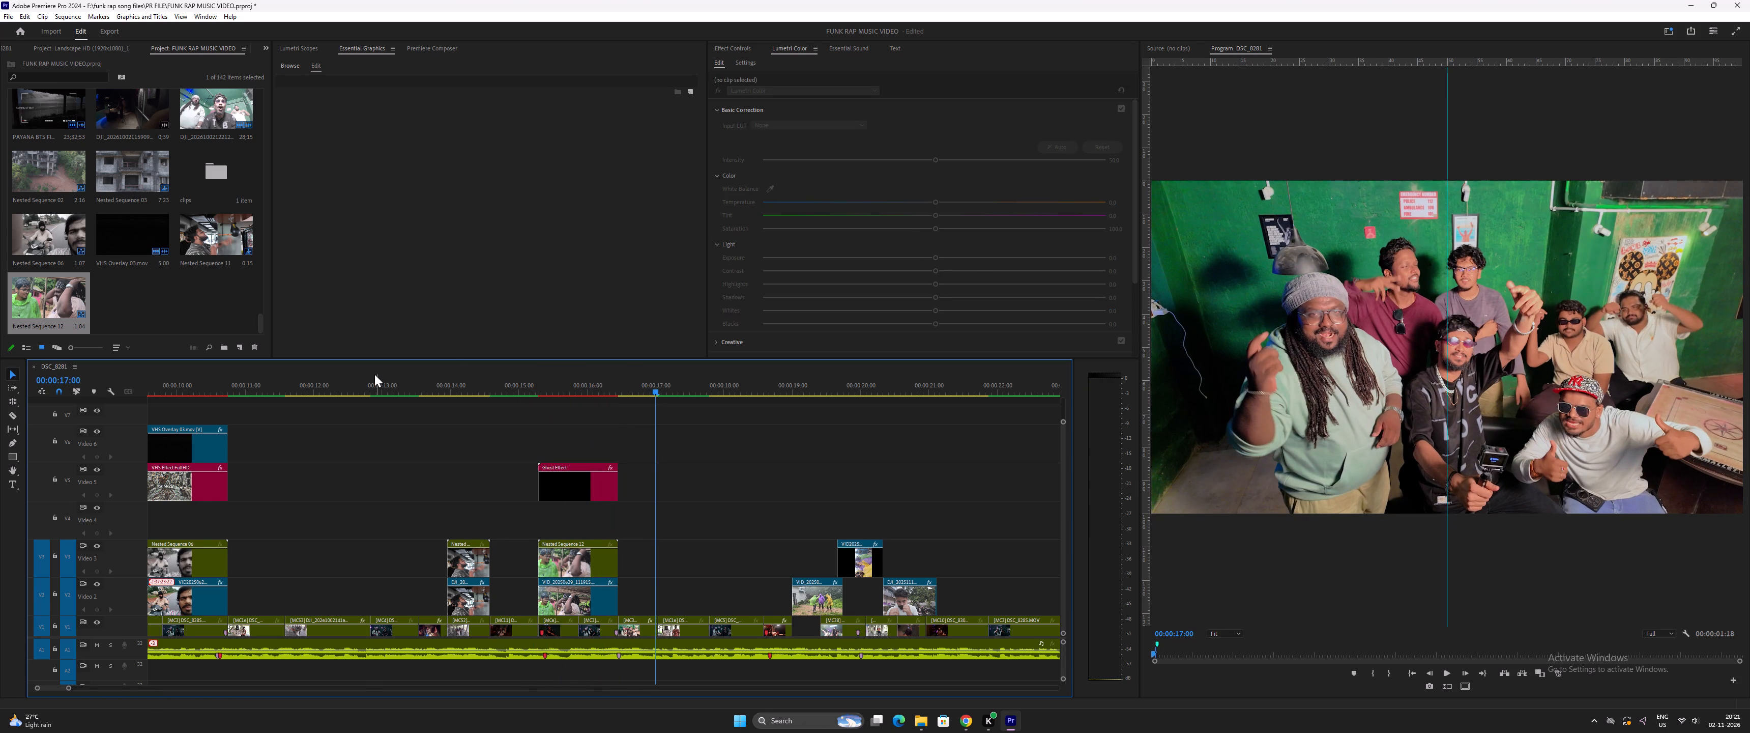
# Play back the timeline through the effect graphic and into the green-room group shot to review the sequence without the overlay.
pyautogui.click(373, 374)
pyautogui.press('space')
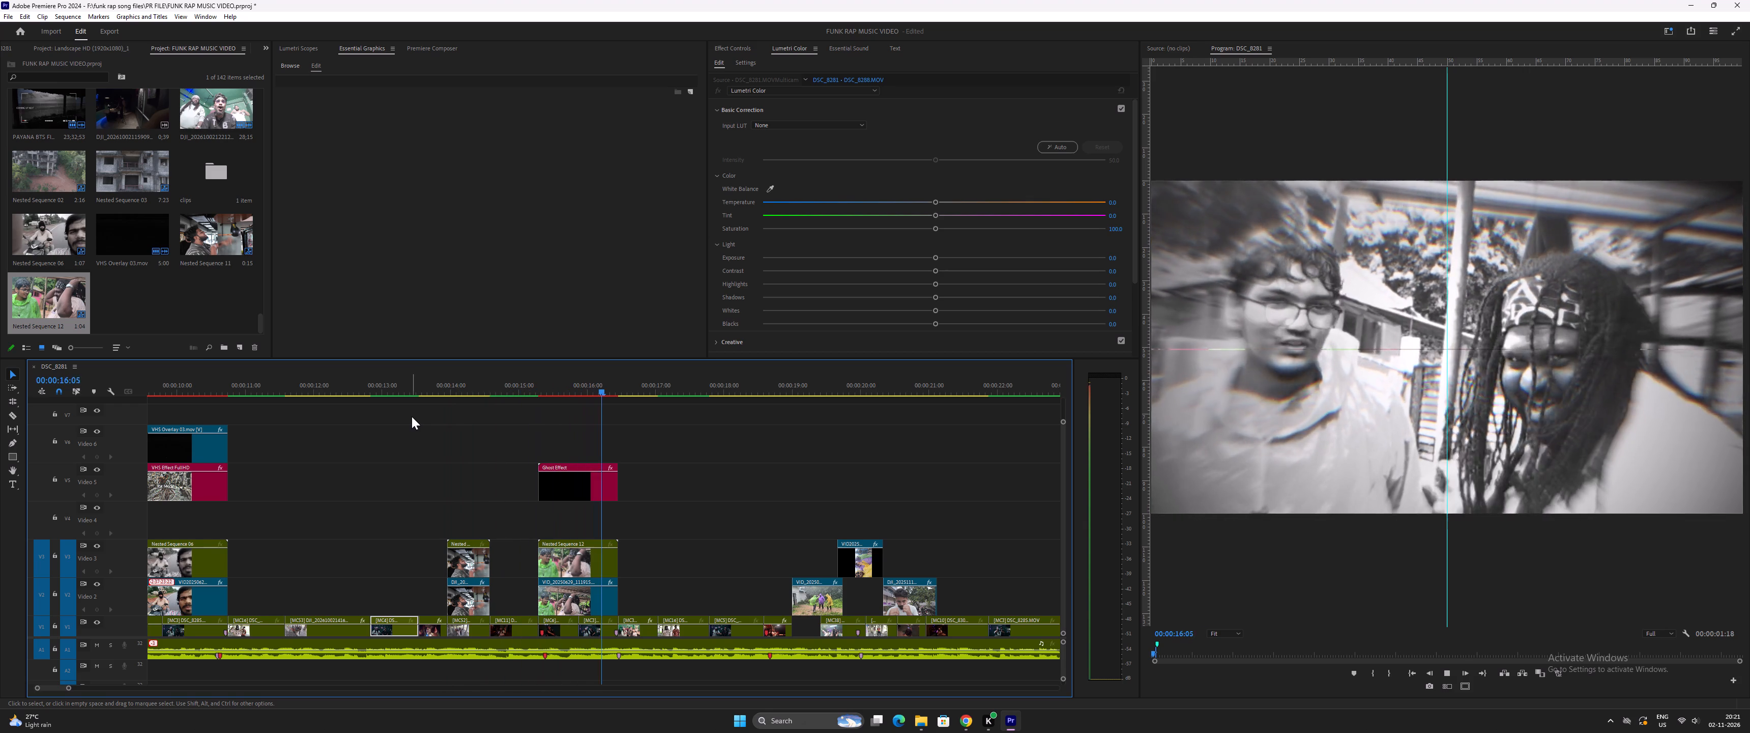
pyautogui.press('space')
pyautogui.moveTo(520, 382); pyautogui.dragTo(534, 388)
pyautogui.press('space')
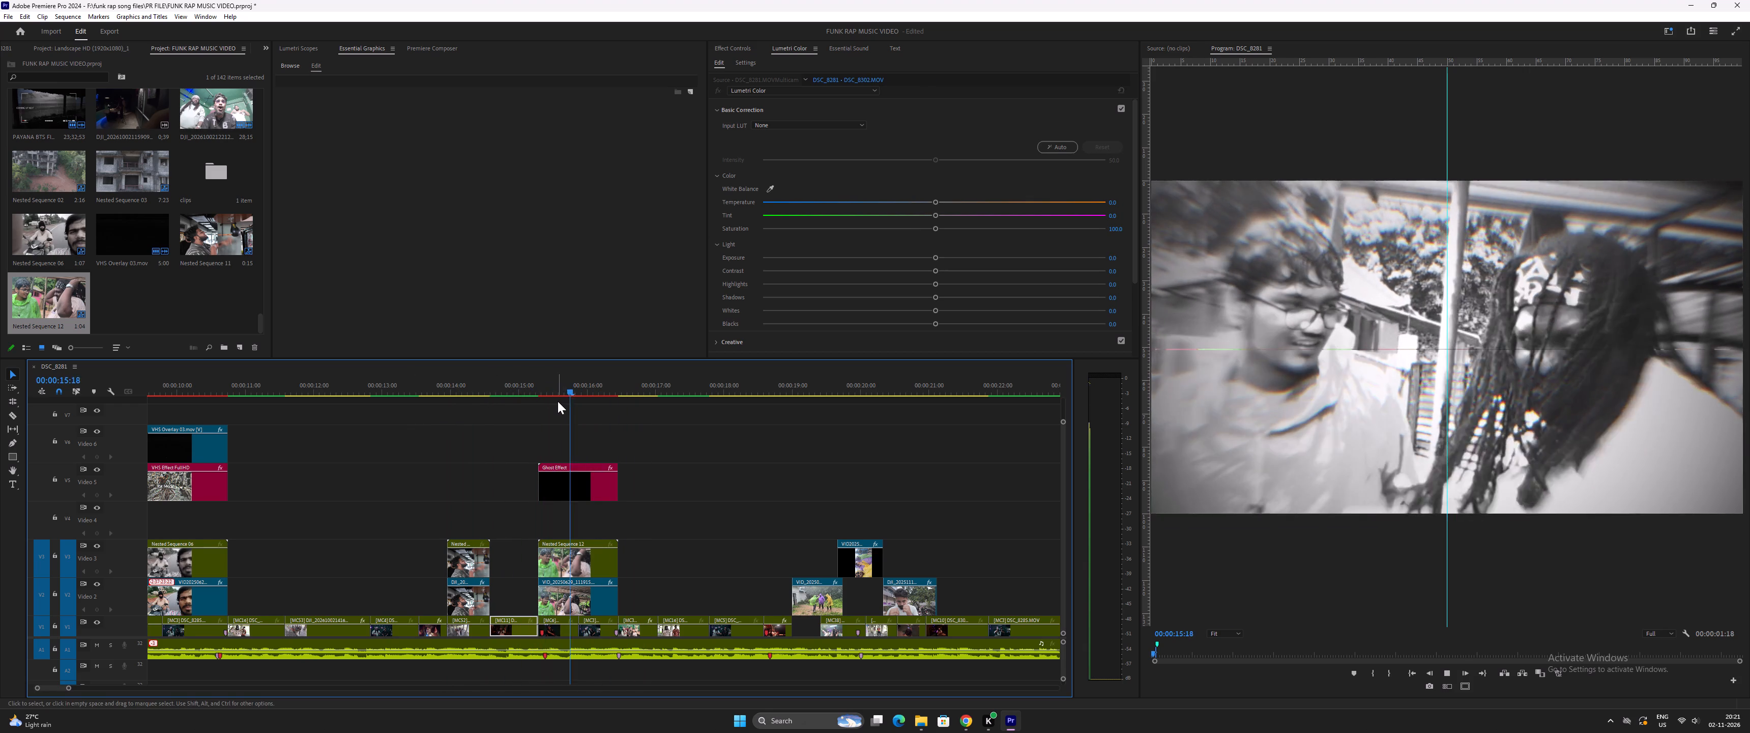
pyautogui.press('space')
pyautogui.moveTo(577, 390); pyautogui.dragTo(586, 392)
pyautogui.press('space')
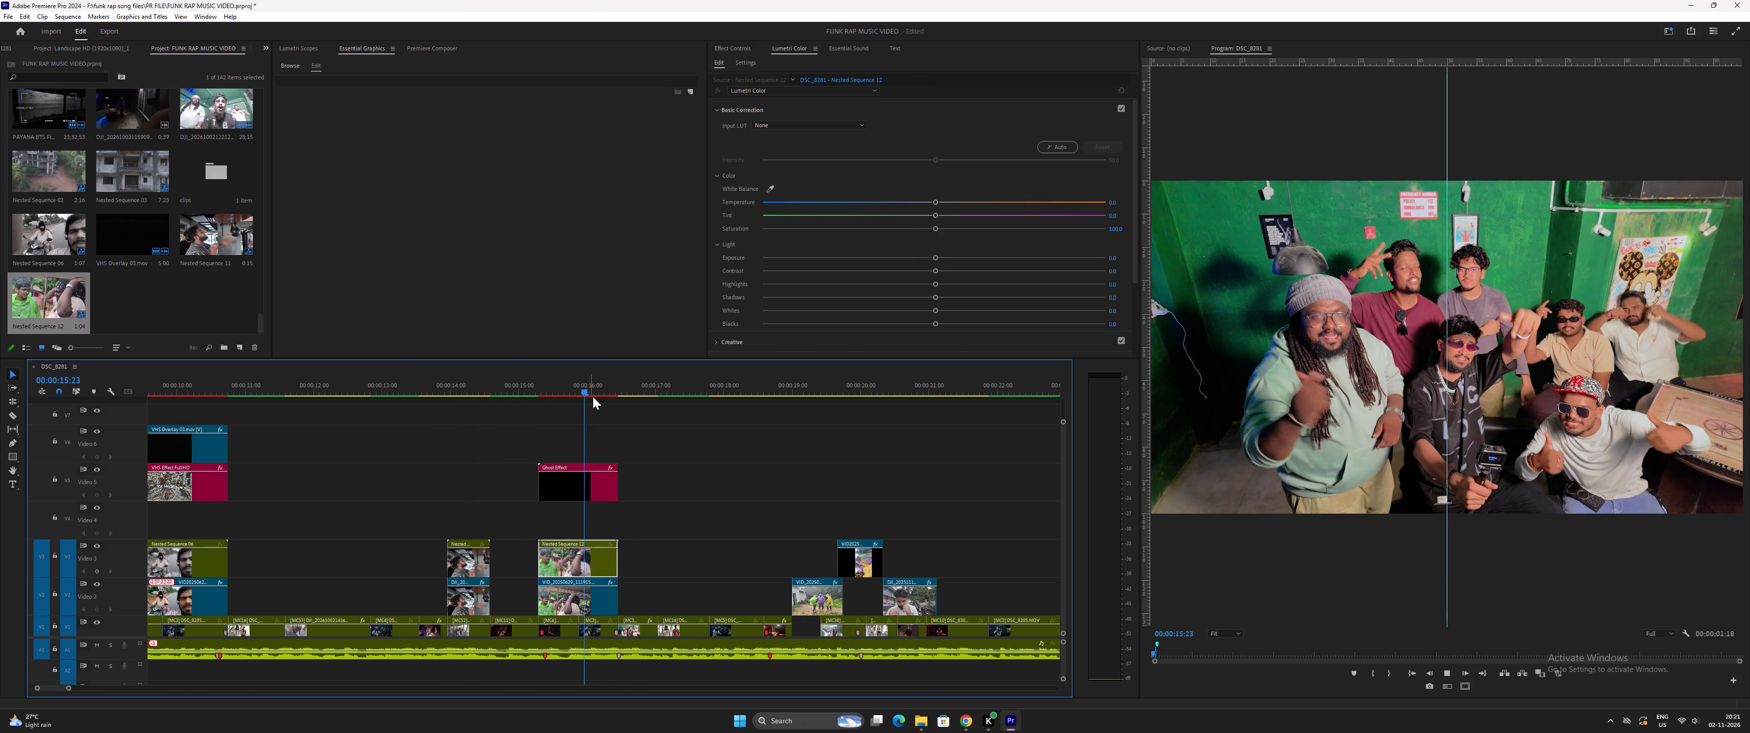
pyautogui.press('space')
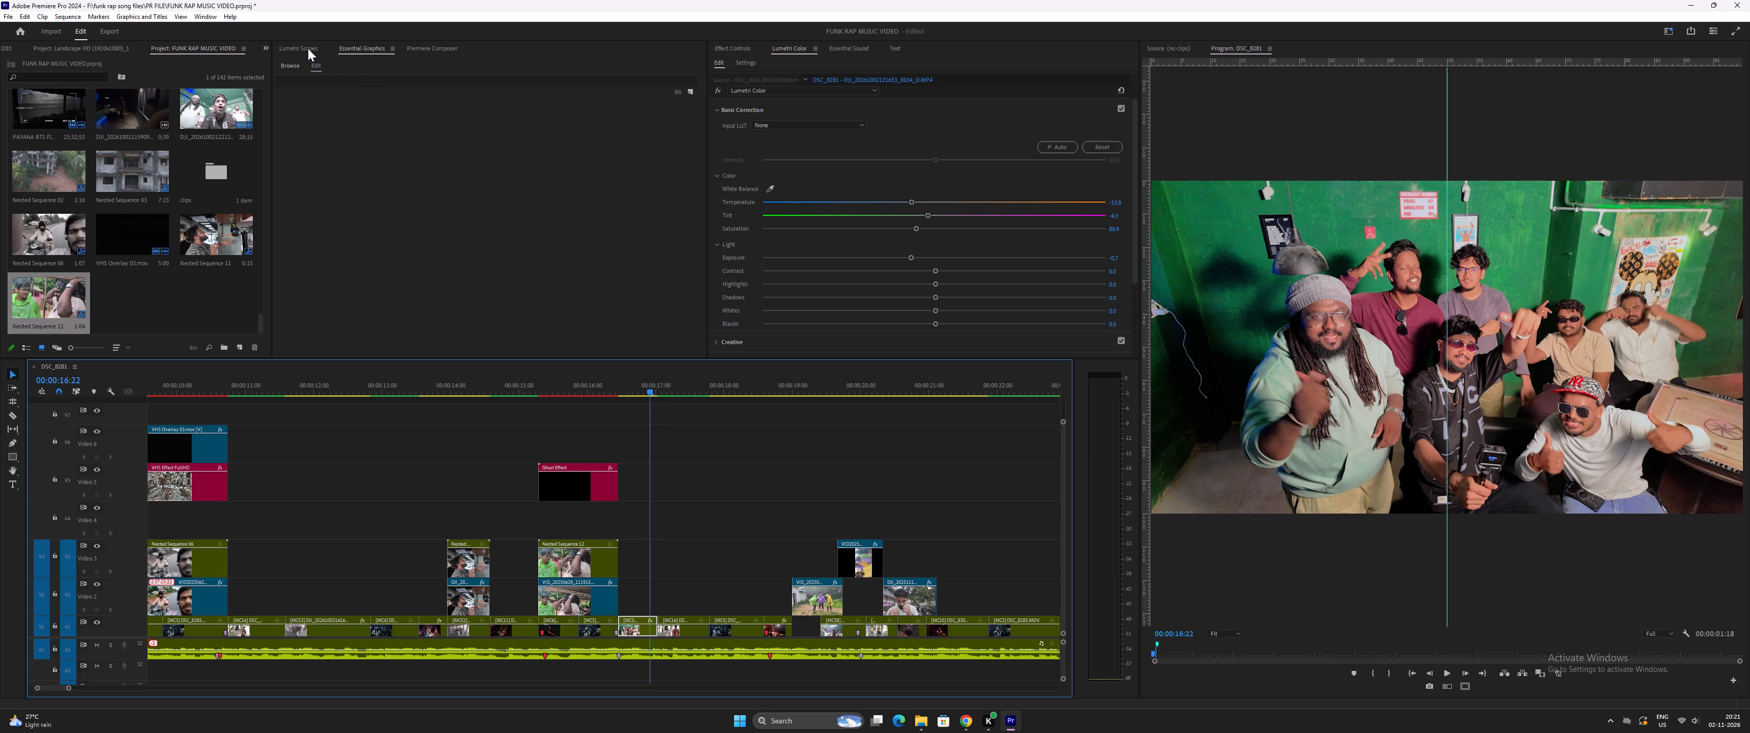
# Duplicate the green-room group shot from Video 1 onto Video 2, directly above the original.
pyautogui.click(636, 631)
pyautogui.keyDown('alt'); pyautogui.moveTo(636, 631); pyautogui.dragTo(636, 616); pyautogui.keyUp('alt')
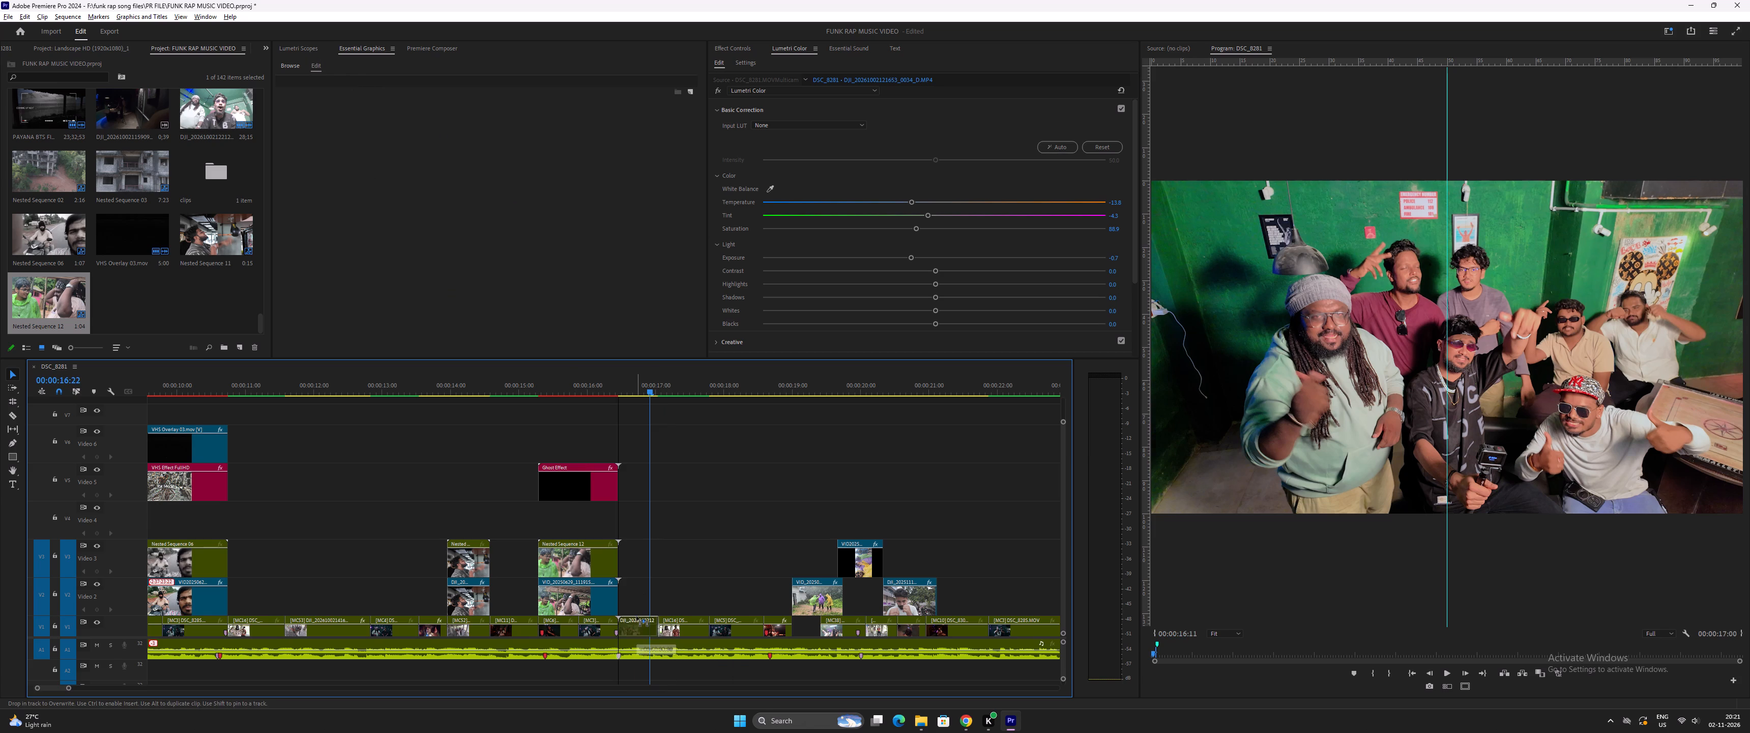
pyautogui.keyDown('alt'); pyautogui.moveTo(636, 616); pyautogui.dragTo(635, 604); pyautogui.keyUp('alt')
pyautogui.click(635, 604)
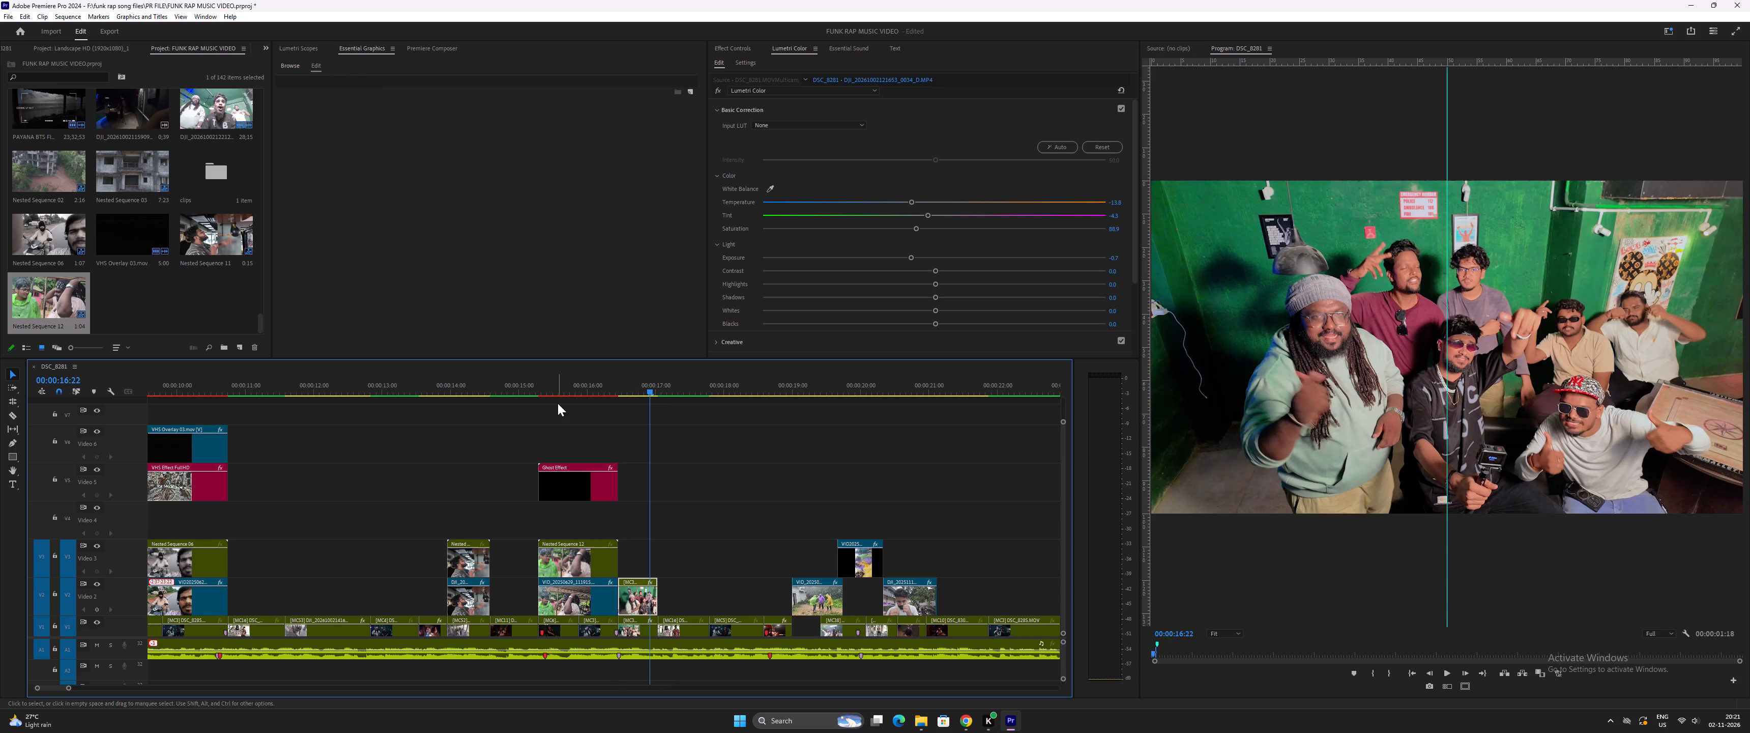
# Add the Halftone Effect - 1920x1080 graphics template to Video 4 in the empty stretch after the main edit.
pyautogui.click(628, 394)
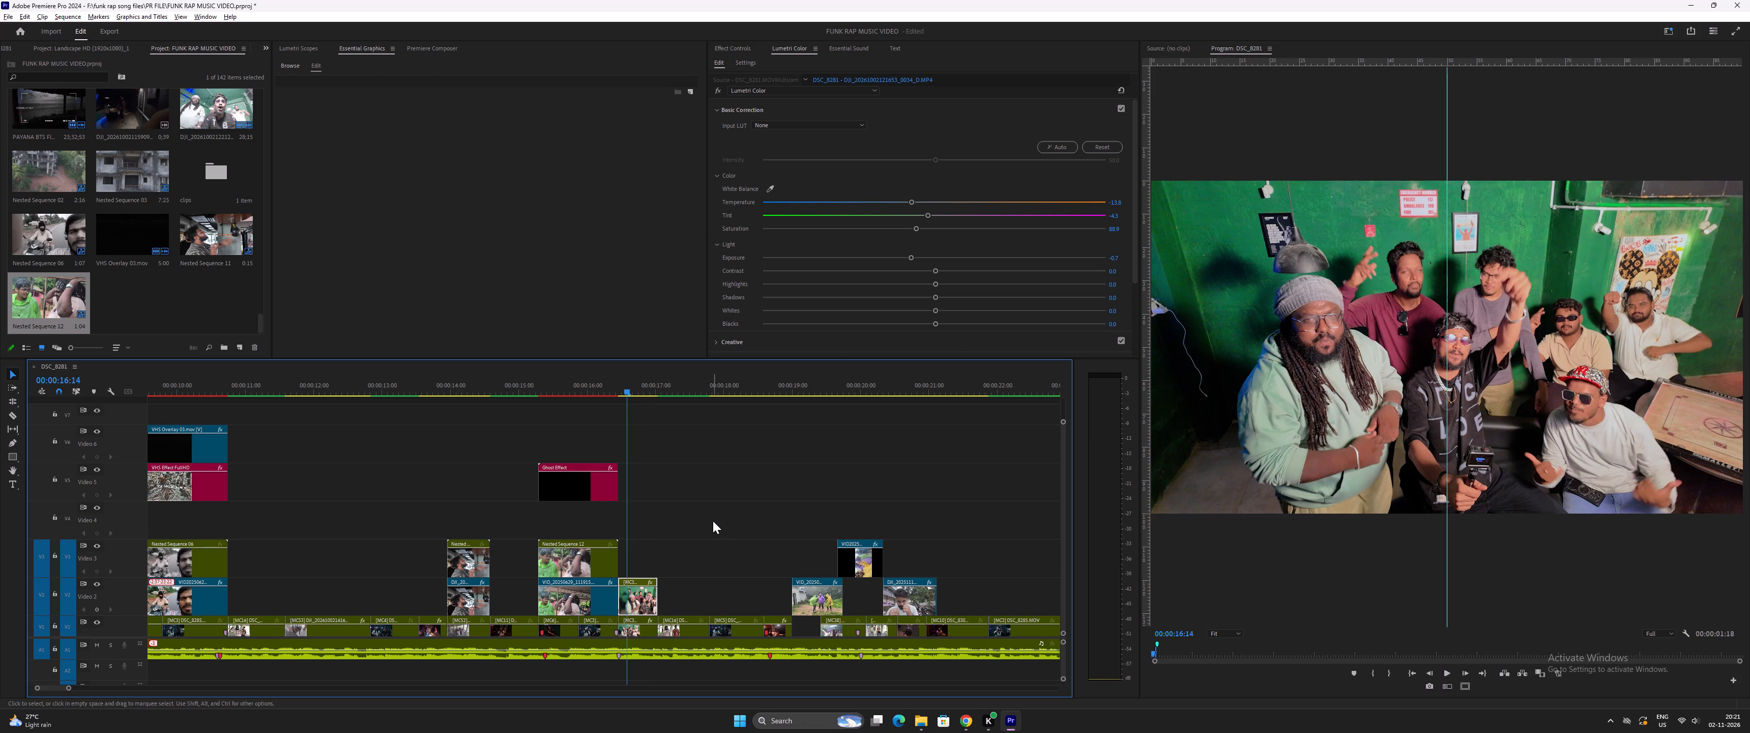
pyautogui.keyDown('alt'); pyautogui.scroll(5, 661, 508); pyautogui.keyUp('alt')
pyautogui.press('-')
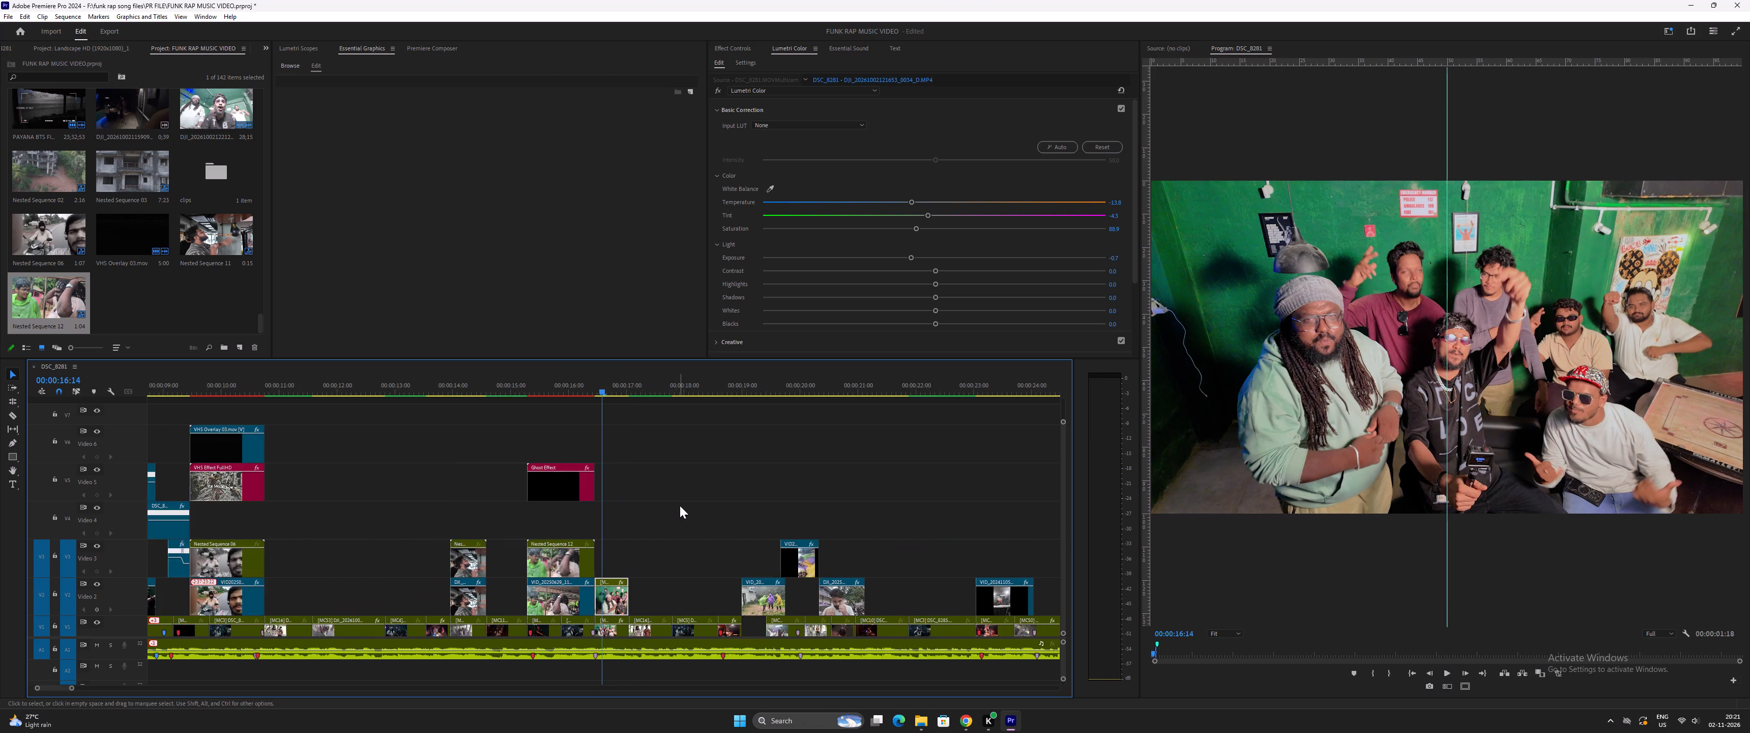
pyautogui.press('-')
pyautogui.press('-')
pyautogui.press('-')
pyautogui.click(292, 65)
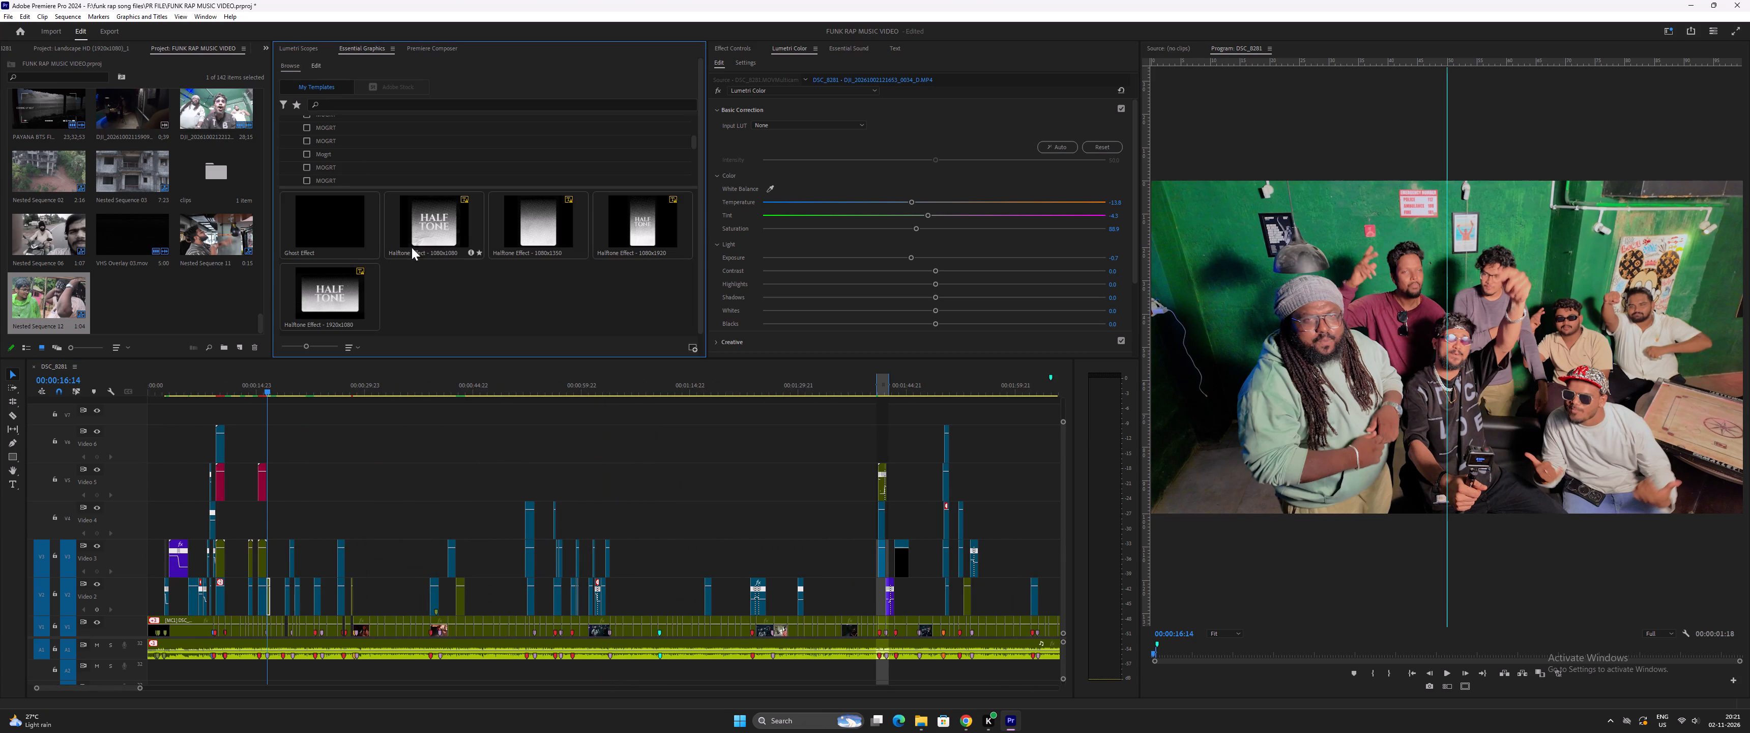
pyautogui.click(431, 233)
pyautogui.click(330, 290)
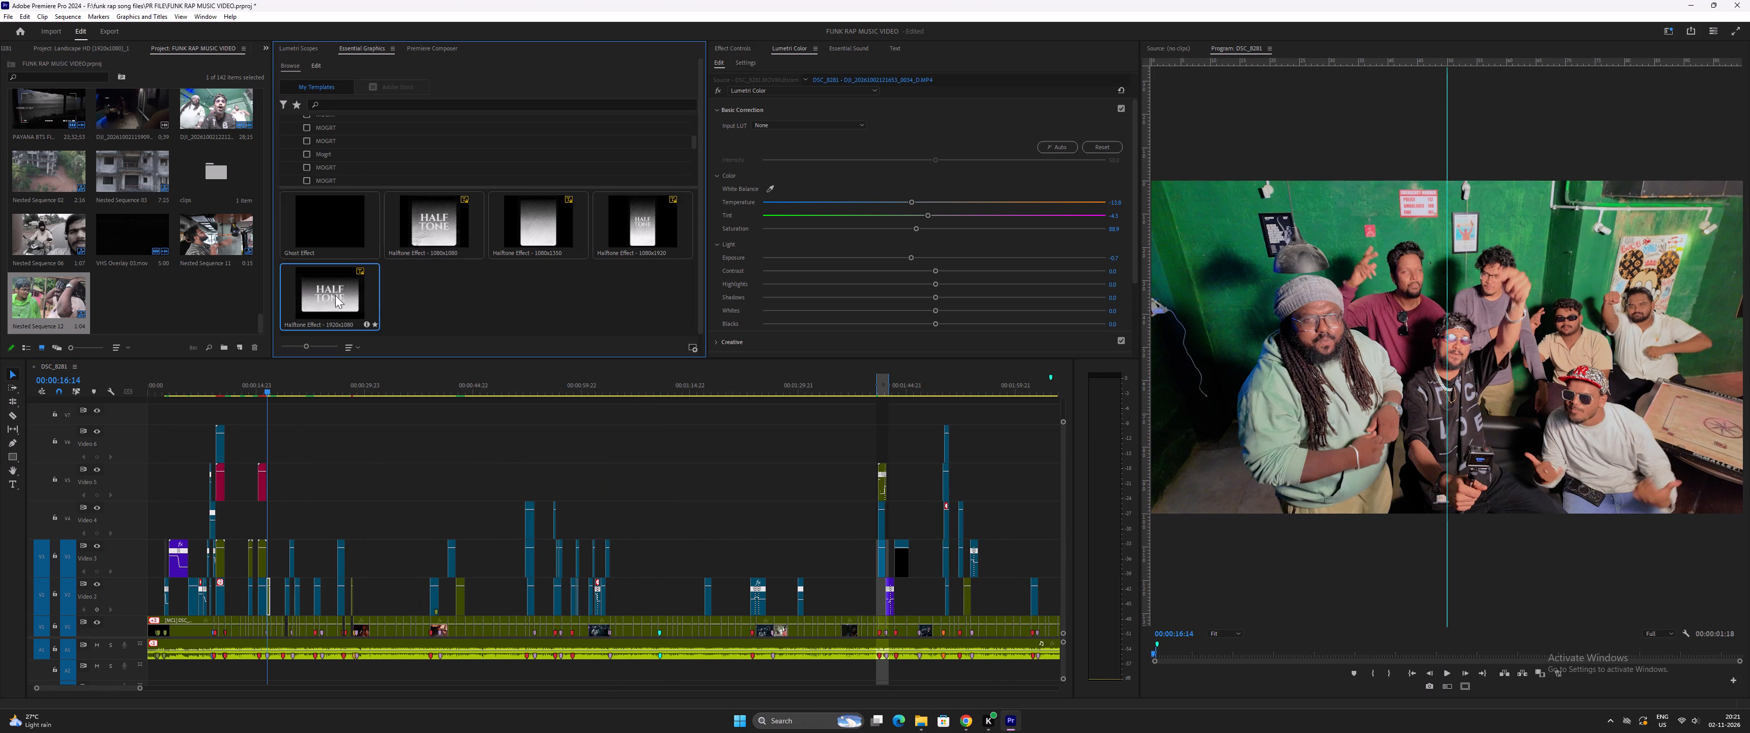
pyautogui.press('-')
pyautogui.press('-')
pyautogui.click(457, 388)
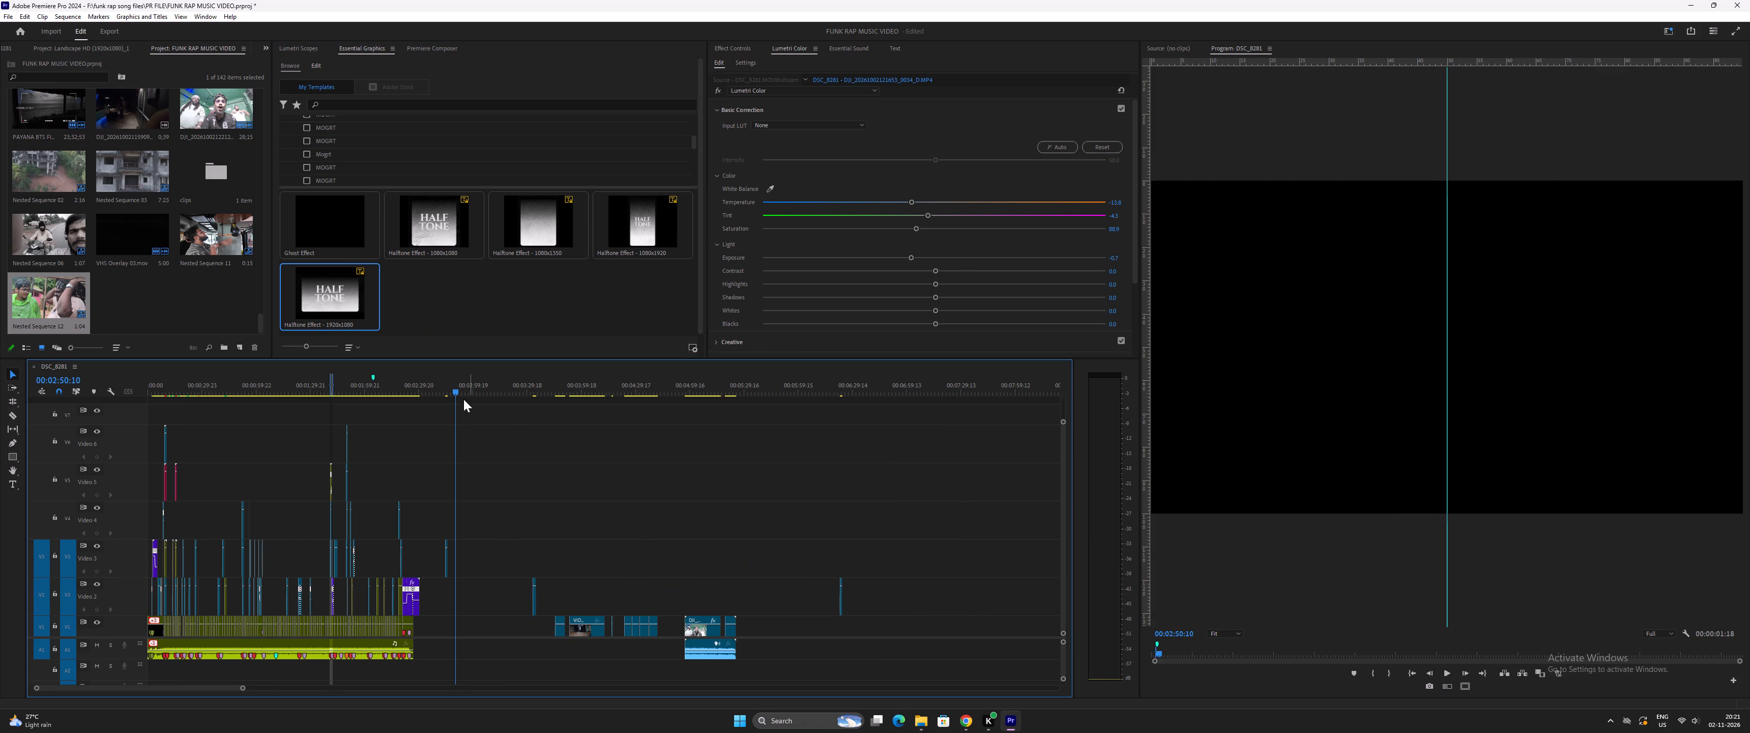
pyautogui.moveTo(330, 296); pyautogui.dragTo(491, 536)
pyautogui.click(997, 448)
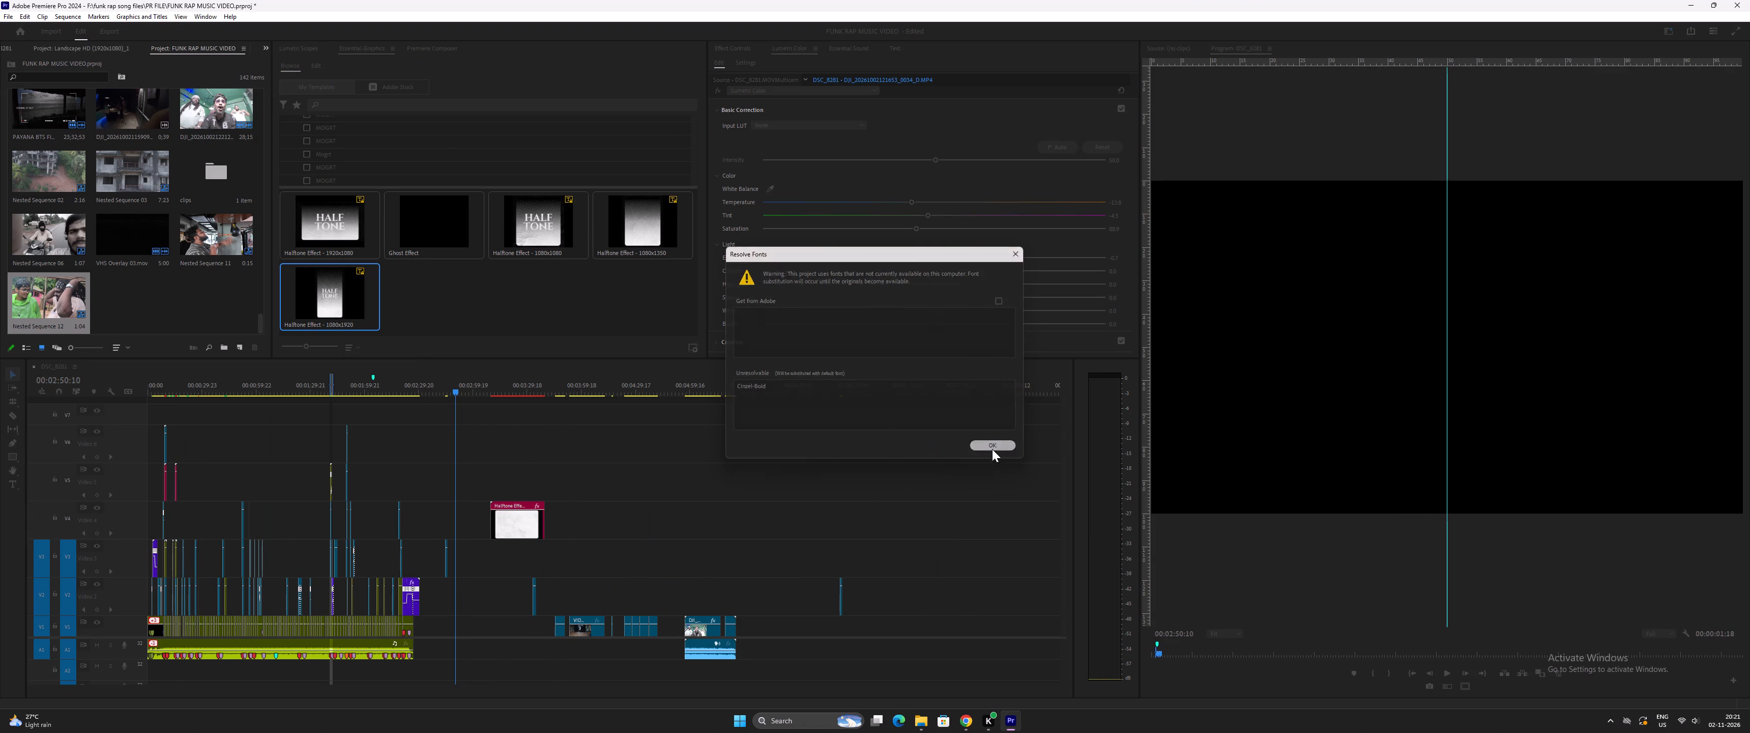
# Shorten the Halftone Effect graphic from its end and move it onto Video 5 within the main edit.
pyautogui.moveTo(542, 524); pyautogui.dragTo(501, 524)
pyautogui.moveTo(496, 529); pyautogui.dragTo(199, 473)
pyautogui.press('=')
pyautogui.press('=')
pyautogui.press('=')
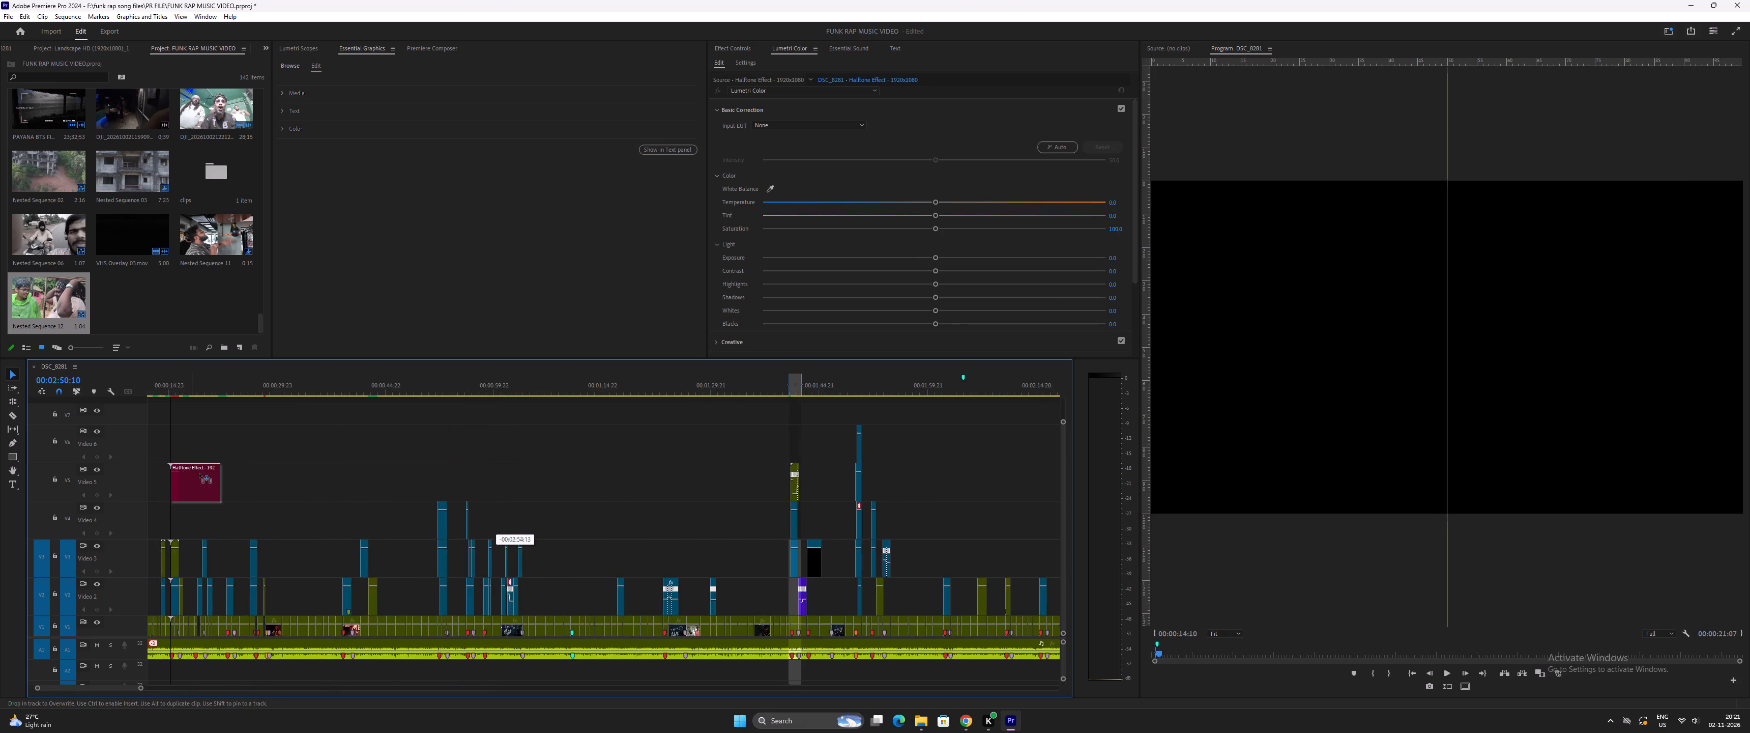
pyautogui.moveTo(199, 473); pyautogui.dragTo(354, 478)
pyautogui.click(215, 383)
pyautogui.press('-')
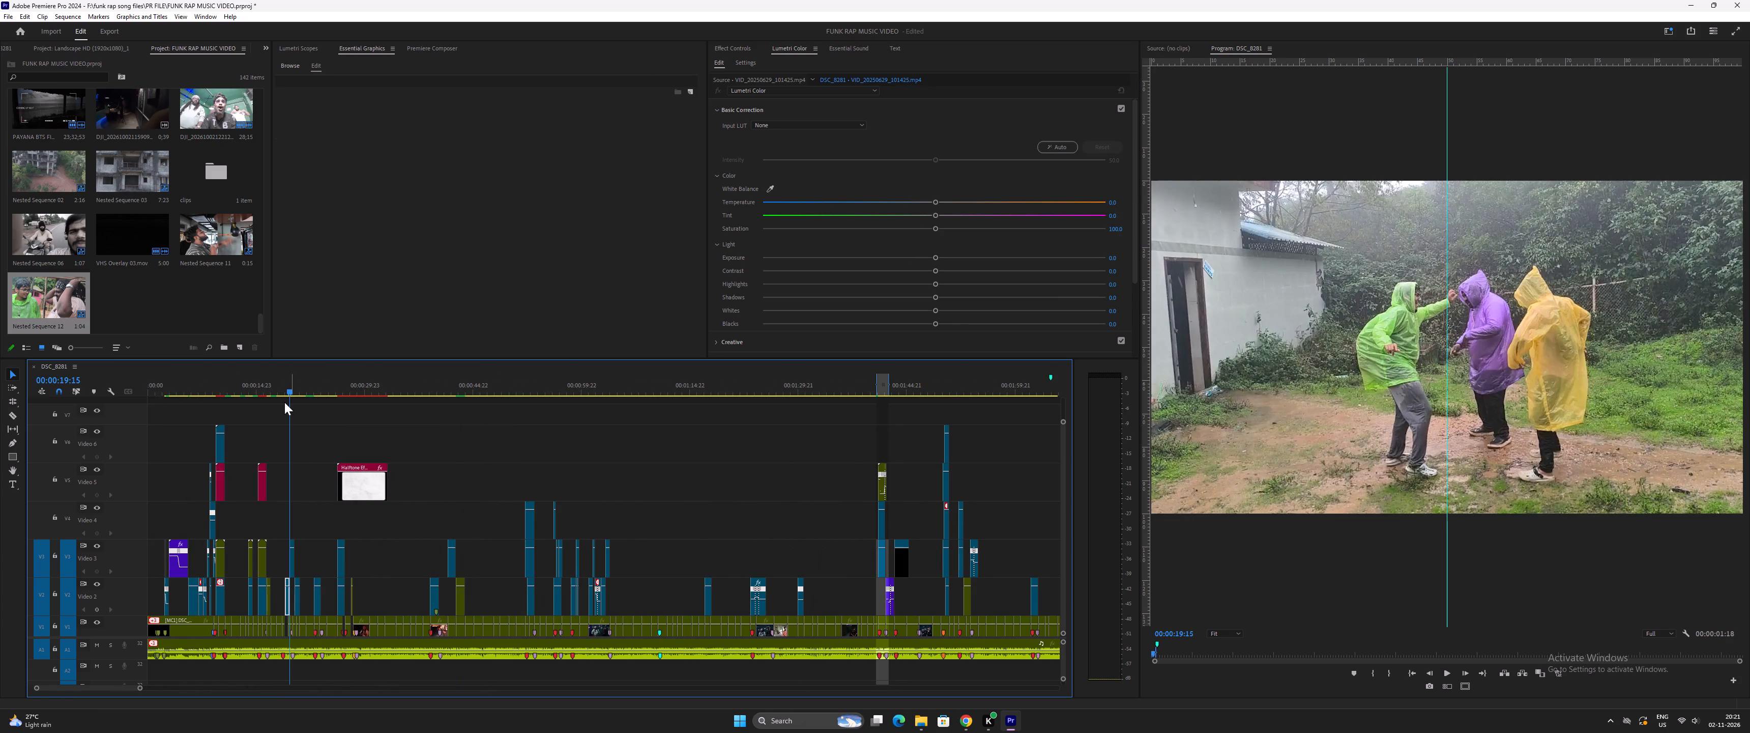
# Move the Halftone Effect graphic onto Video 6 so it starts with the green-room group shot.
pyautogui.click(258, 392)
pyautogui.press('space')
pyautogui.press('=')
pyautogui.press('=')
pyautogui.press('=')
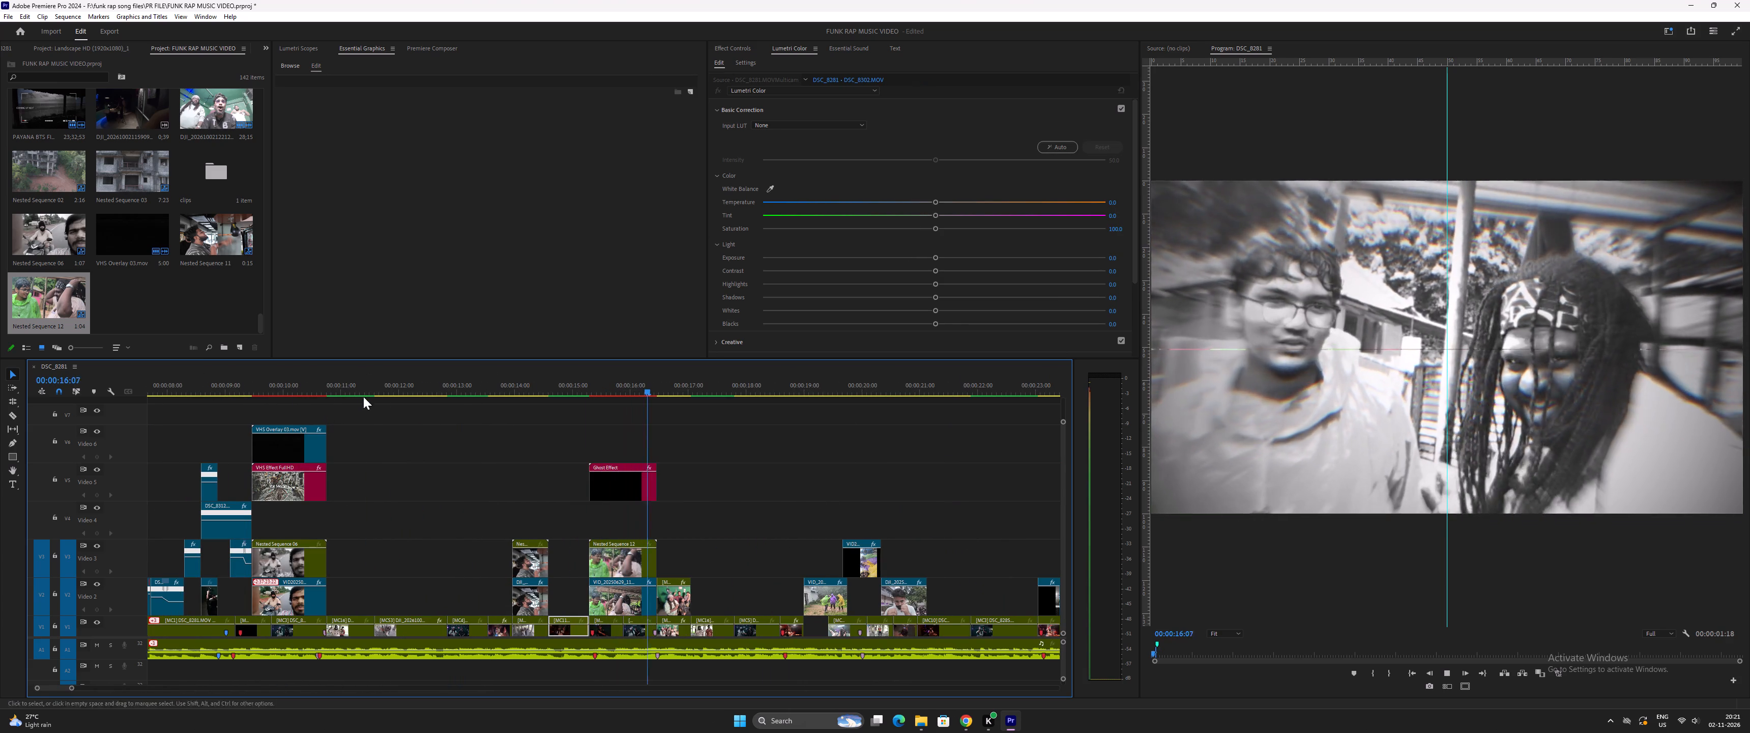
pyautogui.press('=')
pyautogui.press('space')
pyautogui.press('-')
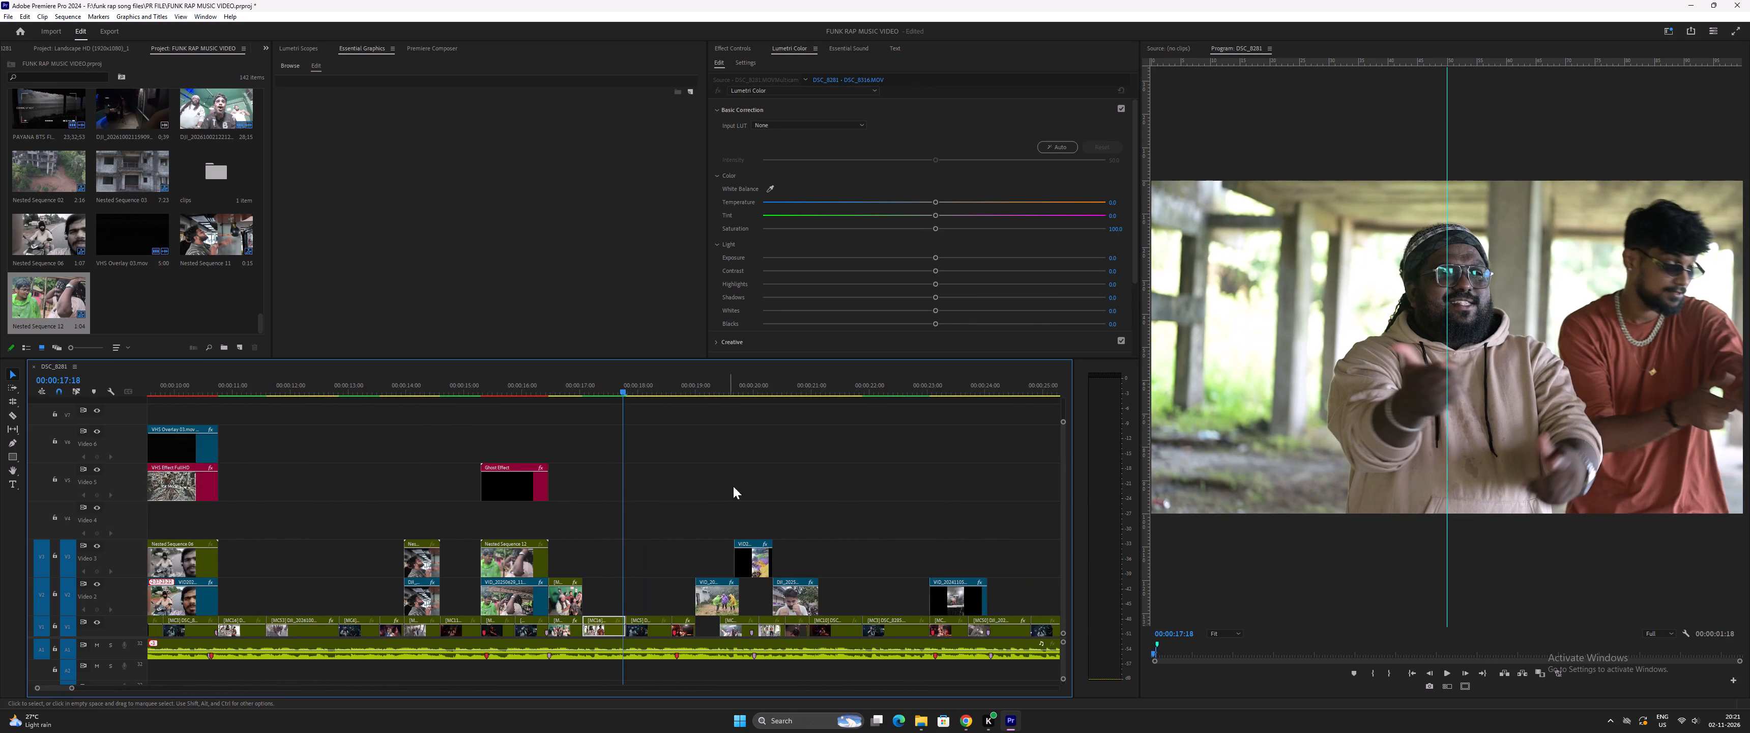
pyautogui.press('-')
pyautogui.moveTo(886, 486); pyautogui.dragTo(602, 446)
pyautogui.click(583, 387)
pyautogui.press('=')
pyautogui.press('=')
# Play back the Halftone Effect graphic over the group shot to examine its animation and timing.
pyautogui.press('space')
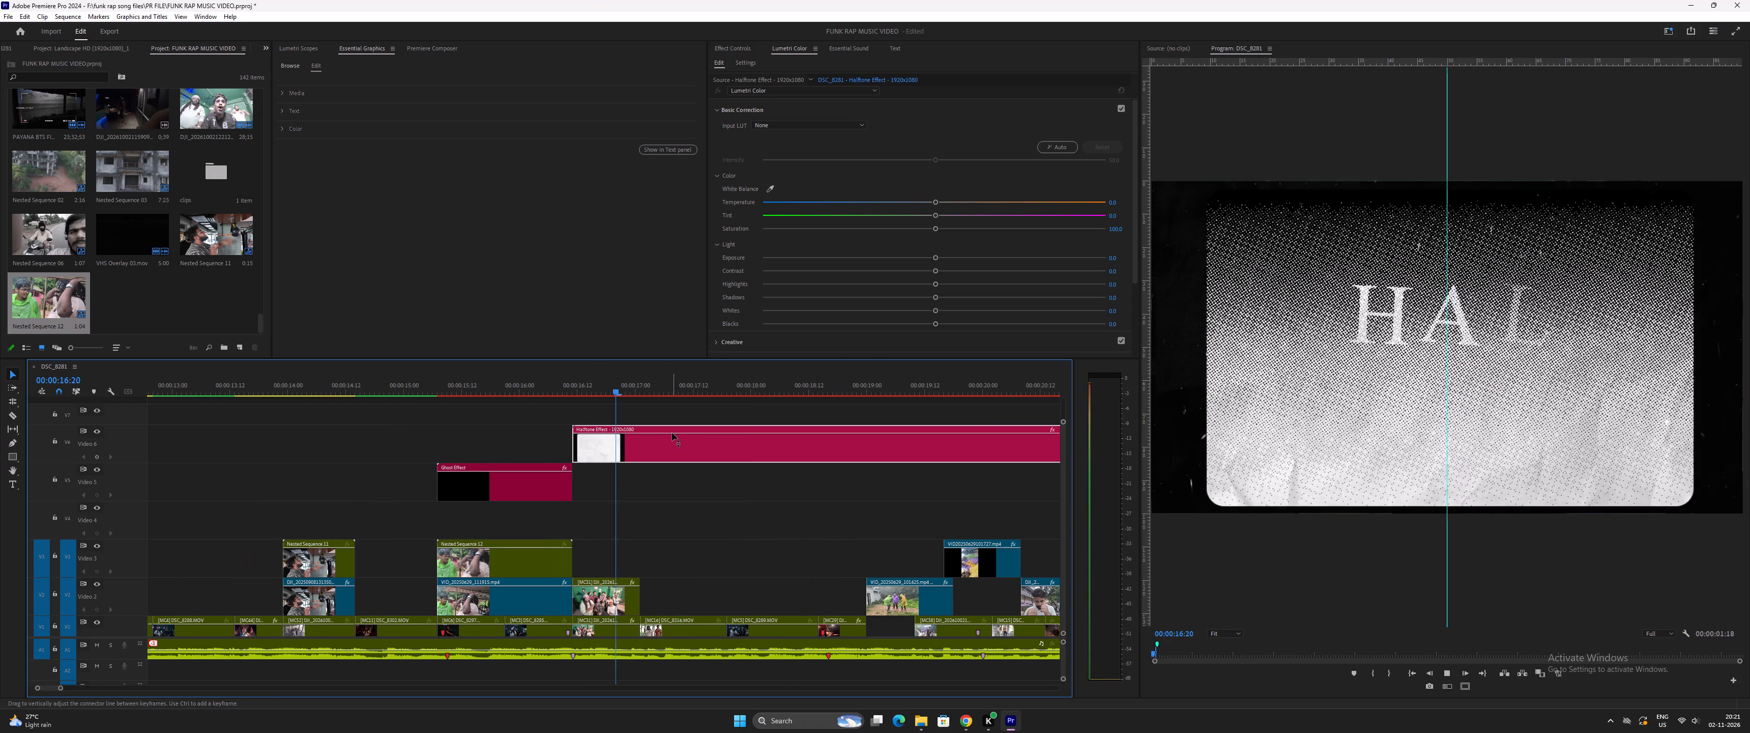
pyautogui.press('space')
pyautogui.press('space')
pyautogui.press('space')
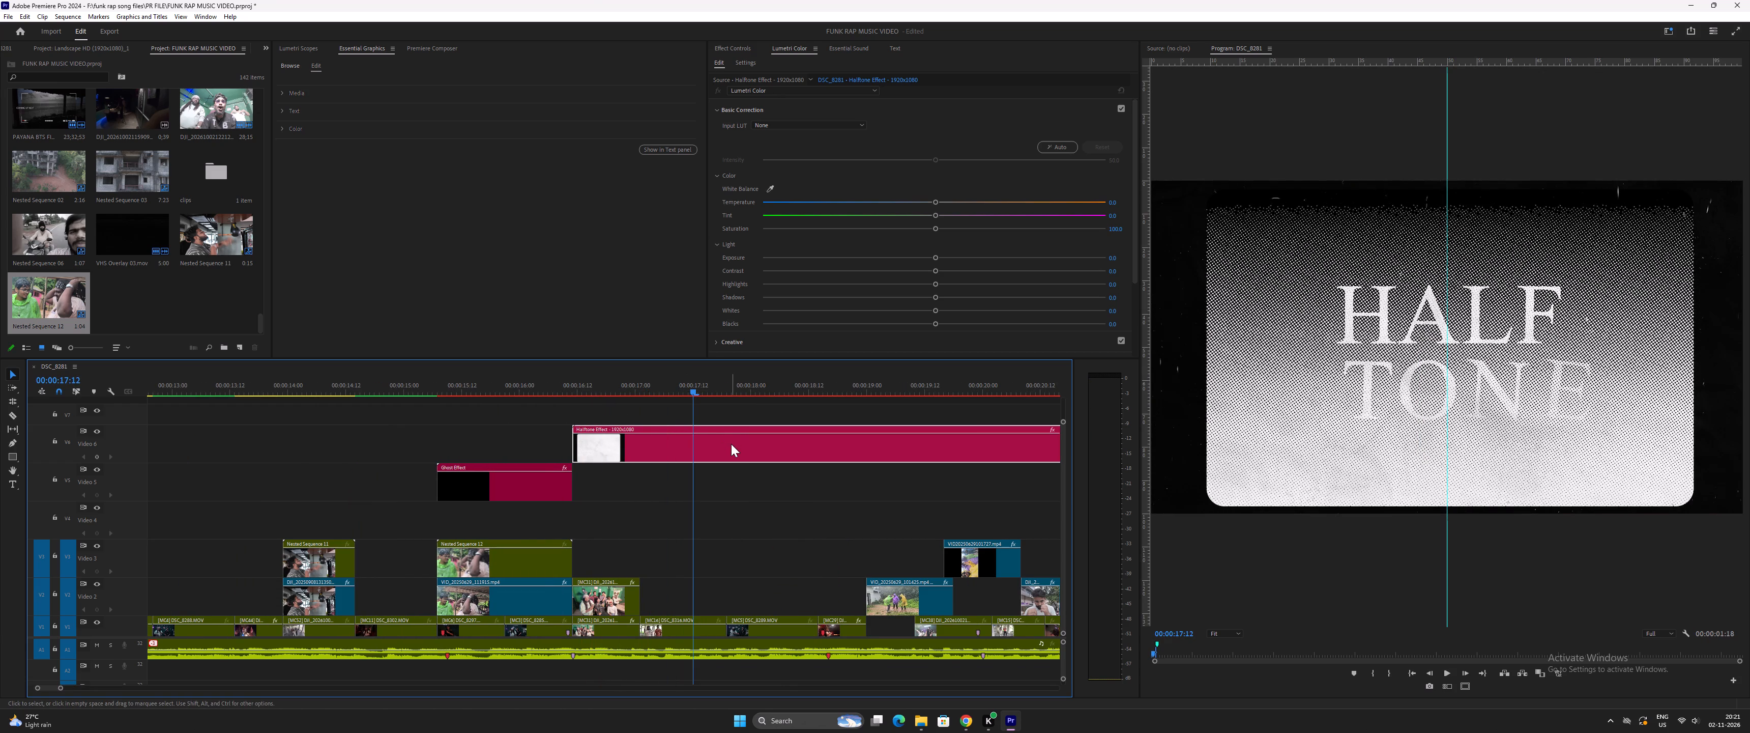
pyautogui.click(731, 444)
pyautogui.press('-')
pyautogui.press('space')
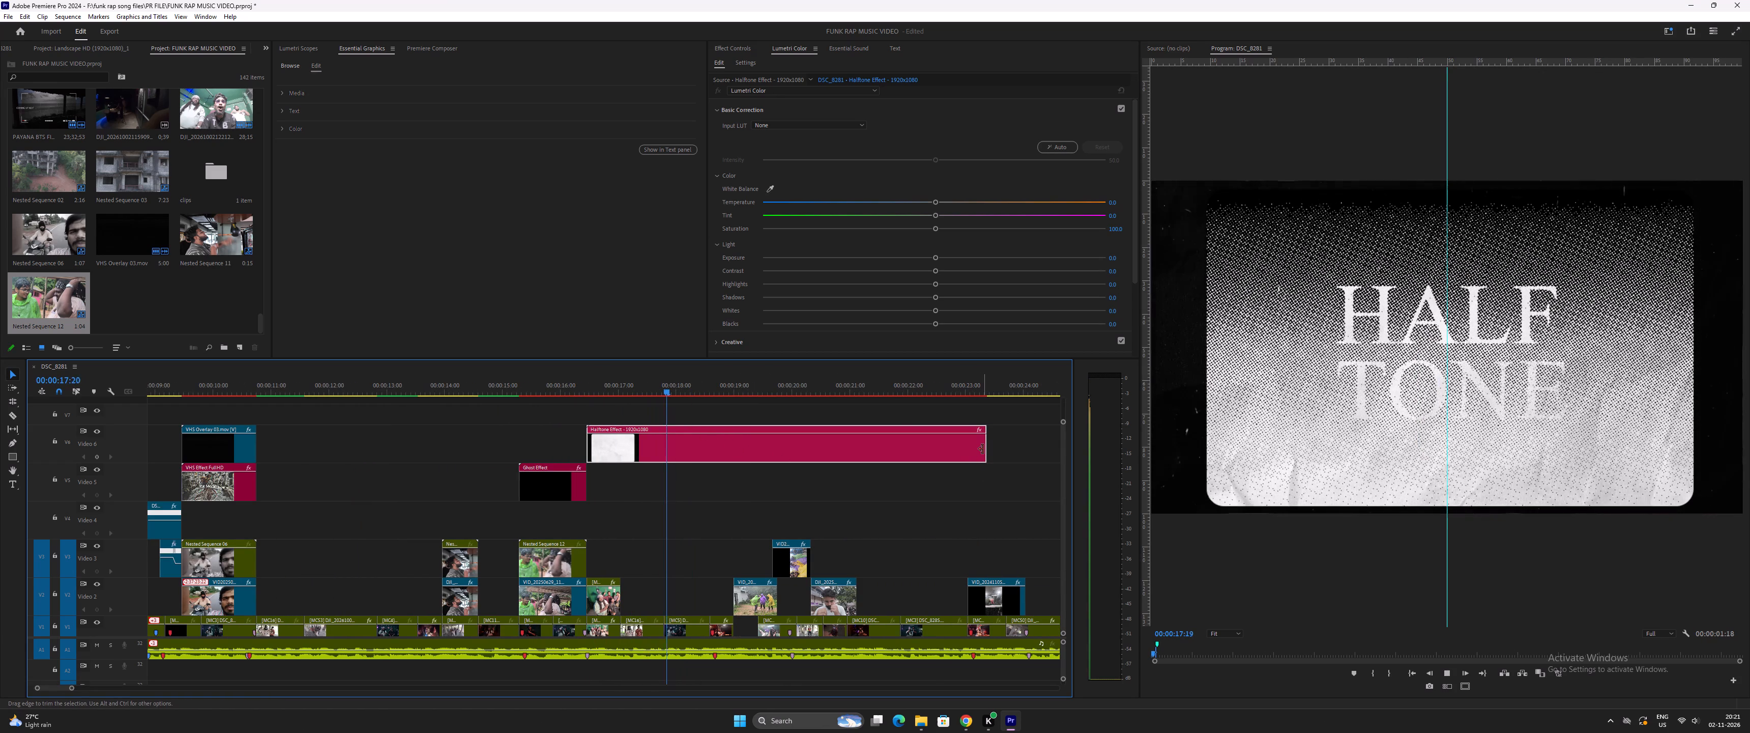
pyautogui.press('space')
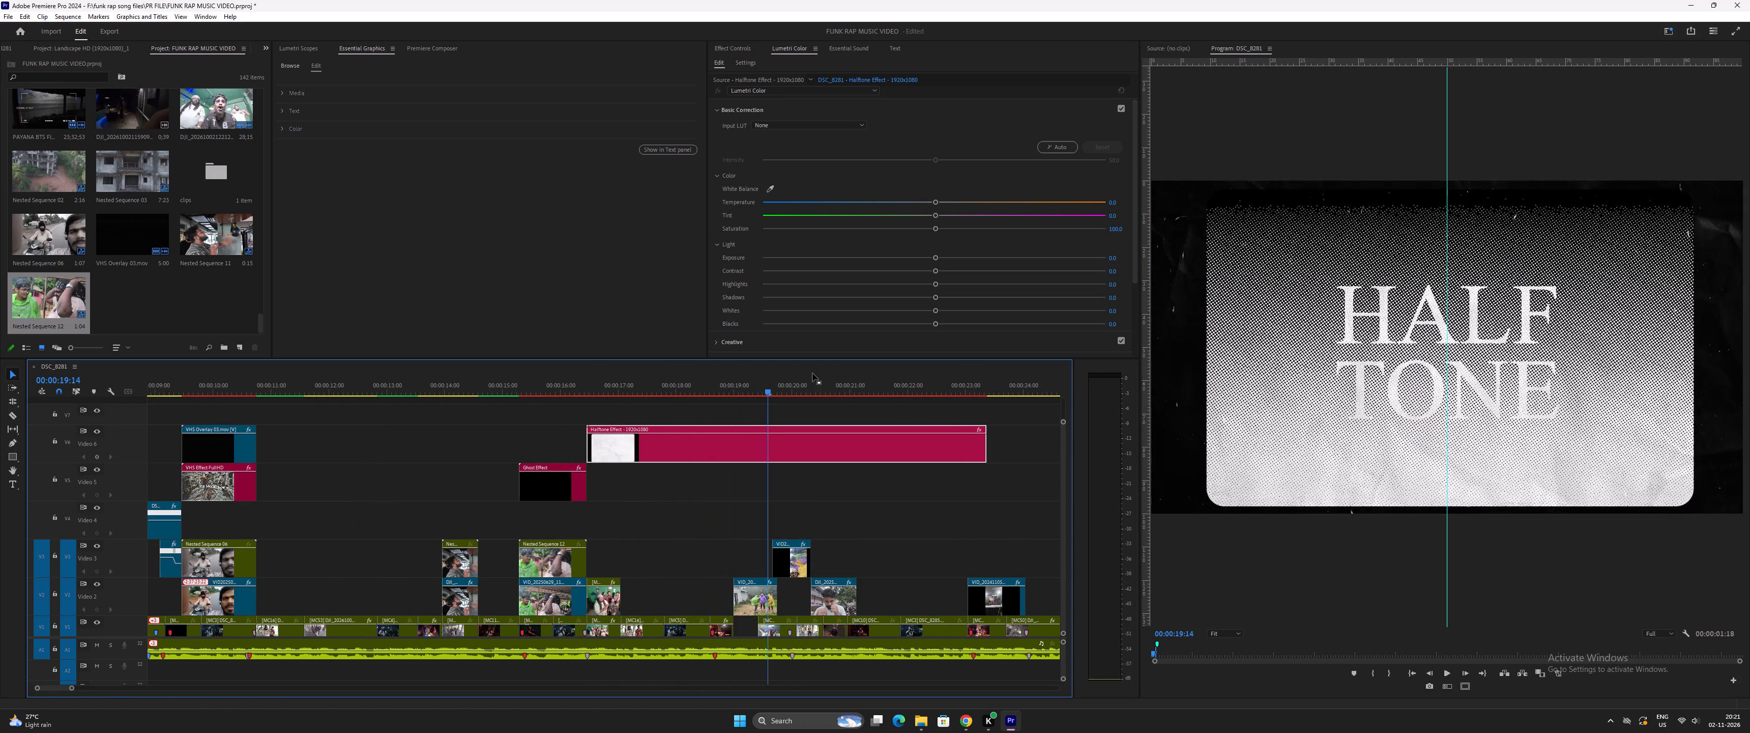
pyautogui.moveTo(579, 386); pyautogui.dragTo(588, 389)
pyautogui.press('space')
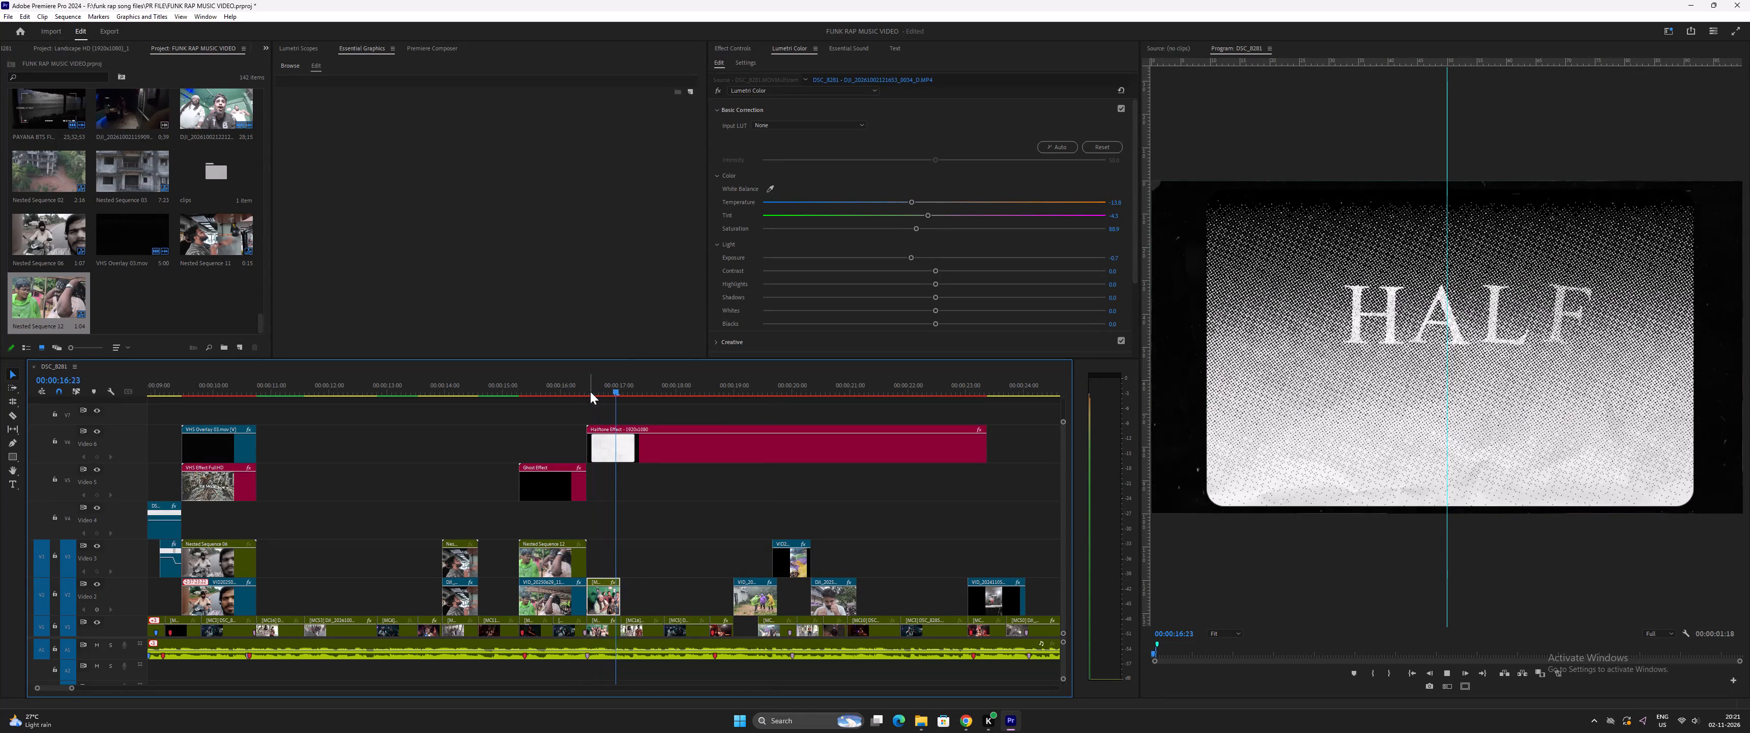
pyautogui.press('space')
# Trim the end of the Halftone Effect graphic to match the end of the green-room group shot.
pyautogui.moveTo(987, 447); pyautogui.dragTo(737, 445)
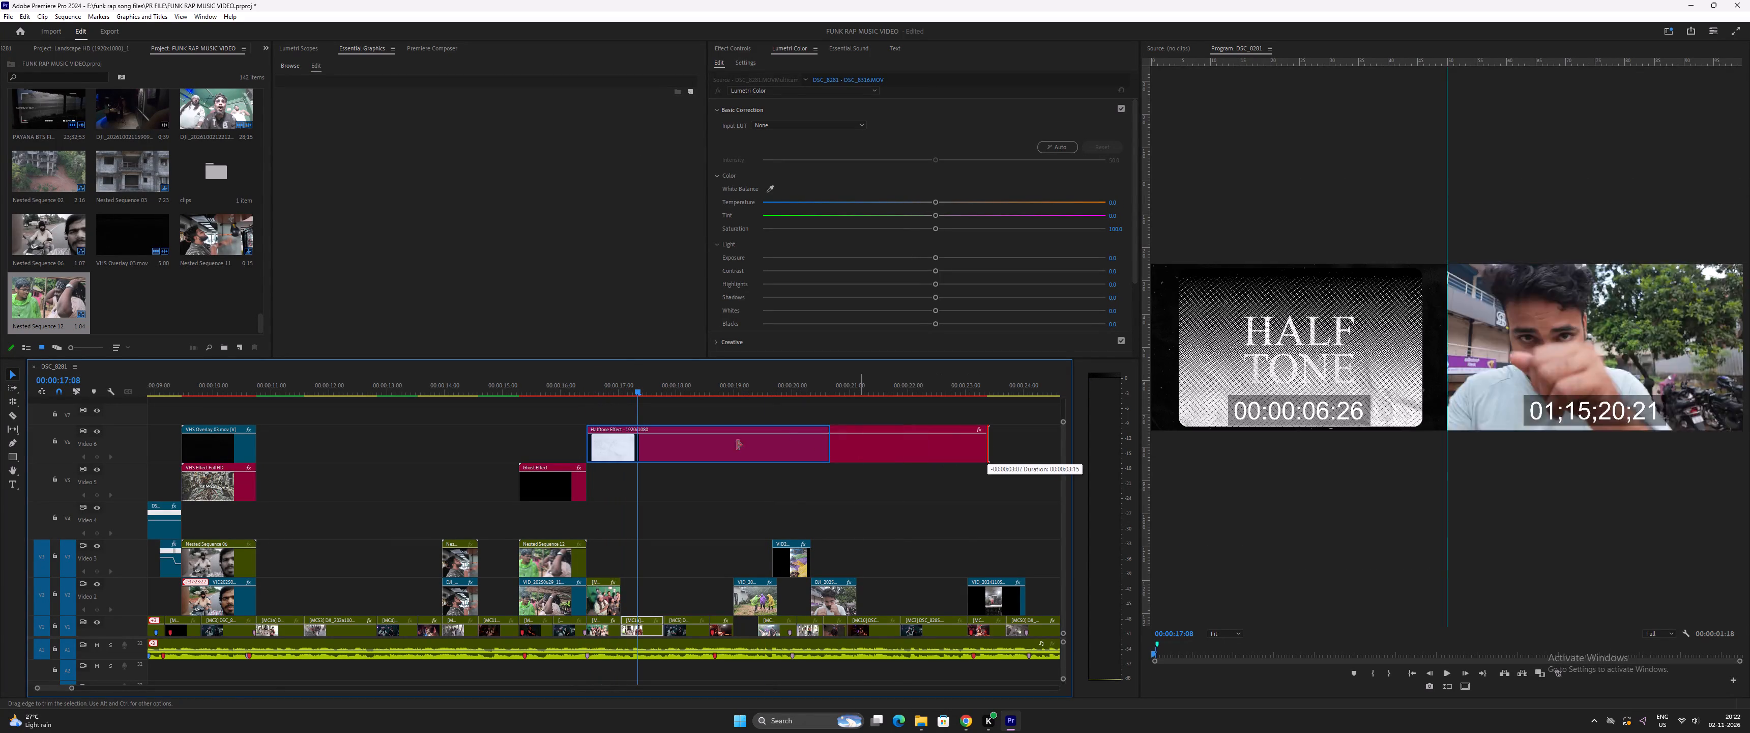
pyautogui.moveTo(737, 445); pyautogui.dragTo(630, 445)
pyautogui.press('=')
pyautogui.press('=')
pyautogui.press('=')
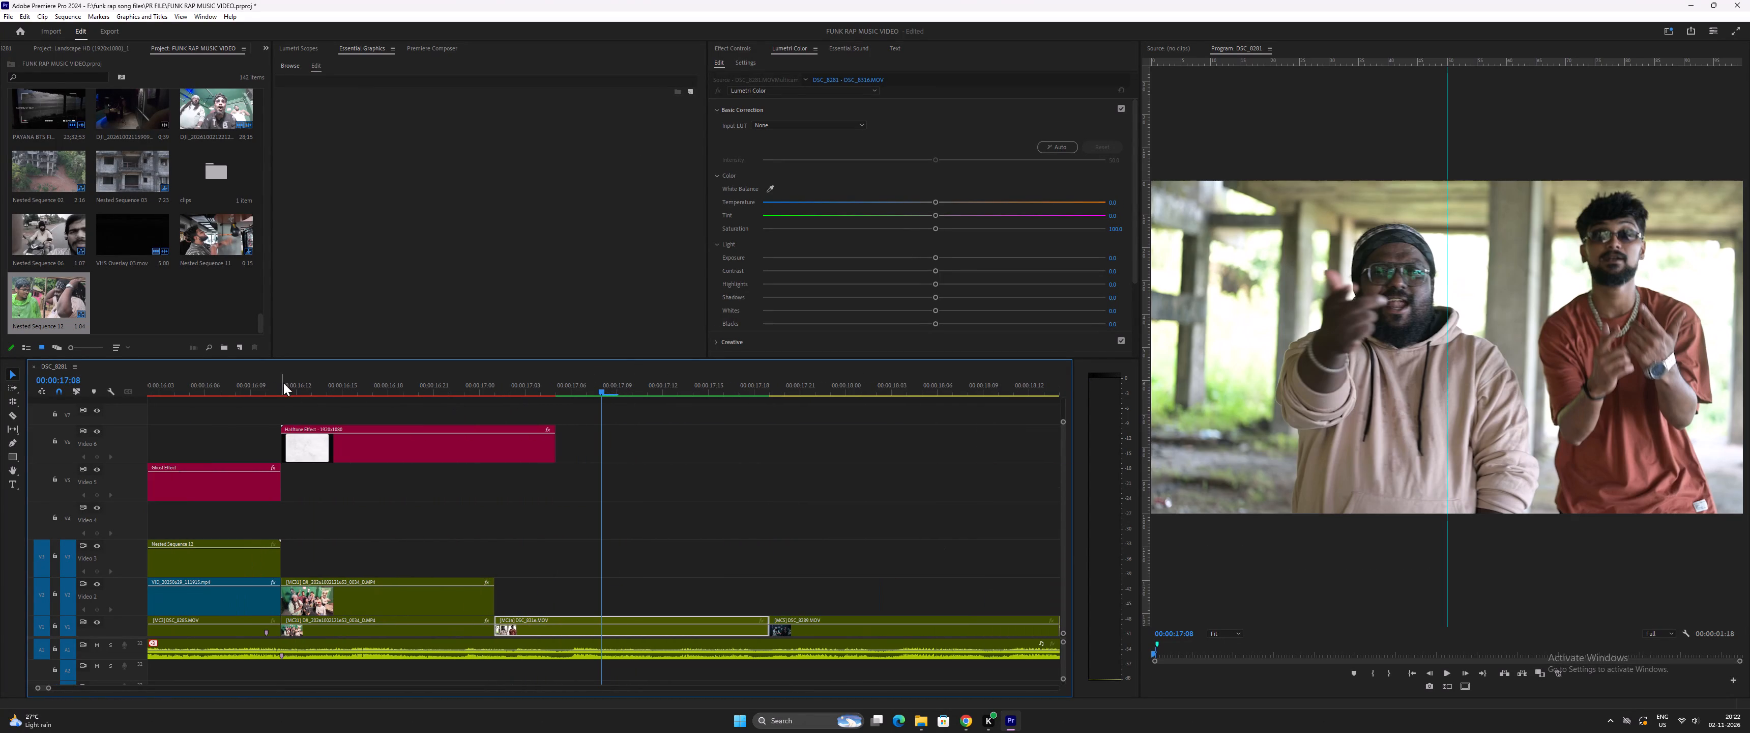
pyautogui.click(283, 382)
pyautogui.press('space')
pyautogui.write('=')
pyautogui.press('space')
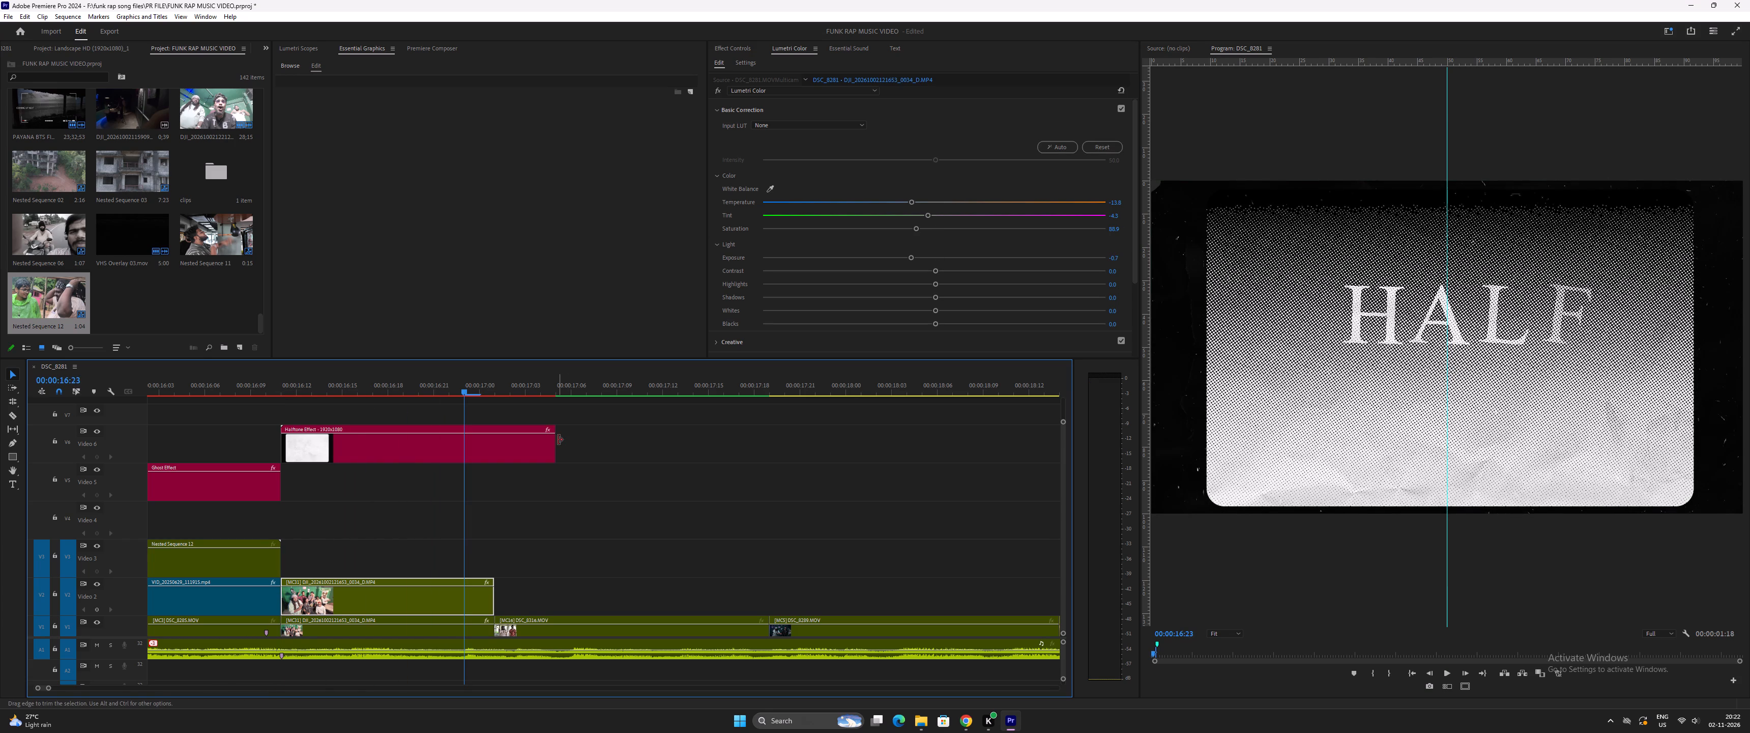
pyautogui.moveTo(557, 440); pyautogui.dragTo(491, 439)
# Nest the green-room group shot copy on Video 2, keeping the suggested sequence name.
pyautogui.press('-')
pyautogui.click(459, 392)
pyautogui.press('=')
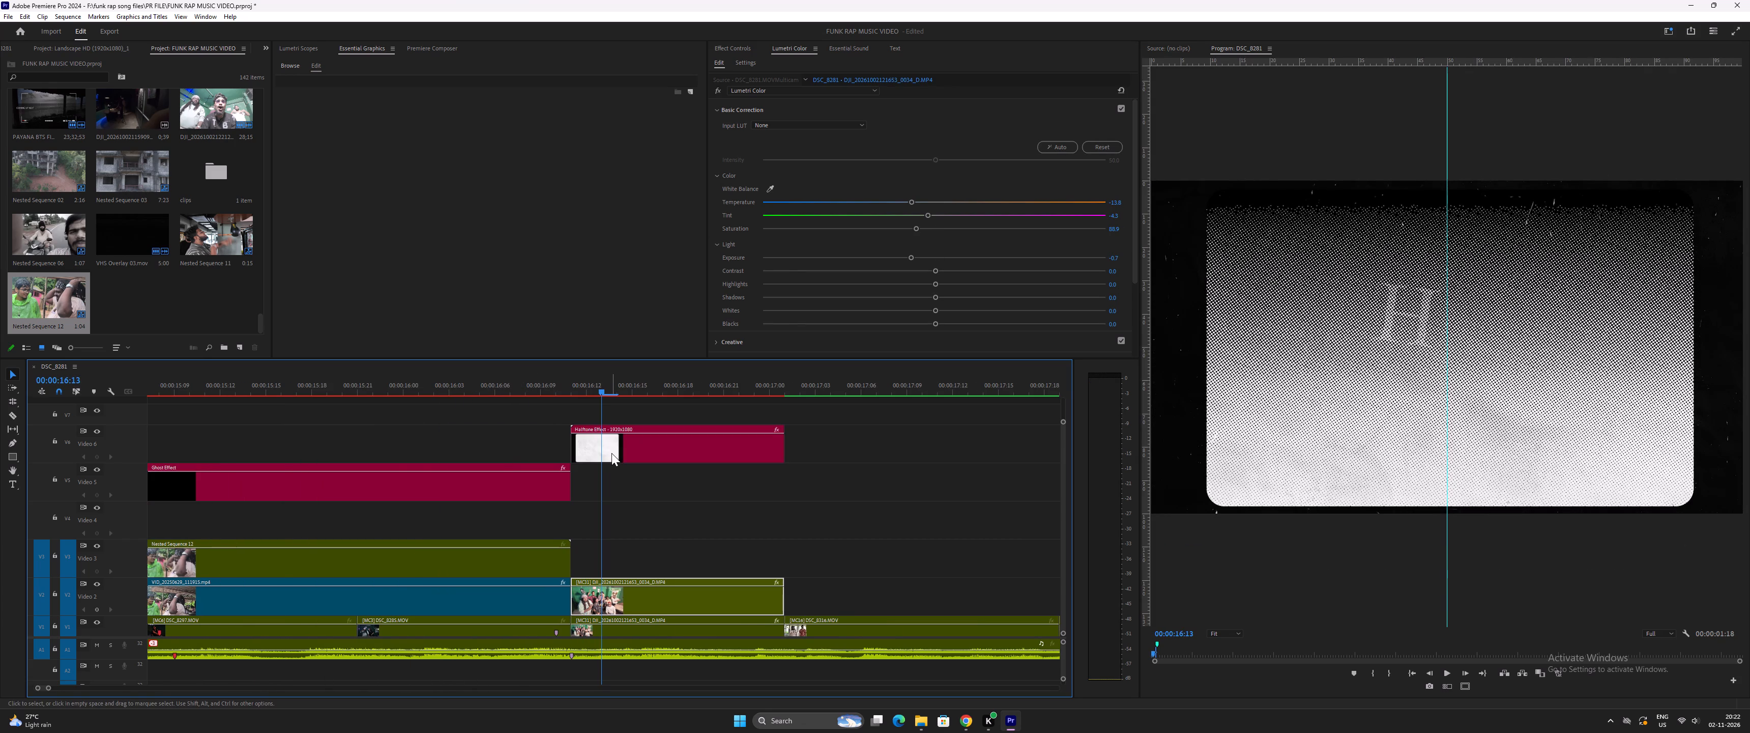
pyautogui.click(612, 452)
pyautogui.press('-')
pyautogui.press('=')
pyautogui.press('=')
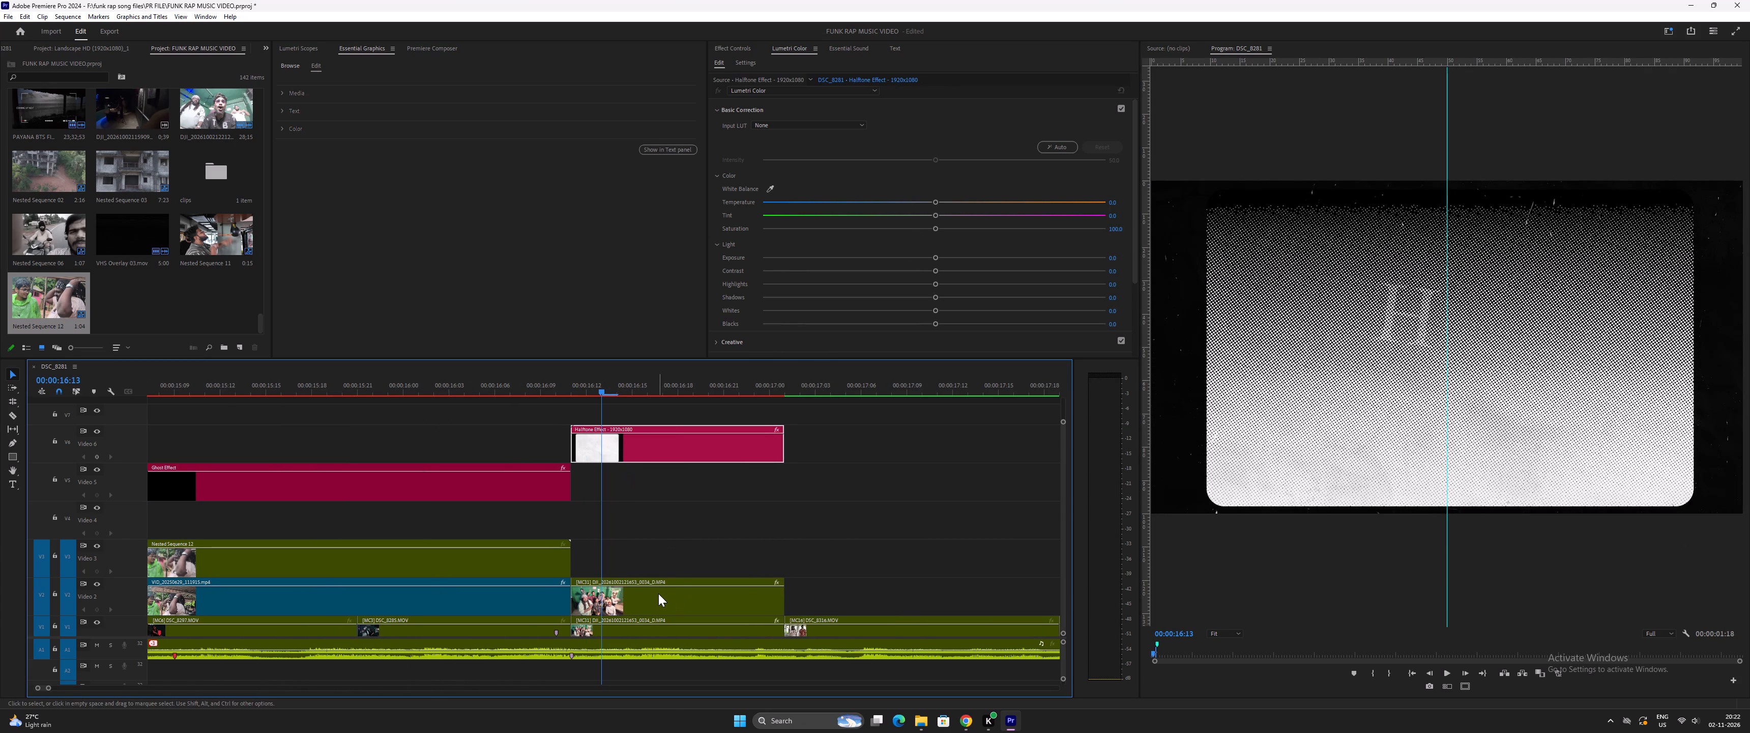
pyautogui.click(667, 596)
pyautogui.rightClick(666, 596)
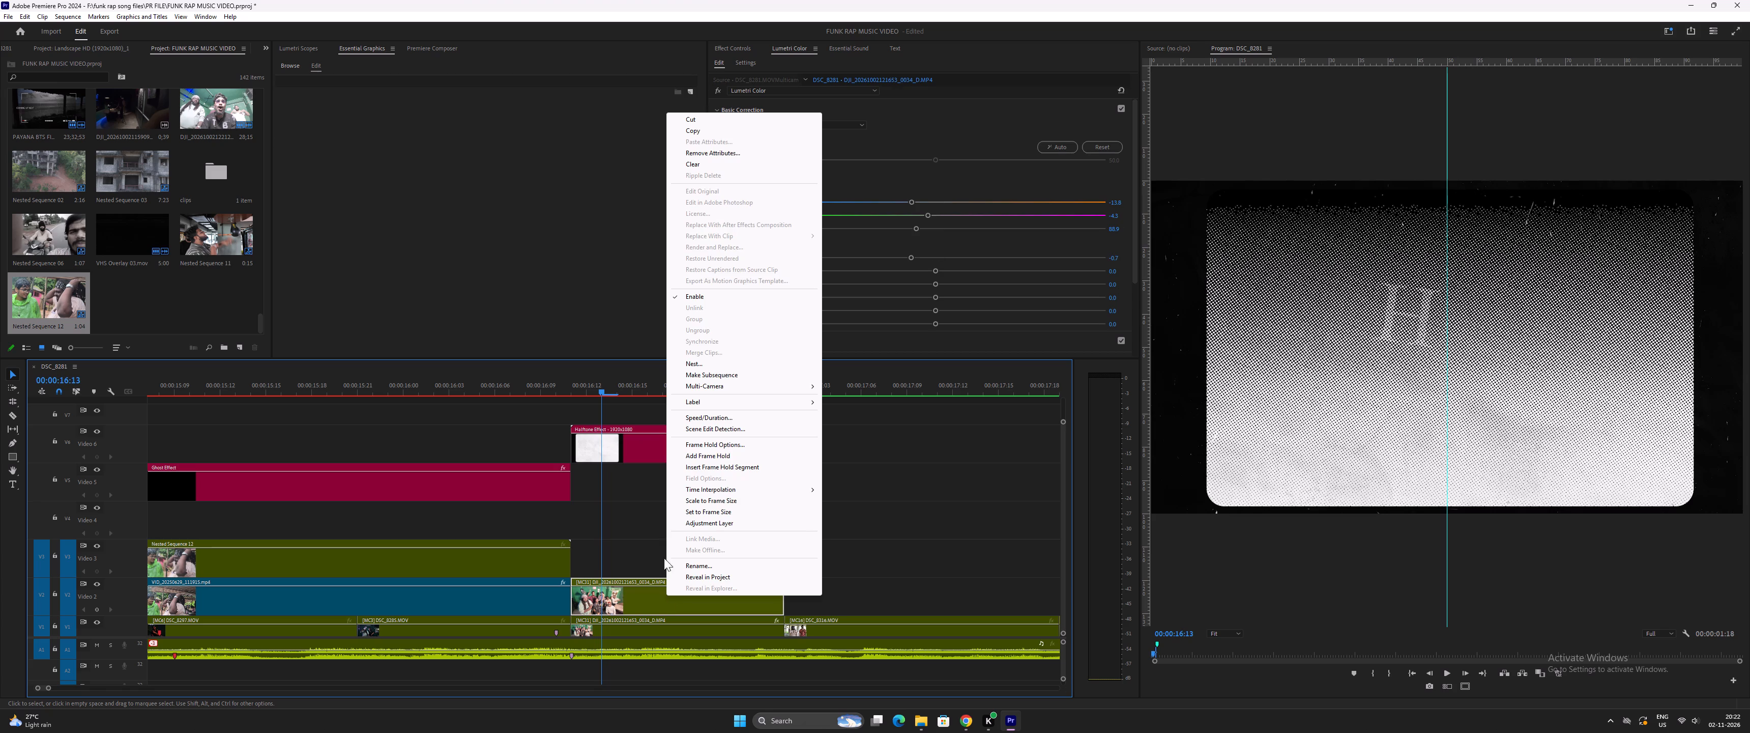
pyautogui.click(705, 363)
pyautogui.click(851, 365)
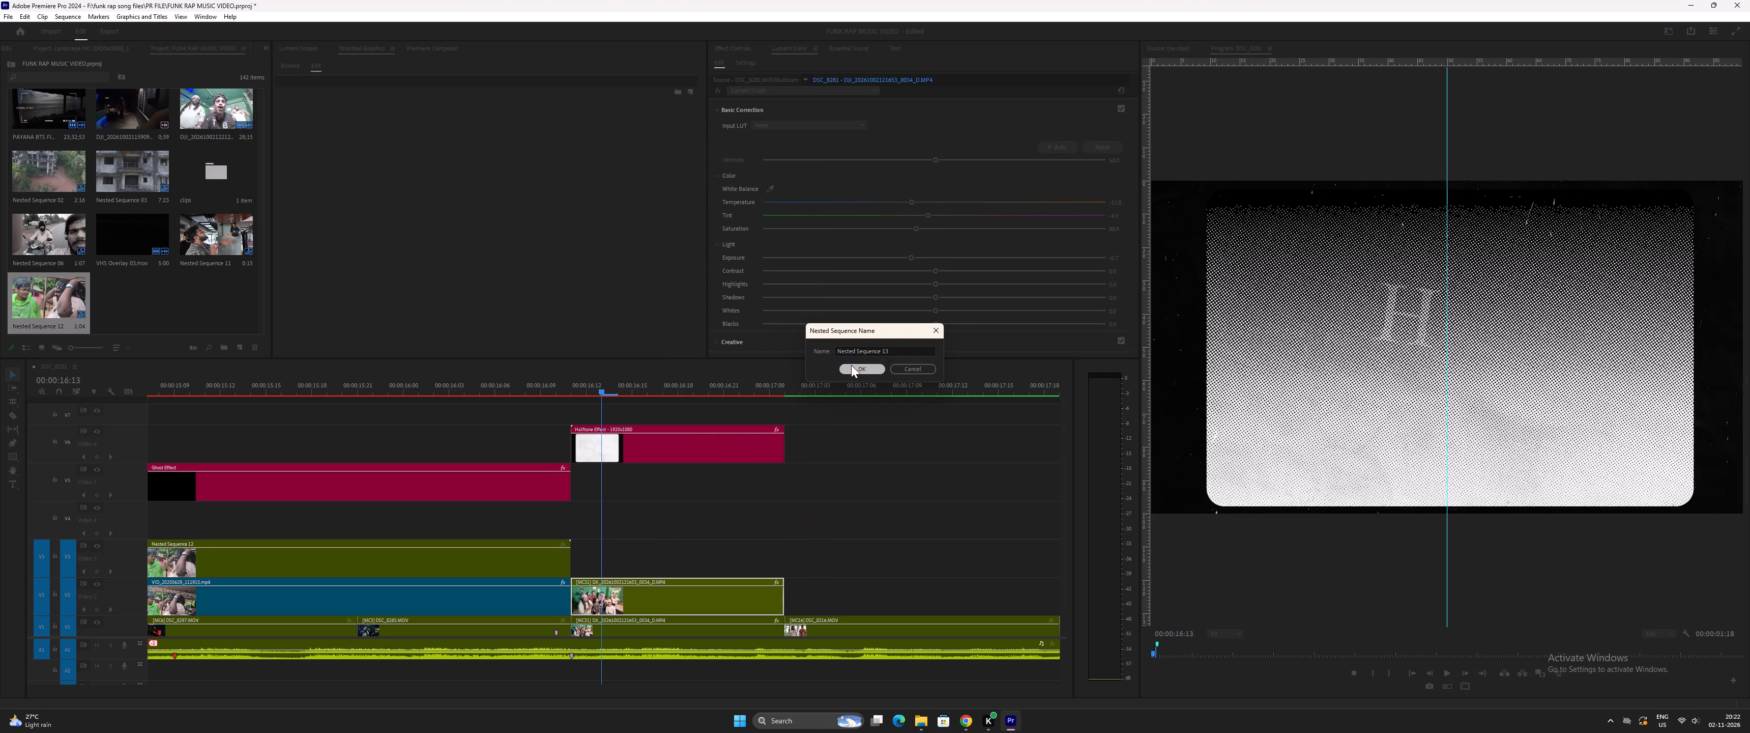
# Fill the Halftone Effect graphic's media placeholder with the nested group shot and play back the result.
pyautogui.click(651, 459)
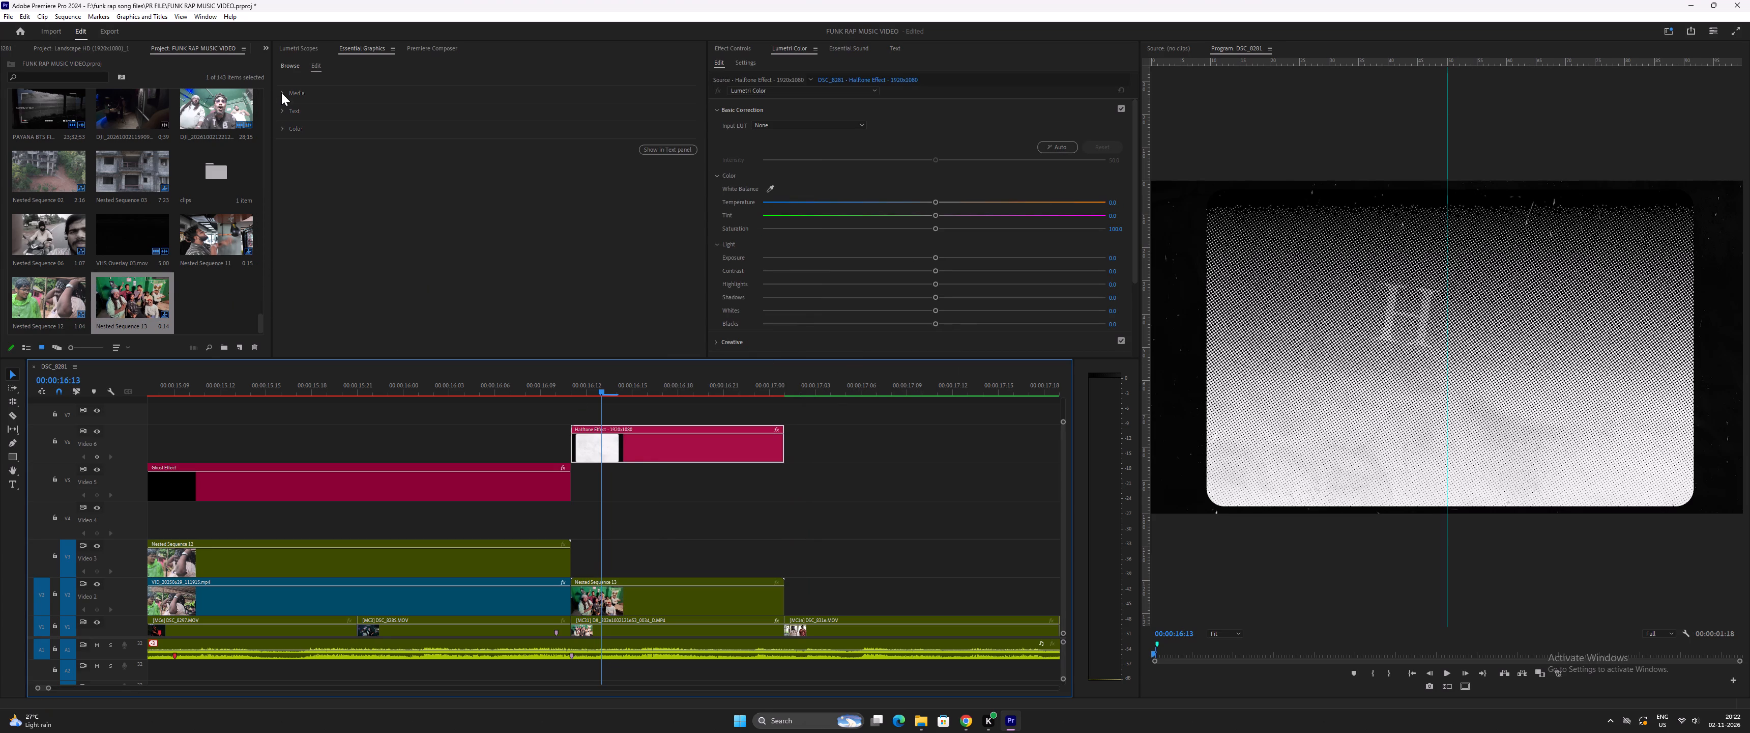
pyautogui.click(282, 96)
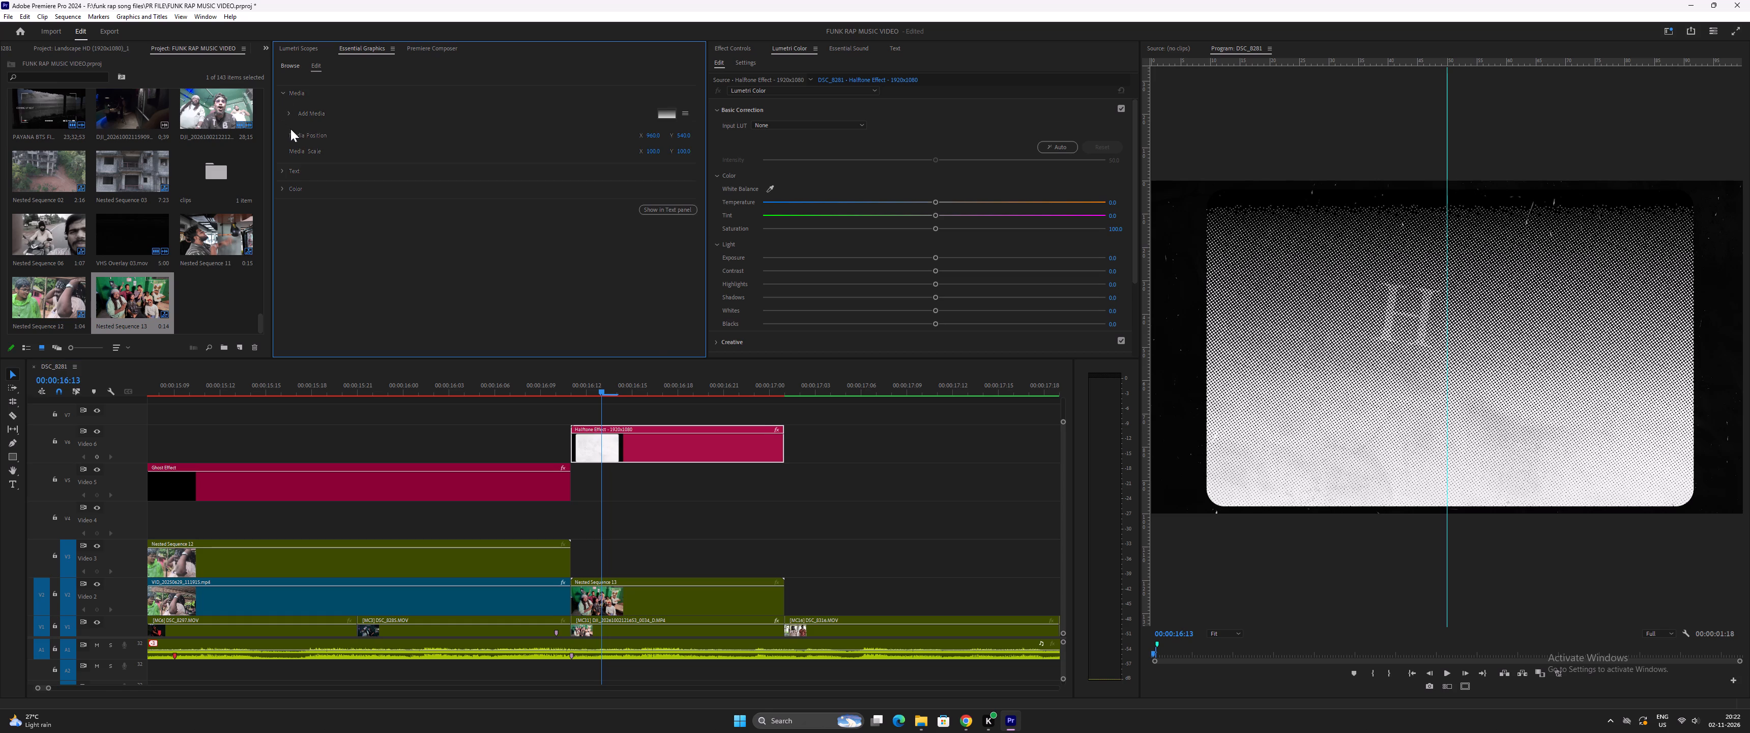
pyautogui.click(289, 111)
pyautogui.moveTo(129, 300); pyautogui.dragTo(442, 237)
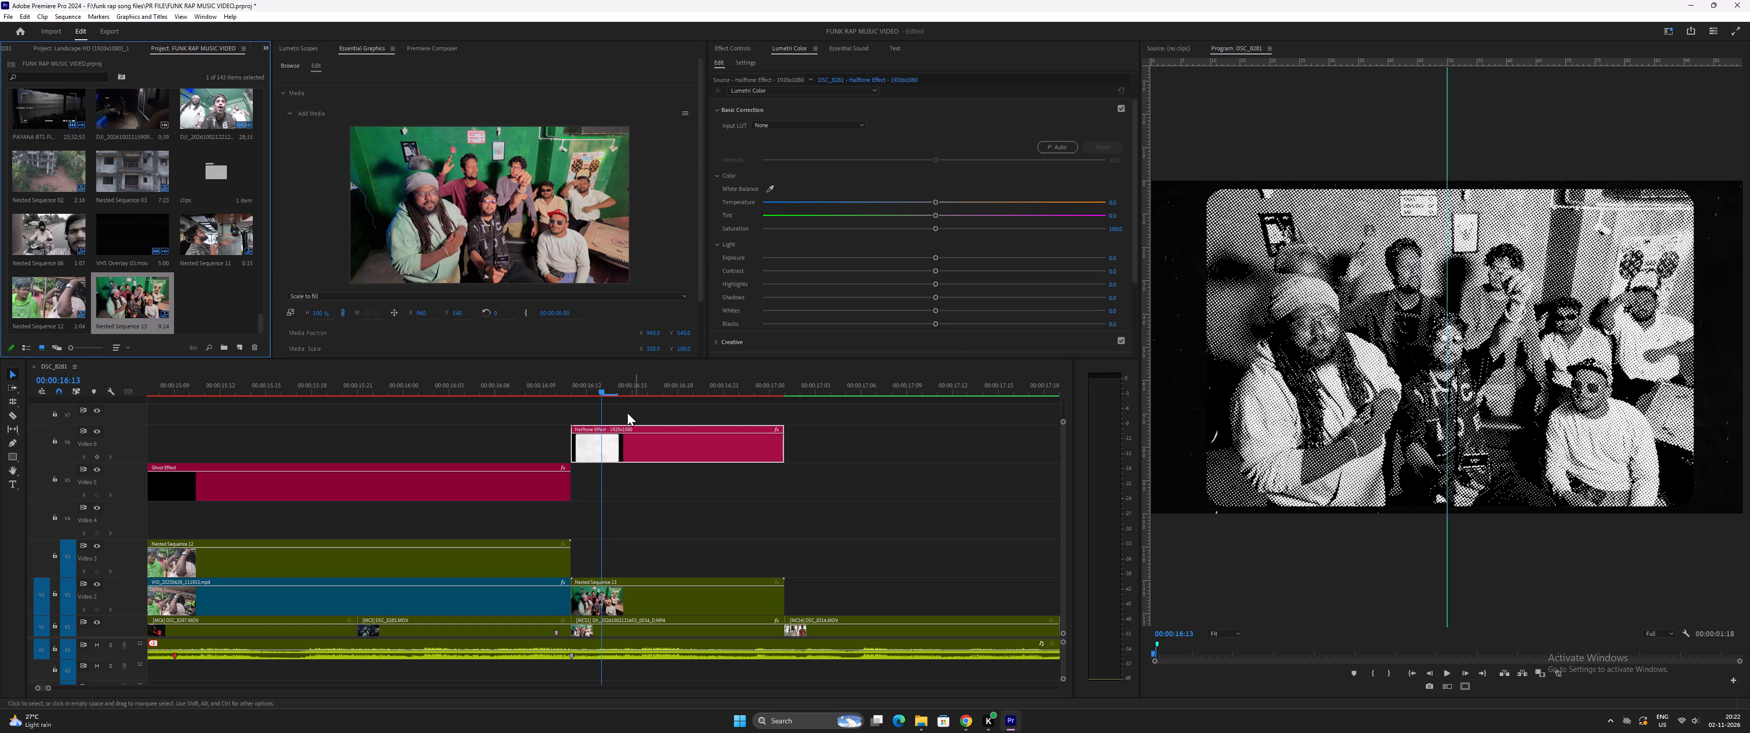
pyautogui.moveTo(598, 390); pyautogui.dragTo(585, 394)
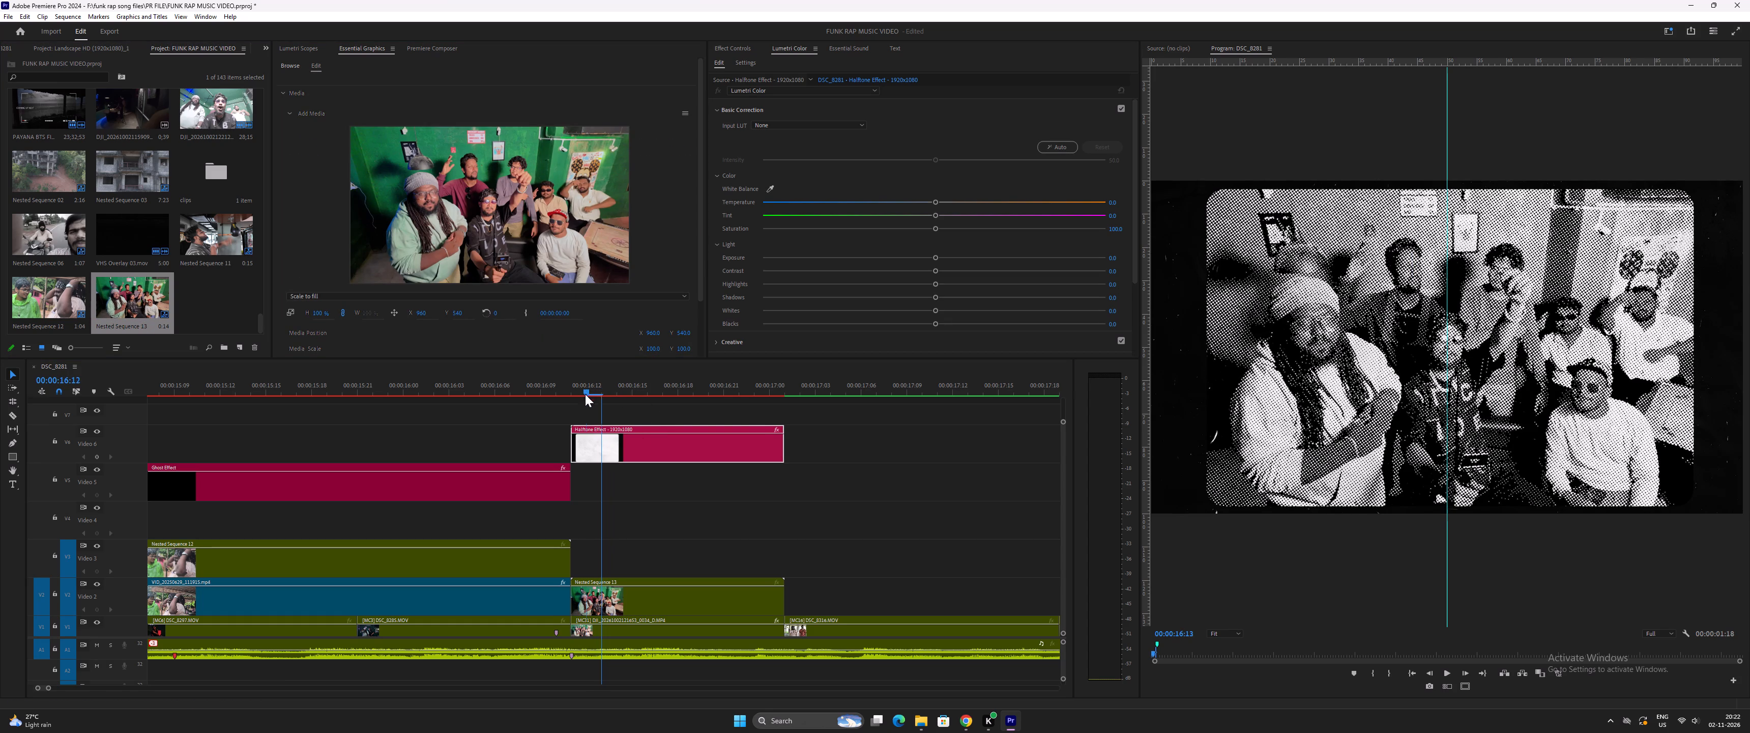
pyautogui.moveTo(585, 394); pyautogui.dragTo(534, 398)
pyautogui.press('space')
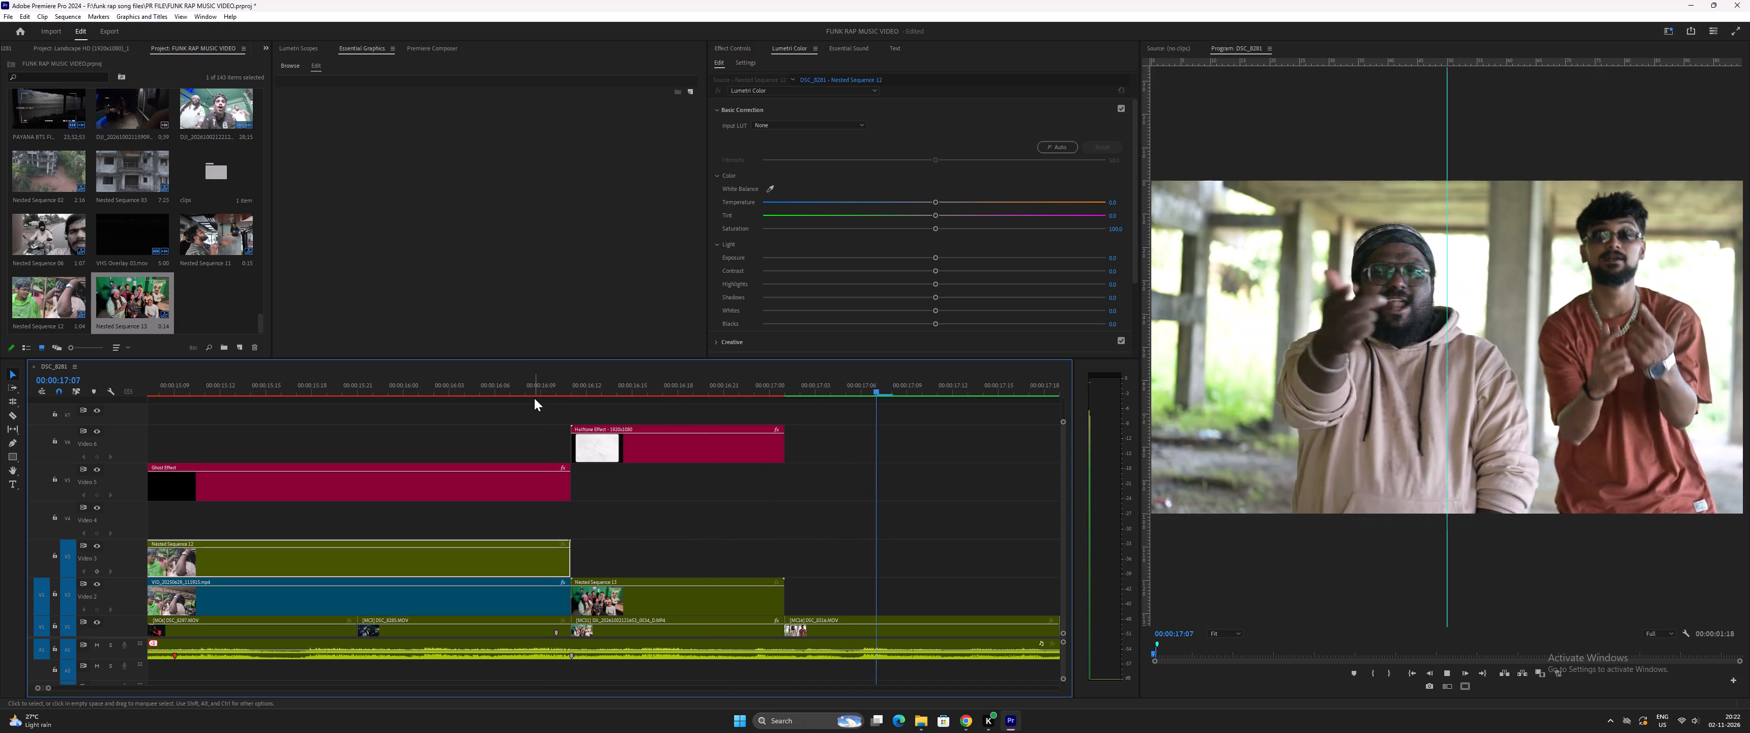
pyautogui.press('space')
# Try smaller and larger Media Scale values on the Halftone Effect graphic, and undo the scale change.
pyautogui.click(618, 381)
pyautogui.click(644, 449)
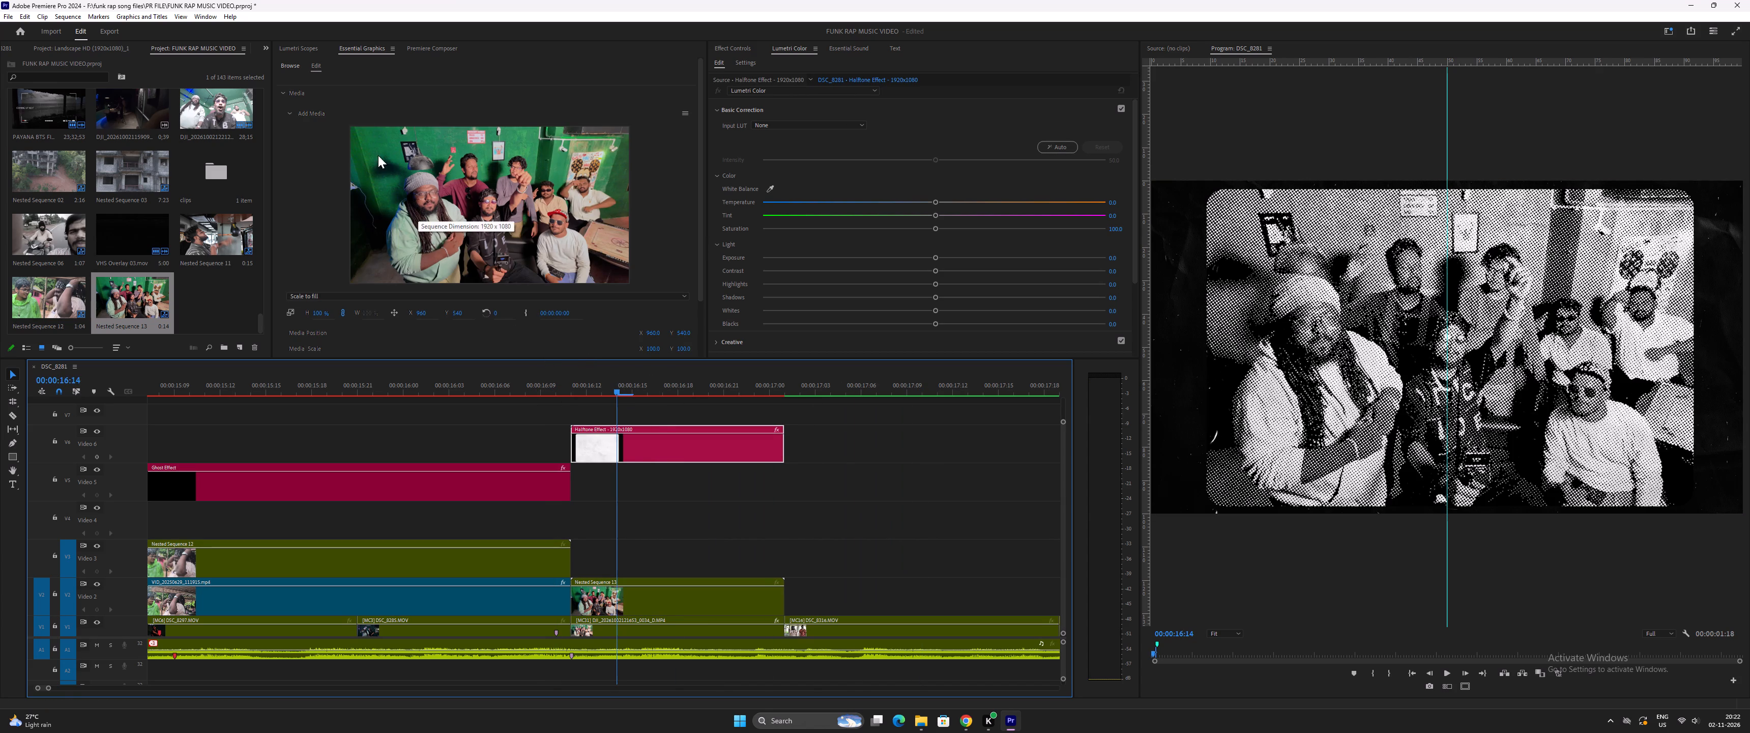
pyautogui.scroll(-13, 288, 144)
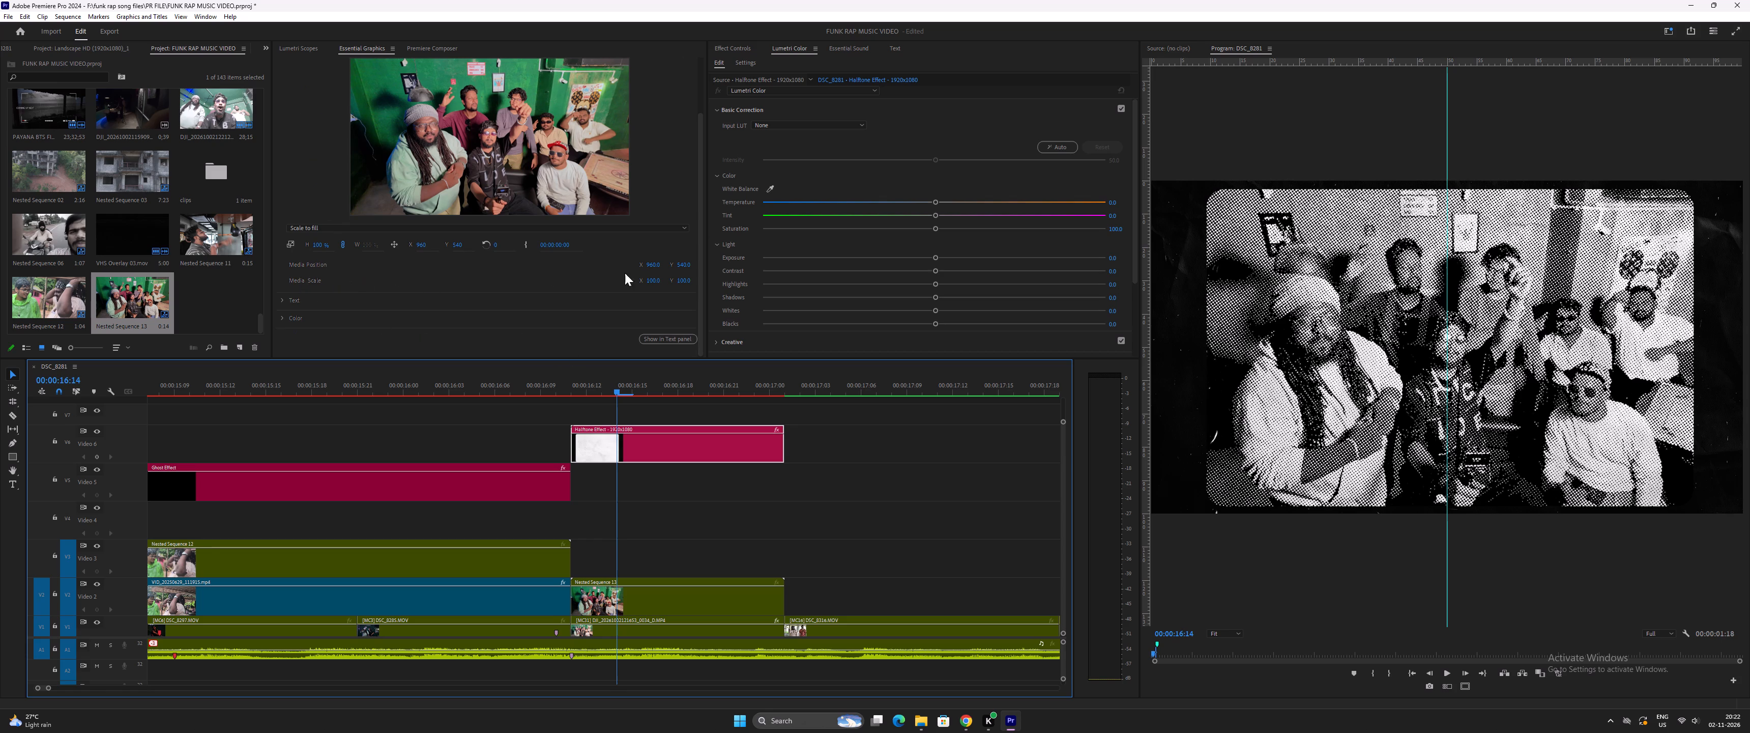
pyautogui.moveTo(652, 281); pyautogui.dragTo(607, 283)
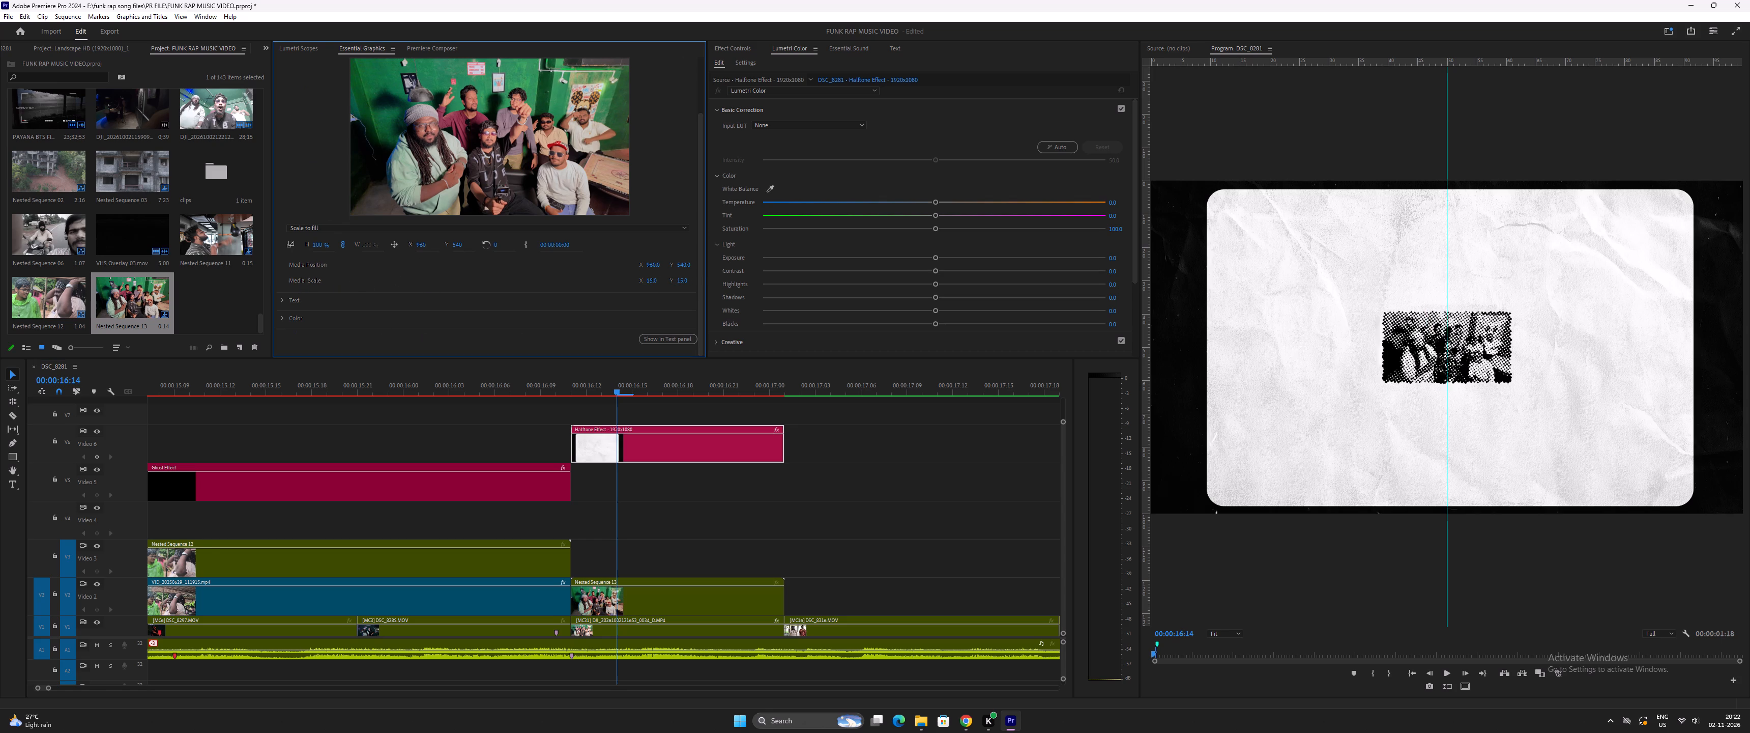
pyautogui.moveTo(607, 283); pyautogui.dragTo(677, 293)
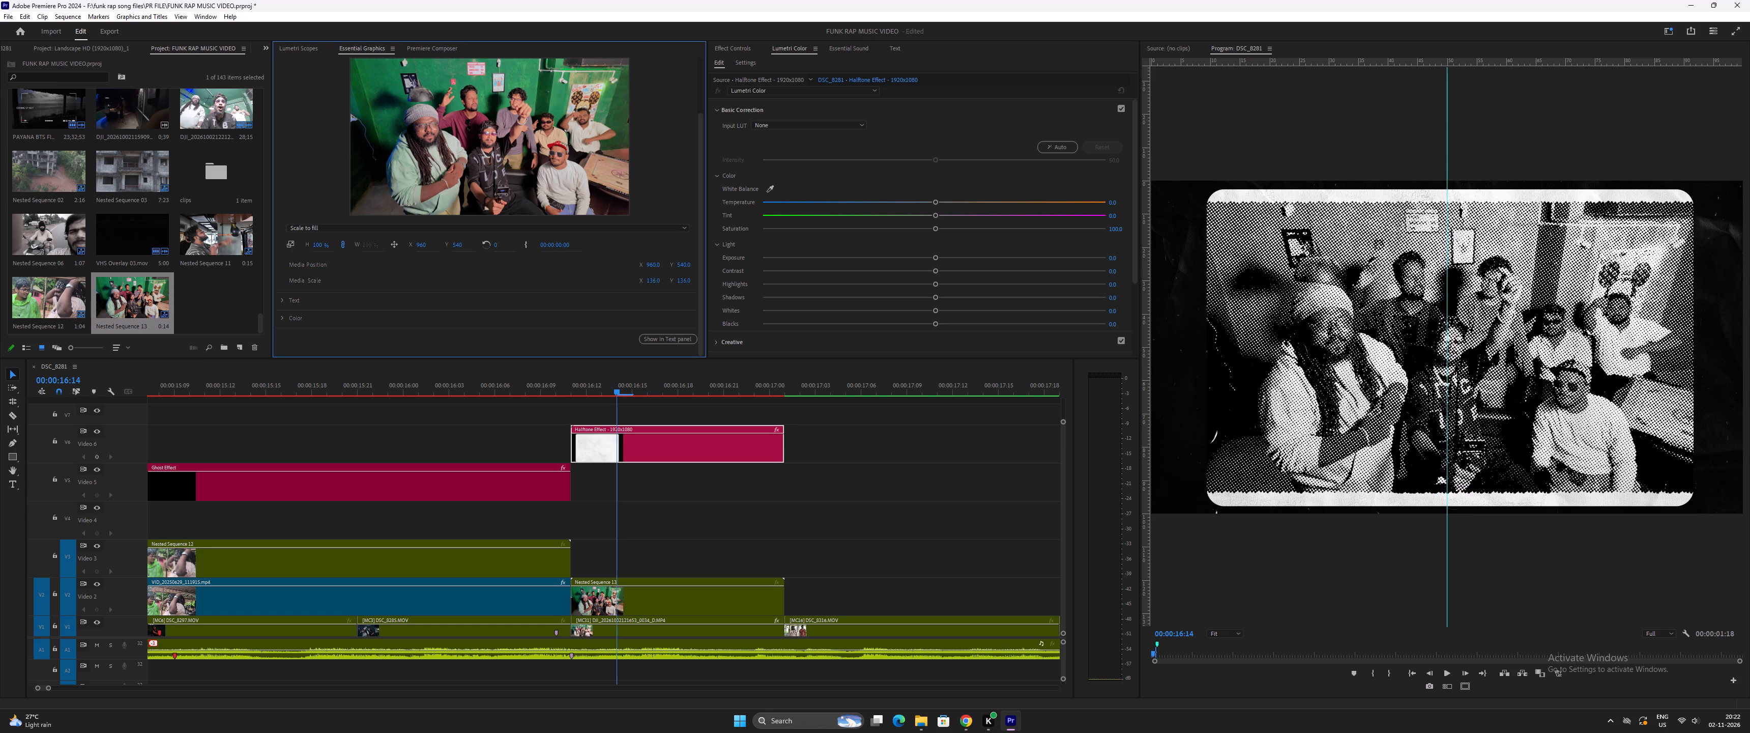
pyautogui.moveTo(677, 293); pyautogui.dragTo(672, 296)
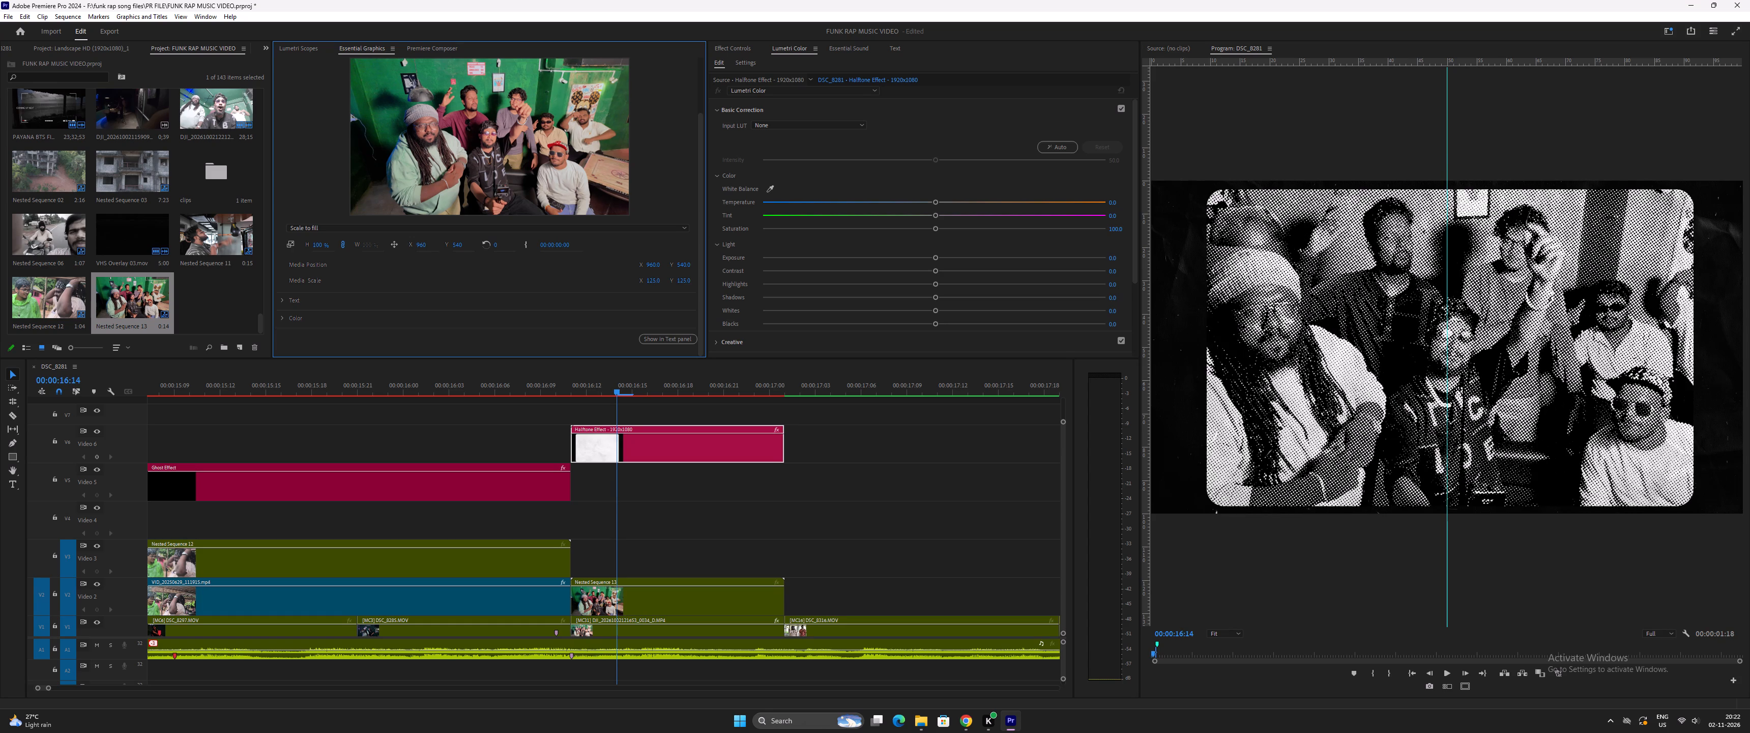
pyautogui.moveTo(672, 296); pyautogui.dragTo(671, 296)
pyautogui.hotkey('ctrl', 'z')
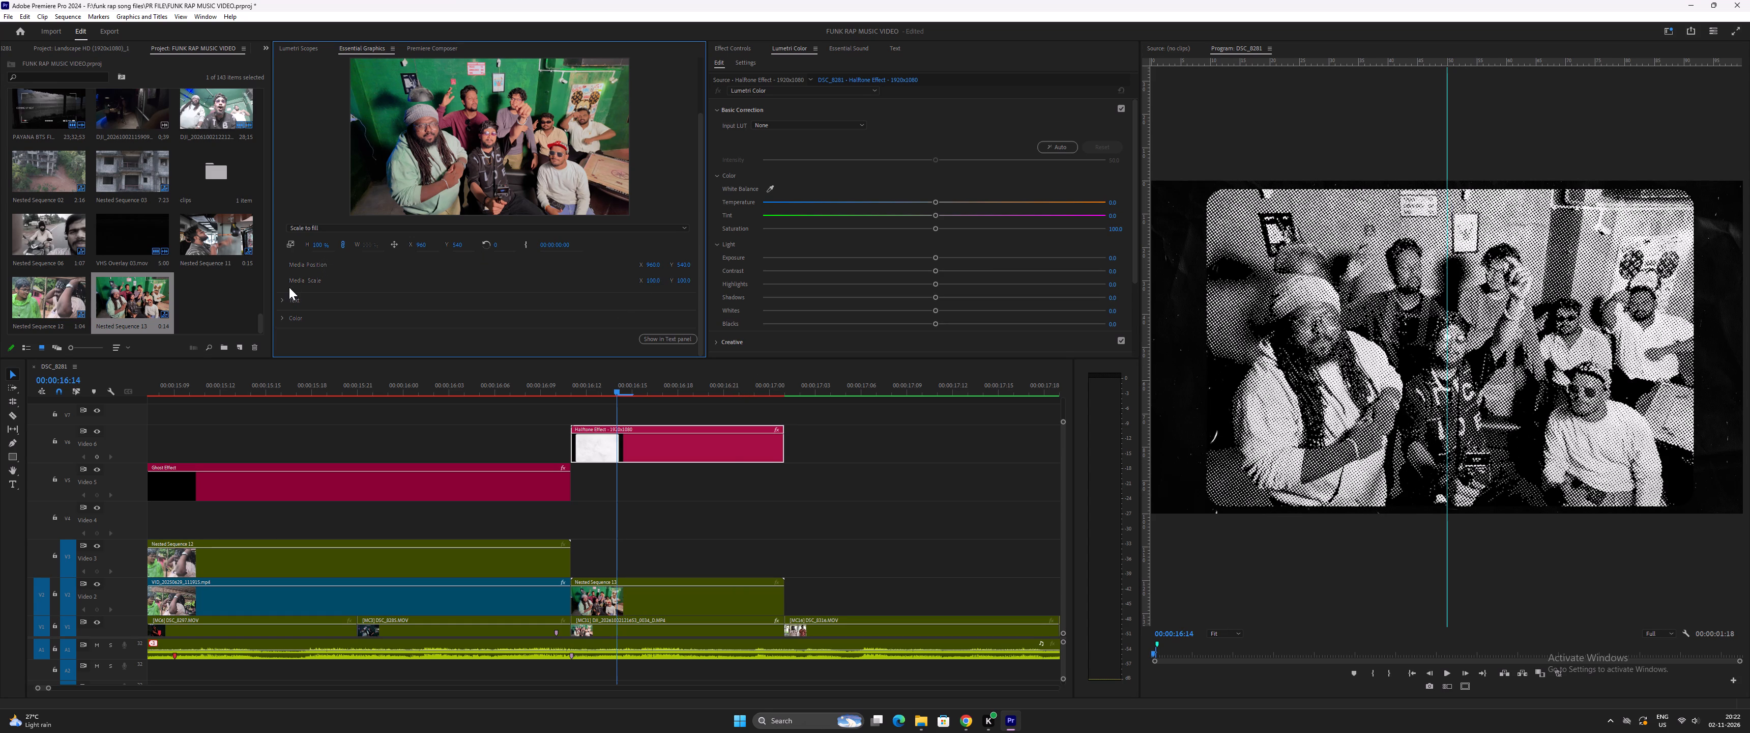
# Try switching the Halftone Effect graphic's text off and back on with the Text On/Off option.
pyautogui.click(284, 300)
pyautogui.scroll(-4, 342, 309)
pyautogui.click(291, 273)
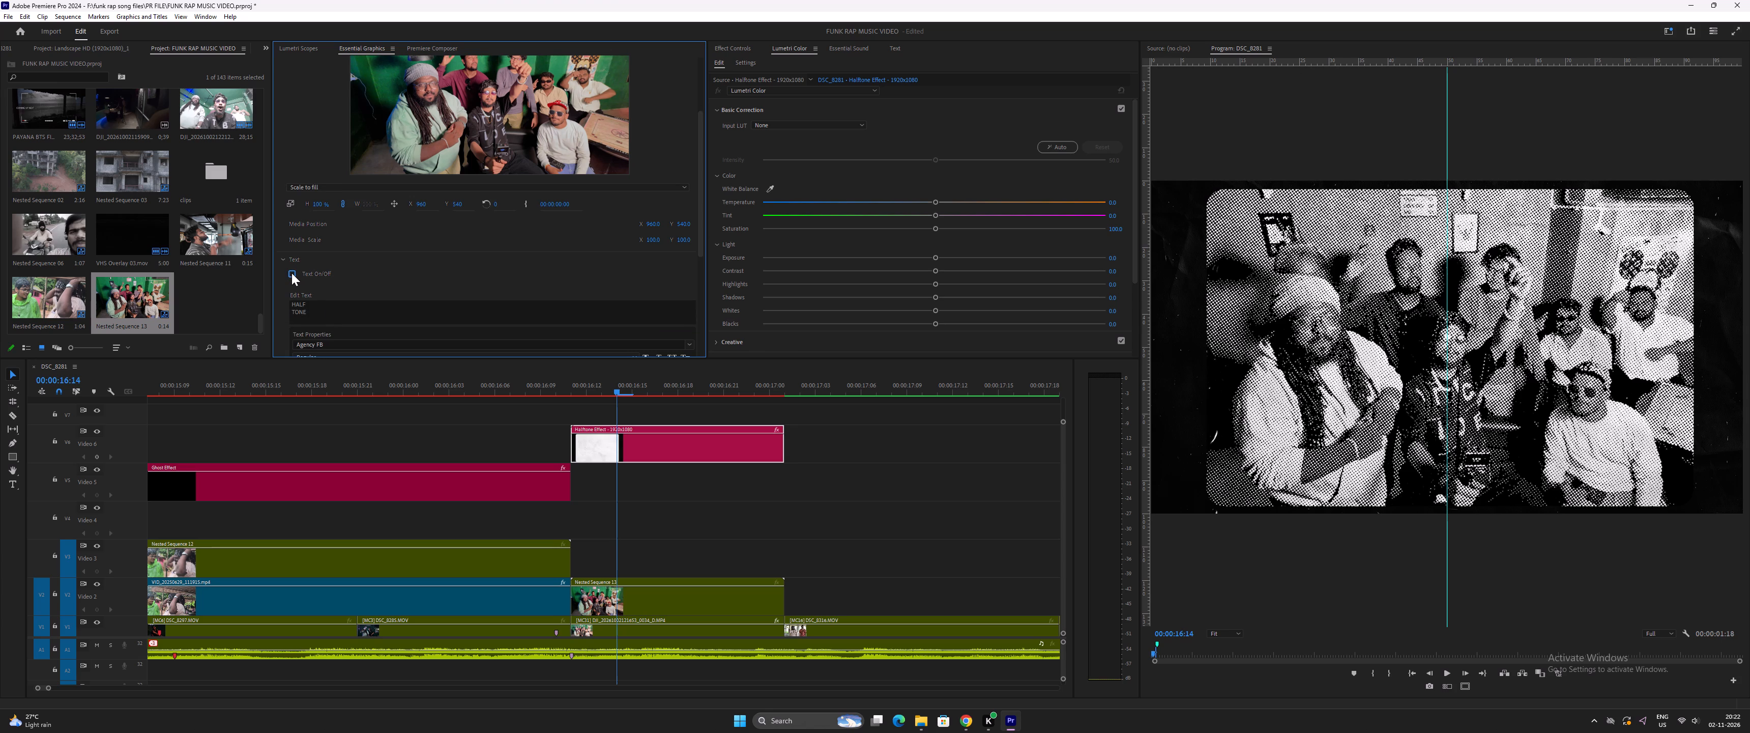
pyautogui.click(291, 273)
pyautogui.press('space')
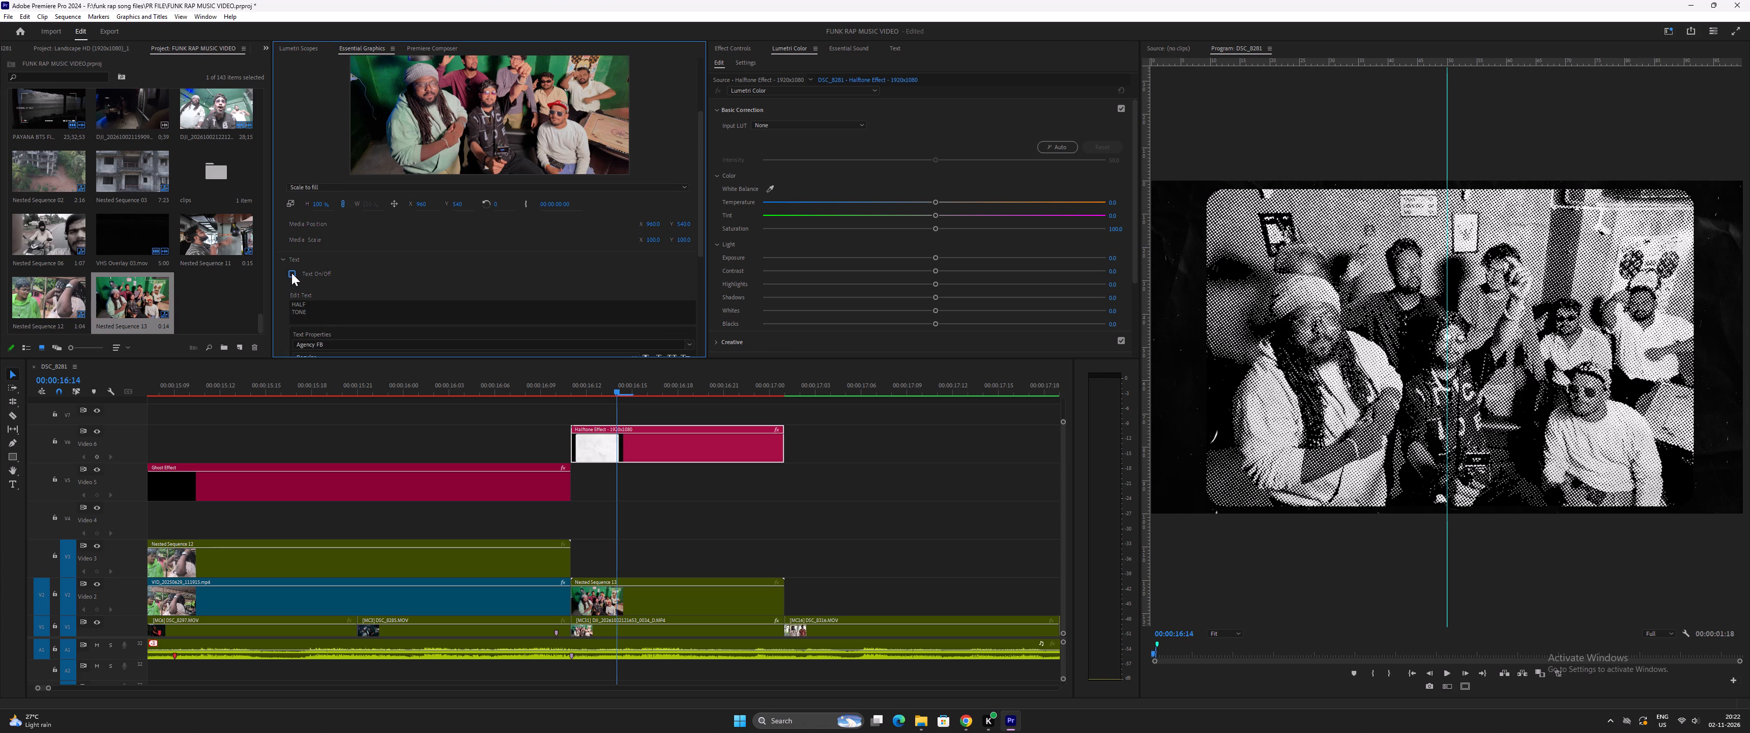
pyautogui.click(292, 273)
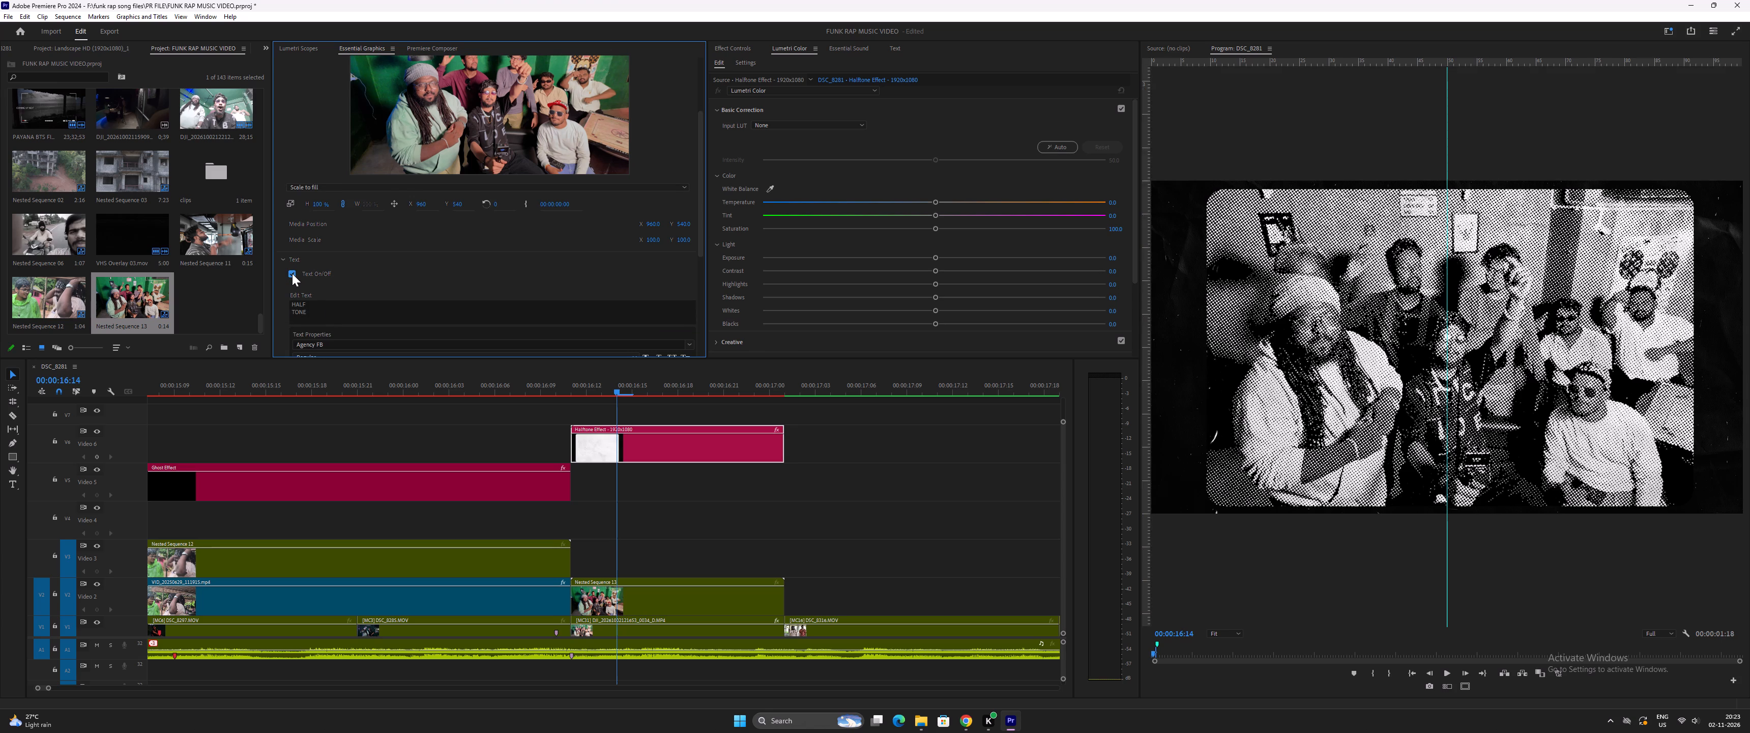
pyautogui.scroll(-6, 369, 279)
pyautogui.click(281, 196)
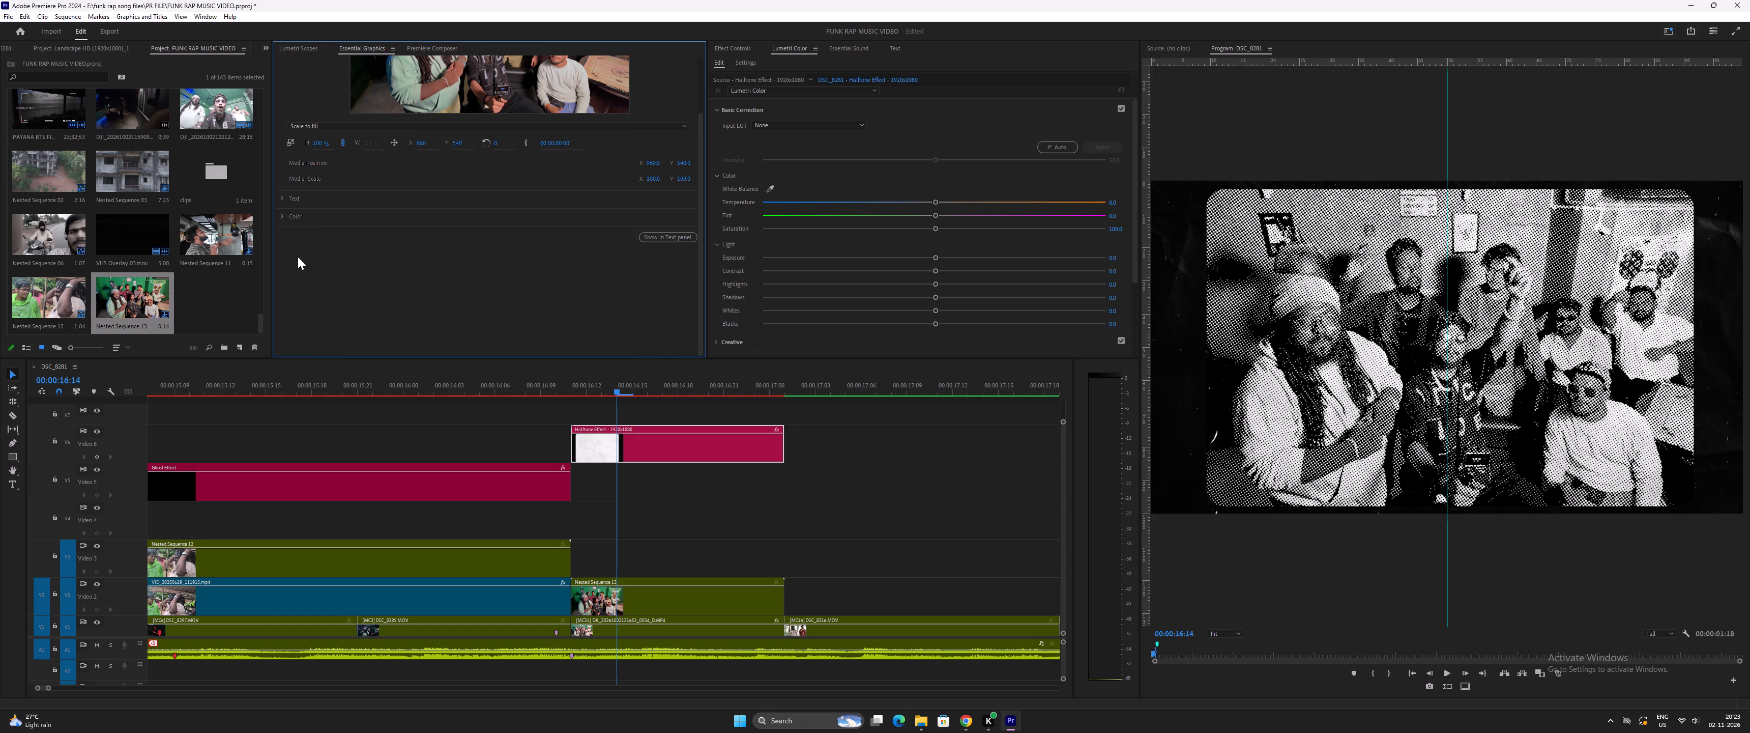
# Examine the Halftone Effect graphic's Color settings, including its Halftone, texture and Posterize Time groups.
pyautogui.scroll(-2, 298, 253)
pyautogui.click(283, 319)
pyautogui.scroll(-5, 363, 317)
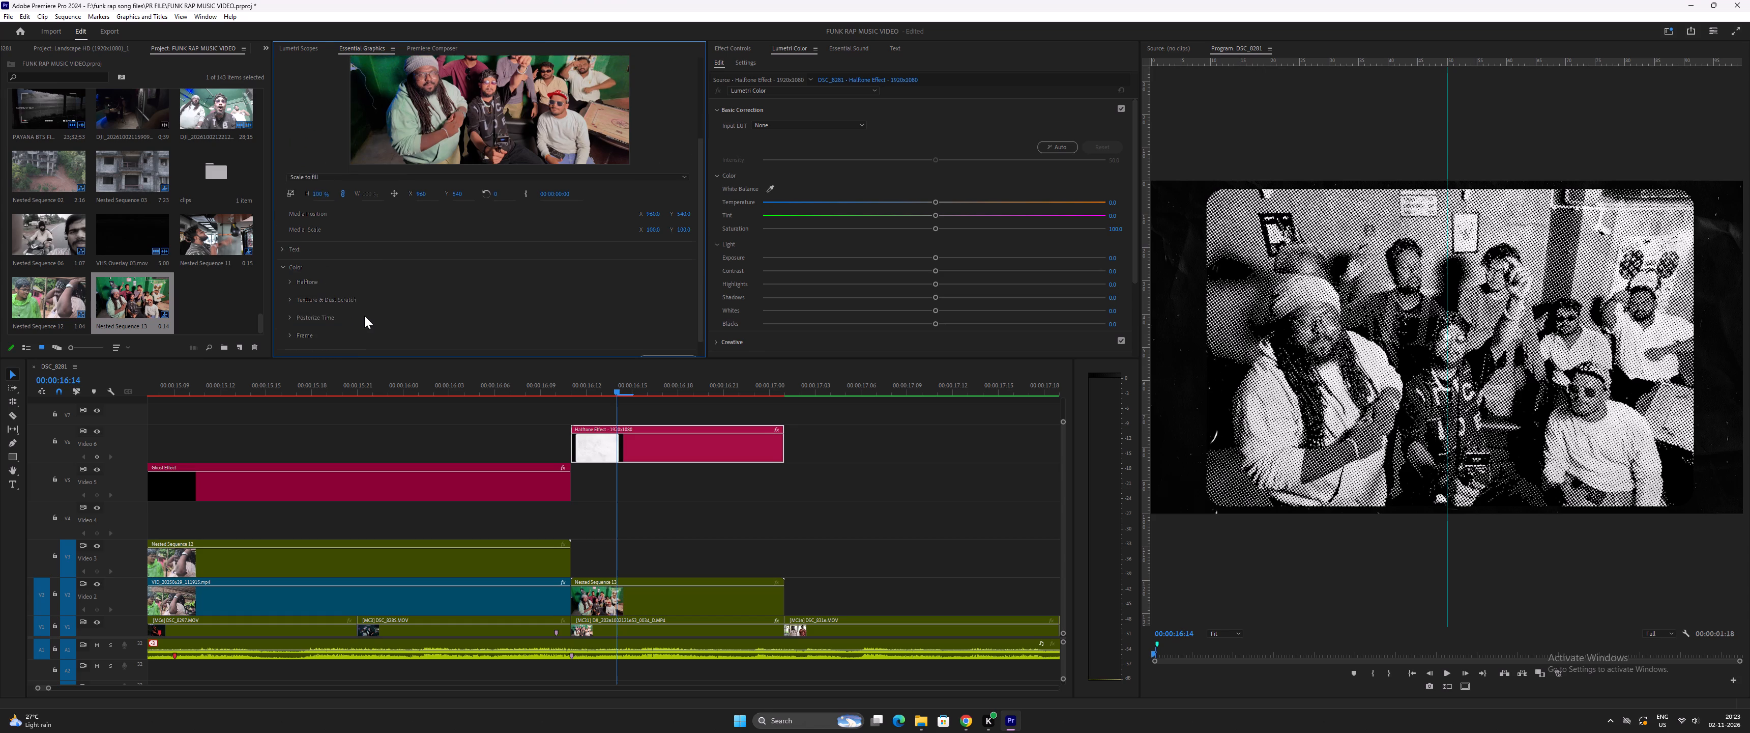
pyautogui.scroll(-5, 364, 314)
pyautogui.click(292, 259)
pyautogui.scroll(-3, 369, 283)
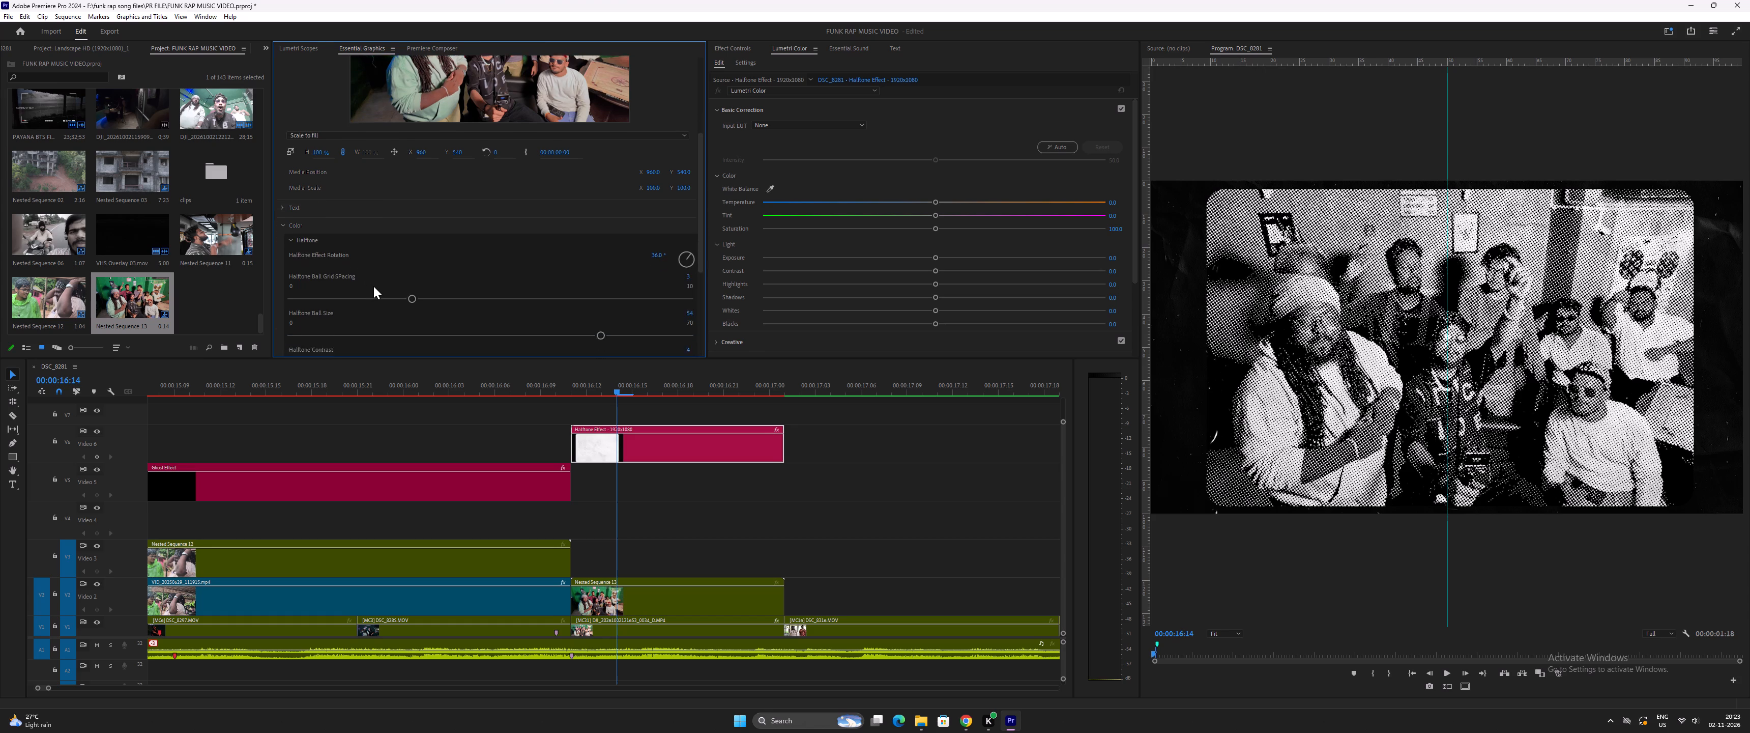
pyautogui.scroll(-19, 373, 286)
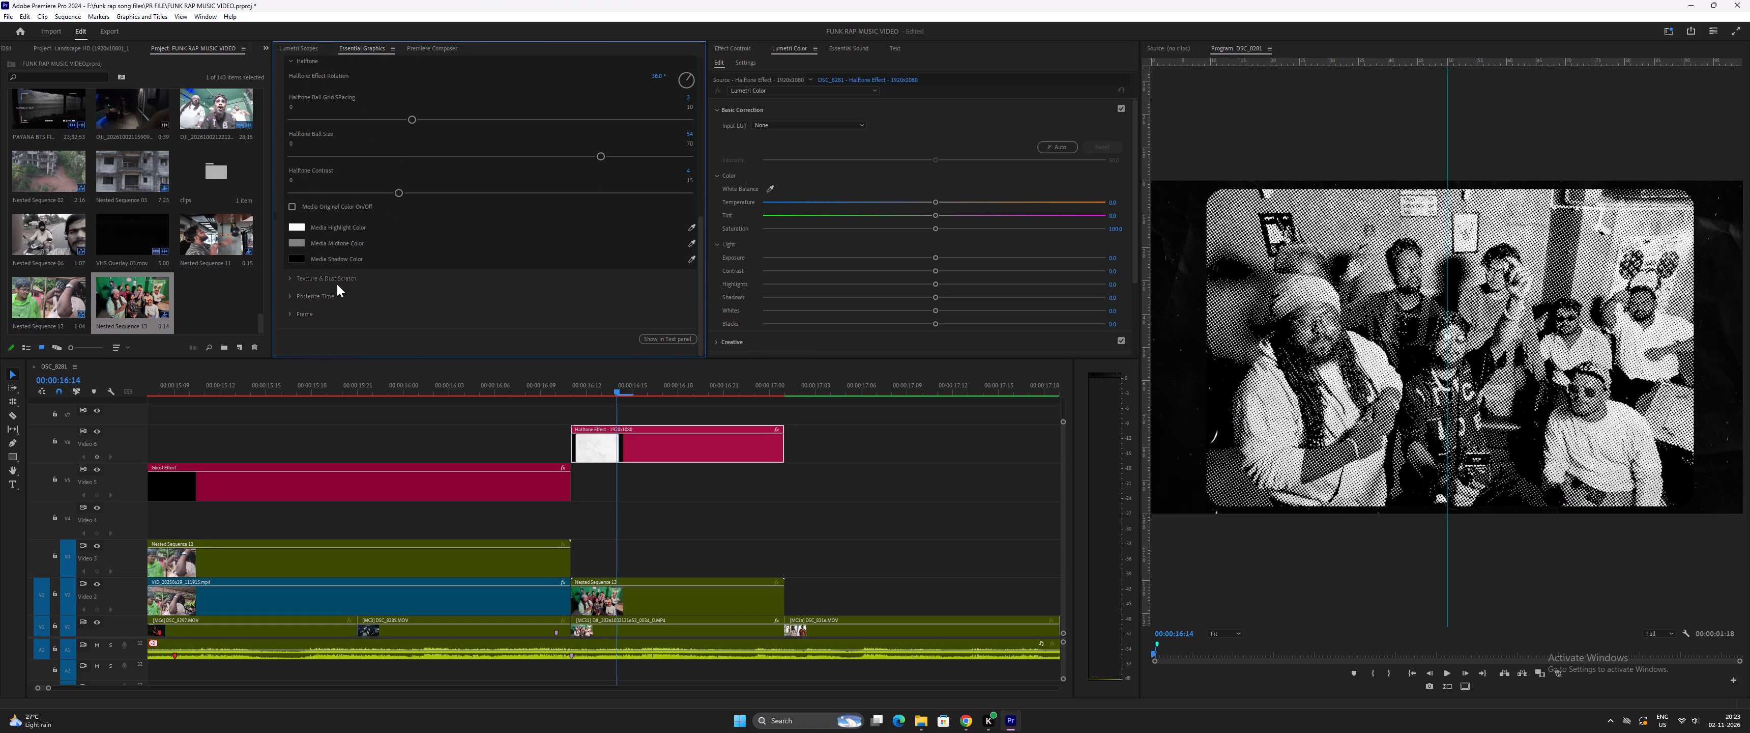
pyautogui.click(289, 275)
pyautogui.click(291, 275)
pyautogui.scroll(-4, 352, 288)
pyautogui.press('space')
pyautogui.press('space')
# Turn off Posterize Time for the Halftone Effect graphic and play back the green-room group shot.
pyautogui.click(581, 389)
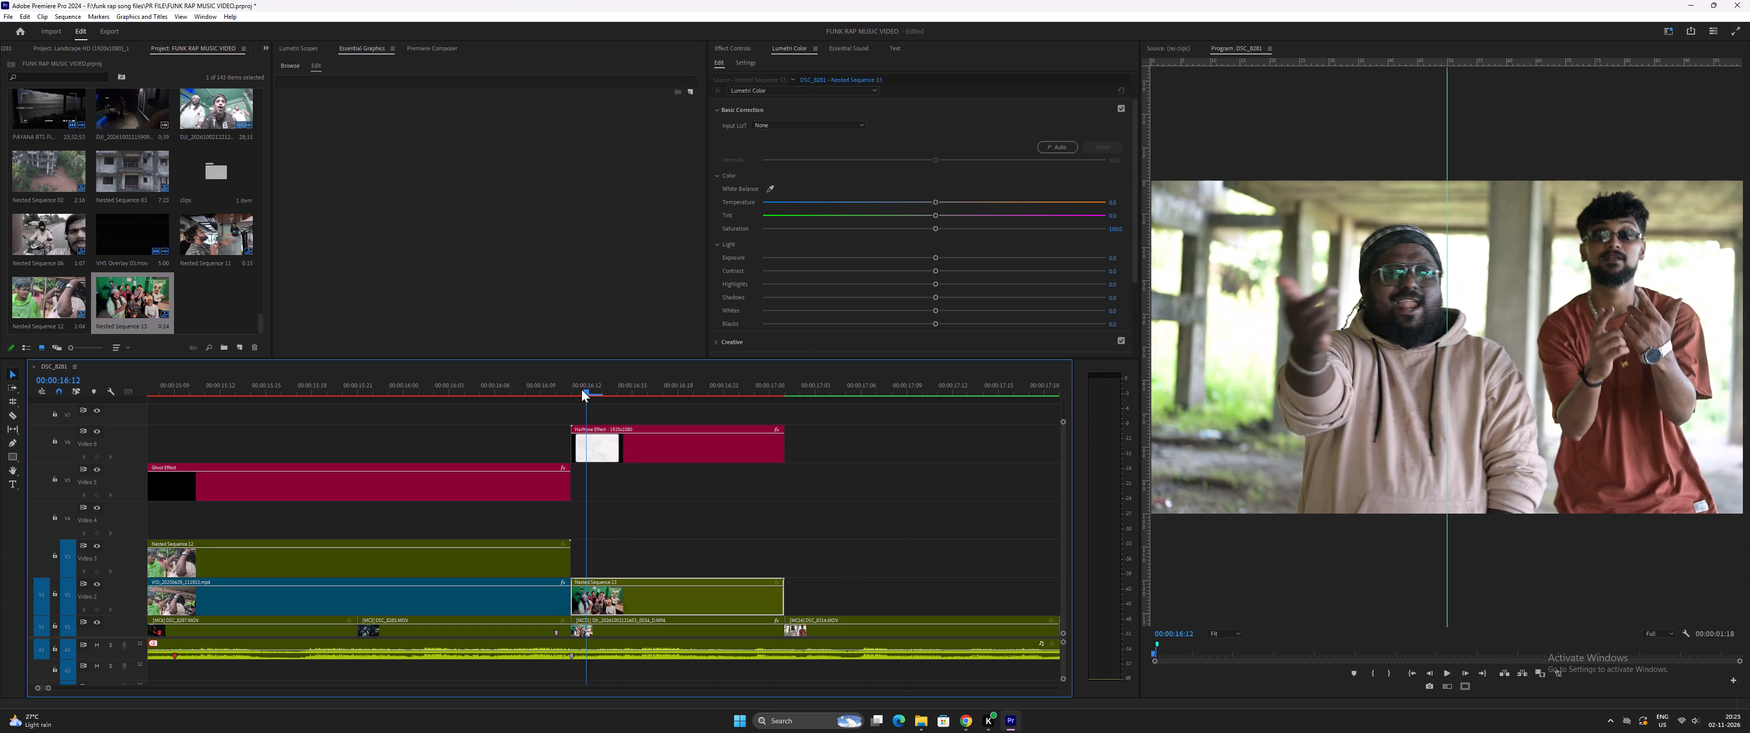
pyautogui.click(594, 438)
pyautogui.scroll(-4, 324, 292)
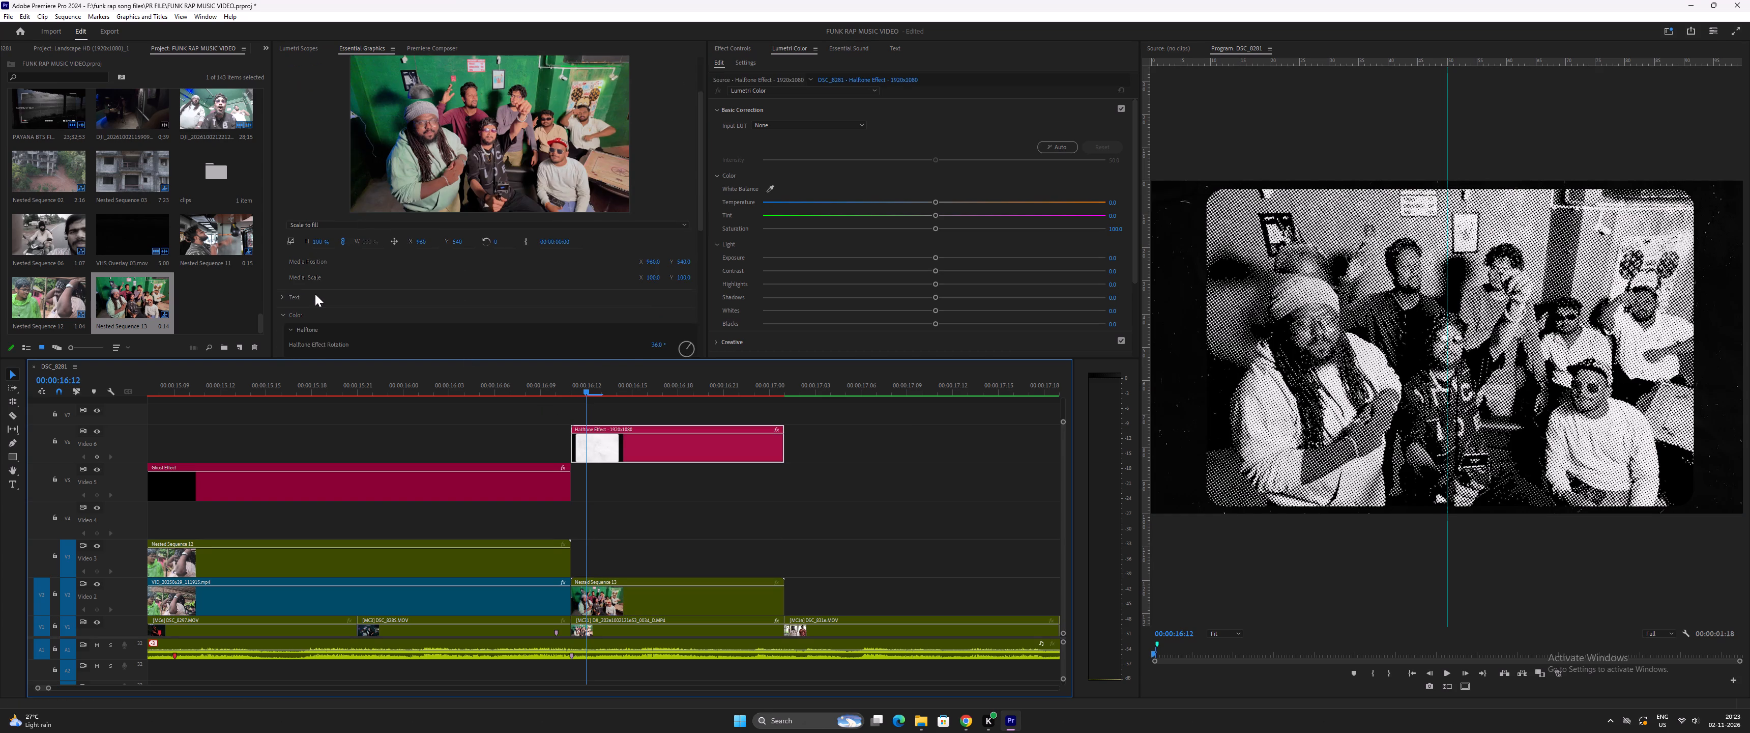
pyautogui.scroll(-20, 315, 294)
pyautogui.scroll(-12, 315, 294)
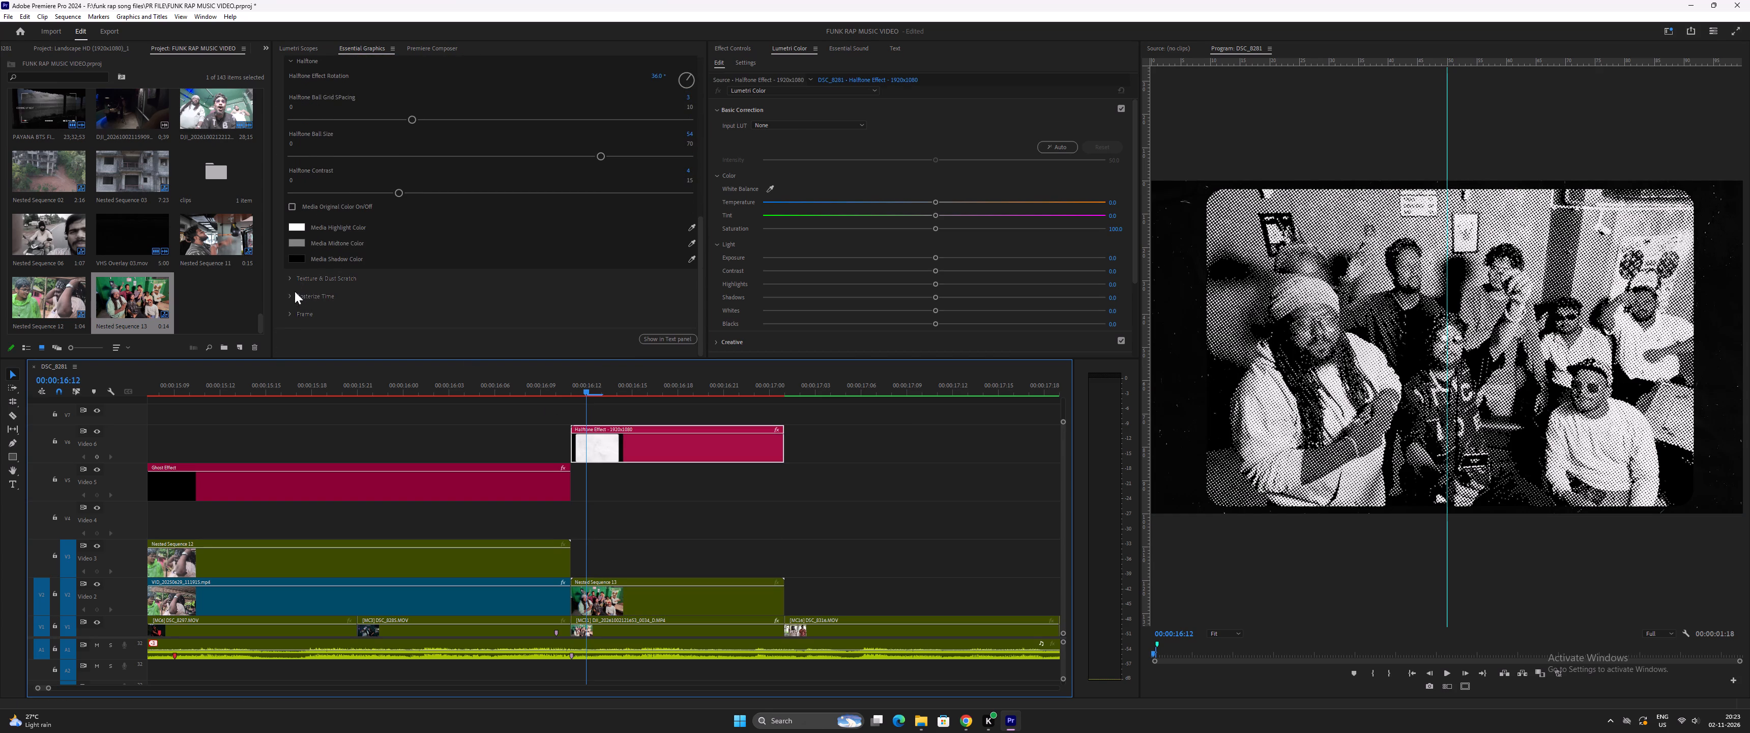
pyautogui.click(288, 293)
pyautogui.scroll(-5, 354, 305)
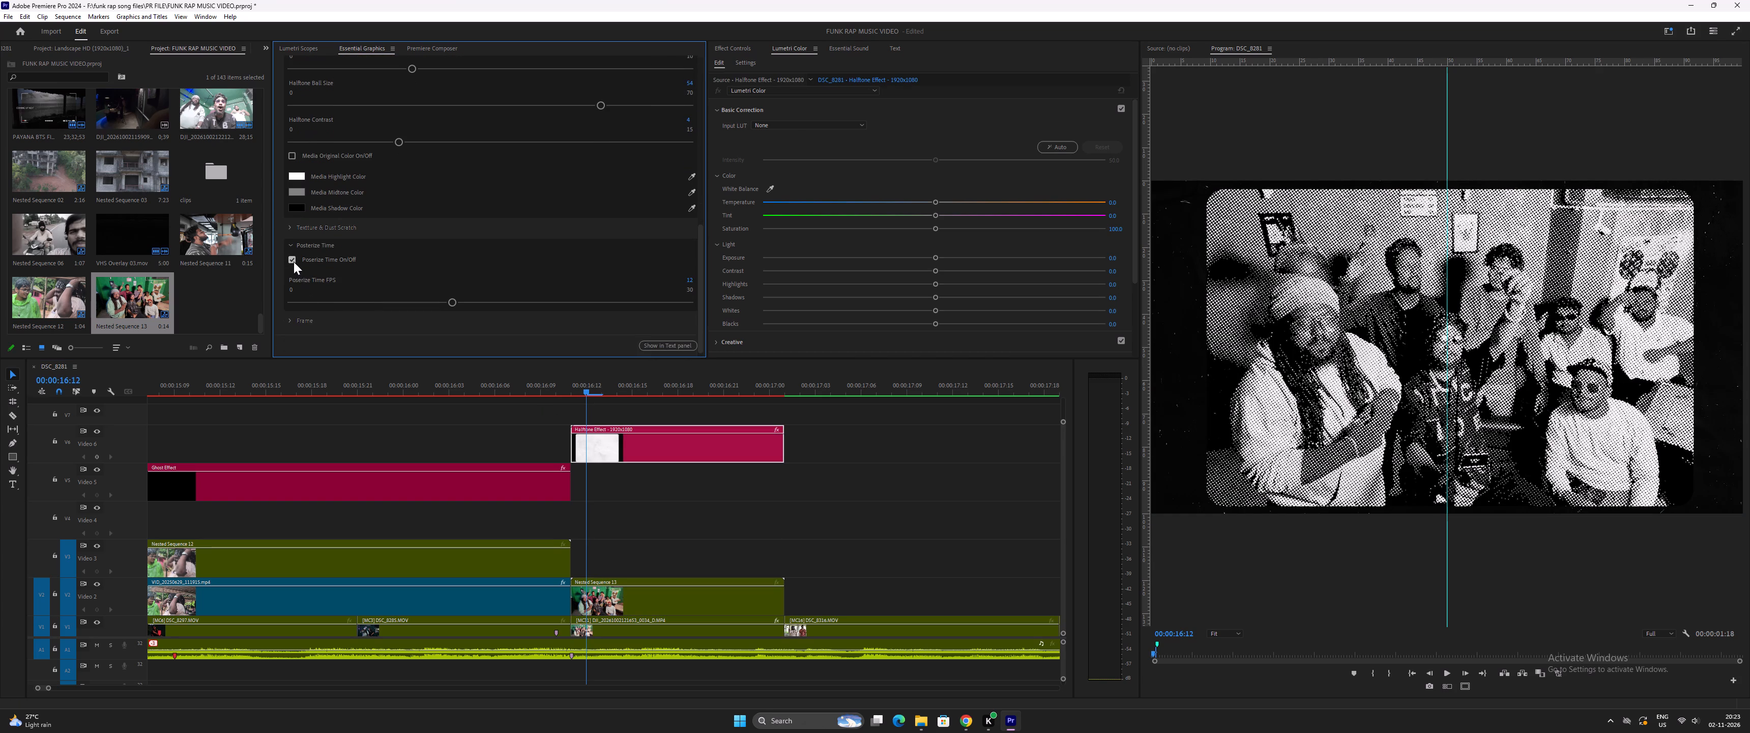
pyautogui.click(291, 260)
pyautogui.click(560, 384)
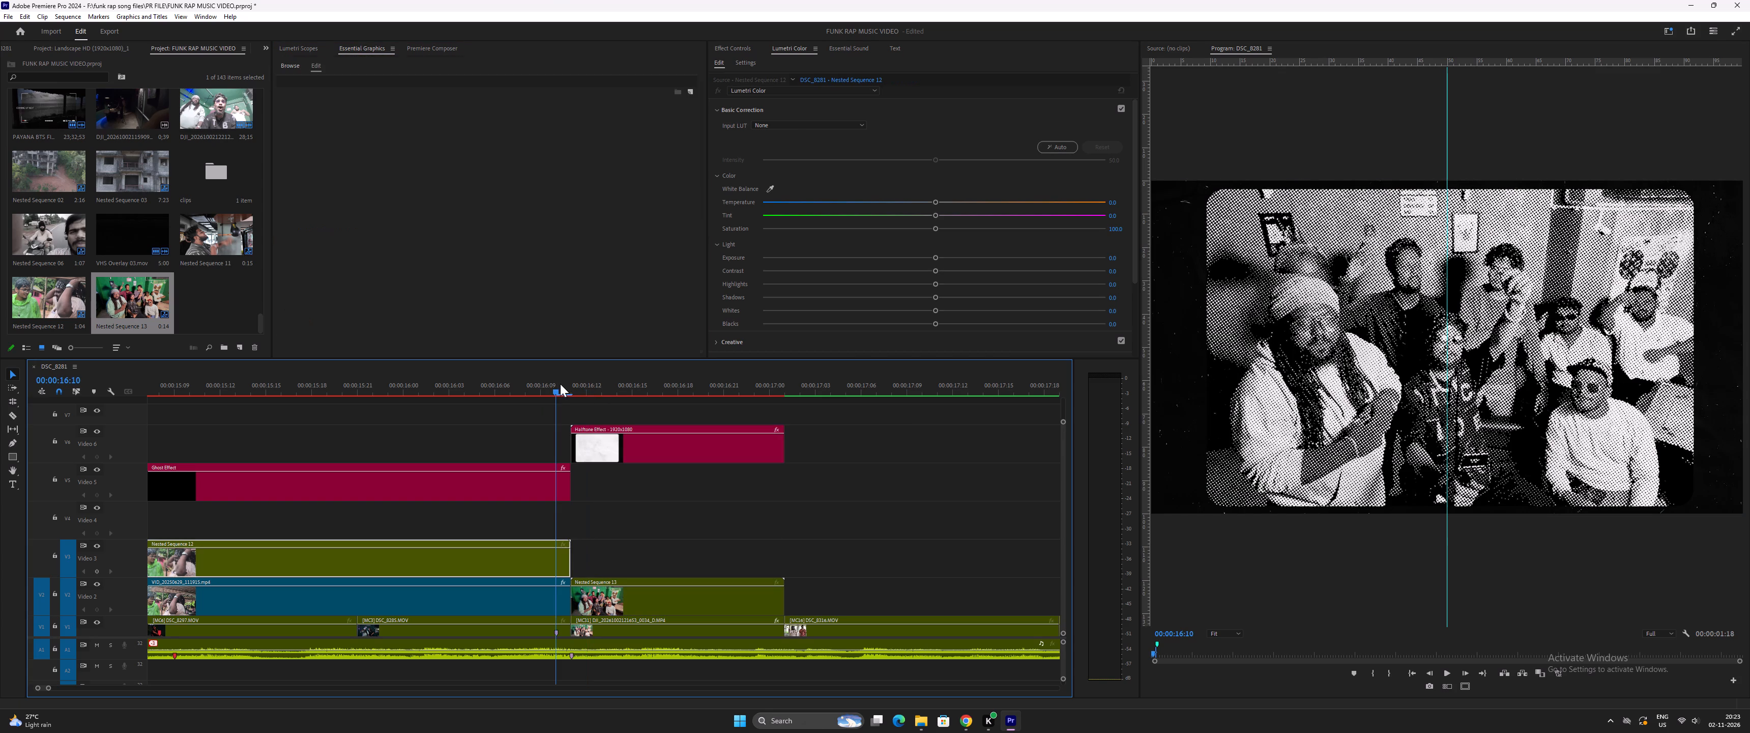
pyautogui.press('space')
pyautogui.press('space')
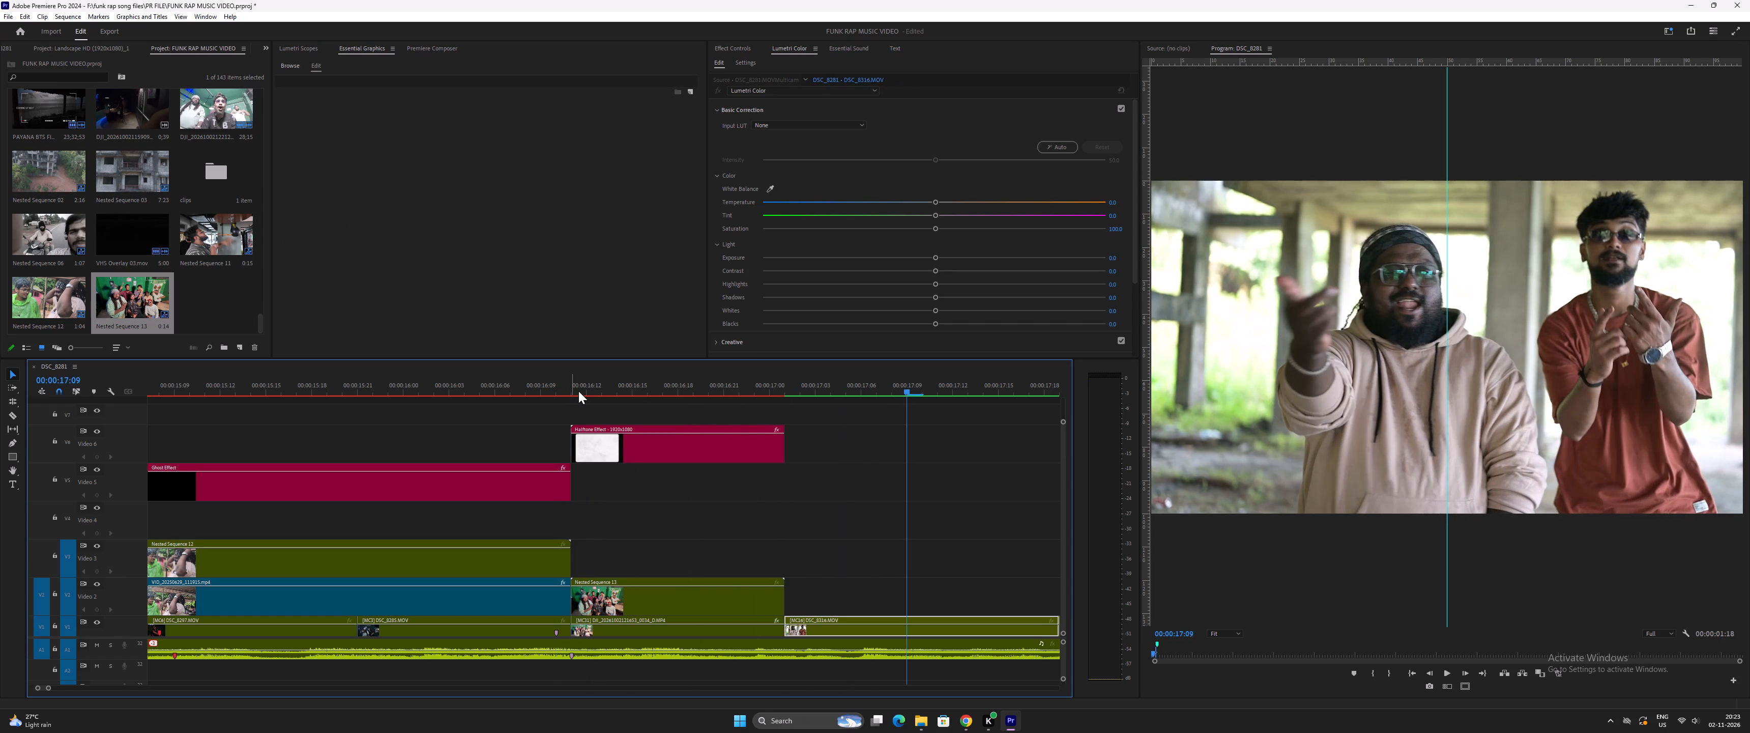
pyautogui.click(578, 391)
pyautogui.press('space')
pyautogui.press('space')
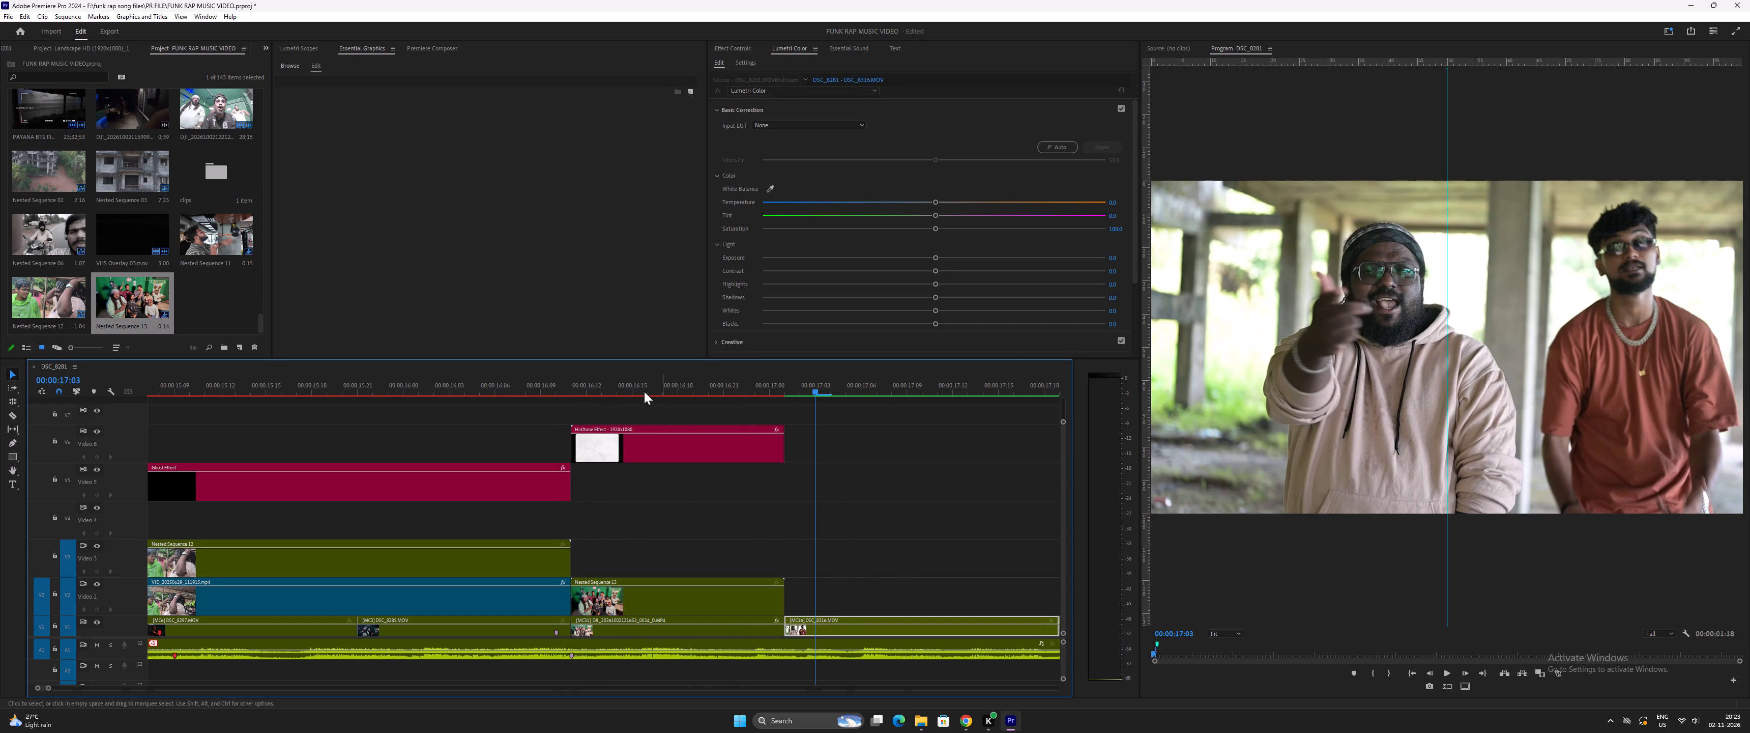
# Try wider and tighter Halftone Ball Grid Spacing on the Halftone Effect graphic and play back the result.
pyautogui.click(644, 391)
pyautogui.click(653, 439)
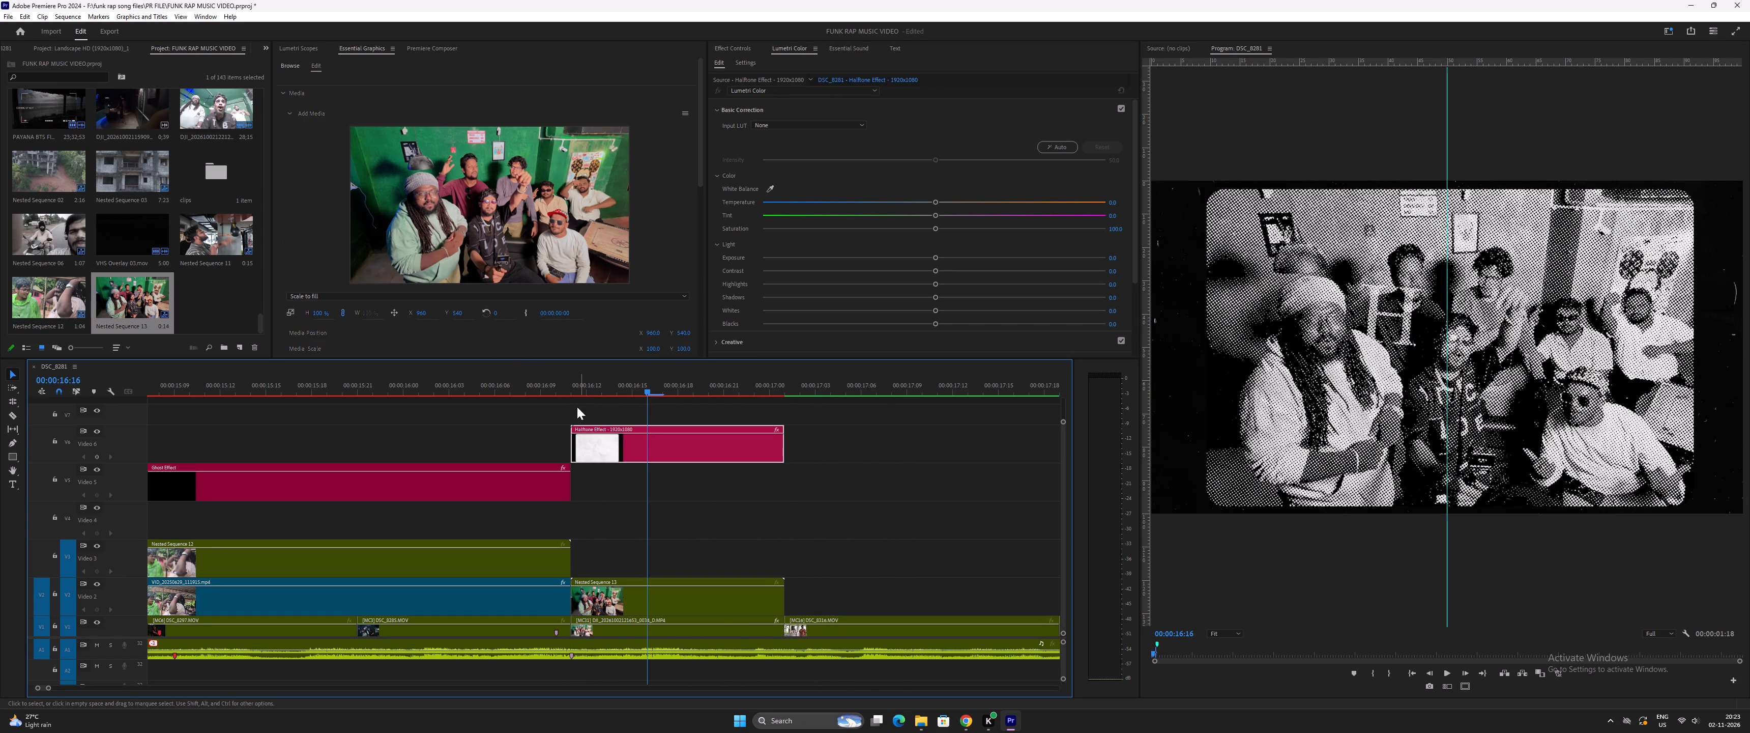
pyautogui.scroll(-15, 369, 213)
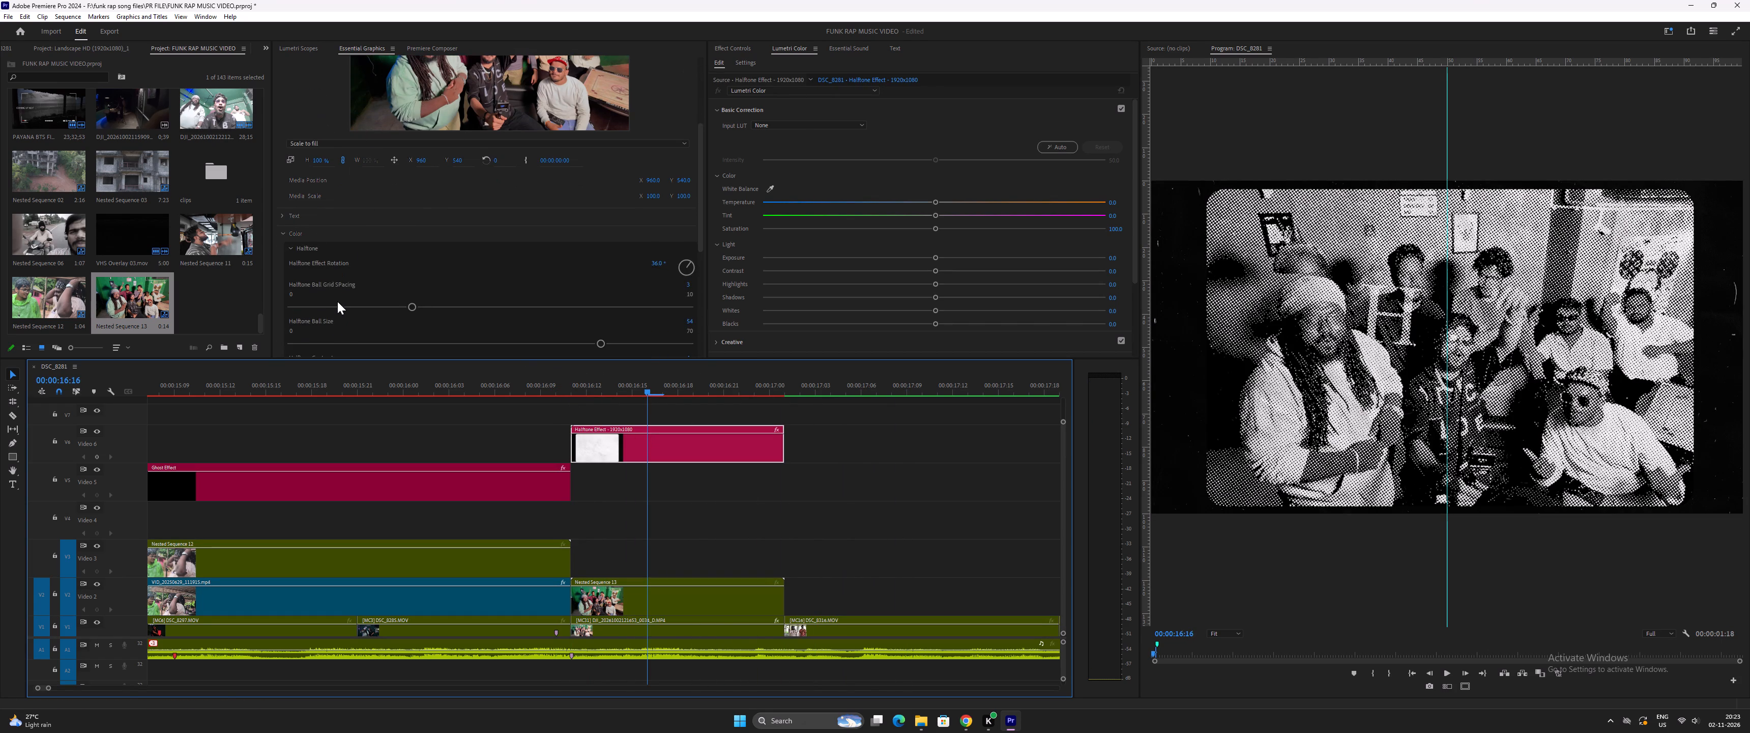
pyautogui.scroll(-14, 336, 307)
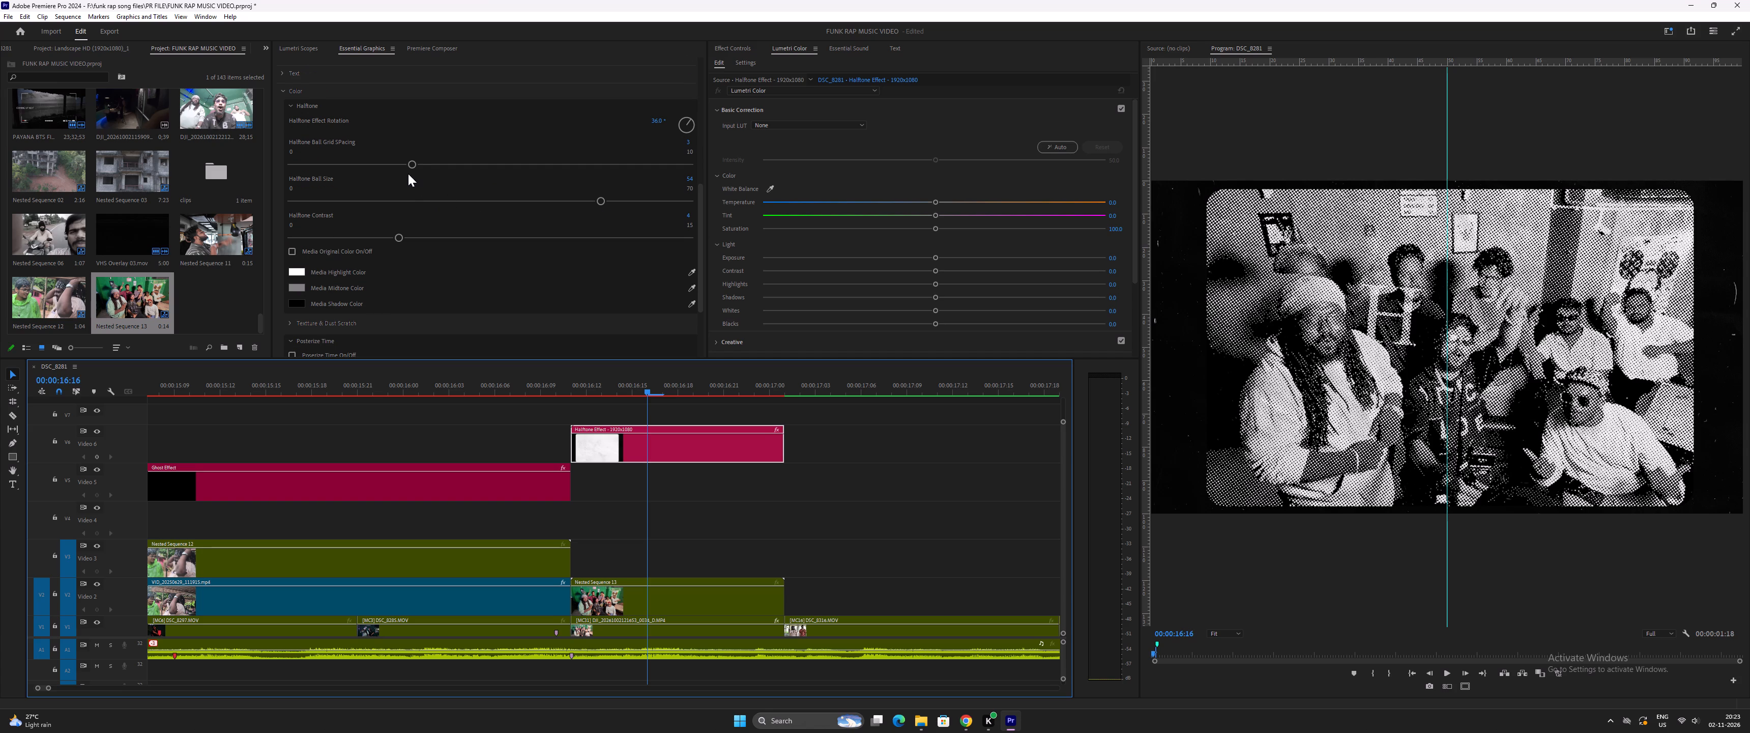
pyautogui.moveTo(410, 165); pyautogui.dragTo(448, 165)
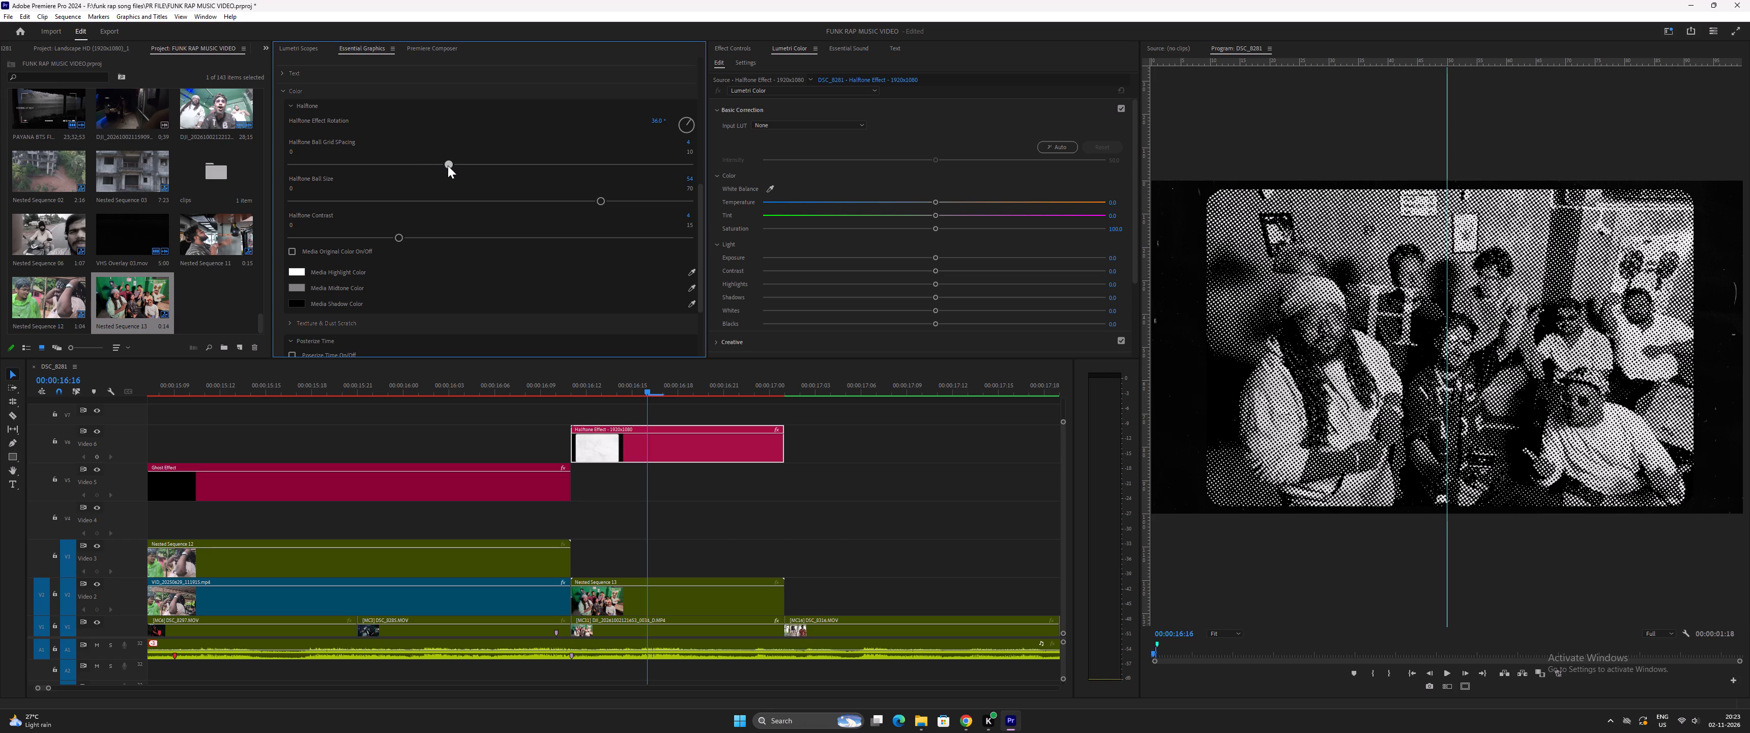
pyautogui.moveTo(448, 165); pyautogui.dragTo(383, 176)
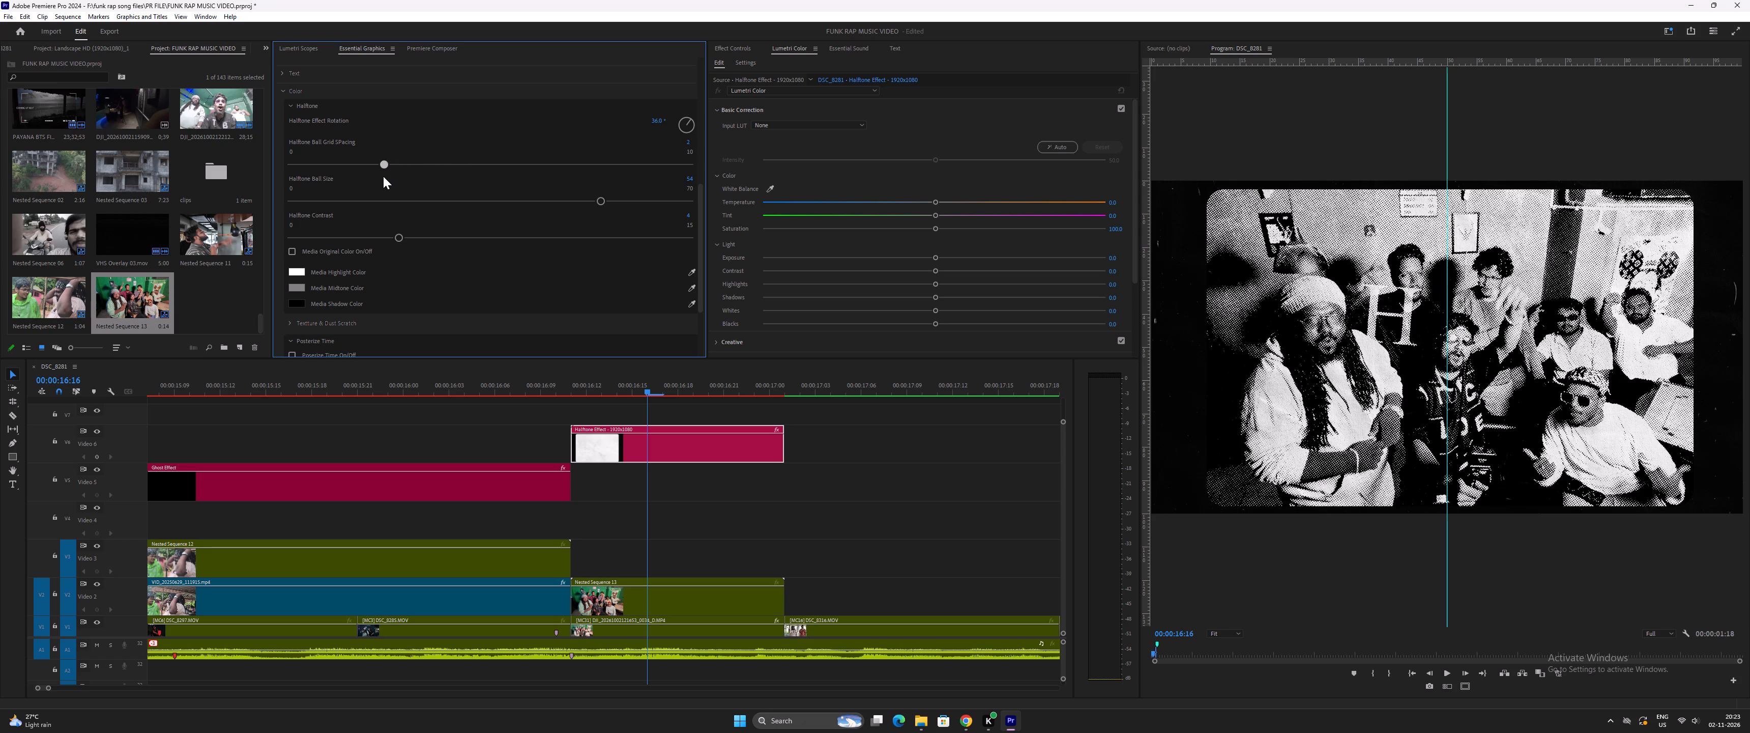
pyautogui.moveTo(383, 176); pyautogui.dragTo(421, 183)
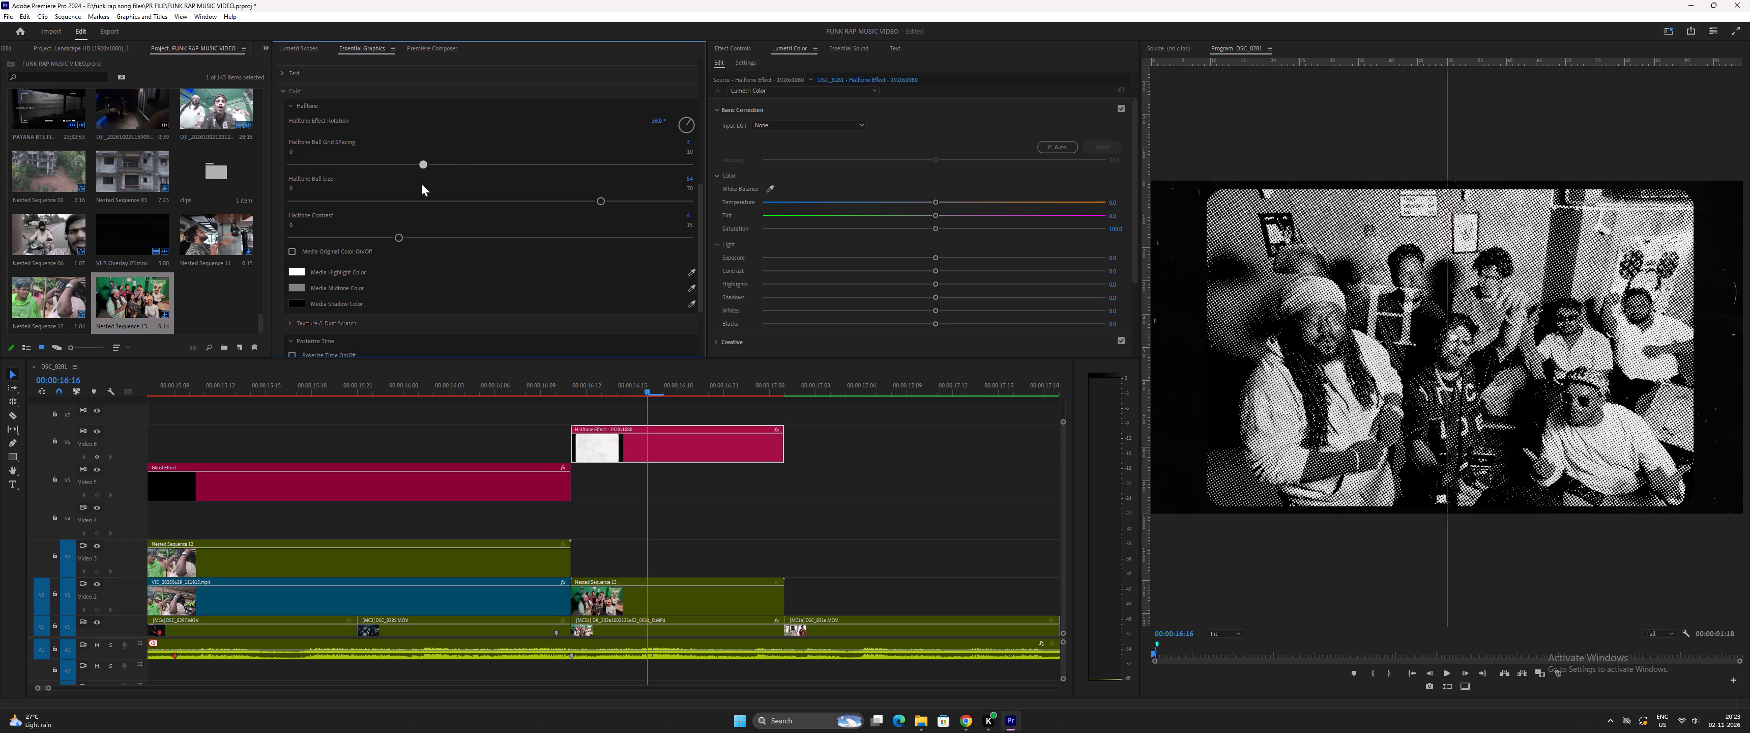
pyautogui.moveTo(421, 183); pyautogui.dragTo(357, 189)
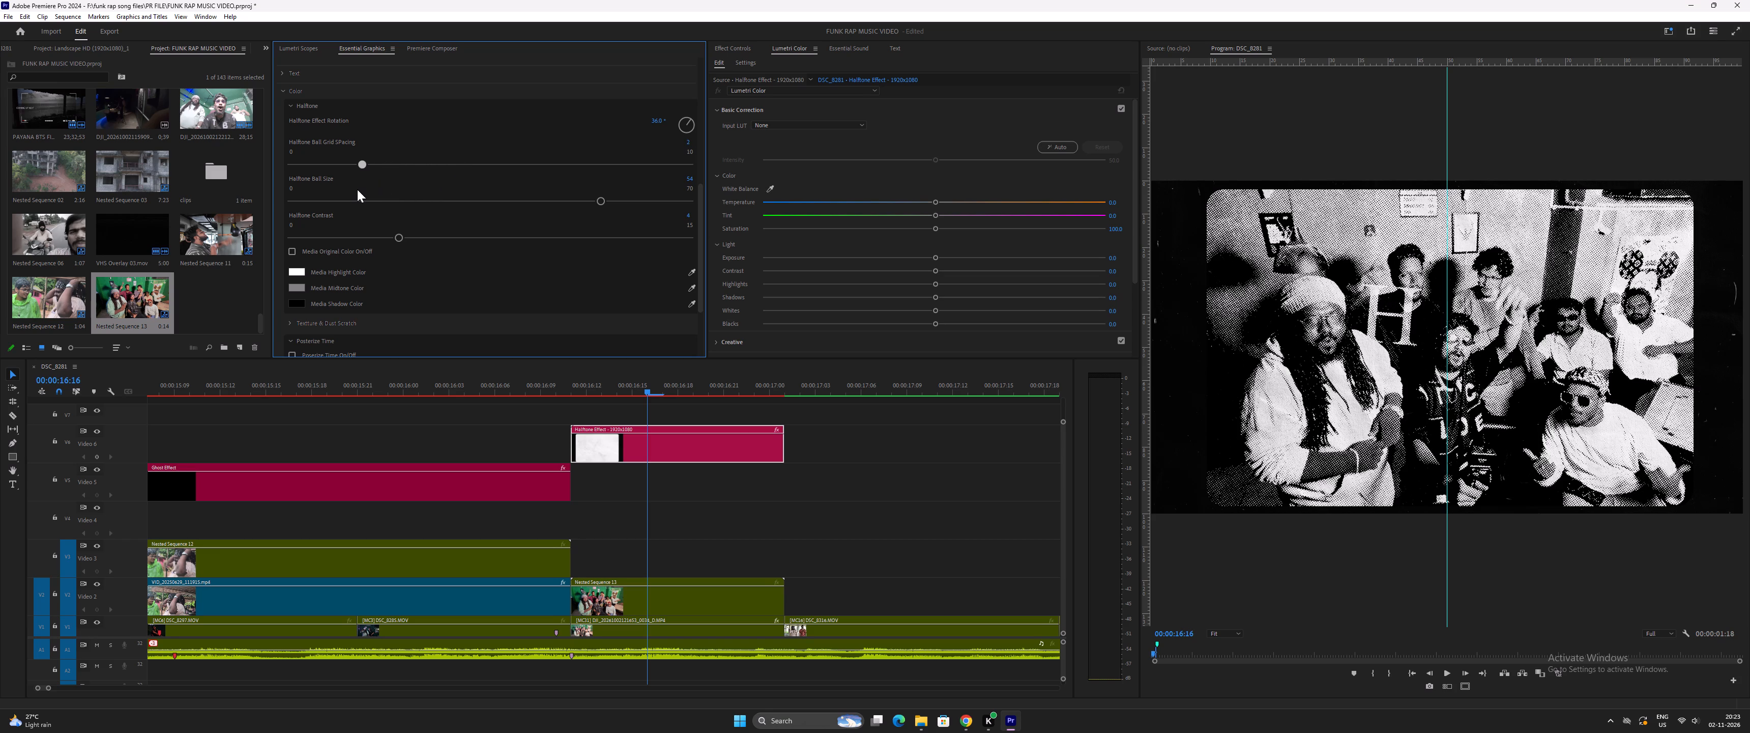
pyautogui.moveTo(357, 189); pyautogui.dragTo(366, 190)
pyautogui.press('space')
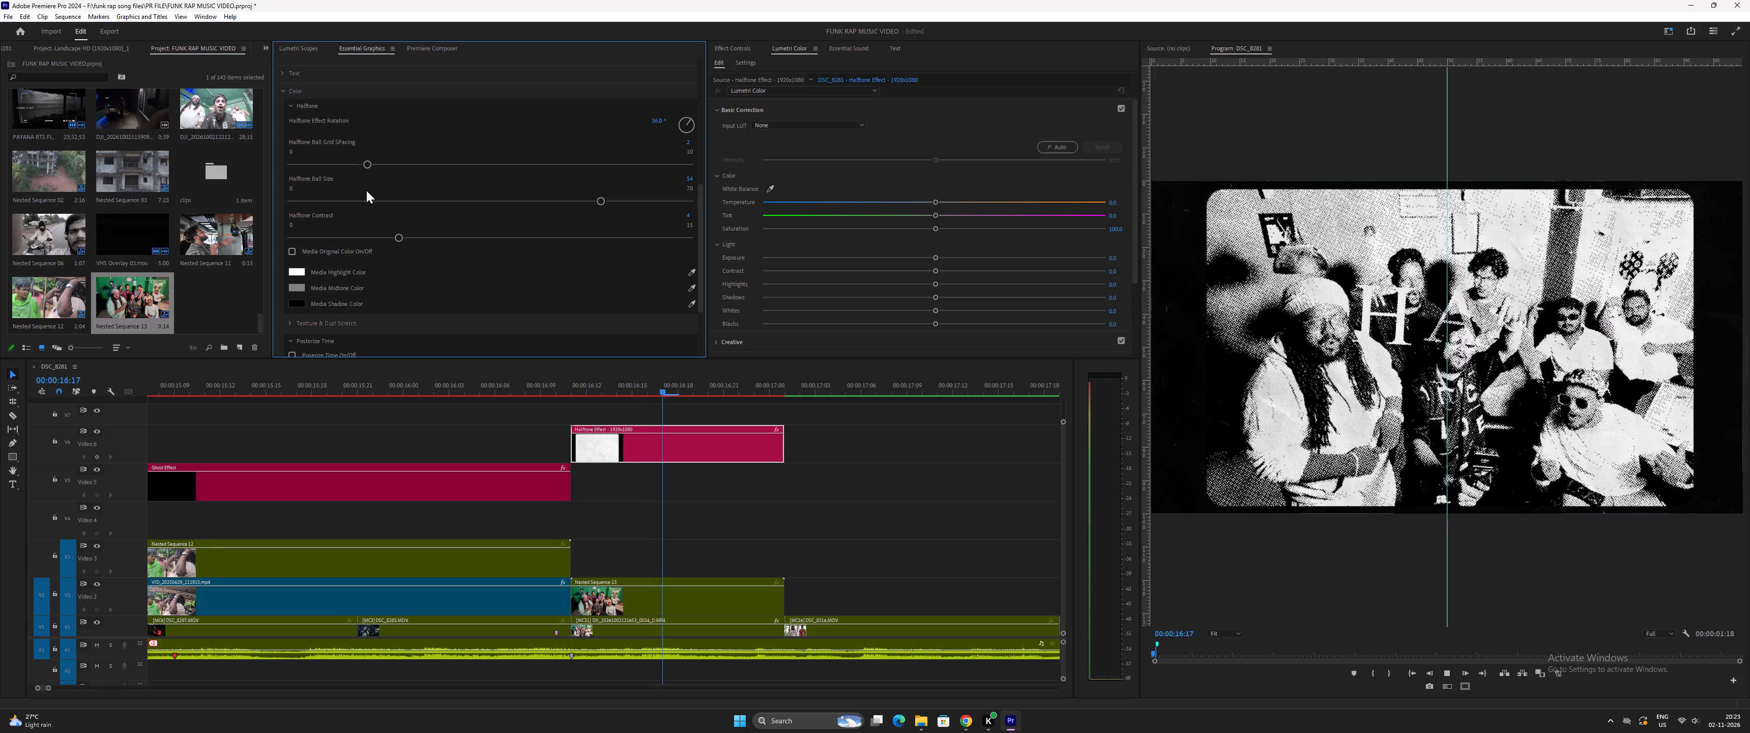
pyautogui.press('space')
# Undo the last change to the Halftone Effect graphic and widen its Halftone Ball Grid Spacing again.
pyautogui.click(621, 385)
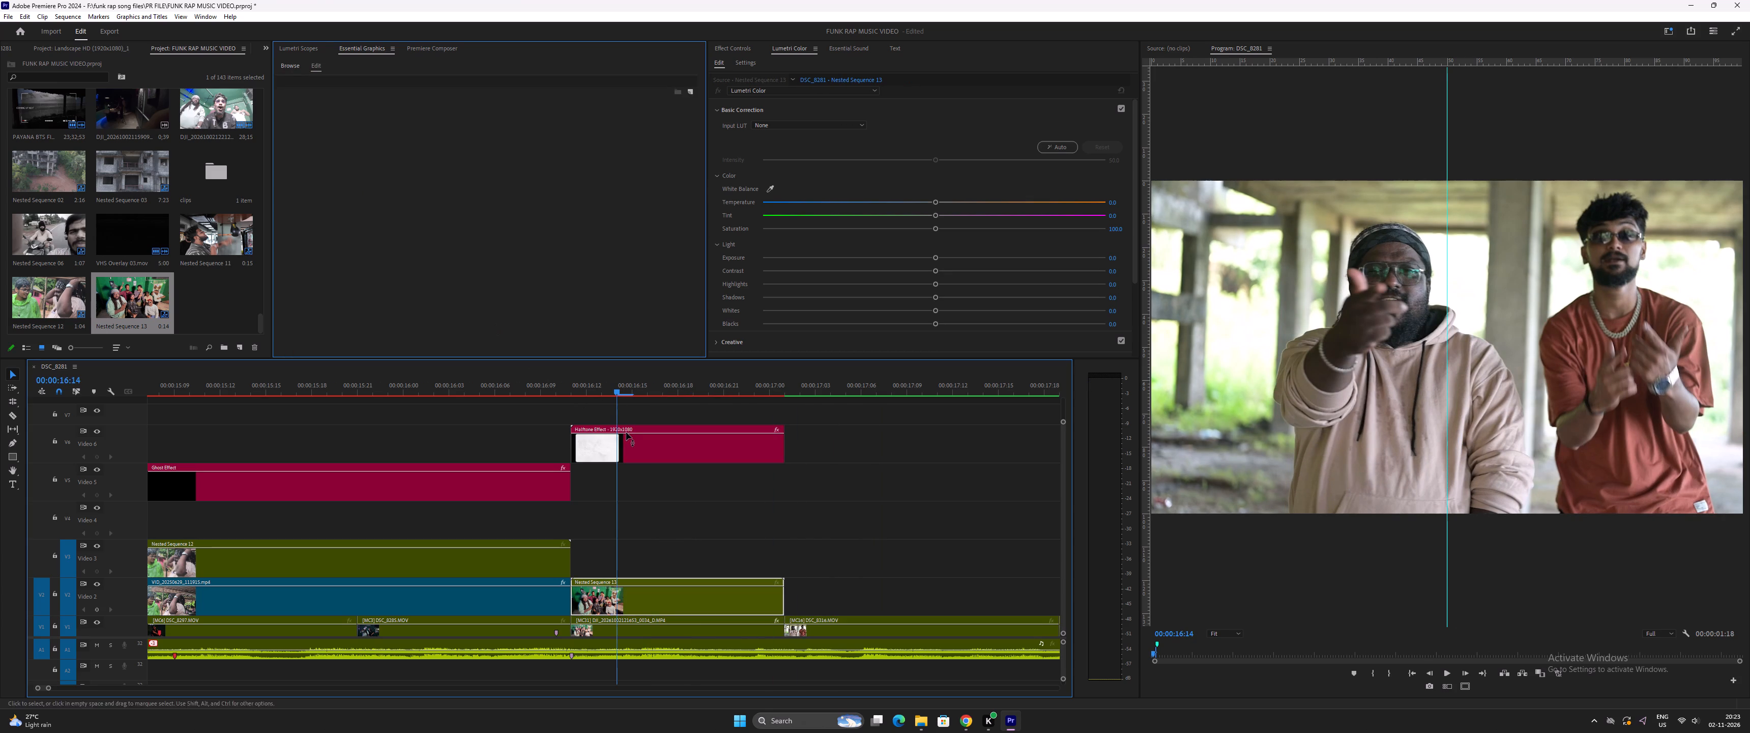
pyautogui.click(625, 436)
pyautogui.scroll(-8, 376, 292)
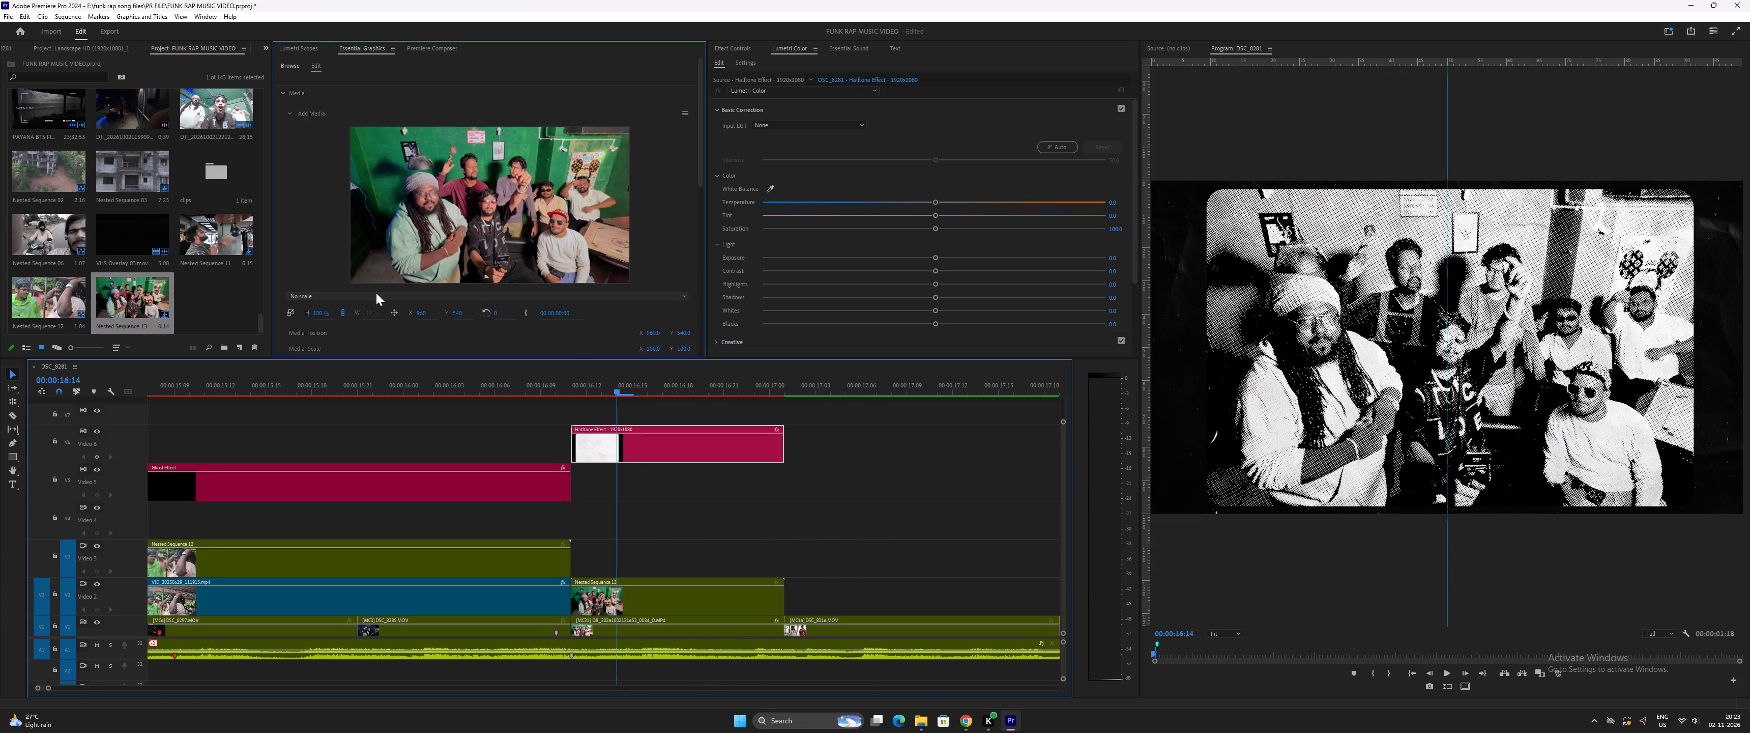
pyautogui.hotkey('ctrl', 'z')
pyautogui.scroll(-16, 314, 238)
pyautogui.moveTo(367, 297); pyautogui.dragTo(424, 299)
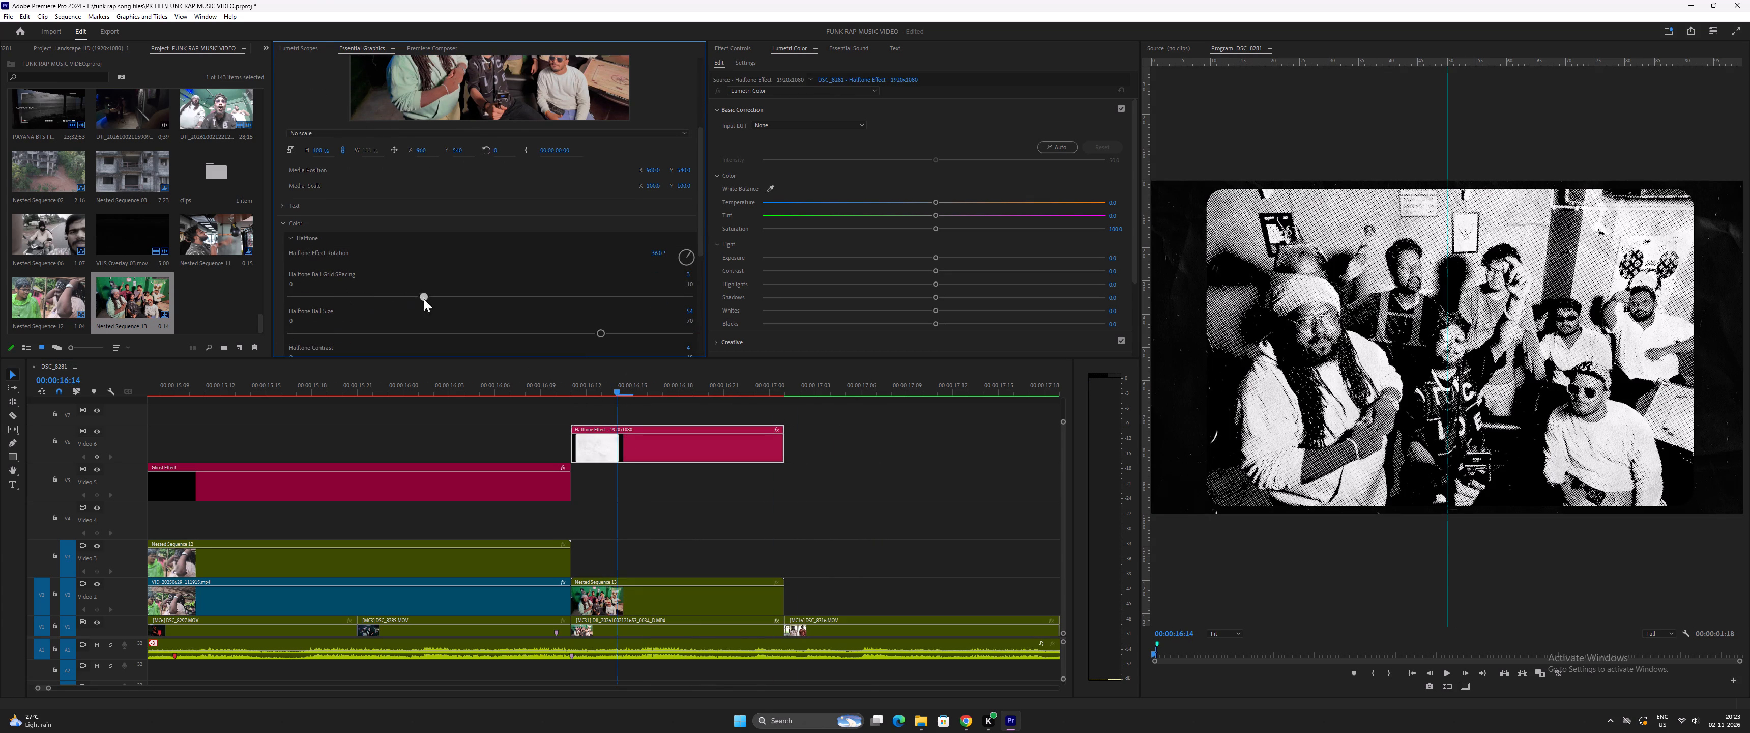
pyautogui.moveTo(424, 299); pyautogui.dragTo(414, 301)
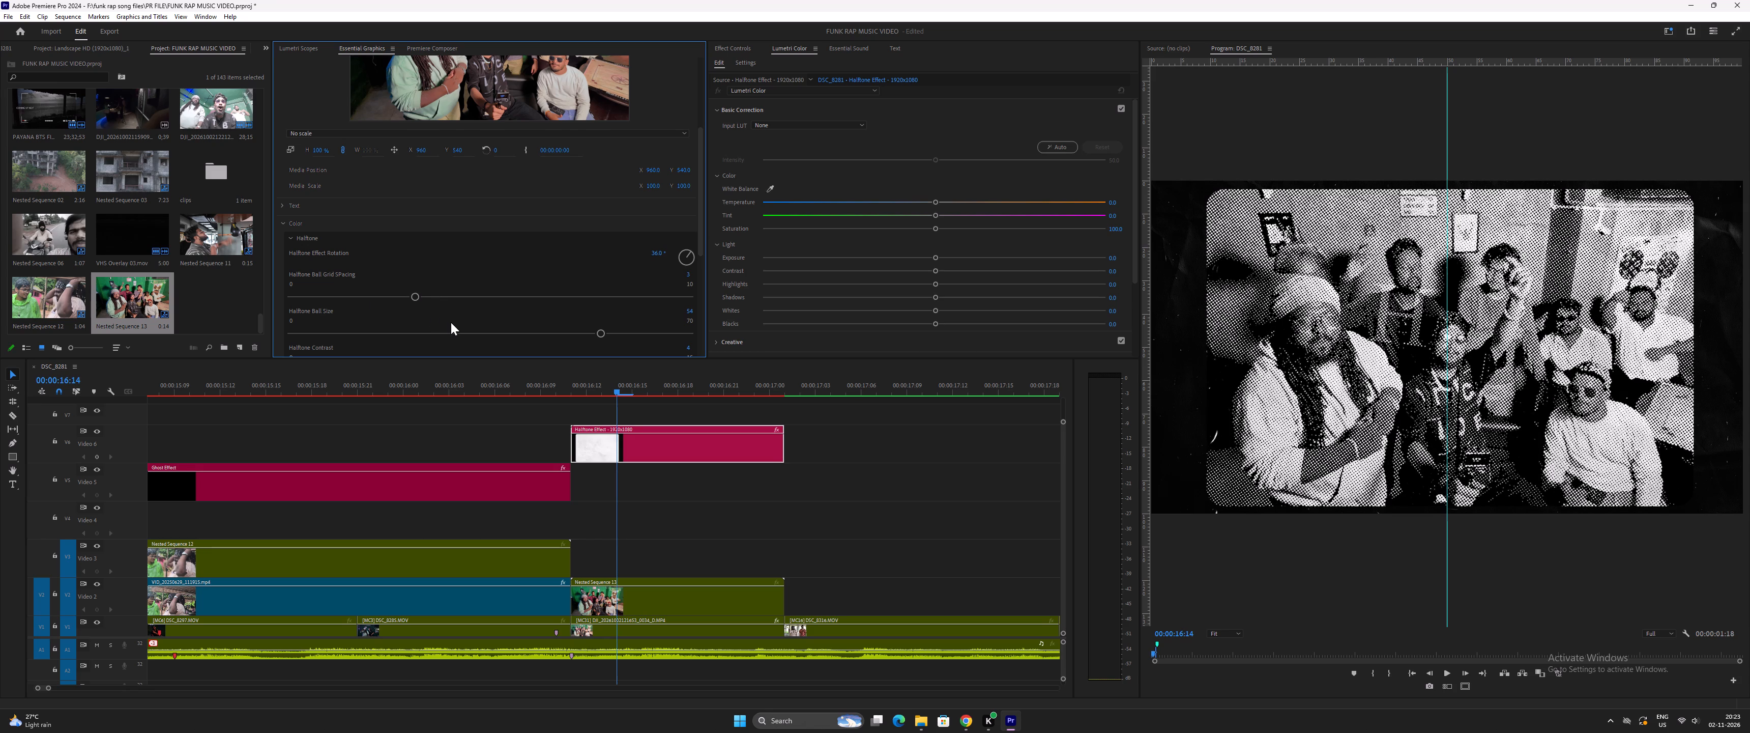
# Reduce the Halftone Ball Grid Spacing for a finer, higher-contrast black-and-white group shot.
pyautogui.scroll(-10, 451, 322)
pyautogui.moveTo(410, 197); pyautogui.dragTo(391, 196)
pyautogui.scroll(-5, 444, 277)
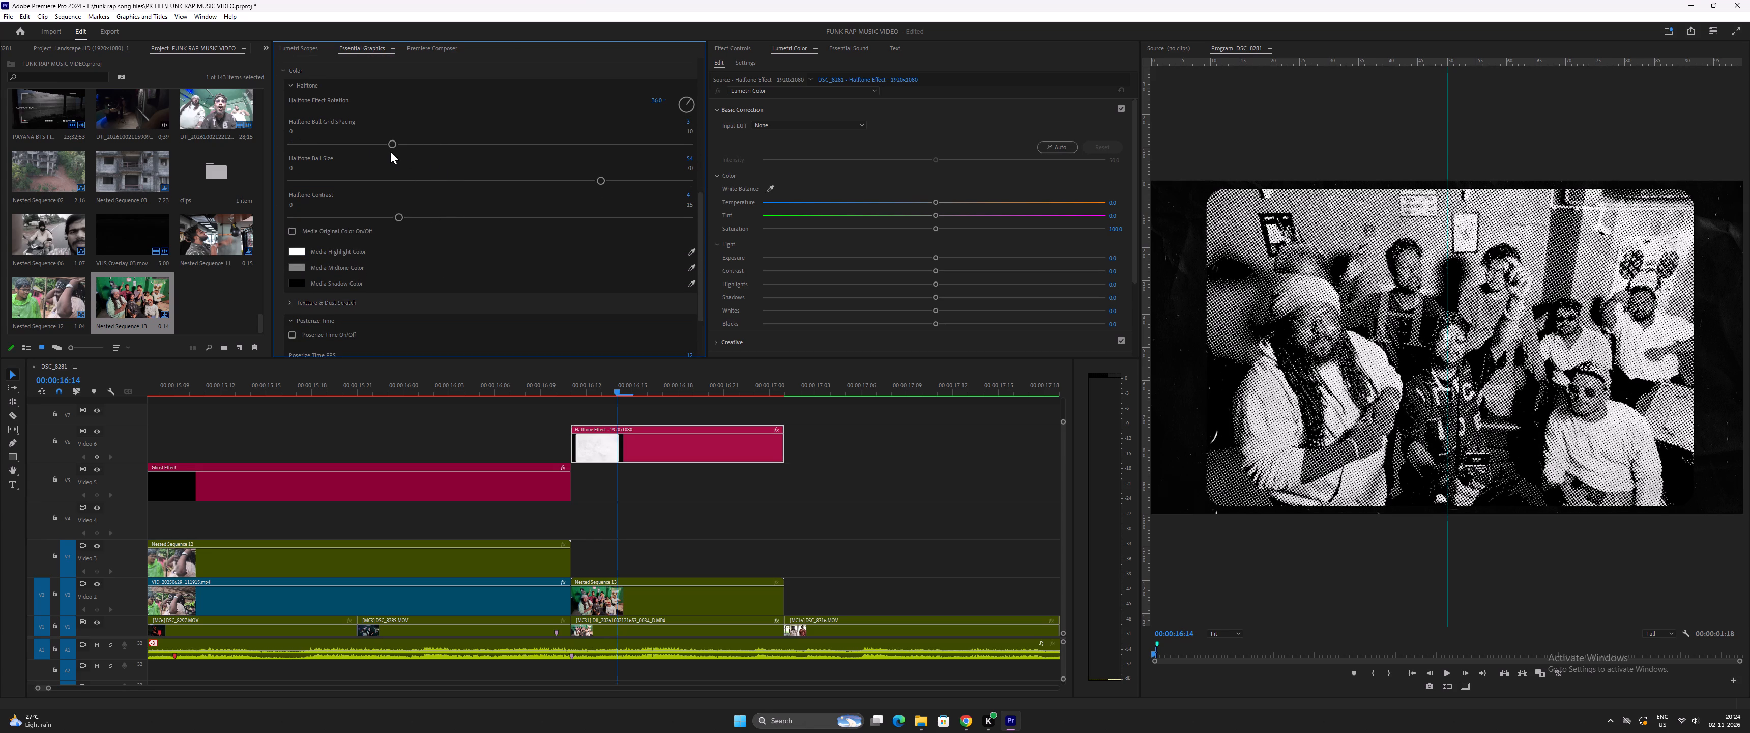
pyautogui.moveTo(392, 147); pyautogui.dragTo(347, 151)
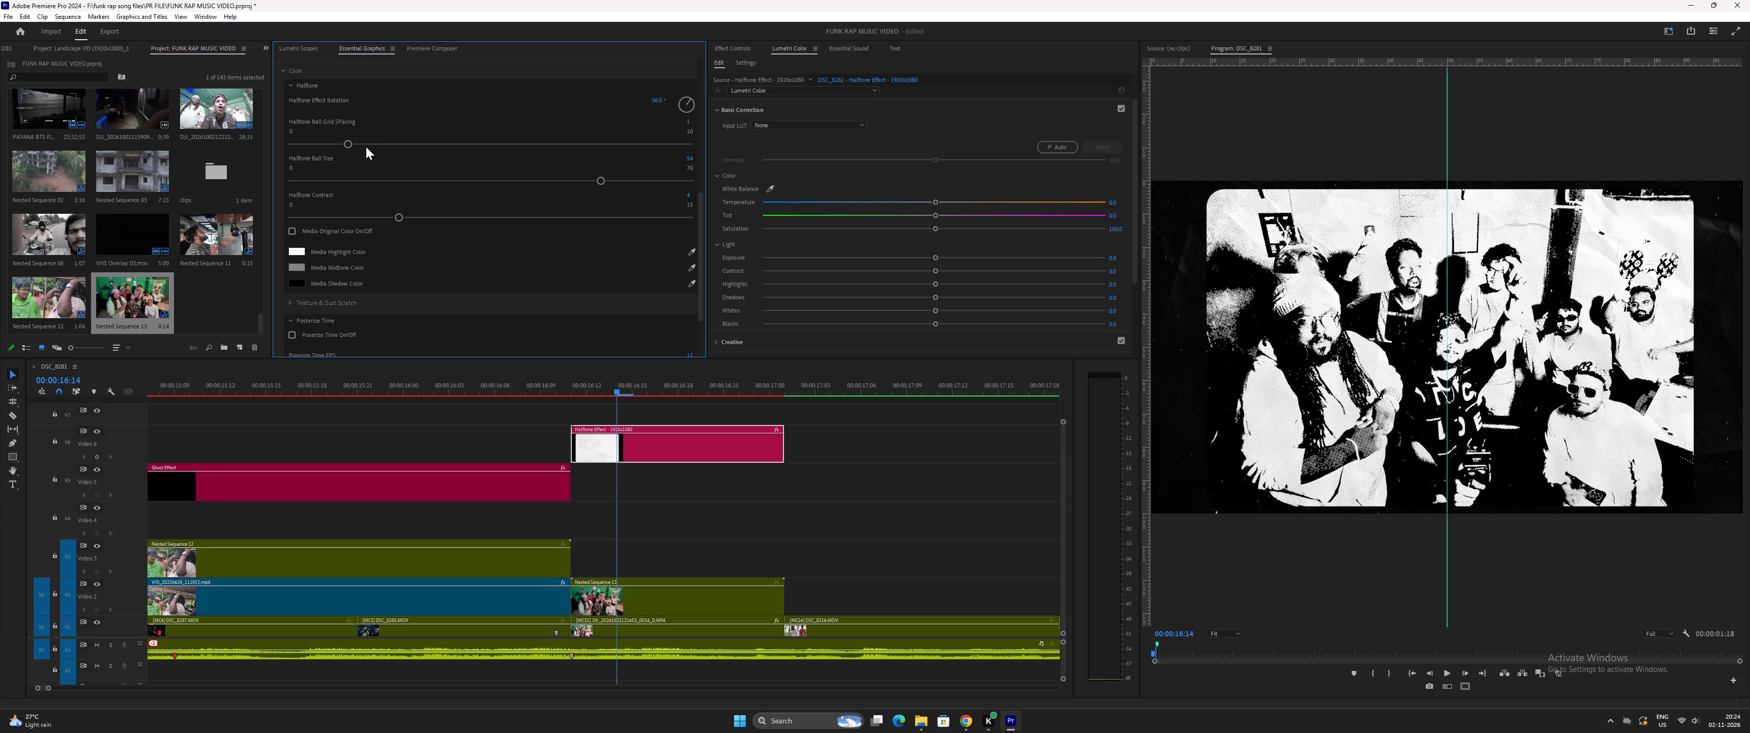
pyautogui.moveTo(368, 144); pyautogui.dragTo(374, 145)
pyautogui.moveTo(376, 144); pyautogui.dragTo(383, 144)
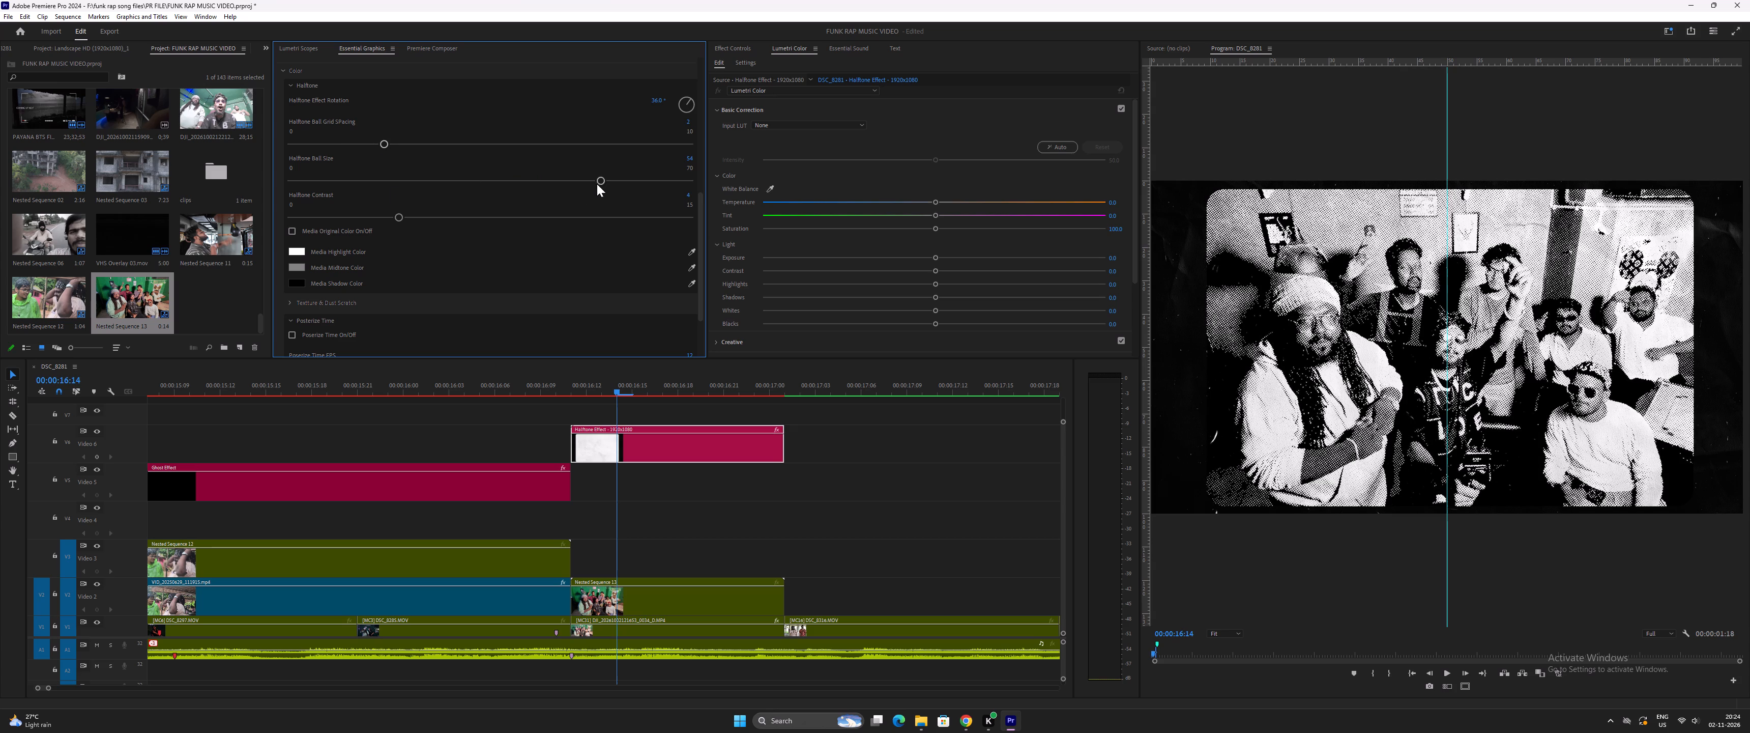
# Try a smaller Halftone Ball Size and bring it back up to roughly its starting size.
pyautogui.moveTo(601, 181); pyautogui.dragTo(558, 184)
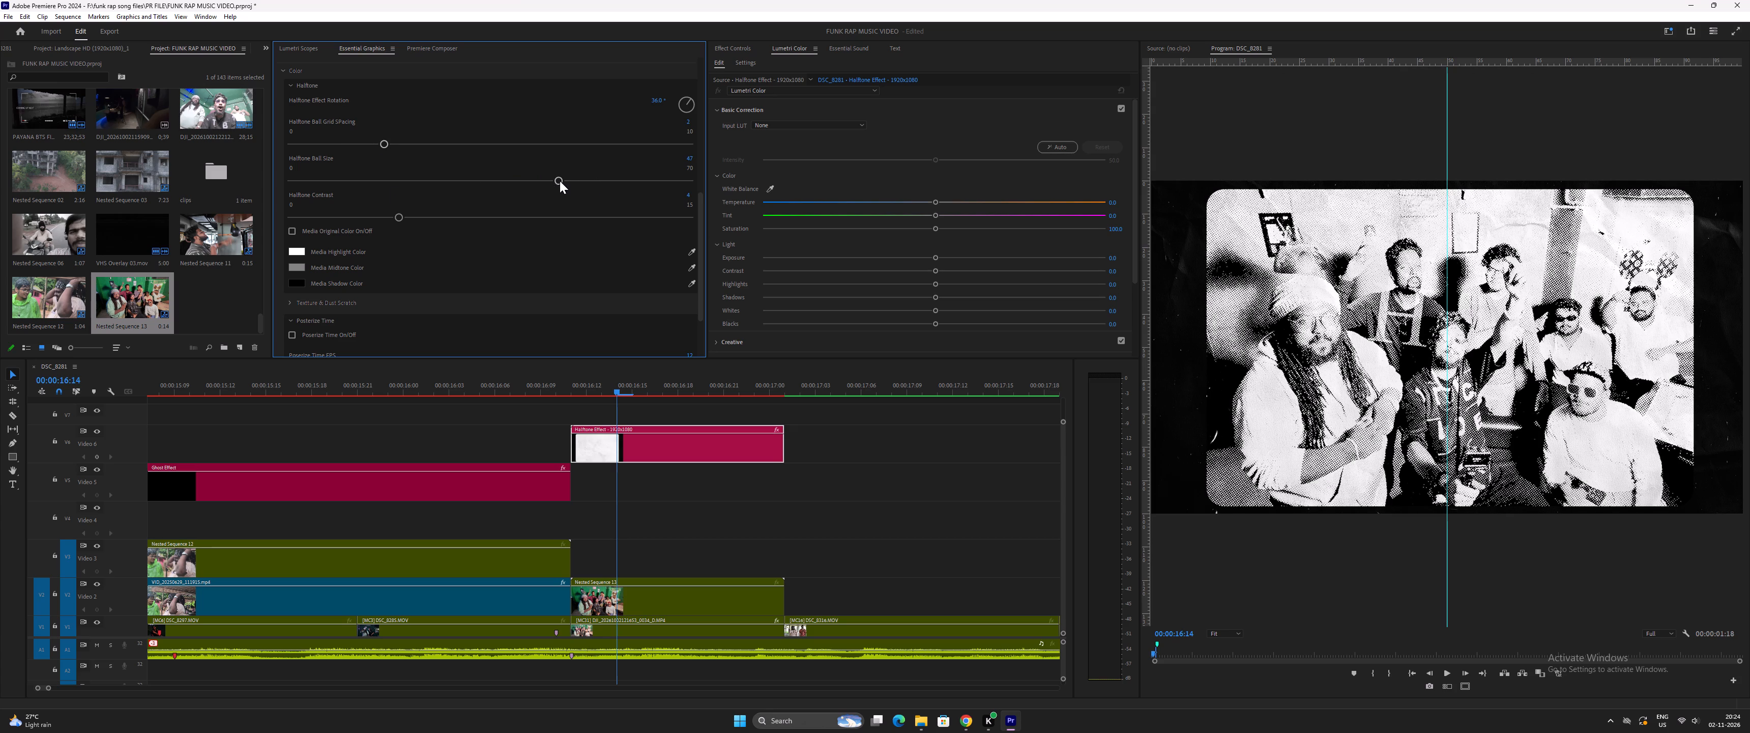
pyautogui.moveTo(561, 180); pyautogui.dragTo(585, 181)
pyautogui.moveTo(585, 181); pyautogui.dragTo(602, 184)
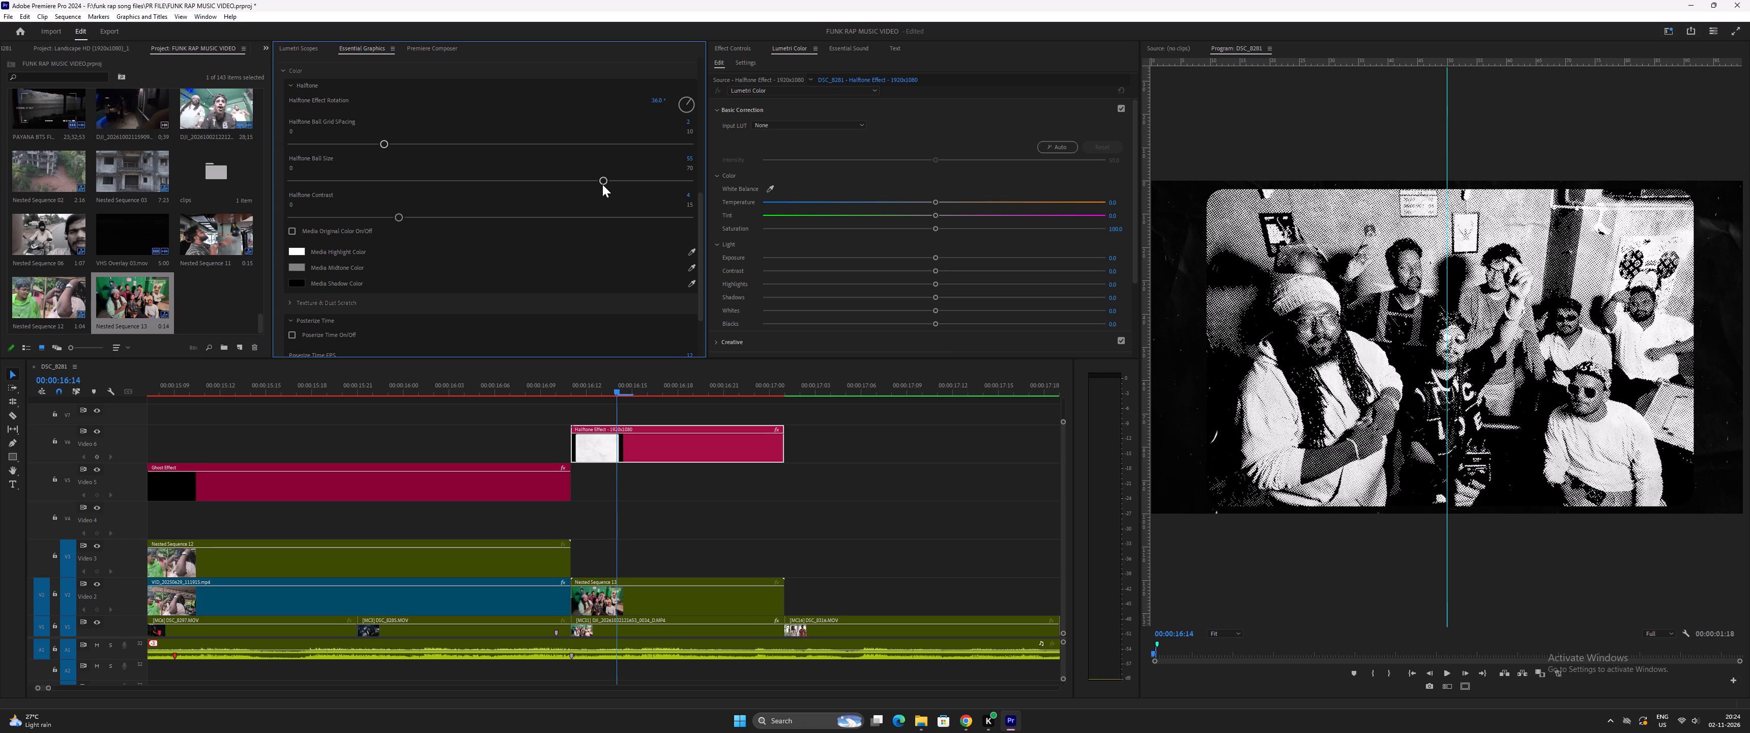
# Try larger and smaller Halftone Ball Size values on the Halftone Effect graphic and settle on about 54.
pyautogui.moveTo(603, 184); pyautogui.dragTo(616, 186)
pyautogui.moveTo(617, 186); pyautogui.dragTo(628, 189)
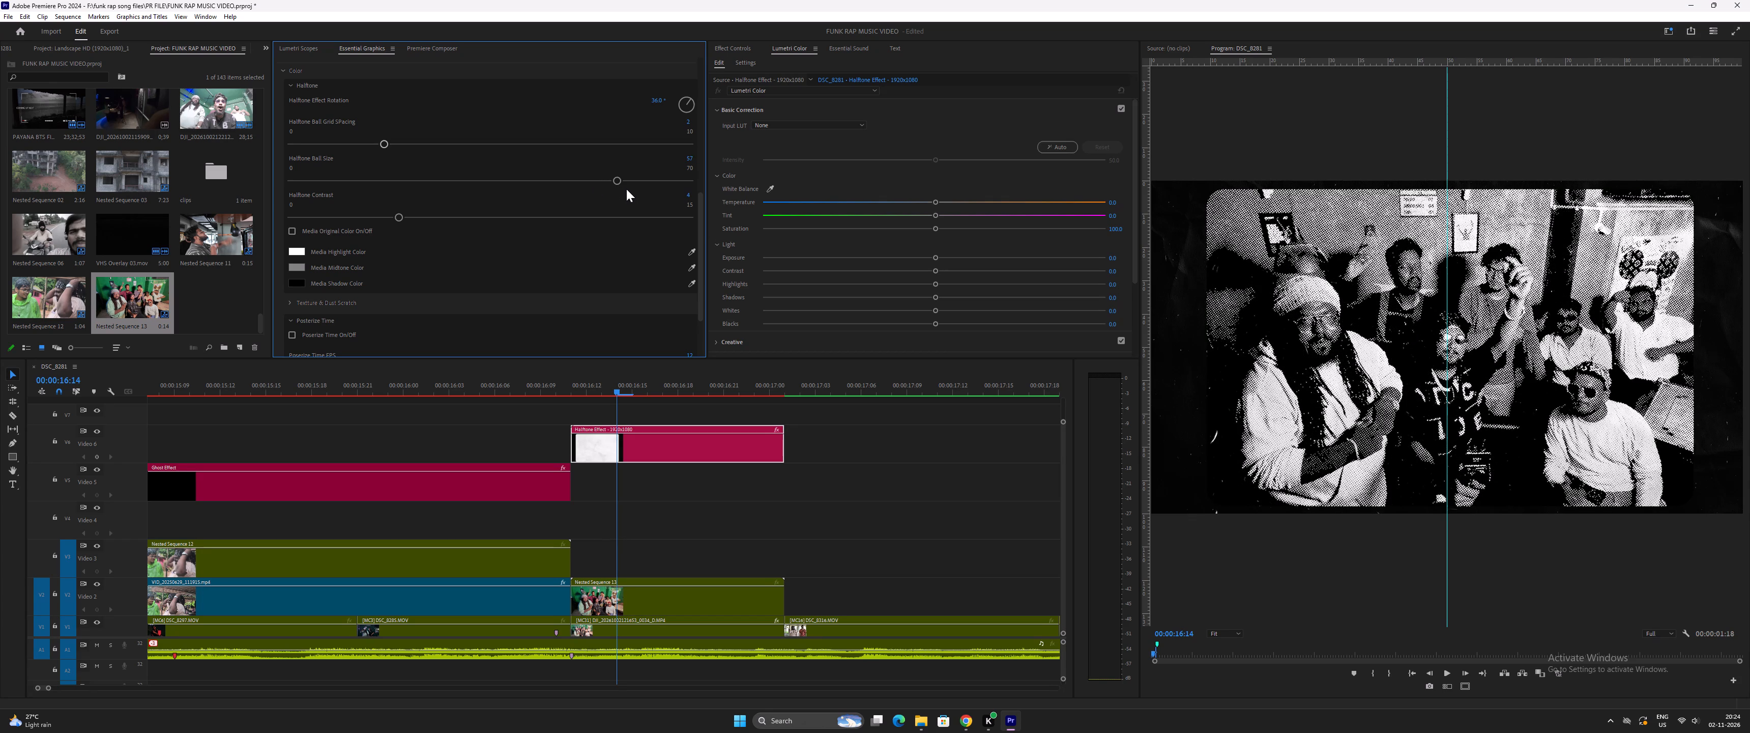
pyautogui.moveTo(612, 179); pyautogui.dragTo(580, 183)
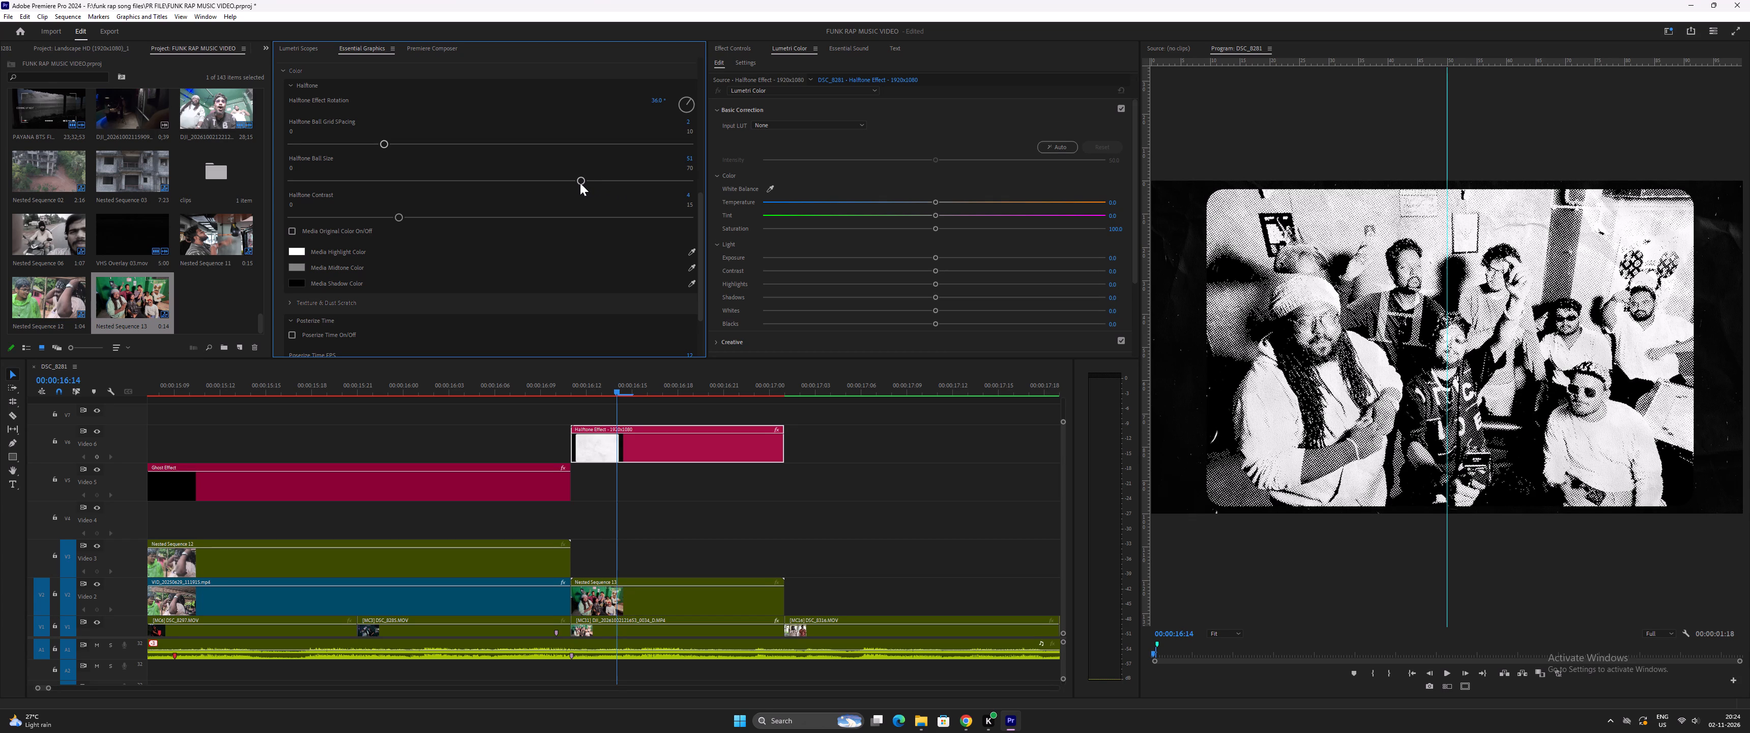
pyautogui.moveTo(585, 179); pyautogui.dragTo(599, 183)
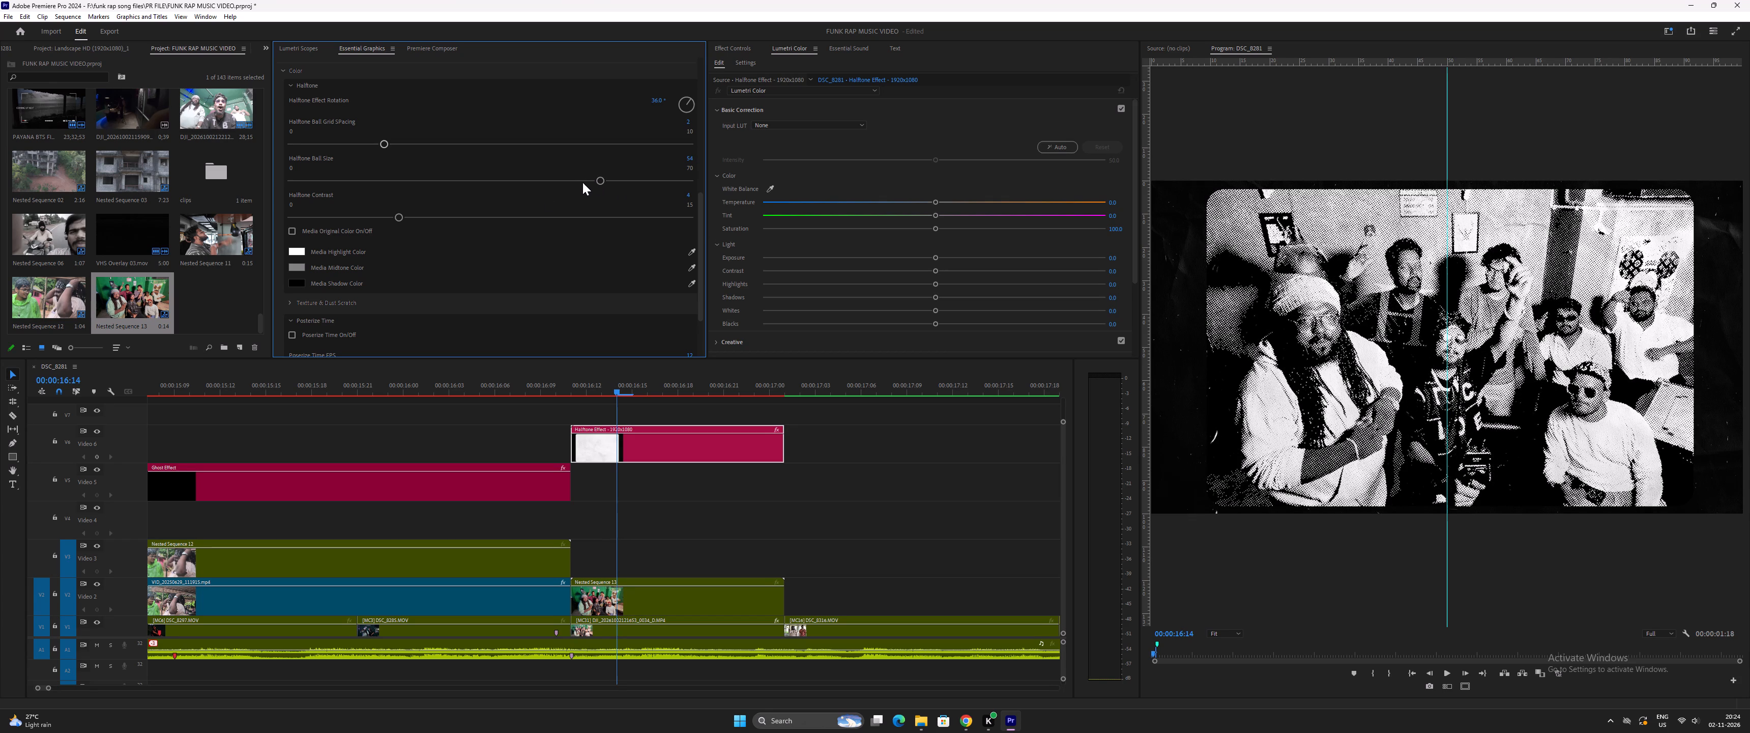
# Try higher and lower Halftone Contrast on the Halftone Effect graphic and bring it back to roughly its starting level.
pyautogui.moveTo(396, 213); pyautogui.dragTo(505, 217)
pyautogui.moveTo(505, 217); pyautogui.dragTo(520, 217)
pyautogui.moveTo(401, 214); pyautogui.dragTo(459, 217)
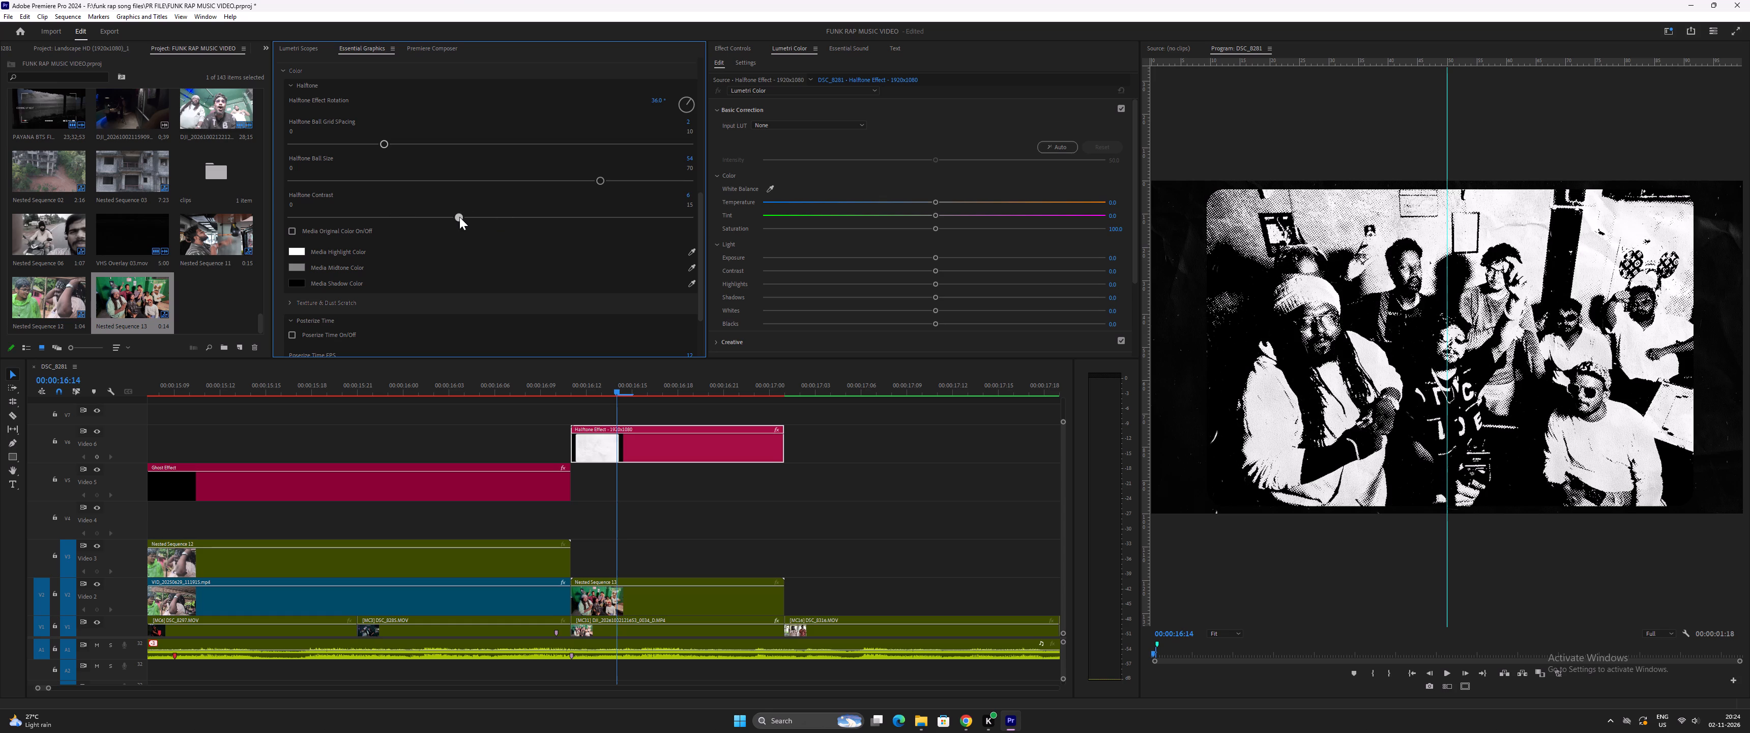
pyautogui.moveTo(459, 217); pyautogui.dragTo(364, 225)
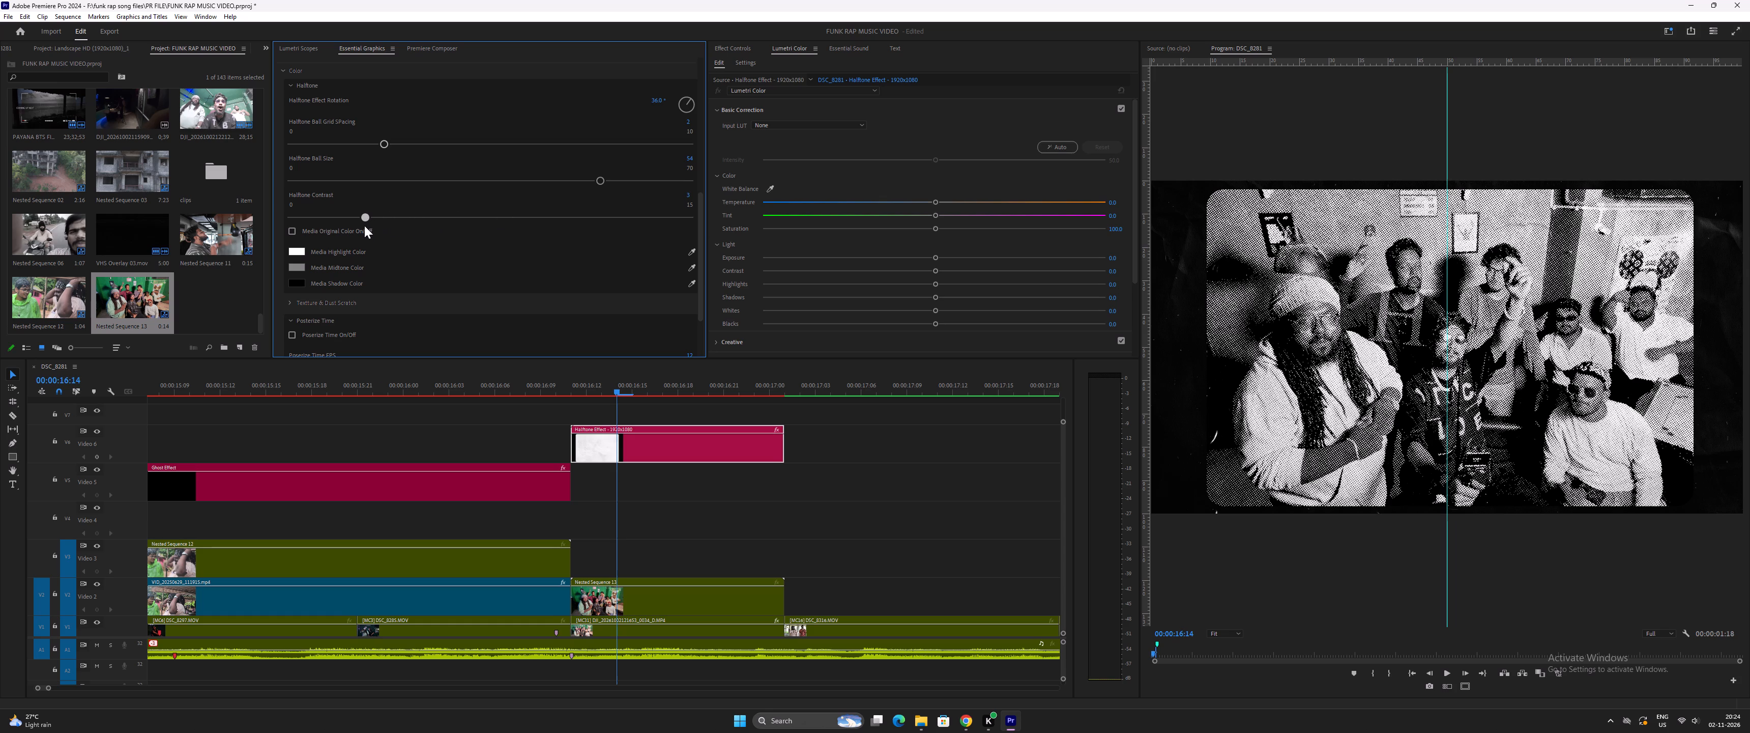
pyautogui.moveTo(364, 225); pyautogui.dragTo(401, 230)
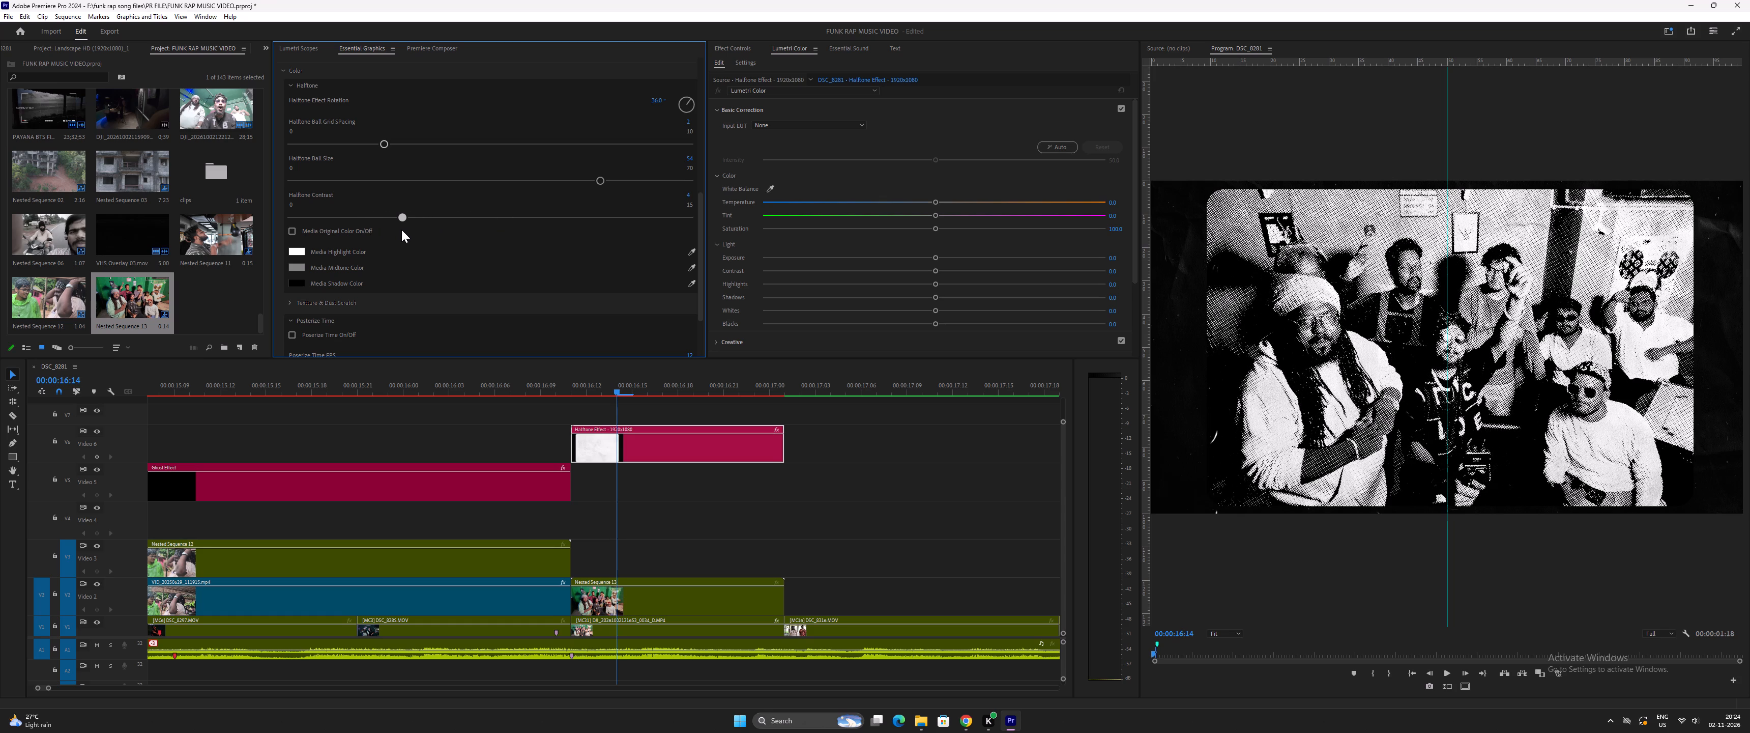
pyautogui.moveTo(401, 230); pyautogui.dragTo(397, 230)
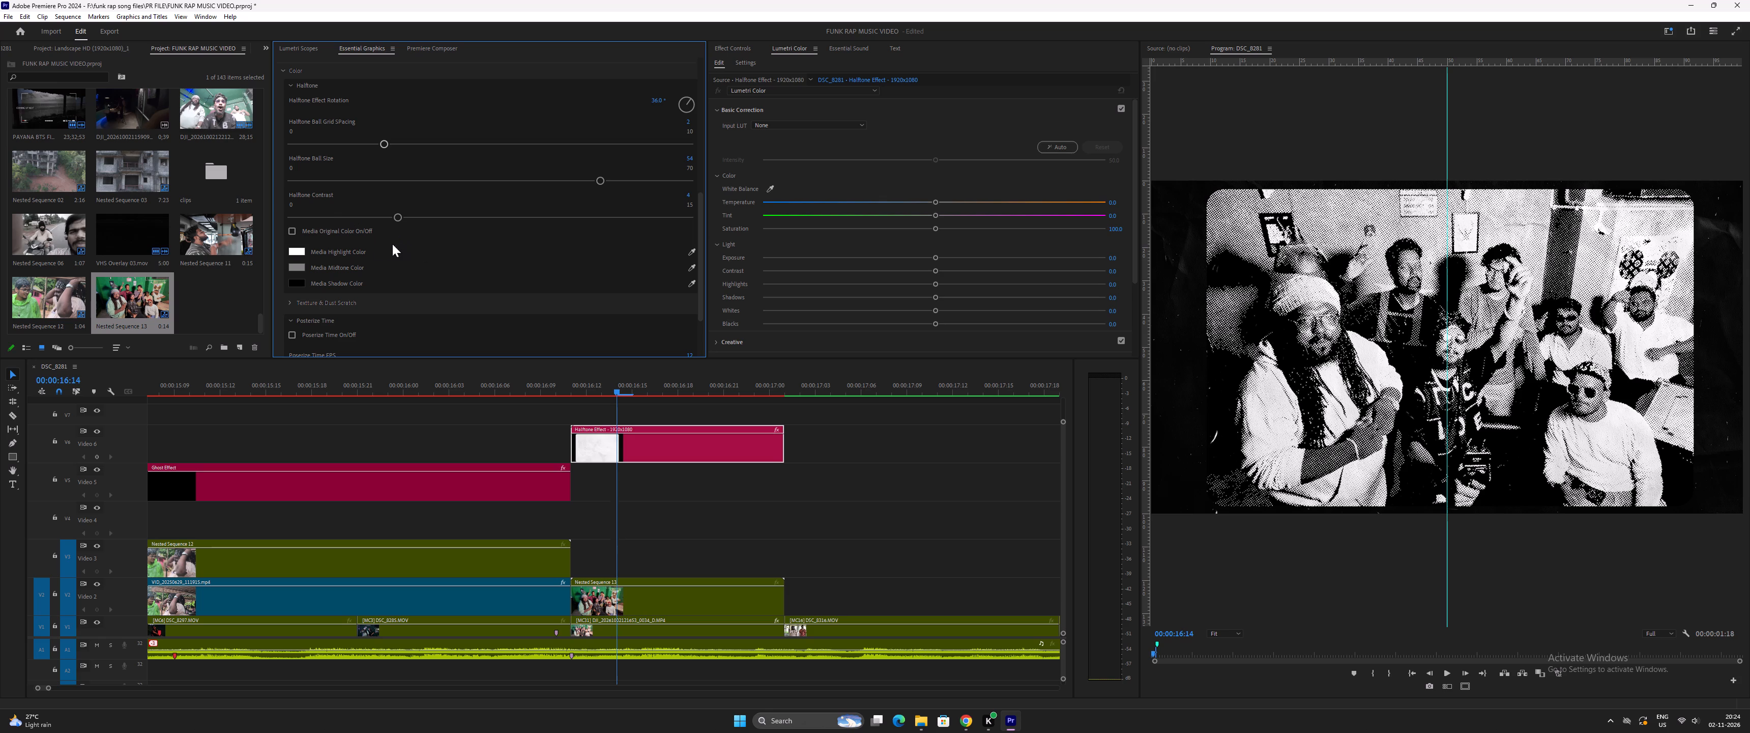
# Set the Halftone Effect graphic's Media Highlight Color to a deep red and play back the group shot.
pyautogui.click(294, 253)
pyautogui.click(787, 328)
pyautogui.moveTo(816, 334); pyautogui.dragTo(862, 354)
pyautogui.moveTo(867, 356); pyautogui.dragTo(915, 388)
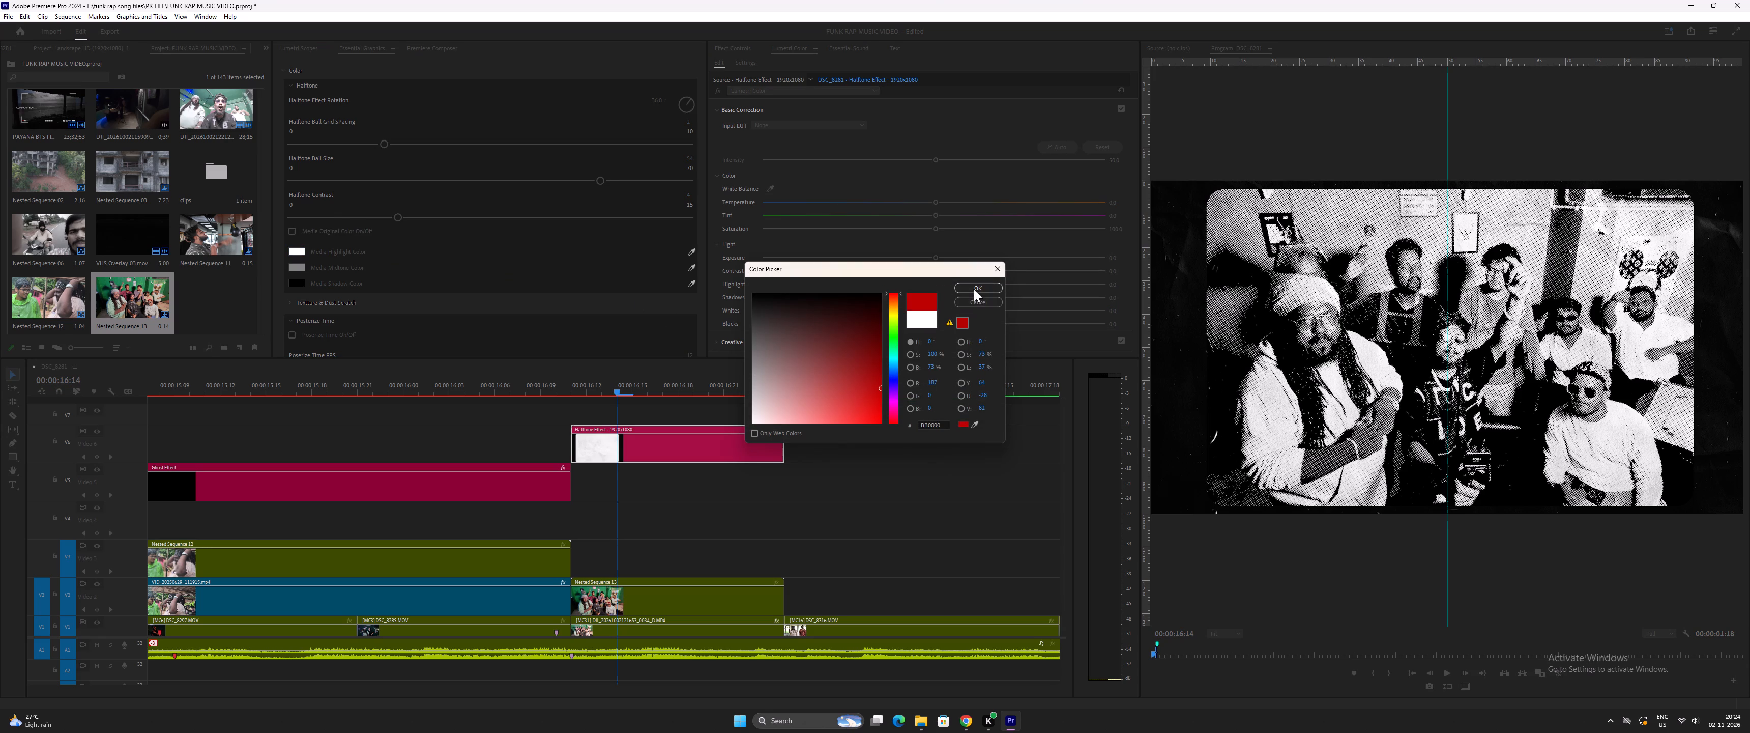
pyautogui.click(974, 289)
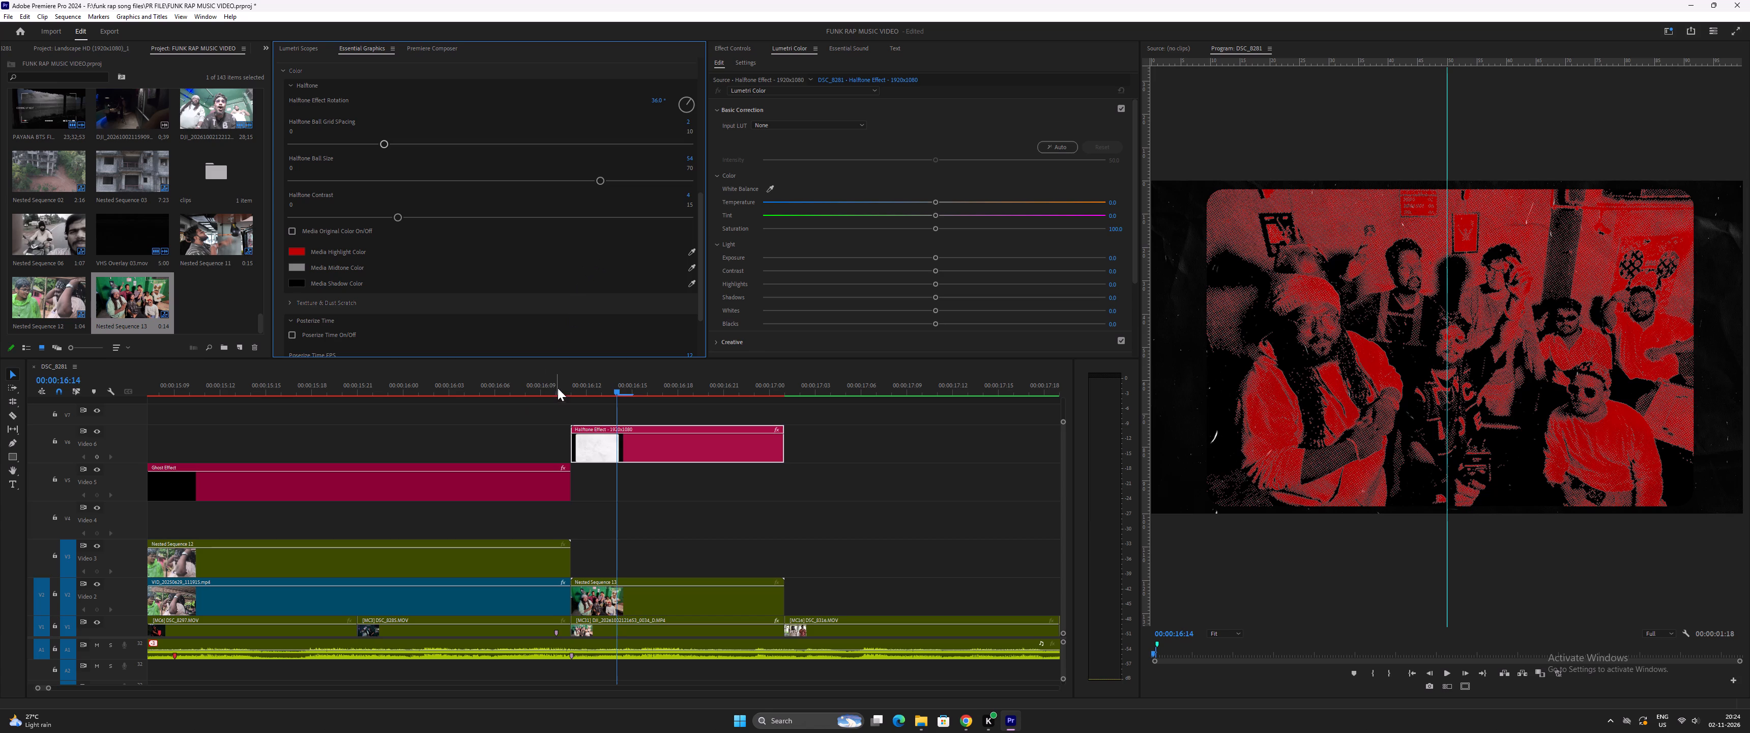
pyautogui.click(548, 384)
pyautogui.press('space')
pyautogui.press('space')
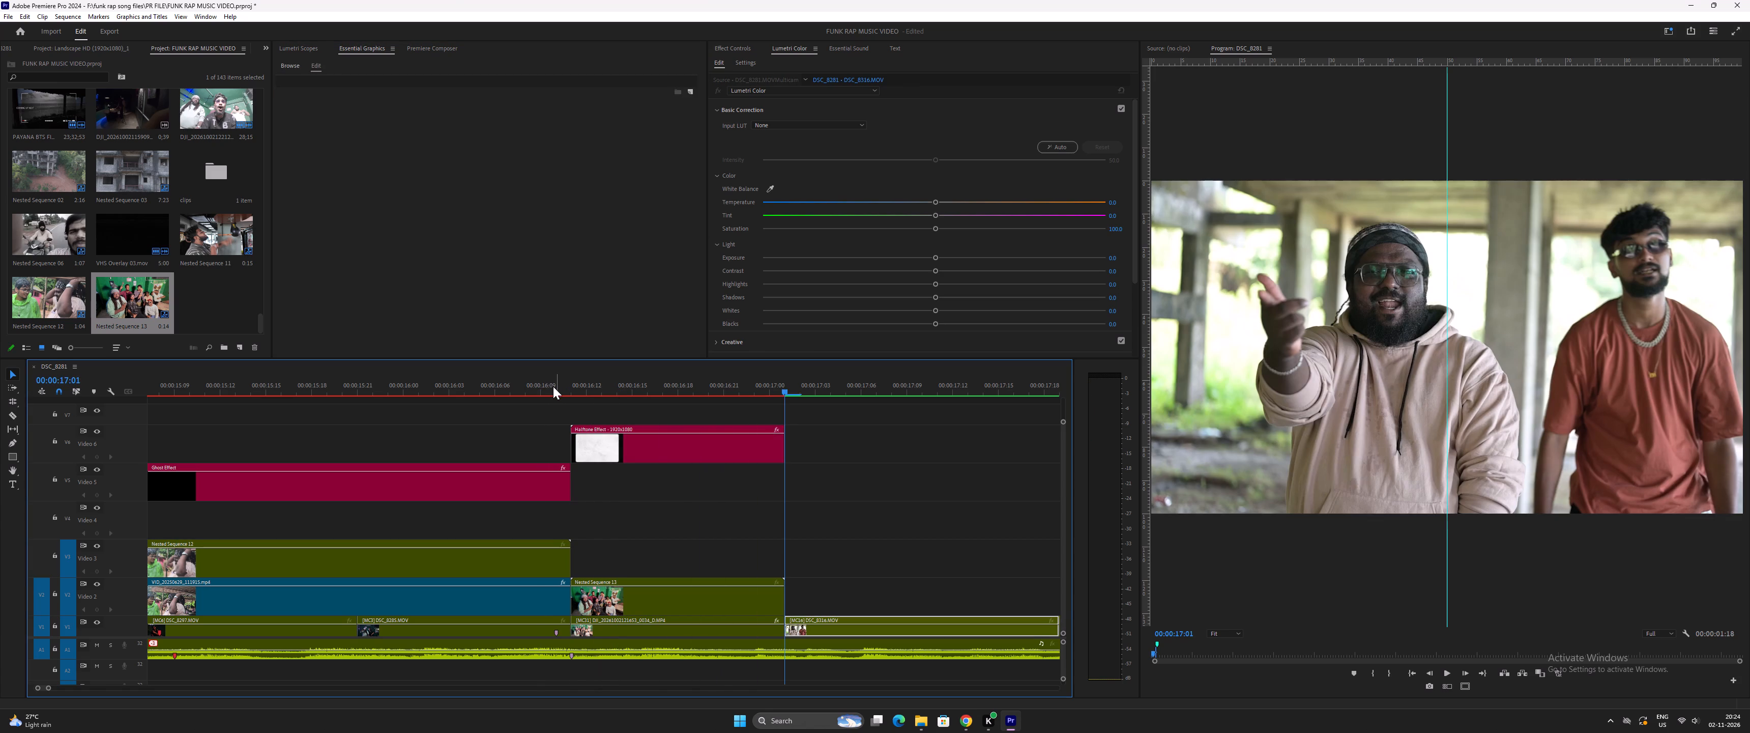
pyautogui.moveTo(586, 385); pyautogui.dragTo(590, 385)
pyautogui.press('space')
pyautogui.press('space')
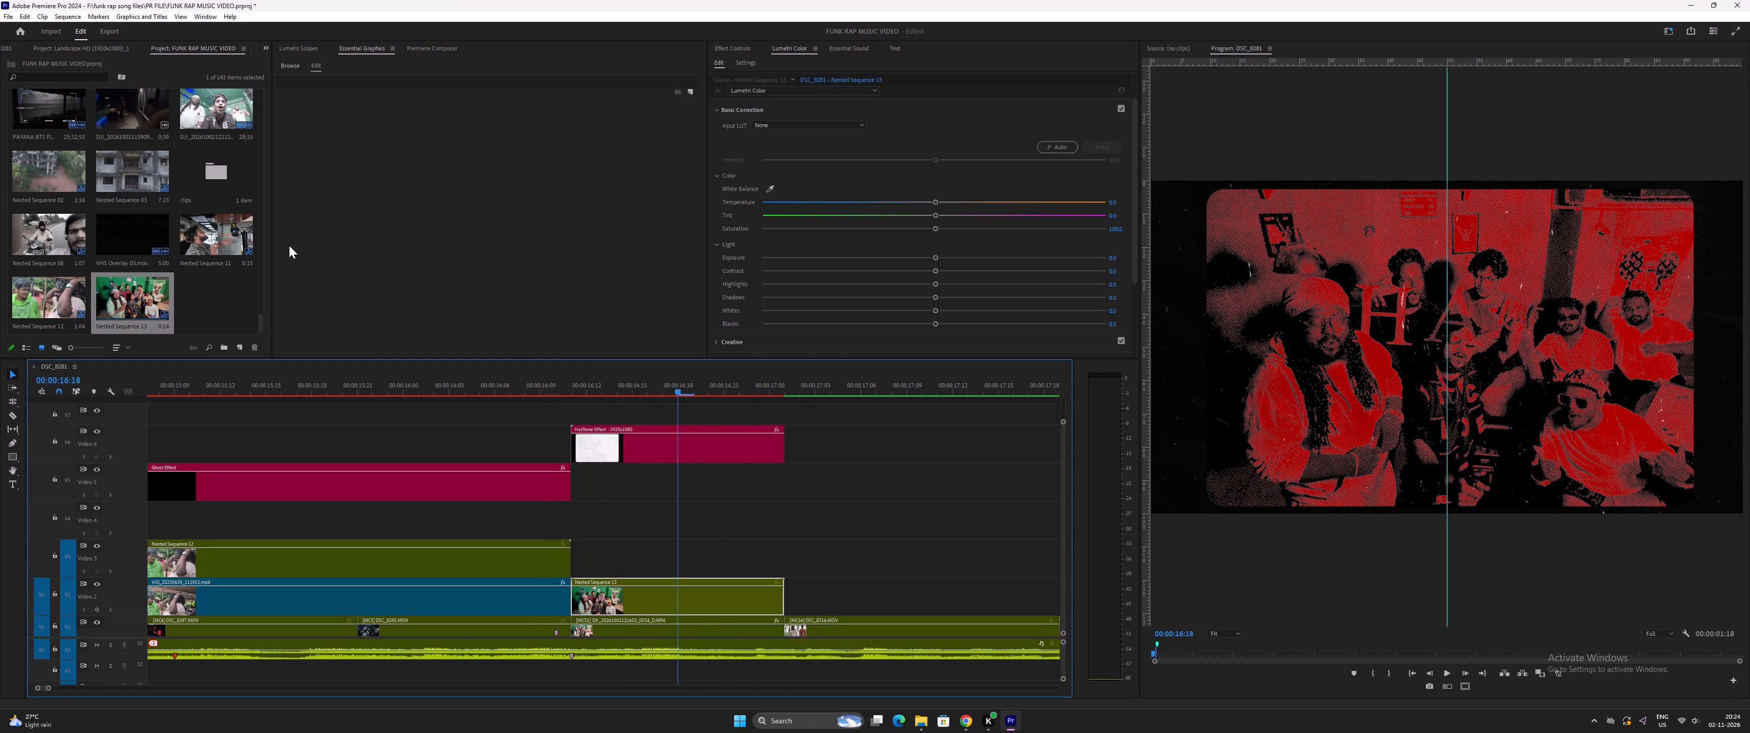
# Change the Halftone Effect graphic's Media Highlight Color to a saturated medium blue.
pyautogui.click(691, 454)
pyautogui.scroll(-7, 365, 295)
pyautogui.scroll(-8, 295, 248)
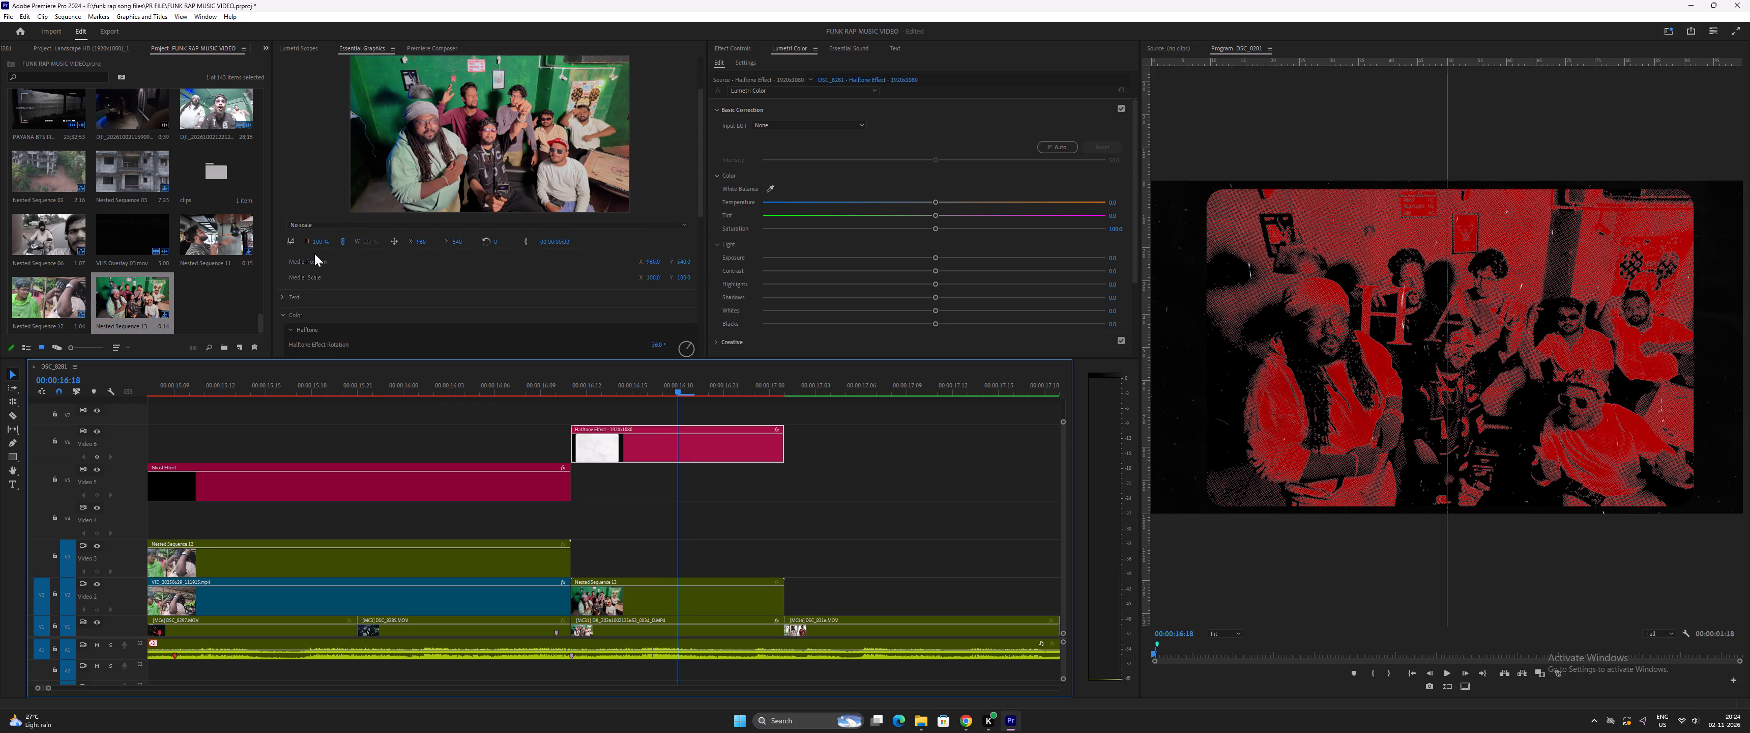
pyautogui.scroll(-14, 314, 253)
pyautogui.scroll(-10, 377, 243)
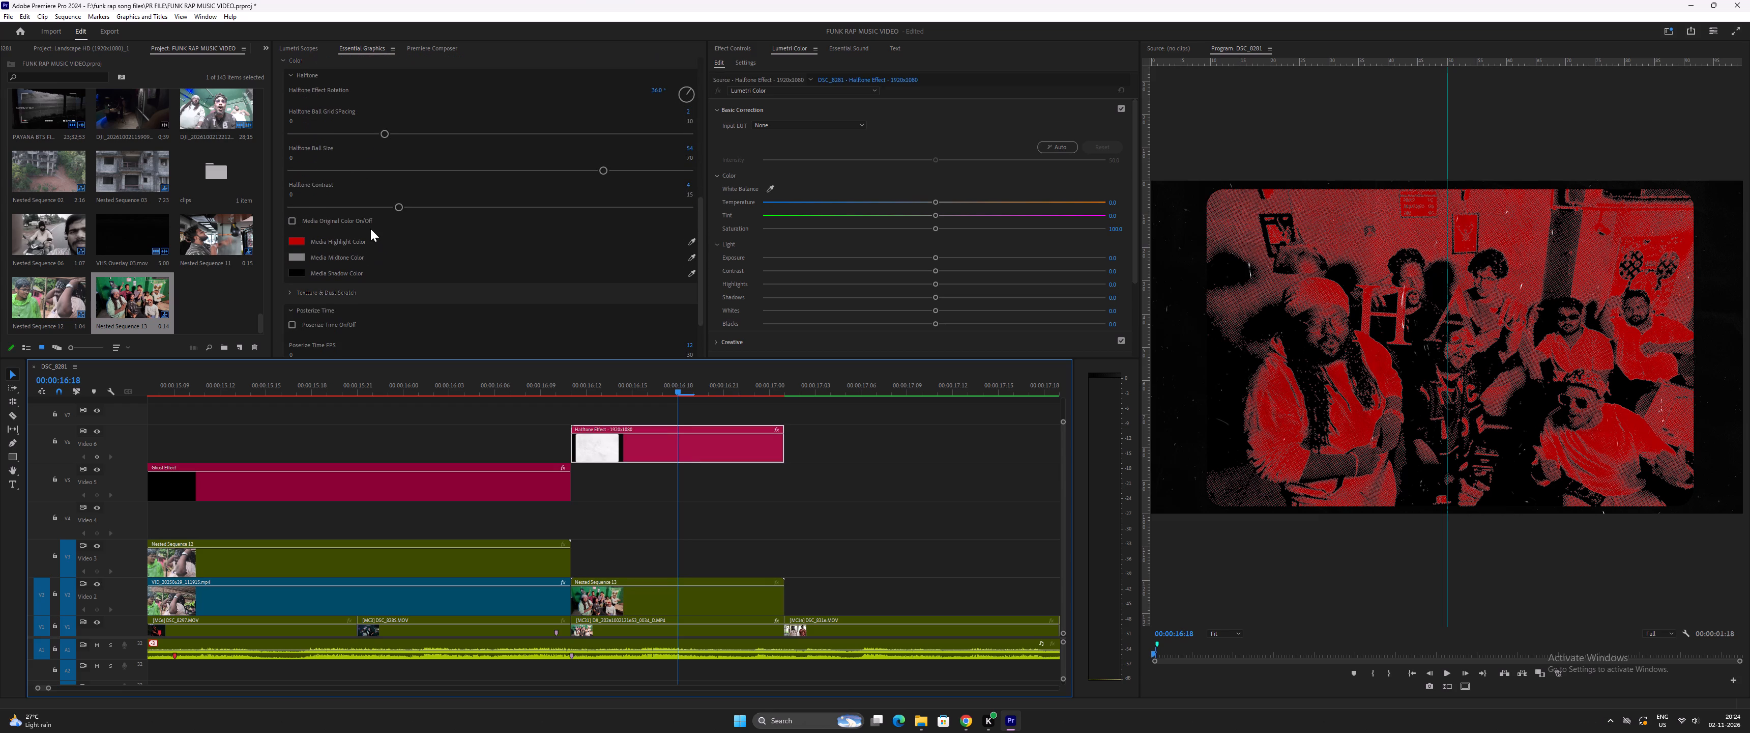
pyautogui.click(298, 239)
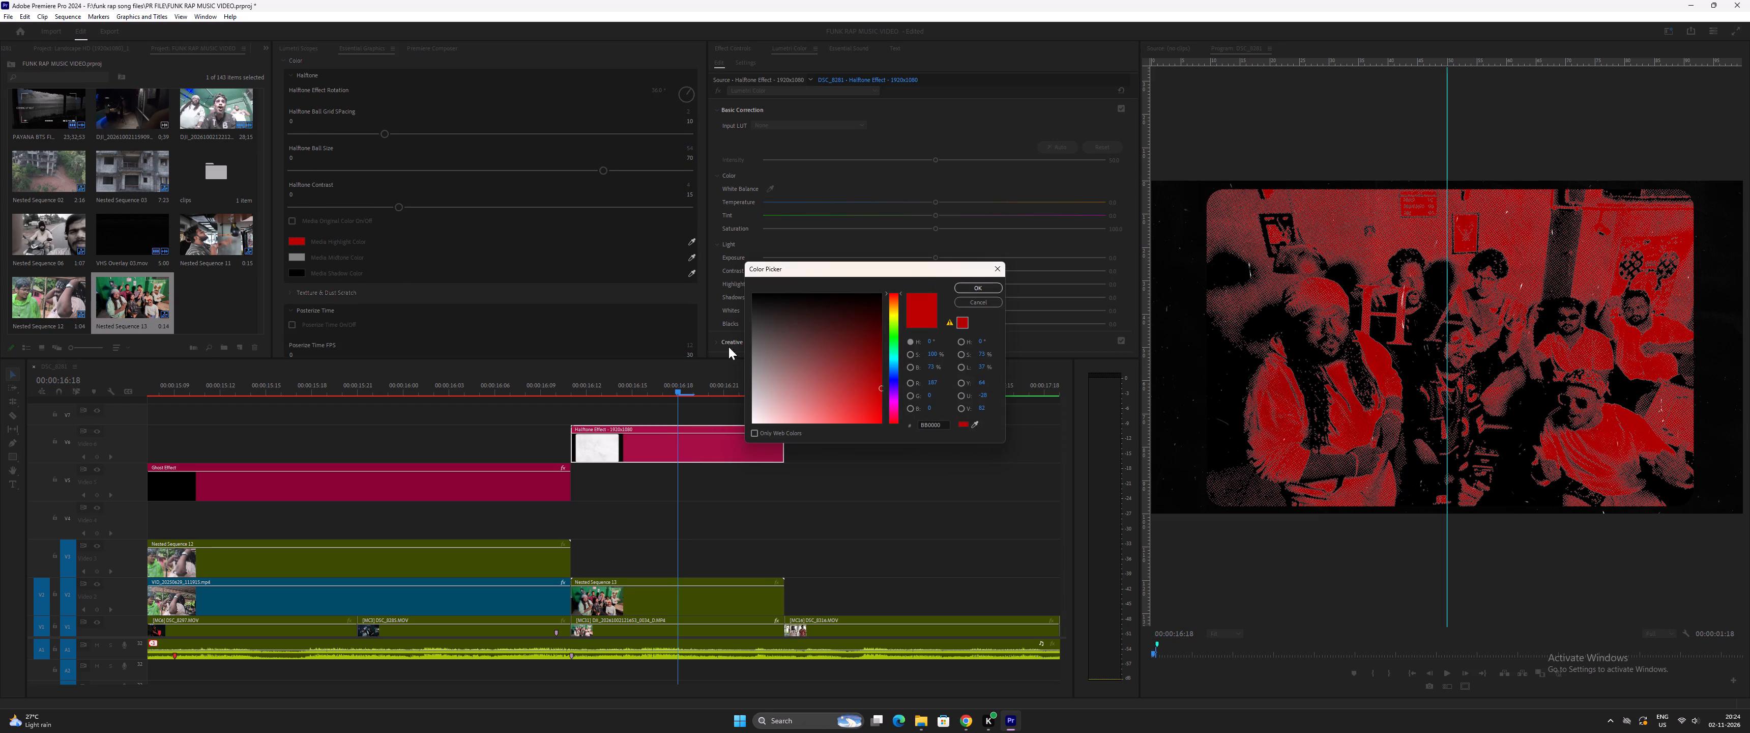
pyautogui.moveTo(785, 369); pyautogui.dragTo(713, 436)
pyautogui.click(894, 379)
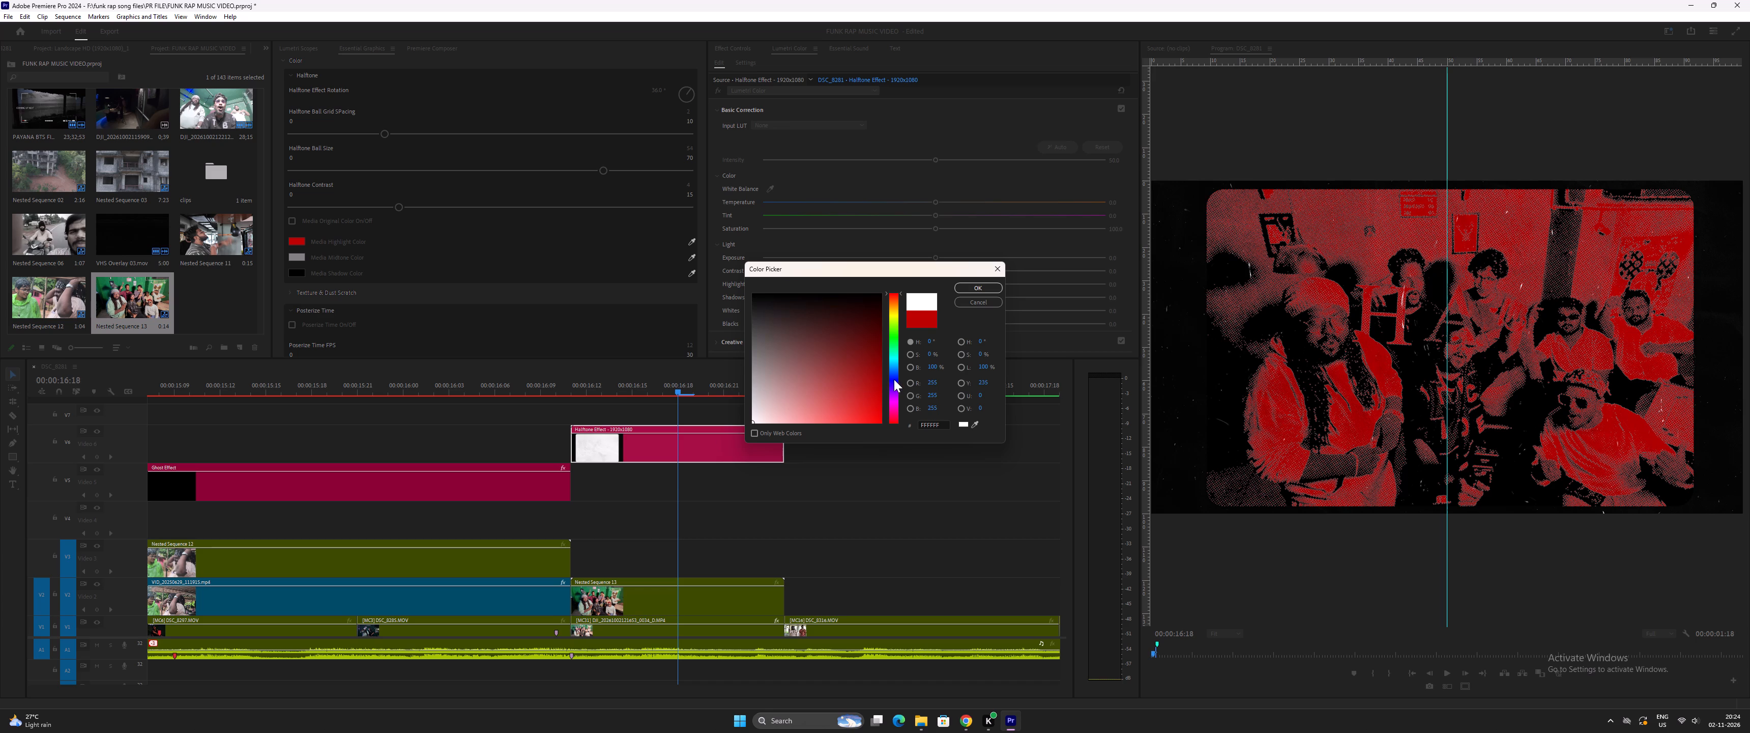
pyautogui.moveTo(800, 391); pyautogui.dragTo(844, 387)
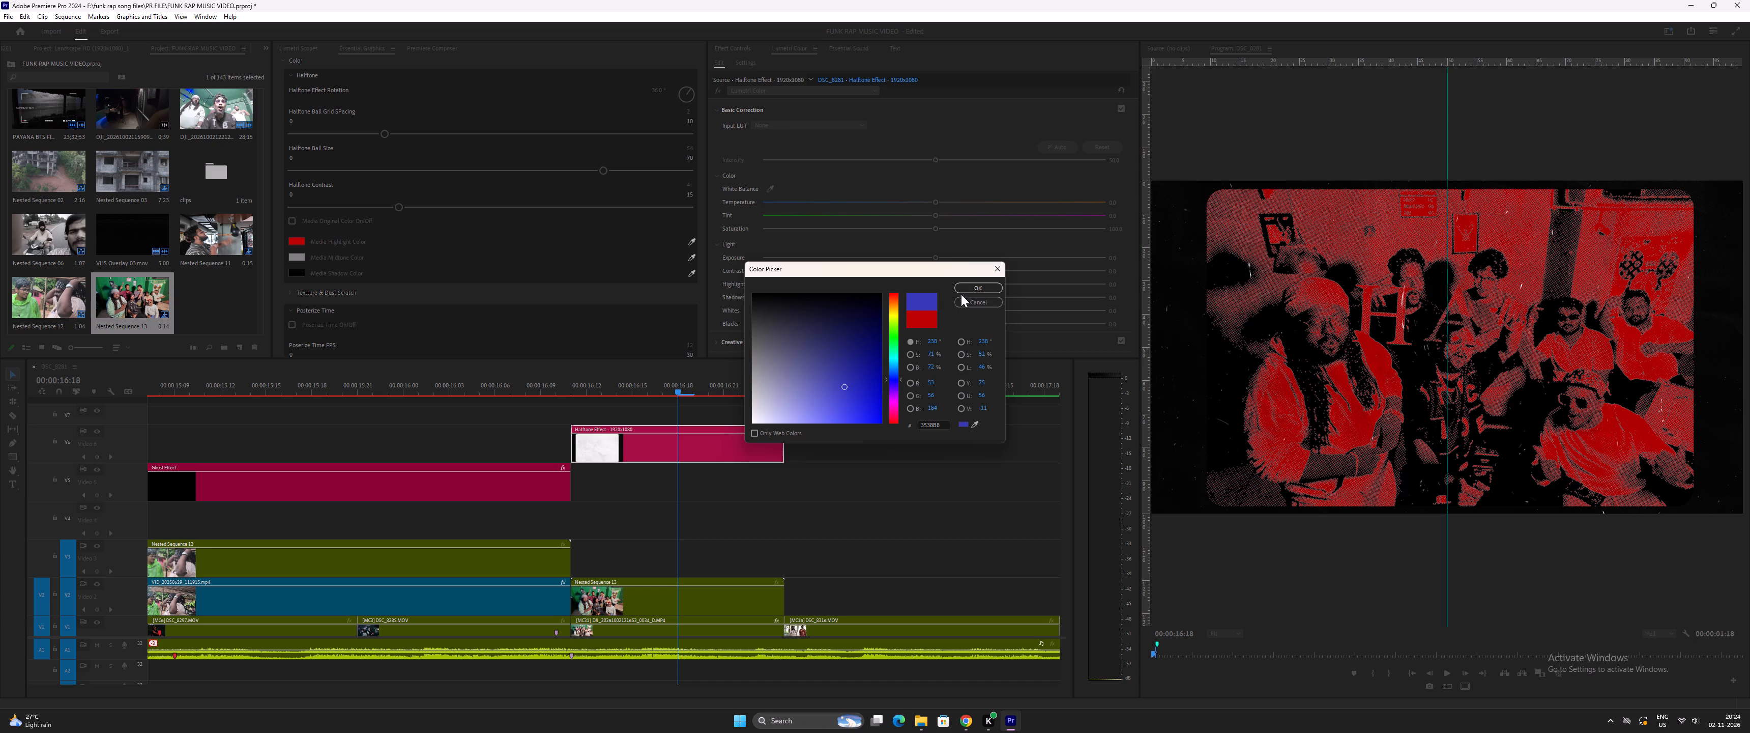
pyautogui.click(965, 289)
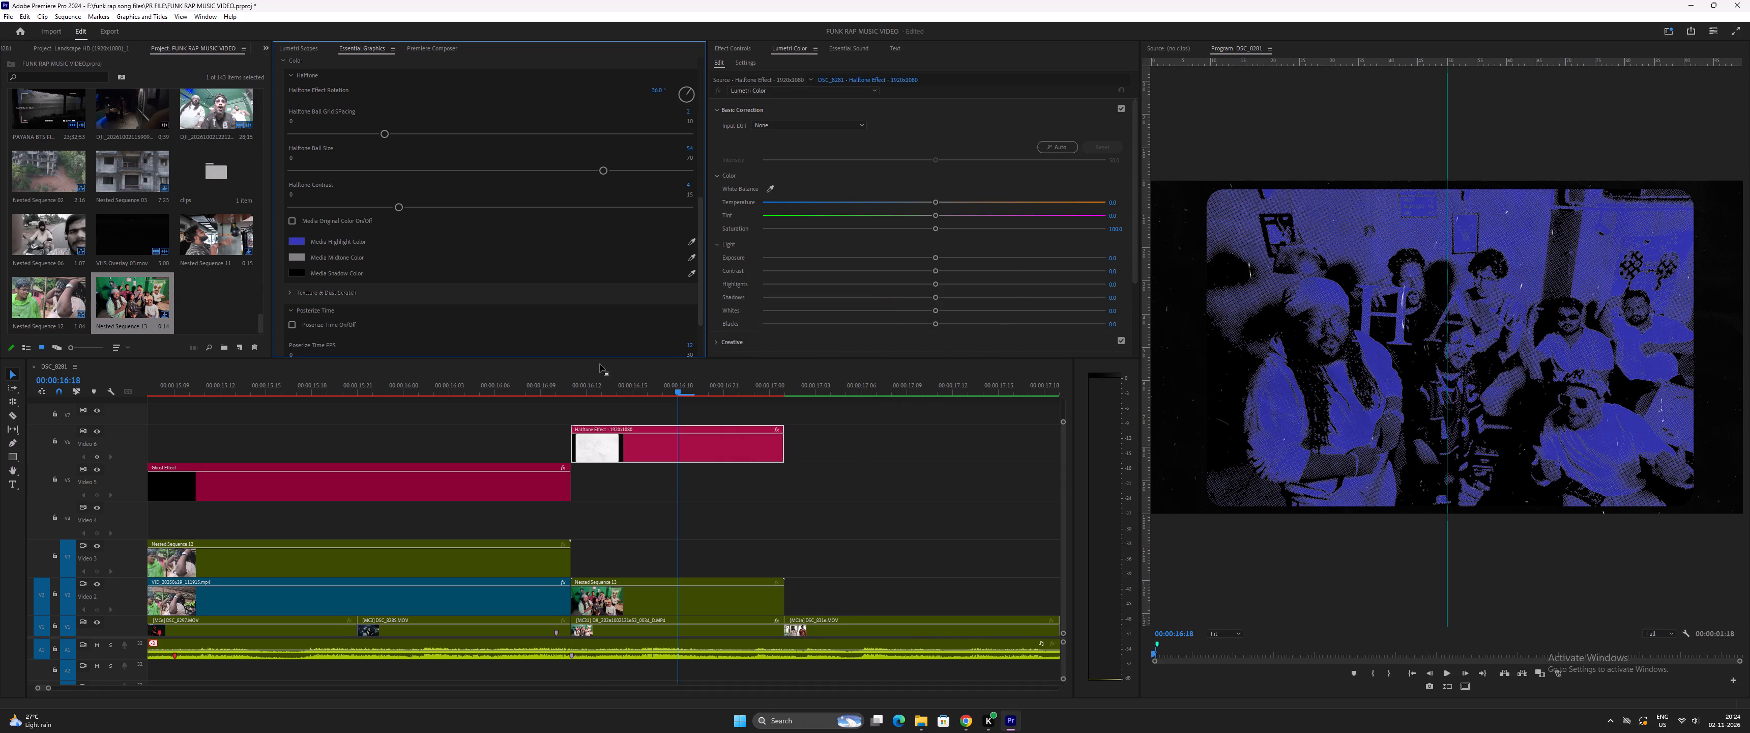
# Play back the edit from the clips before the Halftone Effect graphic to review the new highlight colour in context.
pyautogui.moveTo(601, 391); pyautogui.dragTo(399, 393)
pyautogui.press('space')
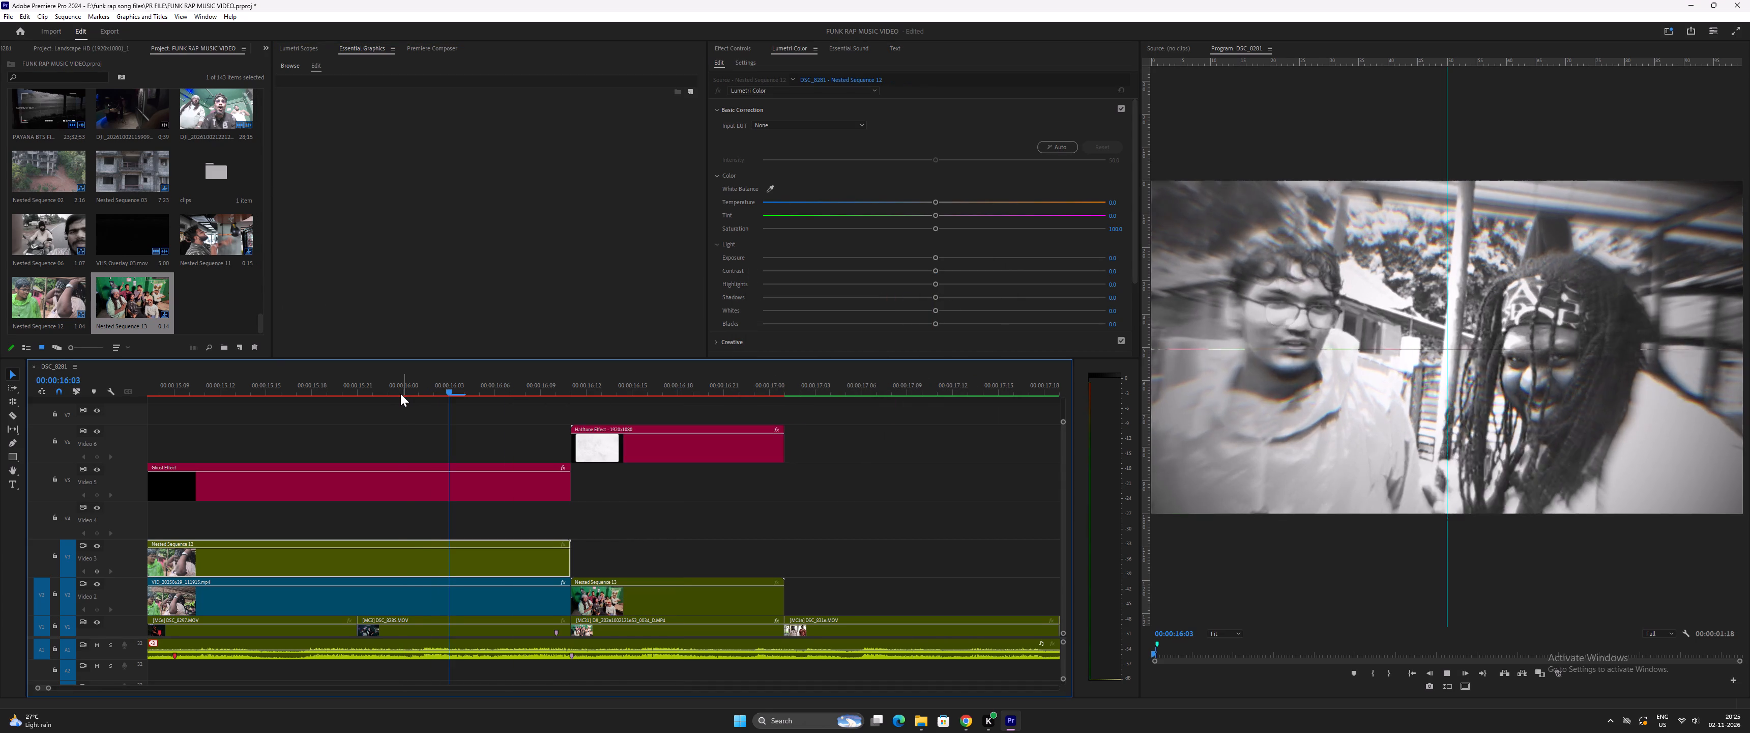
pyautogui.press('space')
pyautogui.moveTo(554, 382); pyautogui.dragTo(495, 393)
pyautogui.press('-')
pyautogui.press('-')
pyautogui.click(461, 388)
pyautogui.press('space')
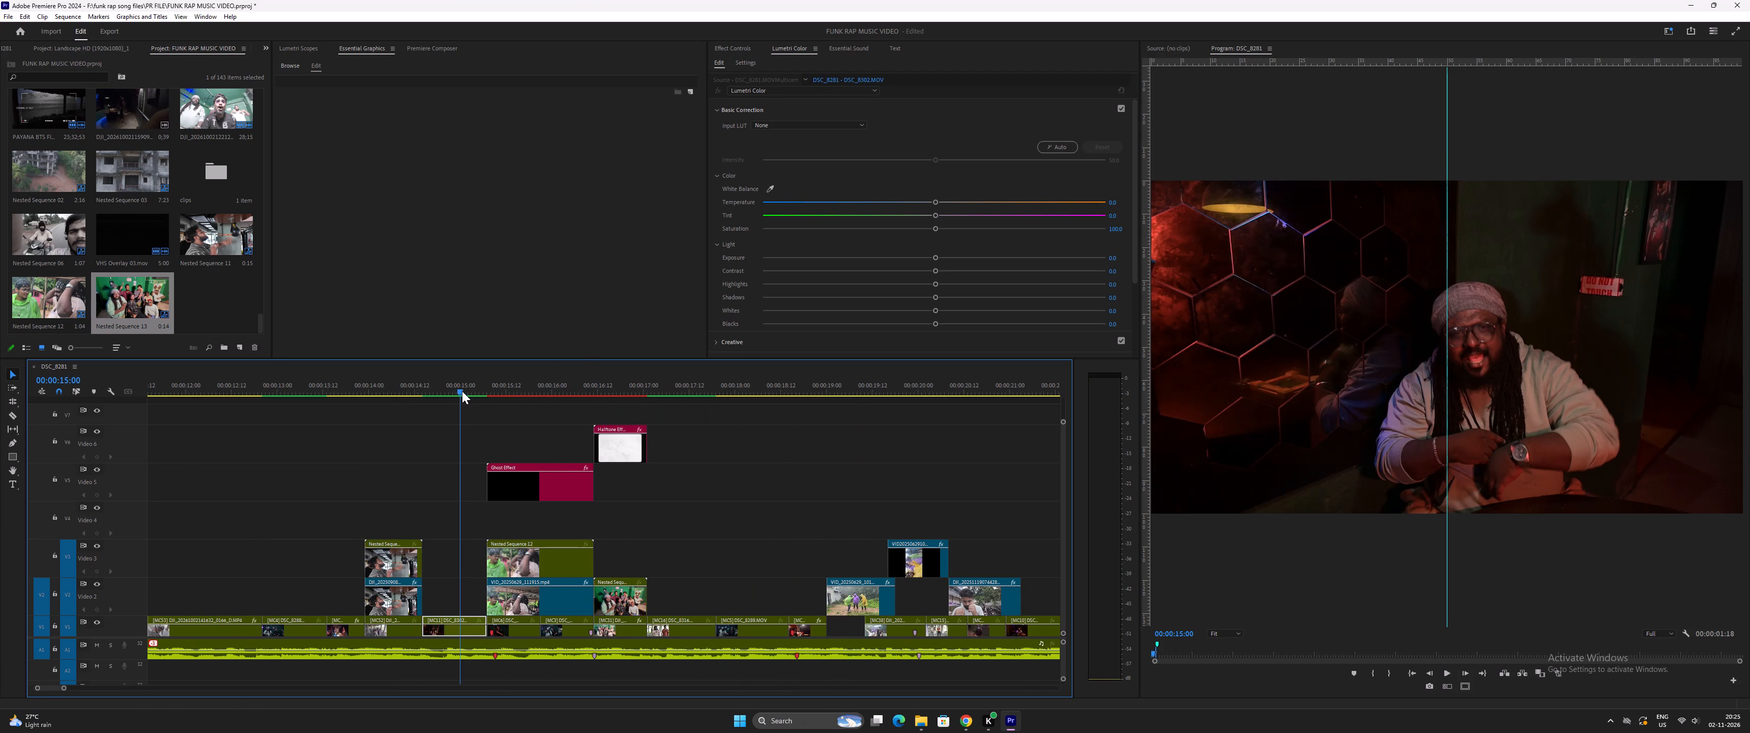
pyautogui.press('=')
pyautogui.write('--')
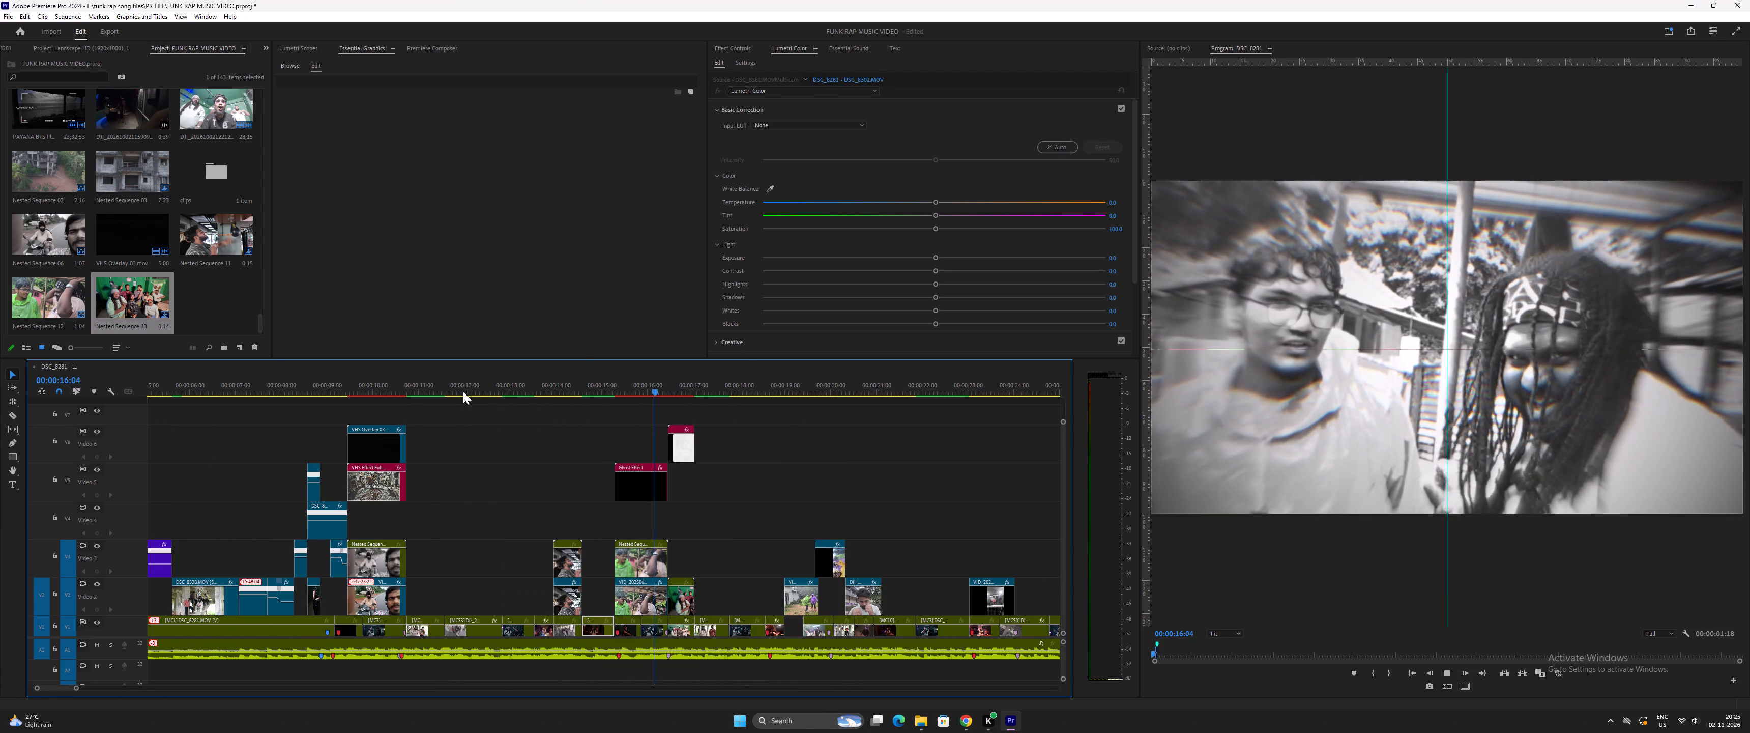
pyautogui.press('space')
pyautogui.press('=')
pyautogui.press('=')
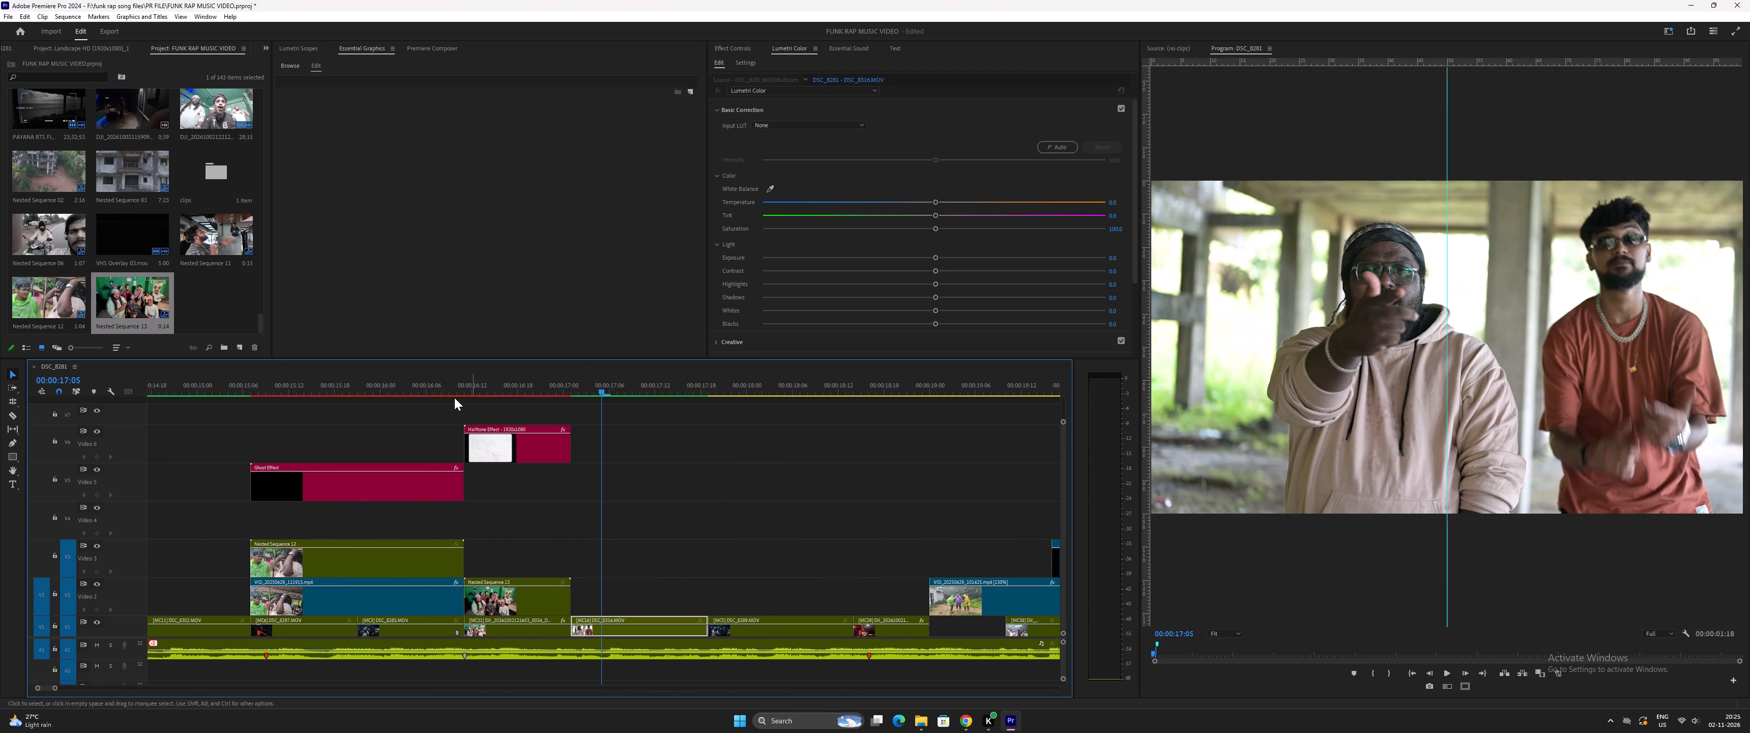
pyautogui.click(446, 386)
pyautogui.press('space')
pyautogui.press('=')
pyautogui.press('space')
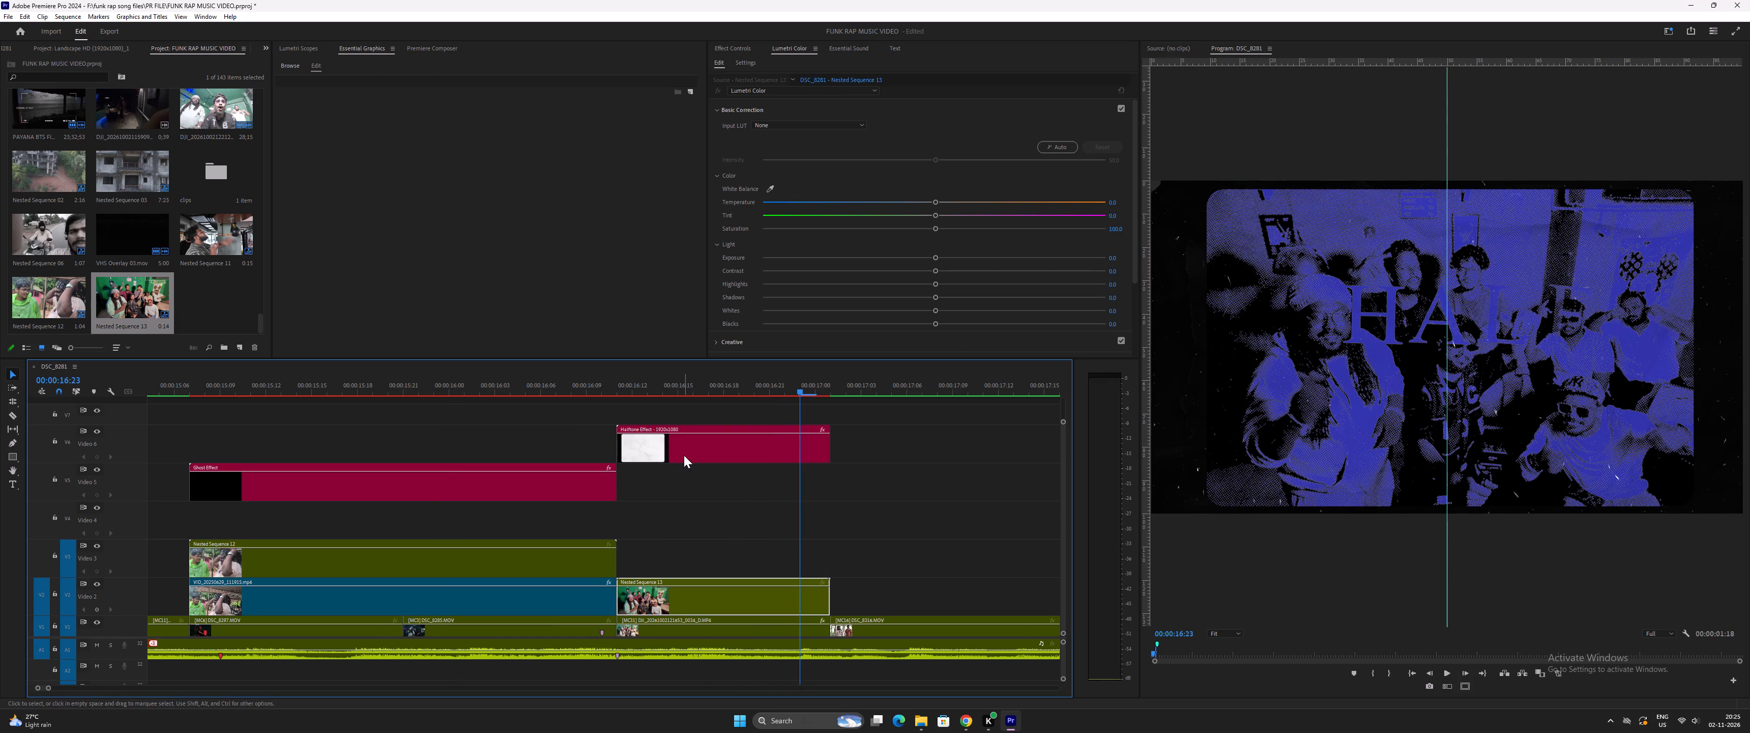
# Turn off the HALF TONE text overlay in the Halftone Effect graphic and play back the group shot.
pyautogui.click(684, 455)
pyautogui.scroll(-2, 363, 342)
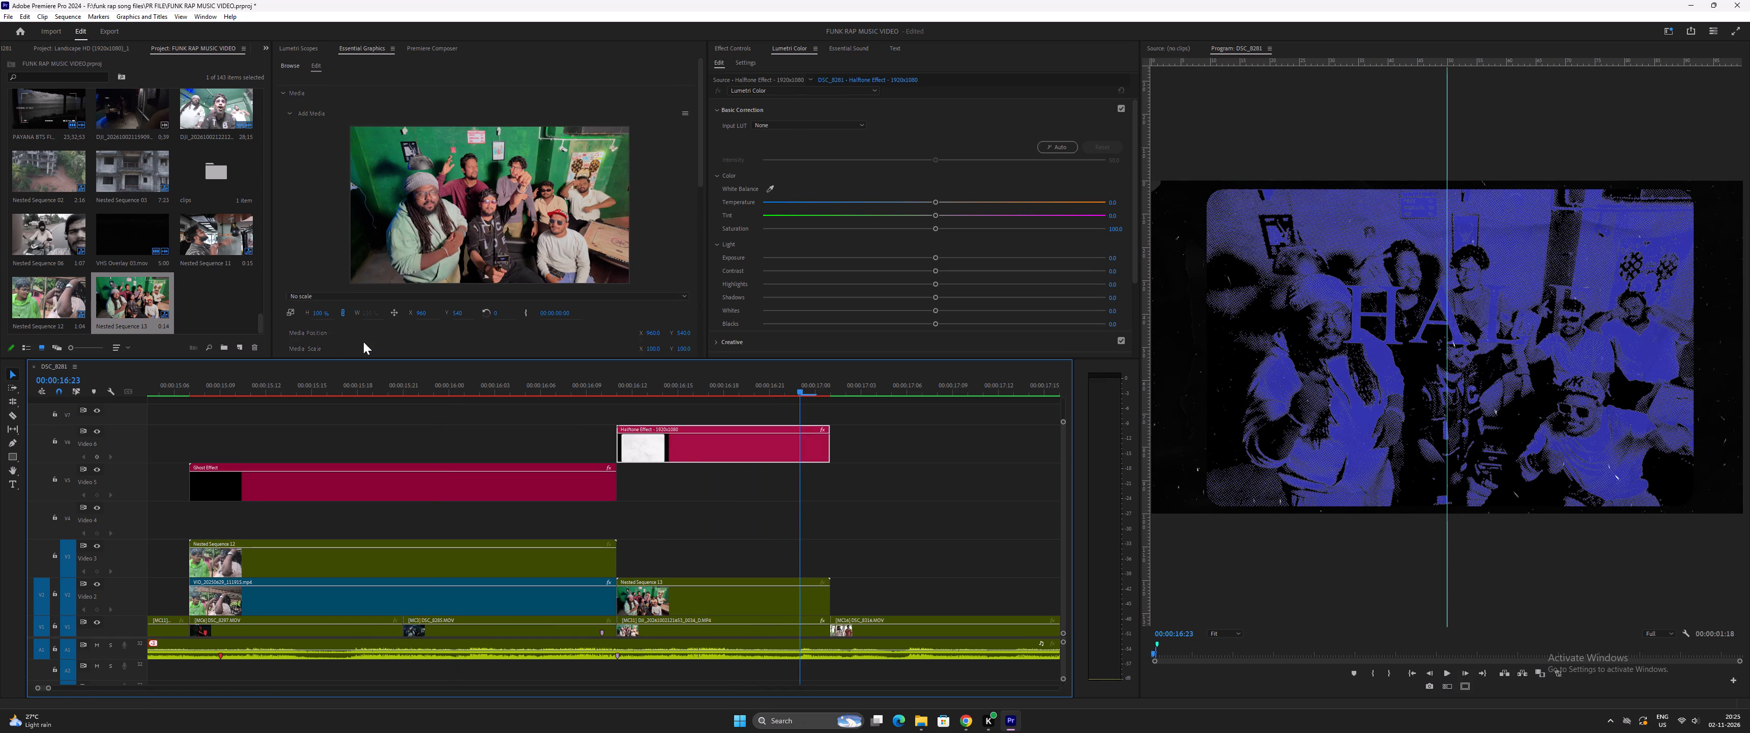
pyautogui.scroll(-6, 363, 342)
pyautogui.scroll(-20, 356, 332)
pyautogui.scroll(-3, 356, 332)
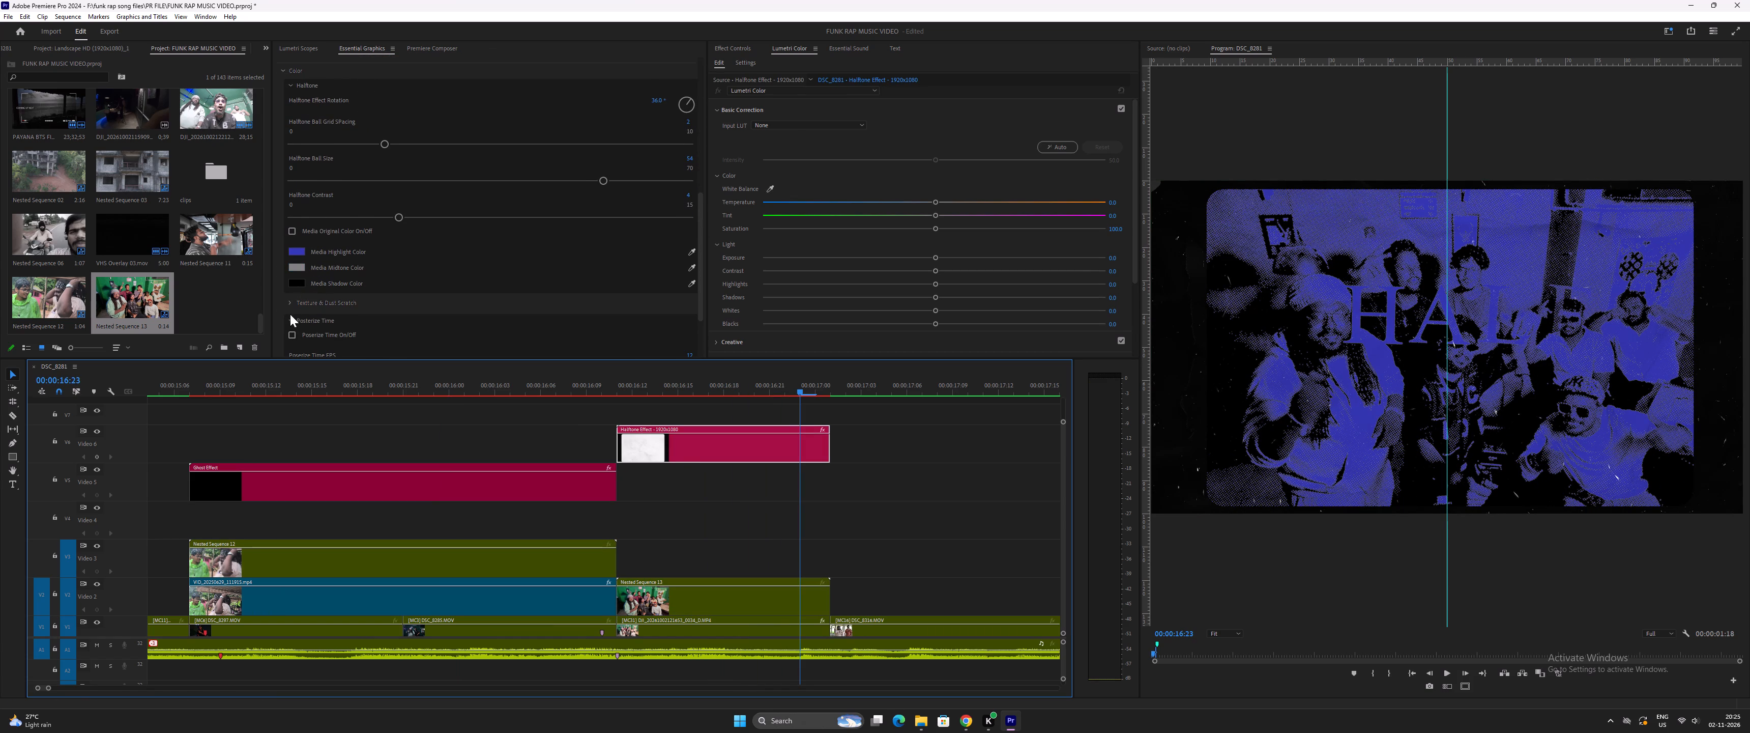
pyautogui.scroll(6, 302, 287)
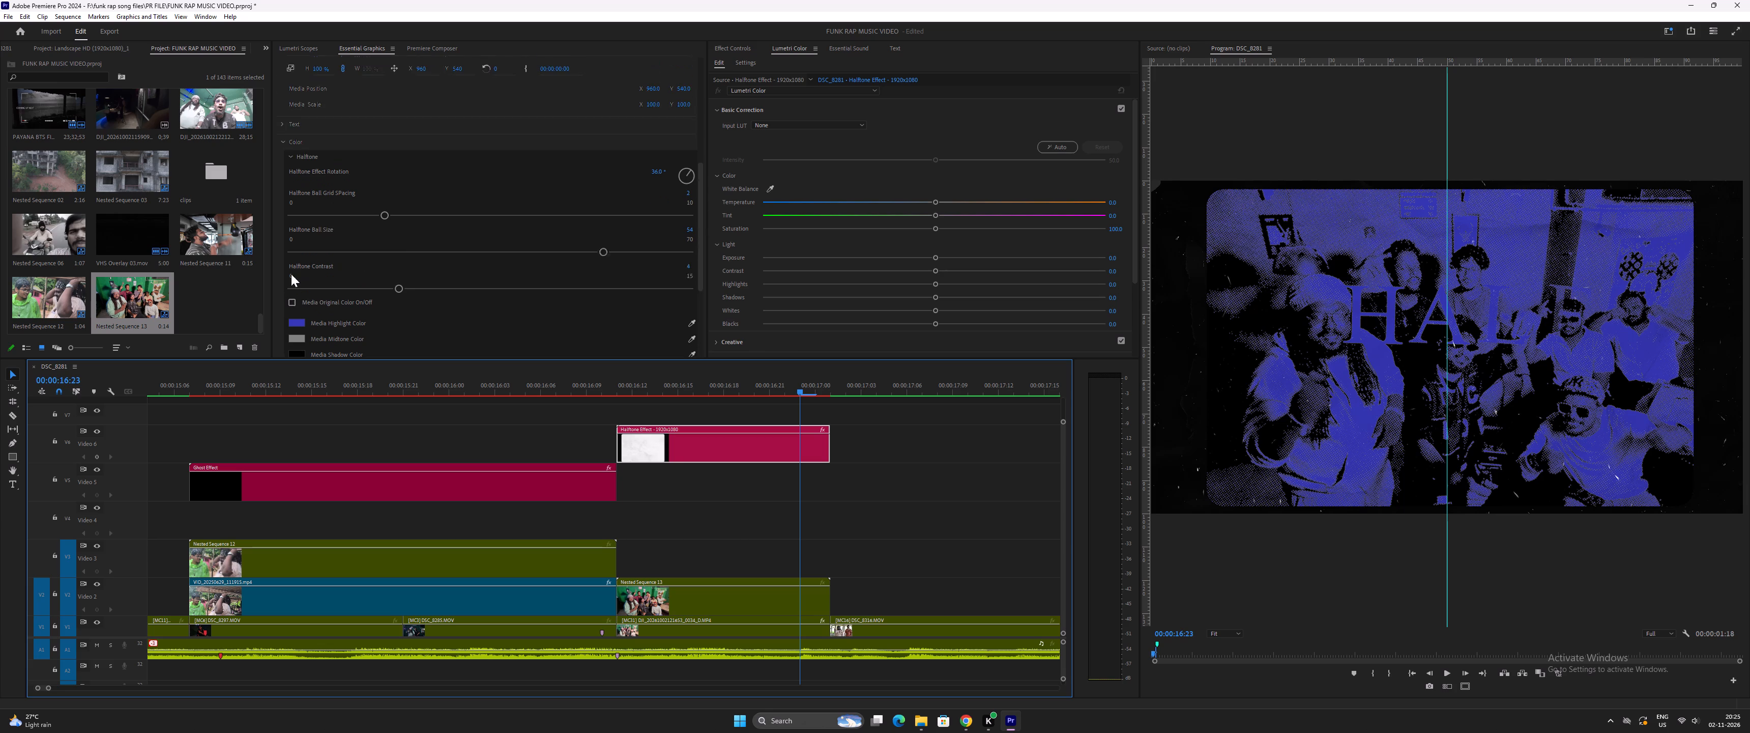
pyautogui.scroll(9, 291, 274)
pyautogui.click(281, 205)
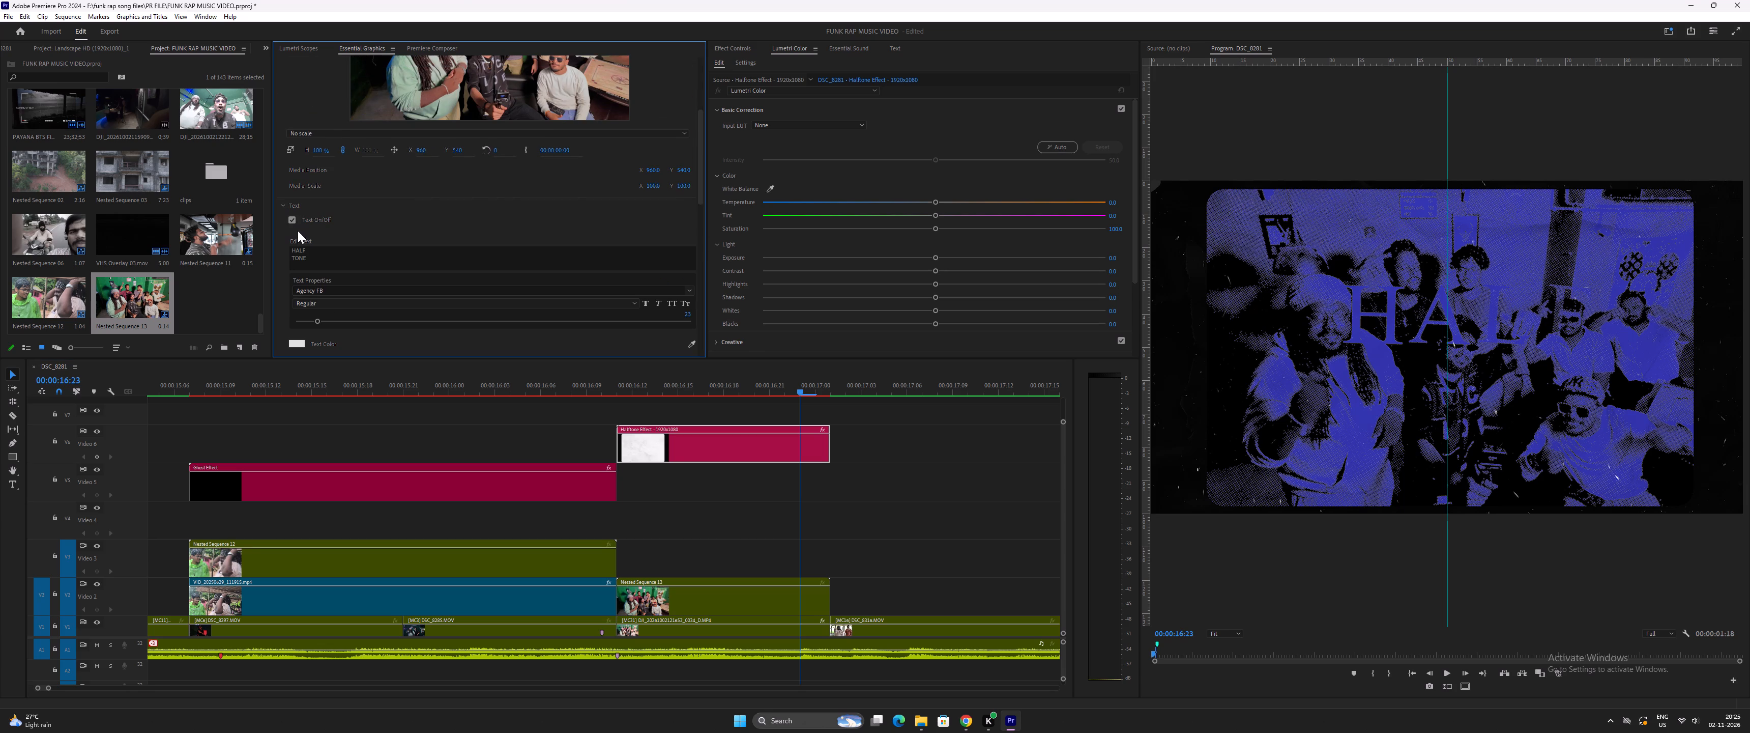
pyautogui.click(293, 219)
pyautogui.click(283, 206)
pyautogui.scroll(-2, 291, 247)
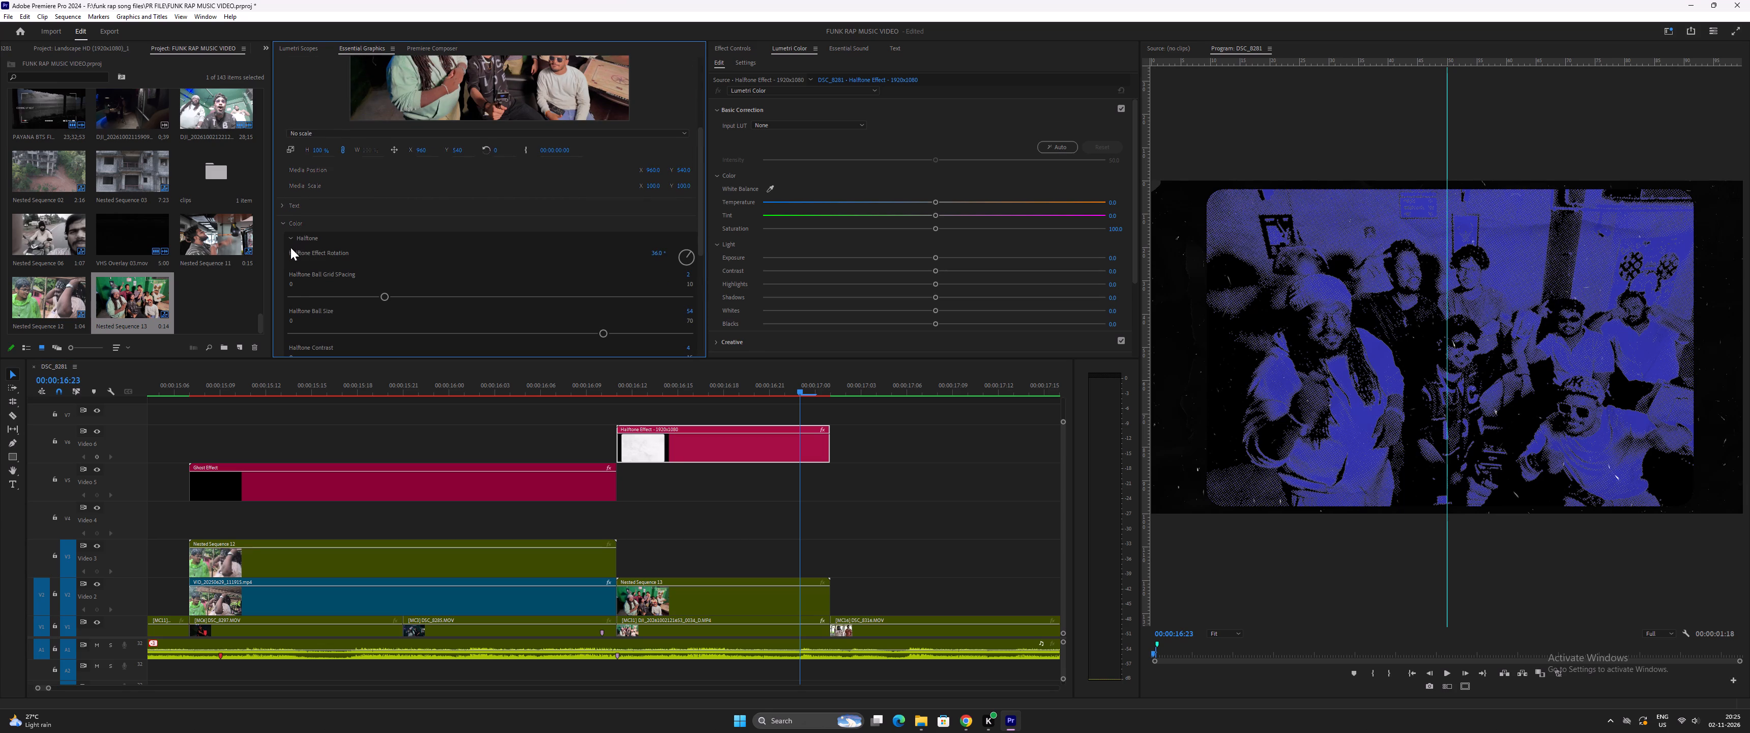
pyautogui.scroll(-11, 290, 247)
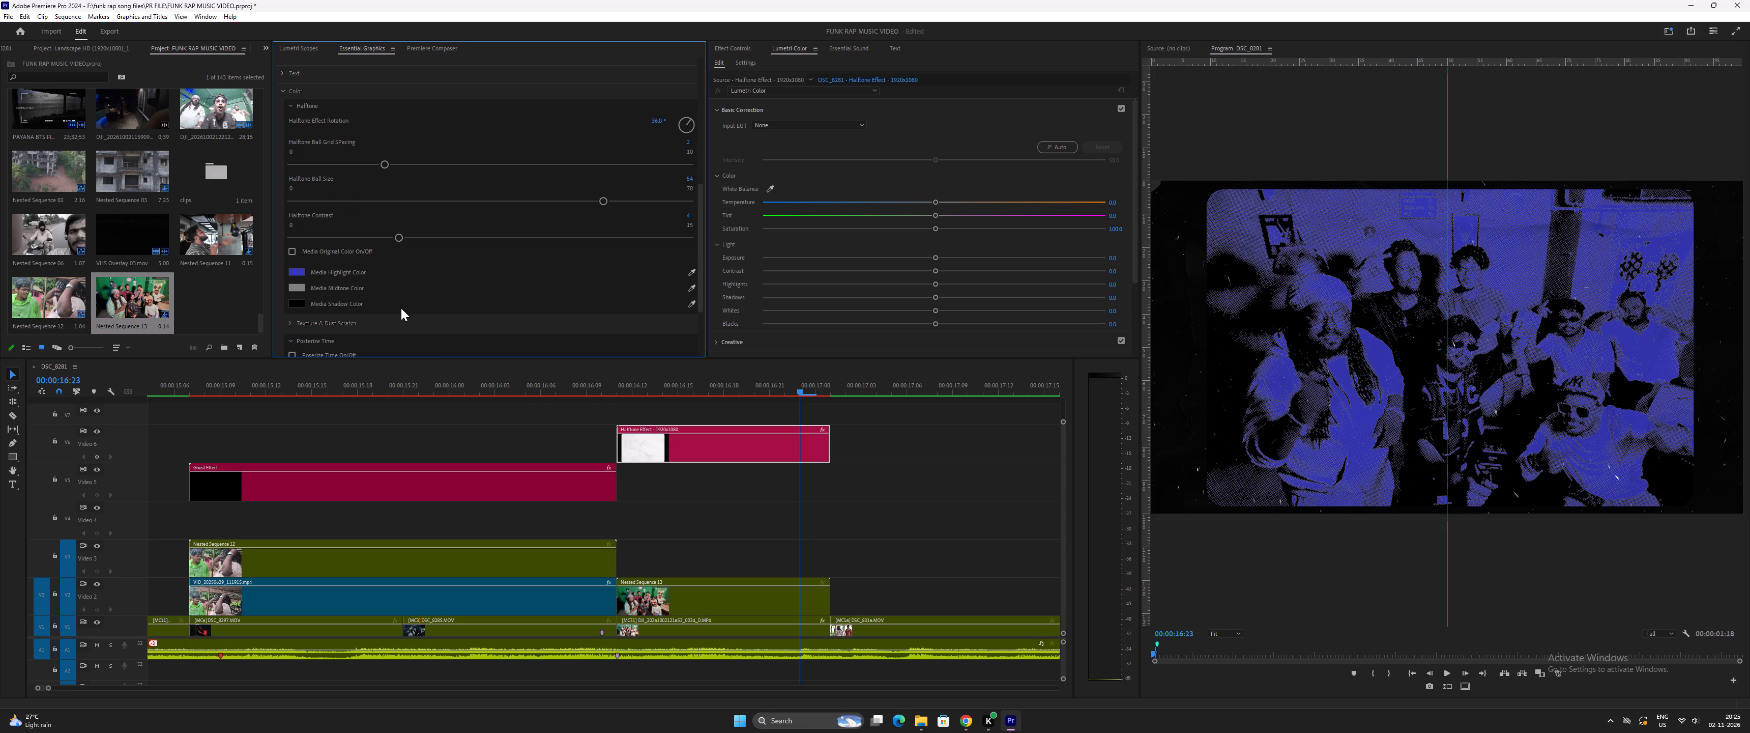
pyautogui.click(612, 391)
pyautogui.press('space')
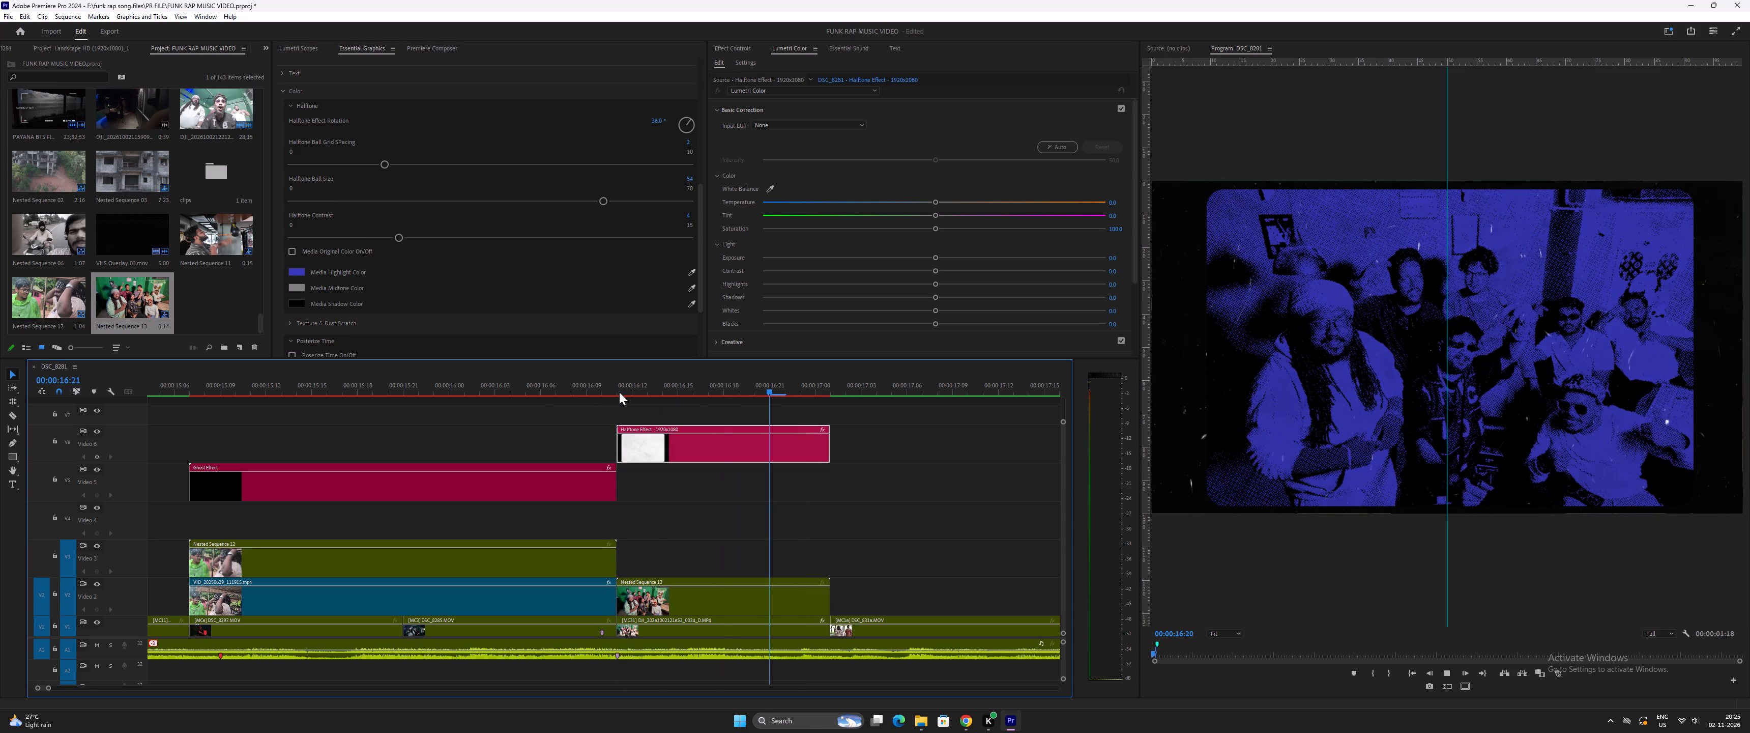
pyautogui.press('space')
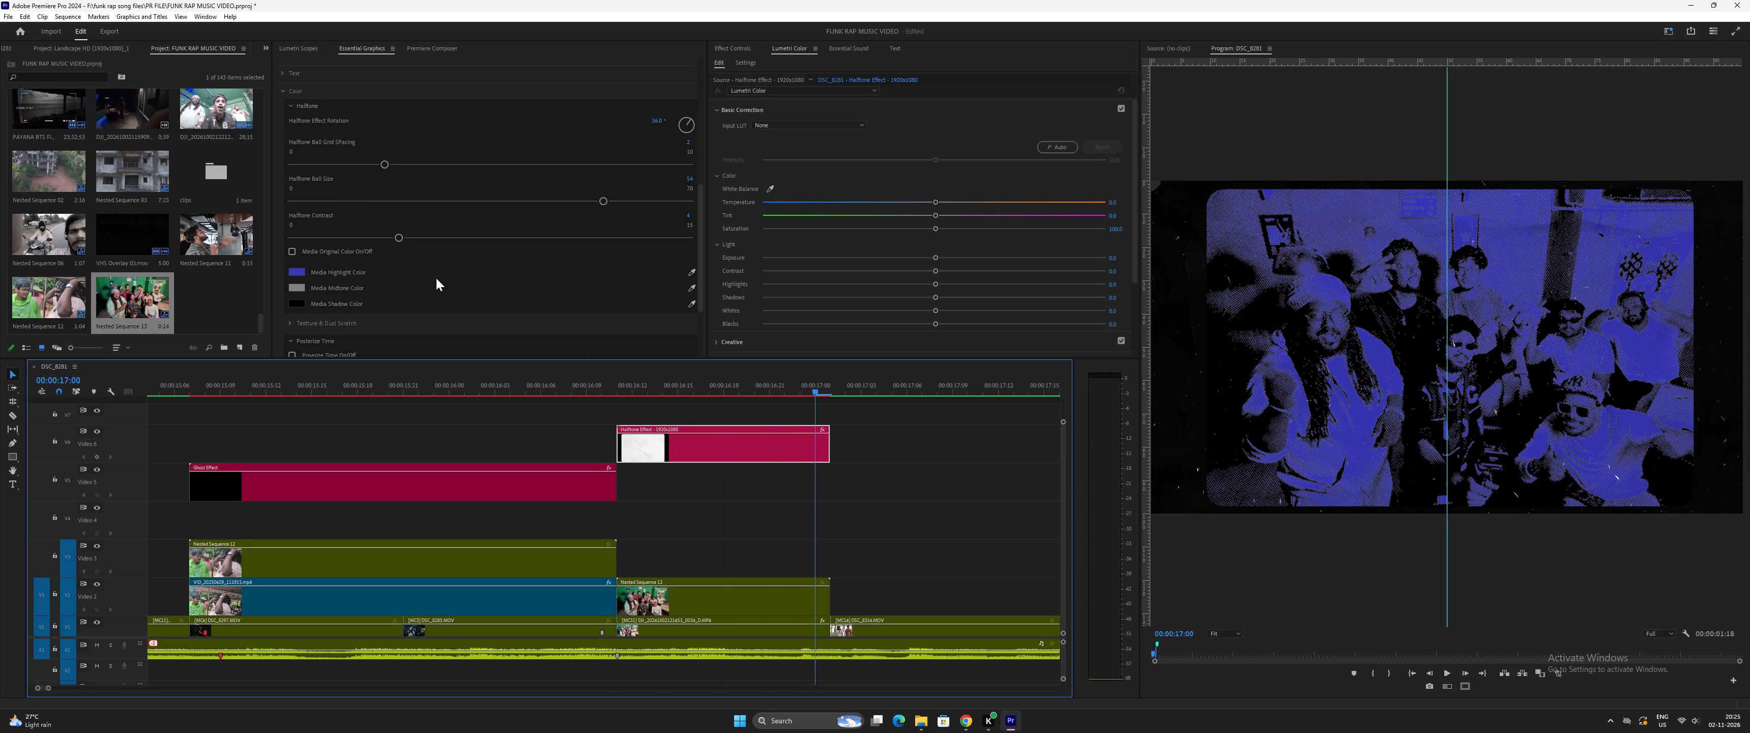
# Lighten the Halftone Effect graphic's Media Highlight Color to a pale lavender blue.
pyautogui.click(299, 273)
pyautogui.moveTo(843, 388); pyautogui.dragTo(794, 403)
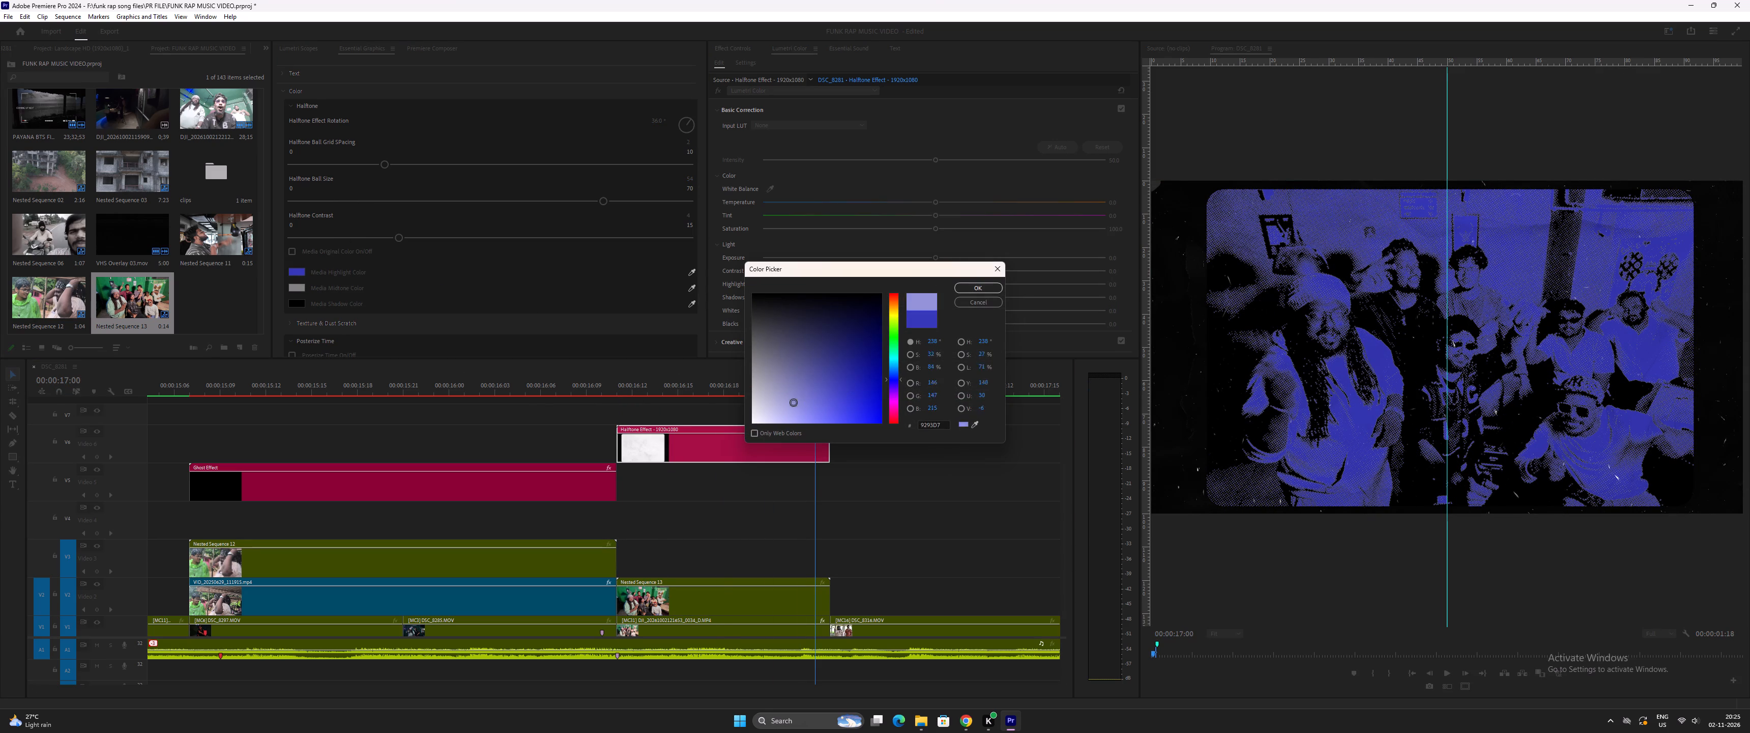
pyautogui.moveTo(794, 403); pyautogui.dragTo(799, 409)
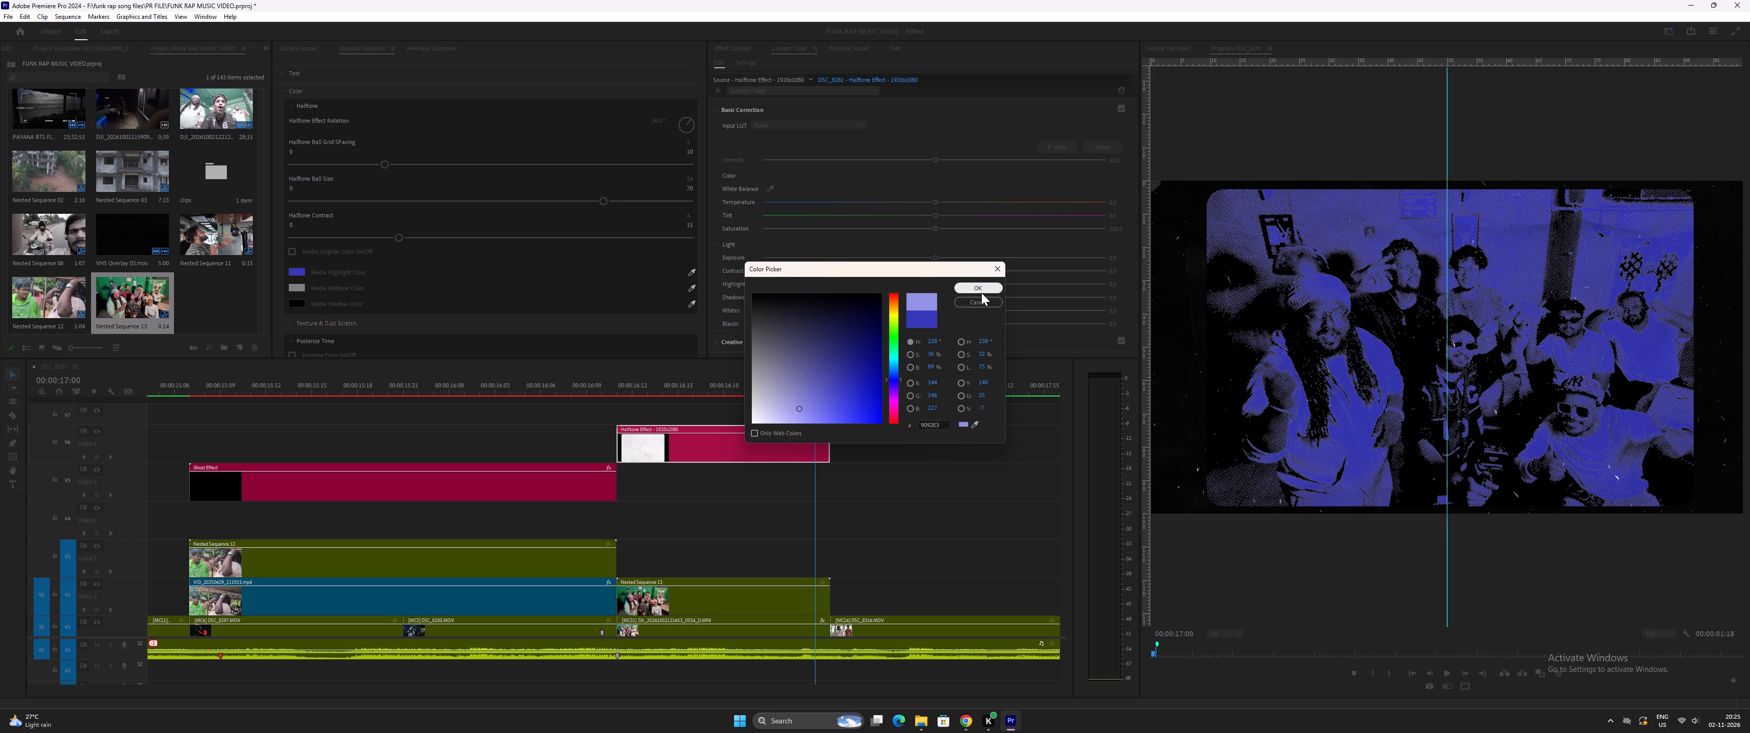
pyautogui.click(981, 293)
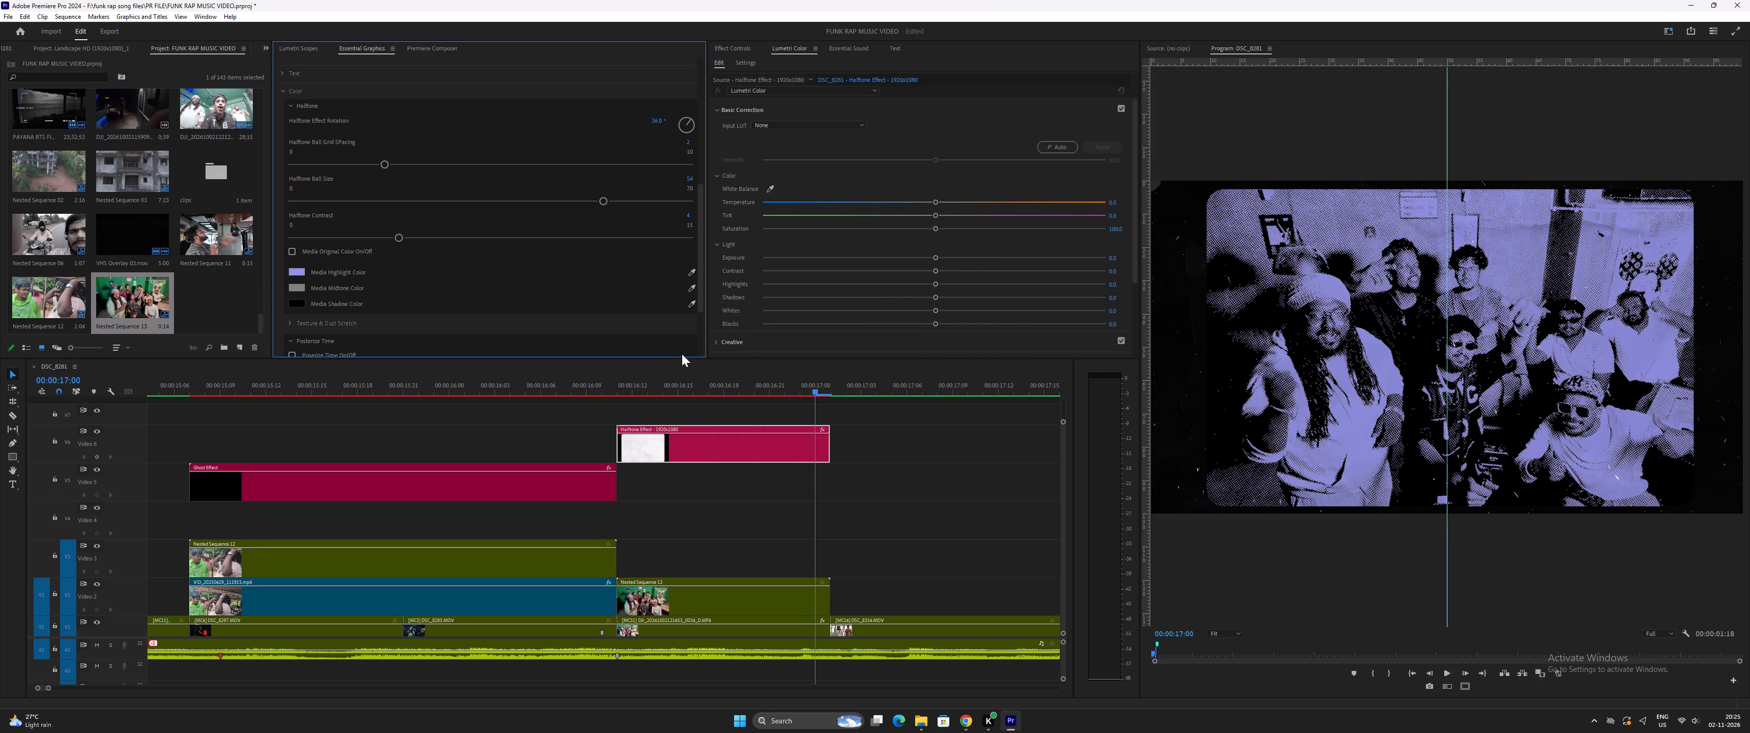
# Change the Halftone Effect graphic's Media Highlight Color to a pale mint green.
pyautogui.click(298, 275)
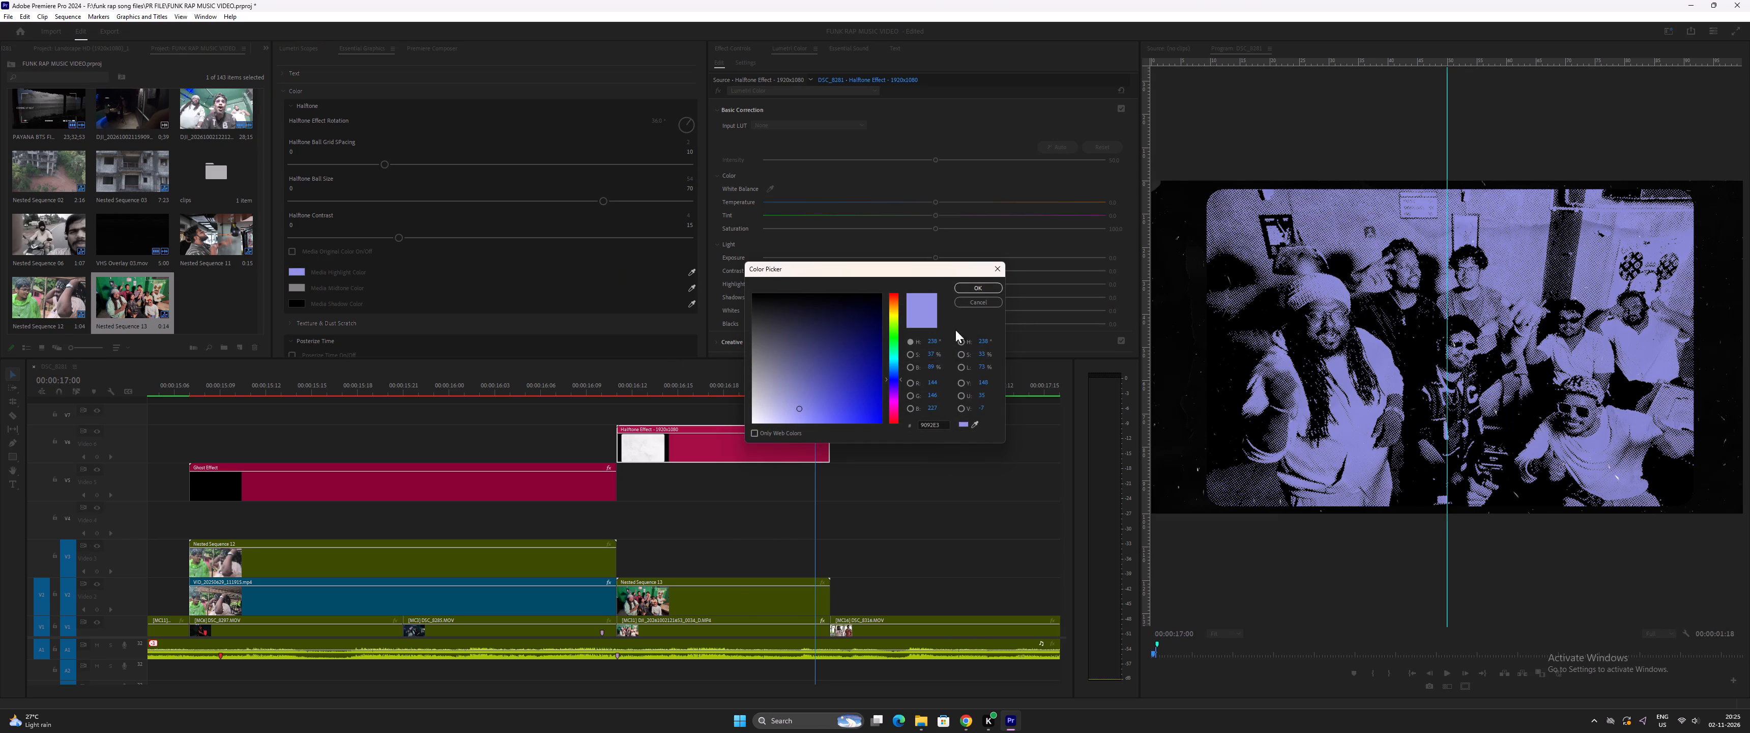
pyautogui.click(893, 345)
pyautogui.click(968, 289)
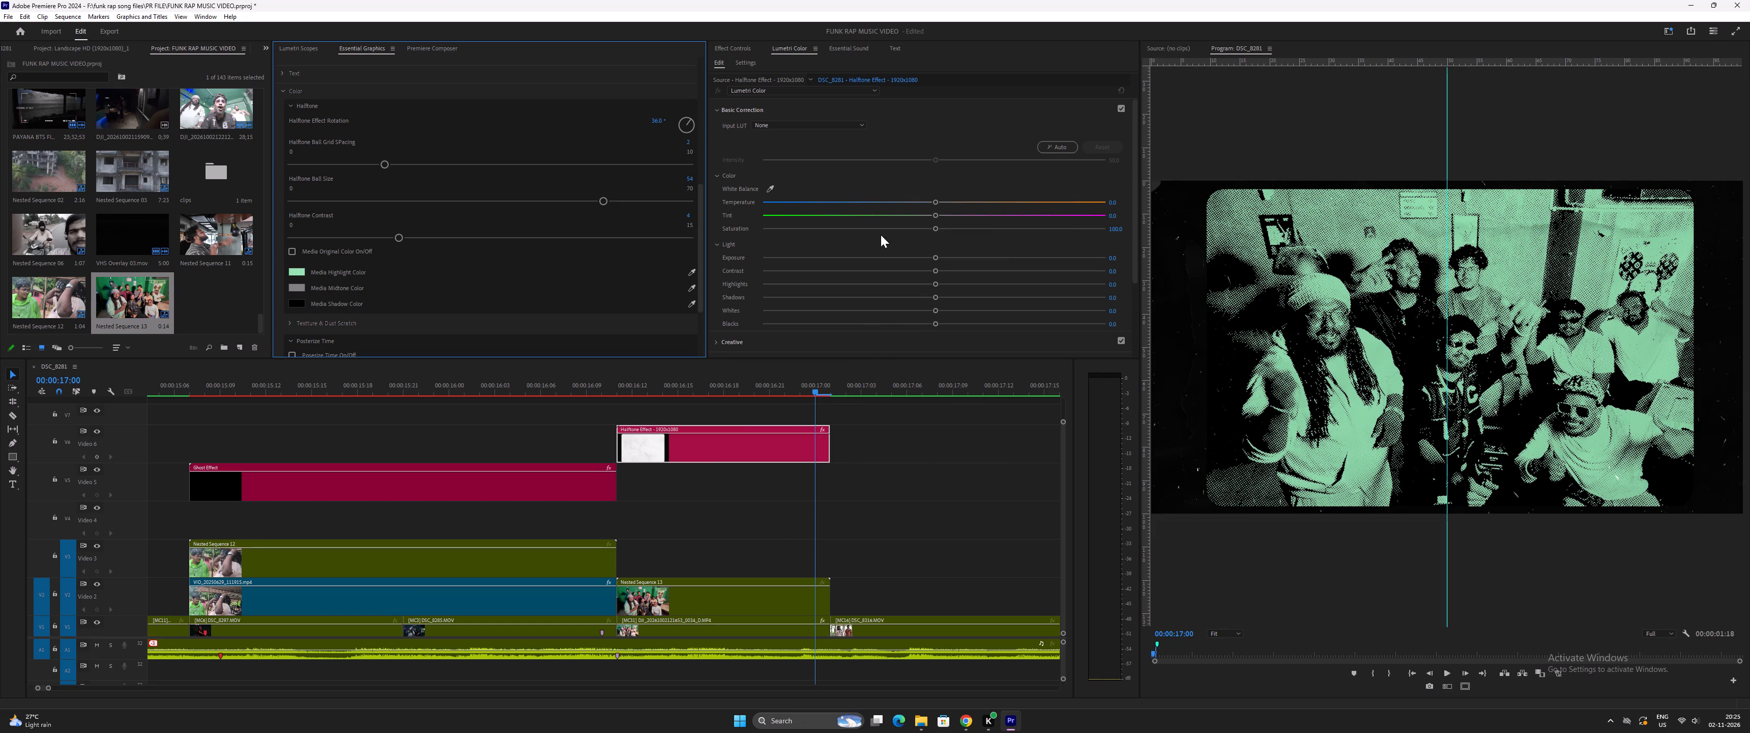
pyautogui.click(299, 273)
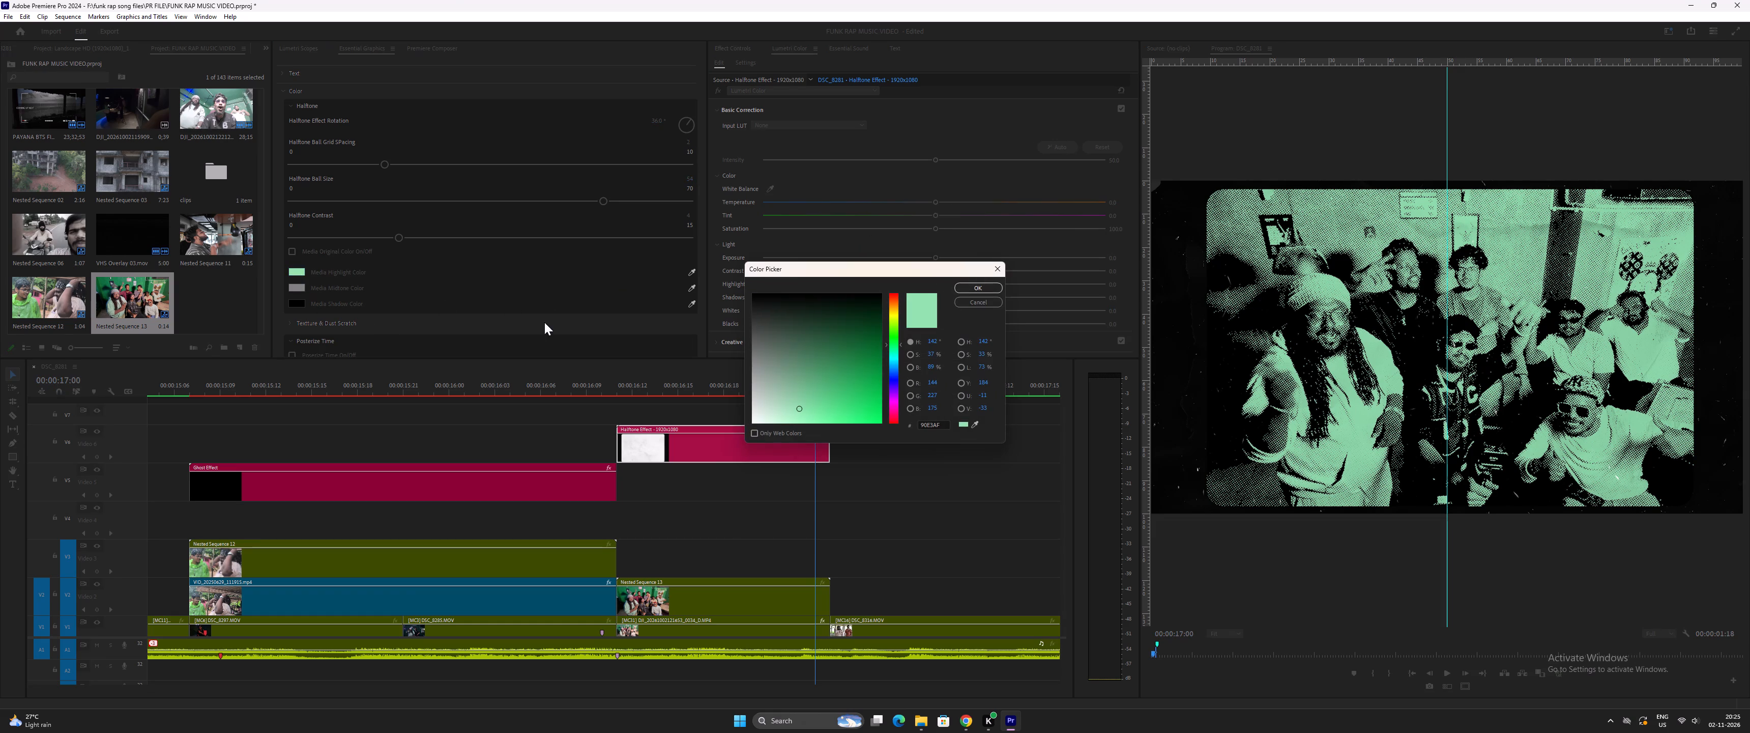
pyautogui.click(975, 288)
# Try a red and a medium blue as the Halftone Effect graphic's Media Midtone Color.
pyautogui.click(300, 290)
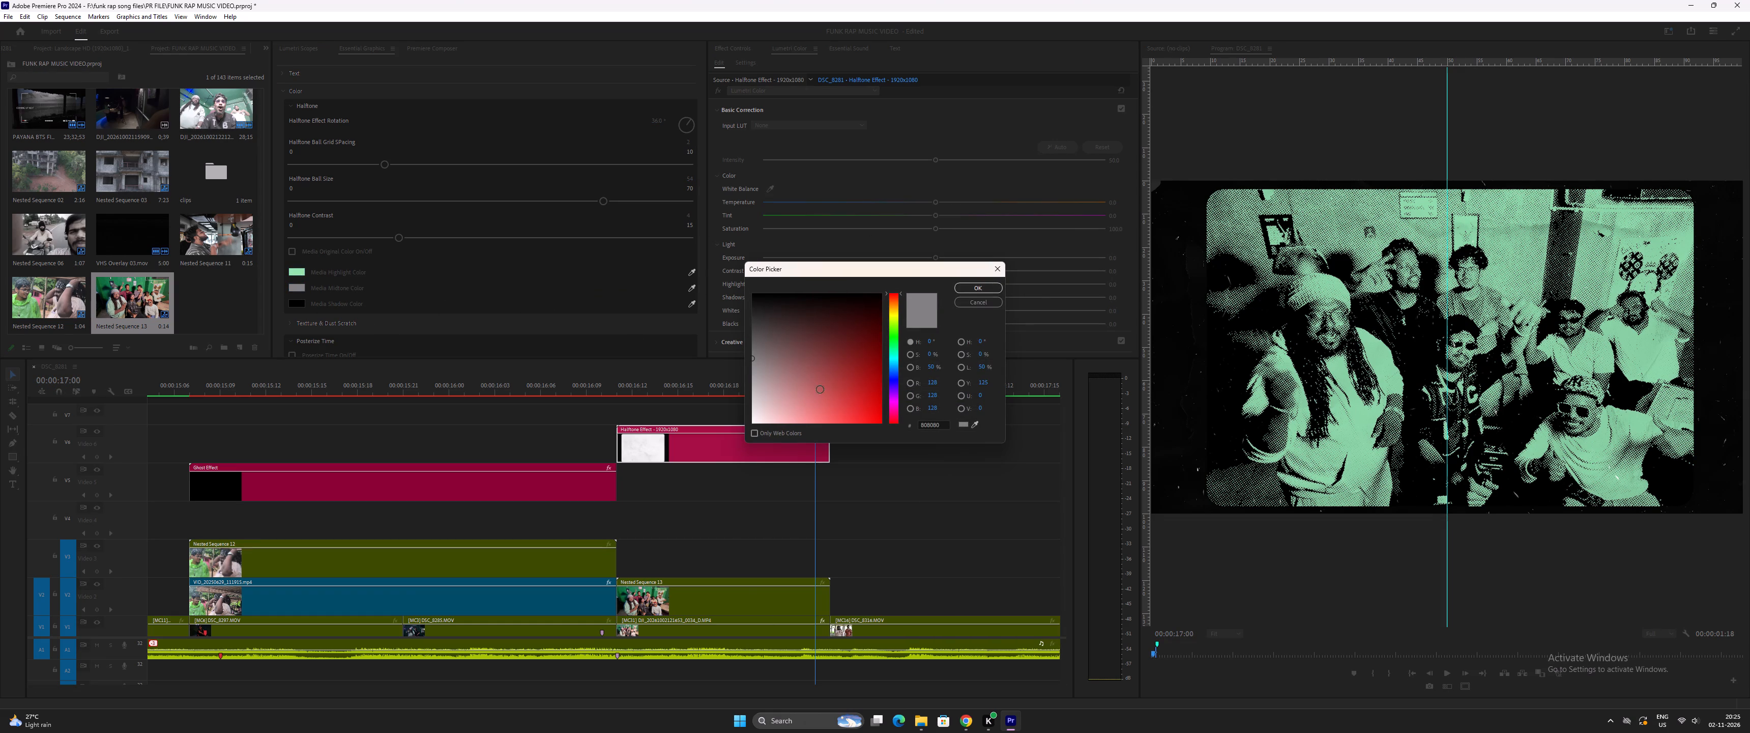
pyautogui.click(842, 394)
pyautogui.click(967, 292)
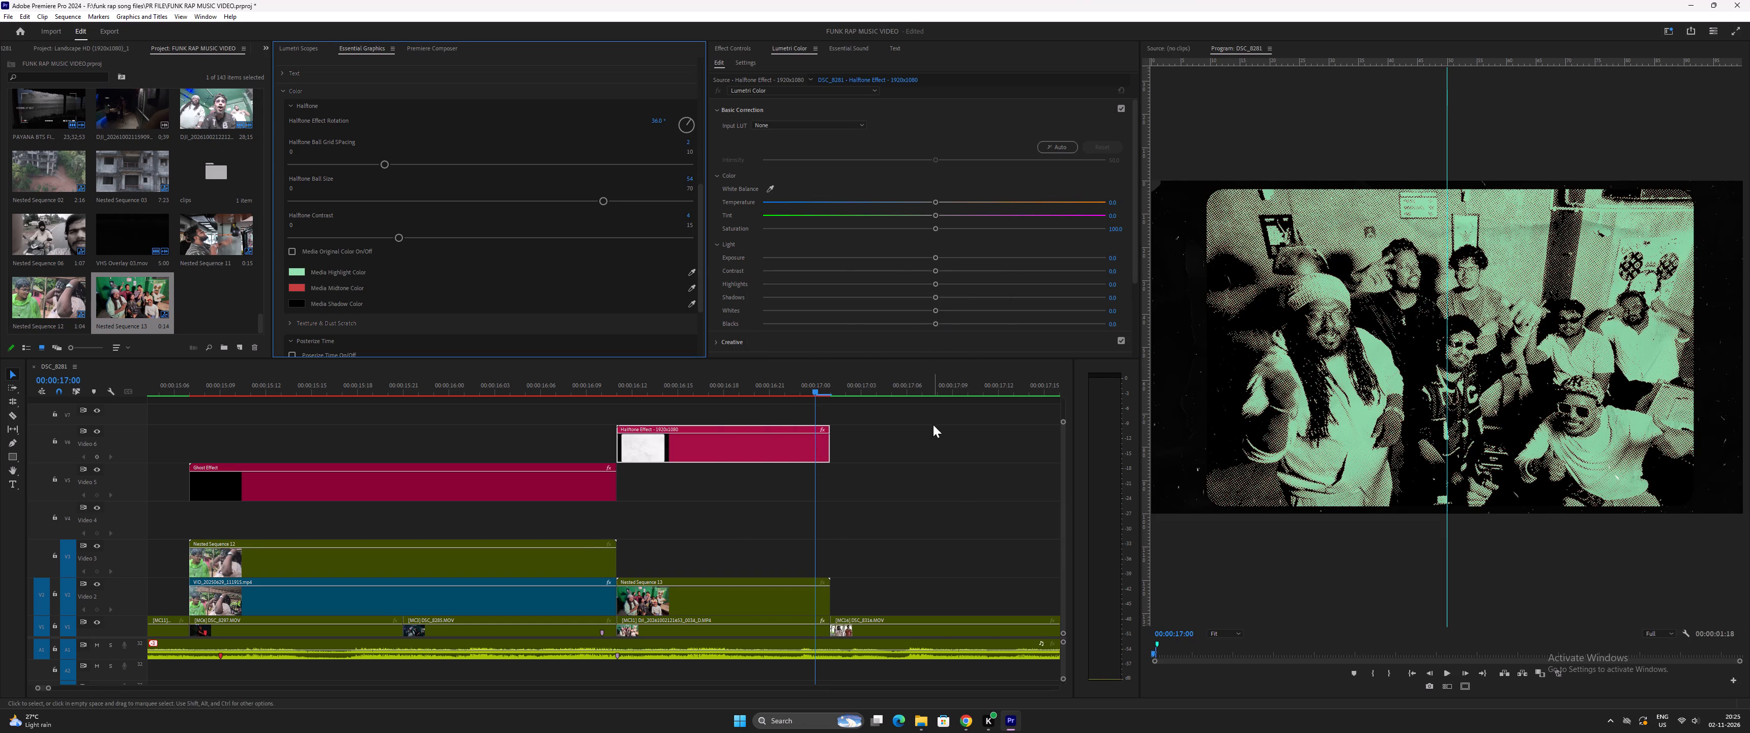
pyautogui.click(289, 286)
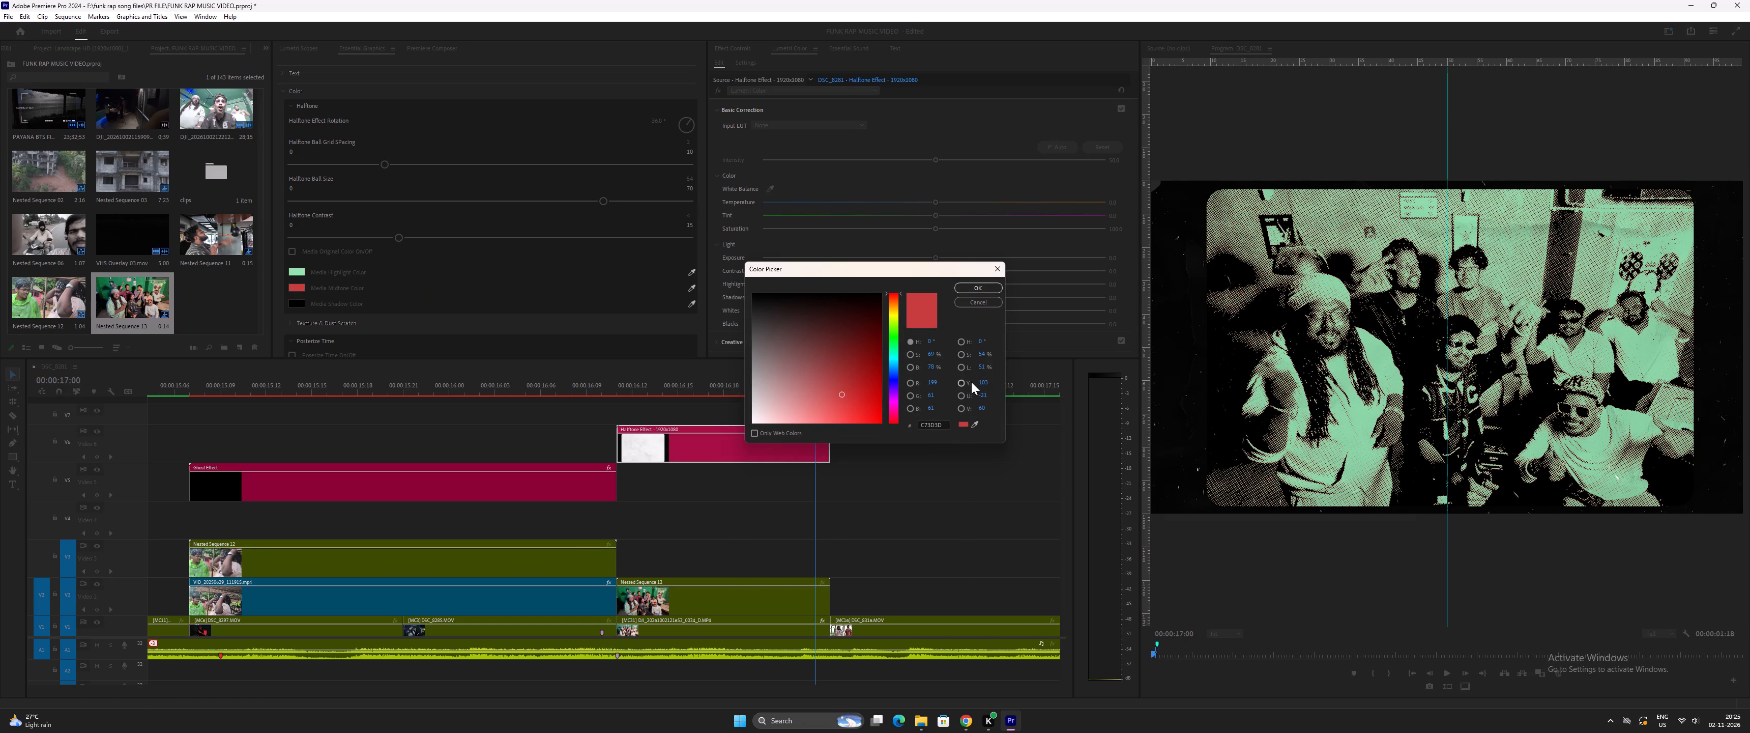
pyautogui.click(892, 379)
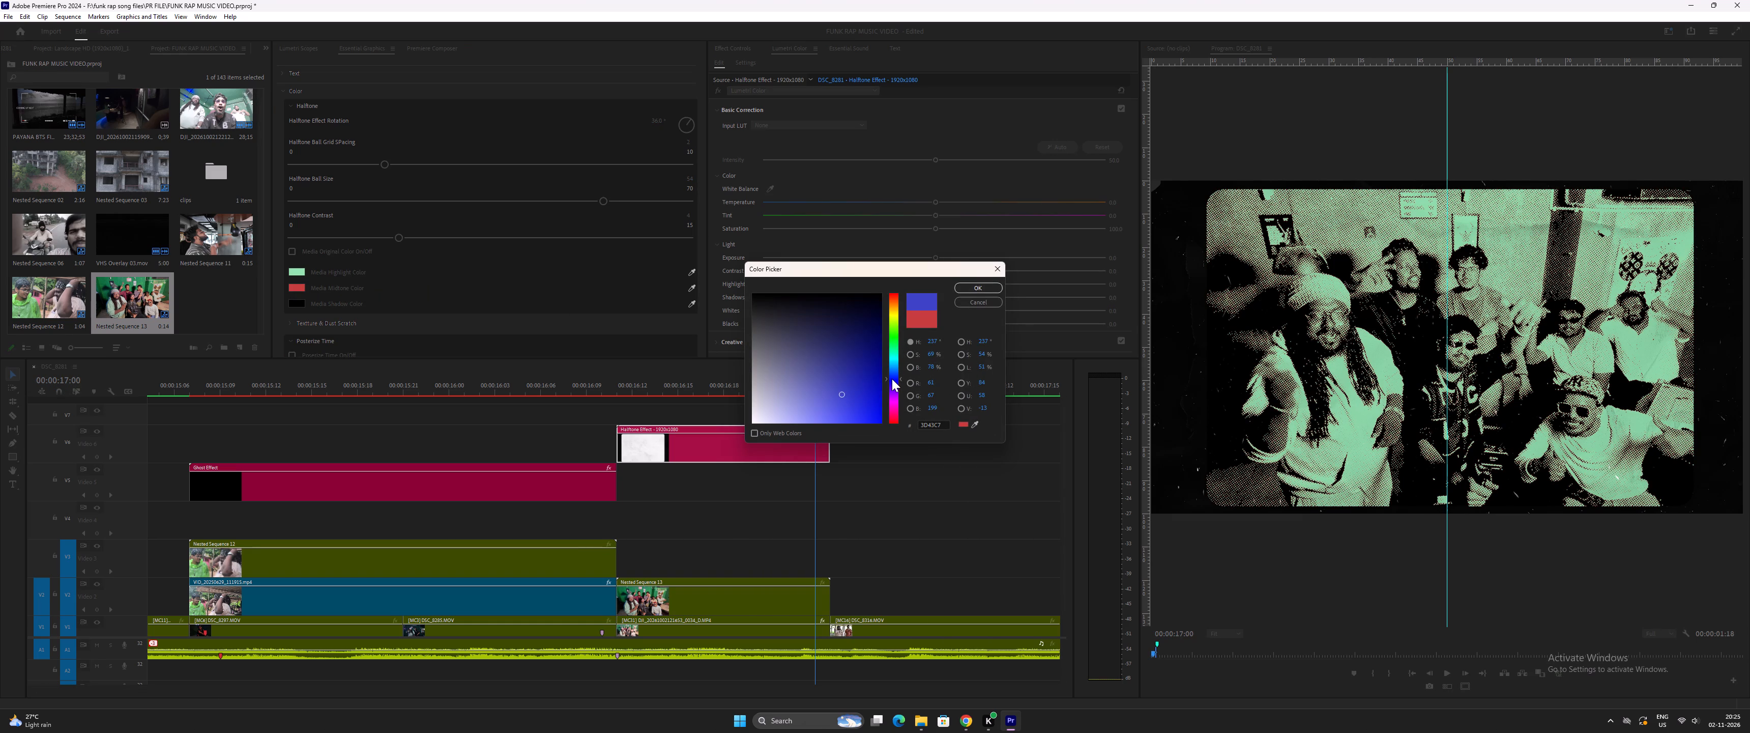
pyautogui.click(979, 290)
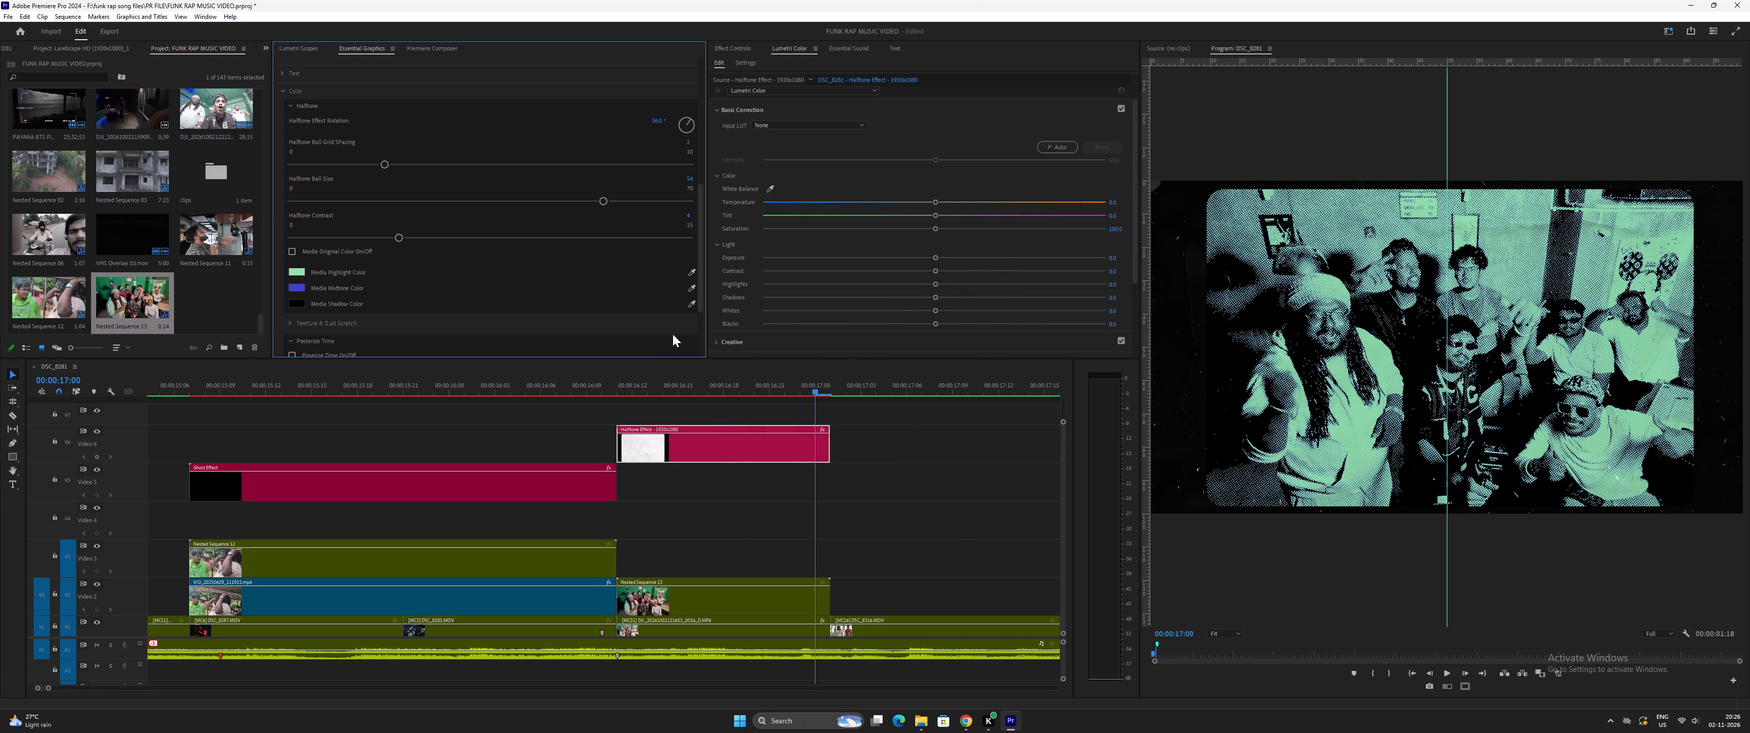
# Open the Media Midtone Color for editing and search Google in Chrome for "clour wheel" as a colour reference.
pyautogui.click(297, 289)
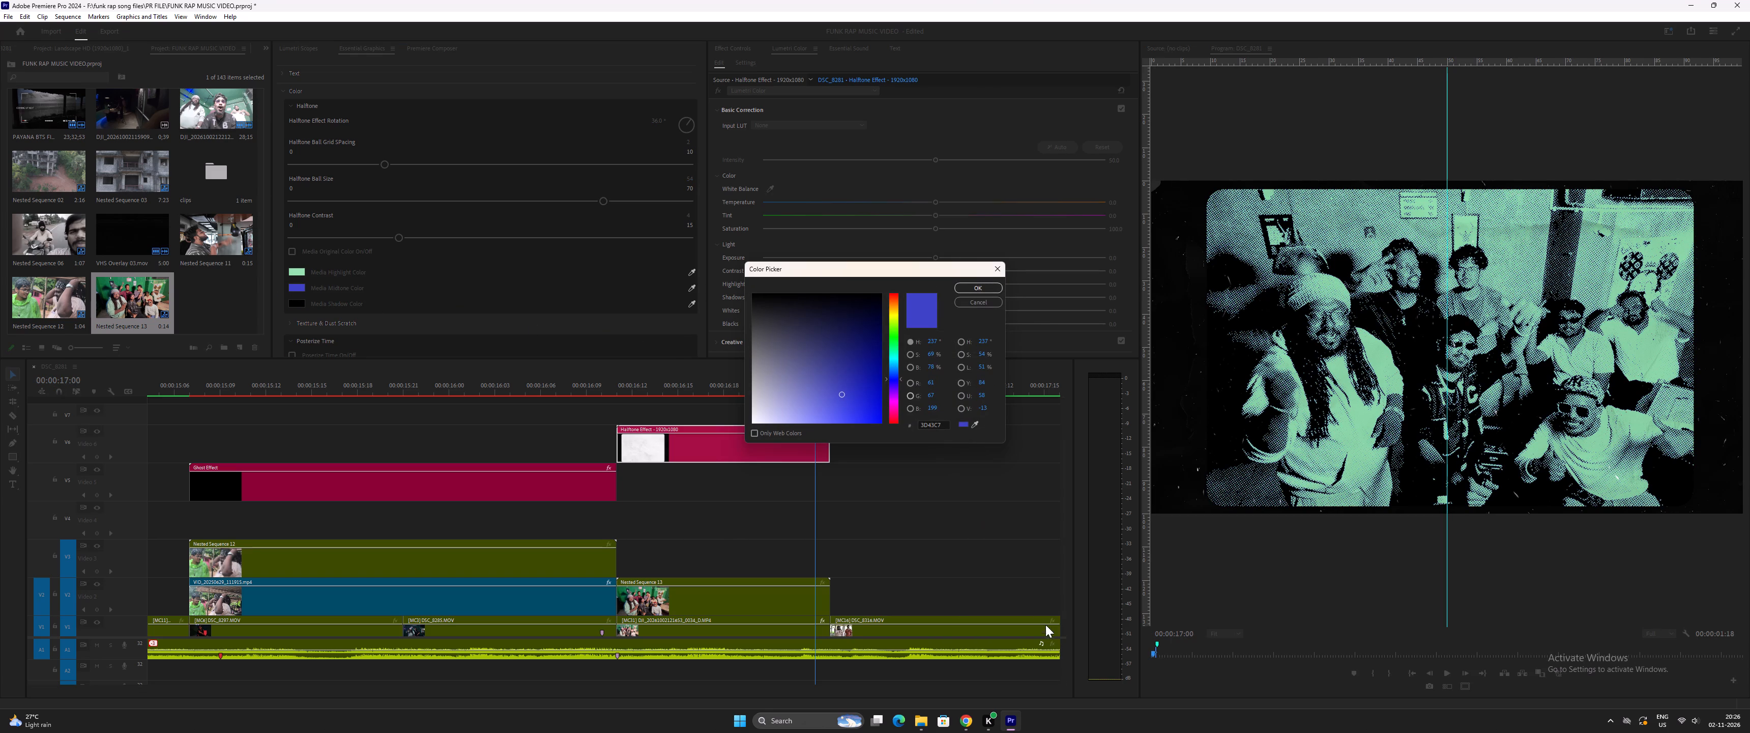
pyautogui.click(962, 719)
pyautogui.click(812, 246)
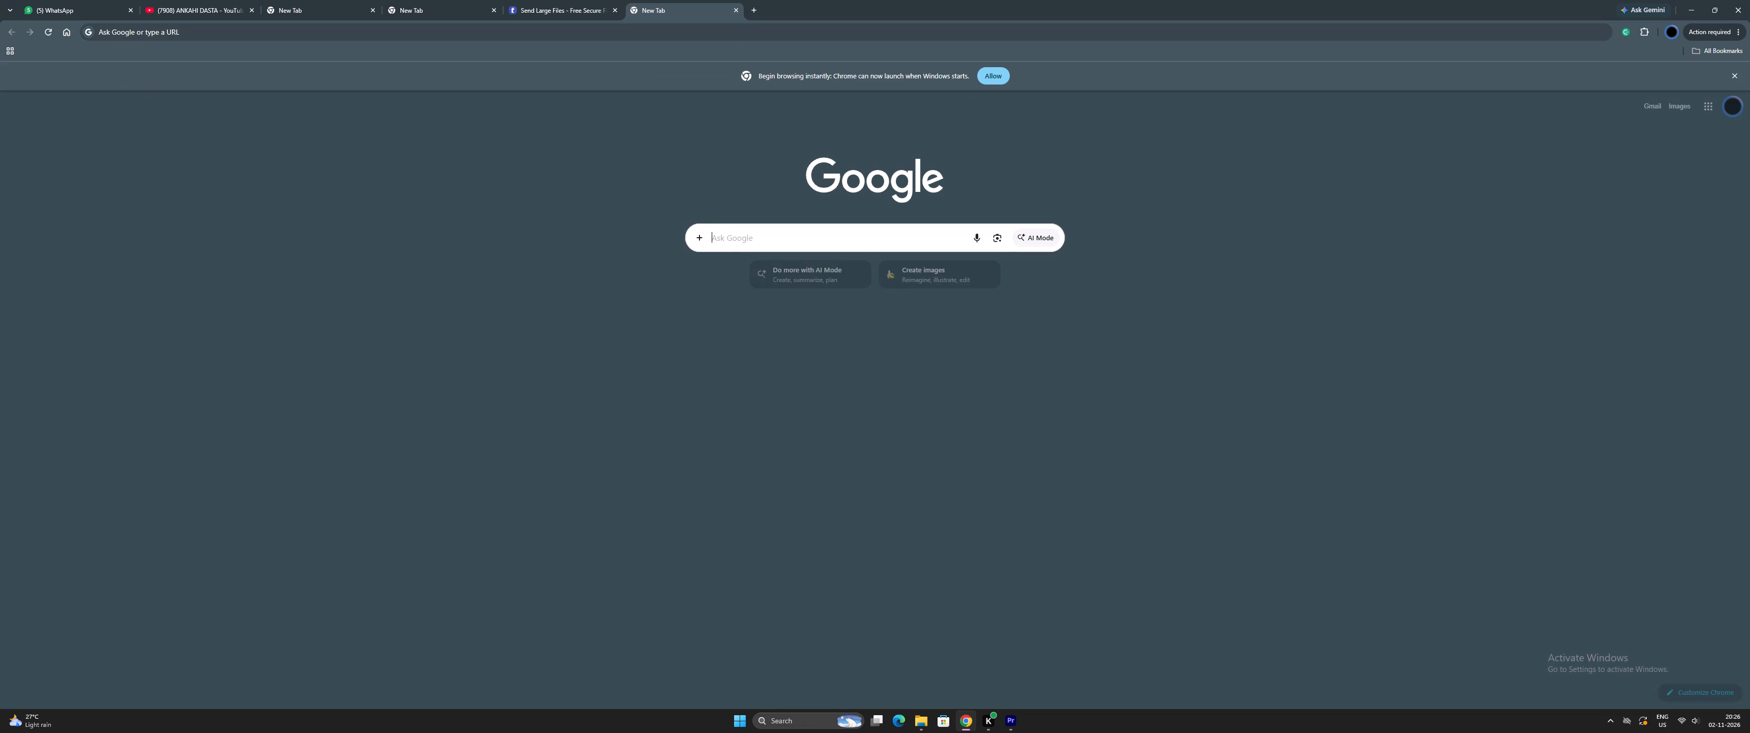
pyautogui.write('clour')
pyautogui.press('space')
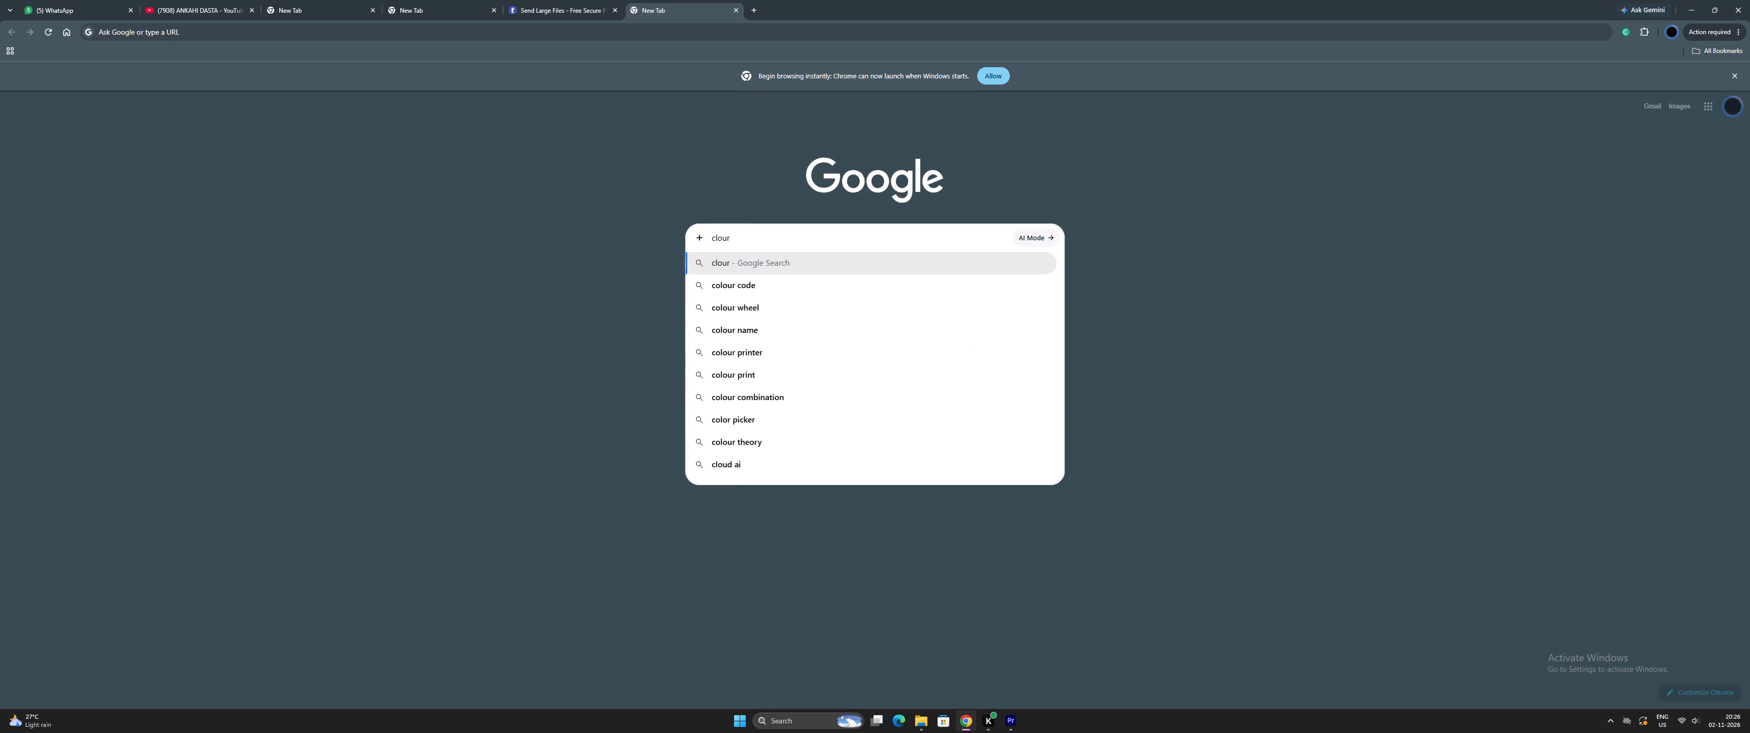
pyautogui.write('wheel')
pyautogui.press('Return')
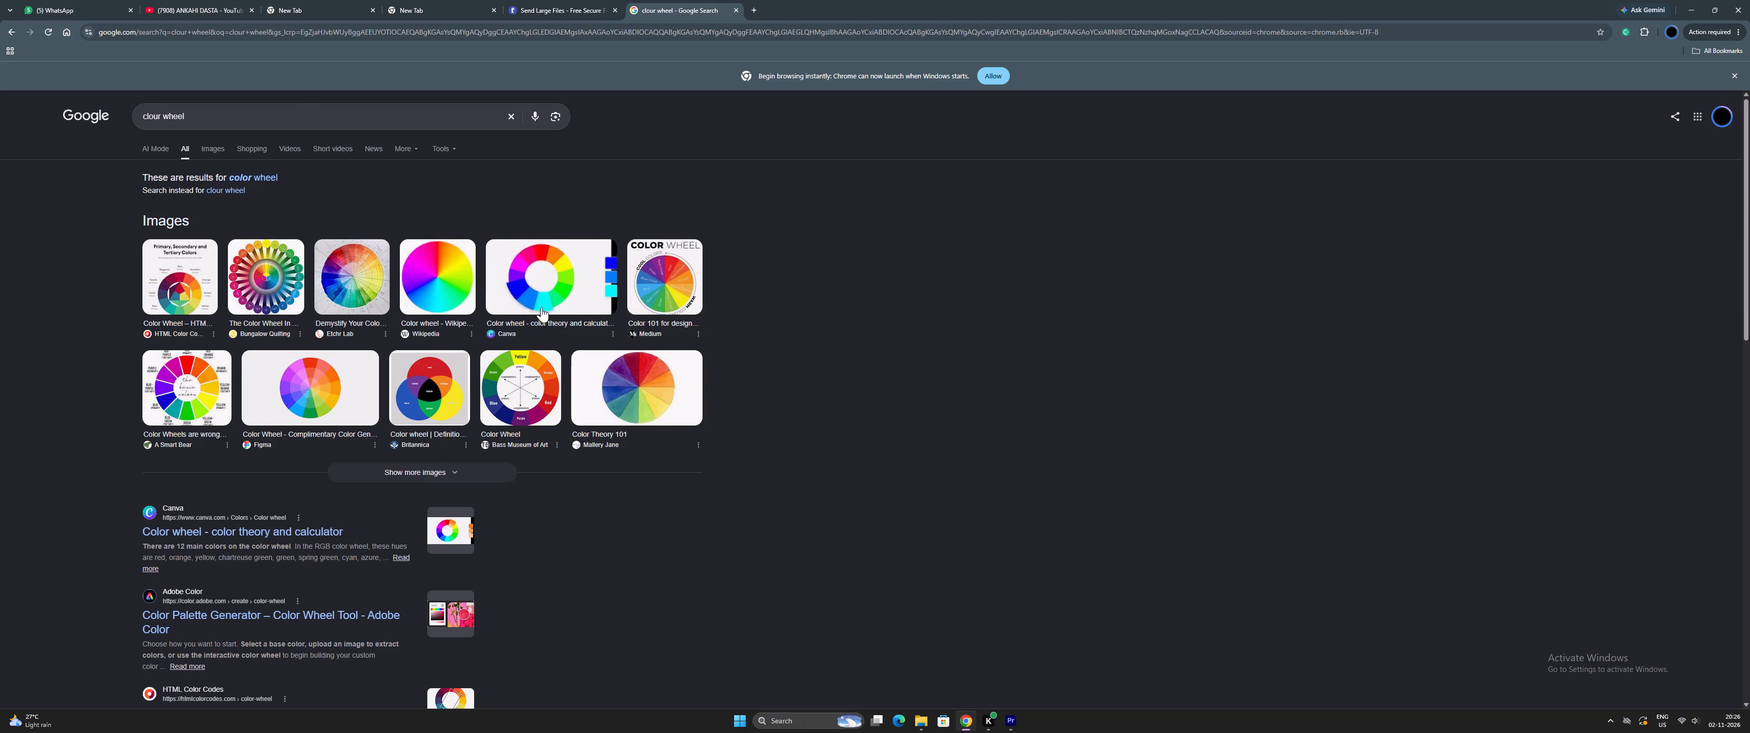
# Back in Premiere Pro, change the Halftone Effect graphic's Media Midtone Color to a strong magenta pink.
pyautogui.hotkey('alt', 'Tab')
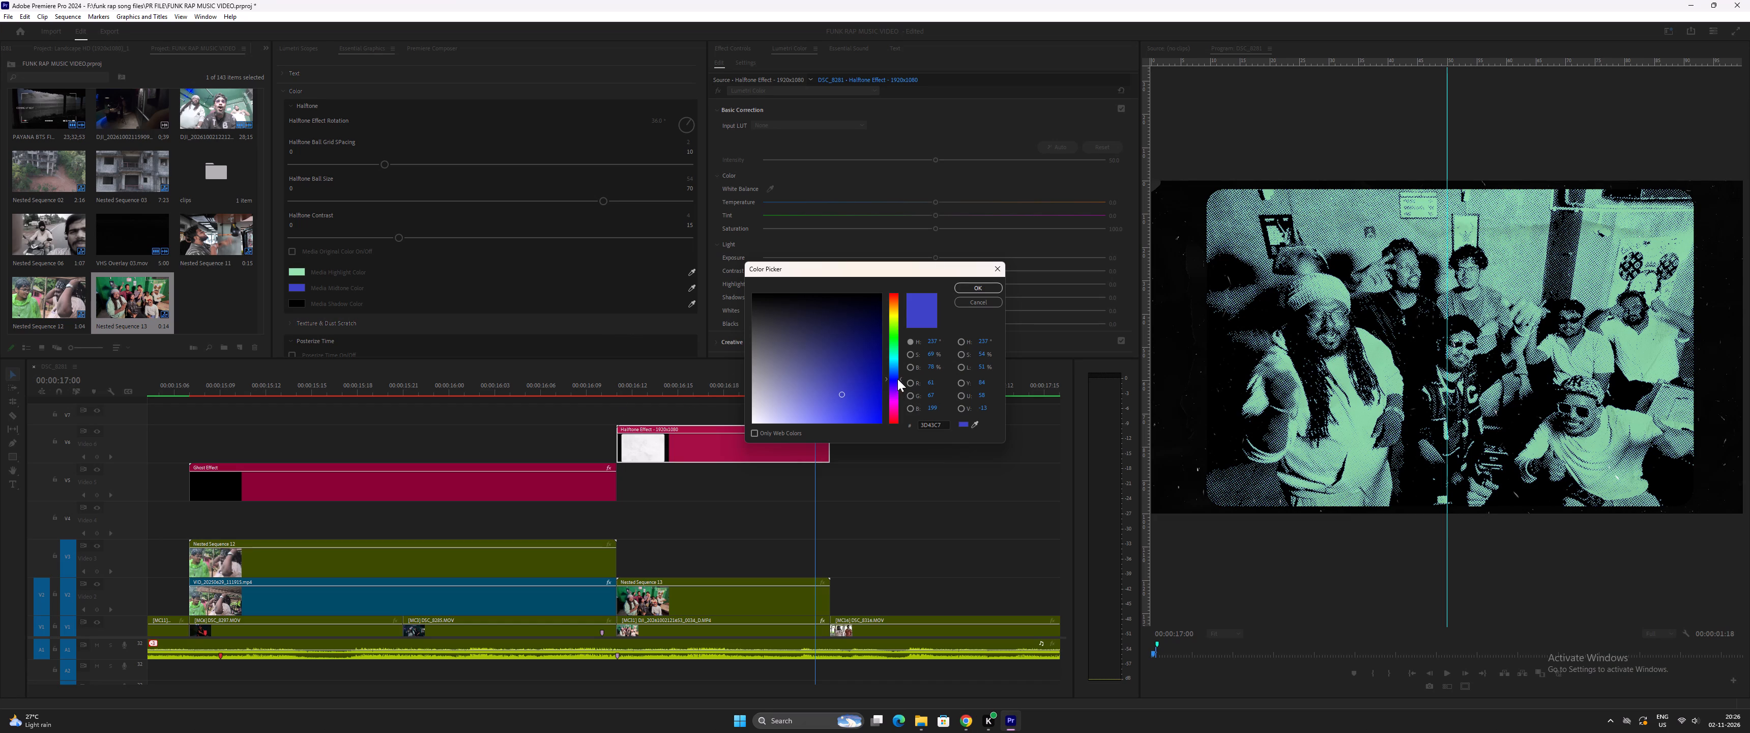
pyautogui.moveTo(897, 379); pyautogui.dragTo(897, 400)
pyautogui.click(977, 288)
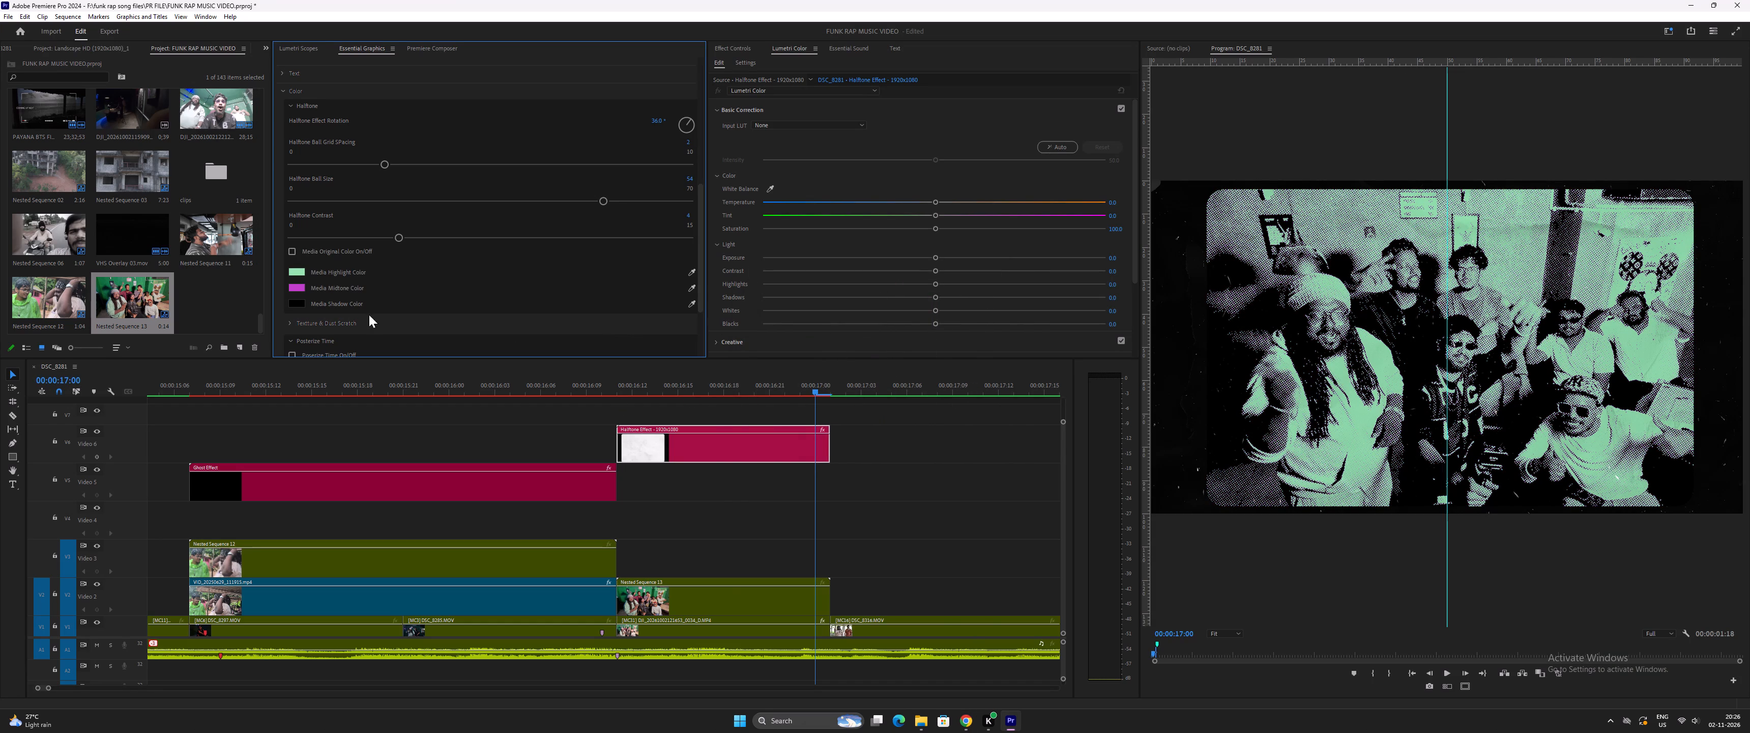
pyautogui.click(299, 289)
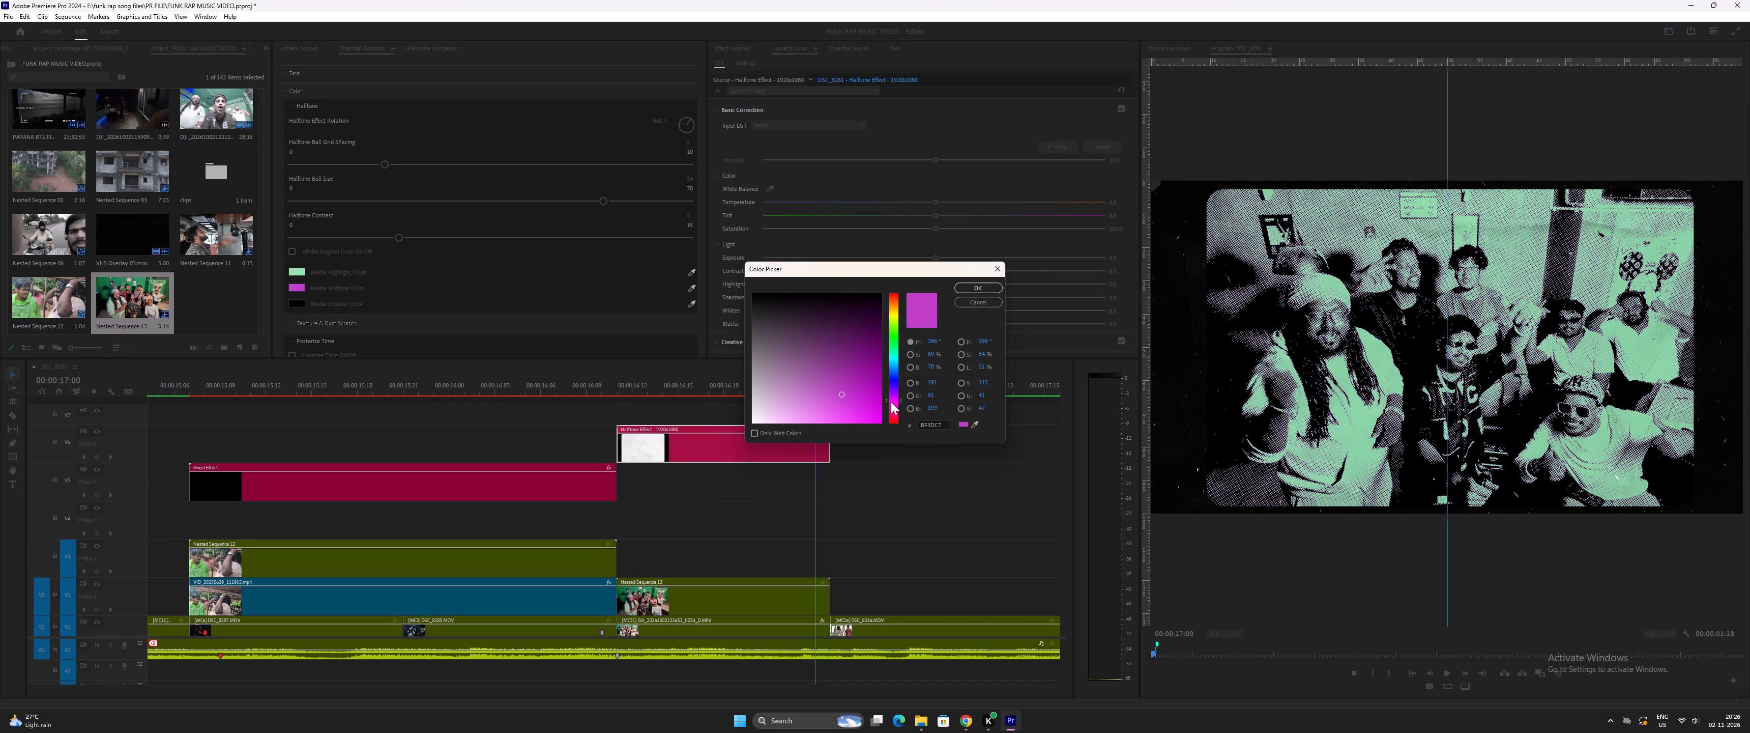
pyautogui.click(893, 401)
pyautogui.moveTo(845, 399); pyautogui.dragTo(865, 405)
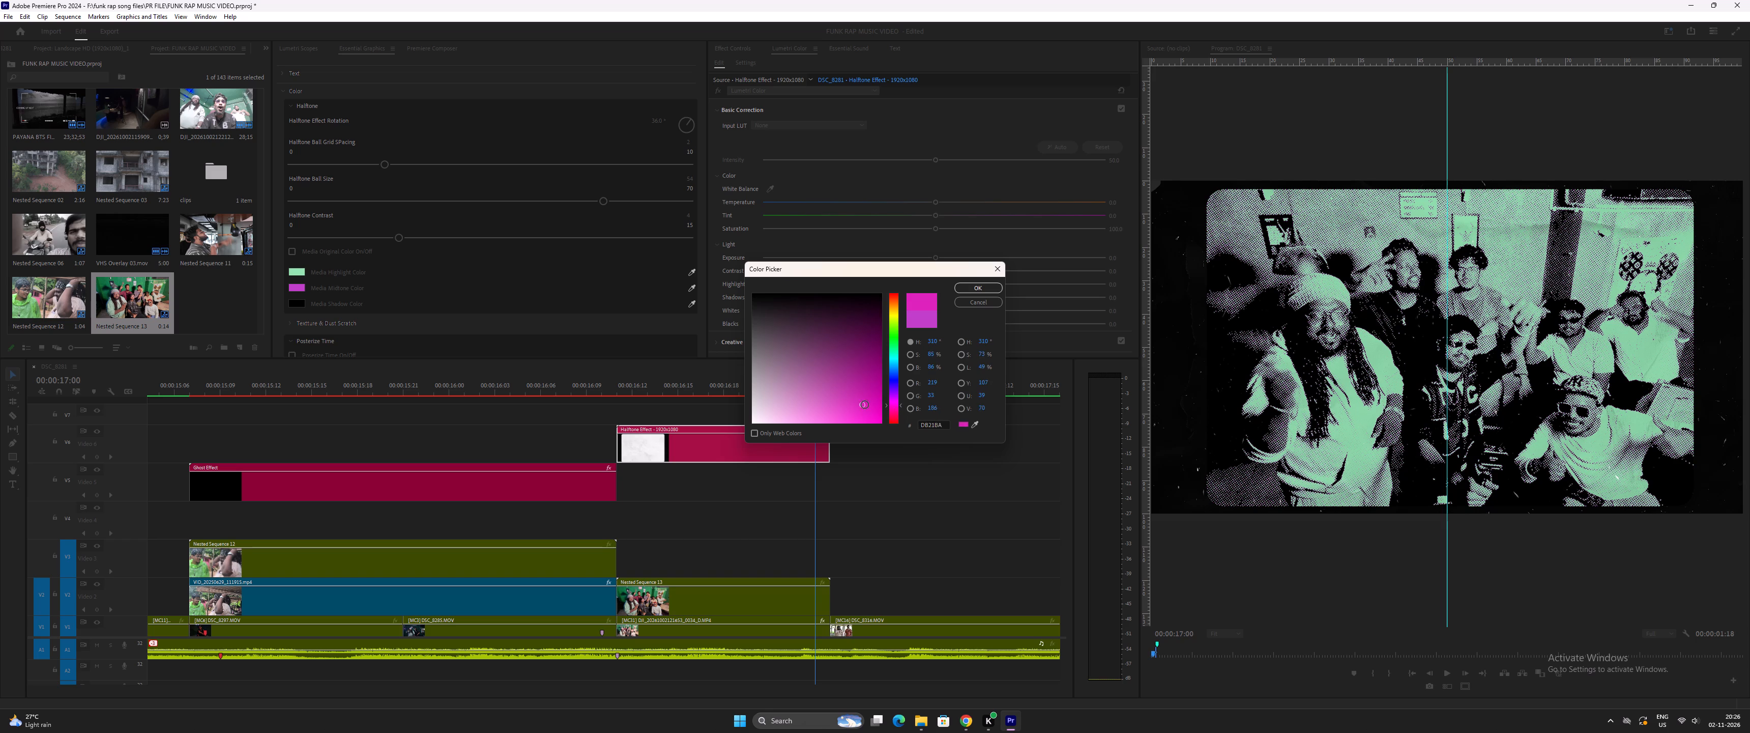
pyautogui.moveTo(865, 405); pyautogui.dragTo(873, 407)
pyautogui.click(969, 288)
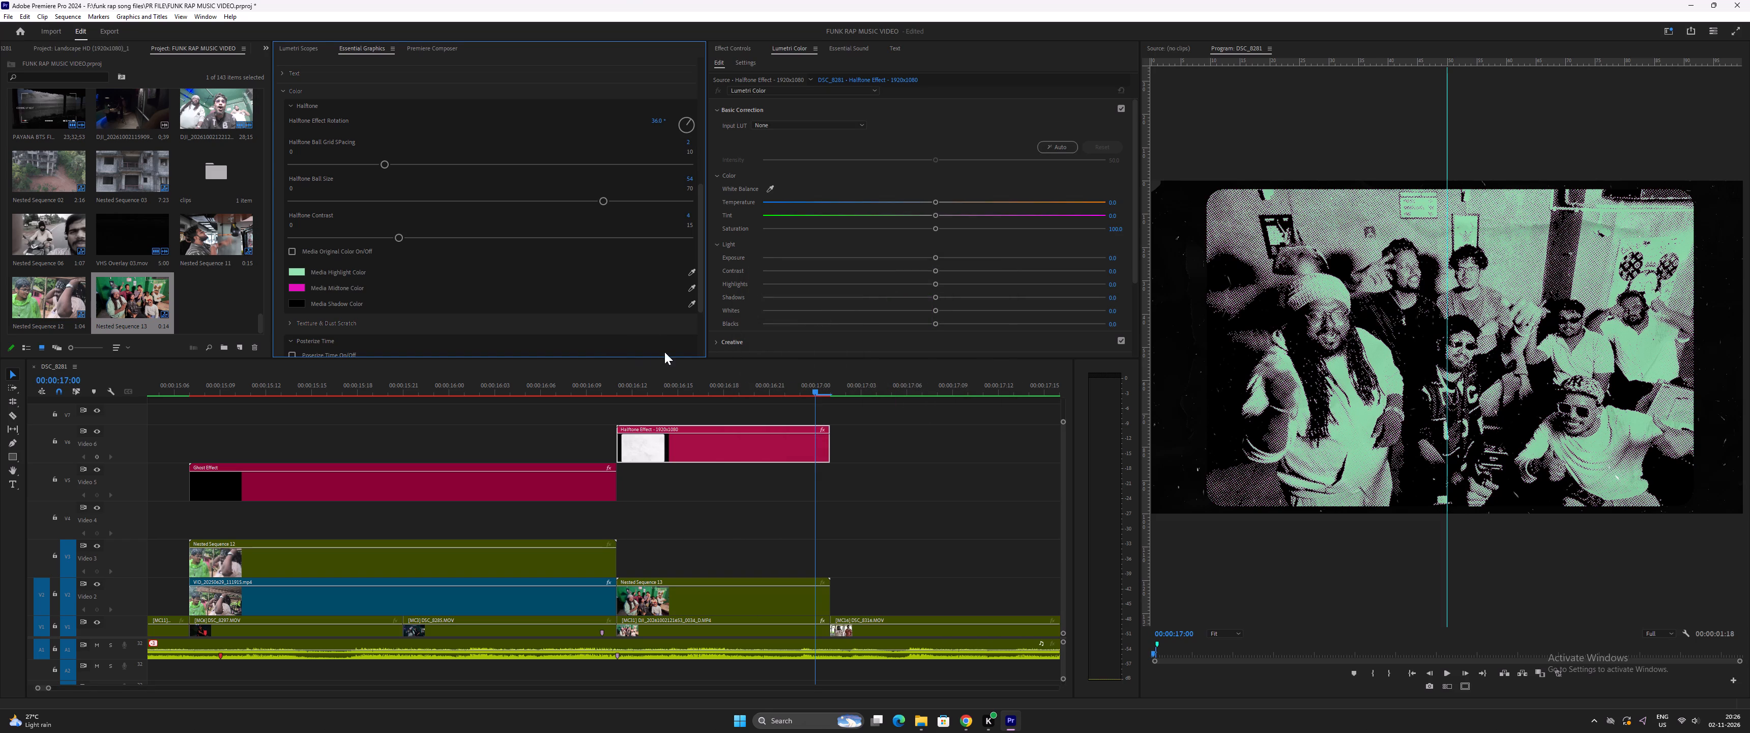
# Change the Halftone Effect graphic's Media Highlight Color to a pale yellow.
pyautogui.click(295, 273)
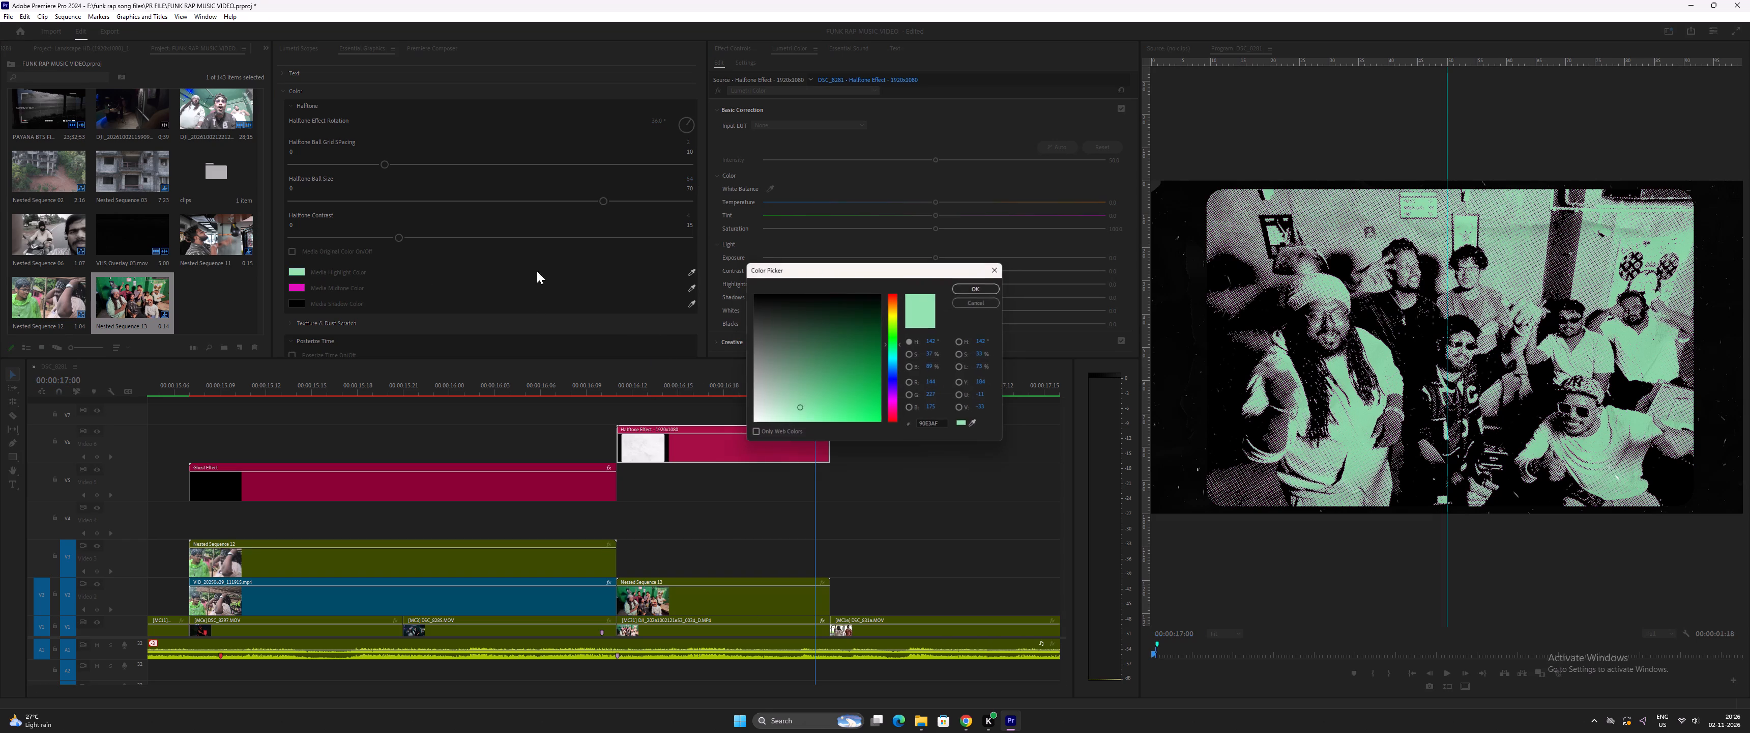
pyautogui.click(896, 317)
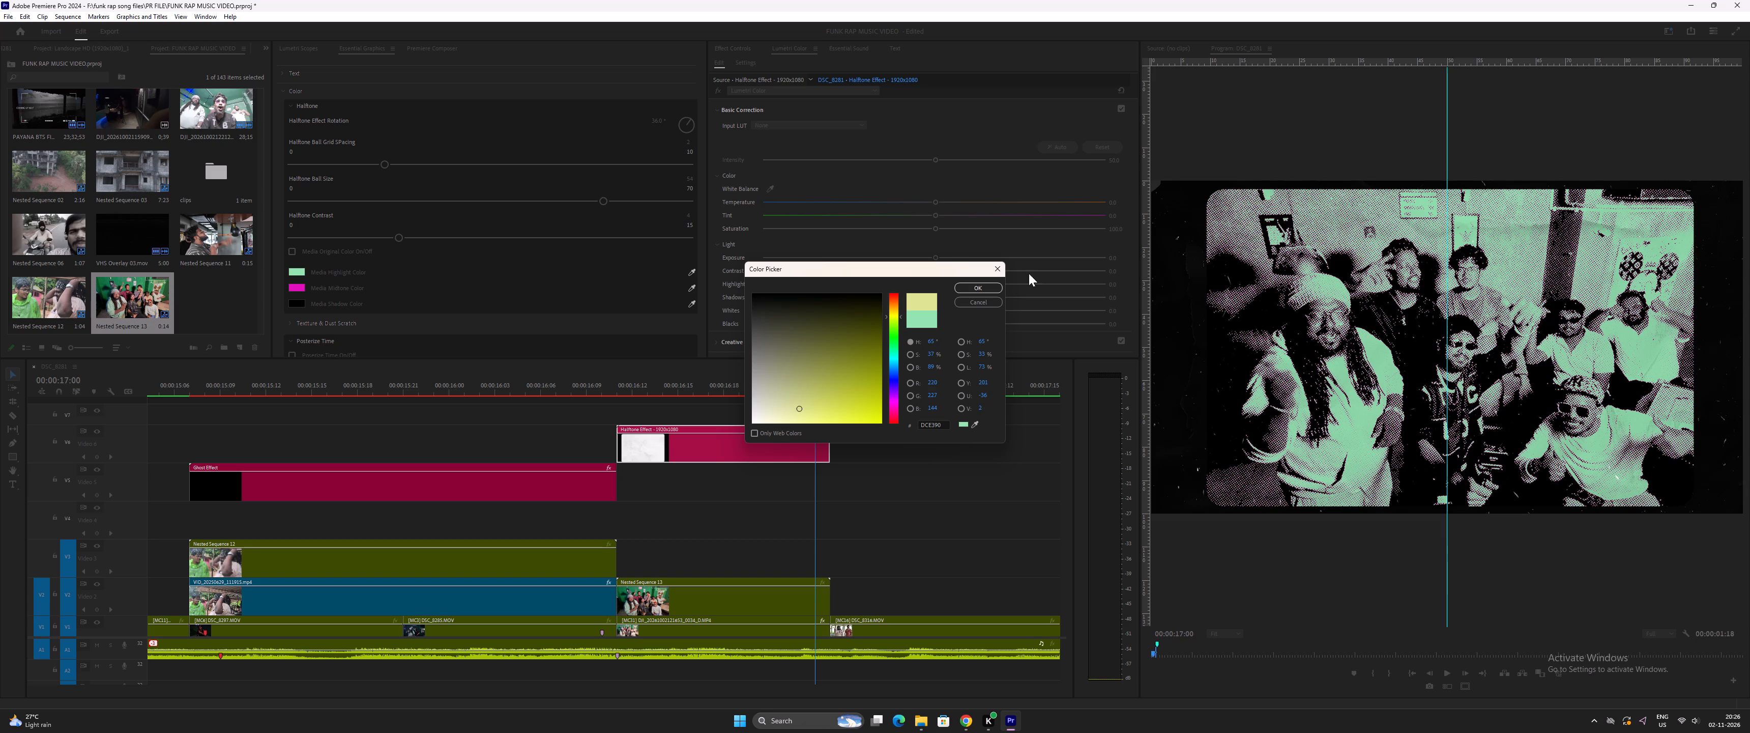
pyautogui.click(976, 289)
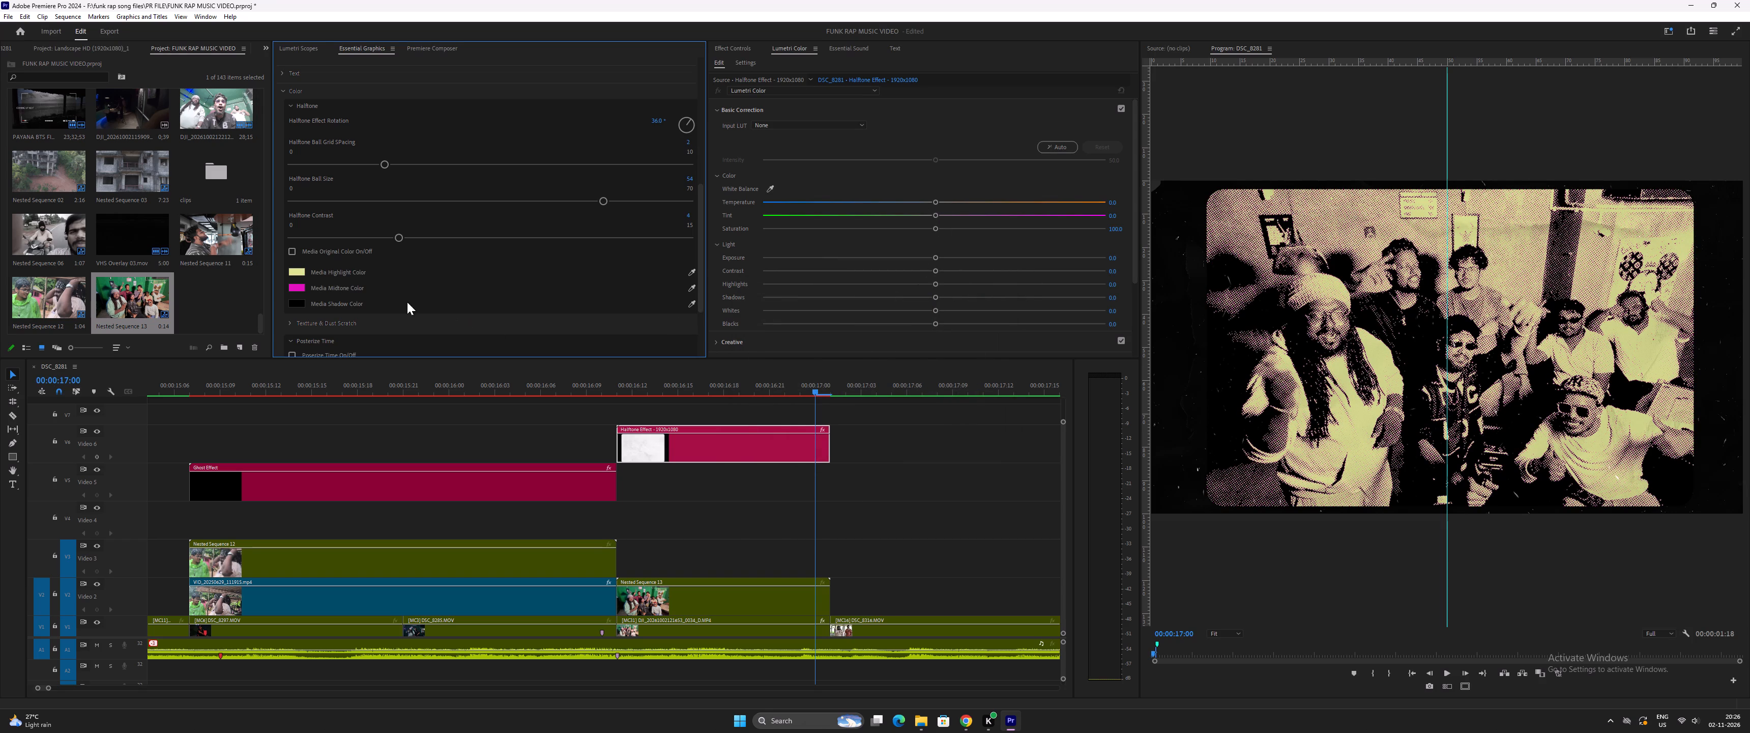
# Change the Halftone Effect graphic's Media Highlight Color to a medium light green.
pyautogui.click(297, 274)
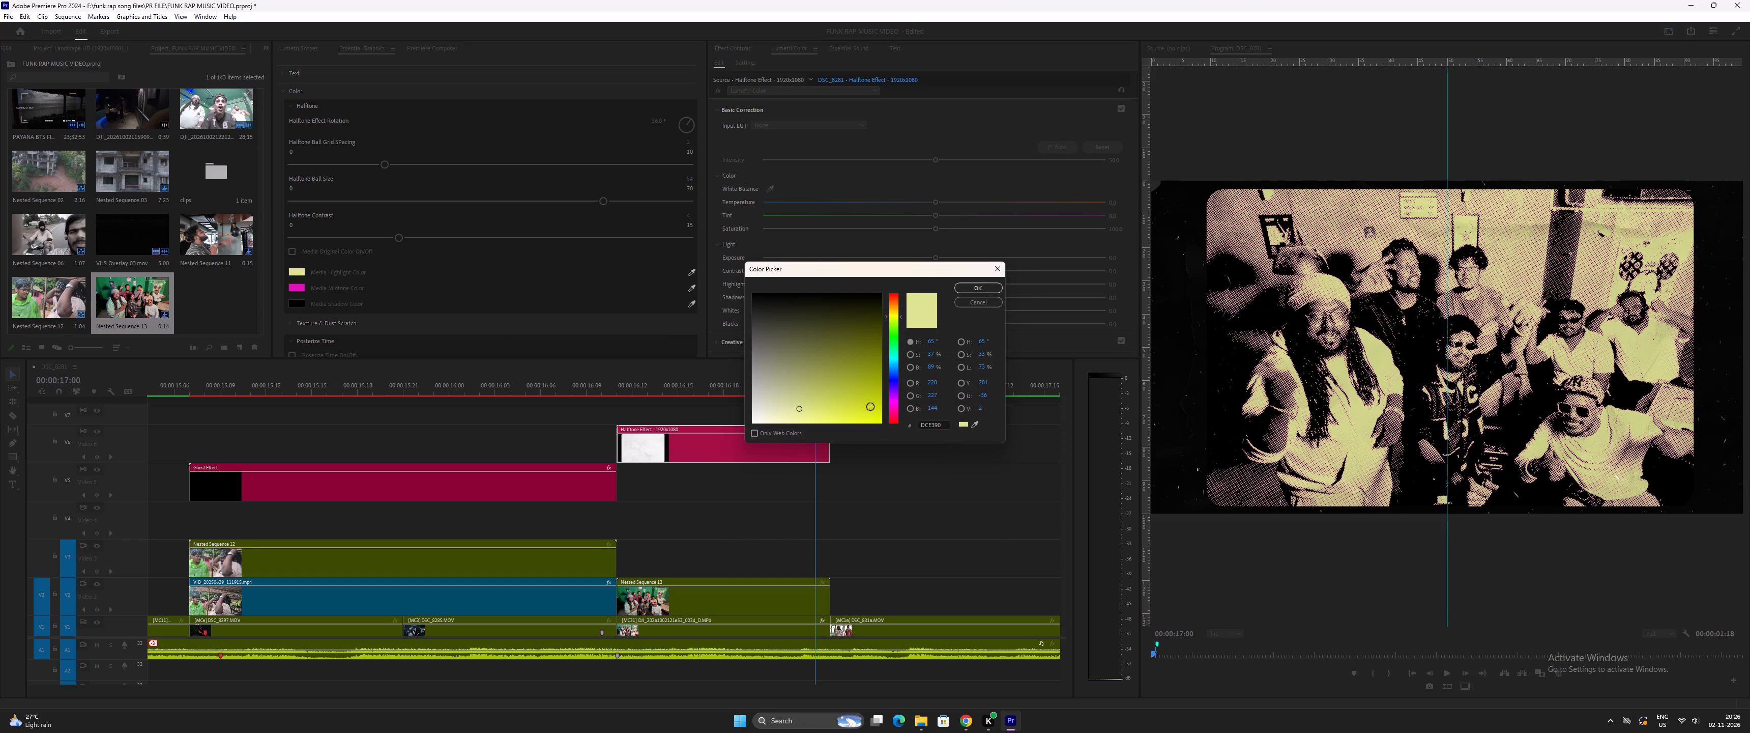
pyautogui.click(859, 370)
pyautogui.moveTo(868, 390); pyautogui.dragTo(870, 399)
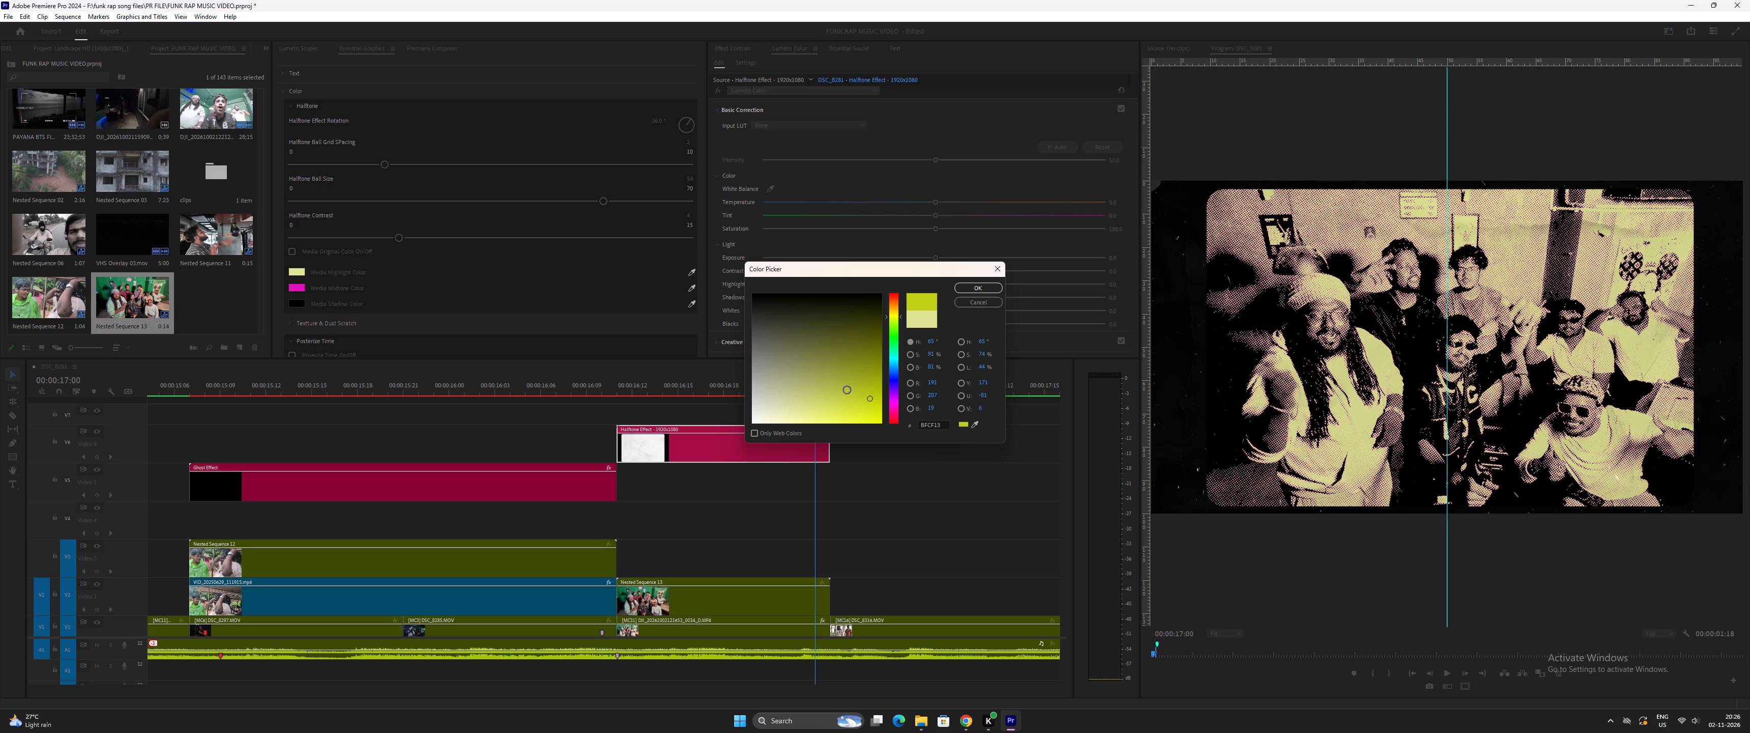
pyautogui.moveTo(843, 393); pyautogui.dragTo(821, 398)
pyautogui.moveTo(895, 321); pyautogui.dragTo(895, 329)
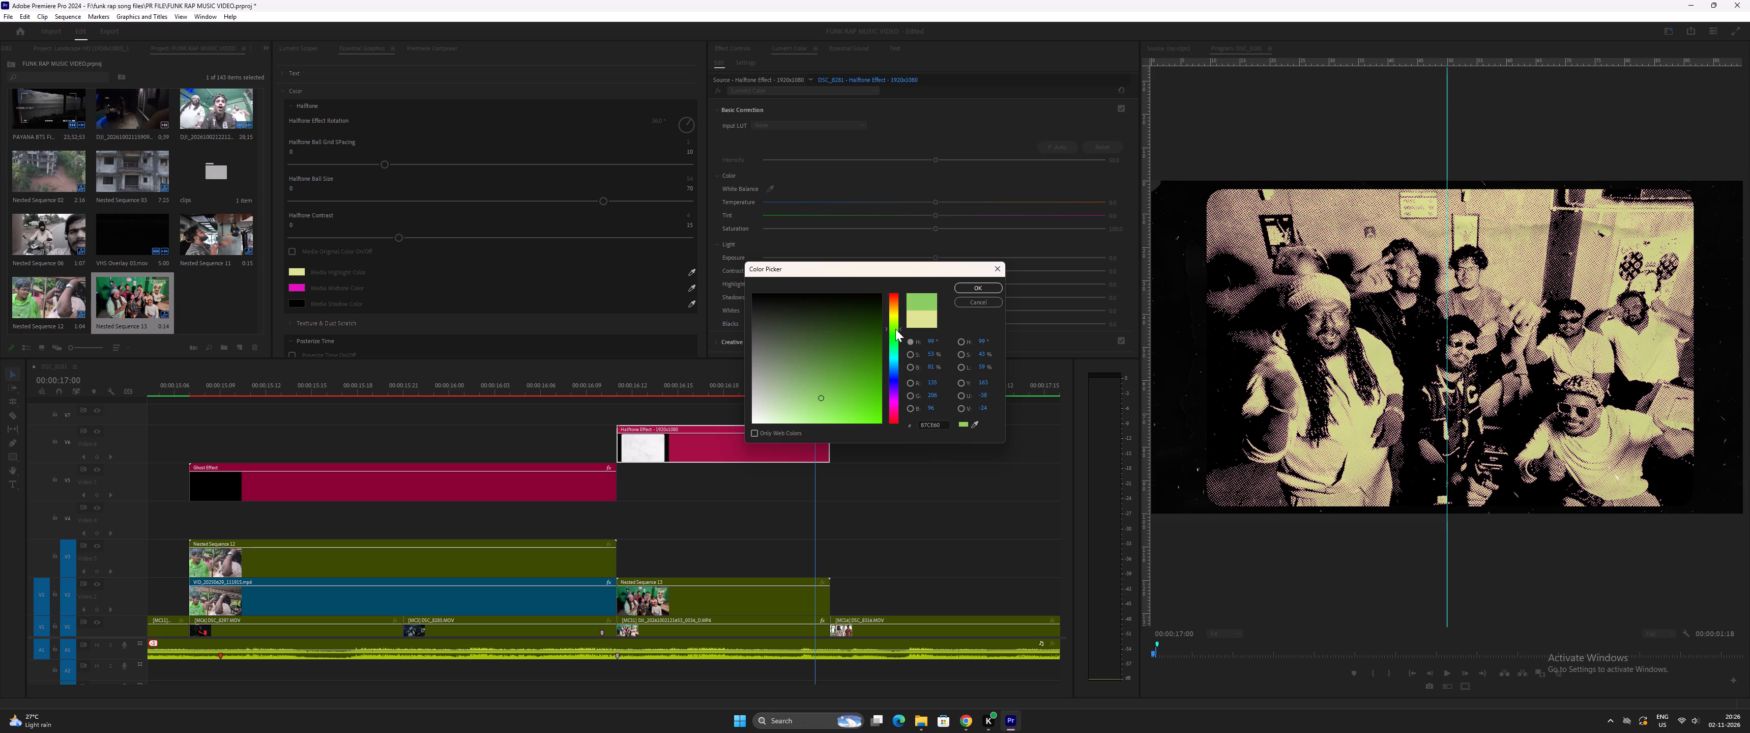
pyautogui.click(984, 289)
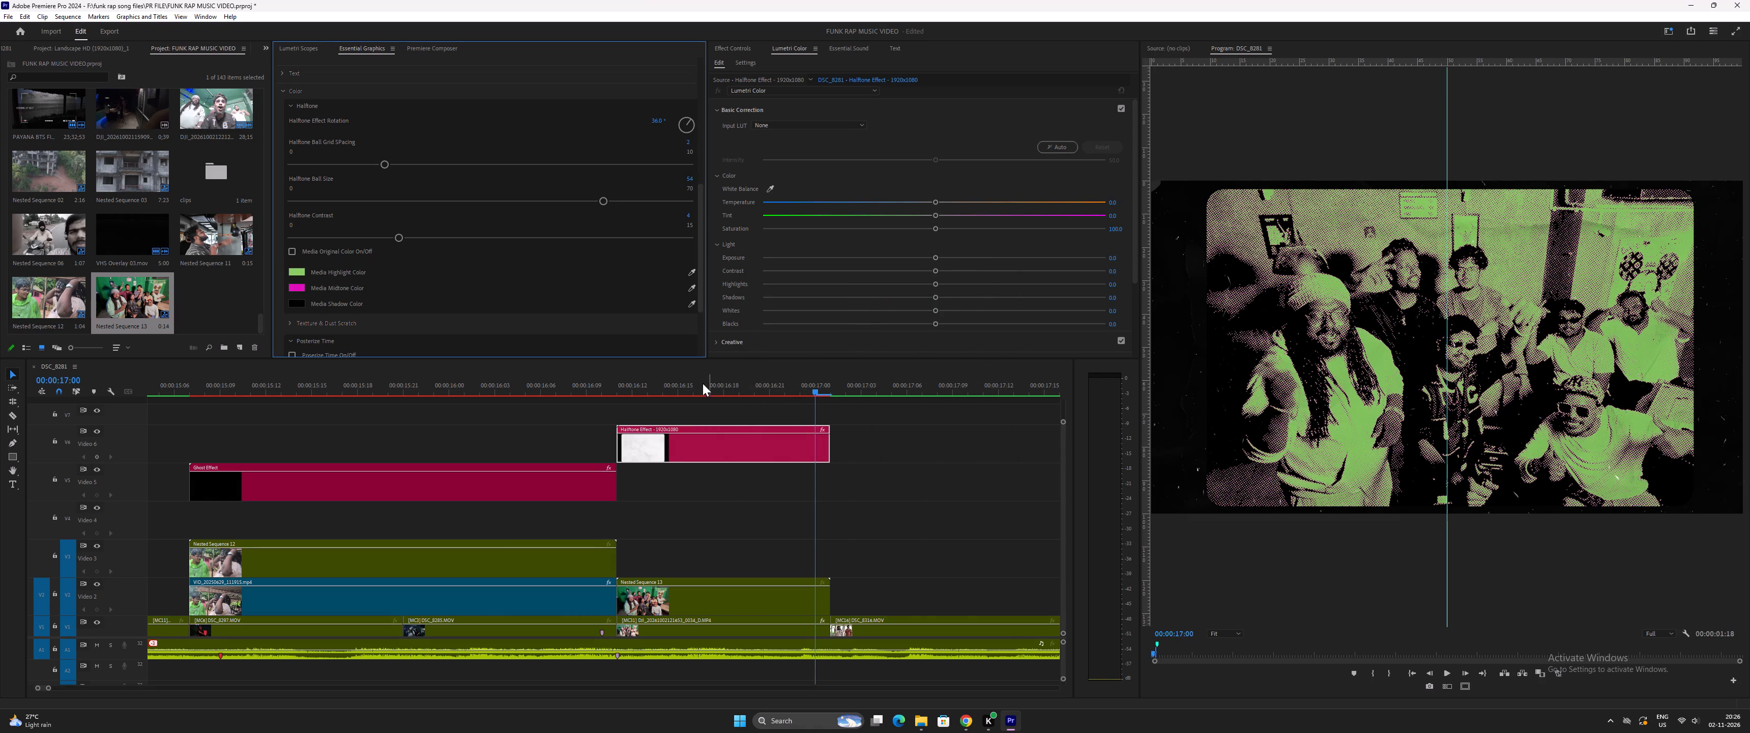
# Play back the edit around and within the Halftone Effect graphic to review the green and magenta colour combination.
pyautogui.click(511, 380)
pyautogui.press('space')
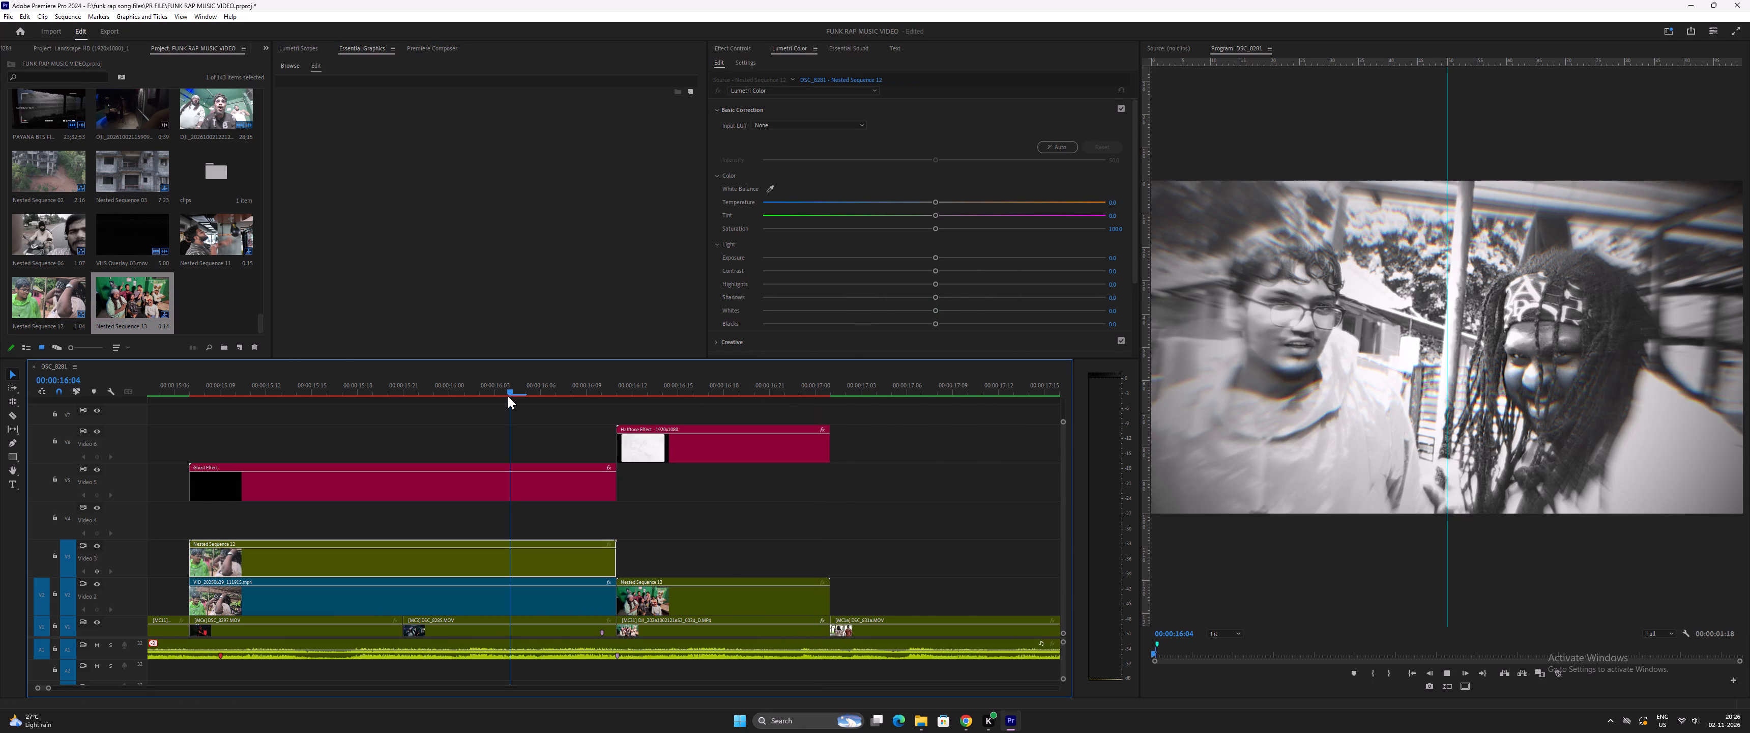
pyautogui.press('space')
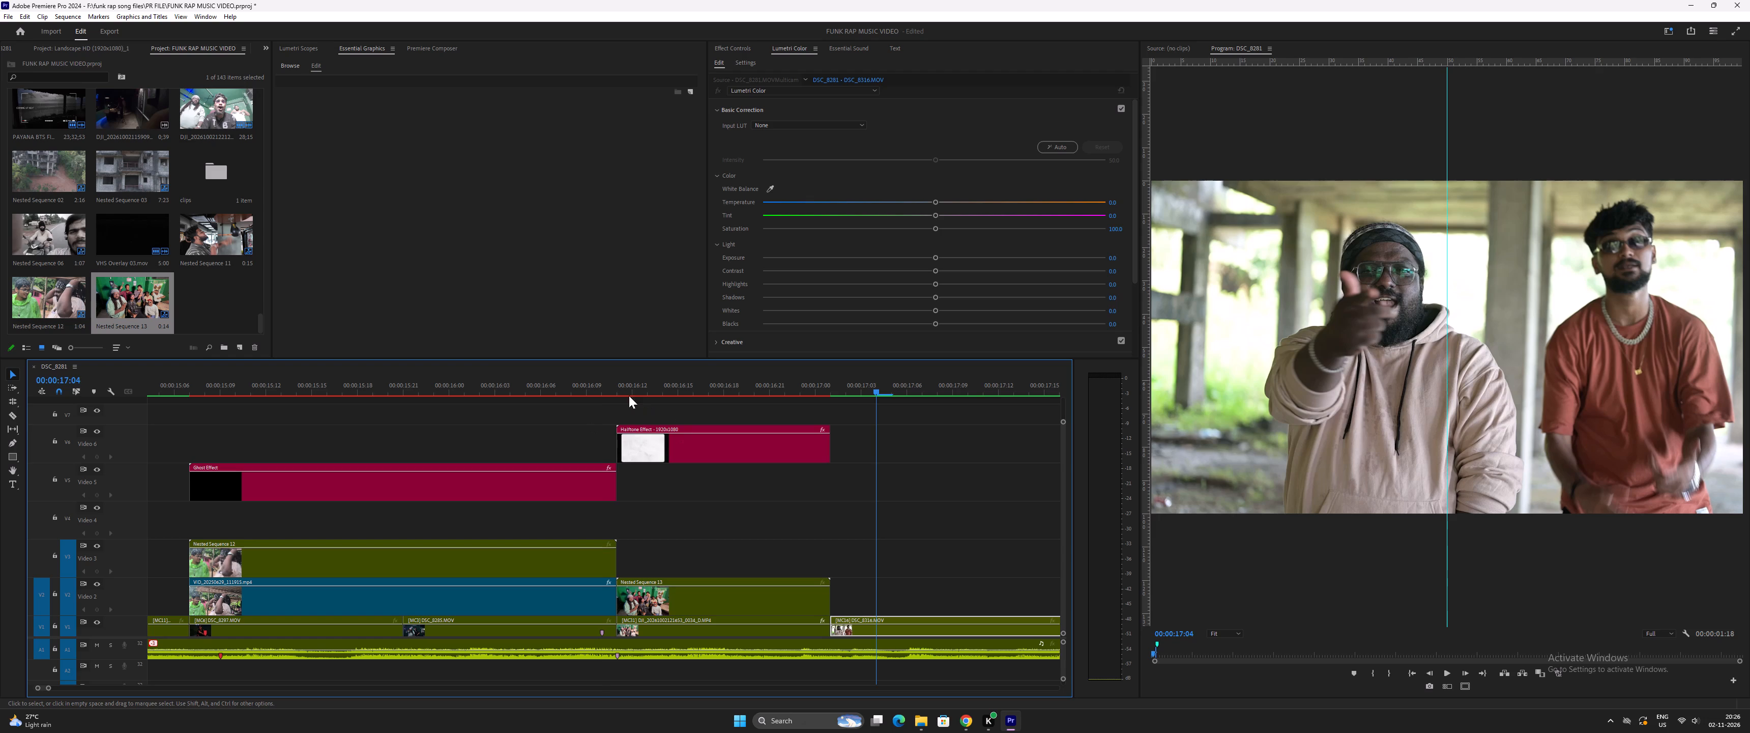
pyautogui.click(608, 387)
pyautogui.press('space')
pyautogui.press('space')
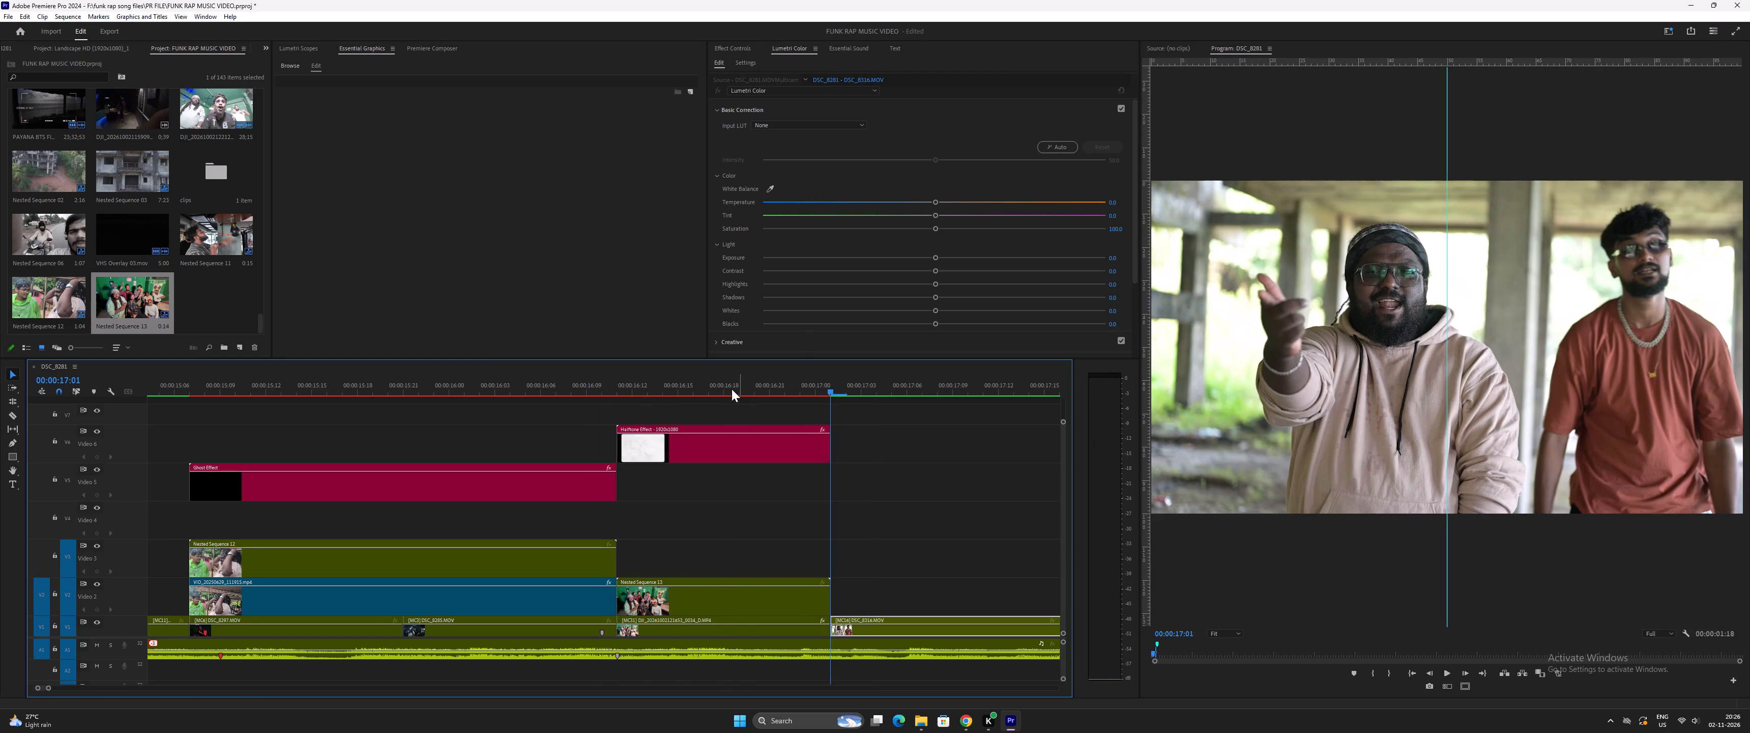
pyautogui.click(728, 388)
pyautogui.press('space')
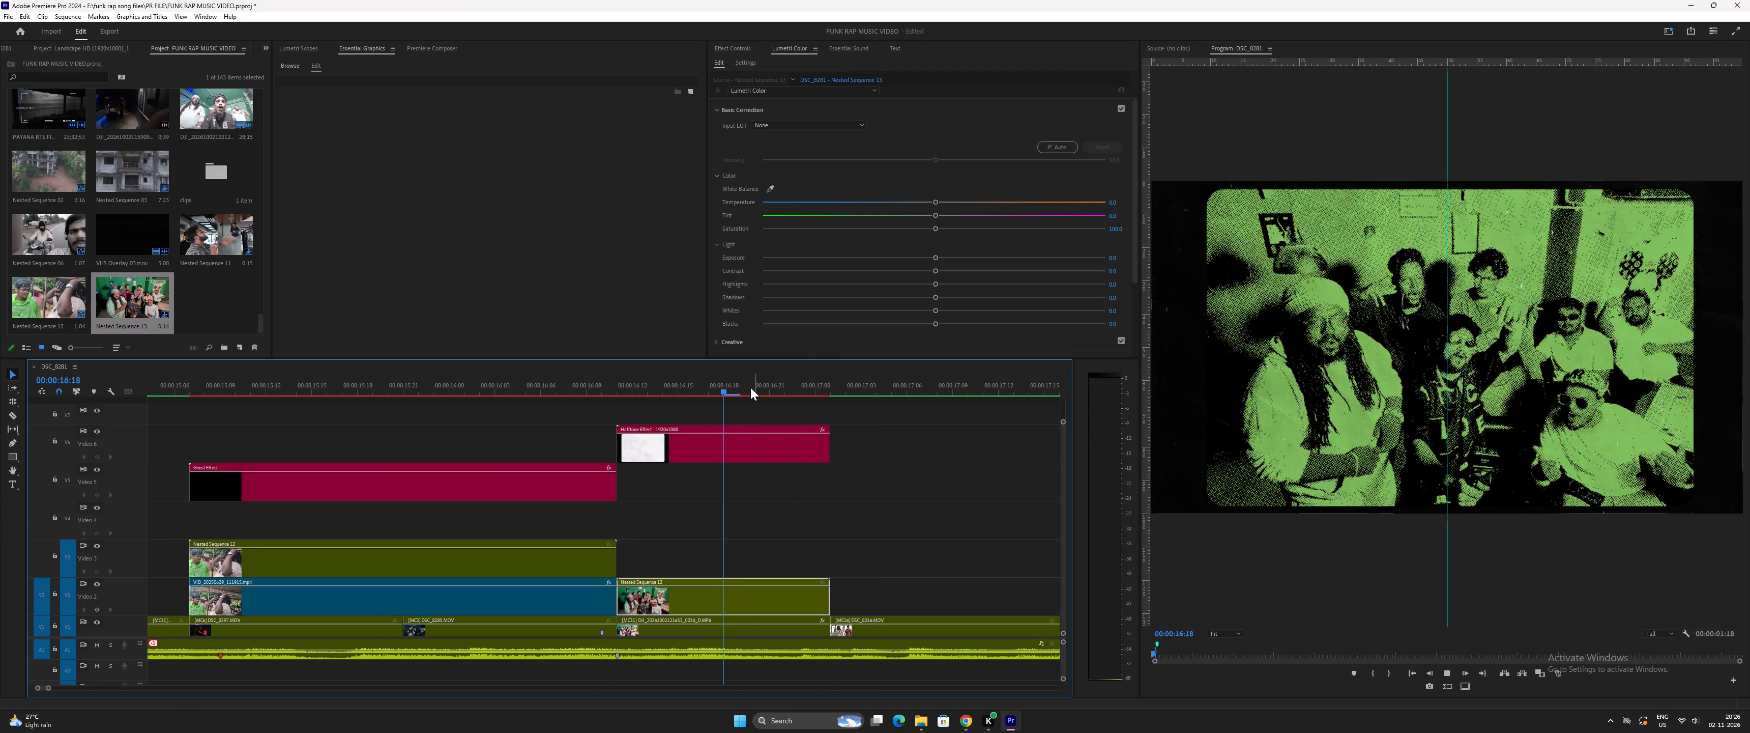
pyautogui.press('space')
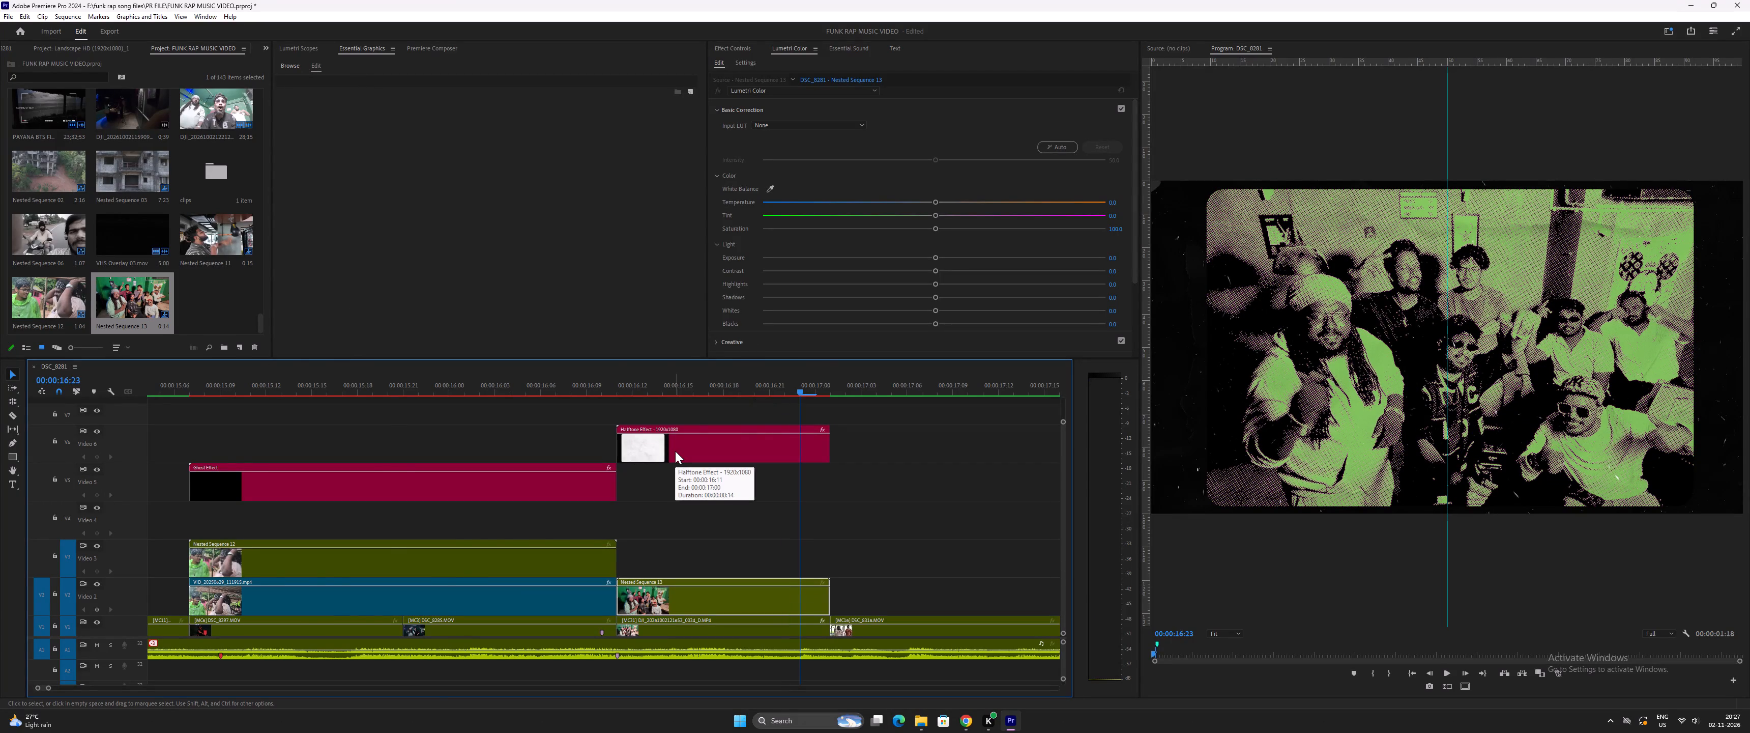
# Check the colour wheel results in Chrome and, back in Premiere Pro, set the Halftone Effect's Media Midtone Color to fully saturated bright magenta.
pyautogui.hotkey('alt', 'Tab')
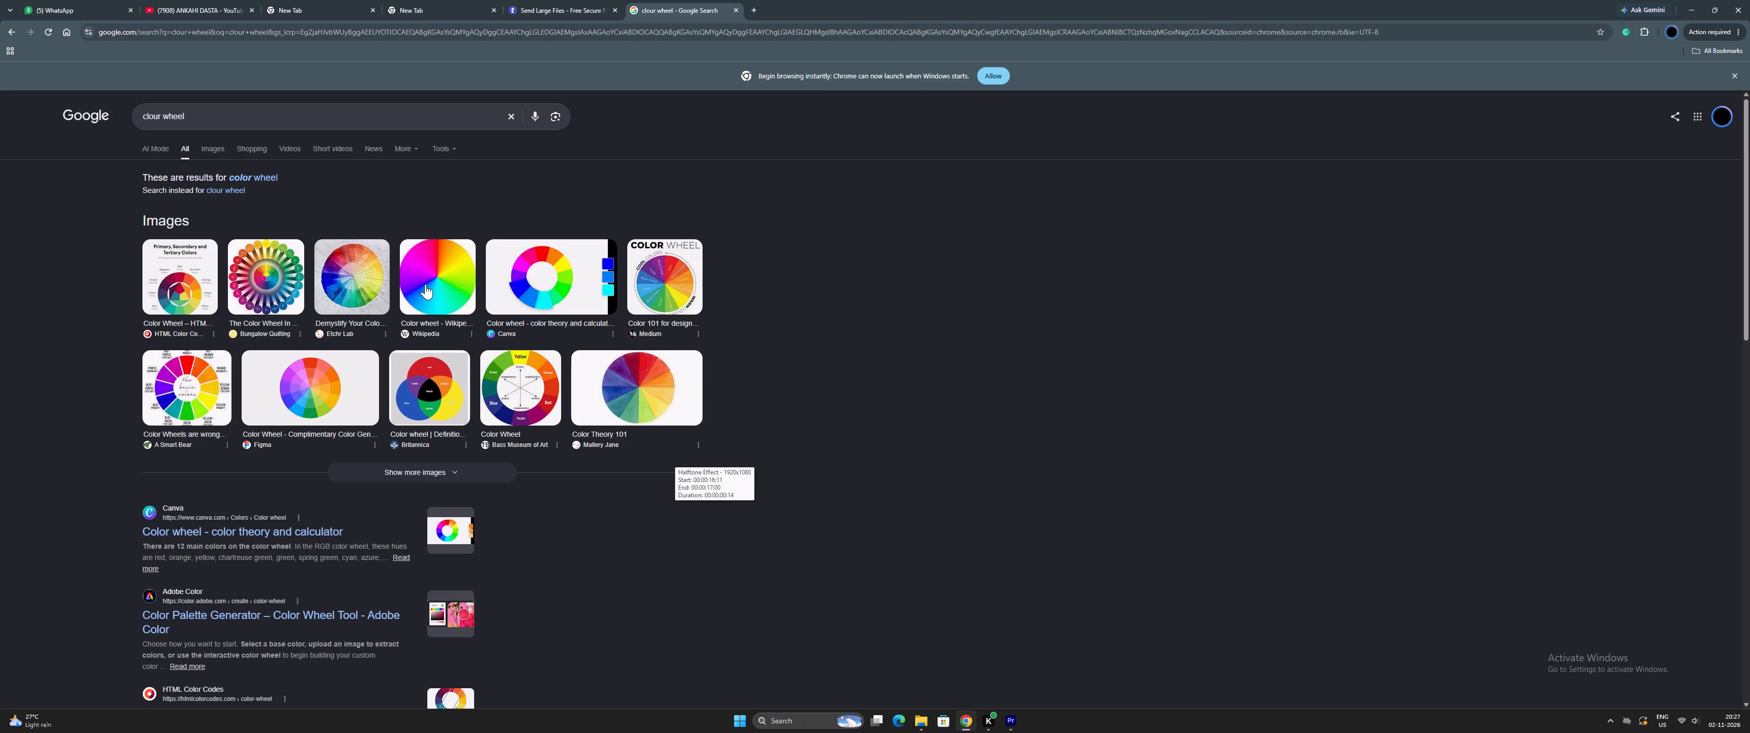
pyautogui.hotkey('alt', 'Tab')
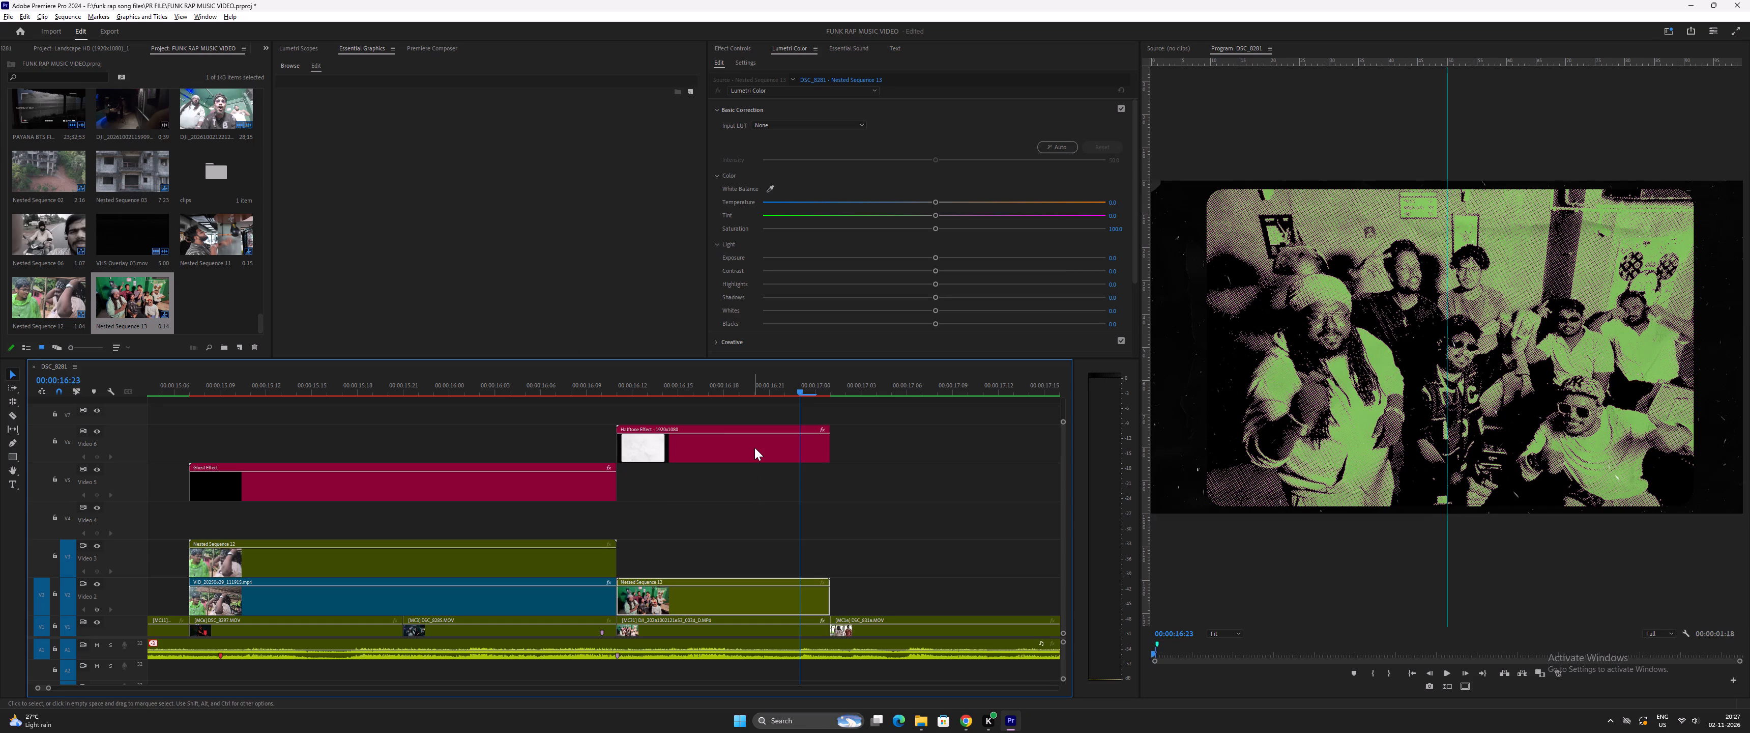
pyautogui.click(754, 446)
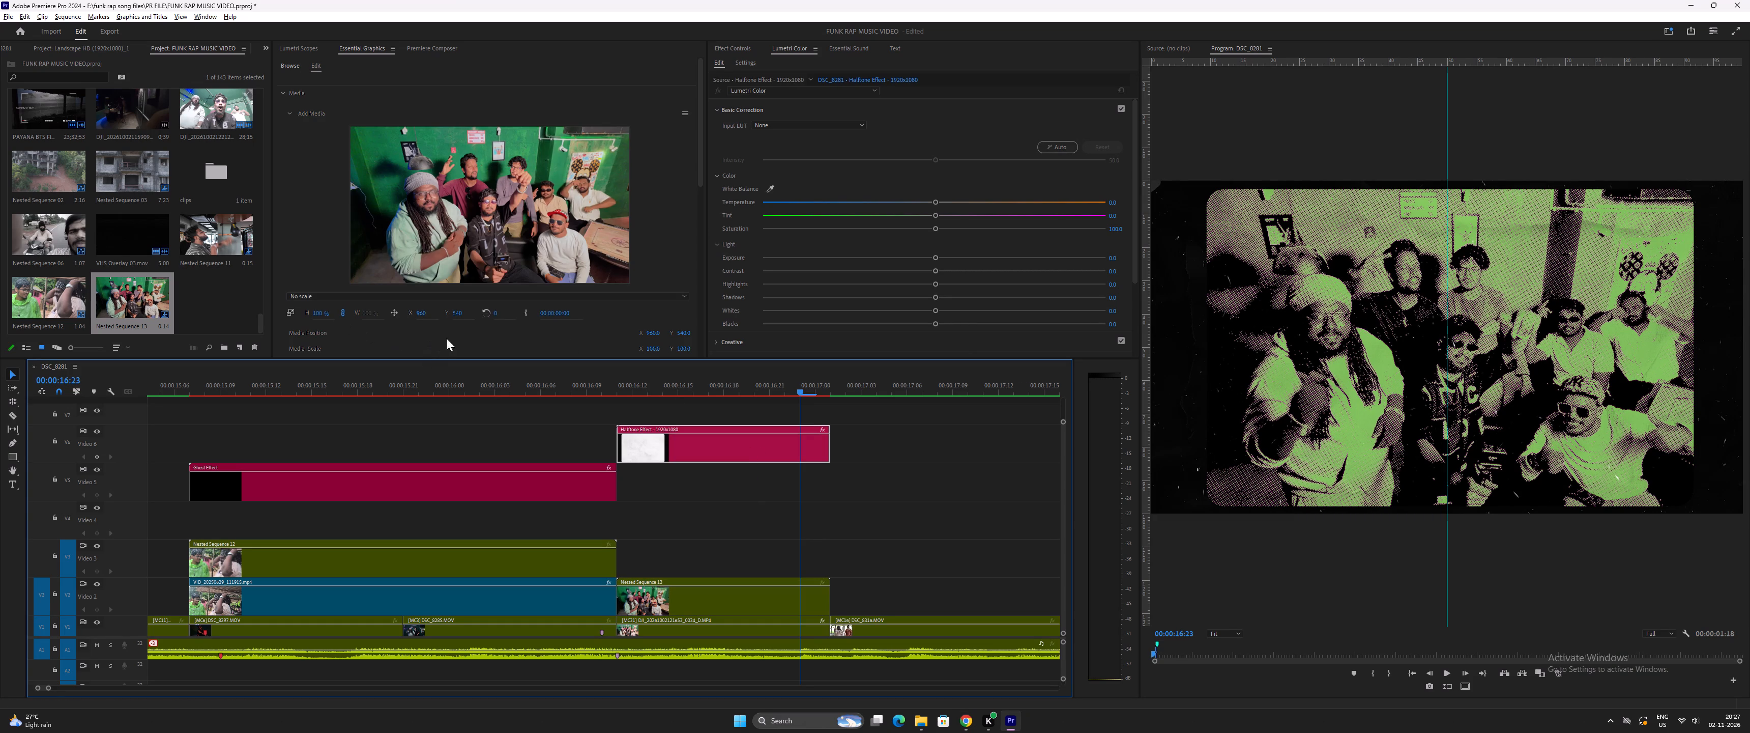
pyautogui.scroll(-20, 459, 344)
pyautogui.scroll(-5, 459, 344)
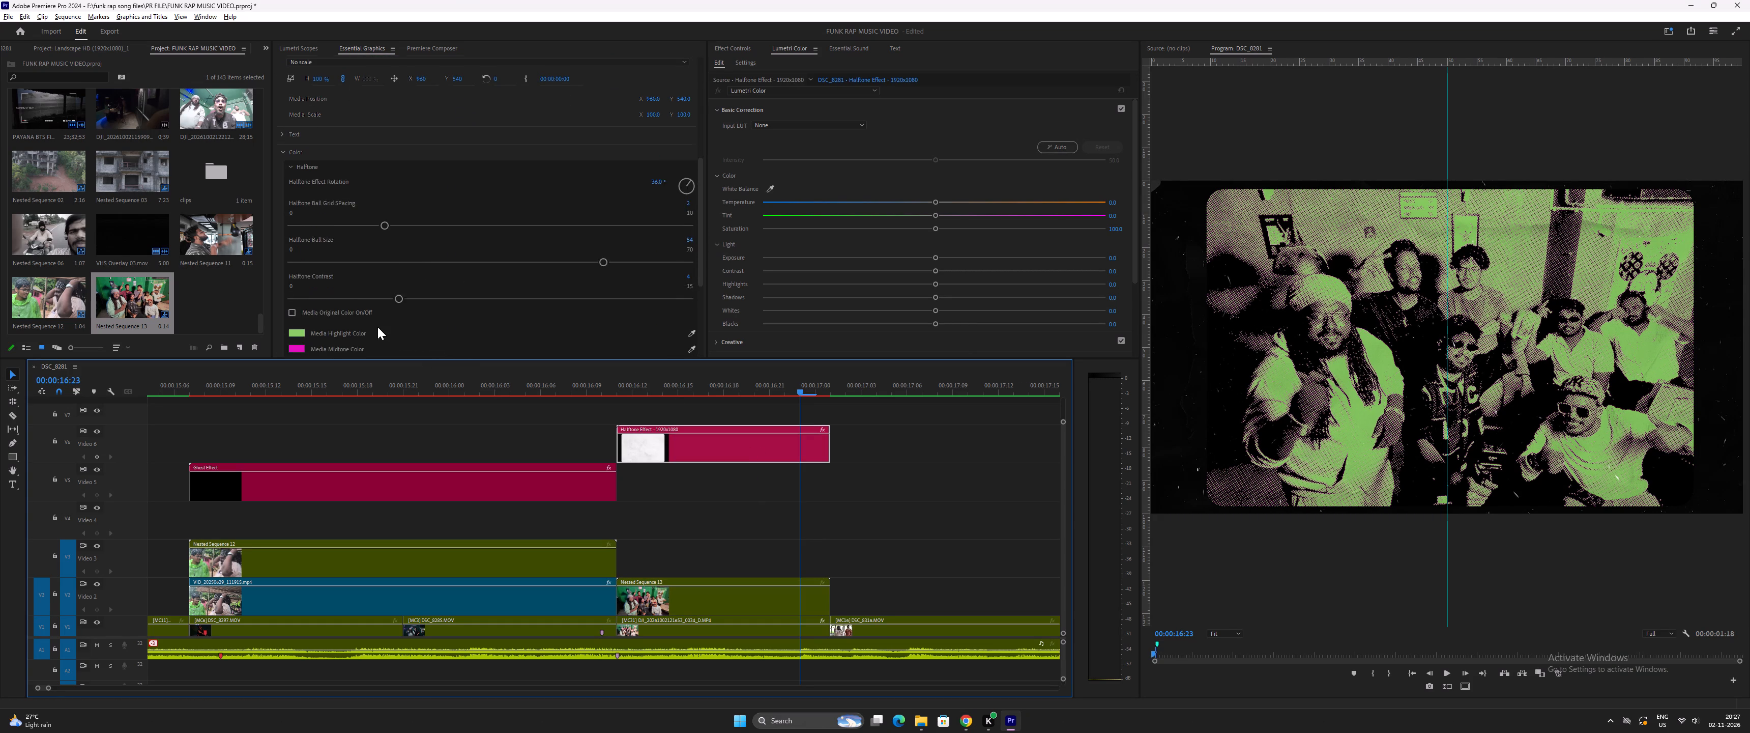
pyautogui.scroll(-4, 377, 327)
pyautogui.click(295, 288)
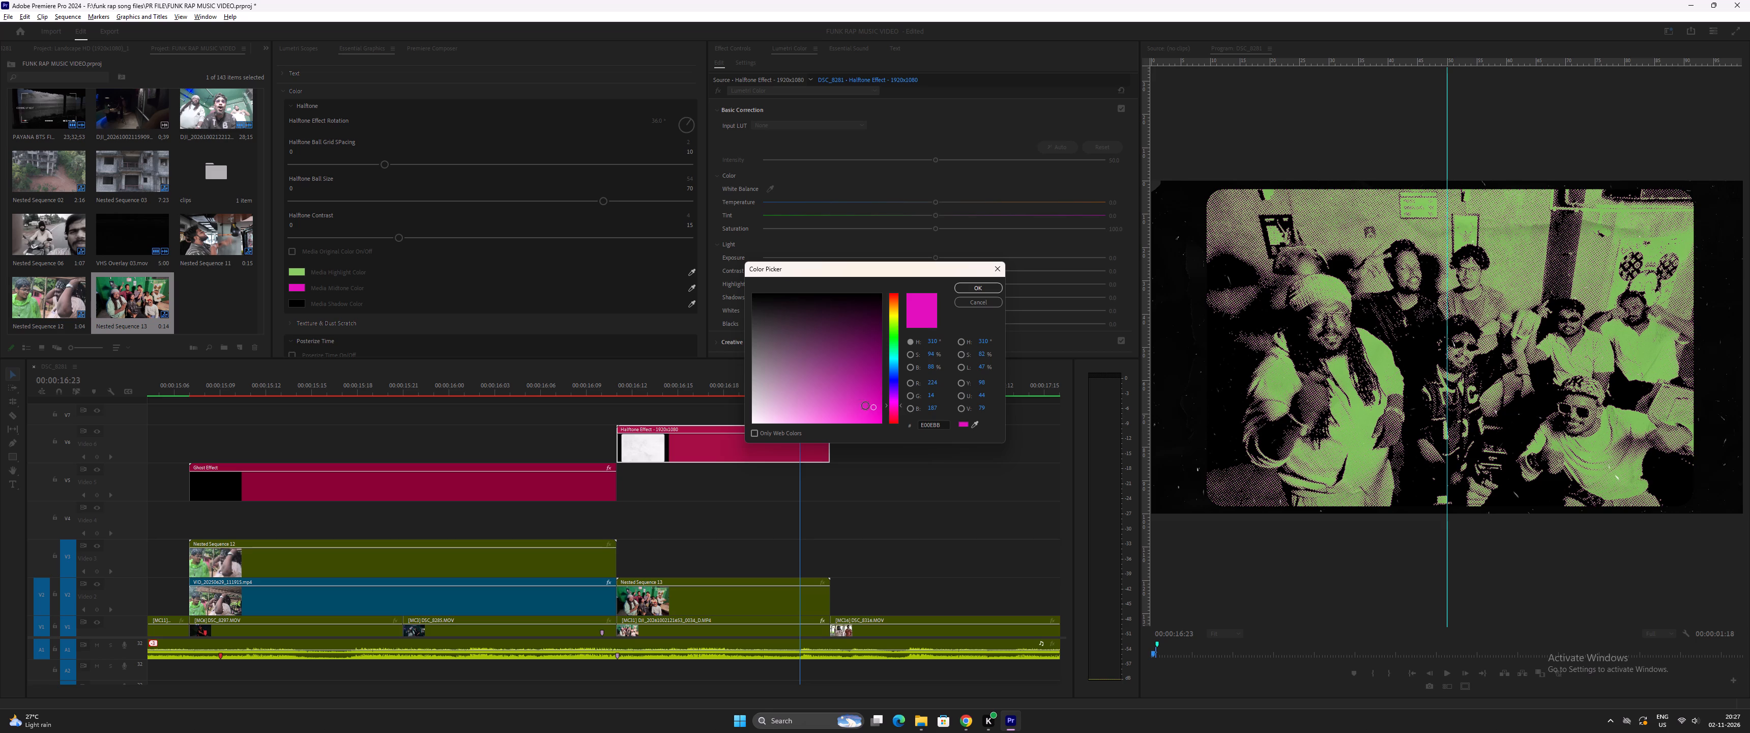
pyautogui.moveTo(867, 409); pyautogui.dragTo(883, 424)
pyautogui.click(981, 284)
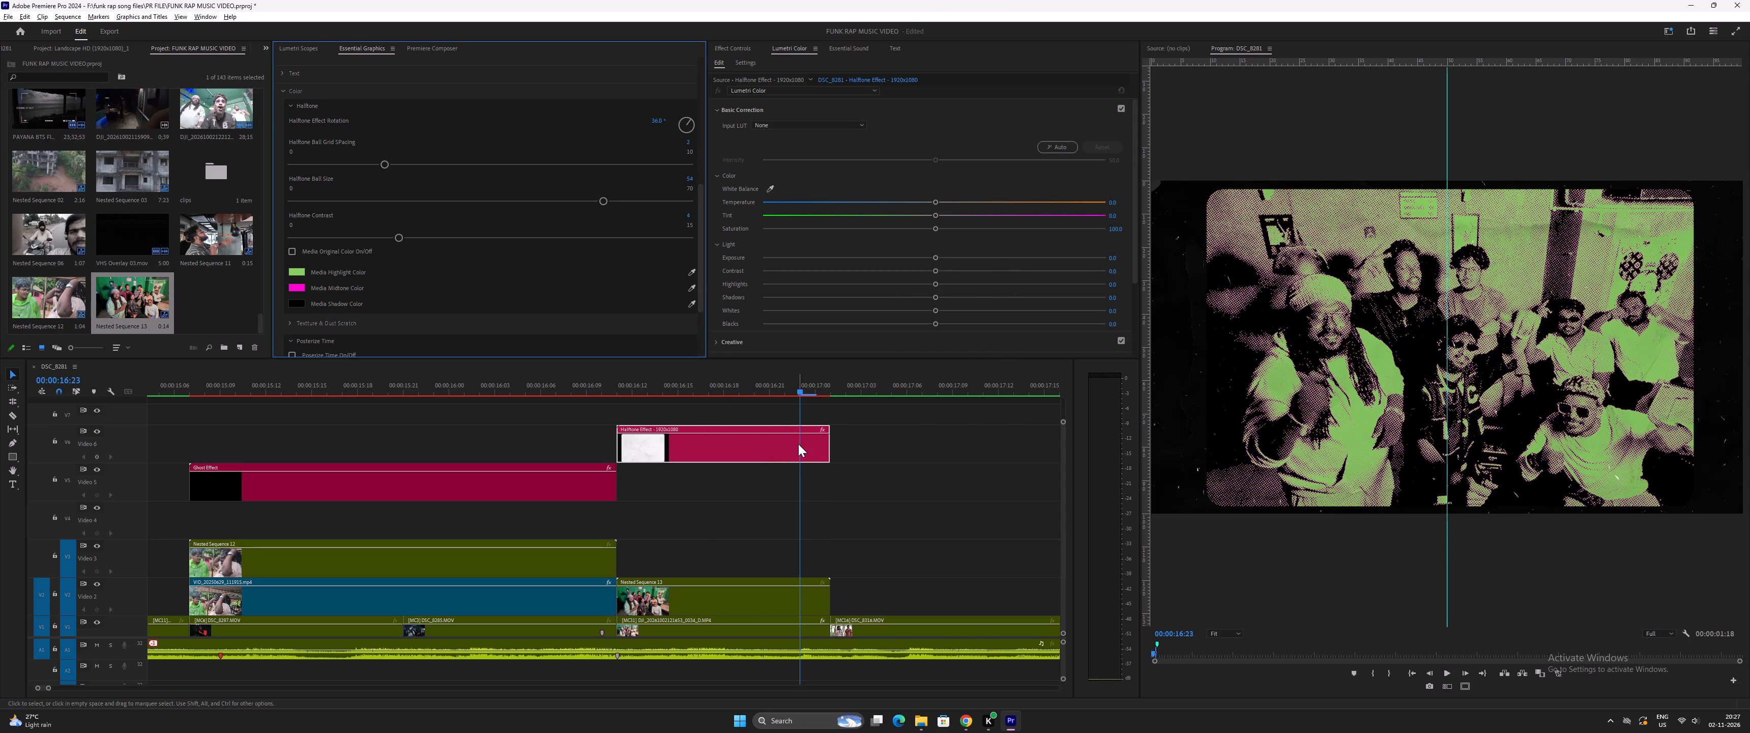
# Raise the Halftone Effect graphic's Frame Roundness slightly so the frame's corners are a little rounder.
pyautogui.scroll(-6, 336, 329)
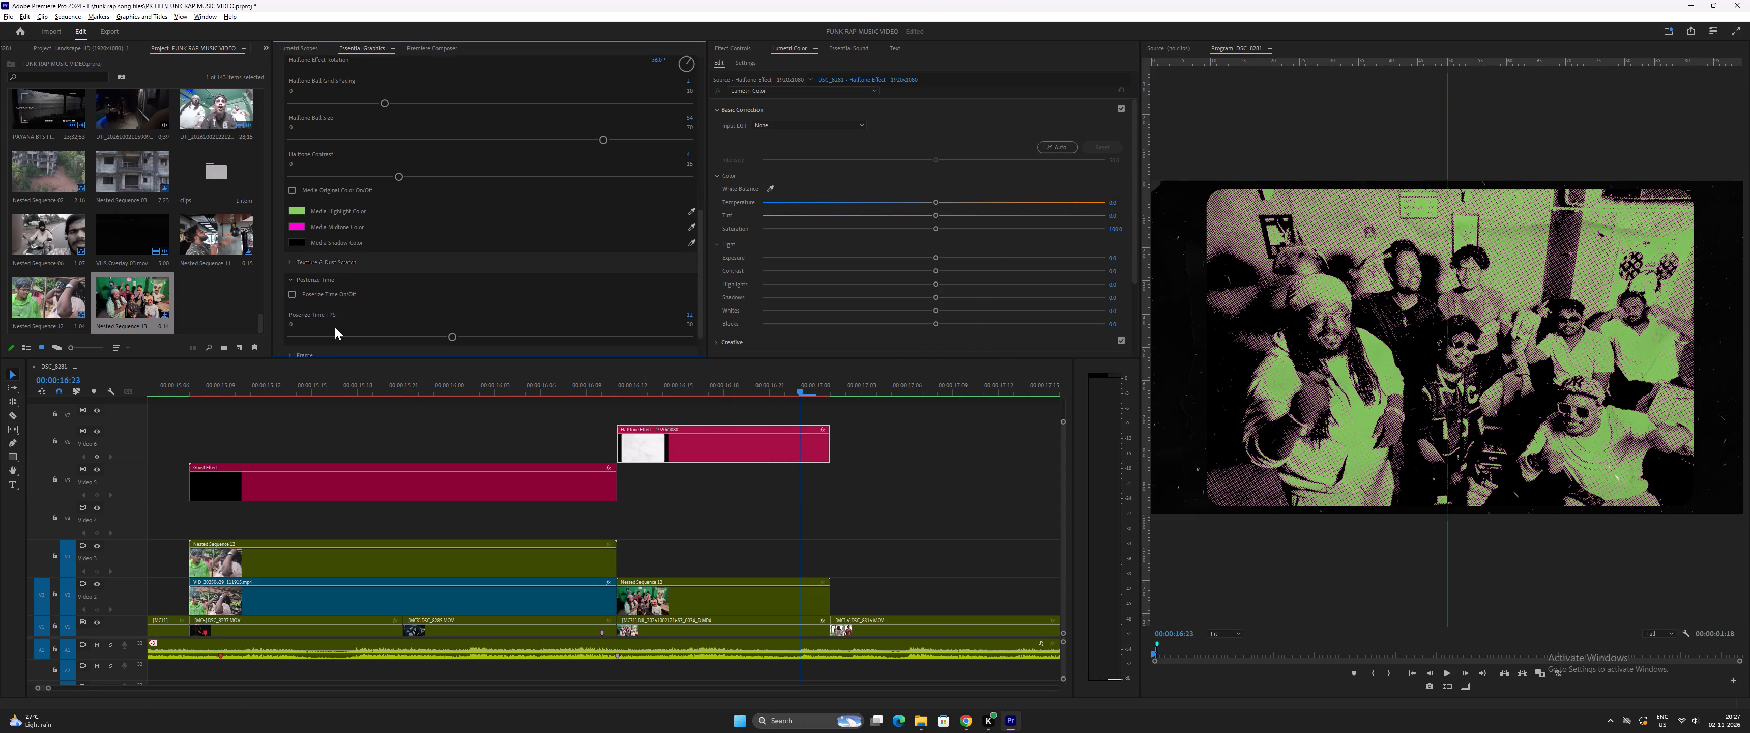
pyautogui.scroll(-8, 328, 325)
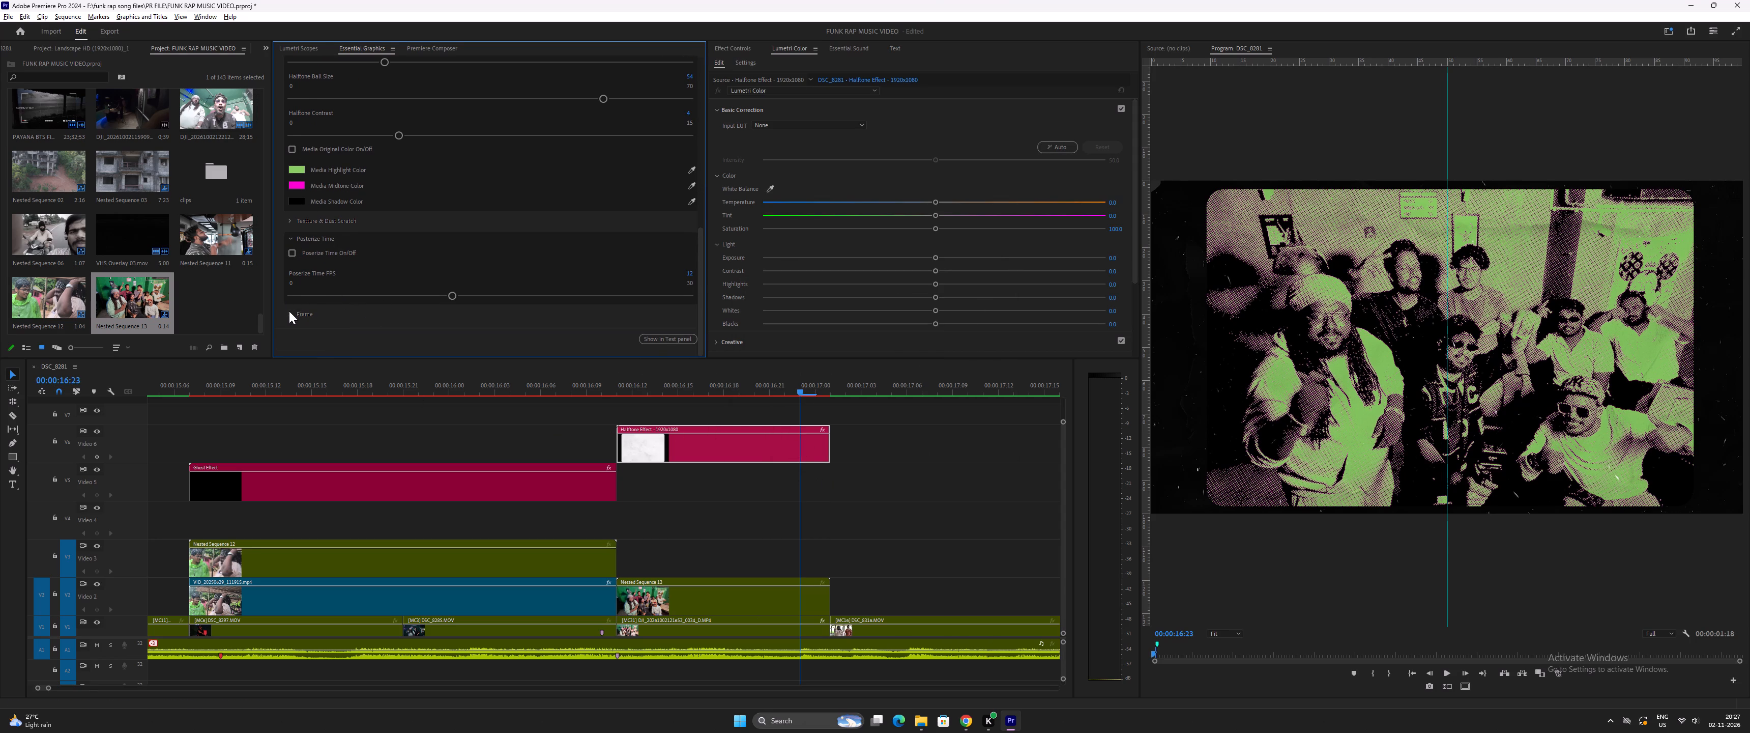
pyautogui.click(289, 311)
pyautogui.scroll(-8, 323, 241)
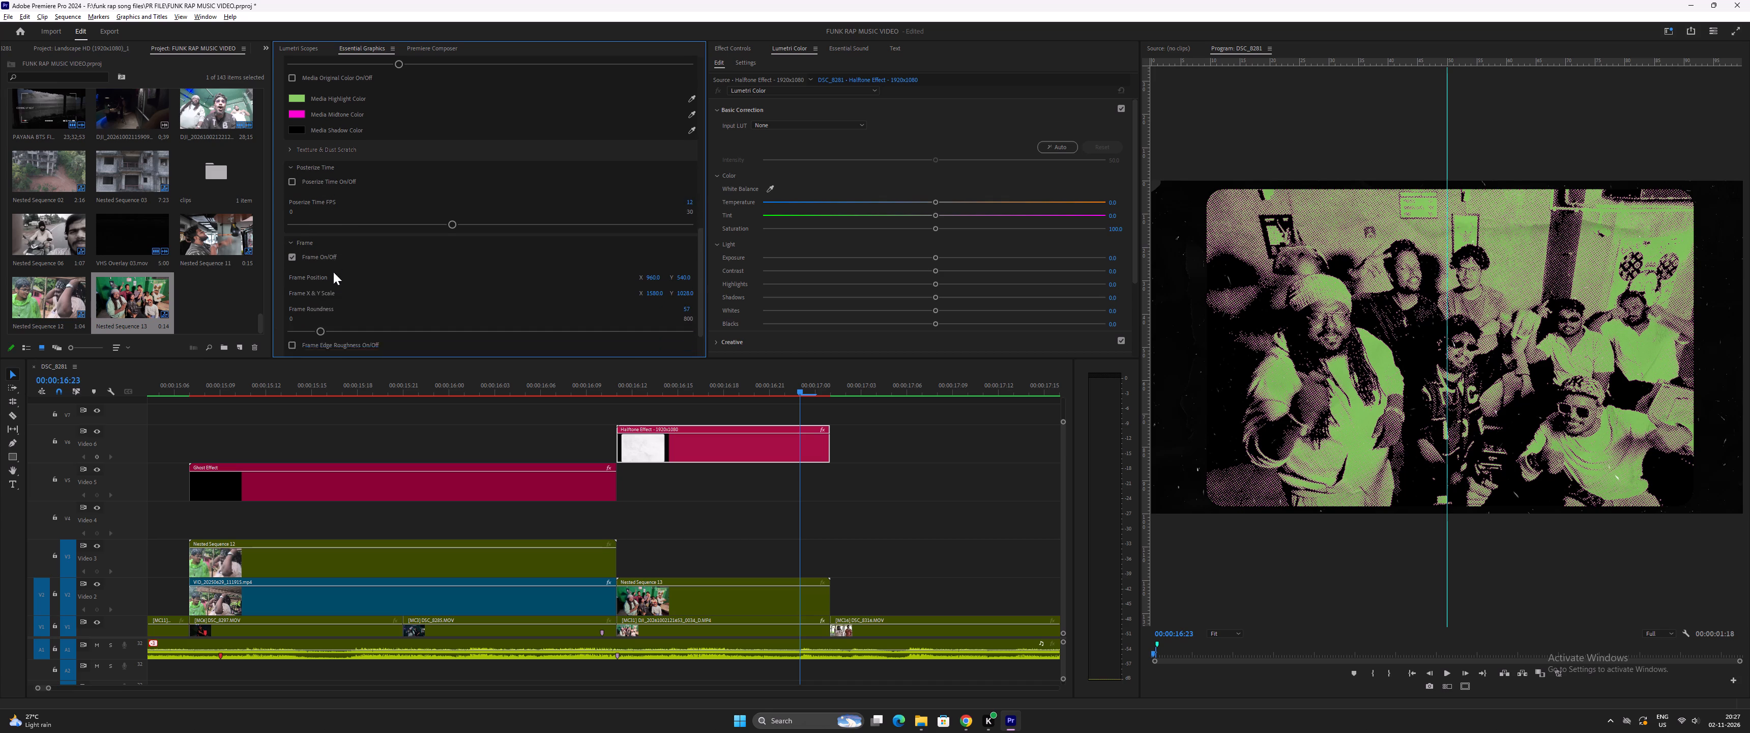
pyautogui.scroll(-3, 333, 272)
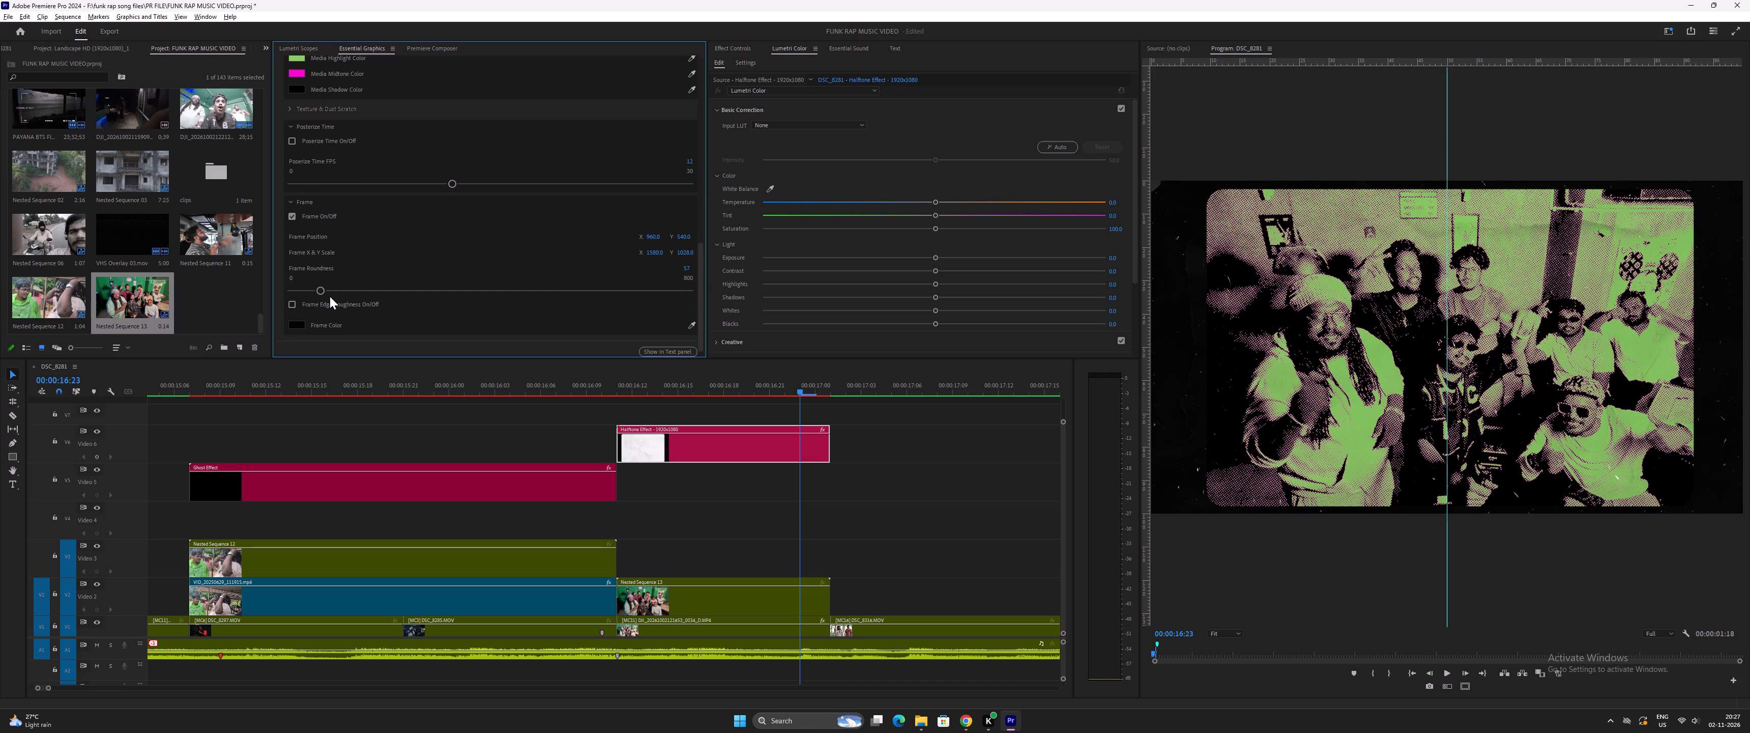
pyautogui.moveTo(323, 292); pyautogui.dragTo(497, 301)
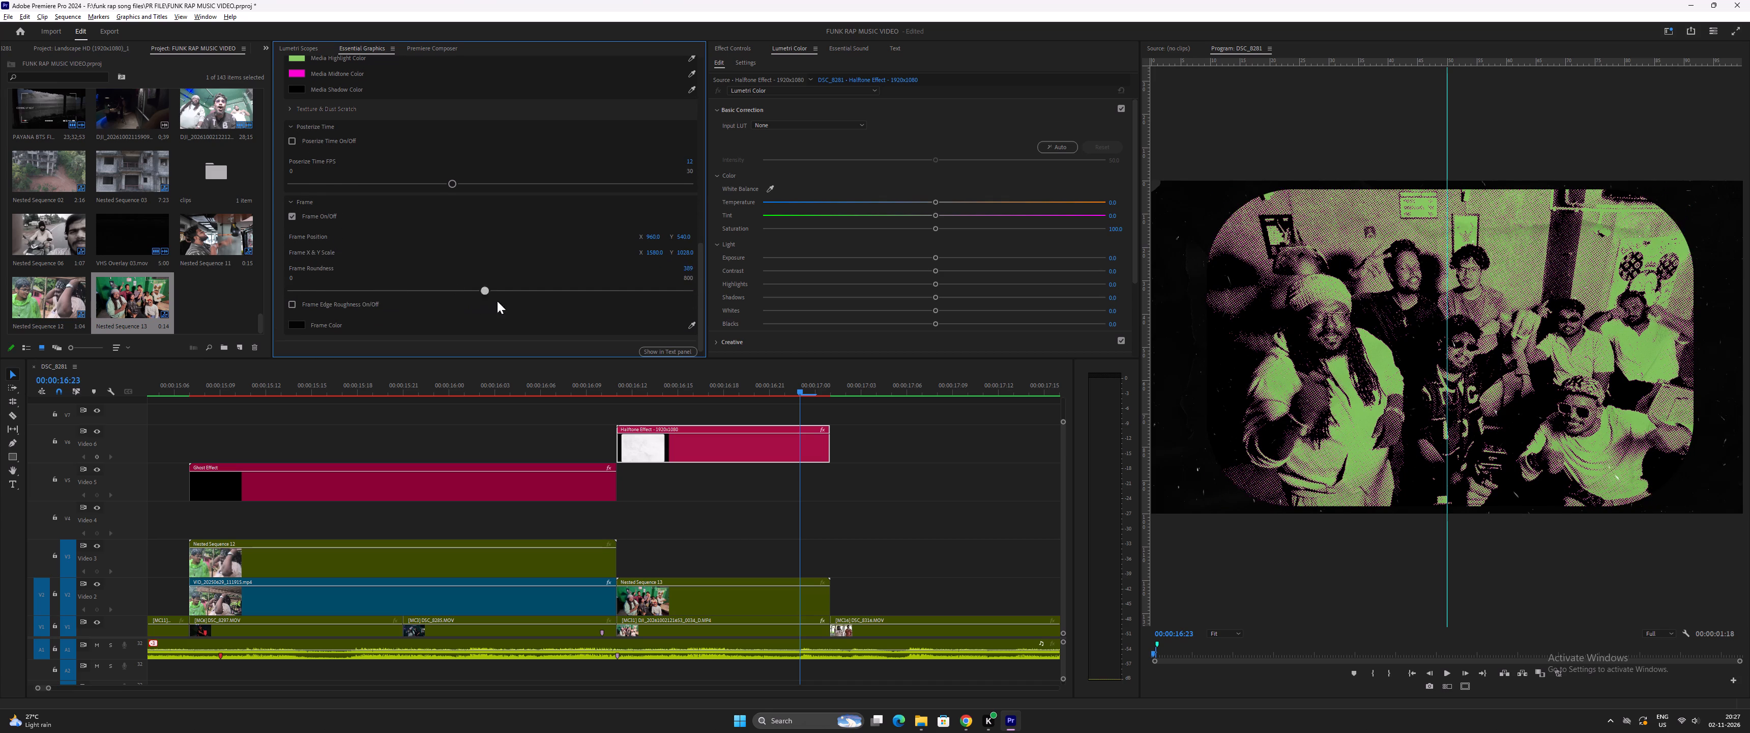
pyautogui.moveTo(497, 301); pyautogui.dragTo(438, 299)
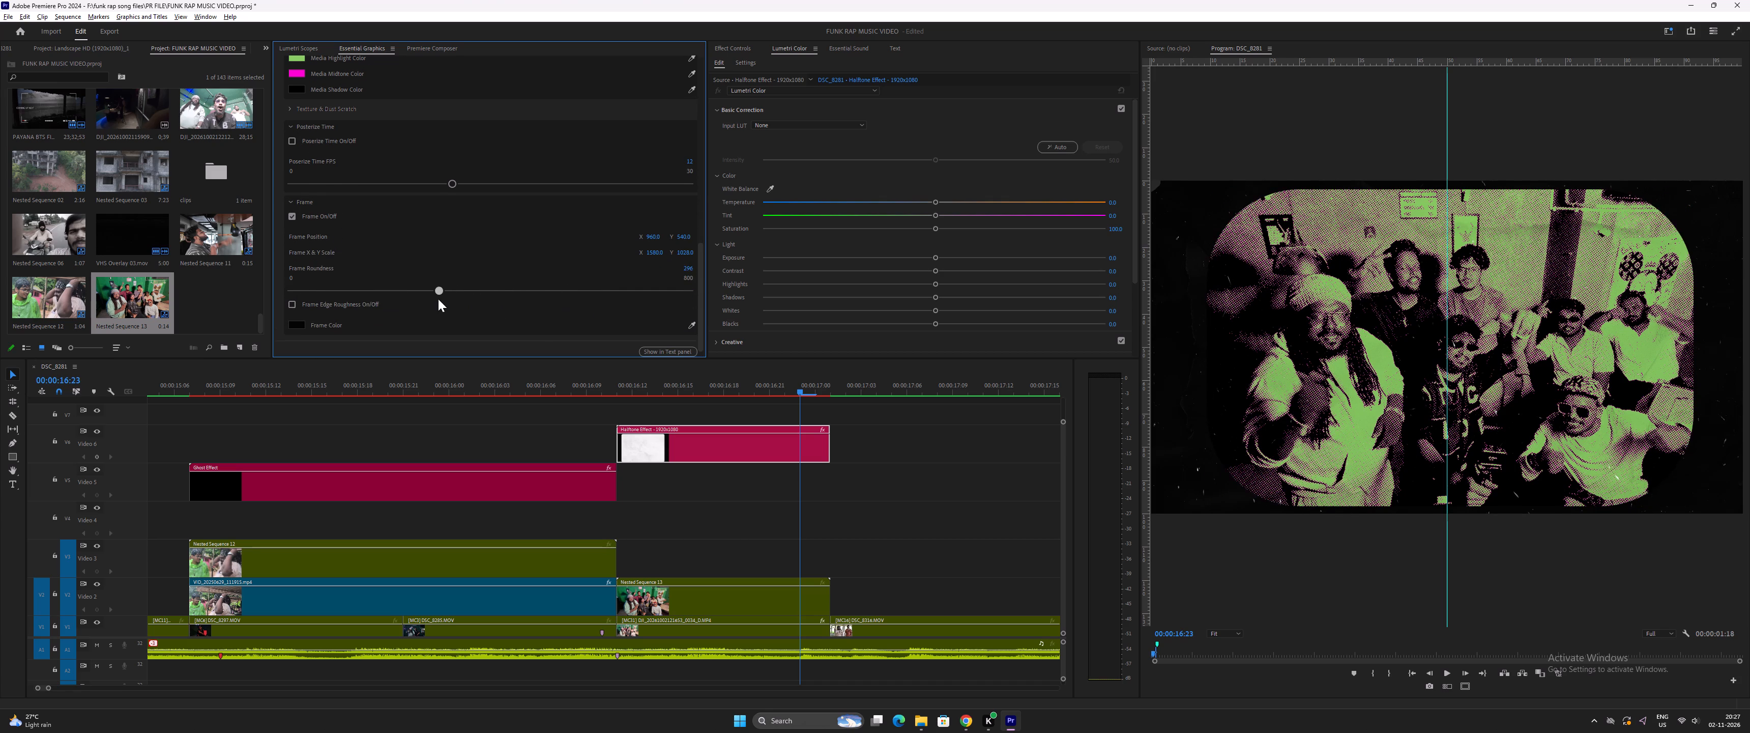
pyautogui.moveTo(438, 299); pyautogui.dragTo(333, 309)
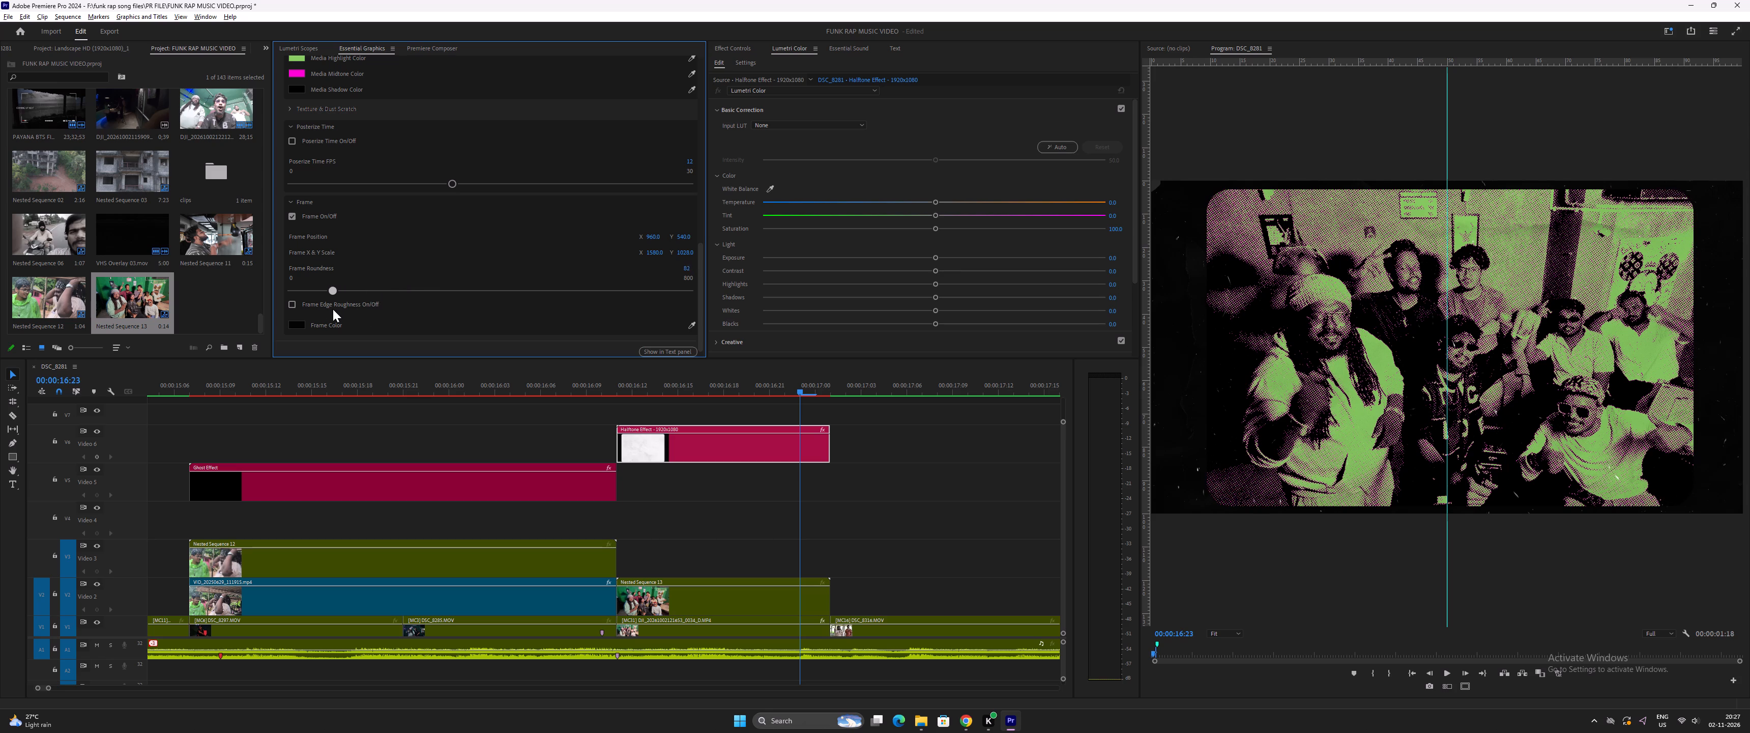
pyautogui.moveTo(333, 309); pyautogui.dragTo(342, 312)
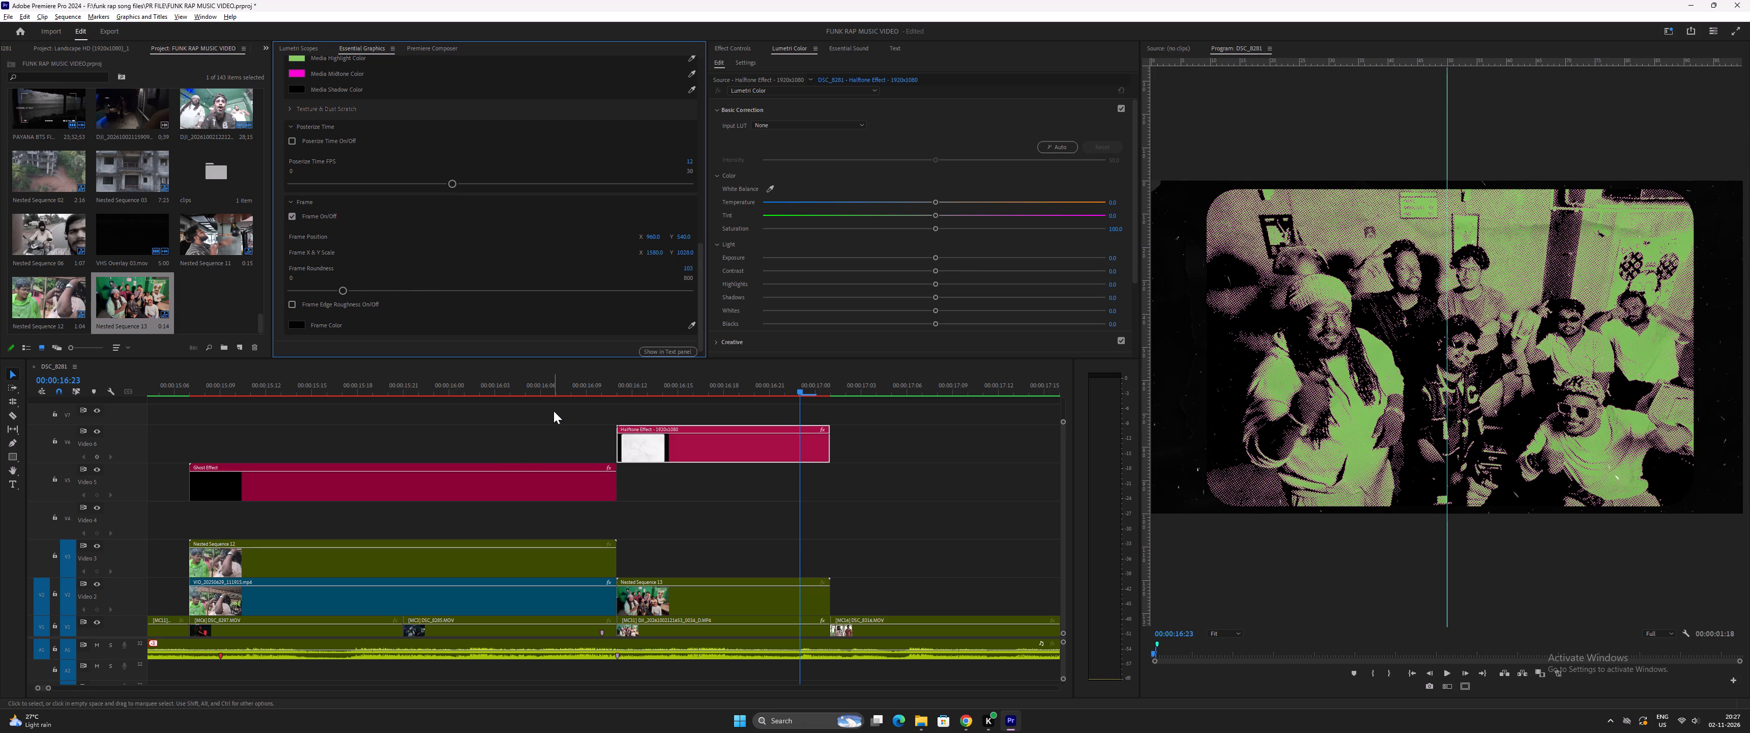
# Play back the cut from the black-and-white shot into the Halftone Effect graphic to review the rounded frame.
pyautogui.click(523, 385)
pyautogui.press('space')
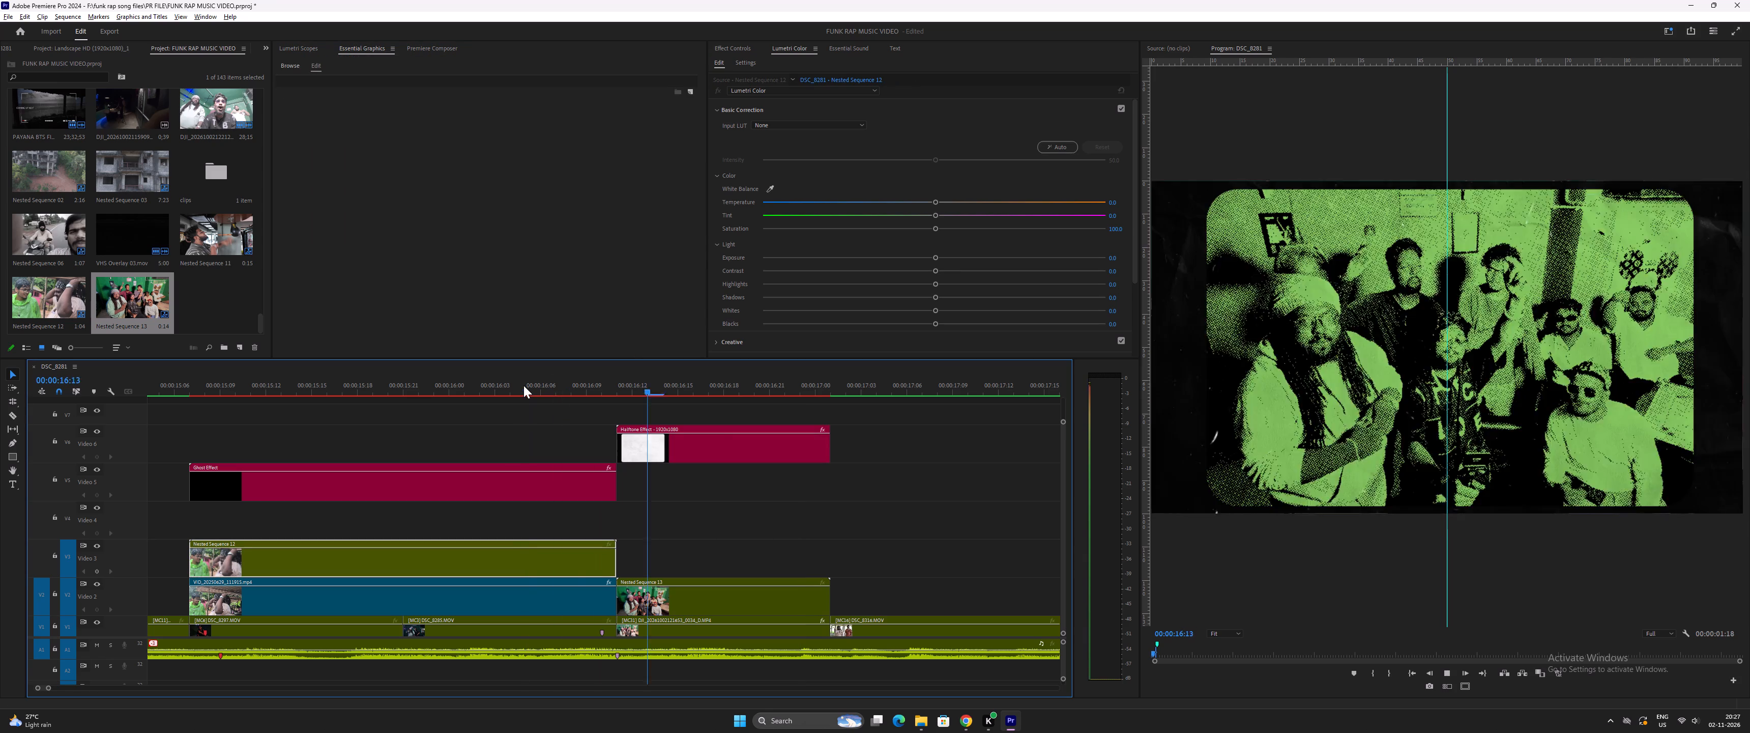
pyautogui.press('space')
pyautogui.click(659, 381)
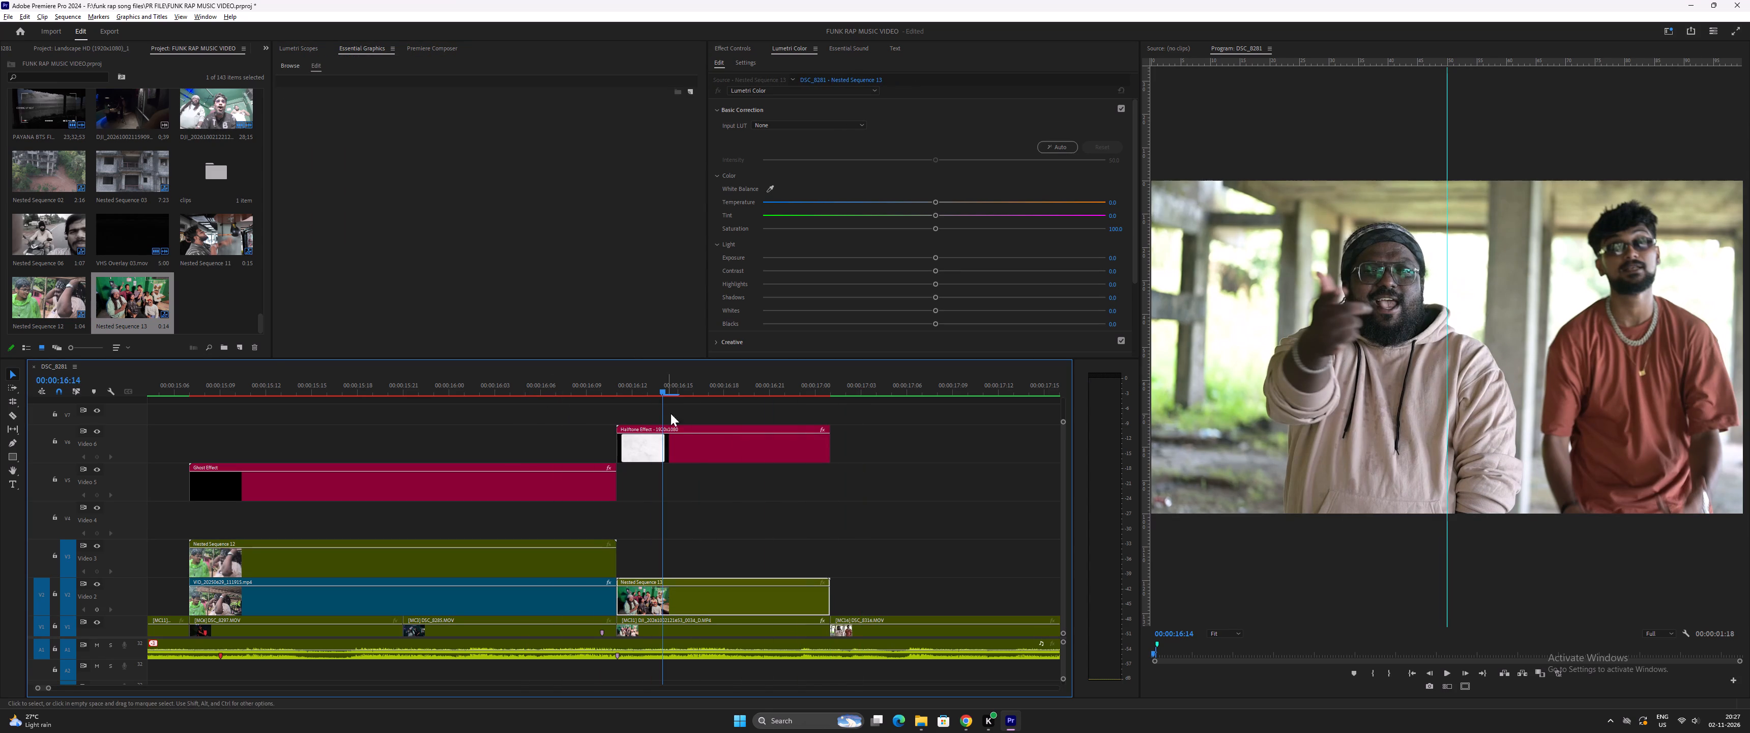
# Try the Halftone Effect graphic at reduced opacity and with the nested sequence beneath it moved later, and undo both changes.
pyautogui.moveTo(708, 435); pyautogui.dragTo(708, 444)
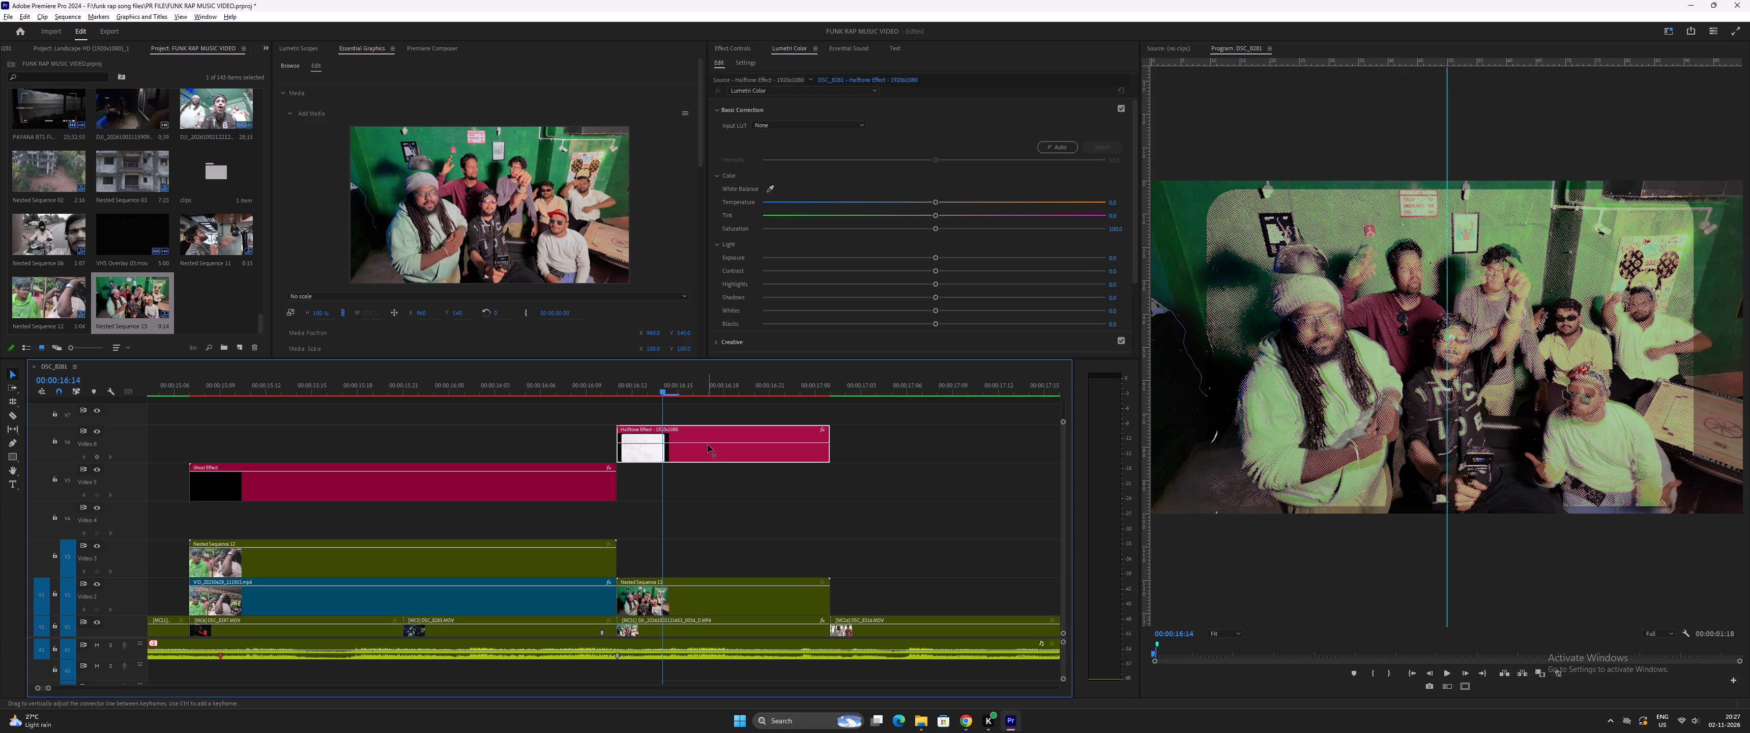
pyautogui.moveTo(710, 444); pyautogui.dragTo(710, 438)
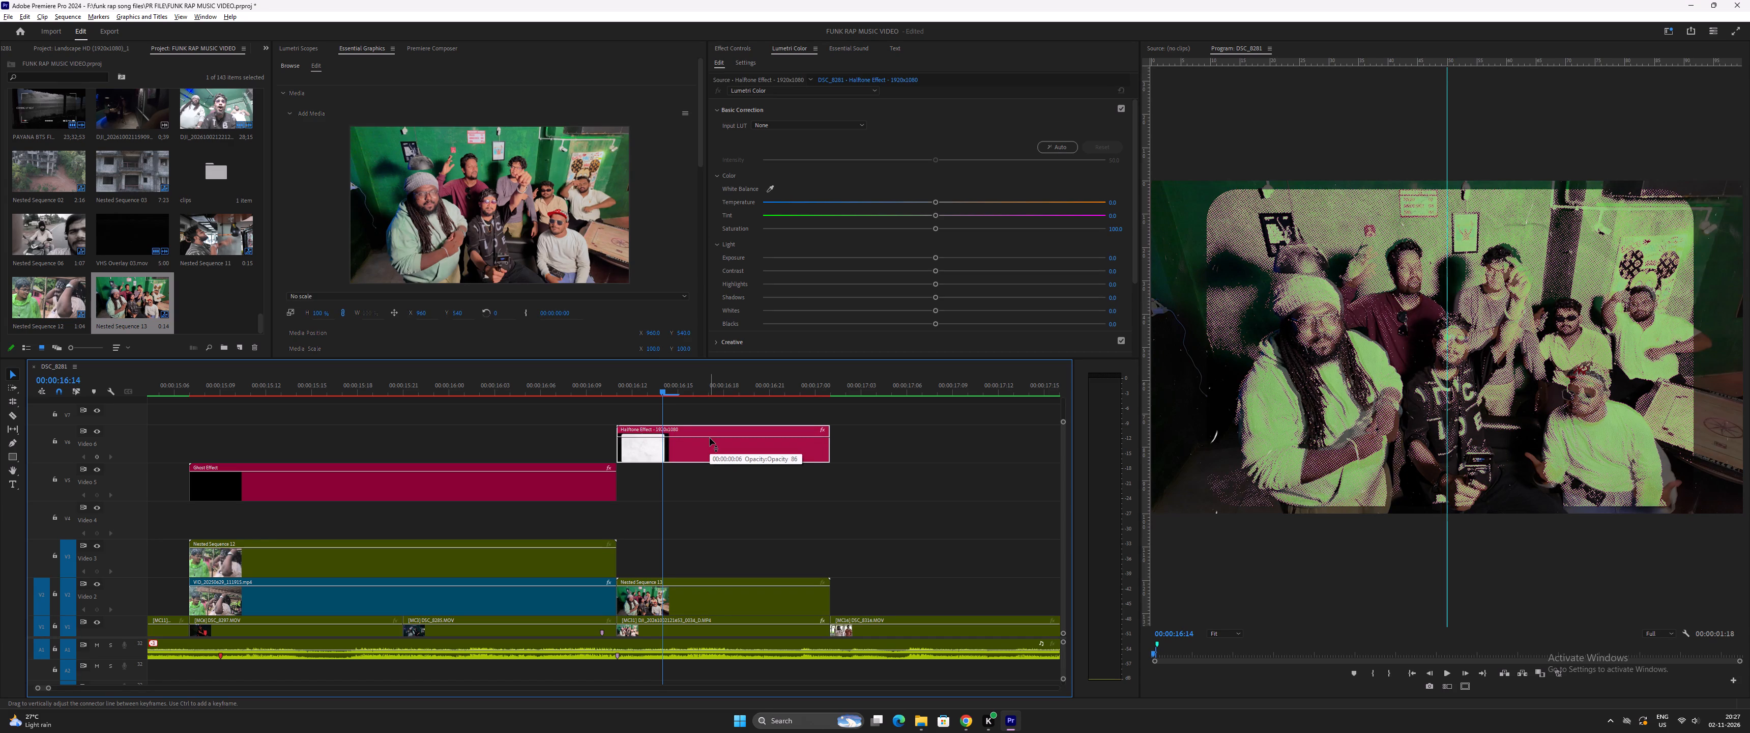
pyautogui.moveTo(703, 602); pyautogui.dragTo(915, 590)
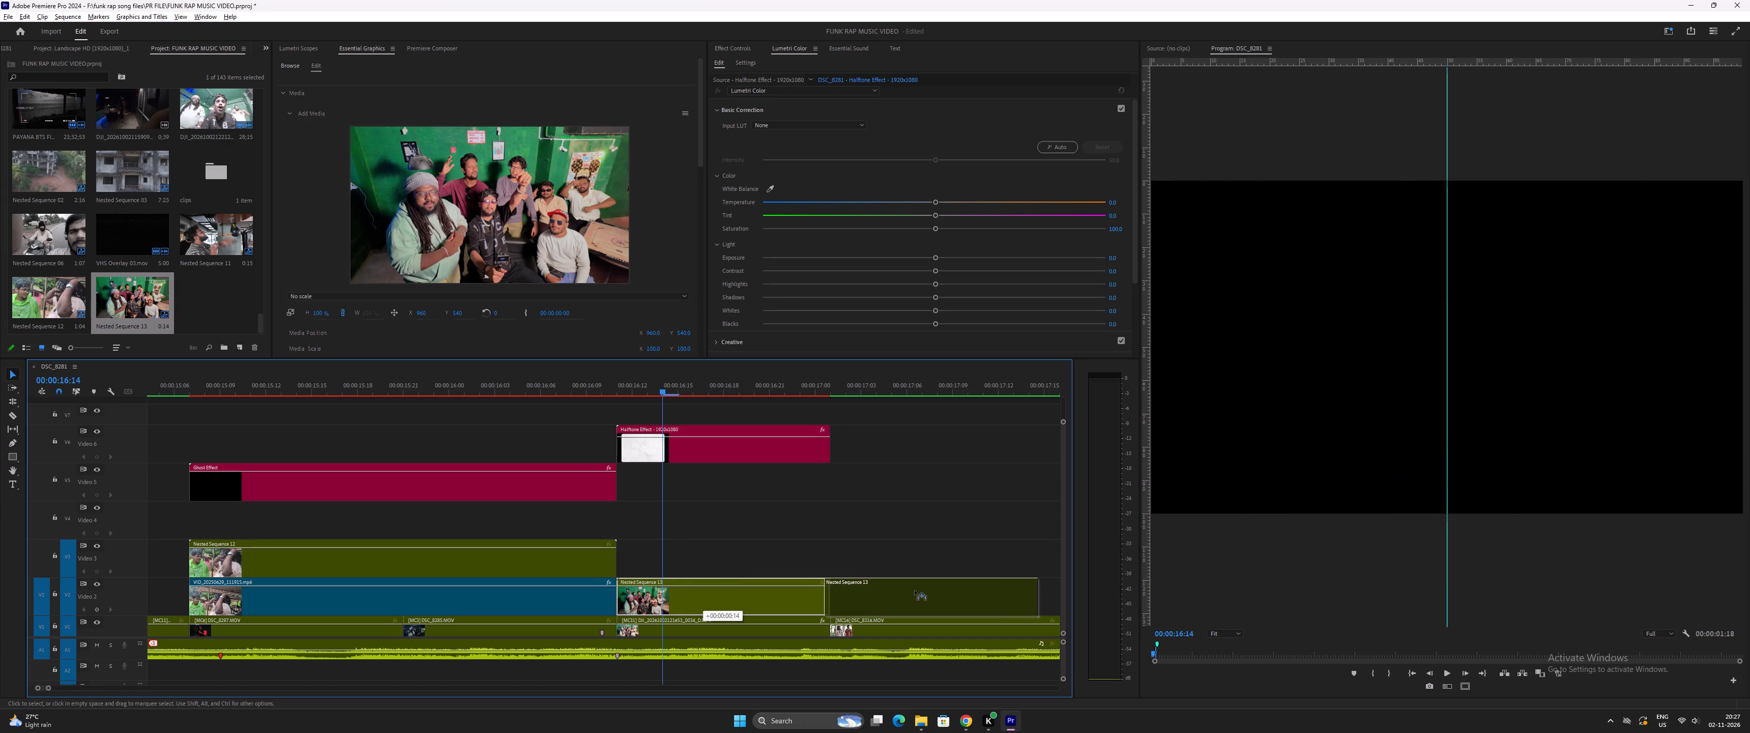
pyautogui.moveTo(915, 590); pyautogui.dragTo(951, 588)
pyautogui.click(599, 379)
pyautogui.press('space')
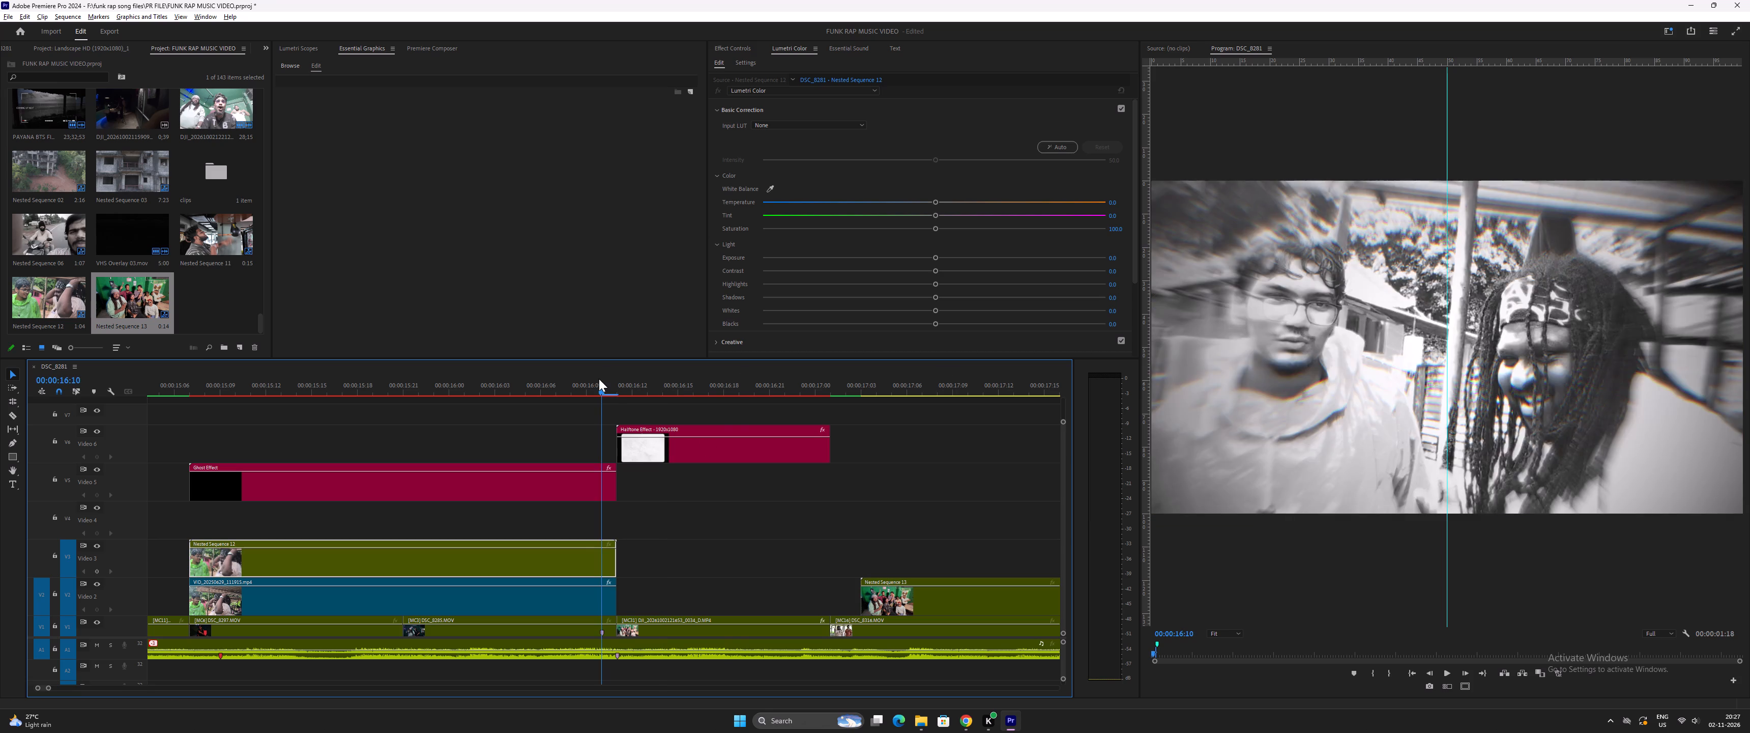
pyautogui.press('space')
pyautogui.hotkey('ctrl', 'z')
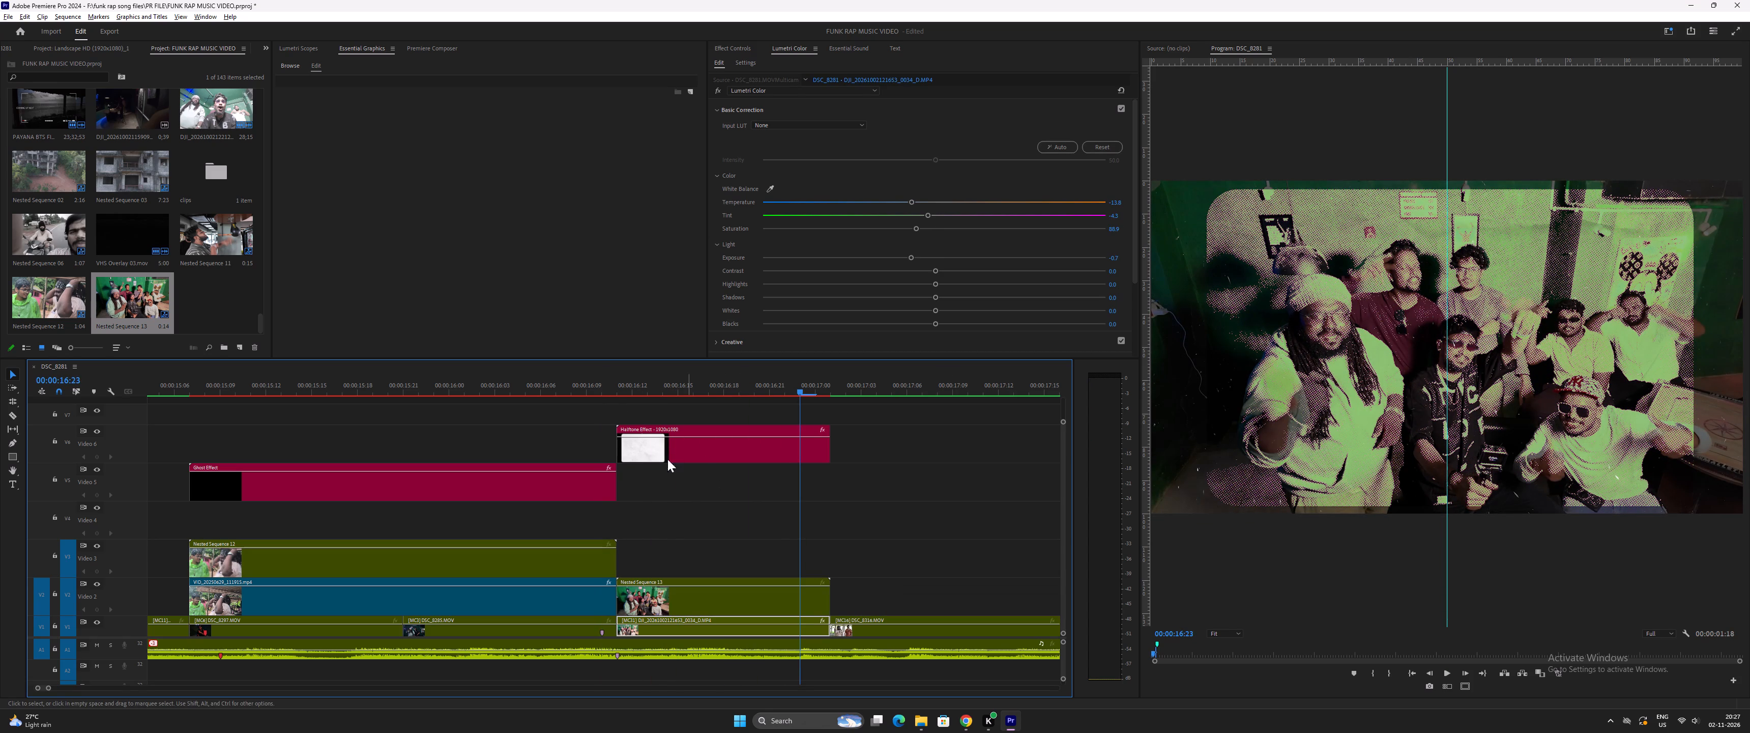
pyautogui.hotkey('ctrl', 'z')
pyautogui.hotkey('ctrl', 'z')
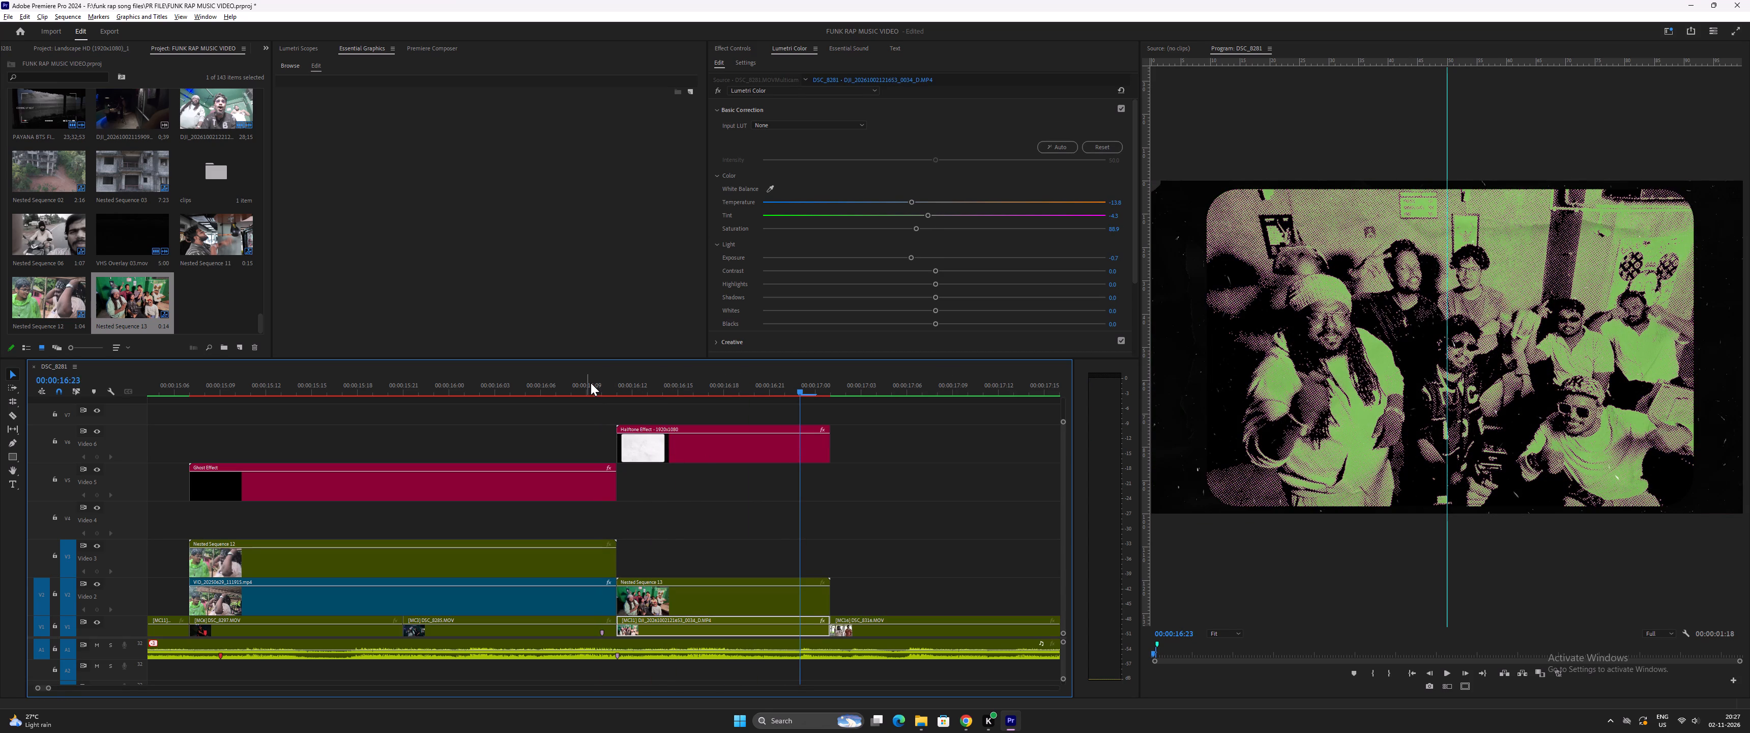
# Play back from the end of the black-and-white shot through the full-opacity Halftone Effect graphic.
pyautogui.click(576, 385)
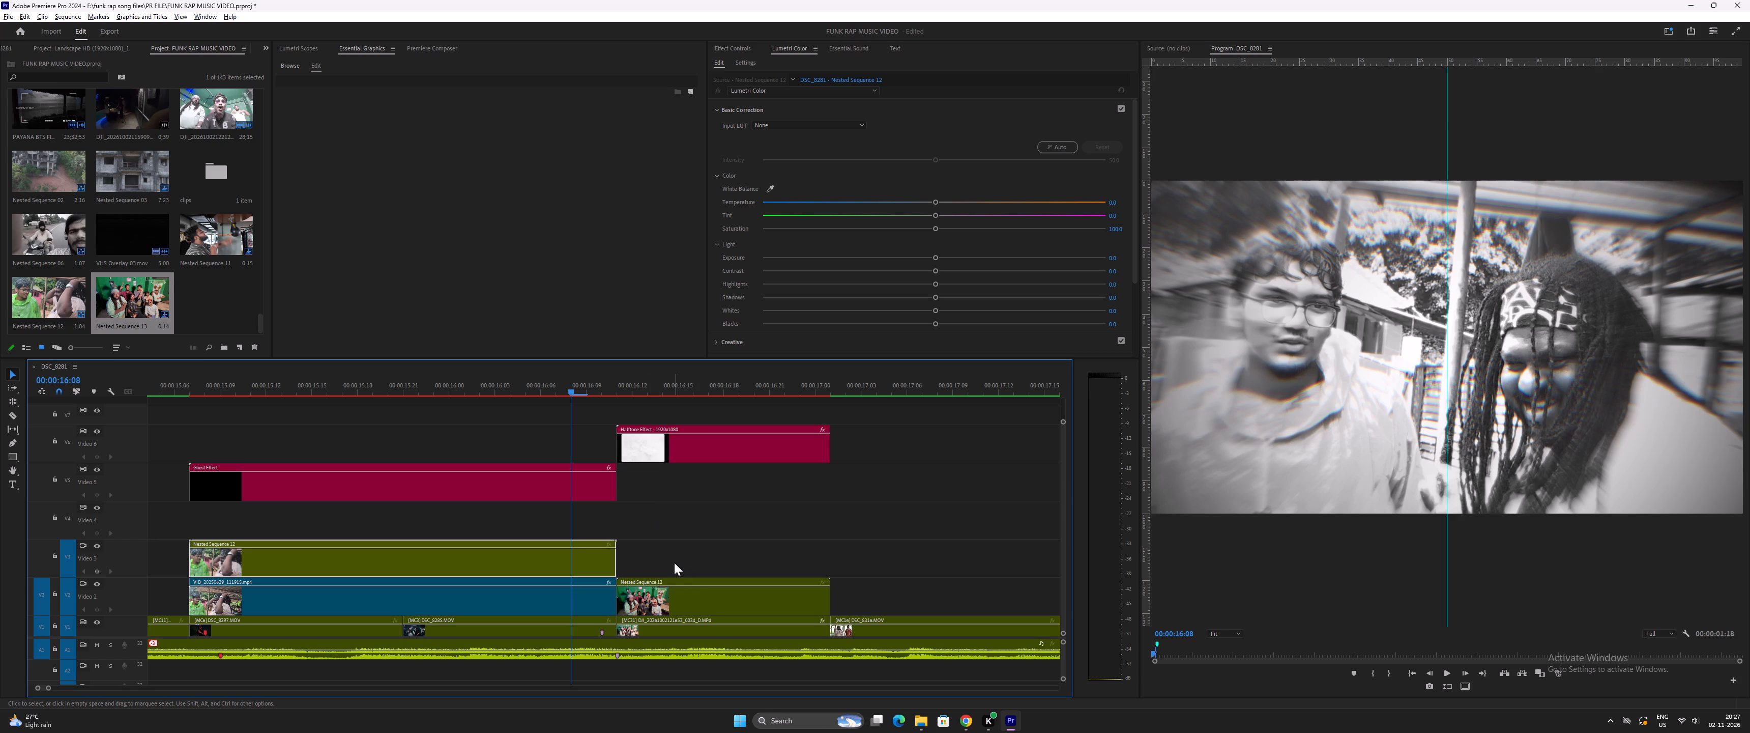
pyautogui.press('space')
pyautogui.press('space')
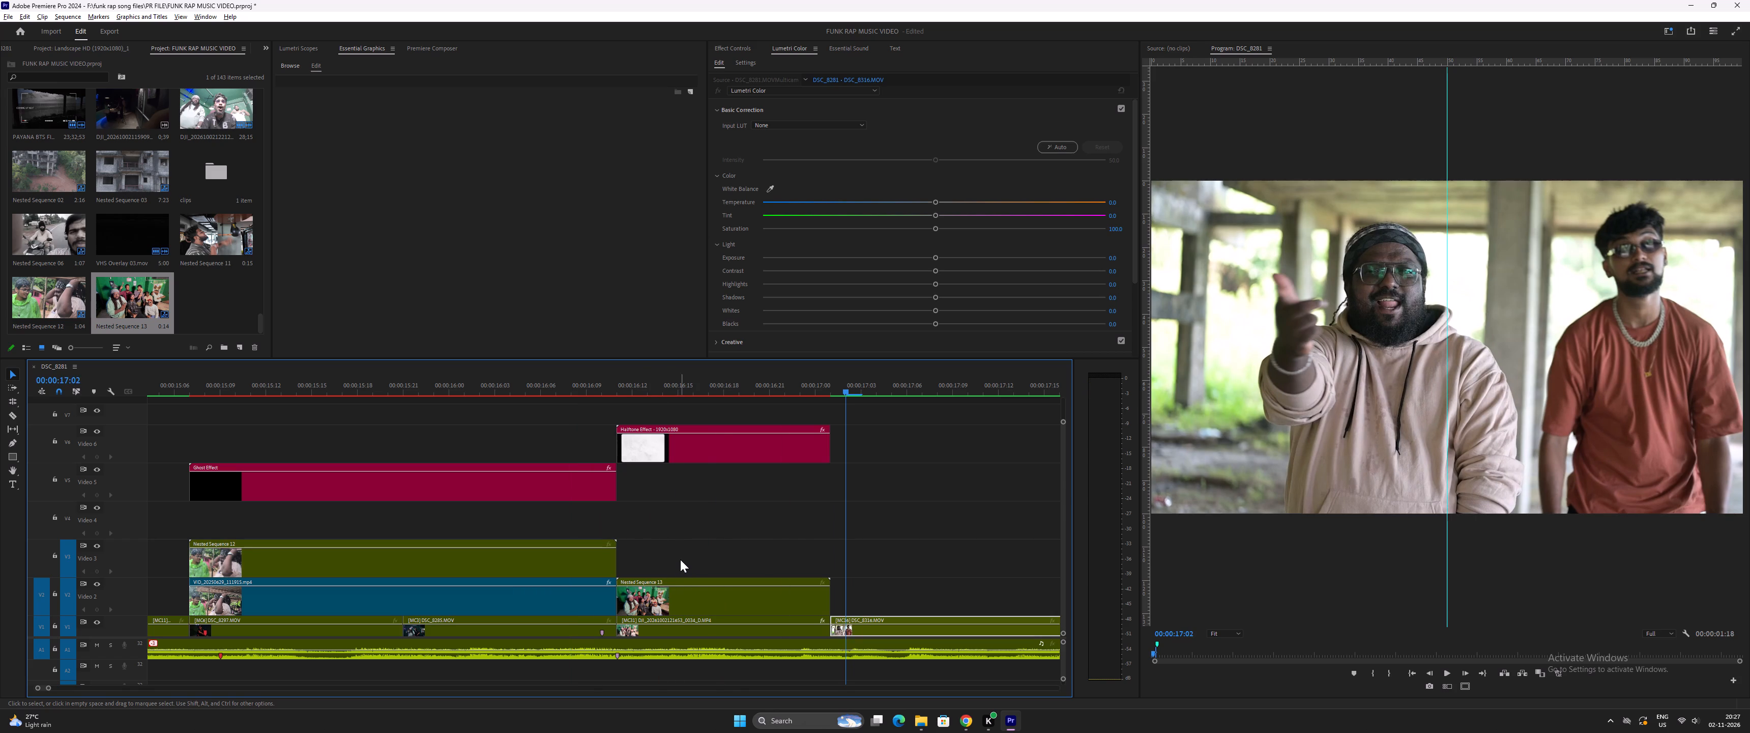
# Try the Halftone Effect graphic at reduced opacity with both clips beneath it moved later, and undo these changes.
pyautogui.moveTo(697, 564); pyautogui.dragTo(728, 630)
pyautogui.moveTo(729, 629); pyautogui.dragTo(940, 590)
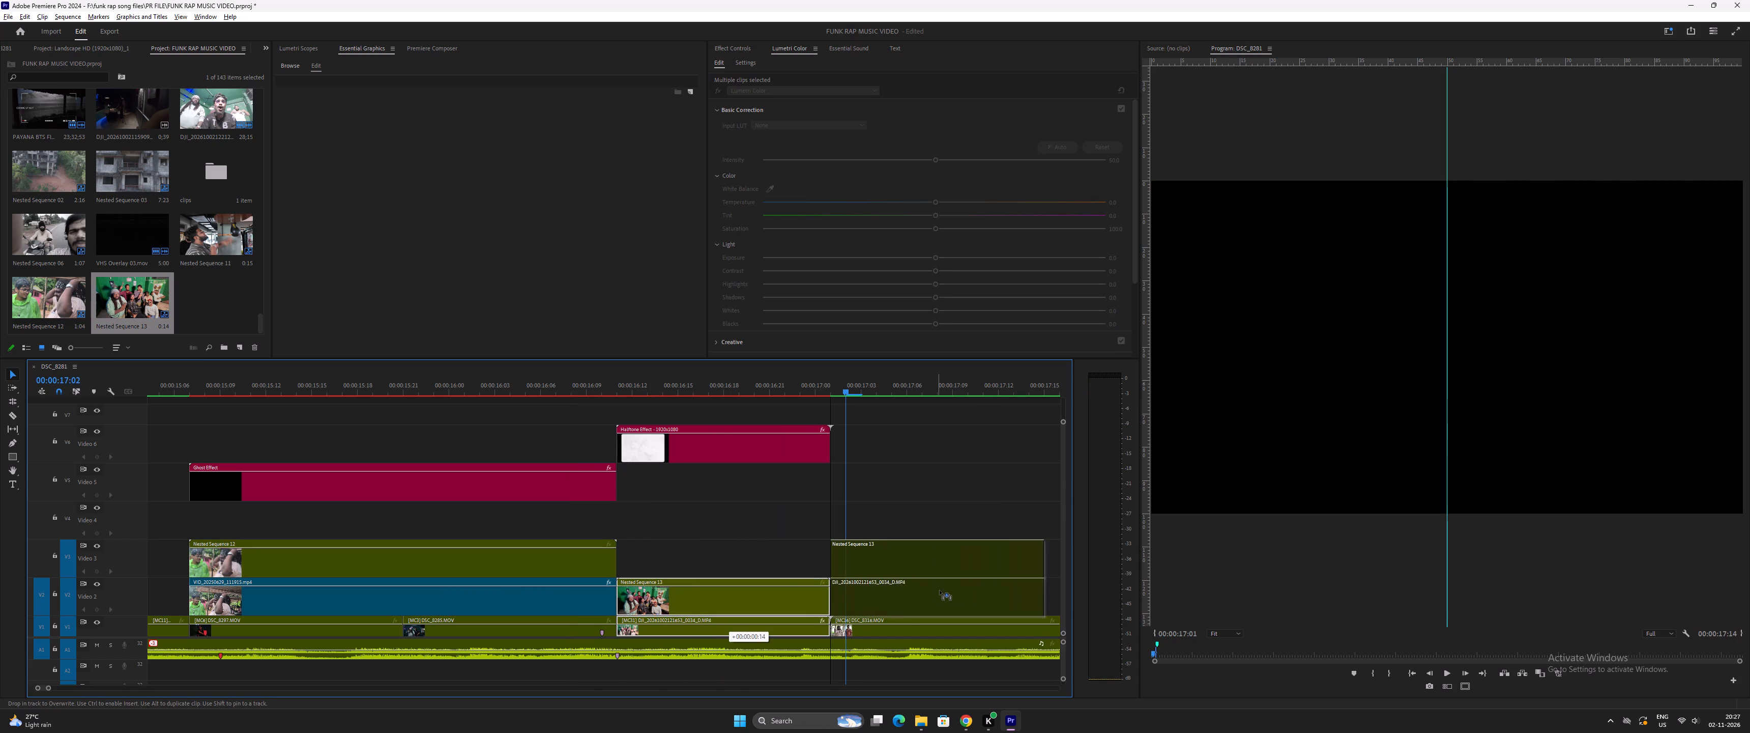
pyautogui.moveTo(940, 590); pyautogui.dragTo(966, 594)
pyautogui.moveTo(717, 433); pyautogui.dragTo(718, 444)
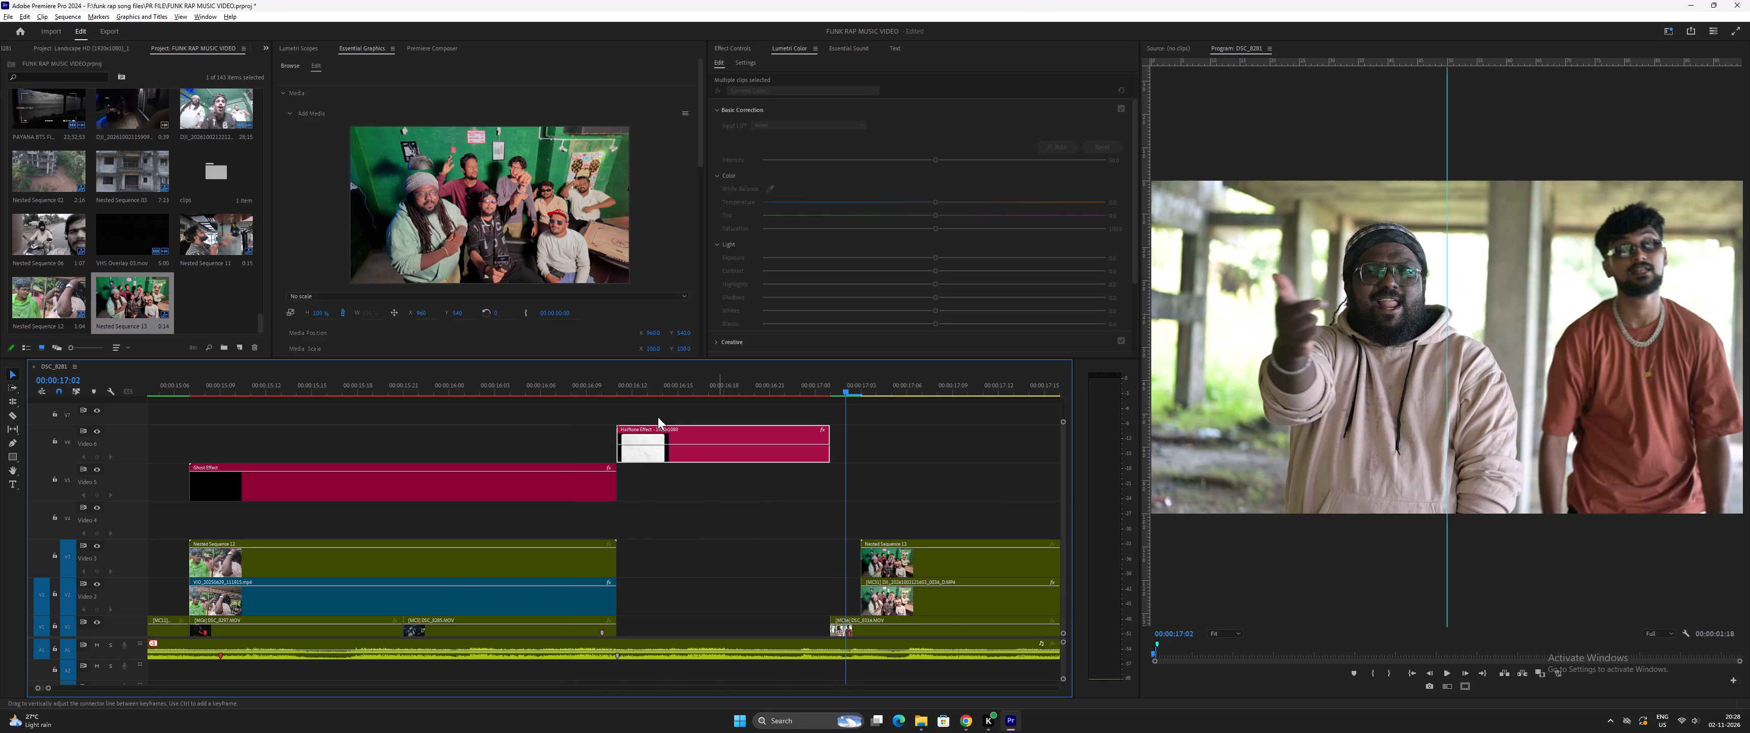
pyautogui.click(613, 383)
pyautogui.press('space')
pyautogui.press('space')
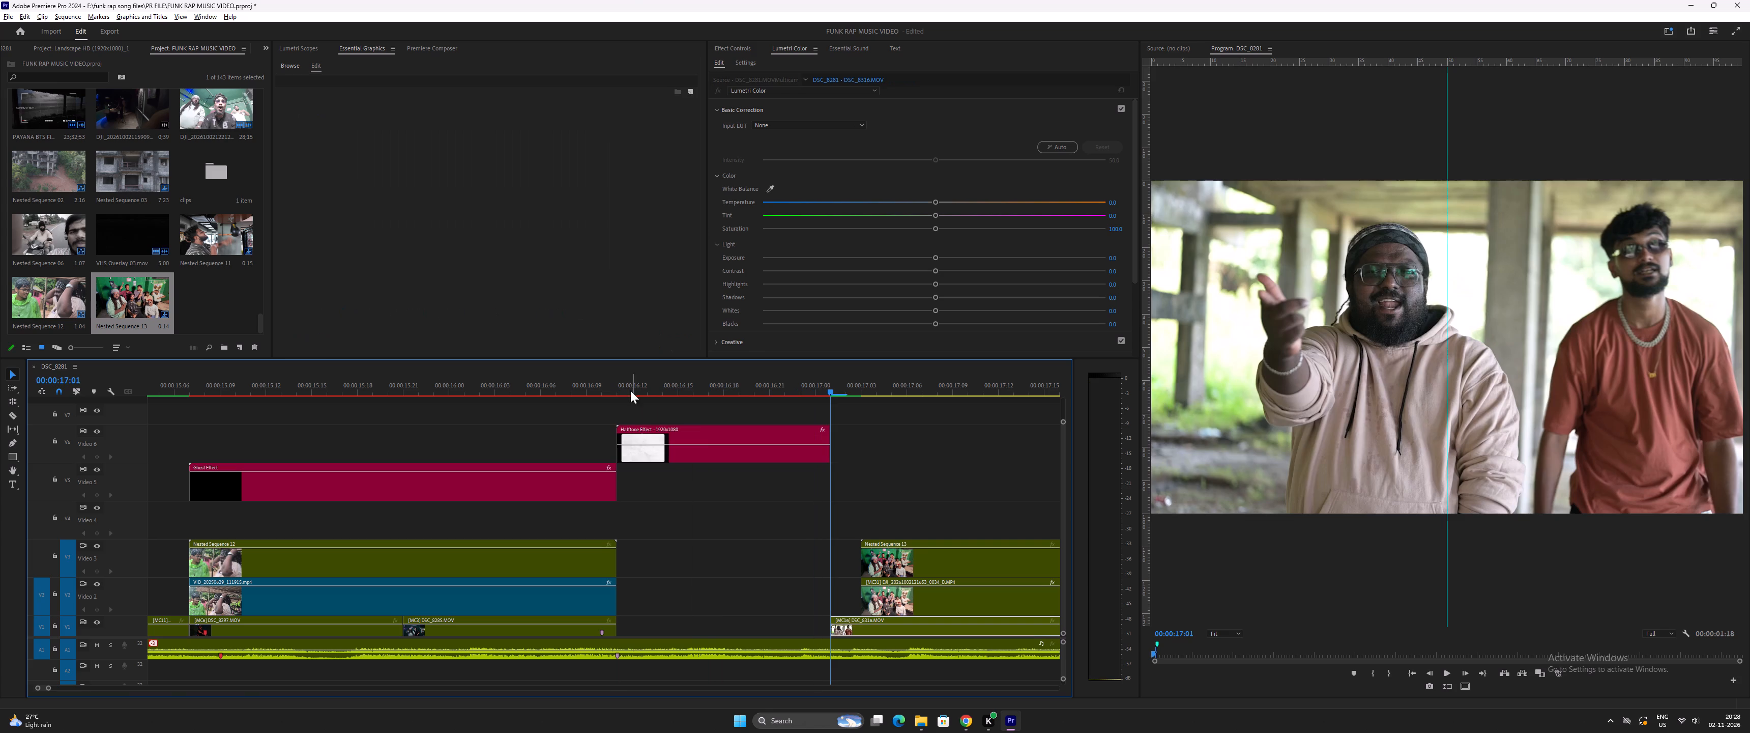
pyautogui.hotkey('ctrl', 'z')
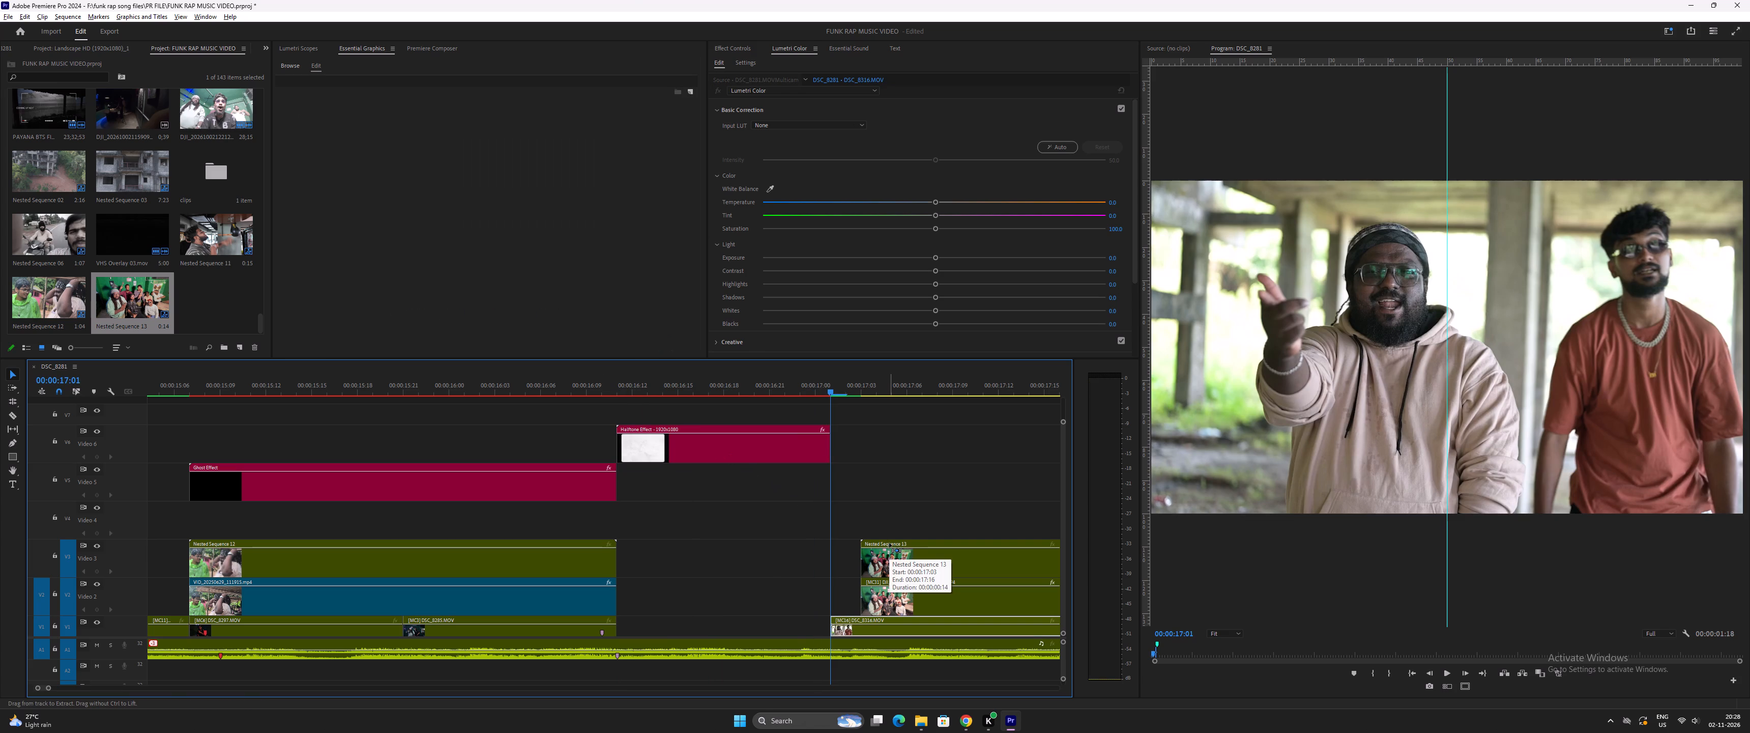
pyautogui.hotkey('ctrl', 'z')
# Play back from the black-and-white shot through the Halftone Effect graphic into the following outdoor shot.
pyautogui.click(485, 387)
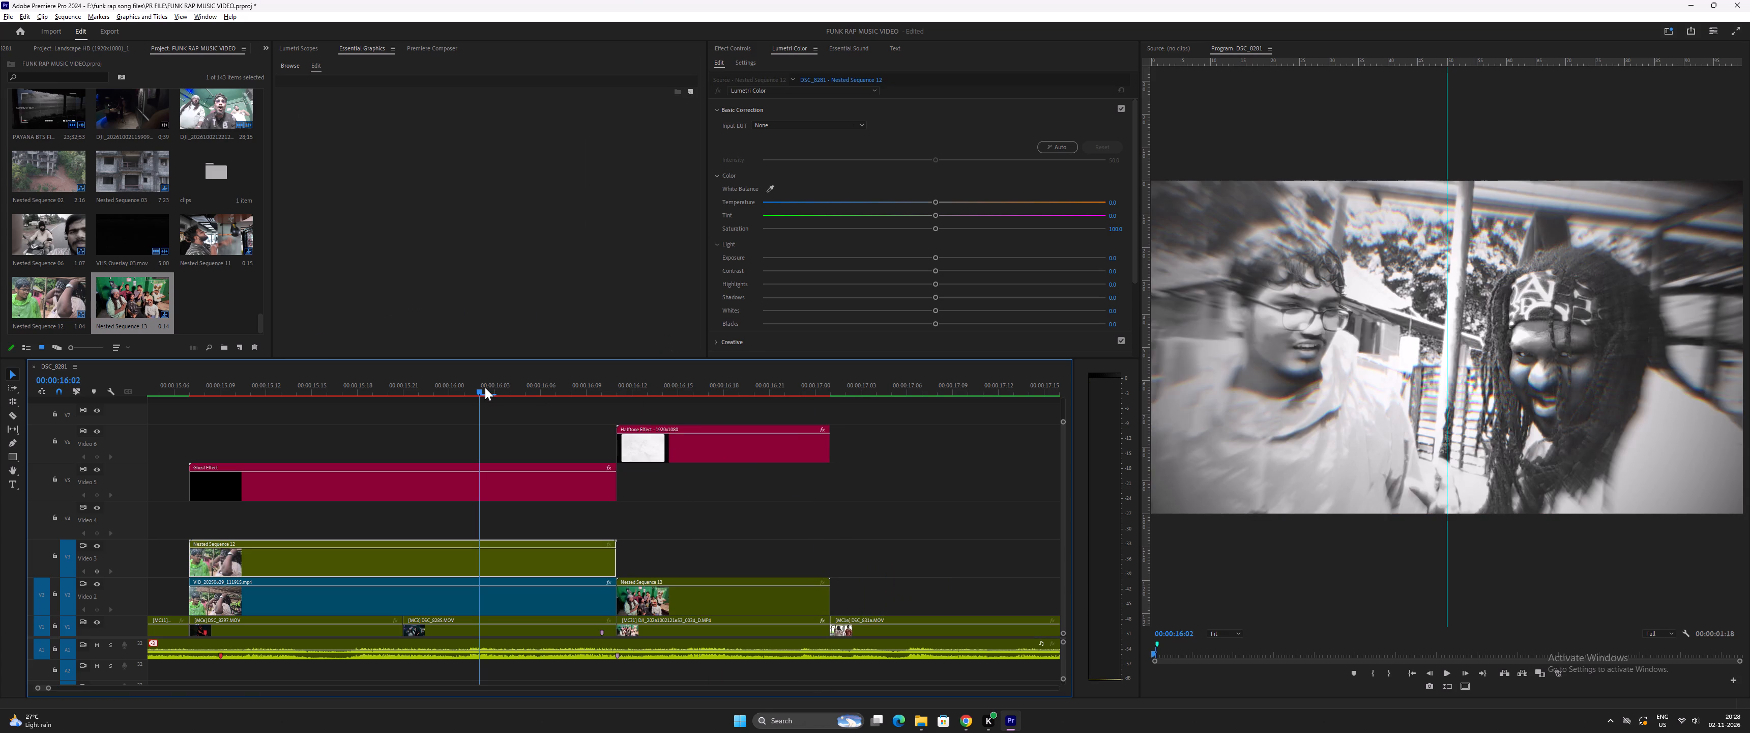
pyautogui.press('space')
pyautogui.press('space')
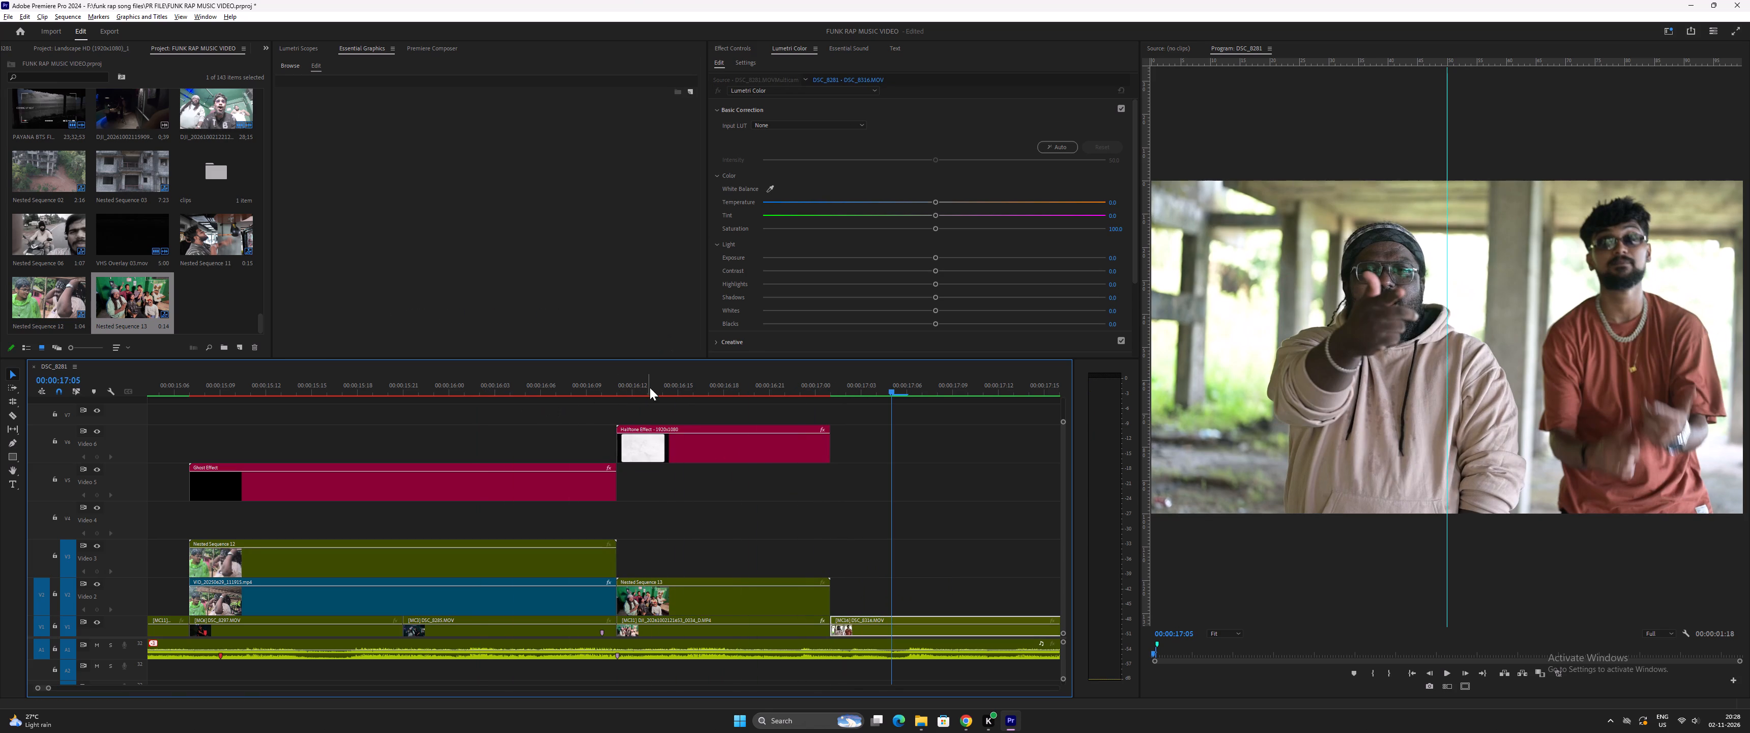
# Change the Halftone Effect graphic's Media Highlight Color to a paler, less saturated green.
pyautogui.click(650, 387)
pyautogui.click(699, 453)
pyautogui.click(735, 384)
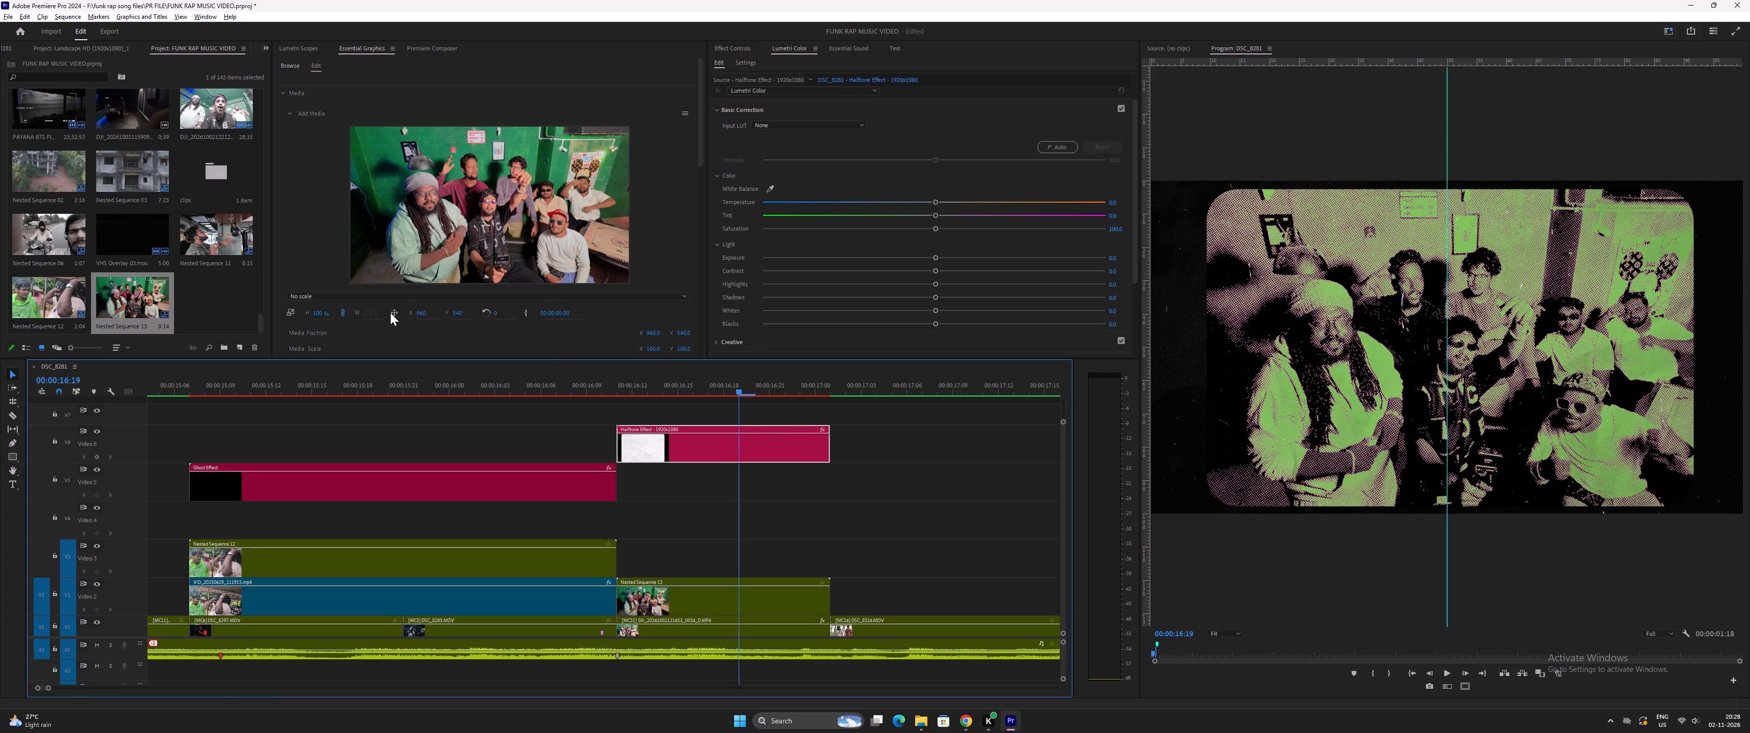
pyautogui.scroll(-17, 375, 325)
pyautogui.scroll(-5, 349, 317)
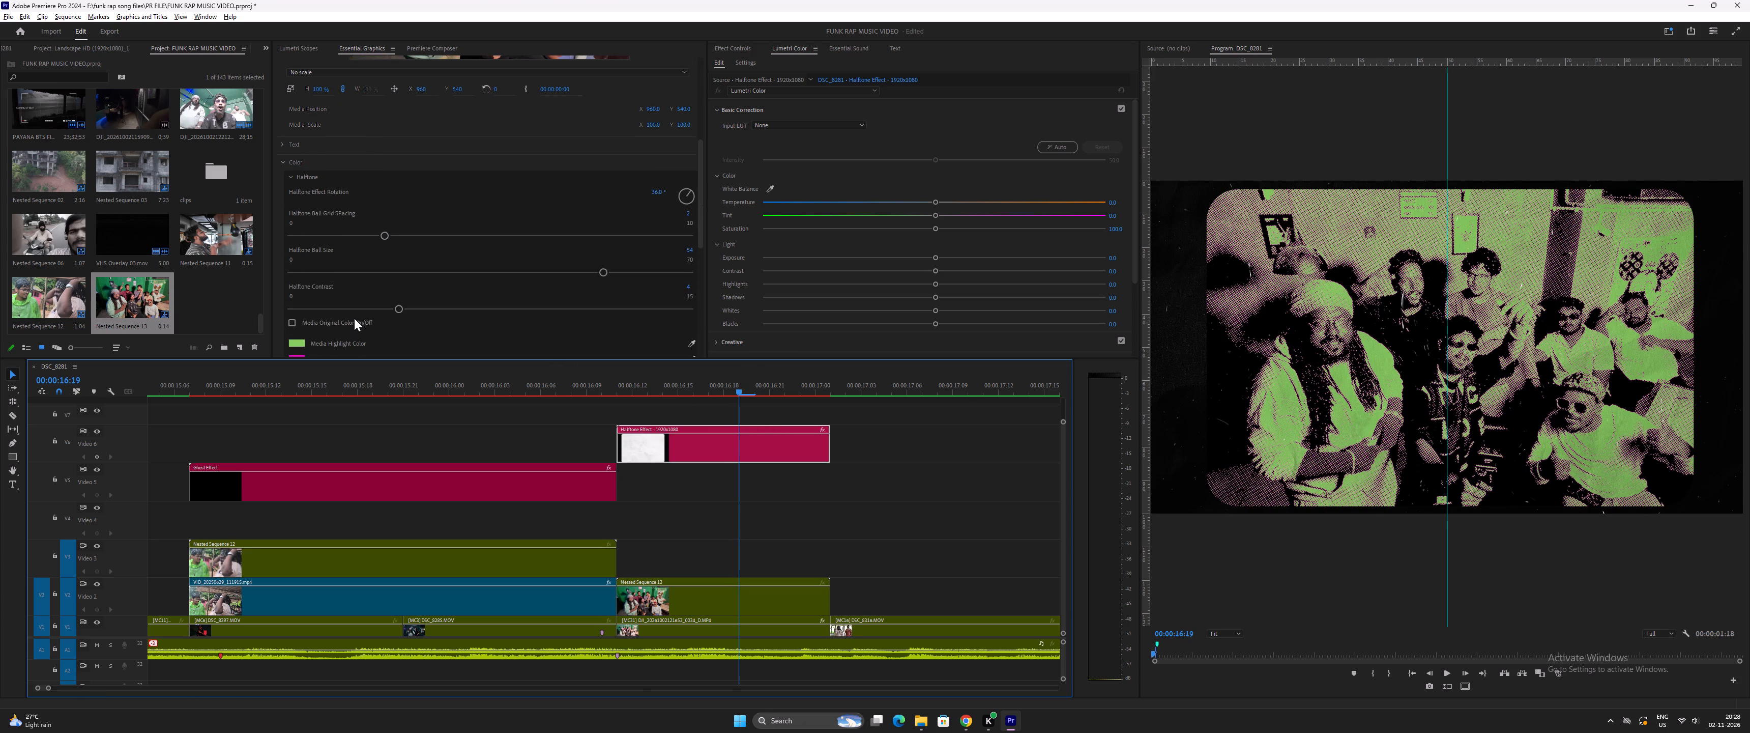
pyautogui.scroll(-3, 354, 318)
pyautogui.click(303, 311)
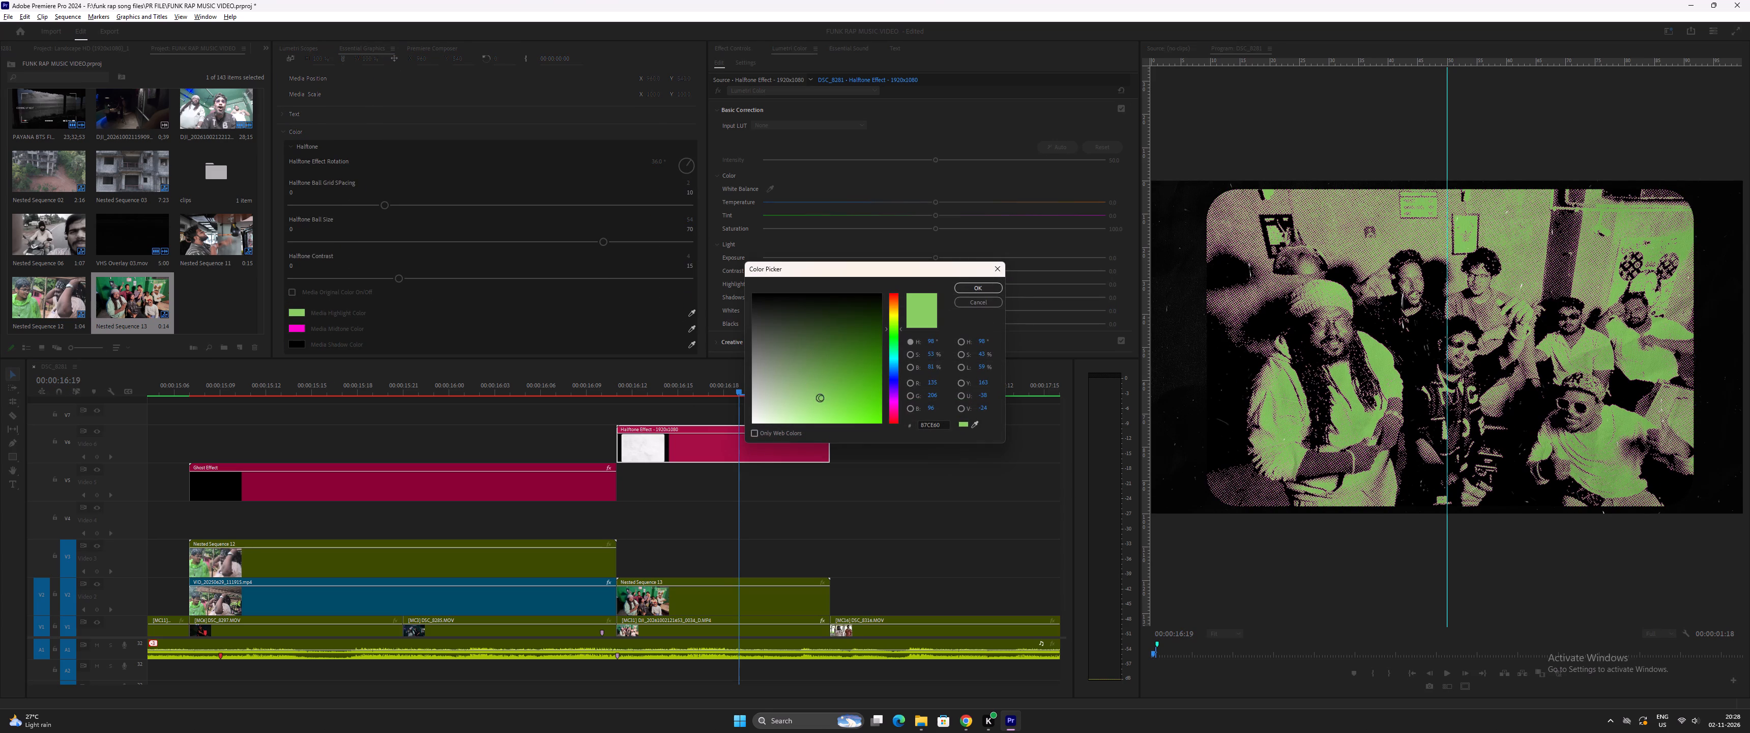
pyautogui.moveTo(822, 400); pyautogui.dragTo(794, 406)
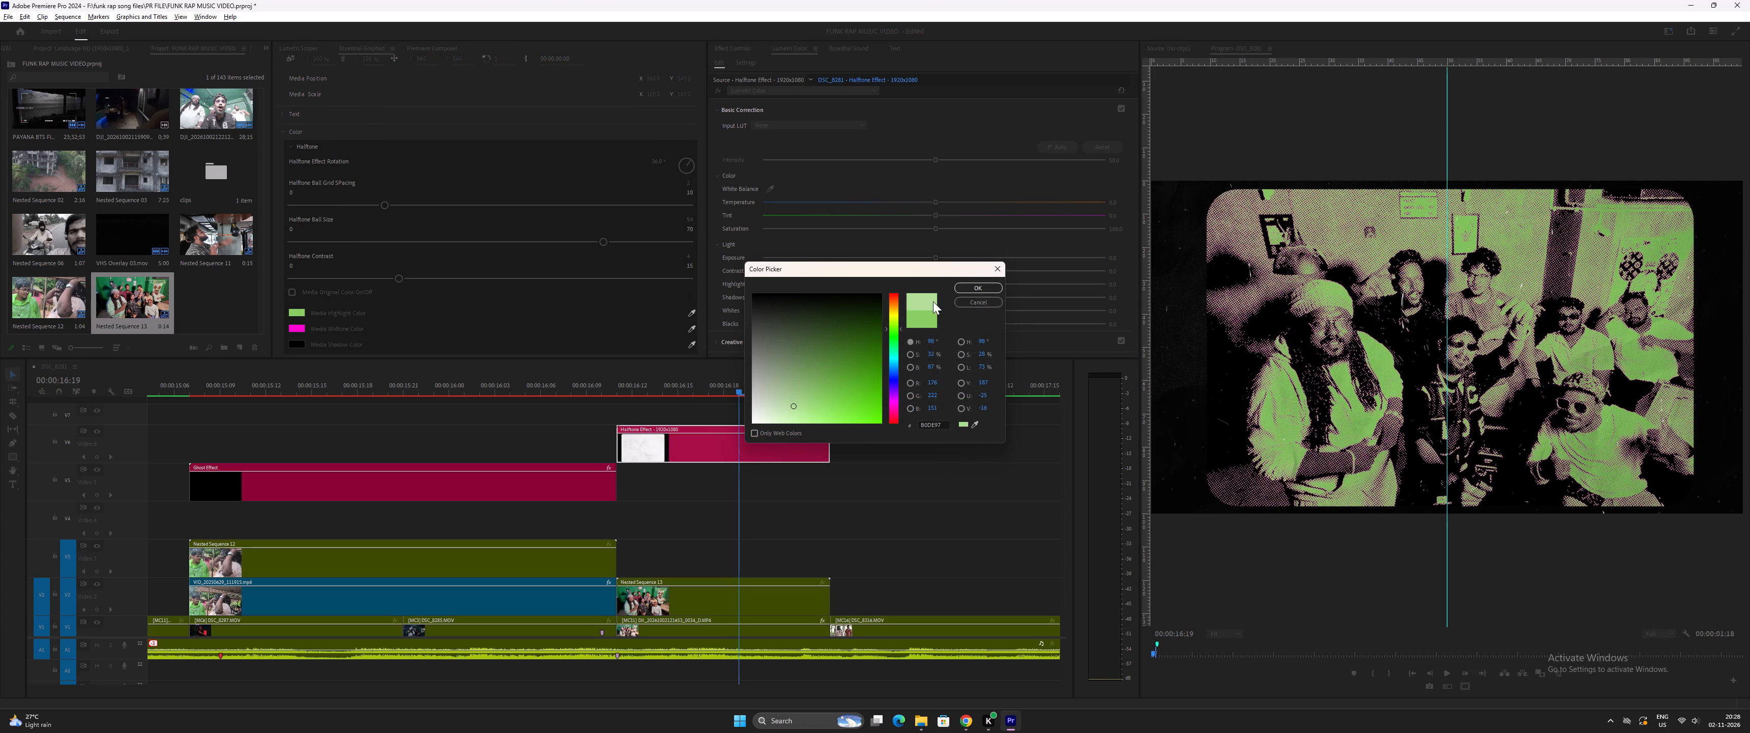
pyautogui.click(958, 290)
# Play back the section around the Halftone Effect graphic twice to review the paler green highlights.
pyautogui.click(549, 390)
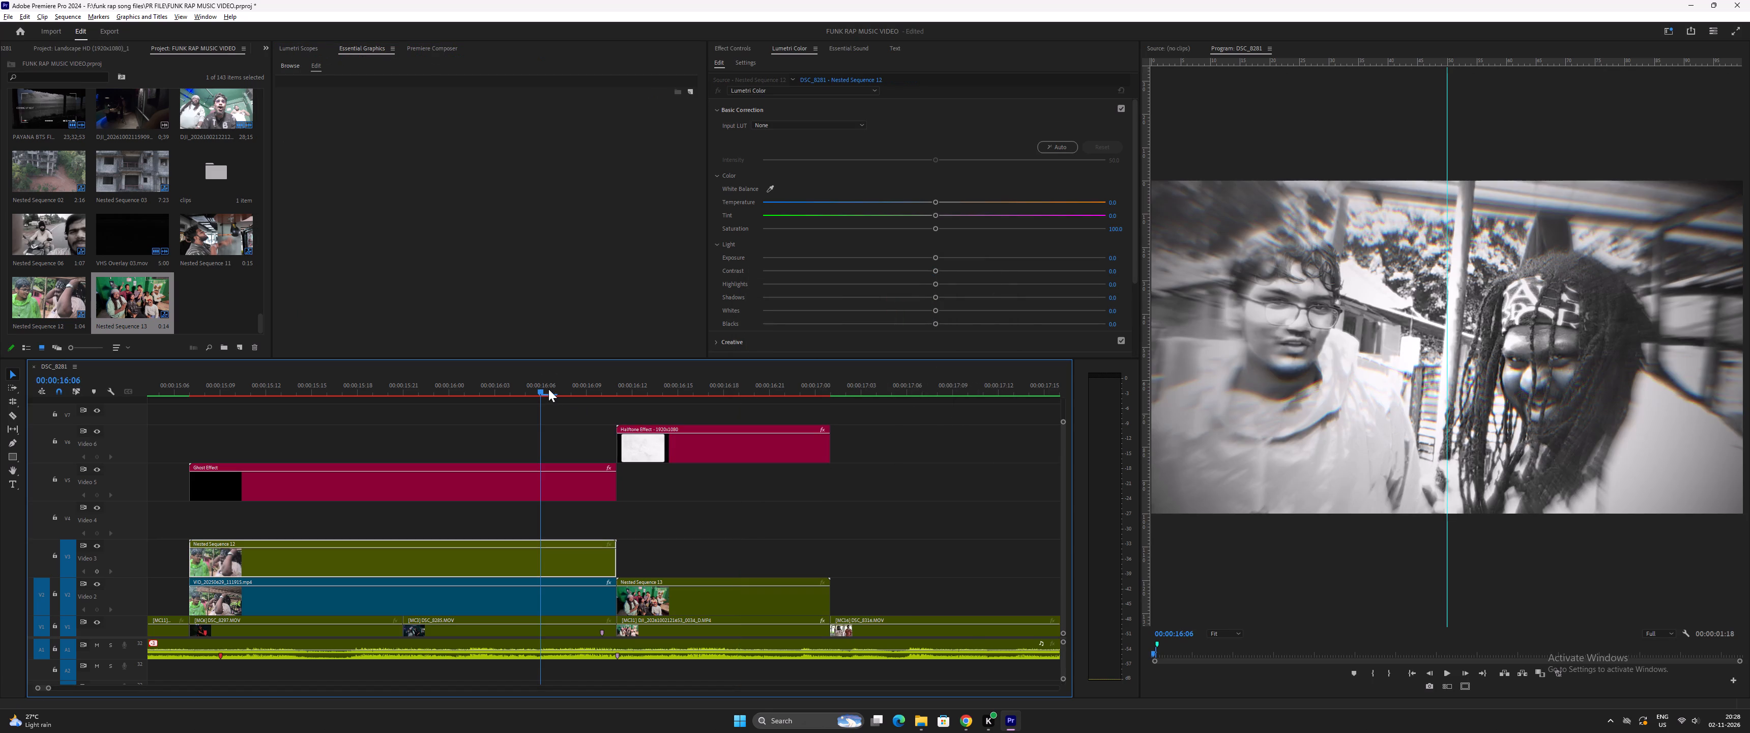
pyautogui.press('space')
pyautogui.press('space')
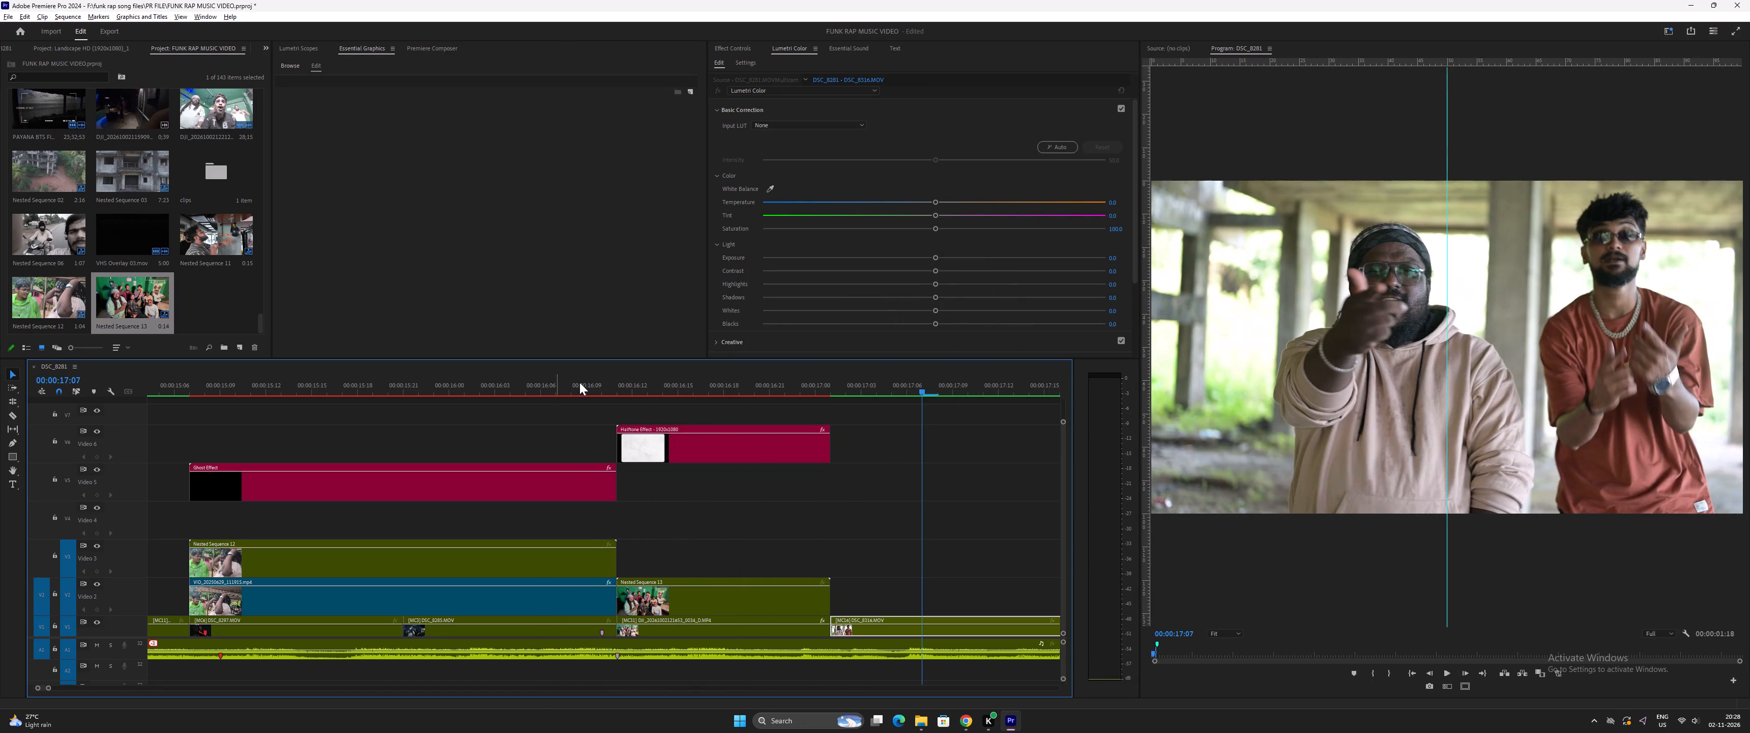
pyautogui.click(579, 382)
pyautogui.press('space')
pyautogui.press('space')
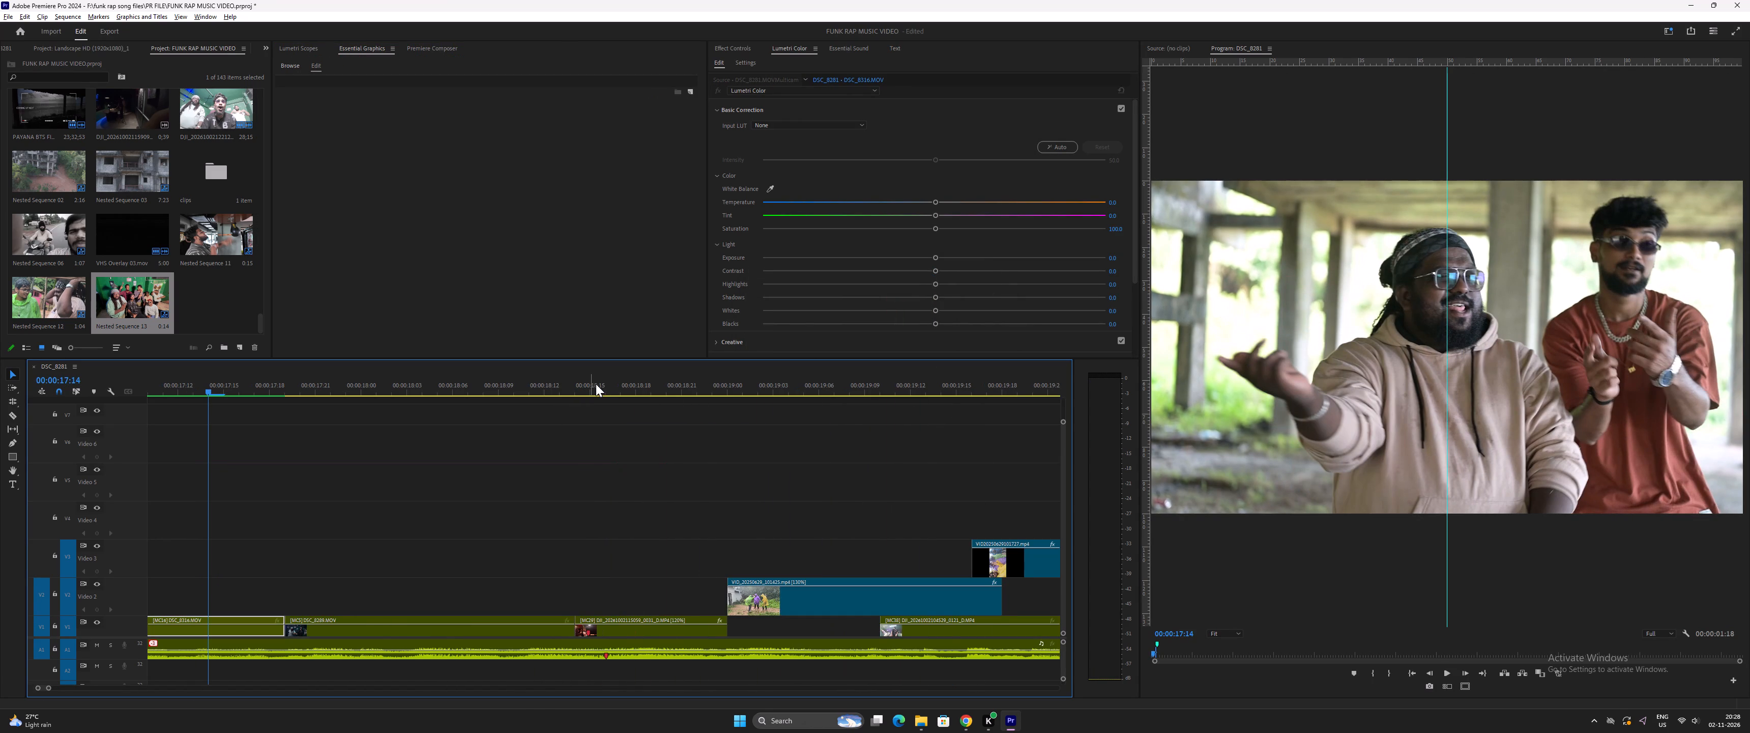
# Play back the edit beyond the outdoor shot into the raincoat shots to review the footage following the halftone section.
pyautogui.press('-')
pyautogui.press('-')
pyautogui.press('space')
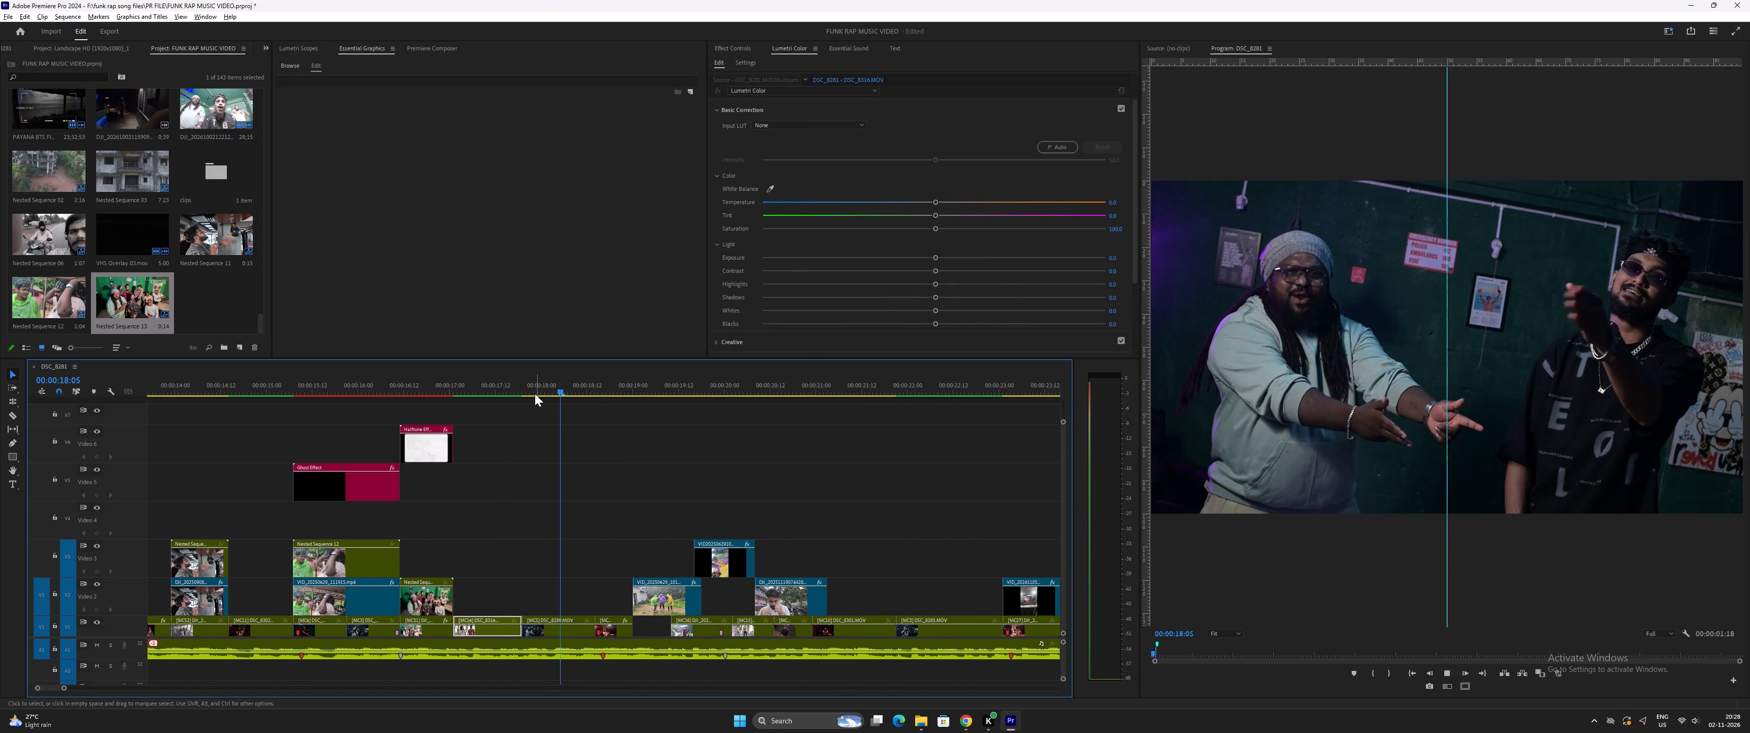
pyautogui.press('-')
pyautogui.press('=')
pyautogui.press('space')
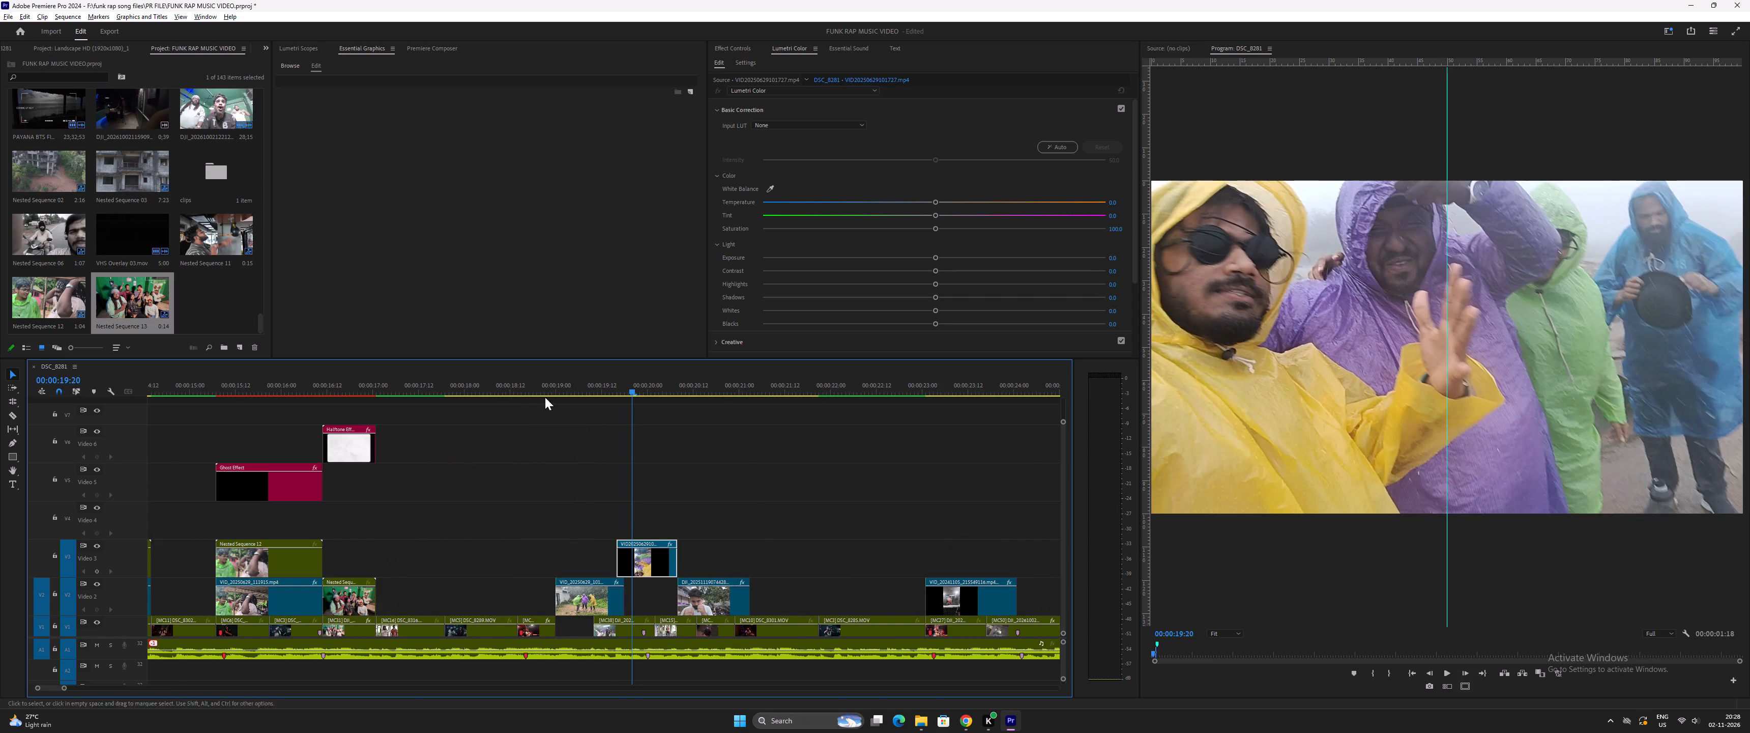
pyautogui.moveTo(555, 390); pyautogui.dragTo(561, 392)
pyautogui.press('=')
pyautogui.press('-')
pyautogui.press('-')
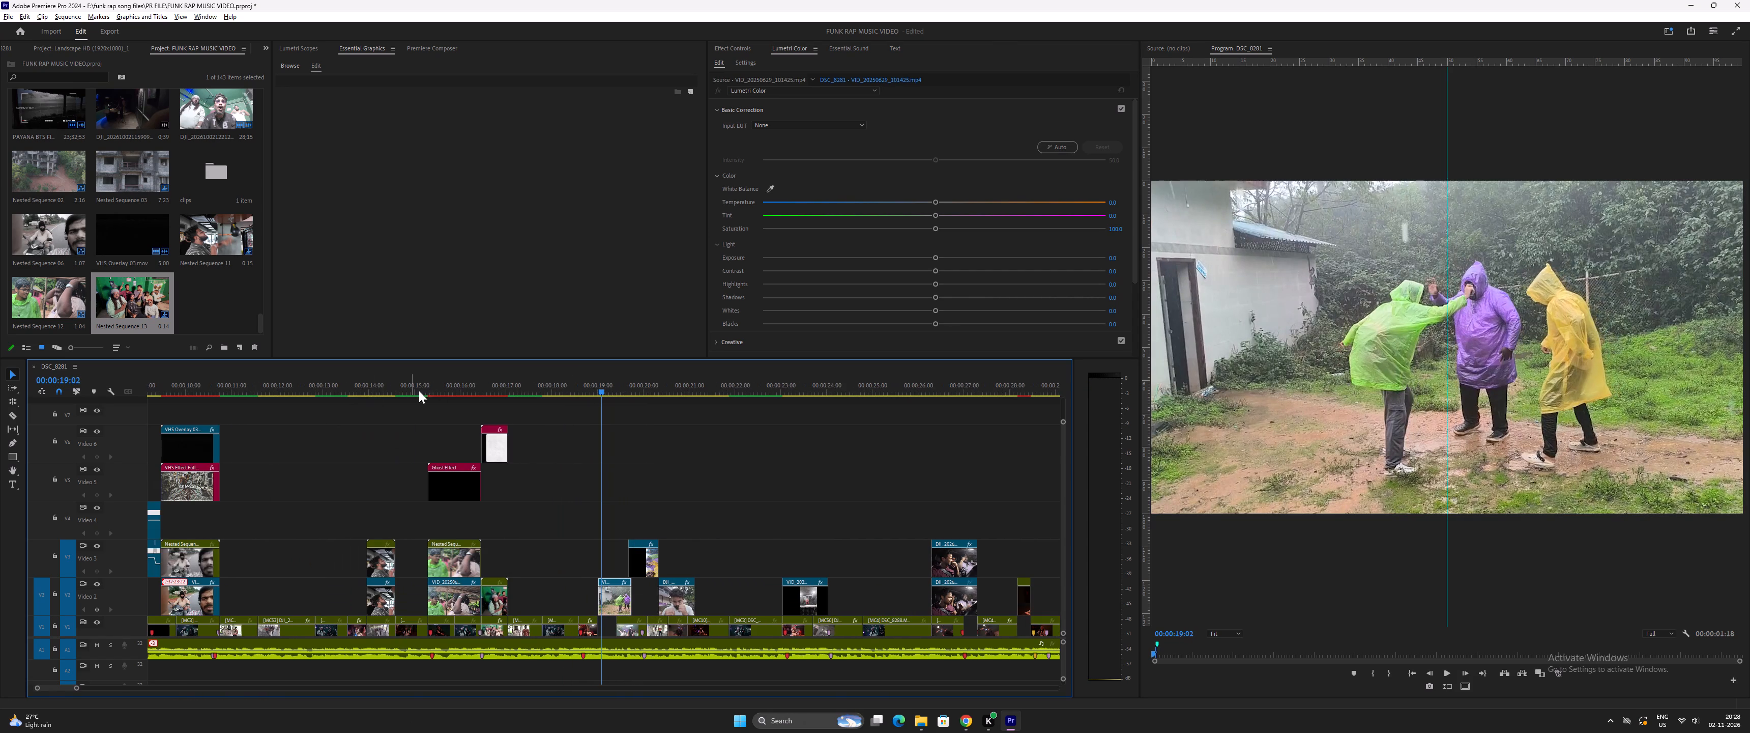
# Play back from the black-and-white shot through the halftone section into the raincoat shot to review the sequence.
pyautogui.click(442, 386)
pyautogui.press('space')
pyautogui.press('=')
pyautogui.press('=')
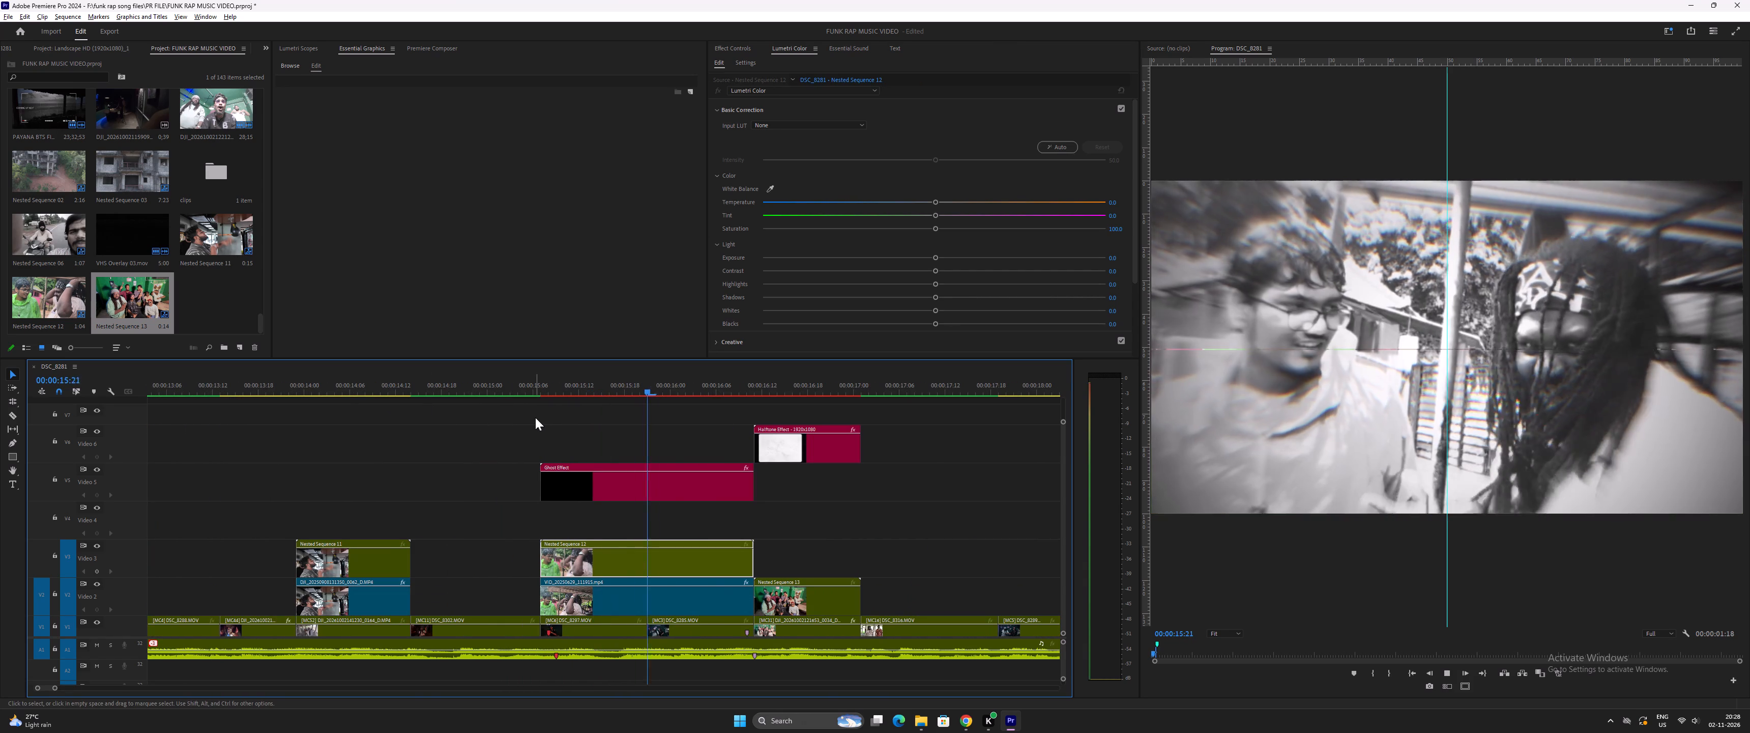
pyautogui.scroll(-1, 535, 417)
pyautogui.write('--')
pyautogui.press('space')
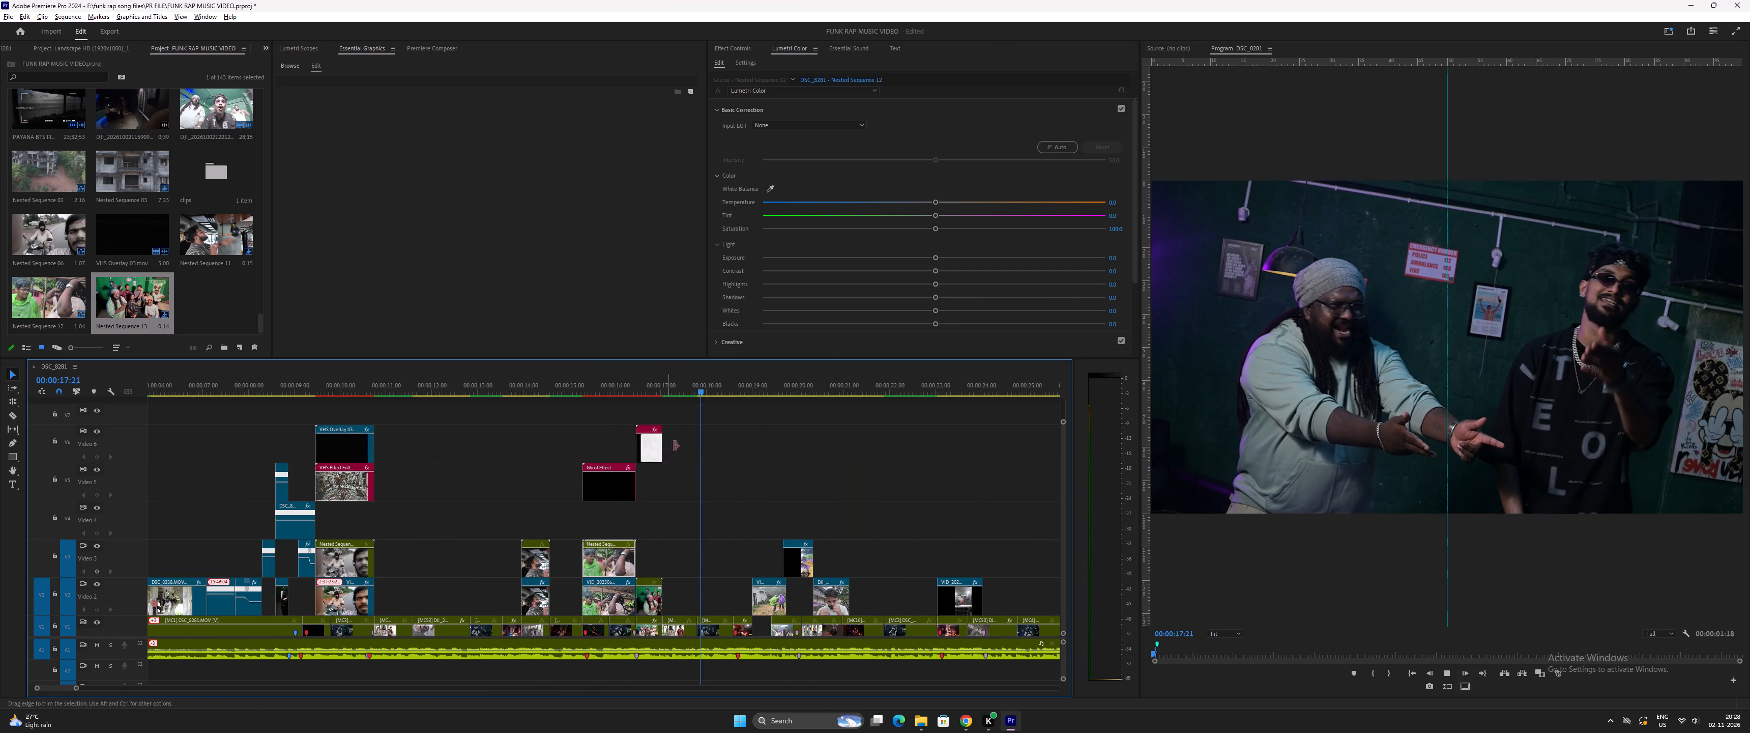
pyautogui.press('=')
pyautogui.press('space')
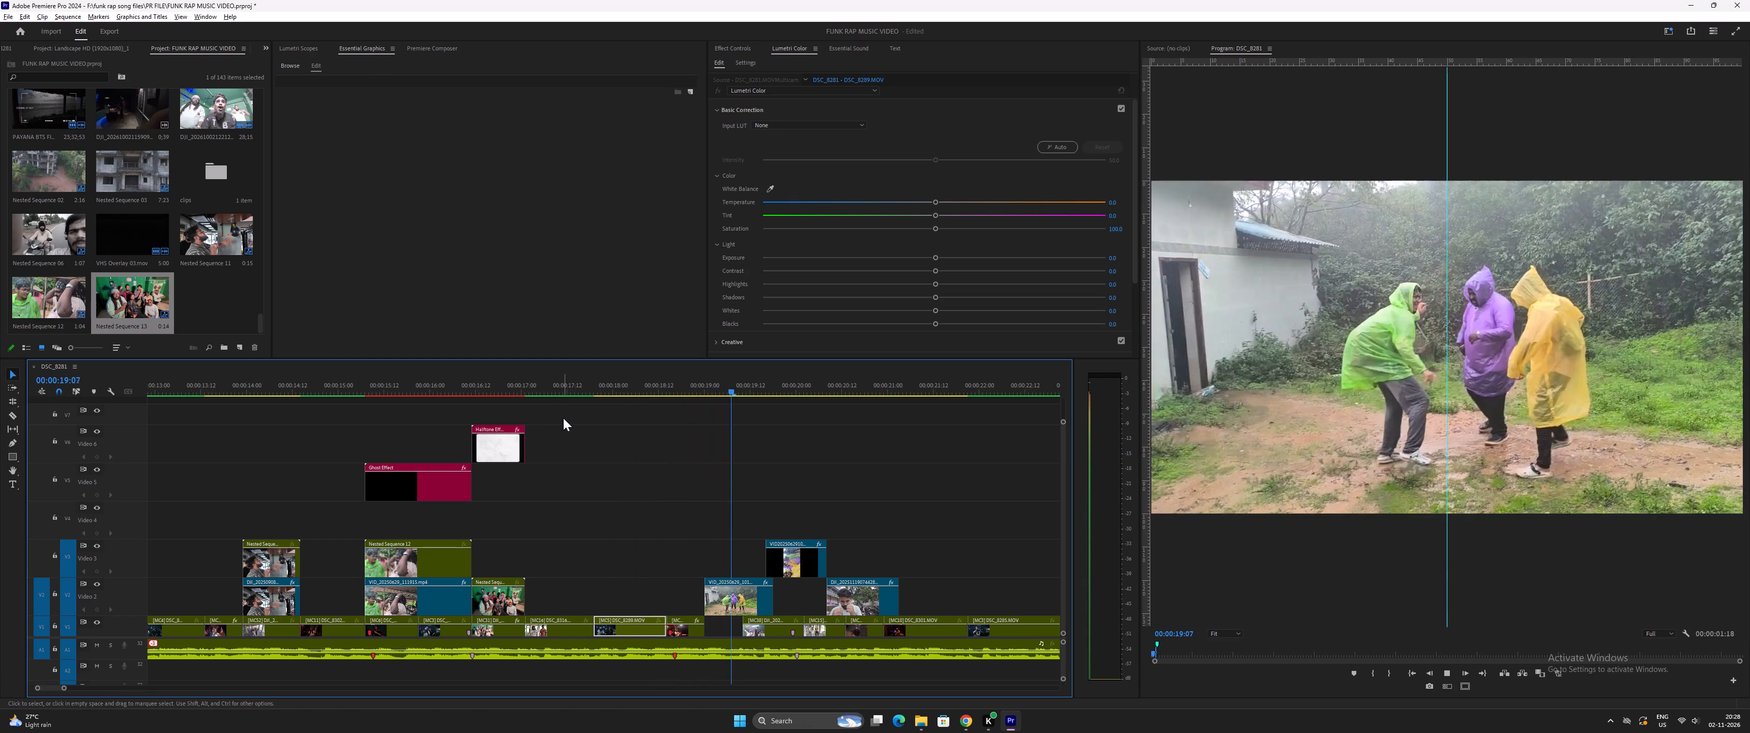
pyautogui.press('space')
pyautogui.press('=')
pyautogui.press('=')
pyautogui.press('-')
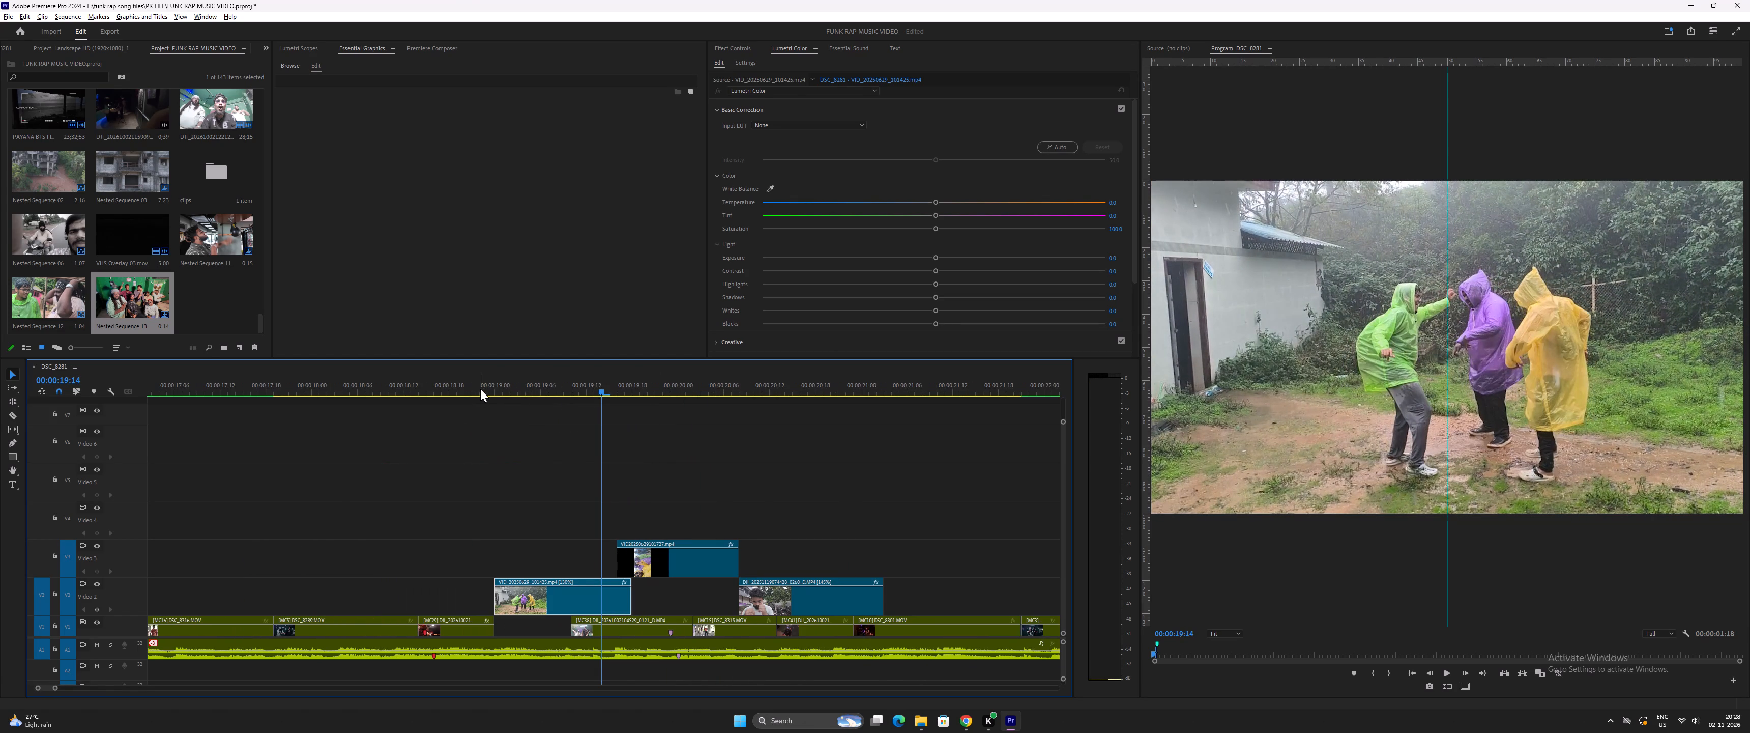
# Go to the start of the raincoat shot and browse the graphics template folders for a suitable effect.
pyautogui.moveTo(493, 388); pyautogui.dragTo(503, 390)
pyautogui.press('=')
pyautogui.click(291, 66)
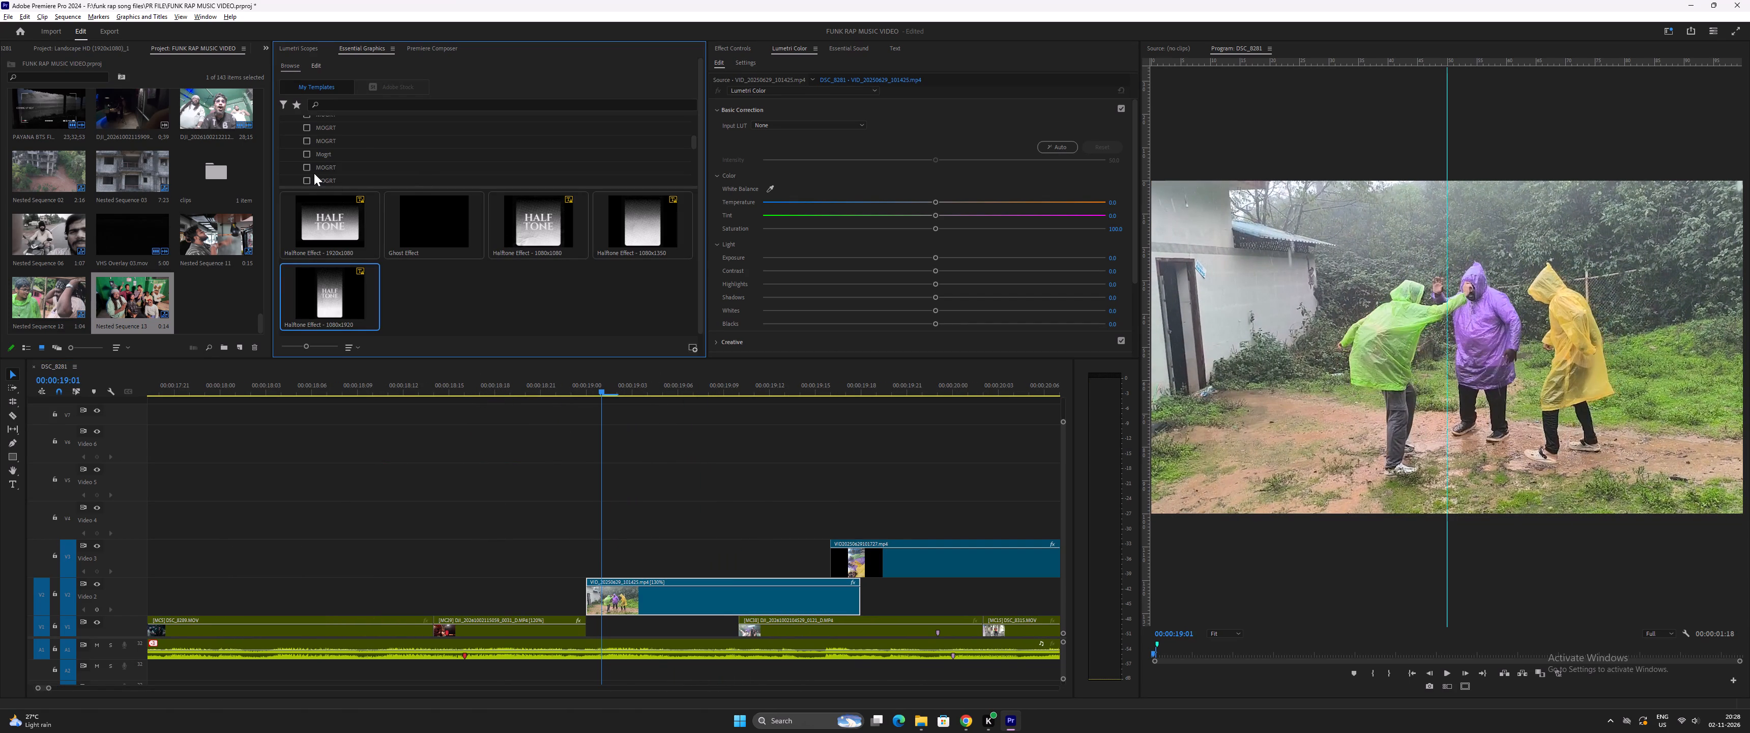
pyautogui.scroll(1, 314, 173)
pyautogui.scroll(-20, 331, 163)
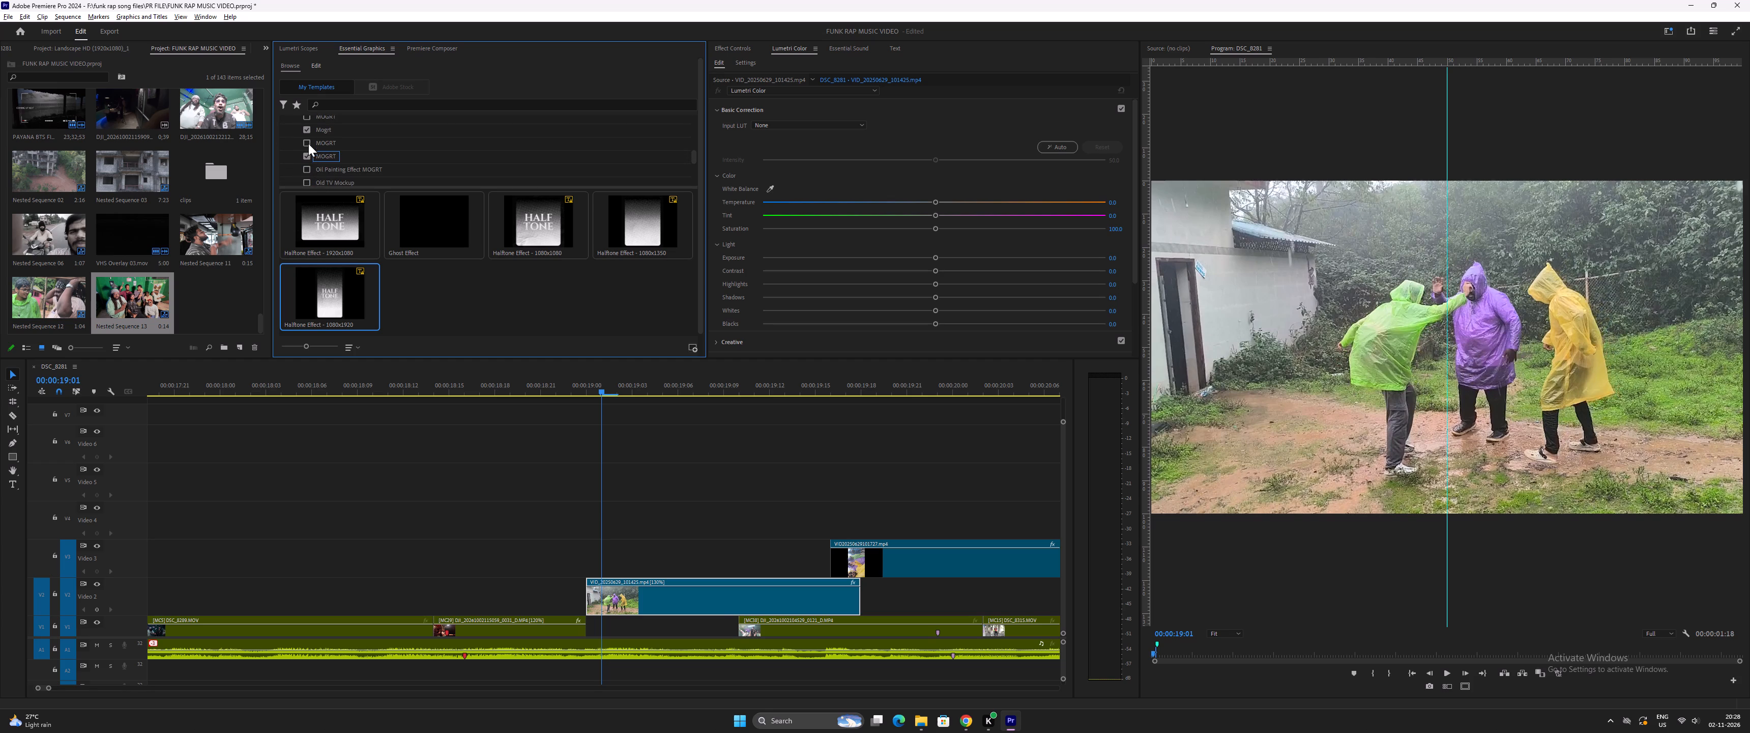
pyautogui.click(307, 129)
pyautogui.click(307, 129)
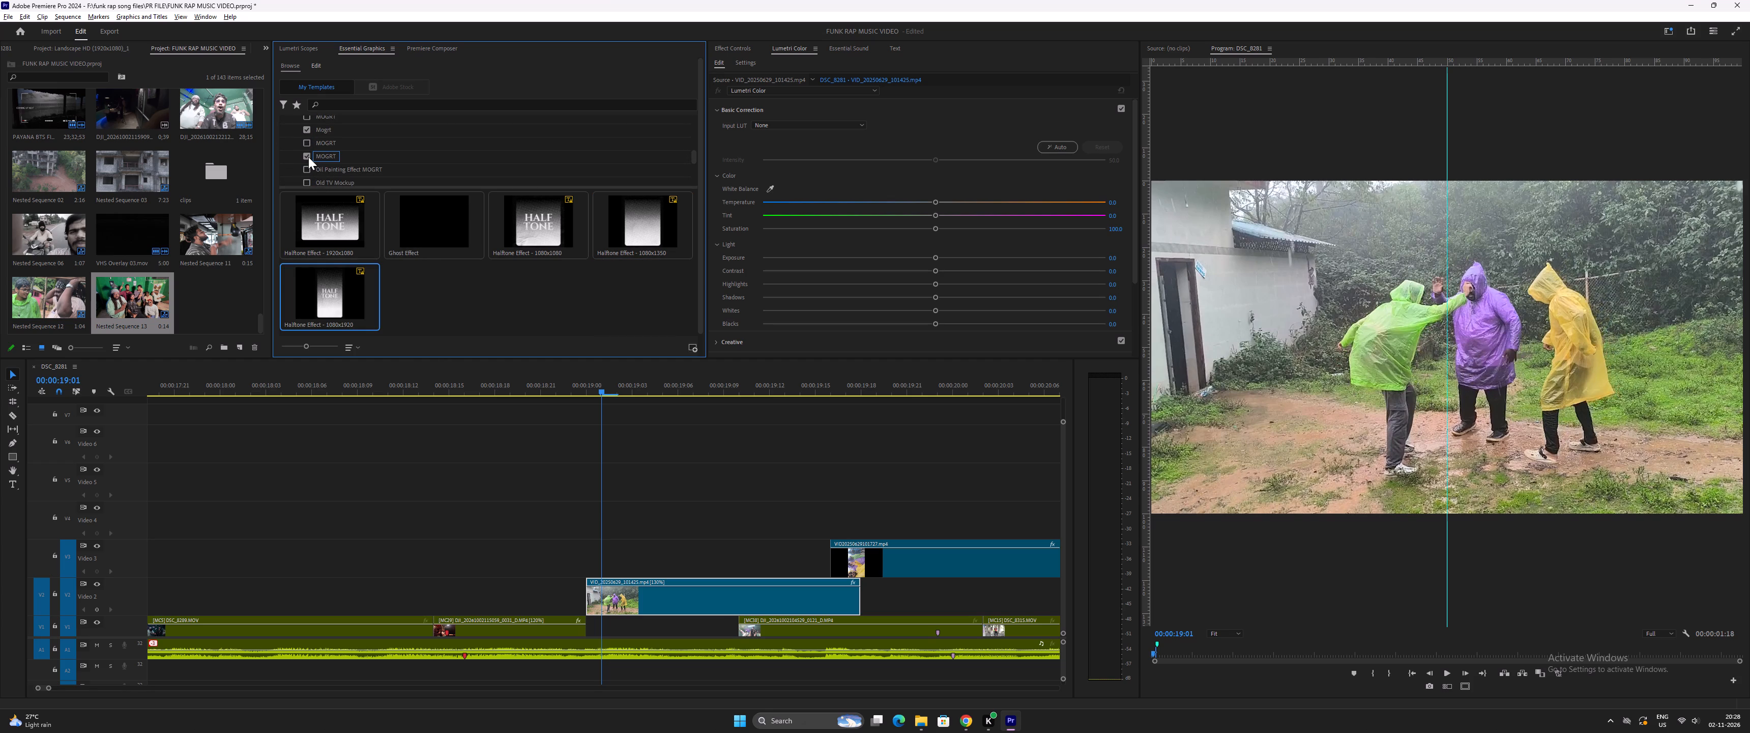
pyautogui.click(307, 154)
pyautogui.scroll(5, 326, 152)
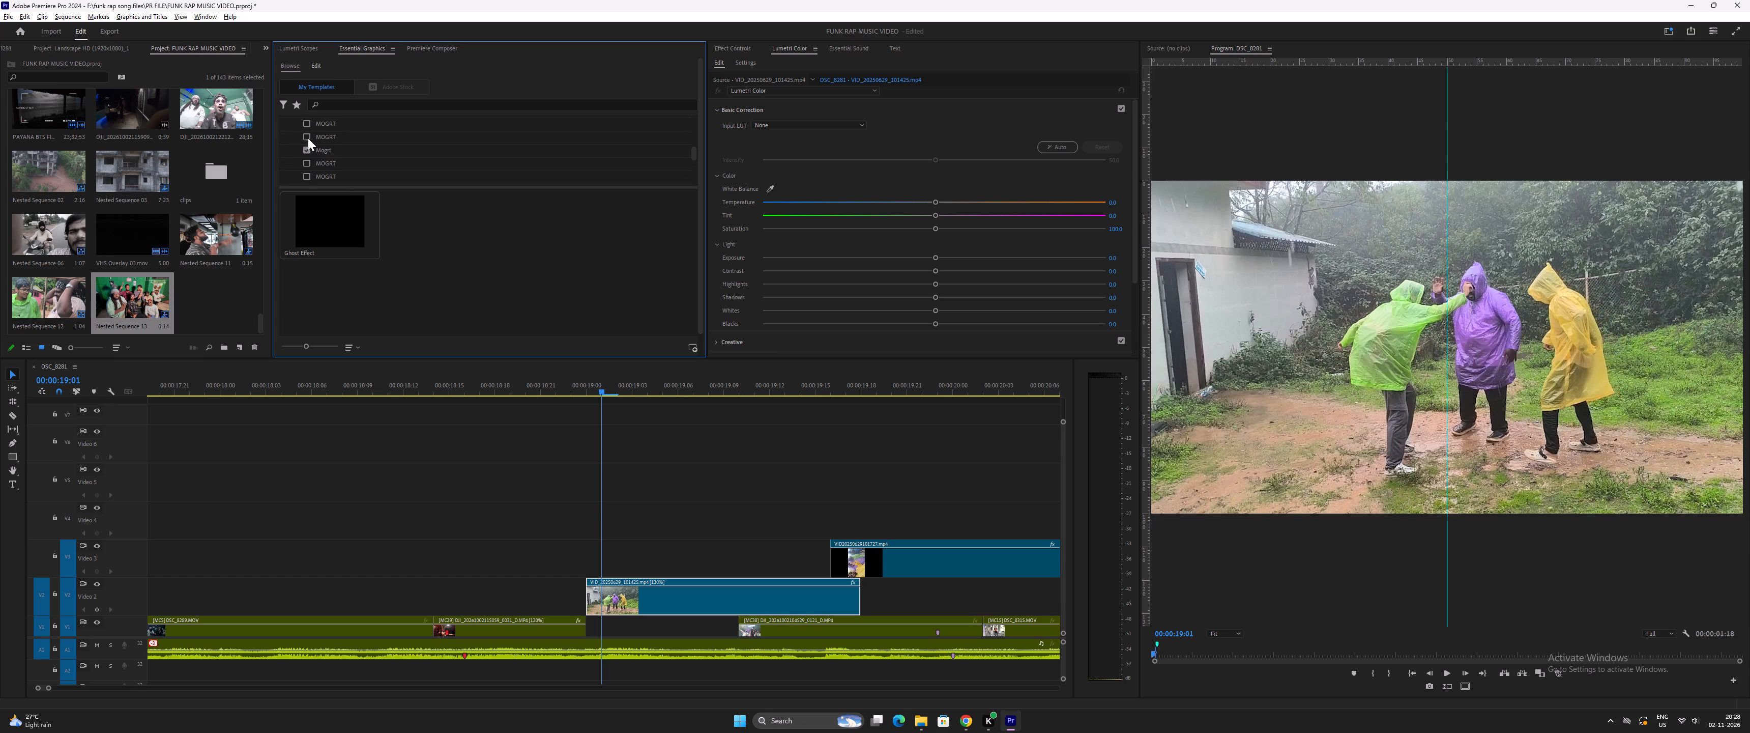
pyautogui.click(308, 137)
pyautogui.click(308, 148)
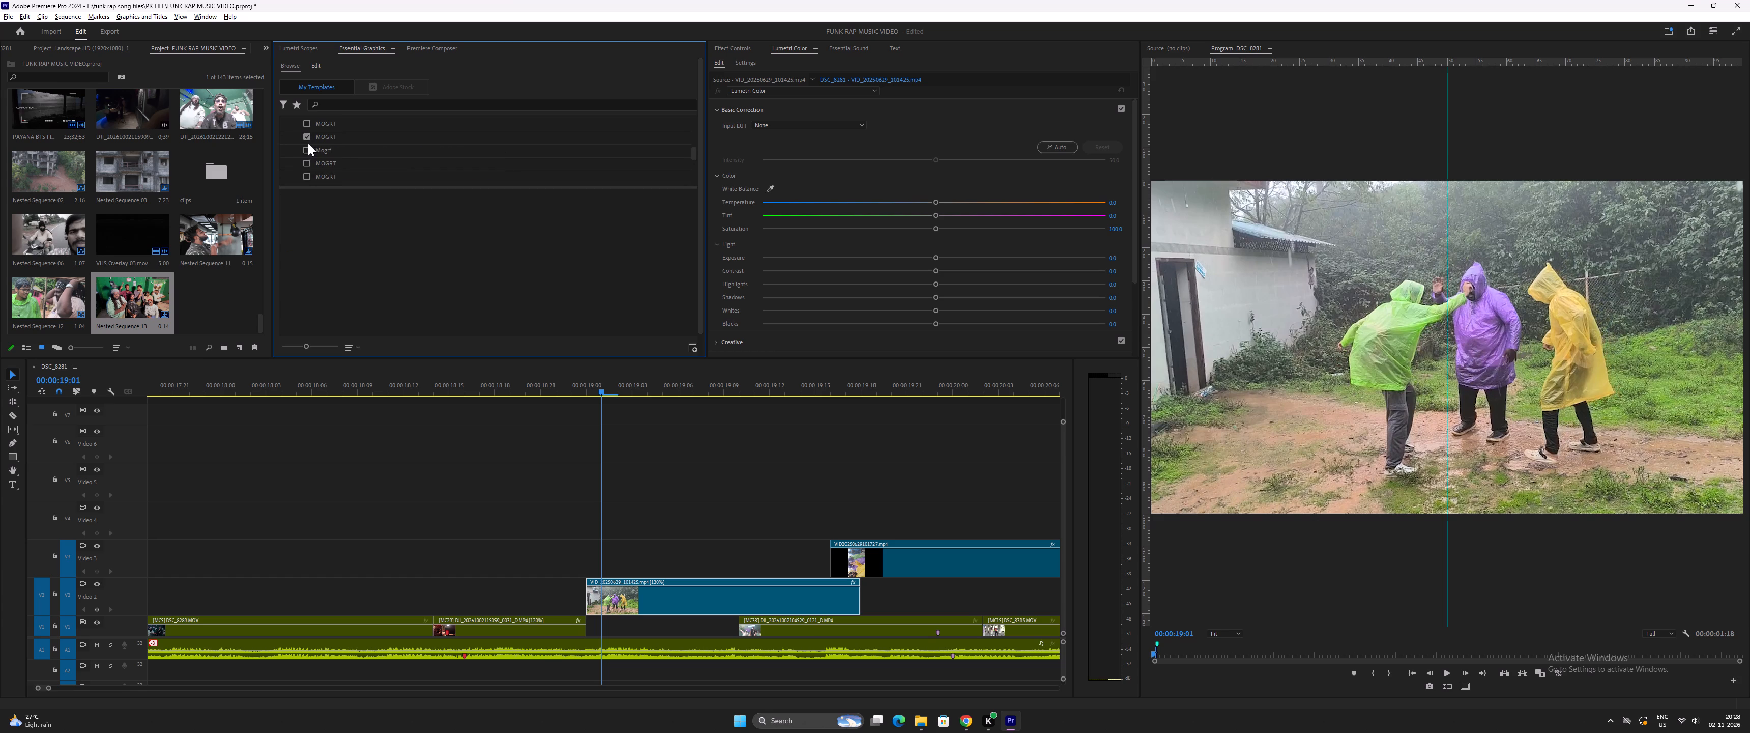
pyautogui.click(304, 135)
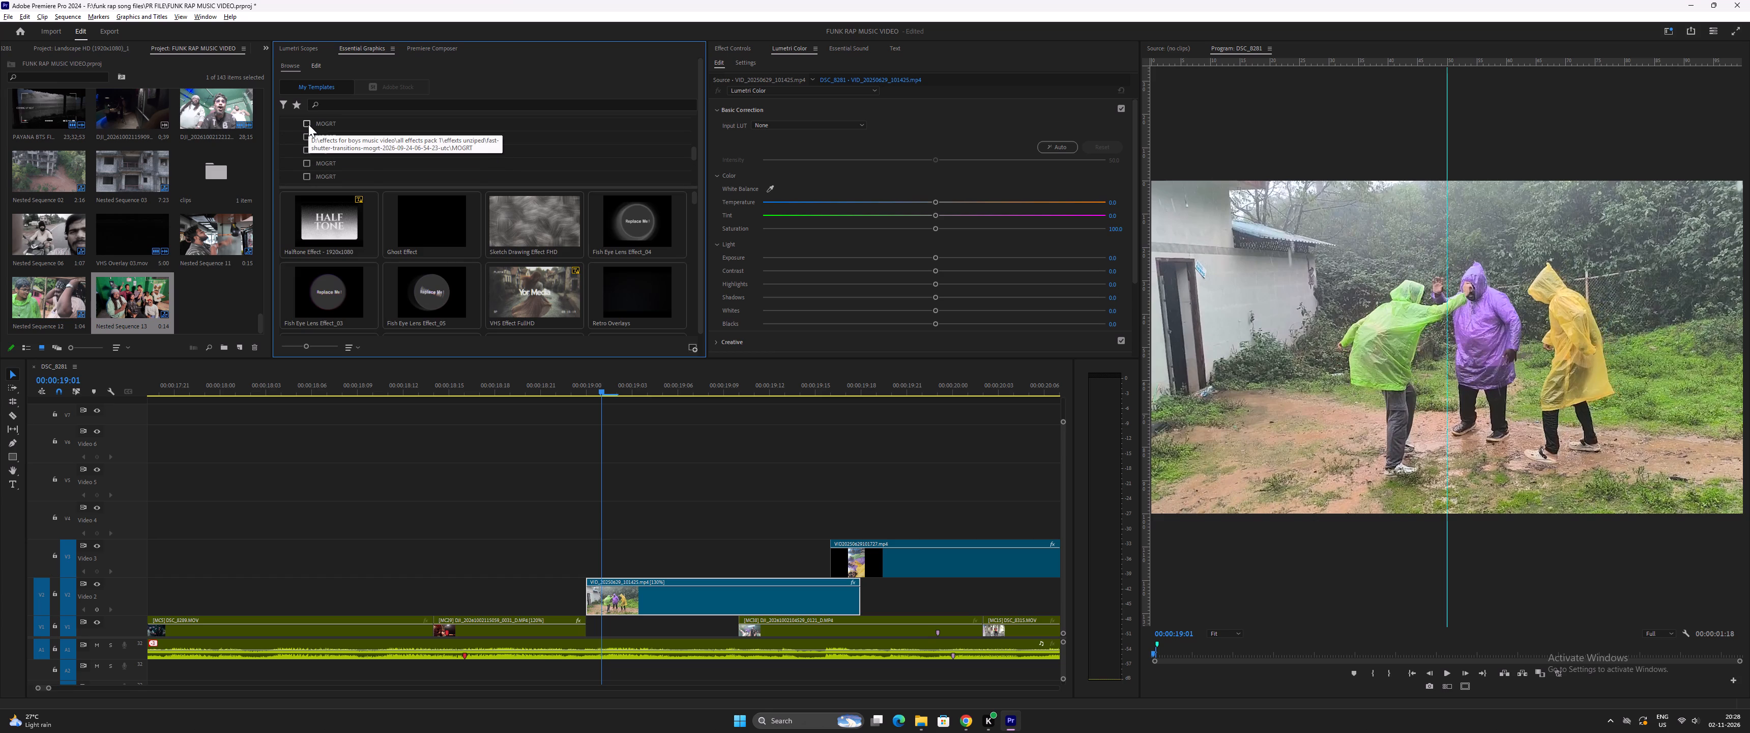
pyautogui.click(309, 125)
# Filter the graphics templates to the MOGRT folder containing the 3D Pixels Transition templates.
pyautogui.scroll(8, 331, 137)
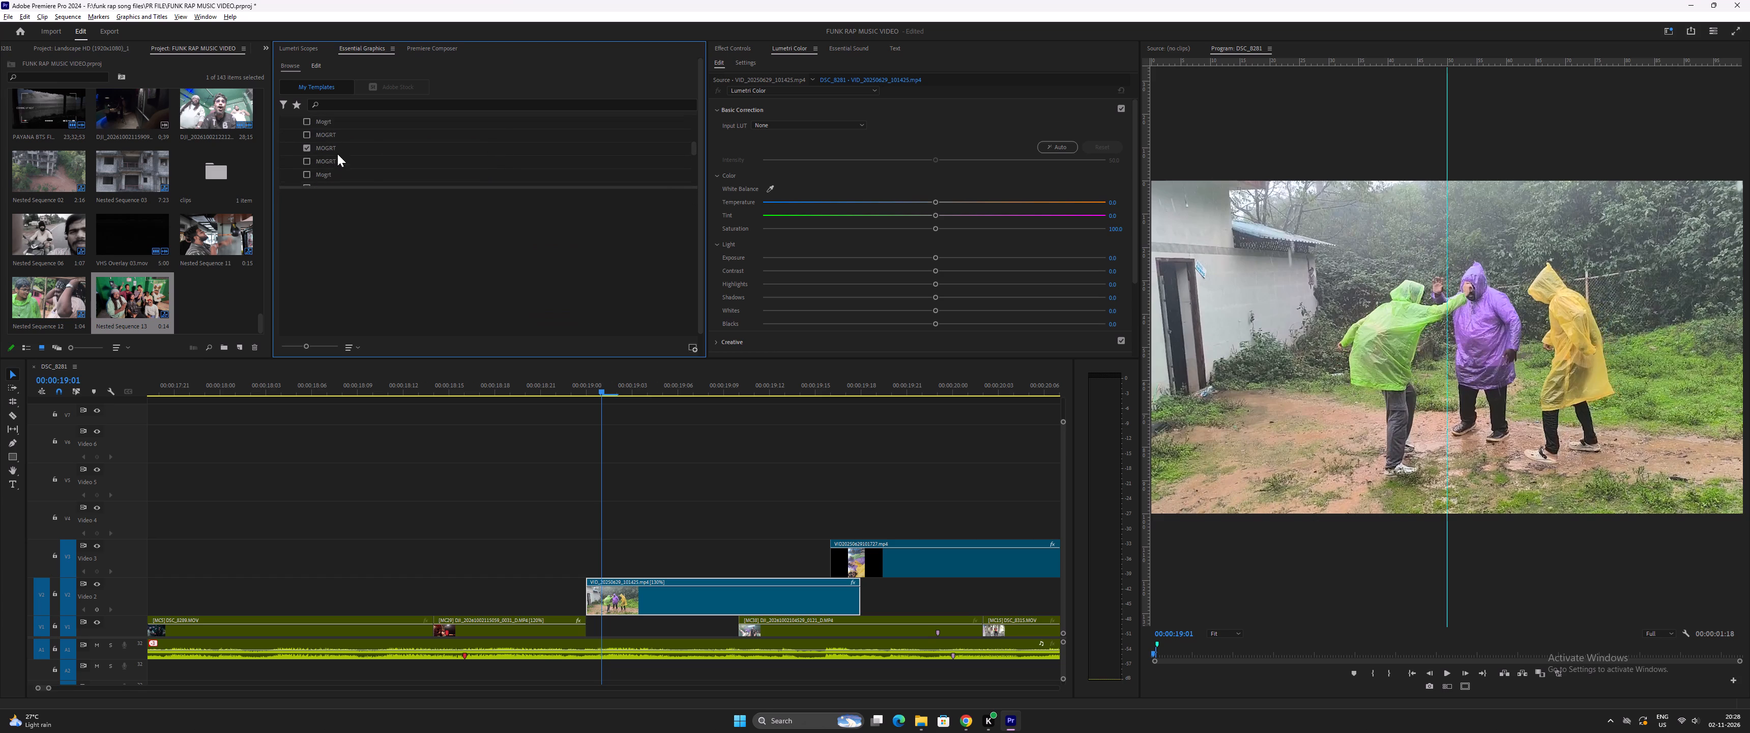
pyautogui.scroll(3, 337, 154)
pyautogui.click(308, 154)
pyautogui.click(305, 167)
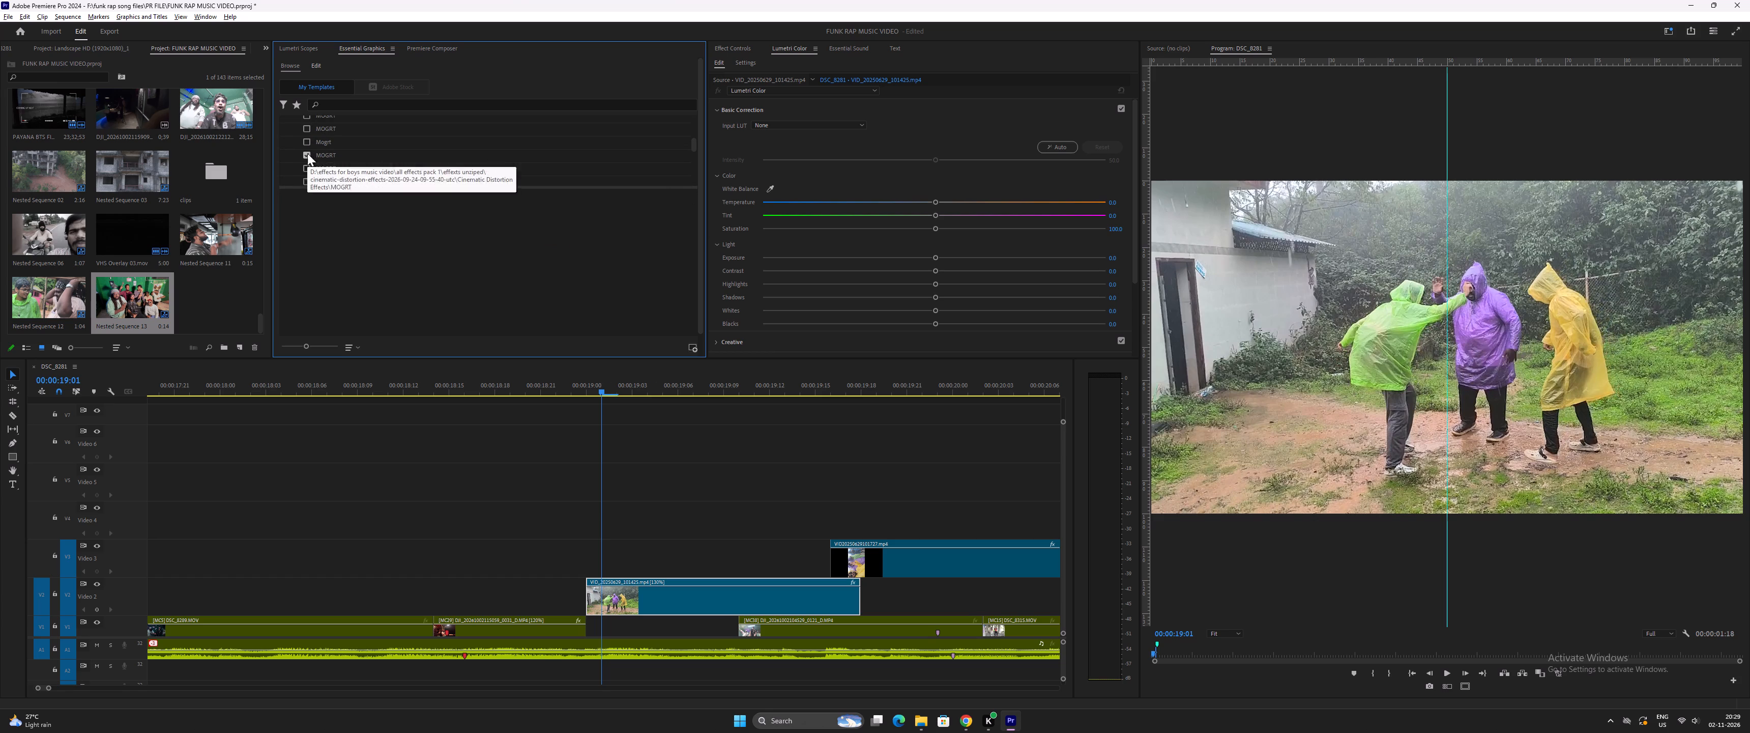
pyautogui.click(306, 142)
pyautogui.click(307, 154)
pyautogui.scroll(2, 349, 155)
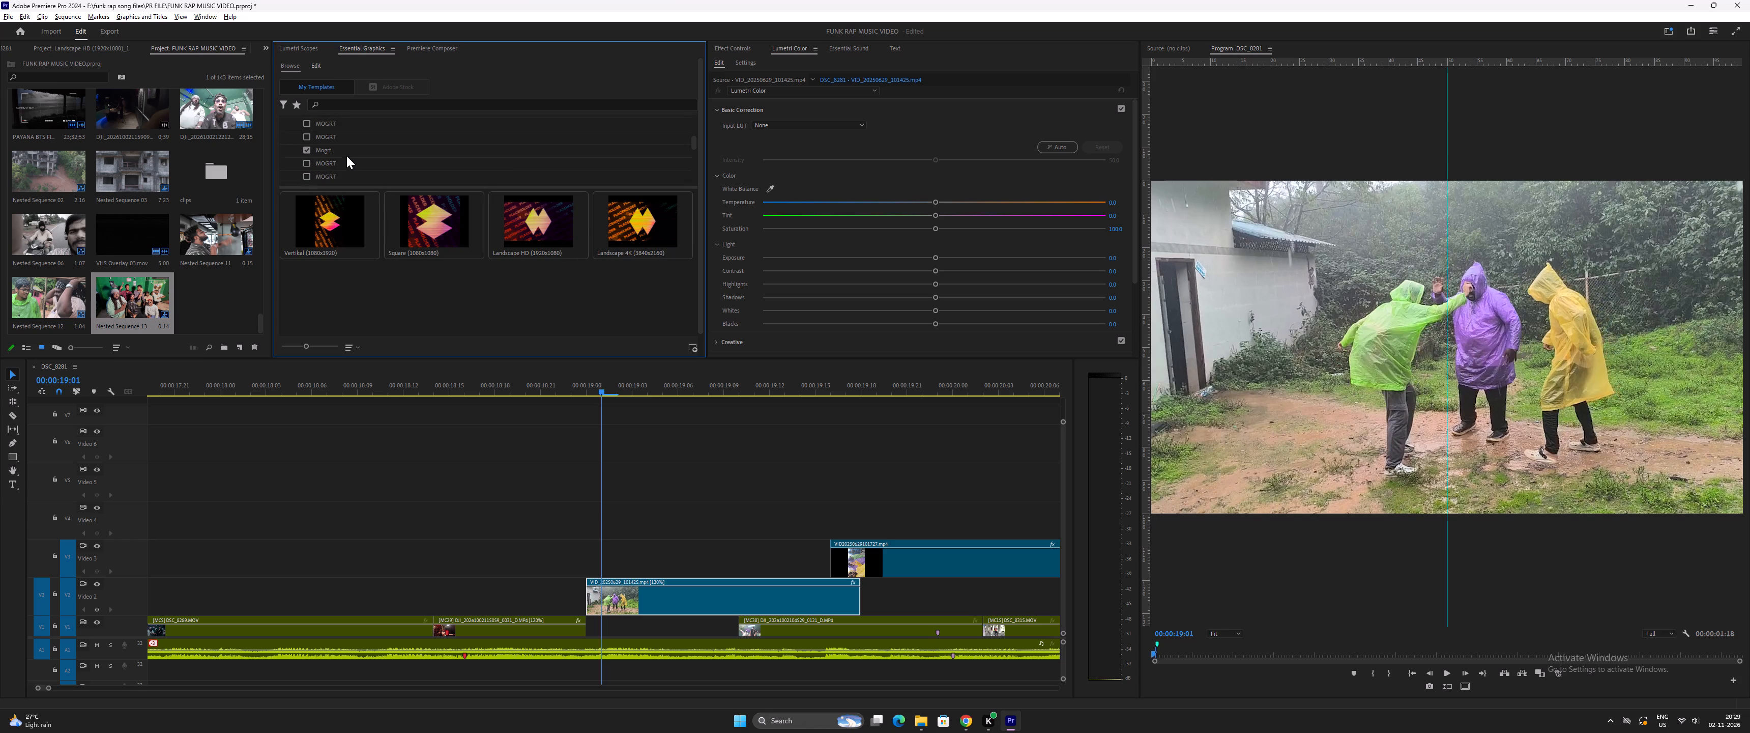
pyautogui.scroll(1, 346, 156)
pyautogui.click(303, 139)
pyautogui.click(308, 153)
pyautogui.click(307, 139)
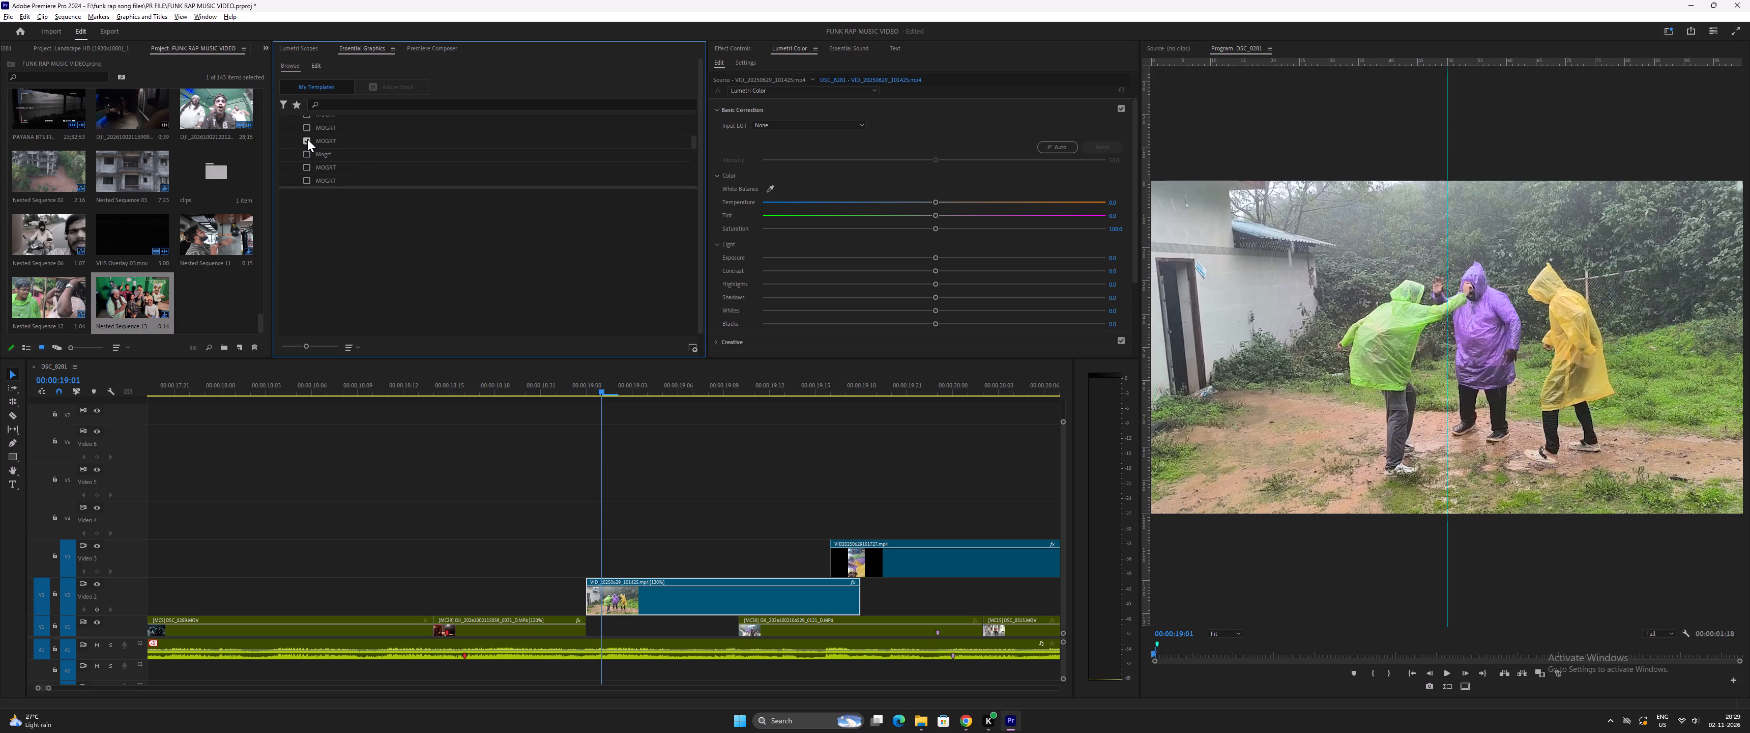
pyautogui.click(306, 129)
pyautogui.scroll(5, 319, 145)
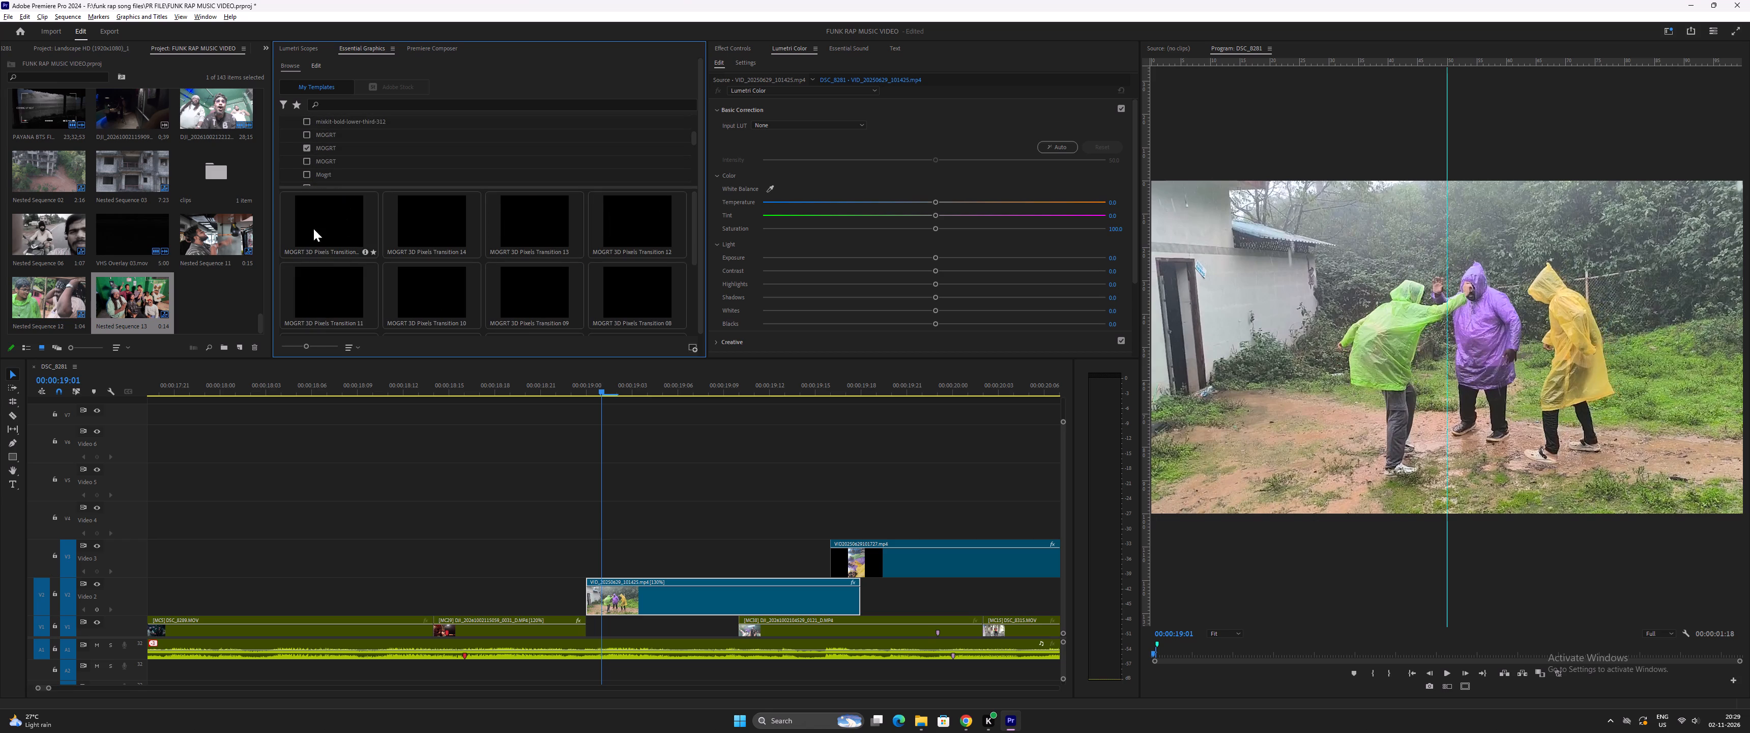
# Add the MOGRT 3D Pixels Transition 15 template to an empty stretch of Video 4 beyond the main edit.
pyautogui.write('-------')
pyautogui.moveTo(336, 228); pyautogui.dragTo(409, 277)
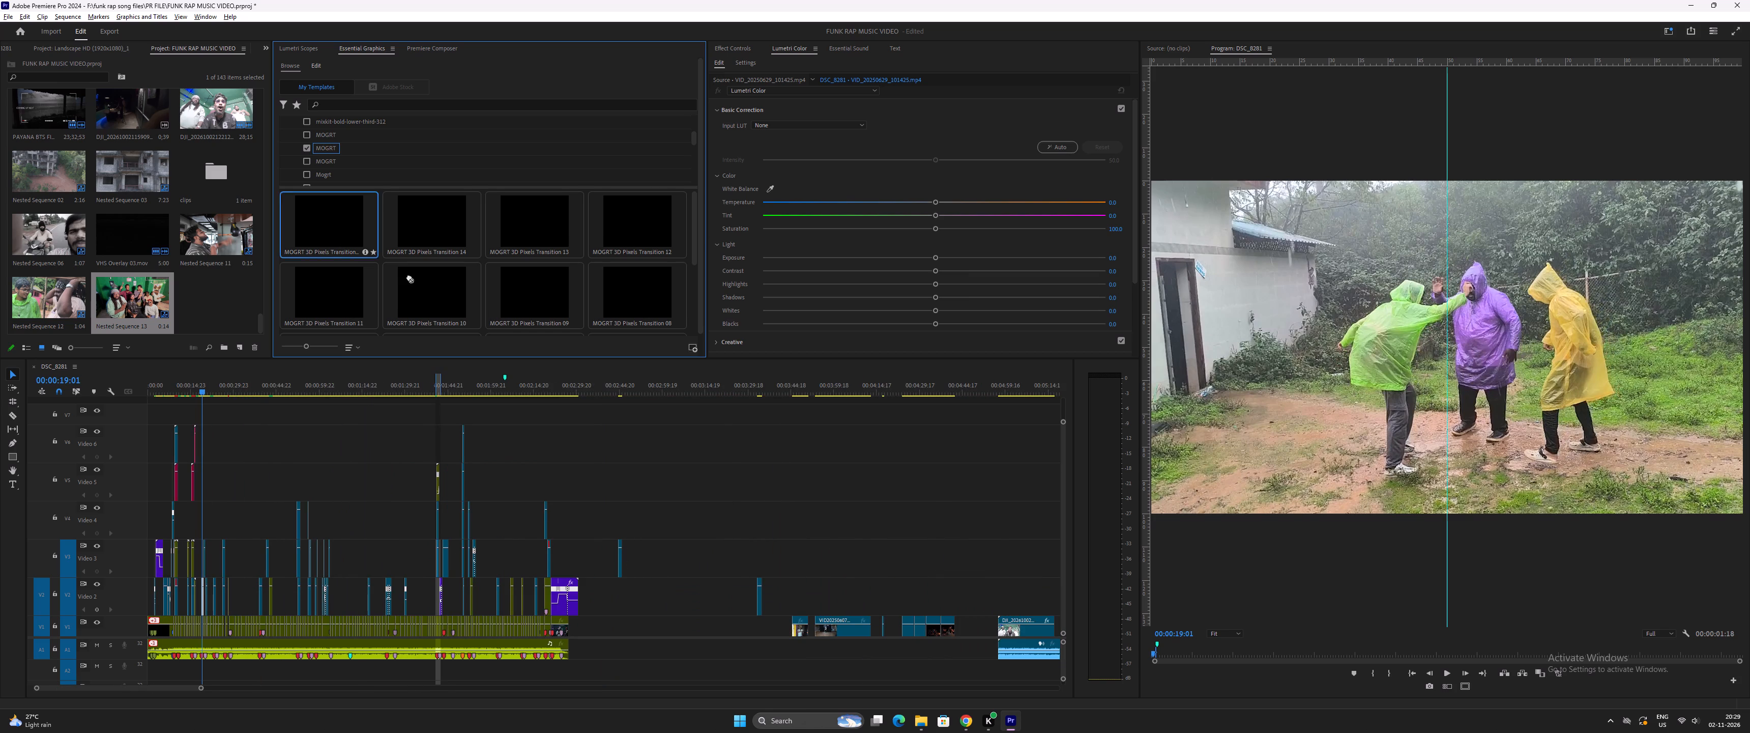
pyautogui.moveTo(409, 277); pyautogui.dragTo(667, 506)
pyautogui.moveTo(669, 528); pyautogui.dragTo(668, 523)
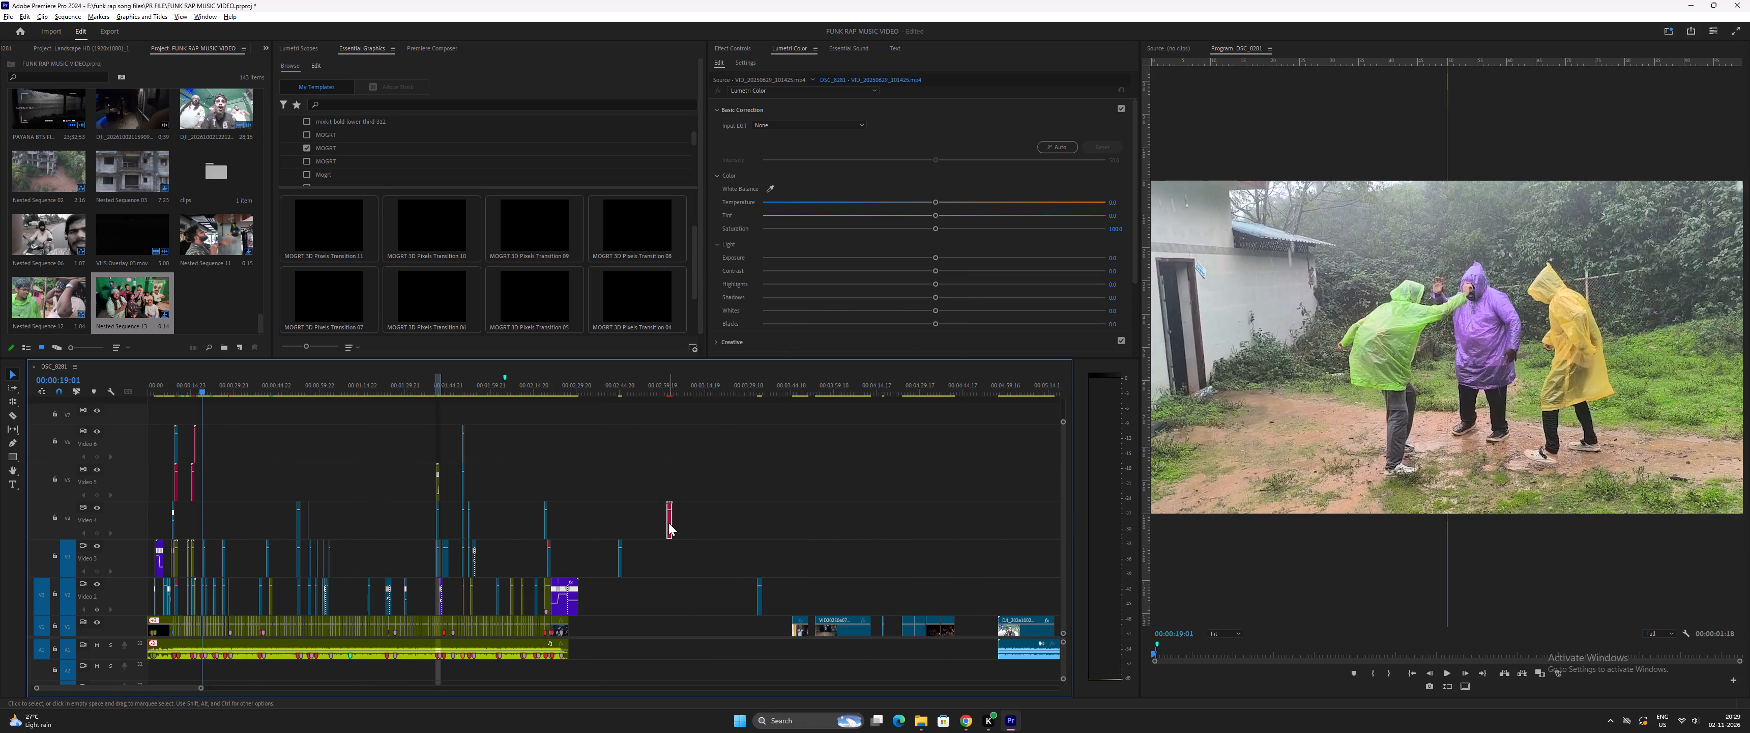
# Move the 3D Pixels Transition graphic back along Video 4 so it starts with the raincoat shot.
pyautogui.moveTo(668, 523); pyautogui.dragTo(456, 495)
pyautogui.press('=')
pyautogui.press('=')
pyautogui.press('=')
pyautogui.press('=')
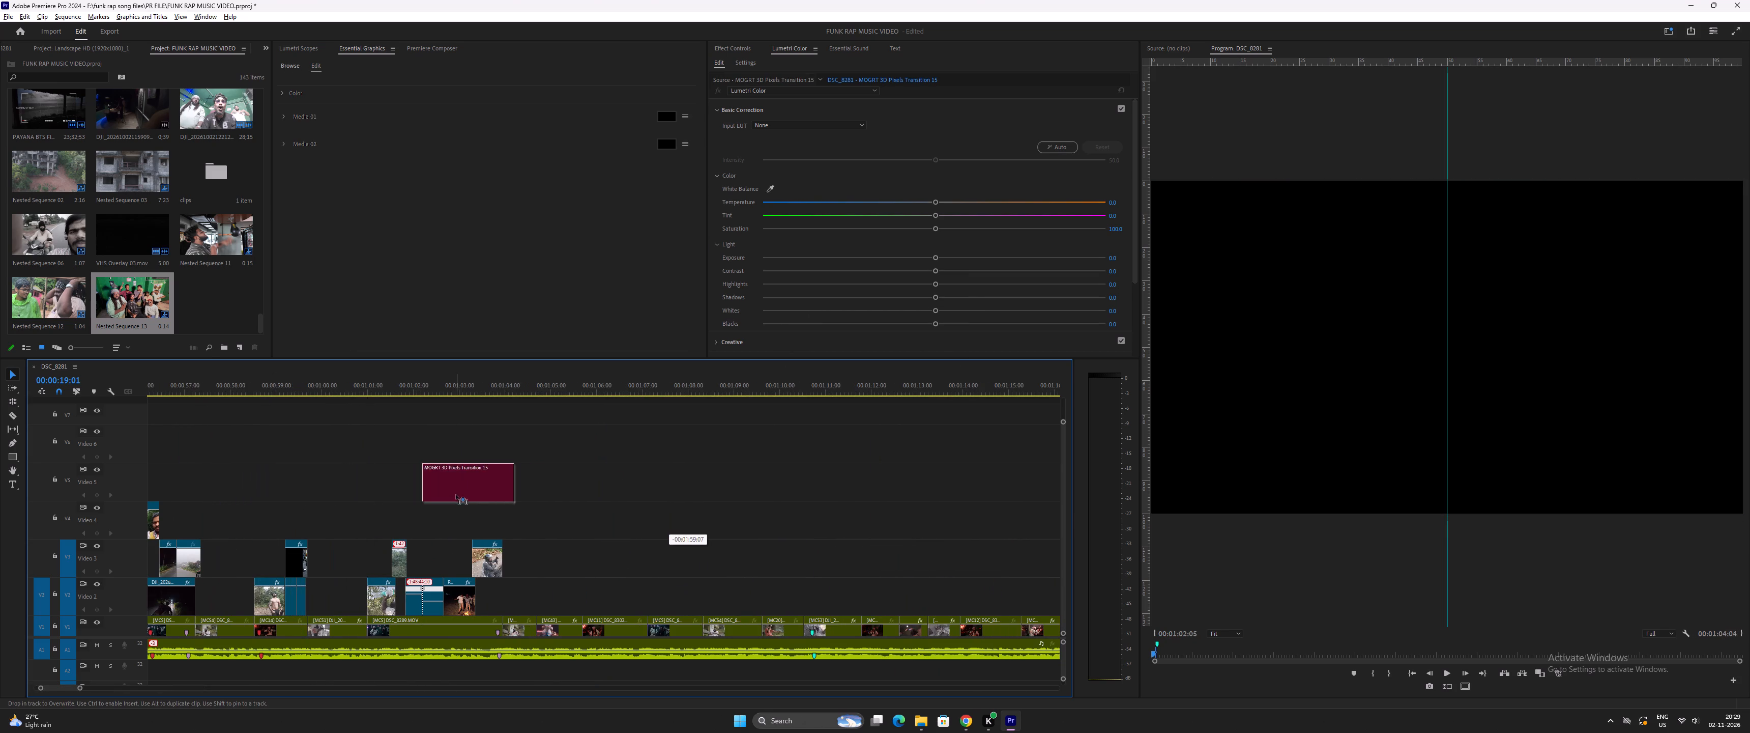
pyautogui.moveTo(456, 495); pyautogui.dragTo(150, 455)
pyautogui.press('-')
pyautogui.press('-')
pyautogui.press('-')
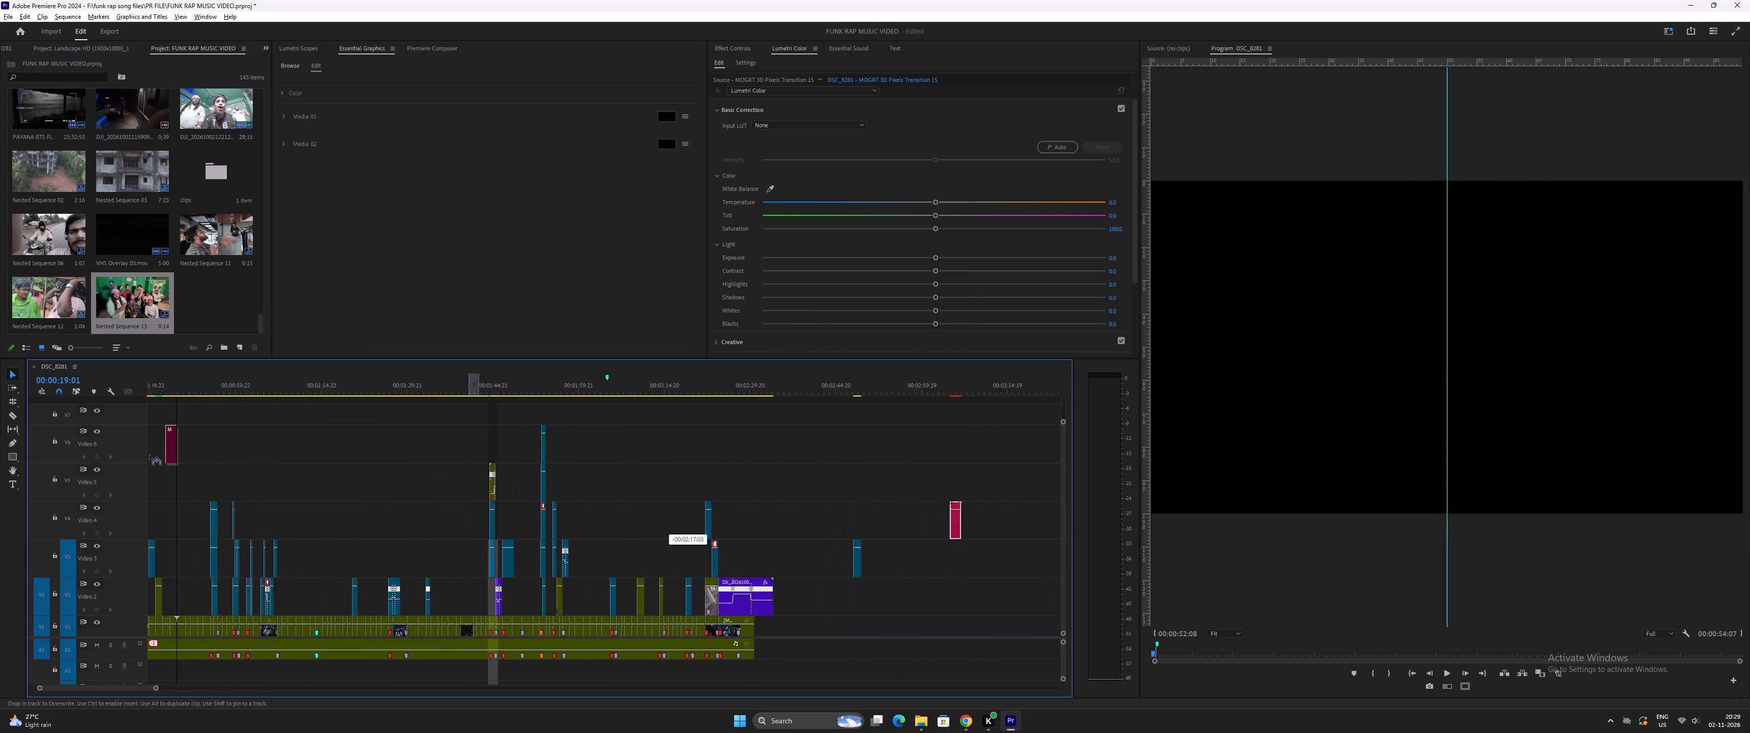
pyautogui.moveTo(150, 455); pyautogui.dragTo(489, 485)
pyautogui.write('==')
pyautogui.press('=')
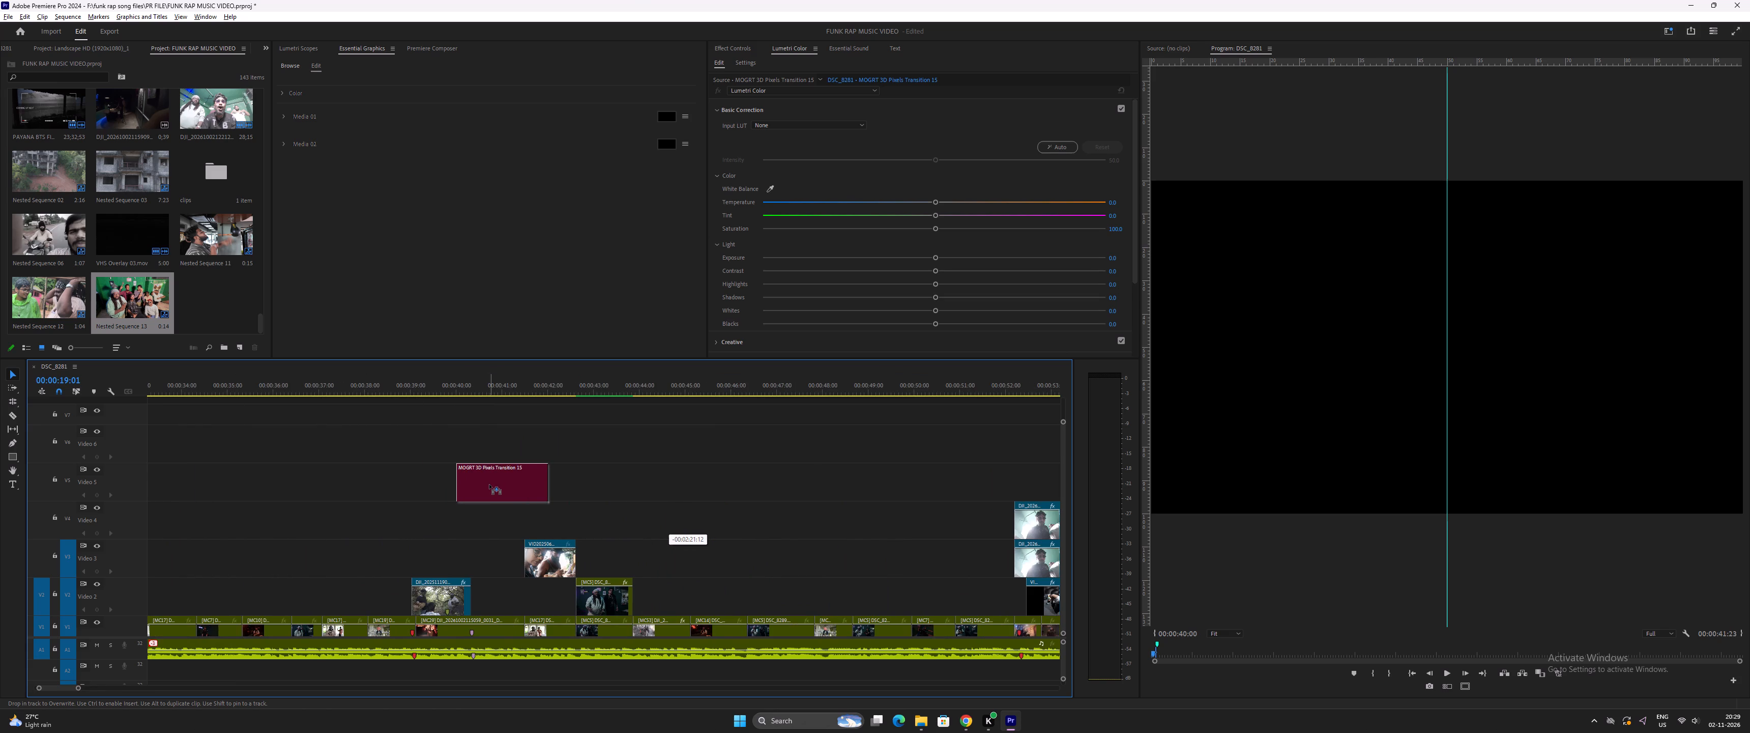
pyautogui.moveTo(489, 485); pyautogui.dragTo(665, 473)
pyautogui.press('-')
pyautogui.press('-')
pyautogui.press('=')
pyautogui.press('=')
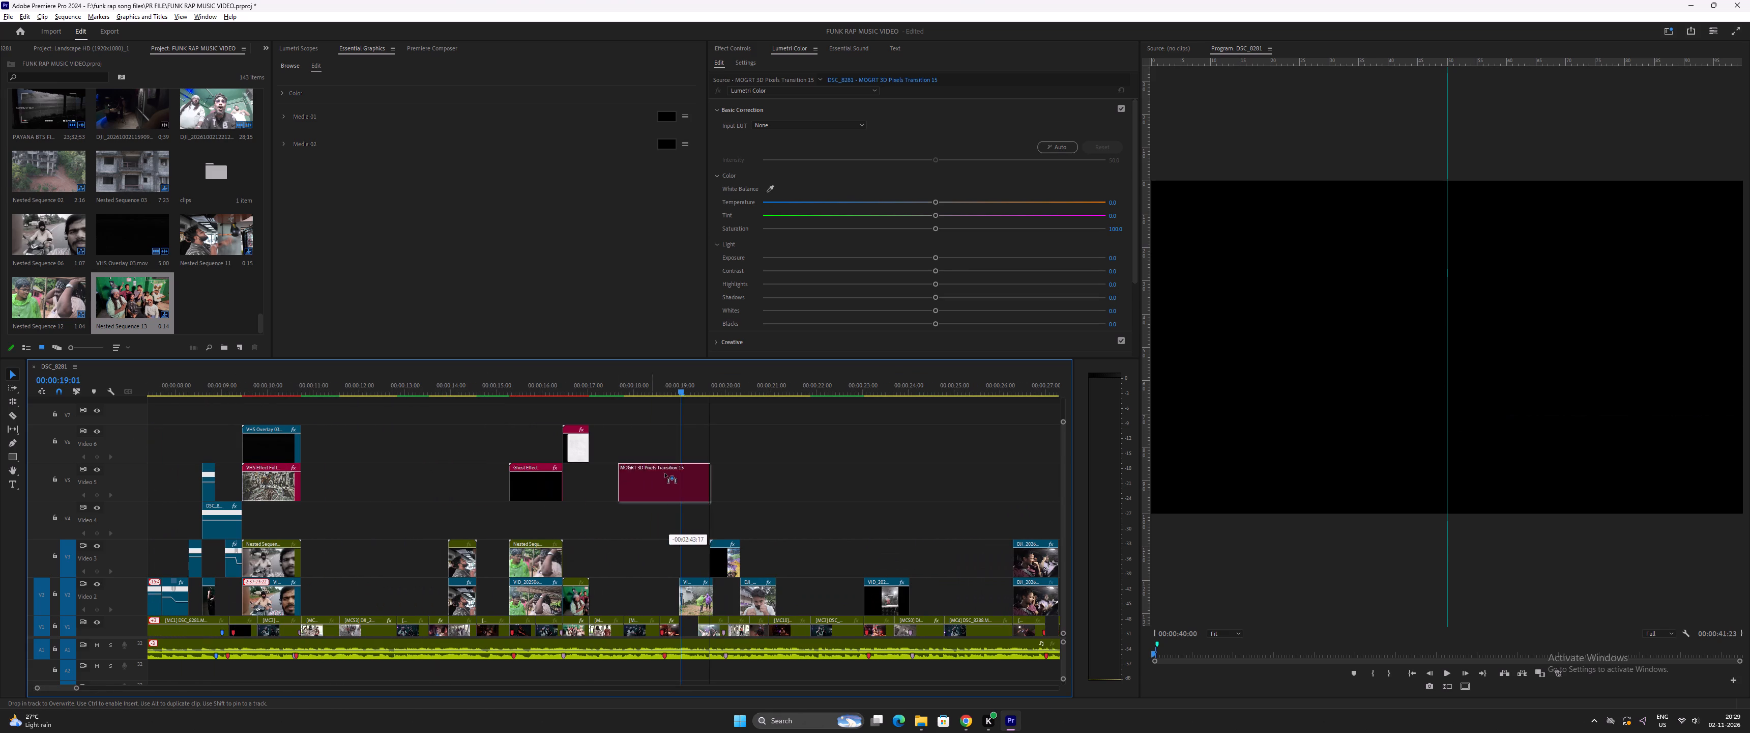
pyautogui.moveTo(665, 473); pyautogui.dragTo(712, 501)
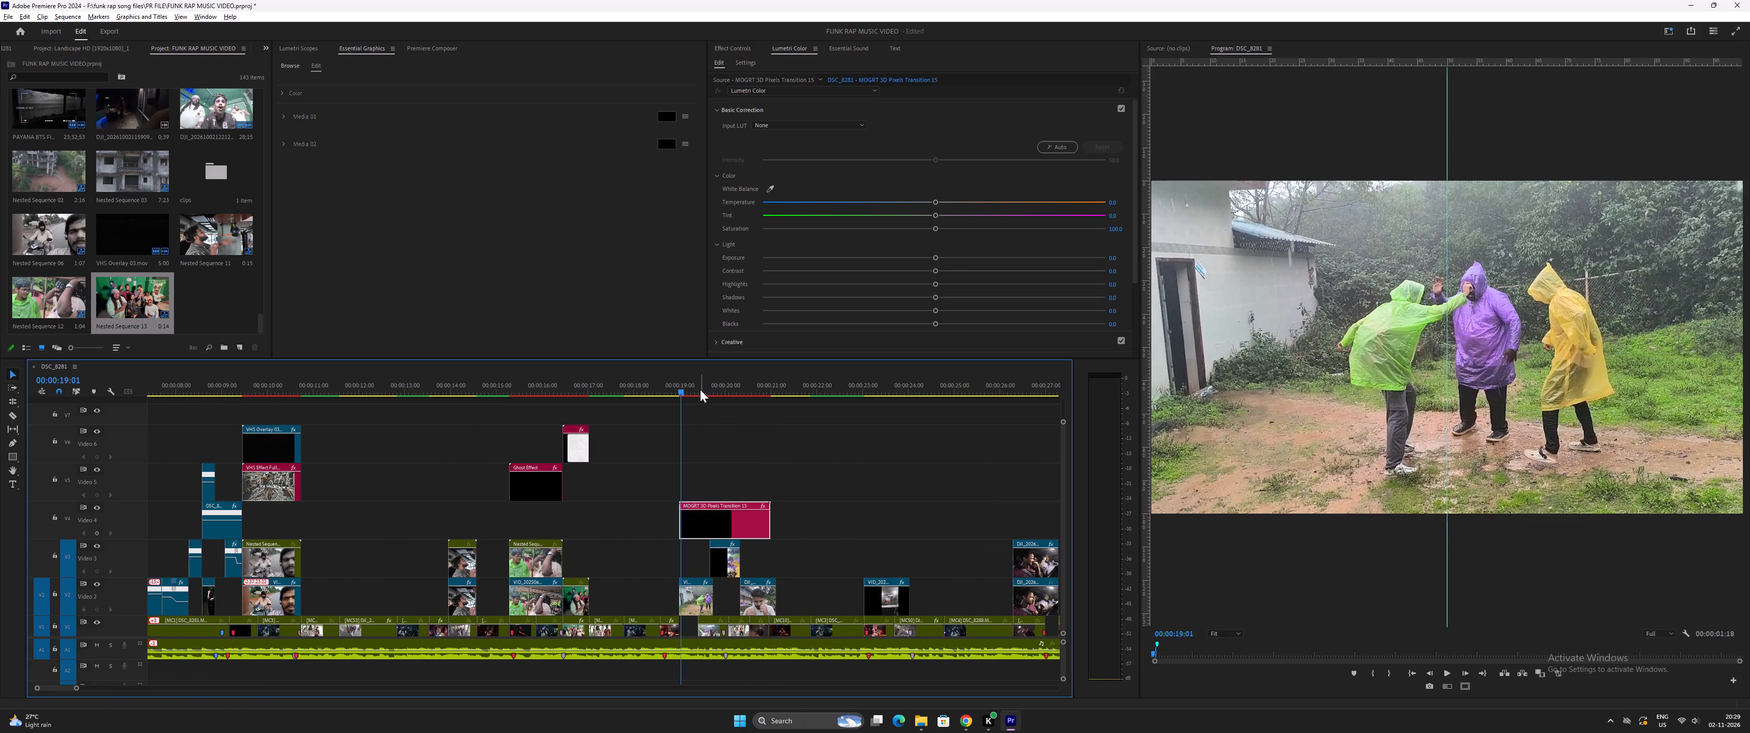
# Play back and scrub the raincoat shot under the 3D Pixels Transition graphic to check the effect.
pyautogui.click(694, 388)
pyautogui.press('=')
pyautogui.press('=')
pyautogui.press('space')
pyautogui.press('=')
pyautogui.press('space')
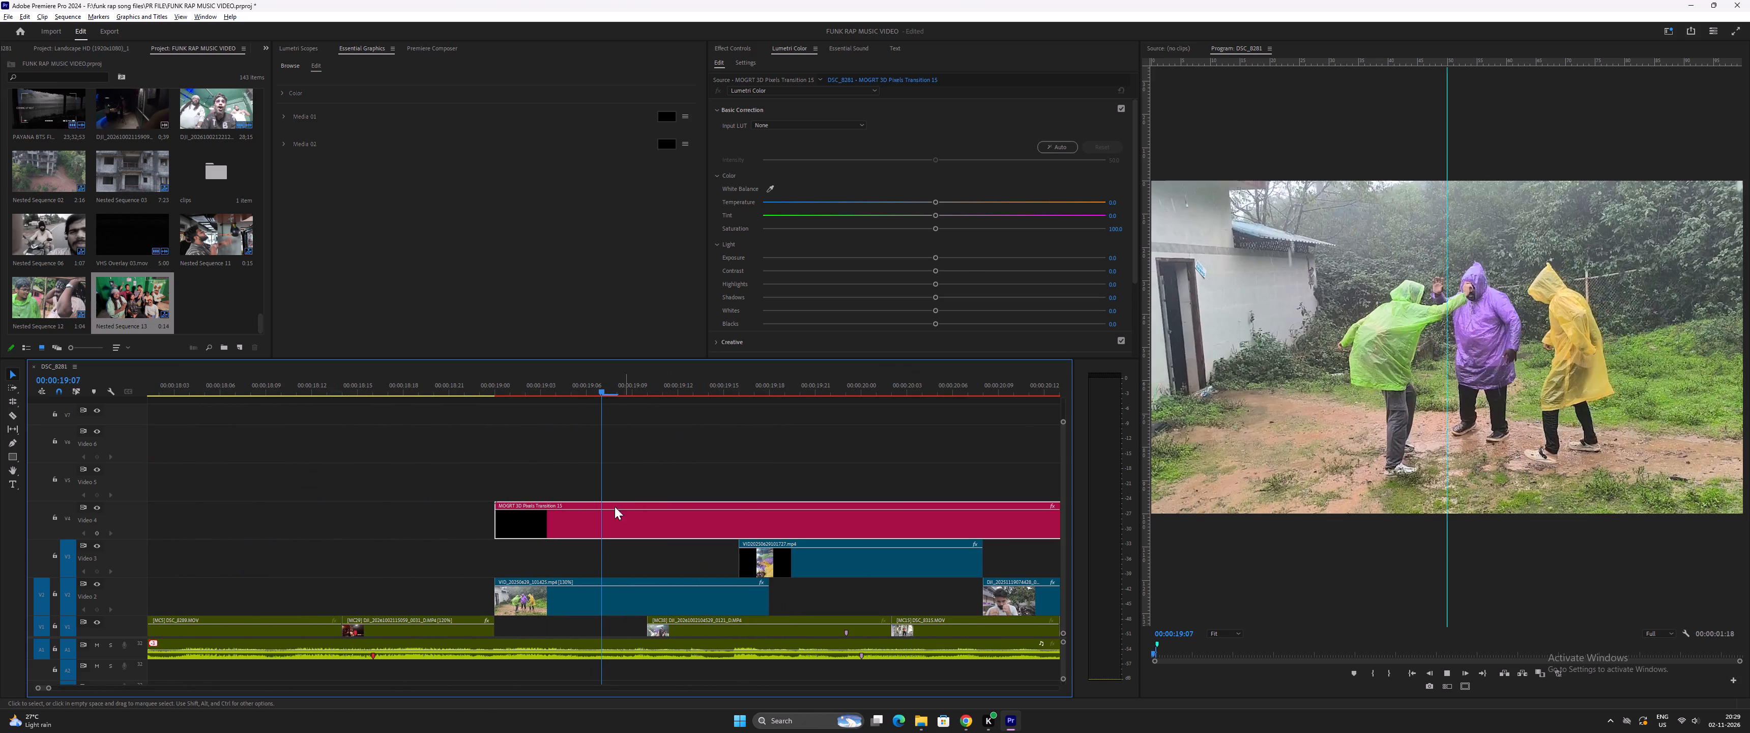
pyautogui.press('space')
pyautogui.moveTo(611, 378); pyautogui.dragTo(644, 396)
# Move the 3D Pixels Transition graphic up to Video 5 above the raincoat shot.
pyautogui.press('-')
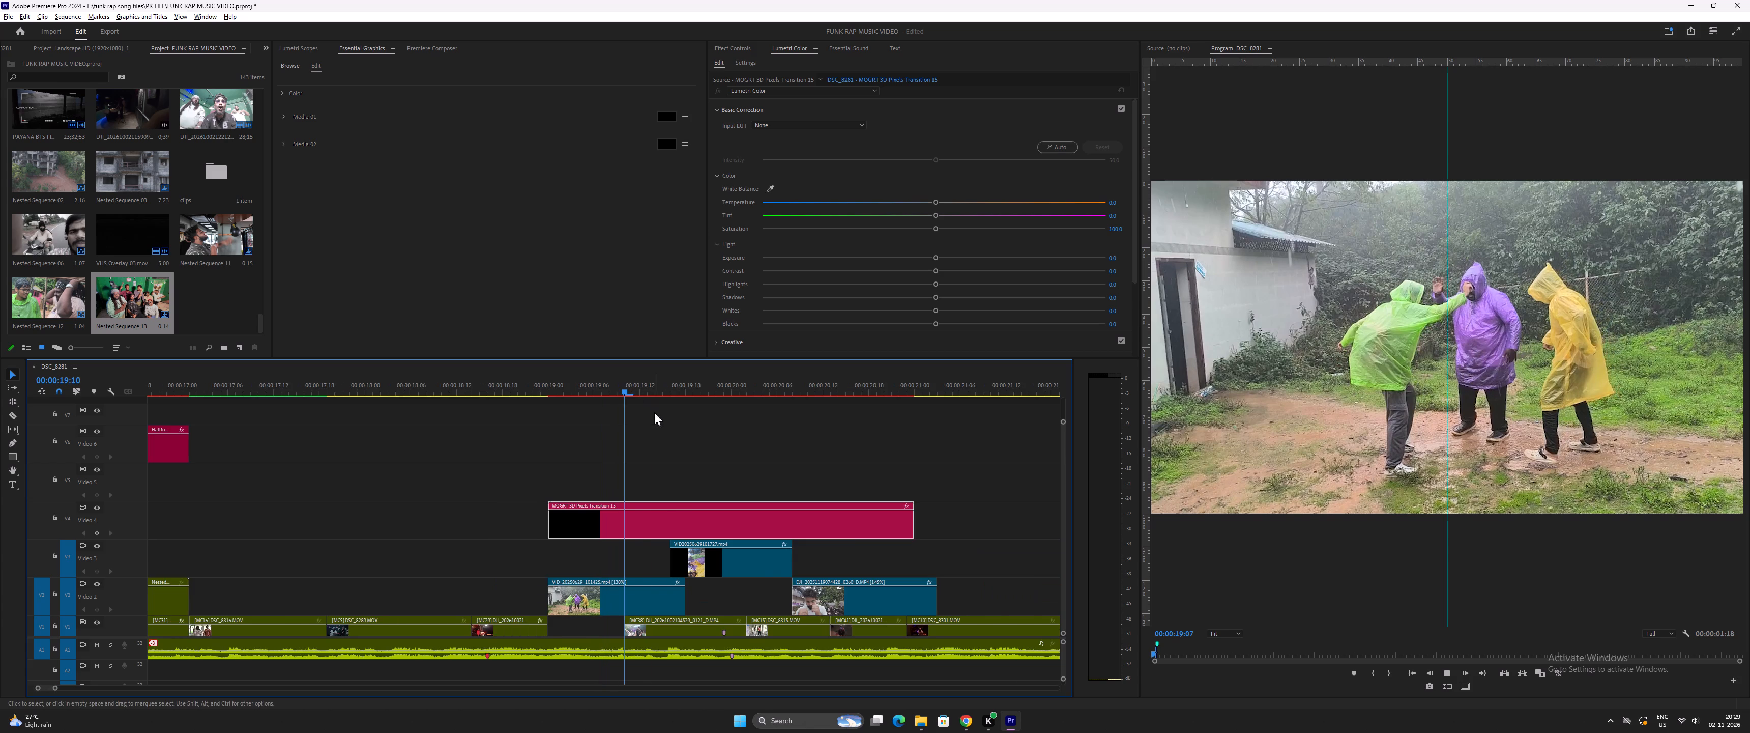
pyautogui.press('-')
pyautogui.moveTo(656, 525); pyautogui.dragTo(656, 498)
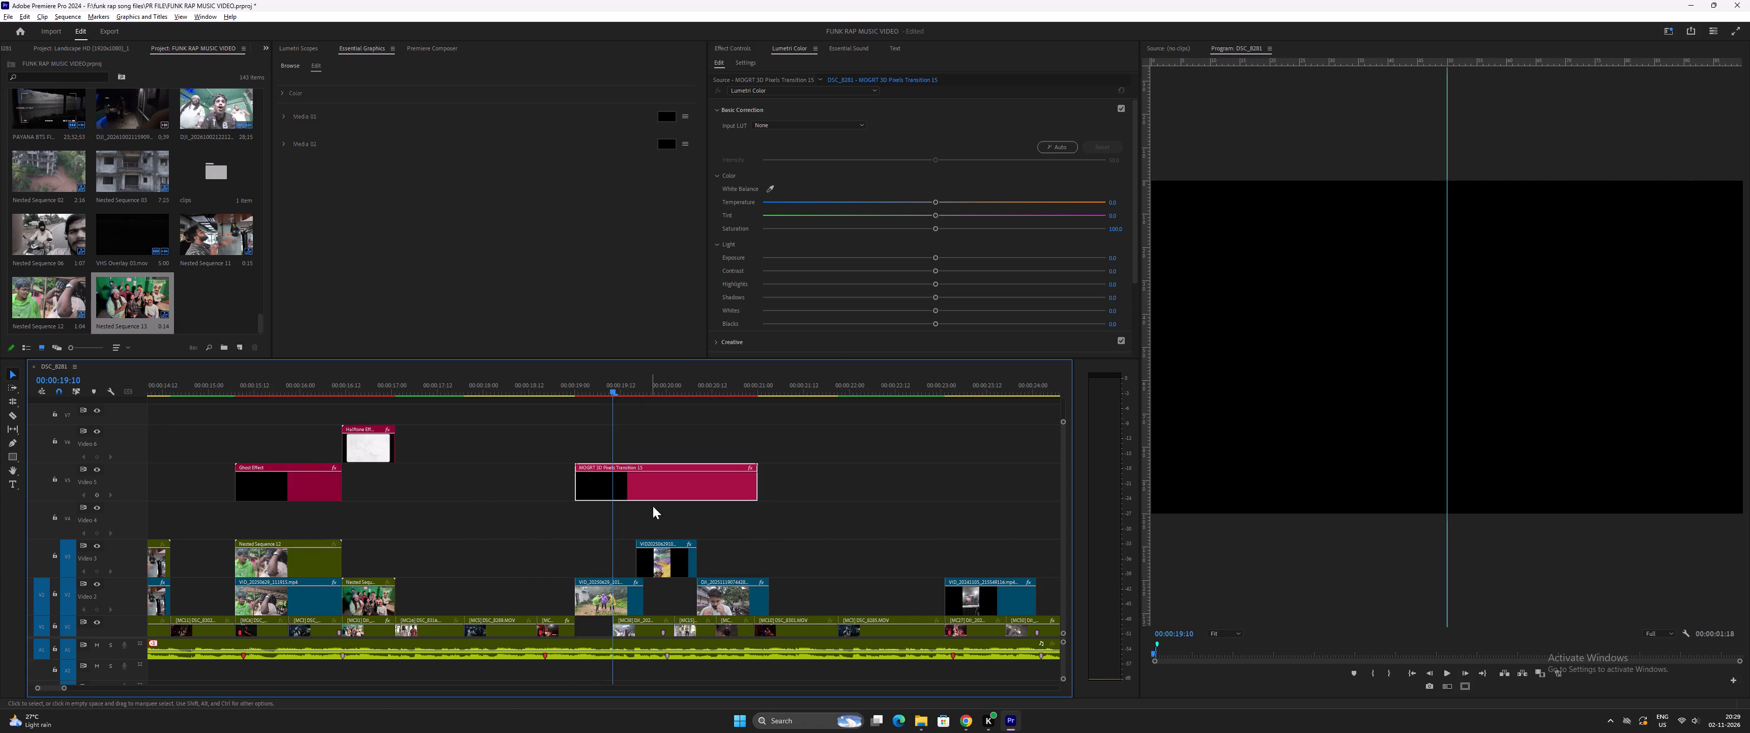
# Trim the end of the raincoat clip on Video 2 back to the start of the overlapping Video 3 clip.
pyautogui.moveTo(641, 600); pyautogui.dragTo(635, 600)
# Duplicate the raincoat clip onto Video 4, directly beneath the 3D Pixels Transition graphic.
pyautogui.click(627, 600)
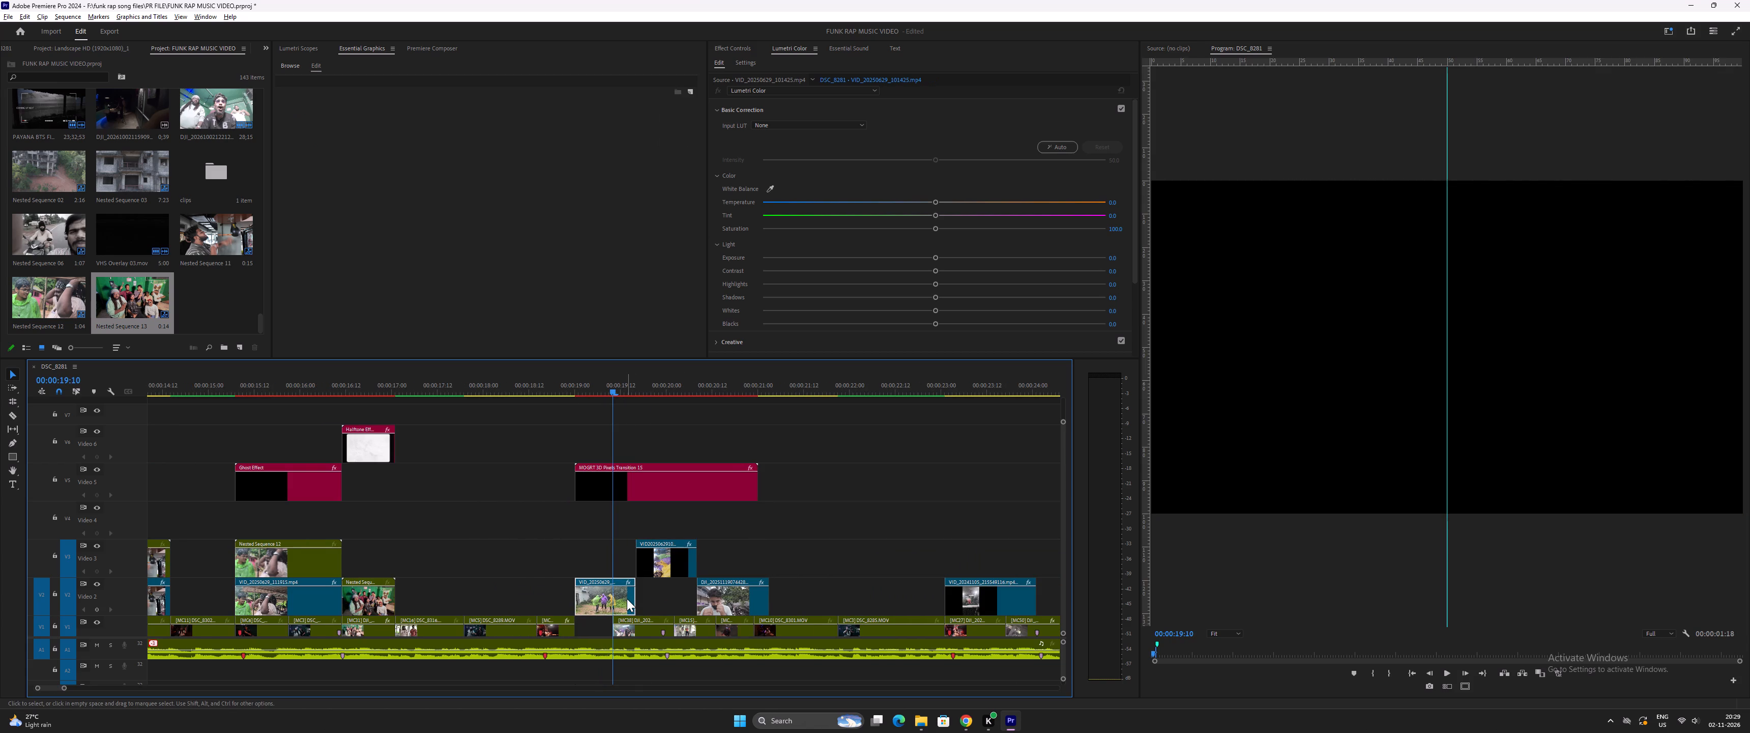
pyautogui.keyDown('alt'); pyautogui.moveTo(626, 600); pyautogui.dragTo(631, 524); pyautogui.keyUp('alt')
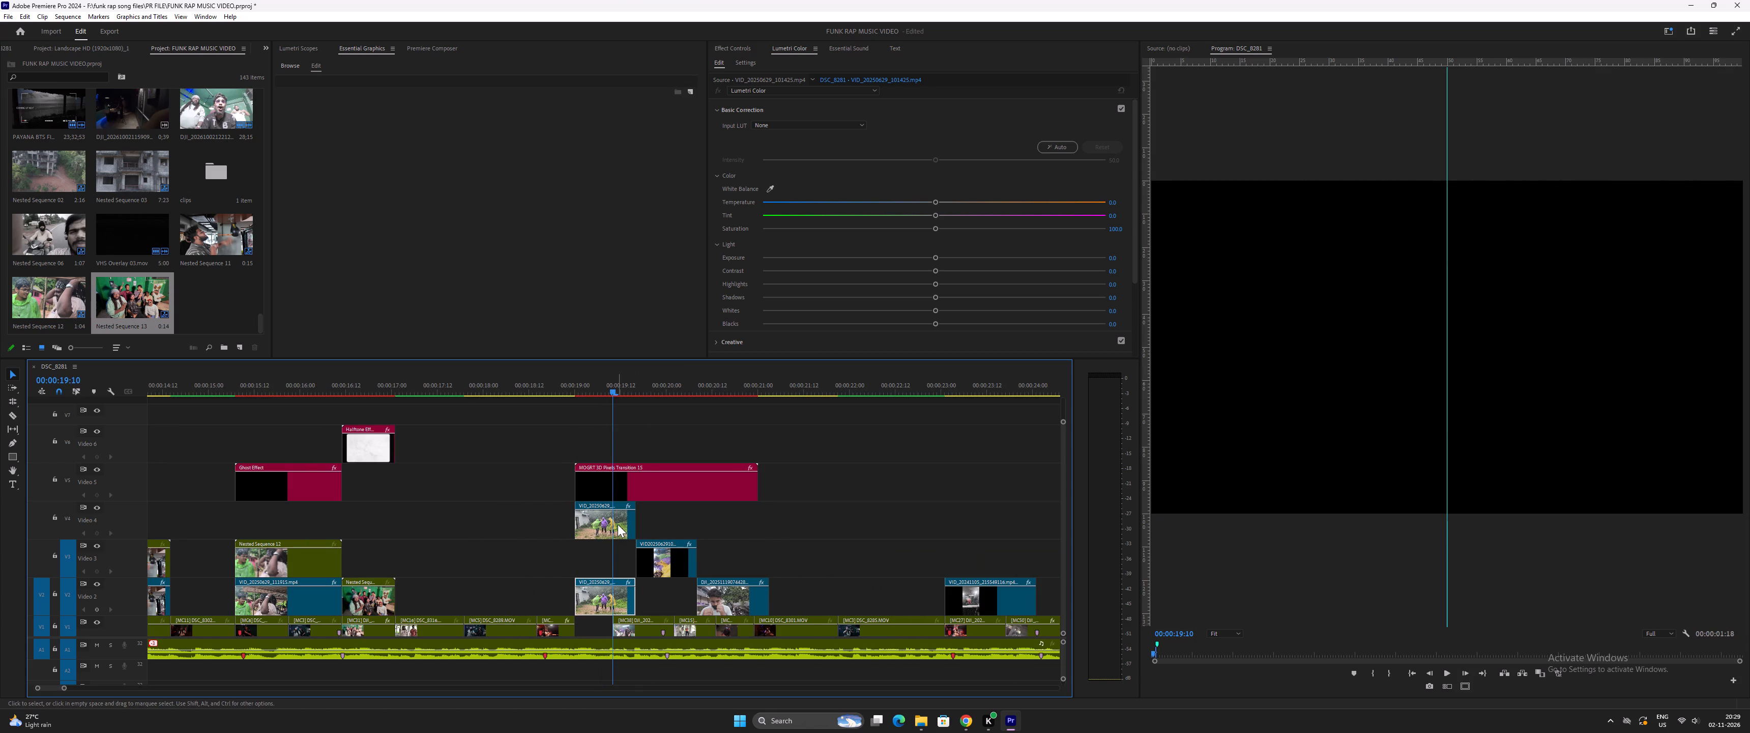
# Nest the duplicated raincoat clip on Video 4, keeping the default sequence name.
pyautogui.click(618, 524)
pyautogui.rightClick(618, 524)
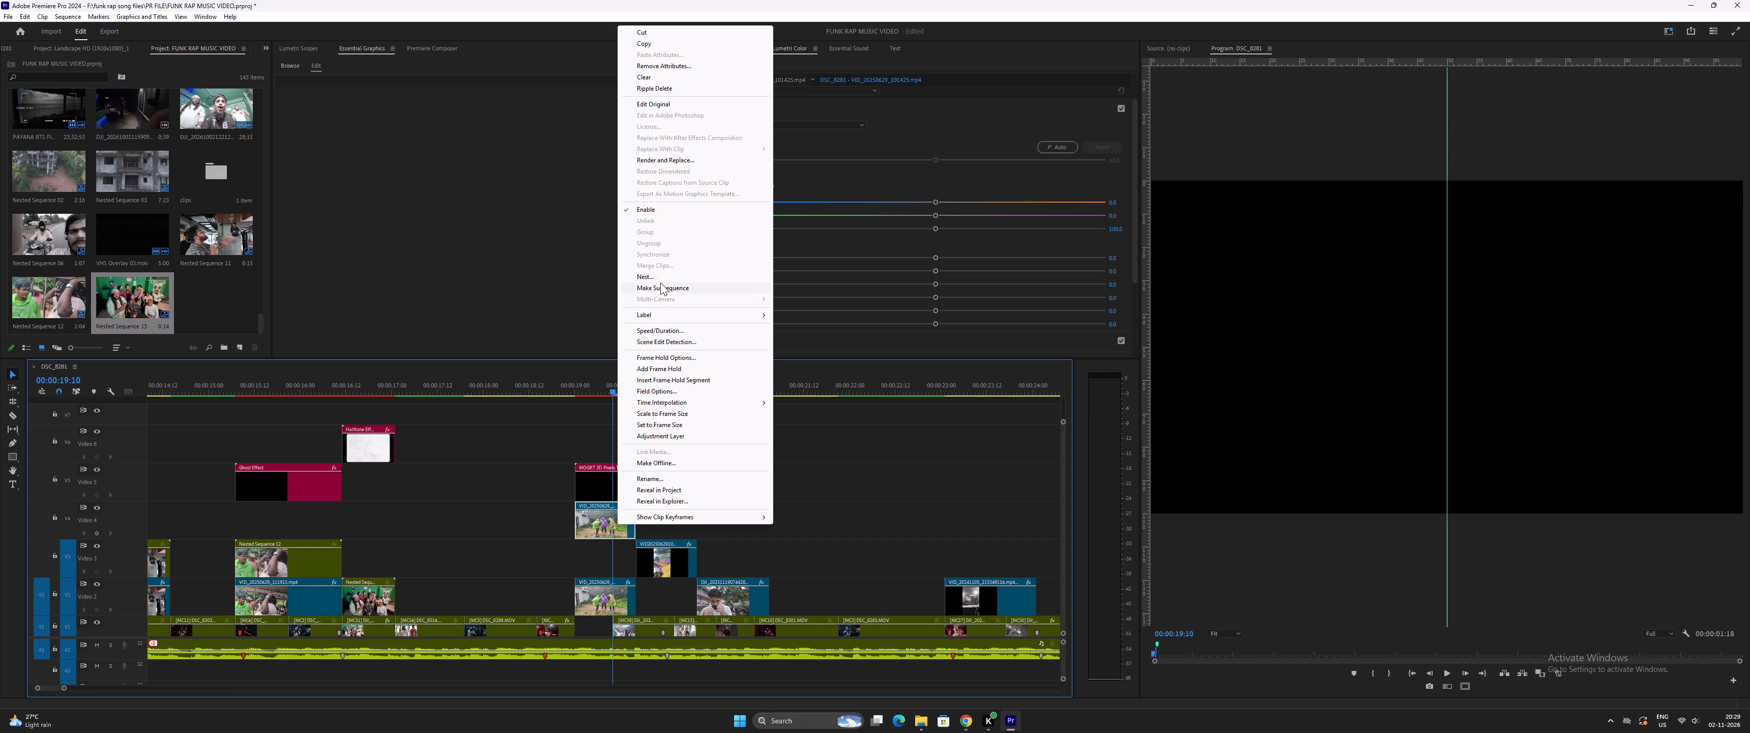
pyautogui.click(660, 279)
pyautogui.click(856, 369)
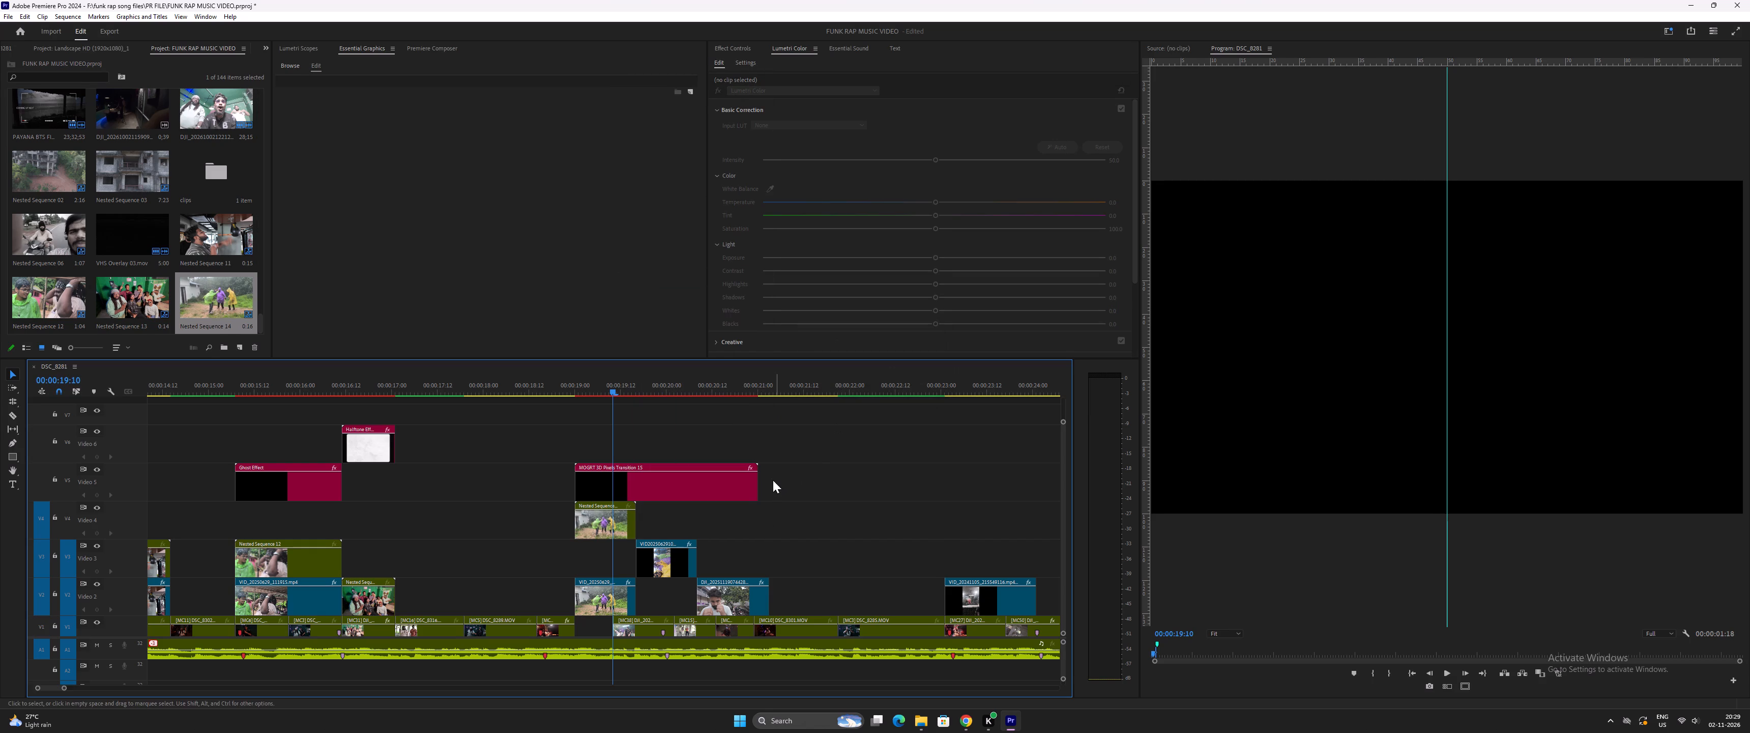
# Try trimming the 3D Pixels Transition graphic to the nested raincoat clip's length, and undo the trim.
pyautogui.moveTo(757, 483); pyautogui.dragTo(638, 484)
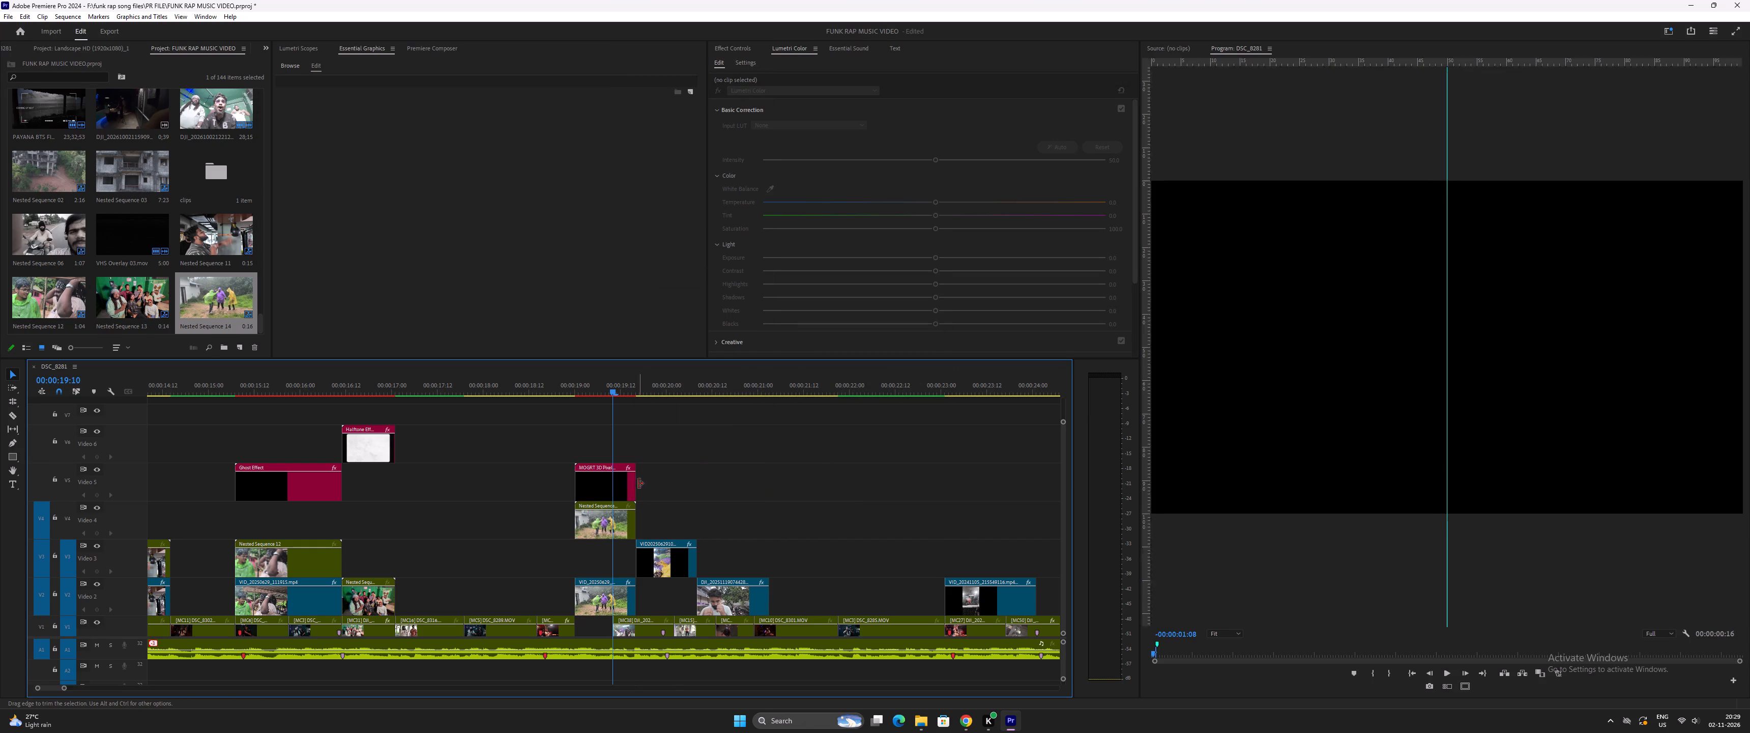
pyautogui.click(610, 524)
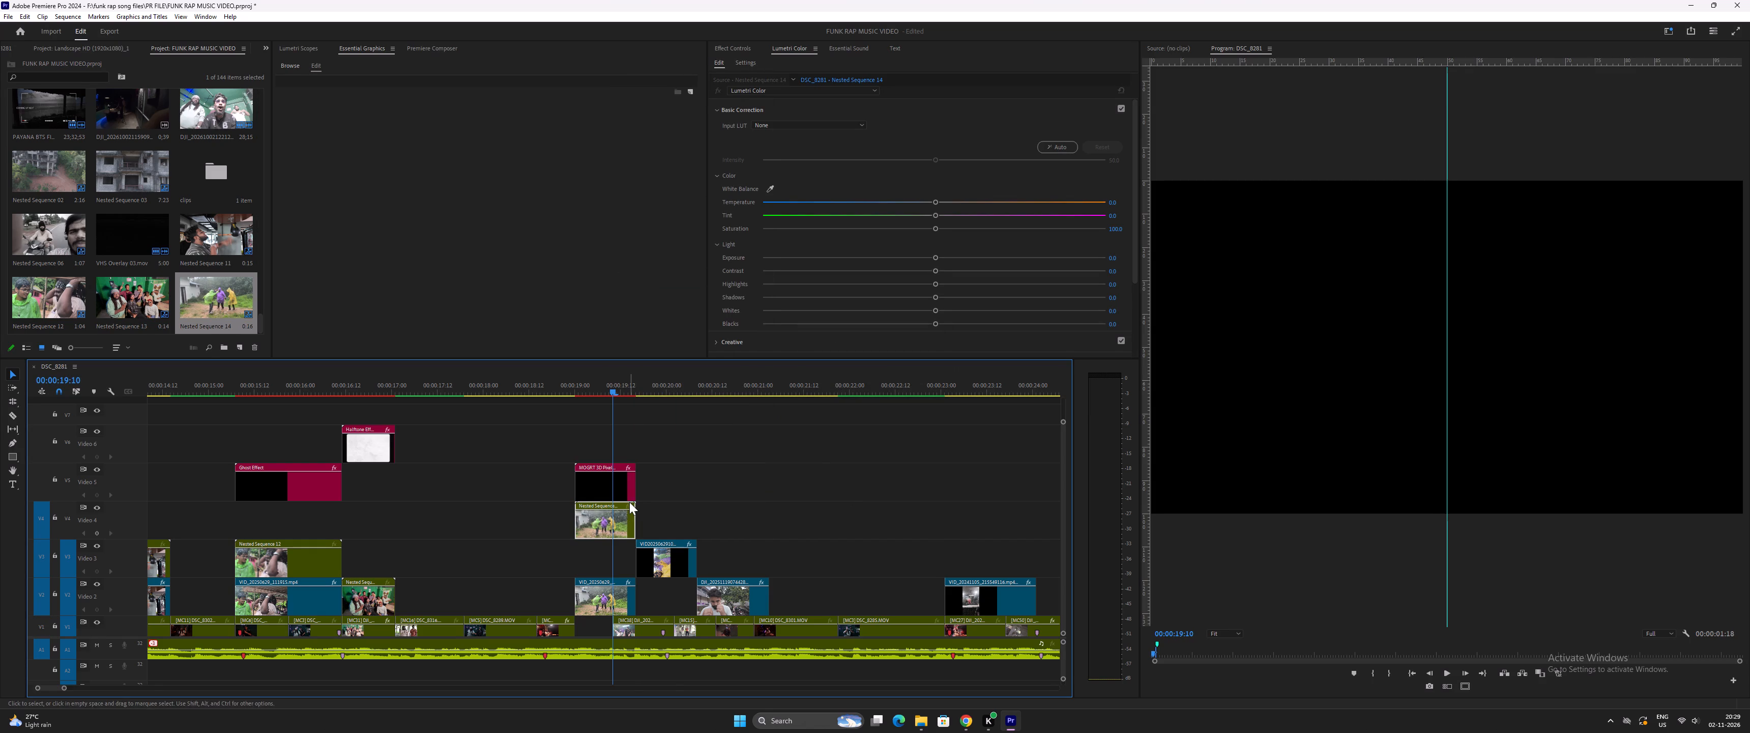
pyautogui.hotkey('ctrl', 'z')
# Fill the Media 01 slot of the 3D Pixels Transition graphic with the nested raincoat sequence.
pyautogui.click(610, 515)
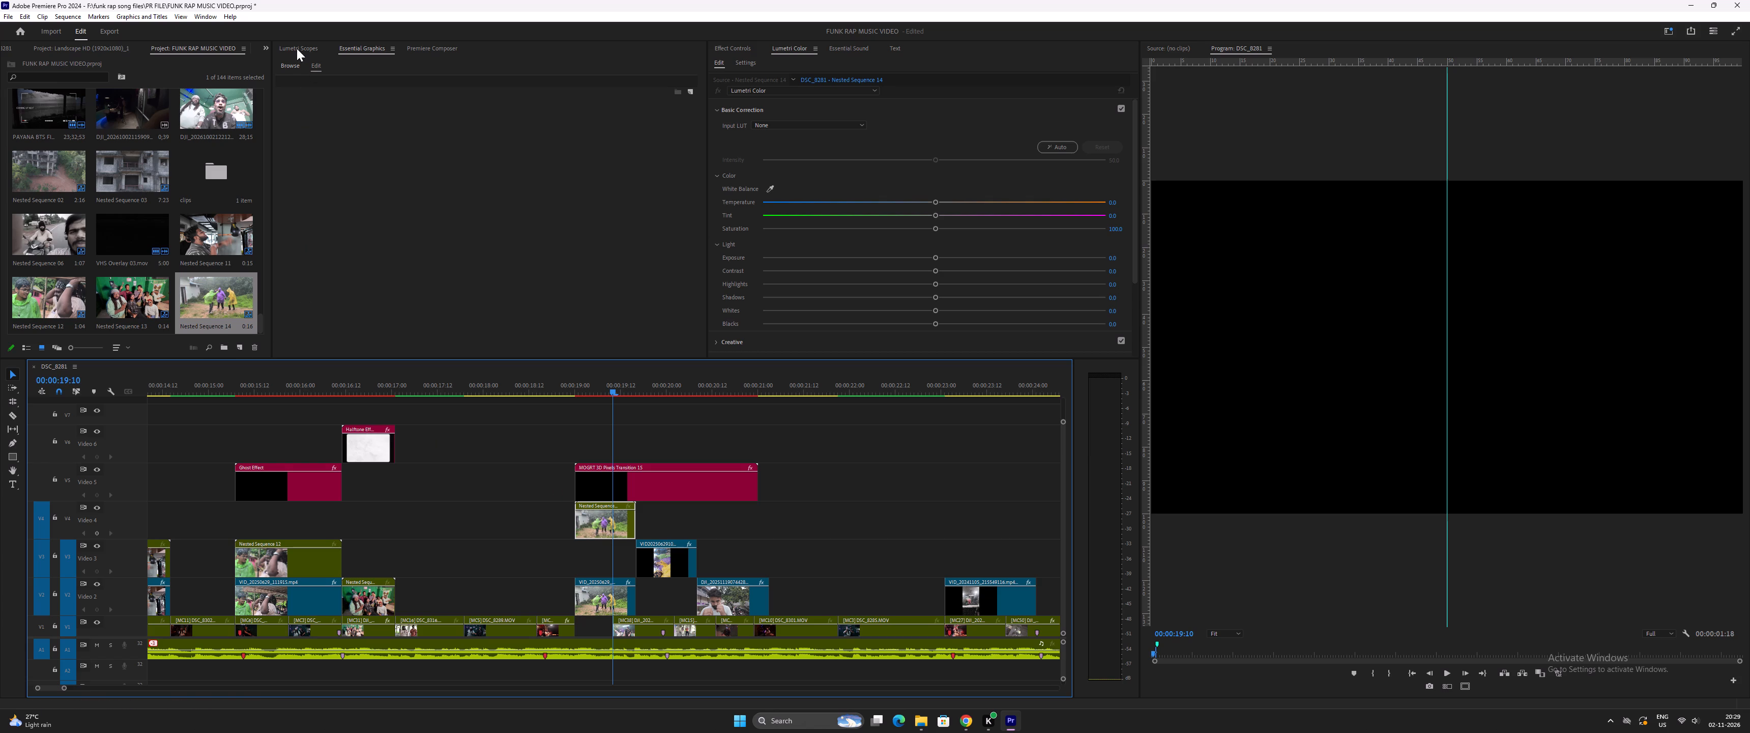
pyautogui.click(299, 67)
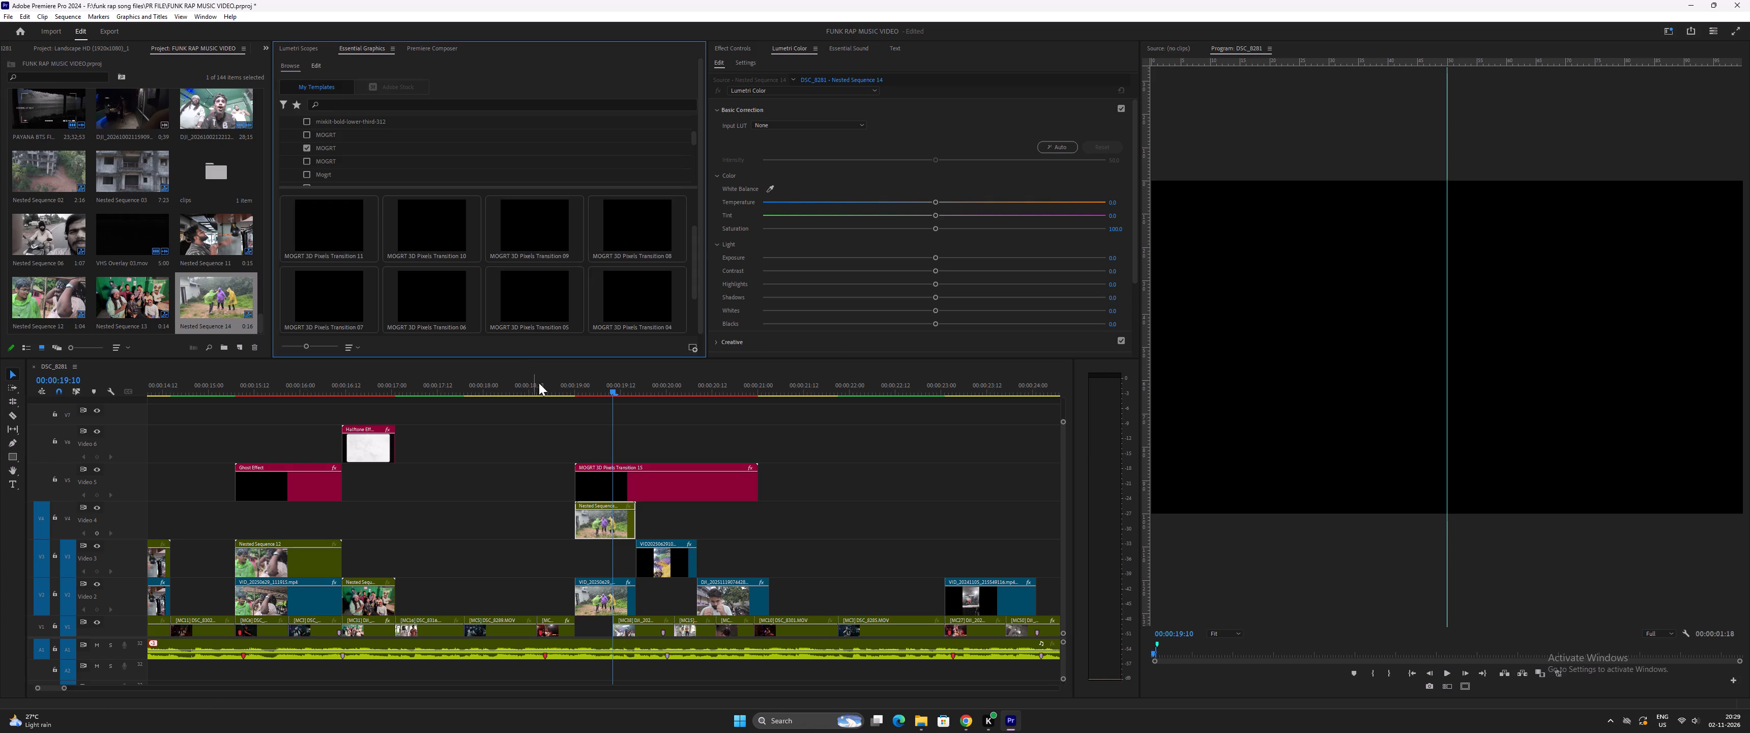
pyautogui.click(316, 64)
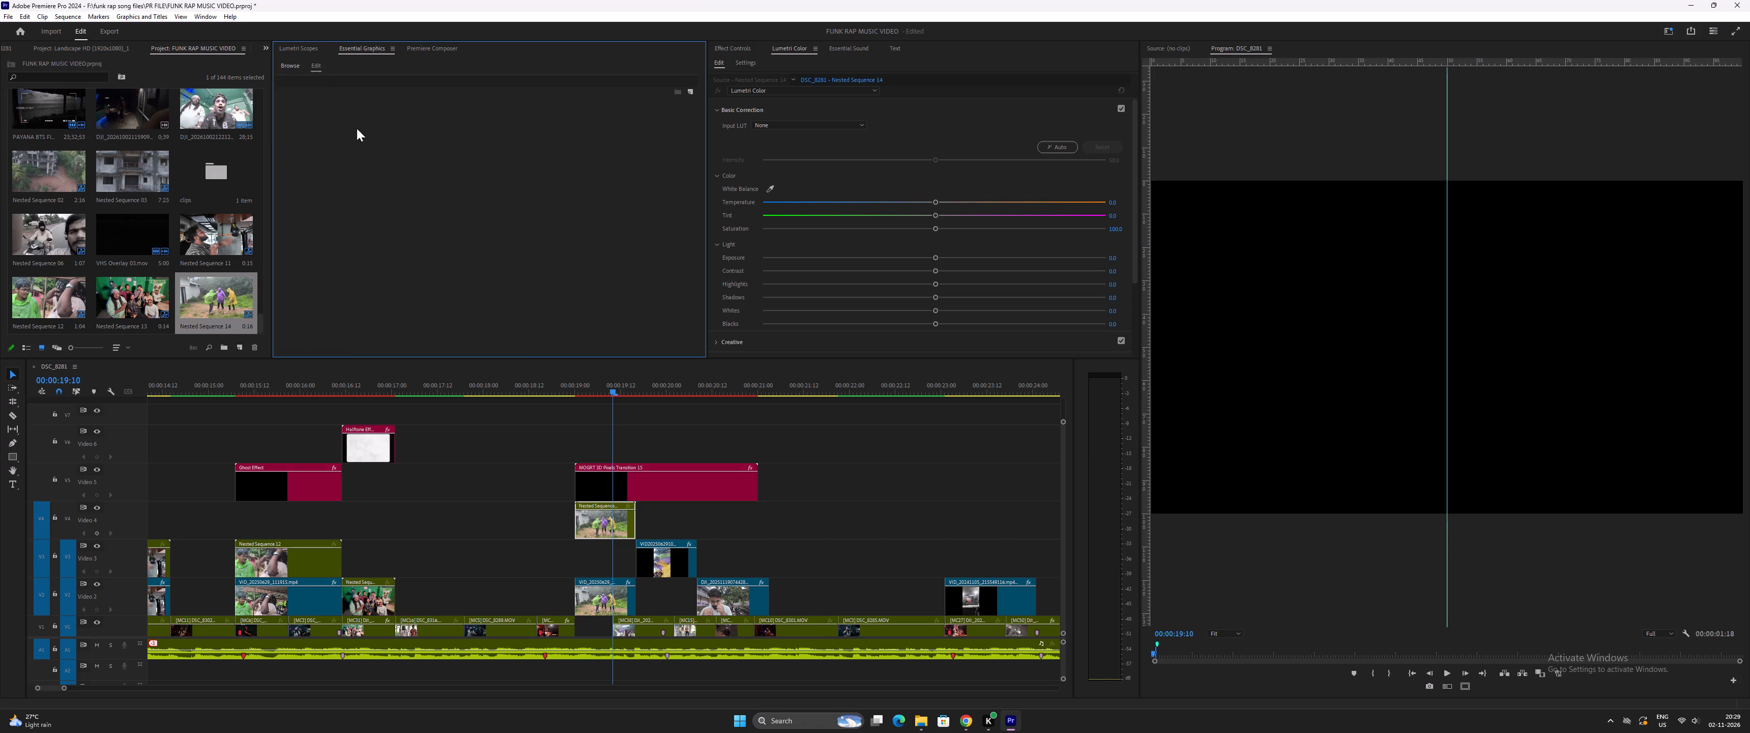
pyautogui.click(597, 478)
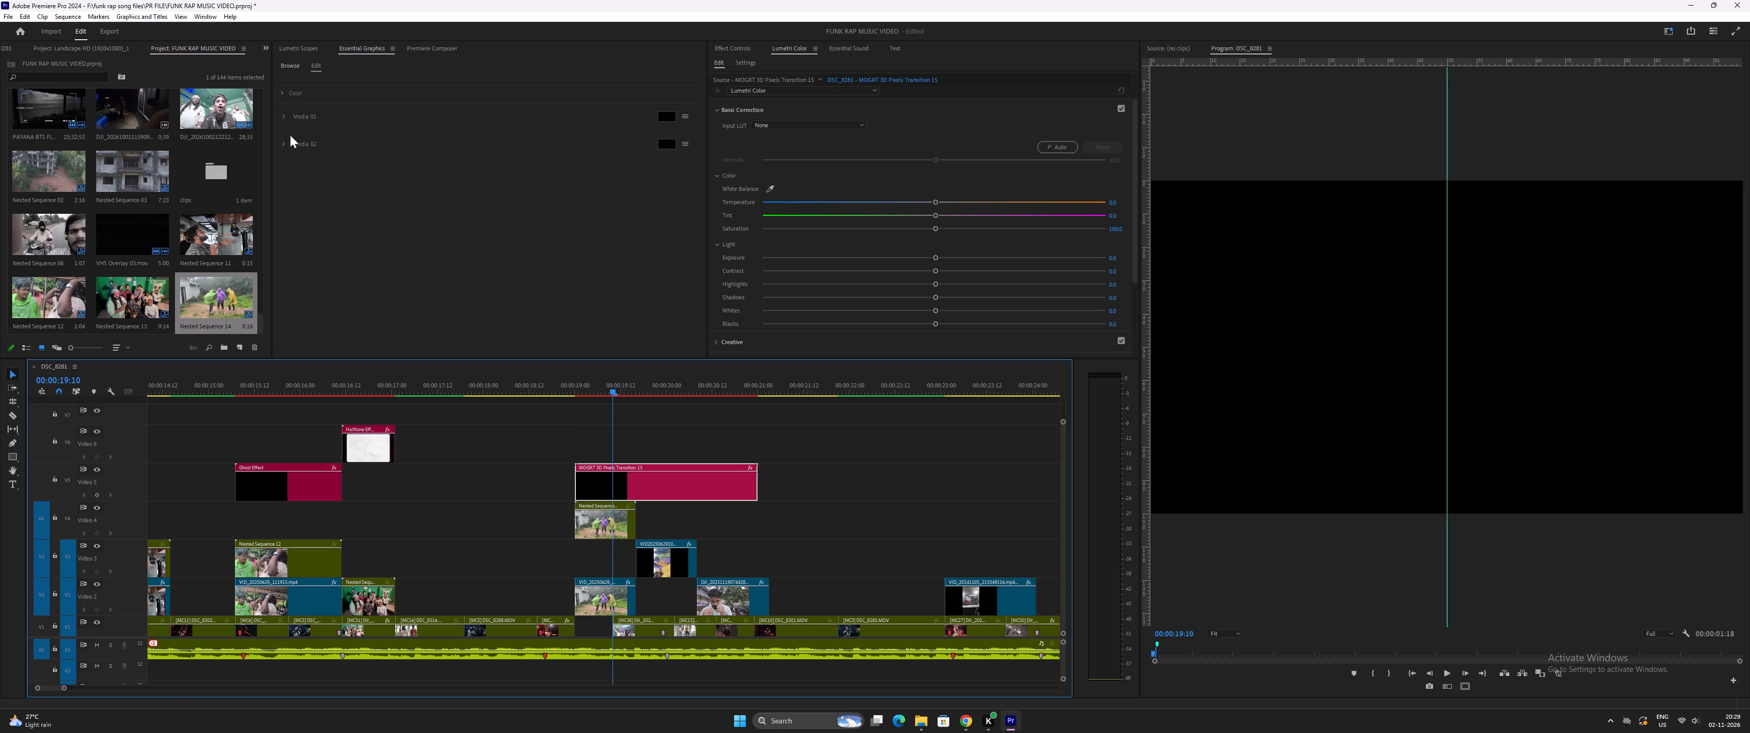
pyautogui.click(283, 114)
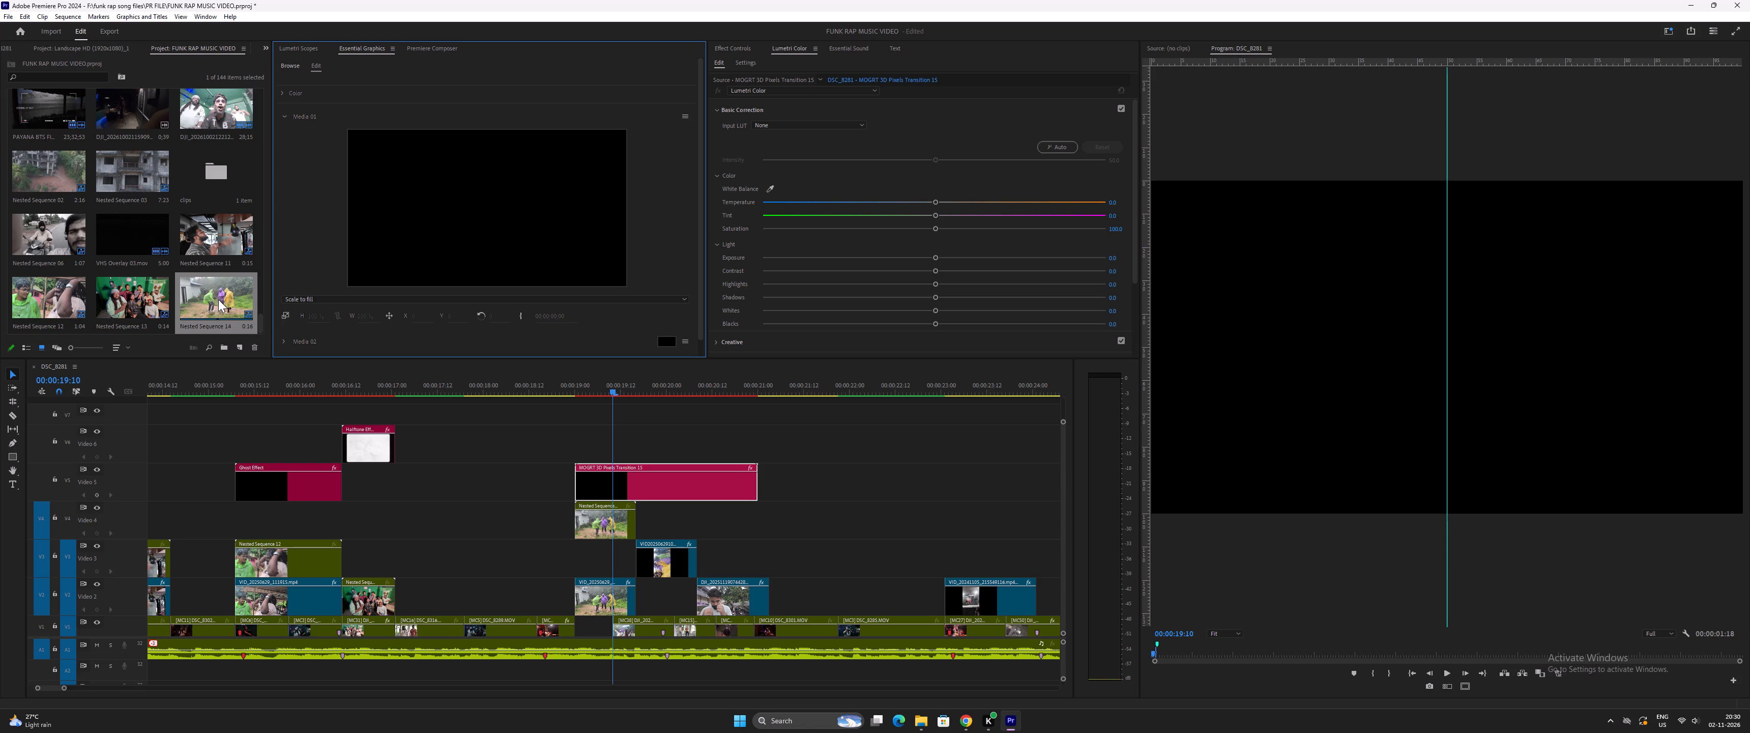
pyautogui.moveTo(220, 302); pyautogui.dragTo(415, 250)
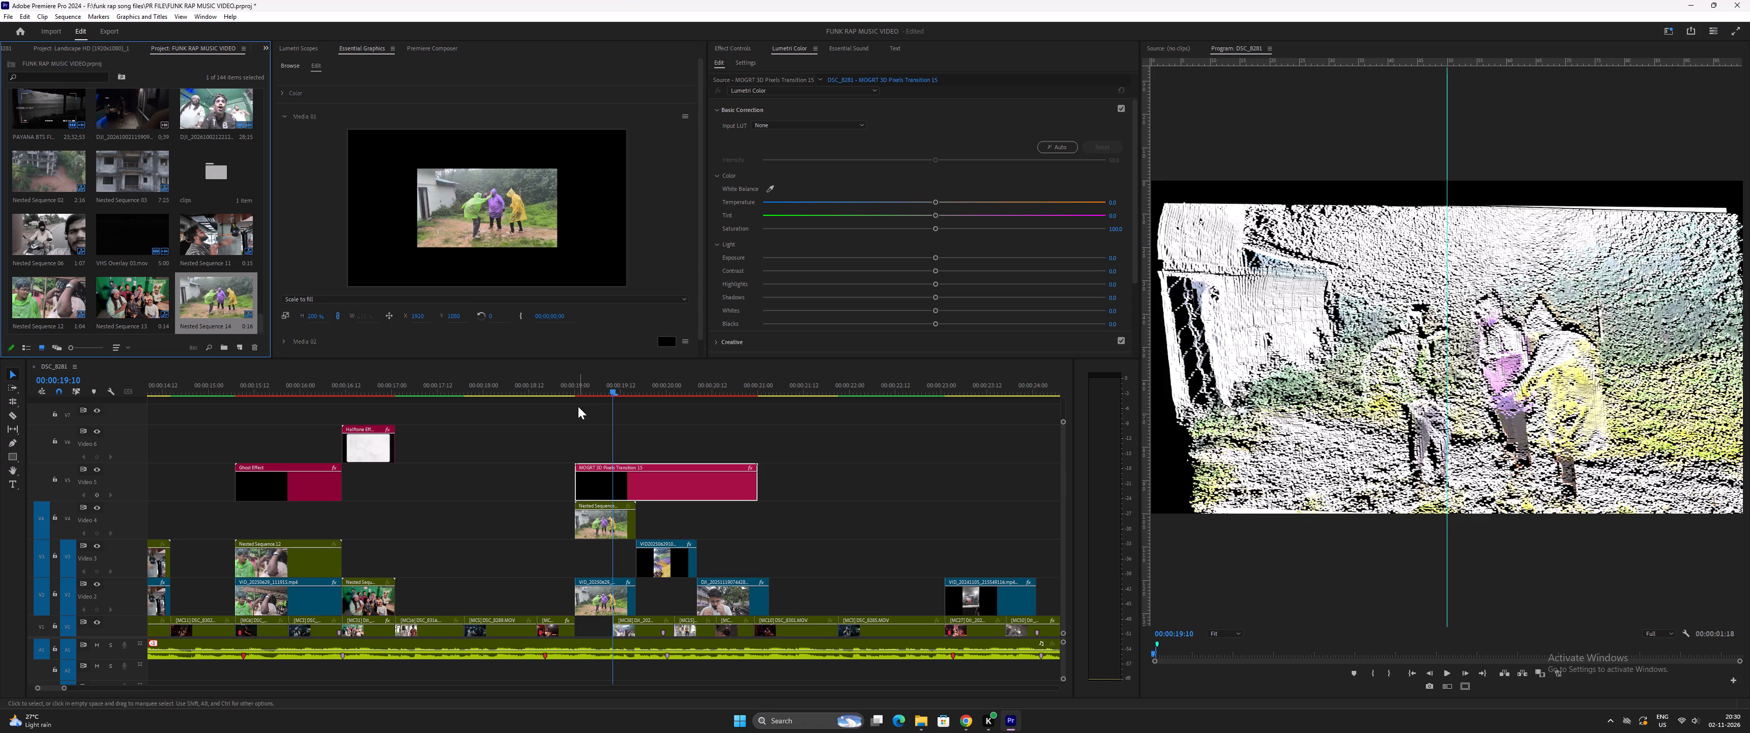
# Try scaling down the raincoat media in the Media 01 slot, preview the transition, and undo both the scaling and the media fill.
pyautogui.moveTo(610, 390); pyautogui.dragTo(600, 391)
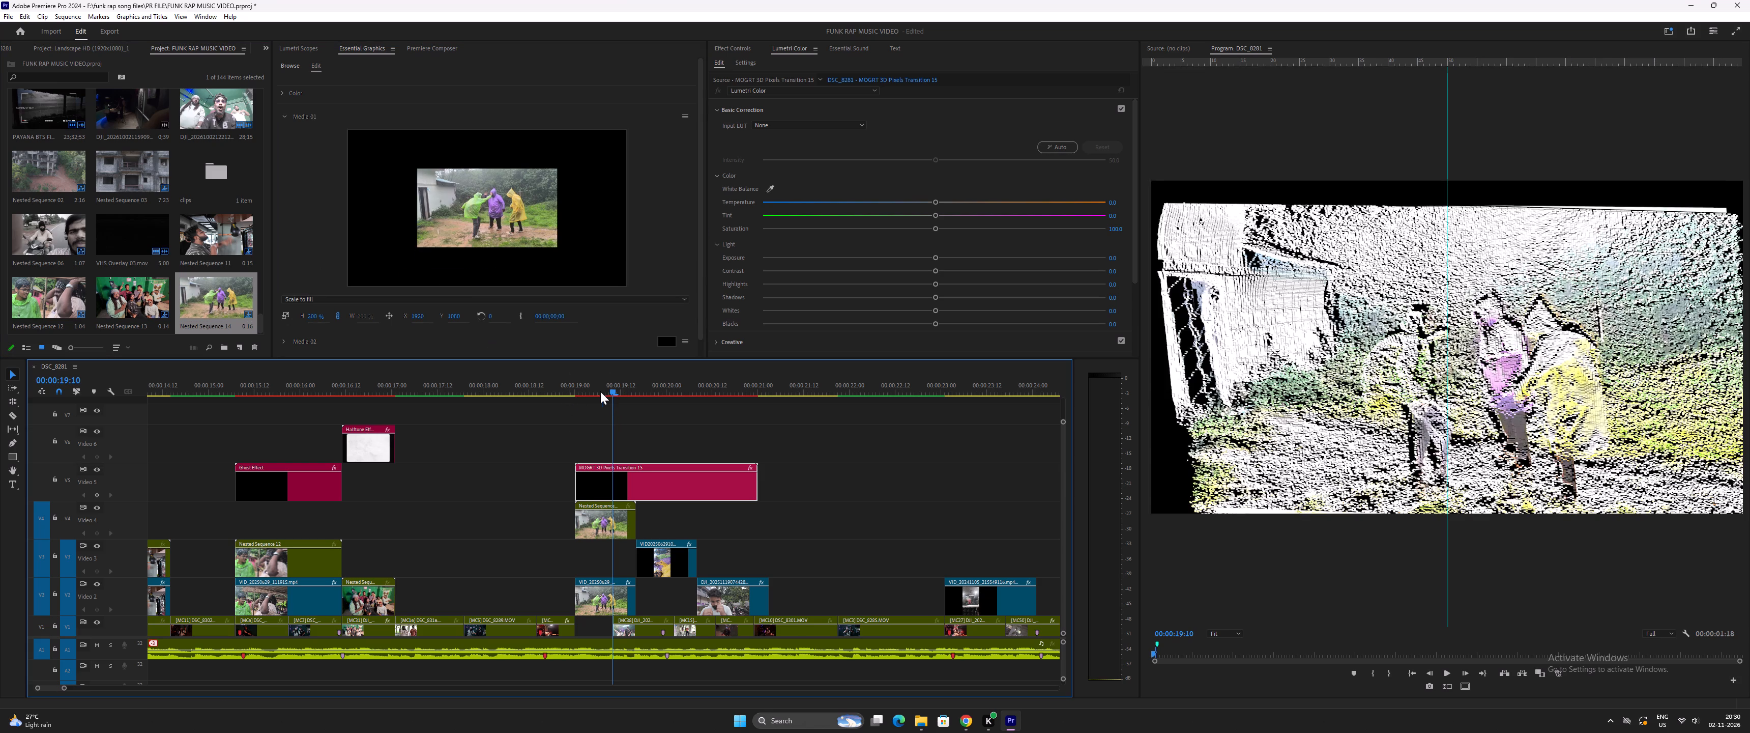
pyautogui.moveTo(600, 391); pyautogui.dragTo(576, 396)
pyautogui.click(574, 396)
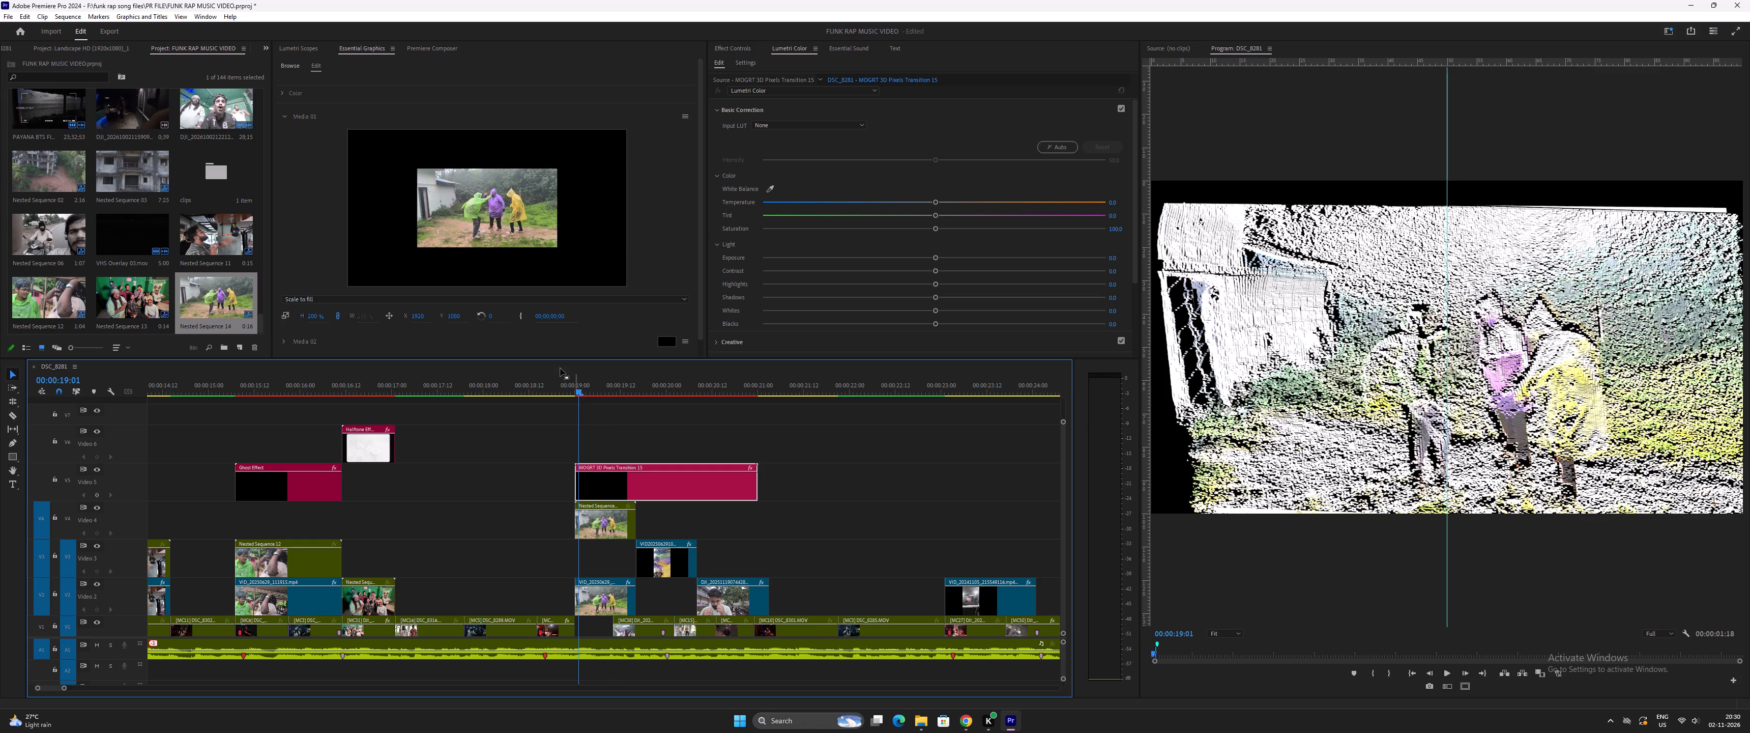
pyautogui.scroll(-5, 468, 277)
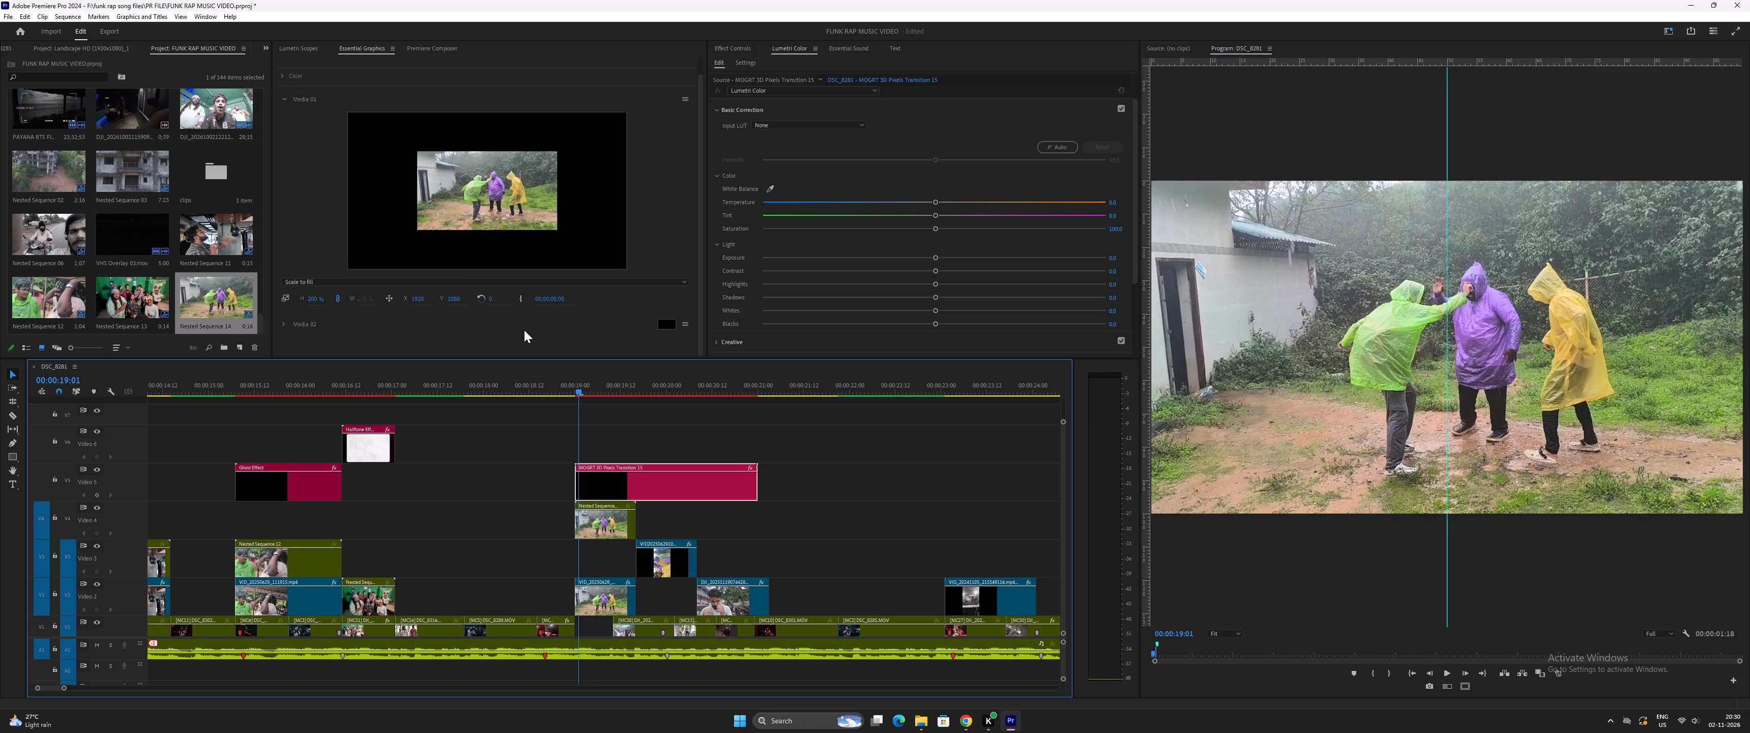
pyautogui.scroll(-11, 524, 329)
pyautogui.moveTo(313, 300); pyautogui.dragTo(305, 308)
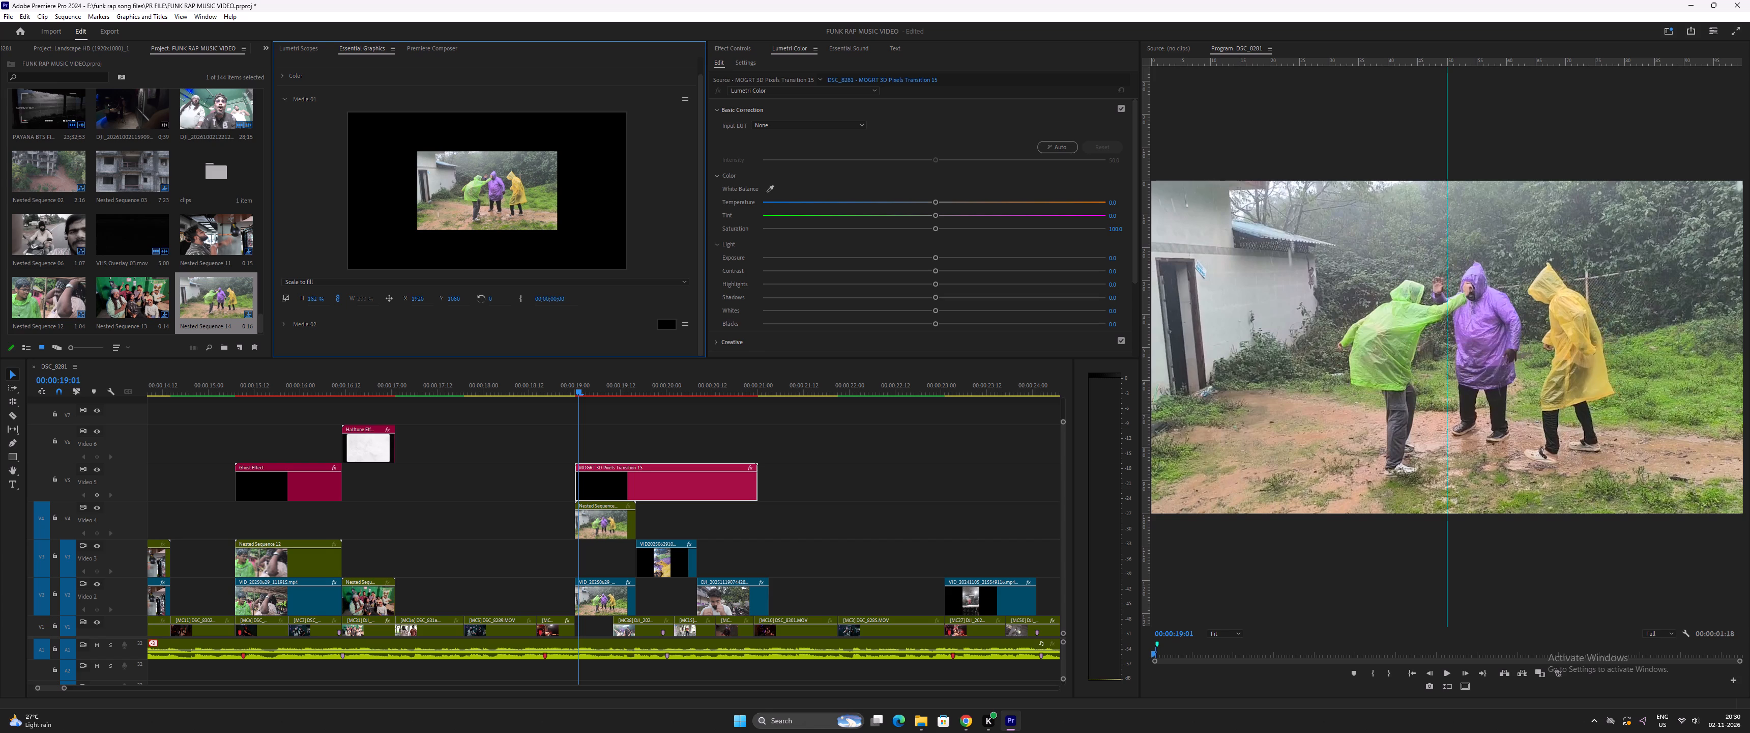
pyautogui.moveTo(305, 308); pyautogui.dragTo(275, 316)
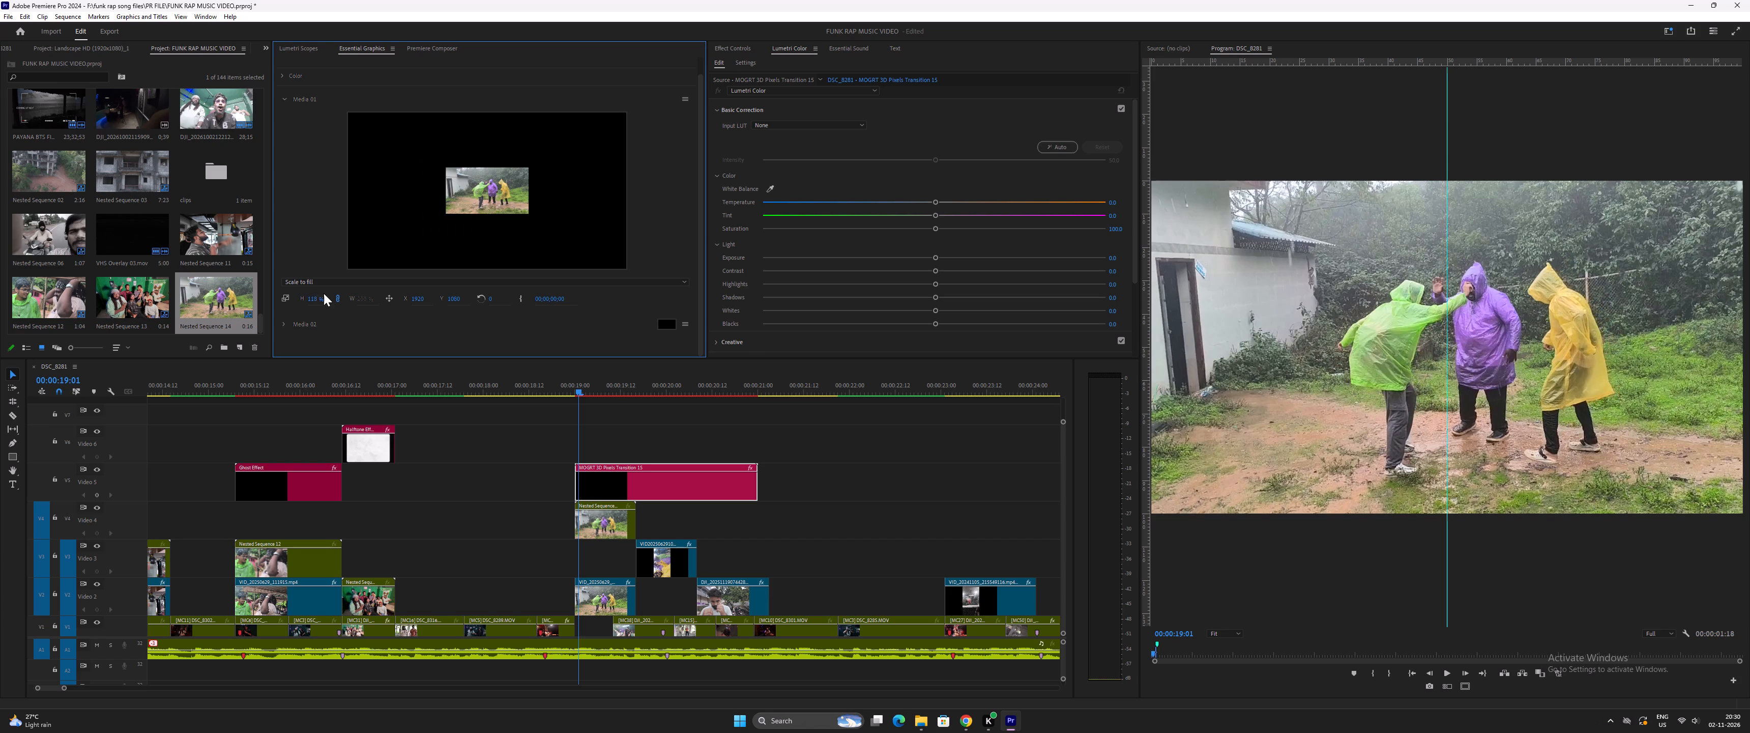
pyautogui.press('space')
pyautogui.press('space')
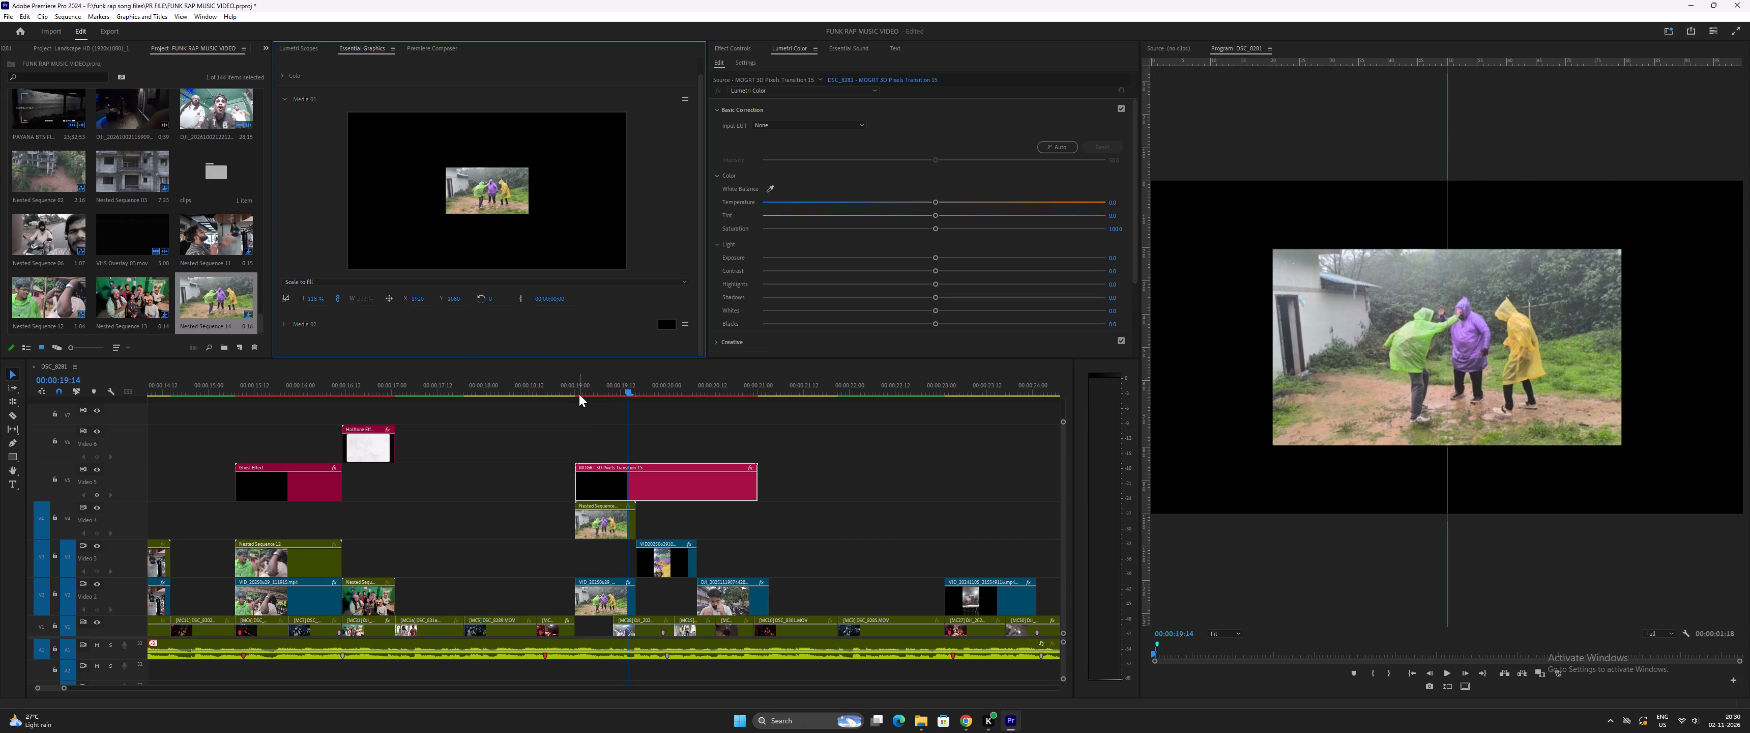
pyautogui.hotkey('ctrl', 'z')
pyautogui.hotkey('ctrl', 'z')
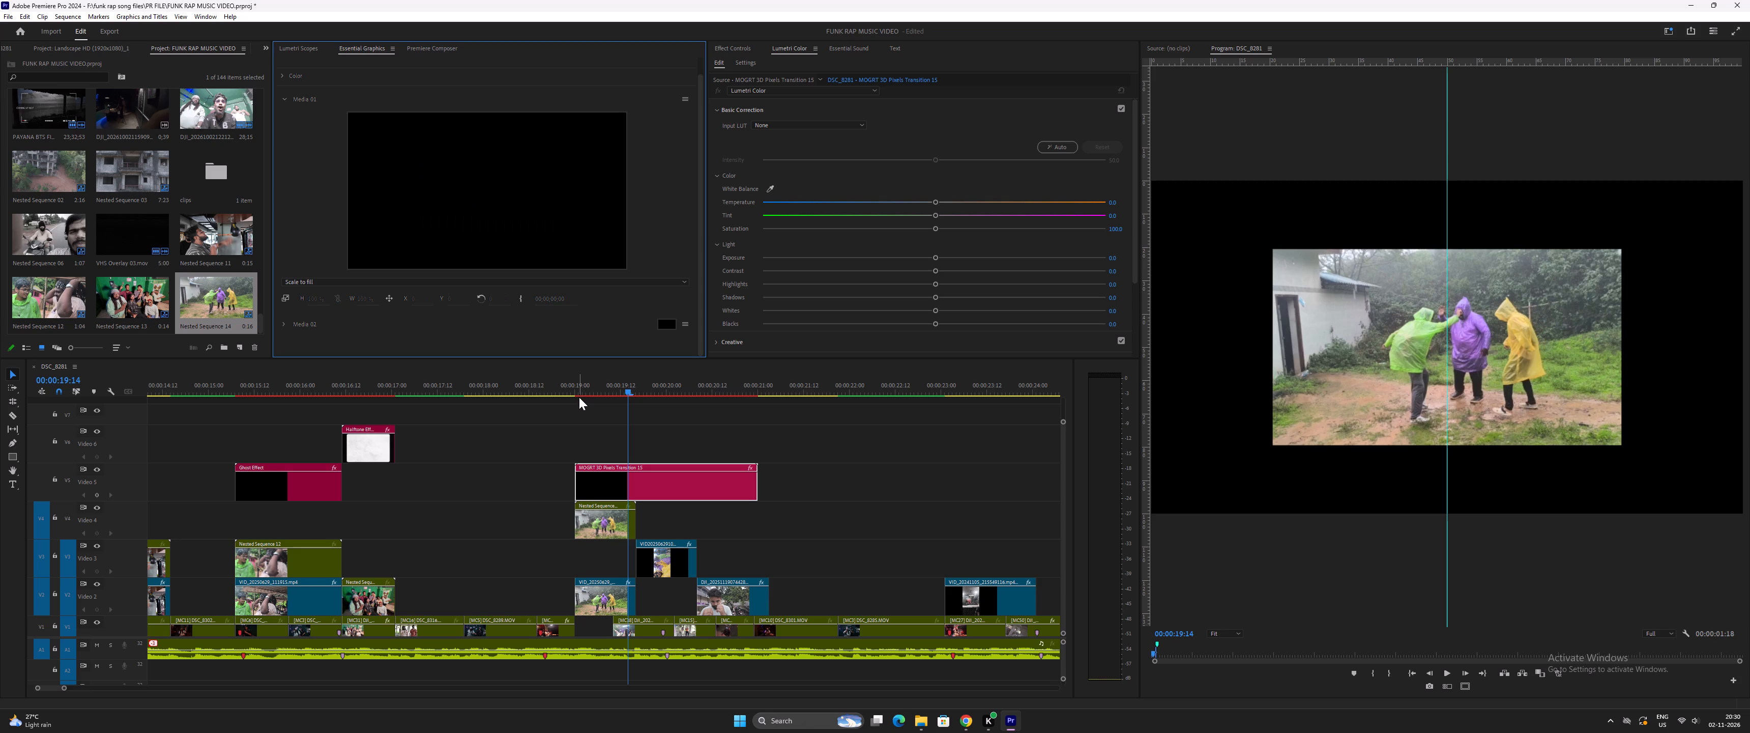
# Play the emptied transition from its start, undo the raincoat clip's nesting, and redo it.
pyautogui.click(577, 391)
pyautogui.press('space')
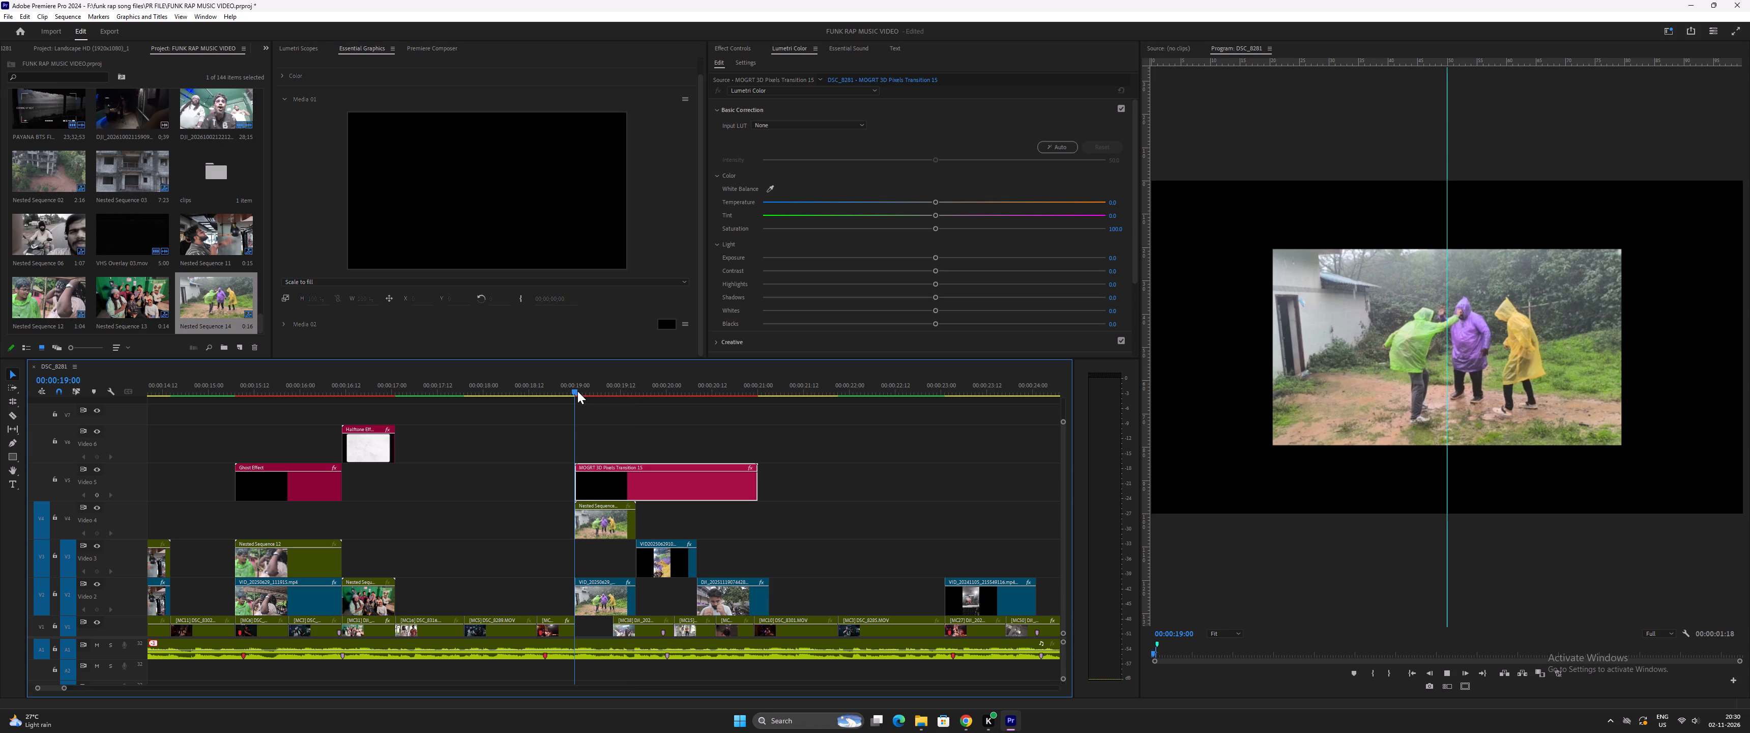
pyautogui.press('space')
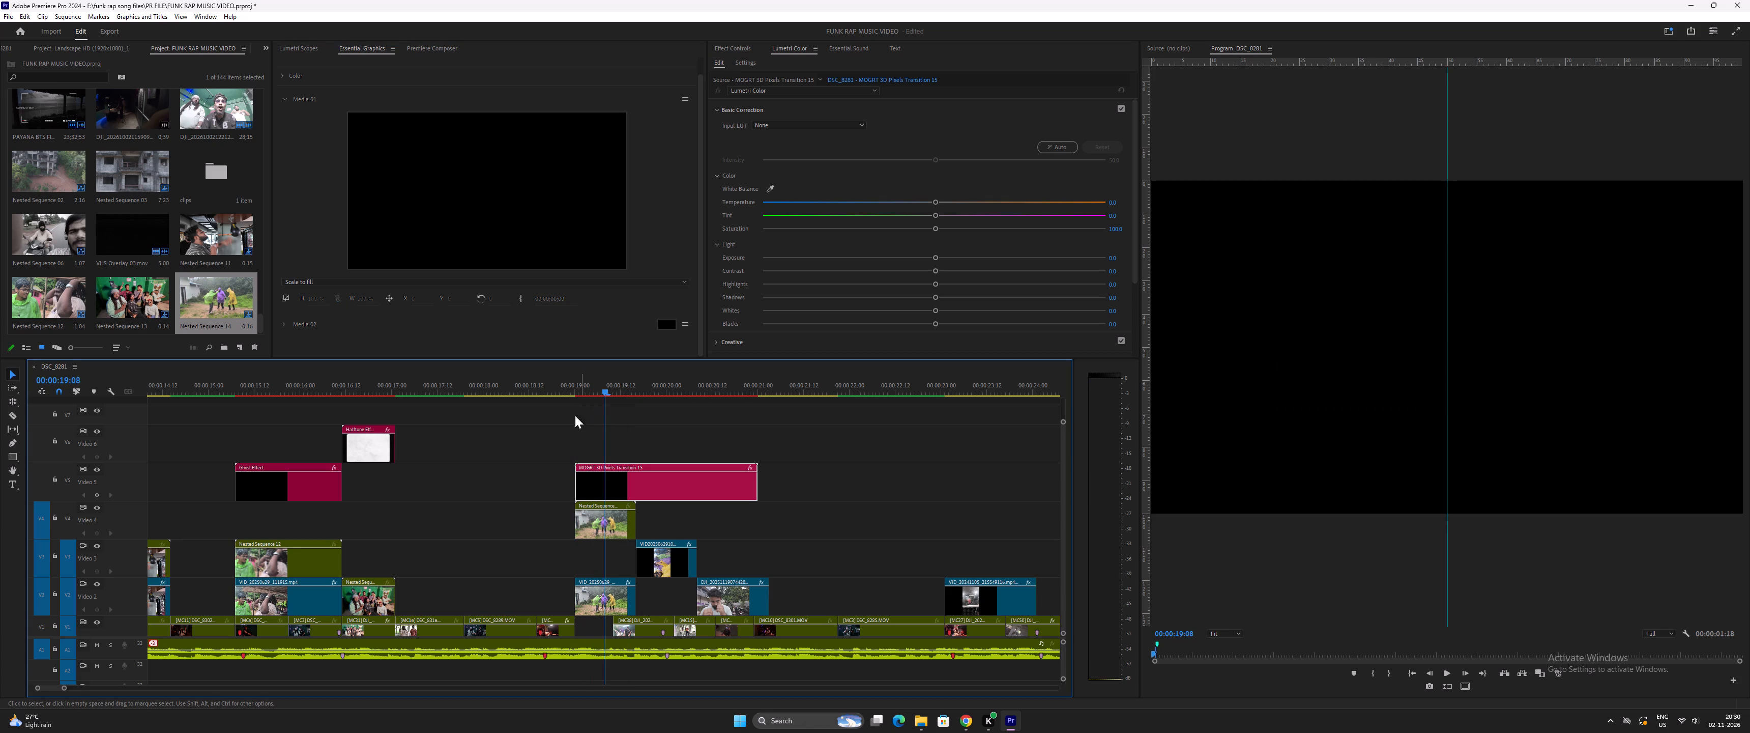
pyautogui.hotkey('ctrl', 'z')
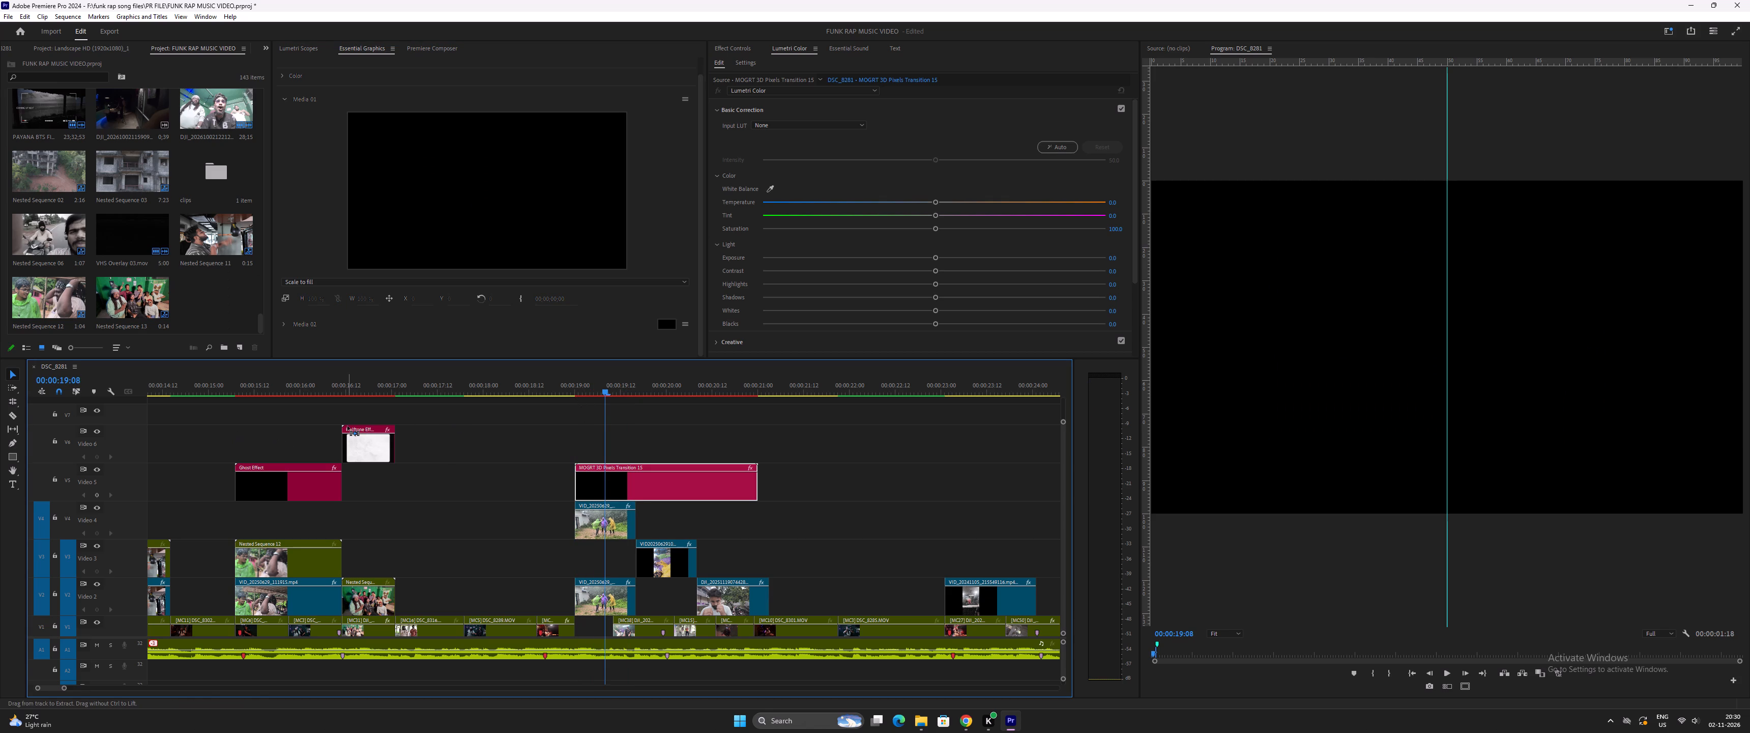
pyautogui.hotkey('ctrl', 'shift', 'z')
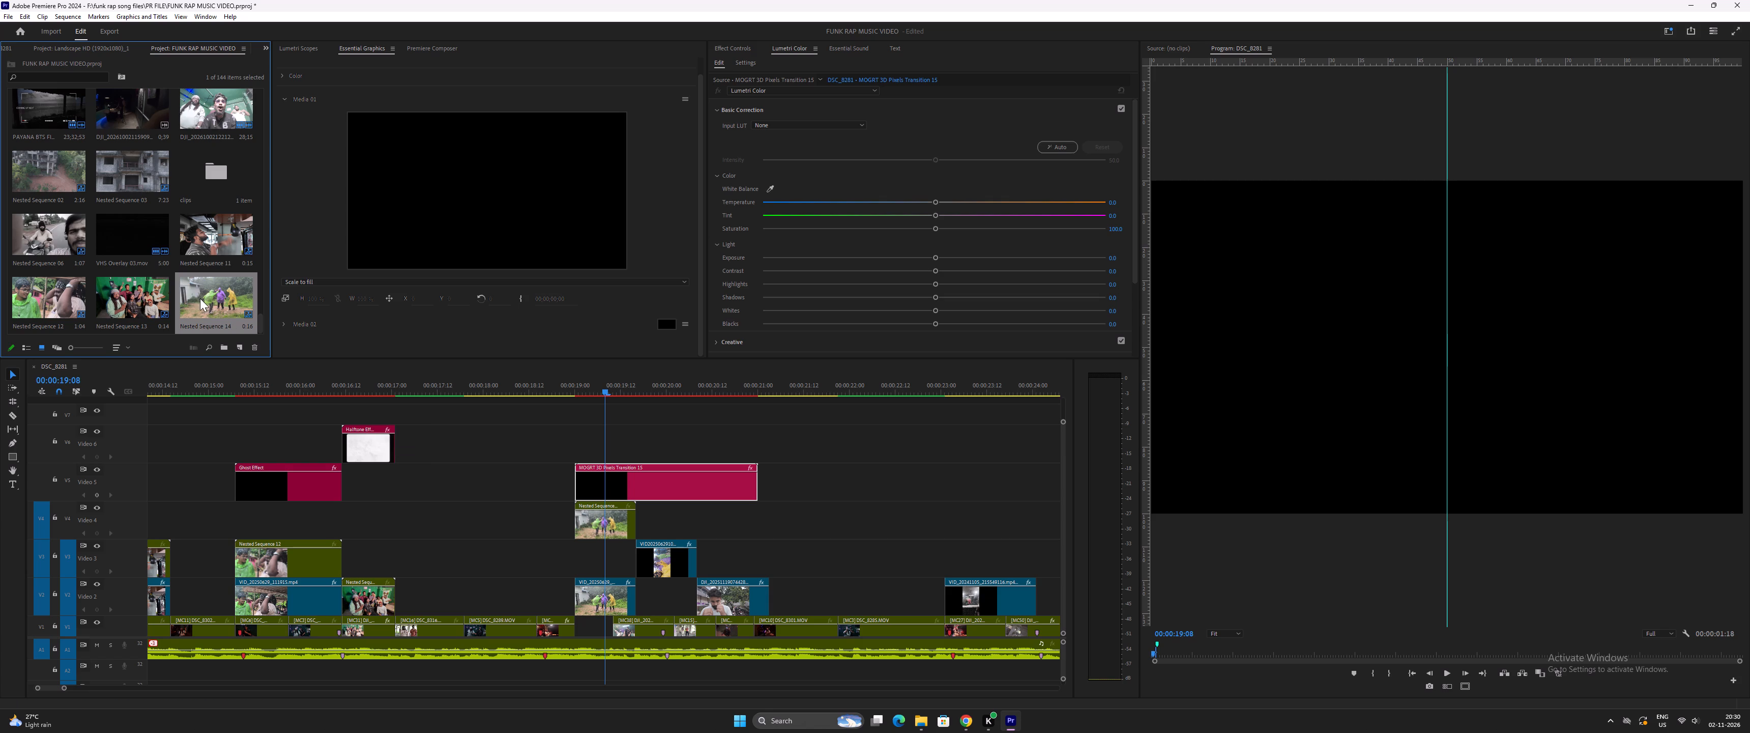
# Place the nested raincoat sequence back into the Media 01 slot of the 3D Pixels Transition graphic.
pyautogui.moveTo(200, 298); pyautogui.dragTo(410, 238)
pyautogui.scroll(-5, 416, 247)
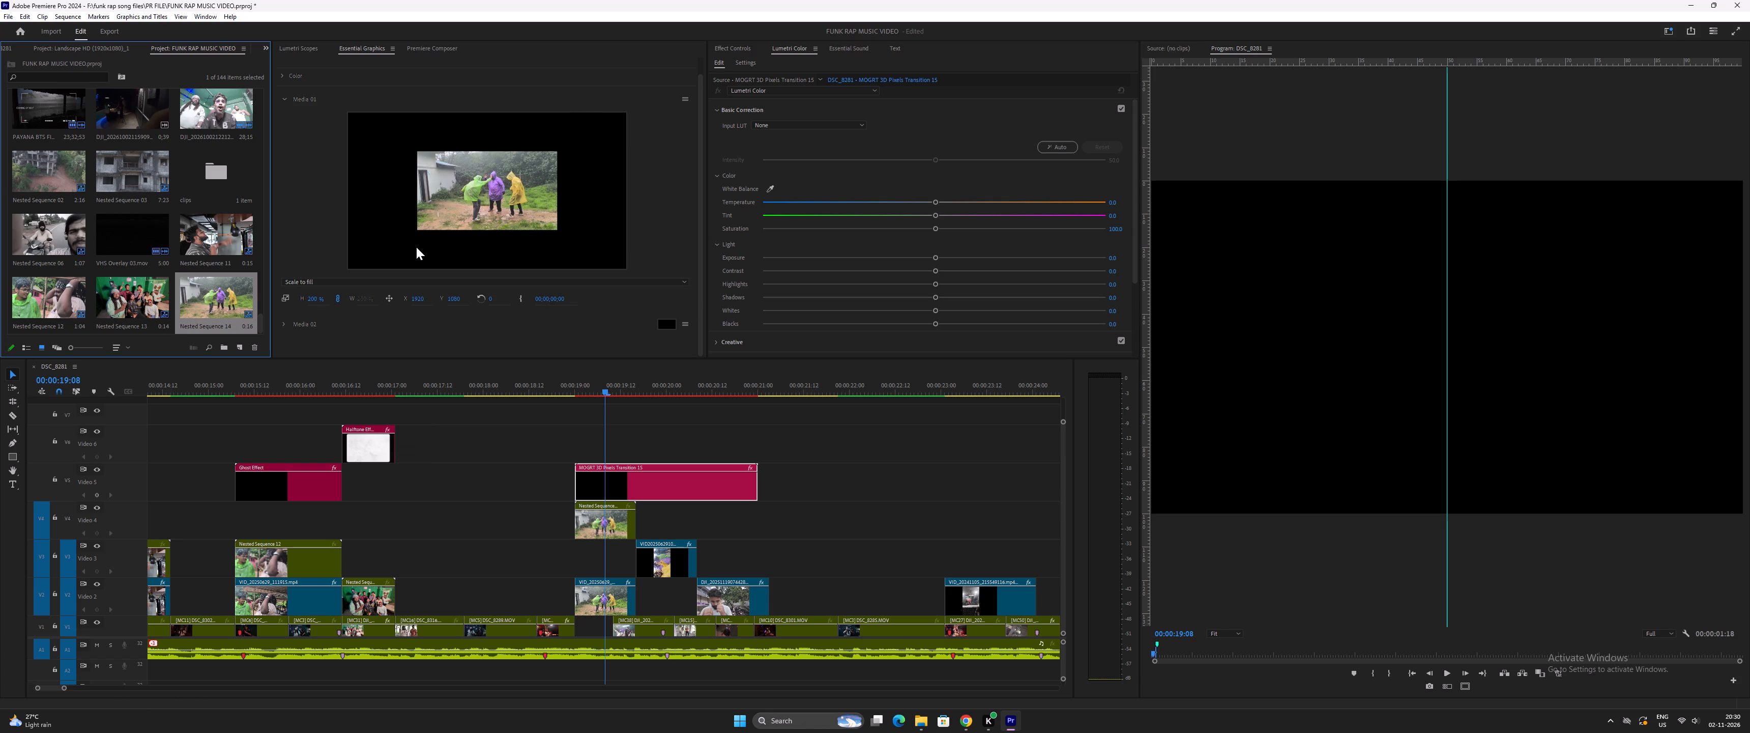
pyautogui.scroll(-6, 433, 286)
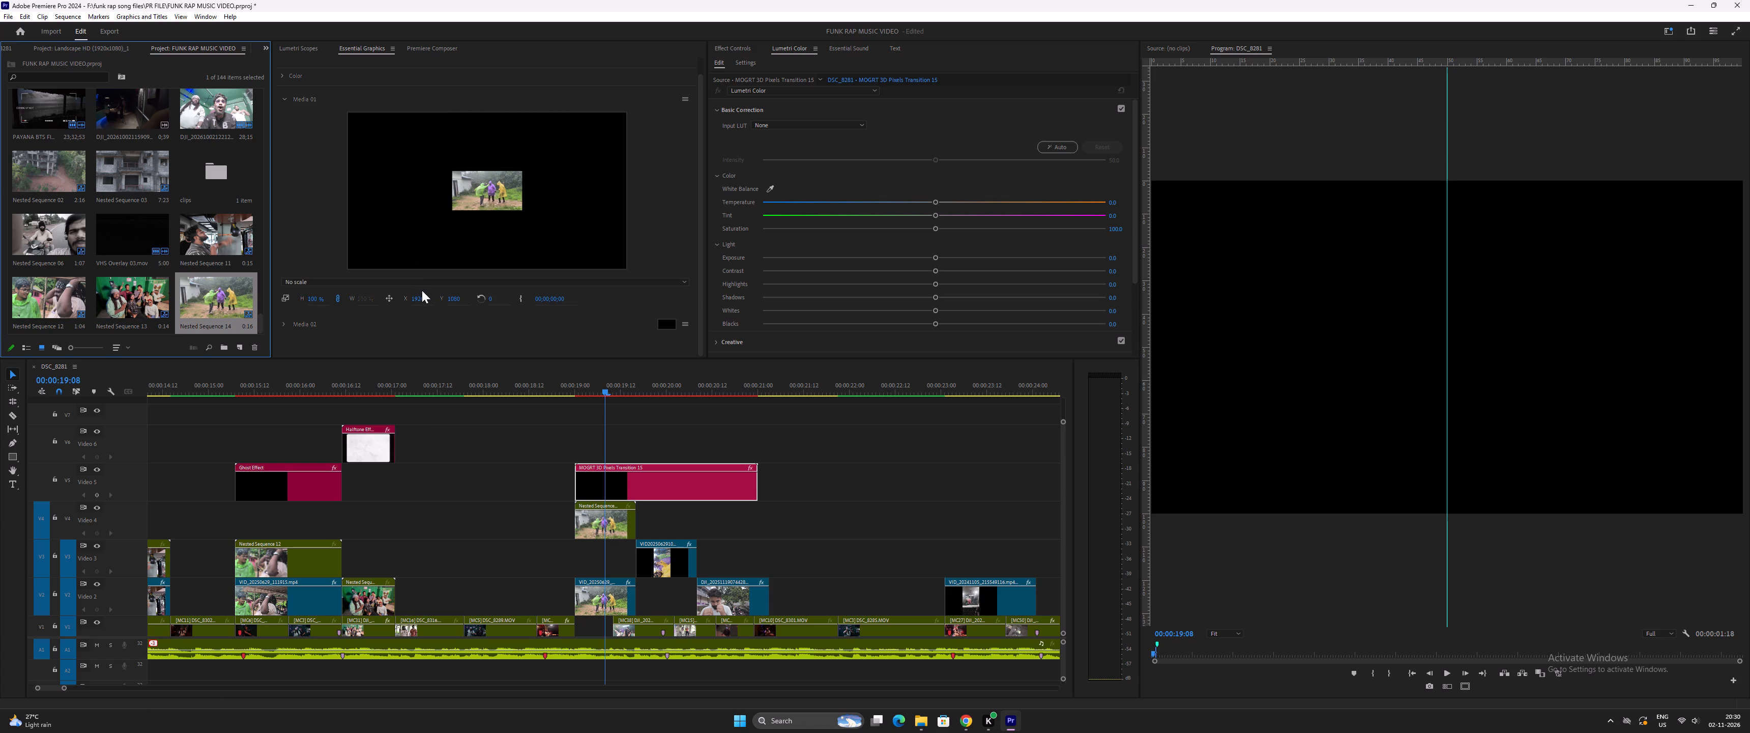
pyautogui.scroll(3, 419, 284)
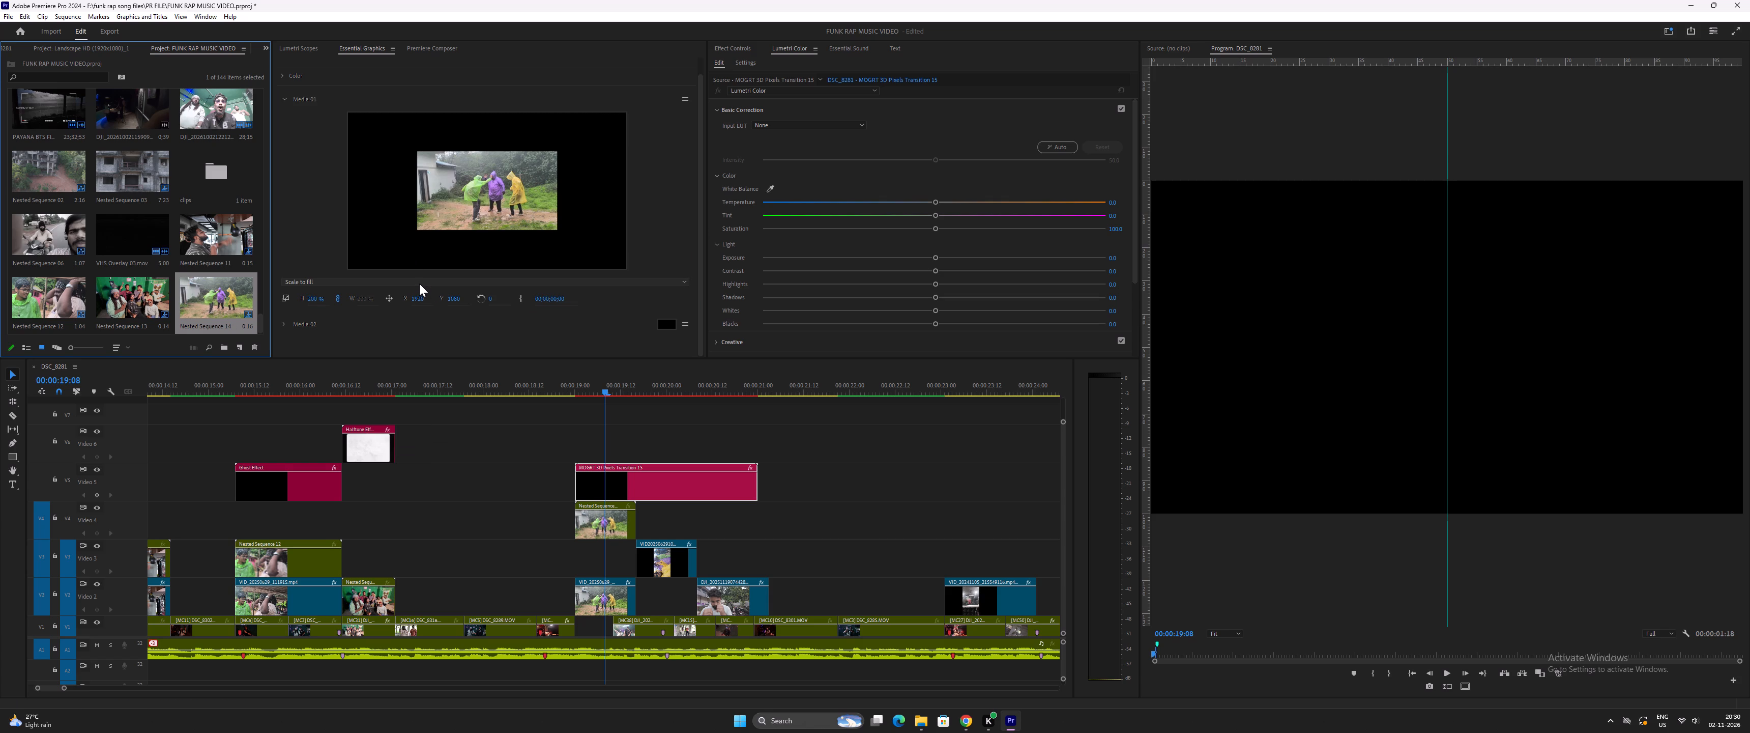
pyautogui.click(419, 284)
pyautogui.click(336, 306)
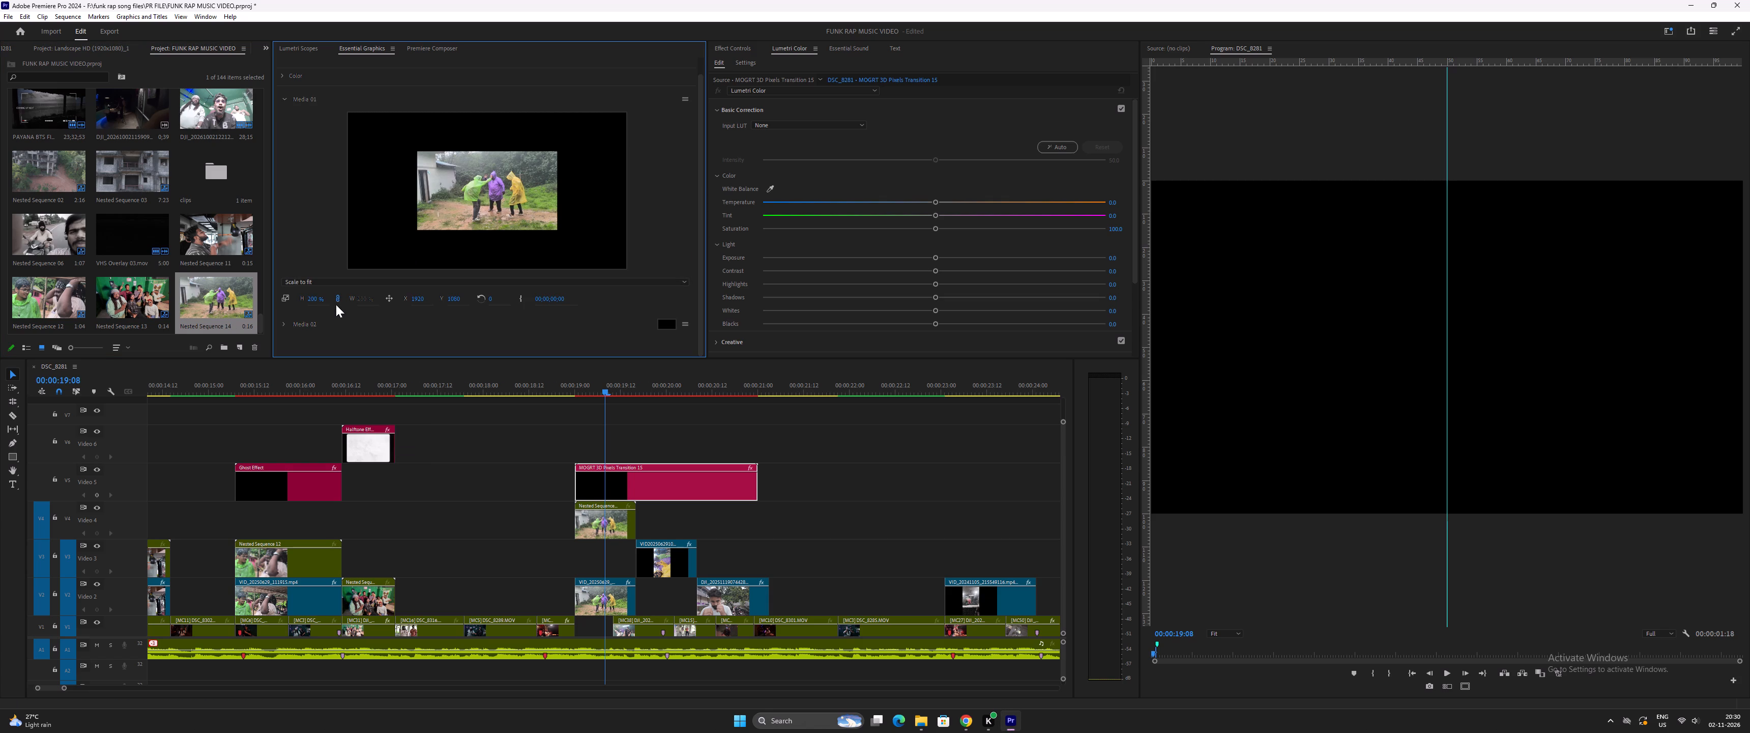
# Mark an In/Out range from 00:00:18:19 to 00:00:19:18 around the transition, start rendering its preview, and cancel the render.
pyautogui.click(569, 384)
pyautogui.press('space')
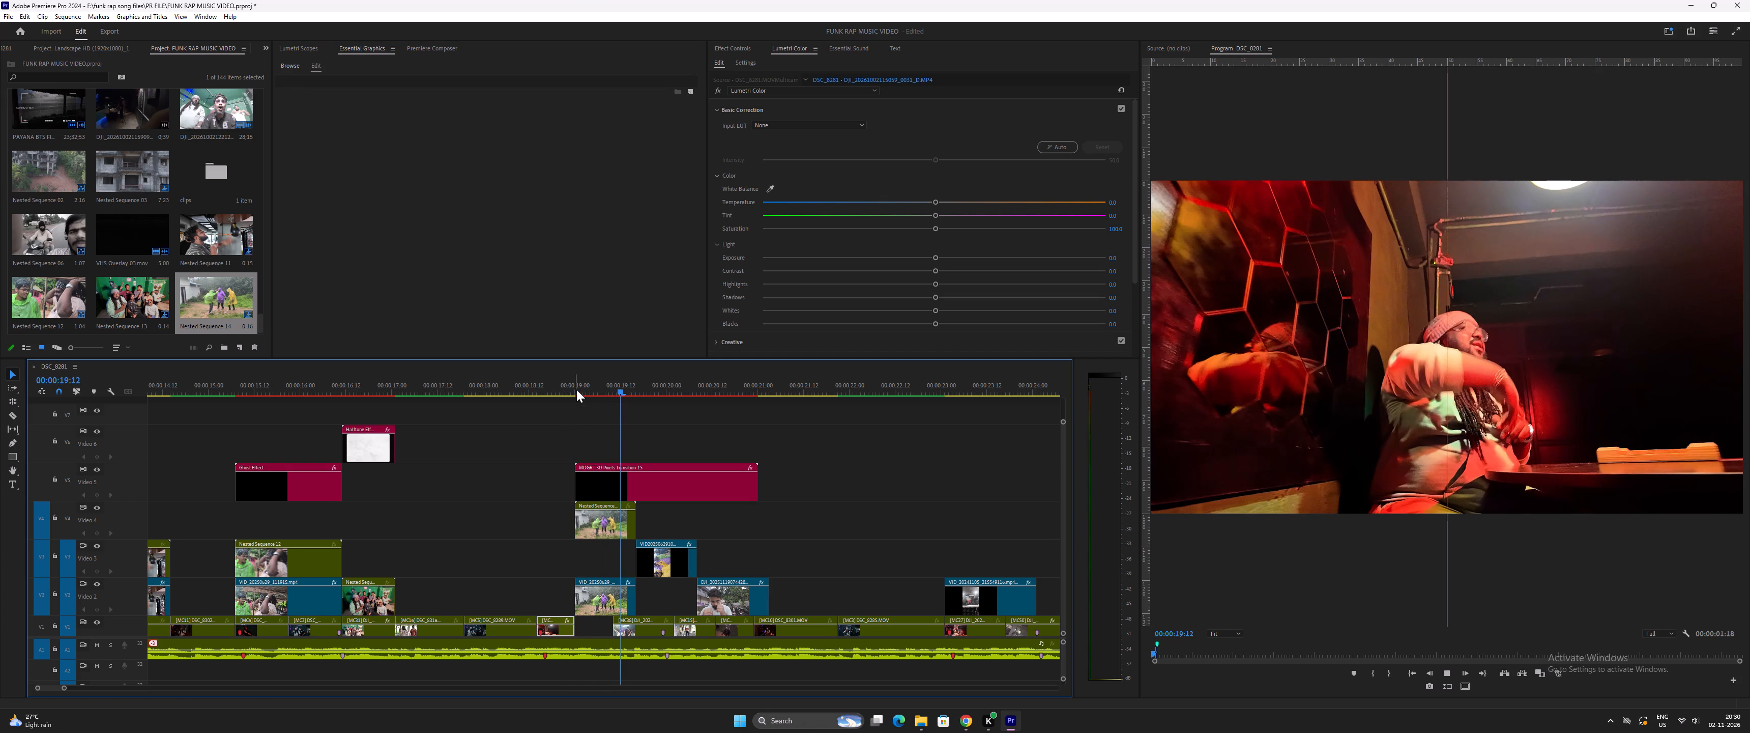
pyautogui.press('space')
pyautogui.click(601, 398)
pyautogui.moveTo(597, 391); pyautogui.dragTo(588, 391)
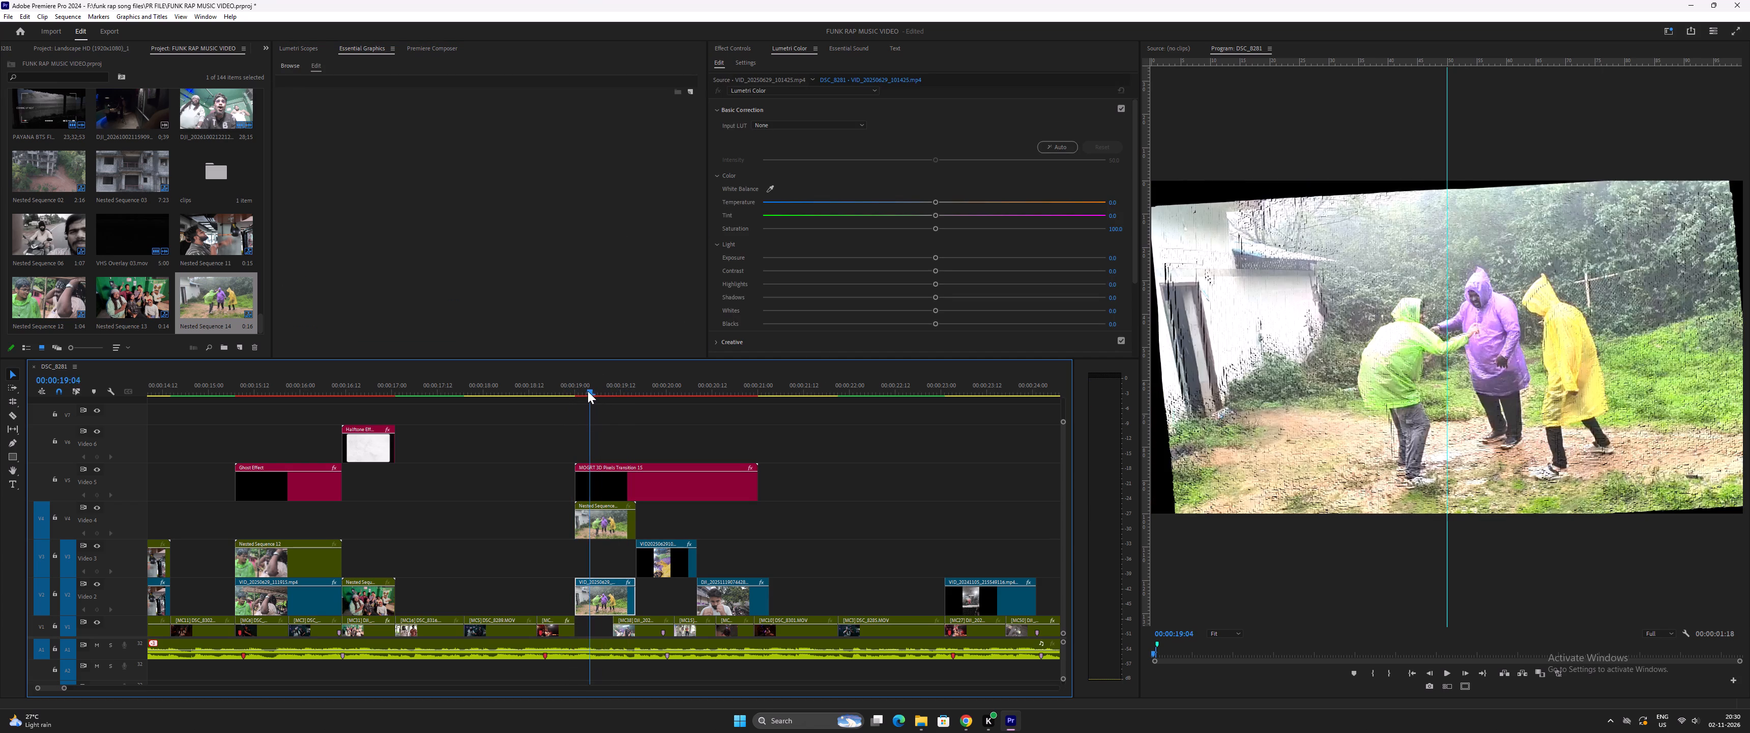
pyautogui.moveTo(588, 391); pyautogui.dragTo(587, 391)
pyautogui.moveTo(587, 391); pyautogui.dragTo(558, 392)
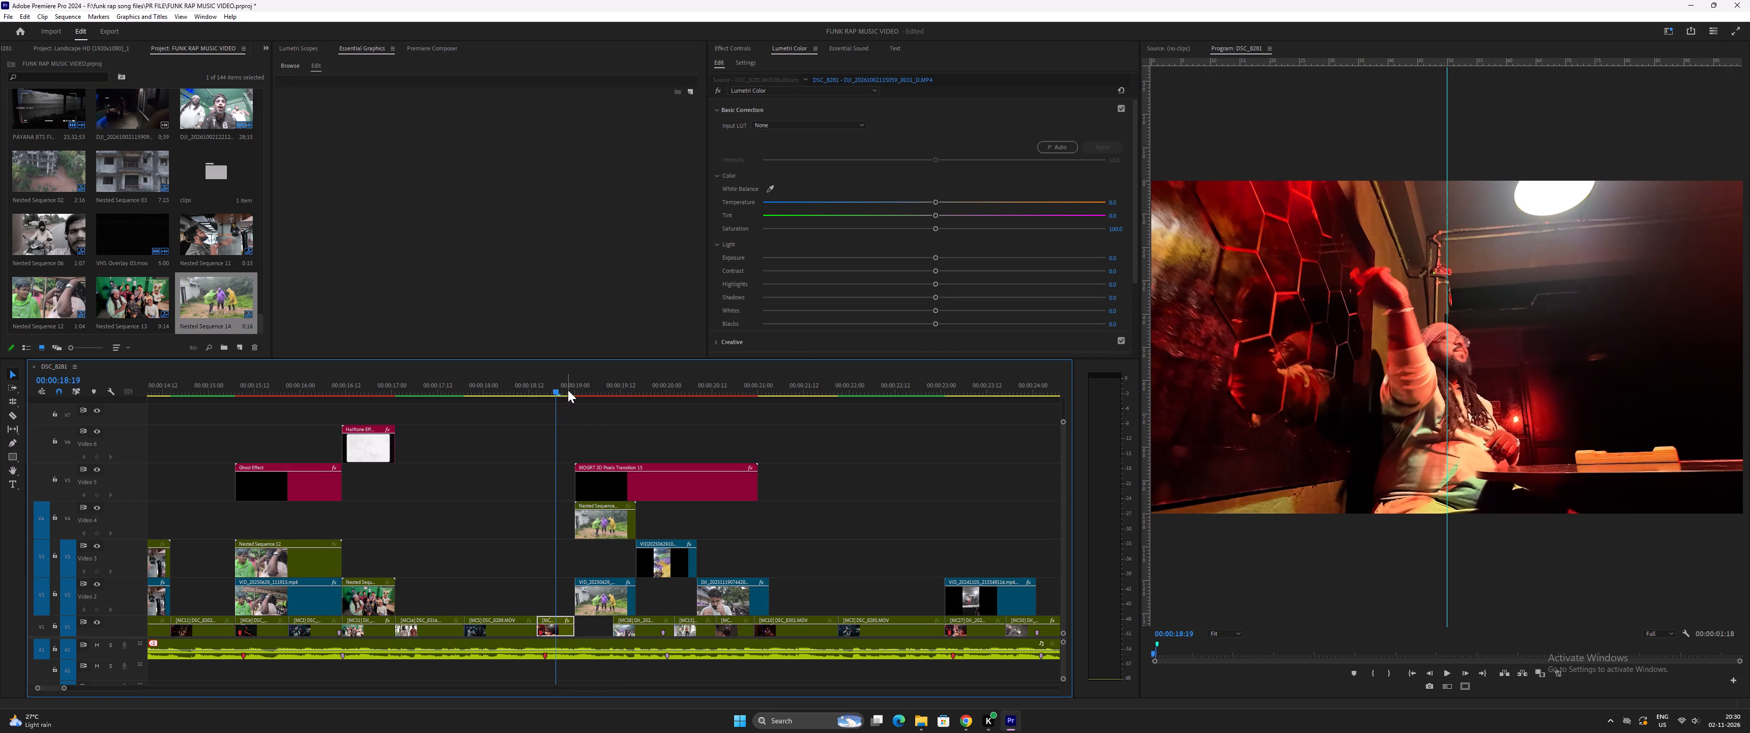
pyautogui.press('i')
pyautogui.click(644, 387)
pyautogui.press('o')
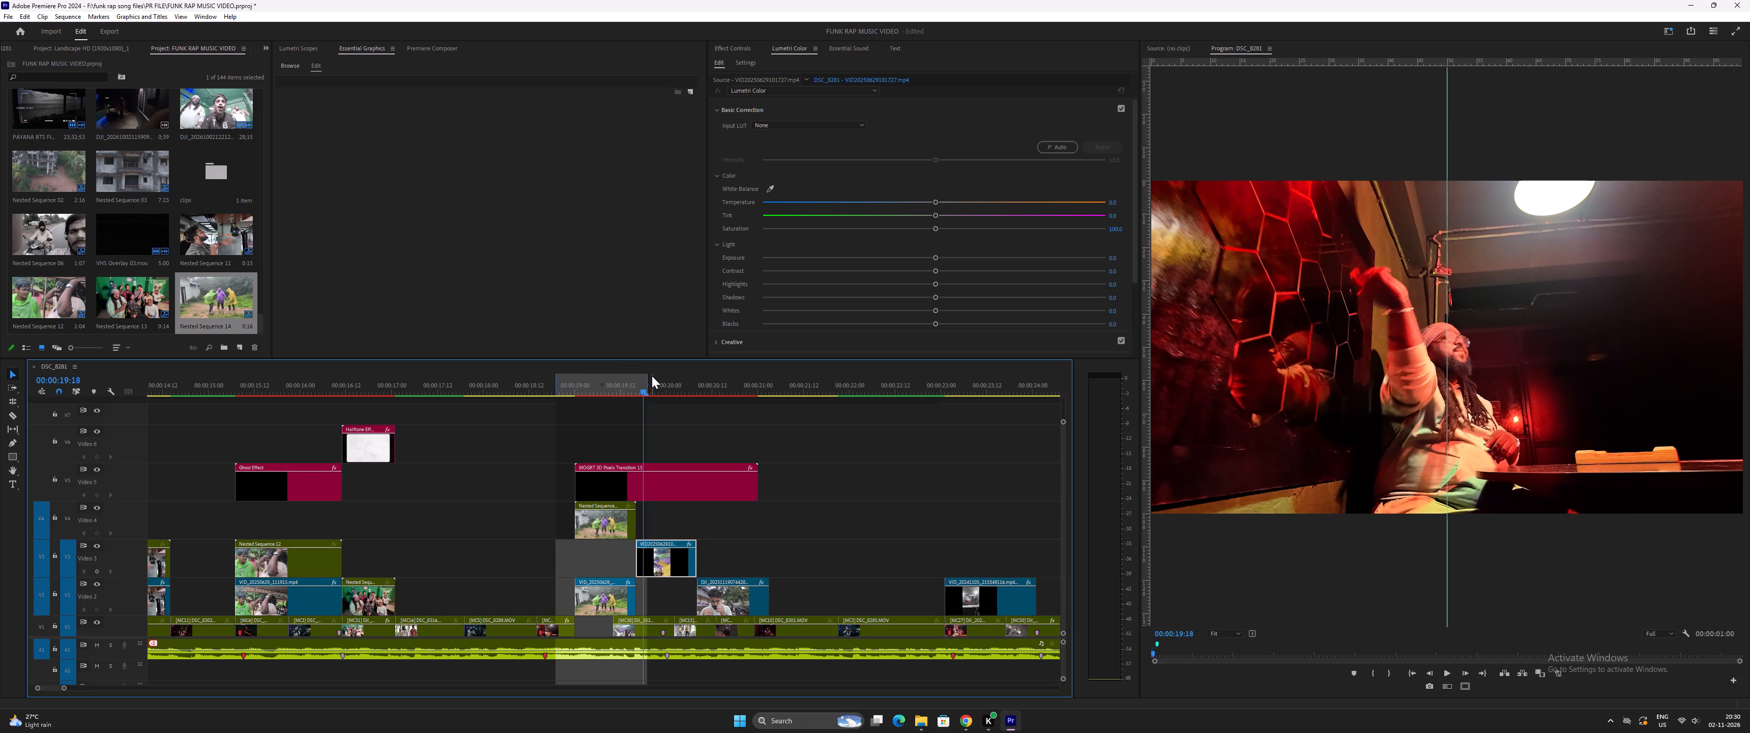
pyautogui.hotkey('ctrl', 'p')
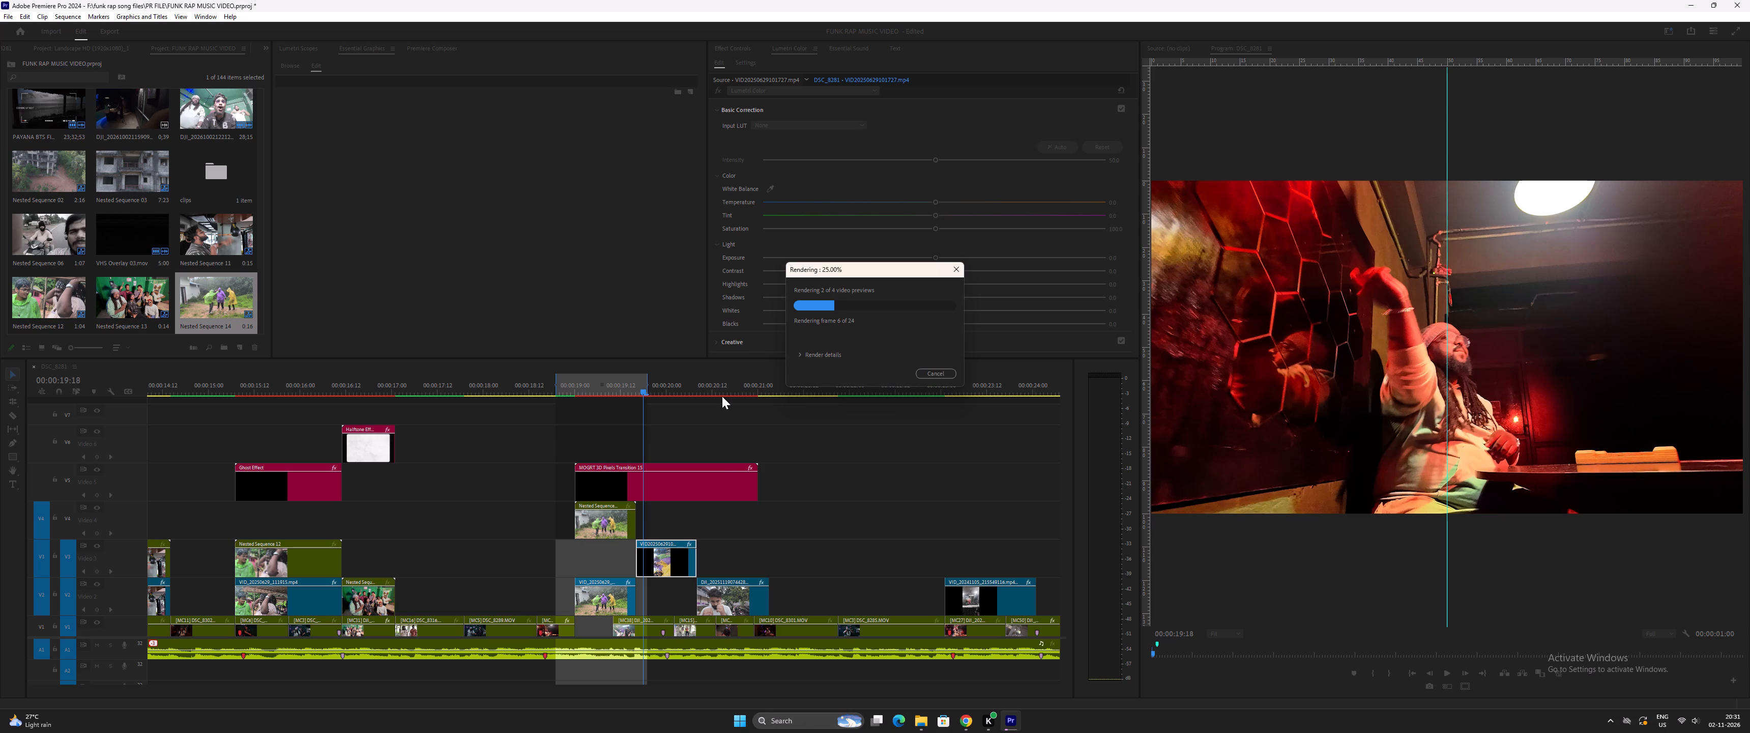
pyautogui.click(931, 375)
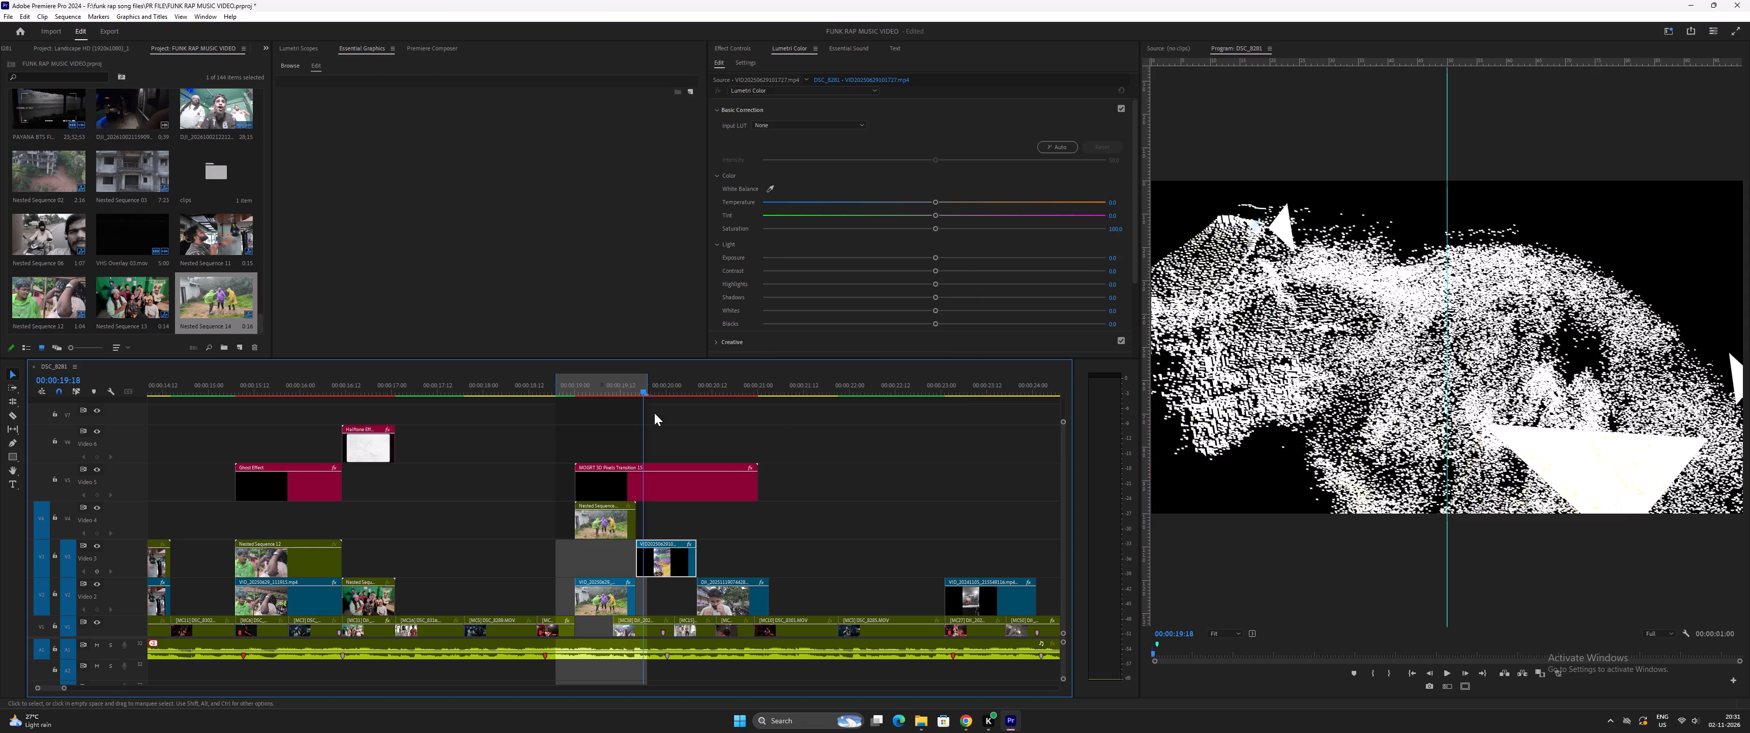
# Save the project.
pyautogui.moveTo(585, 385); pyautogui.dragTo(568, 388)
pyautogui.hotkey('ctrl', 's')
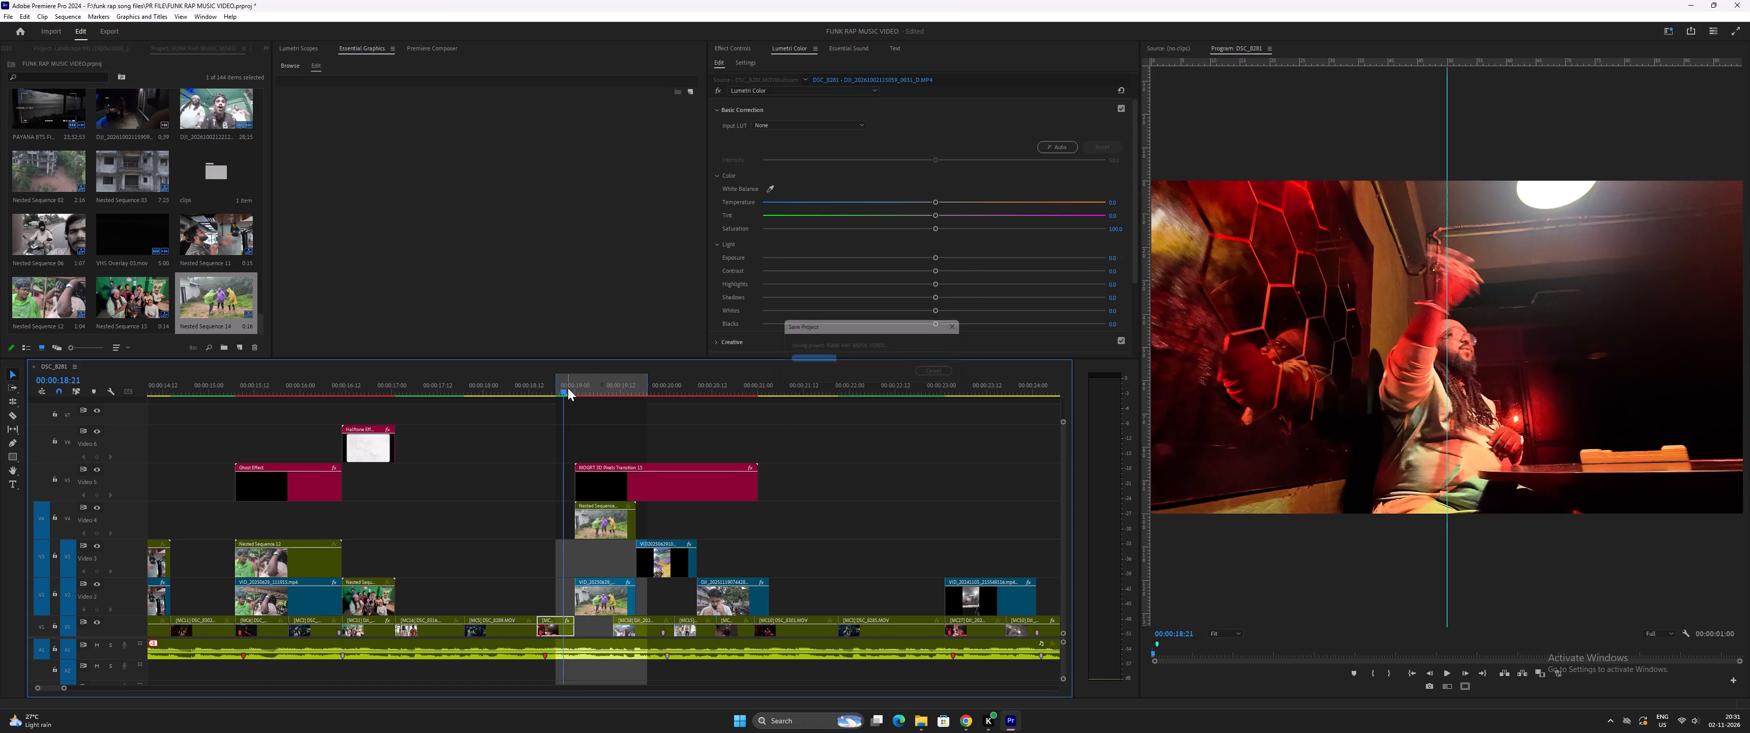
# Play through the raincoat section several times to check how the 3D Pixels Transition runs into the following clips.
pyautogui.press('space')
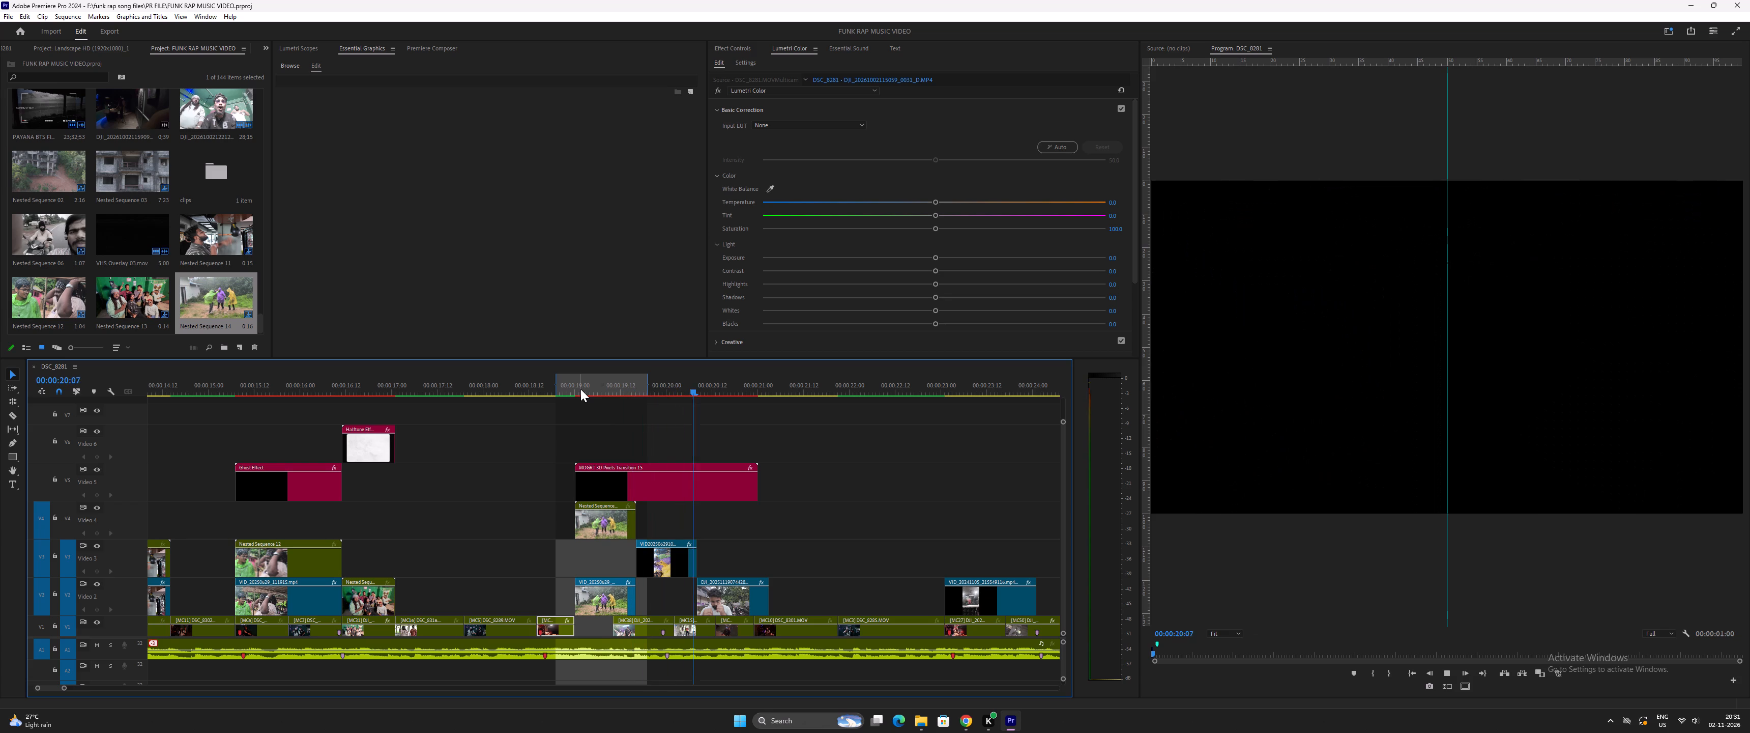
pyautogui.press('space')
pyautogui.moveTo(581, 387); pyautogui.dragTo(623, 397)
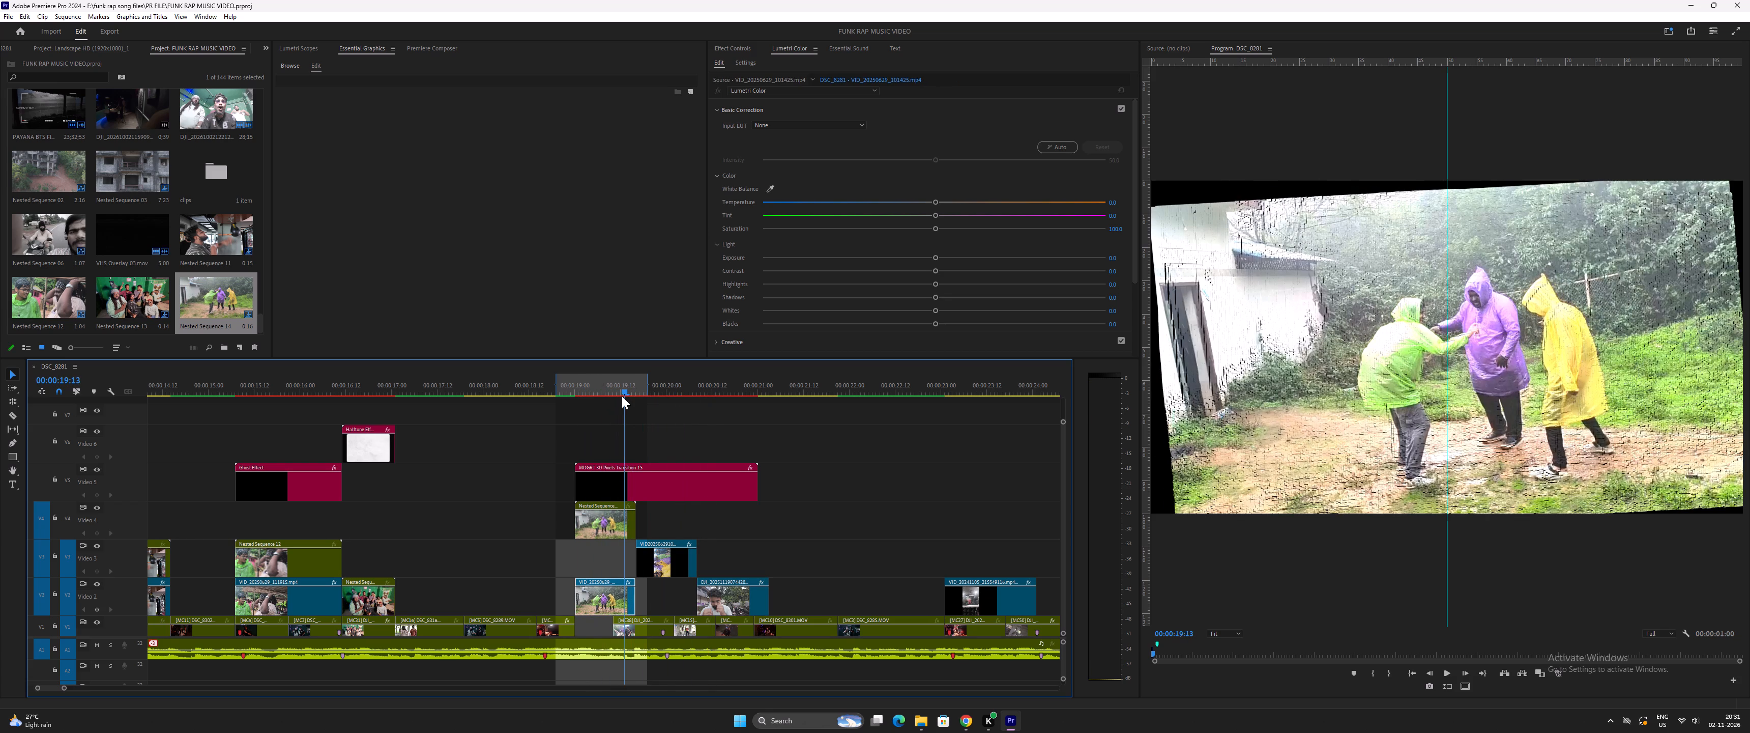
pyautogui.press('space')
pyautogui.press('space')
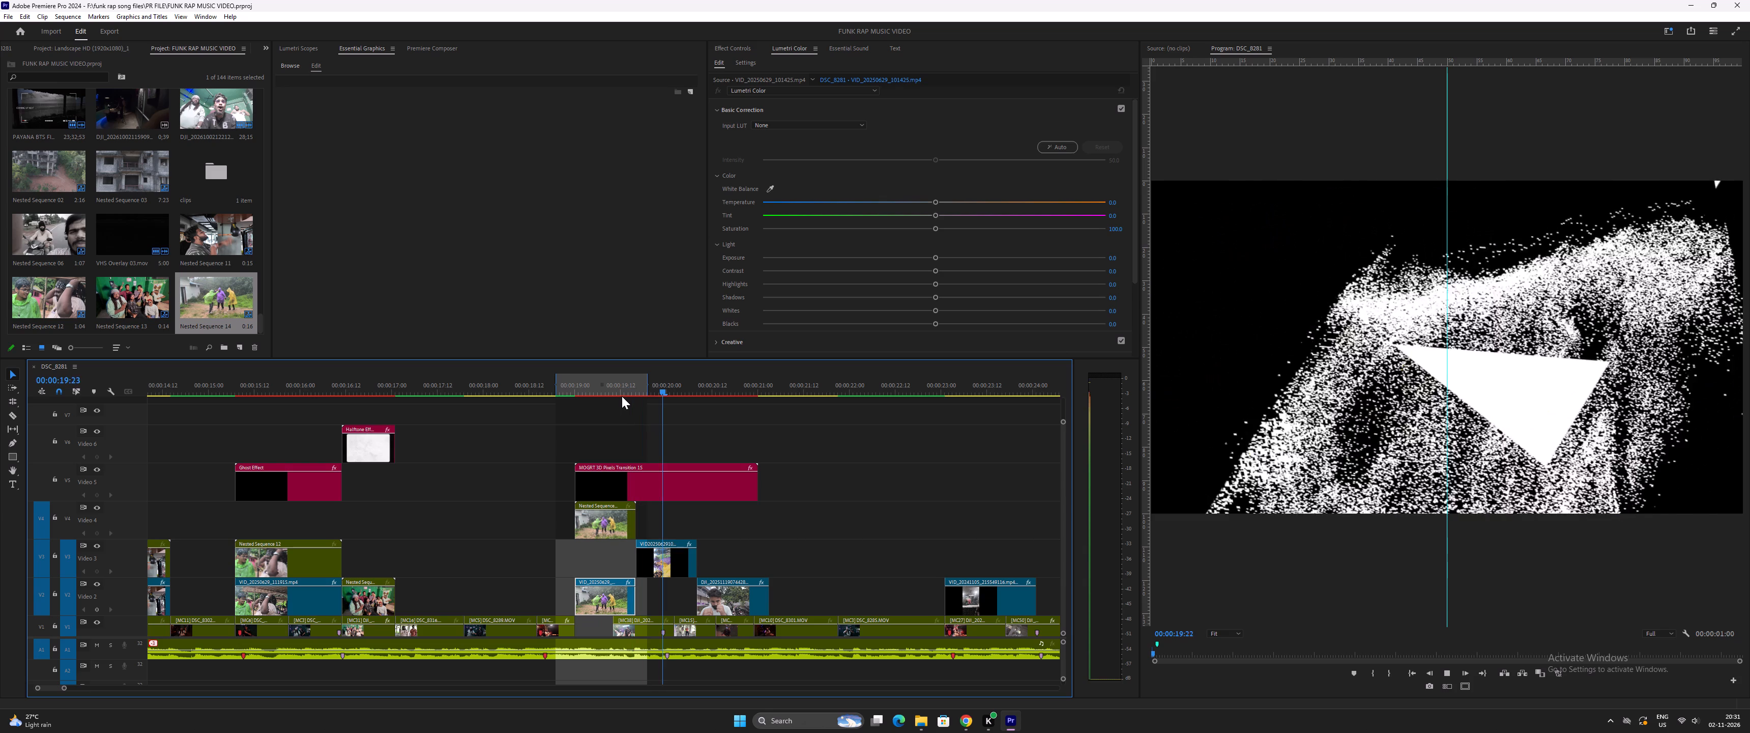
pyautogui.click(511, 386)
pyautogui.press('space')
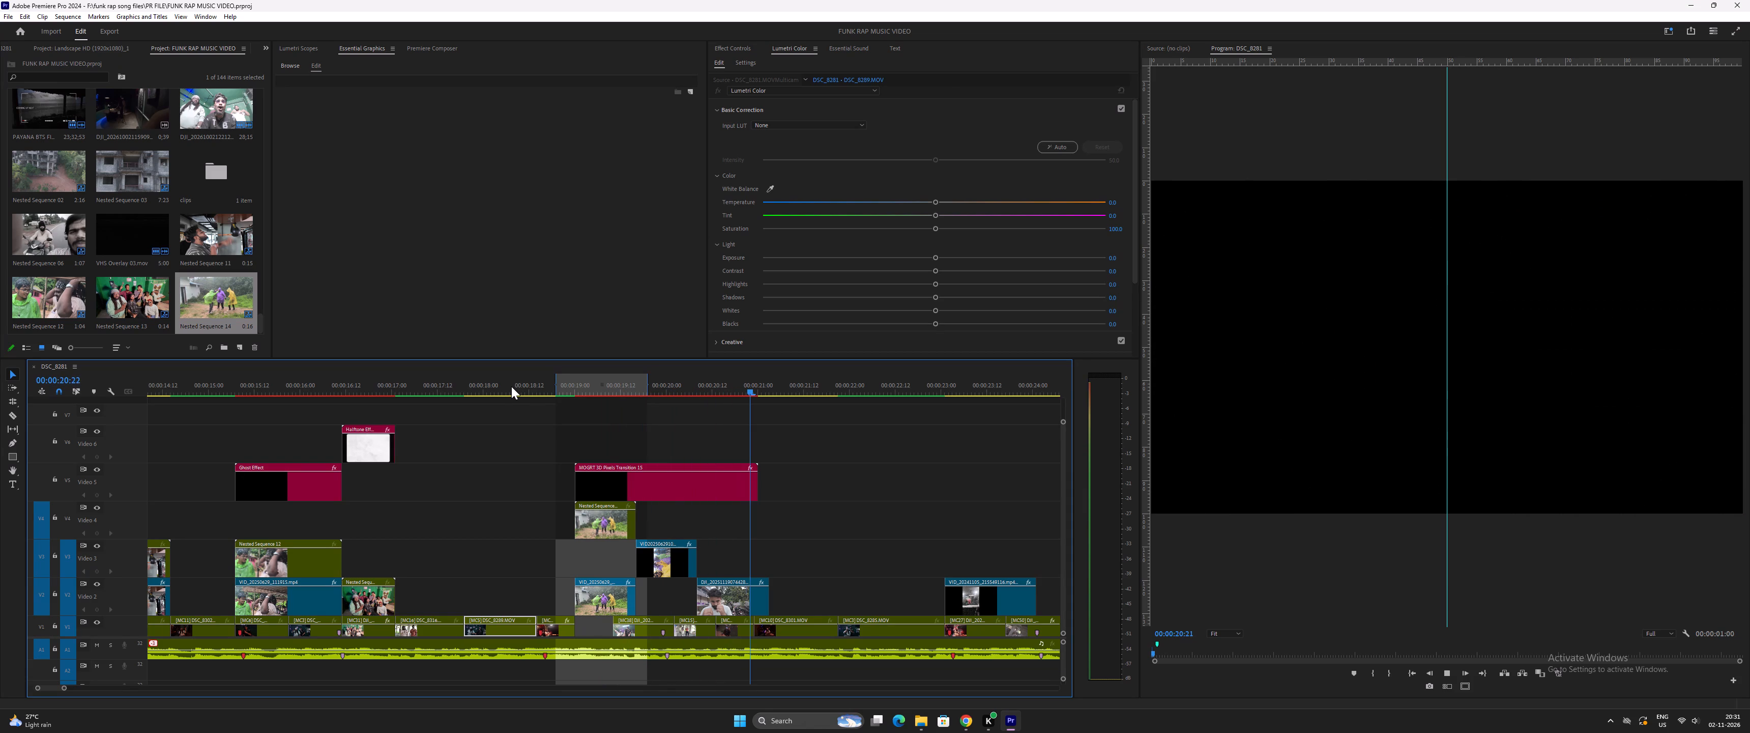
pyautogui.press('space')
# Delete the 3D Pixels Transition graphic and the nested sequence copy stacked above the raincoat shot.
pyautogui.click(645, 482)
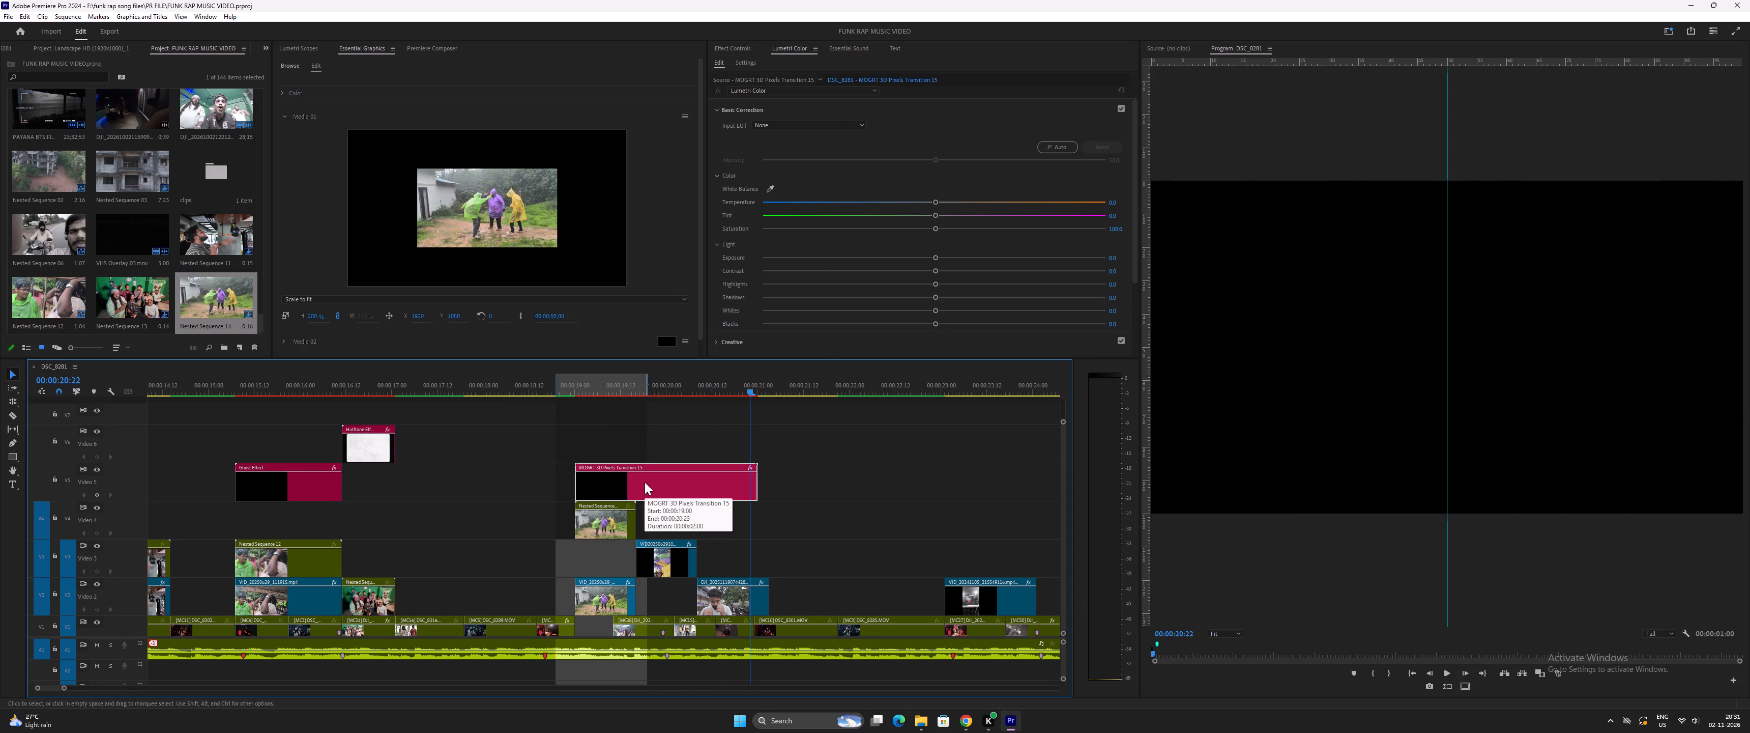
pyautogui.press('Delete')
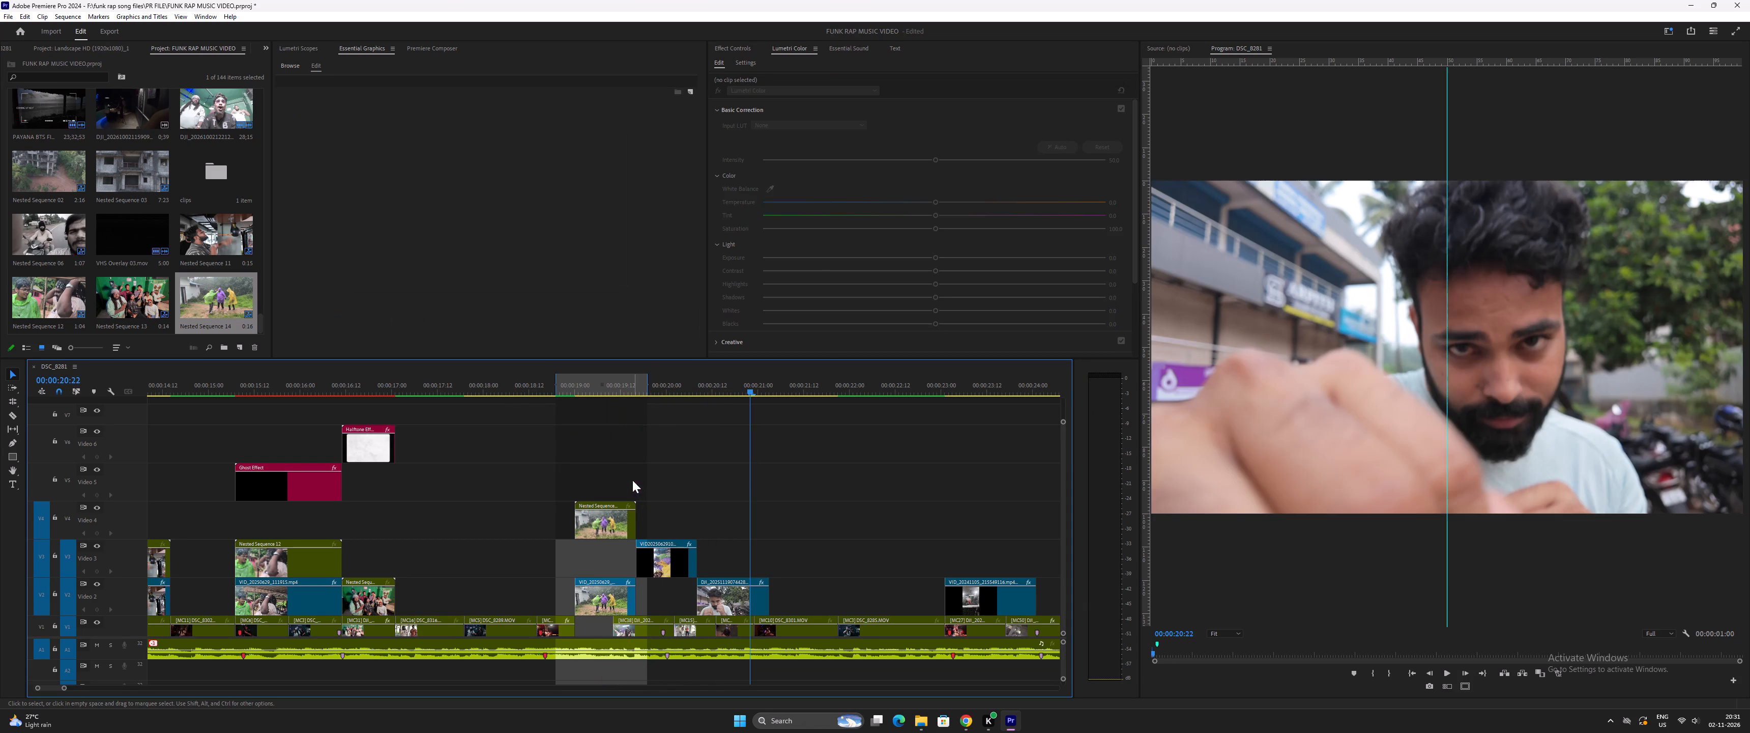
pyautogui.click(572, 391)
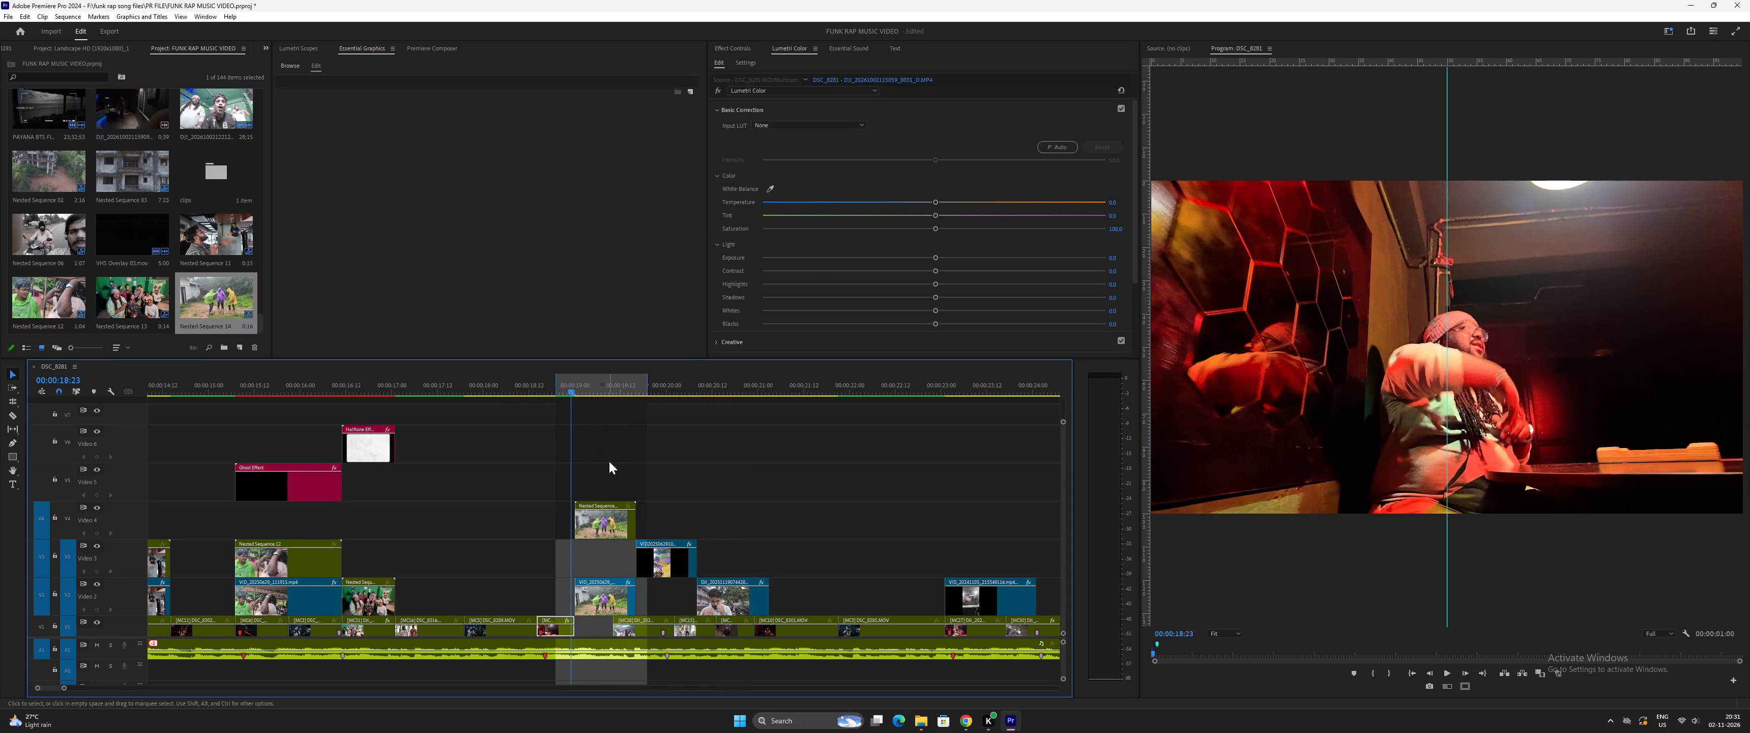
pyautogui.press('space')
pyautogui.press('space')
pyautogui.click(606, 521)
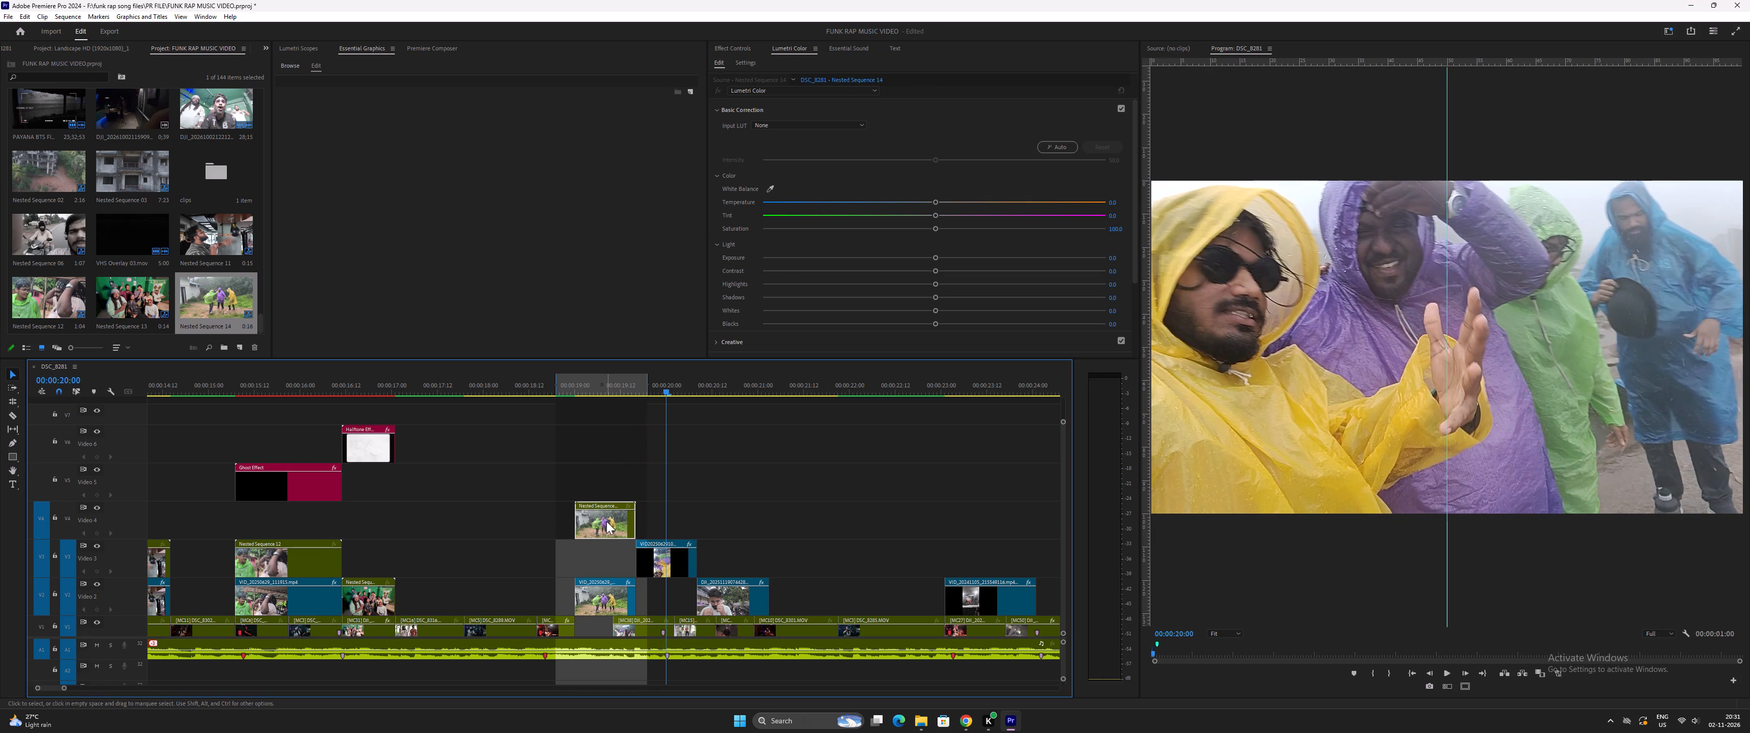
pyautogui.press('Delete')
# Play the VHS effect section from about 00:00:09 to check how it runs into the next clip.
pyautogui.press('-')
pyautogui.press('-')
pyautogui.press('-')
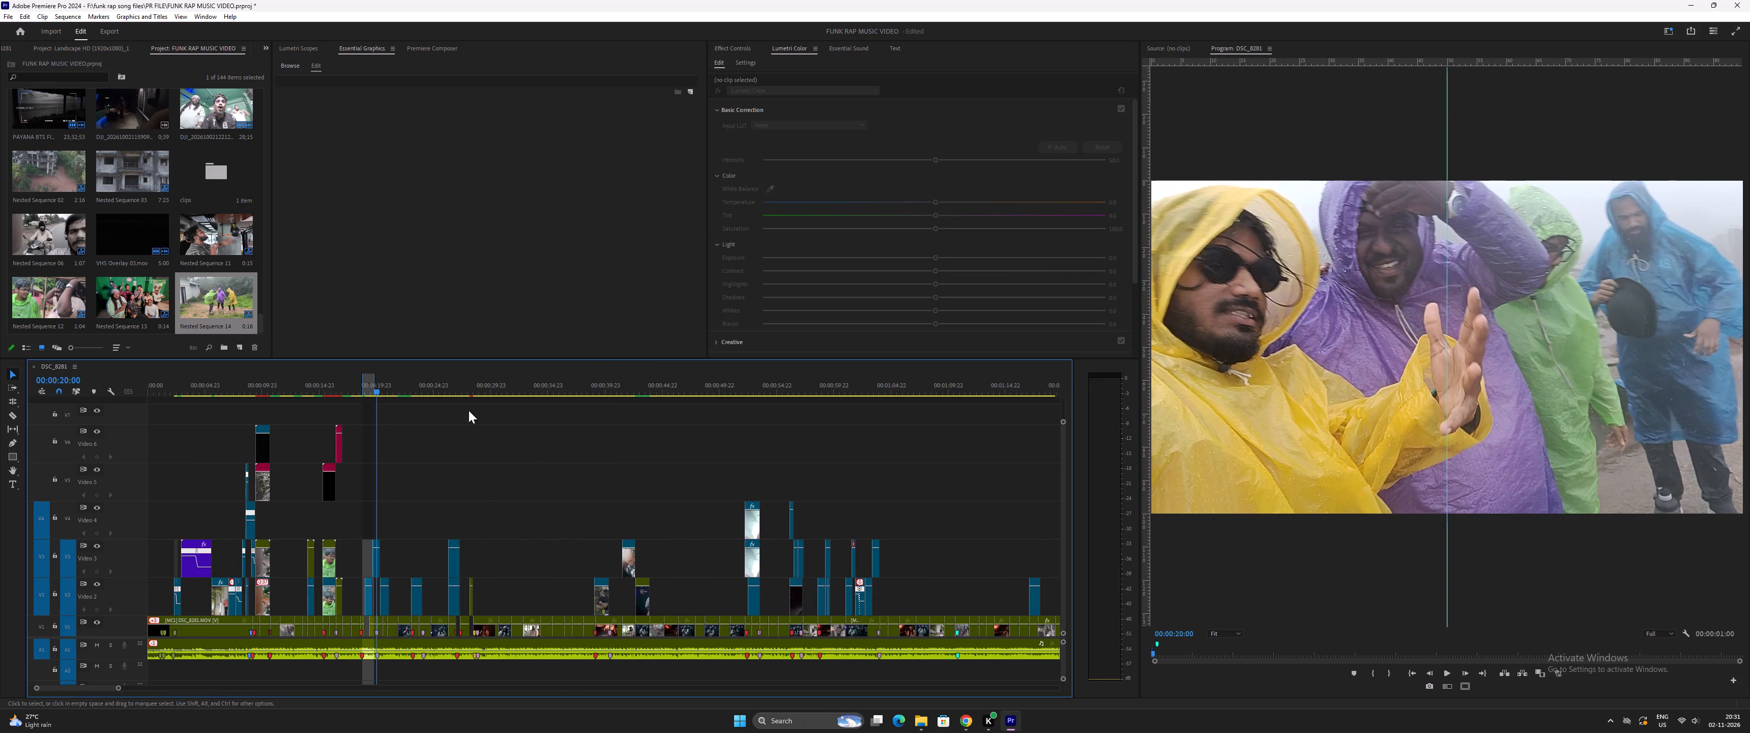
pyautogui.click(252, 384)
pyautogui.press('=')
pyautogui.press('=')
pyautogui.press('=')
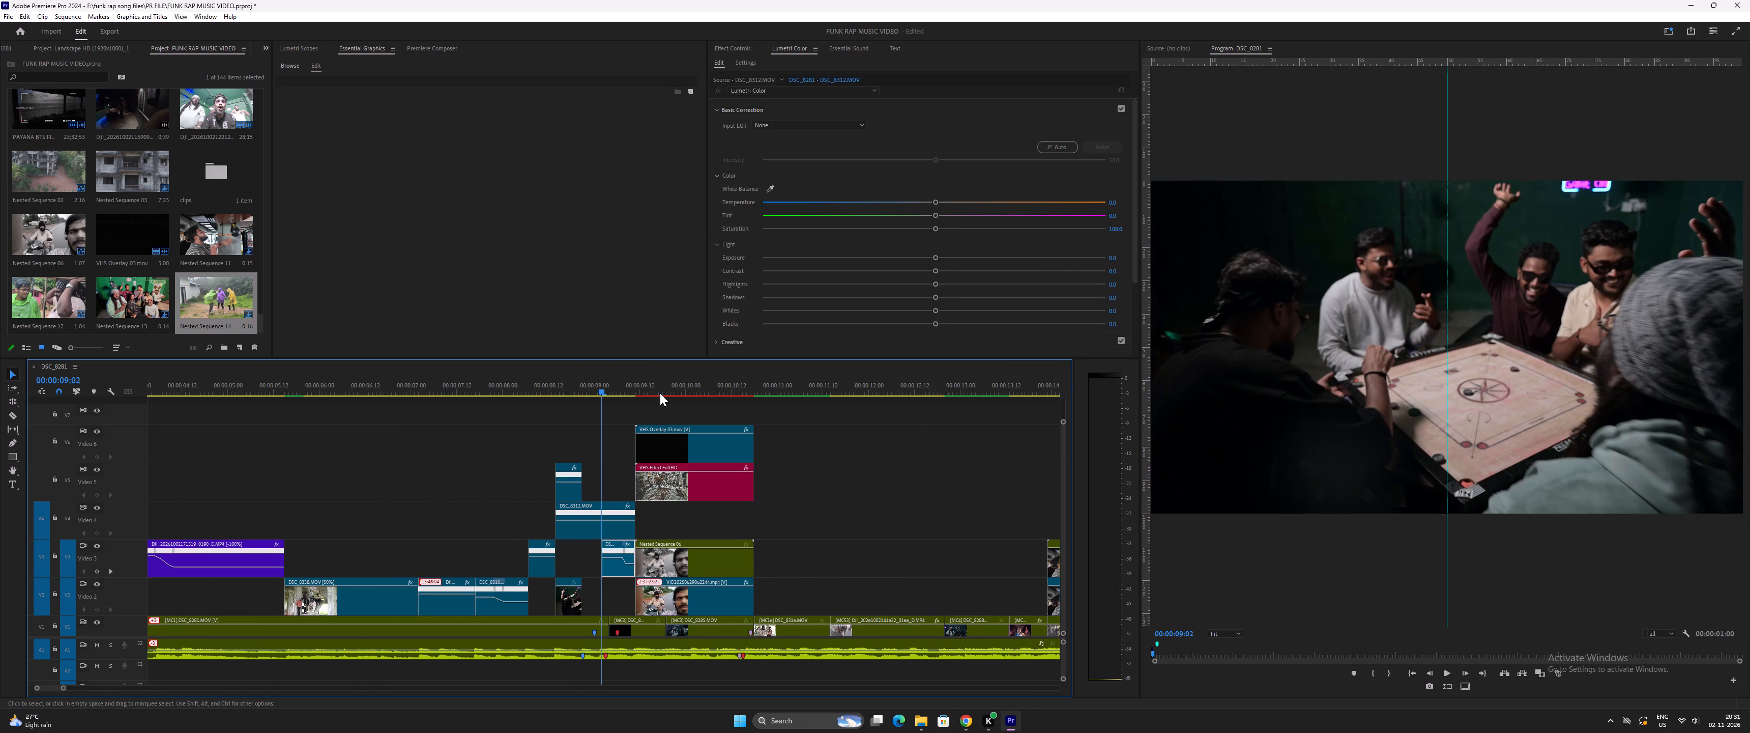
pyautogui.press('space')
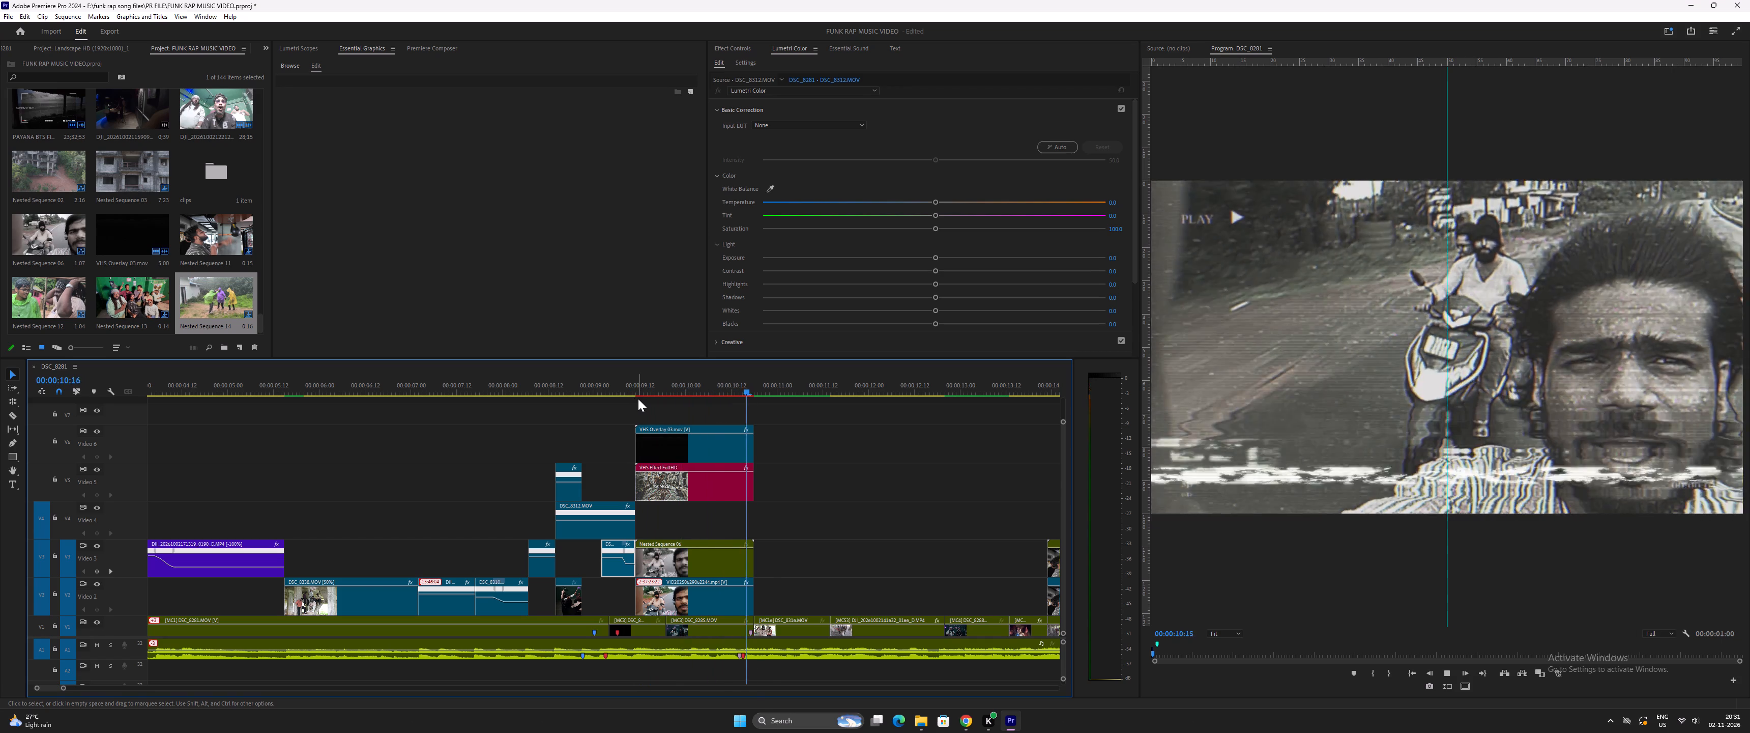
pyautogui.press('space')
# Inspect the clips and effect layers stacked around the VHS scooter shot, including the VHS Effect graphic's settings.
pyautogui.press('-')
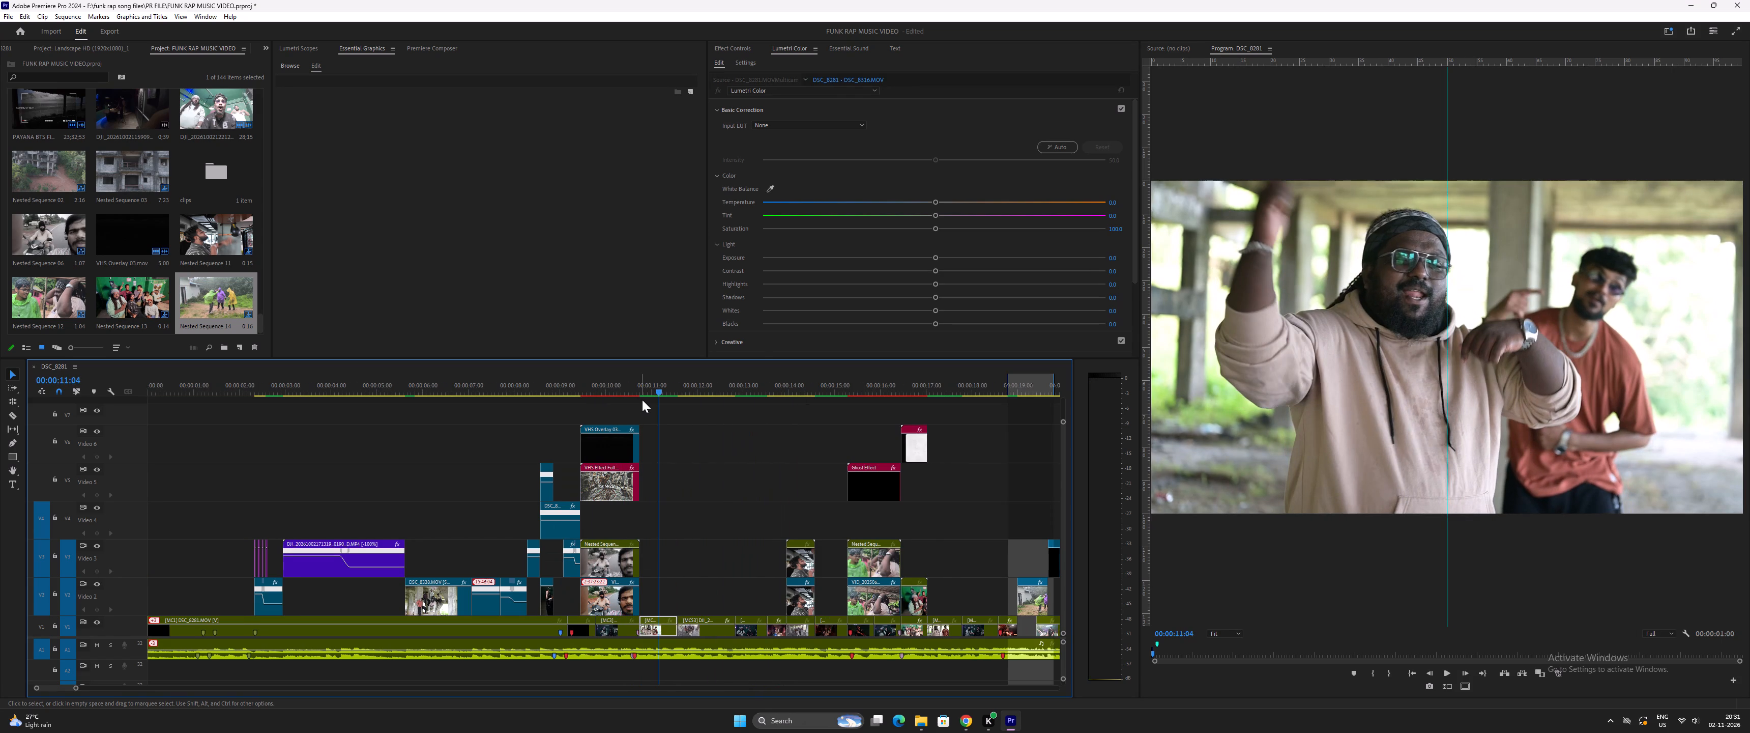
pyautogui.click(597, 380)
pyautogui.press('=')
pyautogui.press('=')
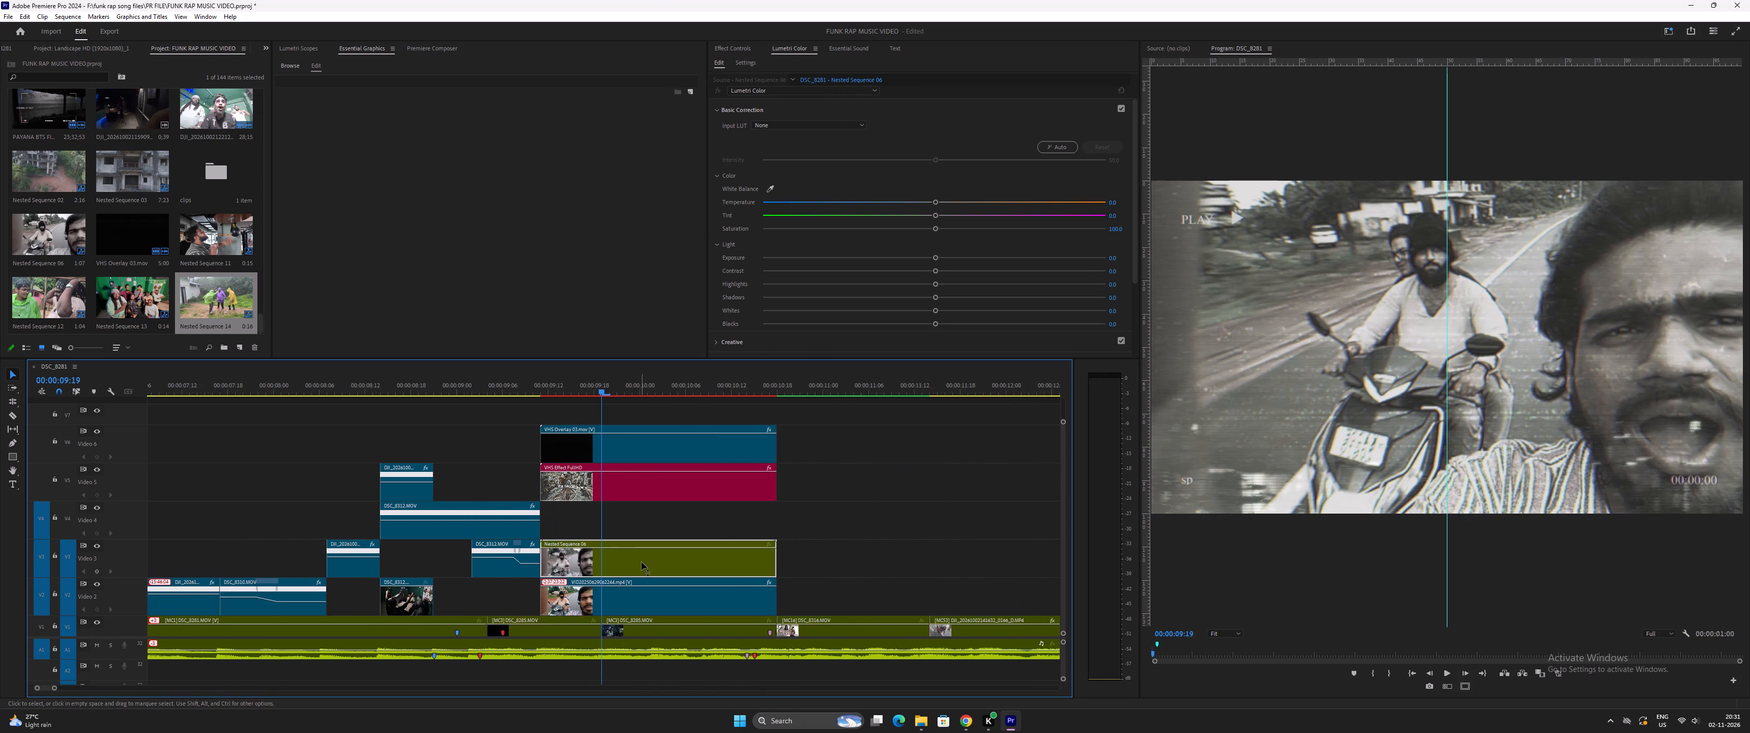
pyautogui.press('=')
pyautogui.press('-')
pyautogui.click(644, 597)
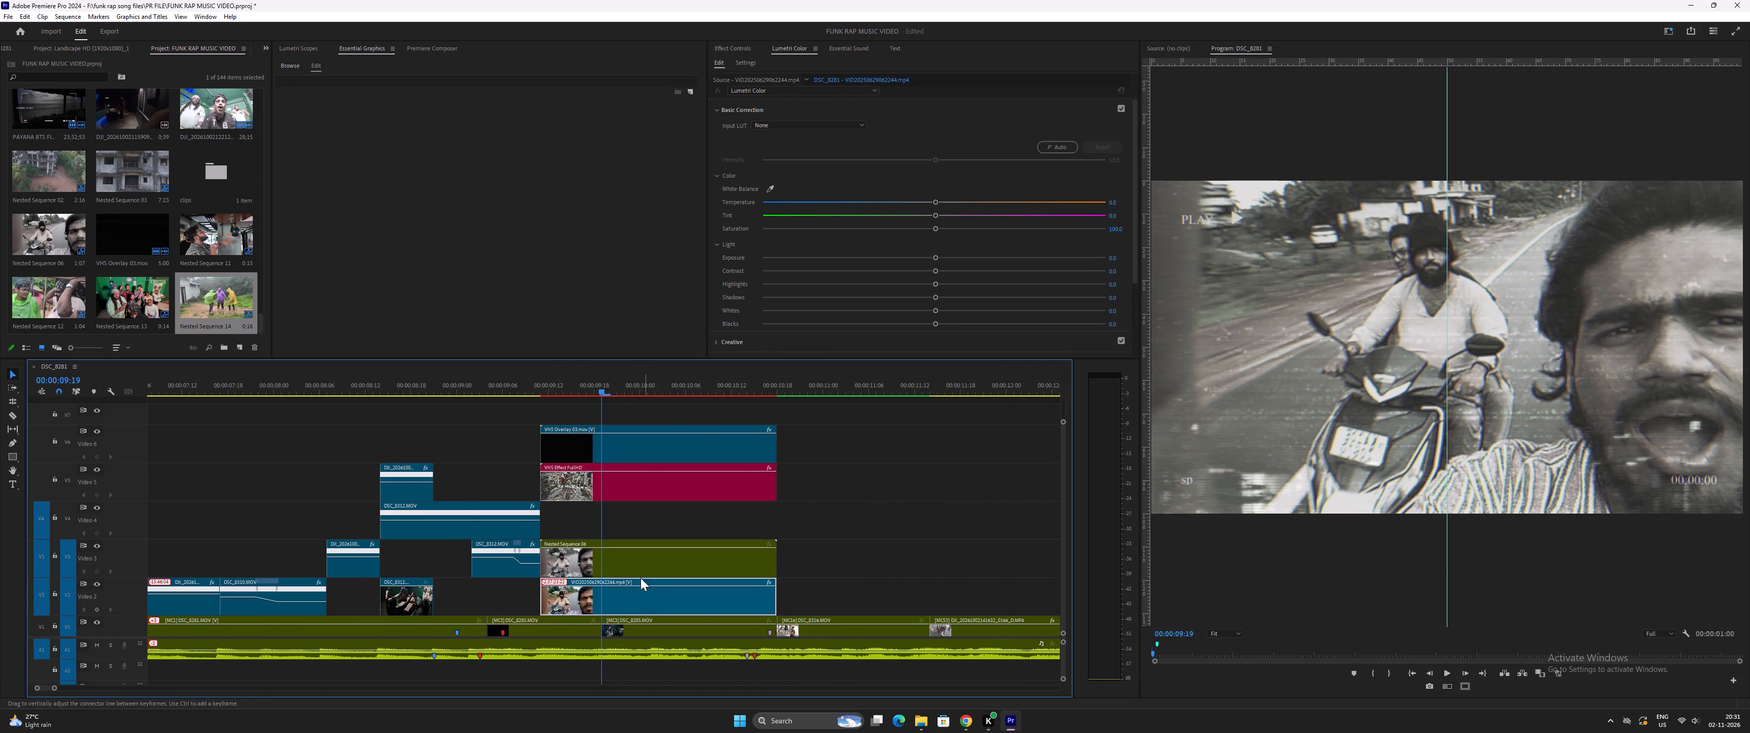
pyautogui.click(442, 525)
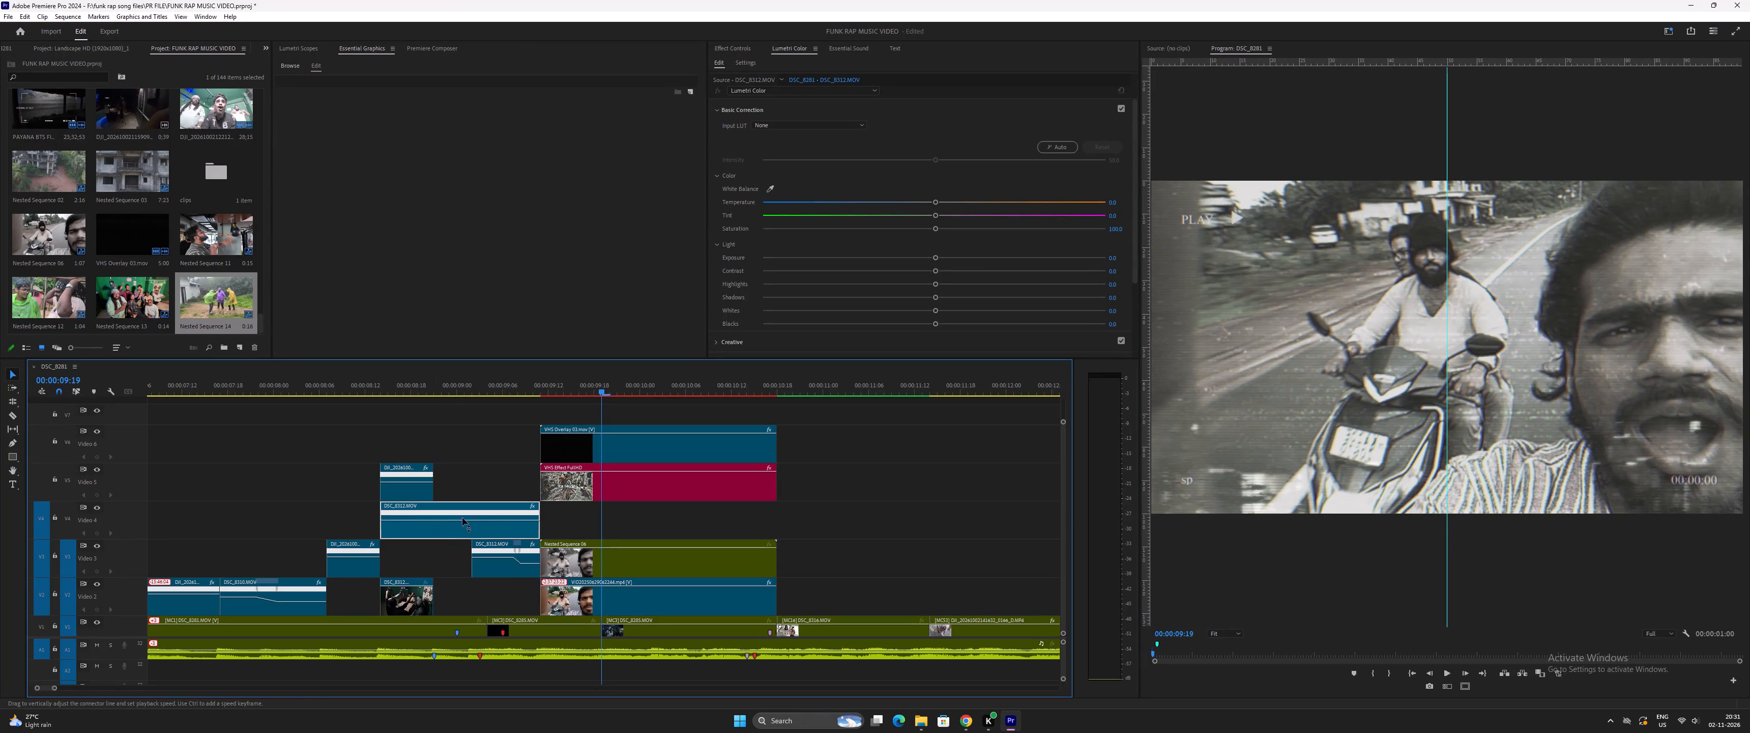
pyautogui.click(626, 559)
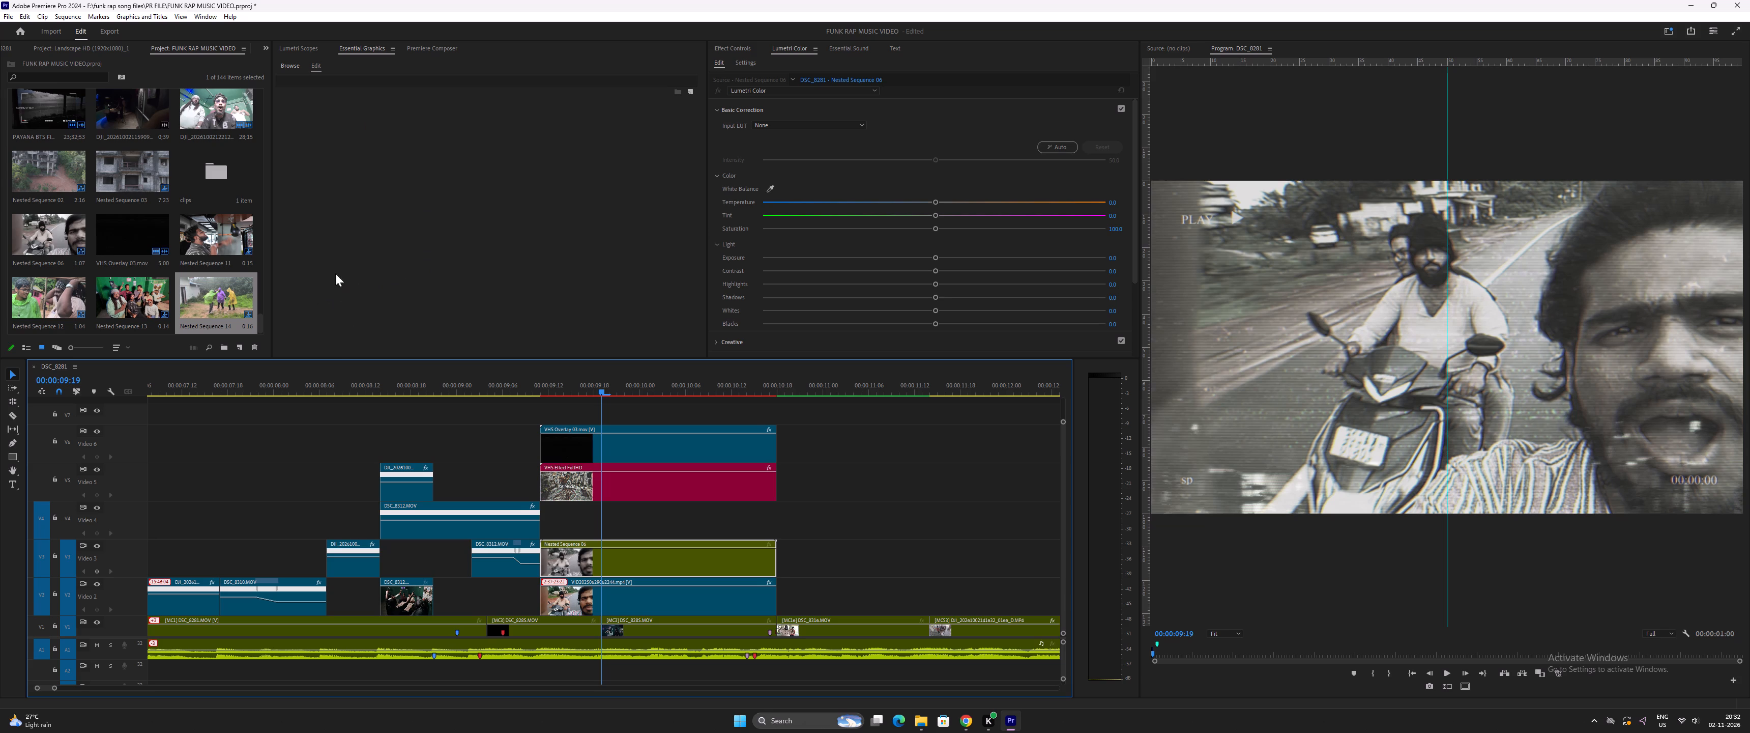
pyautogui.click(607, 471)
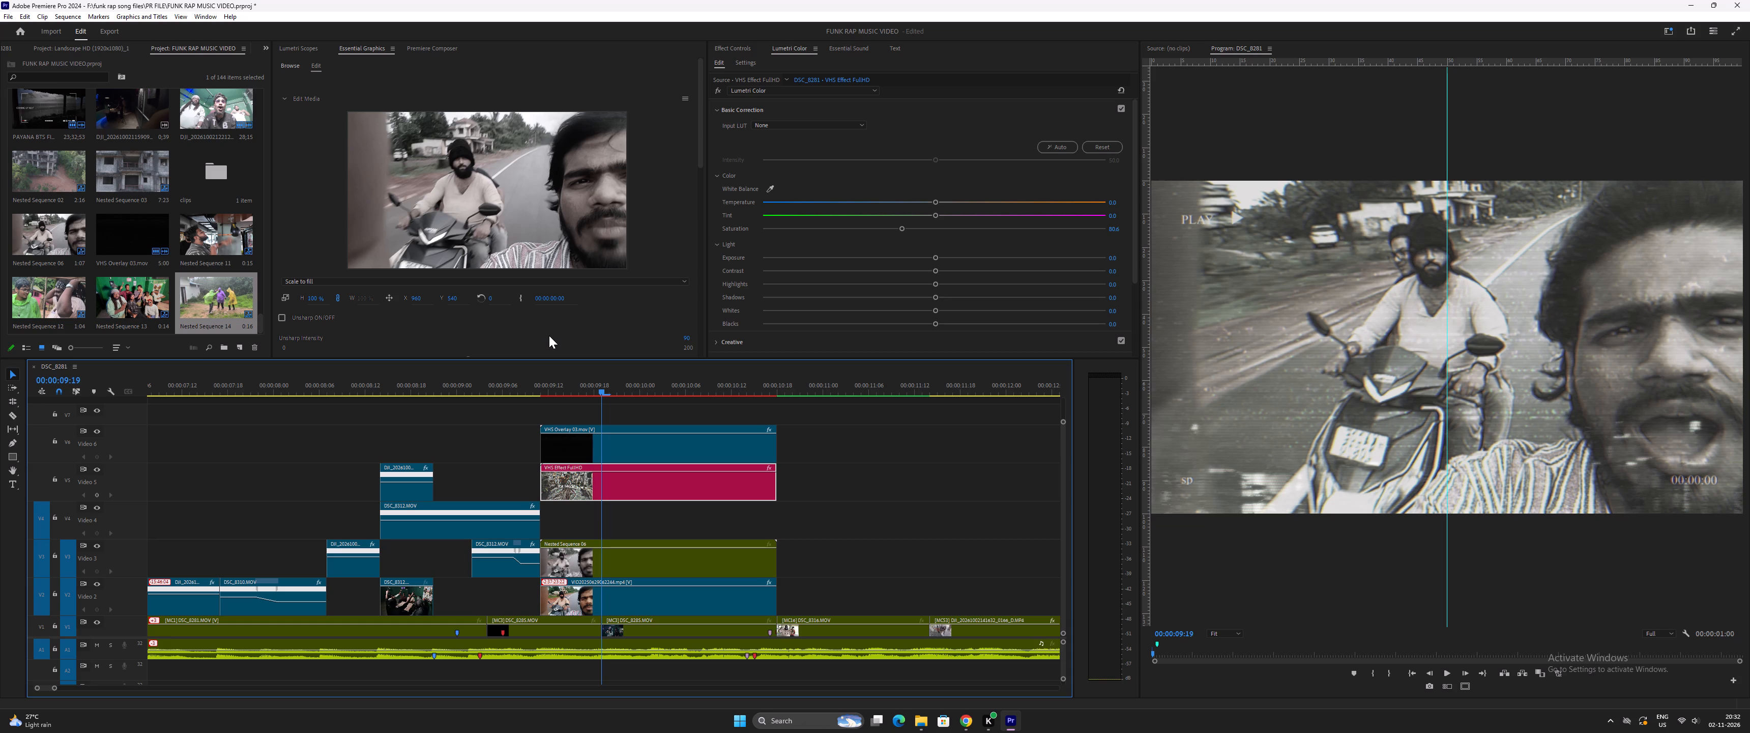
# Replay the VHS effect section through the following group shots up to about 00:00:12.
pyautogui.click(525, 384)
pyautogui.press('-')
pyautogui.write('- =')
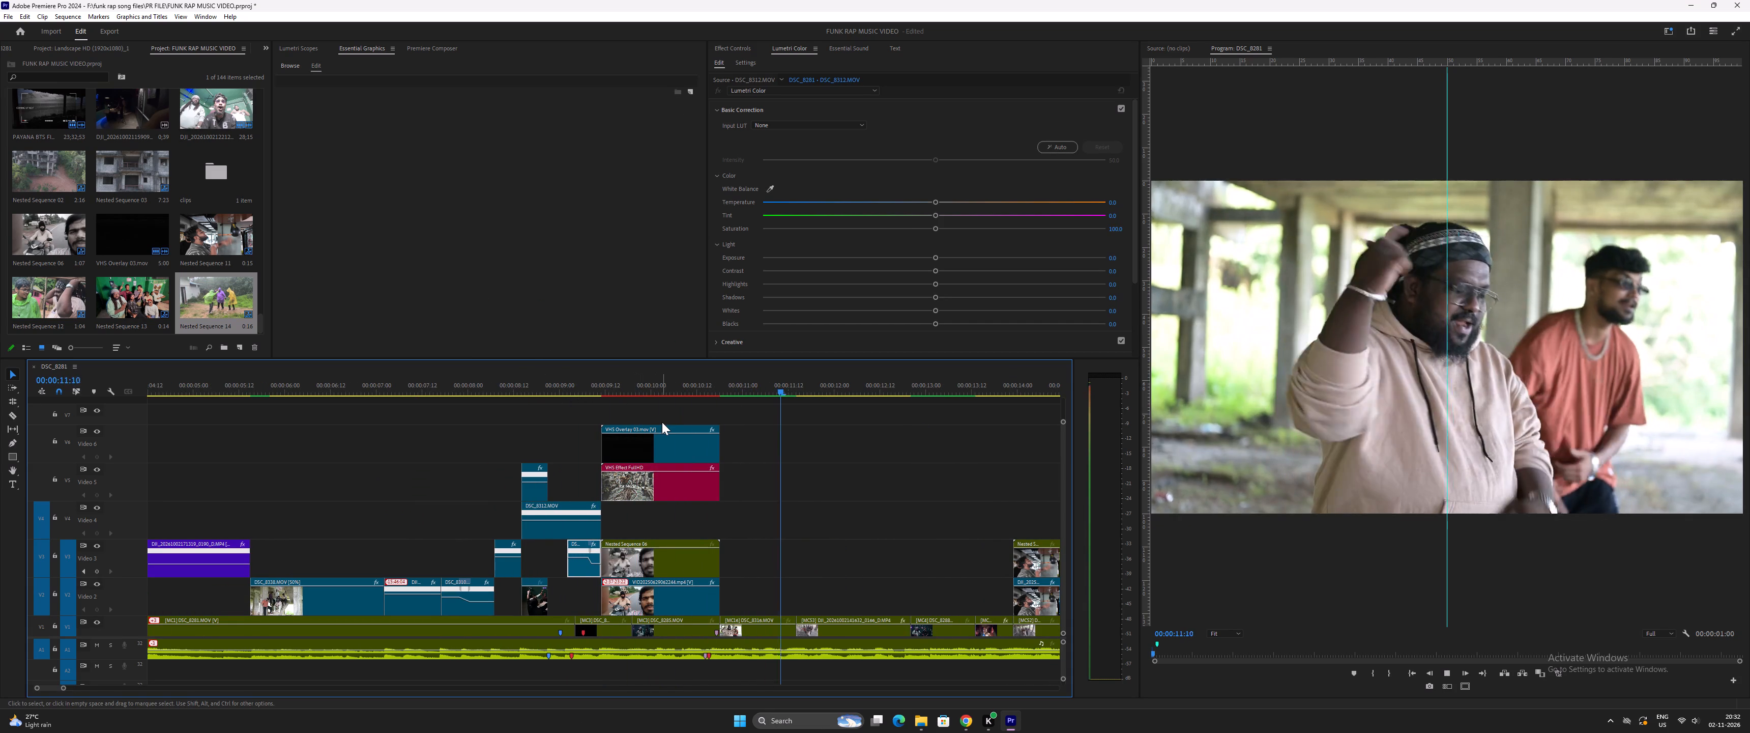
pyautogui.press('-')
pyautogui.press('space')
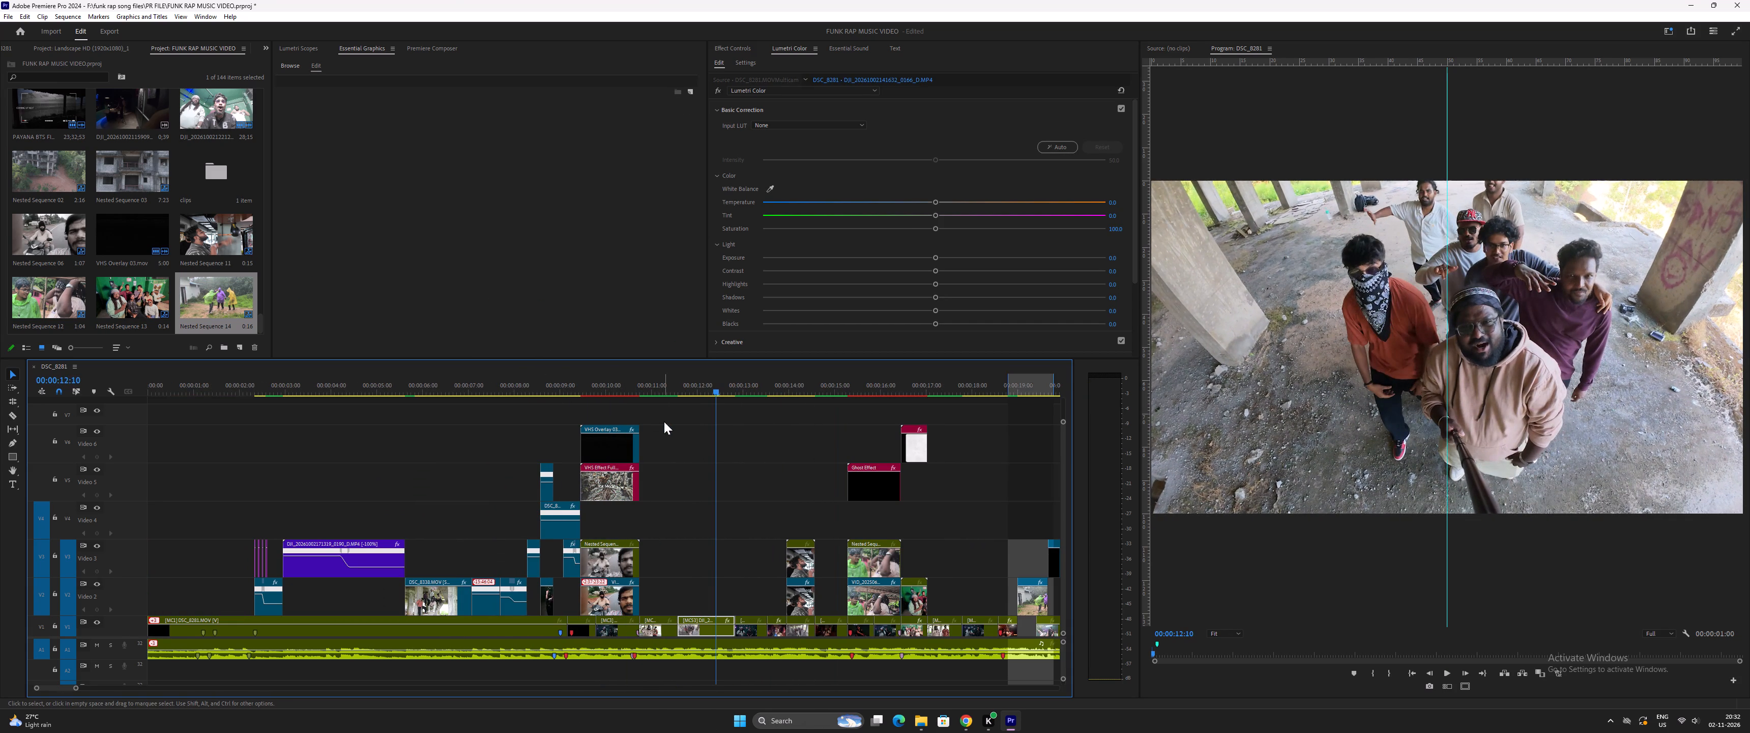
# Save the project.
pyautogui.hotkey('ctrl', 's')
pyautogui.hotkey('ctrl', 's')
# Play and scrub through the black-and-white and halftone effect shots between about 00:00:12 and 00:00:17.
pyautogui.click(767, 381)
pyautogui.press('space')
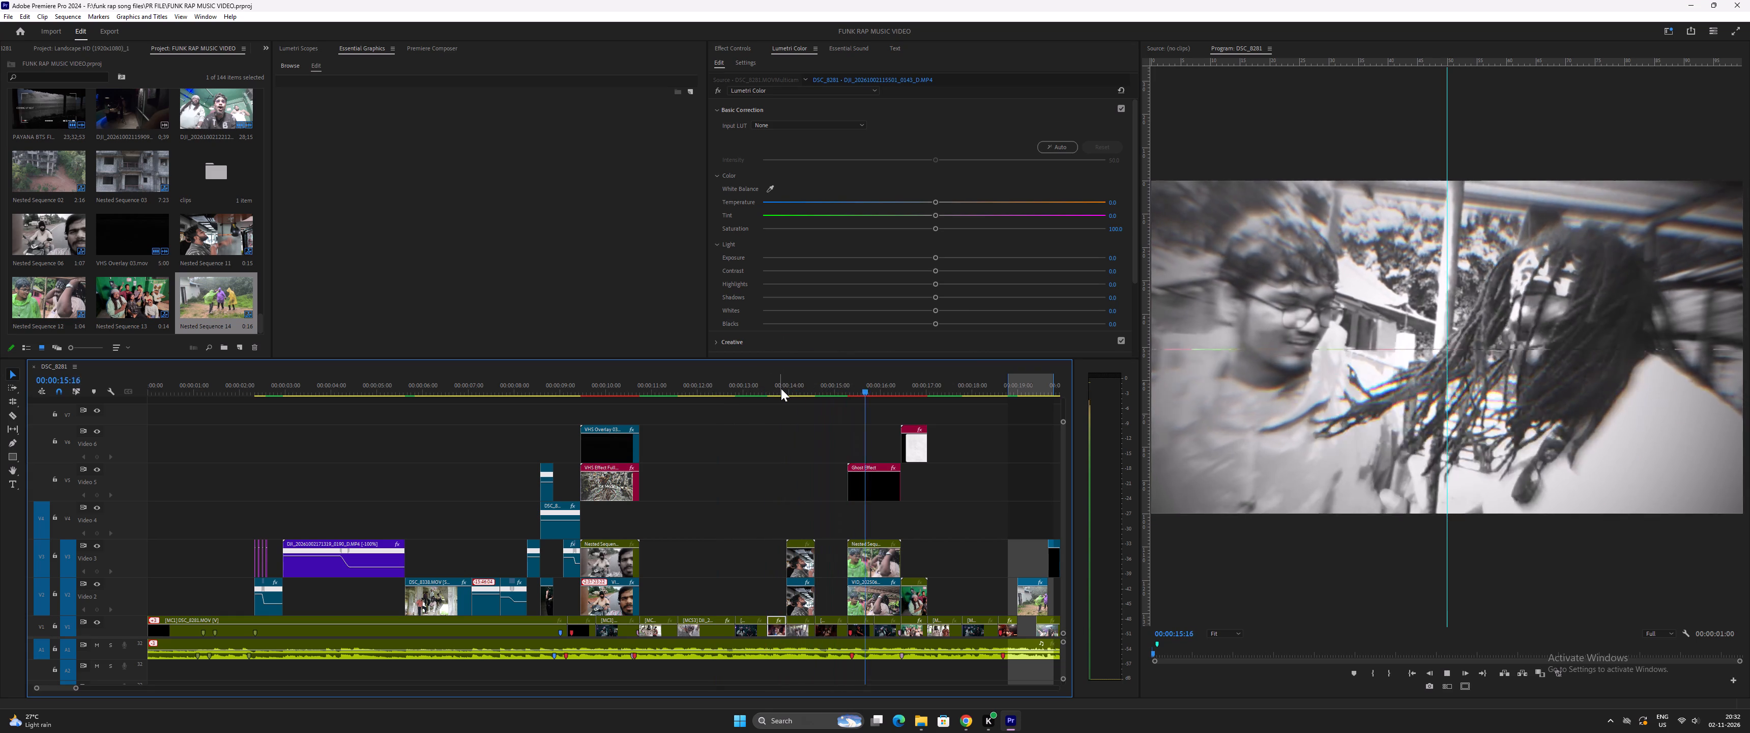
pyautogui.press('space')
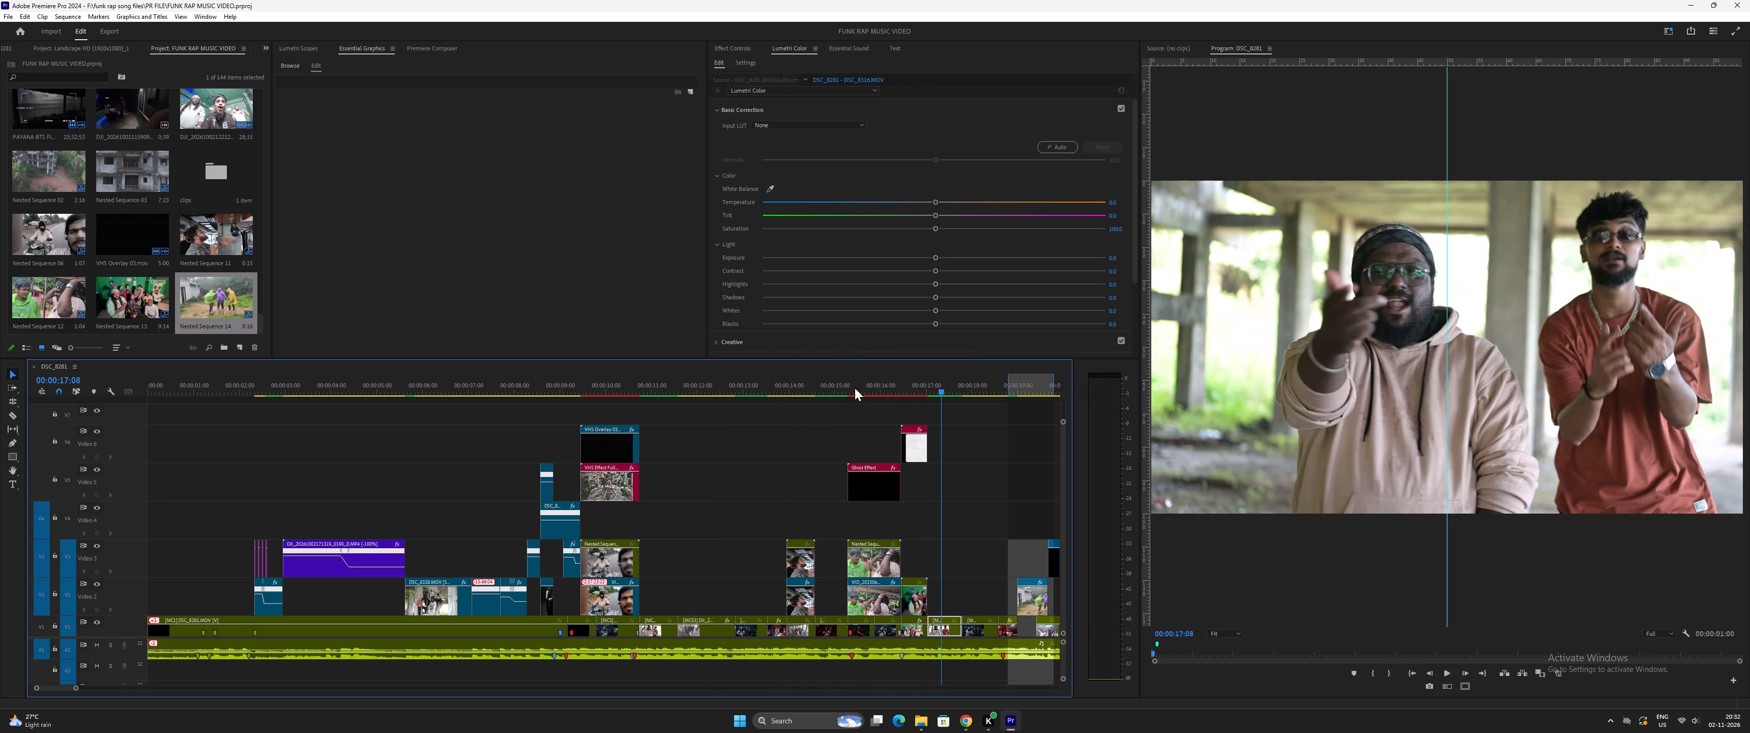
pyautogui.moveTo(898, 389); pyautogui.dragTo(908, 411)
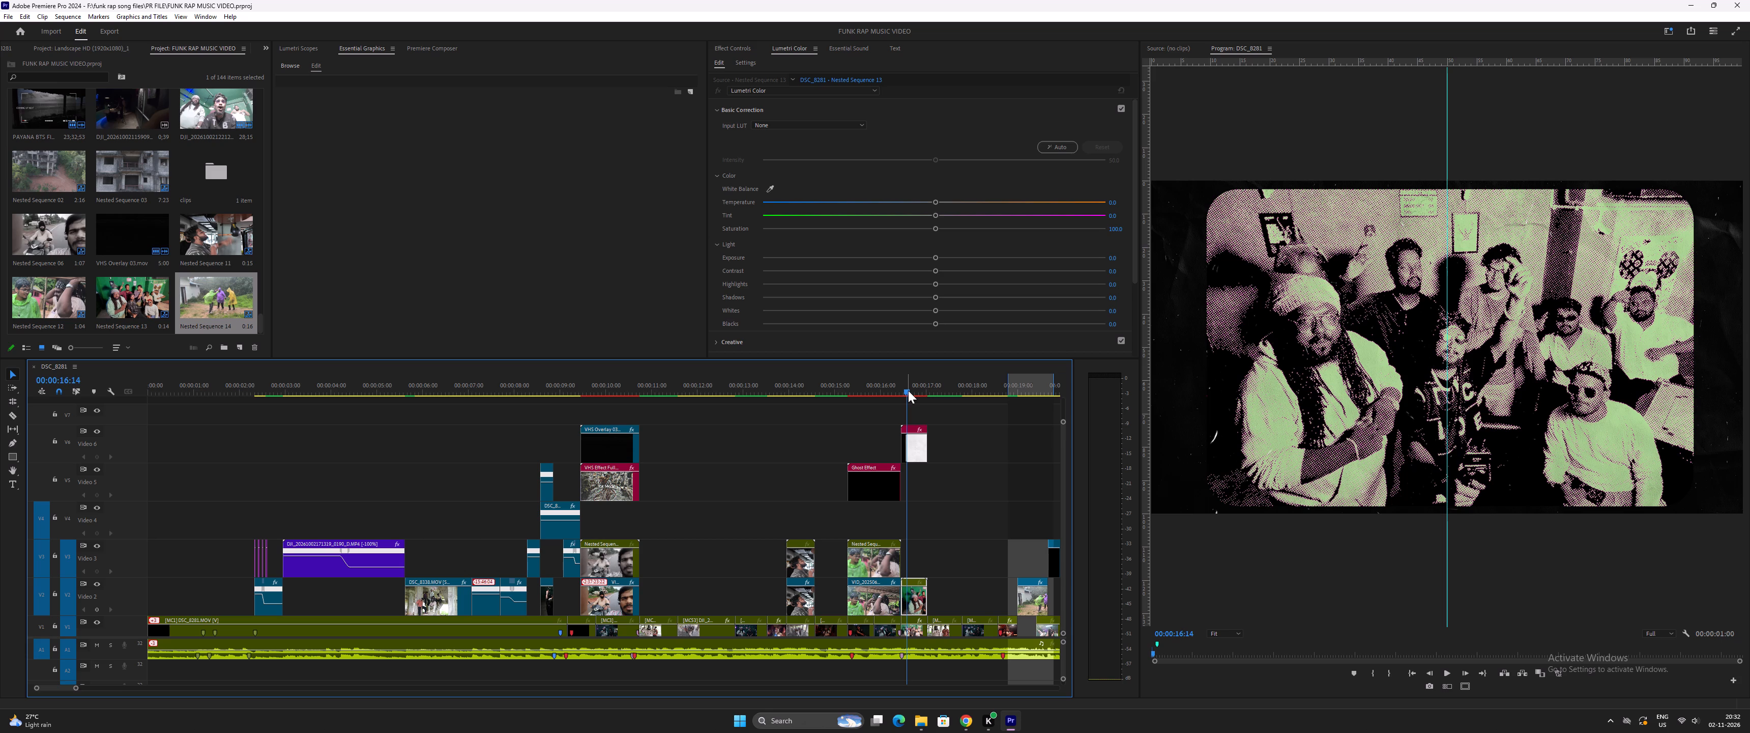
pyautogui.moveTo(908, 390); pyautogui.dragTo(887, 393)
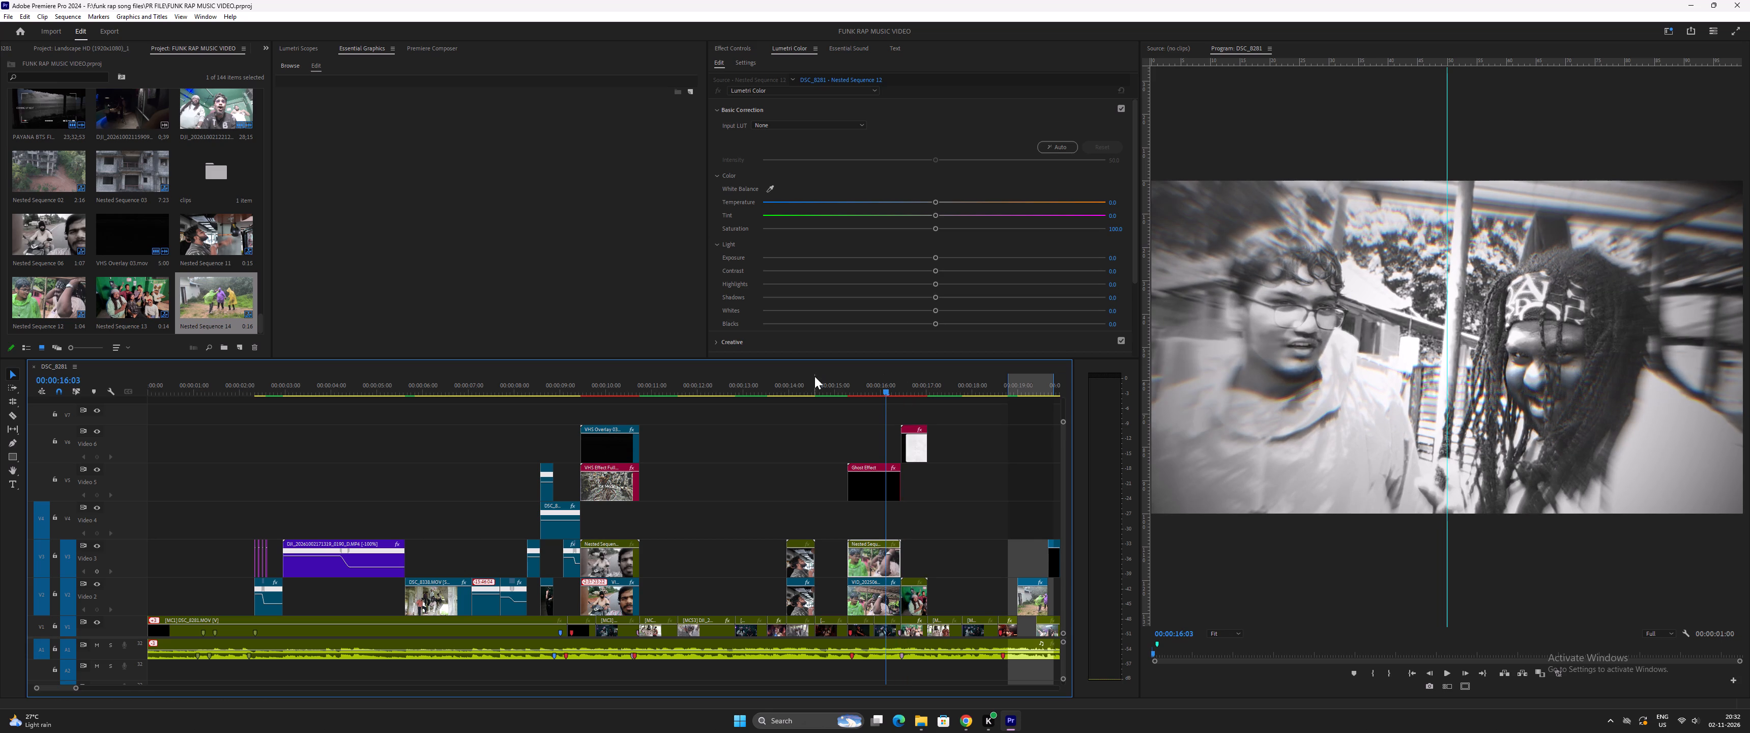
pyautogui.moveTo(798, 385); pyautogui.dragTo(721, 399)
pyautogui.press('space')
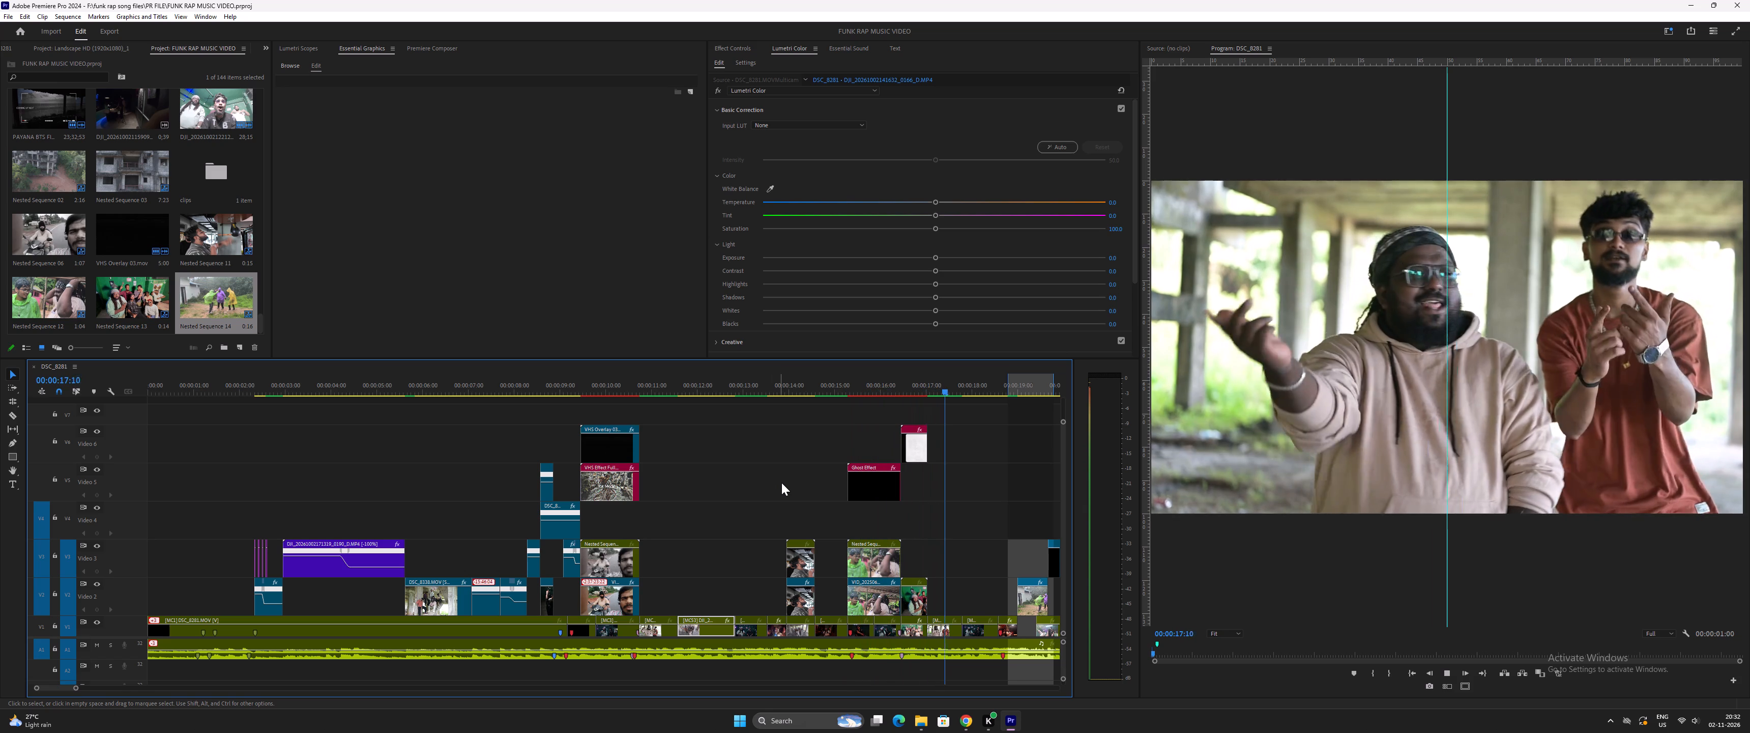
pyautogui.press('space')
pyautogui.click(911, 390)
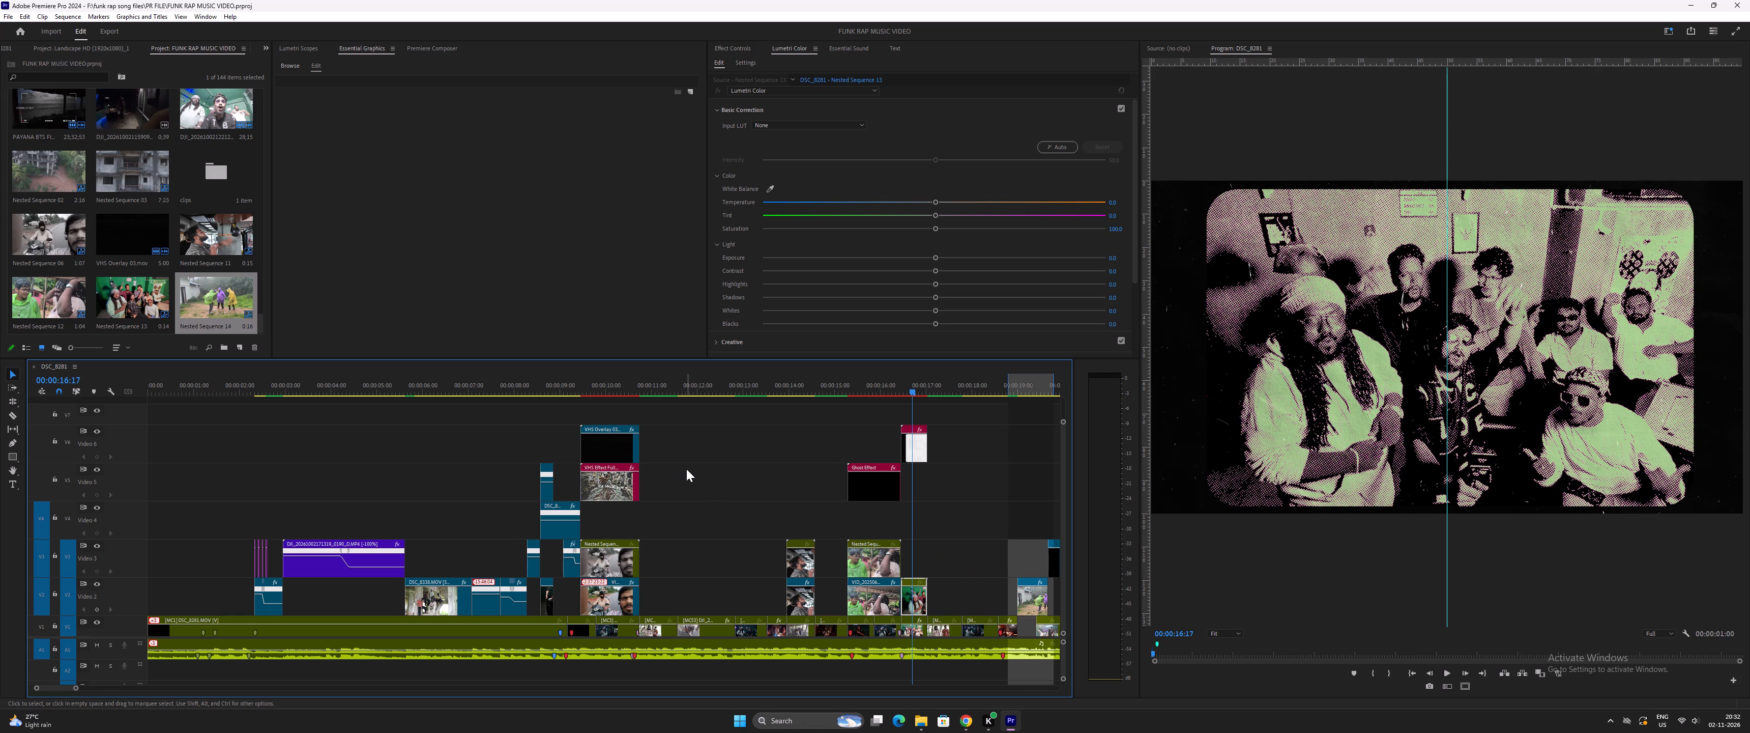
# Save the project again.
pyautogui.scroll(-6, 686, 469)
pyautogui.scroll(-15, 684, 472)
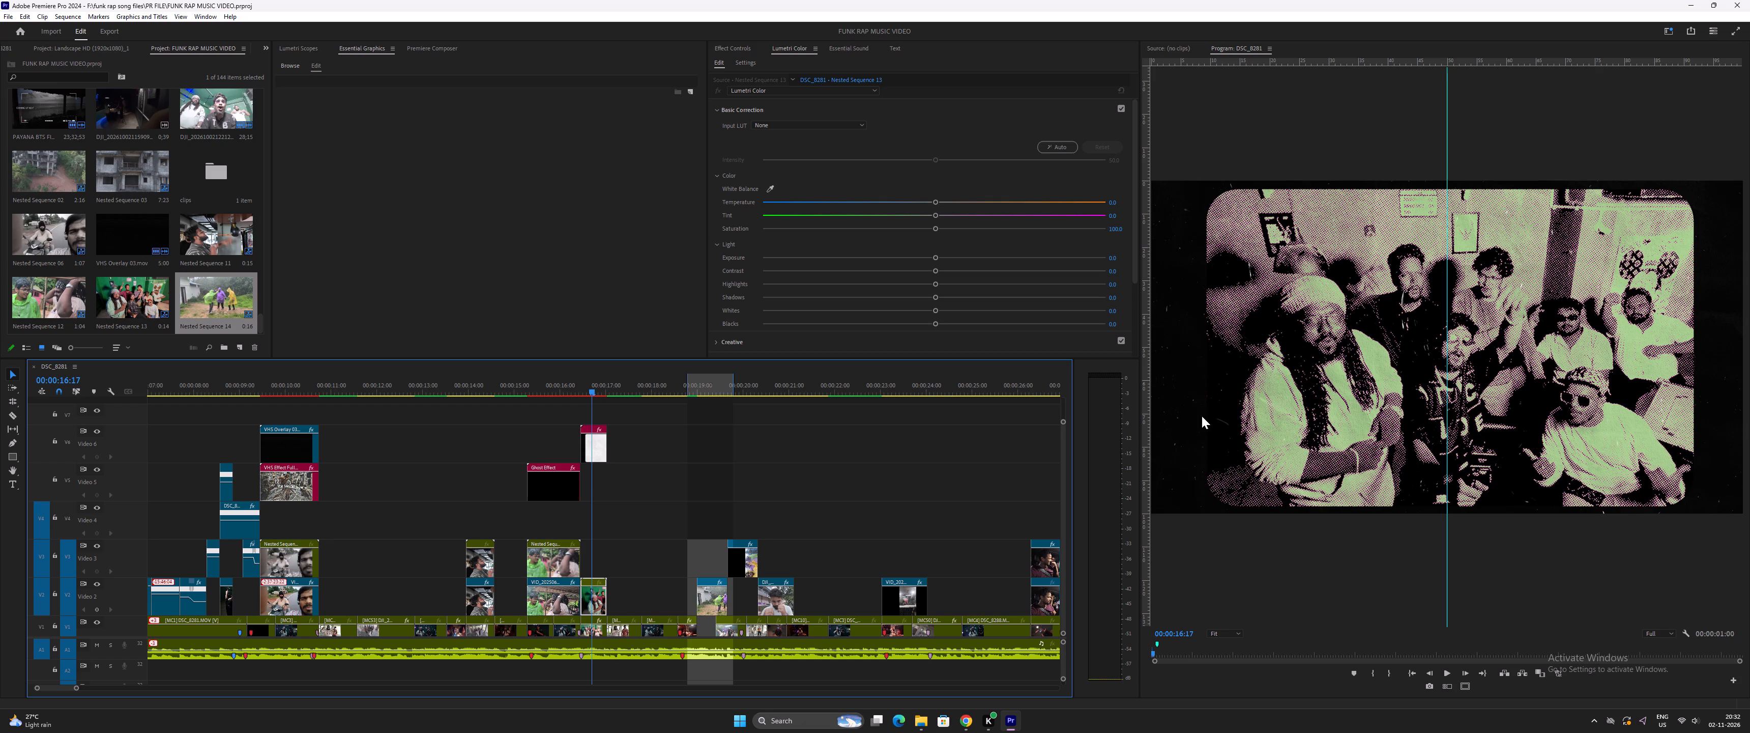
pyautogui.hotkey('ctrl', 's')
pyautogui.hotkey('ctrl', 's')
pyautogui.hotkey('ctrl', 's')
# Browse the installed motion graphics templates folder by folder, checking the Photo Carousel Effect and 3D Pixels Transition sets.
pyautogui.press('-')
pyautogui.press('-')
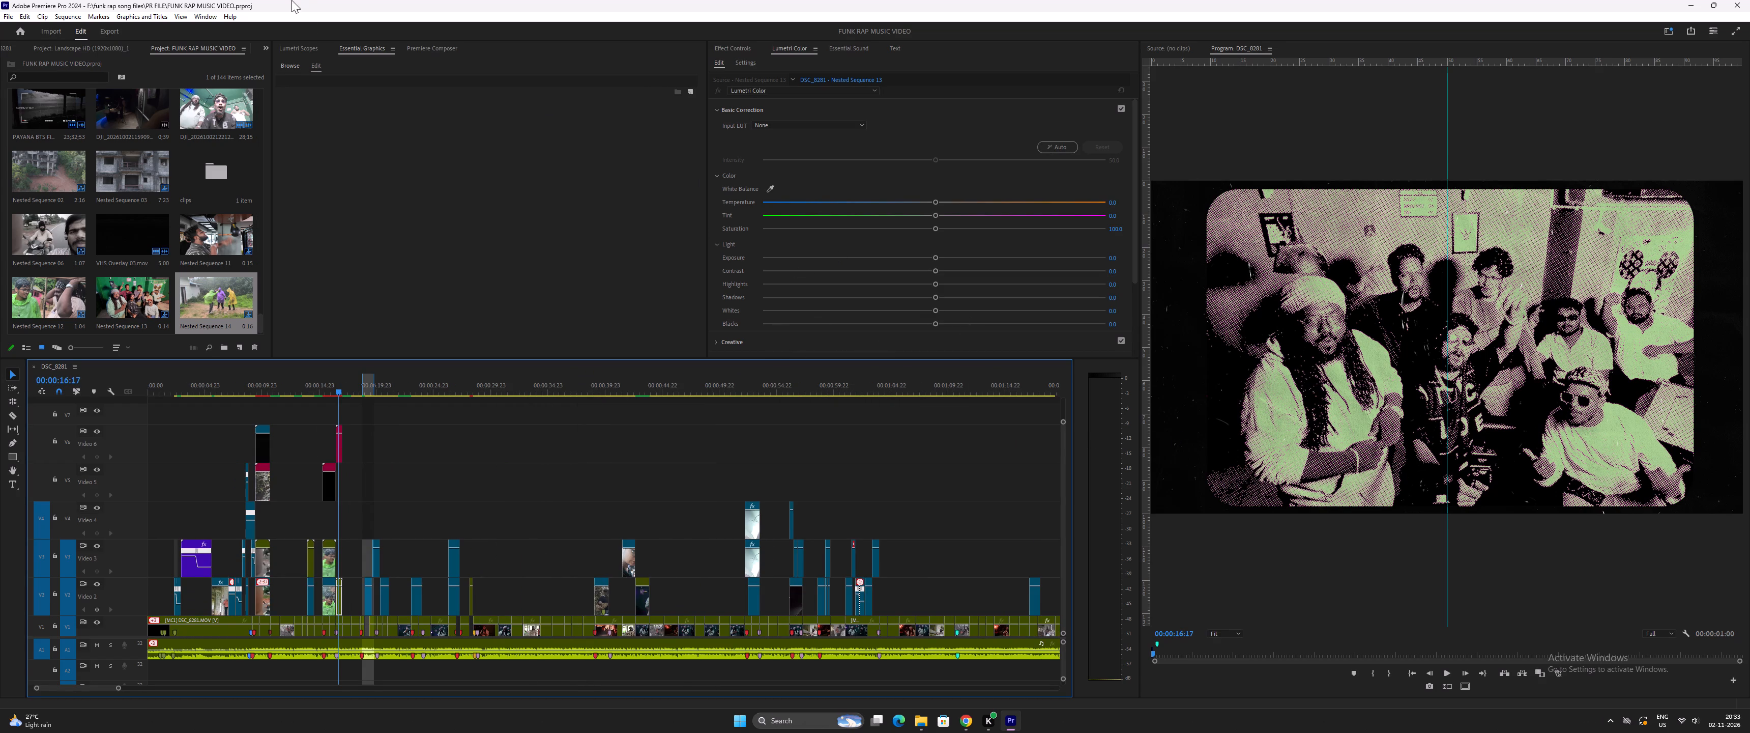
pyautogui.click(433, 49)
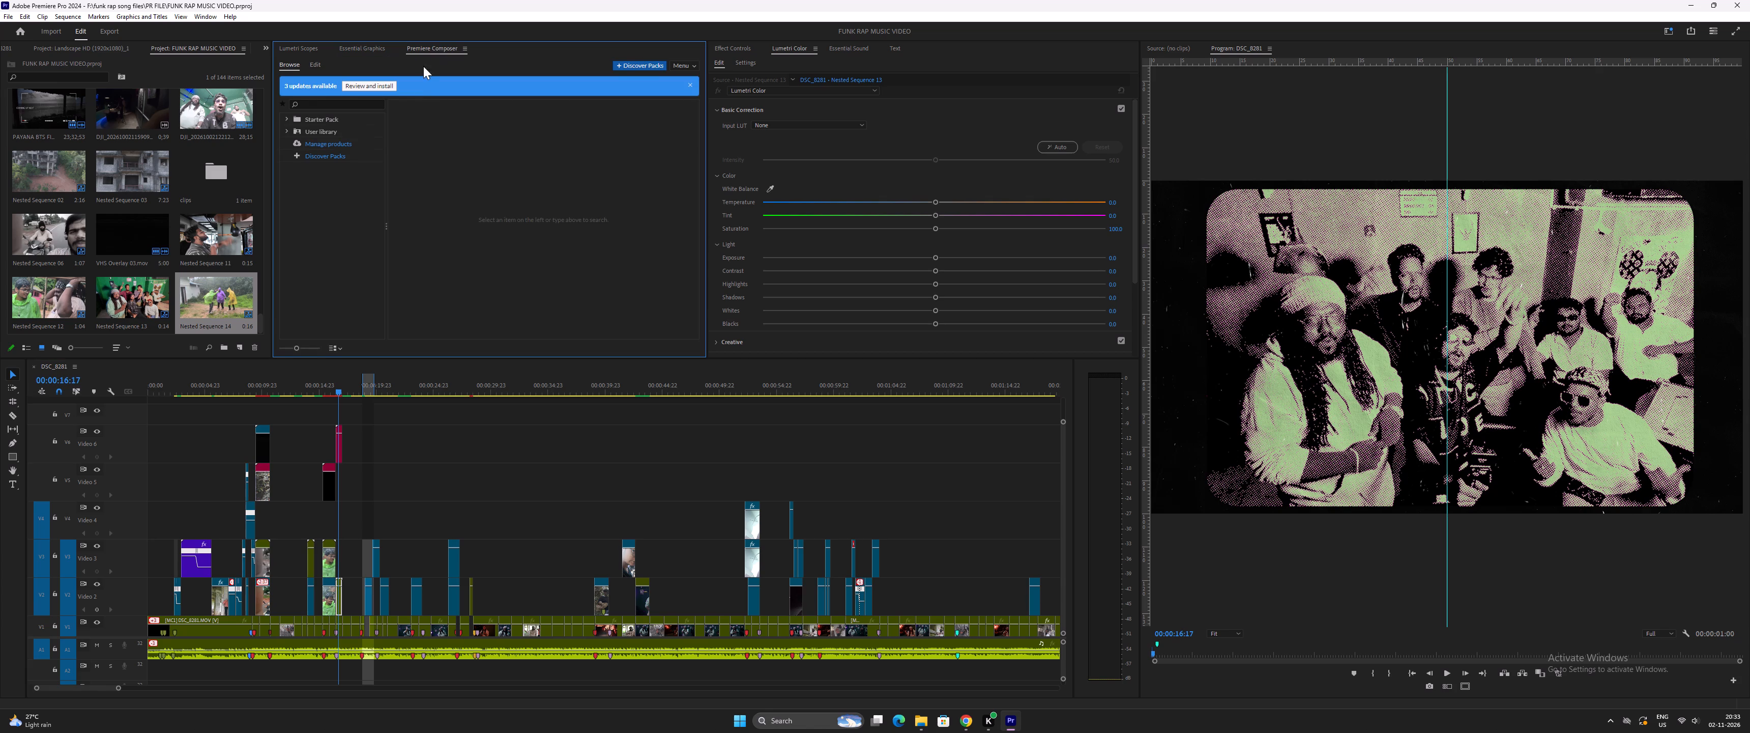
pyautogui.click(360, 46)
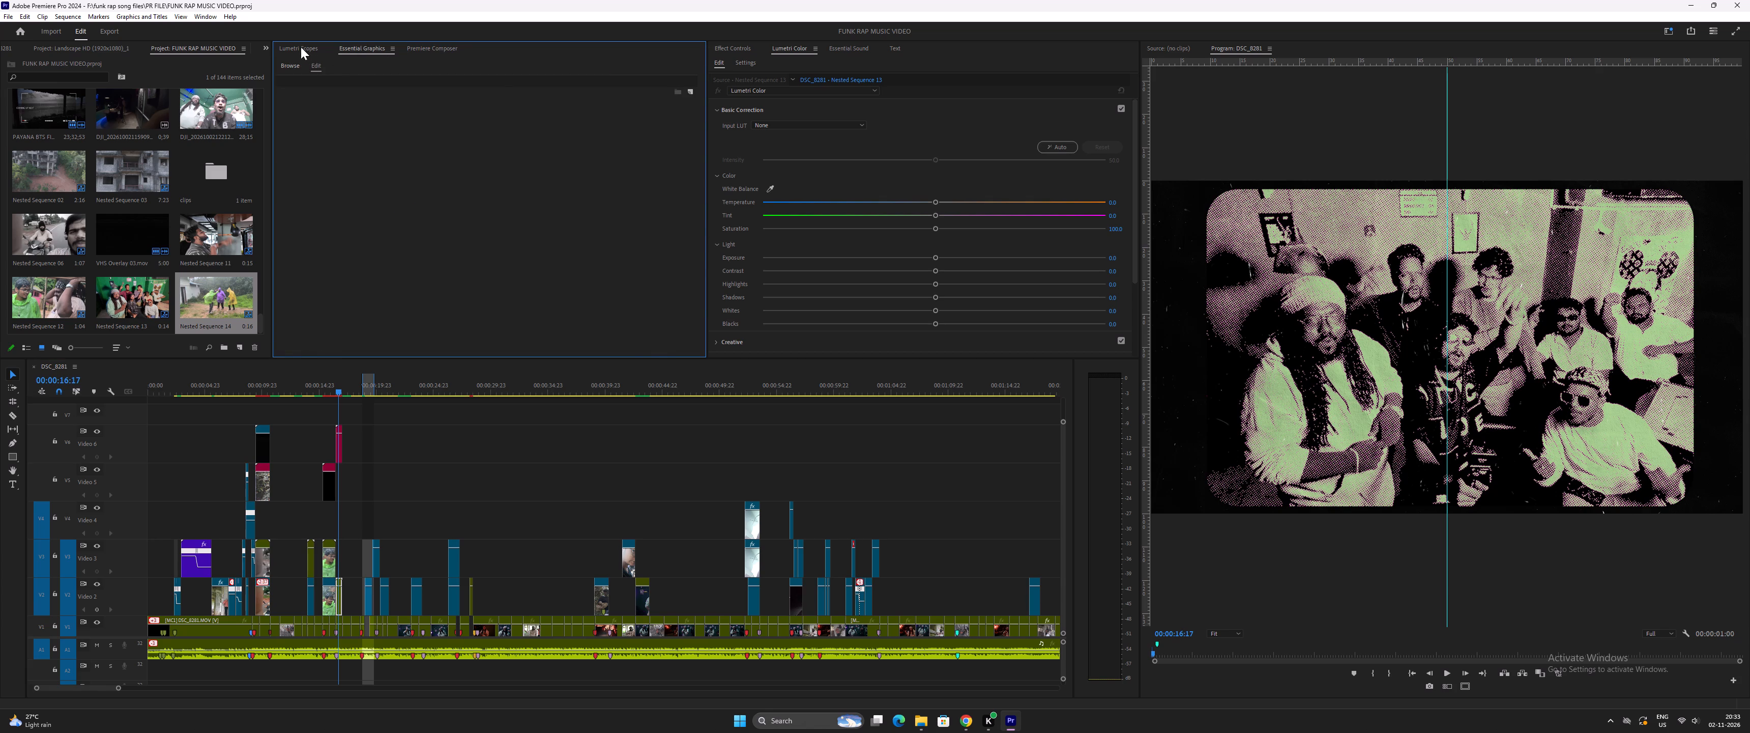
pyautogui.click(300, 47)
pyautogui.click(343, 45)
pyautogui.click(290, 65)
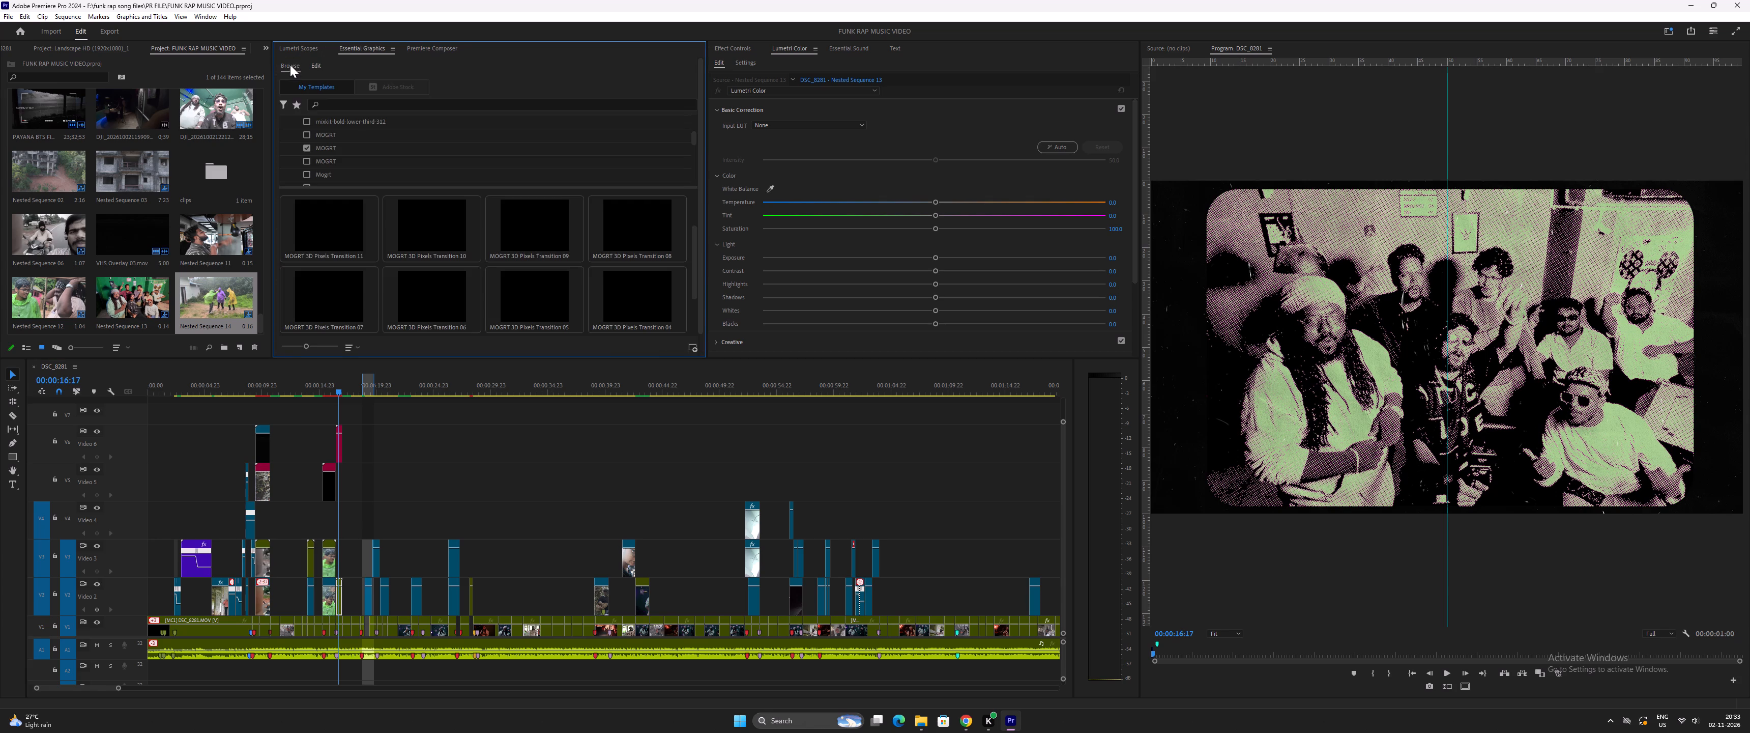
pyautogui.scroll(-9, 341, 145)
pyautogui.scroll(12, 346, 133)
pyautogui.click(304, 160)
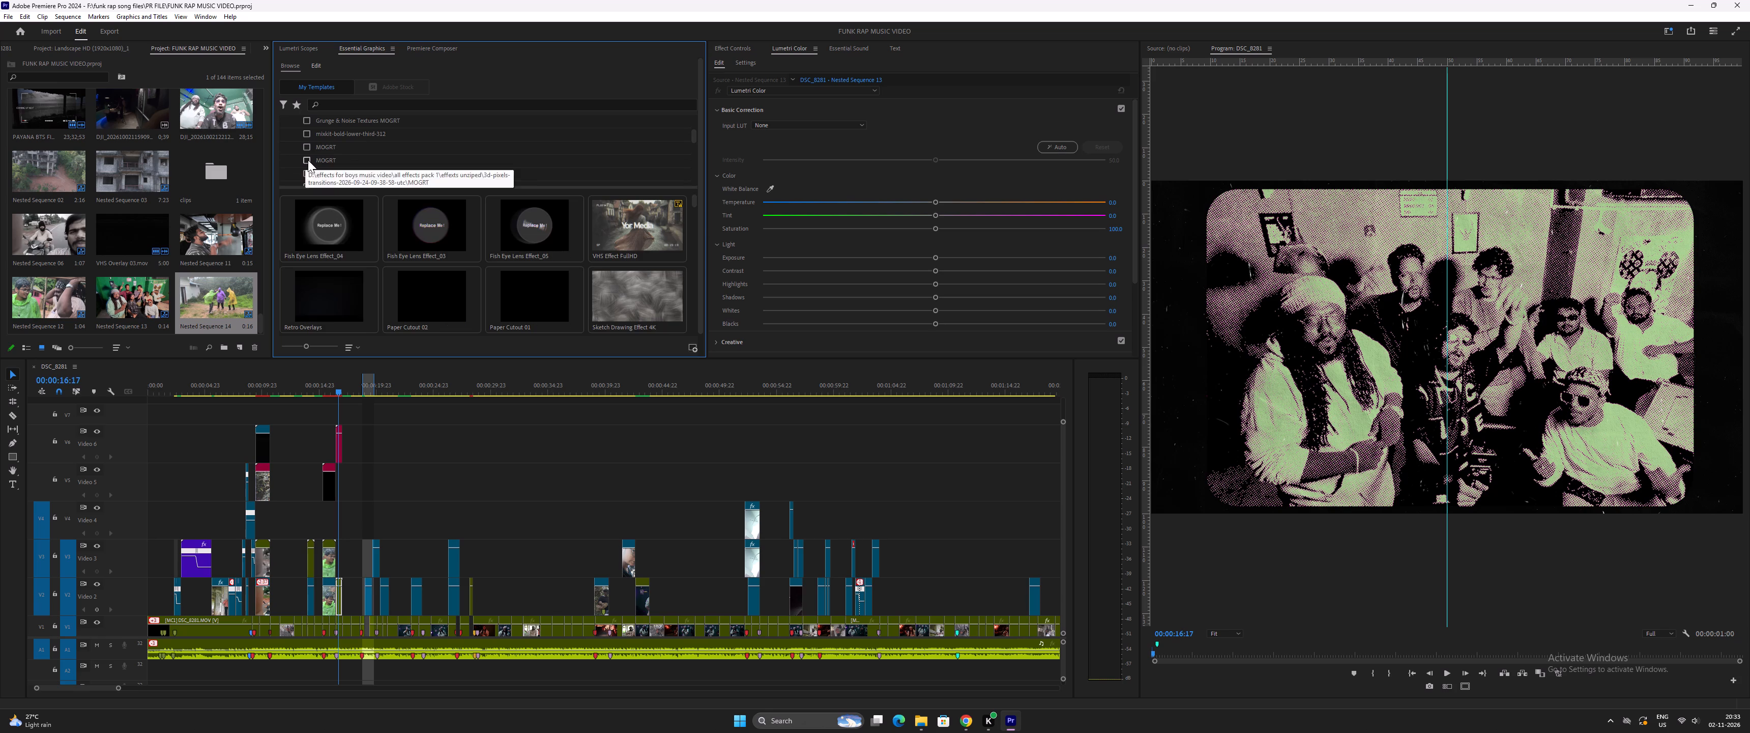
pyautogui.click(307, 145)
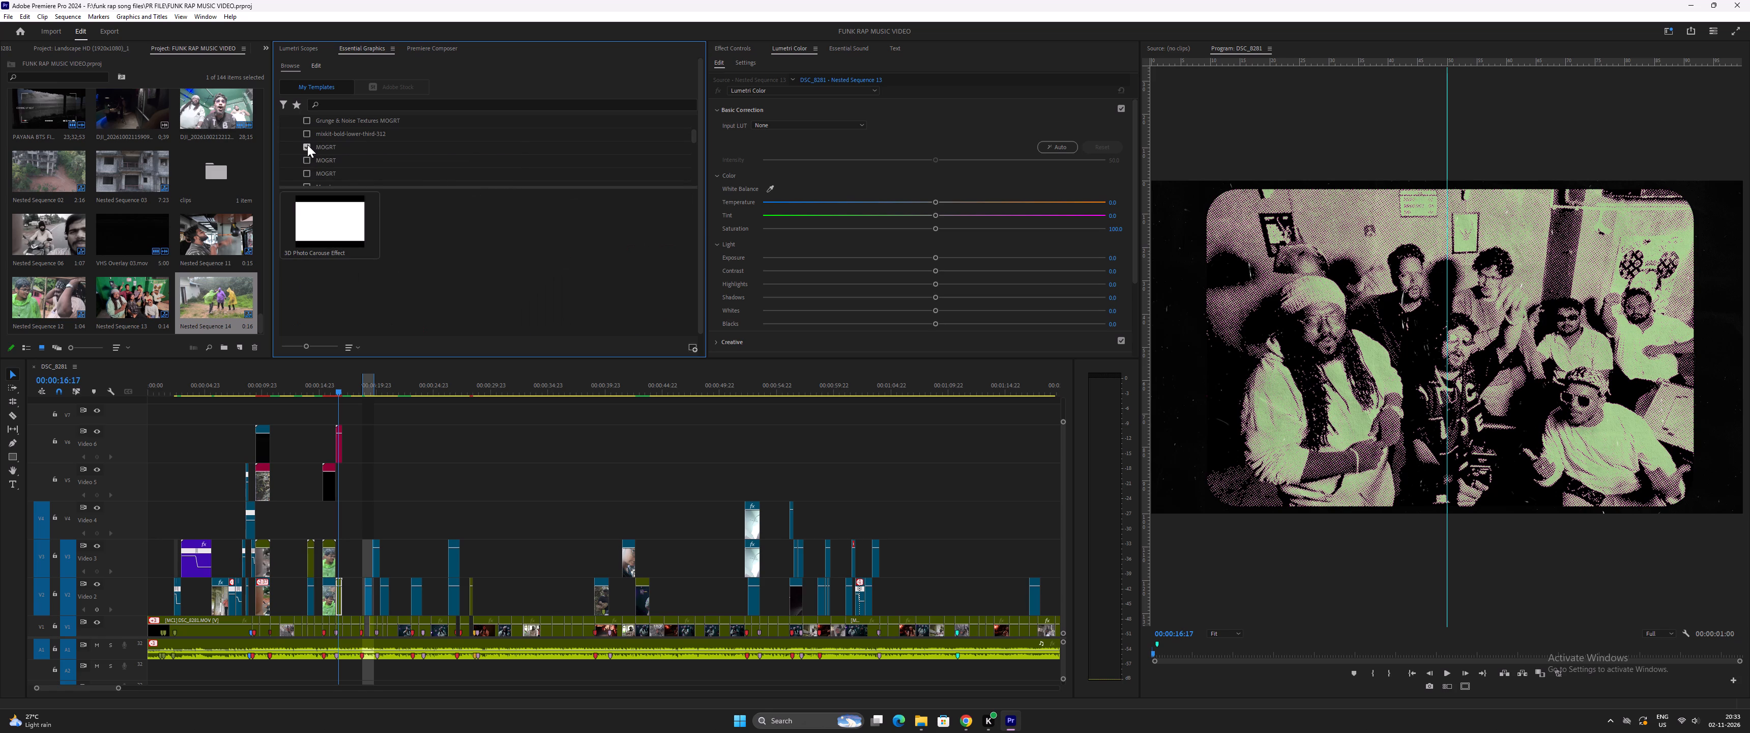
pyautogui.click(305, 146)
pyautogui.scroll(-1, 308, 159)
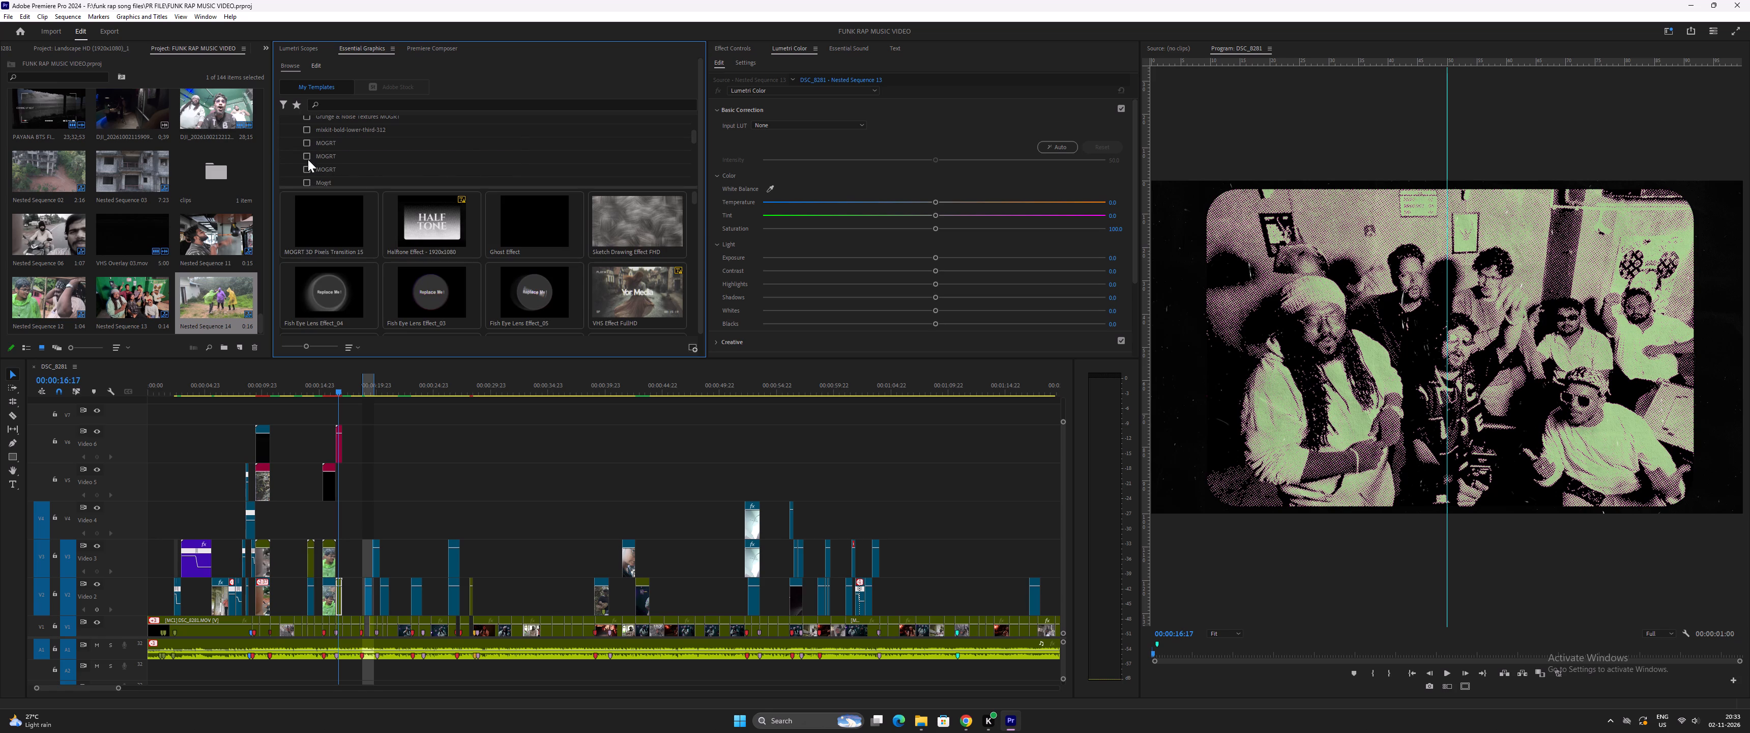
pyautogui.click(306, 156)
pyautogui.click(306, 155)
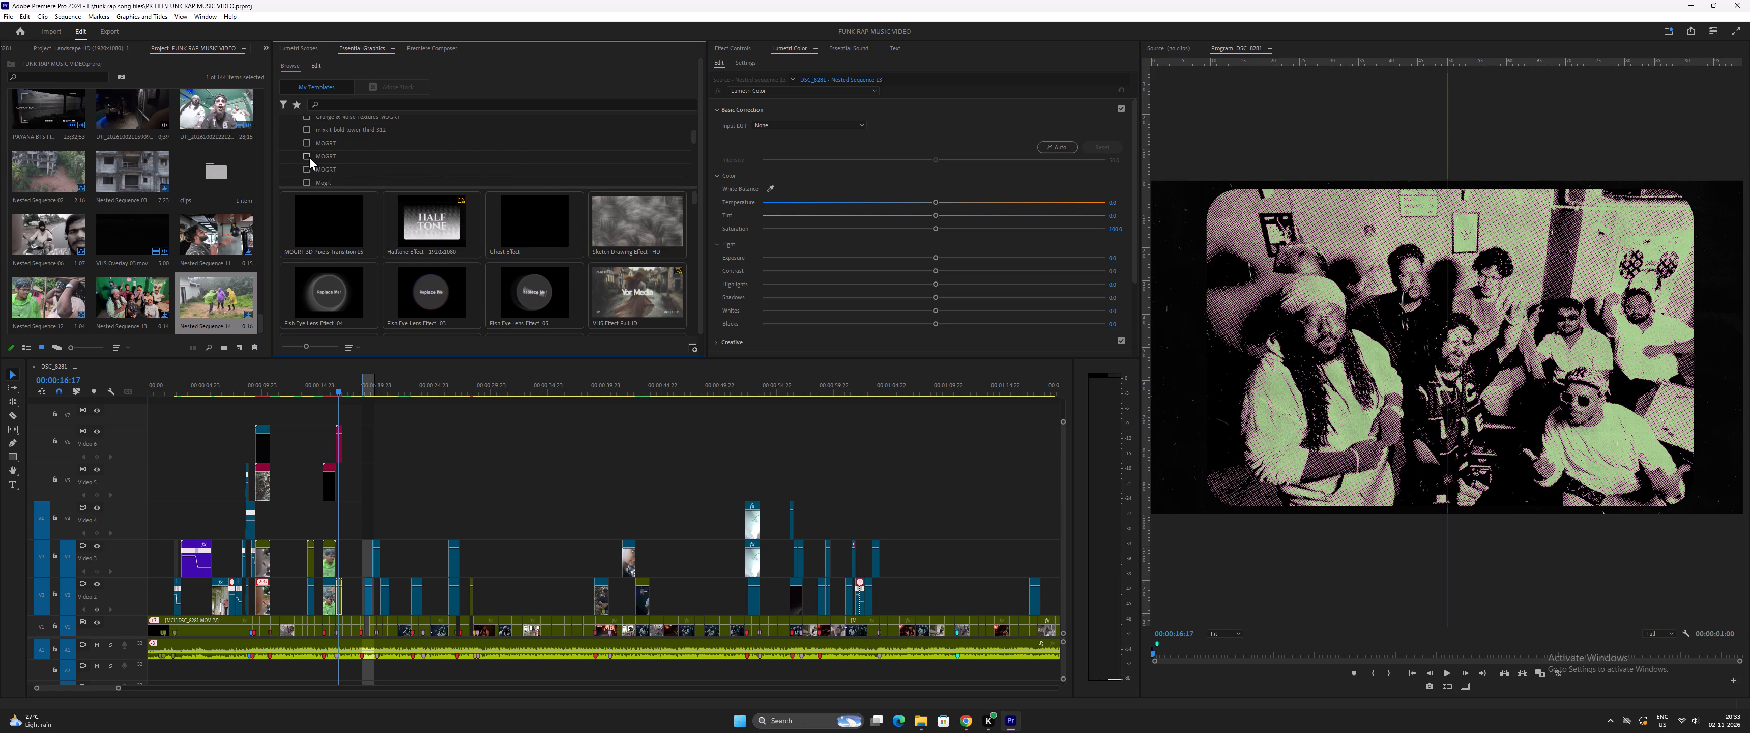
pyautogui.click(307, 156)
pyautogui.scroll(-8, 335, 157)
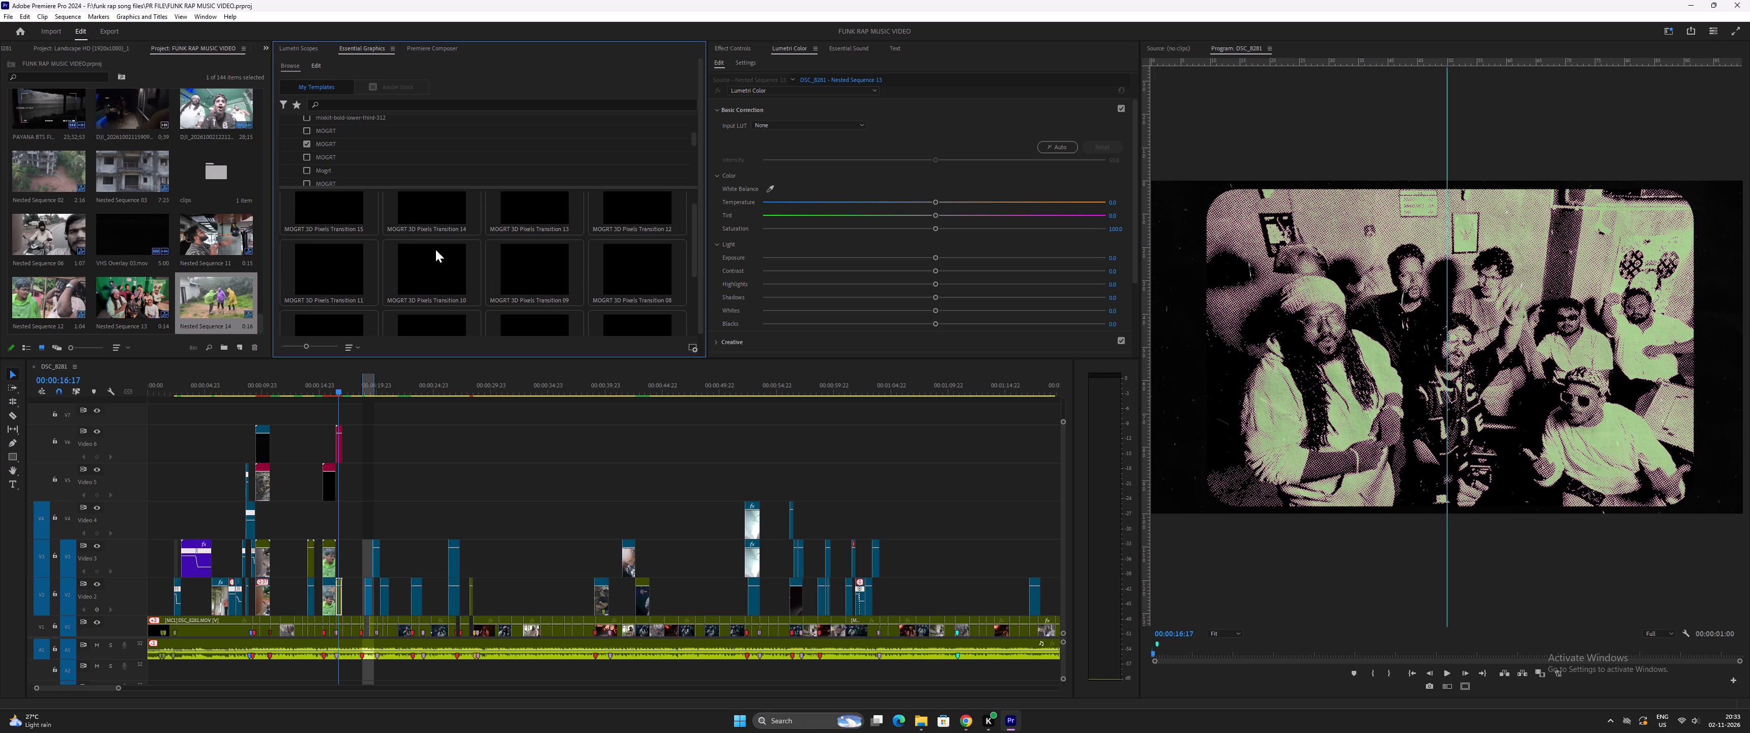
pyautogui.scroll(-20, 435, 251)
pyautogui.scroll(-18, 435, 251)
pyautogui.scroll(12, 435, 257)
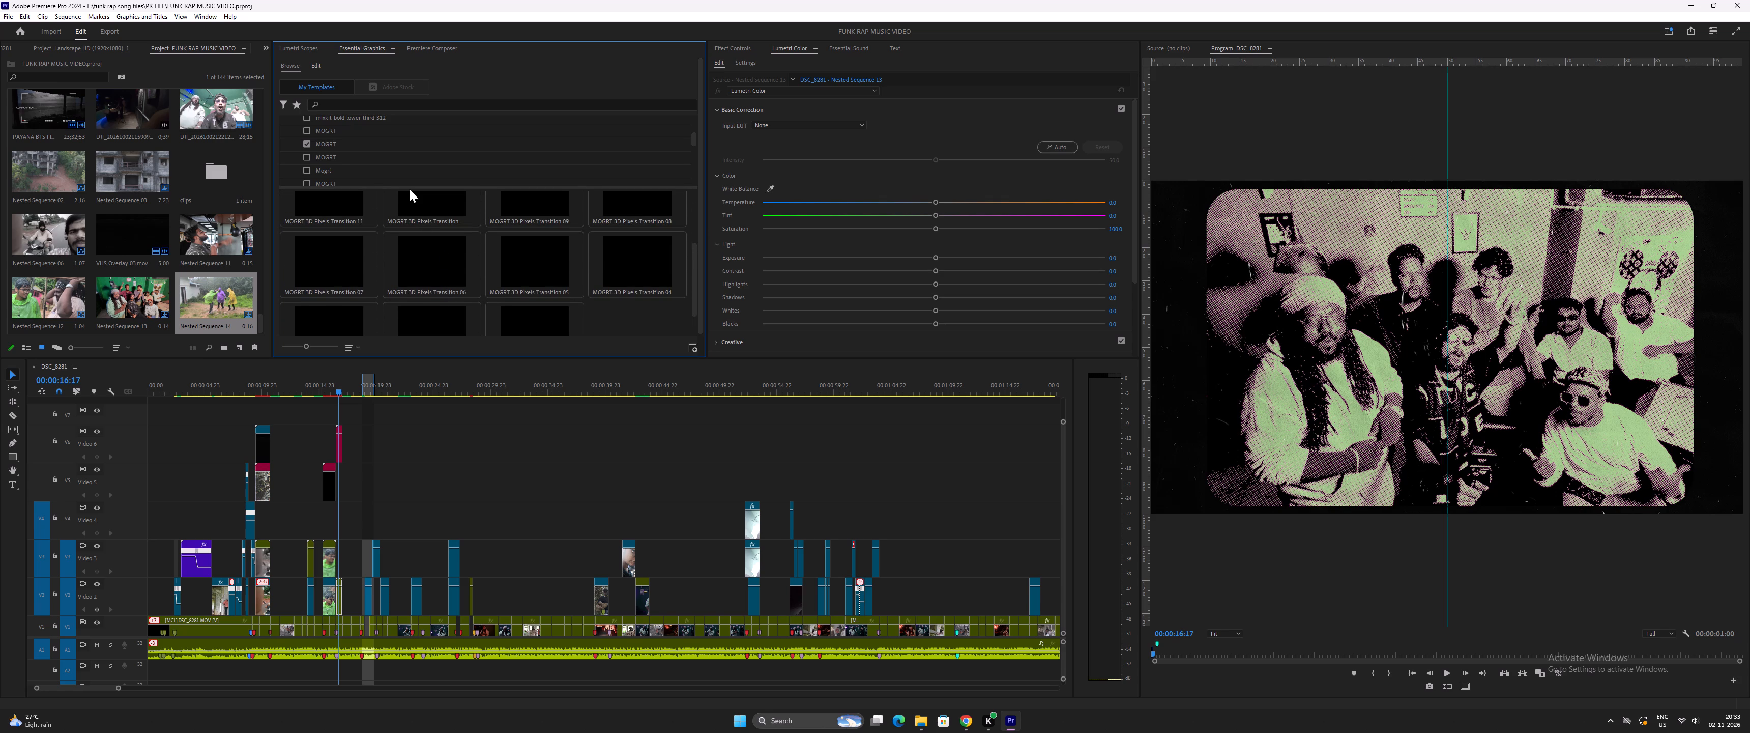
pyautogui.scroll(2, 410, 189)
pyautogui.click(306, 140)
pyautogui.click(305, 158)
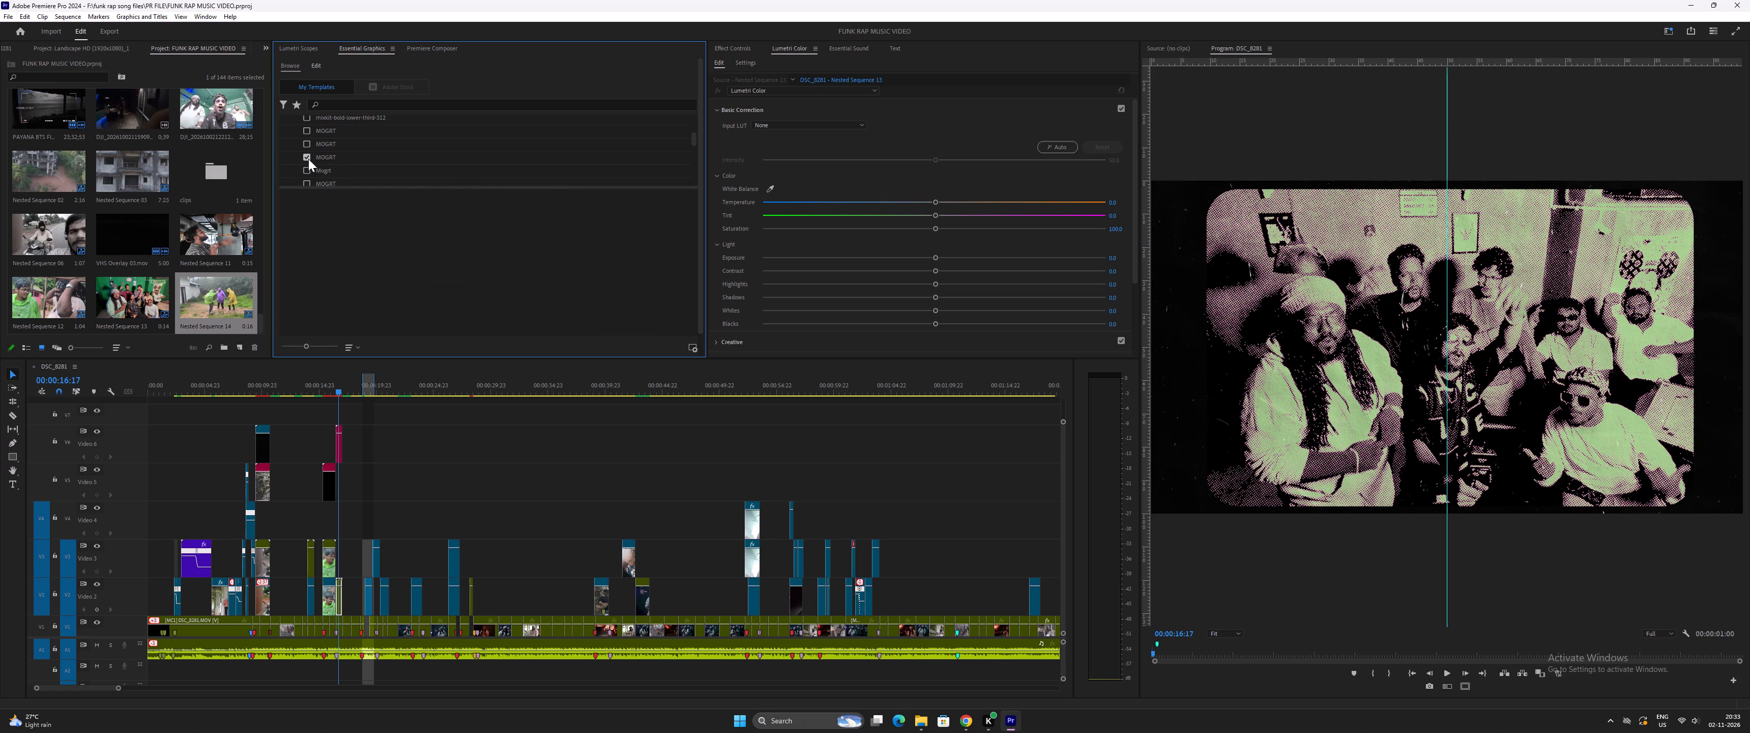
pyautogui.click(305, 156)
pyautogui.scroll(-4, 313, 166)
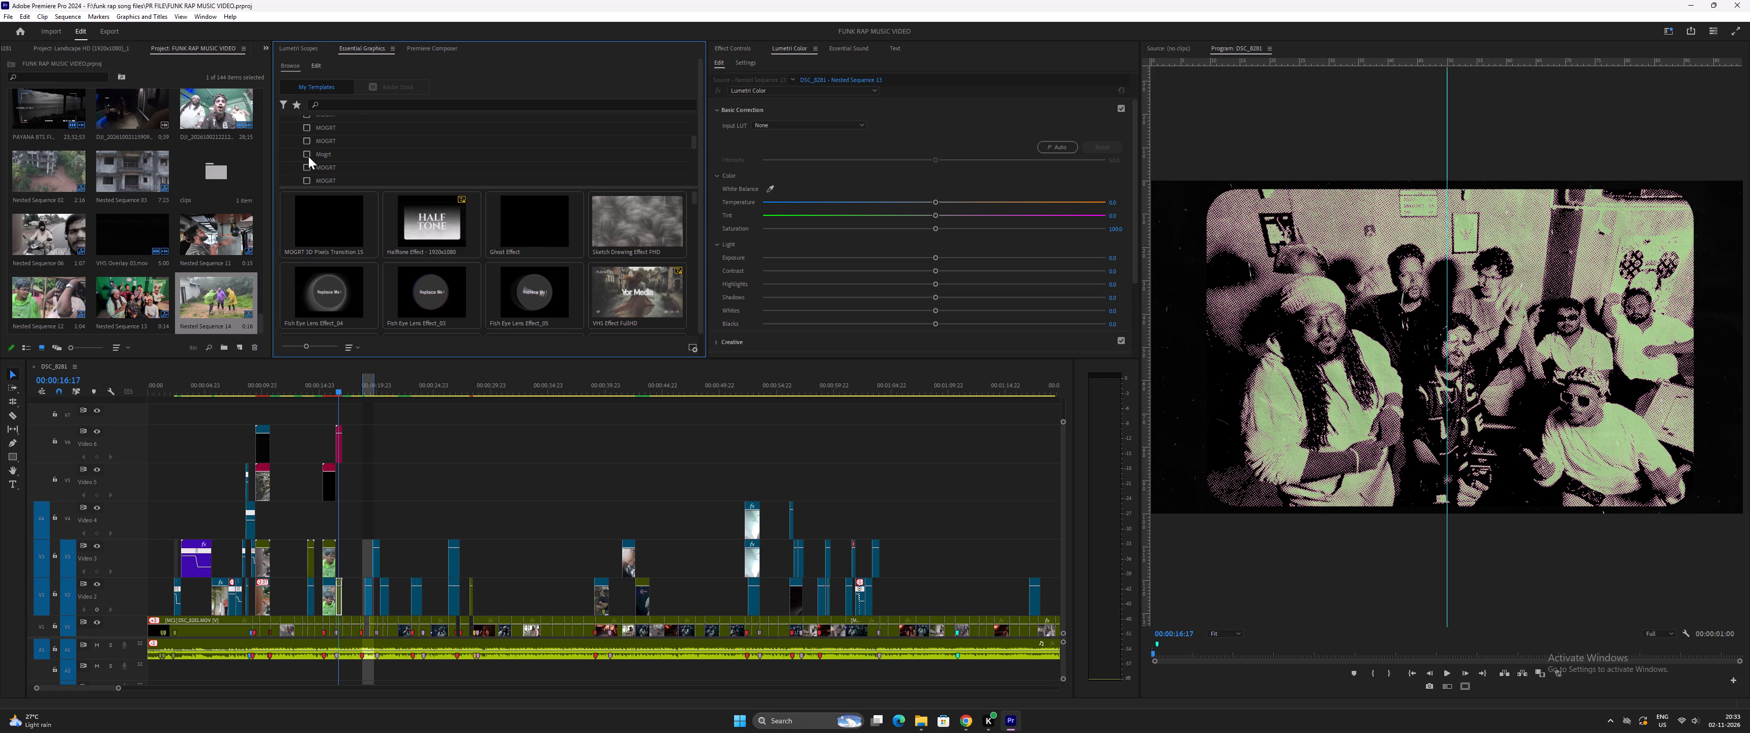
# Check the template folder with vertical, square and landscape versions, the Cinematic Distortion Effects folder, and the folders further down the list.
pyautogui.click(307, 155)
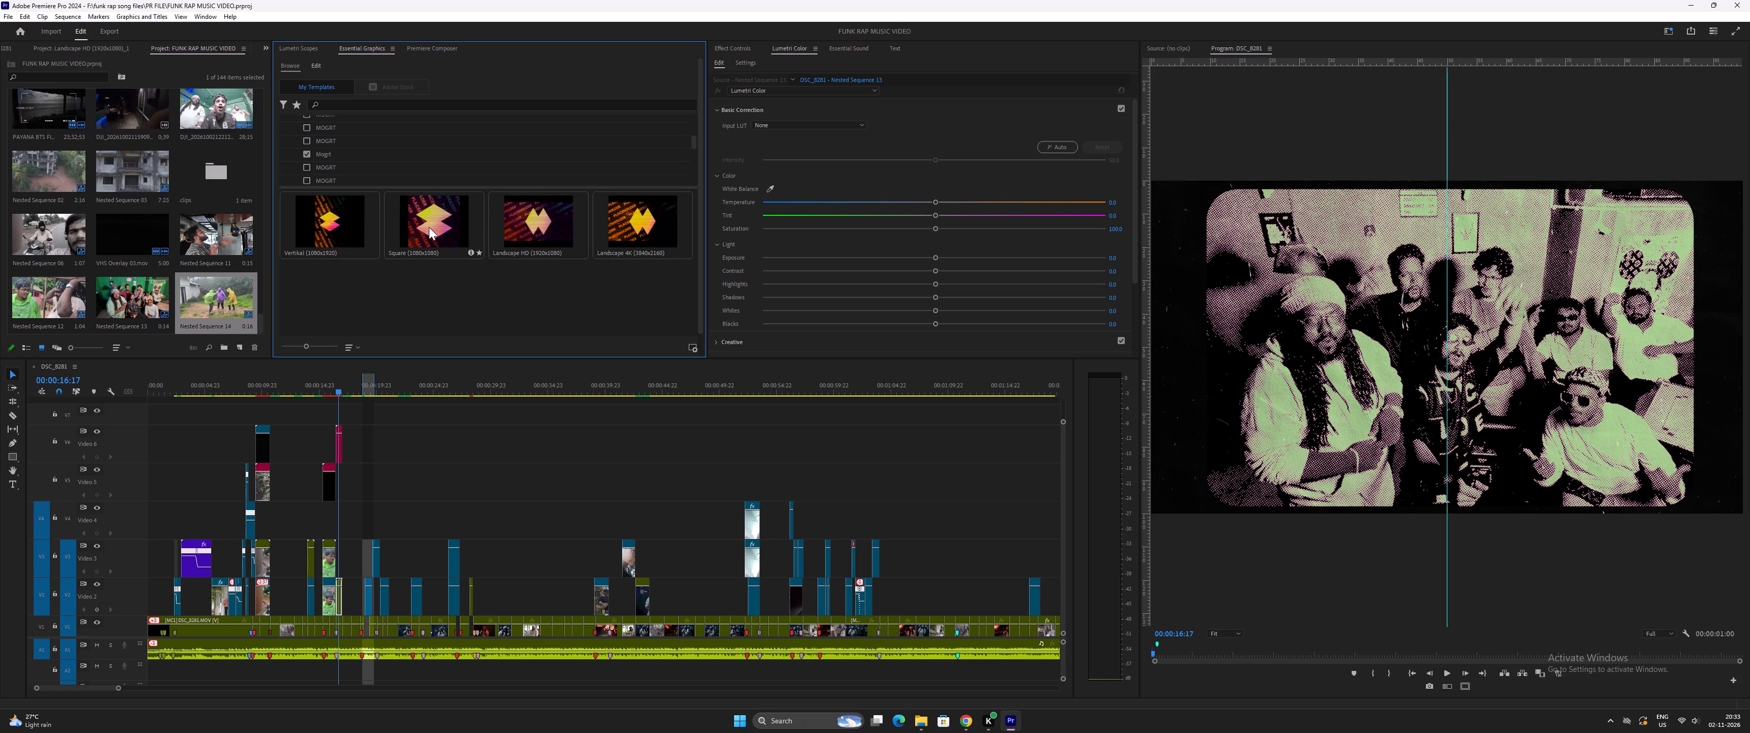
pyautogui.scroll(-3, 358, 161)
pyautogui.click(306, 154)
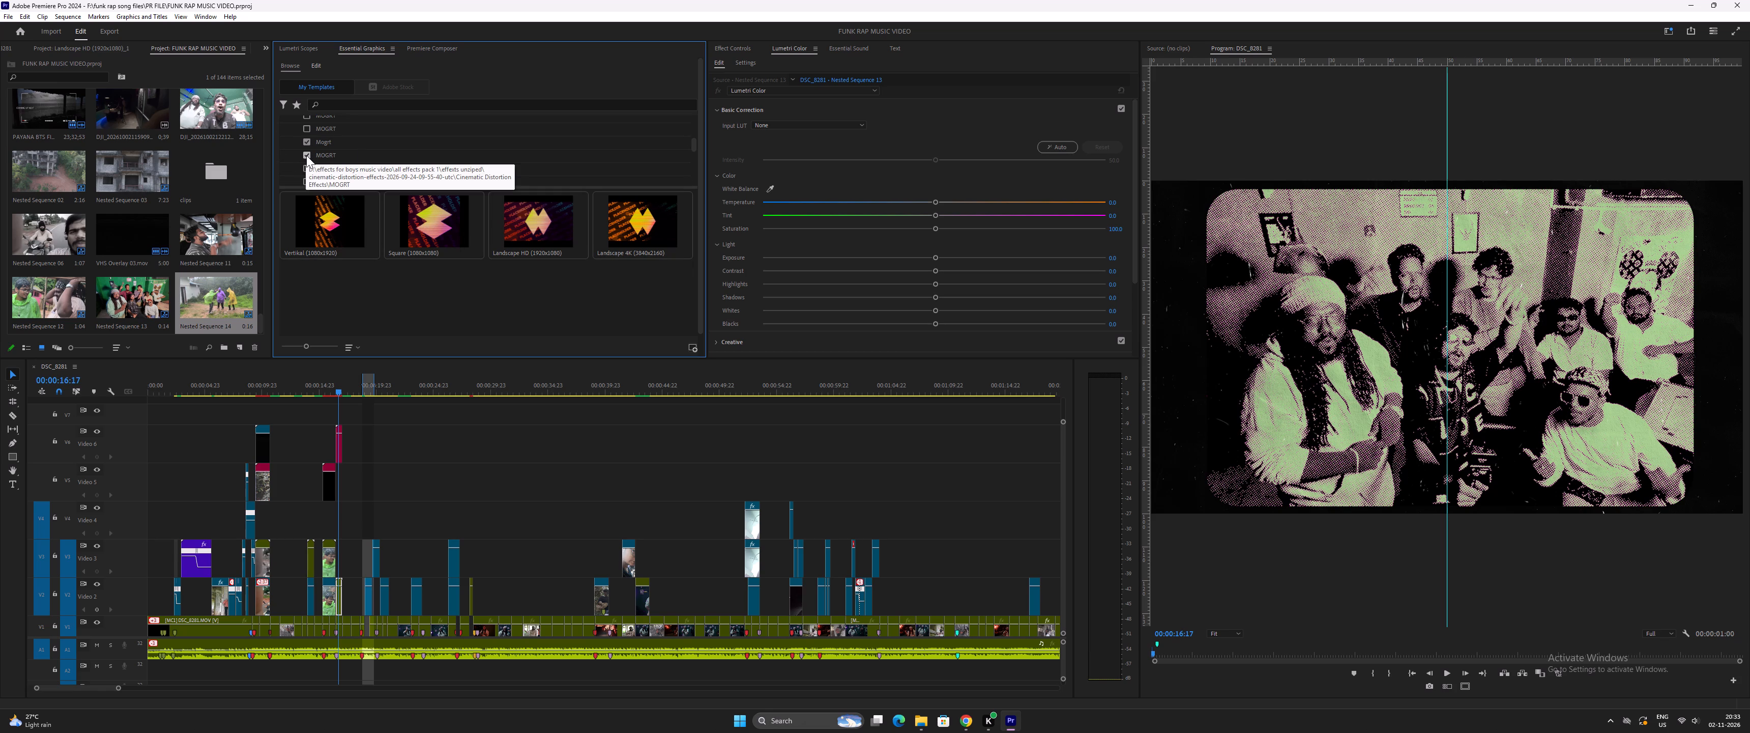
pyautogui.click(306, 155)
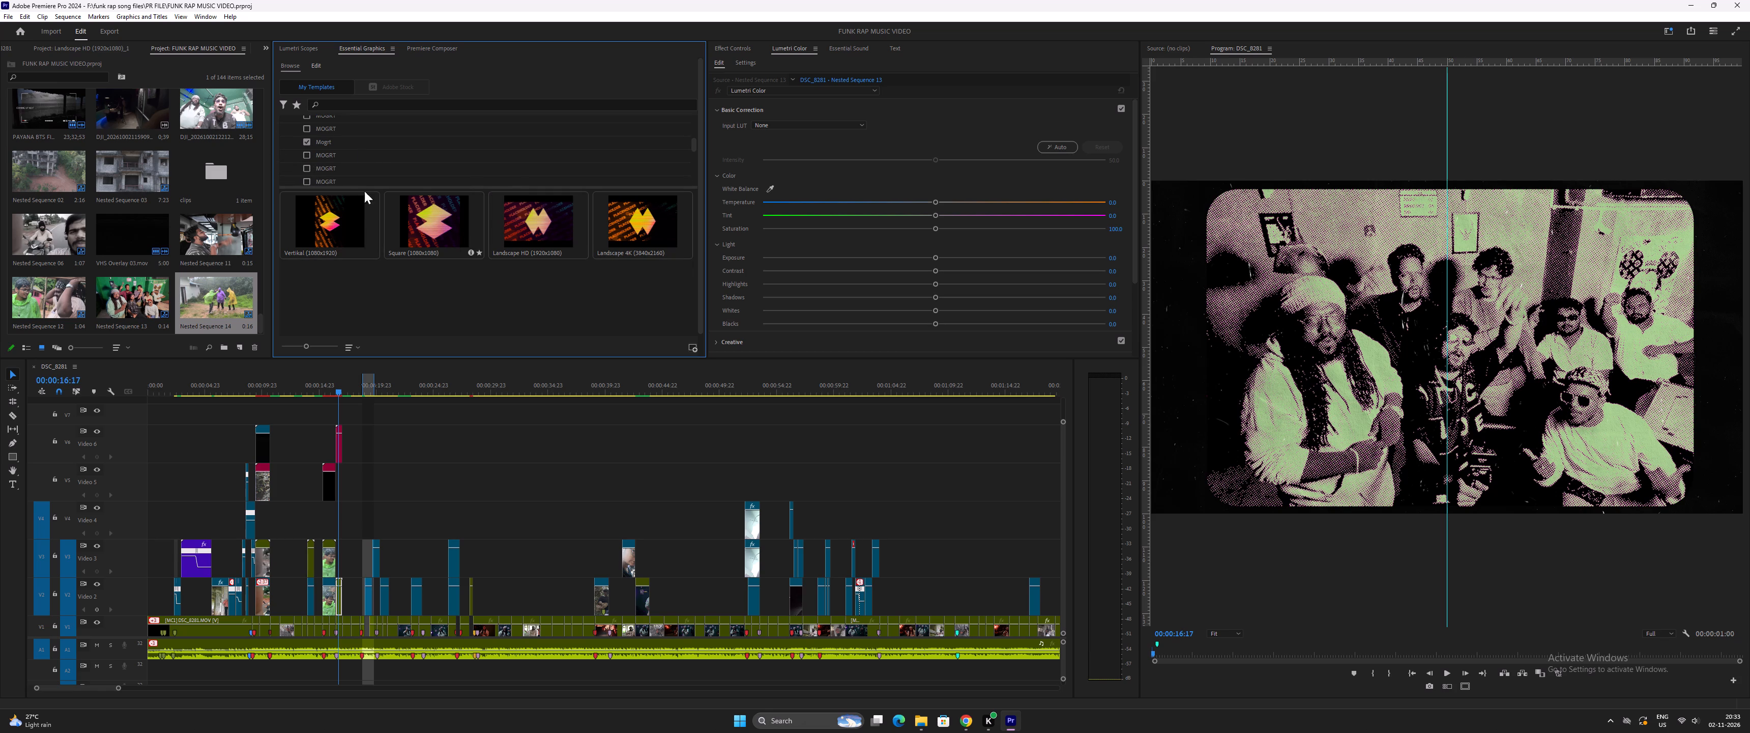
pyautogui.click(306, 168)
pyautogui.click(306, 168)
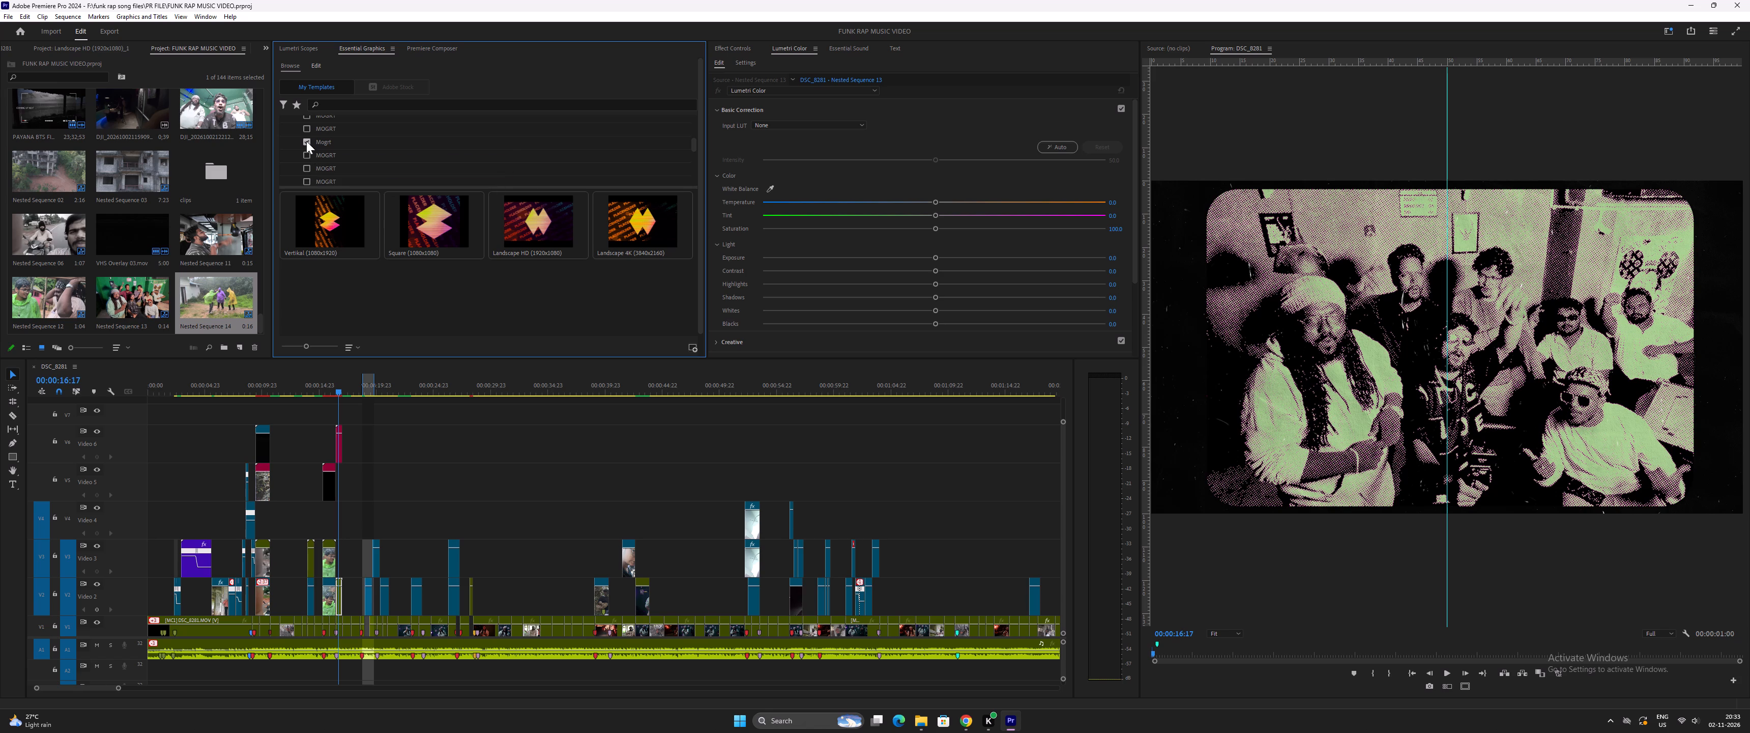
pyautogui.click(305, 137)
pyautogui.click(307, 142)
pyautogui.scroll(-5, 324, 153)
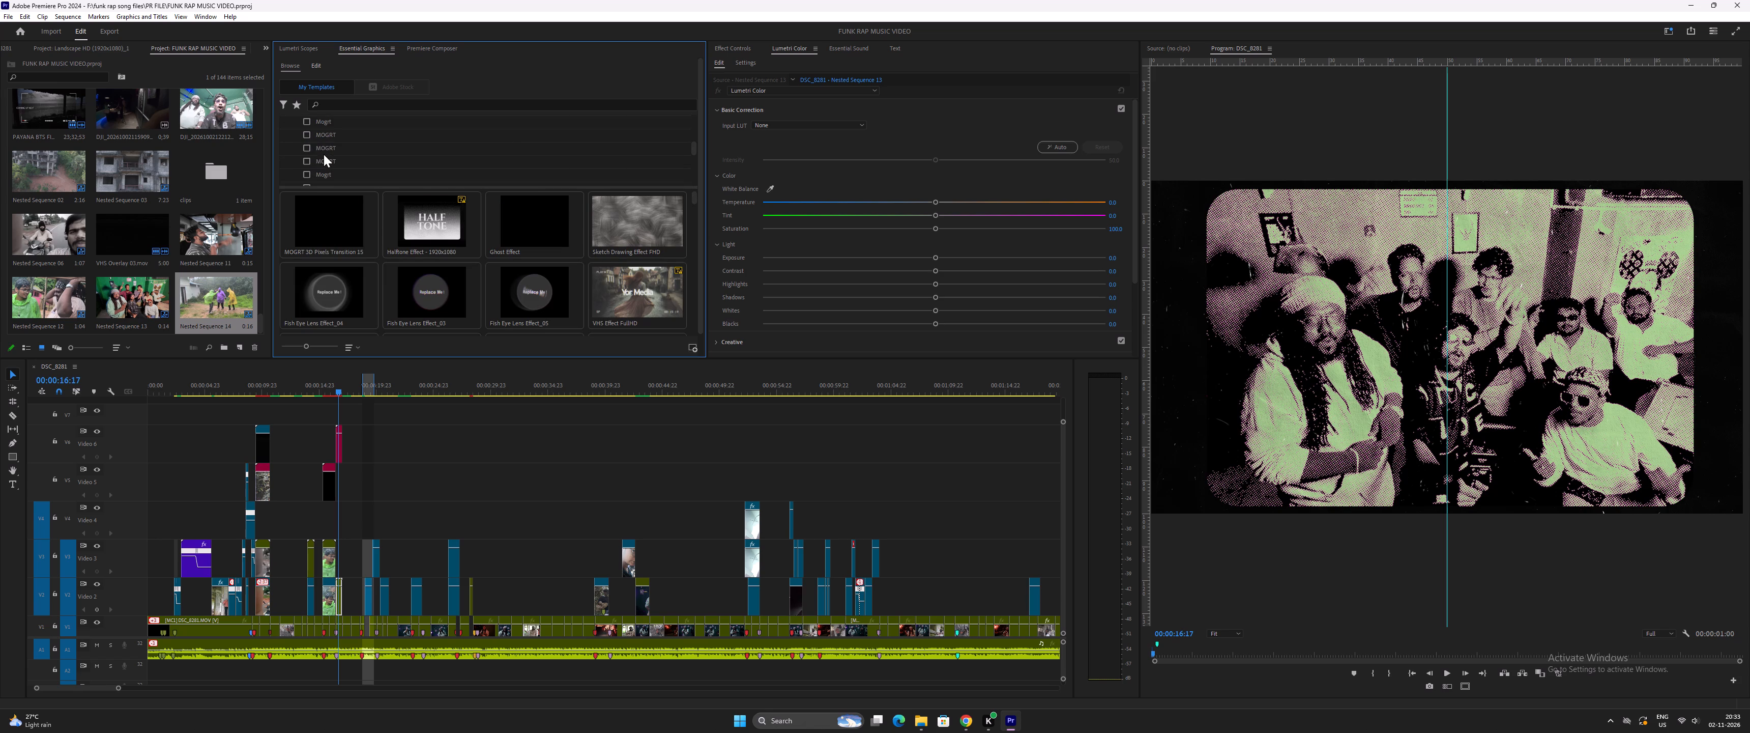
pyautogui.scroll(-13, 324, 154)
# Play through the unaffected shots between about 00:00:21 and 00:00:25 to look for a clip suited to an effect.
pyautogui.press('=')
pyautogui.press('=')
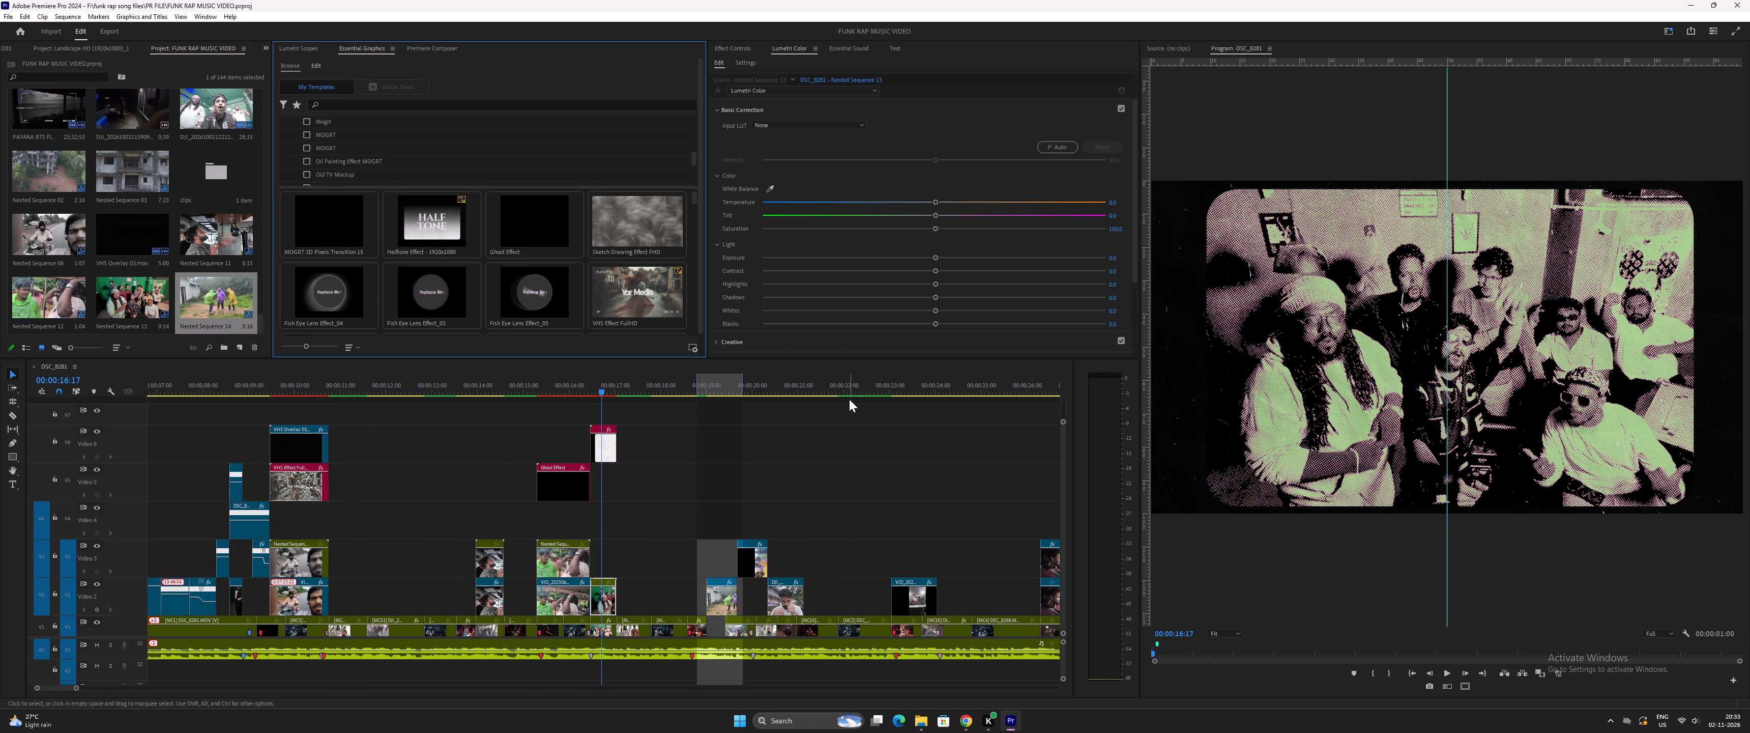
pyautogui.click(941, 387)
pyautogui.press('space')
pyautogui.press('=')
pyautogui.press('=')
pyautogui.press('space')
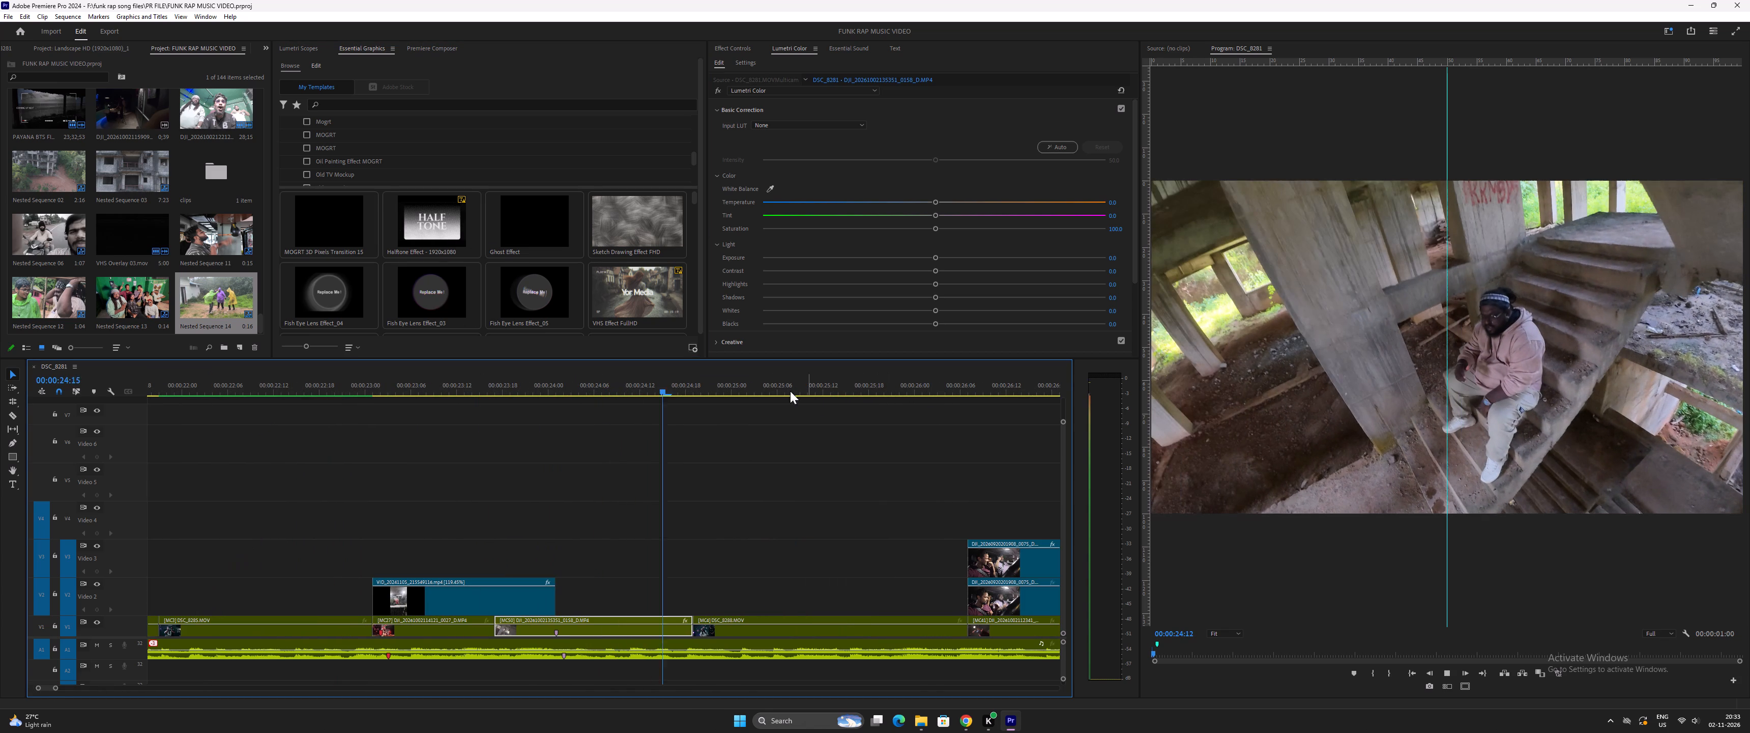
pyautogui.press('-')
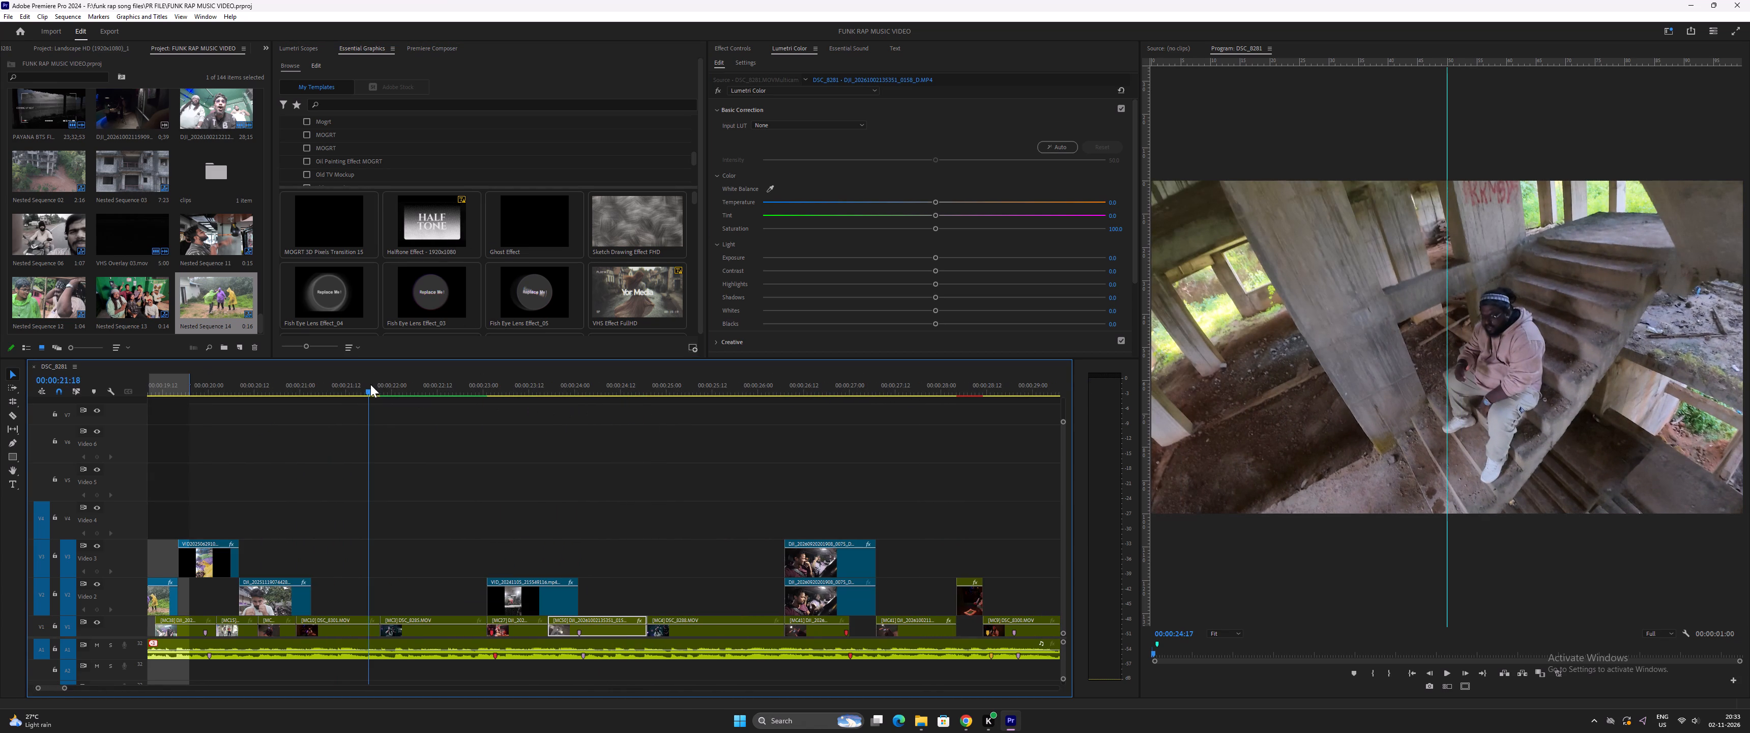
pyautogui.click(370, 384)
pyautogui.press('space')
pyautogui.press('-')
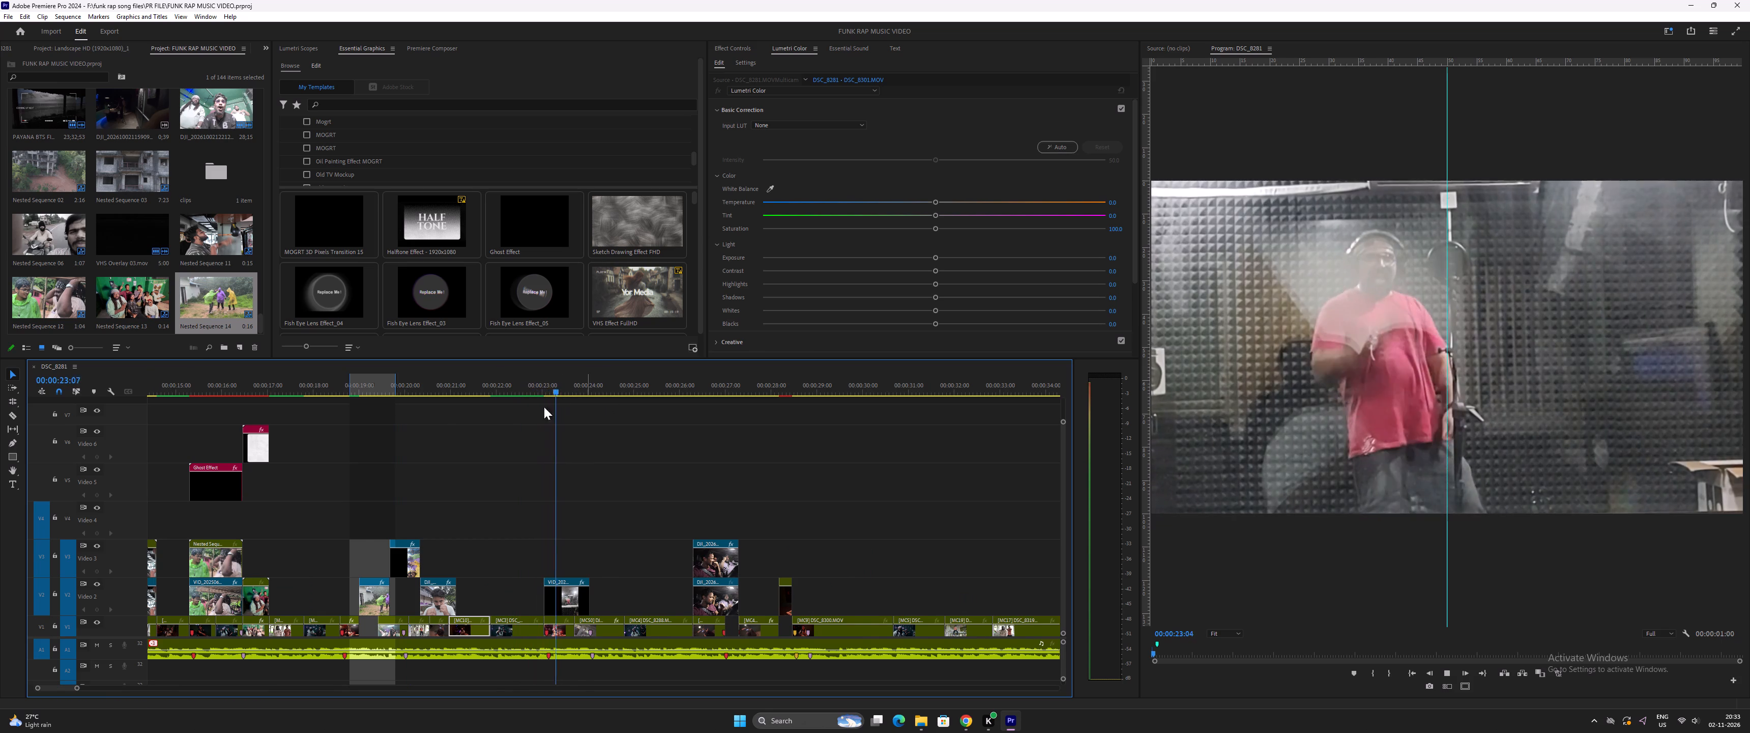
pyautogui.press('-')
pyautogui.press('space')
# Duplicate the clip of the man in the orange shirt seated on the concrete ledge, around 00:00:32:04, onto Video 2 directly above the original.
pyautogui.moveTo(711, 389); pyautogui.dragTo(763, 402)
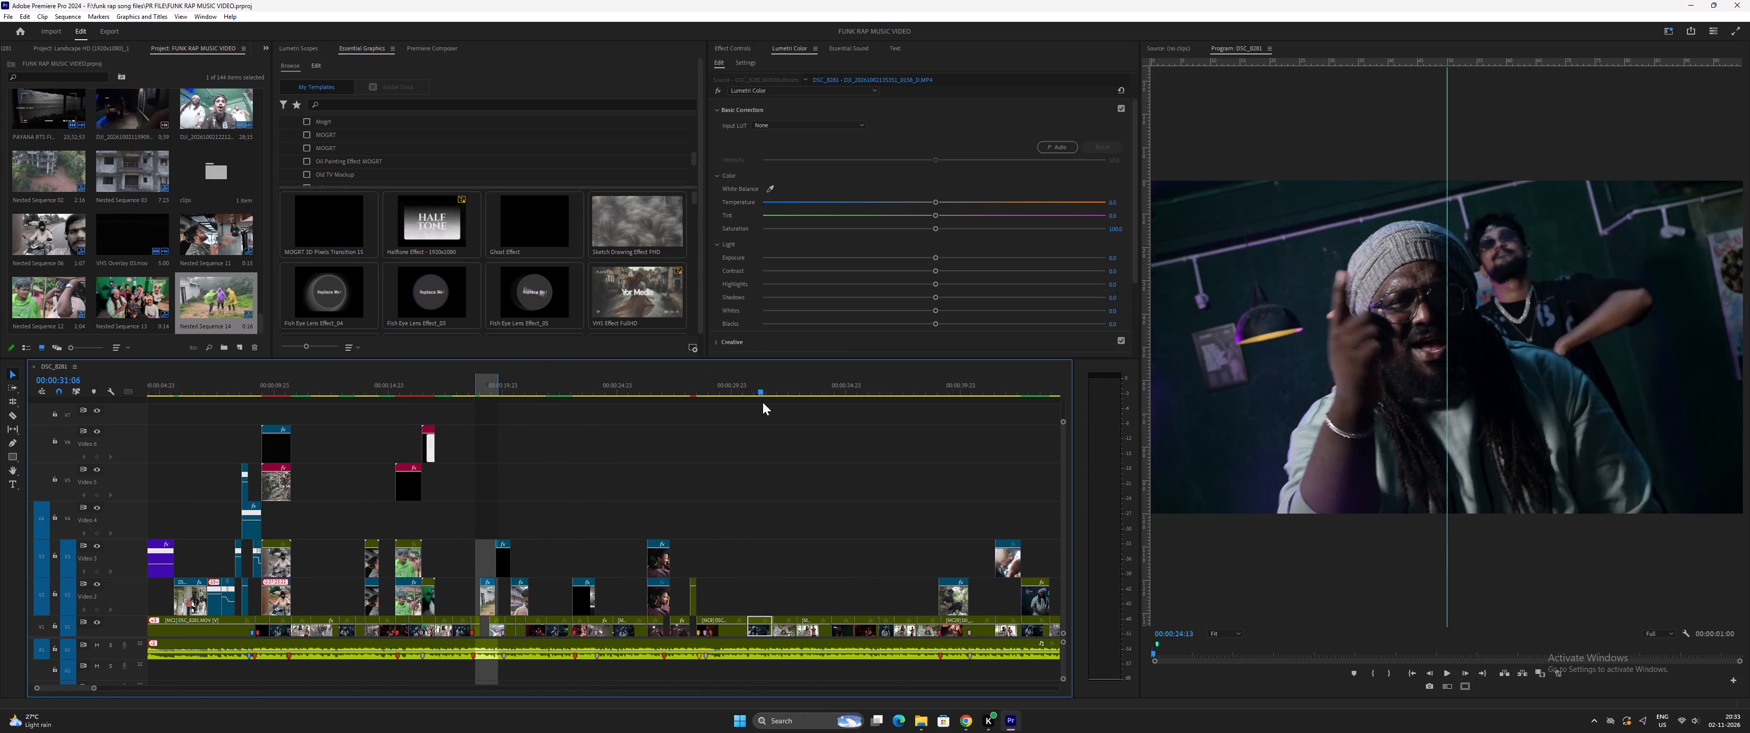
pyautogui.moveTo(763, 402); pyautogui.dragTo(764, 402)
pyautogui.moveTo(768, 404); pyautogui.dragTo(777, 406)
pyautogui.press('space')
pyautogui.press('=')
pyautogui.press('=')
pyautogui.press('space')
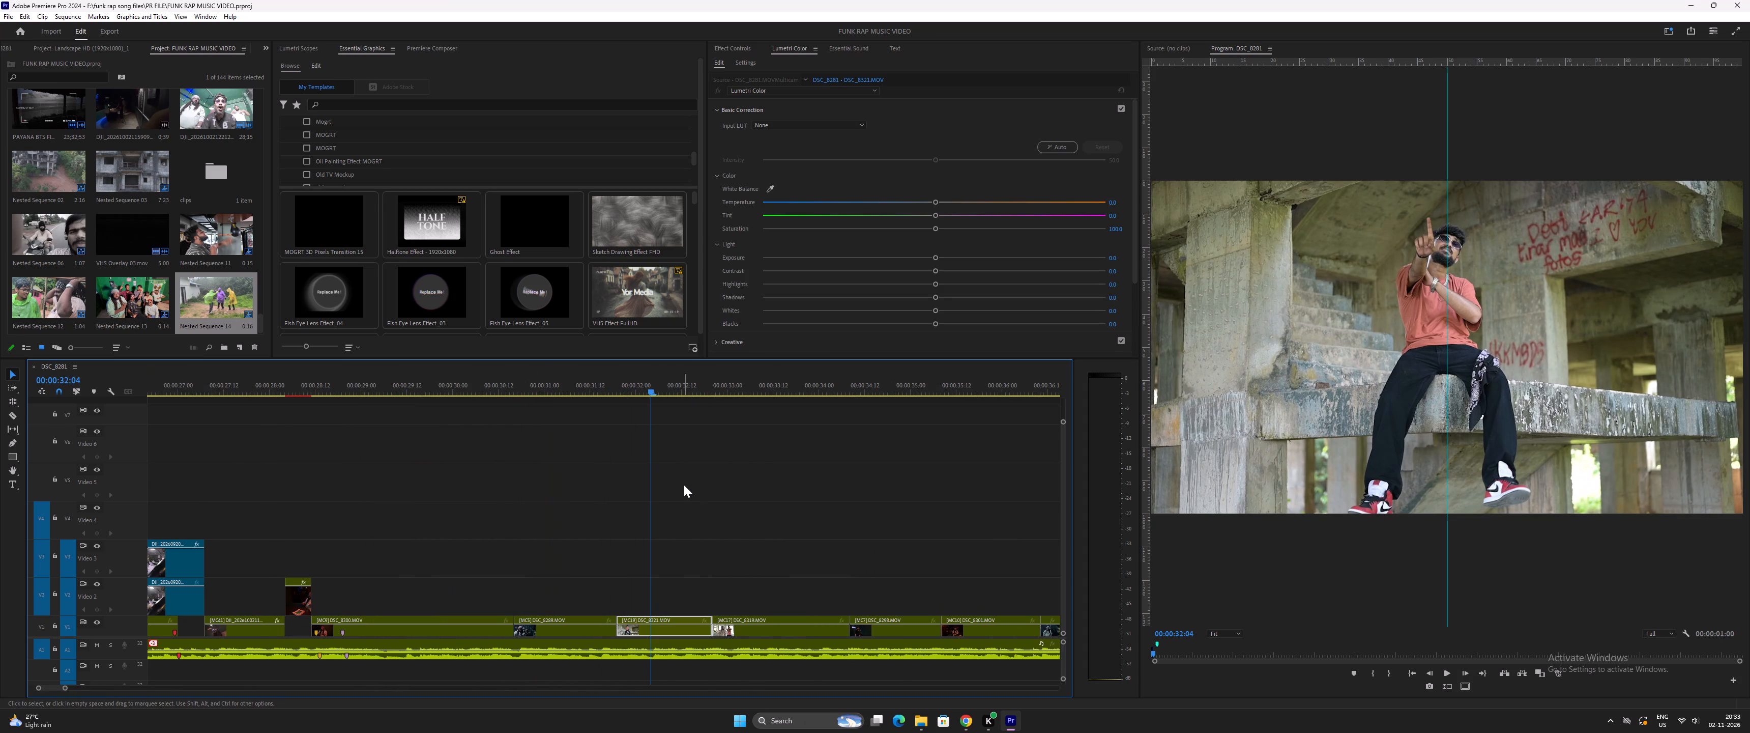
pyautogui.keyDown('alt'); pyautogui.moveTo(652, 628); pyautogui.dragTo(655, 598); pyautogui.keyUp('alt')
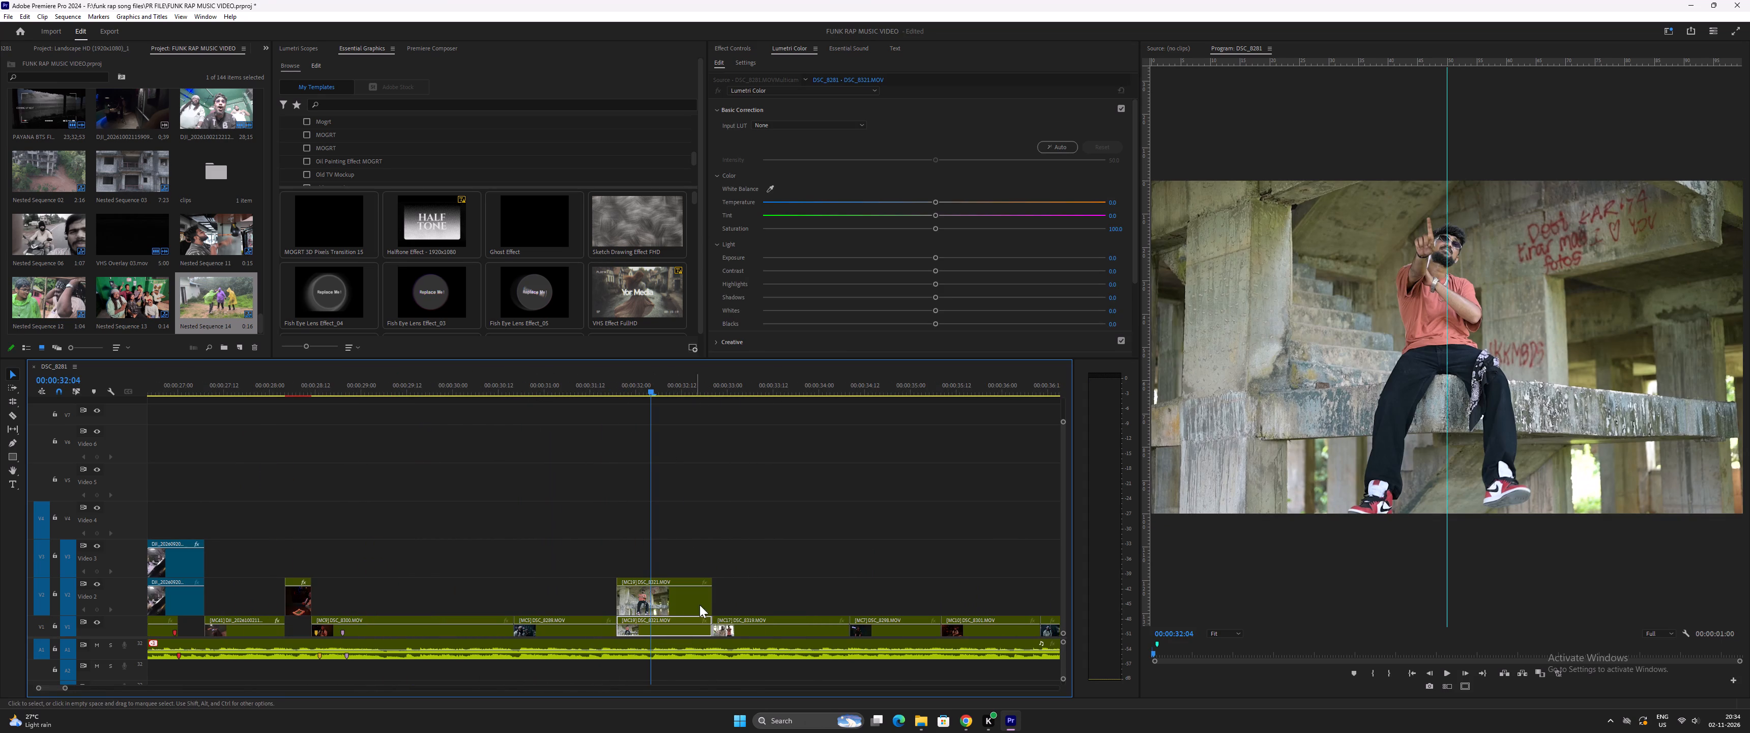
# Look through the template folders further down the list, checking the retro overlay old film and Print Paper Effects sets.
pyautogui.press('-')
pyautogui.press('-')
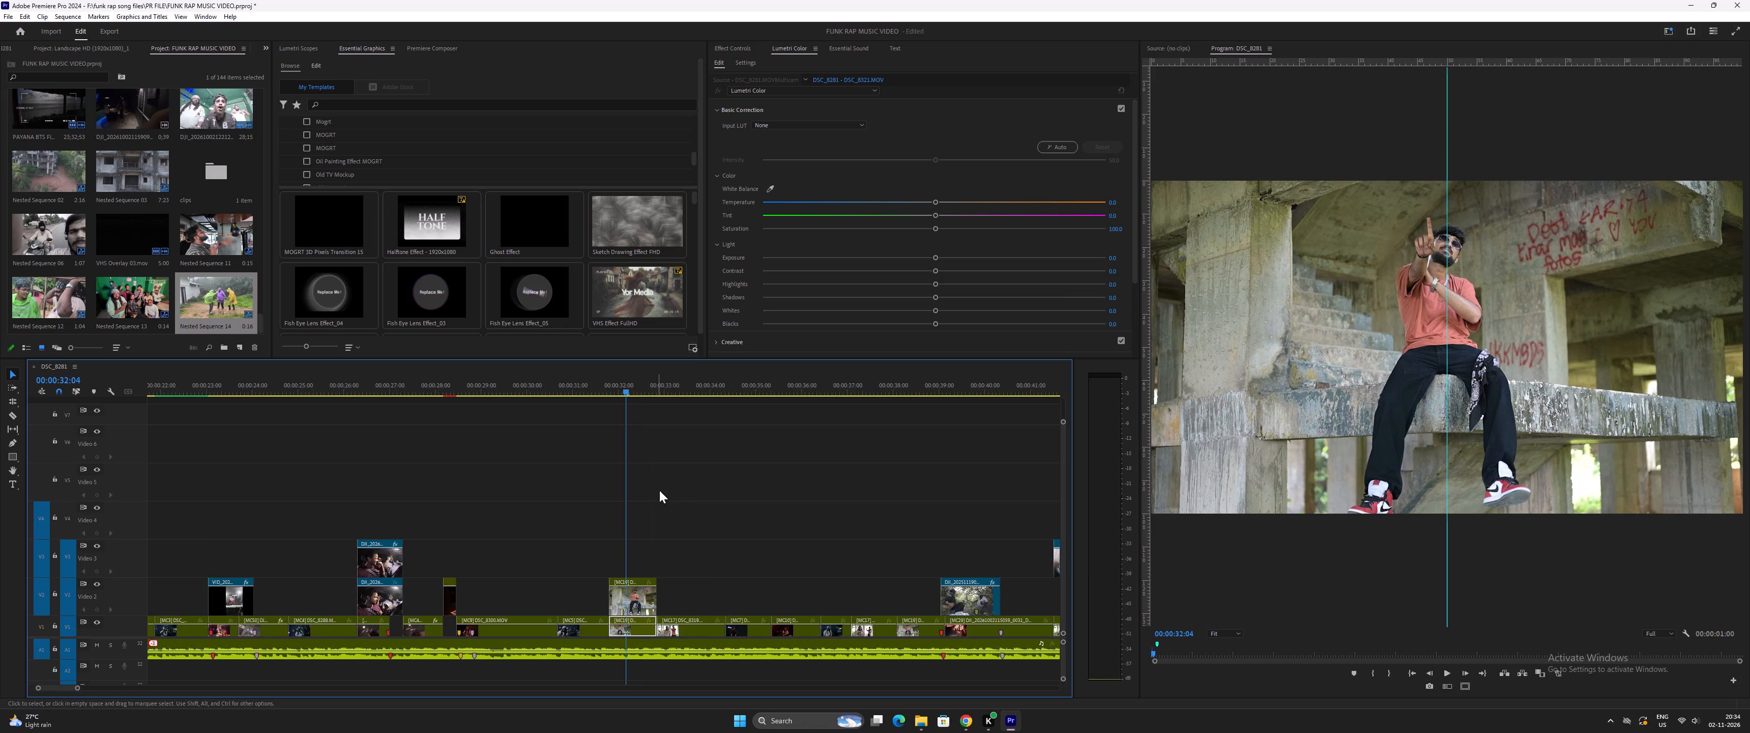
pyautogui.press('-')
pyautogui.press('-')
pyautogui.press('-')
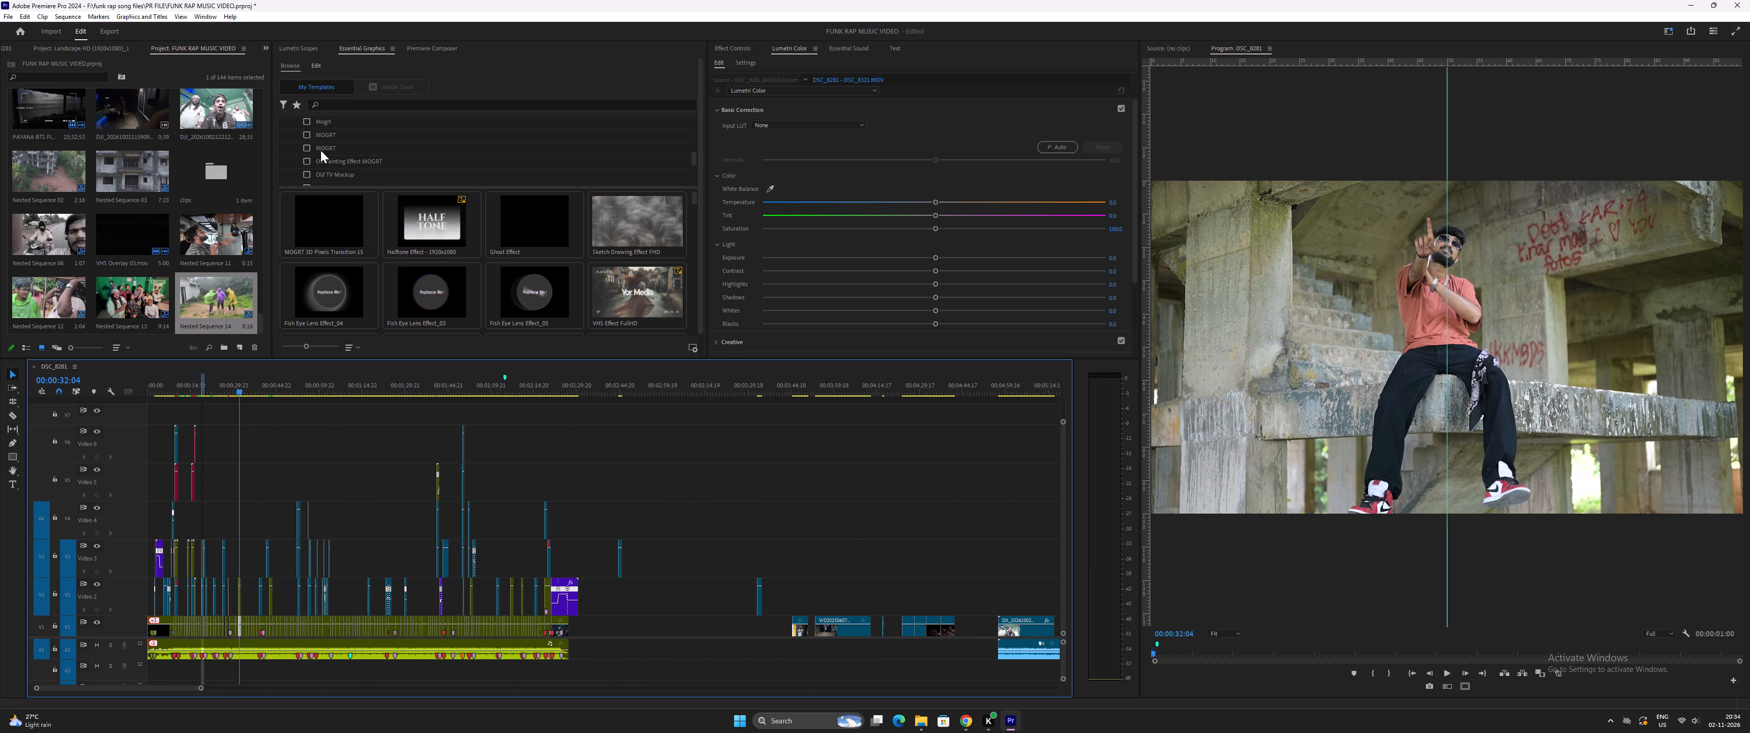
pyautogui.scroll(-20, 318, 142)
pyautogui.scroll(-13, 318, 142)
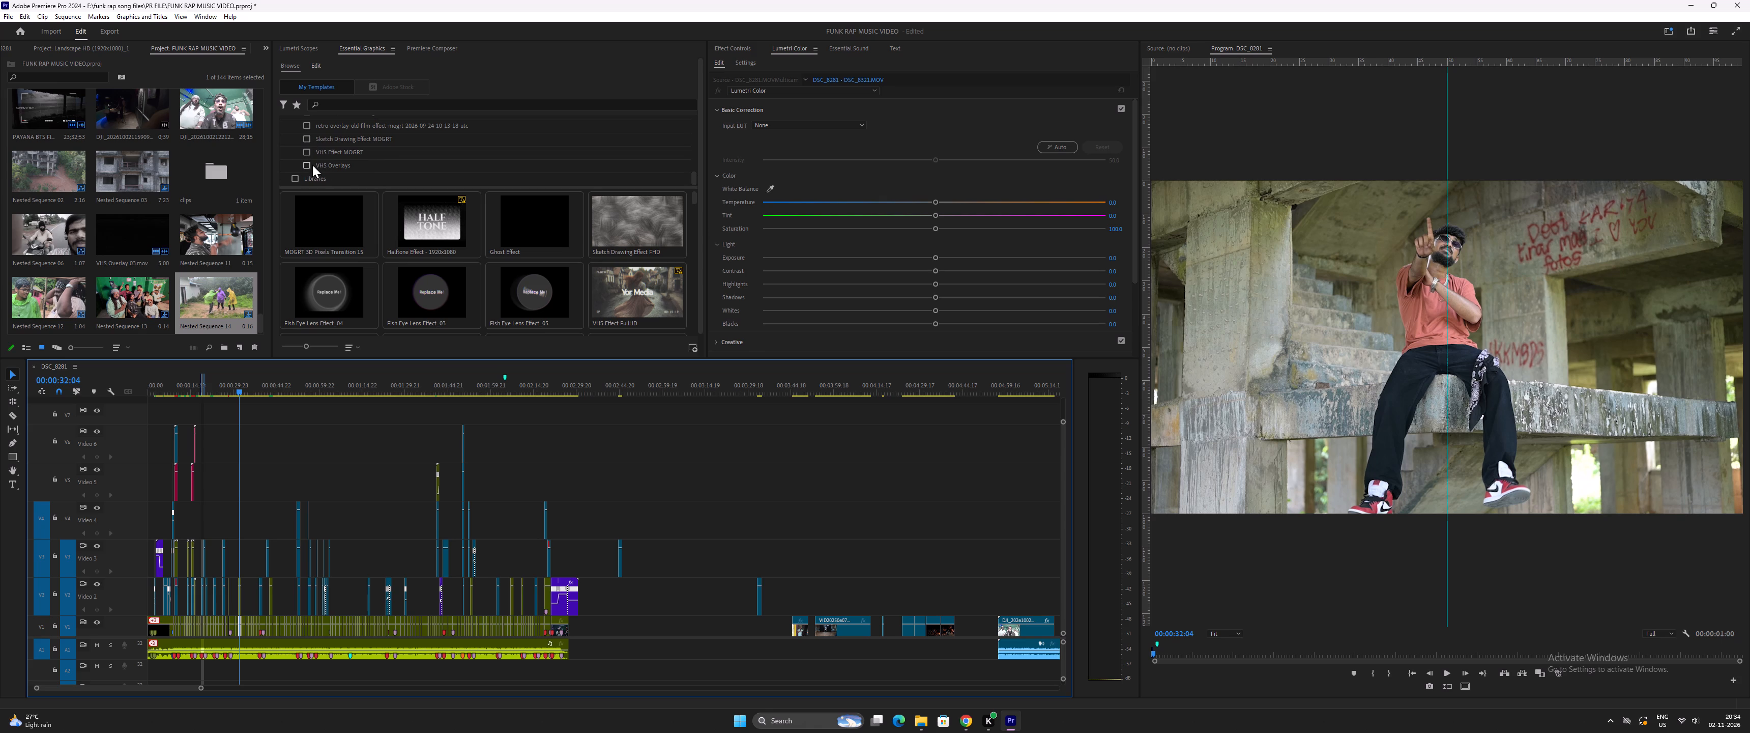
pyautogui.scroll(8, 319, 160)
pyautogui.click(312, 158)
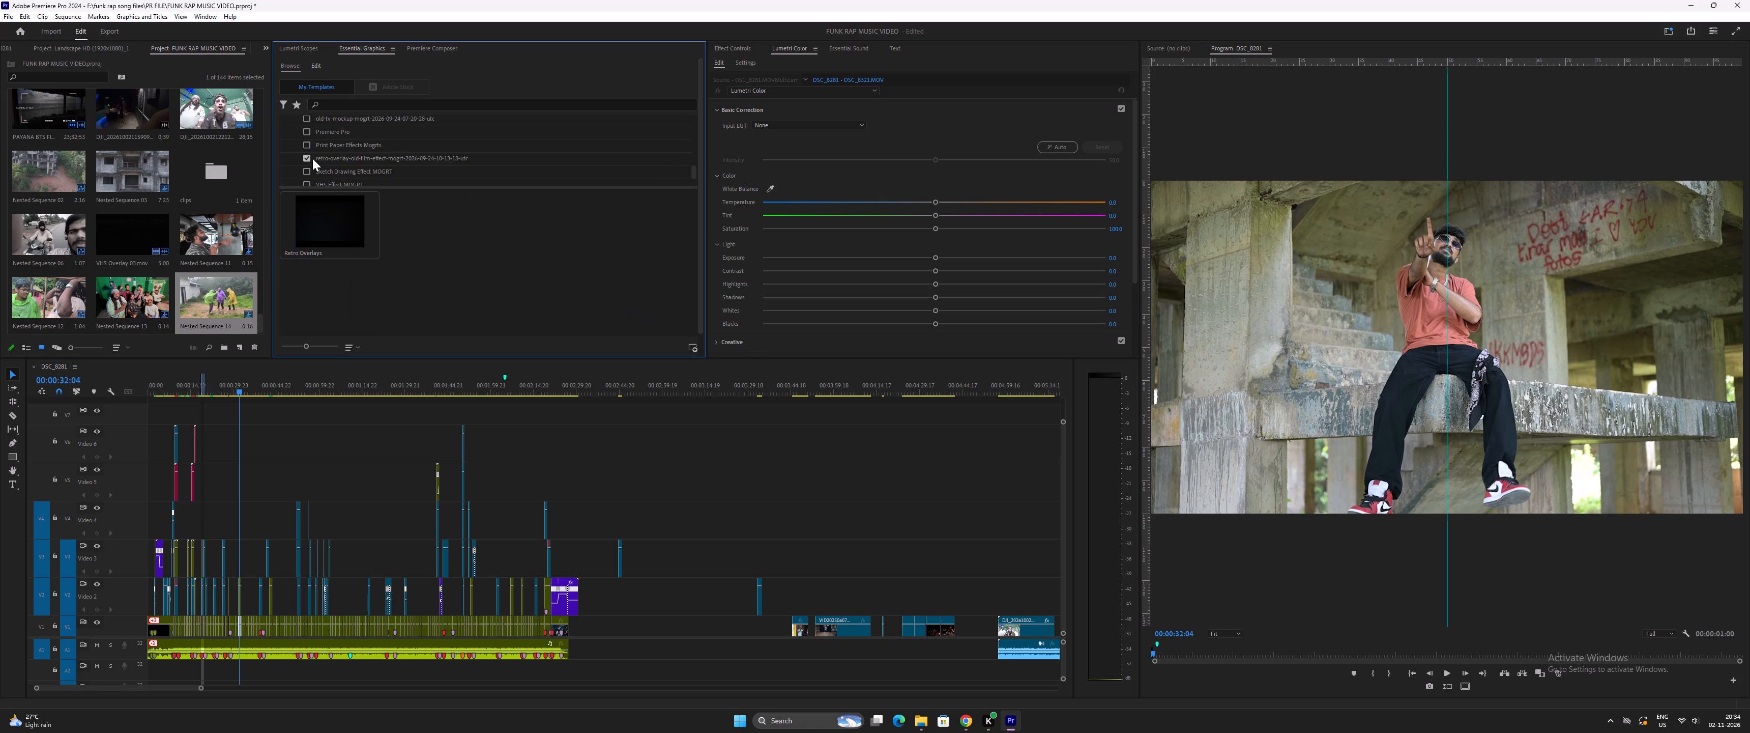
pyautogui.click(312, 158)
pyautogui.click(308, 144)
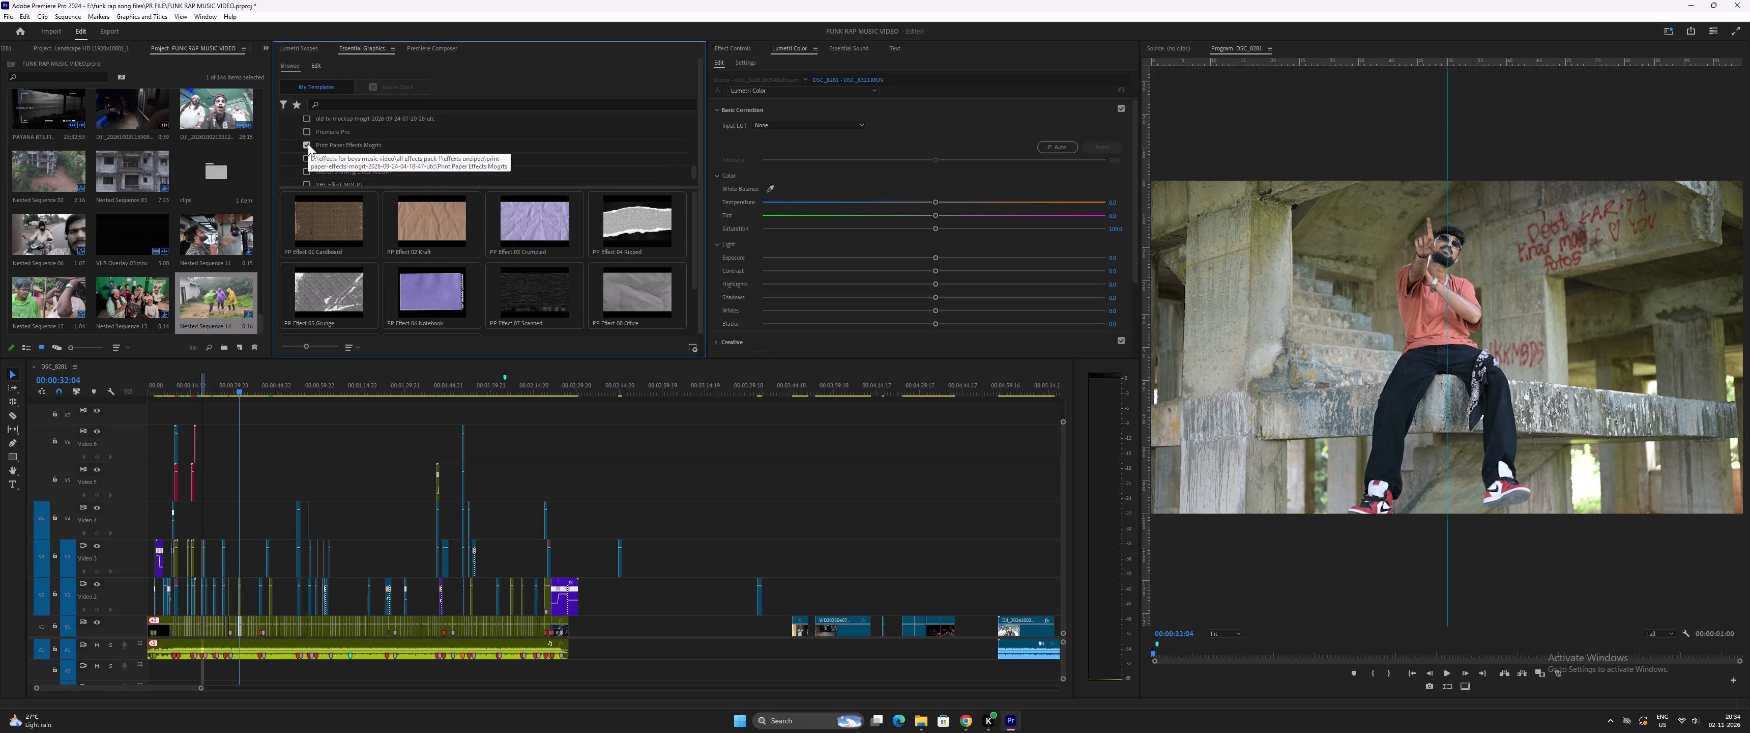
pyautogui.scroll(-3, 376, 248)
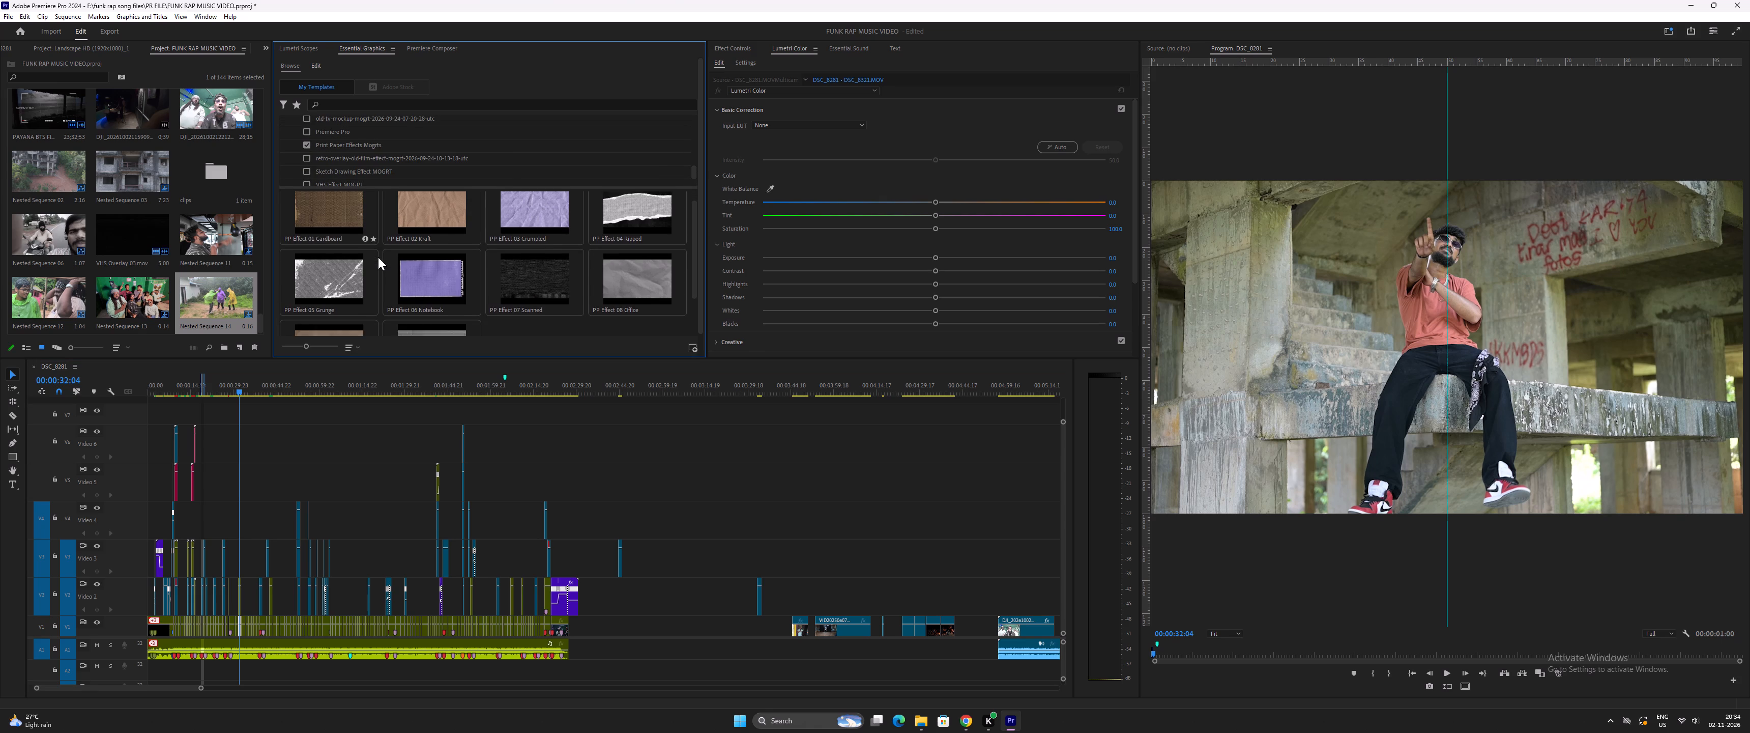
pyautogui.scroll(-20, 378, 257)
pyautogui.scroll(-5, 378, 257)
pyautogui.scroll(2, 371, 257)
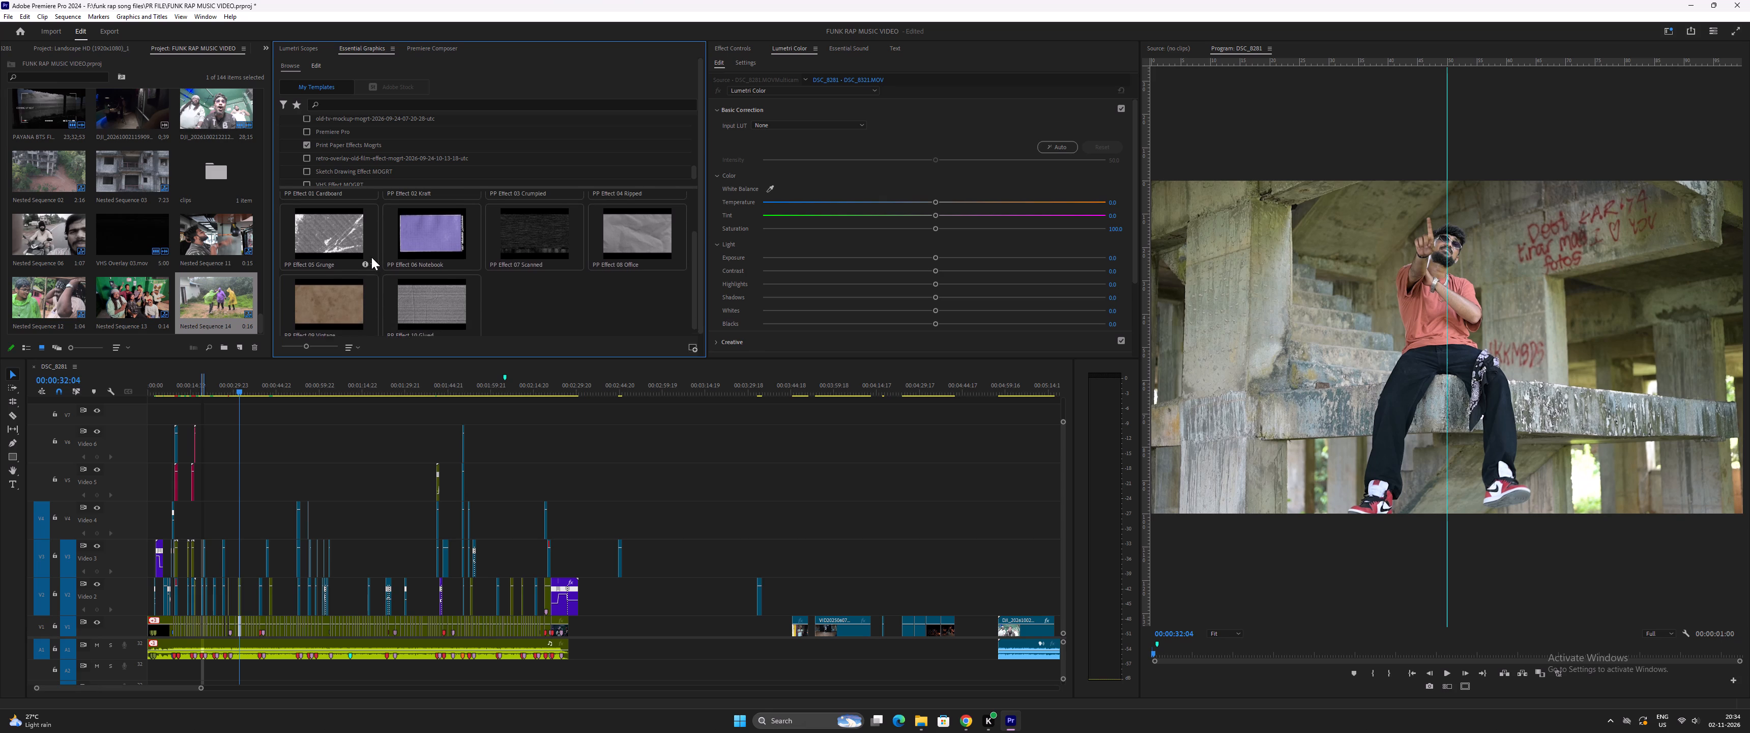
pyautogui.scroll(15, 371, 257)
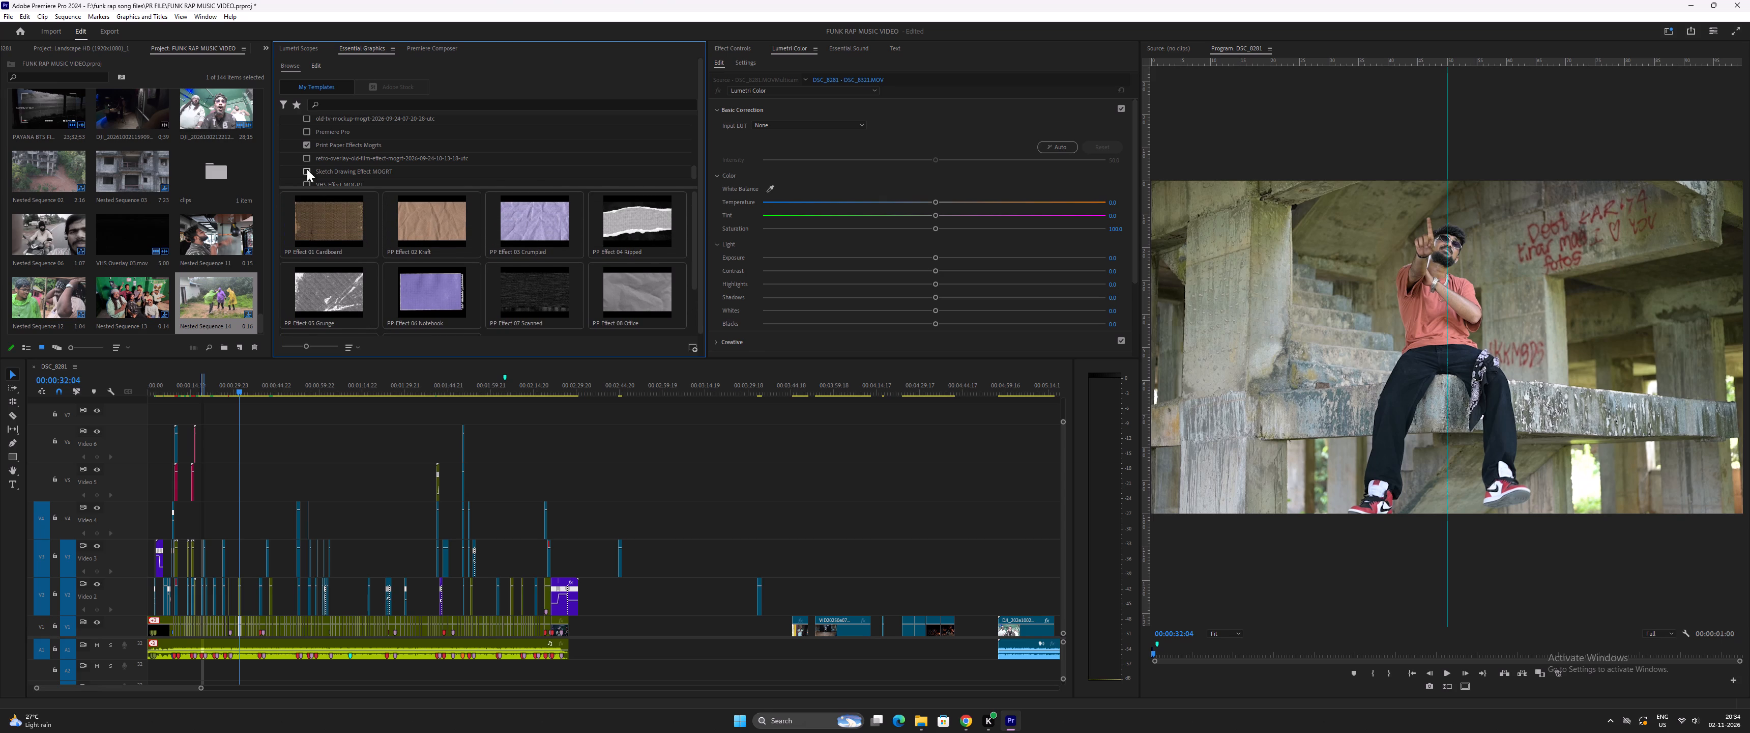
# Check the Premiere Pro, retro mockup and Old TV Mockup template folders for a suitable effect.
pyautogui.click(302, 142)
pyautogui.click(305, 143)
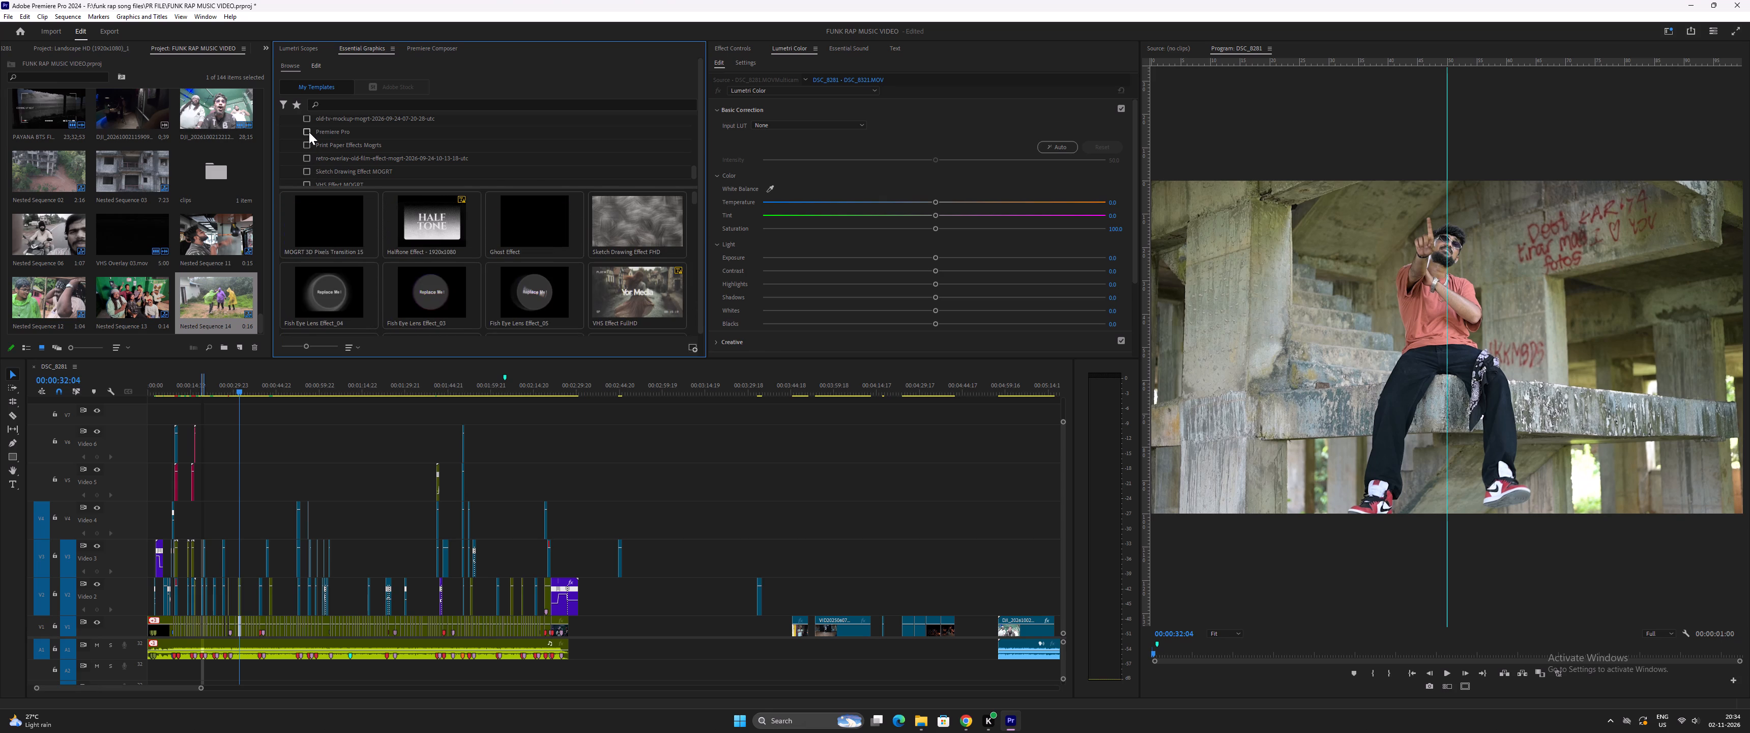
pyautogui.click(308, 129)
pyautogui.click(308, 129)
pyautogui.scroll(6, 321, 145)
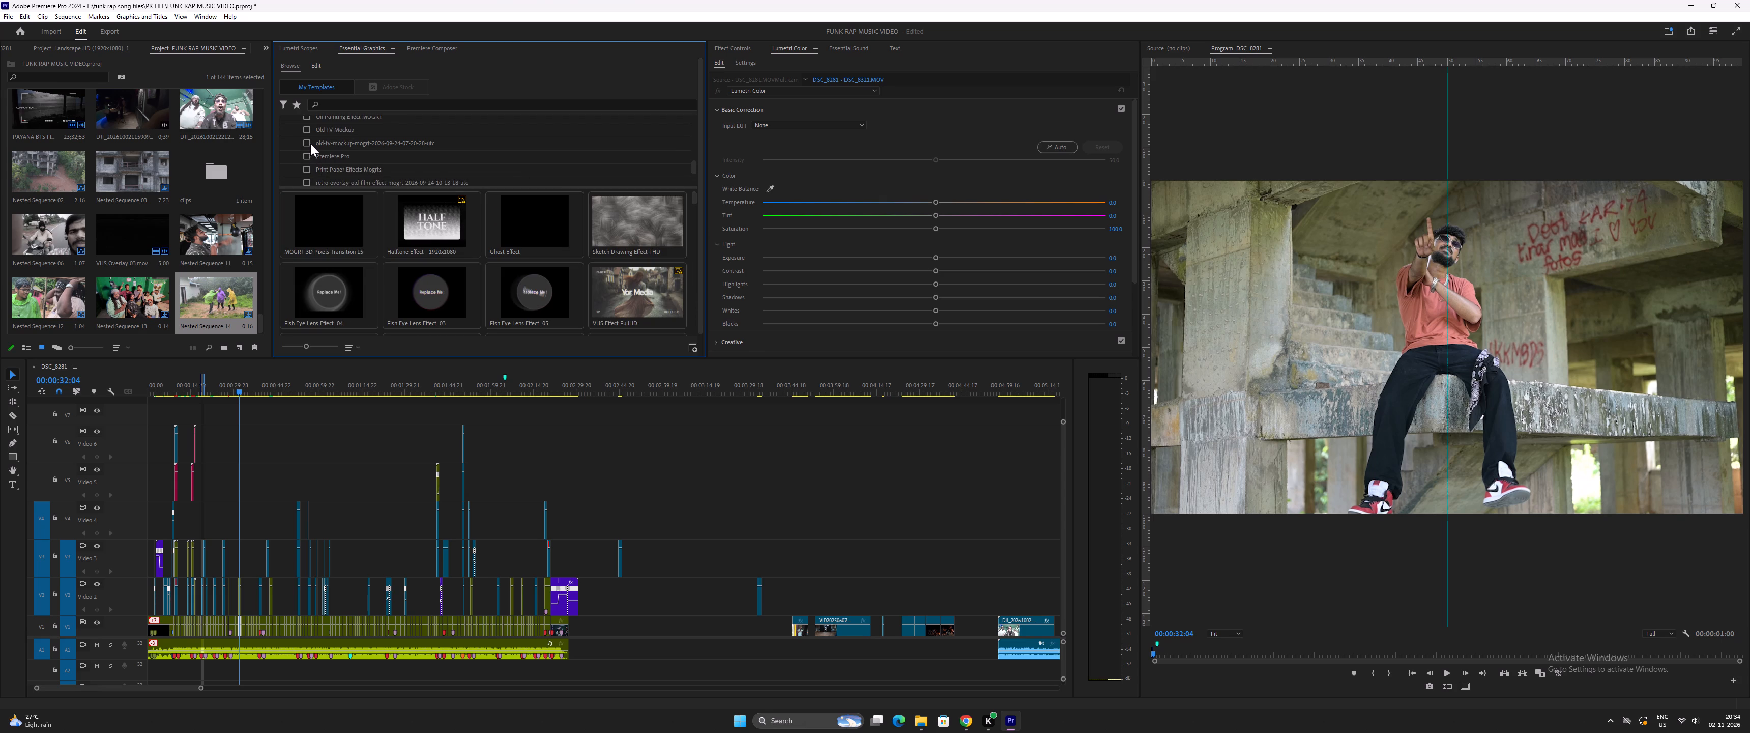
pyautogui.click(310, 144)
pyautogui.click(310, 144)
pyautogui.scroll(3, 326, 145)
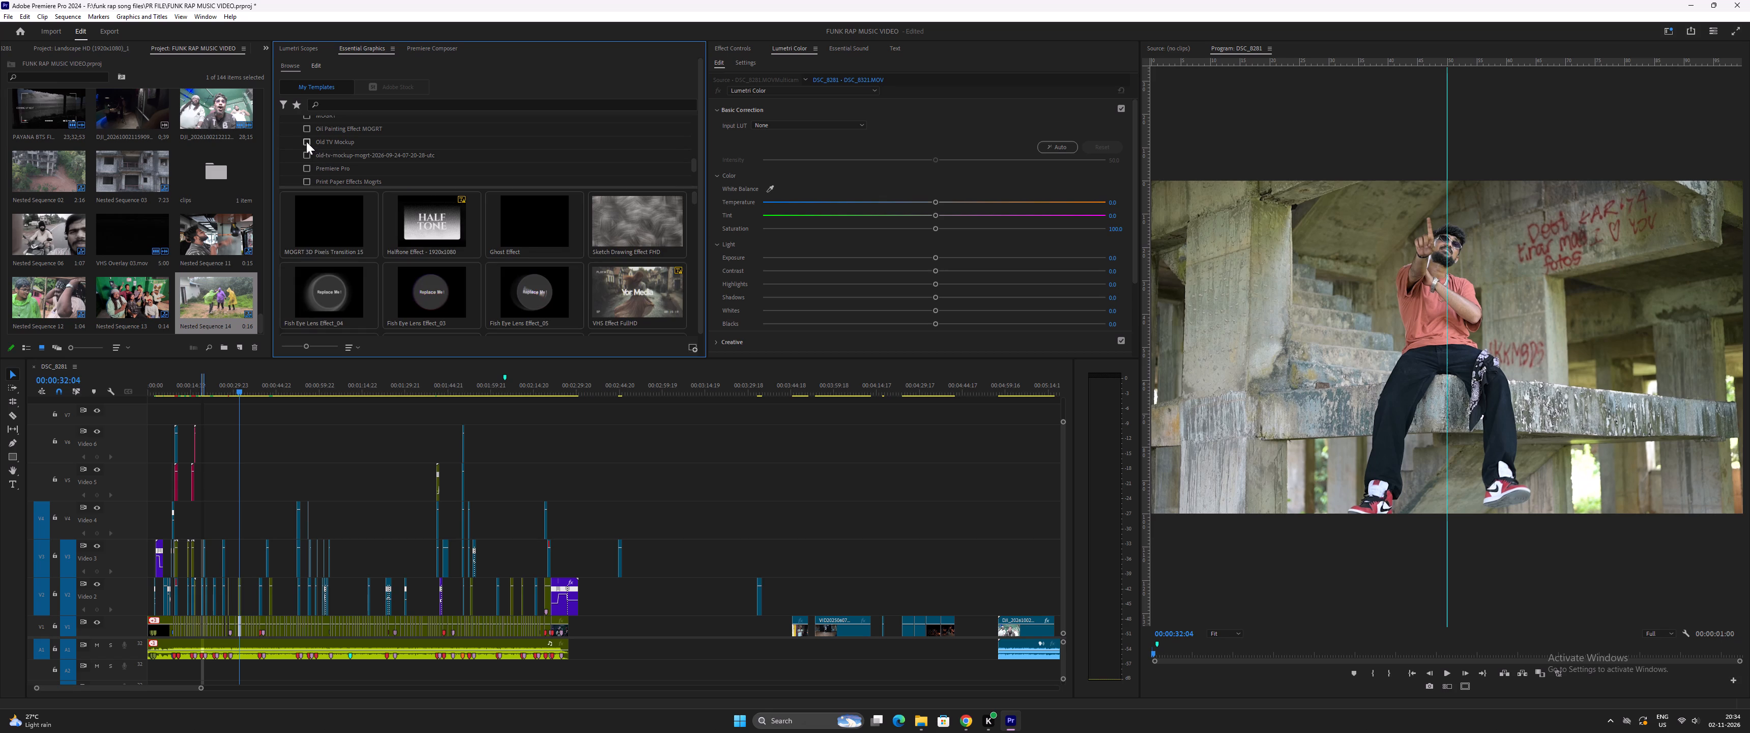
pyautogui.click(306, 142)
pyautogui.click(306, 142)
pyautogui.scroll(4, 317, 150)
# Place the Painting Effect FHD template from the Oil Painting Effect folder on Video 4 past the main edit, trimming it short.
pyautogui.click(306, 147)
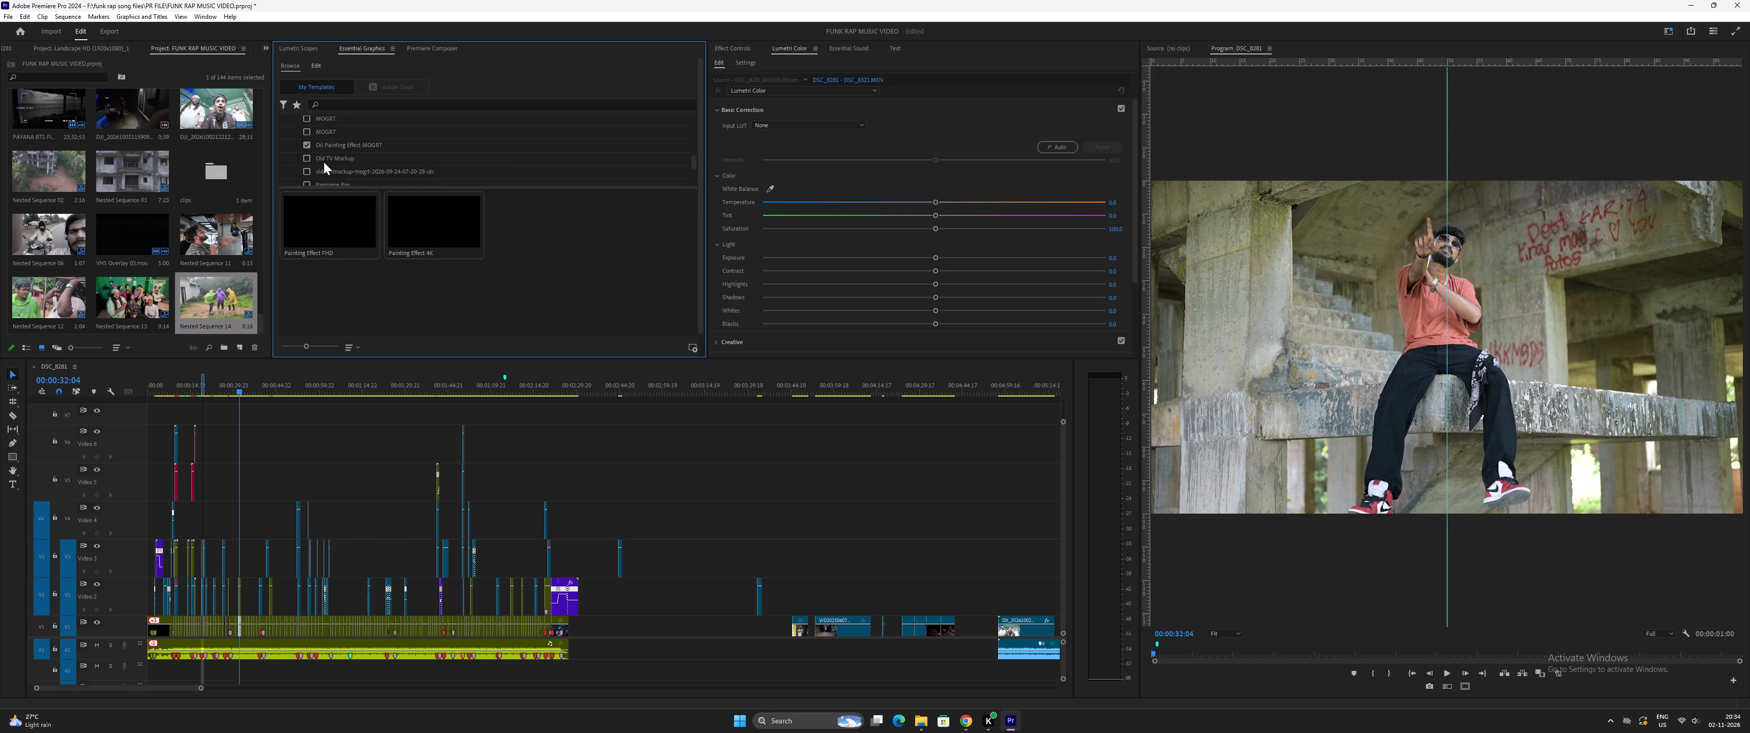
pyautogui.moveTo(327, 222); pyautogui.dragTo(609, 454)
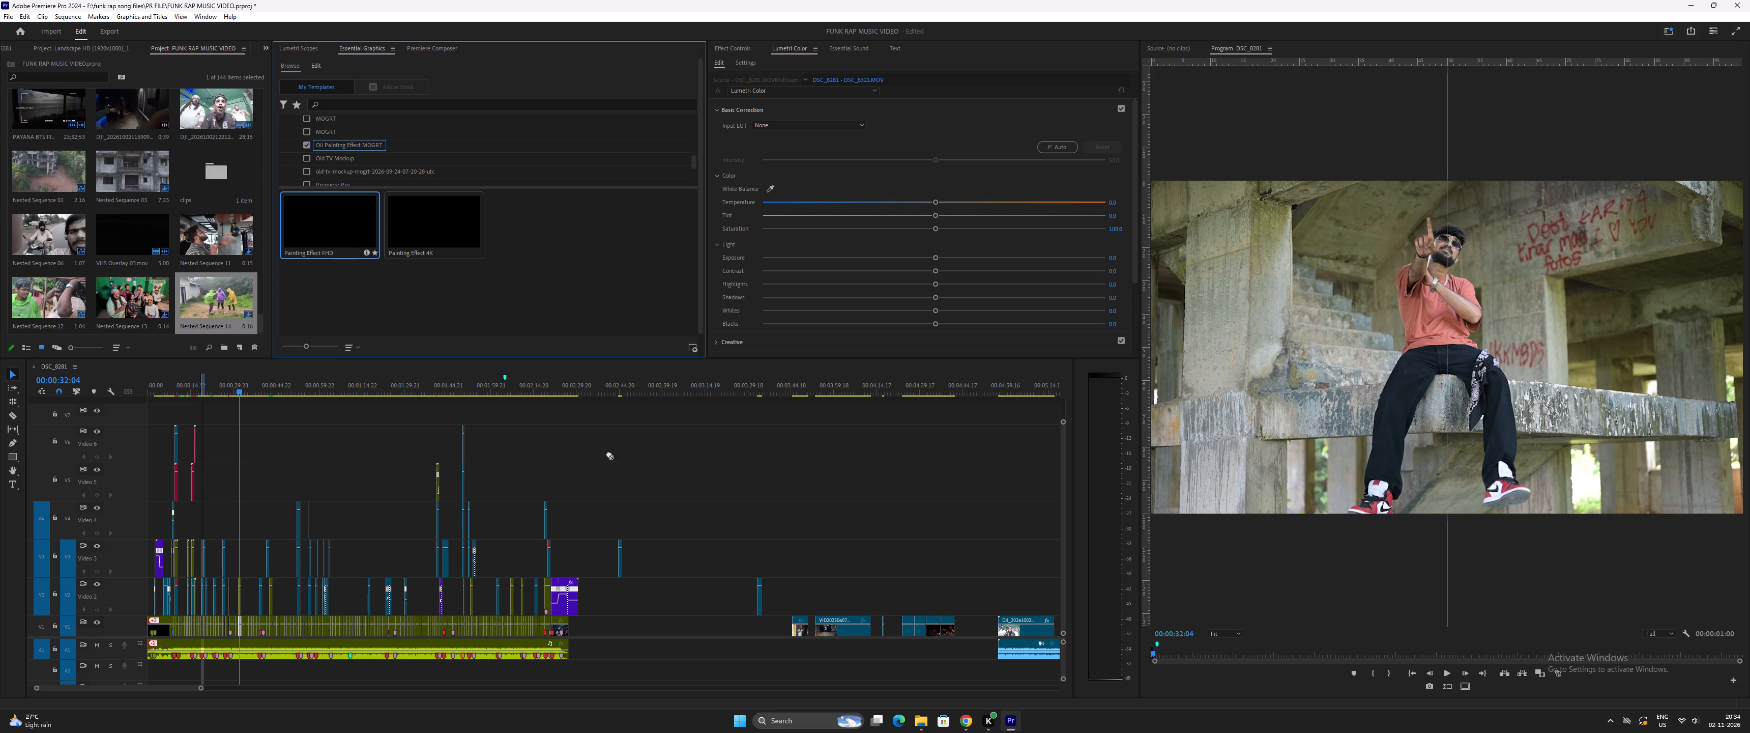
pyautogui.moveTo(609, 454); pyautogui.dragTo(699, 526)
pyautogui.press('-')
pyautogui.press('-')
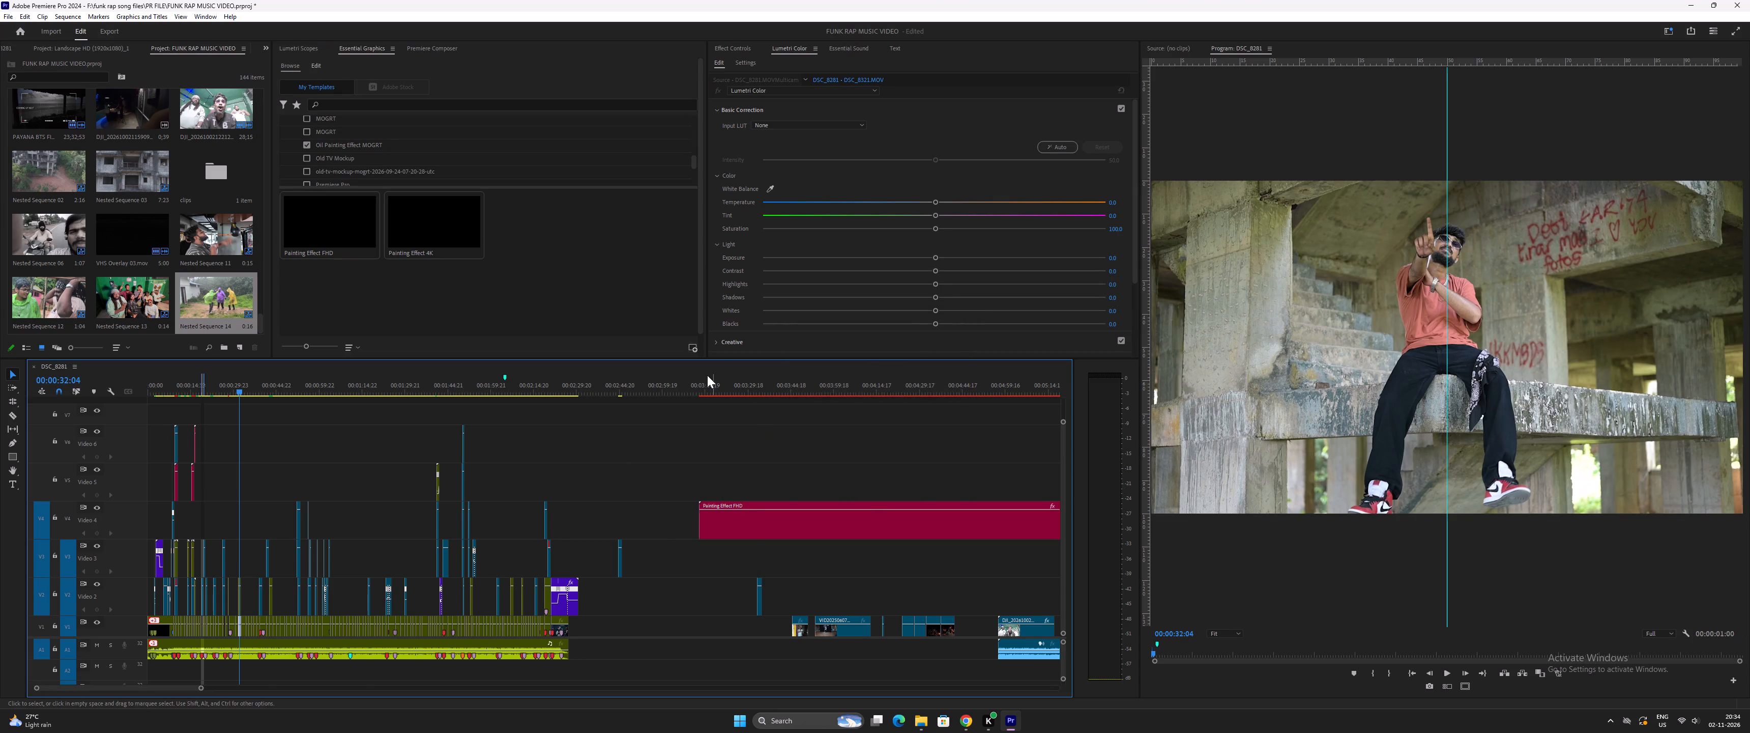
pyautogui.press('-')
pyautogui.press('-')
pyautogui.press('=')
pyautogui.click(844, 526)
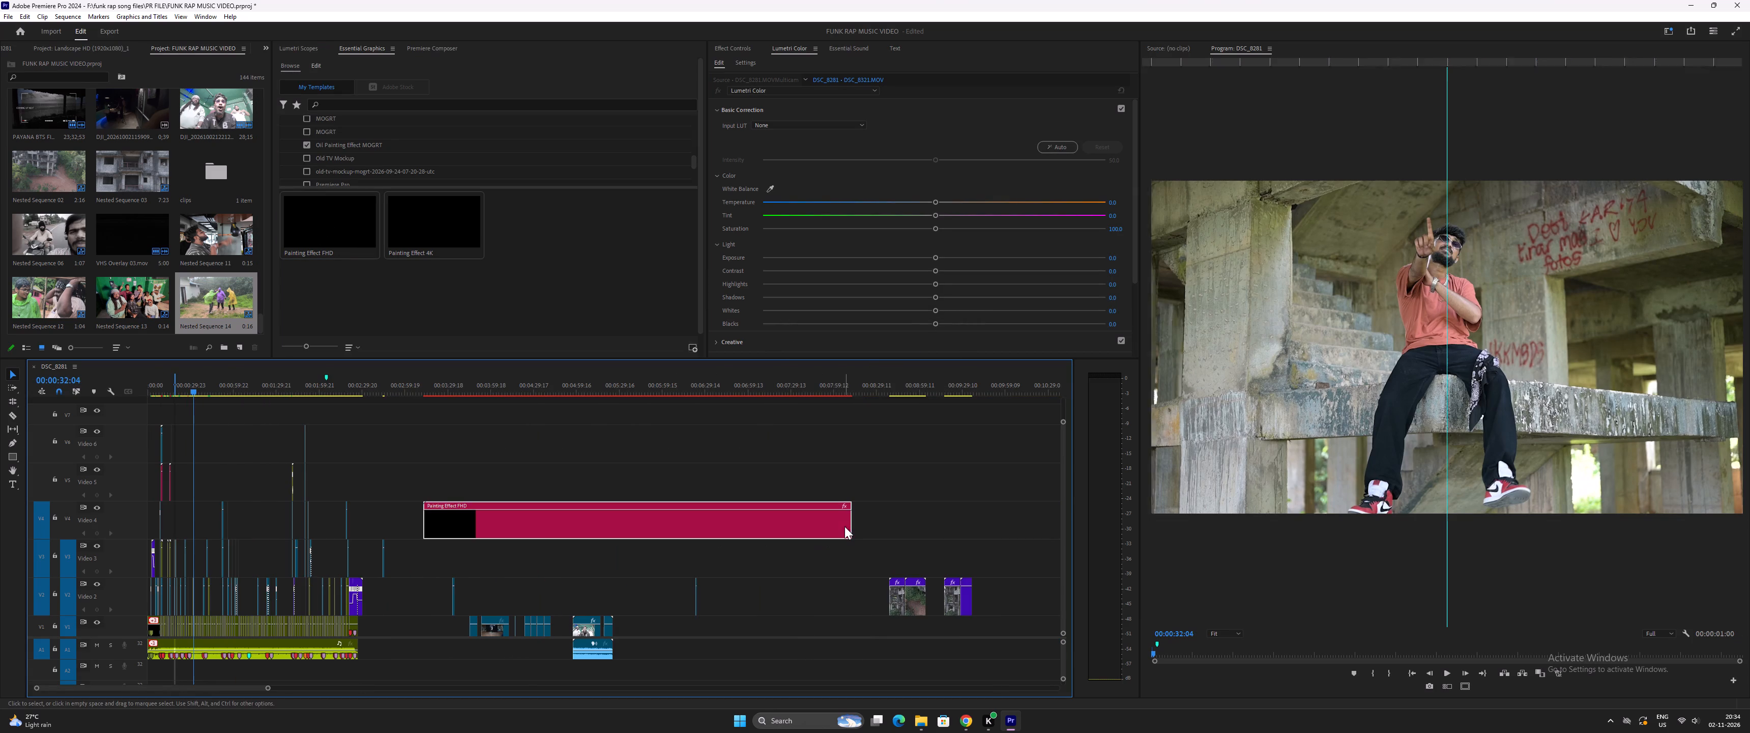
pyautogui.moveTo(849, 525); pyautogui.dragTo(442, 523)
# Move the Painting Effect FHD graphic onto Video 3, directly above the duplicated orange-shirt clip and aligned with its start.
pyautogui.moveTo(439, 531); pyautogui.dragTo(194, 447)
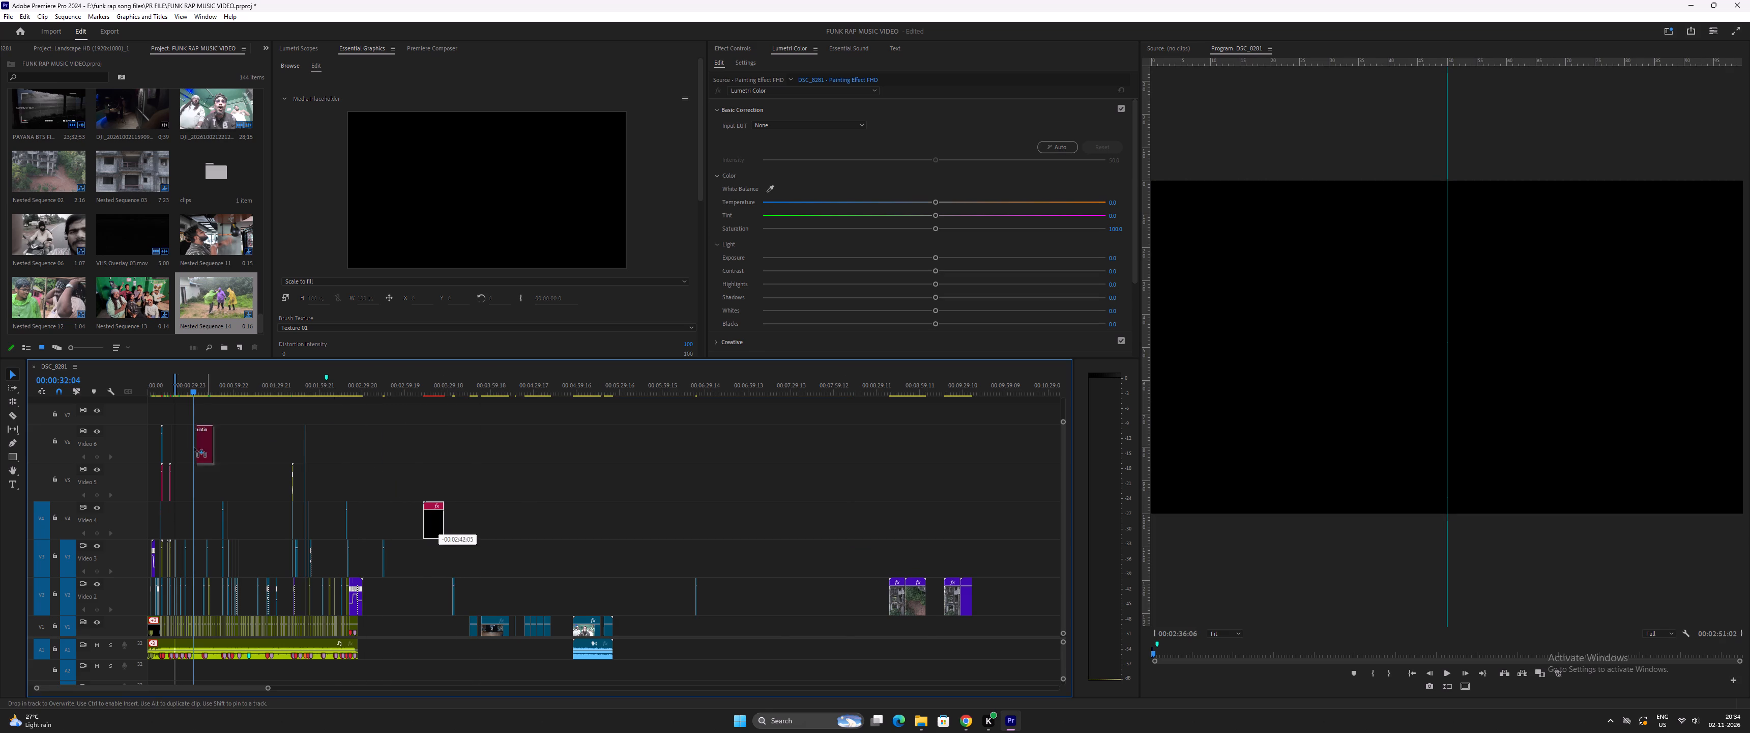
pyautogui.moveTo(194, 447); pyautogui.dragTo(373, 458)
pyautogui.press('=')
pyautogui.press('=')
pyautogui.press('=')
pyautogui.moveTo(417, 448); pyautogui.dragTo(262, 449)
pyautogui.press('=')
pyautogui.press('=')
pyautogui.press('=')
pyautogui.press('=')
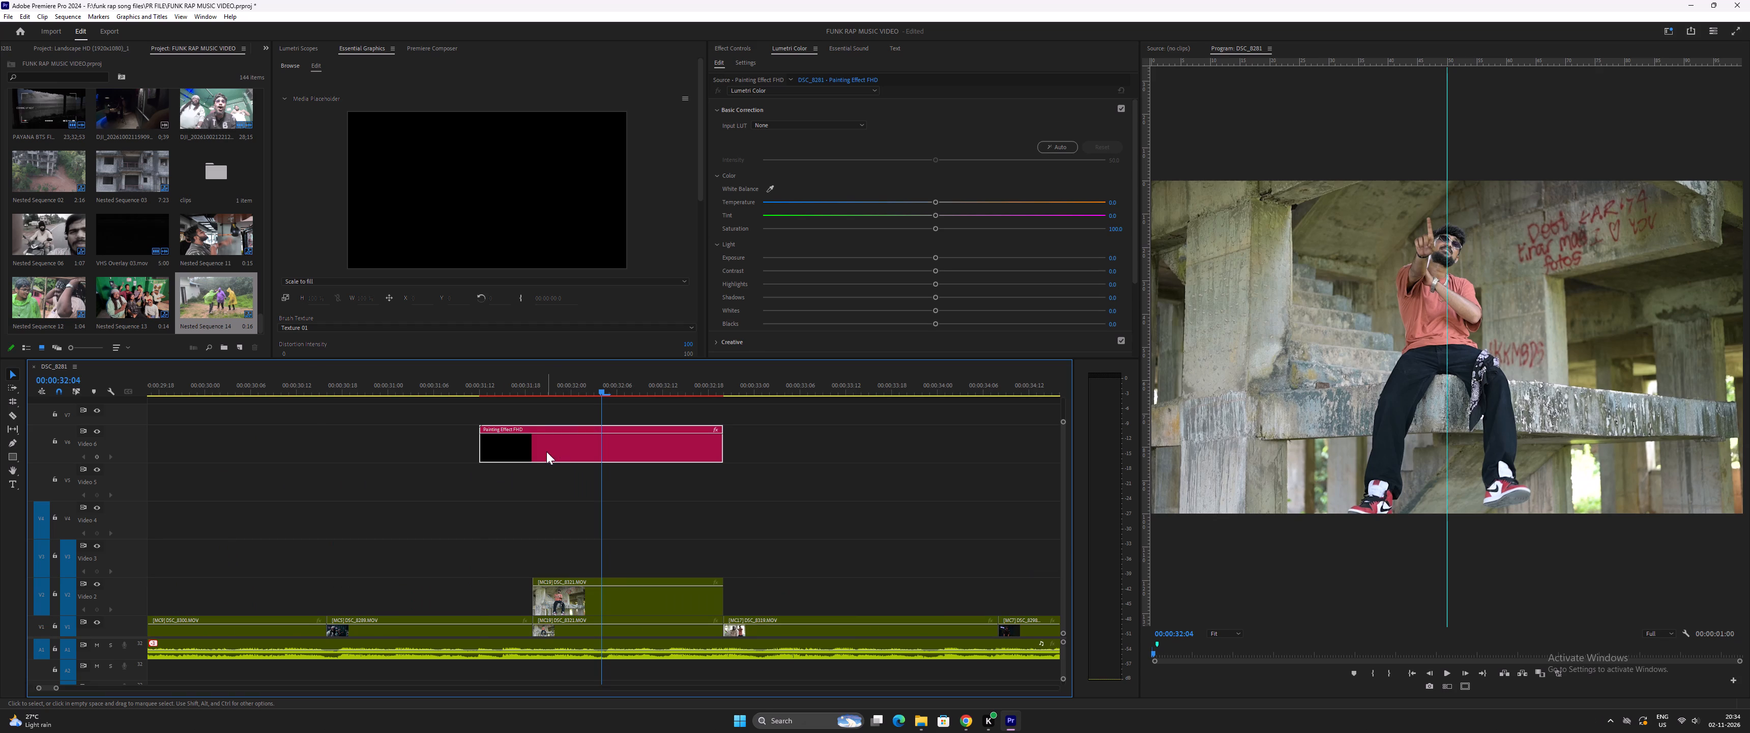
pyautogui.moveTo(547, 451); pyautogui.dragTo(601, 540)
# Nest the duplicated orange-shirt clip on Video 2, keeping the suggested sequence name.
pyautogui.click(649, 597)
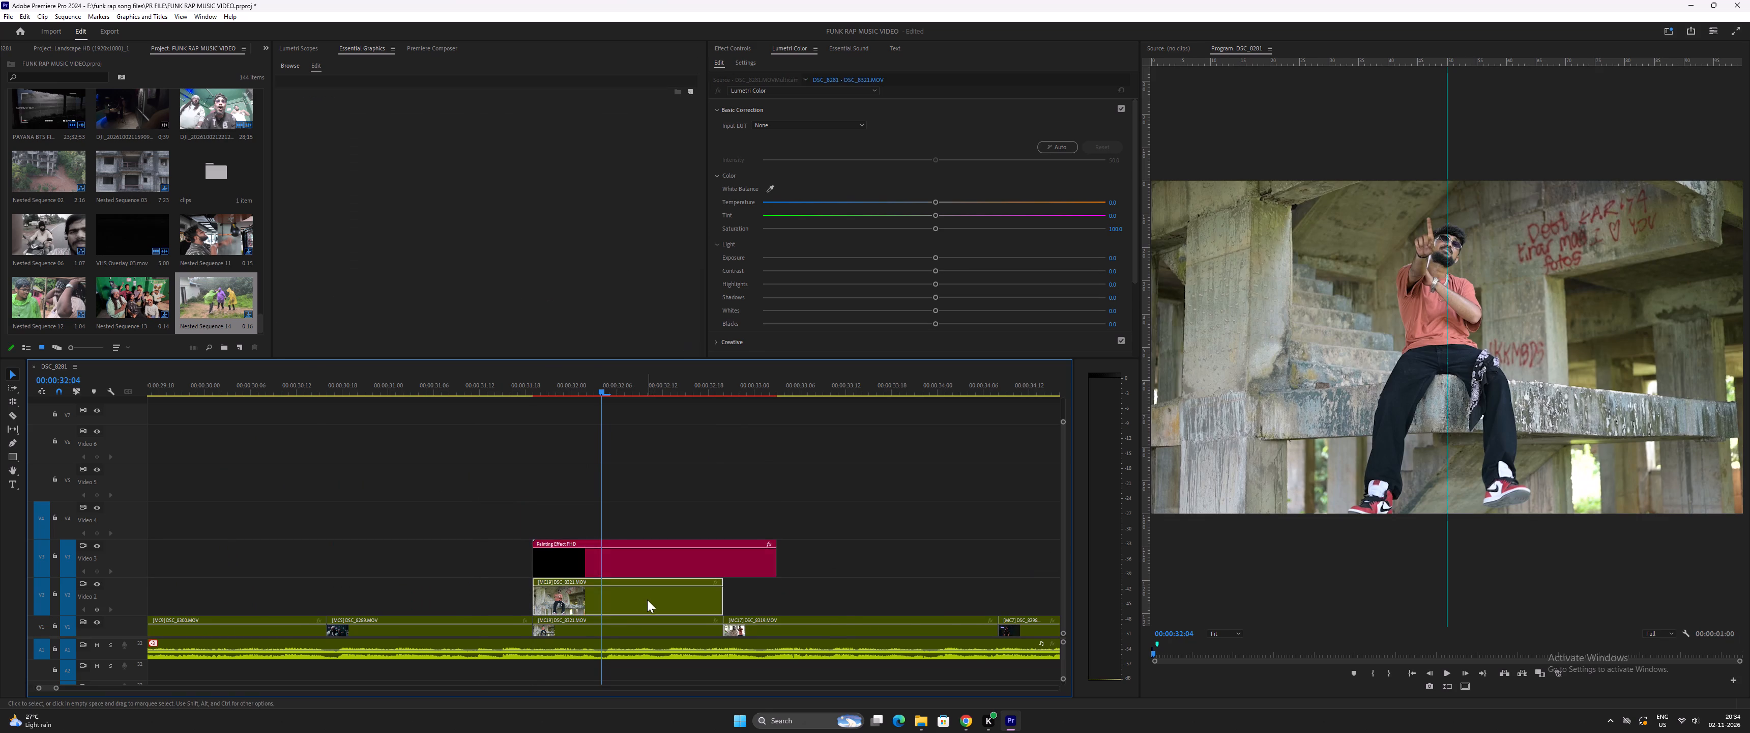
pyautogui.press('-')
pyautogui.press('-')
pyautogui.rightClick(613, 600)
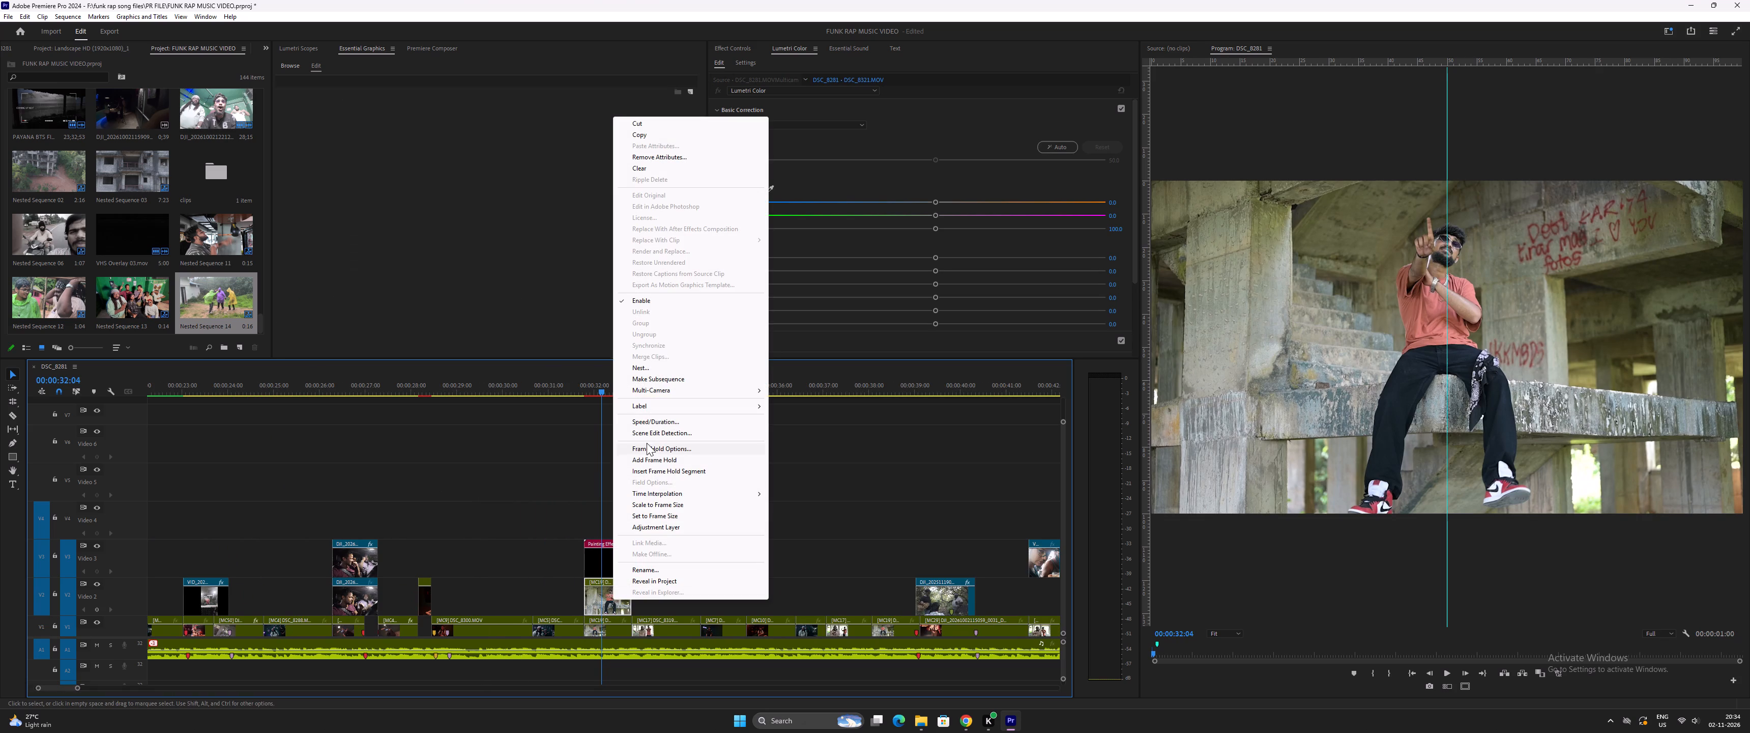
pyautogui.click(640, 365)
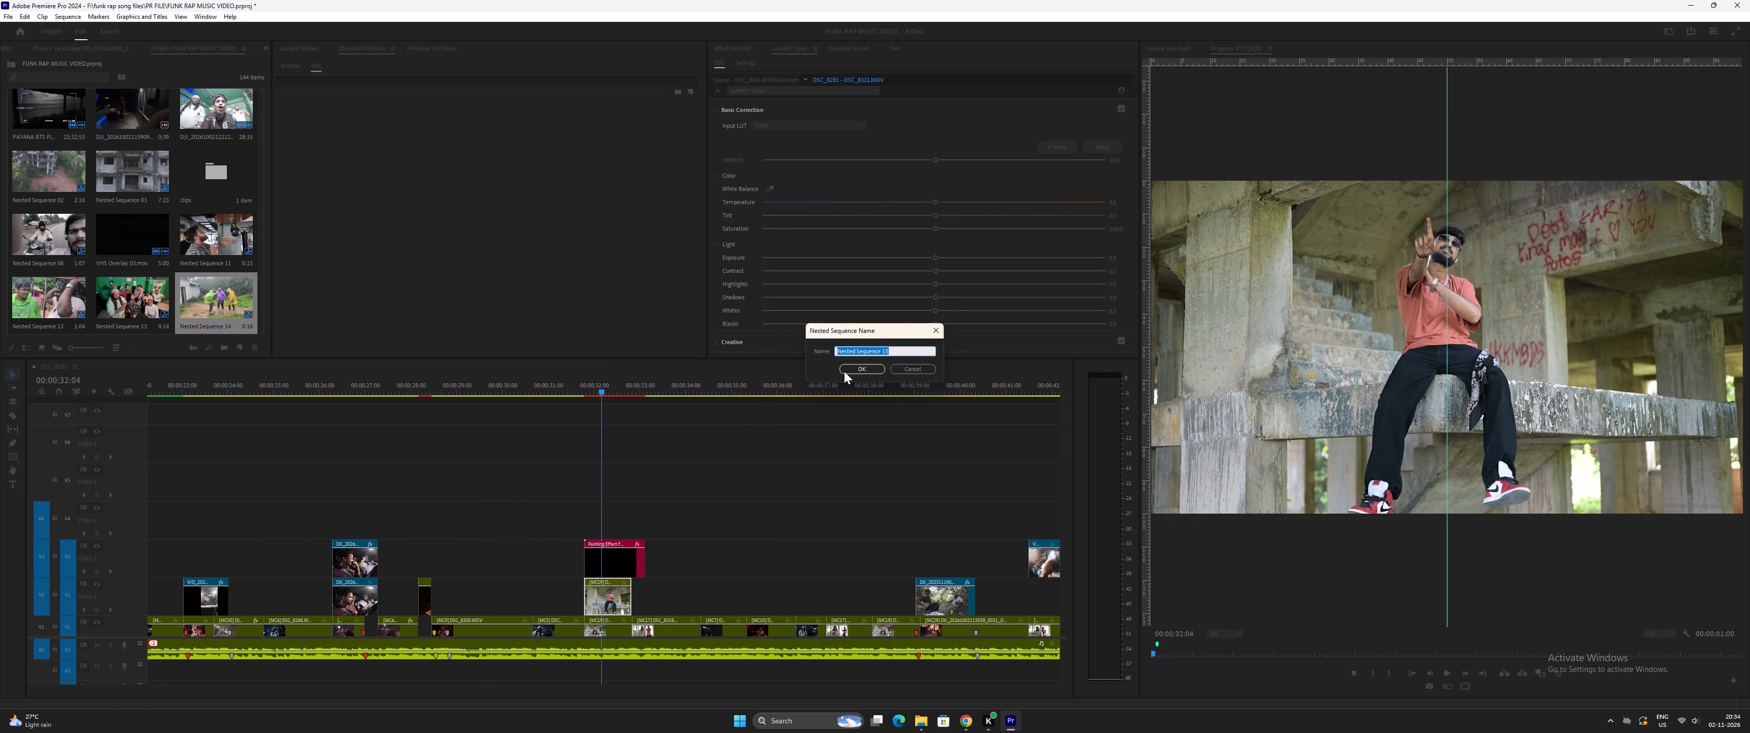
pyautogui.click(845, 371)
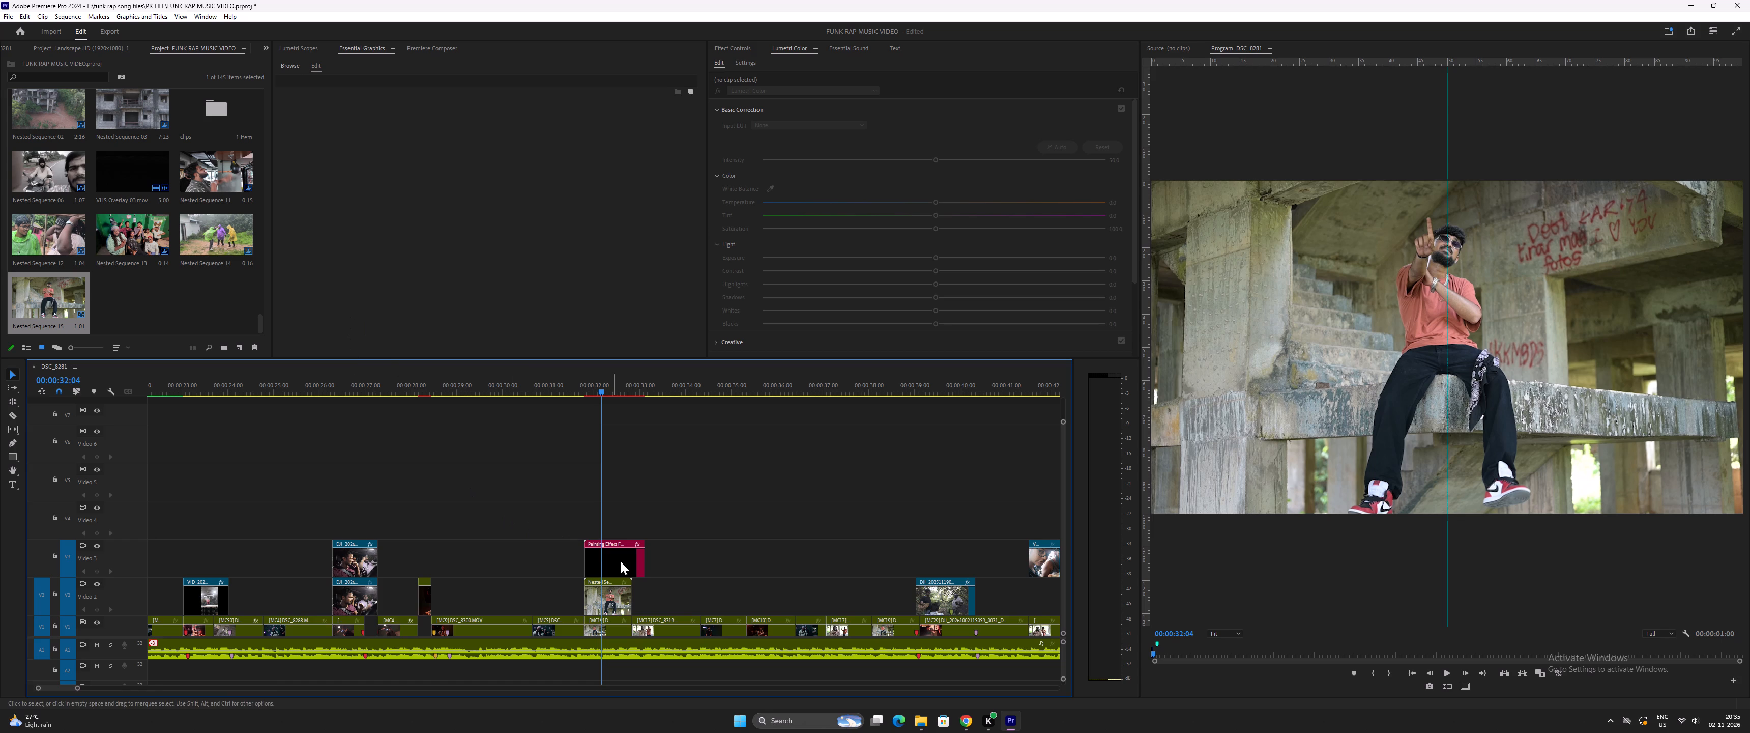
# Trim the end of the Painting Effect FHD graphic to match the end of the nested clip beneath it.
pyautogui.click(622, 561)
pyautogui.press('=')
pyautogui.moveTo(690, 565); pyautogui.dragTo(669, 560)
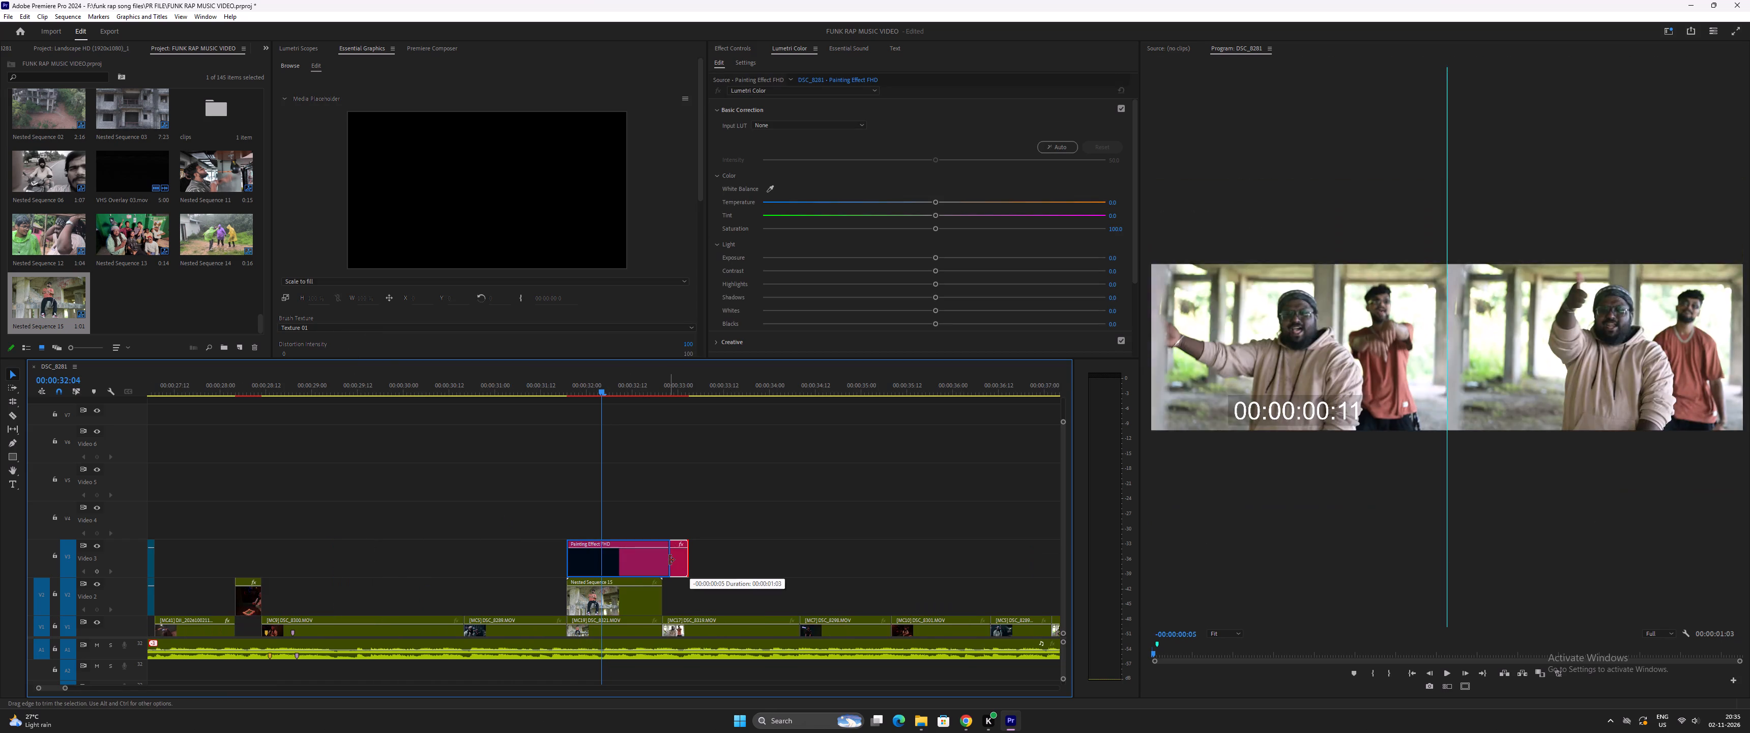
pyautogui.moveTo(669, 560); pyautogui.dragTo(665, 560)
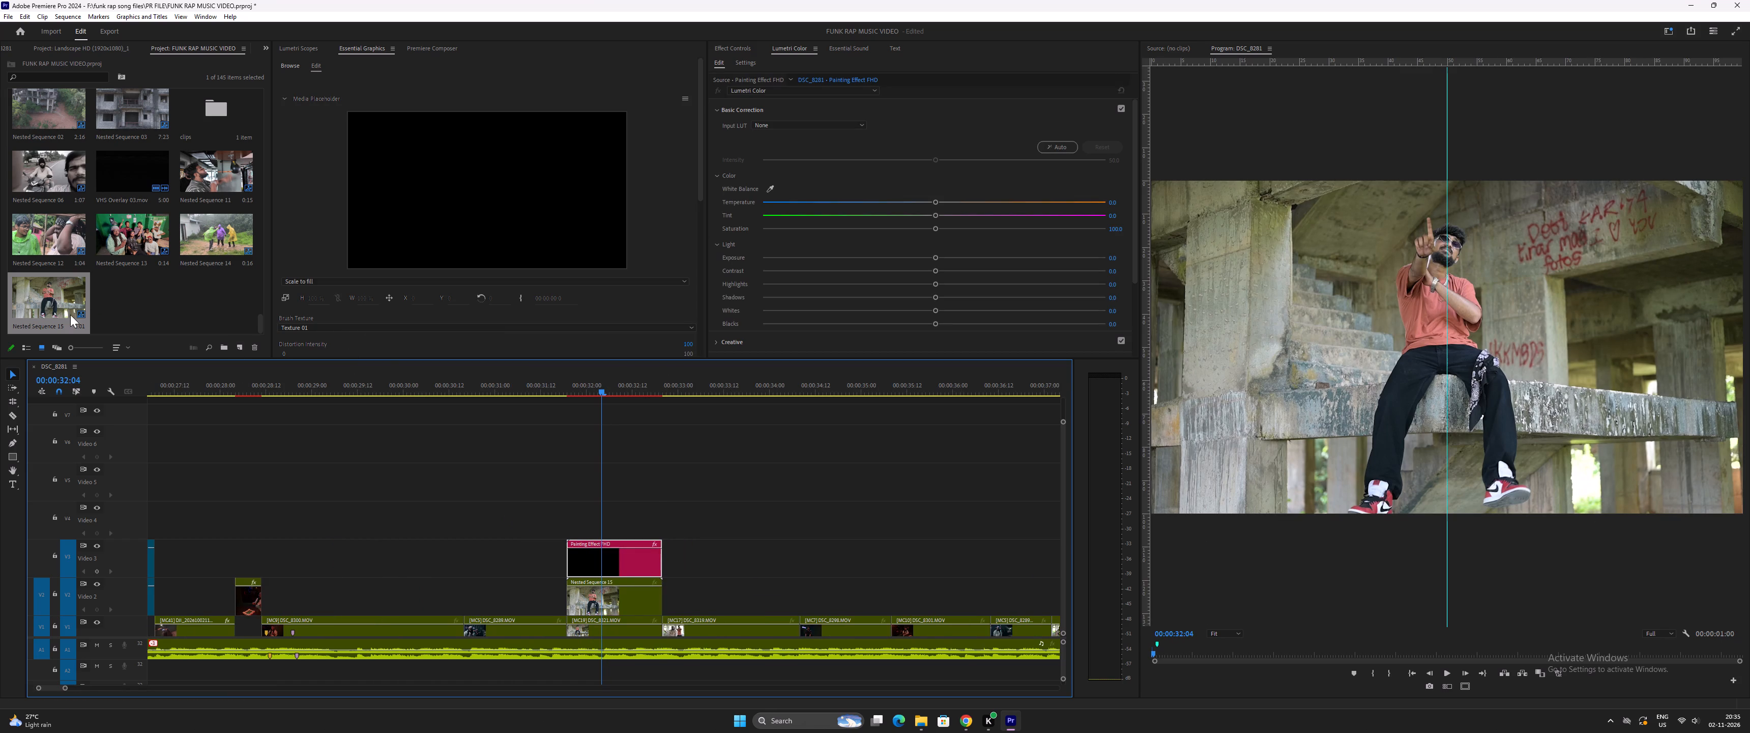
# Fill the painting effect's media placeholder with the newly nested orange-shirt sequence.
pyautogui.moveTo(51, 301); pyautogui.dragTo(395, 235)
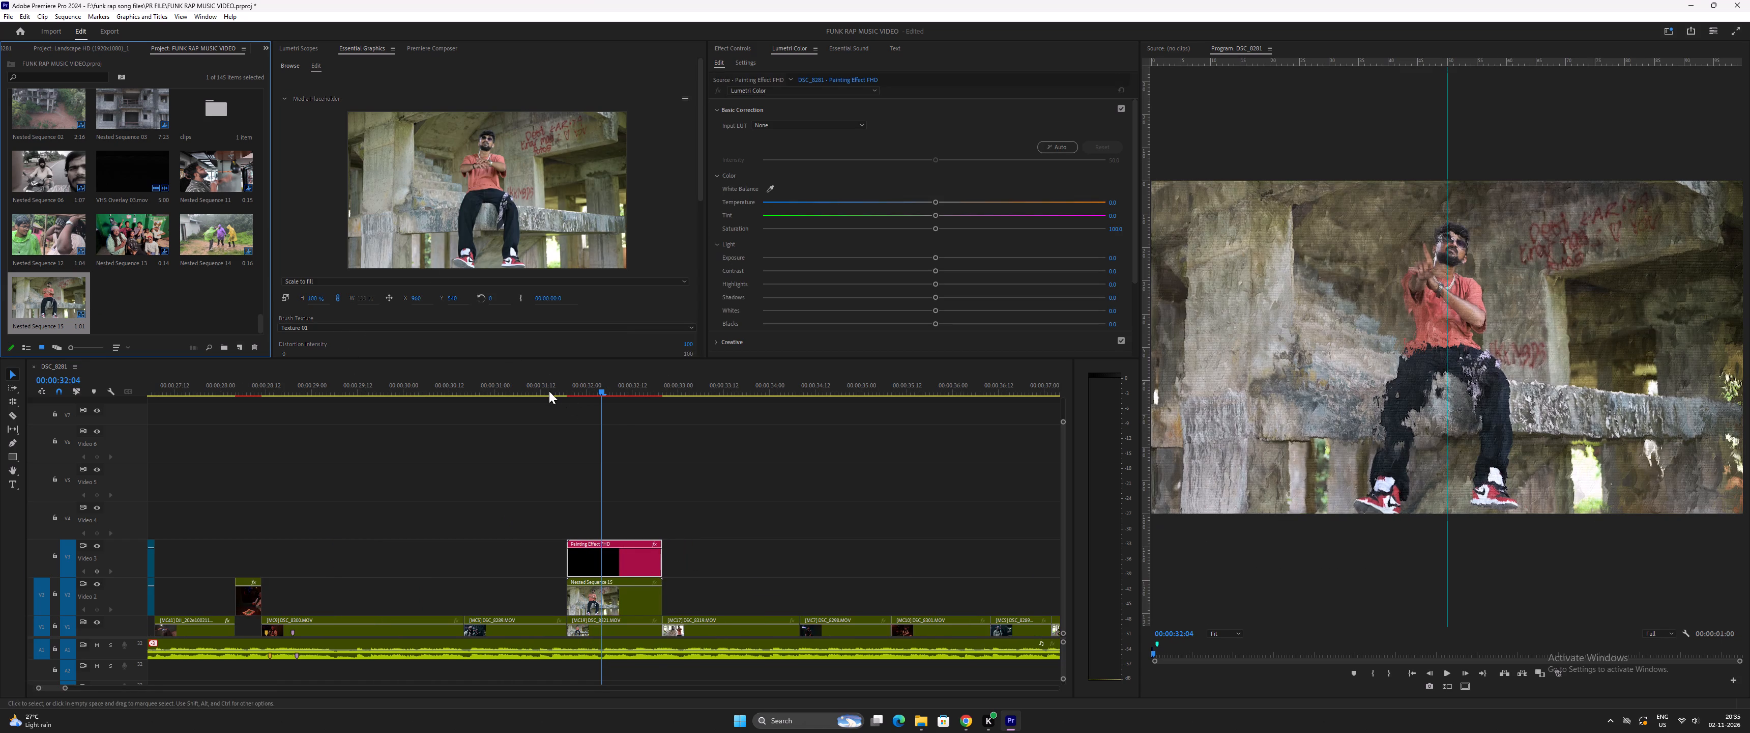
# Check the painted look around 00:00:31:22 and review the effect's texture, distortion, displacement and gradient controls.
pyautogui.click(558, 384)
pyautogui.press('=')
pyautogui.press('=')
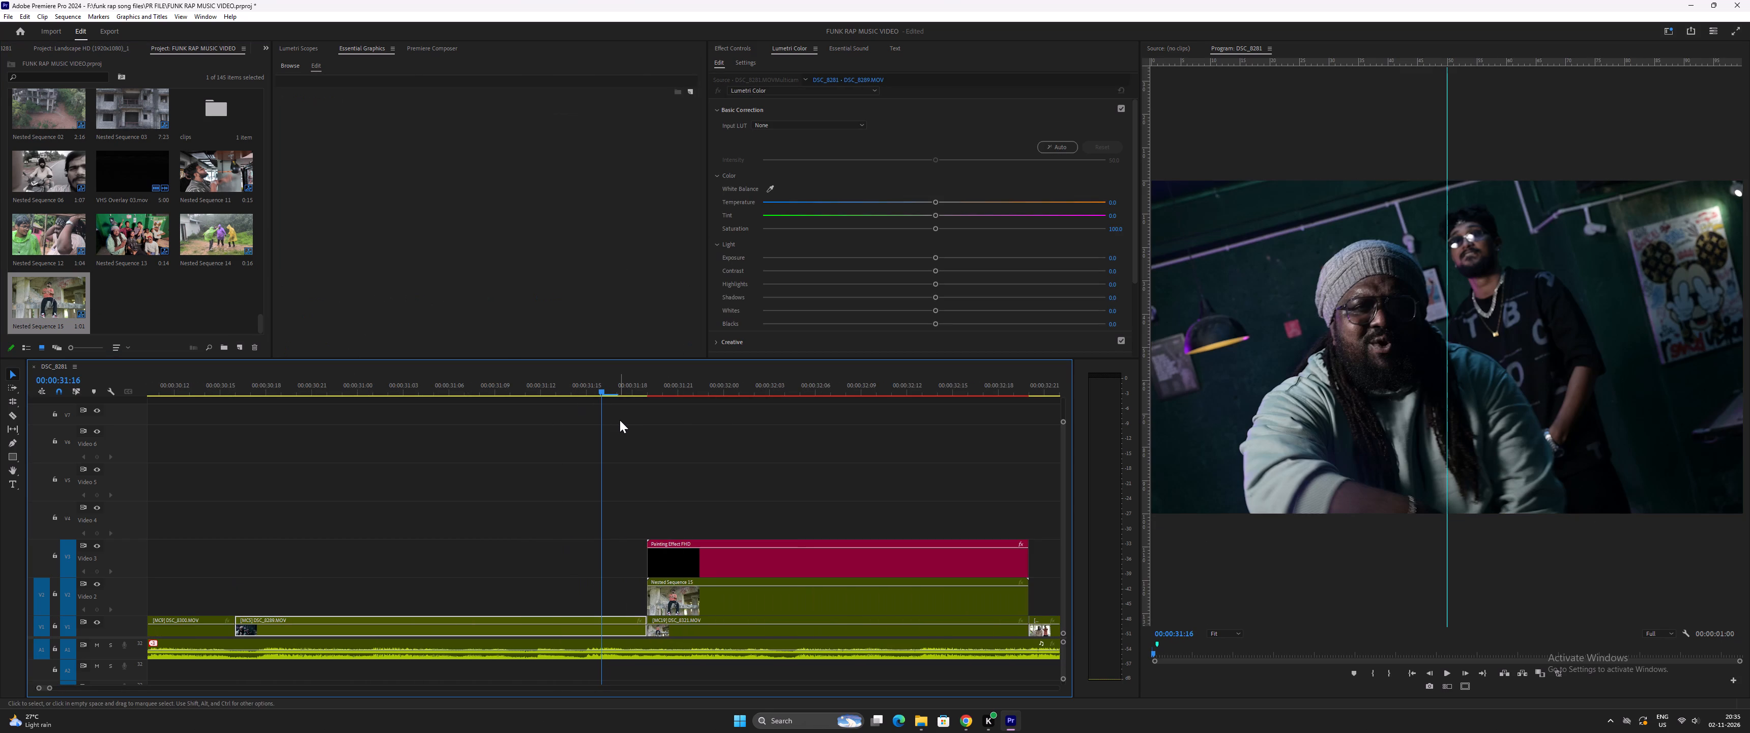
pyautogui.press('-')
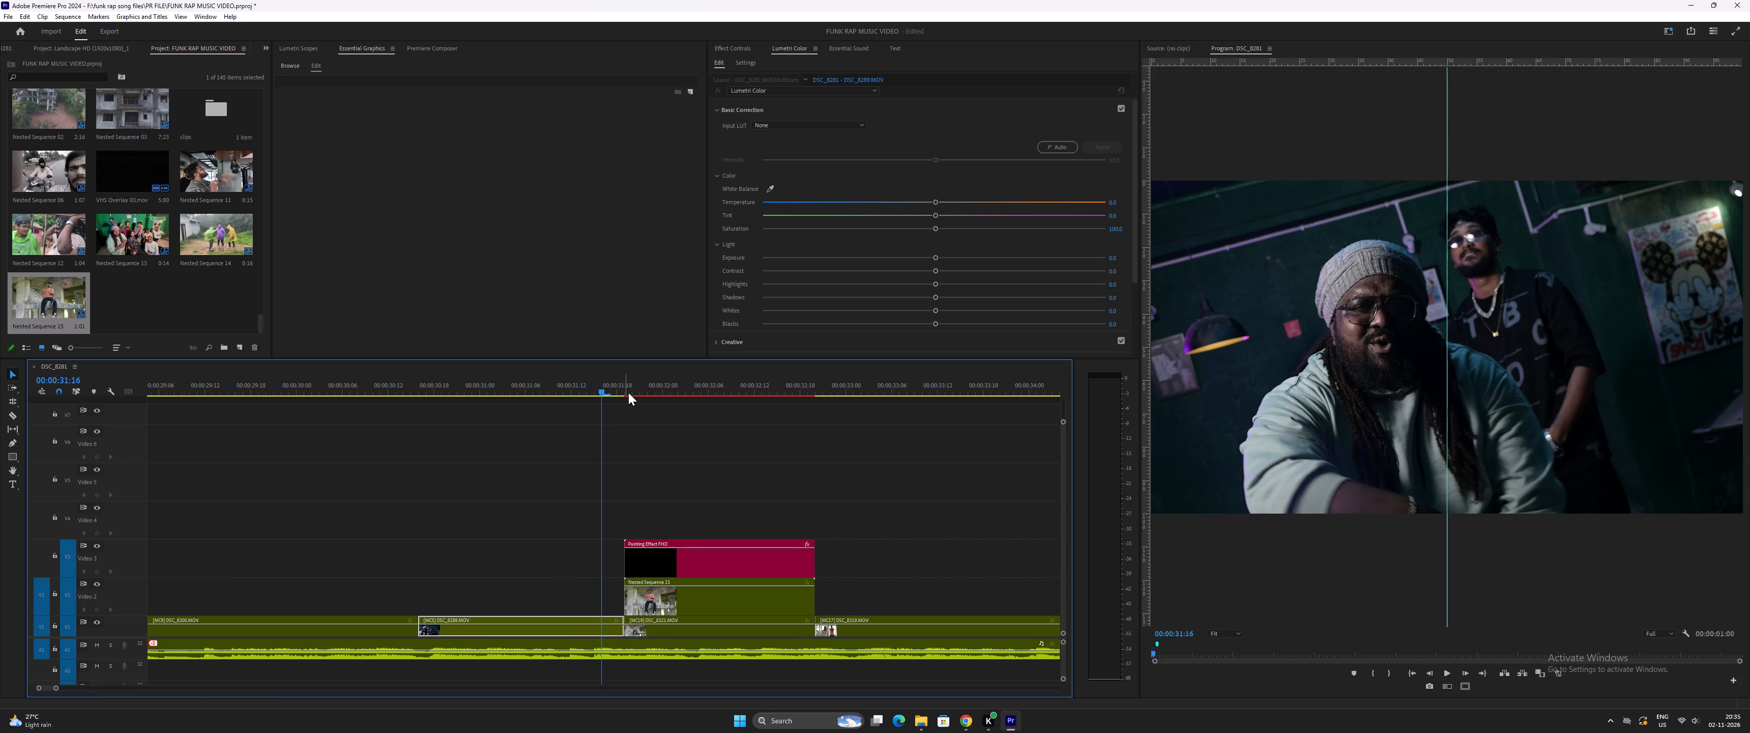
pyautogui.click(642, 386)
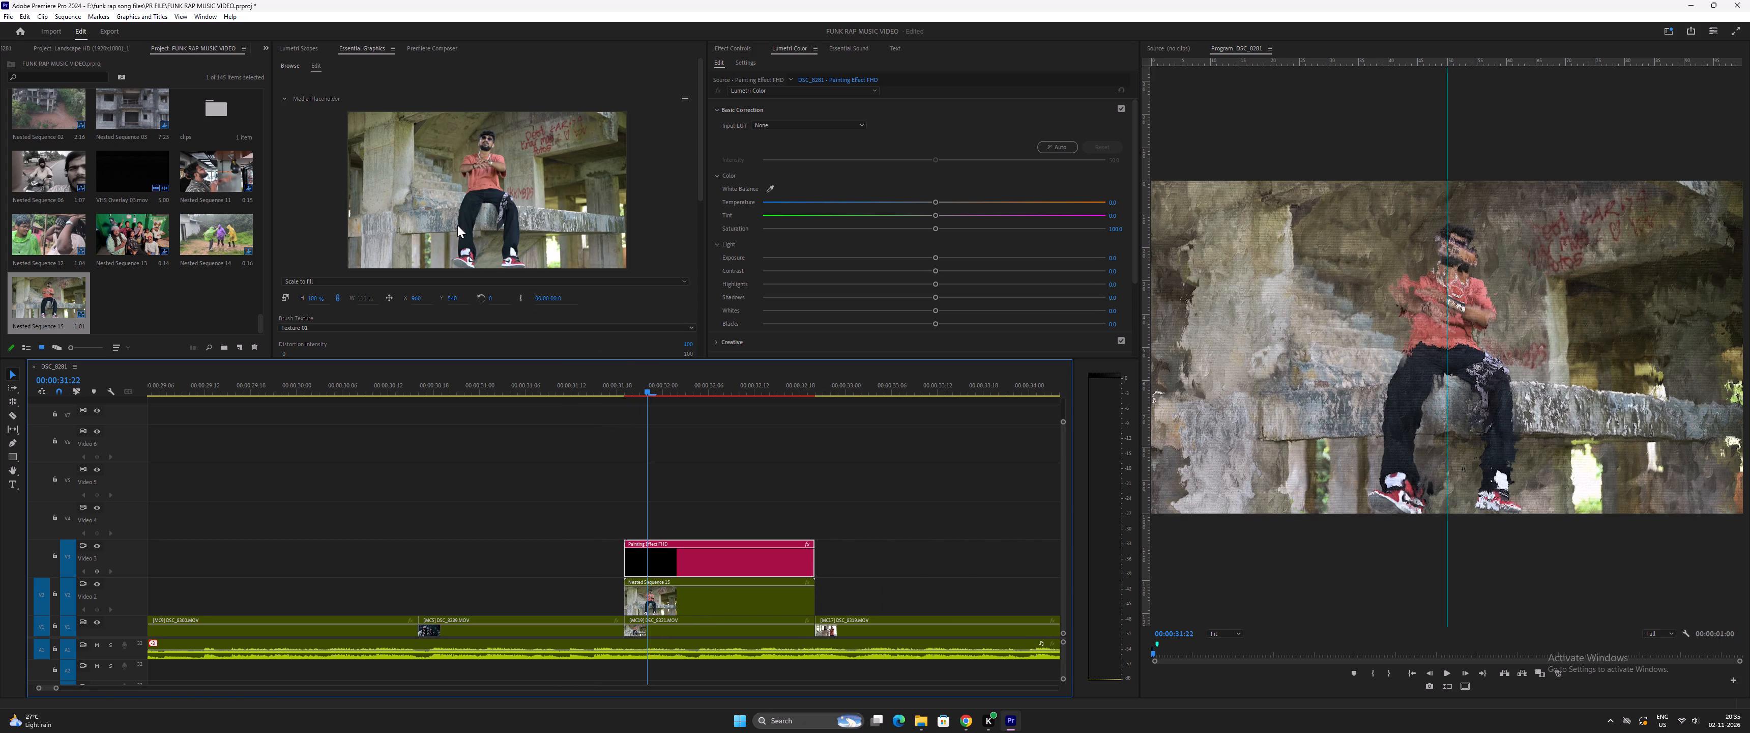
pyautogui.scroll(-11, 435, 237)
pyautogui.scroll(-8, 361, 246)
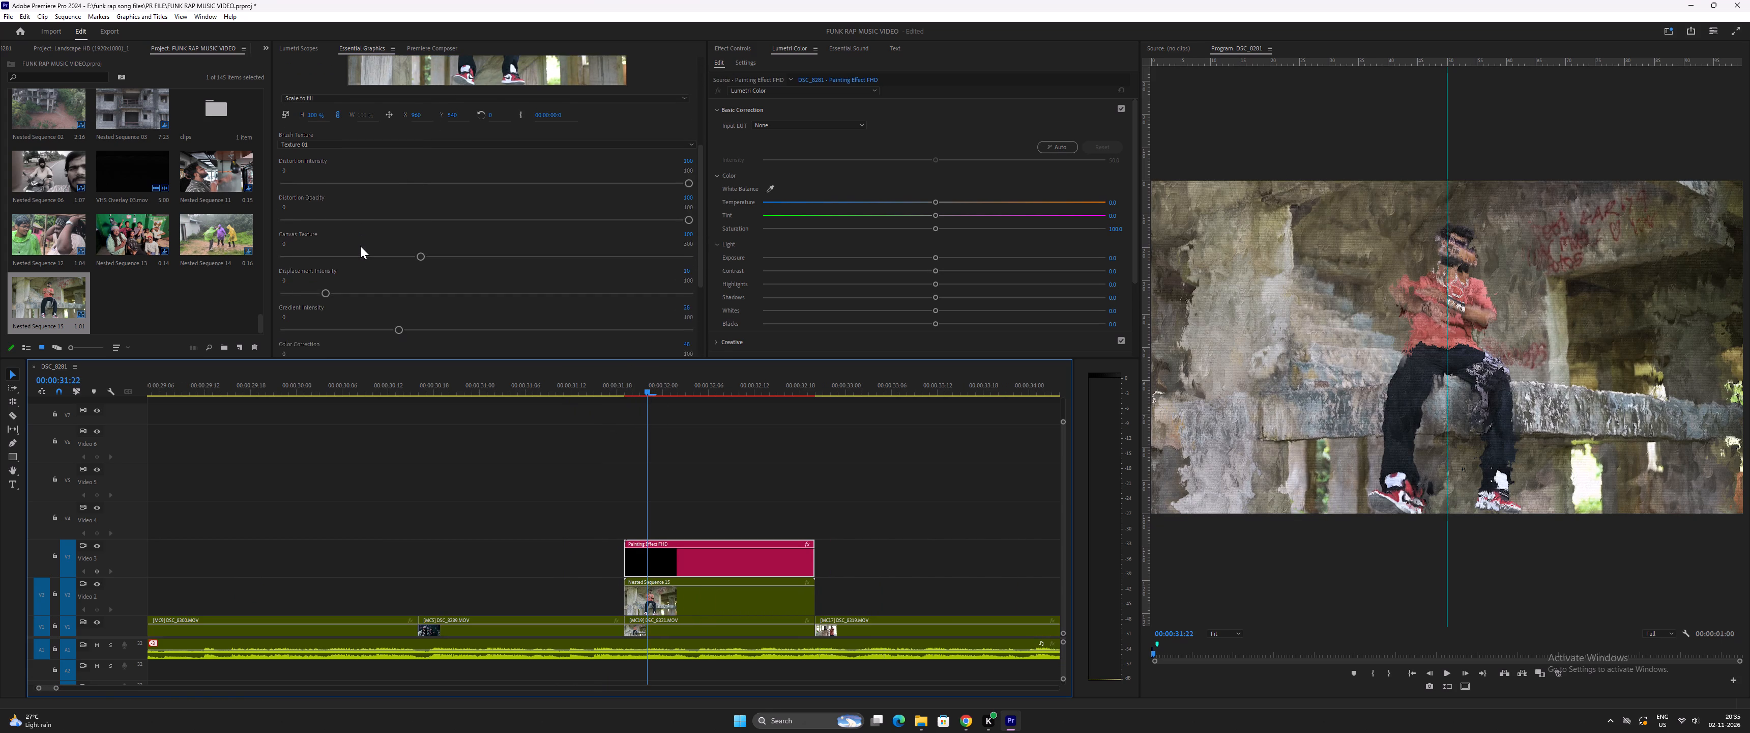
pyautogui.scroll(-6, 360, 246)
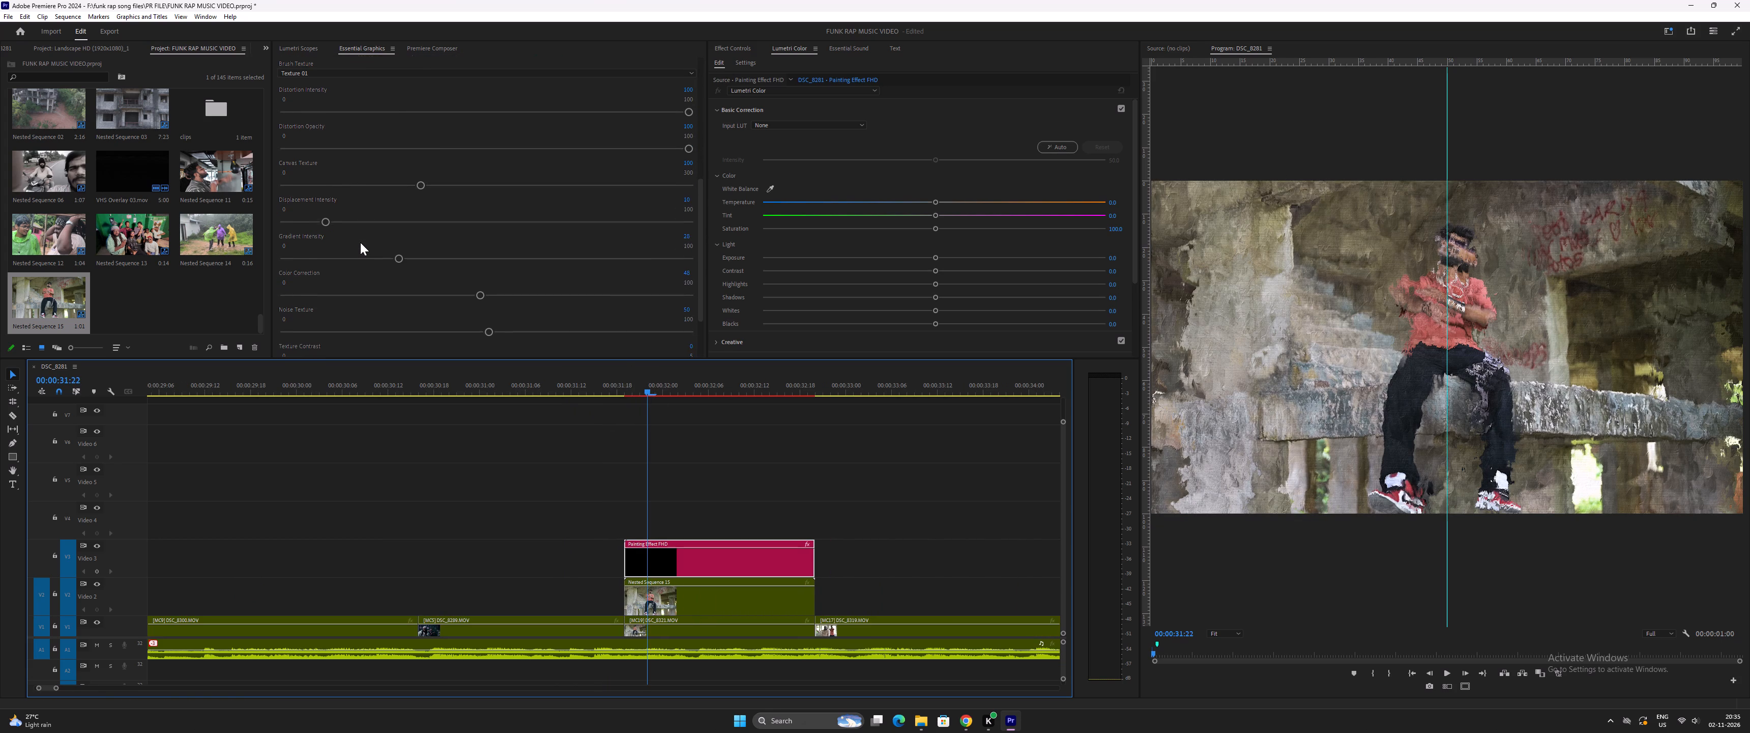
pyautogui.scroll(-6, 360, 242)
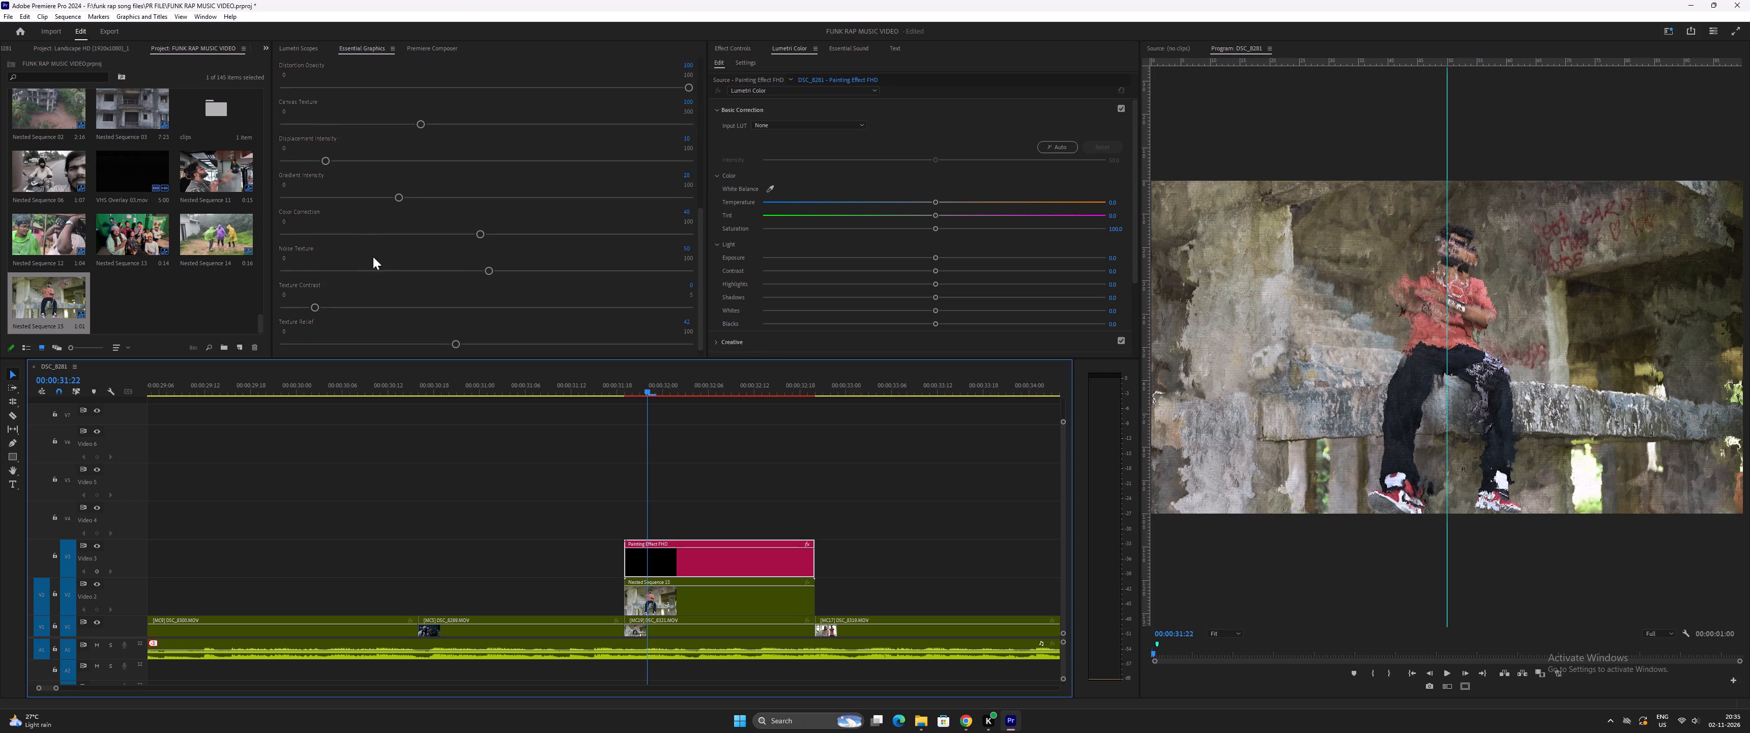
pyautogui.click(574, 383)
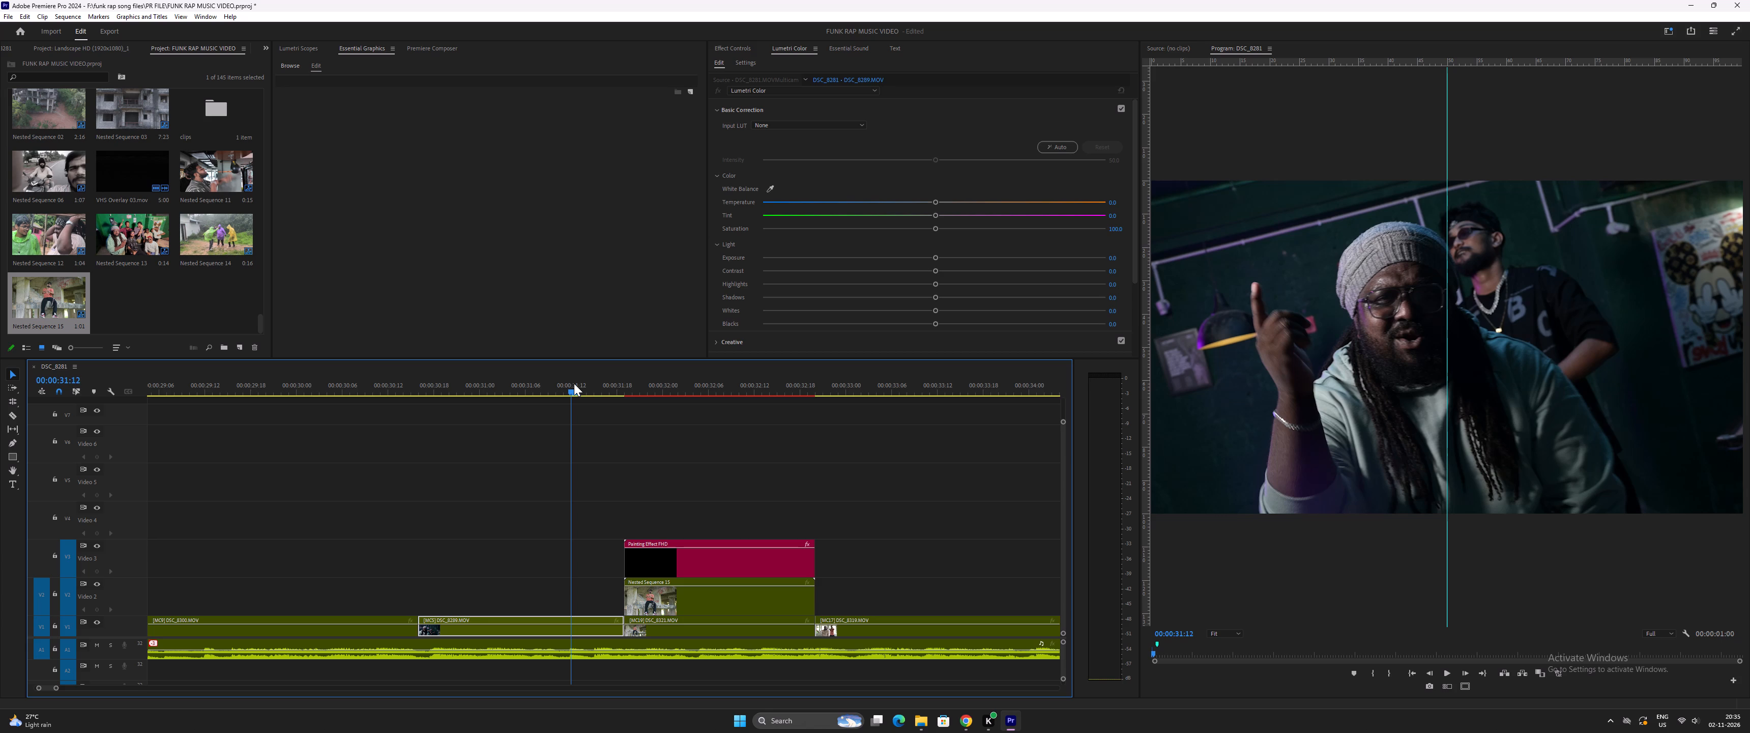
# At 00:00:32:01, lower the Lumetri saturation of the Painting Effect FHD graphic to about 55.
pyautogui.click(668, 390)
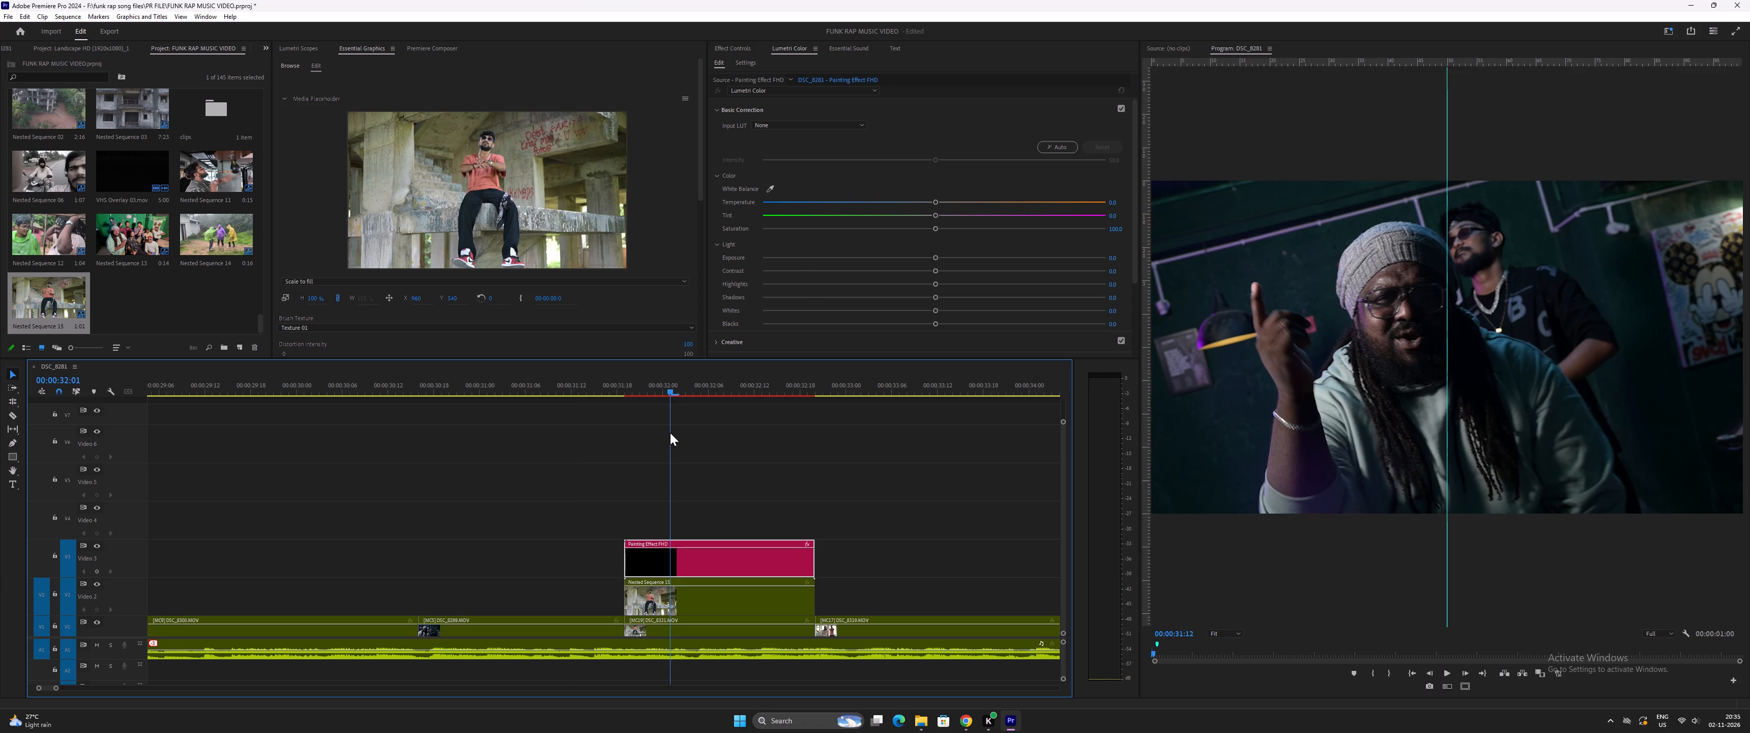
pyautogui.moveTo(934, 230); pyautogui.dragTo(932, 230)
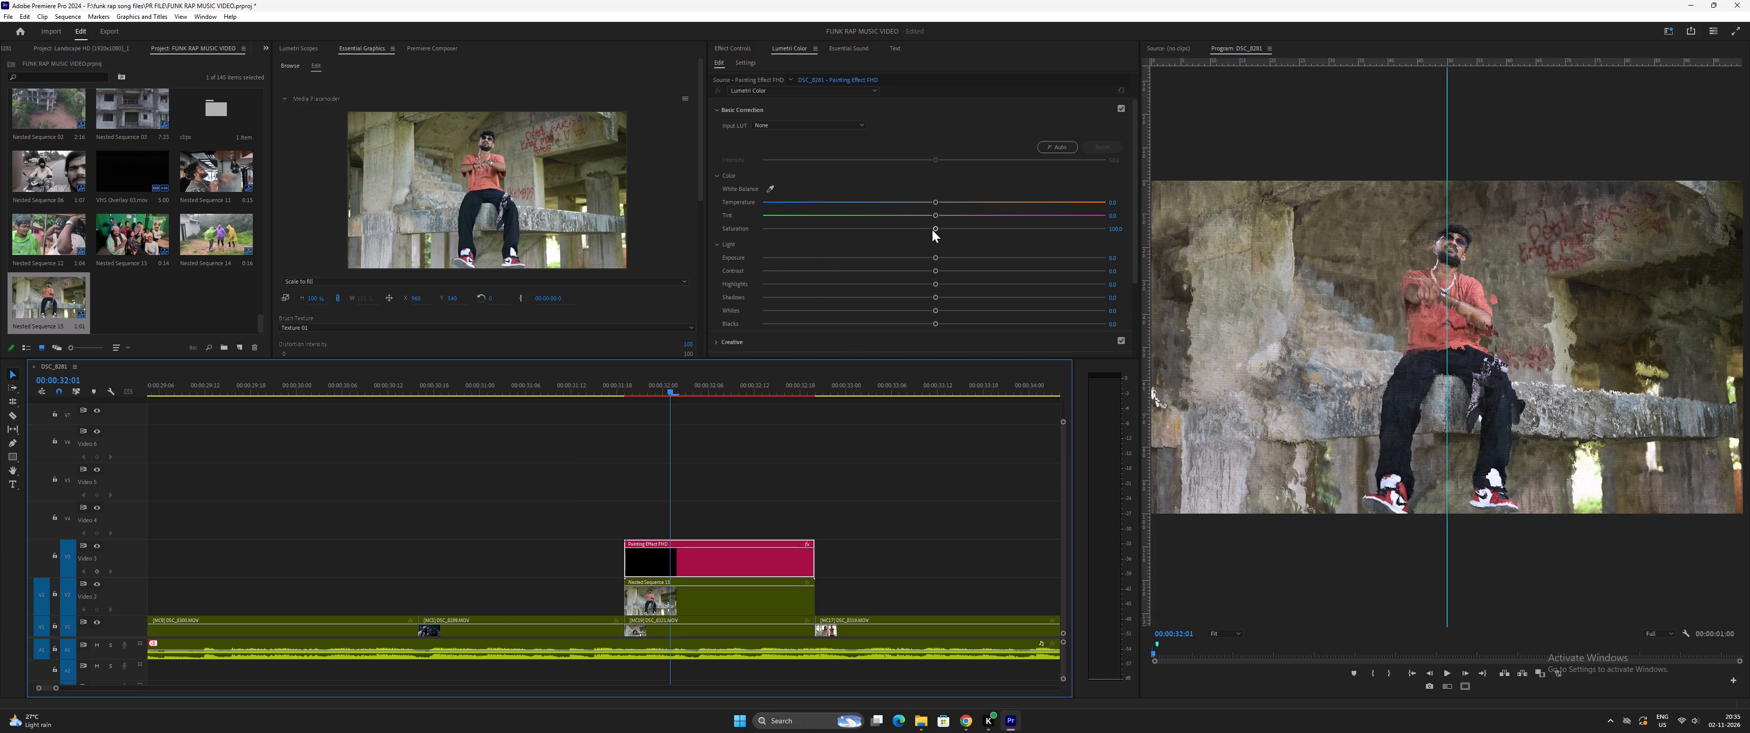
pyautogui.moveTo(932, 230); pyautogui.dragTo(839, 230)
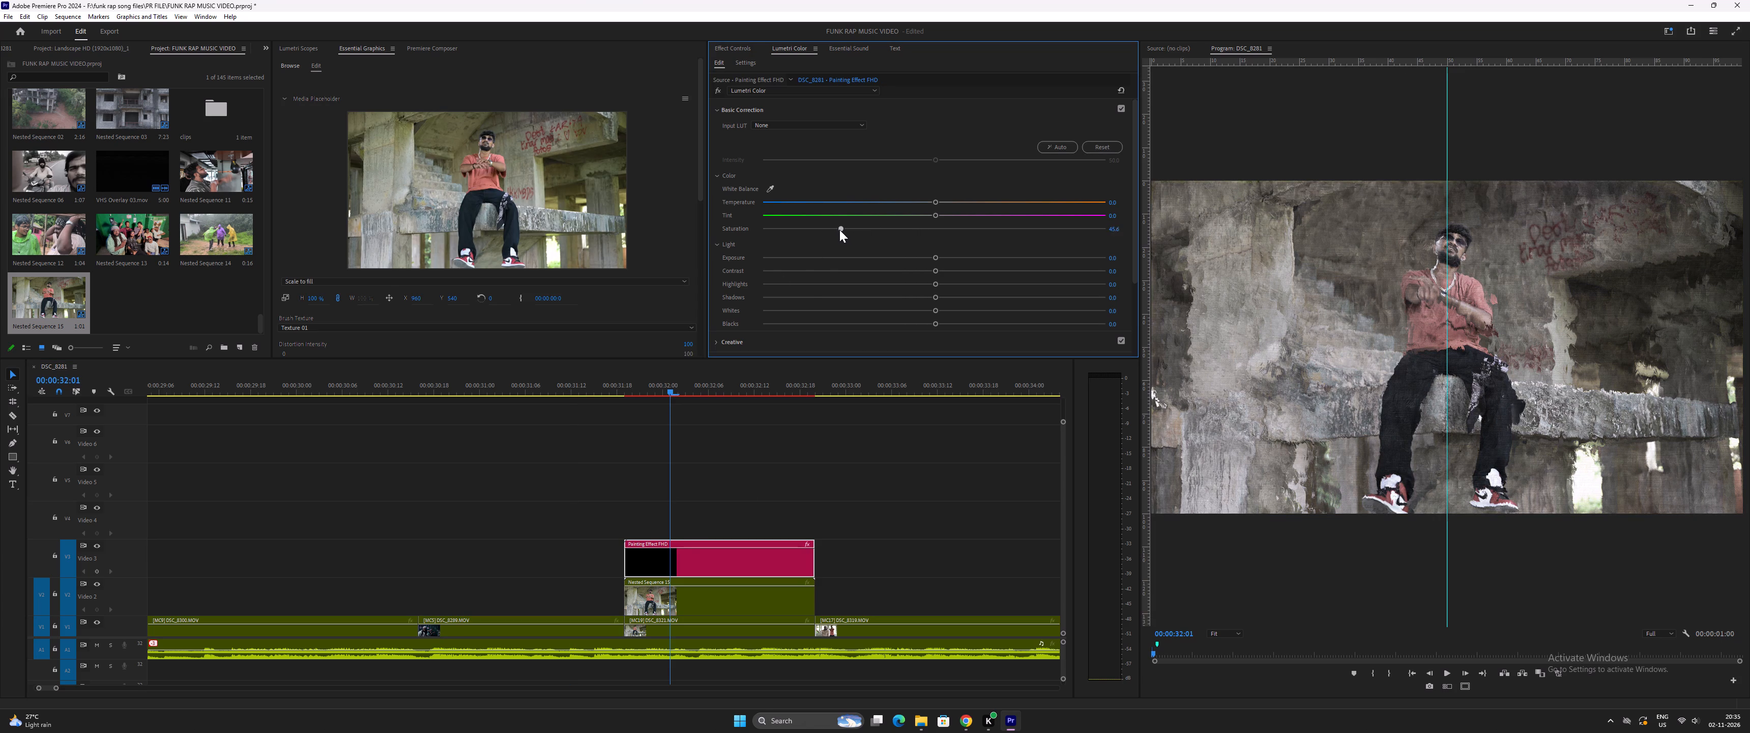
pyautogui.moveTo(839, 230); pyautogui.dragTo(856, 230)
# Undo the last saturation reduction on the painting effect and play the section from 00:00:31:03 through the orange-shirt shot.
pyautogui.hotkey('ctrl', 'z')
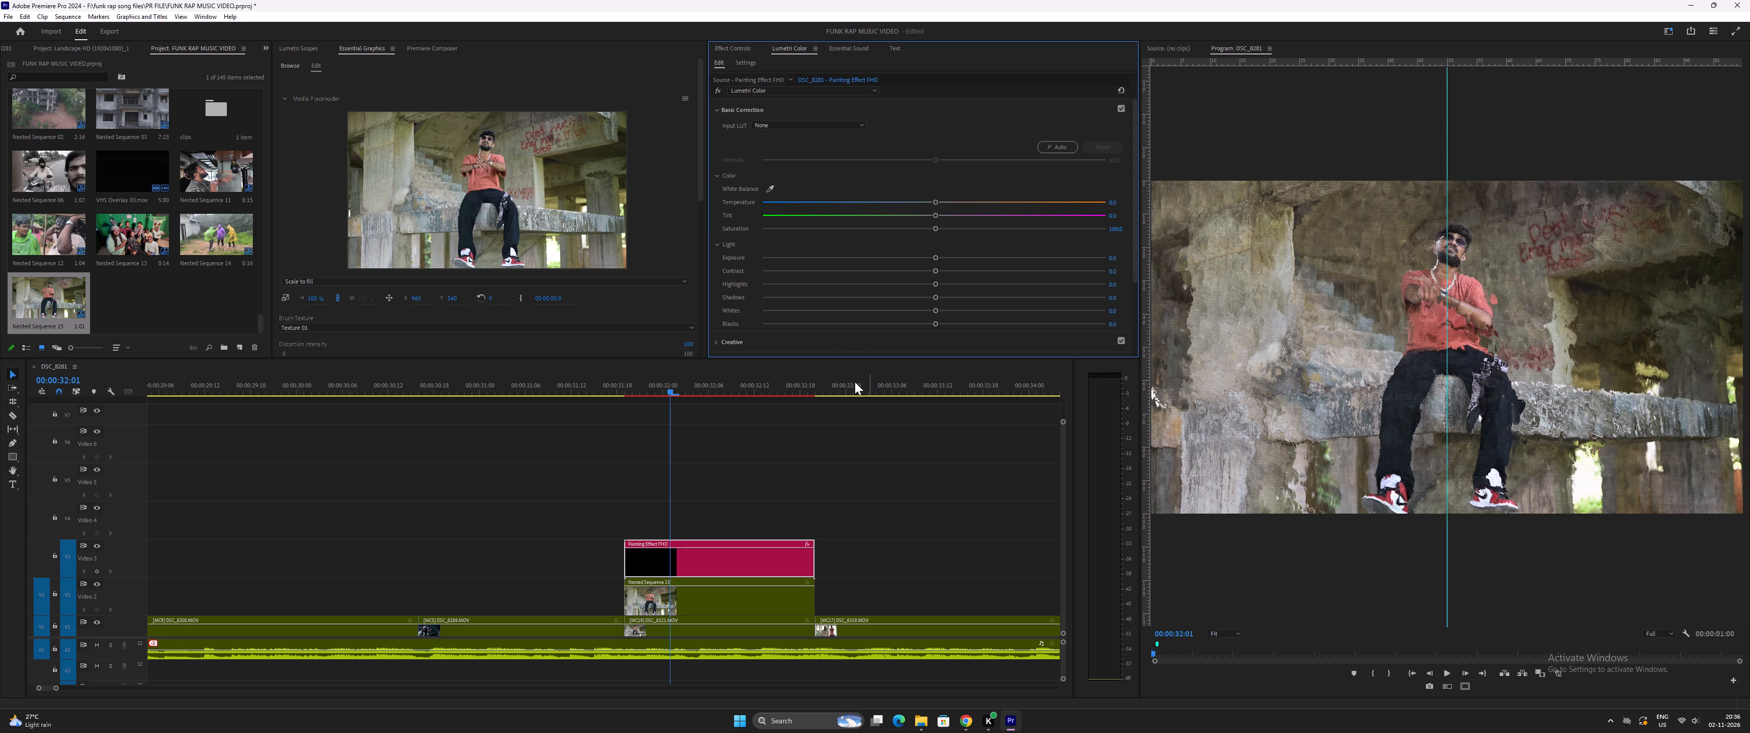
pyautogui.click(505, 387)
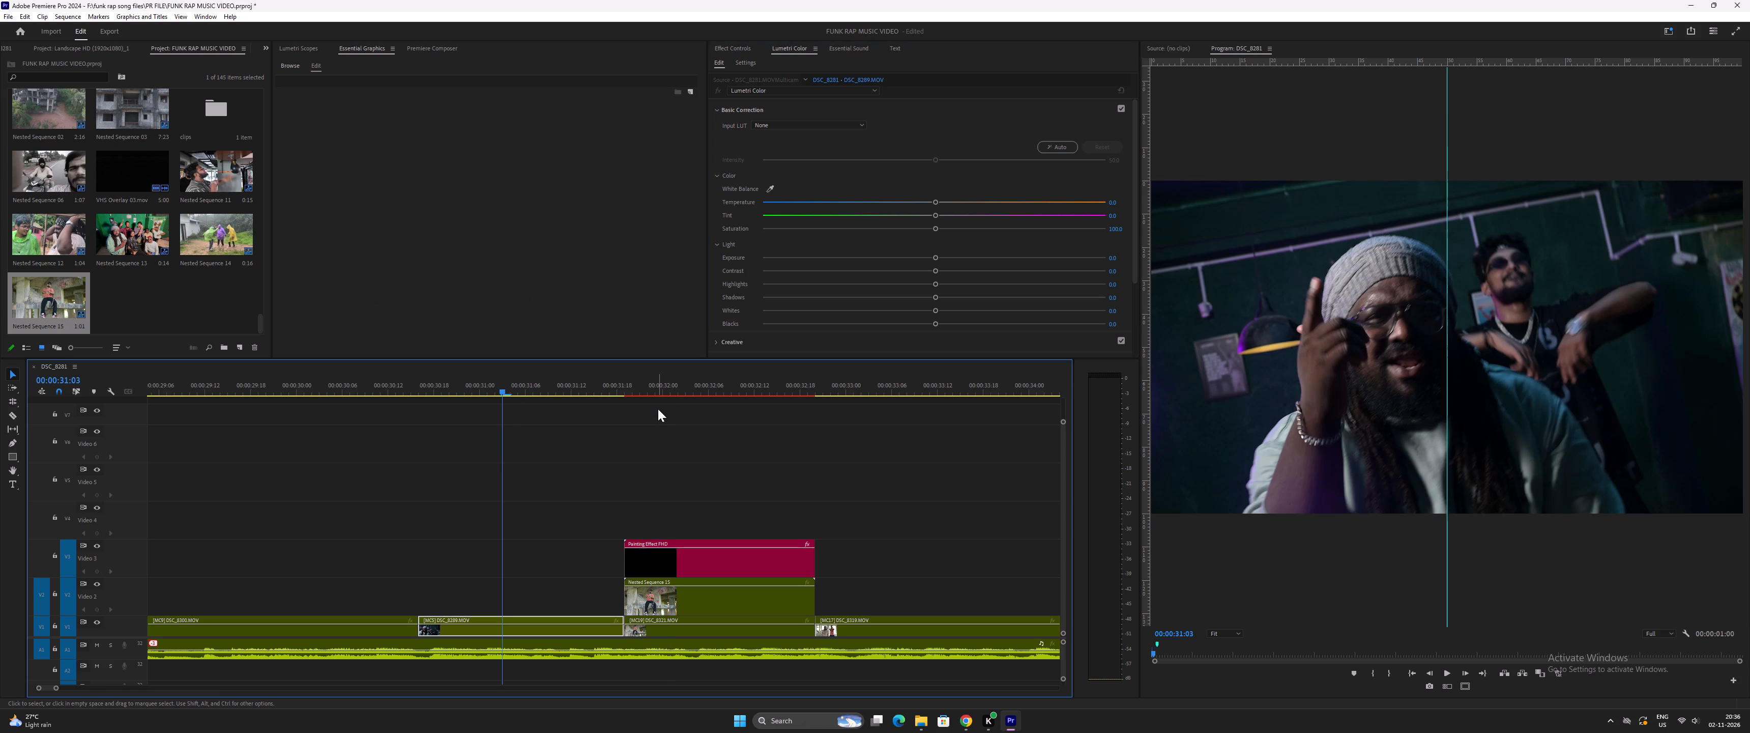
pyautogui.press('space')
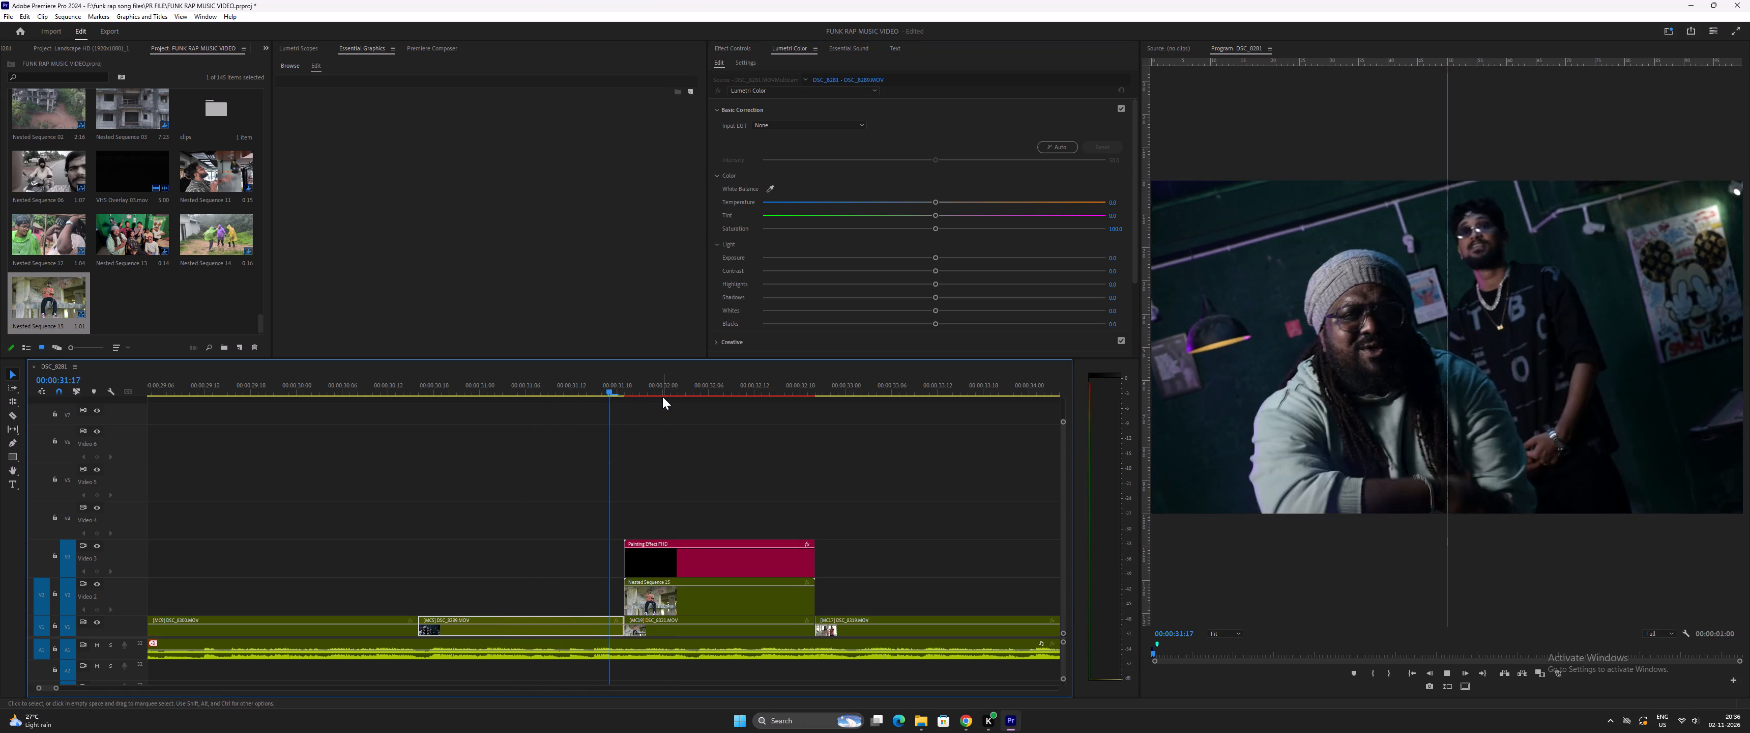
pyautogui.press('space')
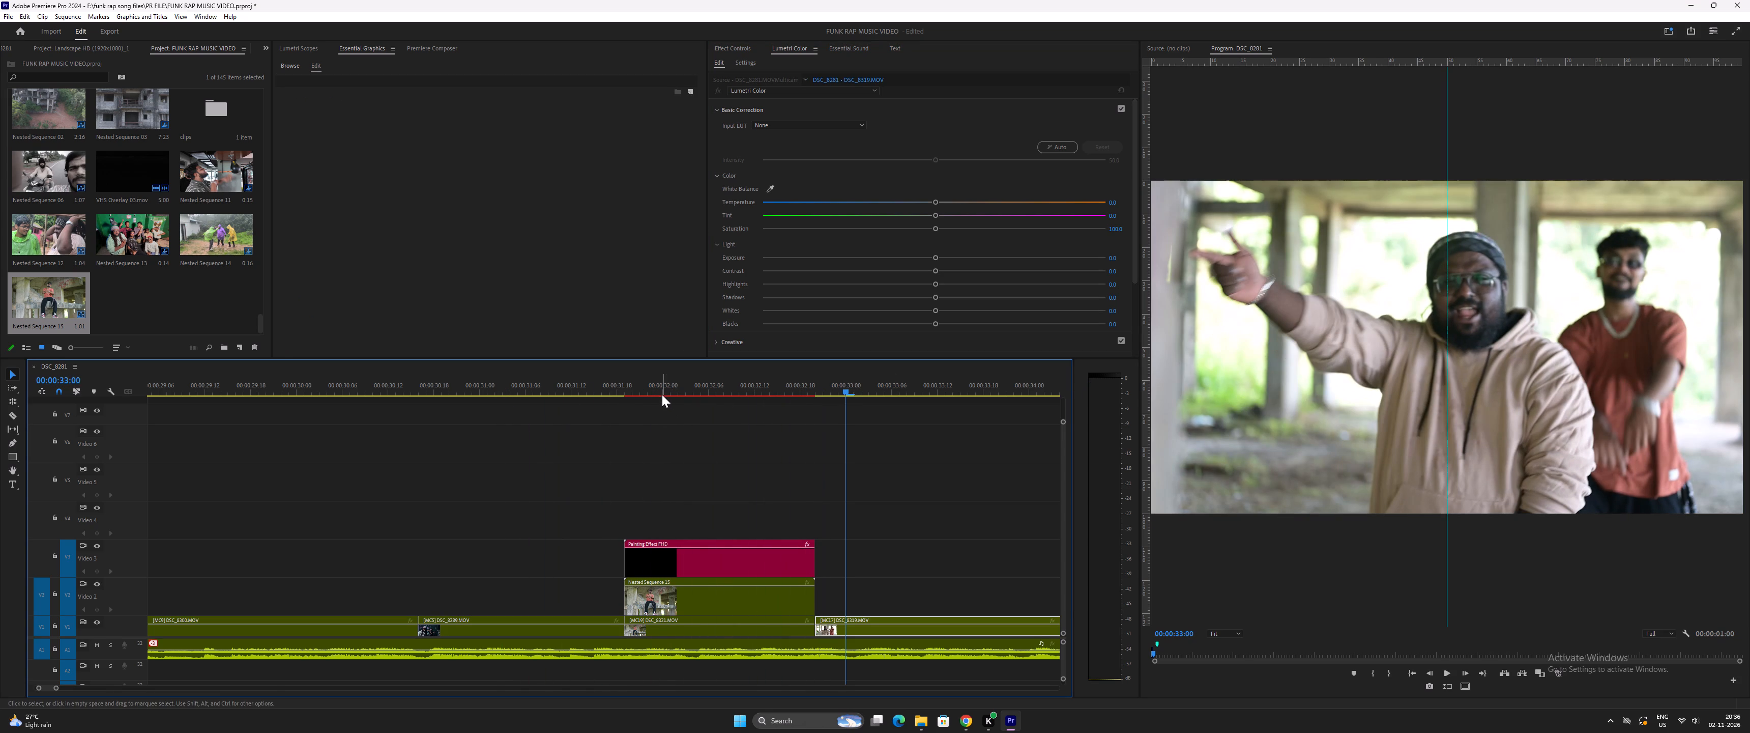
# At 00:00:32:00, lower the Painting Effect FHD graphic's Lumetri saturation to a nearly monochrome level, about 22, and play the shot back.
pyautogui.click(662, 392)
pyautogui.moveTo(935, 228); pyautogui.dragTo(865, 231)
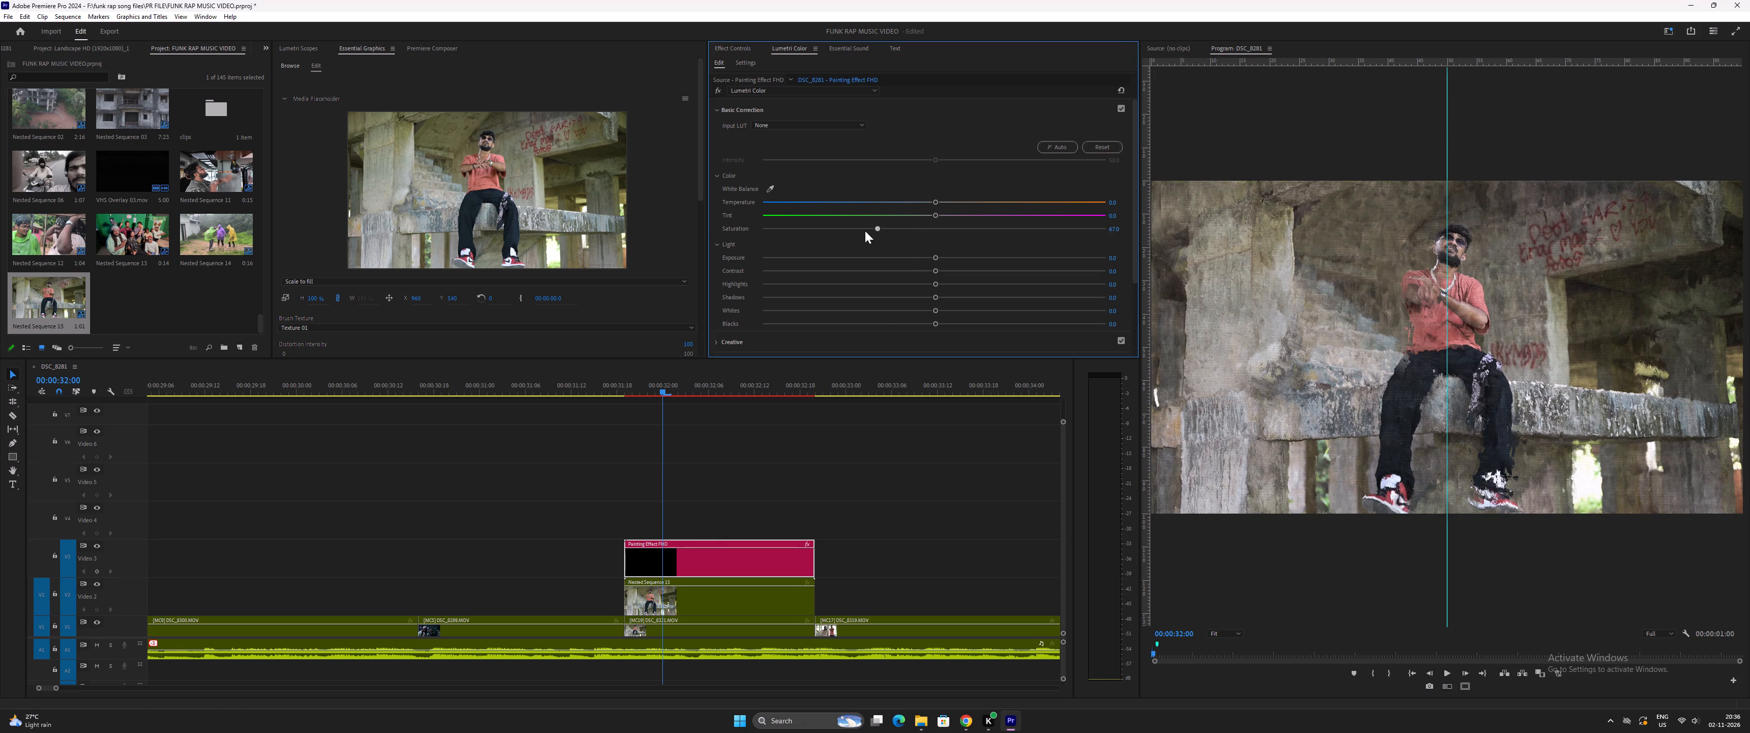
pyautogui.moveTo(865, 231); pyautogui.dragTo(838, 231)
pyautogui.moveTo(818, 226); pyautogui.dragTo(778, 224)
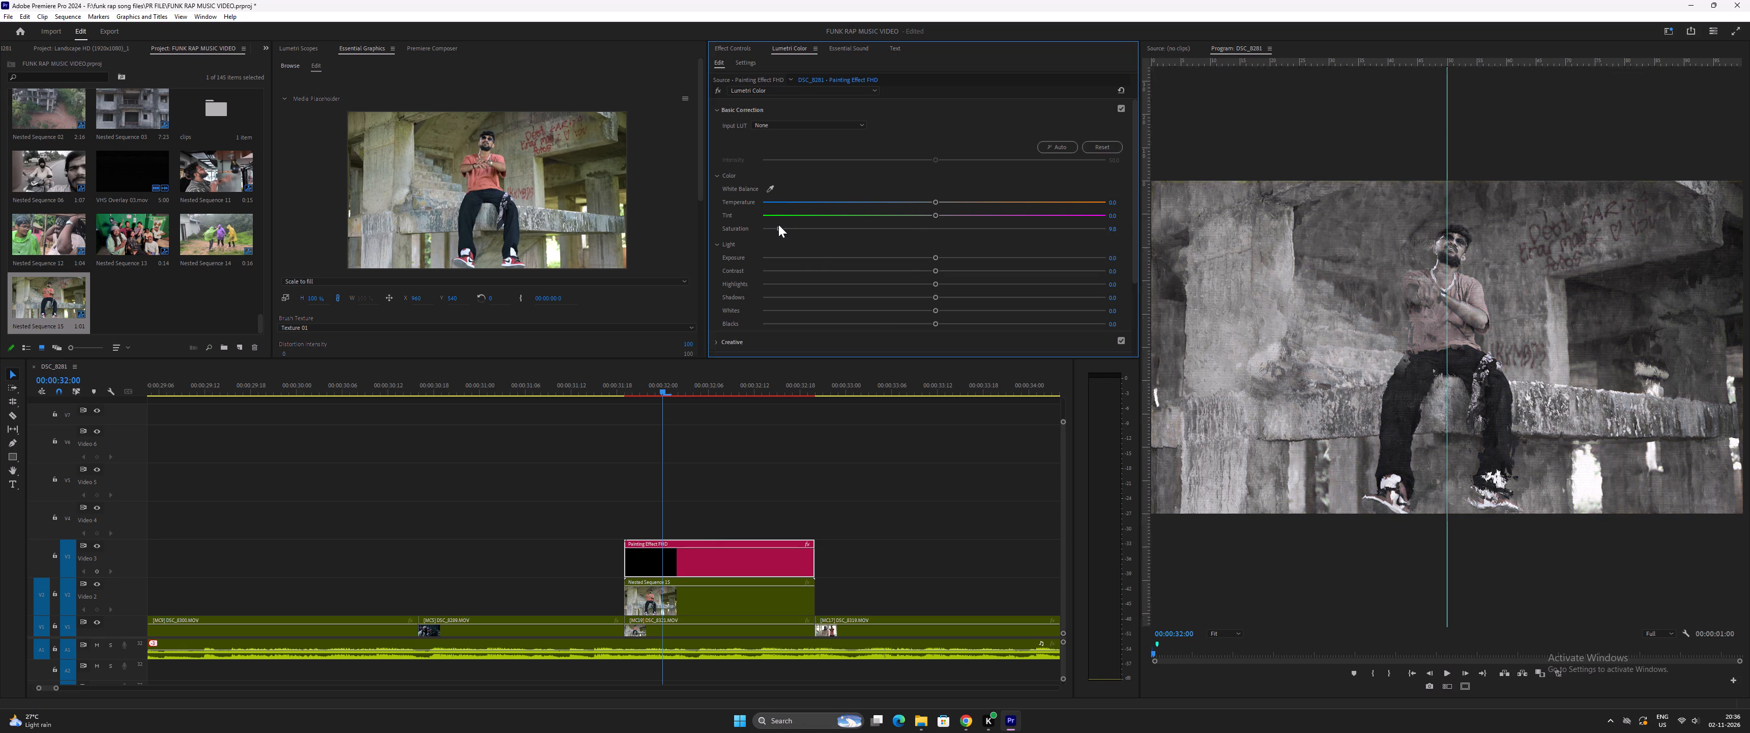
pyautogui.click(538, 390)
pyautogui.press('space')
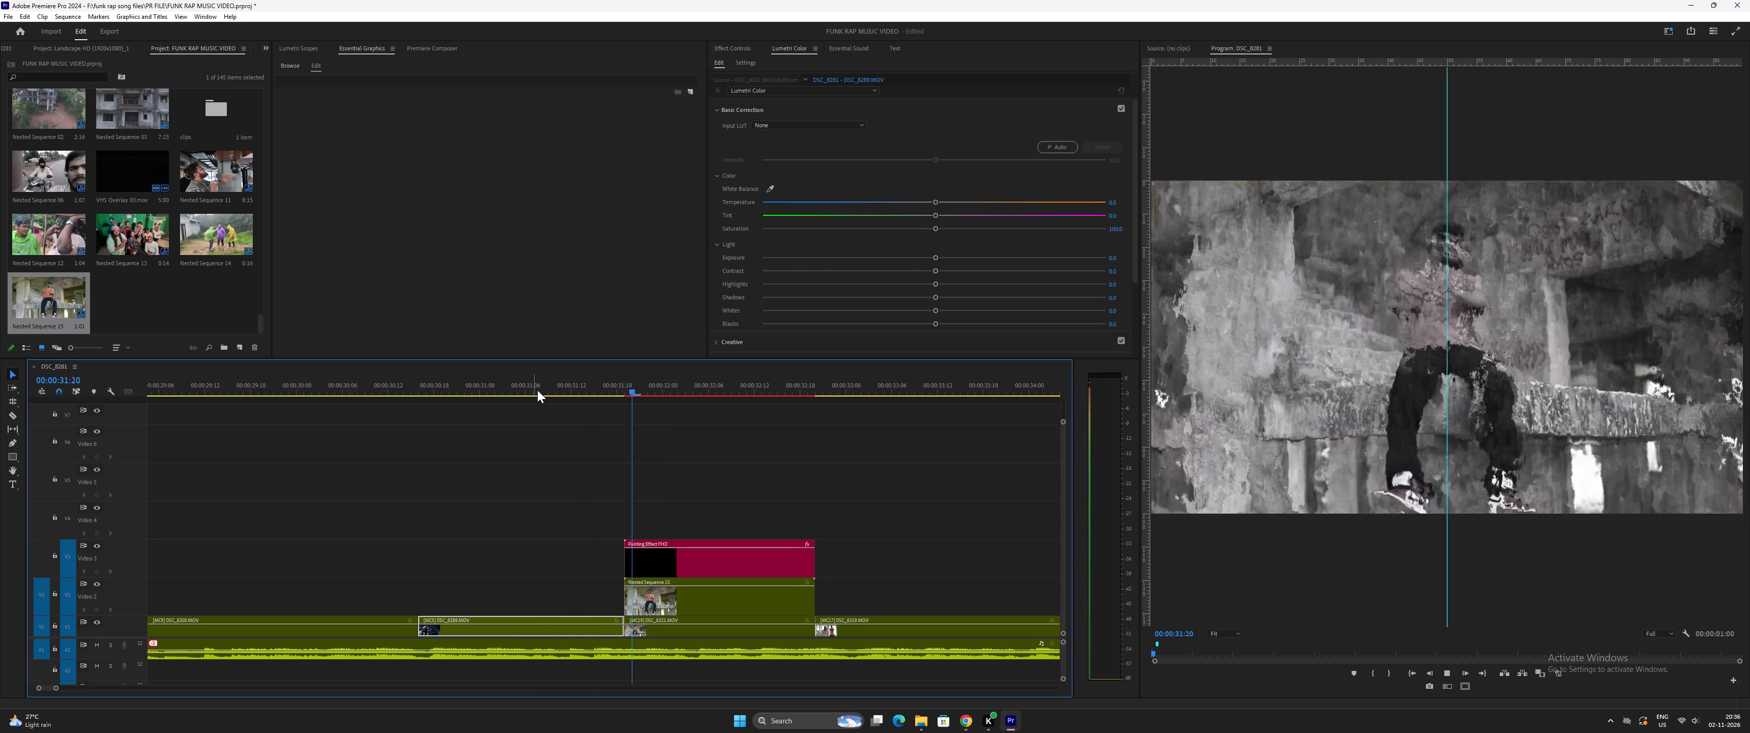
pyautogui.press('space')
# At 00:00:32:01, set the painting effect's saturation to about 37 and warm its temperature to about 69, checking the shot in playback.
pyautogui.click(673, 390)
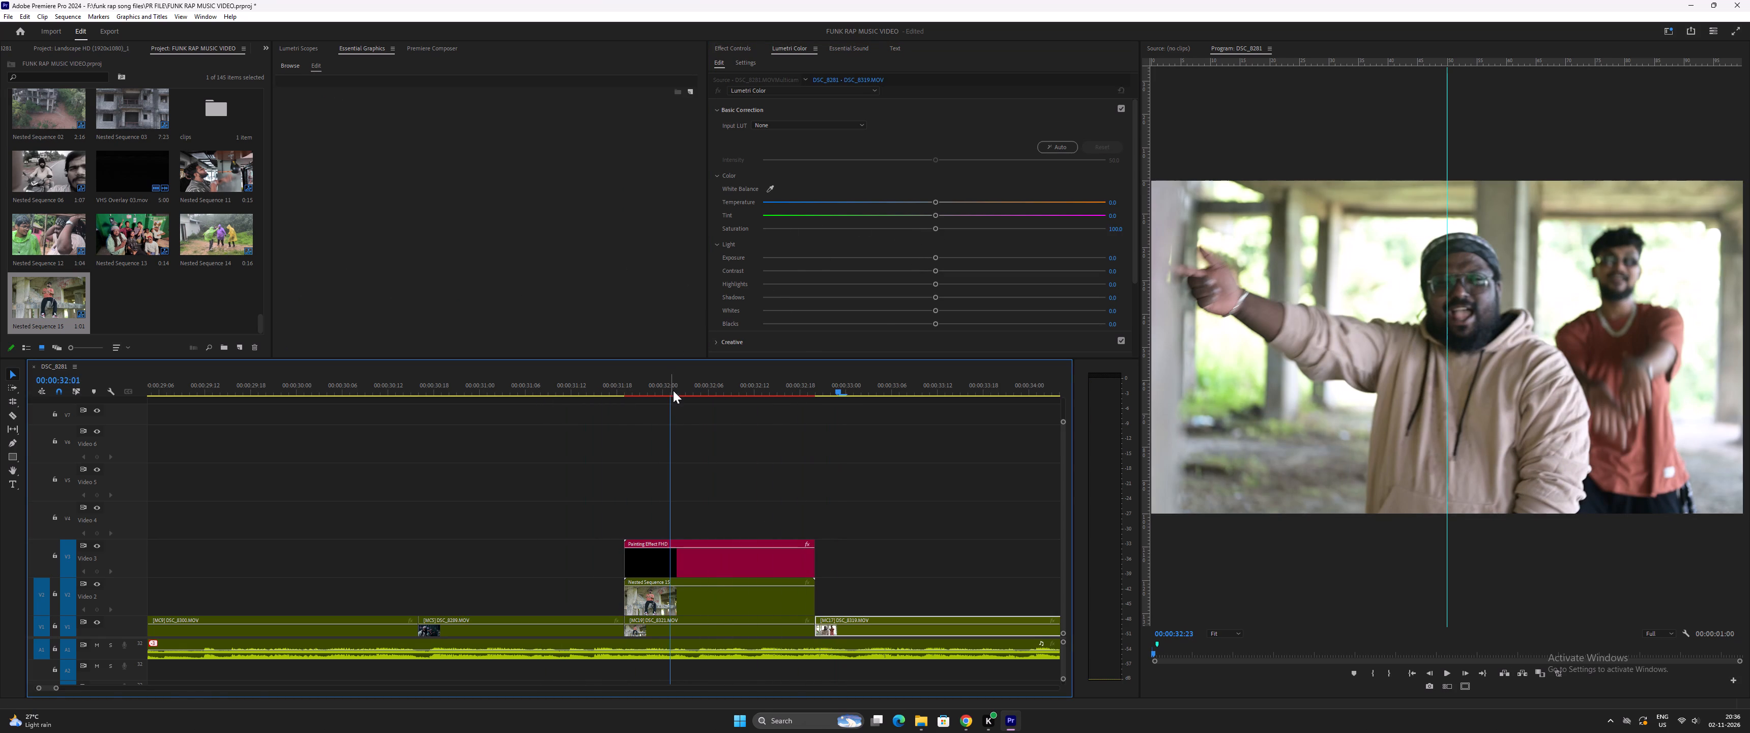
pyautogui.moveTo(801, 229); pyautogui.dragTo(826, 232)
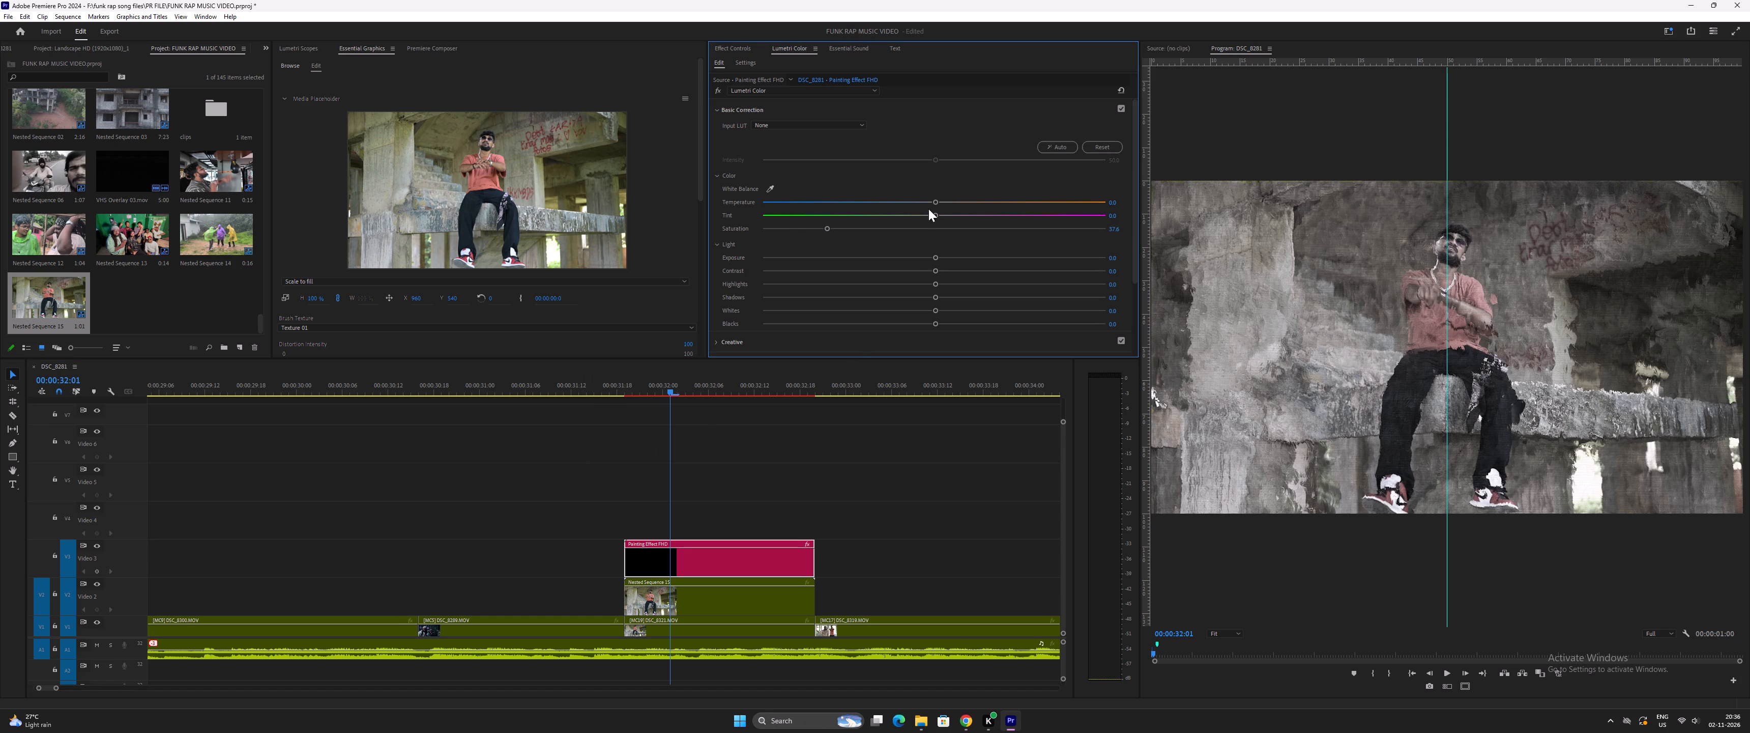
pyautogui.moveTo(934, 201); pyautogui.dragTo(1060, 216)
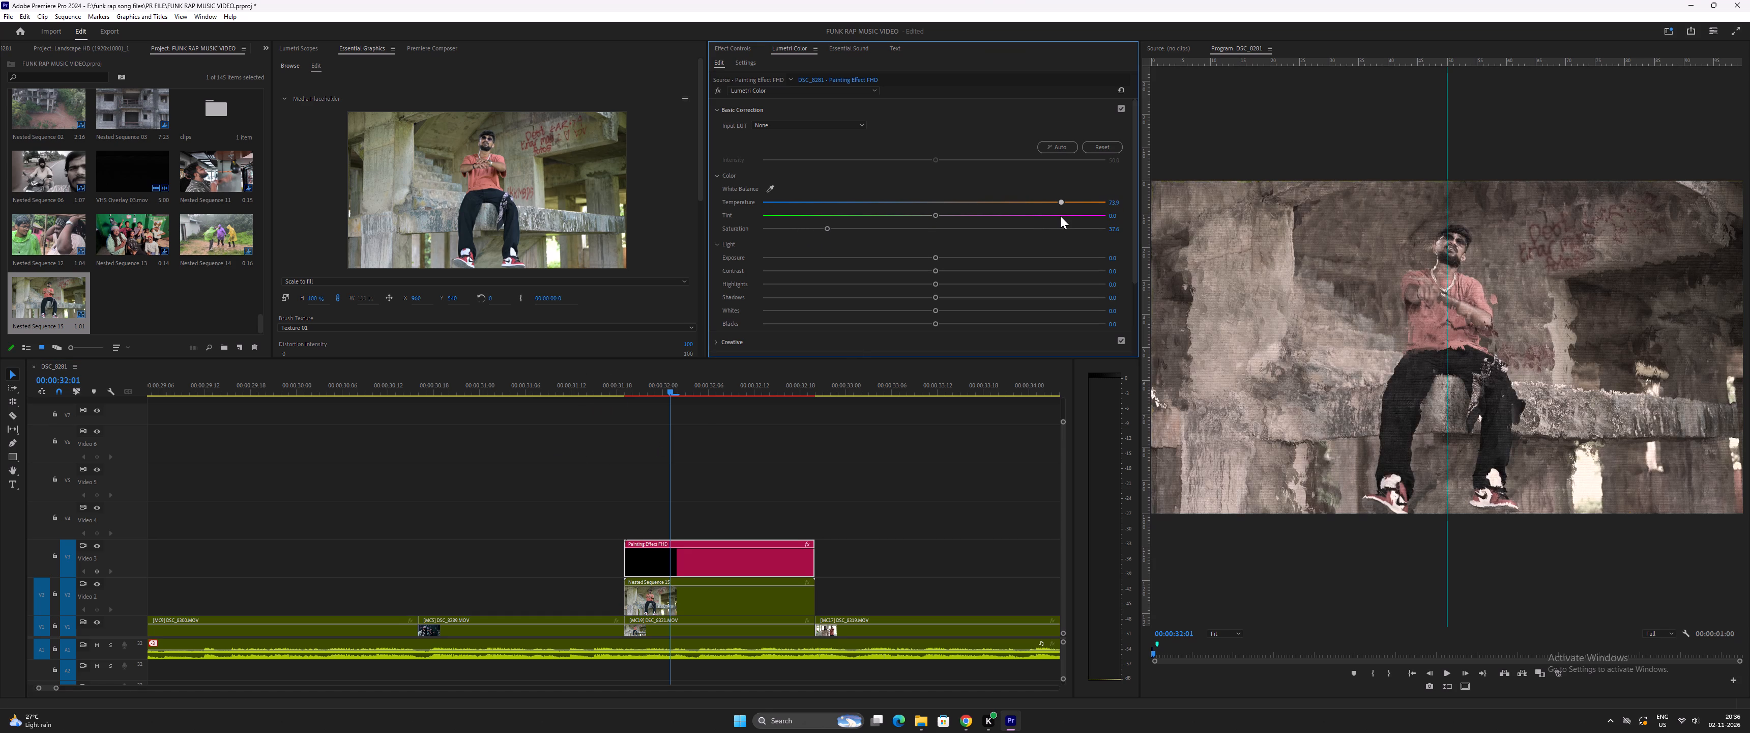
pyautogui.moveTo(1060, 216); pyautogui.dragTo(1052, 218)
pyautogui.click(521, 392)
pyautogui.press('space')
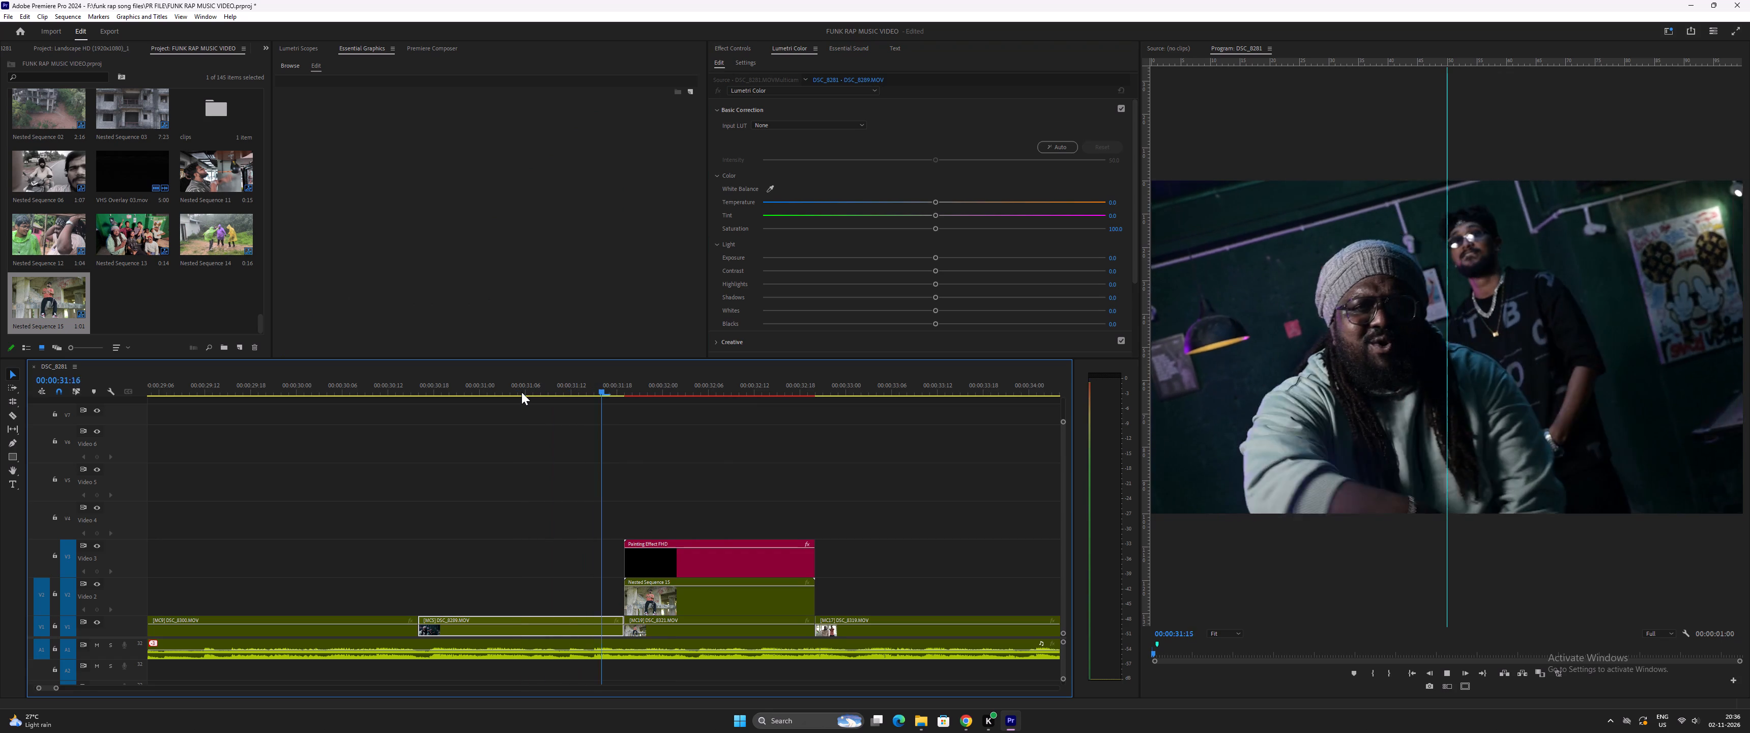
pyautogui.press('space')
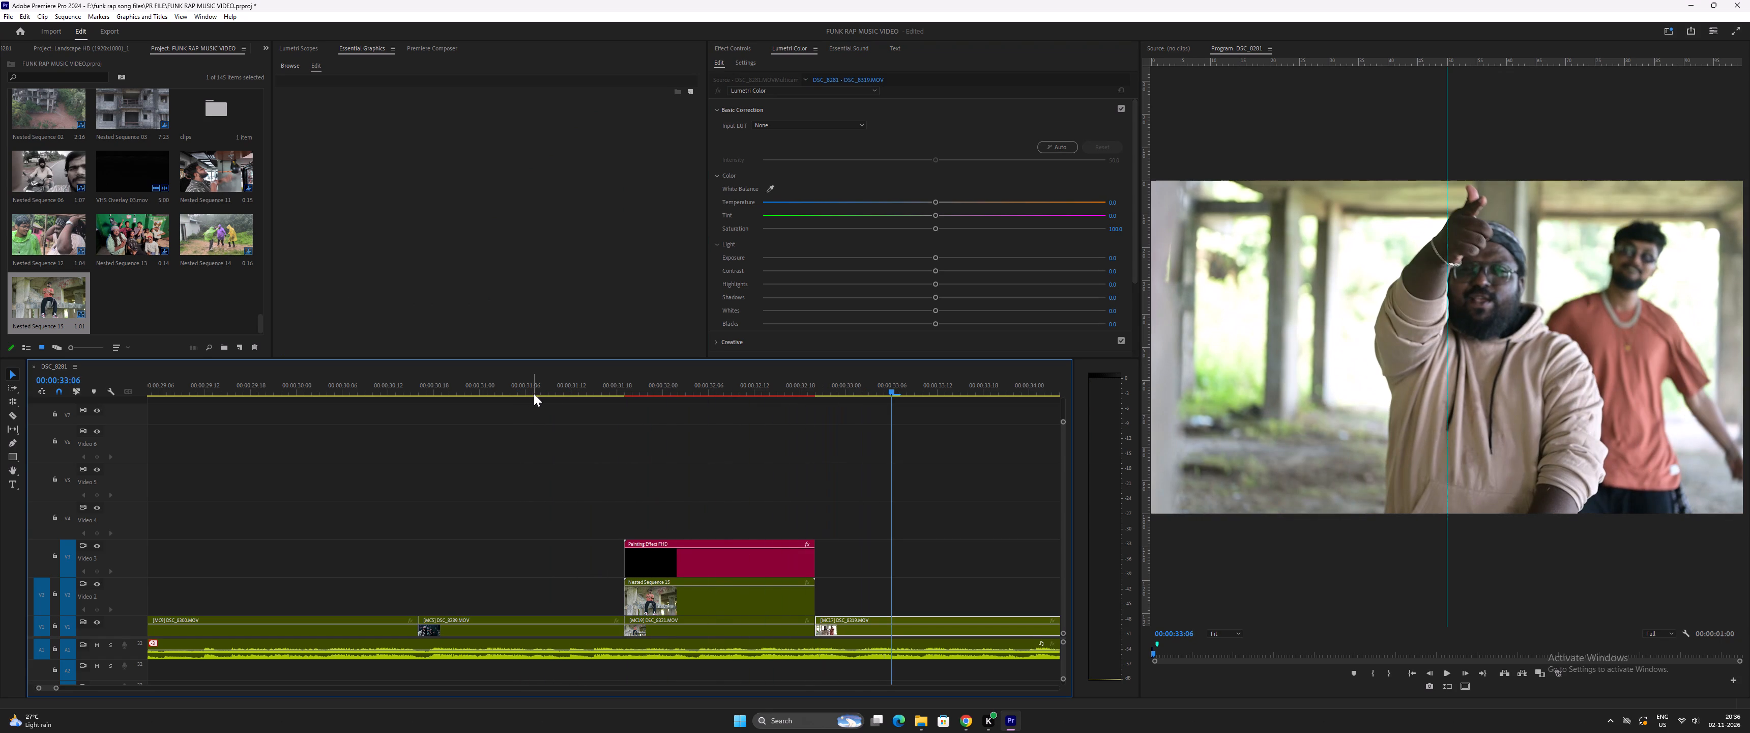
# Undo the painting effect's temperature and saturation changes and the filling of its media placeholder with the orange-shirt sequence.
pyautogui.click(628, 390)
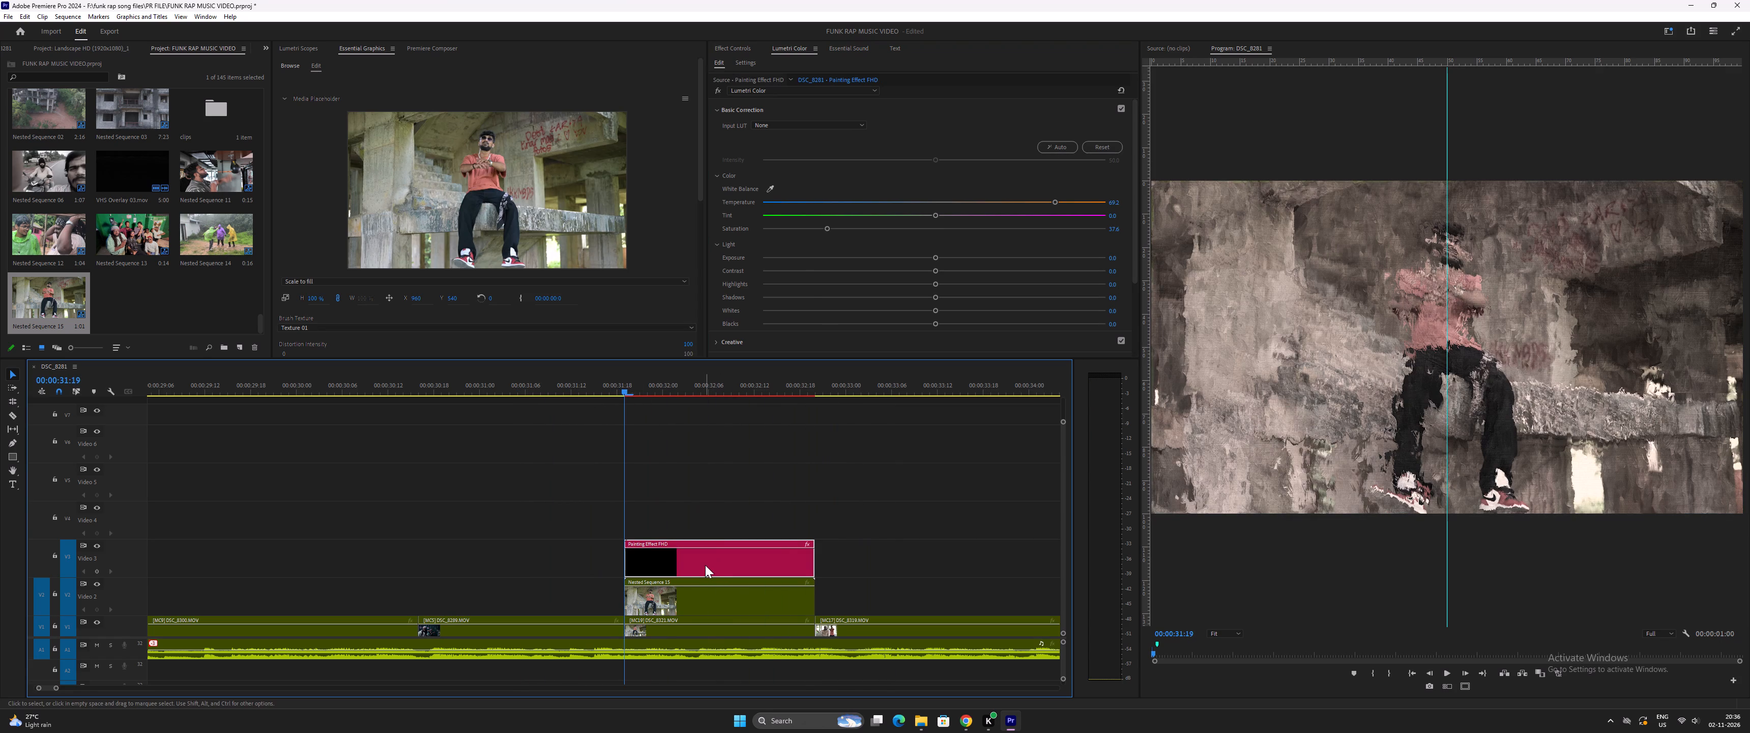
pyautogui.scroll(-9, 704, 560)
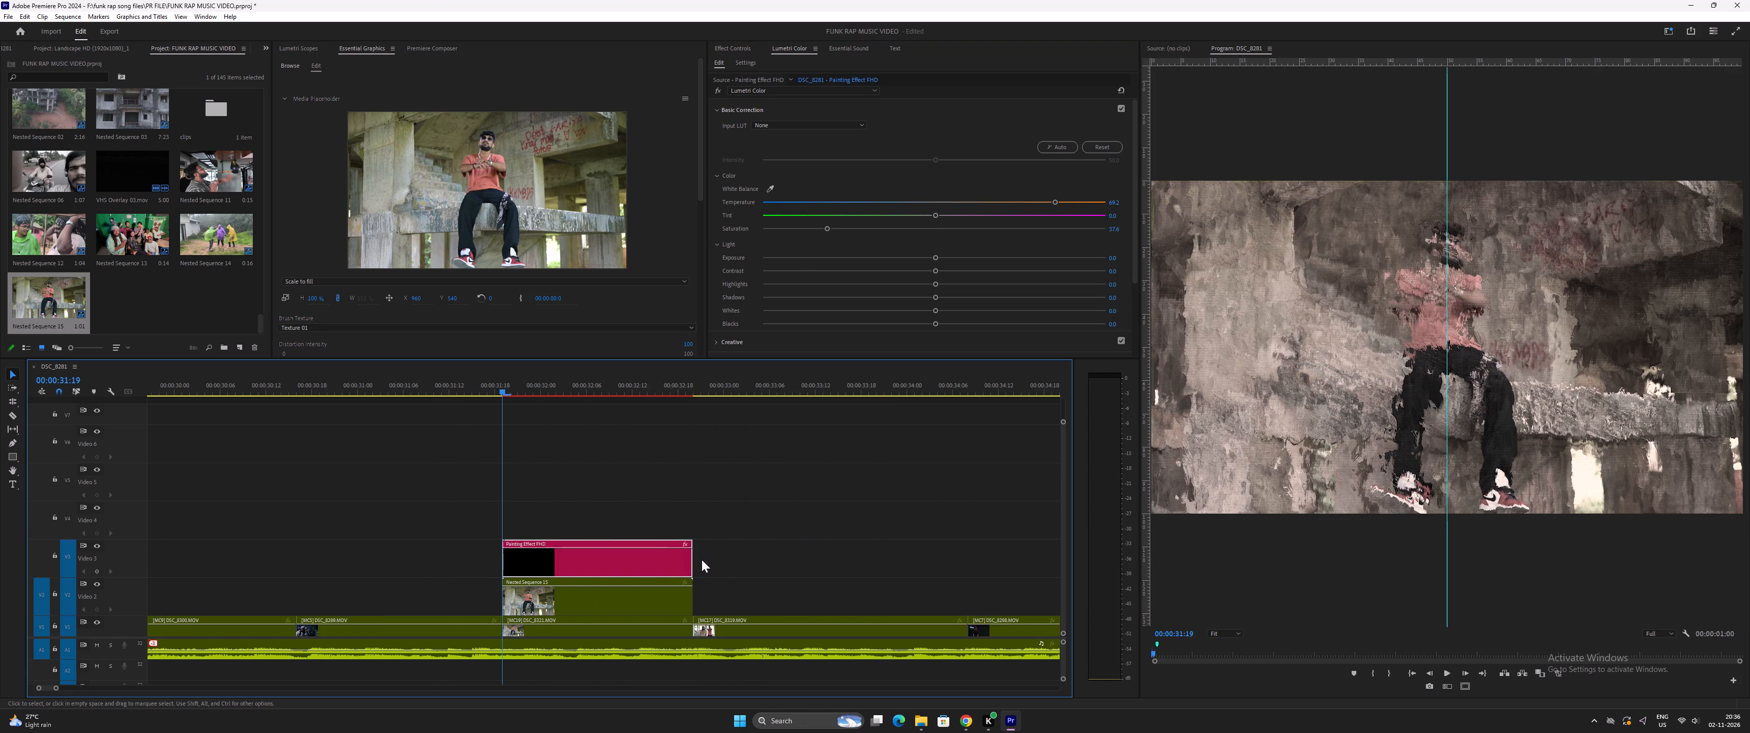
pyautogui.scroll(-14, 702, 559)
pyautogui.hotkey('ctrl', 'z')
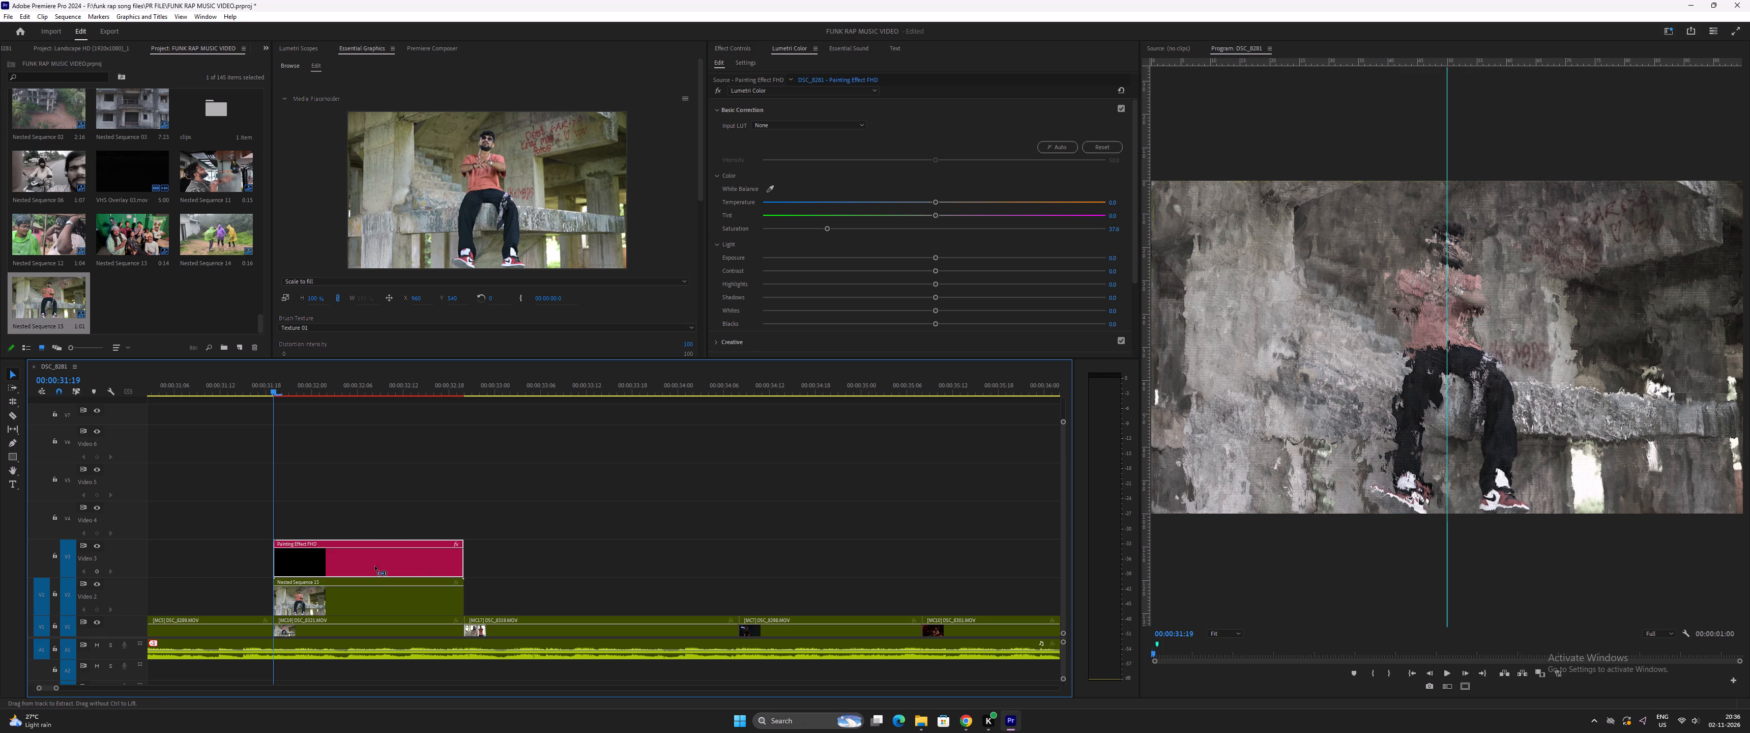
pyautogui.hotkey('ctrl', 'z')
pyautogui.hotkey('ctrl', 'z')
pyautogui.hotkey('ctrl', 'z')
pyautogui.hotkey('ctrl', 'z')
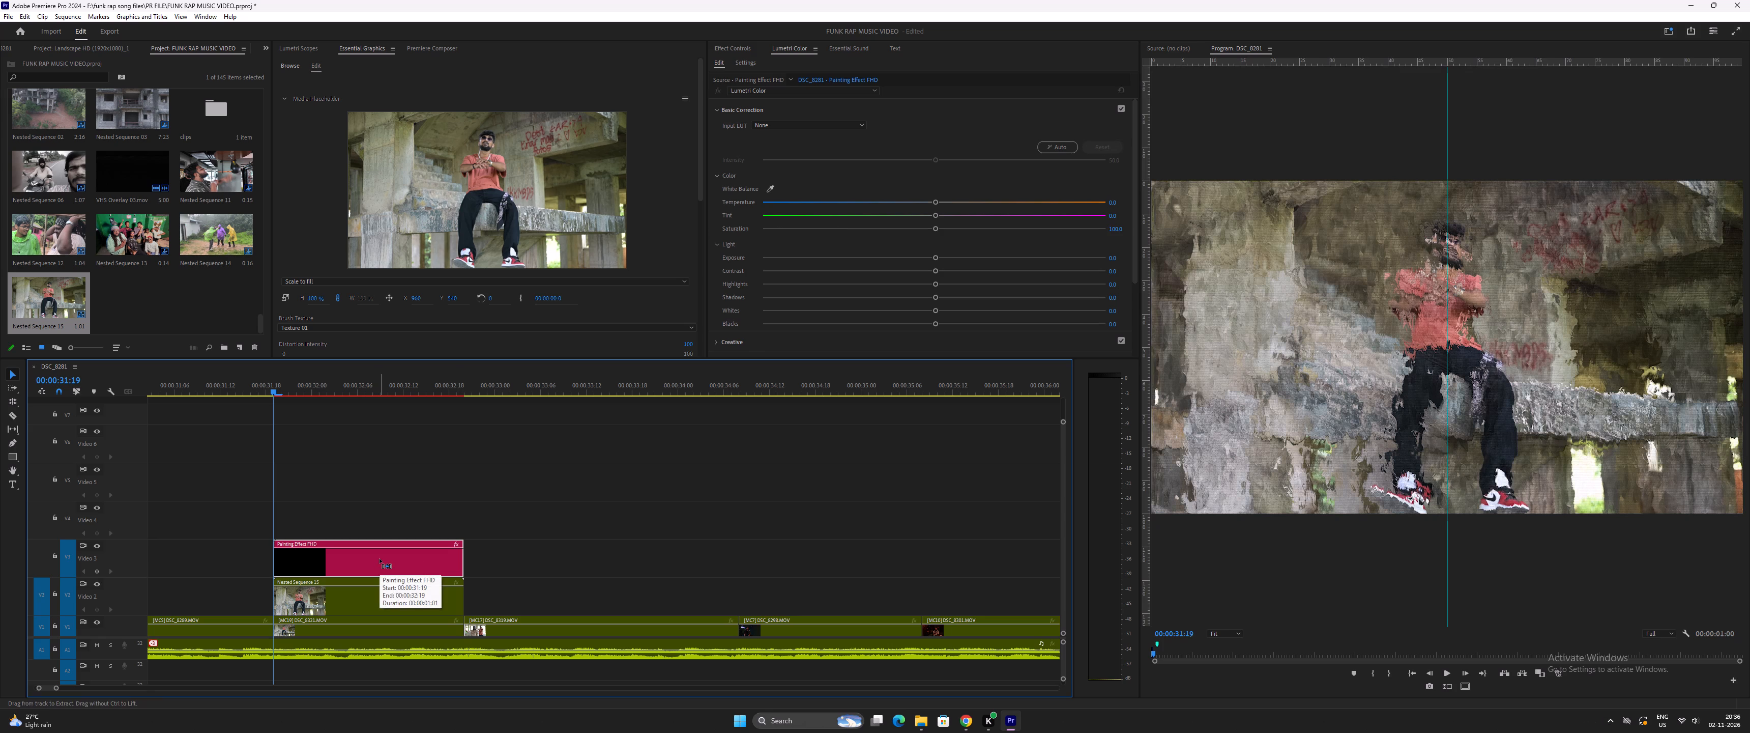
pyautogui.hotkey('ctrl', 'z')
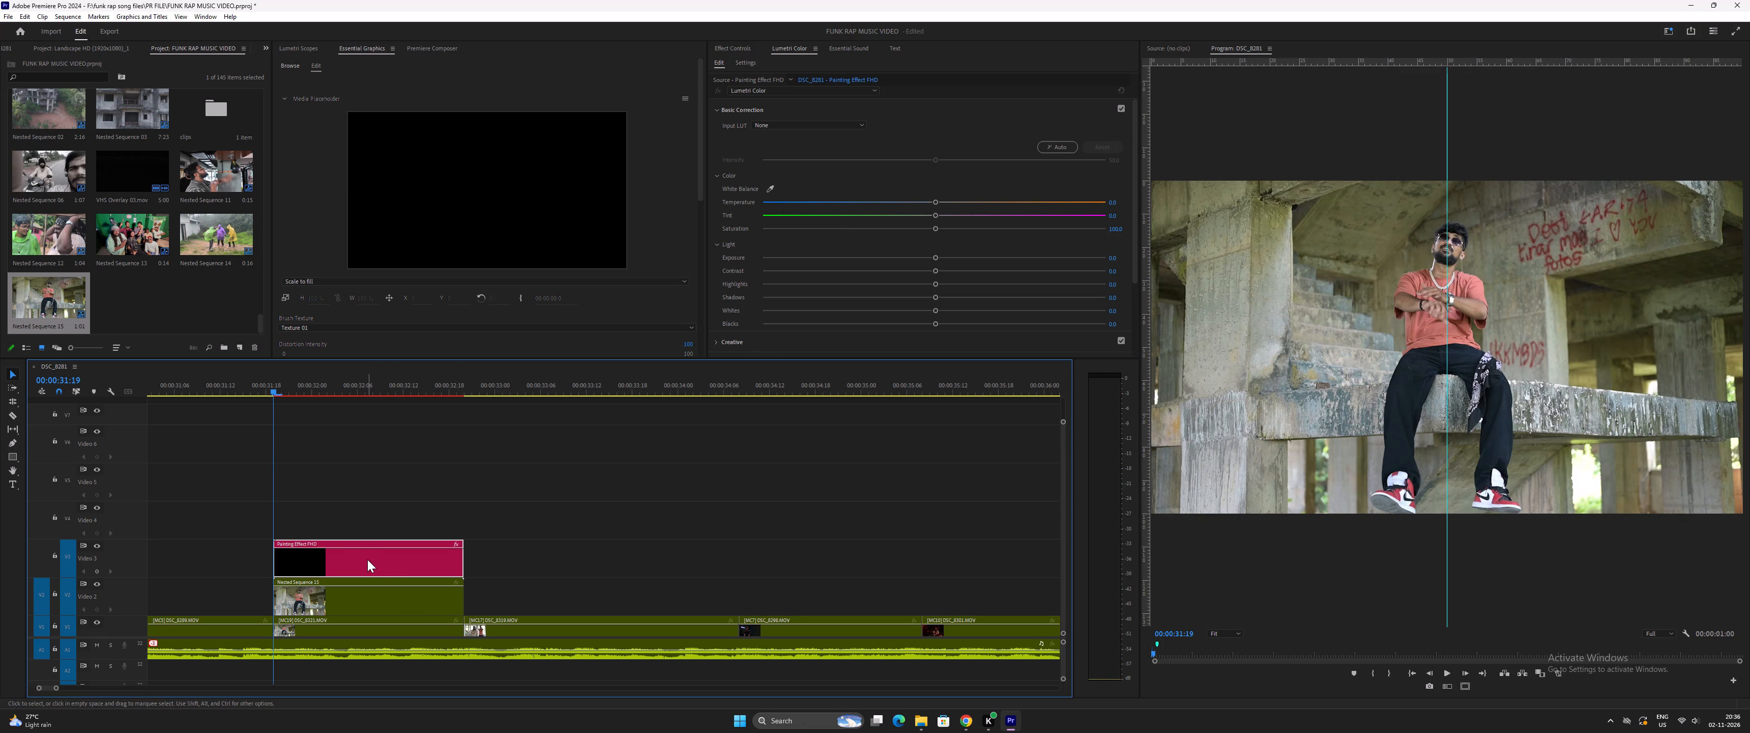
# Move the Painting Effect FHD graphic along Video 3 so it starts at the end of the nested orange-shirt clip.
pyautogui.click(367, 559)
pyautogui.moveTo(308, 381); pyautogui.dragTo(332, 392)
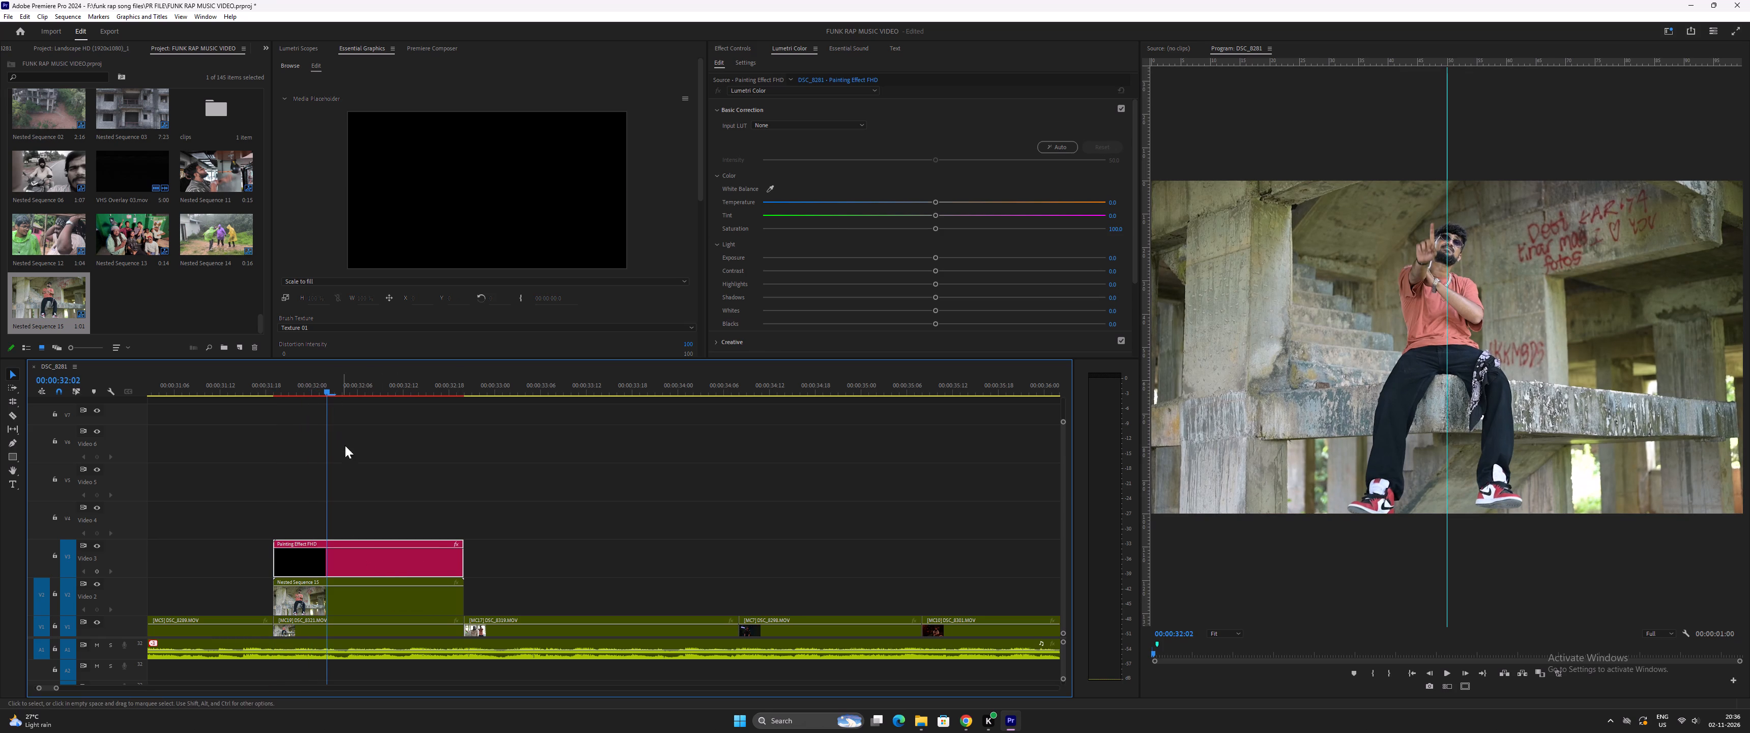
pyautogui.moveTo(341, 564); pyautogui.dragTo(377, 564)
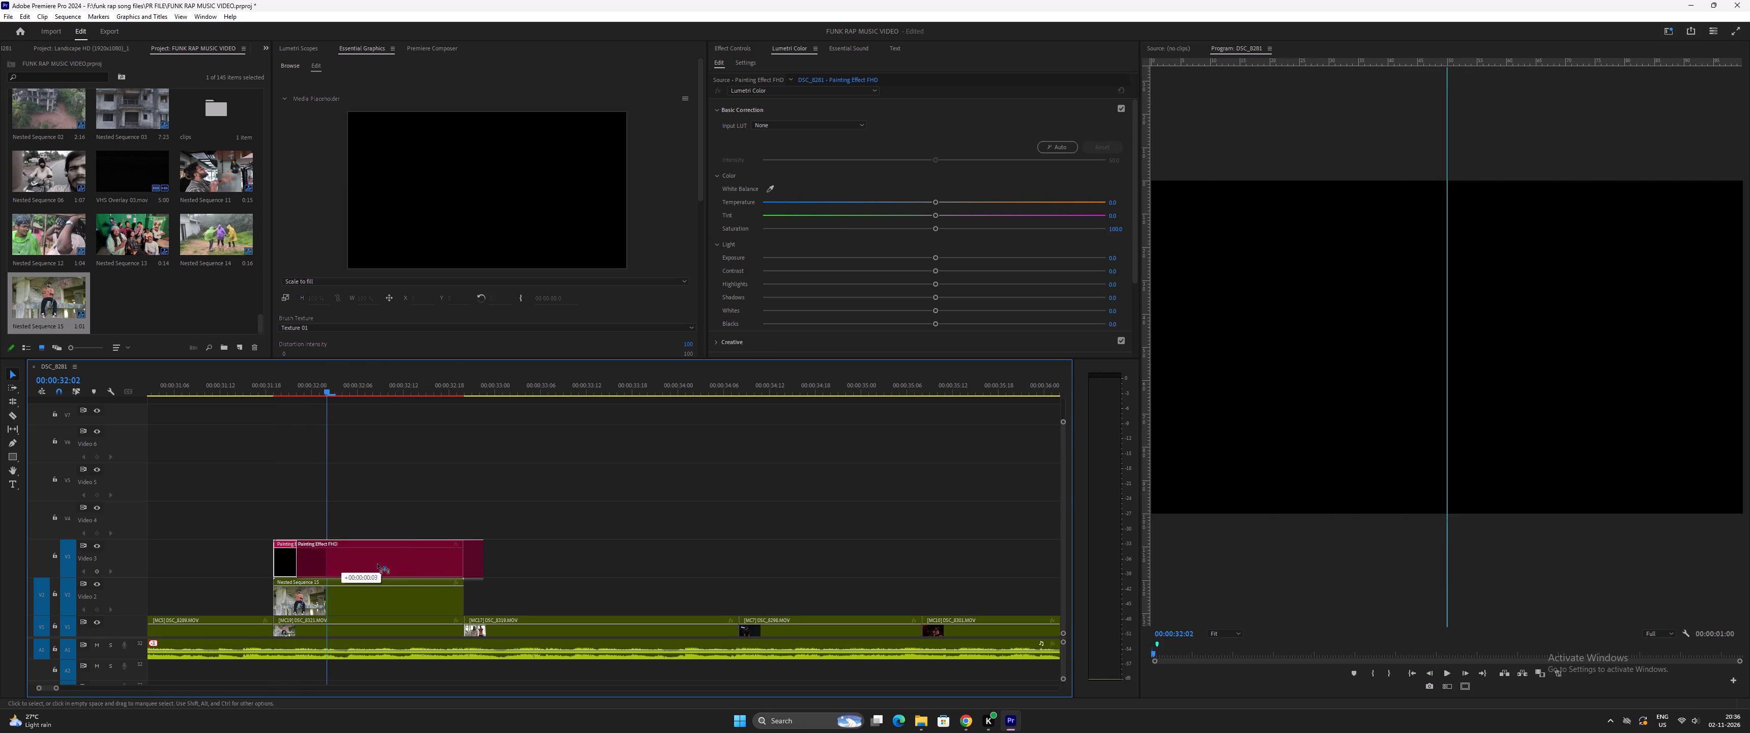
pyautogui.moveTo(377, 564); pyautogui.dragTo(527, 564)
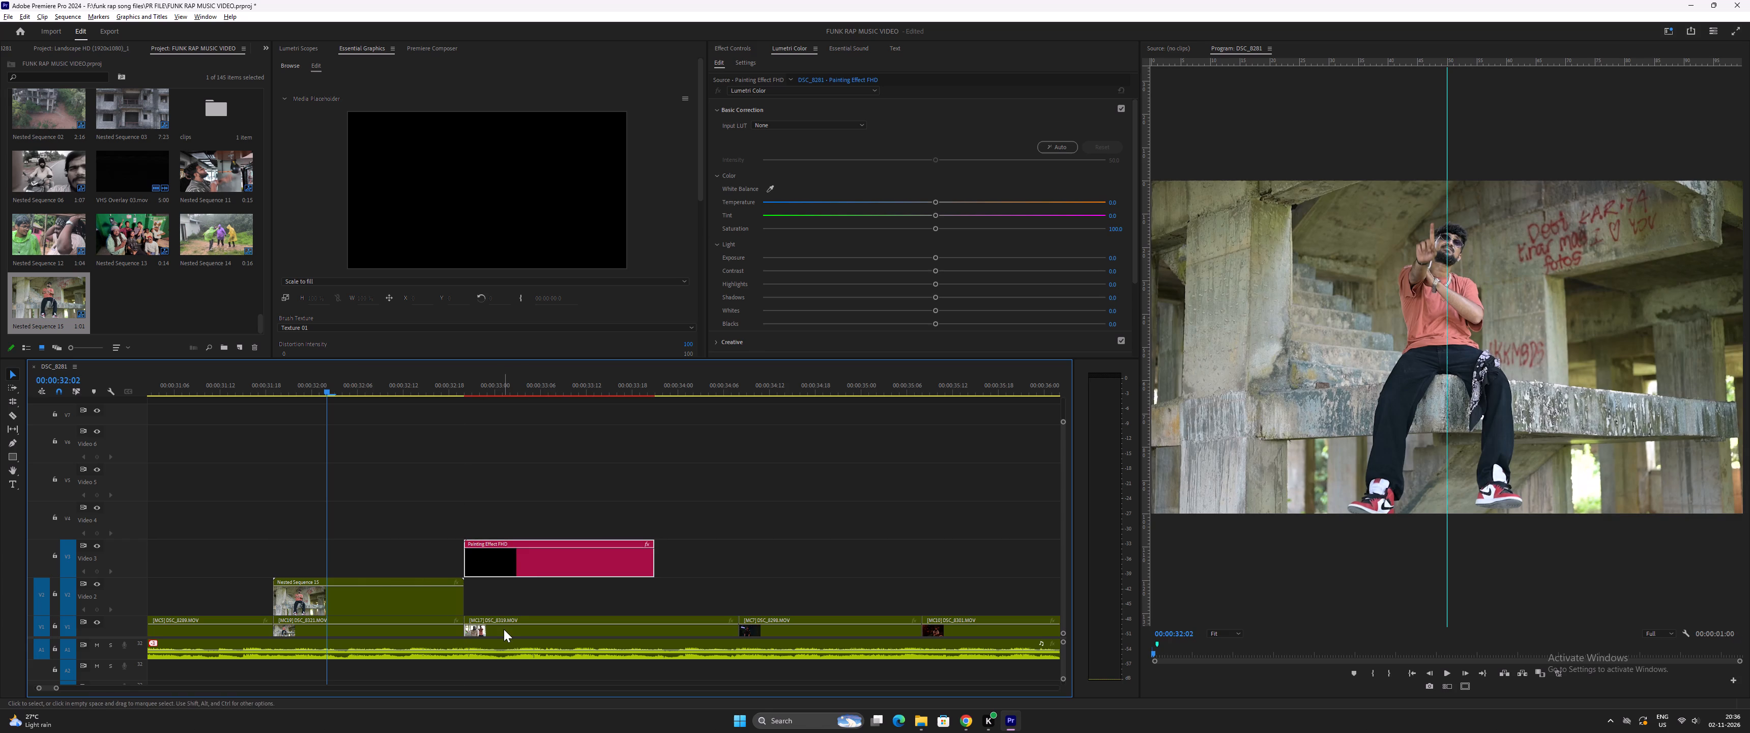
# Duplicate the following clip of the two rappers onto Video 2 and nest the copy under the default name.
pyautogui.keyDown('alt'); pyautogui.moveTo(504, 629); pyautogui.dragTo(504, 609); pyautogui.keyUp('alt')
pyautogui.click(508, 606)
pyautogui.rightClick(508, 606)
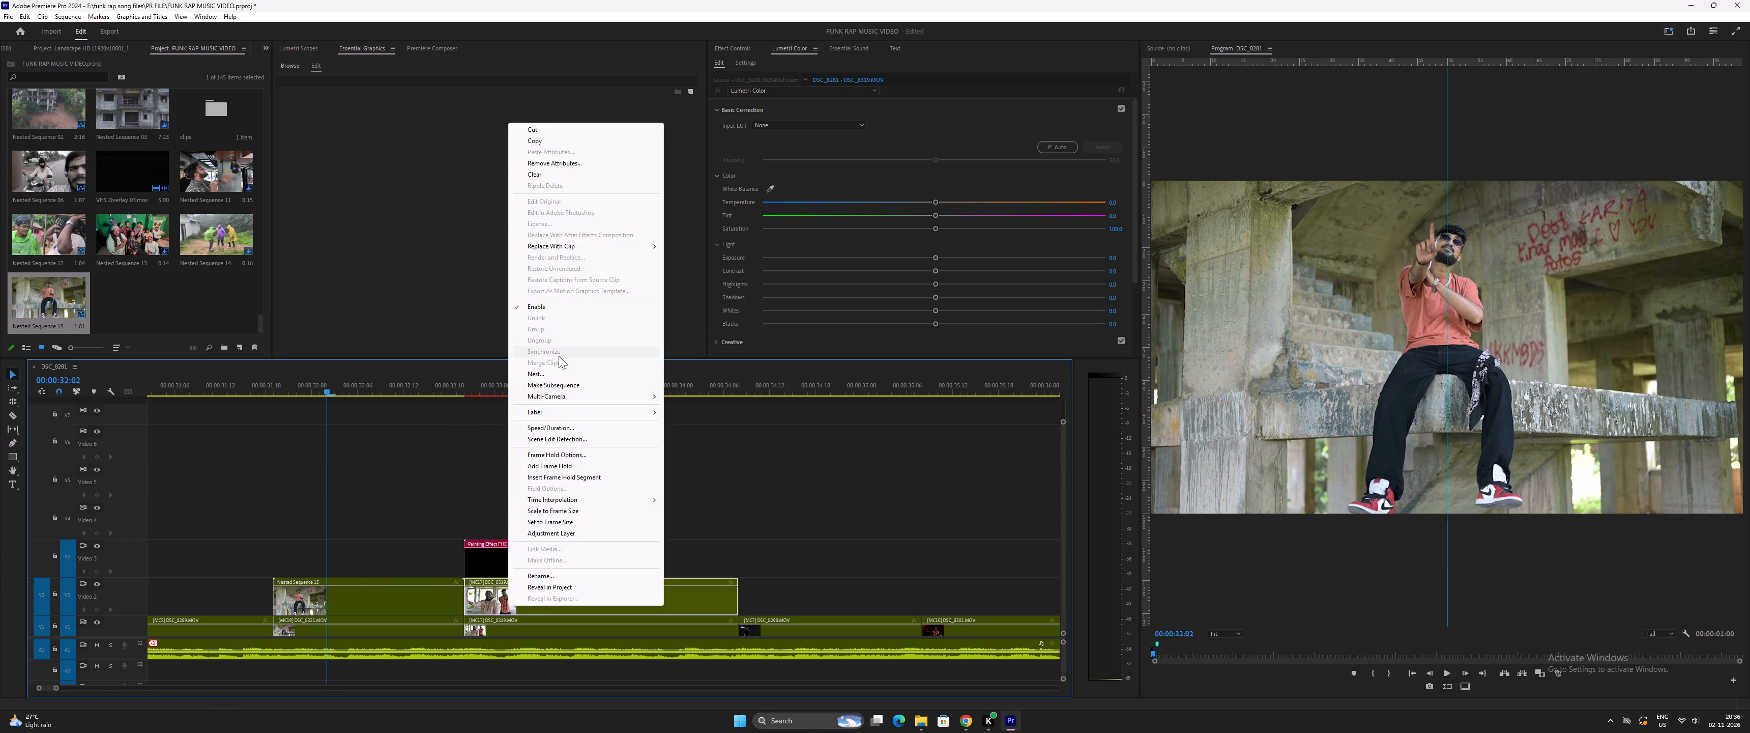
pyautogui.click(544, 372)
pyautogui.click(852, 371)
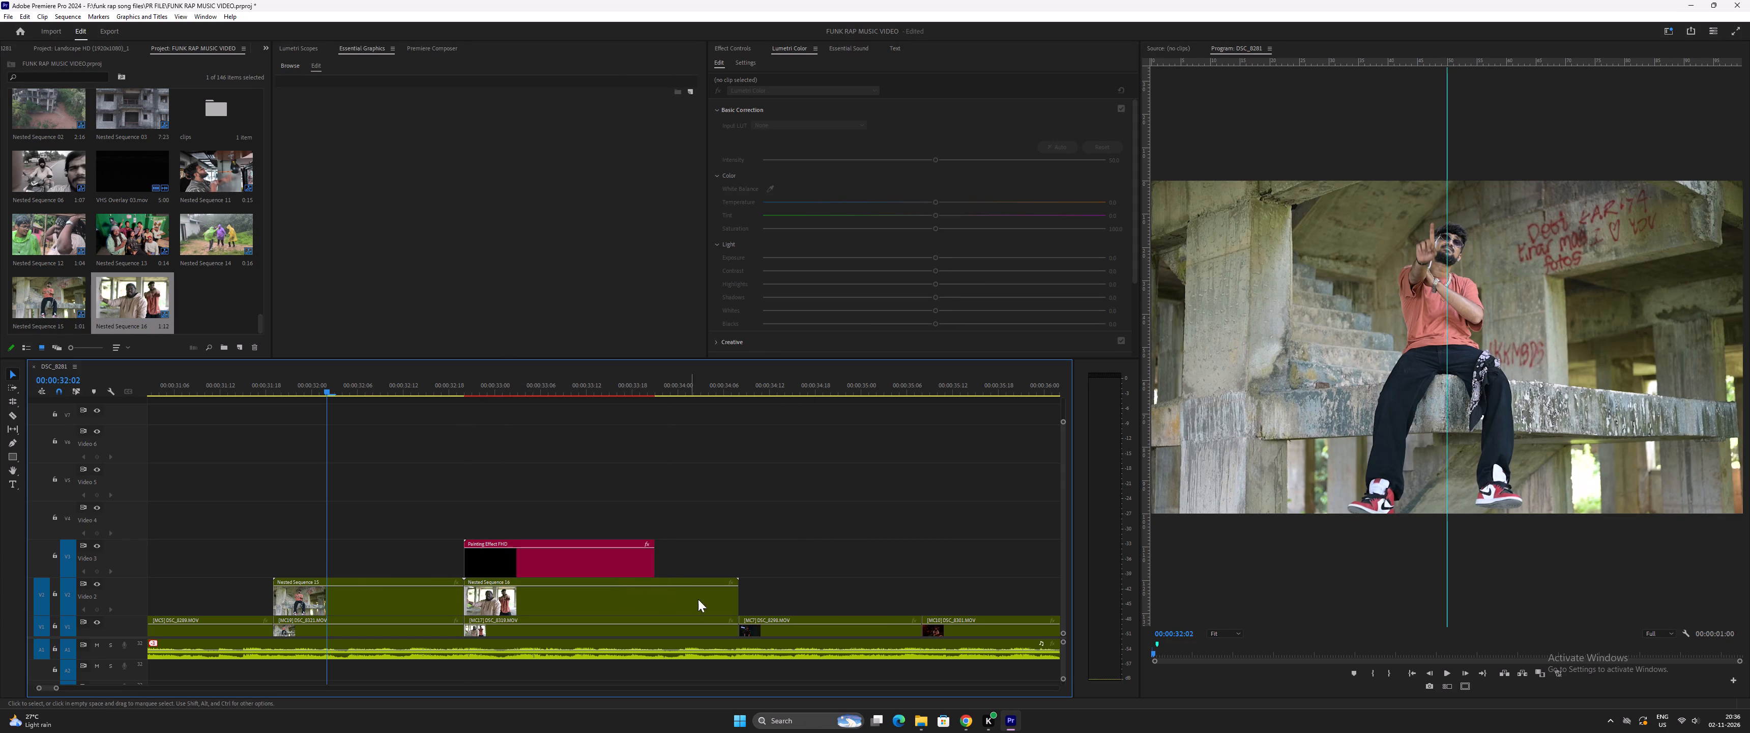
# Extend the end of the Painting Effect FHD graphic to match the end of the newly nested two-rapper clip.
pyautogui.moveTo(661, 560); pyautogui.dragTo(737, 561)
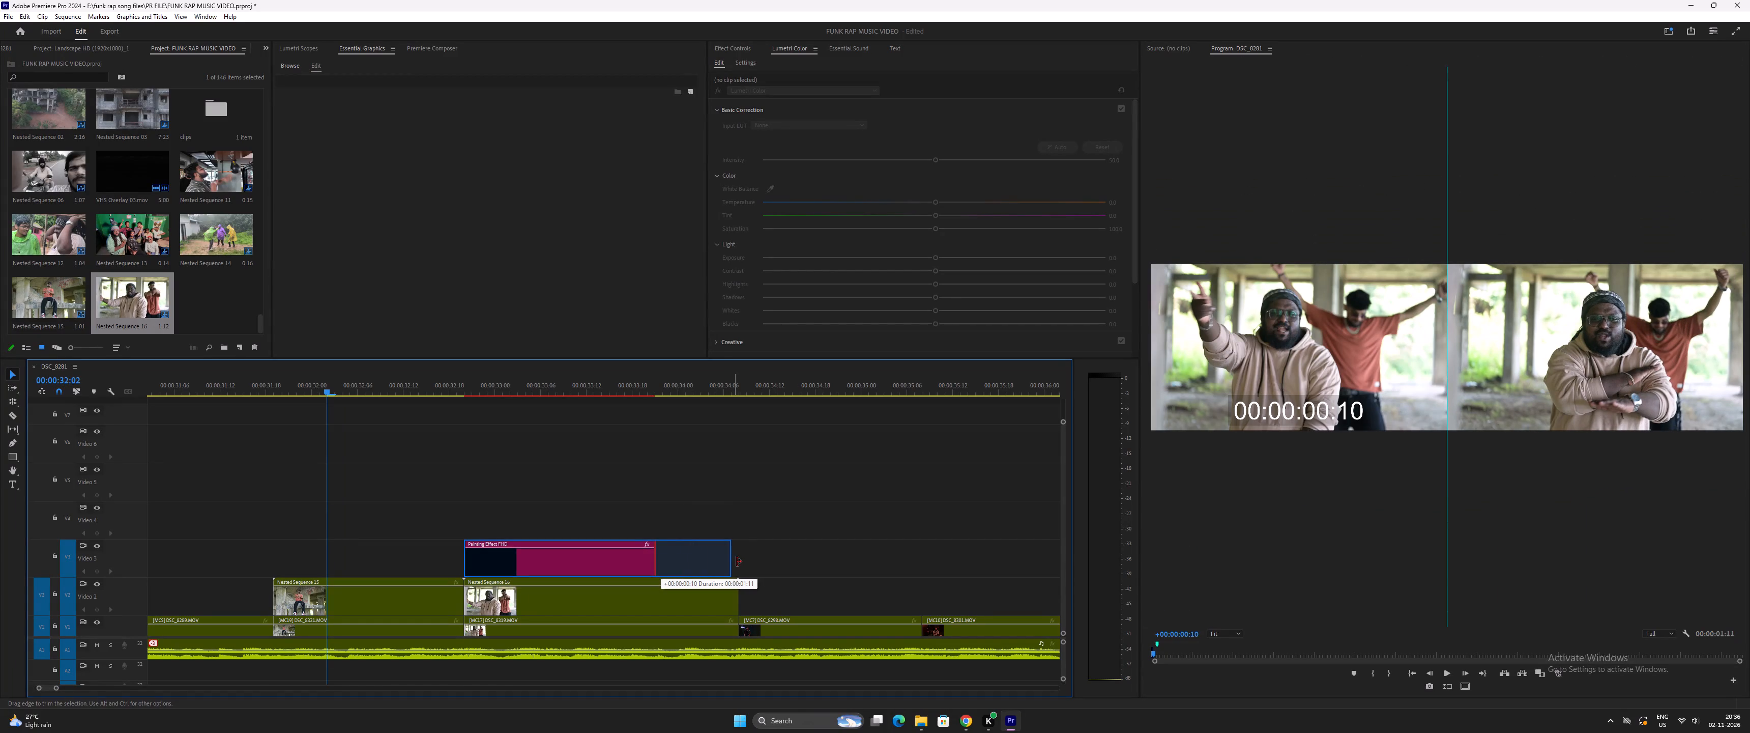
pyautogui.moveTo(737, 561); pyautogui.dragTo(743, 561)
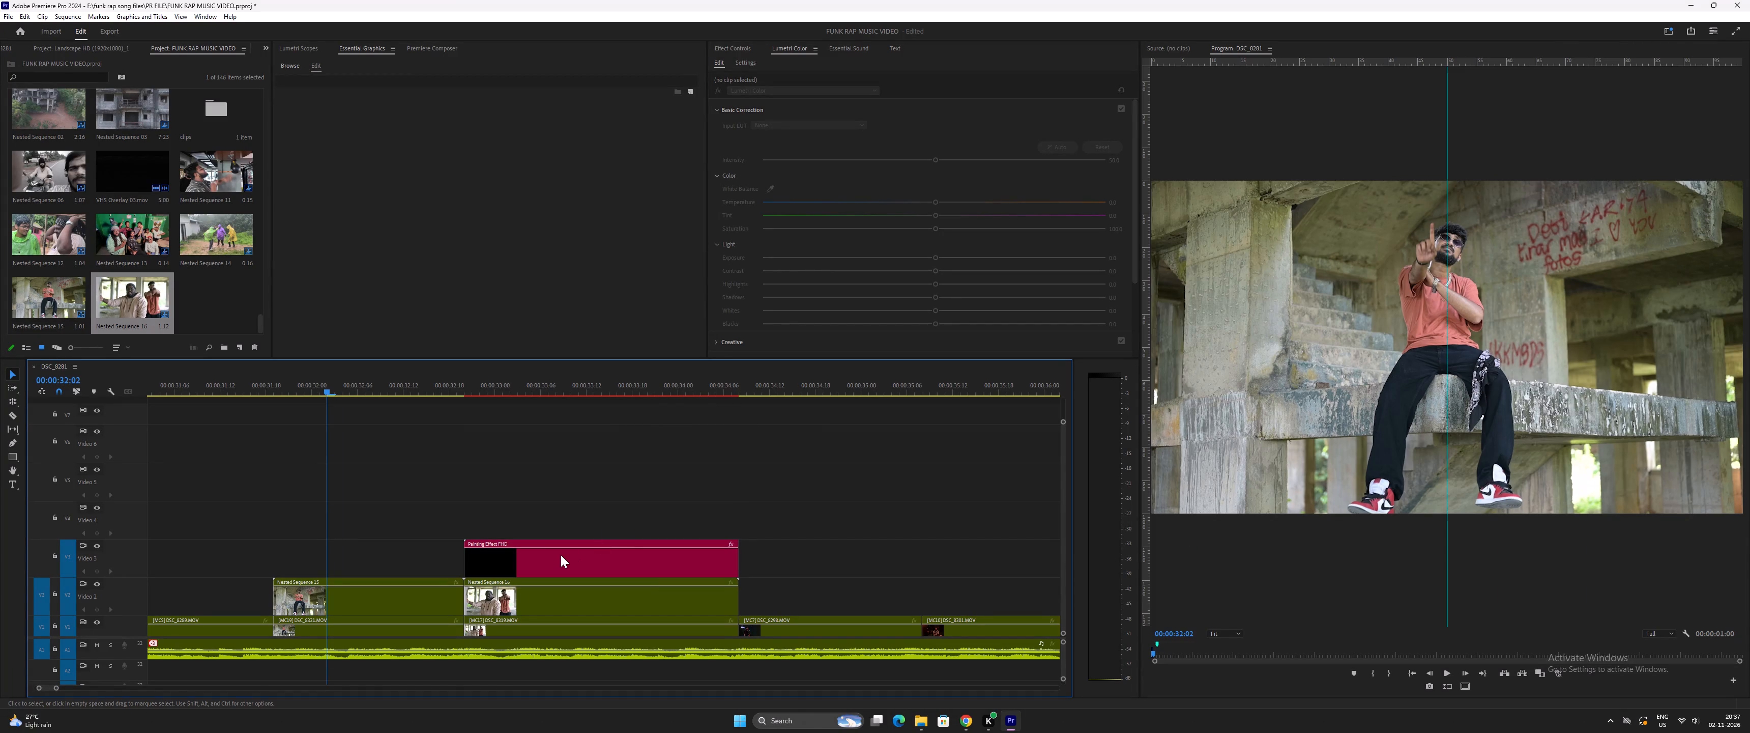
# Fill the painting effect's media placeholder with the newly nested two-rapper sequence, previewing it at 00:00:33:00.
pyautogui.click(534, 561)
pyautogui.moveTo(488, 386); pyautogui.dragTo(499, 387)
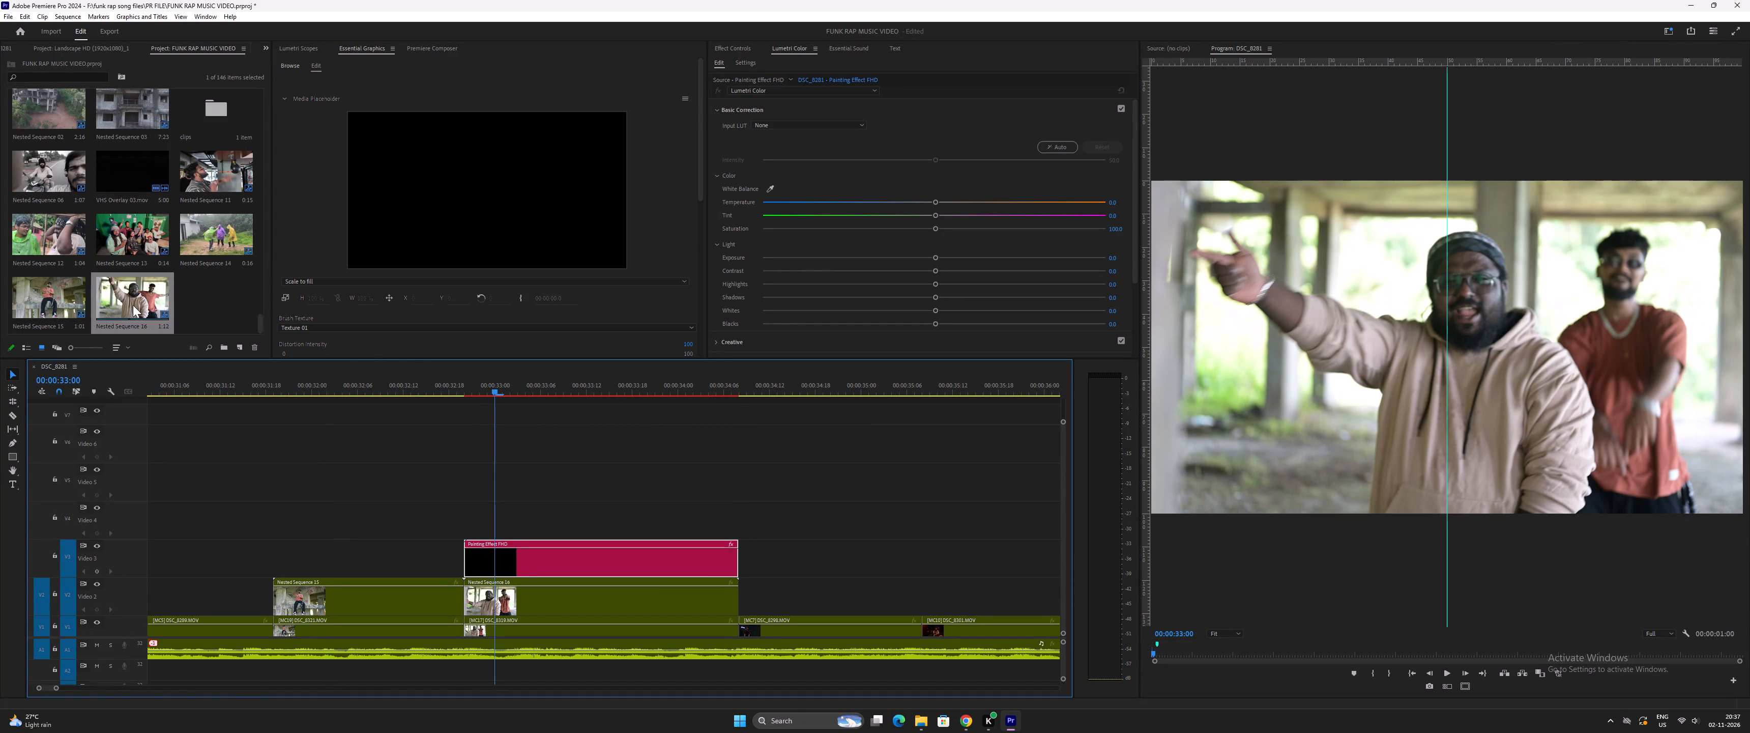
pyautogui.moveTo(135, 302); pyautogui.dragTo(396, 236)
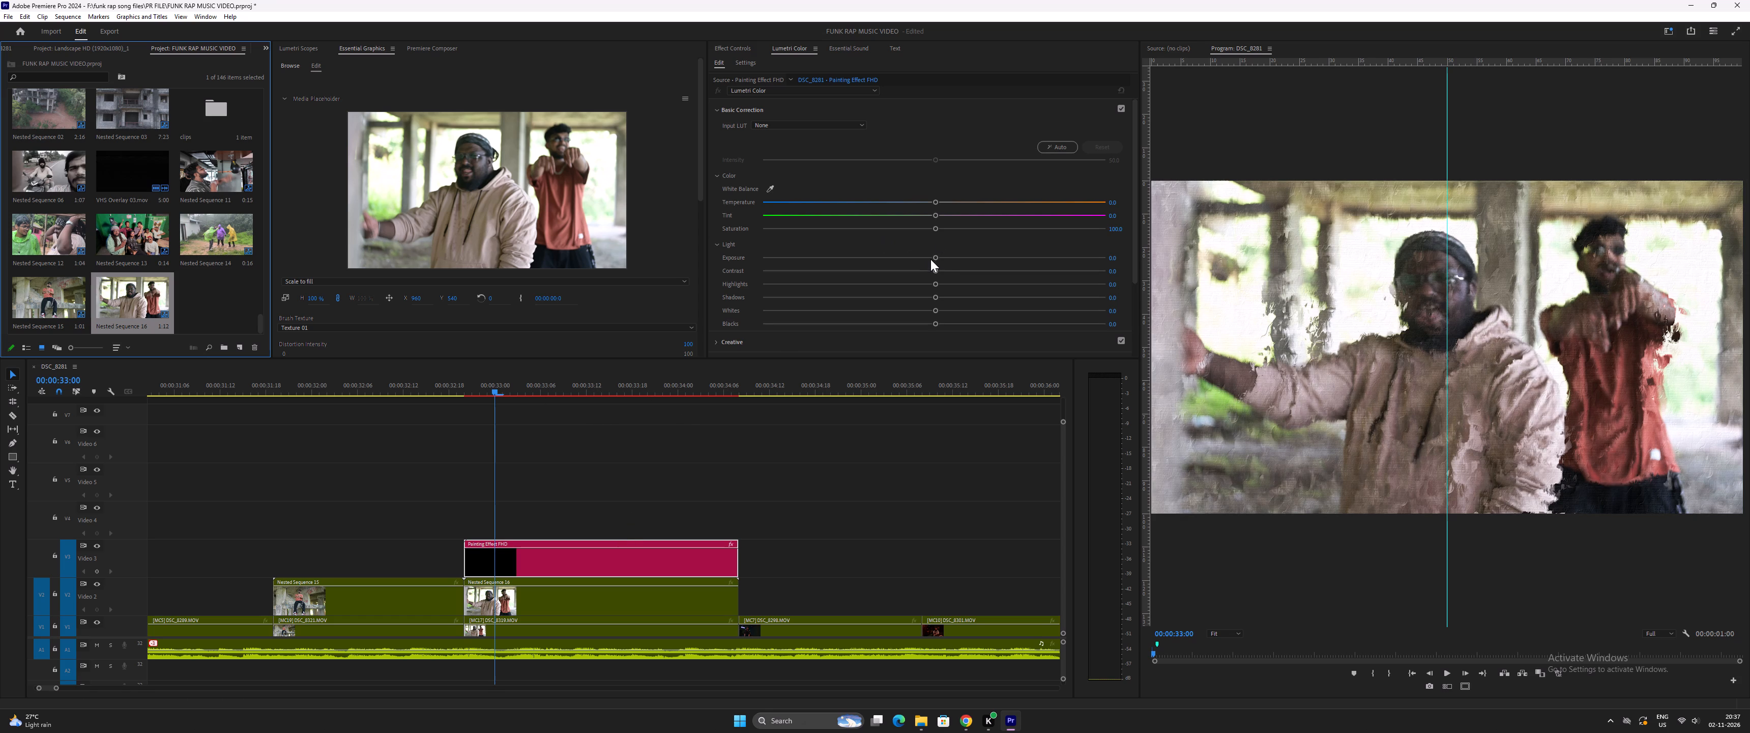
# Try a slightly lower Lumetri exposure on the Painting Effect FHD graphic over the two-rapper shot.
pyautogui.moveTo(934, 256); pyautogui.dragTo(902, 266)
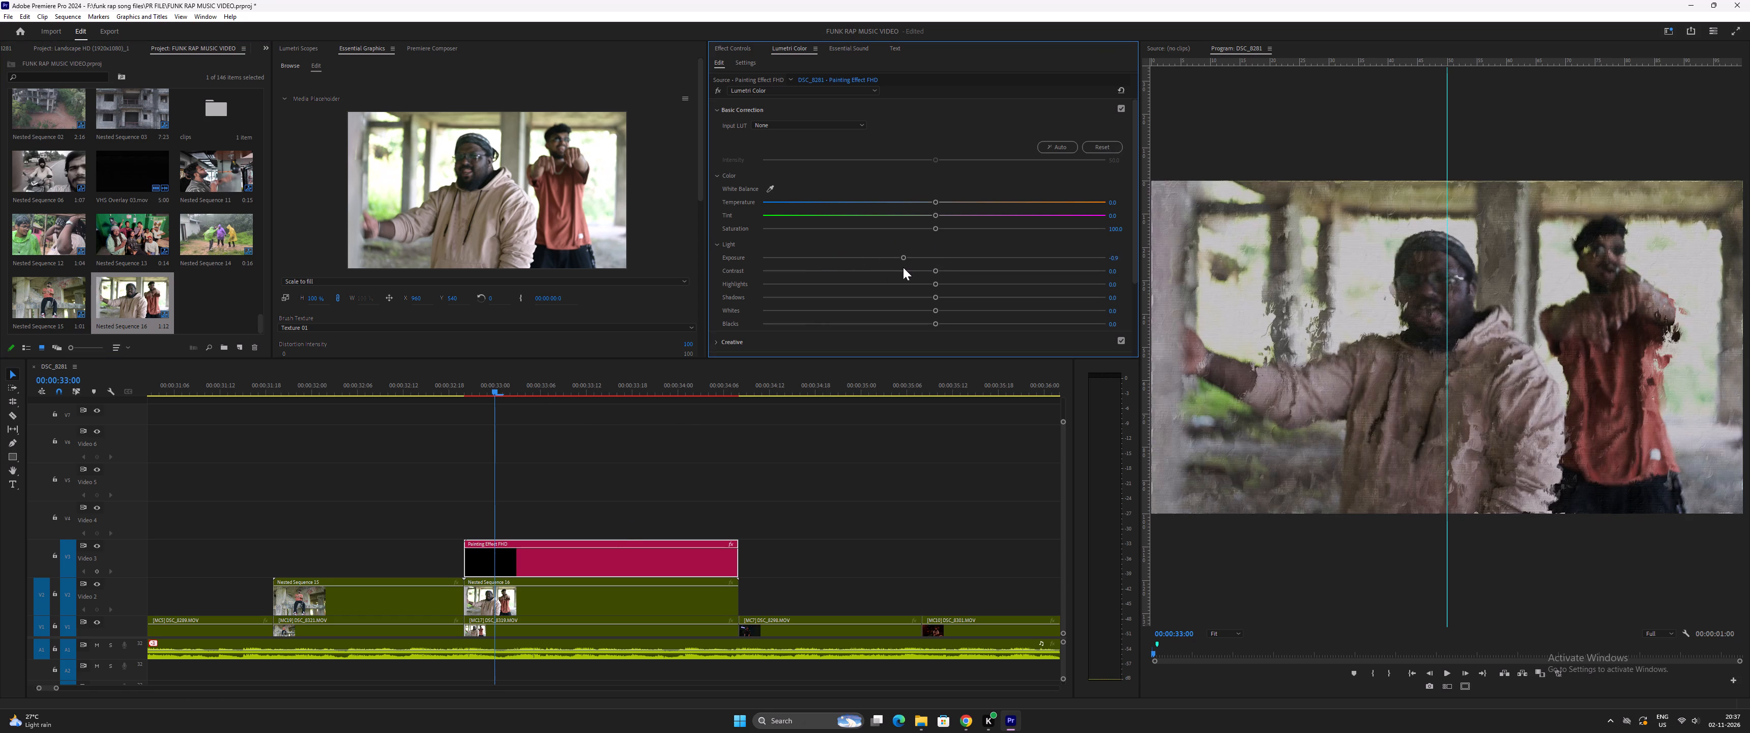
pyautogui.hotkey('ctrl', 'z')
# Tone the two-rapper painting effect: set temperature to about 30 and tint to about -8, and strongly reduce saturation.
pyautogui.moveTo(937, 230); pyautogui.dragTo(882, 232)
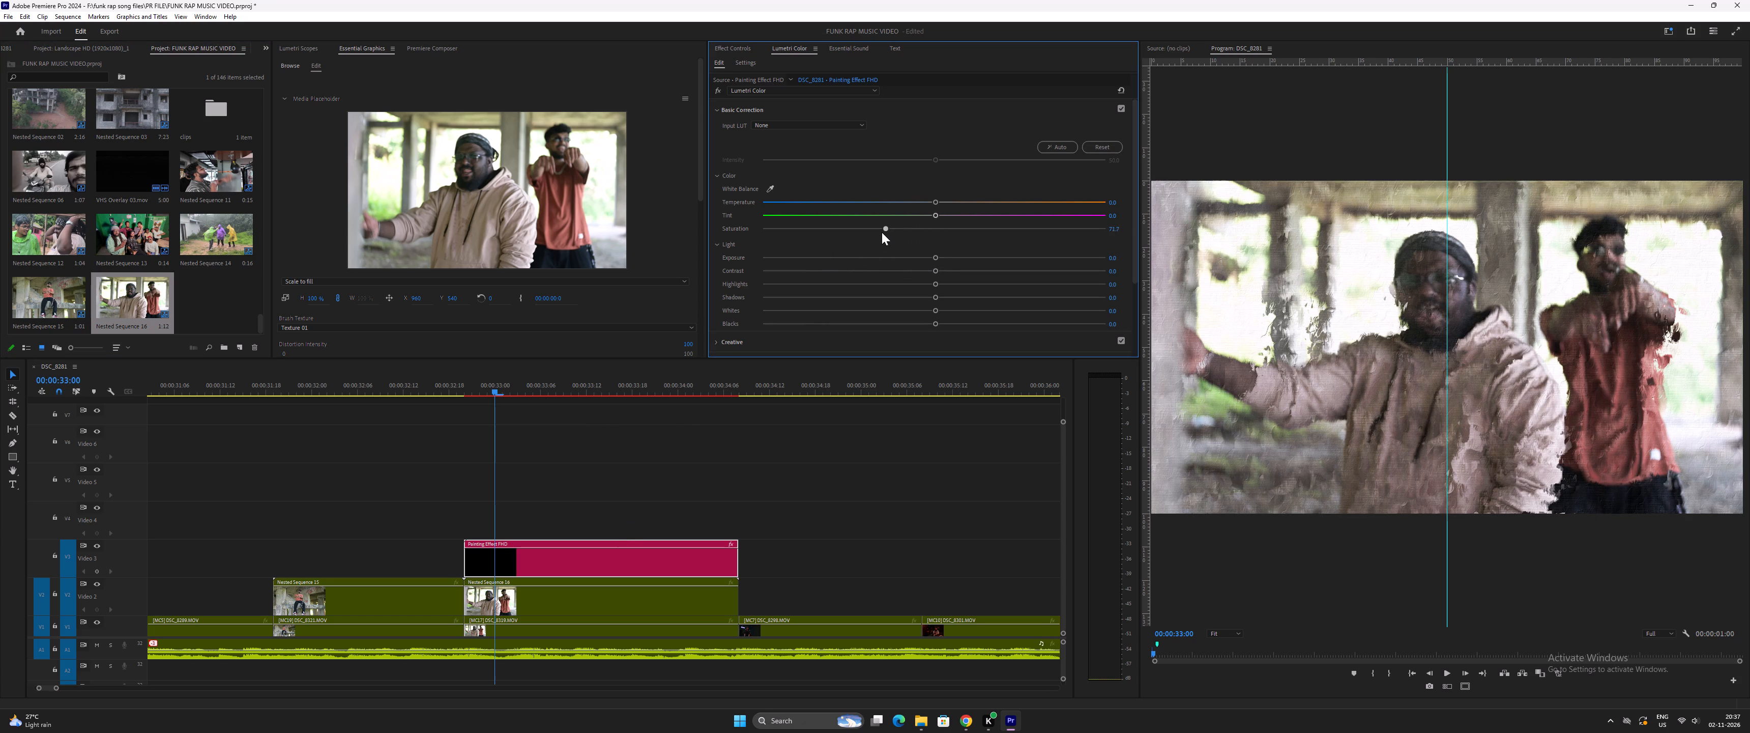
pyautogui.moveTo(882, 232); pyautogui.dragTo(859, 232)
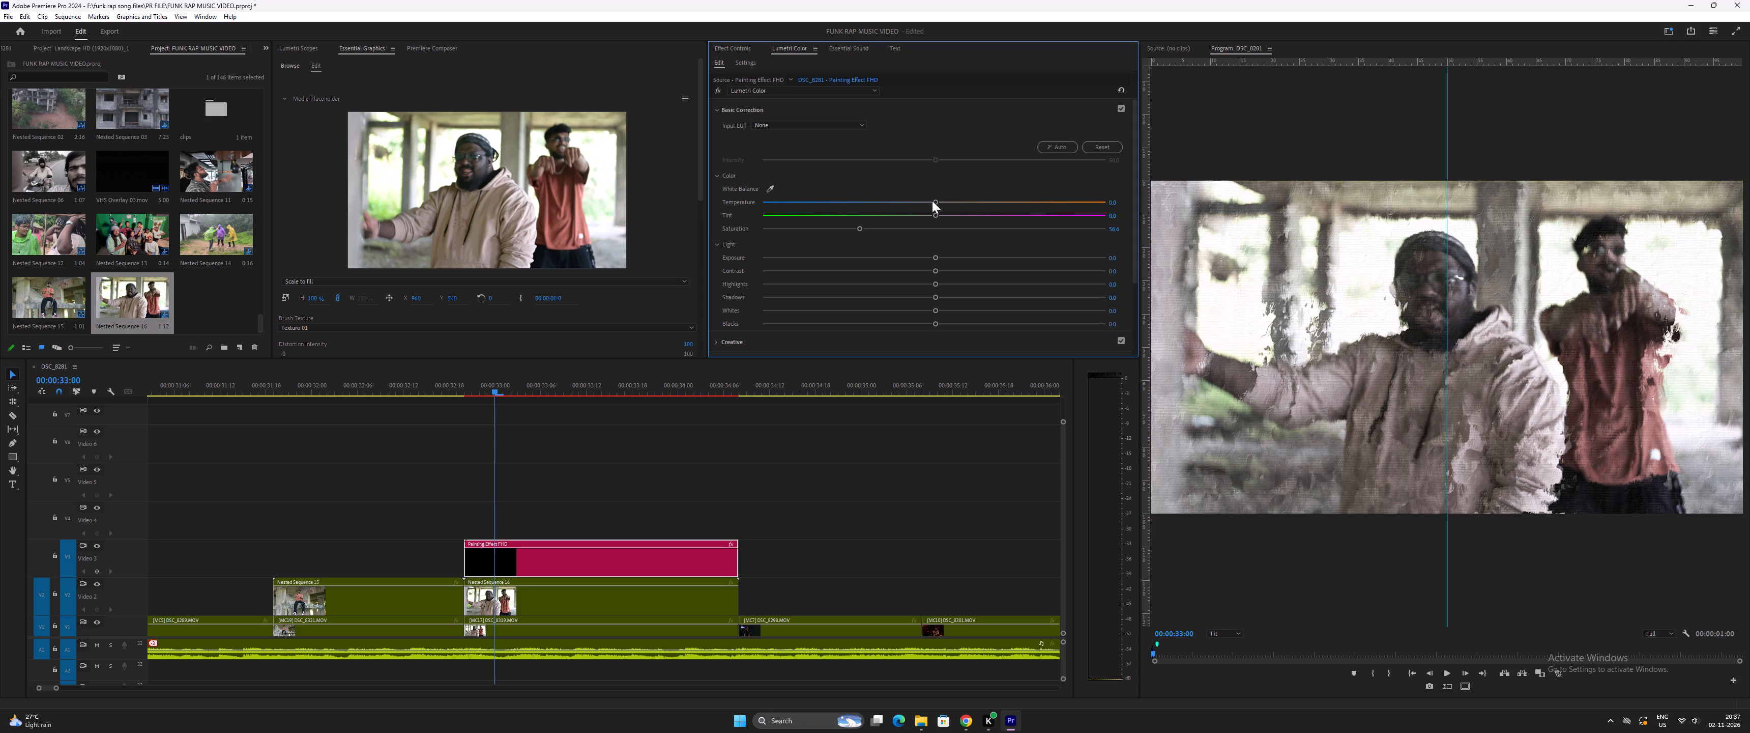
pyautogui.moveTo(932, 201); pyautogui.dragTo(986, 210)
pyautogui.moveTo(986, 210); pyautogui.dragTo(986, 210)
pyautogui.moveTo(932, 216); pyautogui.dragTo(920, 218)
pyautogui.moveTo(858, 230); pyautogui.dragTo(812, 230)
pyautogui.moveTo(812, 230); pyautogui.dragTo(793, 232)
# Return to the orange-shirt shot at 00:00:32:10 and save the project.
pyautogui.moveTo(447, 388); pyautogui.dragTo(389, 397)
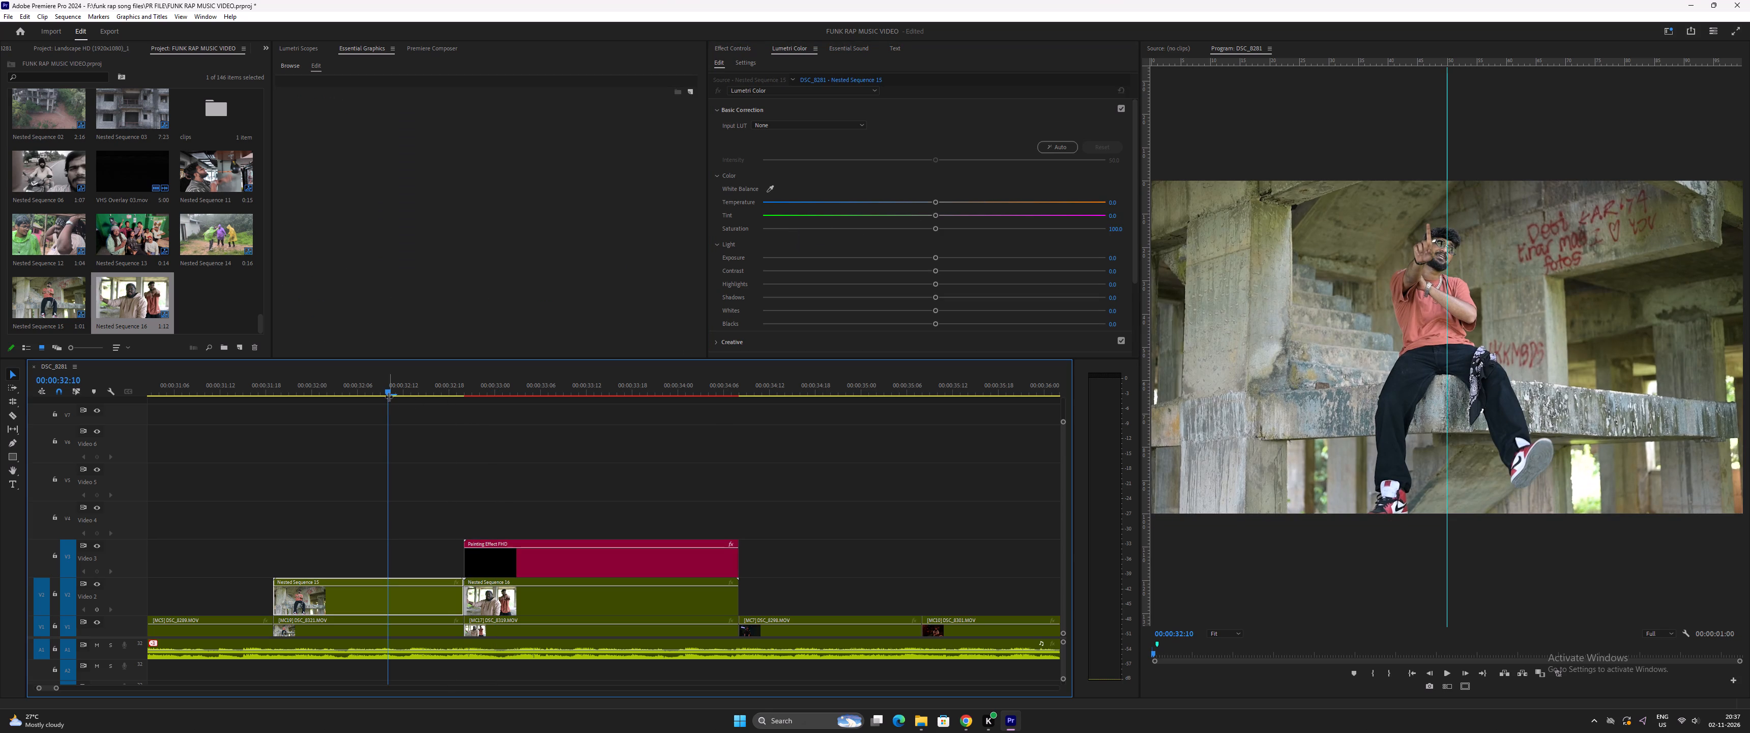
pyautogui.hotkey('ctrl', 's')
pyautogui.hotkey('ctrl', 's')
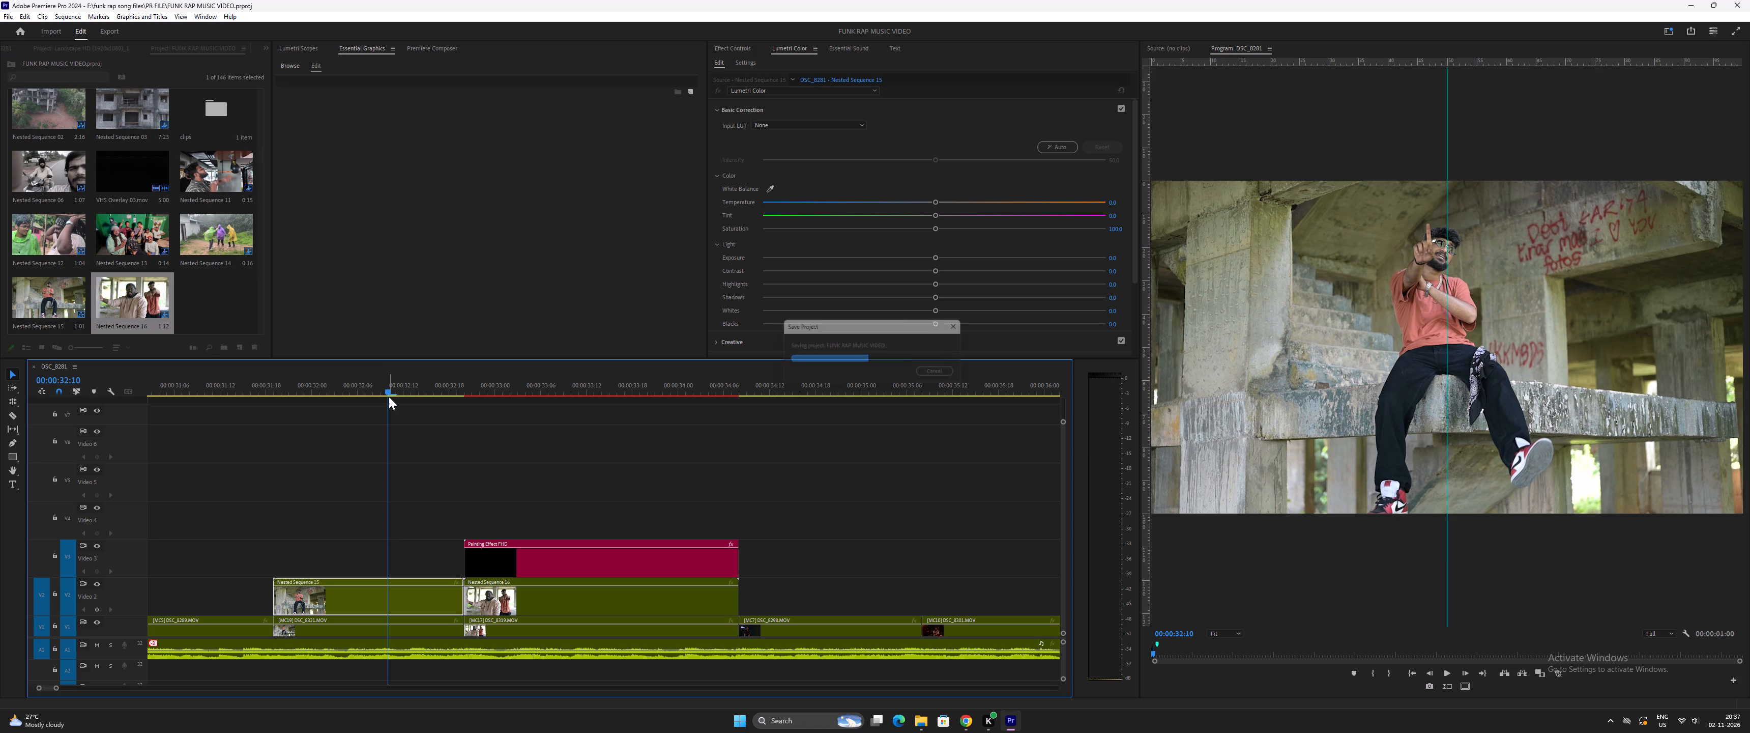
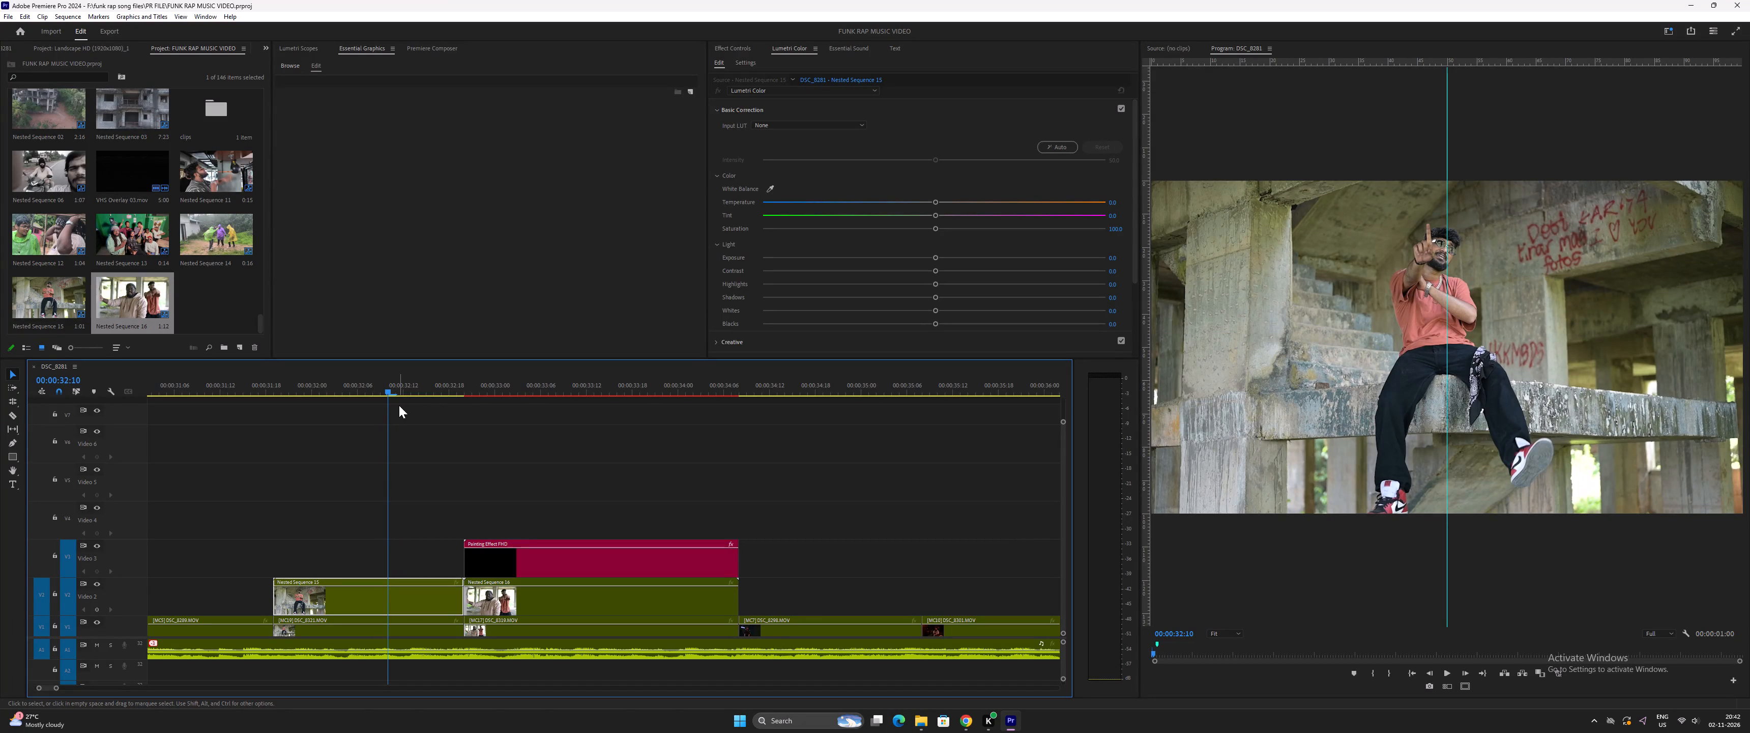
# Play back the painting effect over the two-rapper shot around 00:00:33 several times and look through its template settings.
pyautogui.press('space')
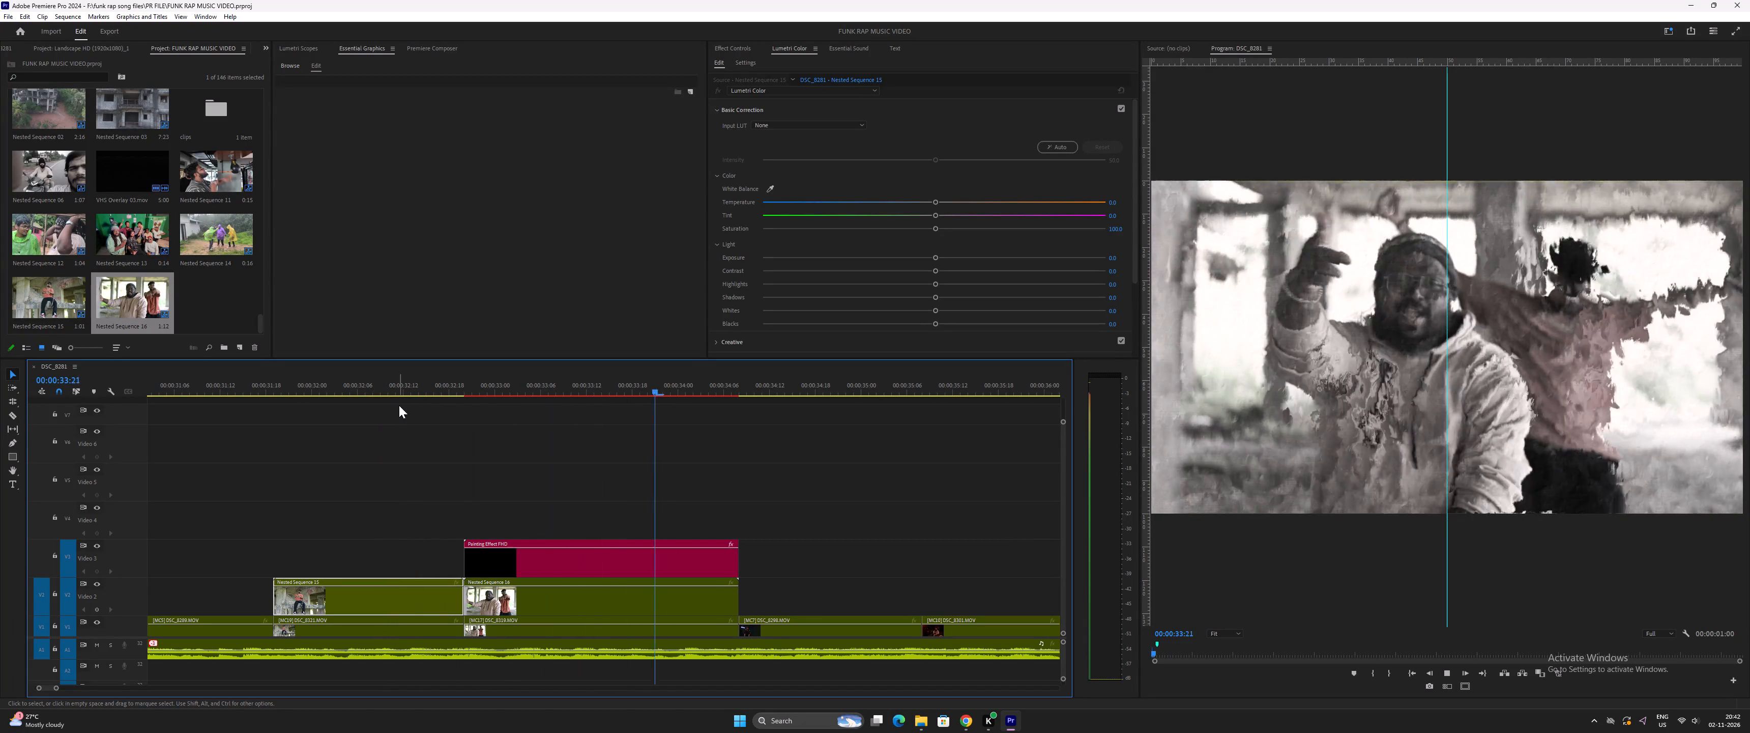
pyautogui.press('space')
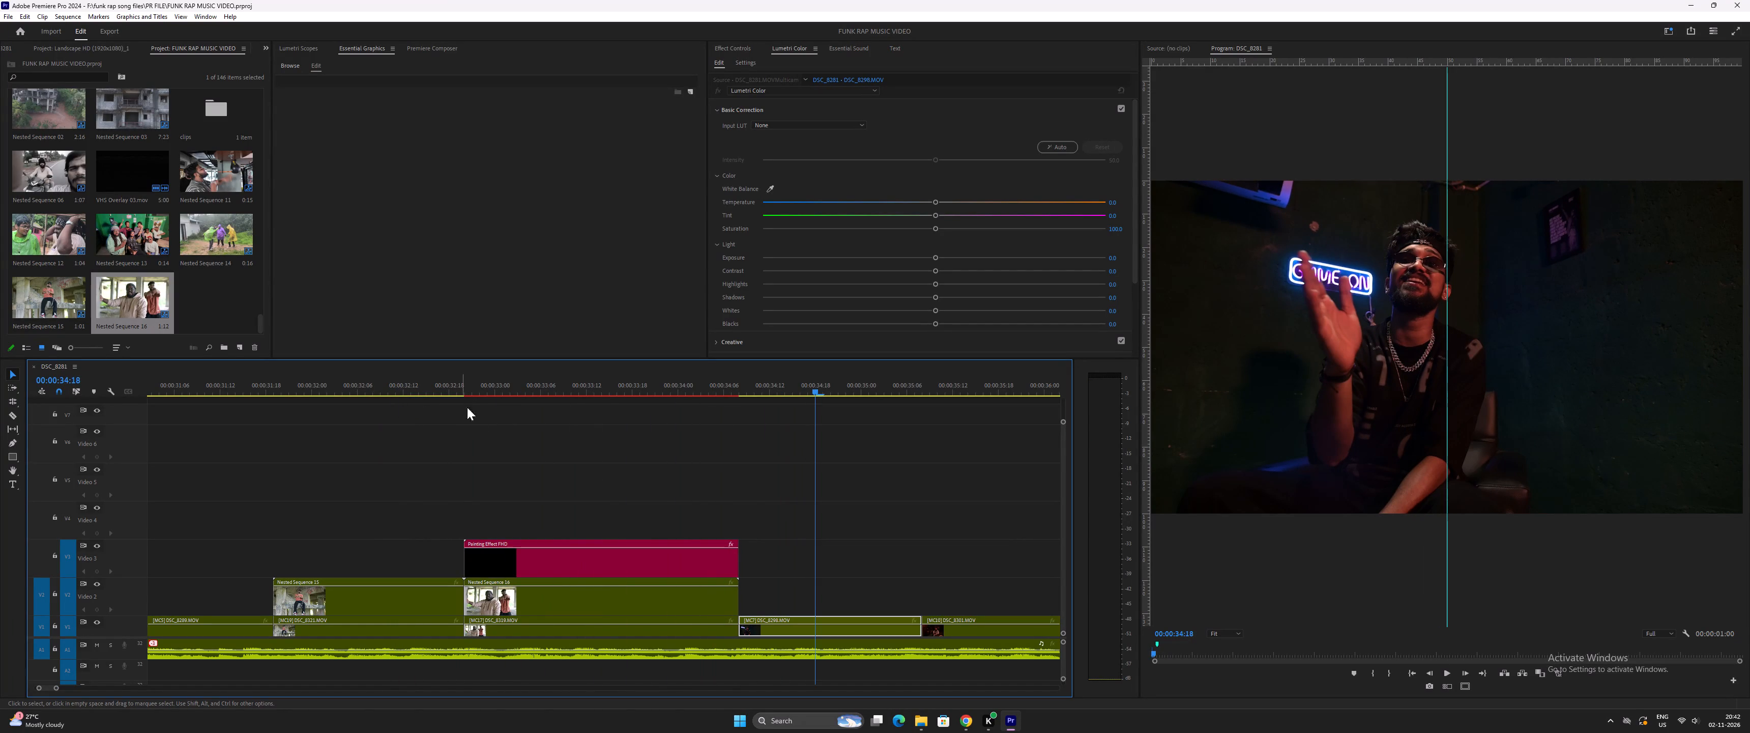
pyautogui.click(497, 387)
pyautogui.press('space')
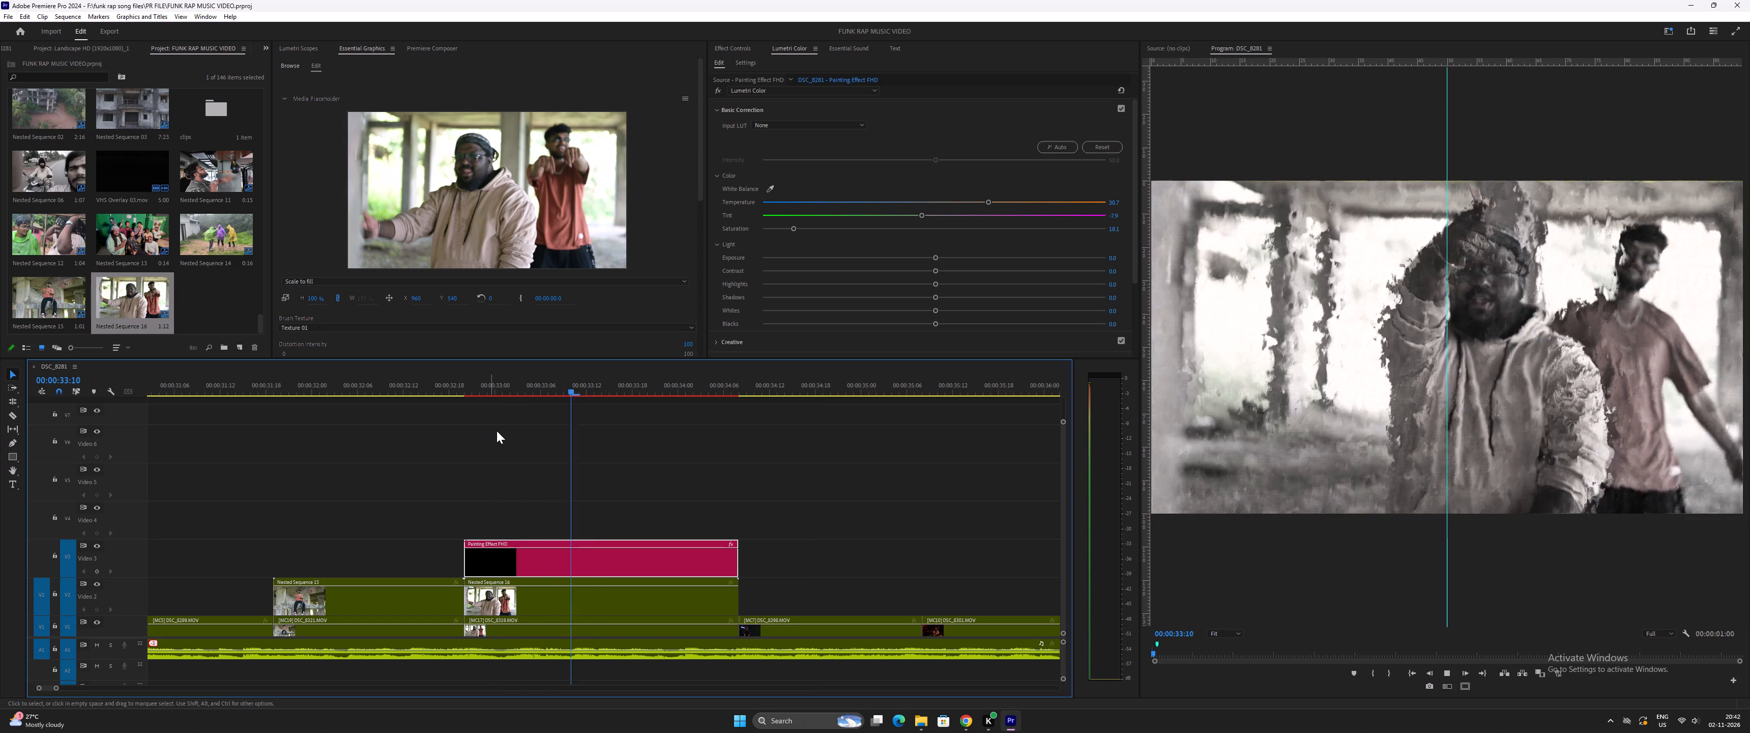
pyautogui.press('space')
pyautogui.press('space')
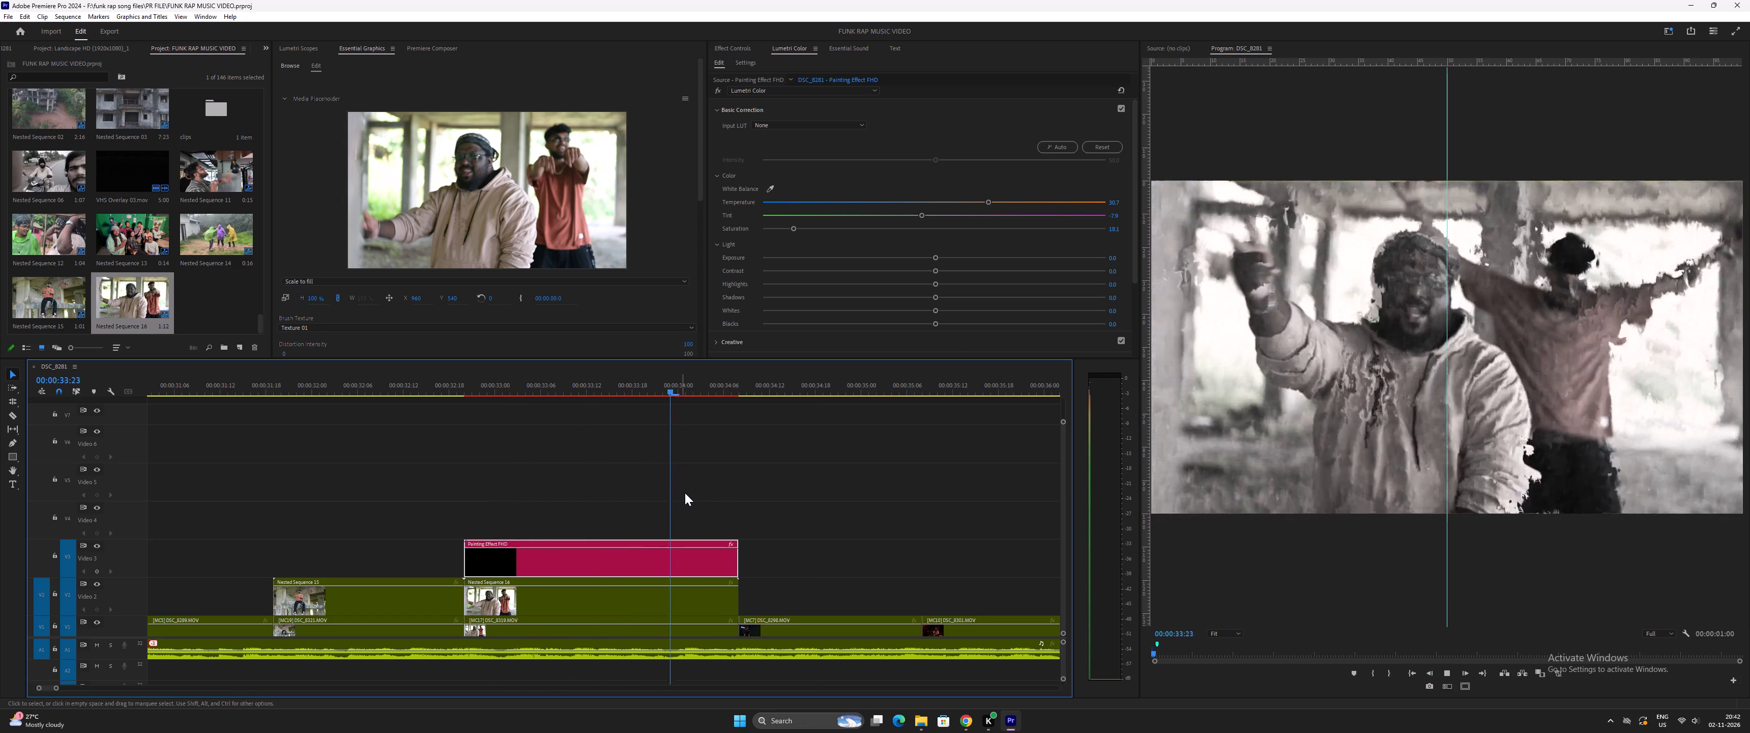
pyautogui.press('space')
pyautogui.click(593, 387)
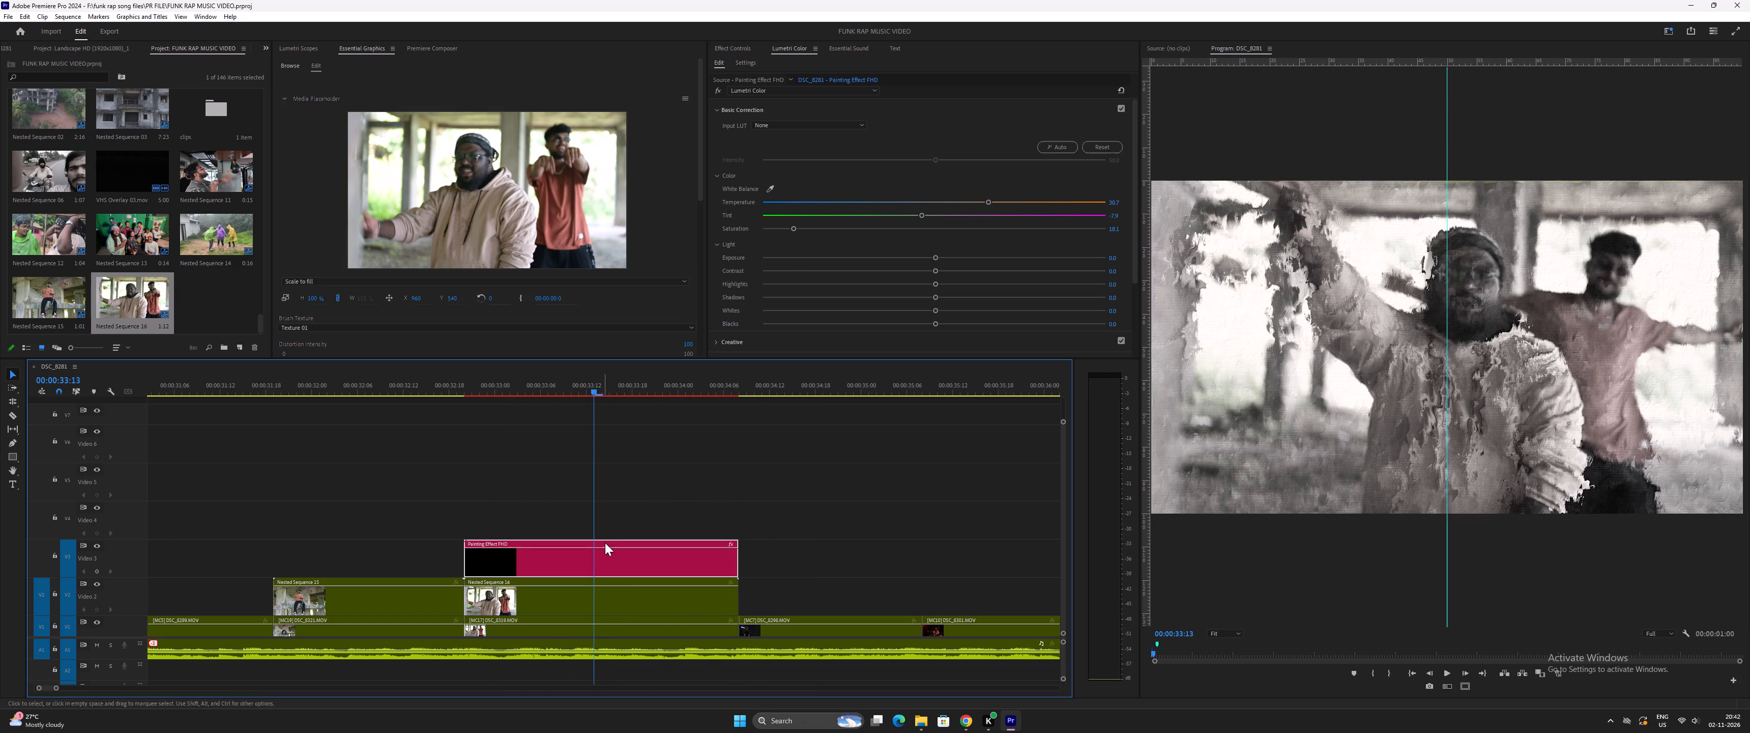
pyautogui.click(600, 555)
pyautogui.scroll(-12, 478, 308)
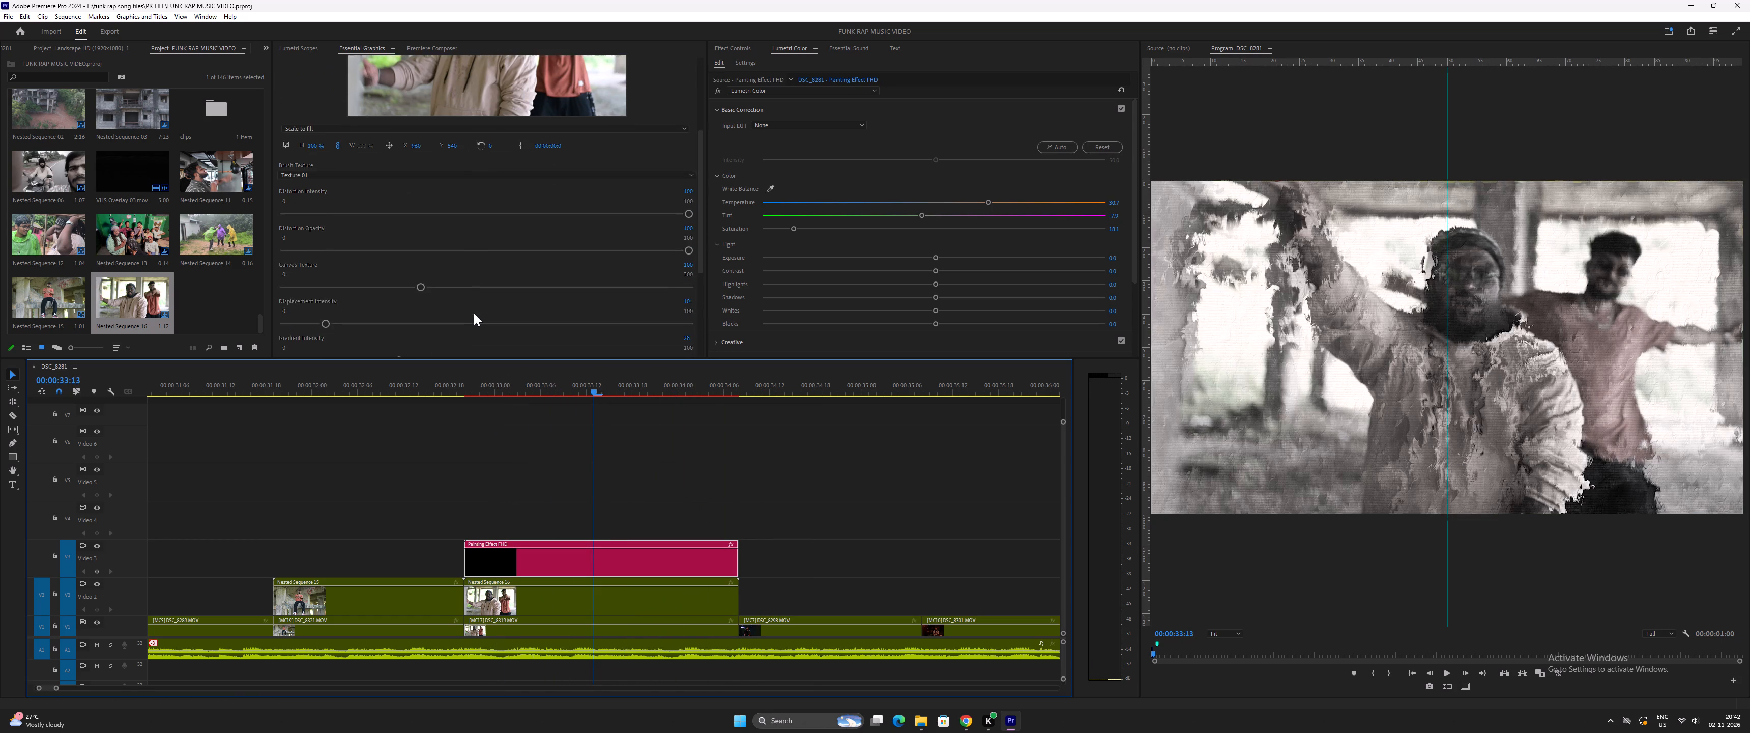
pyautogui.scroll(-10, 474, 313)
pyautogui.scroll(-20, 387, 314)
pyautogui.scroll(-1, 387, 314)
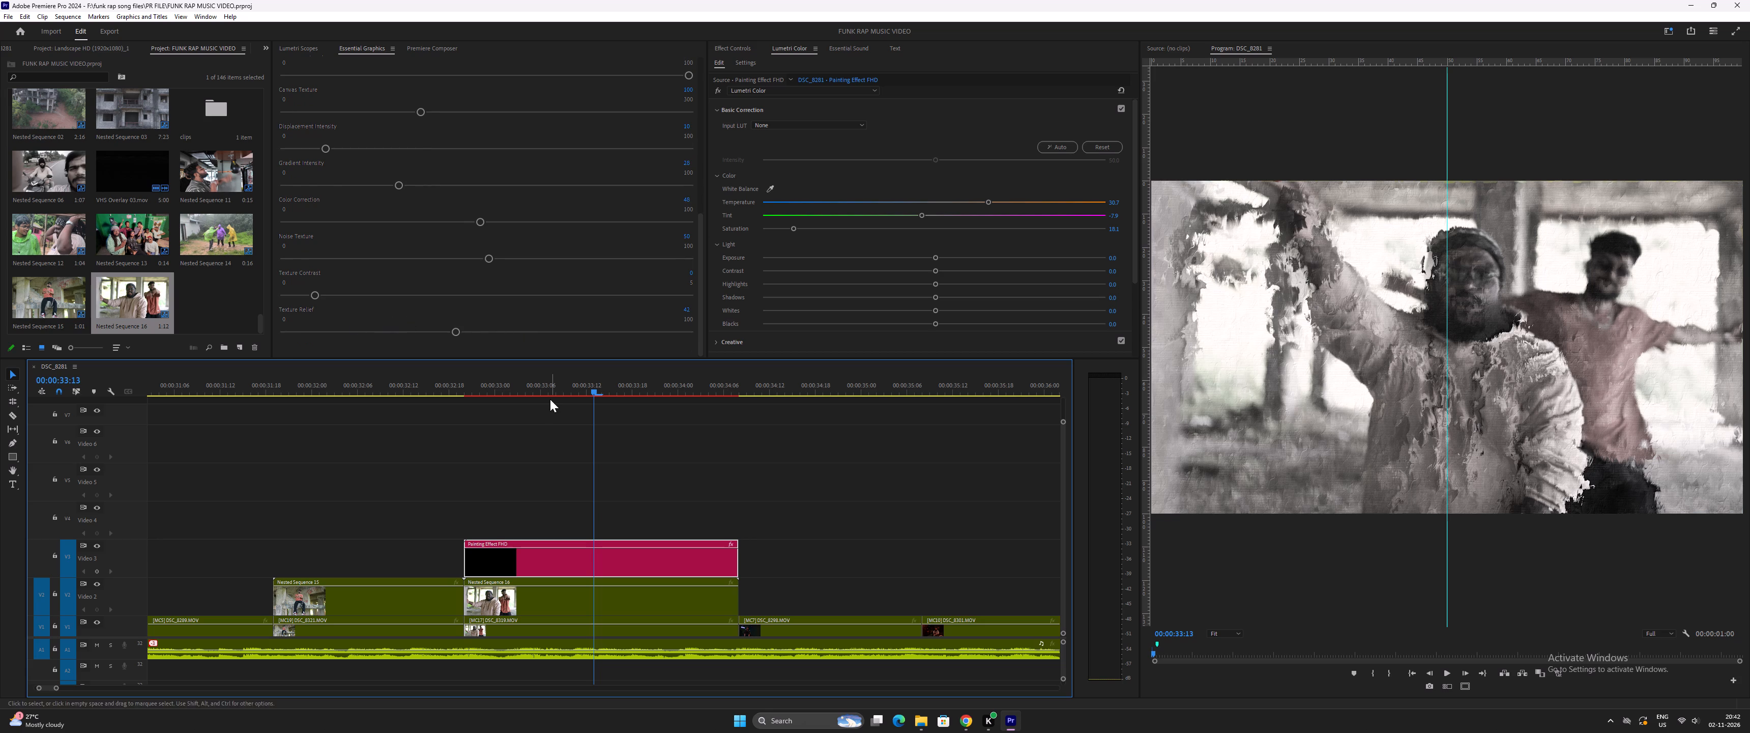
pyautogui.scroll(11, 470, 313)
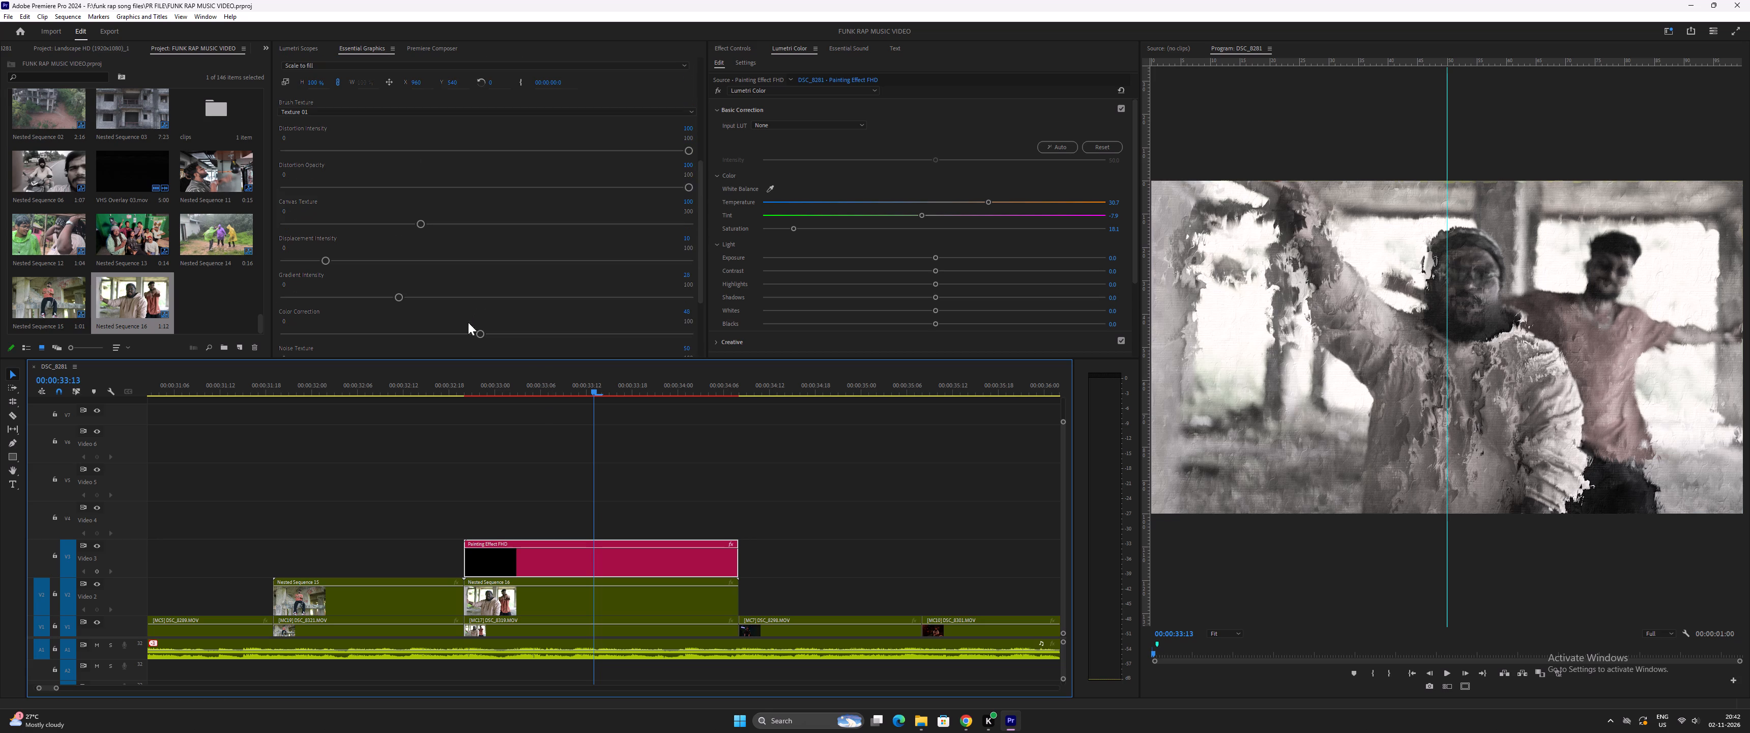
pyautogui.click(452, 394)
pyautogui.press('space')
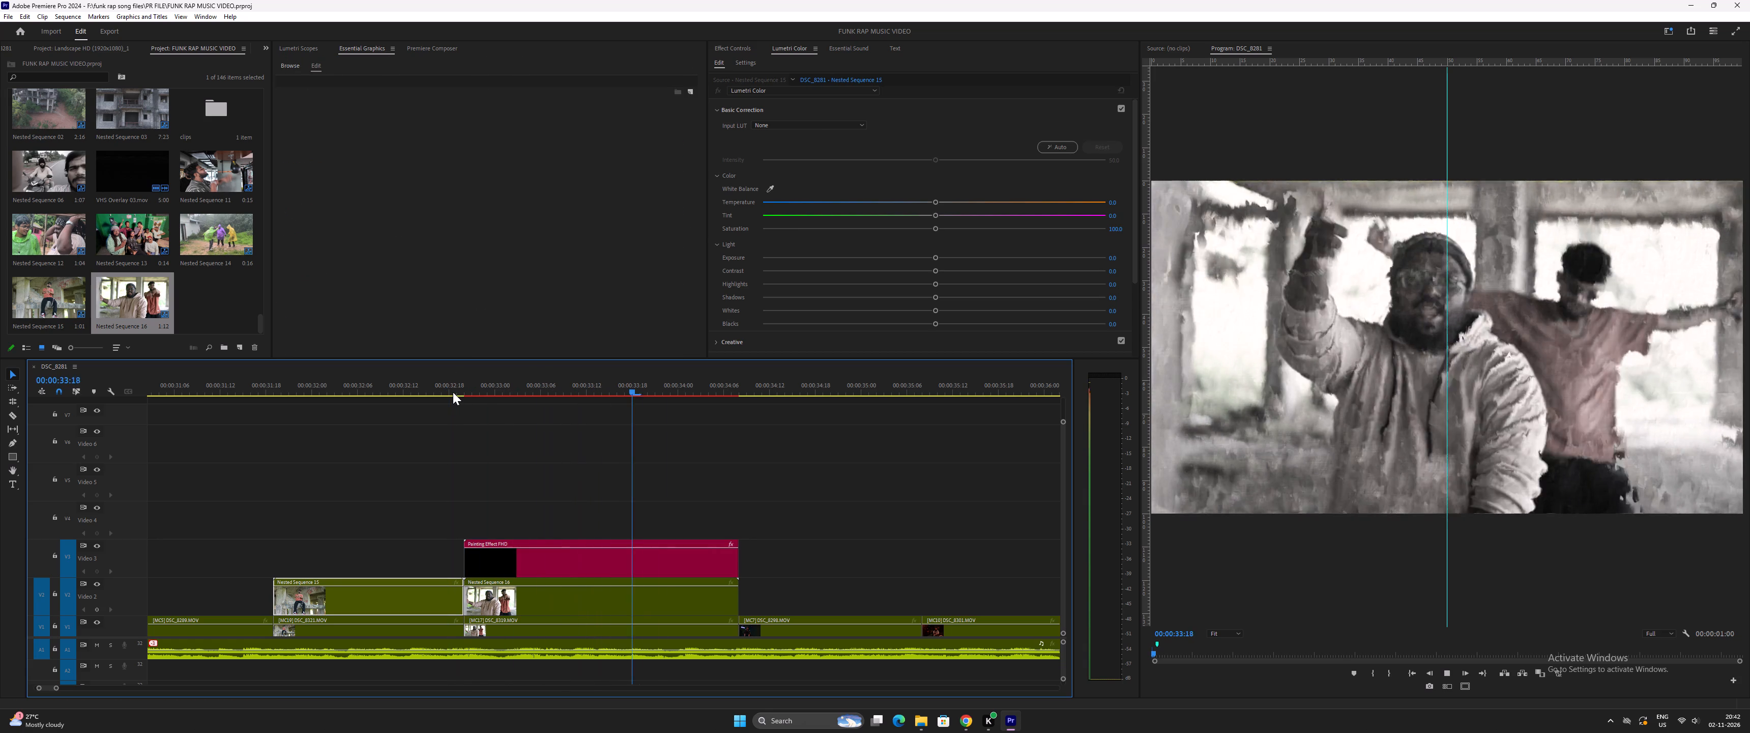
pyautogui.press('space')
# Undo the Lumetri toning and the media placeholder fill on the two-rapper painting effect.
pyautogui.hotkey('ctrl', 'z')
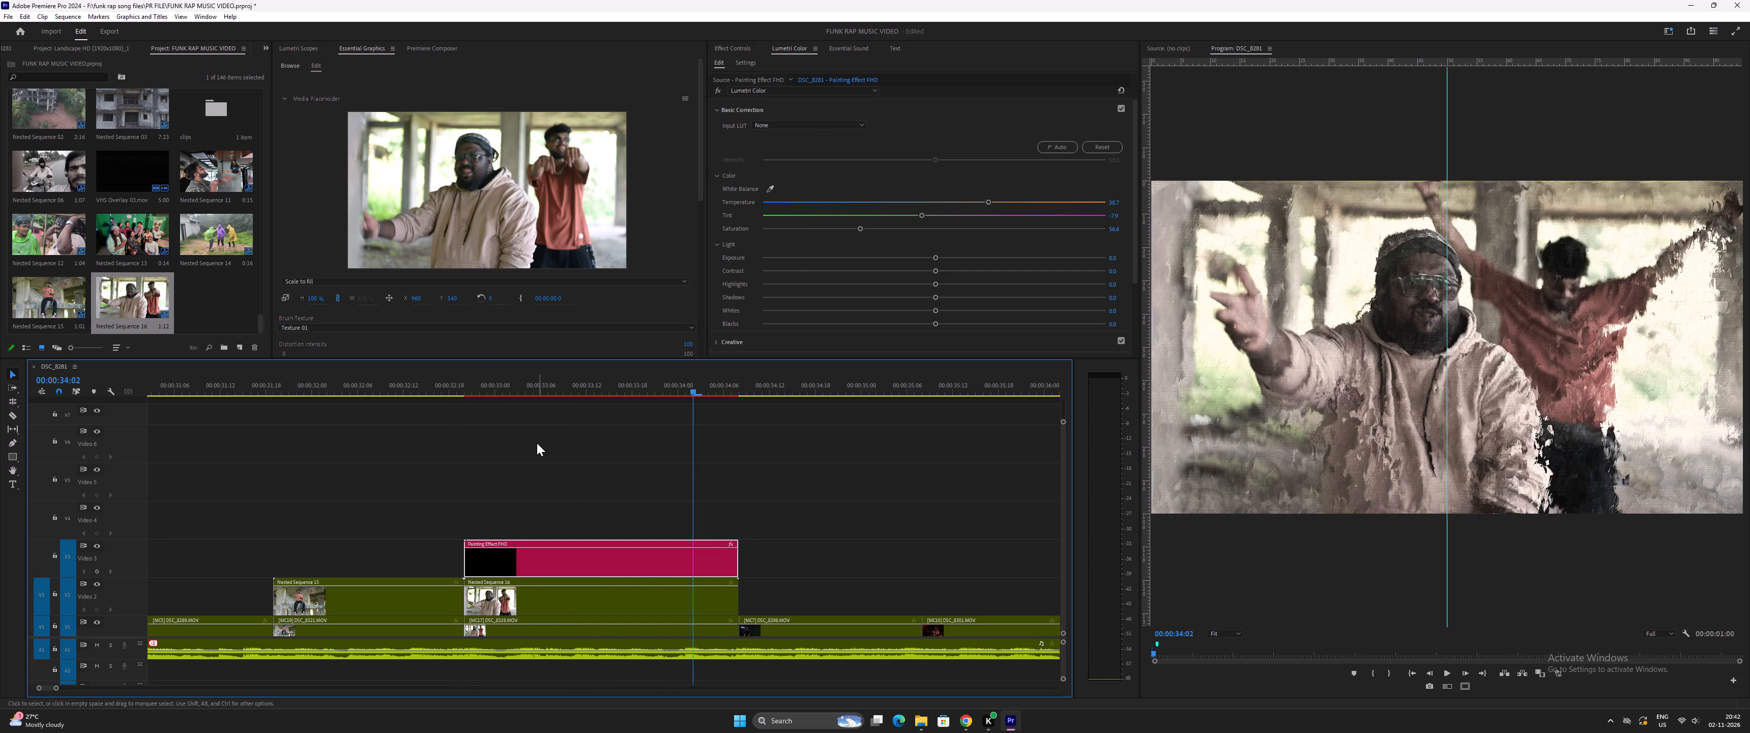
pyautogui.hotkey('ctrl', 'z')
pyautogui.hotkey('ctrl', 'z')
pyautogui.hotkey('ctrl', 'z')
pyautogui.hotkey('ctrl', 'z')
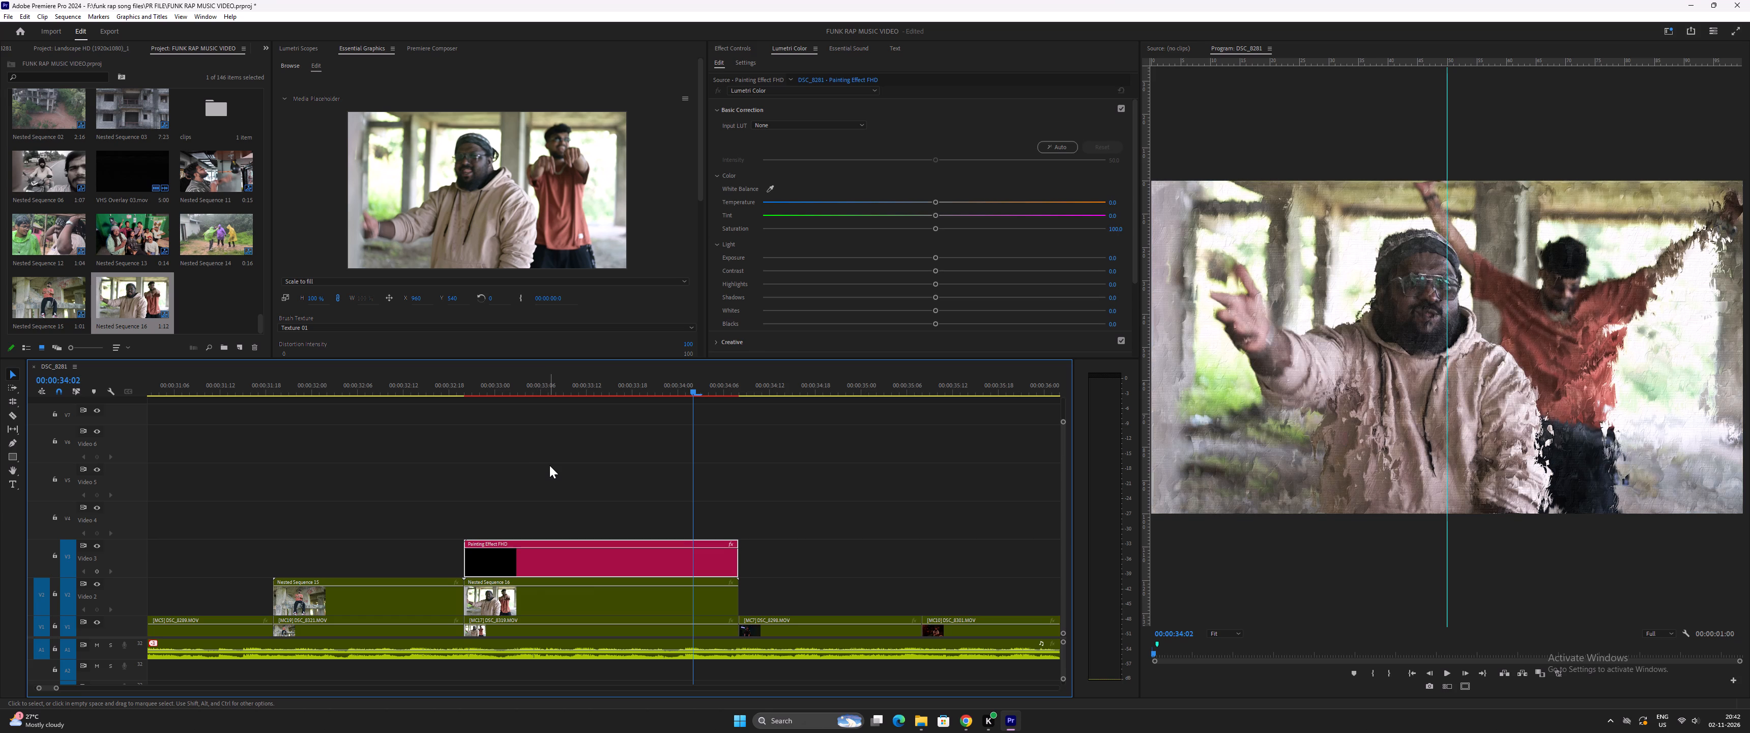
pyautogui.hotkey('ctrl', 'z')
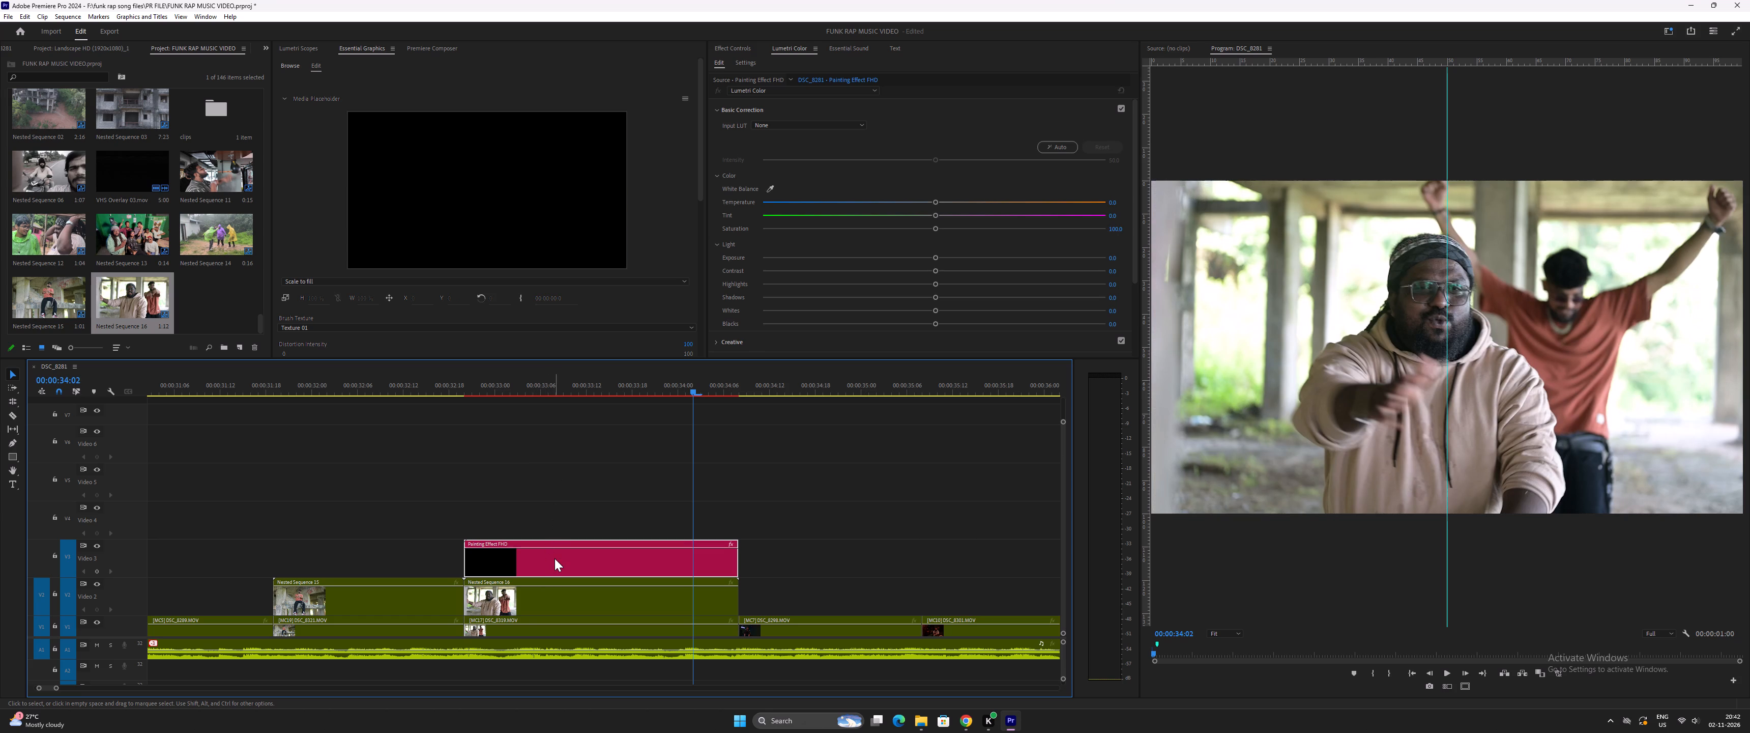
# Delete the Painting Effect FHD graphic above the two-rapper shot and save the project.
pyautogui.click(507, 561)
pyautogui.press('Delete')
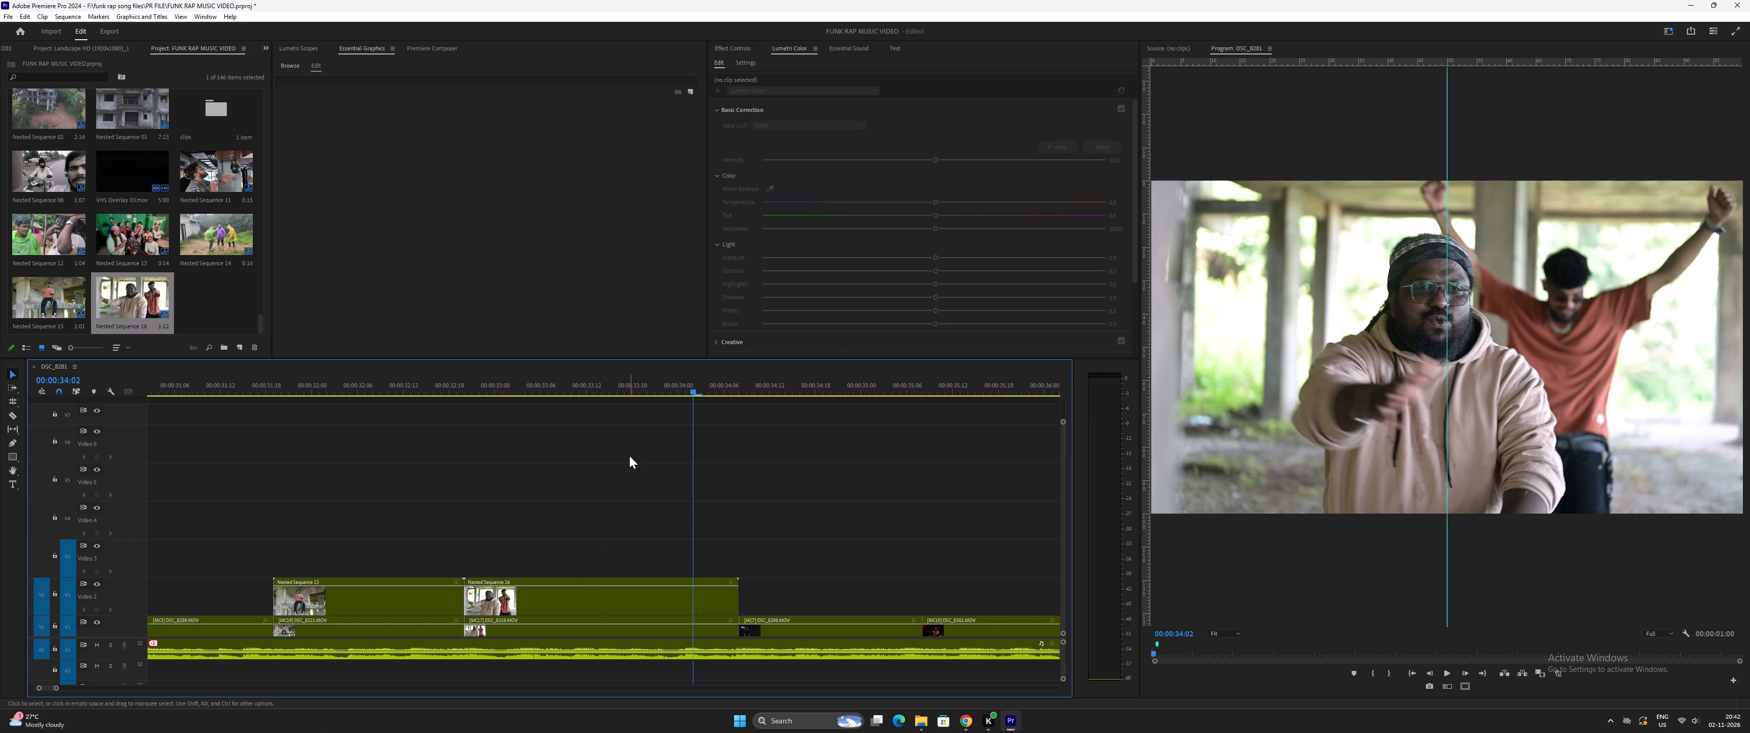
pyautogui.write('--')
pyautogui.press('-')
pyautogui.press('=')
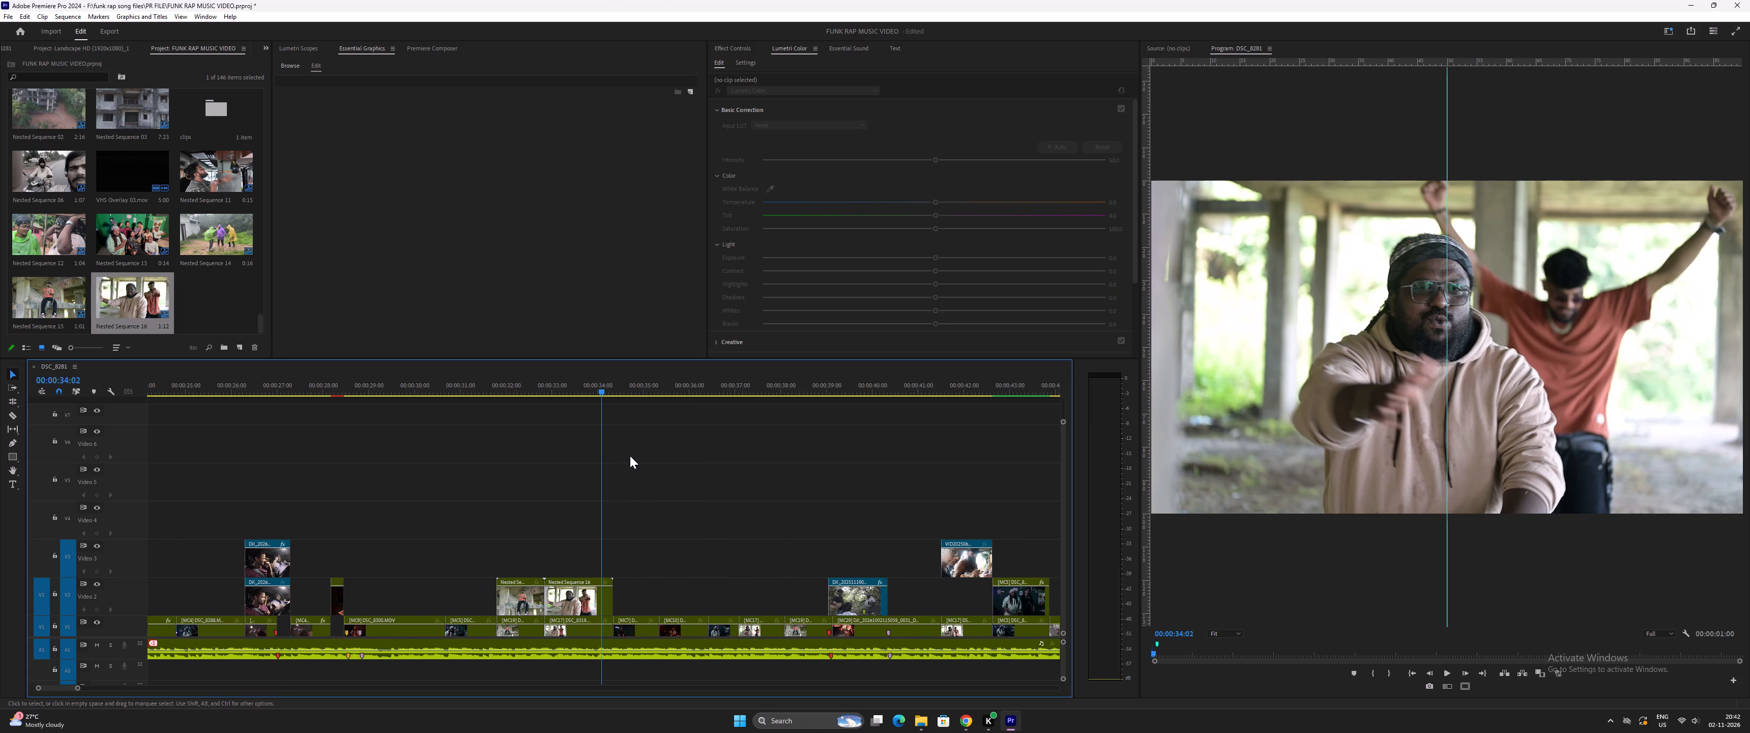
pyautogui.hotkey('ctrl', 's')
pyautogui.hotkey('ctrl', 's')
pyautogui.hotkey('ctrl', 's')
pyautogui.hotkey('ctrl', 's')
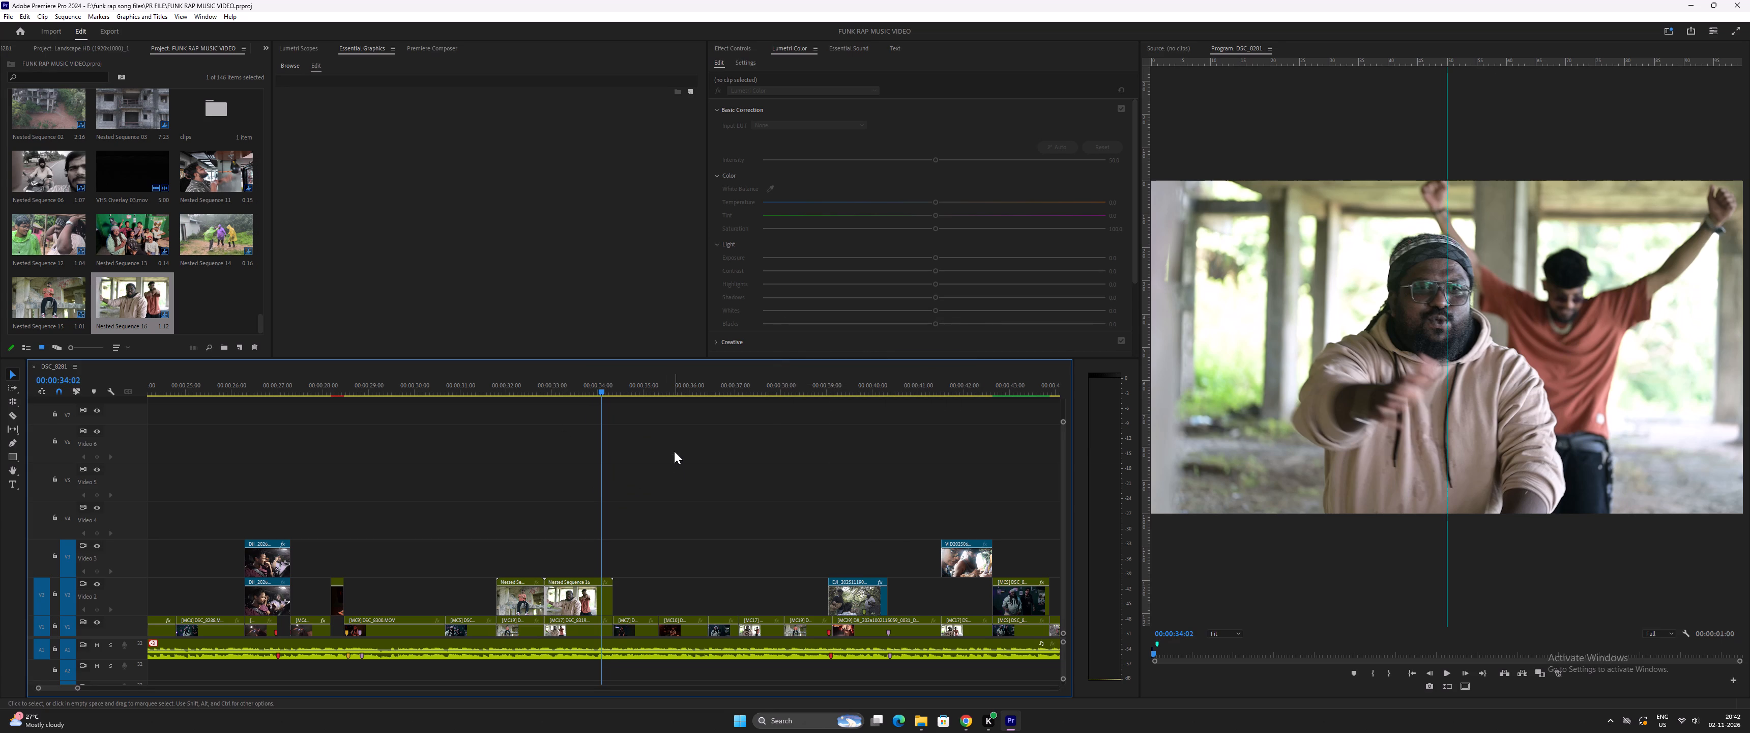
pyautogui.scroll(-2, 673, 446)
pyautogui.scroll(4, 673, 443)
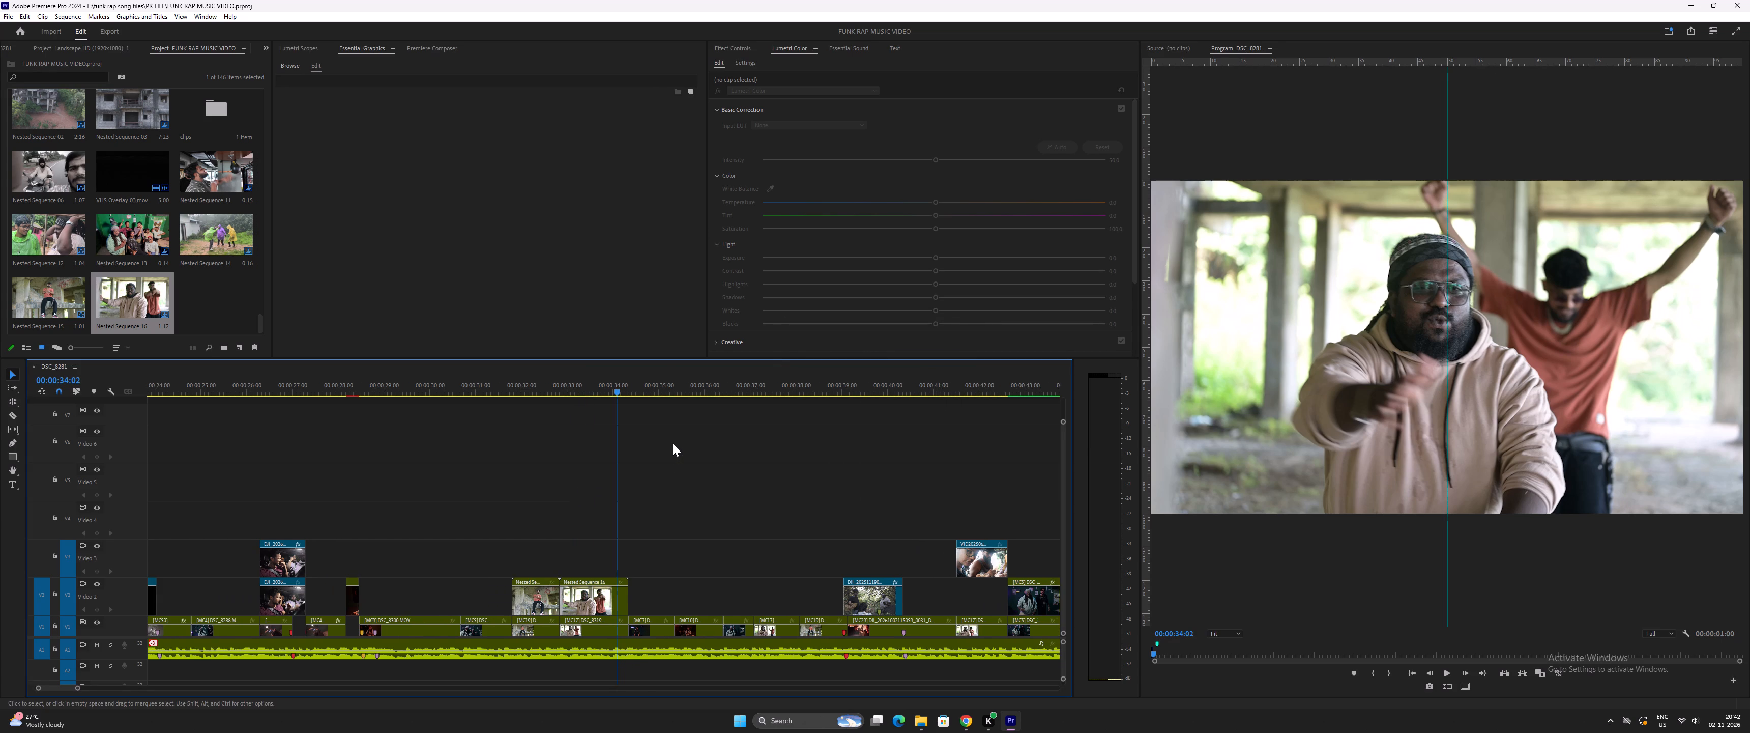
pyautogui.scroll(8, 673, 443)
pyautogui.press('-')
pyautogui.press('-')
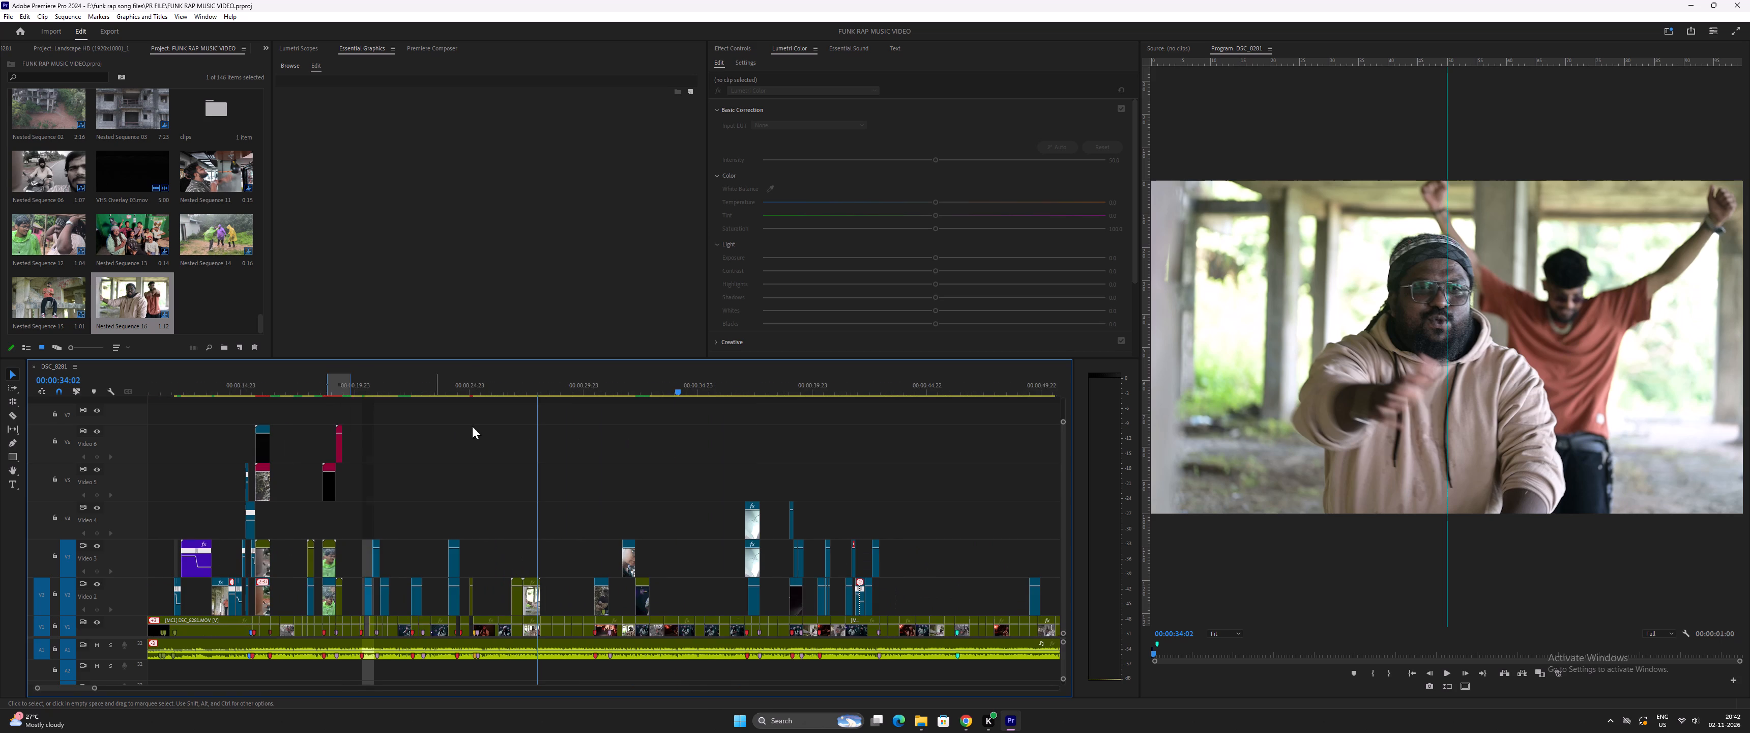
# Switch to File Explorer and open the "effects for boys music video" folder on New Volume (D:).
pyautogui.click(922, 719)
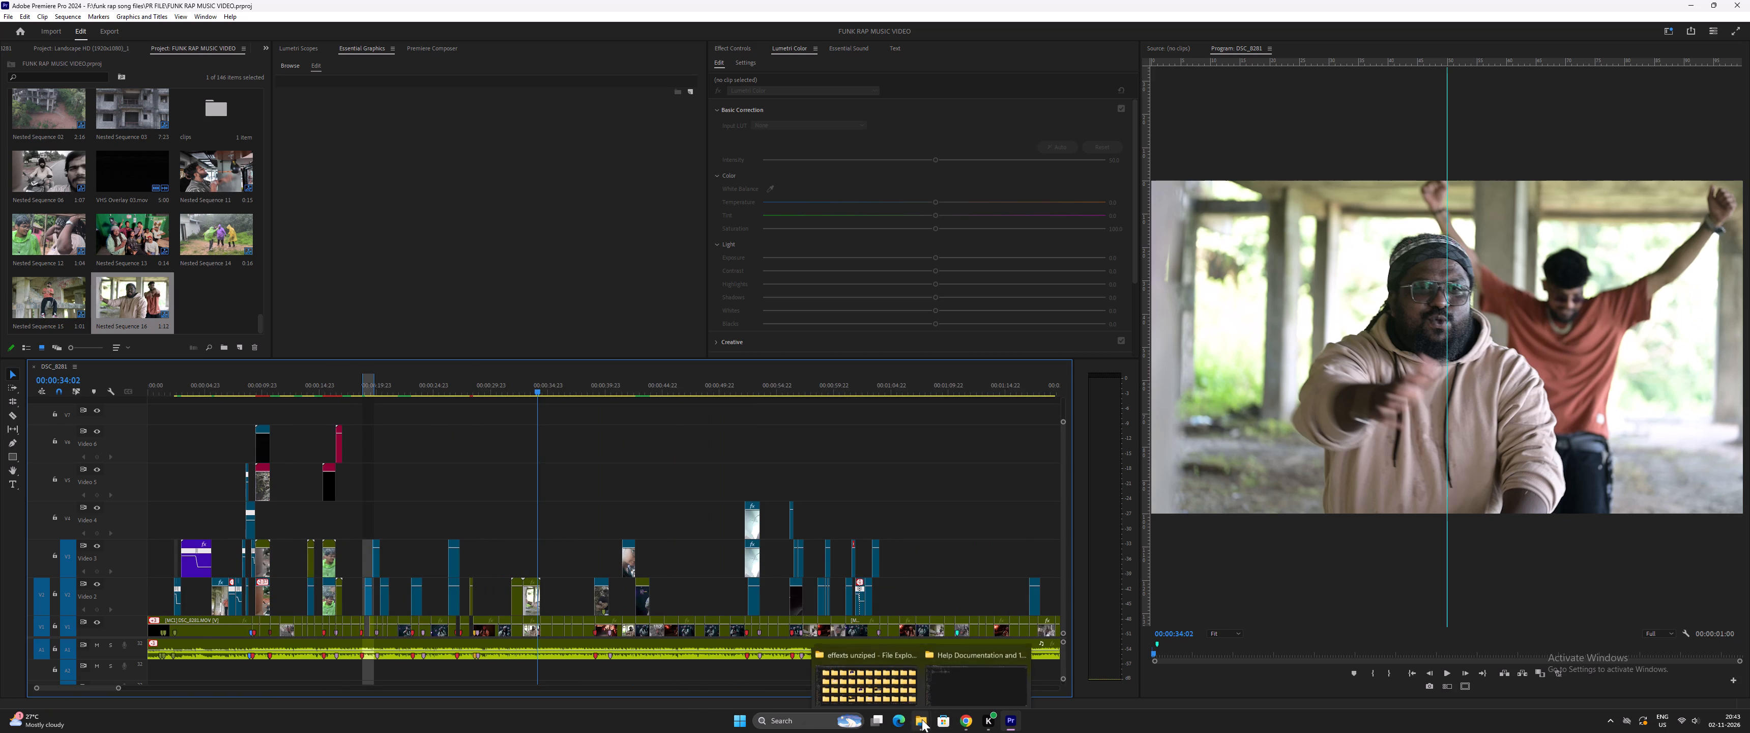
pyautogui.click(947, 671)
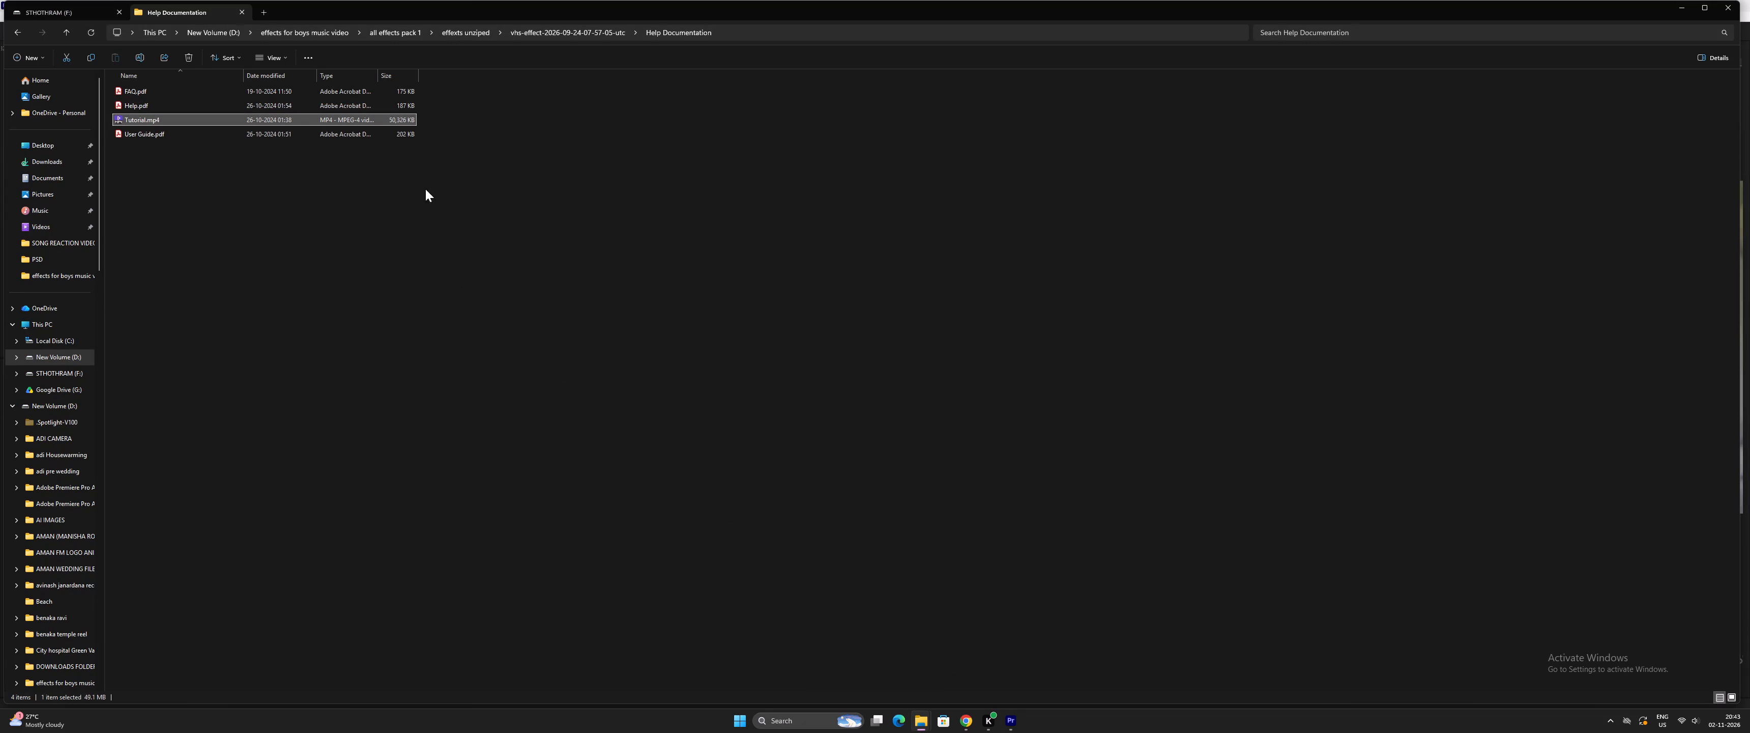
pyautogui.click(71, 8)
pyautogui.scroll(2, 53, 165)
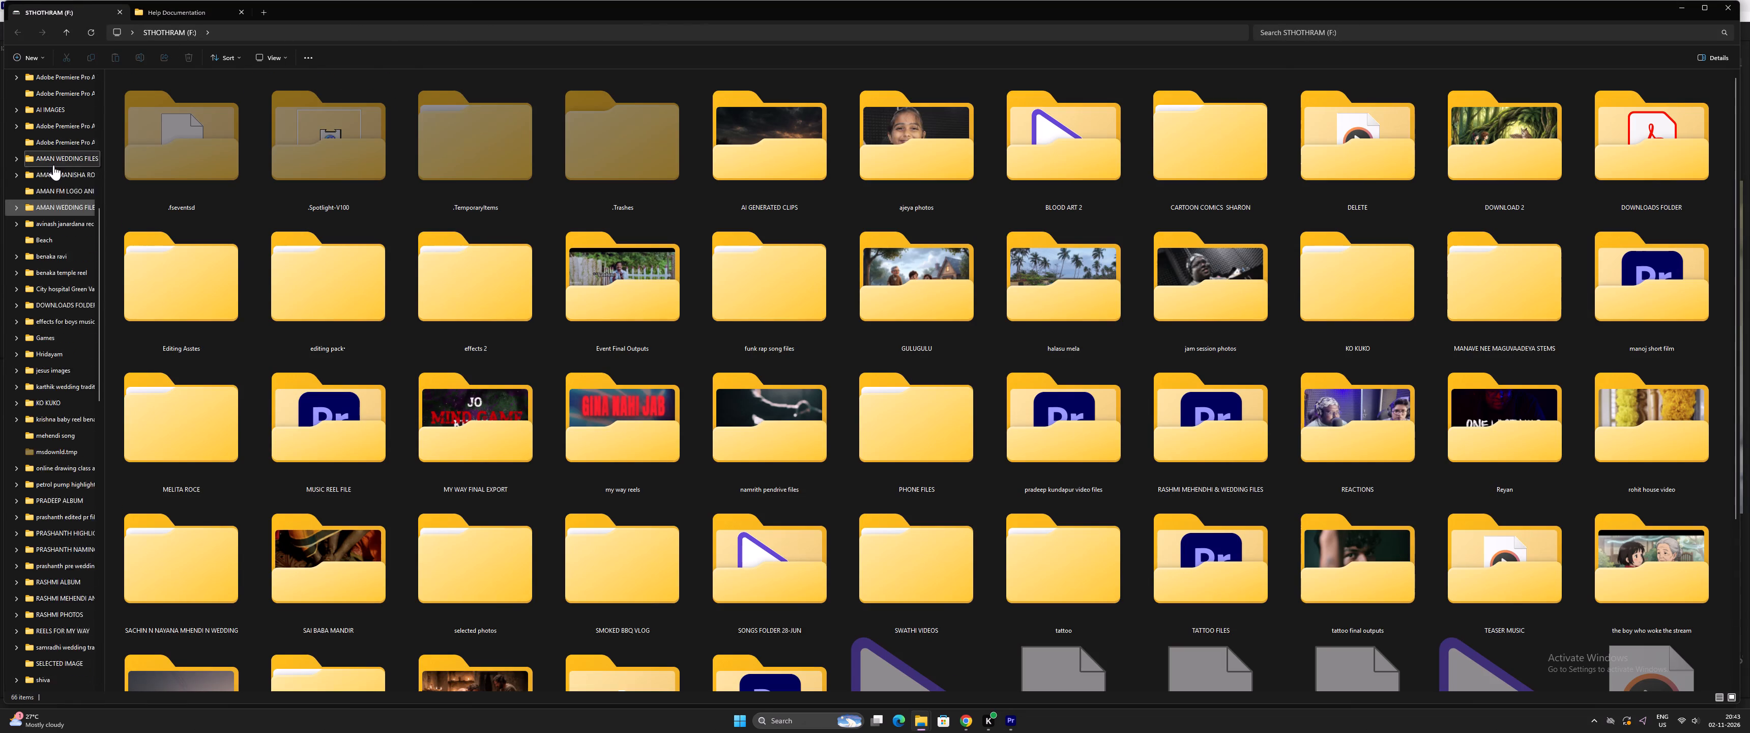
pyautogui.scroll(14, 53, 165)
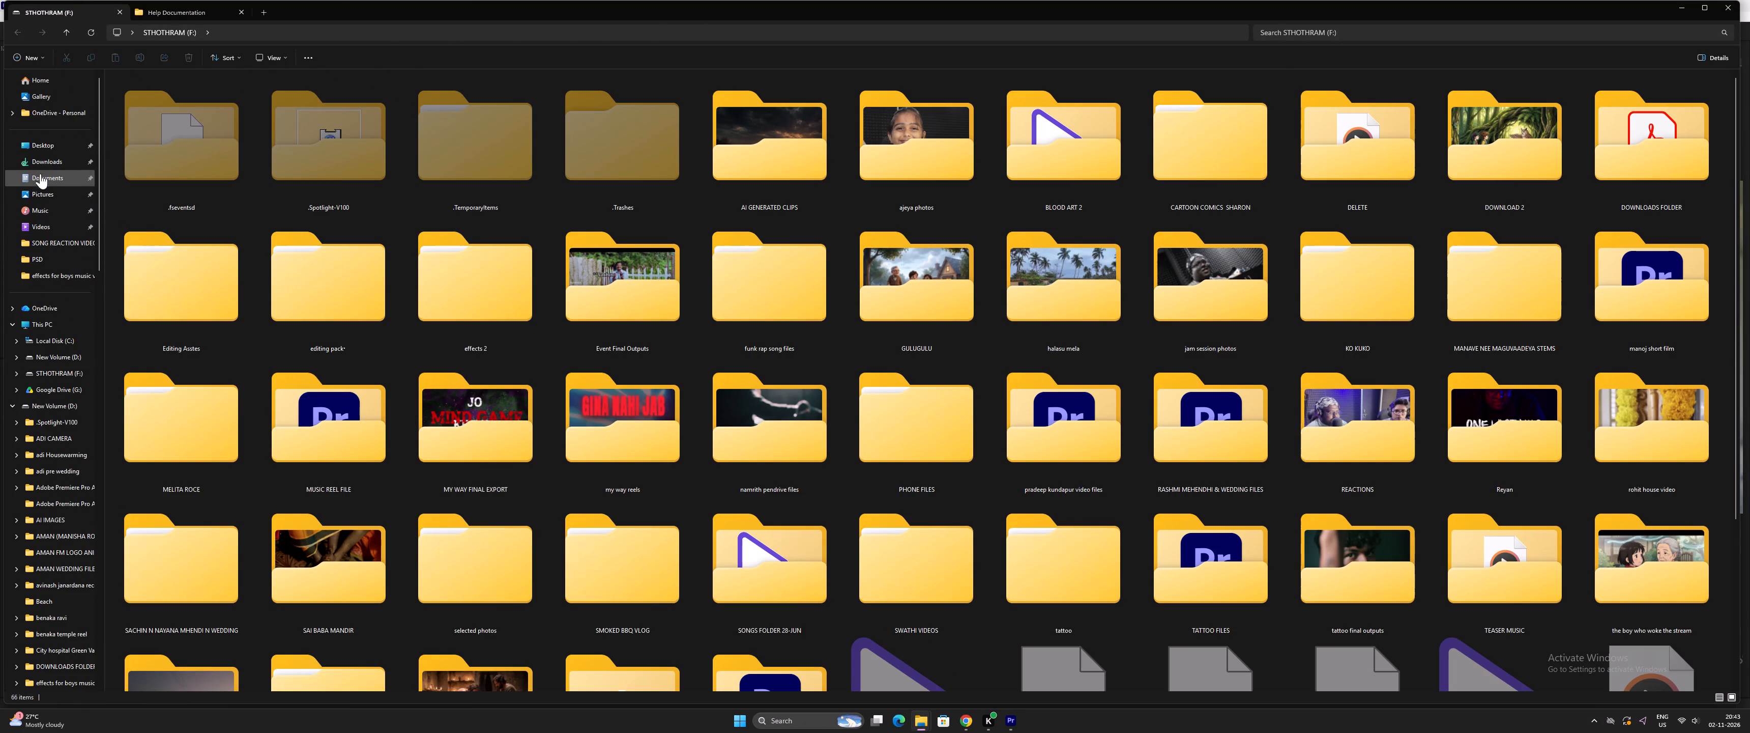
pyautogui.click(42, 324)
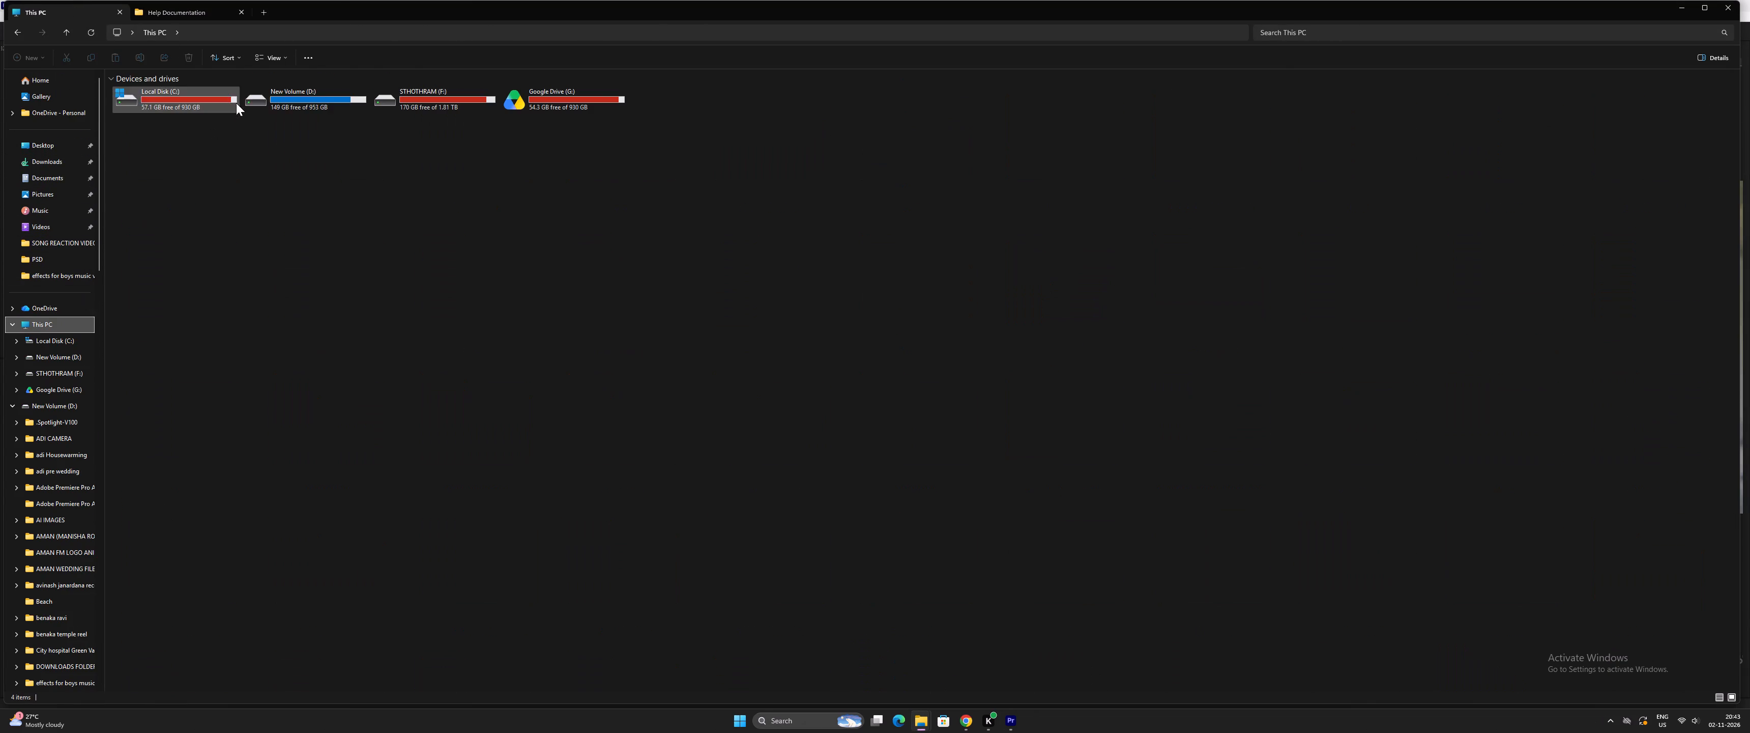
pyautogui.doubleClick(304, 94)
pyautogui.doubleClick(771, 313)
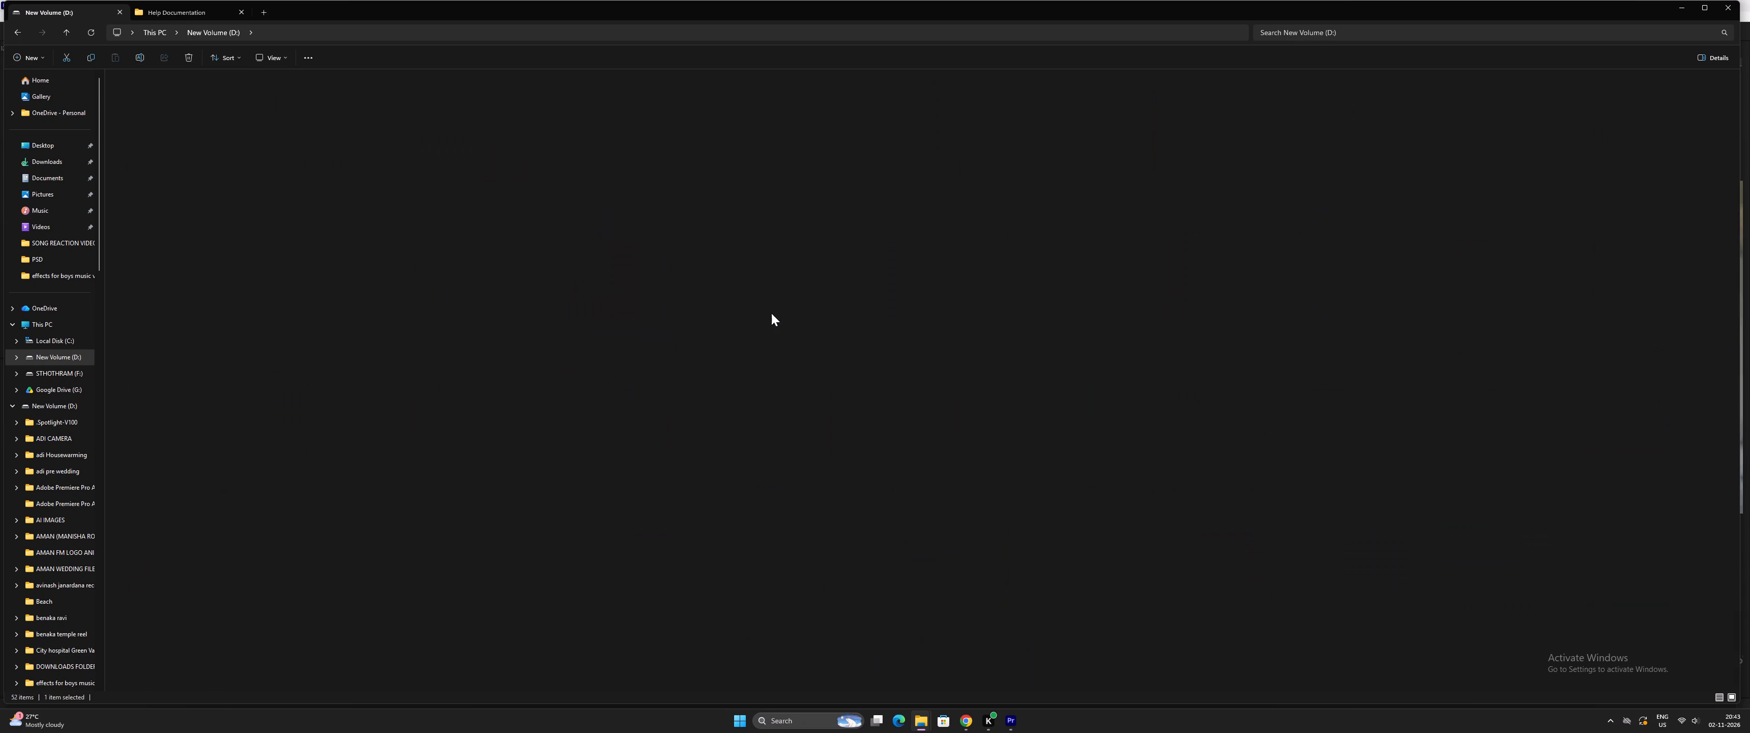
pyautogui.click(65, 23)
pyautogui.click(65, 29)
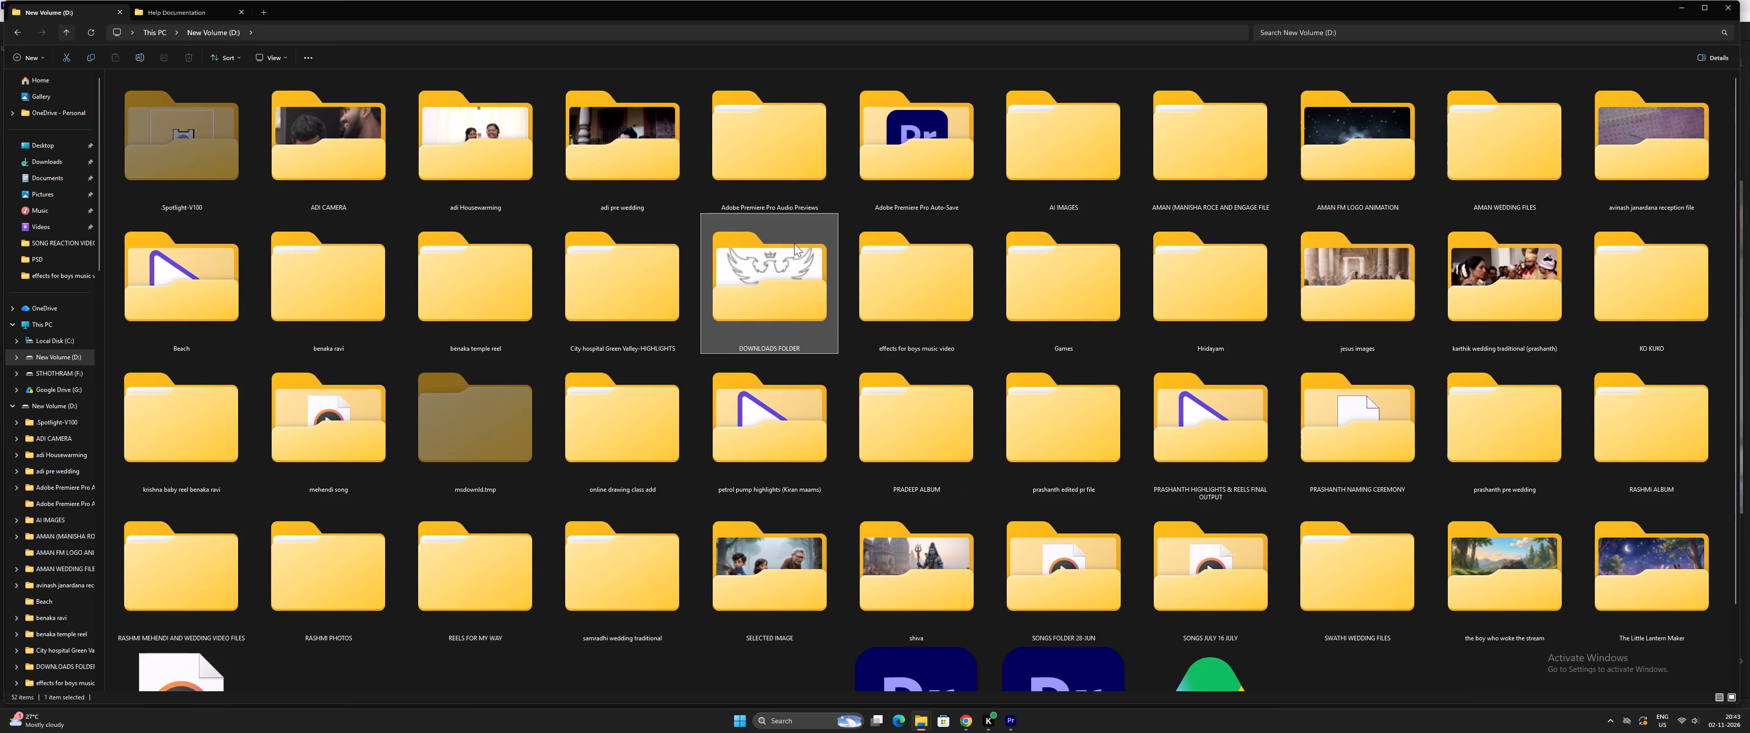
pyautogui.doubleClick(932, 311)
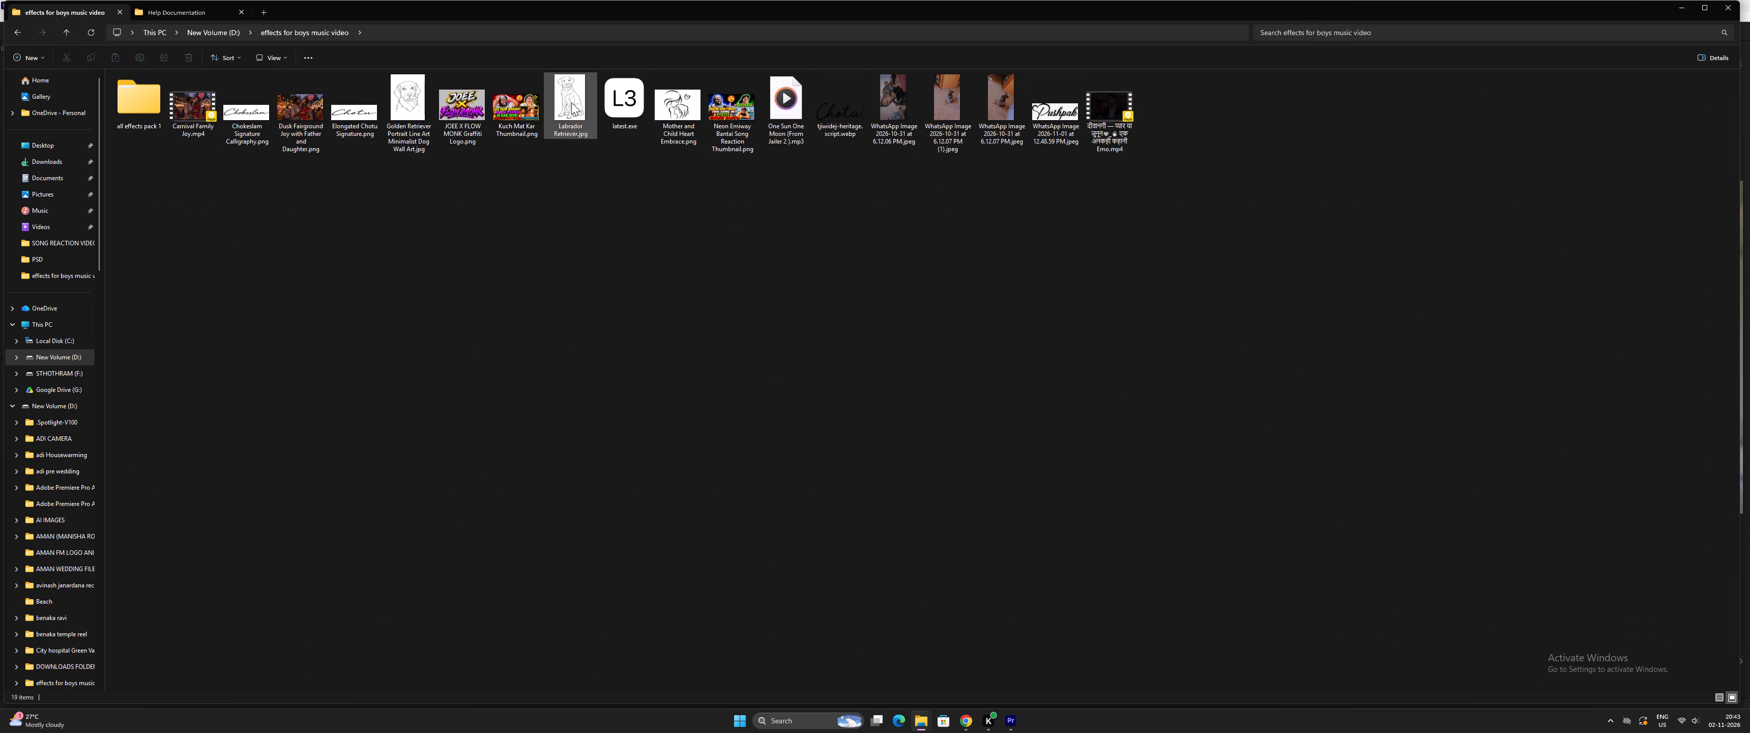
# Play the video Carnival Family Joy.mp4 from the folder.
pyautogui.doubleClick(187, 106)
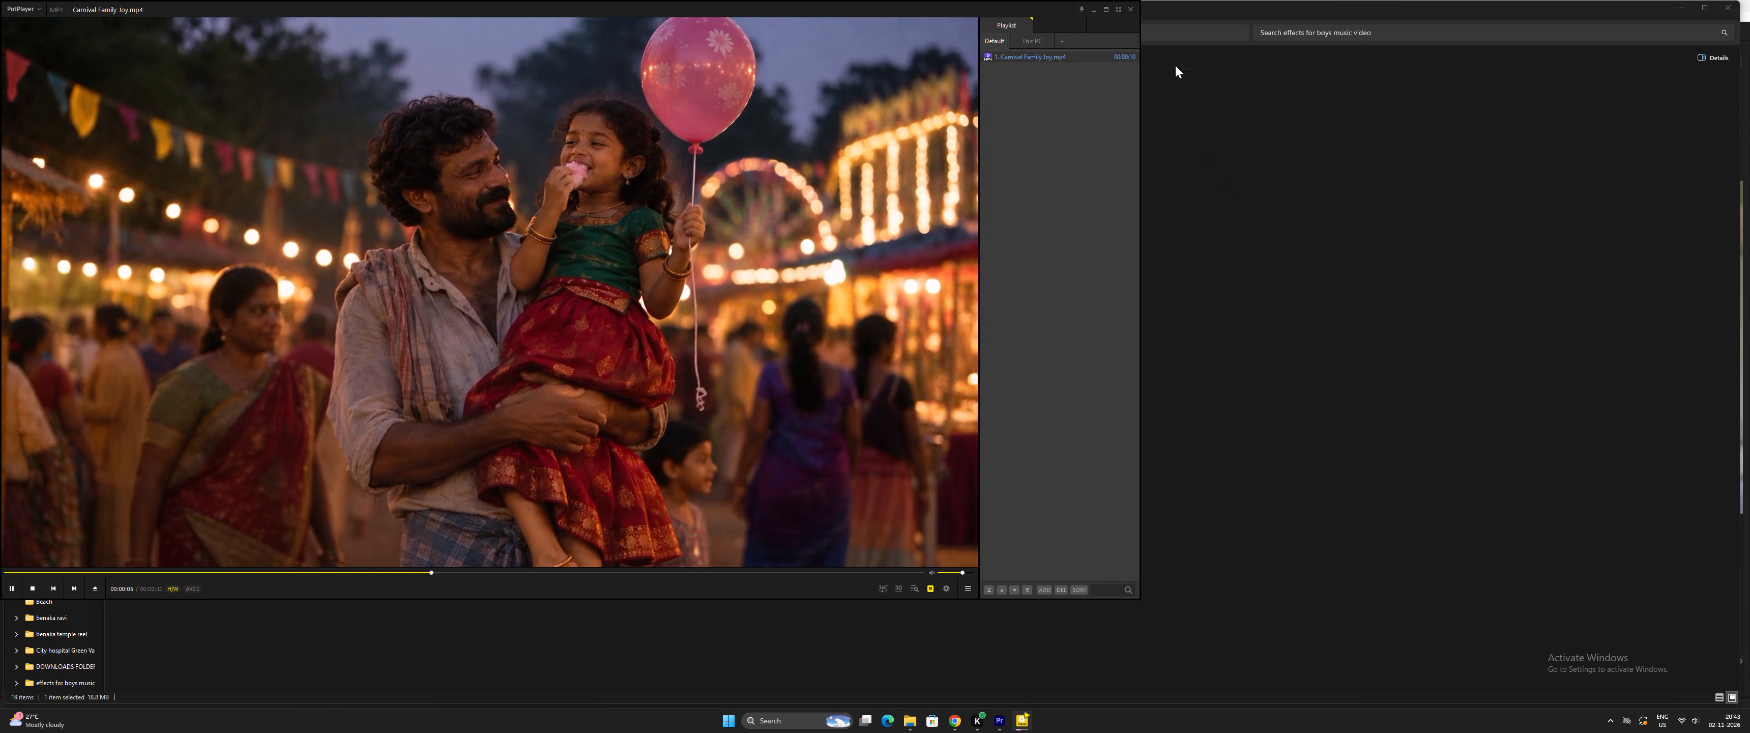
# Close the playing video and copy Carnival Family Joy.mp4 into the AI GENERATED CLIPS folder on STHOTHRAM (F:).
pyautogui.click(1134, 8)
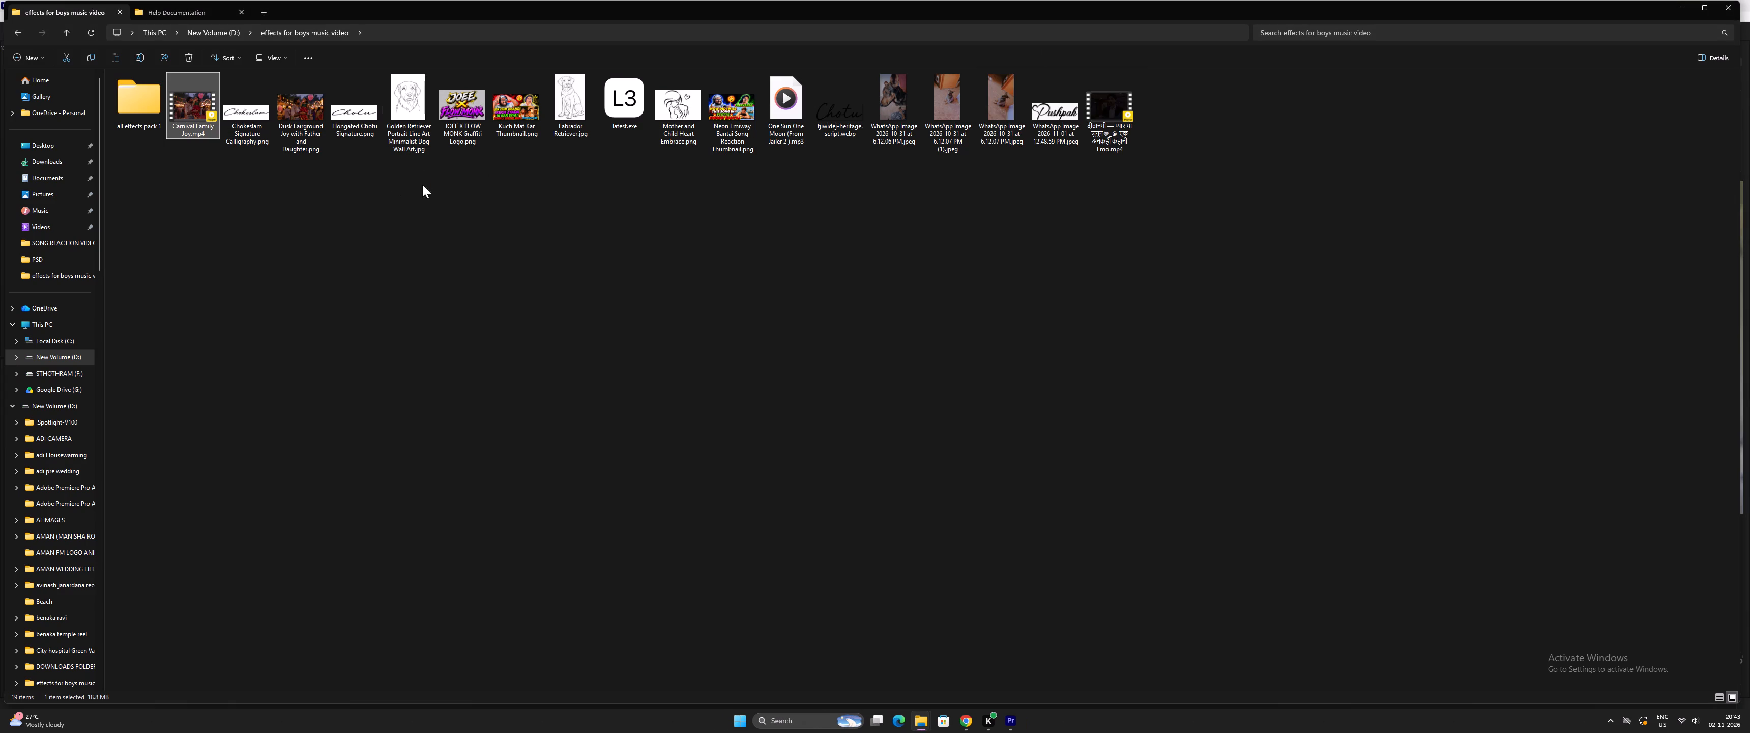
pyautogui.hotkey('ctrl', 'c')
pyautogui.click(62, 27)
pyautogui.click(65, 30)
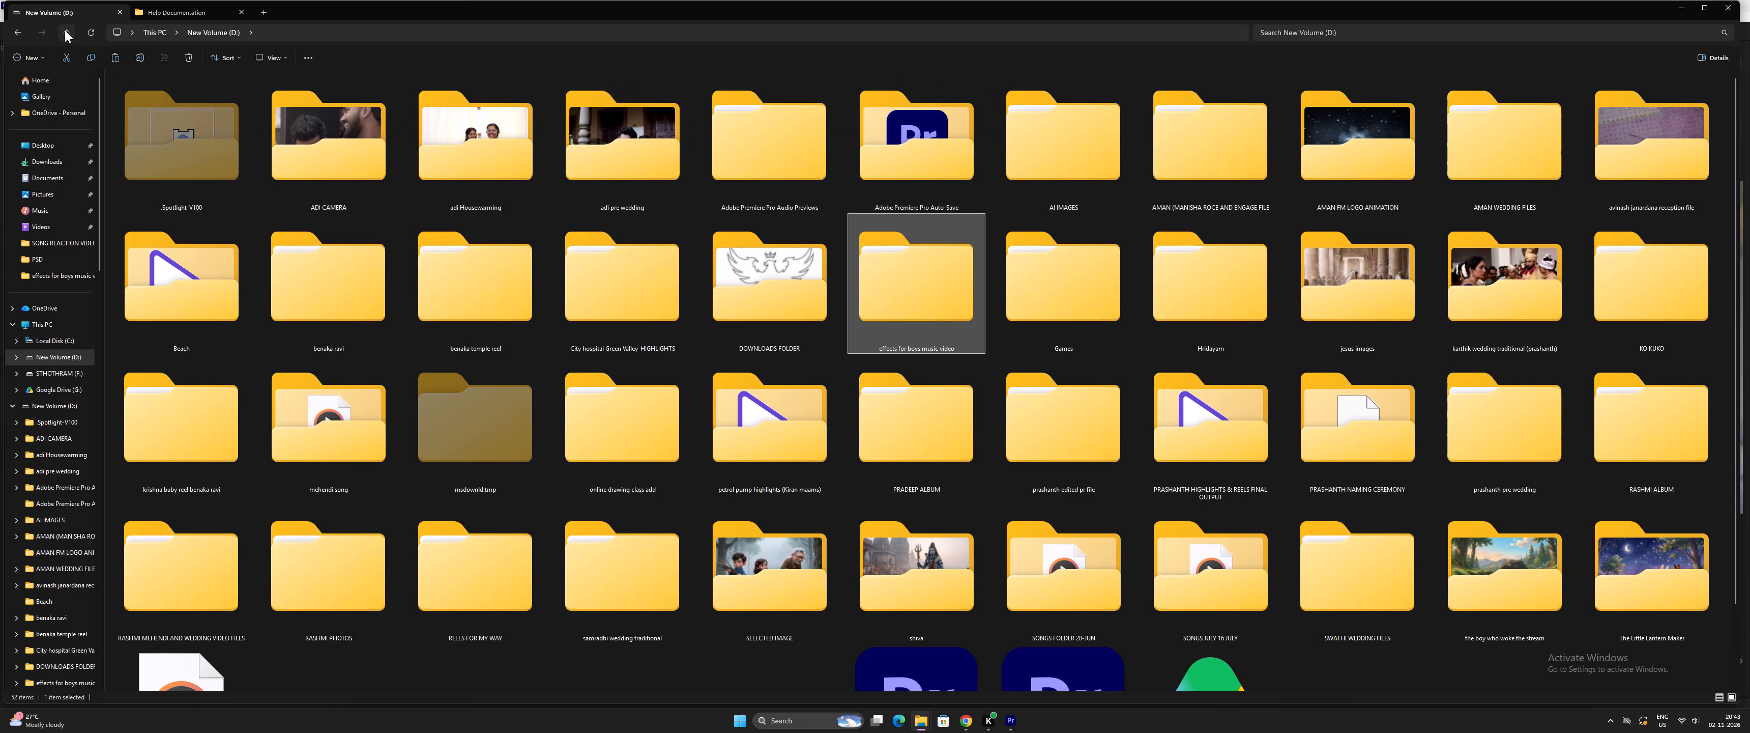
pyautogui.doubleClick(444, 100)
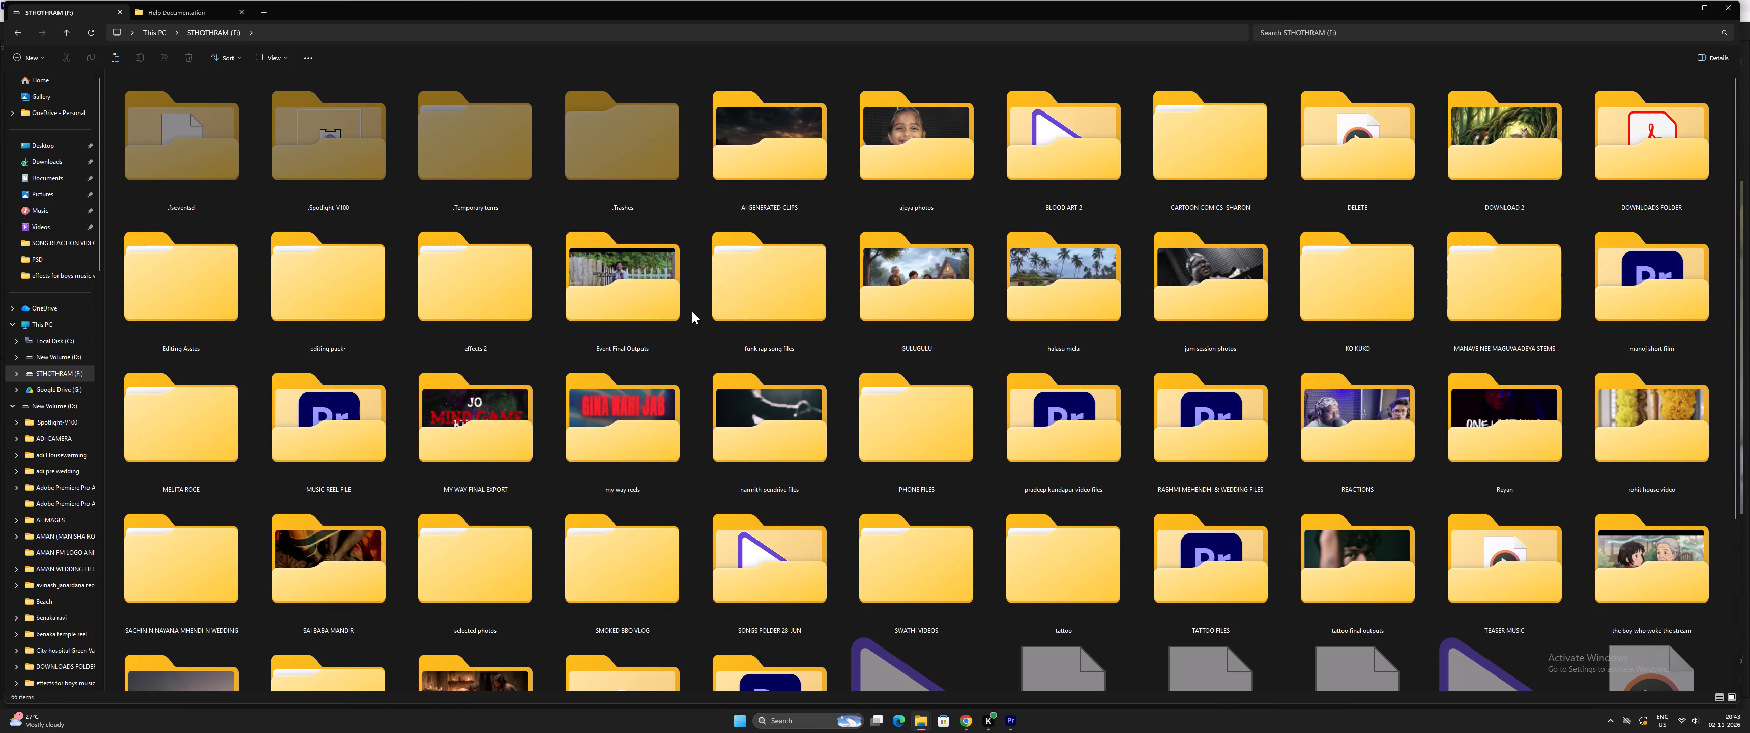
pyautogui.scroll(-7, 1098, 330)
pyautogui.scroll(6, 1101, 330)
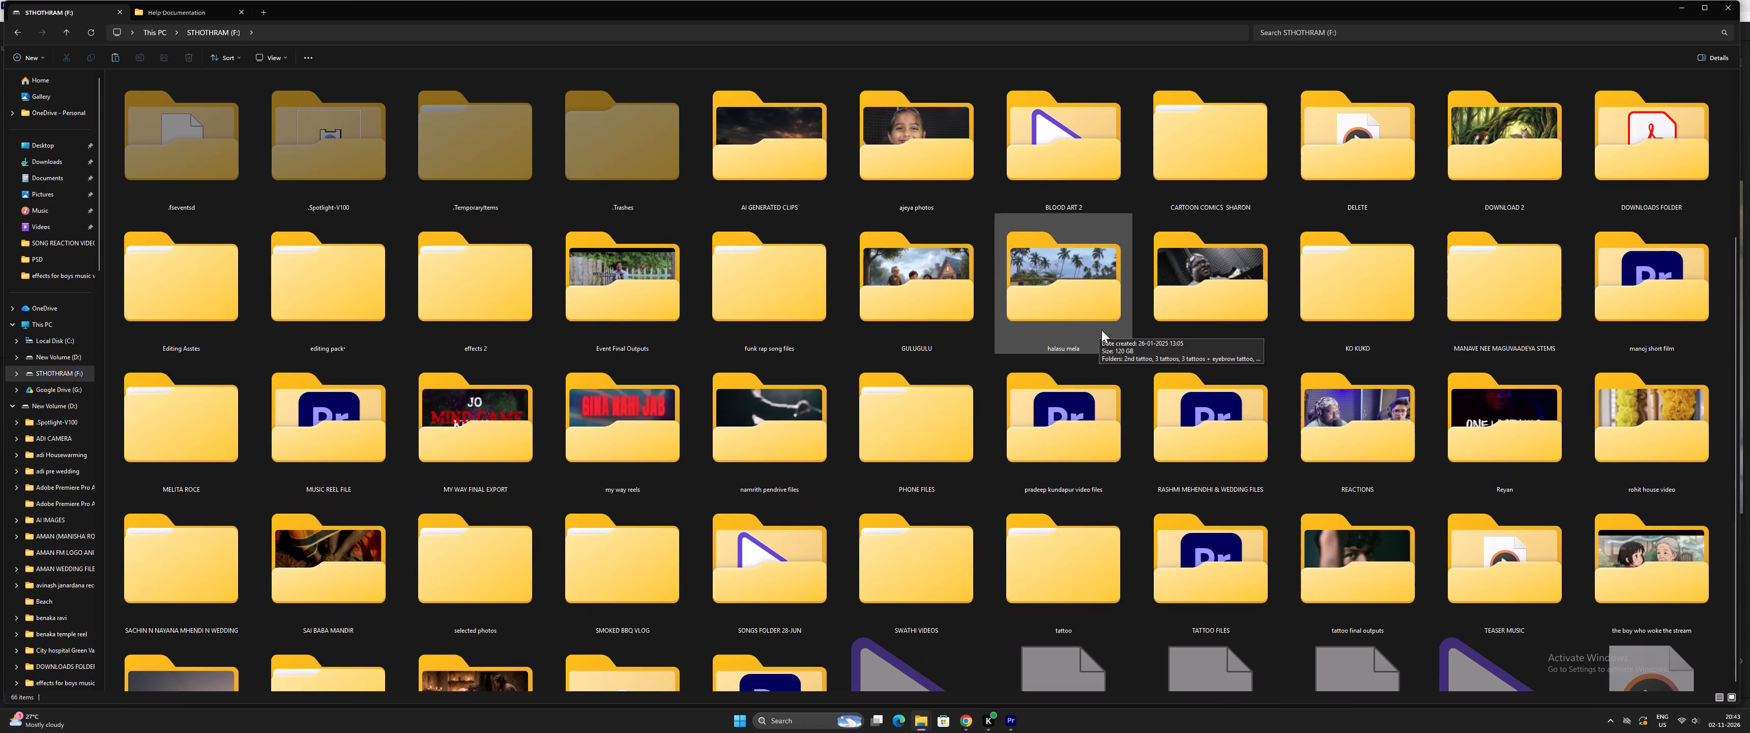
pyautogui.click(1097, 160)
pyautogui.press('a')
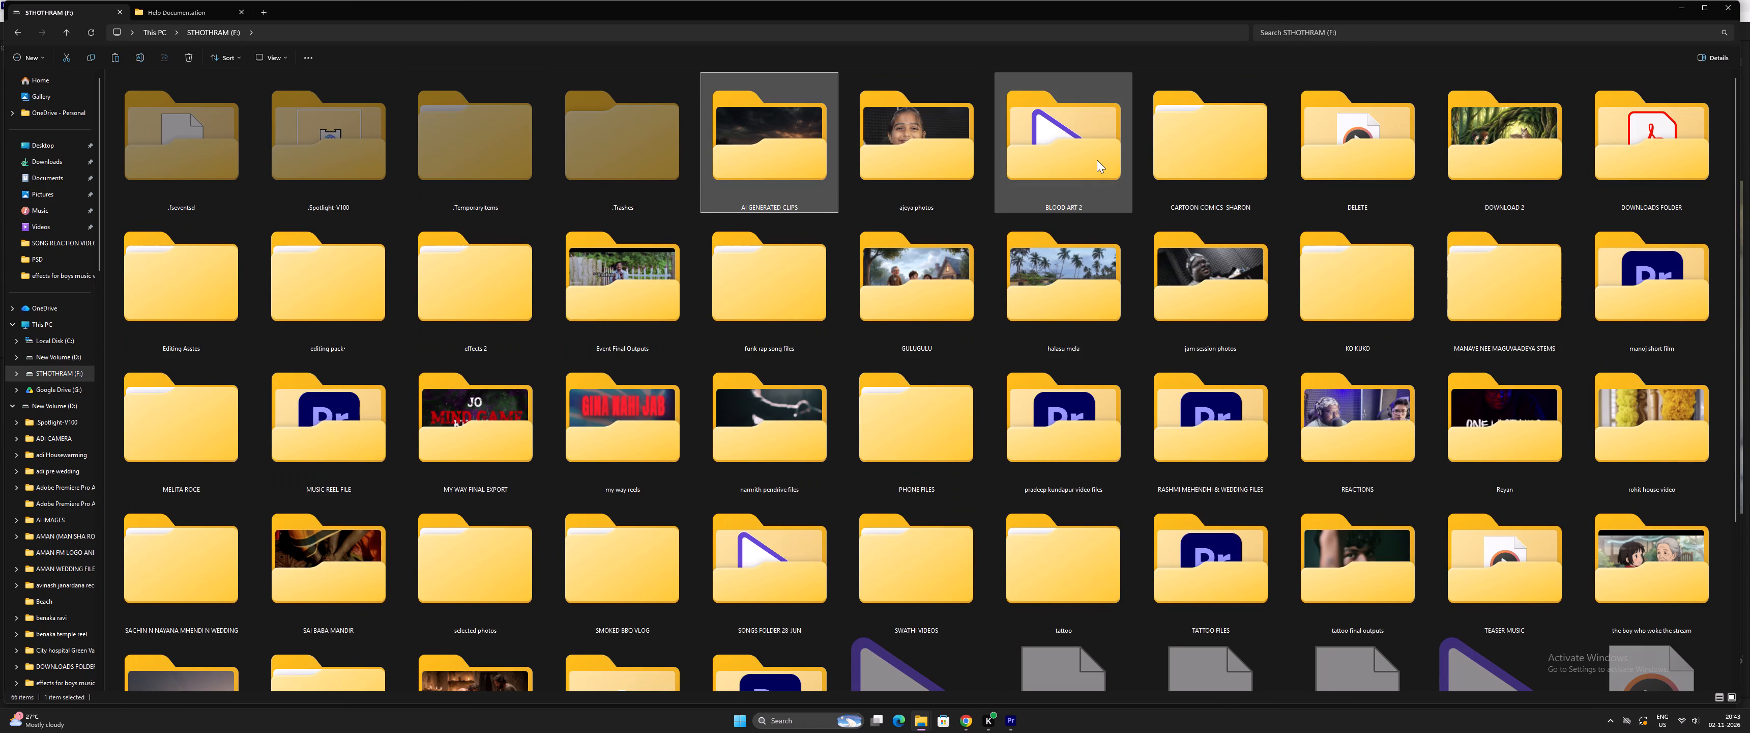
pyautogui.doubleClick(761, 159)
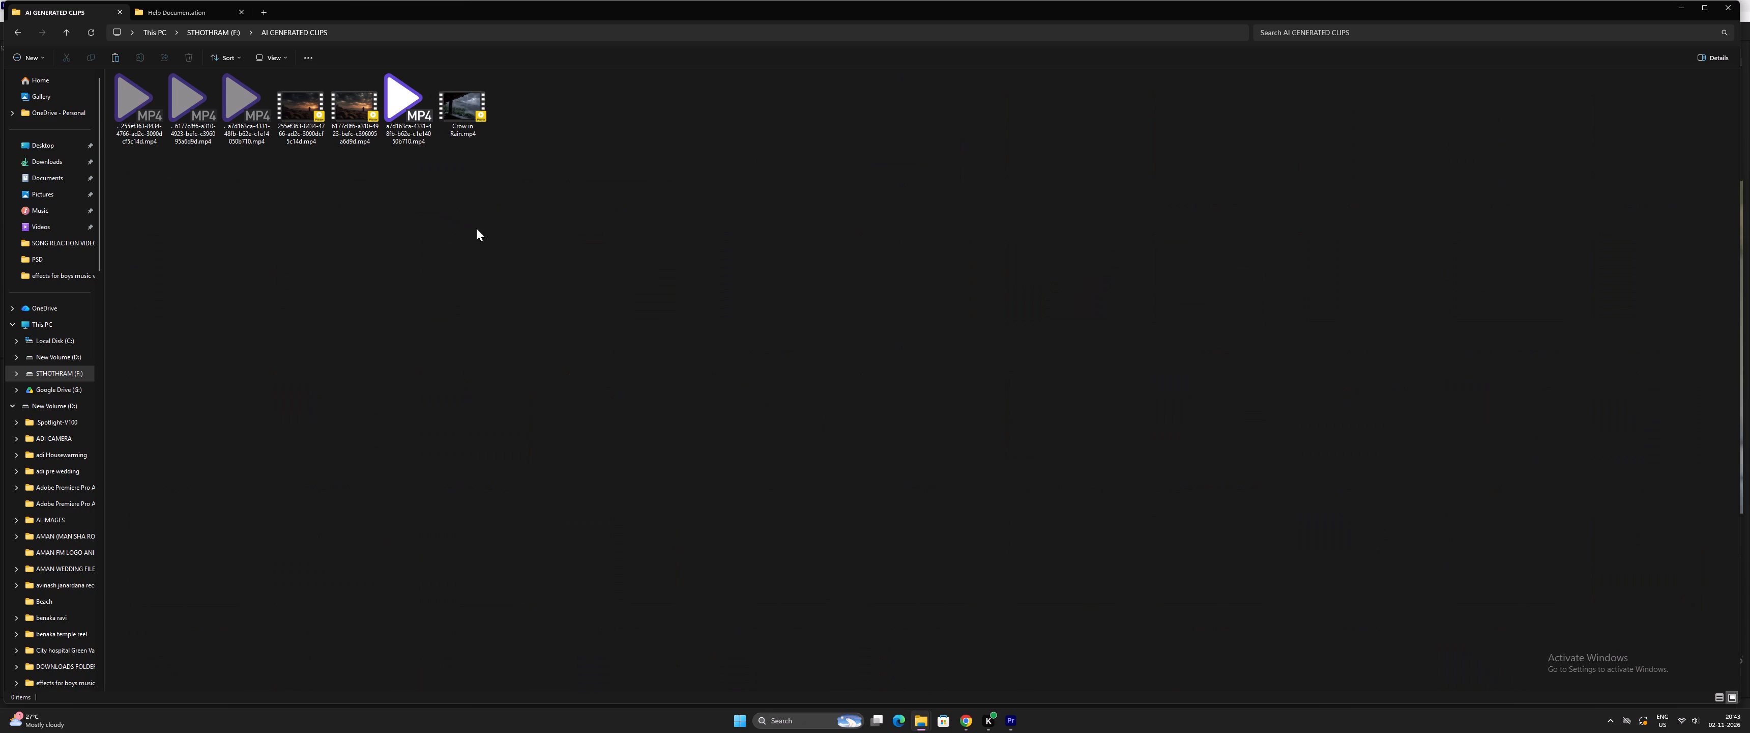
pyautogui.hotkey('ctrl', 'v')
pyautogui.click(566, 228)
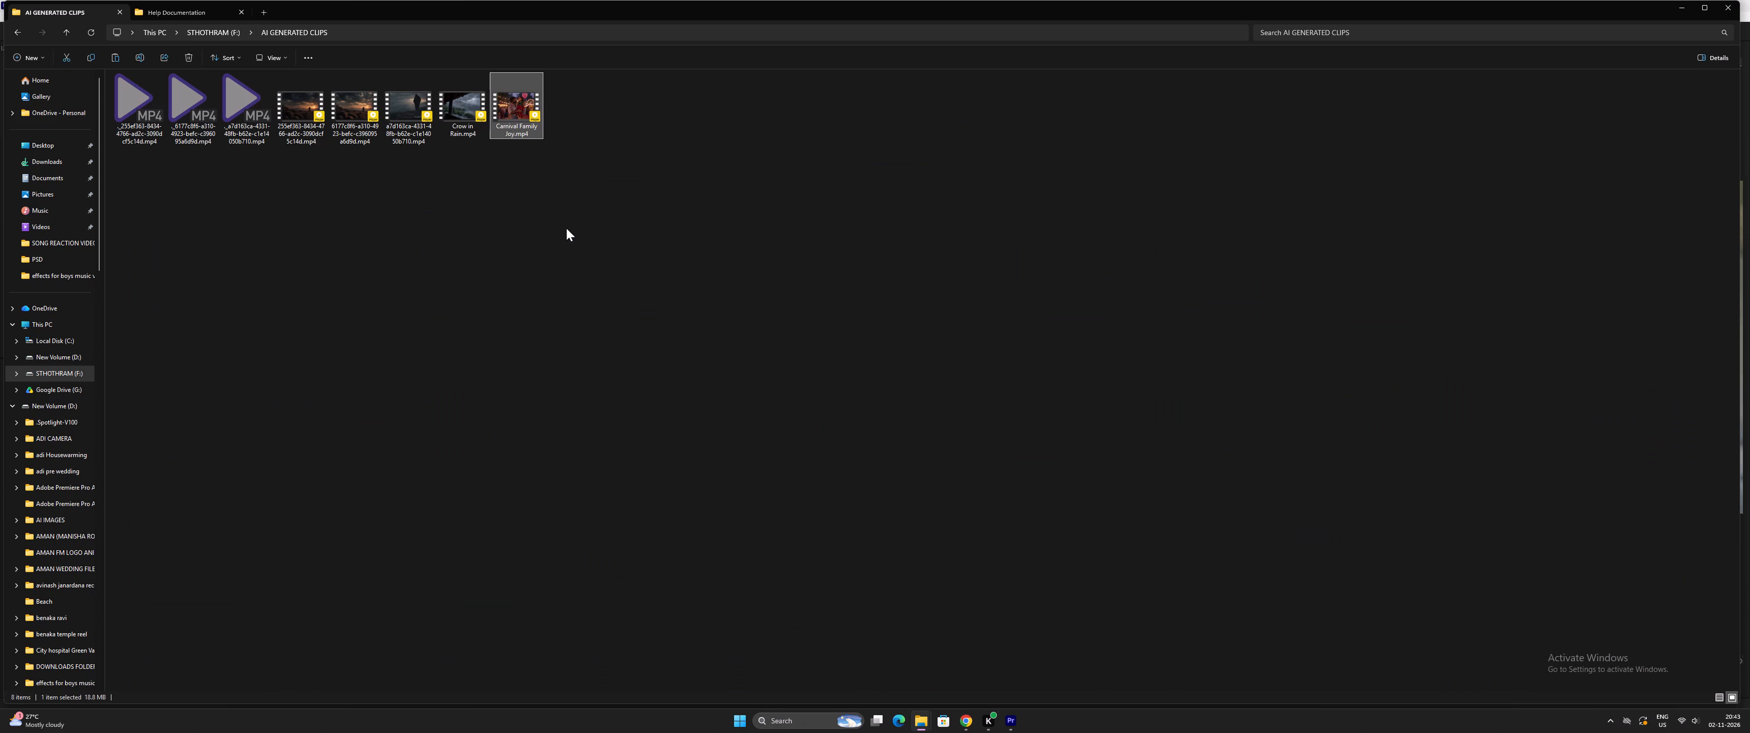
# View the Help Documentation folder and close the File Explorer window.
pyautogui.click(192, 12)
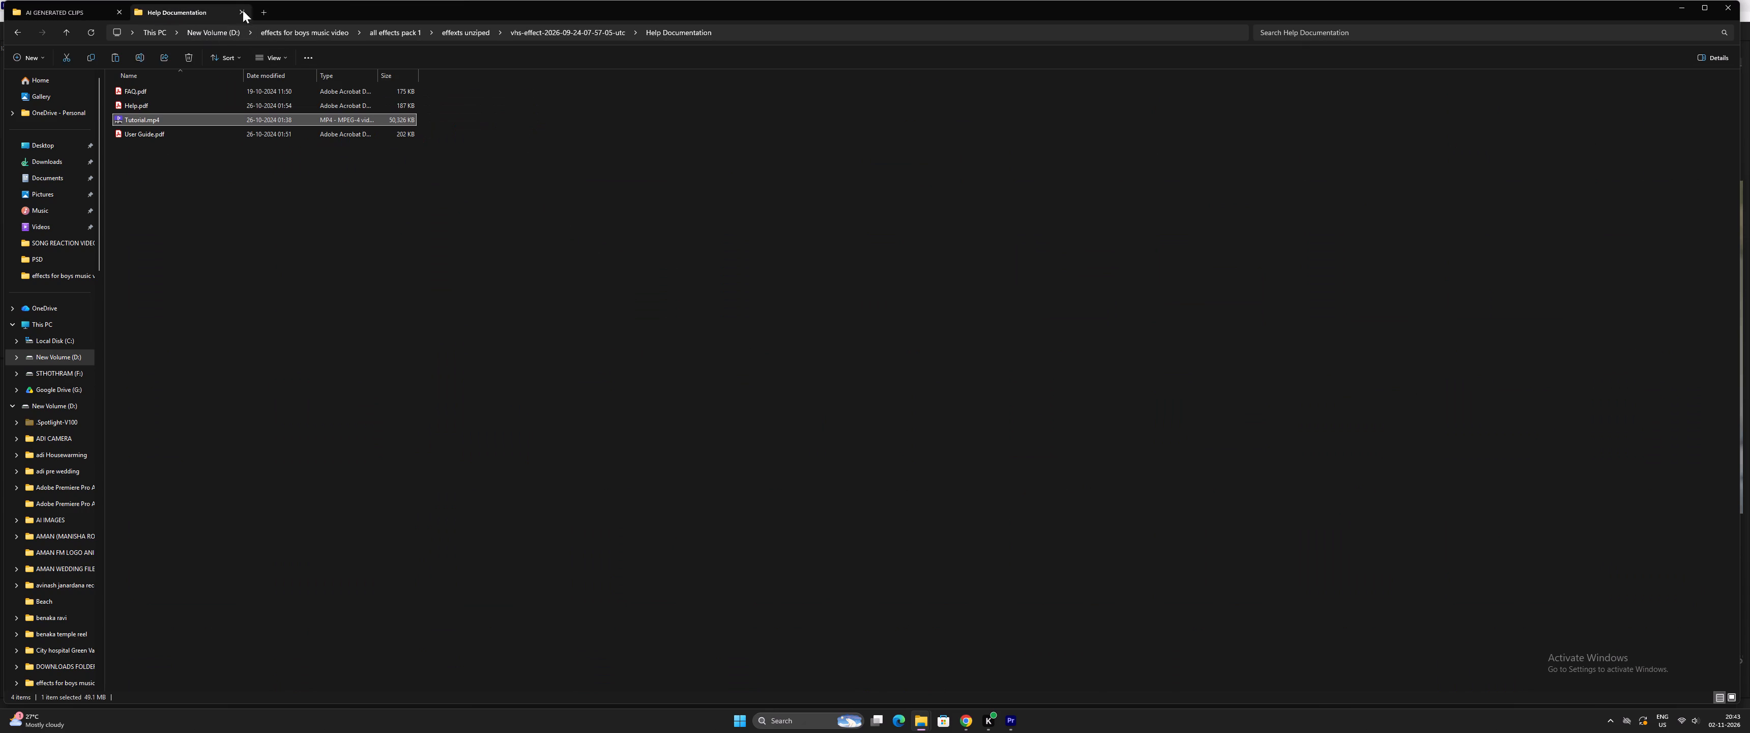
pyautogui.click(1733, 5)
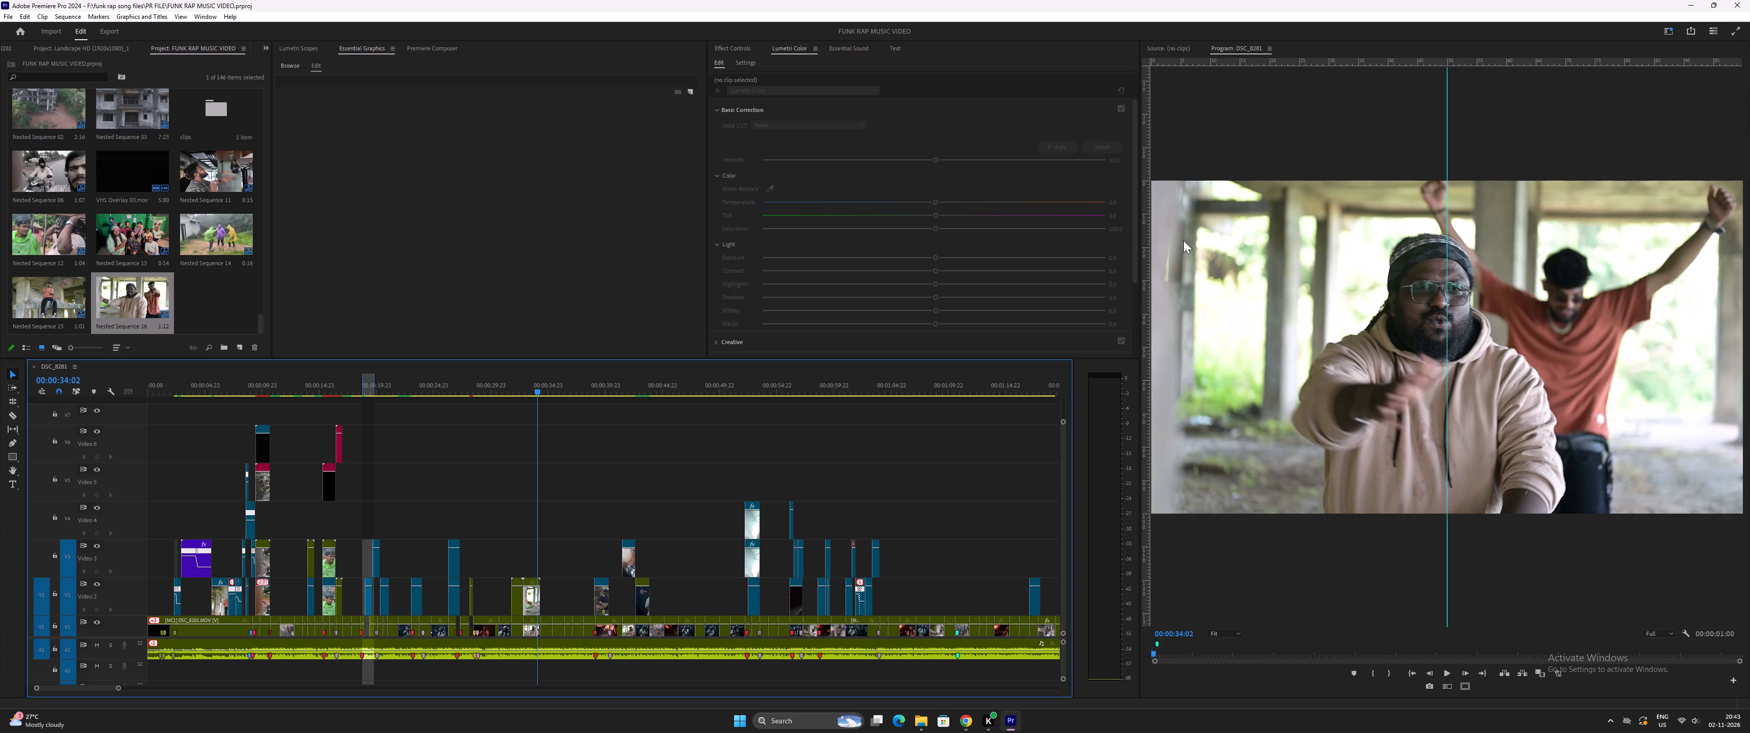
# Save the FUNK RAP MUSIC VIDEO project and close Premiere Pro.
pyautogui.hotkey('ctrl', 's')
pyautogui.hotkey('ctrl', 's')
pyautogui.click(1730, 3)
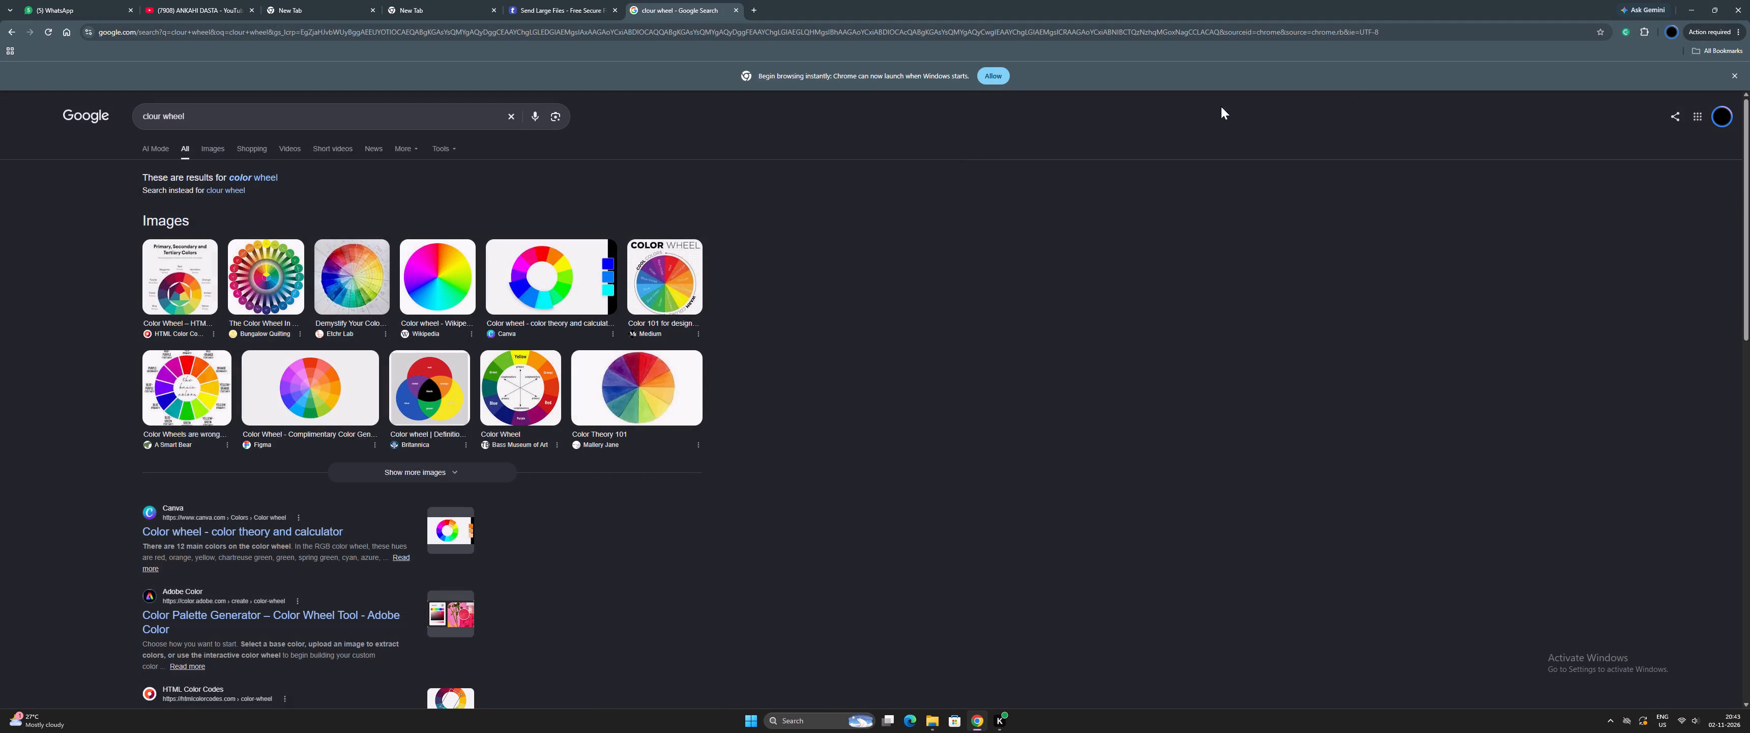
# Look through the open Chrome pages, from the file-sending site back to the ANKAHI DASTA YouTube channel.
pyautogui.click(566, 6)
pyautogui.click(412, 6)
pyautogui.click(327, 7)
pyautogui.click(188, 4)
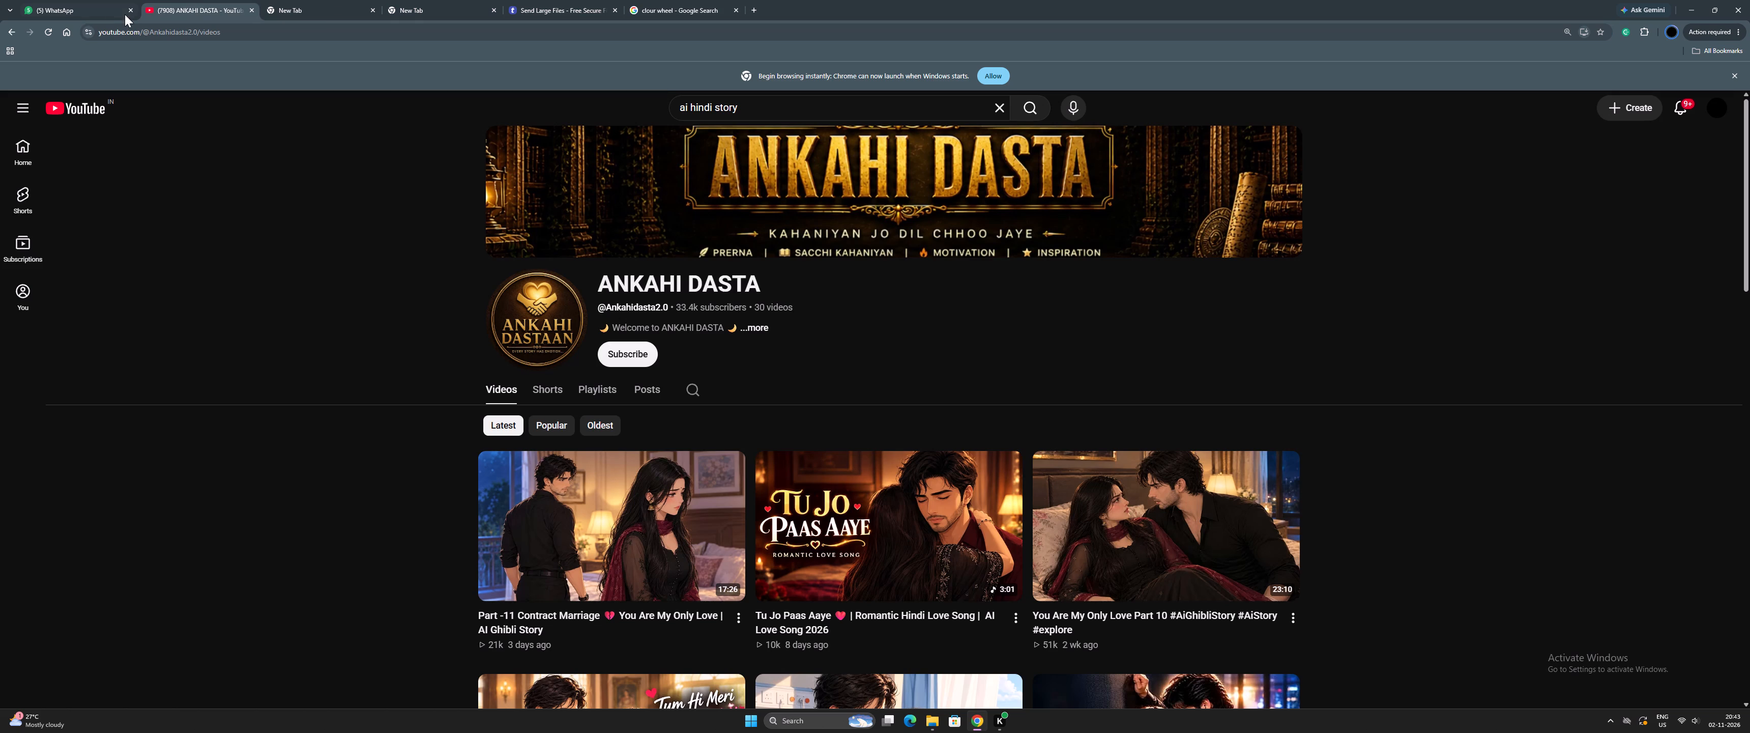